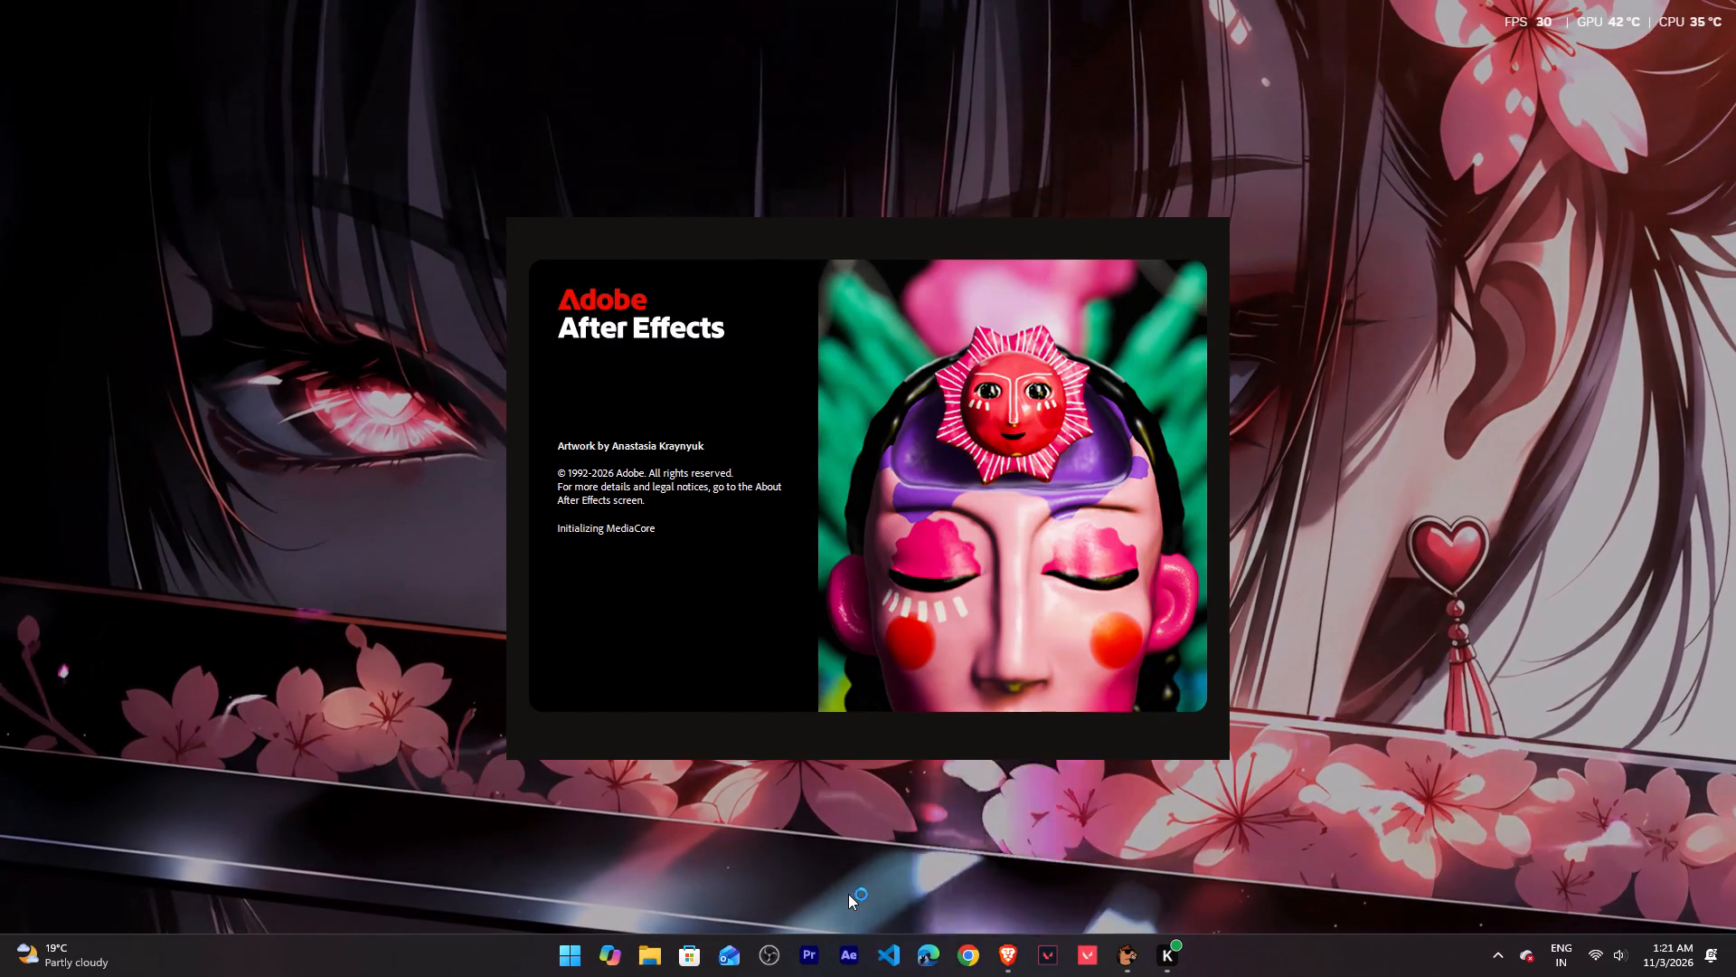
Launch Adobe Premiere Pro 2020.
{"action": "left_click", "coordinate": [815, 953]}
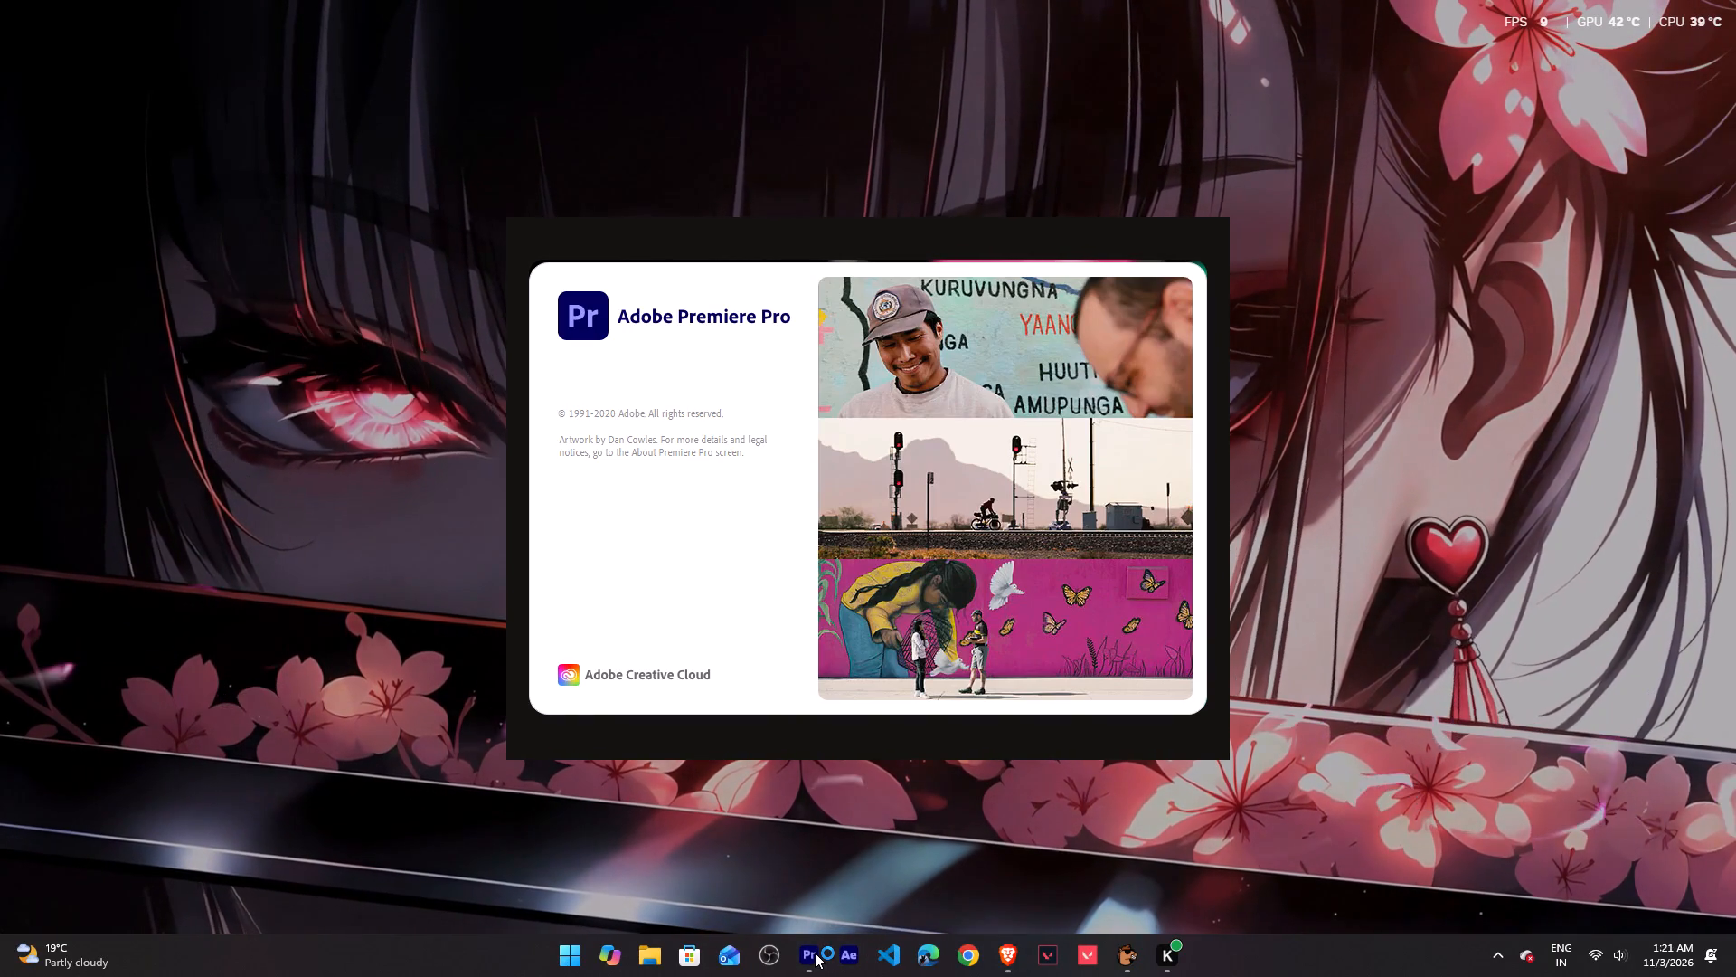
{"action": "left_click", "coordinate": [815, 953]}
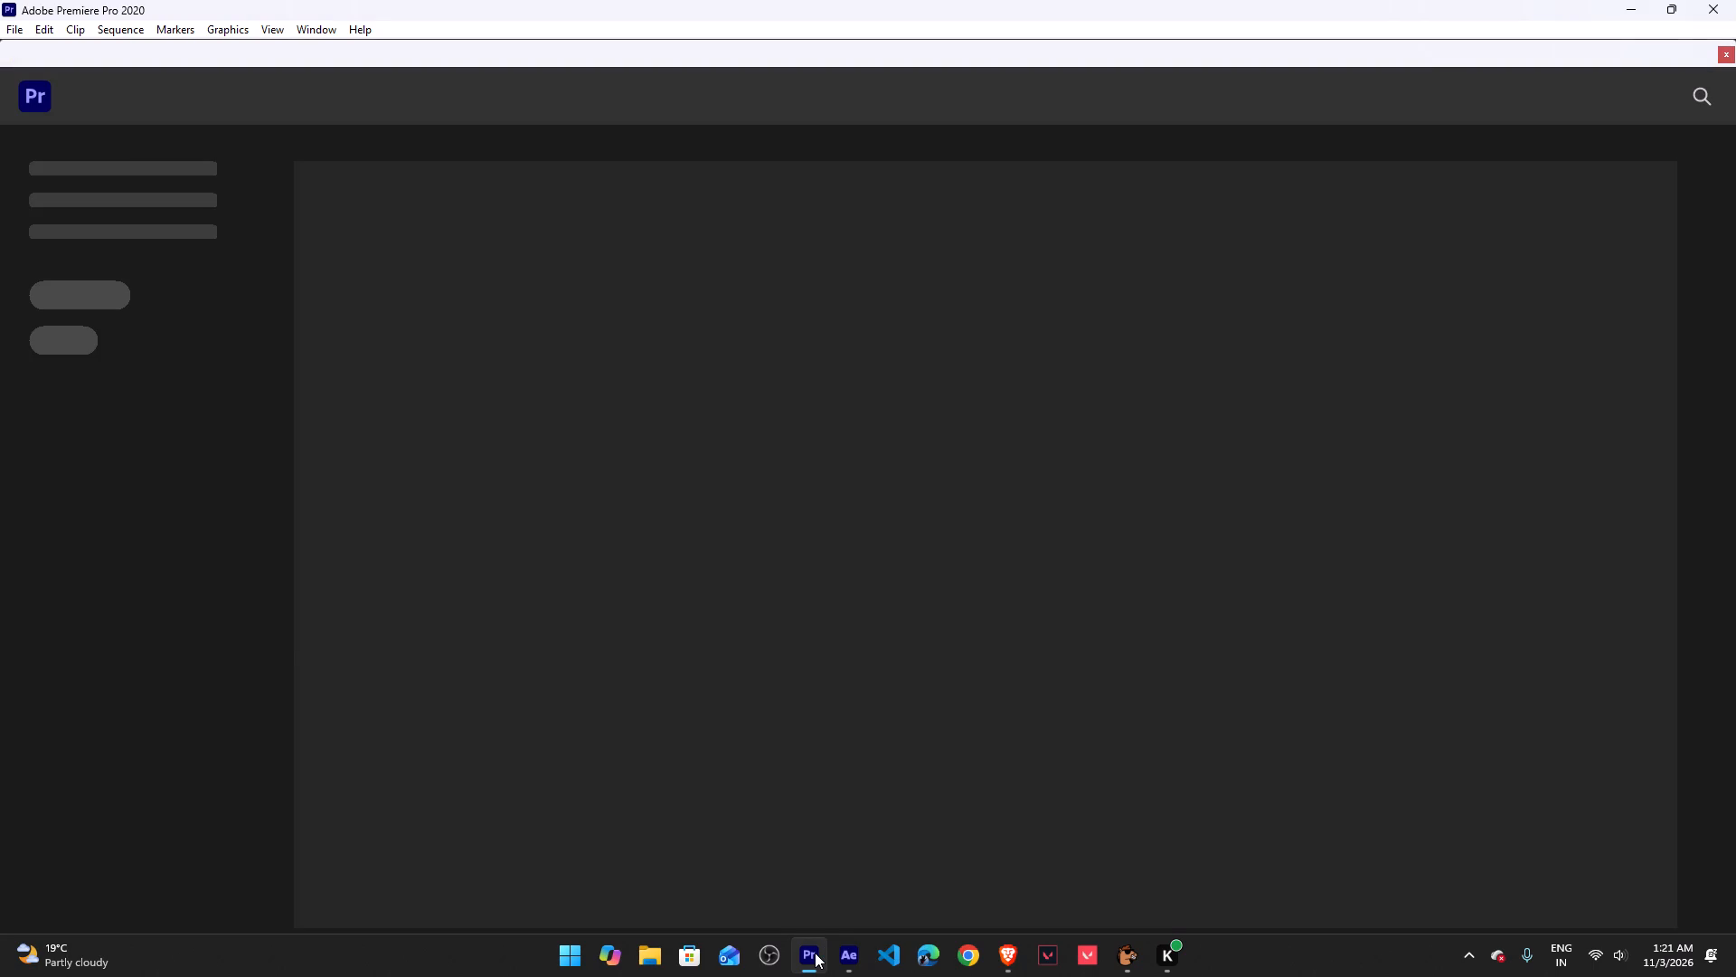
Switch to Adobe After Effects 2026 and close it.
{"action": "key", "text": "alt+Tab"}
{"action": "key", "text": "alt+Tab"}
{"action": "key", "text": "alt+Tab"}
{"action": "key", "text": "alt+Tab"}
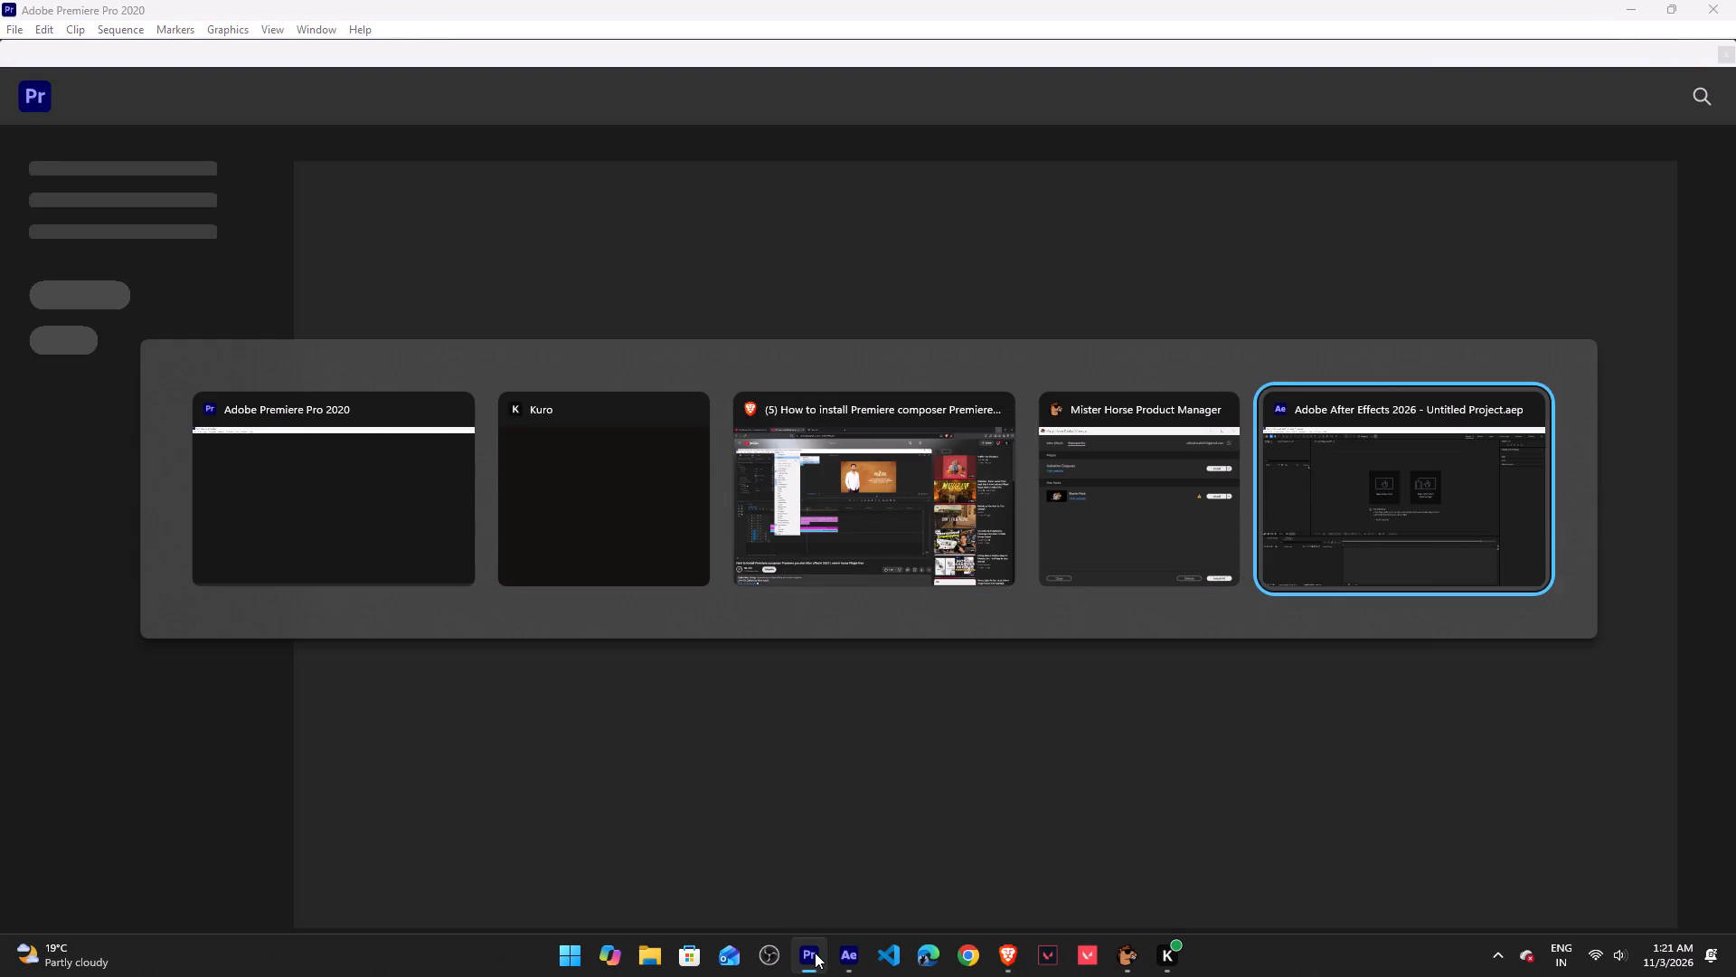
{"action": "key", "text": "alt+F4"}
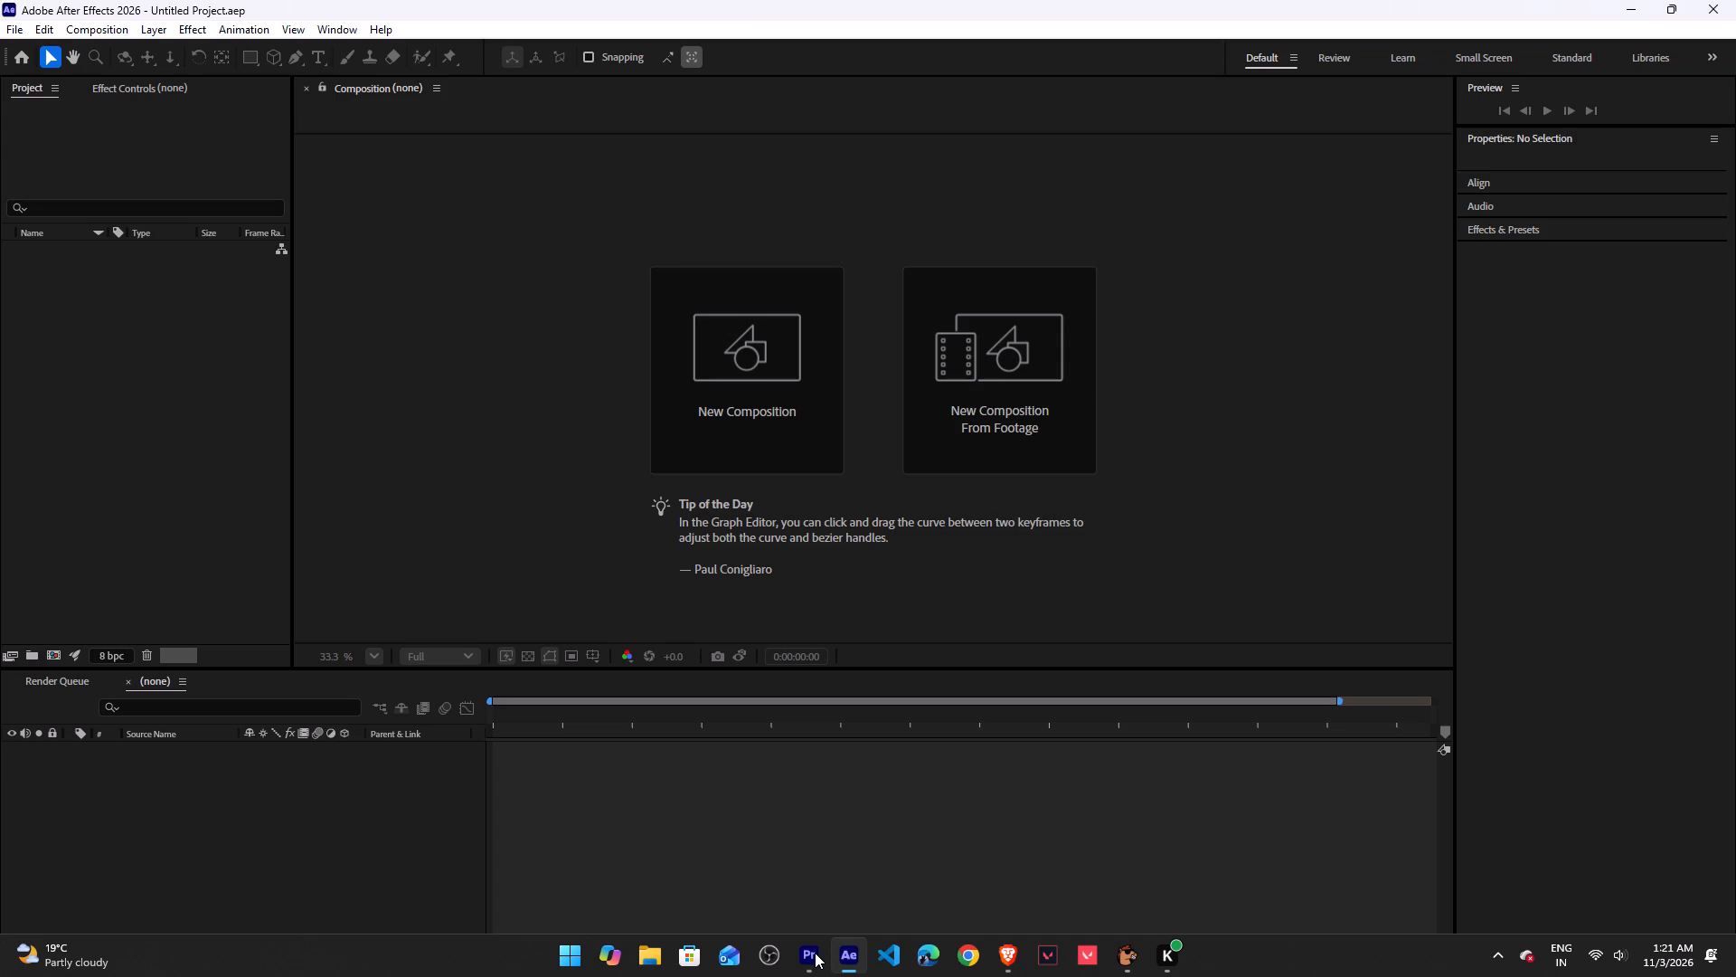
{"action": "left_click", "coordinate": [1735, 0]}
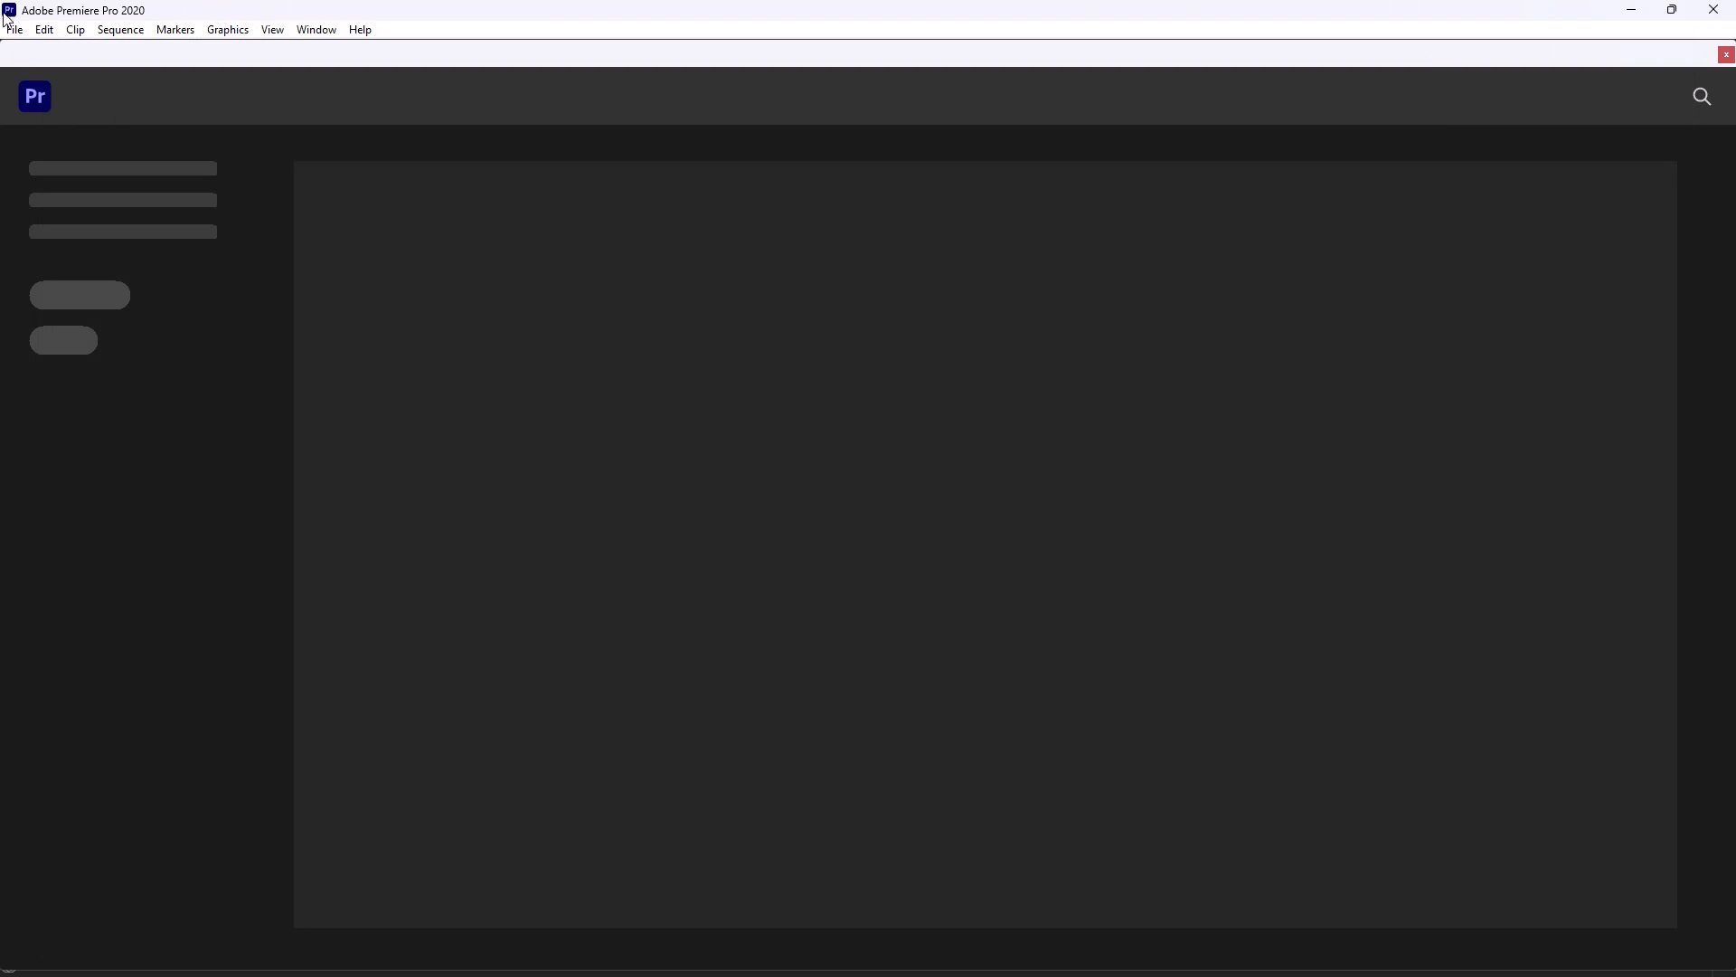
Open the recent project 24 in Adobe Premiere Pro 2020.
{"action": "left_click", "coordinate": [5, 30]}
{"action": "left_click", "coordinate": [363, 176]}
{"action": "left_click", "coordinate": [421, 384]}
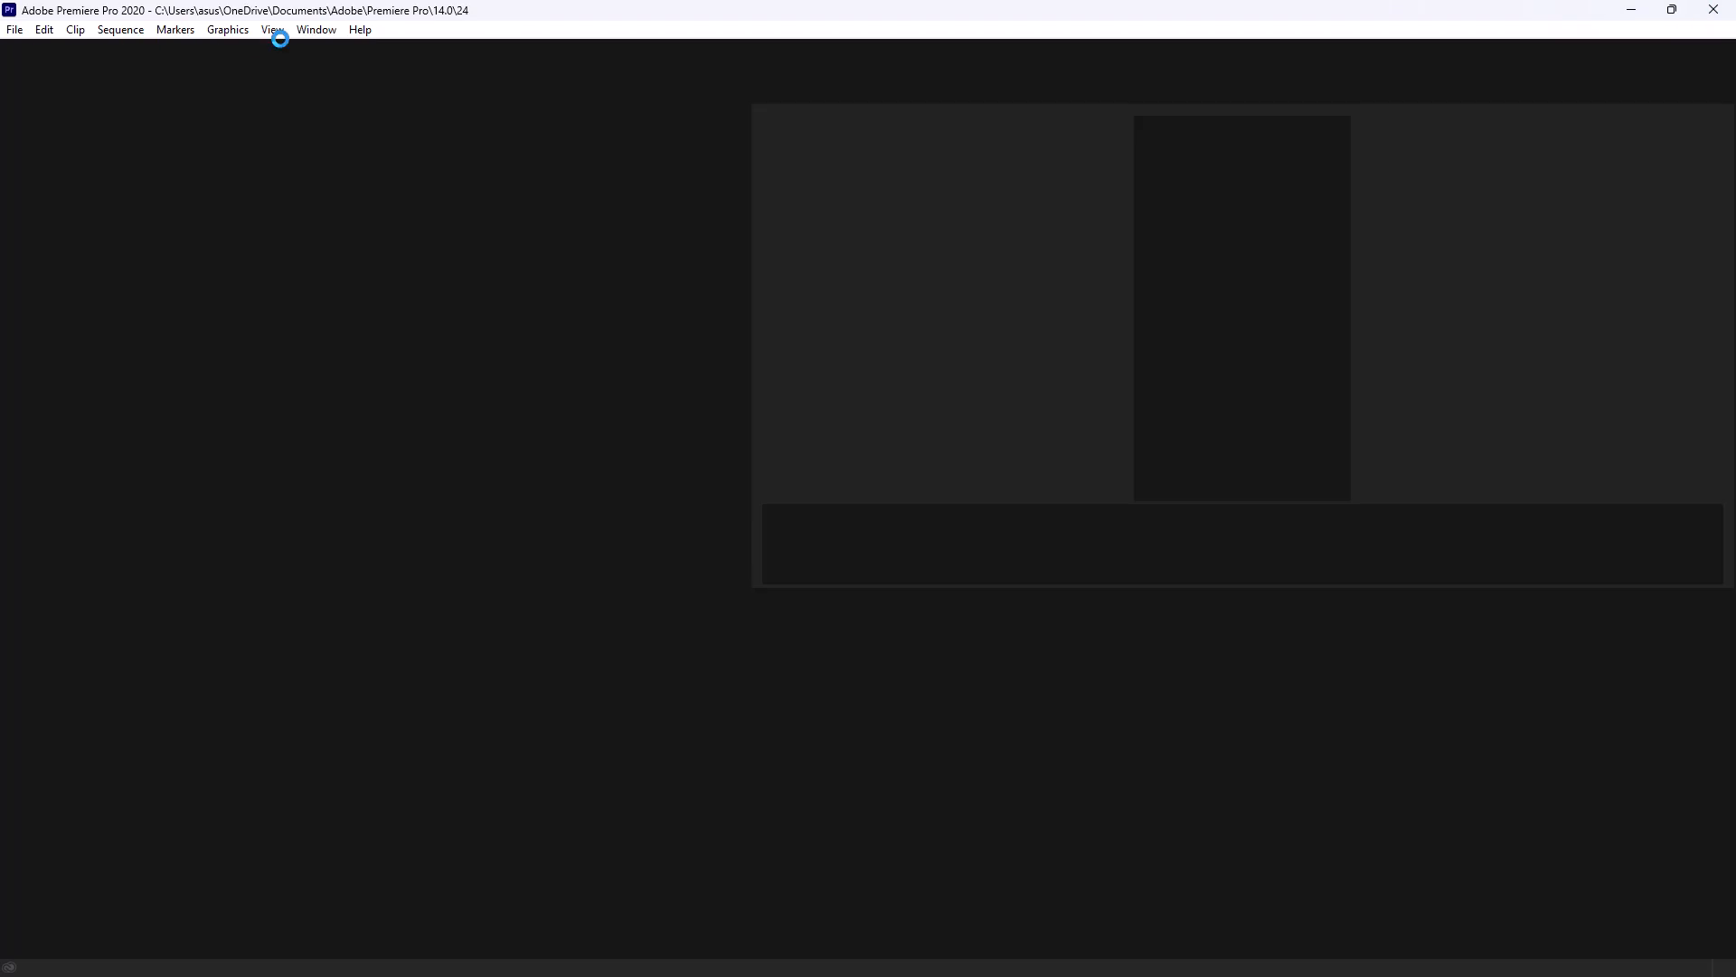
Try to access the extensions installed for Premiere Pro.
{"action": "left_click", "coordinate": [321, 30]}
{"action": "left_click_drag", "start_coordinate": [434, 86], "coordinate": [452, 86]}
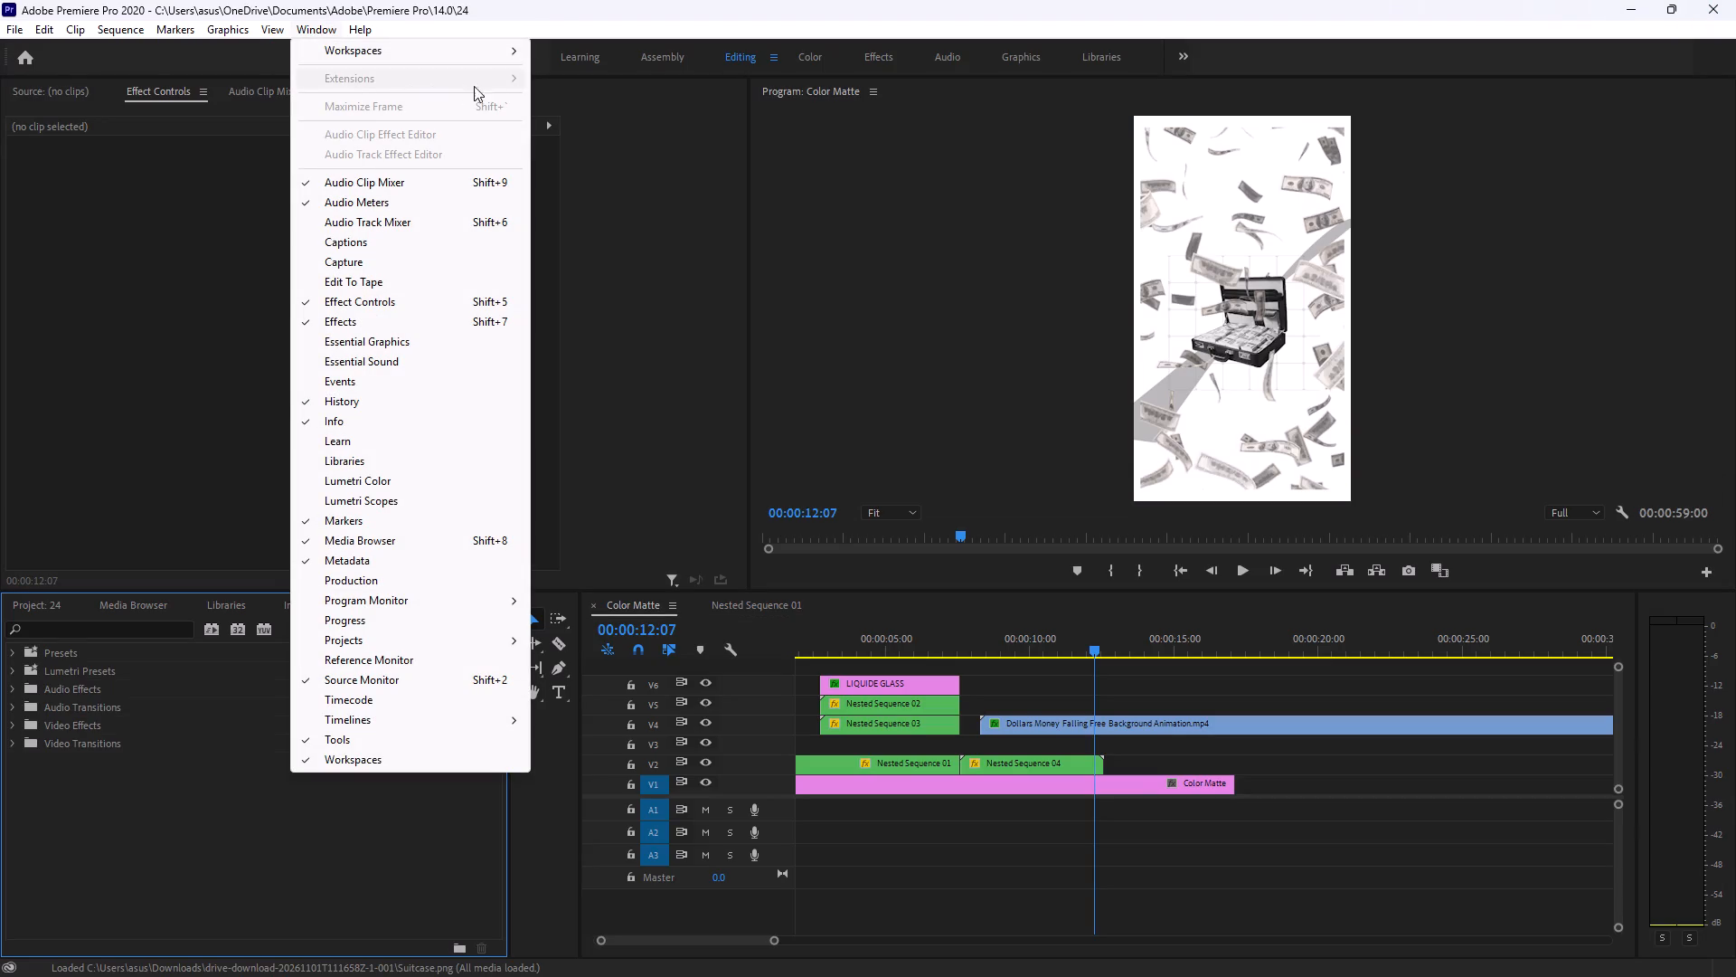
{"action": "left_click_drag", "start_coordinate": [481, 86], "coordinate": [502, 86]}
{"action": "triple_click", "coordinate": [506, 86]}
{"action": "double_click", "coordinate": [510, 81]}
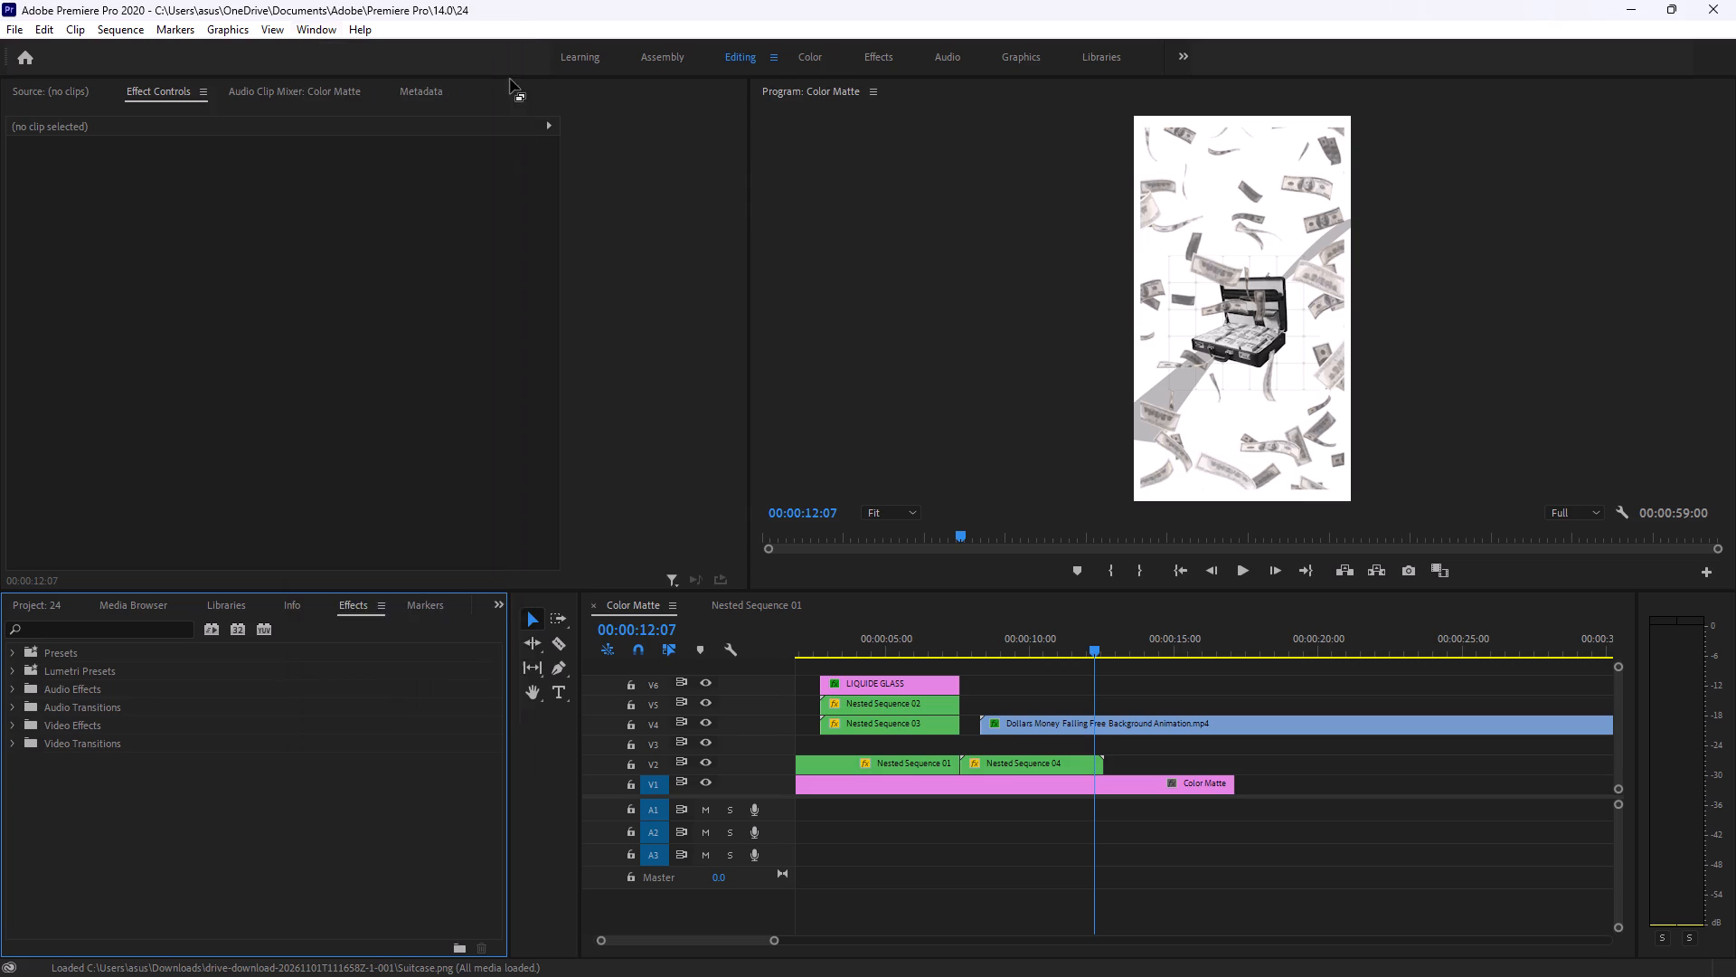
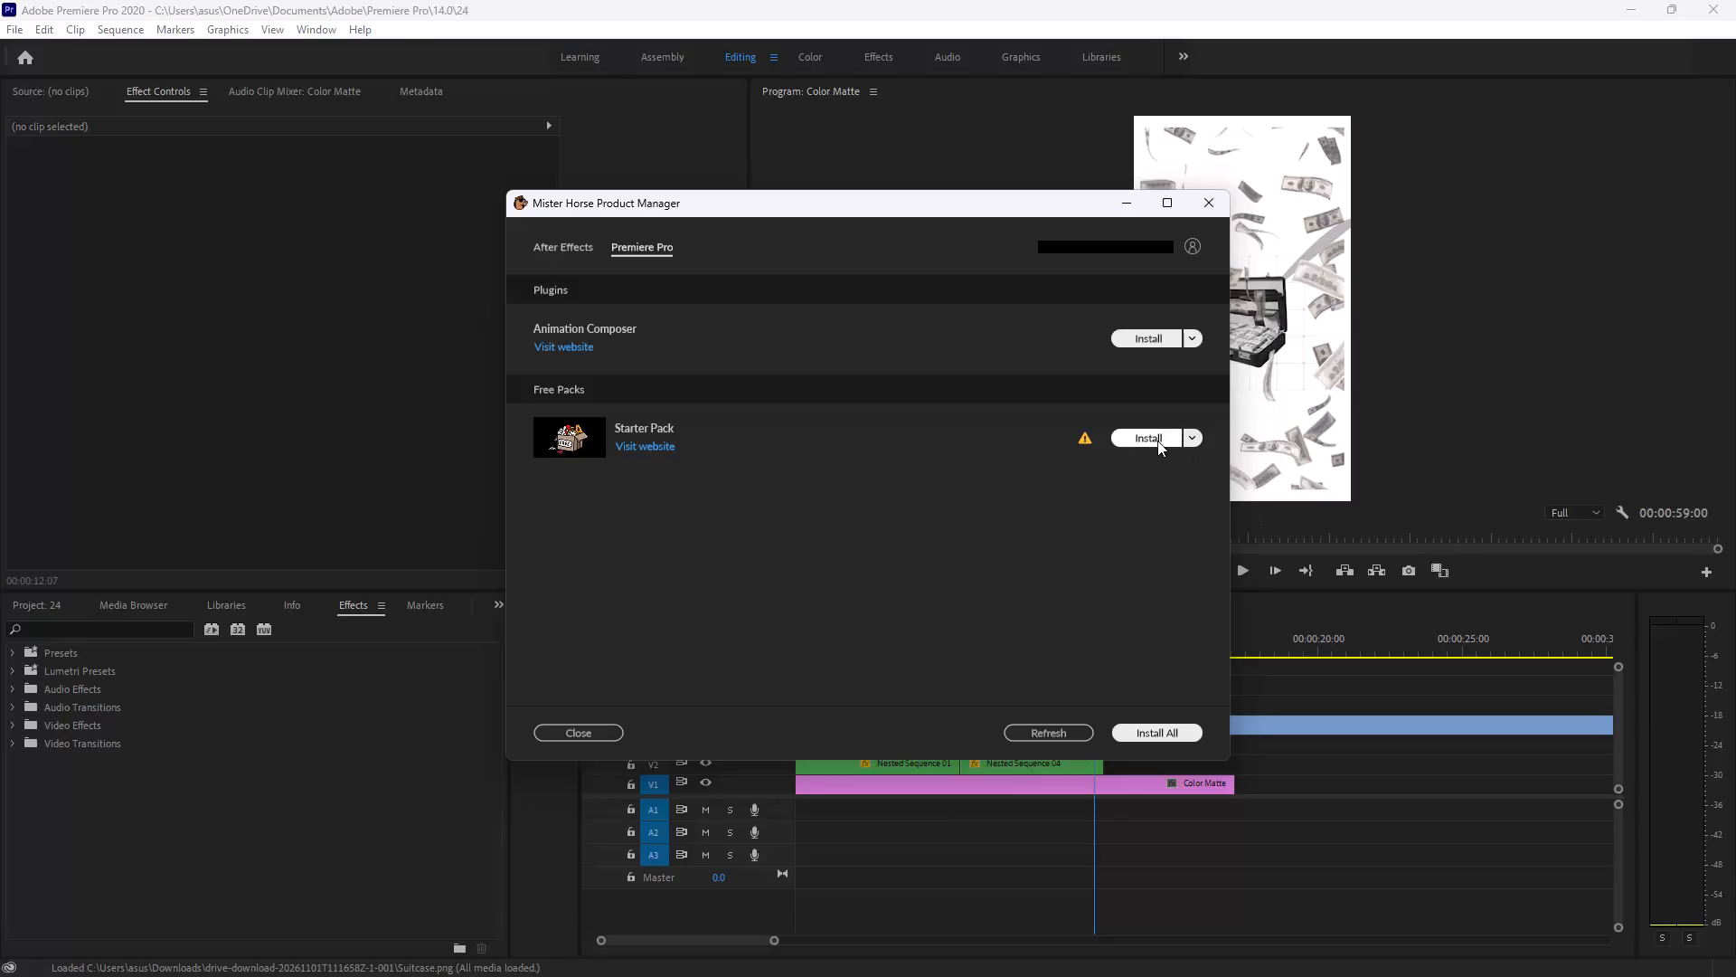
Install the free Starter Pack for Premiere Pro in Mister Horse Product Manager, overriding the version requirement.
{"action": "left_click", "coordinate": [1157, 441]}
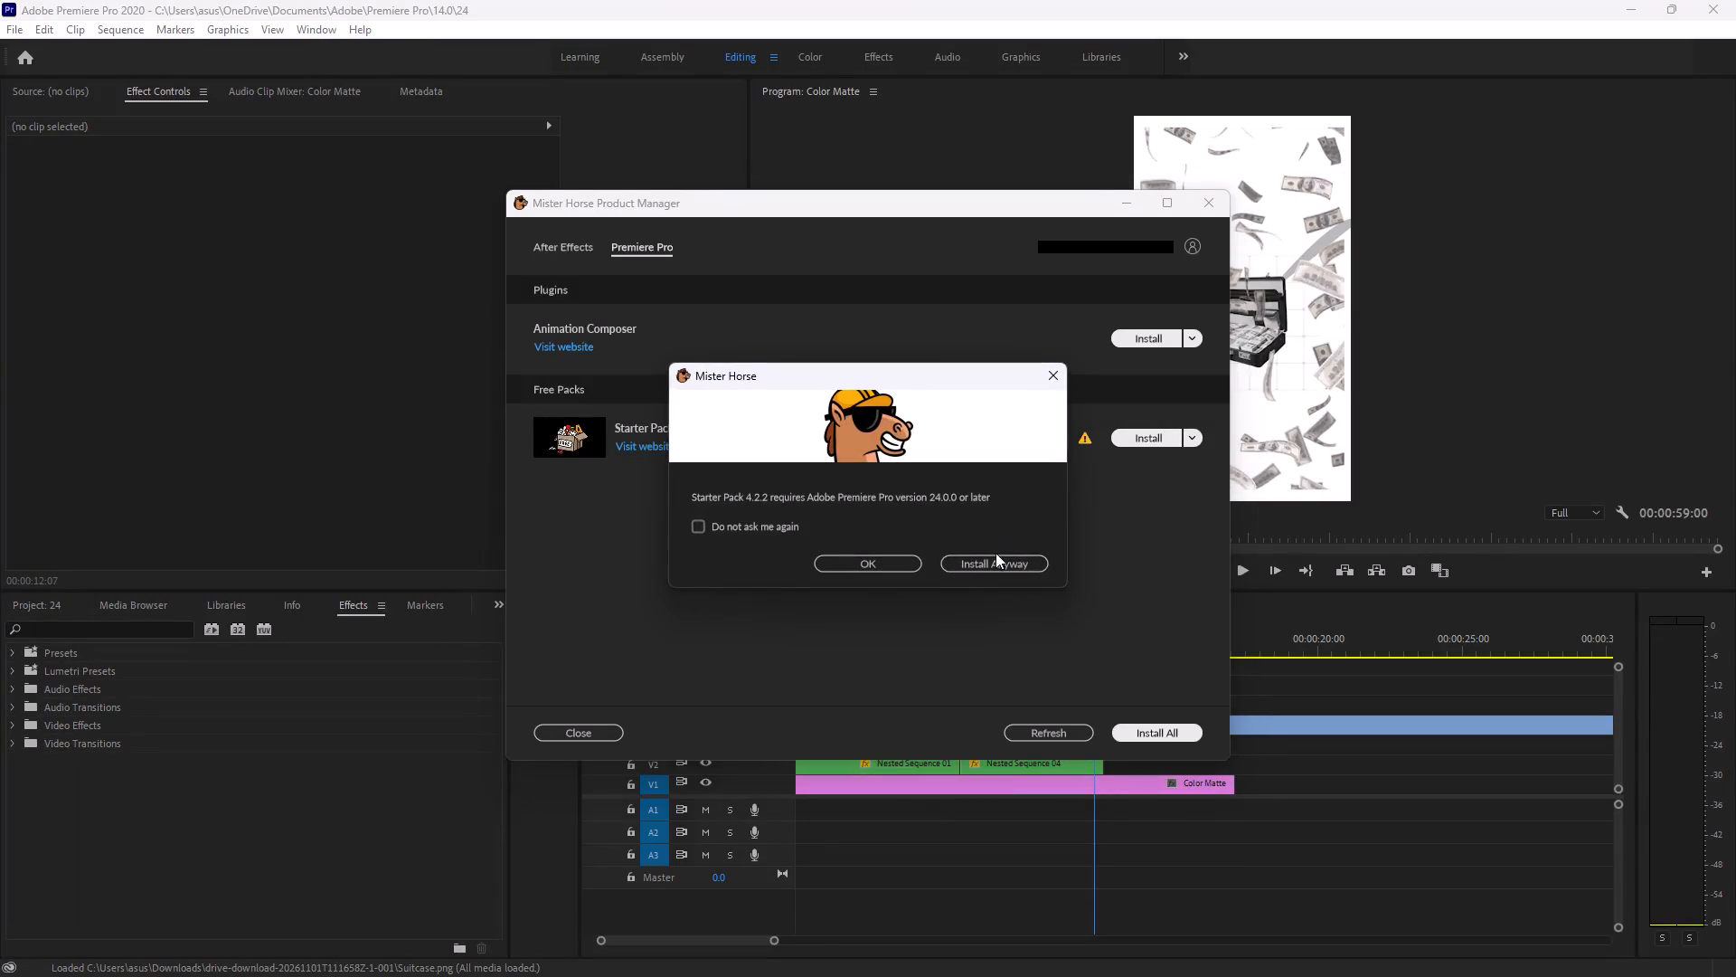
{"action": "left_click", "coordinate": [995, 556]}
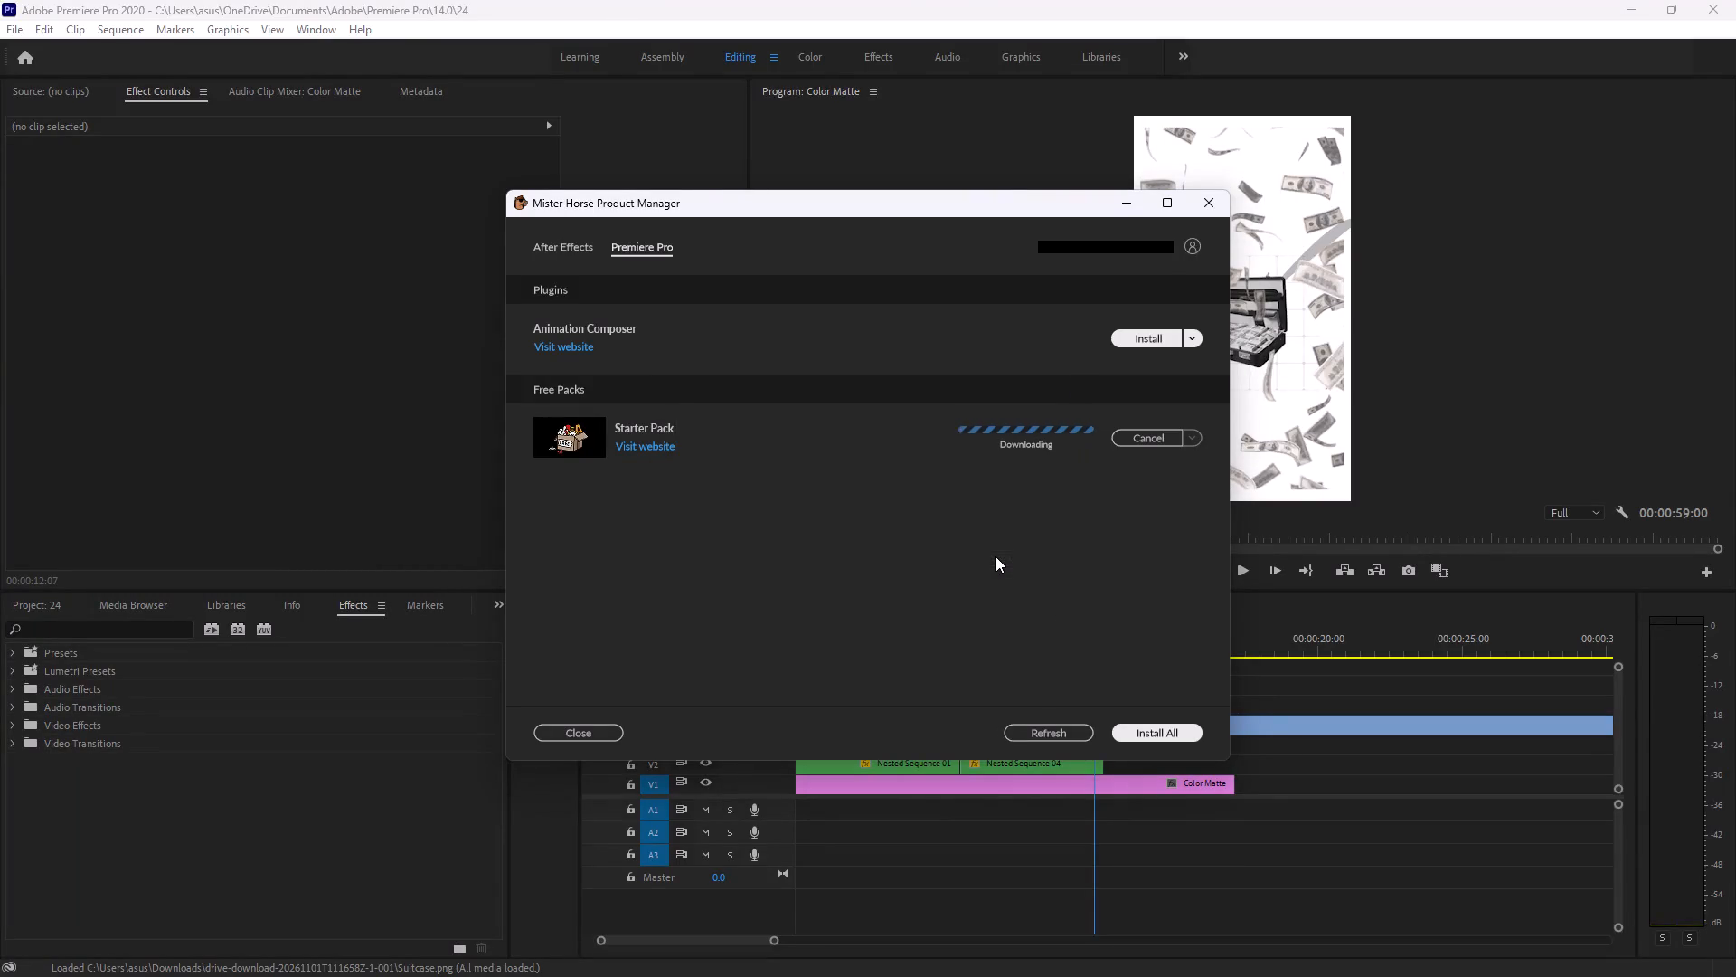
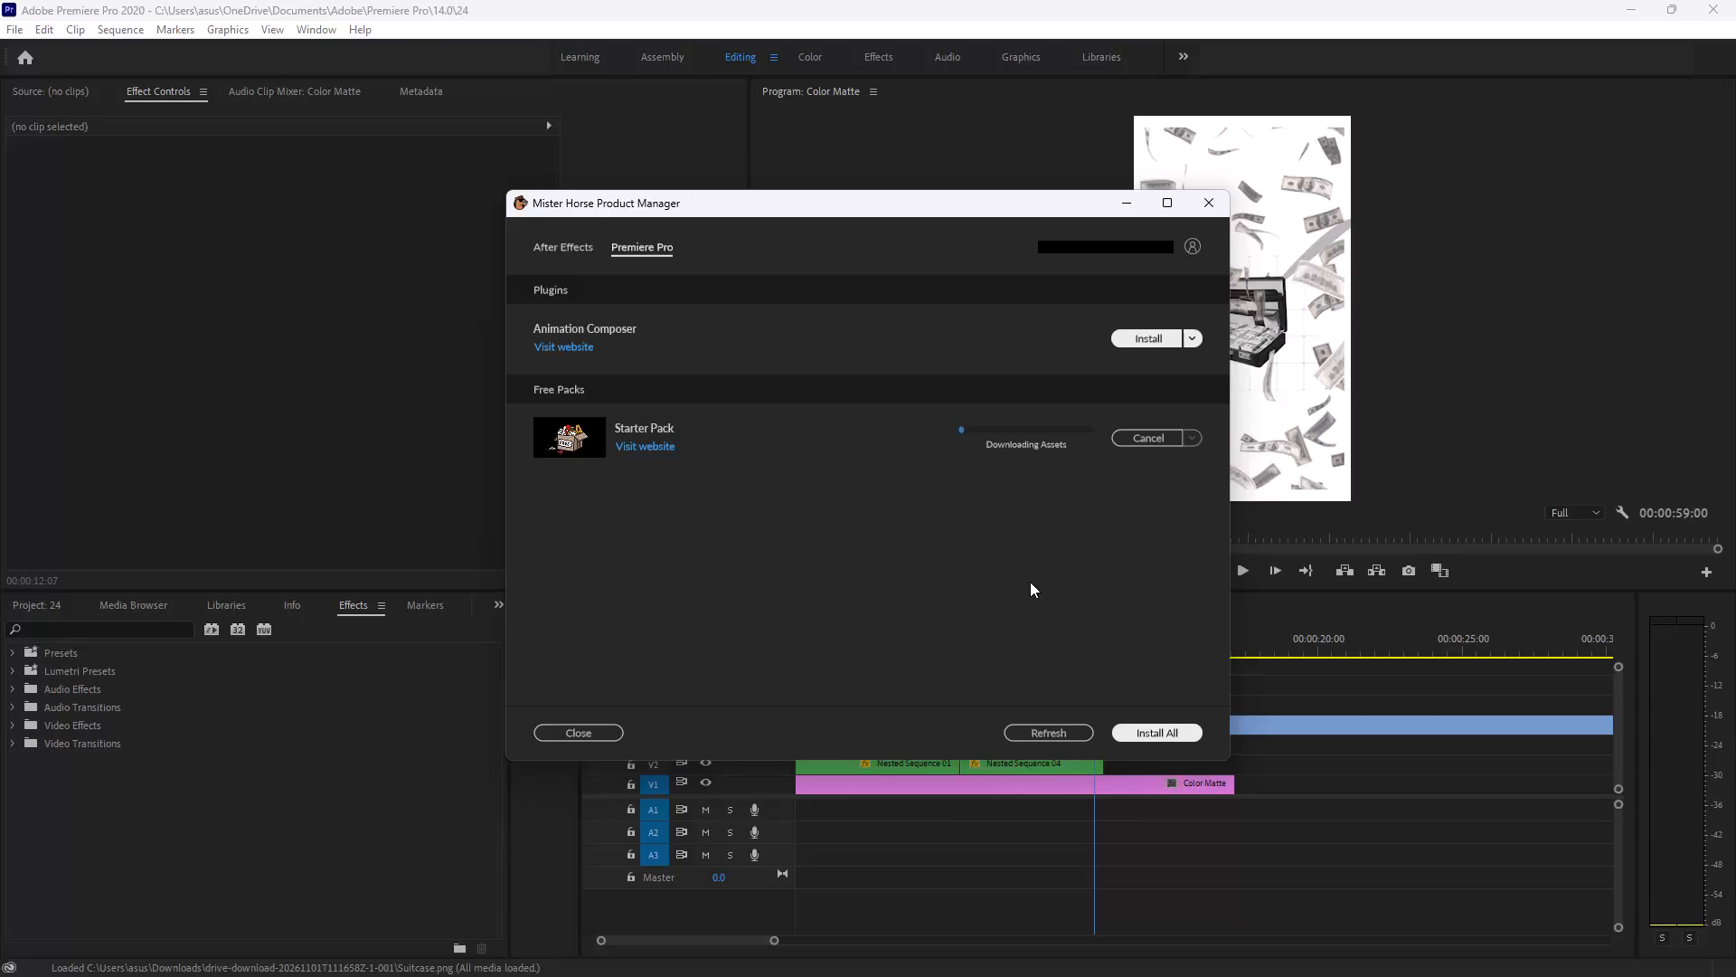
Close Premiere Pro 2020 while leaving Mister Horse Product Manager open.
{"action": "left_click", "coordinate": [1735, 0]}
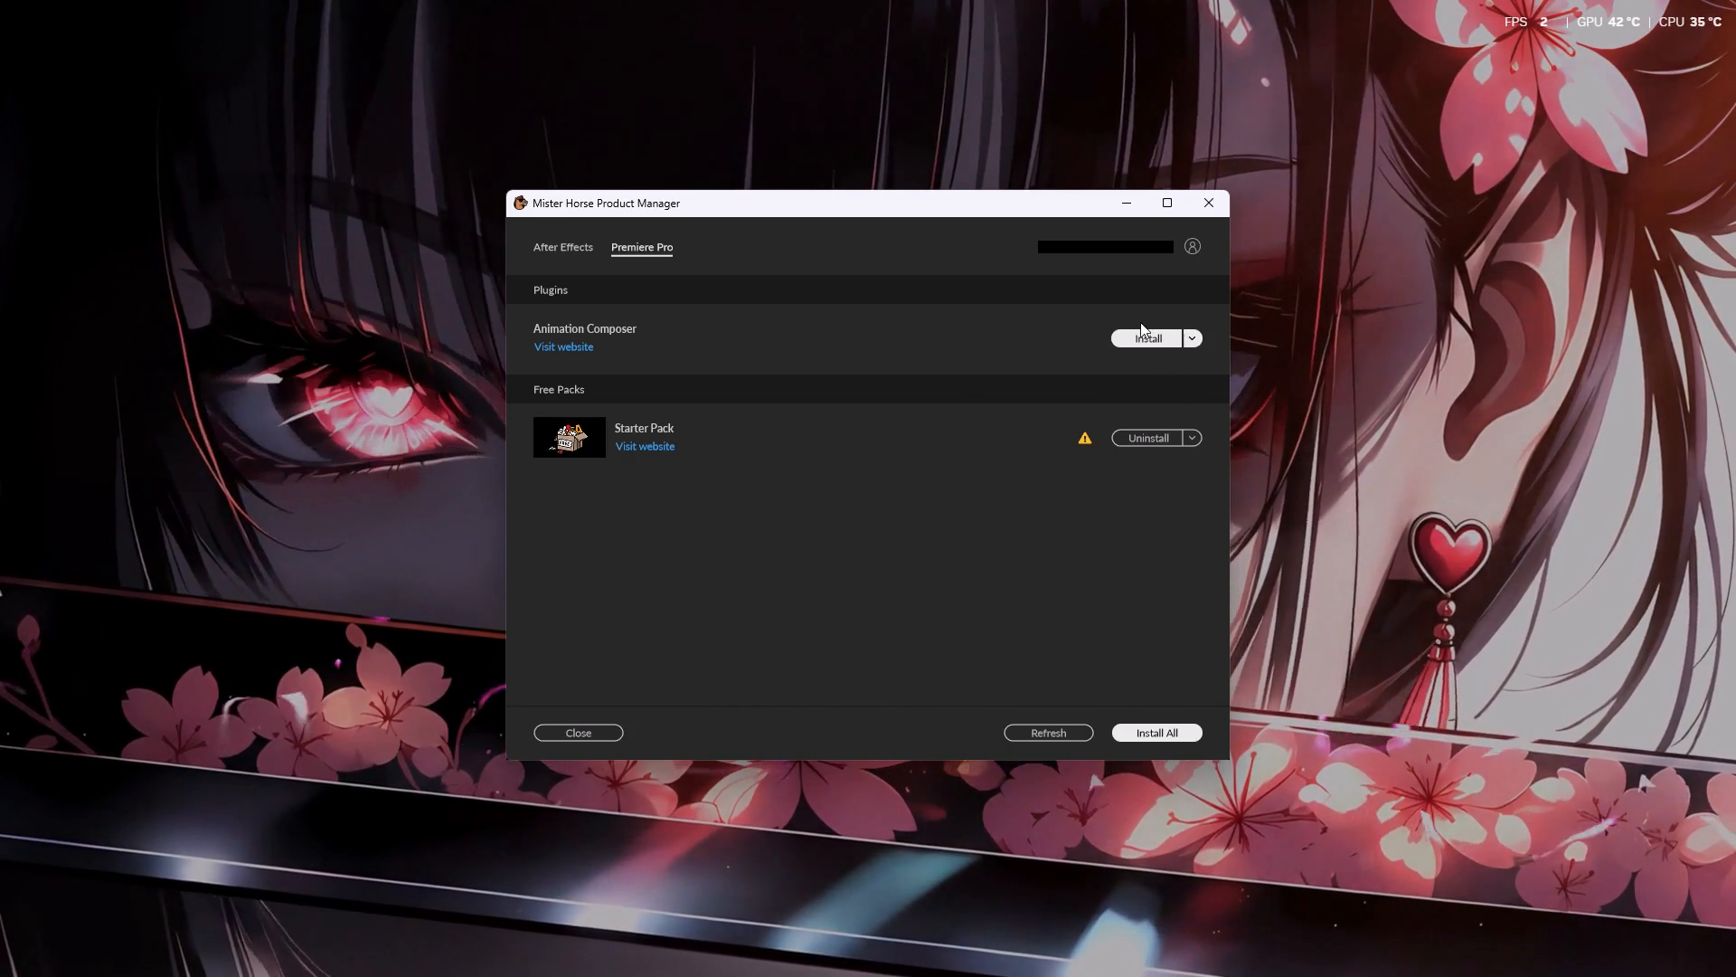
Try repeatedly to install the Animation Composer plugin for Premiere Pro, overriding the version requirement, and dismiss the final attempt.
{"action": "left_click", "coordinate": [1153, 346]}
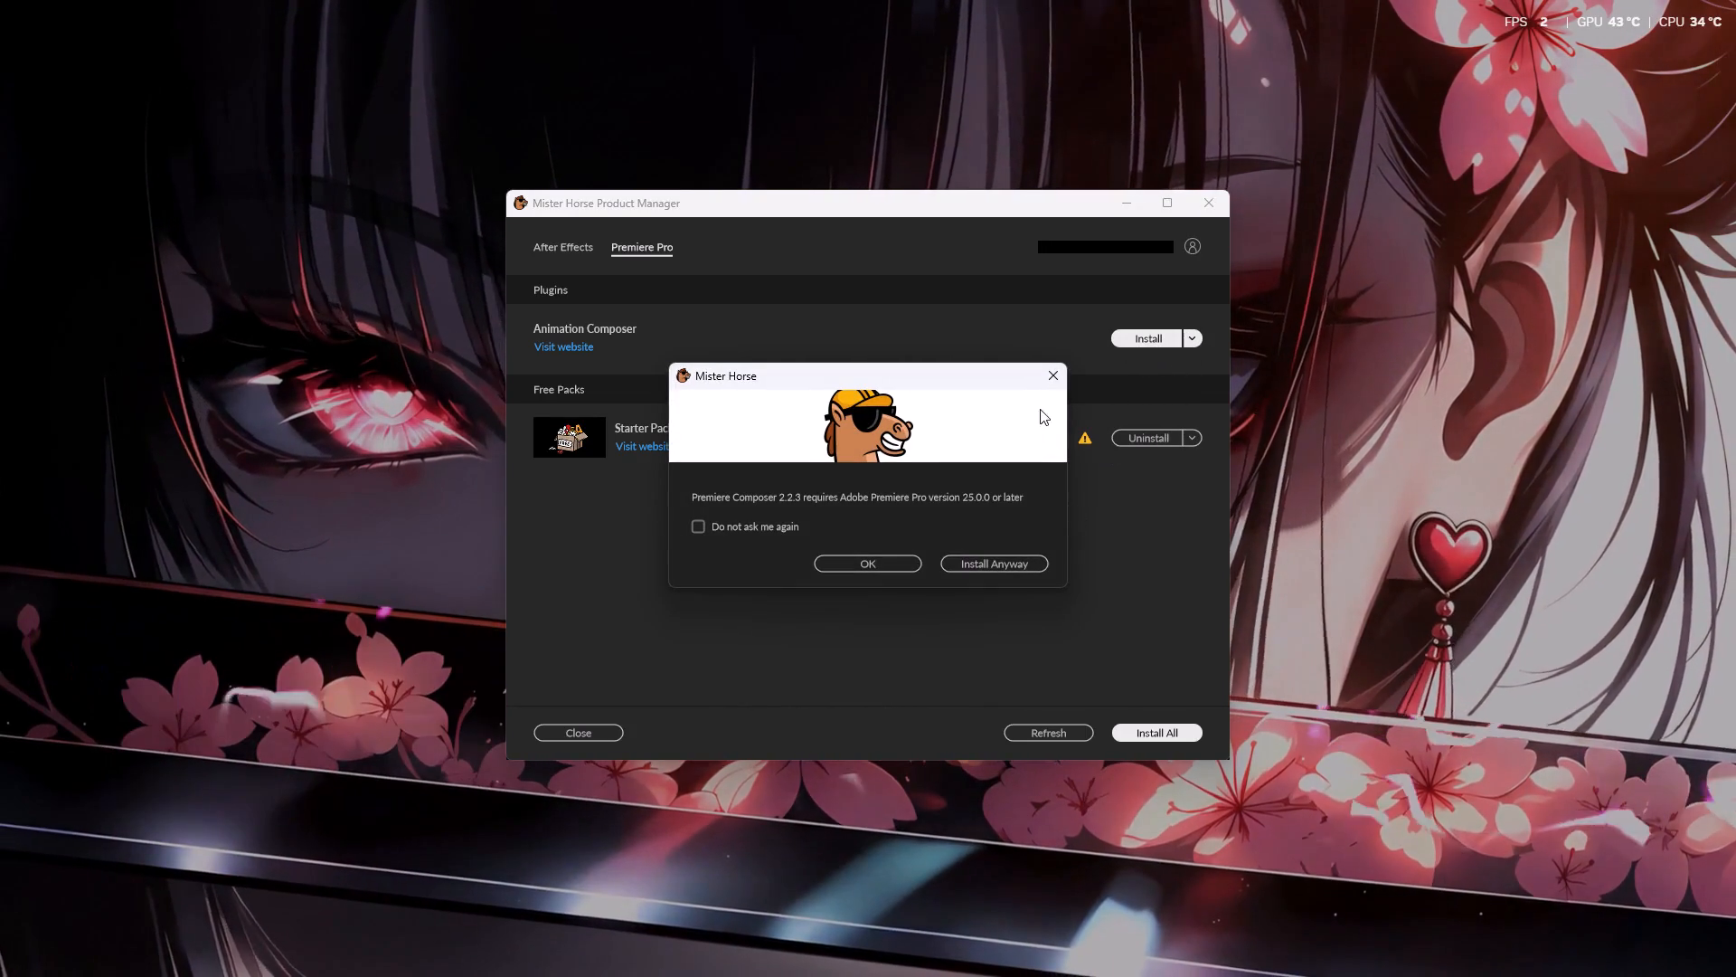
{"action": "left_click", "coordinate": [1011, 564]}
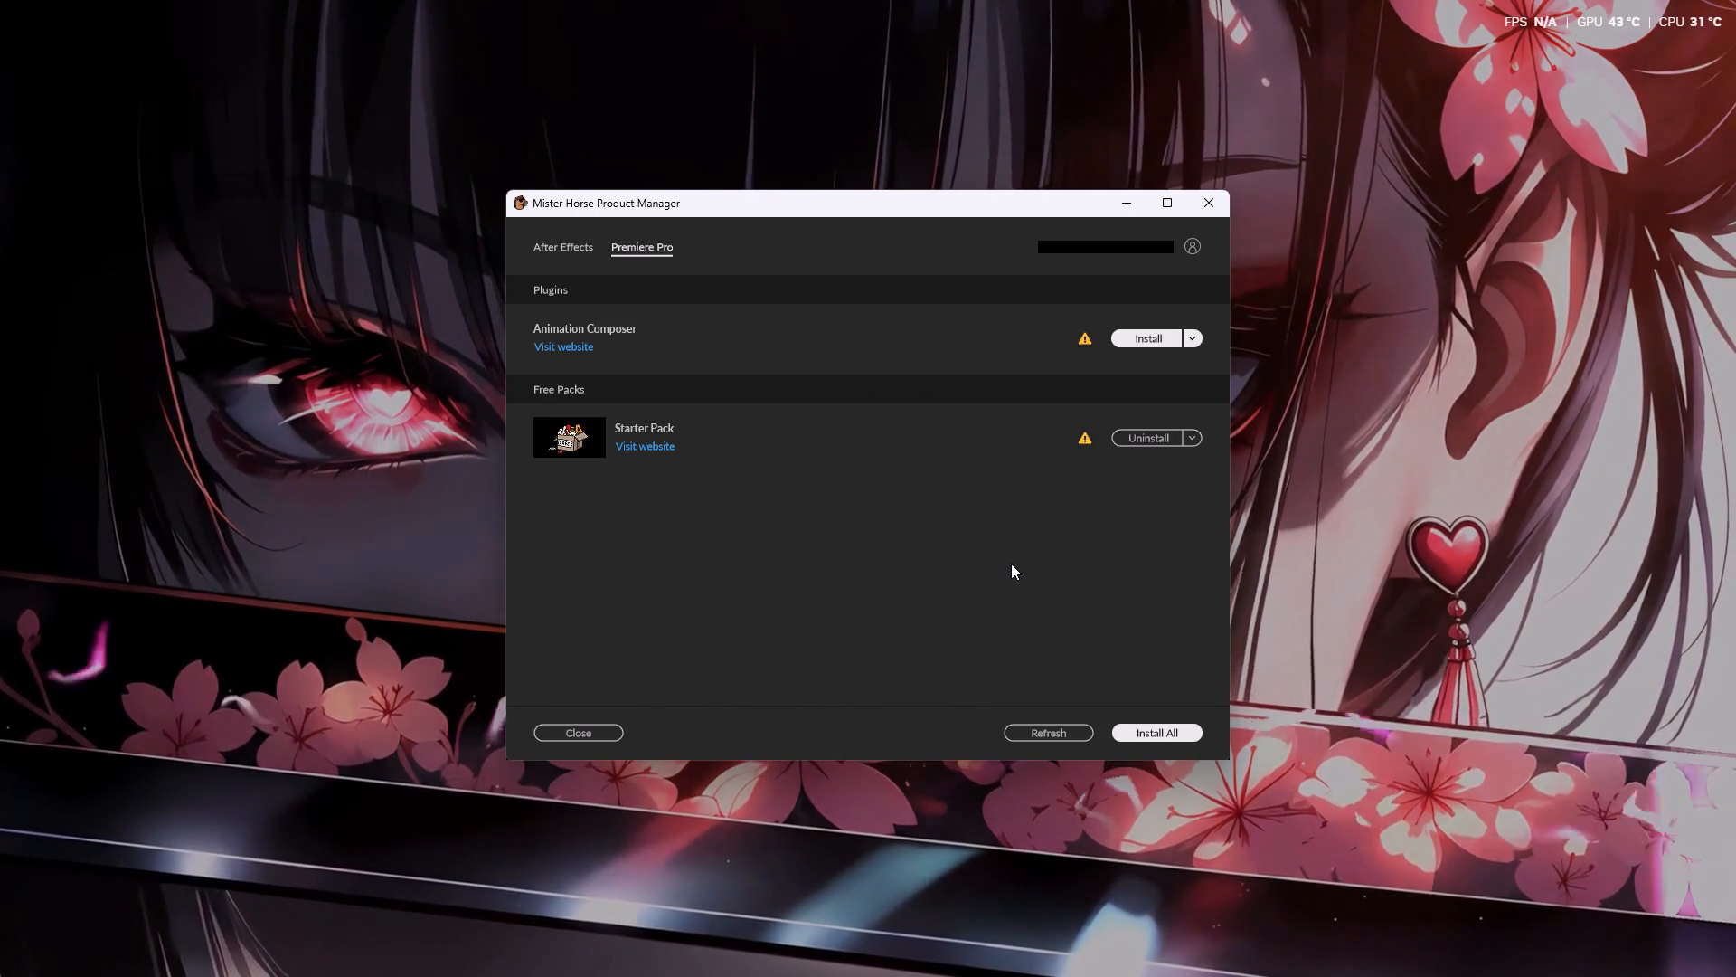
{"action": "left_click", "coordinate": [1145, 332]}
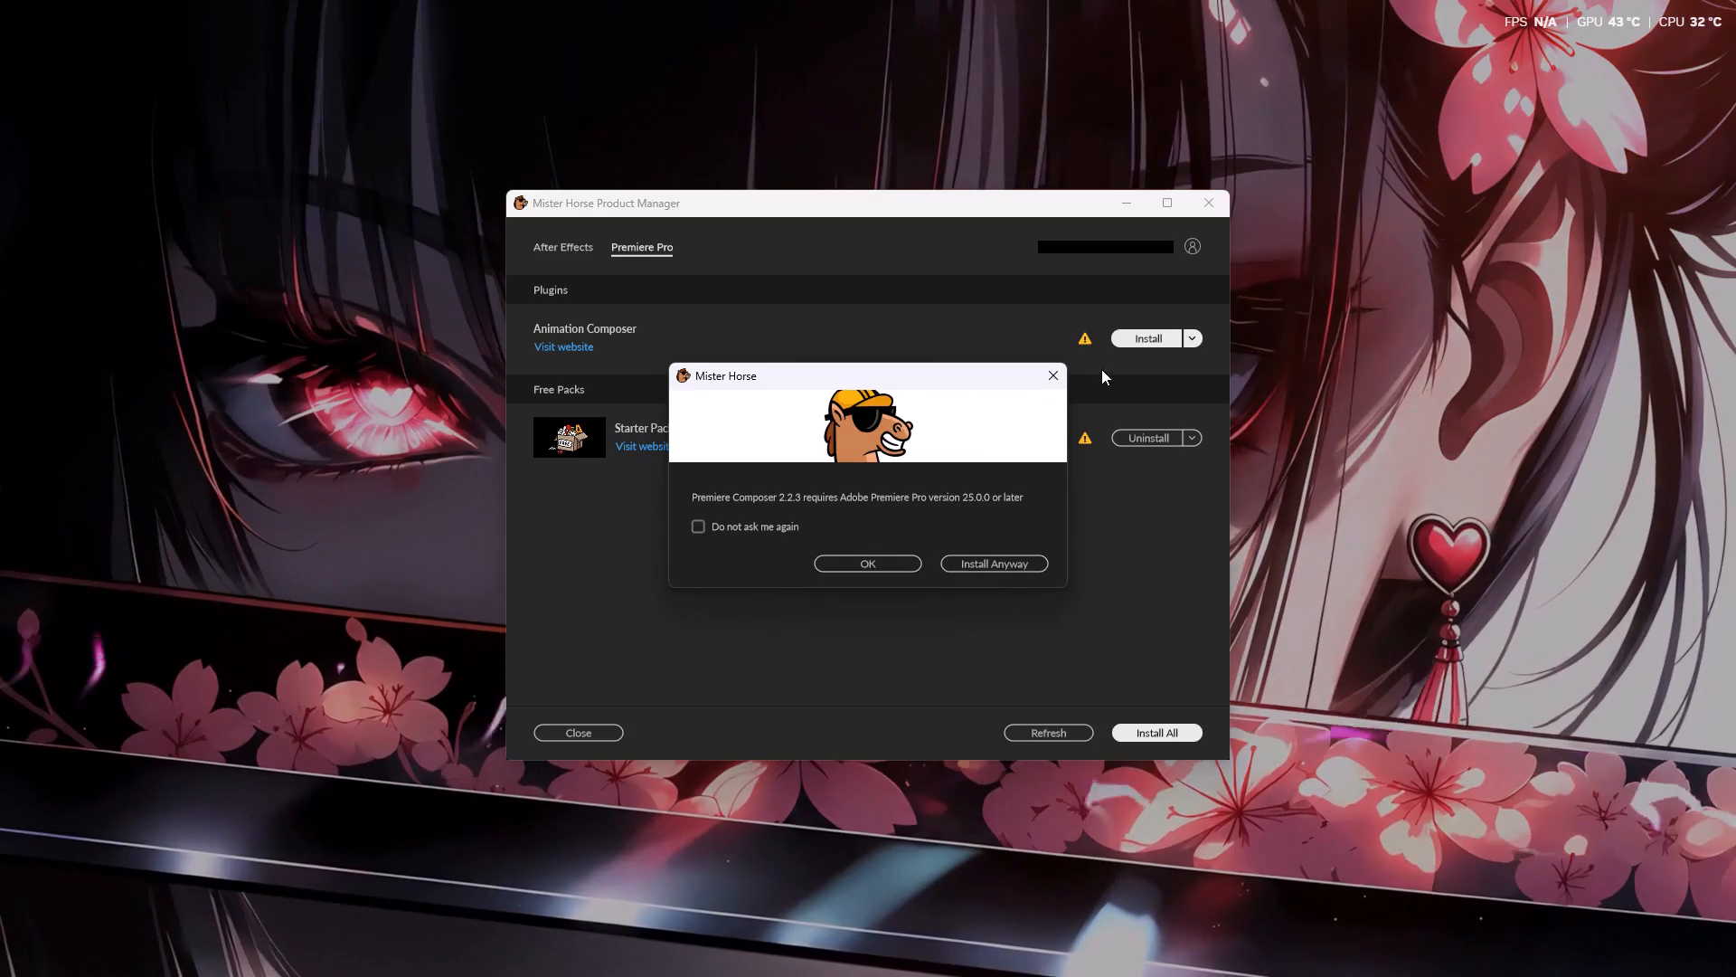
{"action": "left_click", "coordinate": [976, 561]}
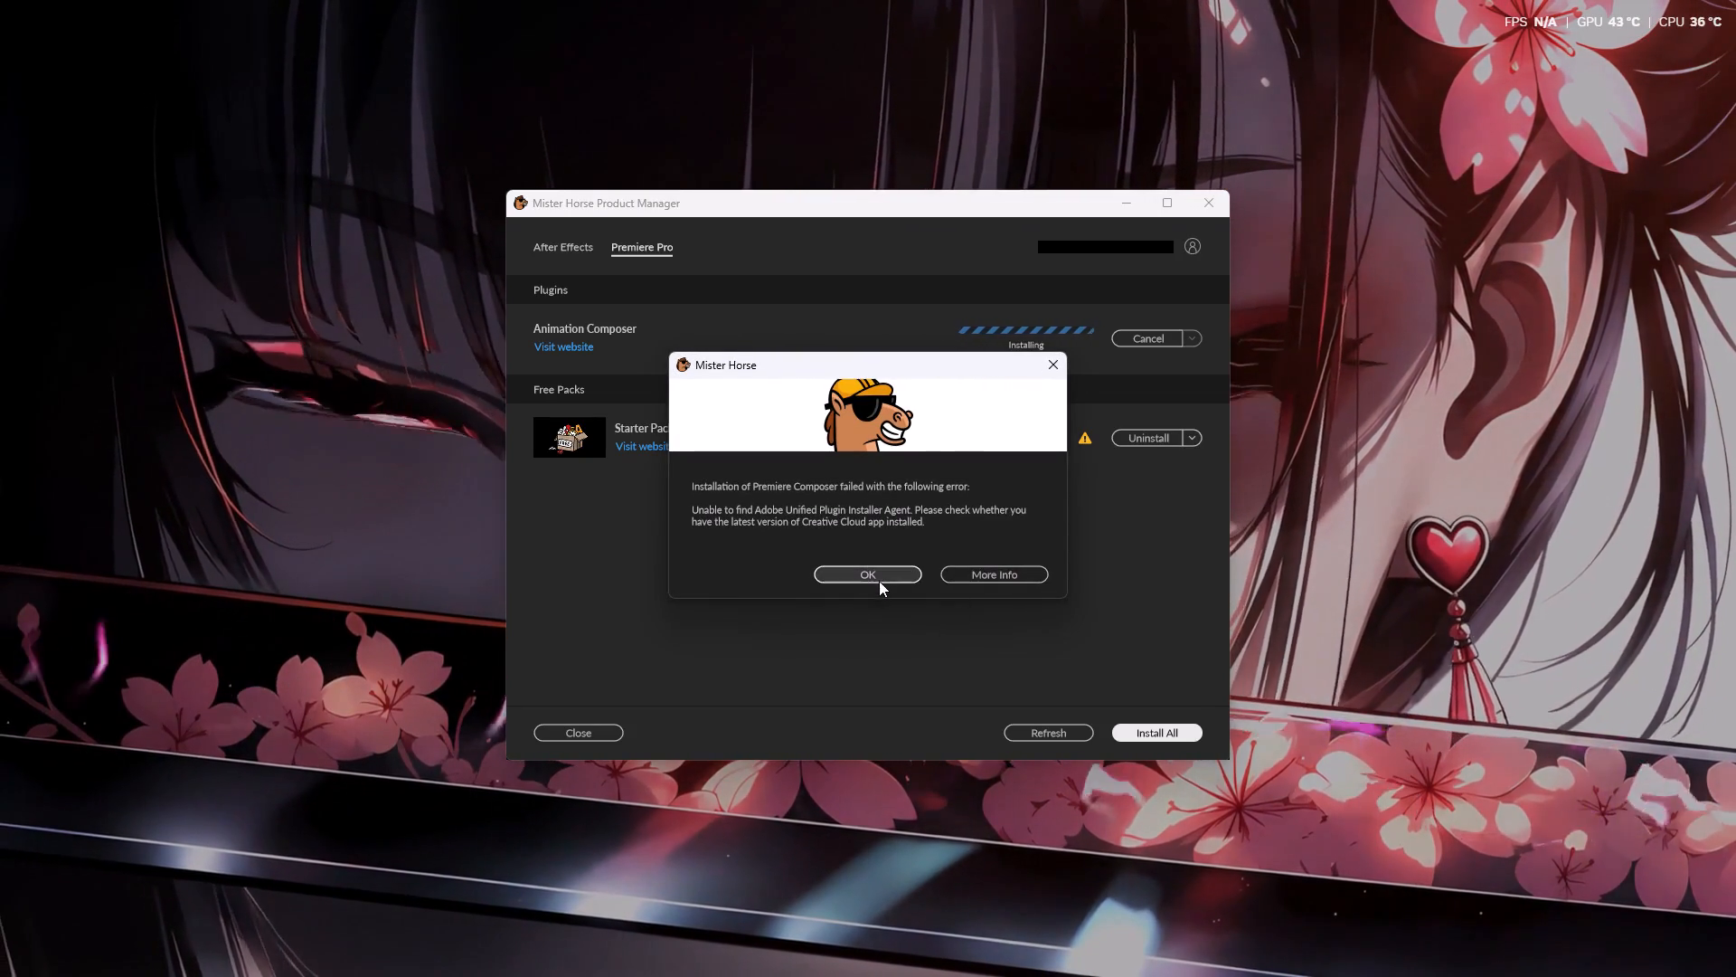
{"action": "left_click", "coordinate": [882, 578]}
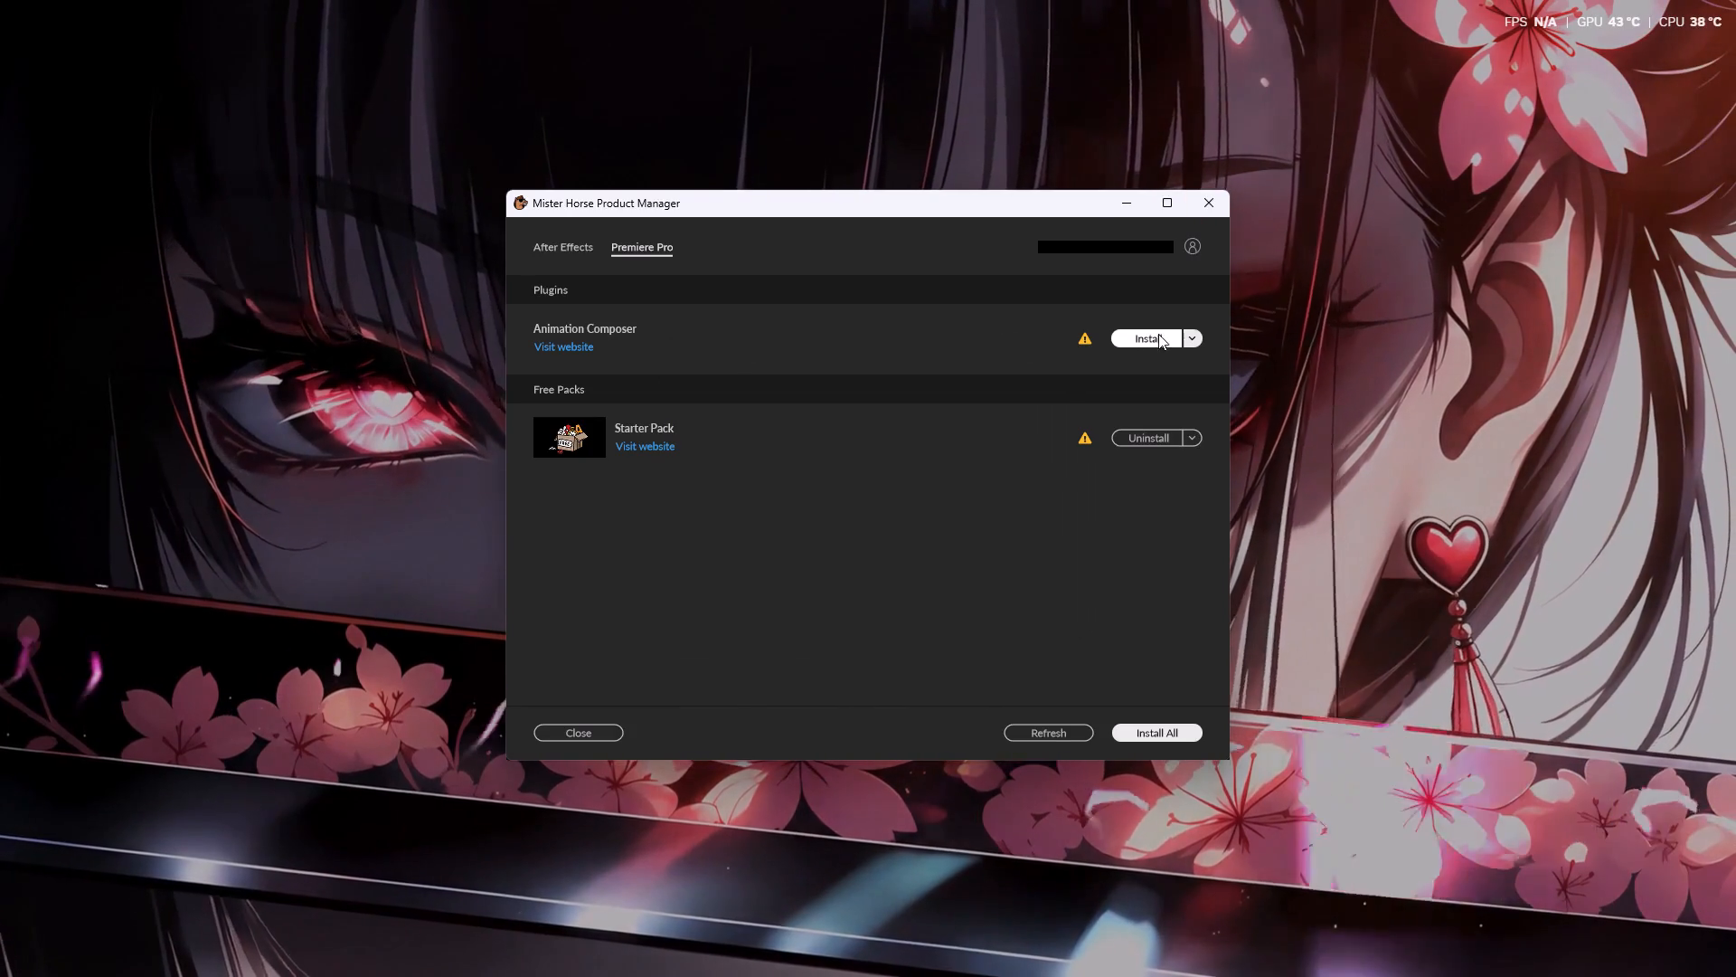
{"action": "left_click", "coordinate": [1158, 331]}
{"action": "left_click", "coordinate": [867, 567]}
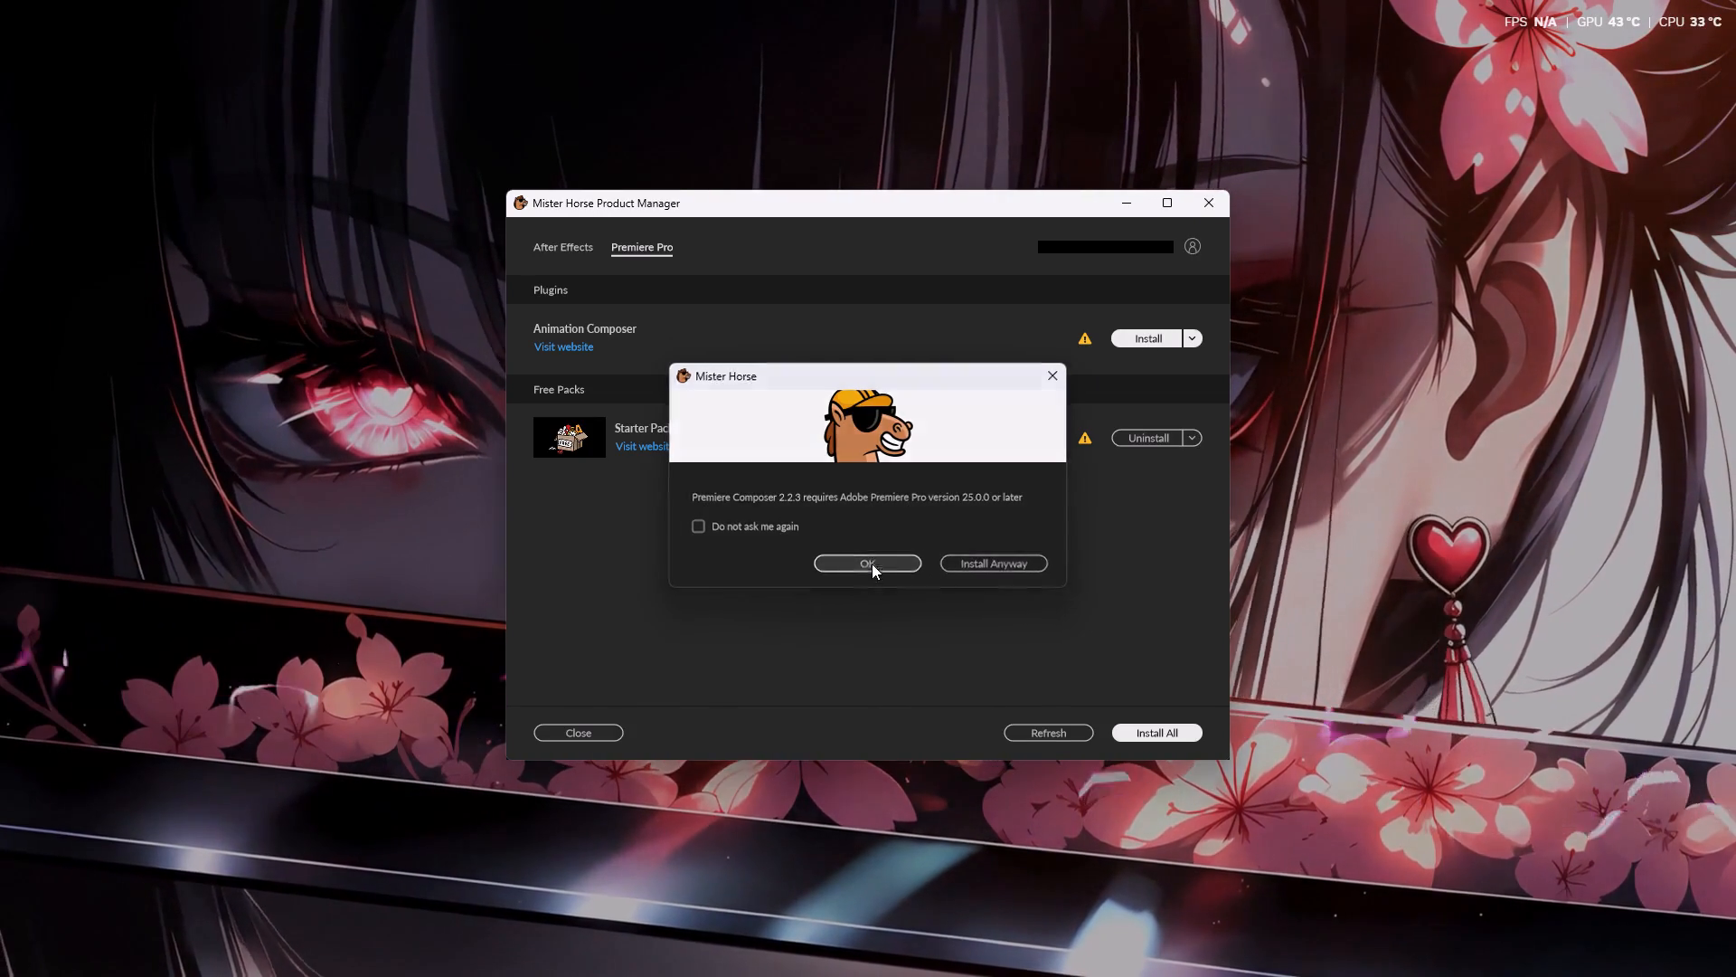
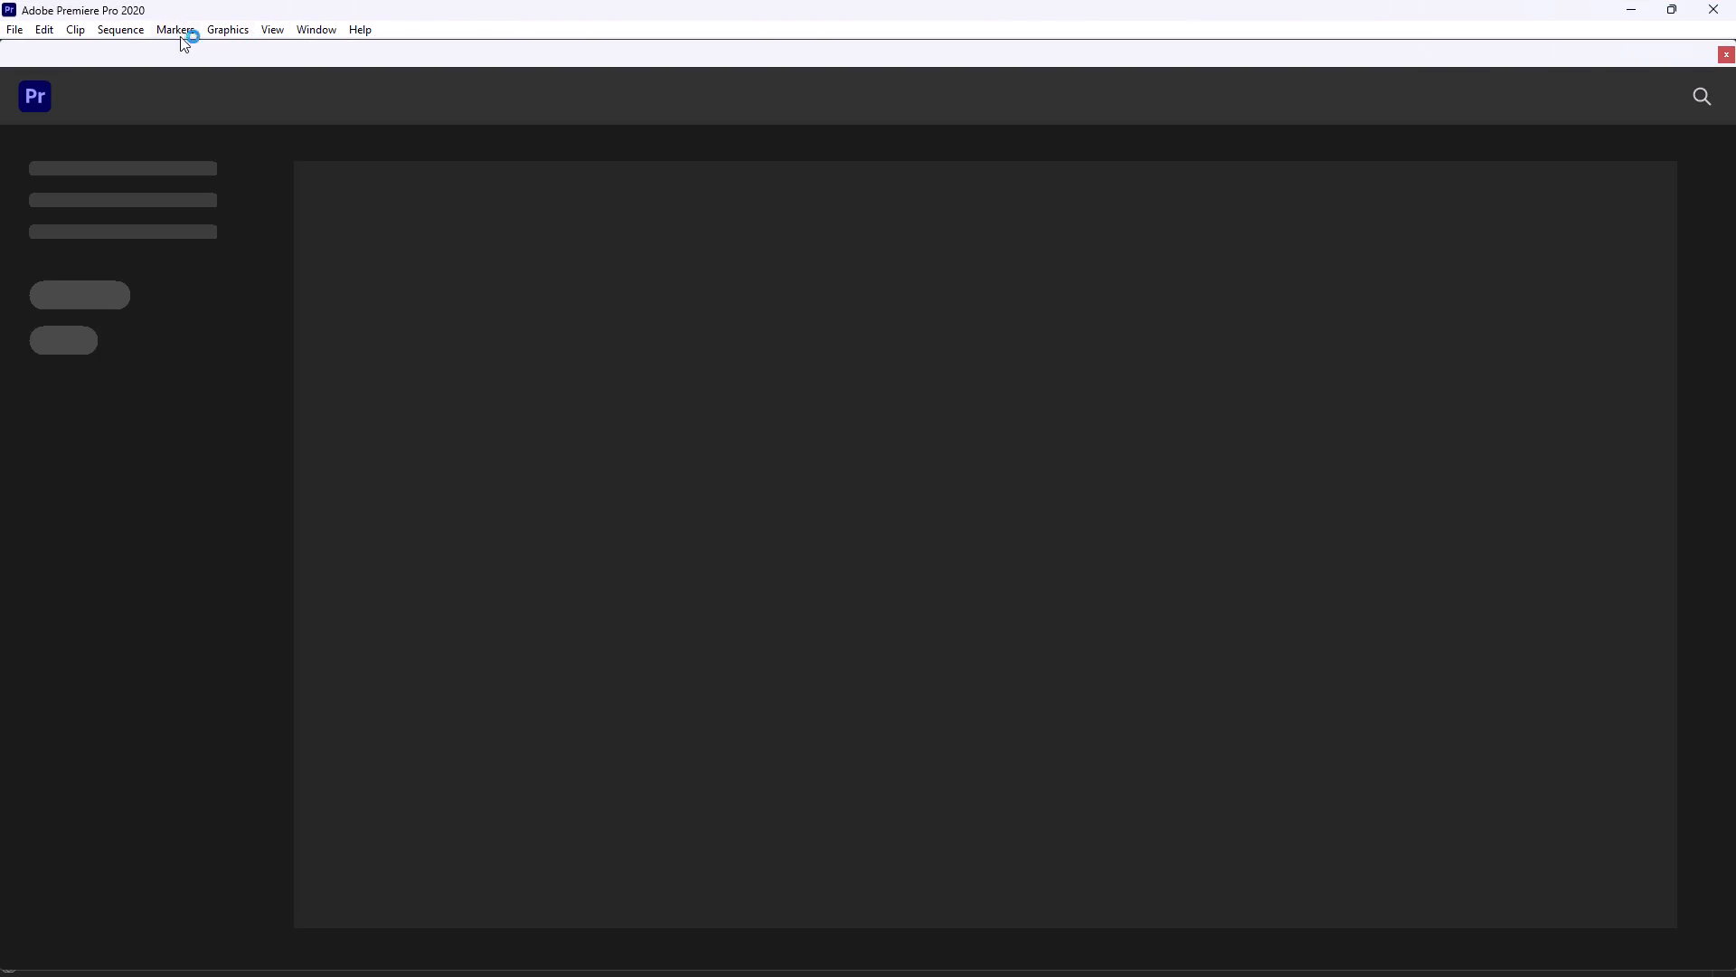
Try to access the installed extensions from the start screen to look for Animation Composer.
{"action": "left_click", "coordinate": [309, 30]}
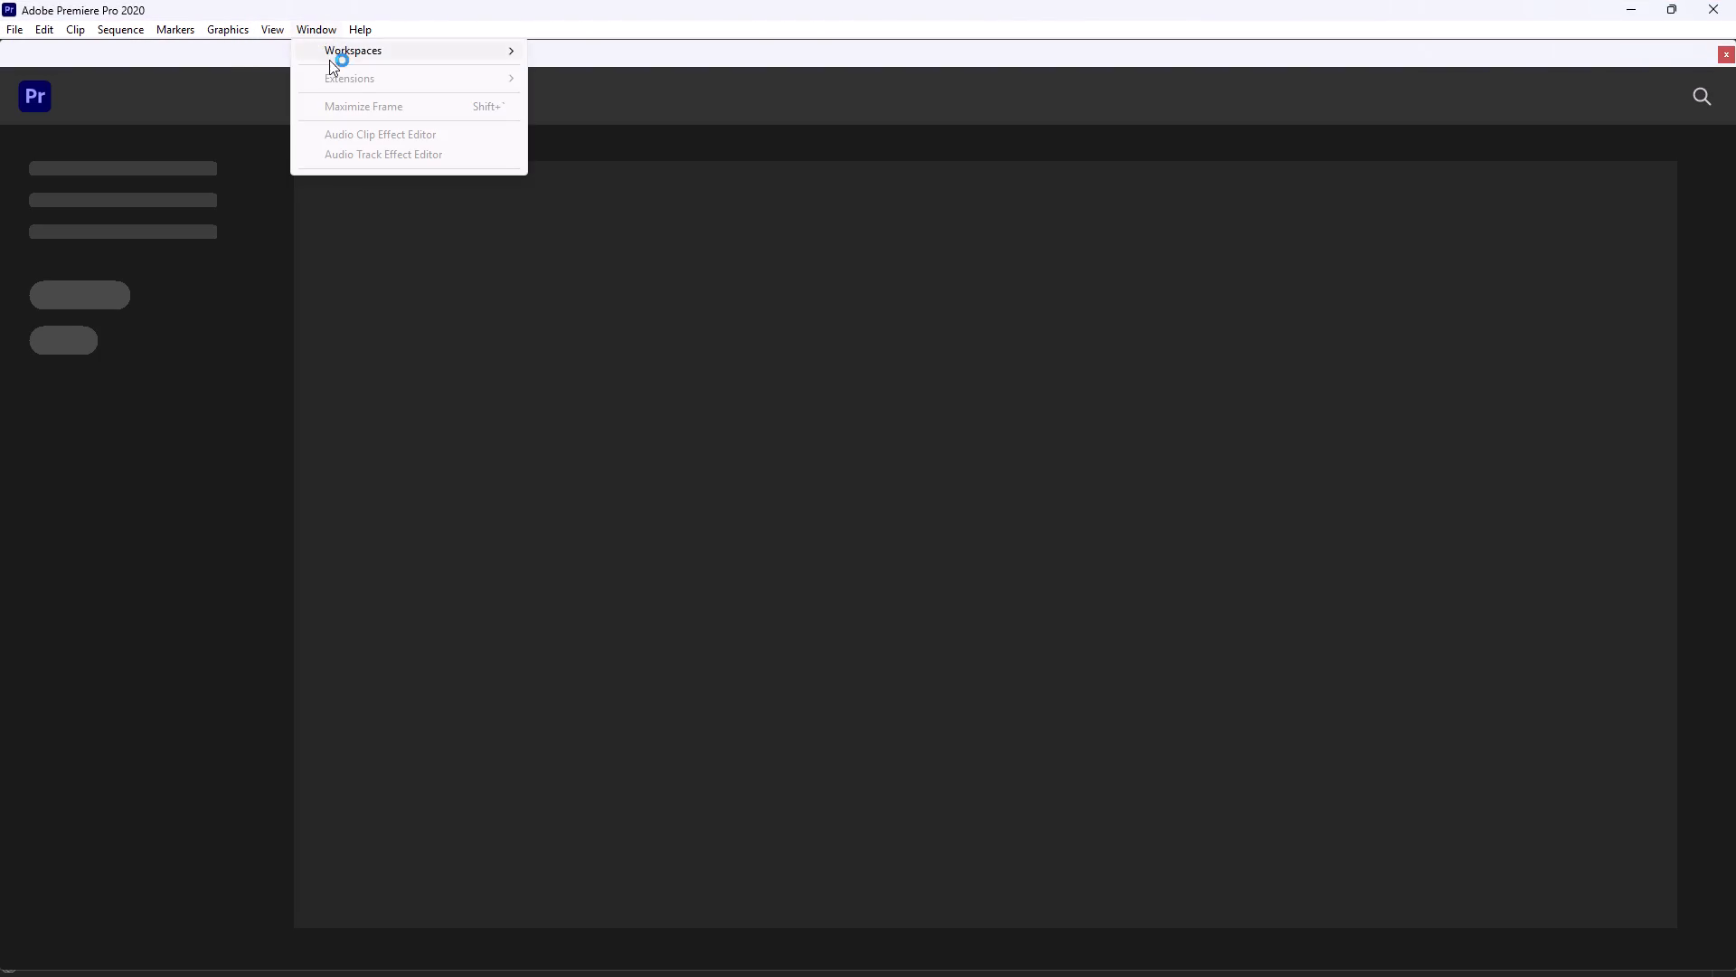
{"action": "left_click", "coordinate": [350, 69]}
{"action": "left_click_drag", "start_coordinate": [350, 69], "coordinate": [359, 74]}
{"action": "left_click", "coordinate": [516, 75]}
{"action": "left_click", "coordinate": [508, 52]}
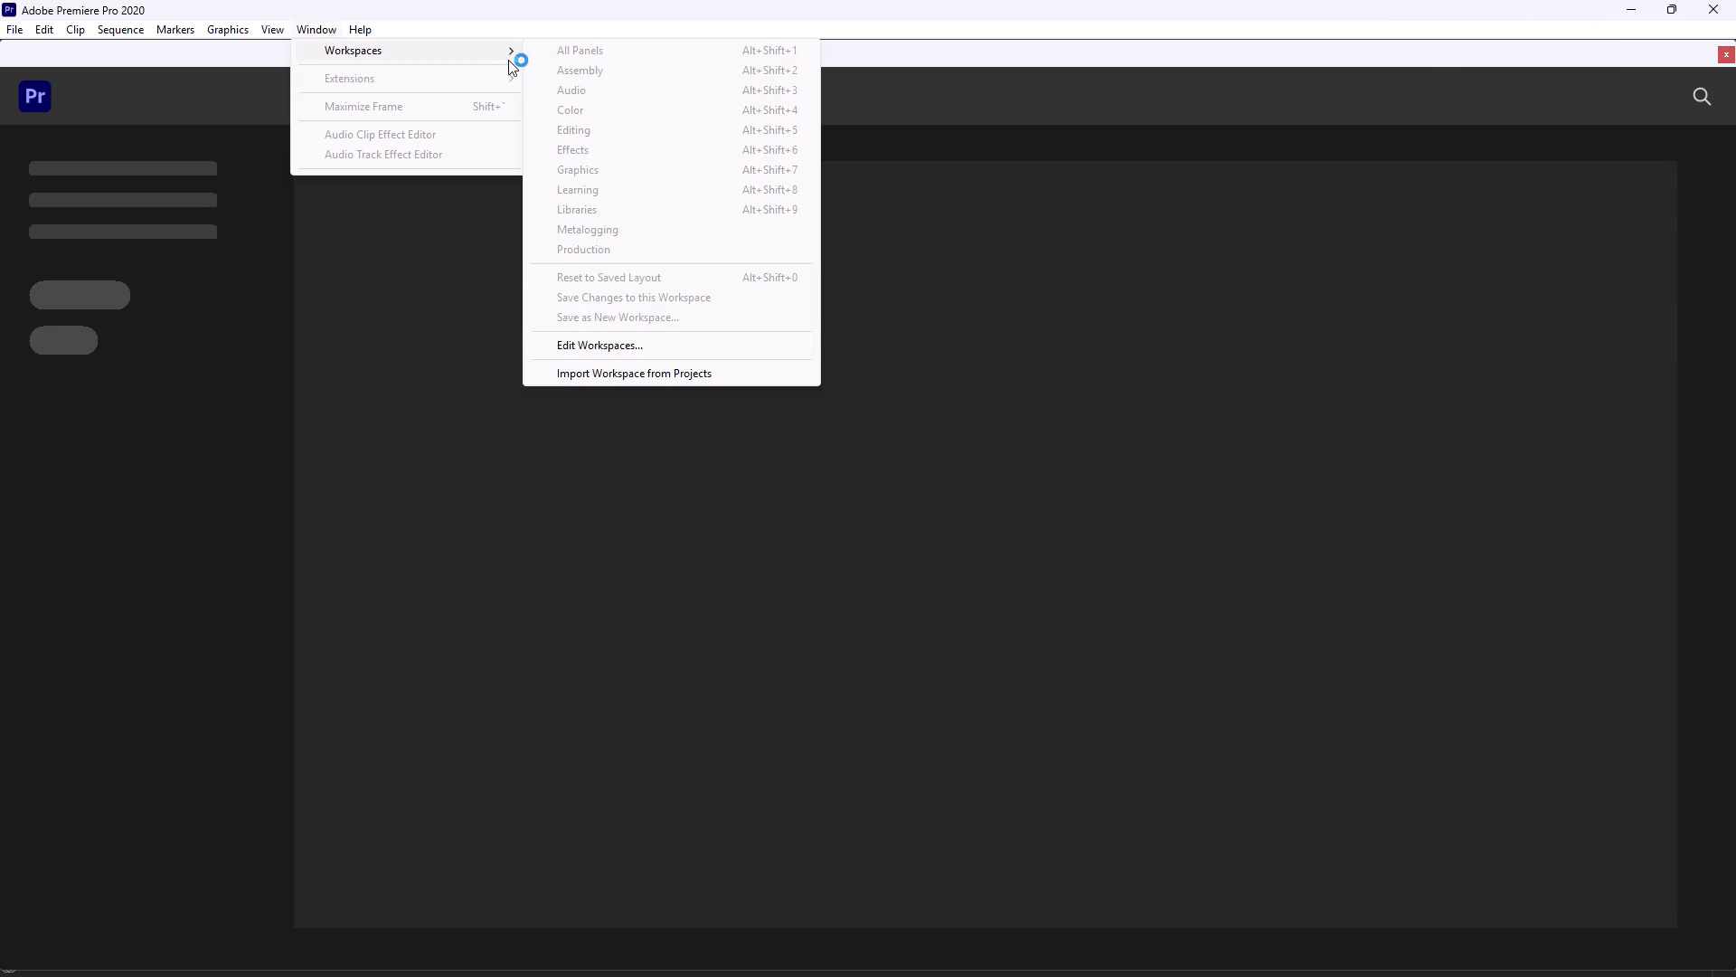
{"action": "left_click", "coordinate": [506, 89]}
Open the recent Premiere Pro project 24.
{"action": "left_click", "coordinate": [15, 27]}
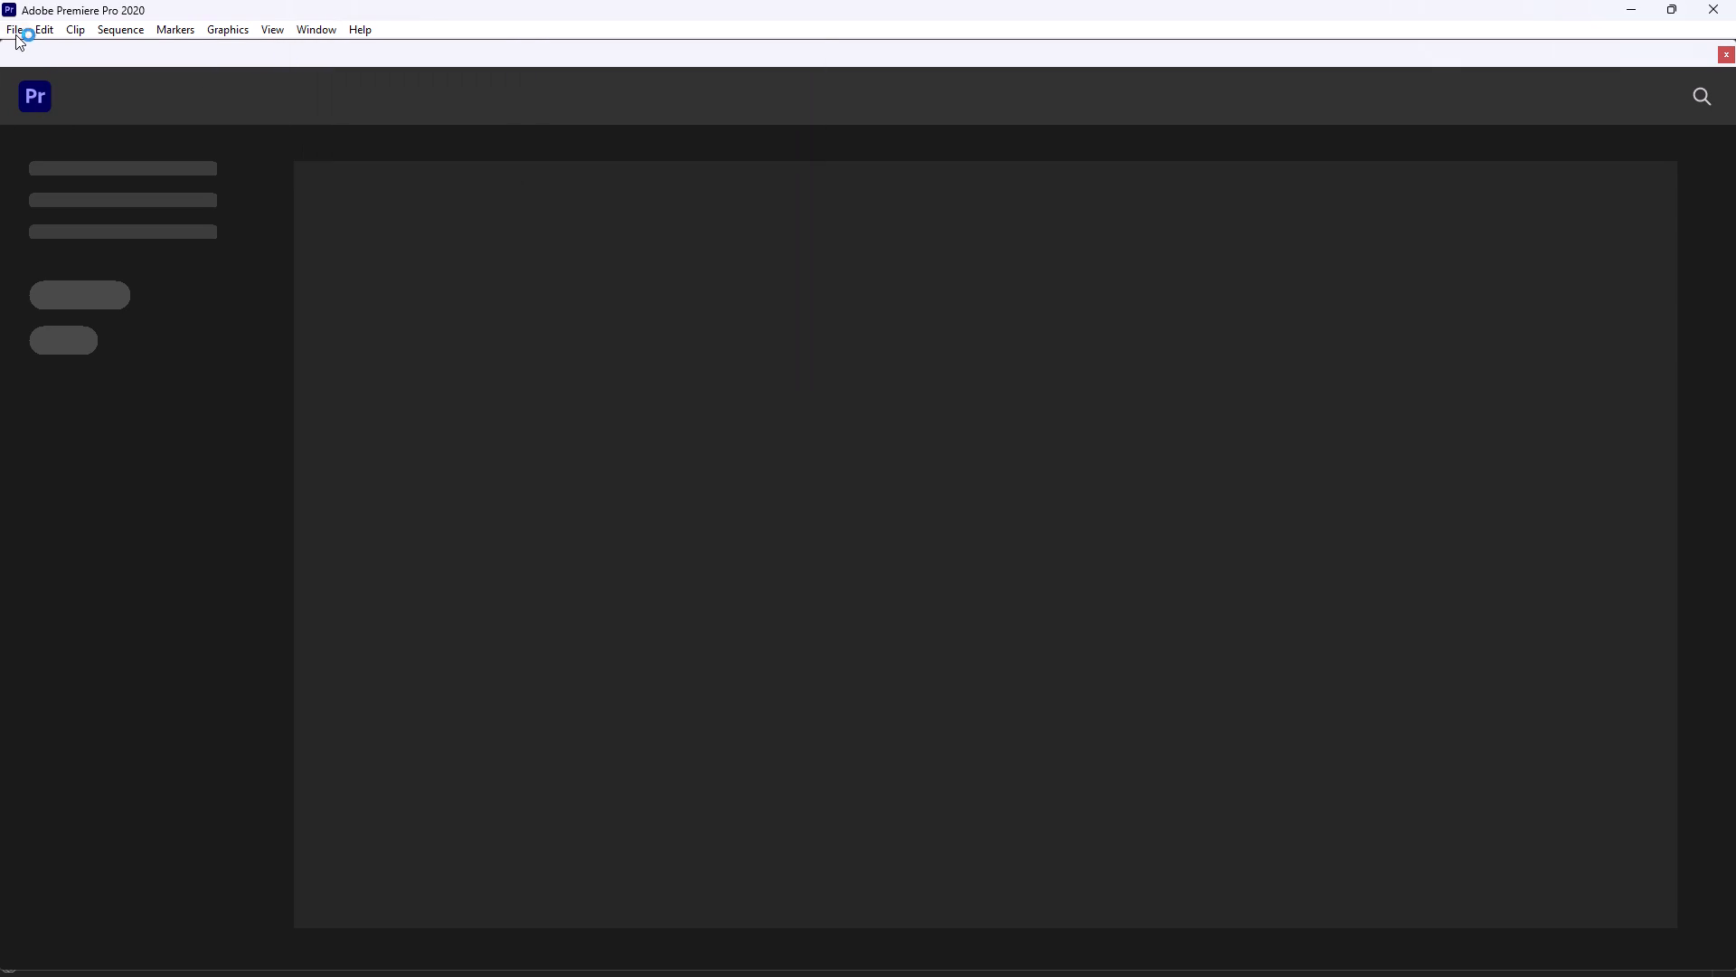
{"action": "left_click", "coordinate": [19, 25]}
{"action": "left_click", "coordinate": [71, 109]}
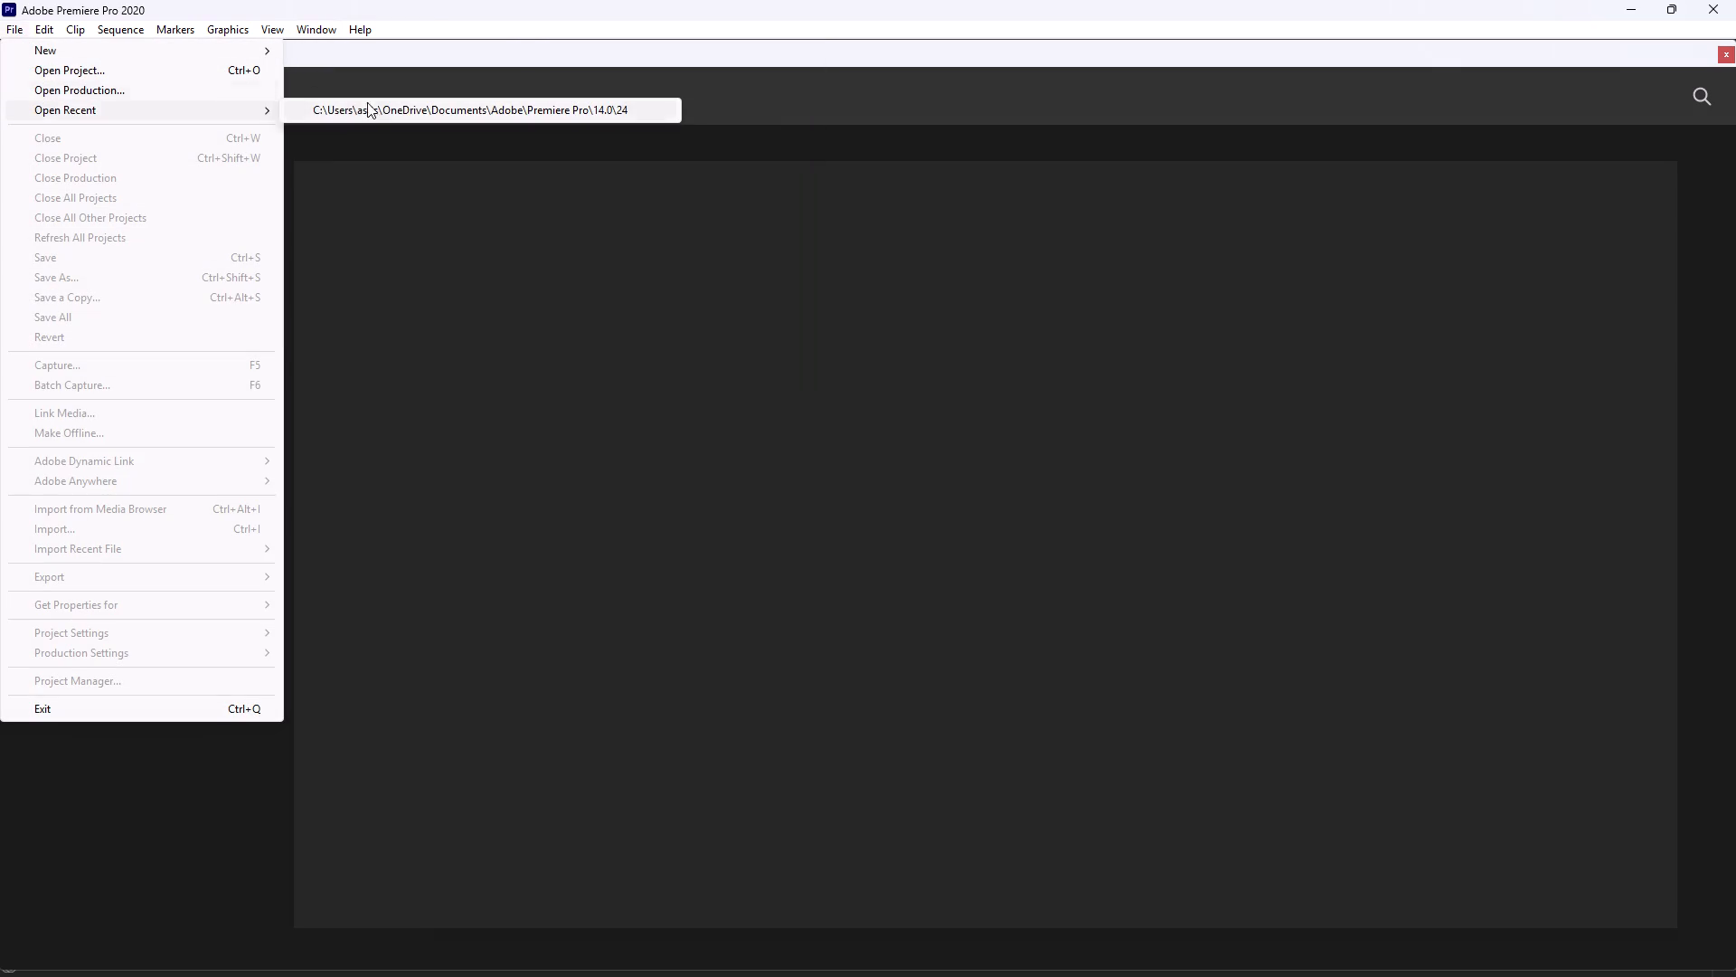
{"action": "left_click", "coordinate": [309, 112]}
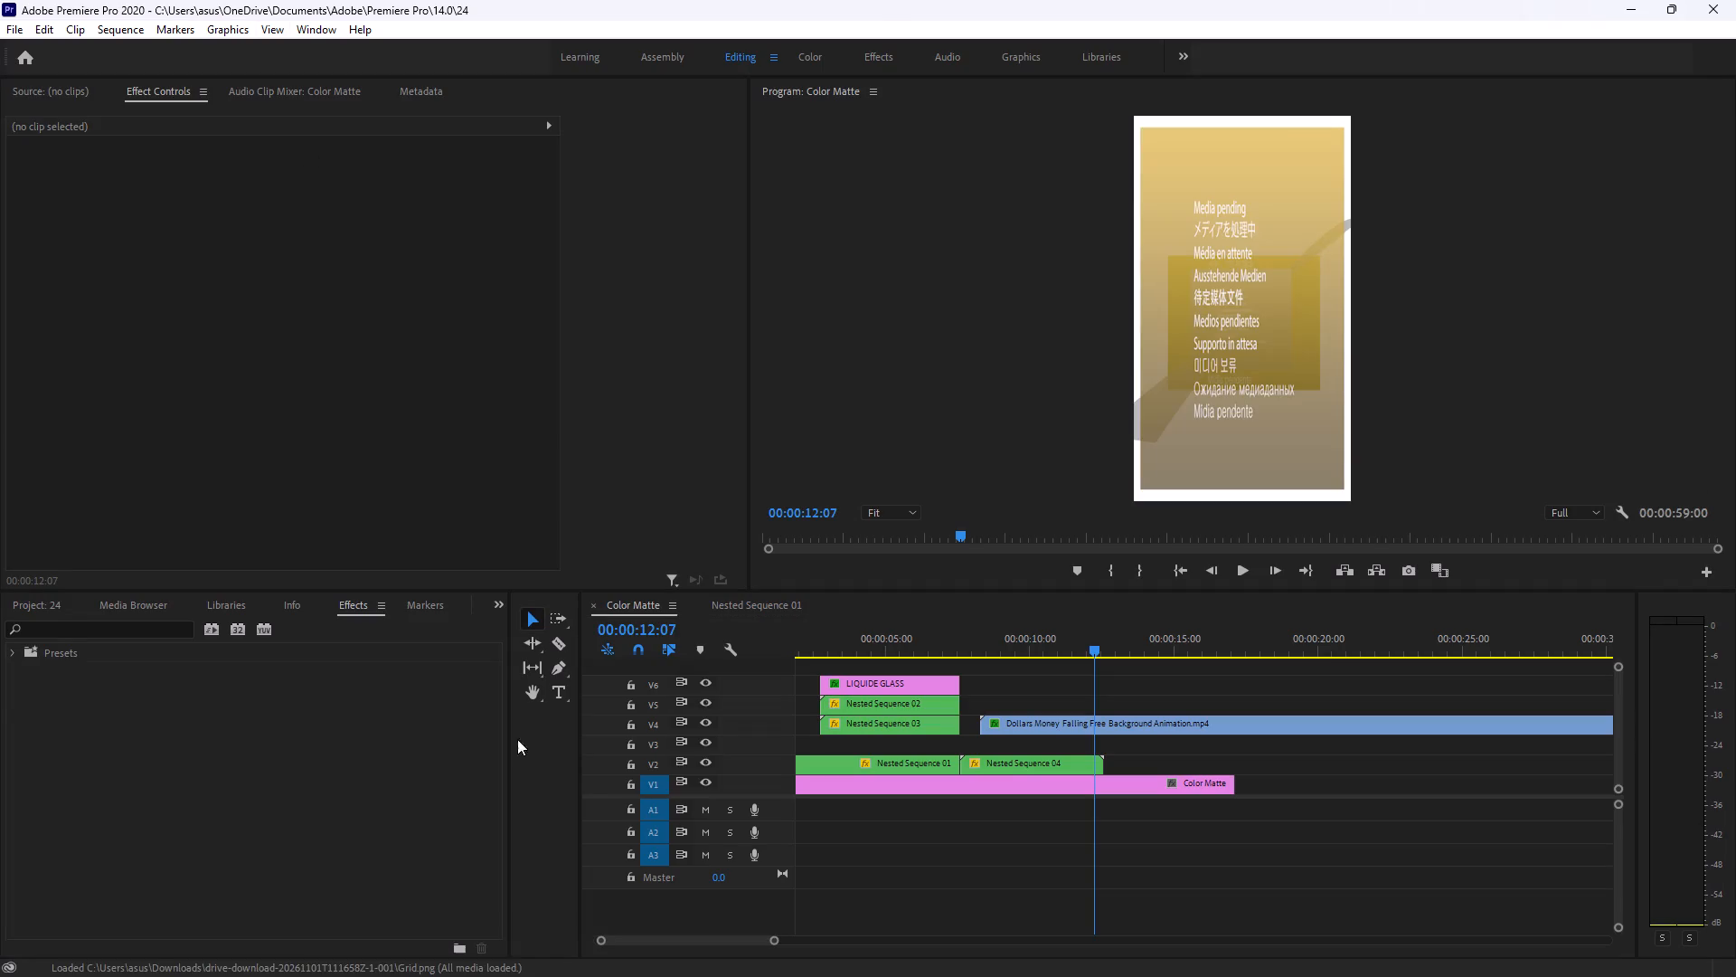
Select the Dollars Money Falling clip on track V4 and try to access the installed extensions.
{"action": "left_click", "coordinate": [1036, 718]}
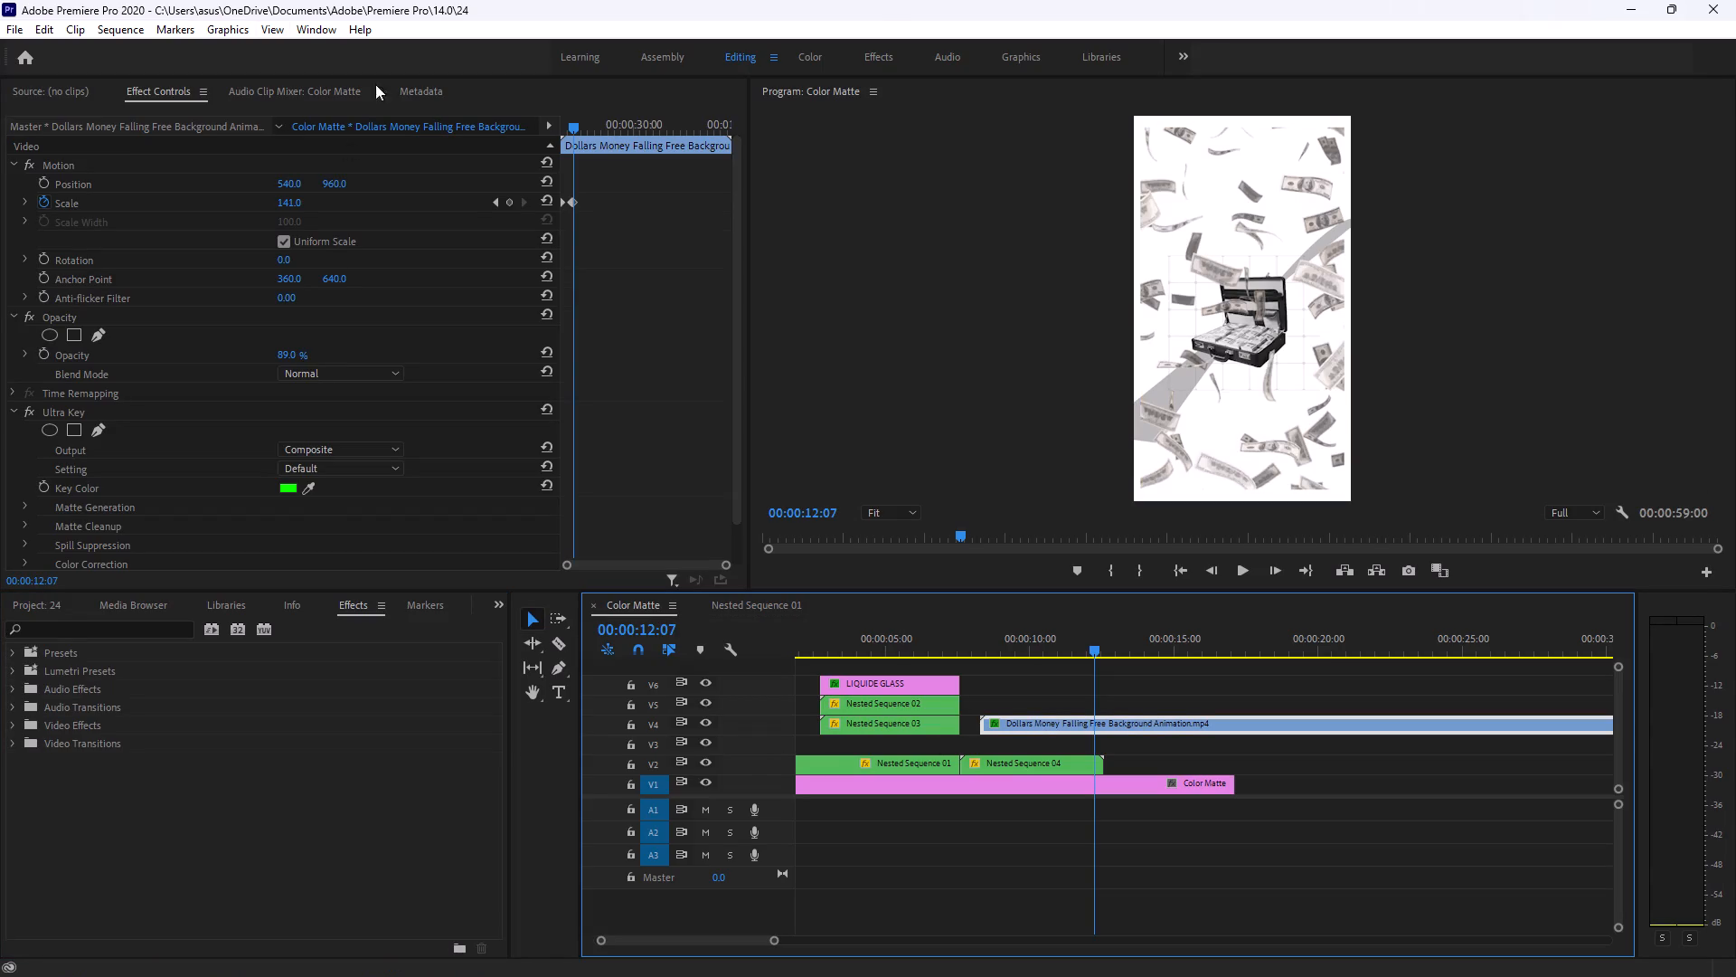
{"action": "left_click", "coordinate": [316, 25]}
{"action": "left_click", "coordinate": [353, 81]}
{"action": "left_click_drag", "start_coordinate": [353, 81], "coordinate": [364, 81]}
{"action": "left_click_drag", "start_coordinate": [402, 81], "coordinate": [471, 78]}
{"action": "left_click", "coordinate": [484, 78]}
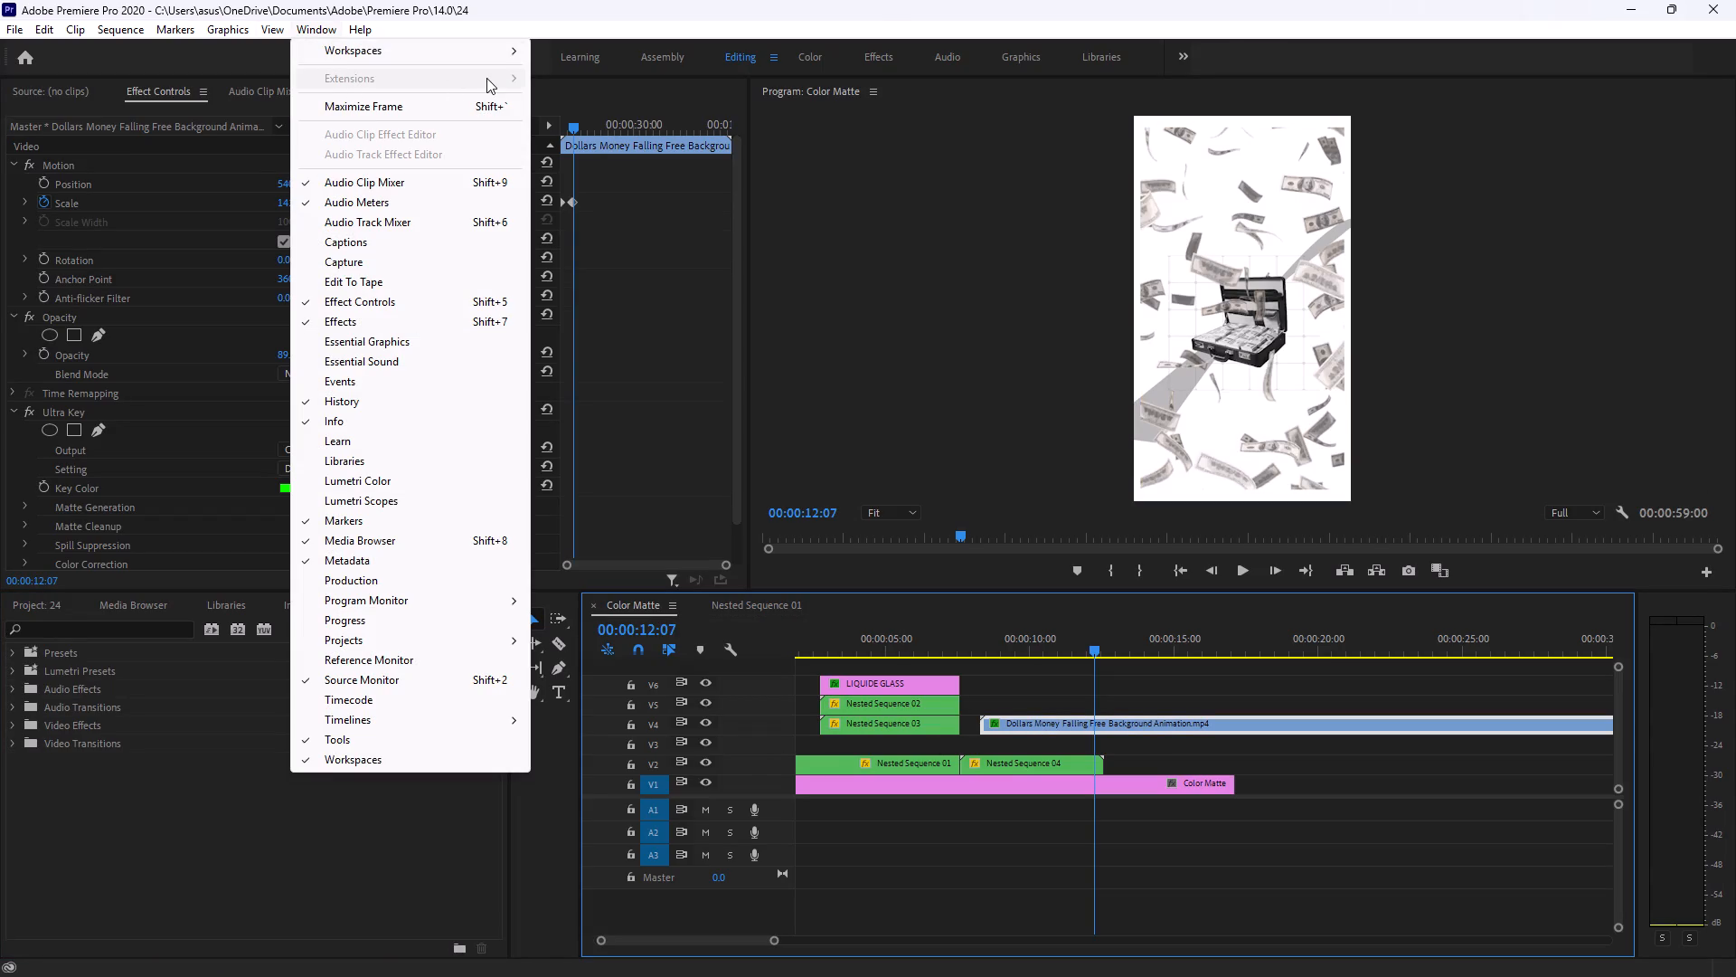
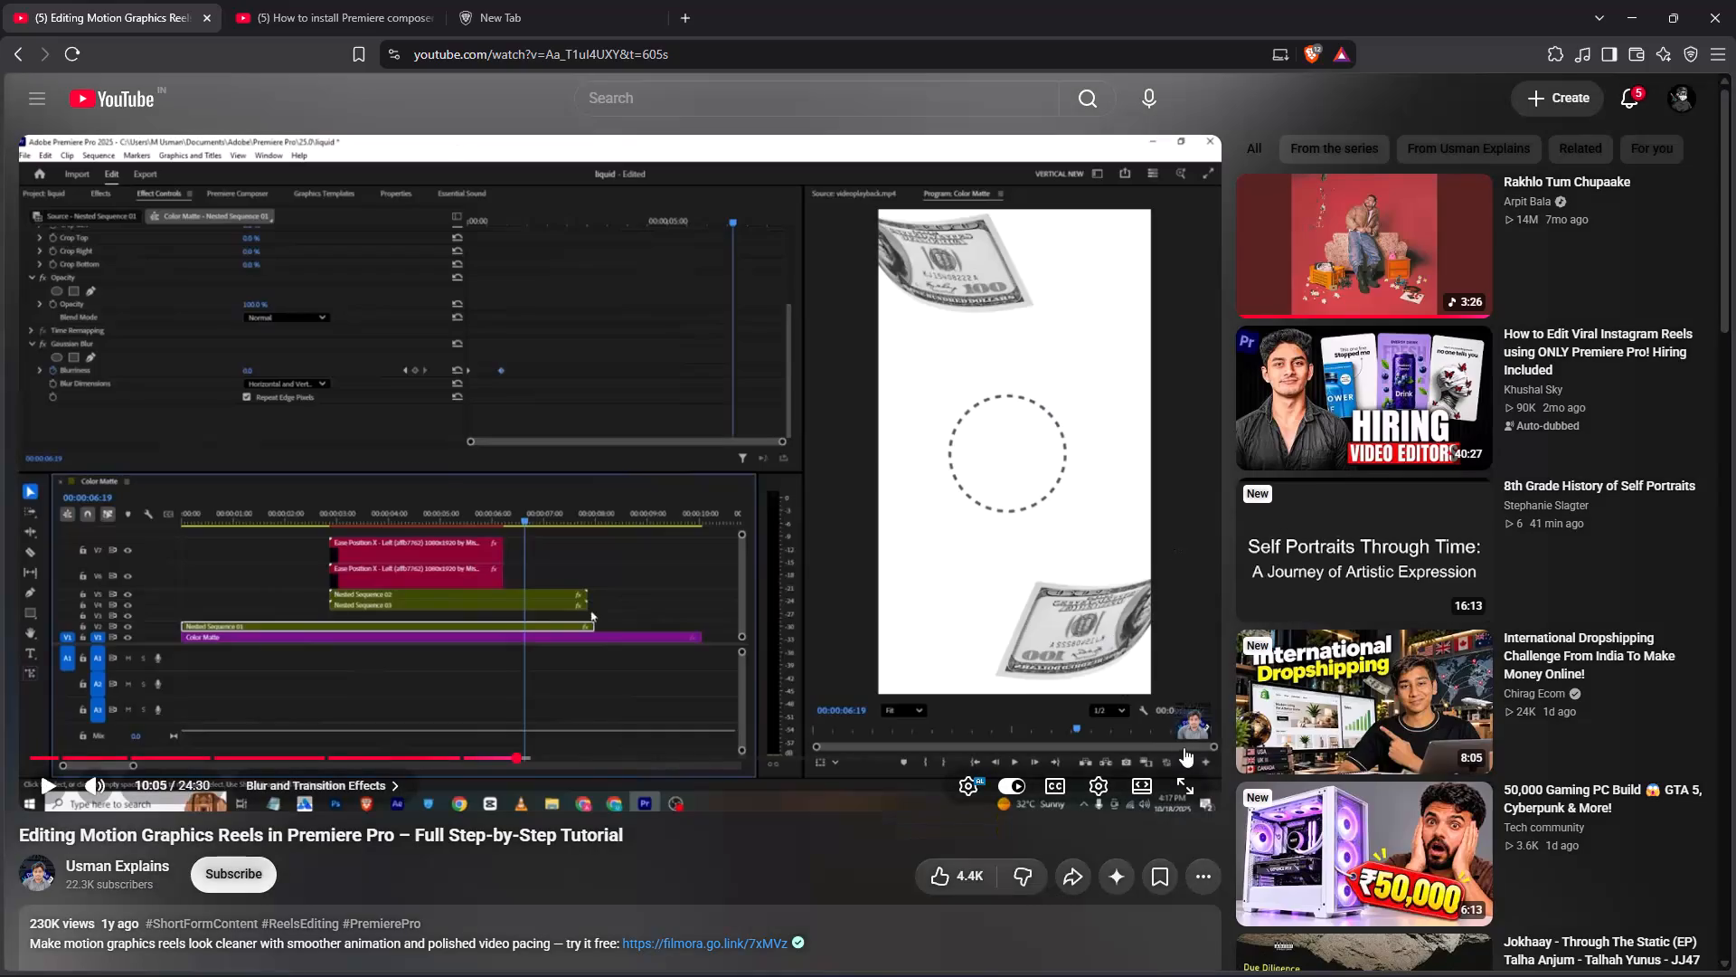
Skim the motion graphics tutorial in full screen from the blur and transition part through the Creating Animated Graphics chapter.
{"action": "key", "text": "f"}
{"action": "key", "text": "alt+Tab"}
{"action": "key", "text": "alt+Tab"}
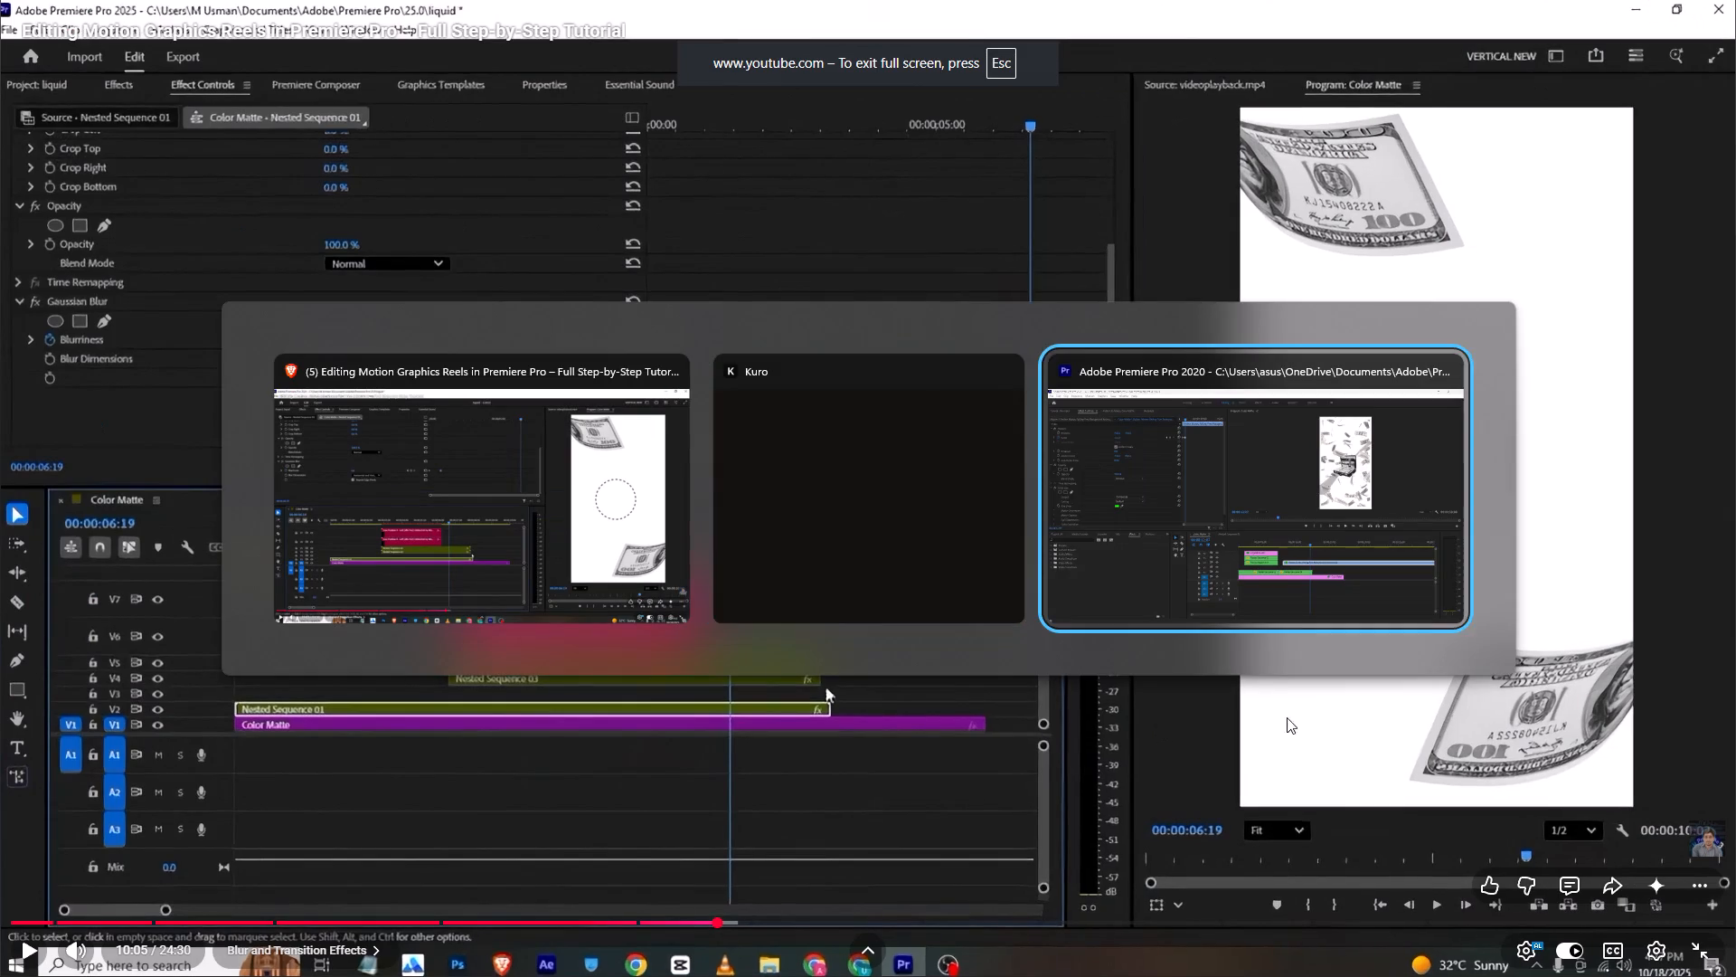
{"action": "key", "text": "alt+Tab"}
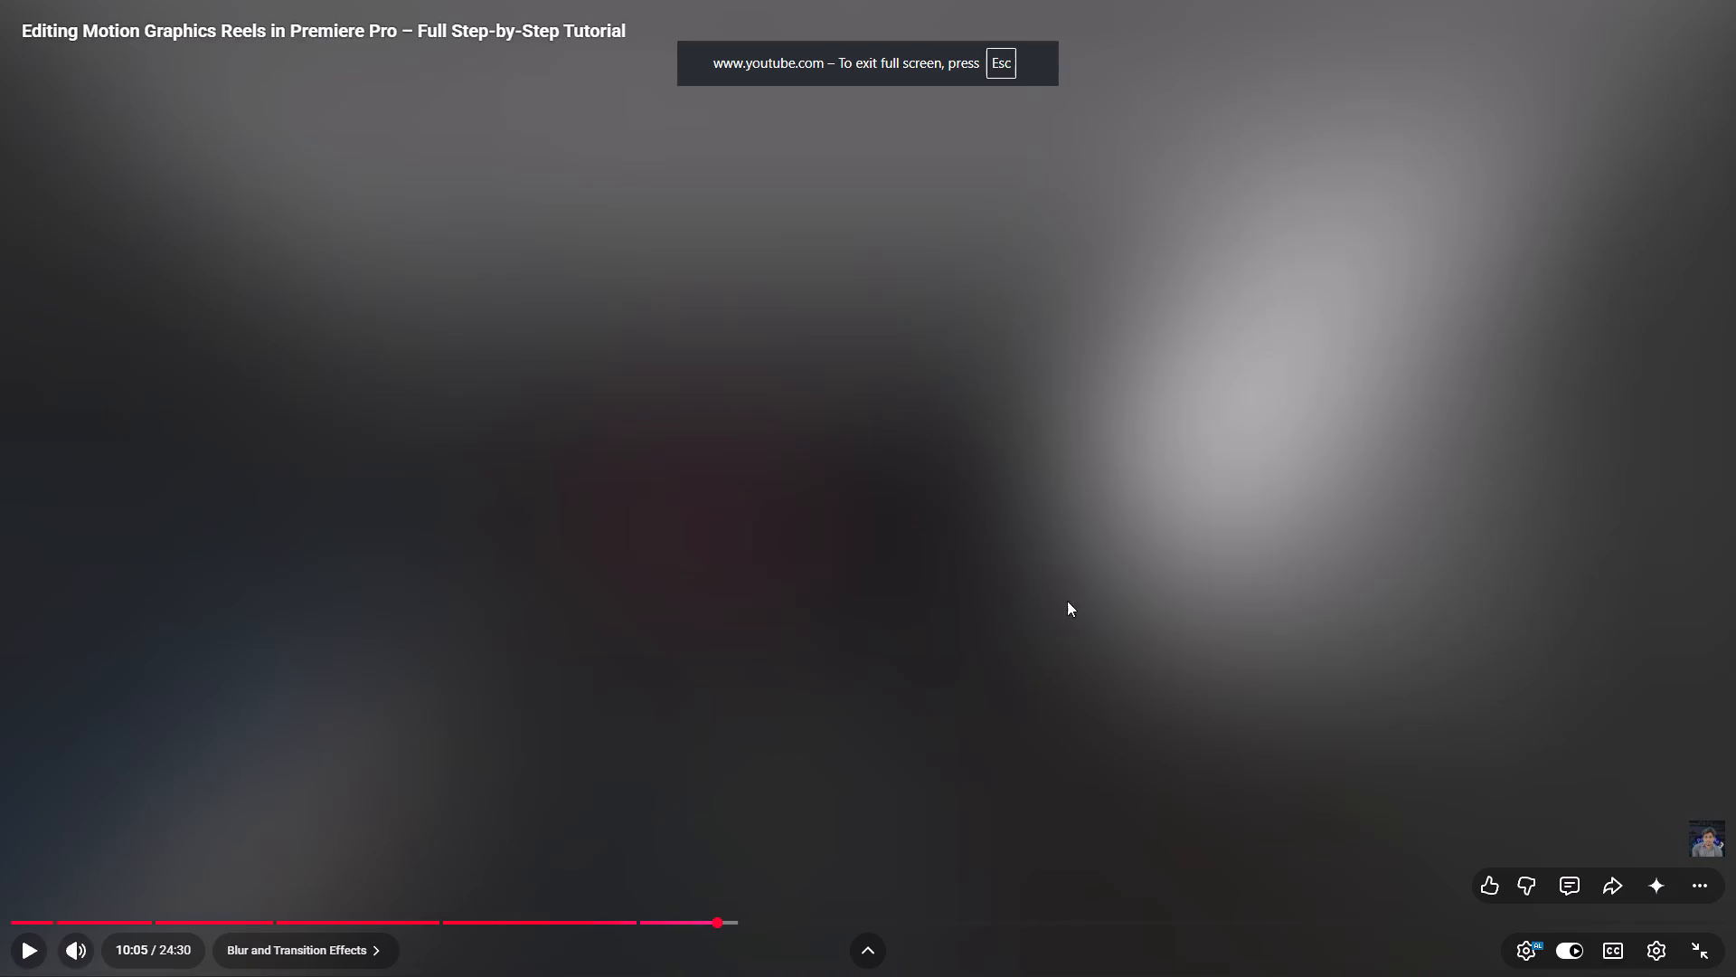
{"action": "left_click", "coordinate": [844, 602]}
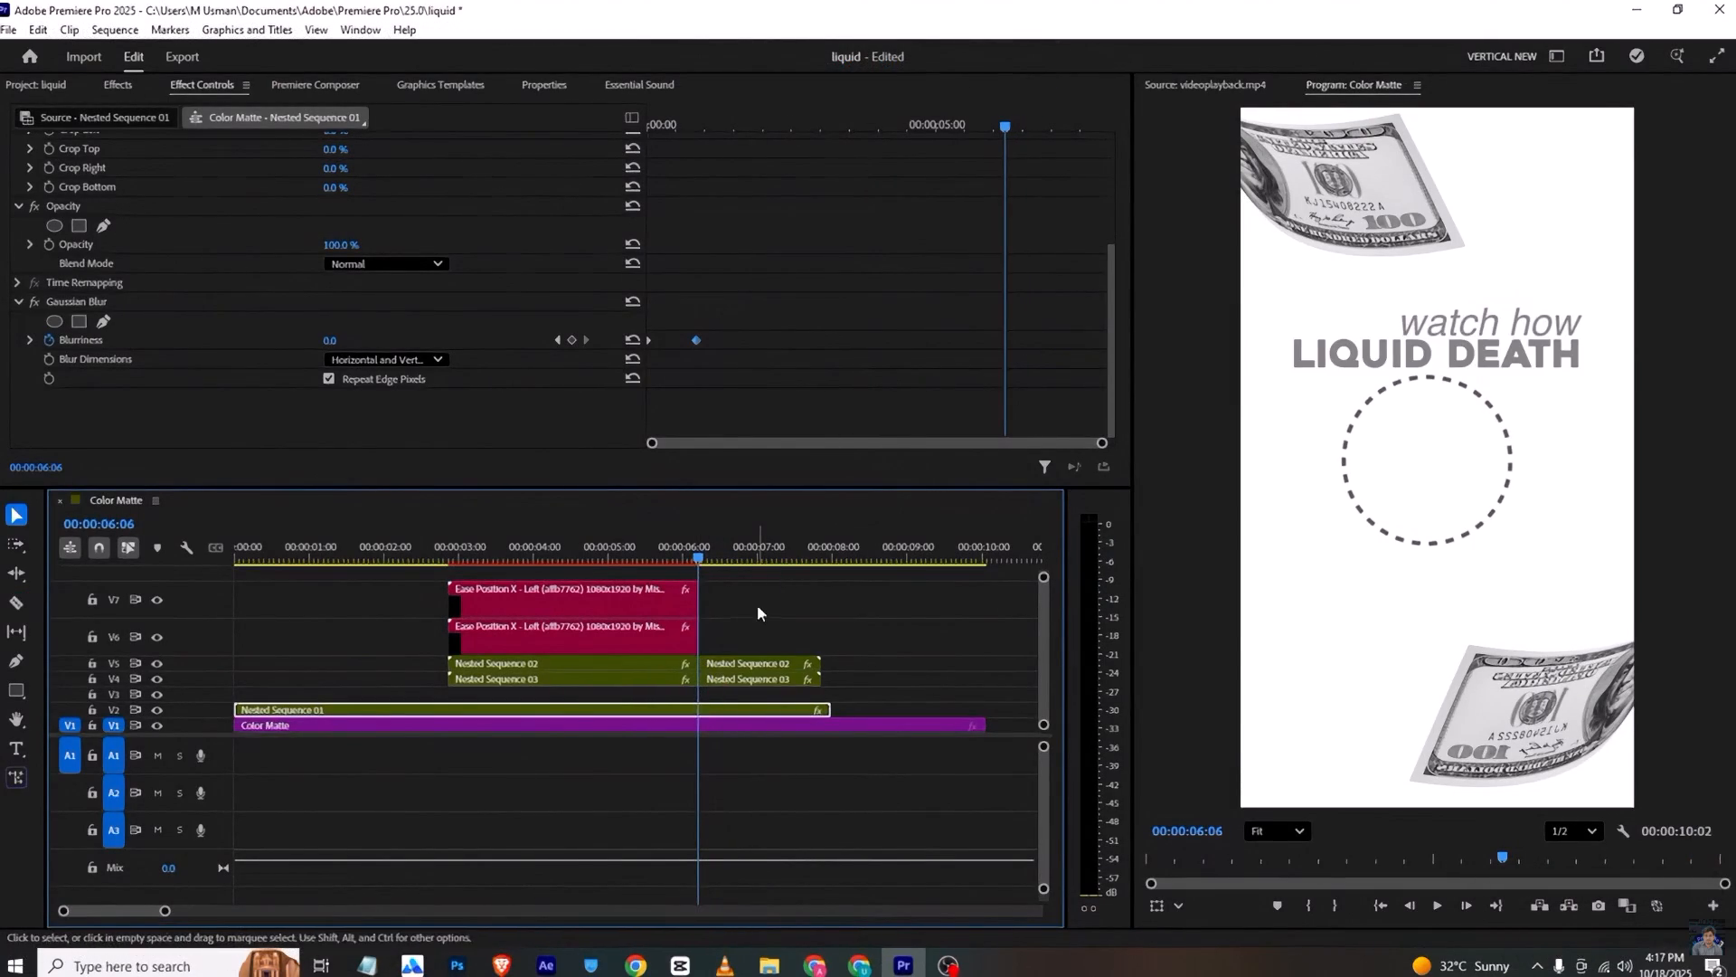
{"action": "key", "text": "Right"}
{"action": "key", "text": "Right"}
{"action": "key", "text": "Right"}
{"action": "key", "text": "Right"}
{"action": "key", "text": "Right"}
{"action": "key", "text": "Right"}
{"action": "key", "text": "Right"}
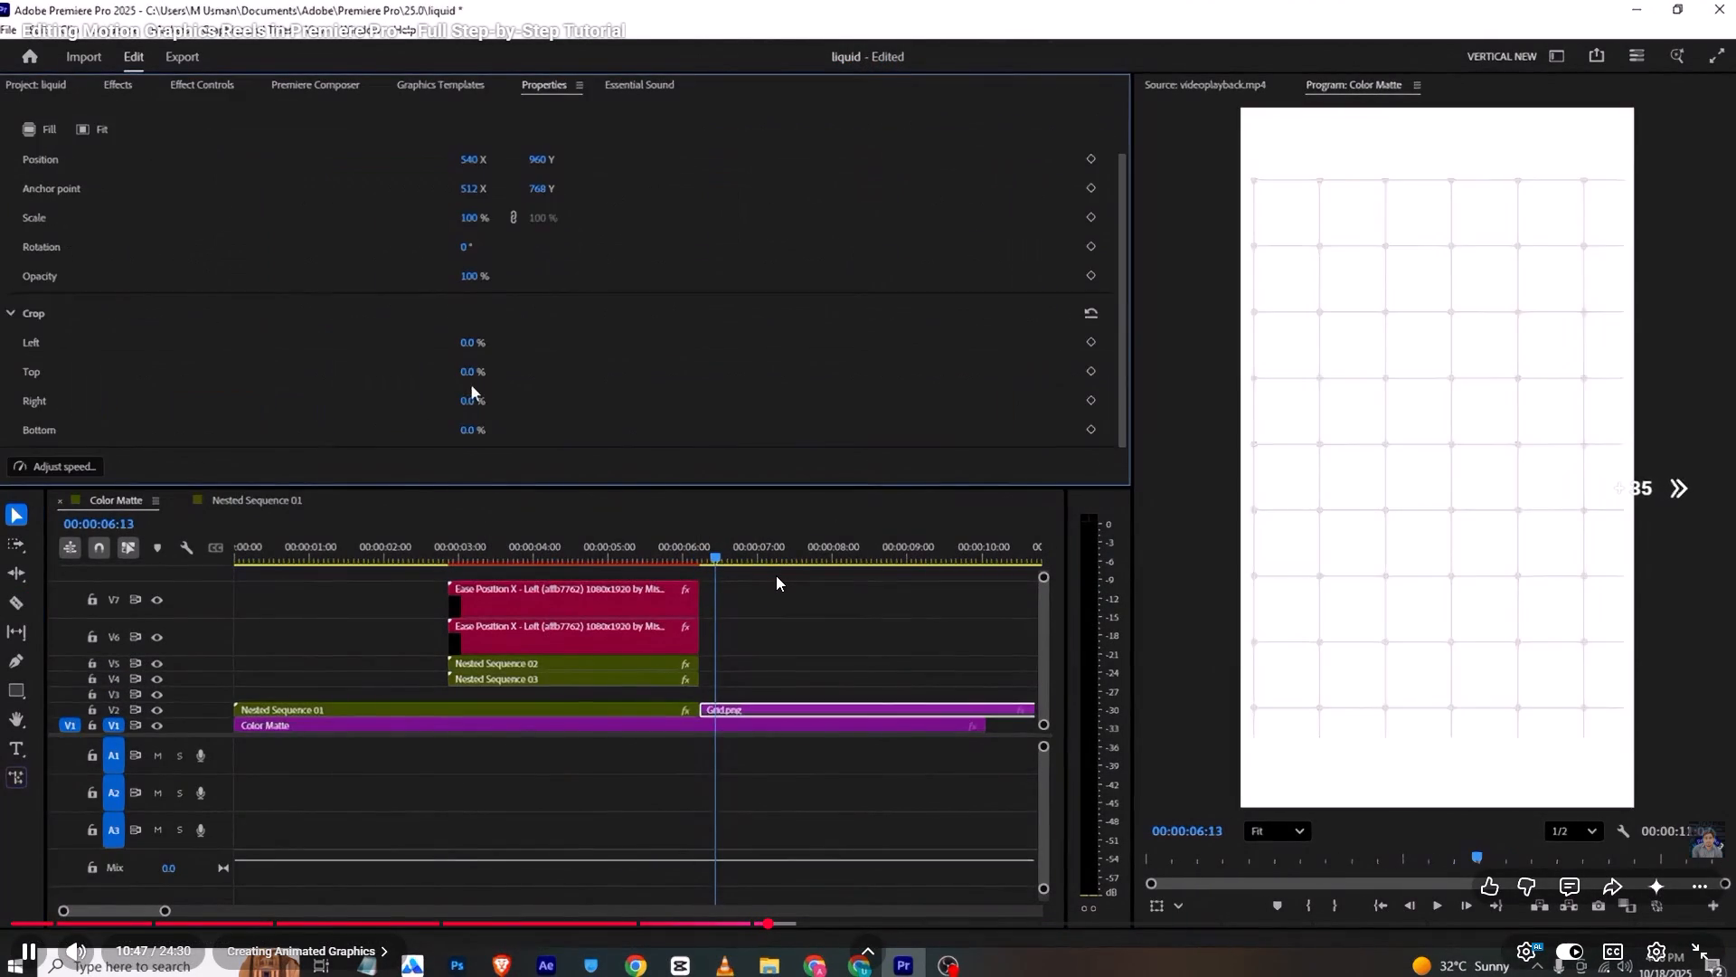
{"action": "key", "text": "Right"}
{"action": "key", "text": "Right"}
{"action": "key", "text": "Right"}
{"action": "key", "text": "Right"}
{"action": "key", "text": "Right"}
{"action": "key", "text": "Right"}
{"action": "key", "text": "Right"}
{"action": "key", "text": "Right"}
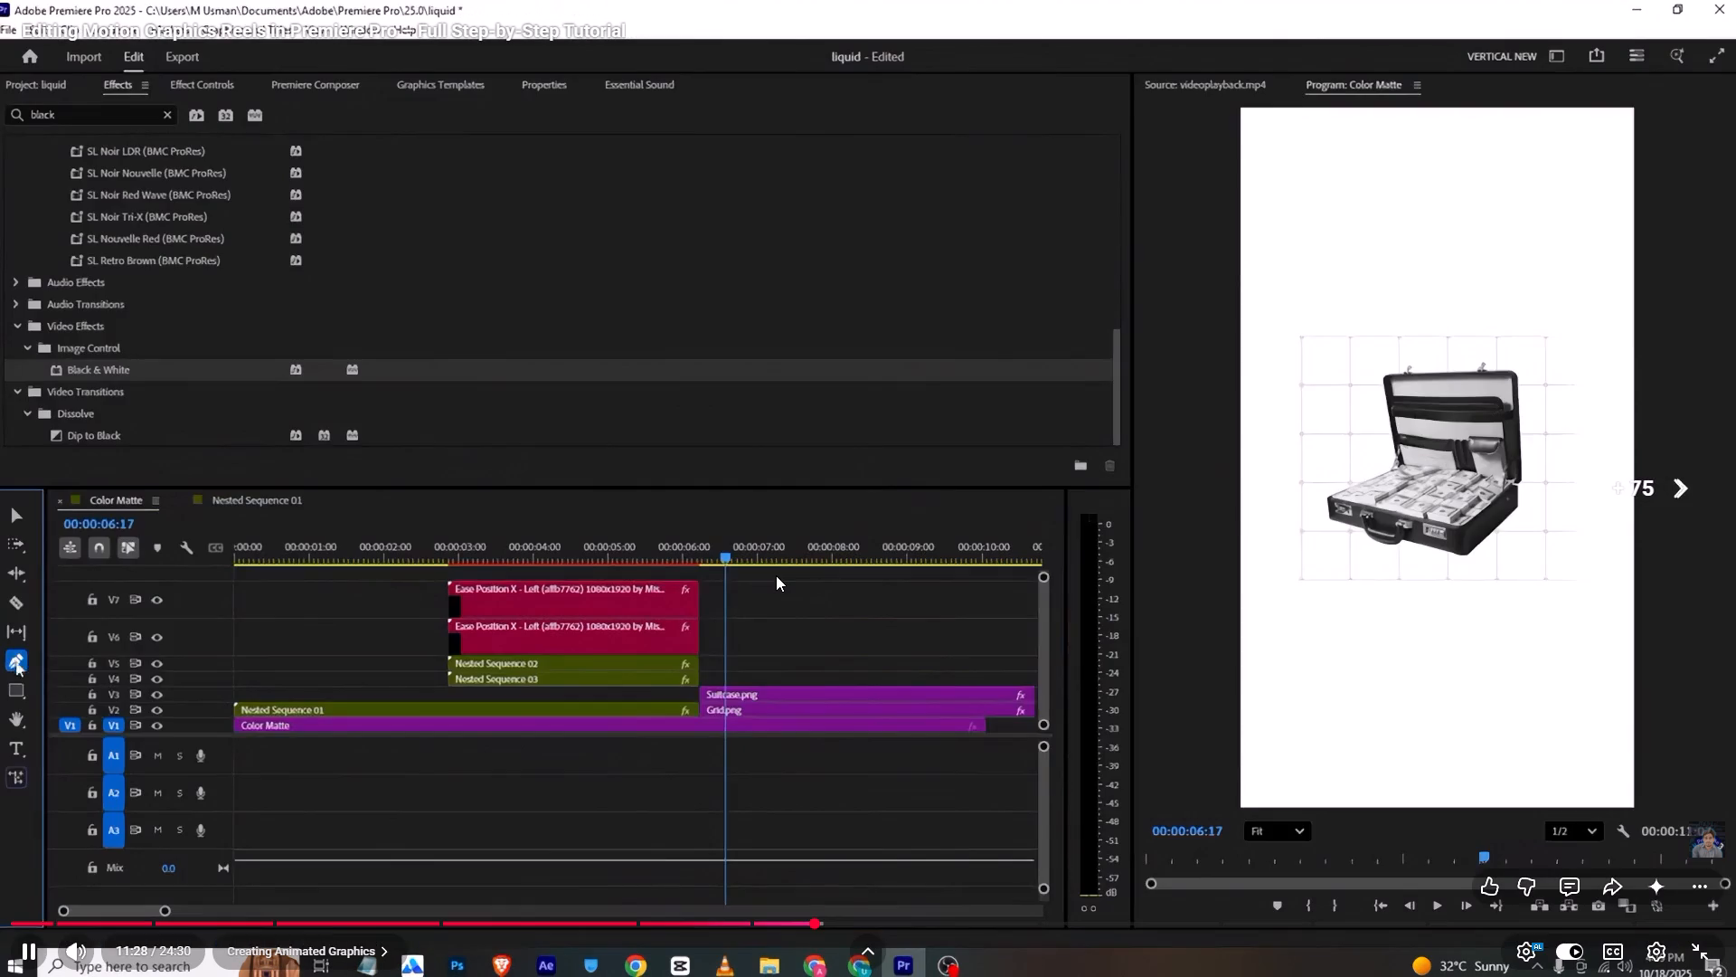
{"action": "key", "text": "Right"}
{"action": "key", "text": "Right"}
{"action": "key", "text": "Right"}
{"action": "key", "text": "Right"}
{"action": "key", "text": "Right"}
{"action": "key", "text": "Right"}
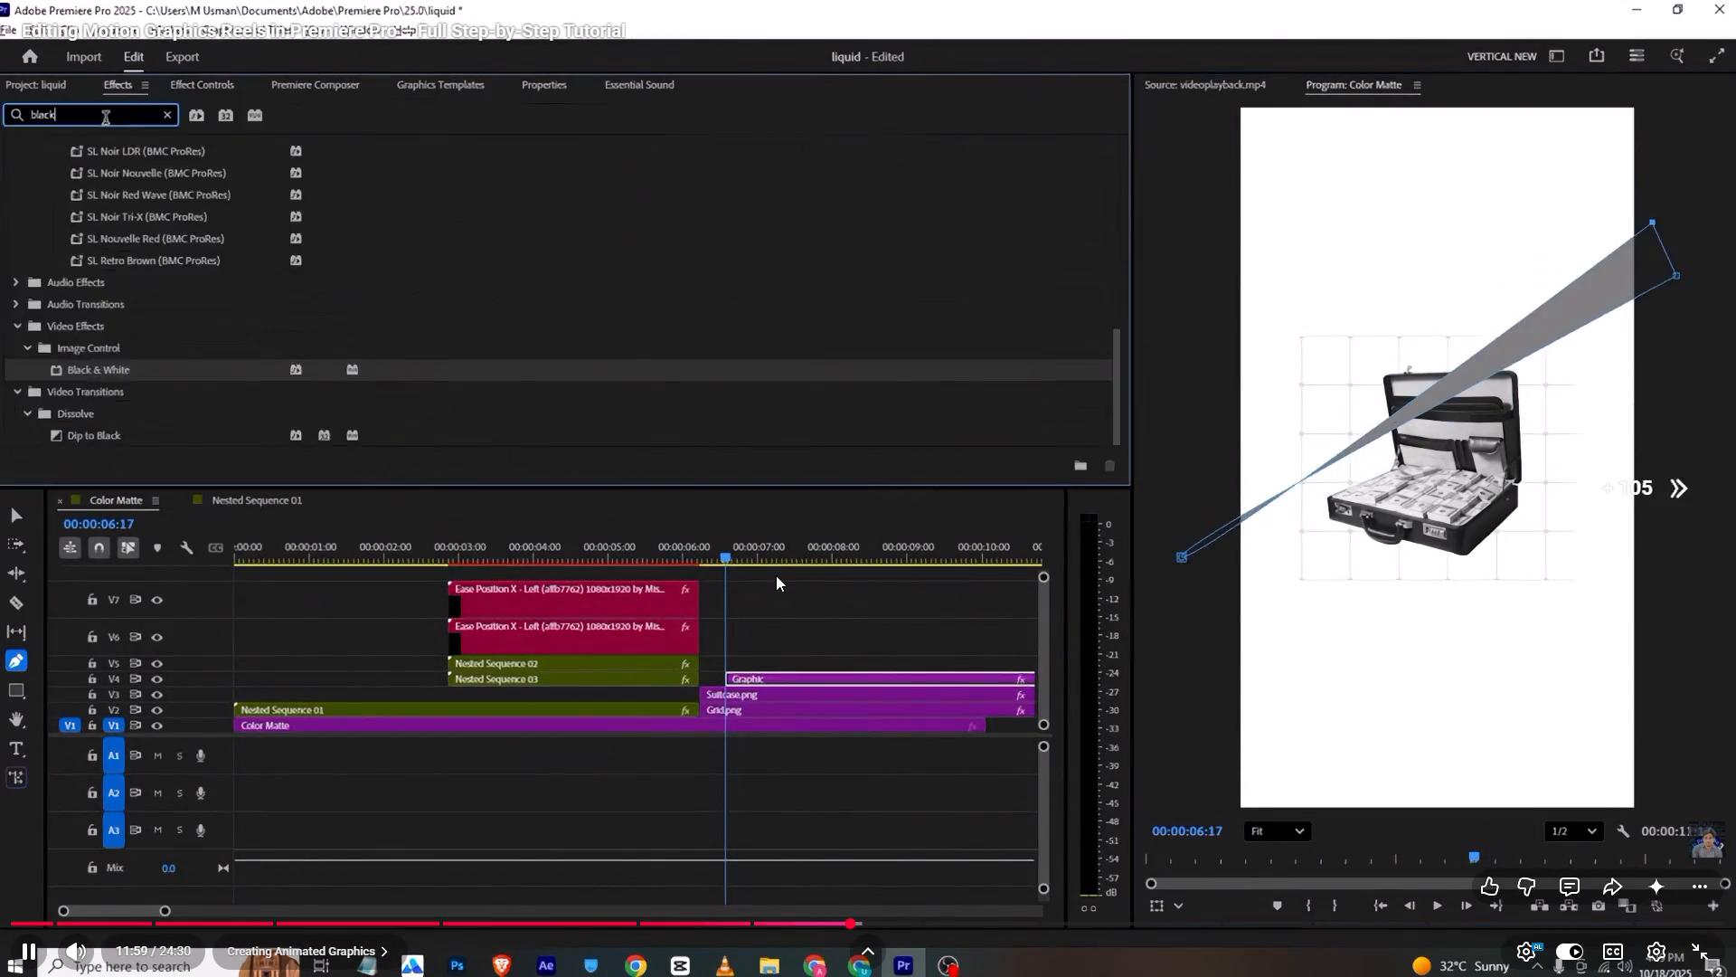
{"action": "key", "text": "Right"}
{"action": "key", "text": "Right"}
{"action": "key", "text": "Right"}
{"action": "key", "text": "Right"}
{"action": "key", "text": "Right"}
{"action": "key", "text": "Right"}
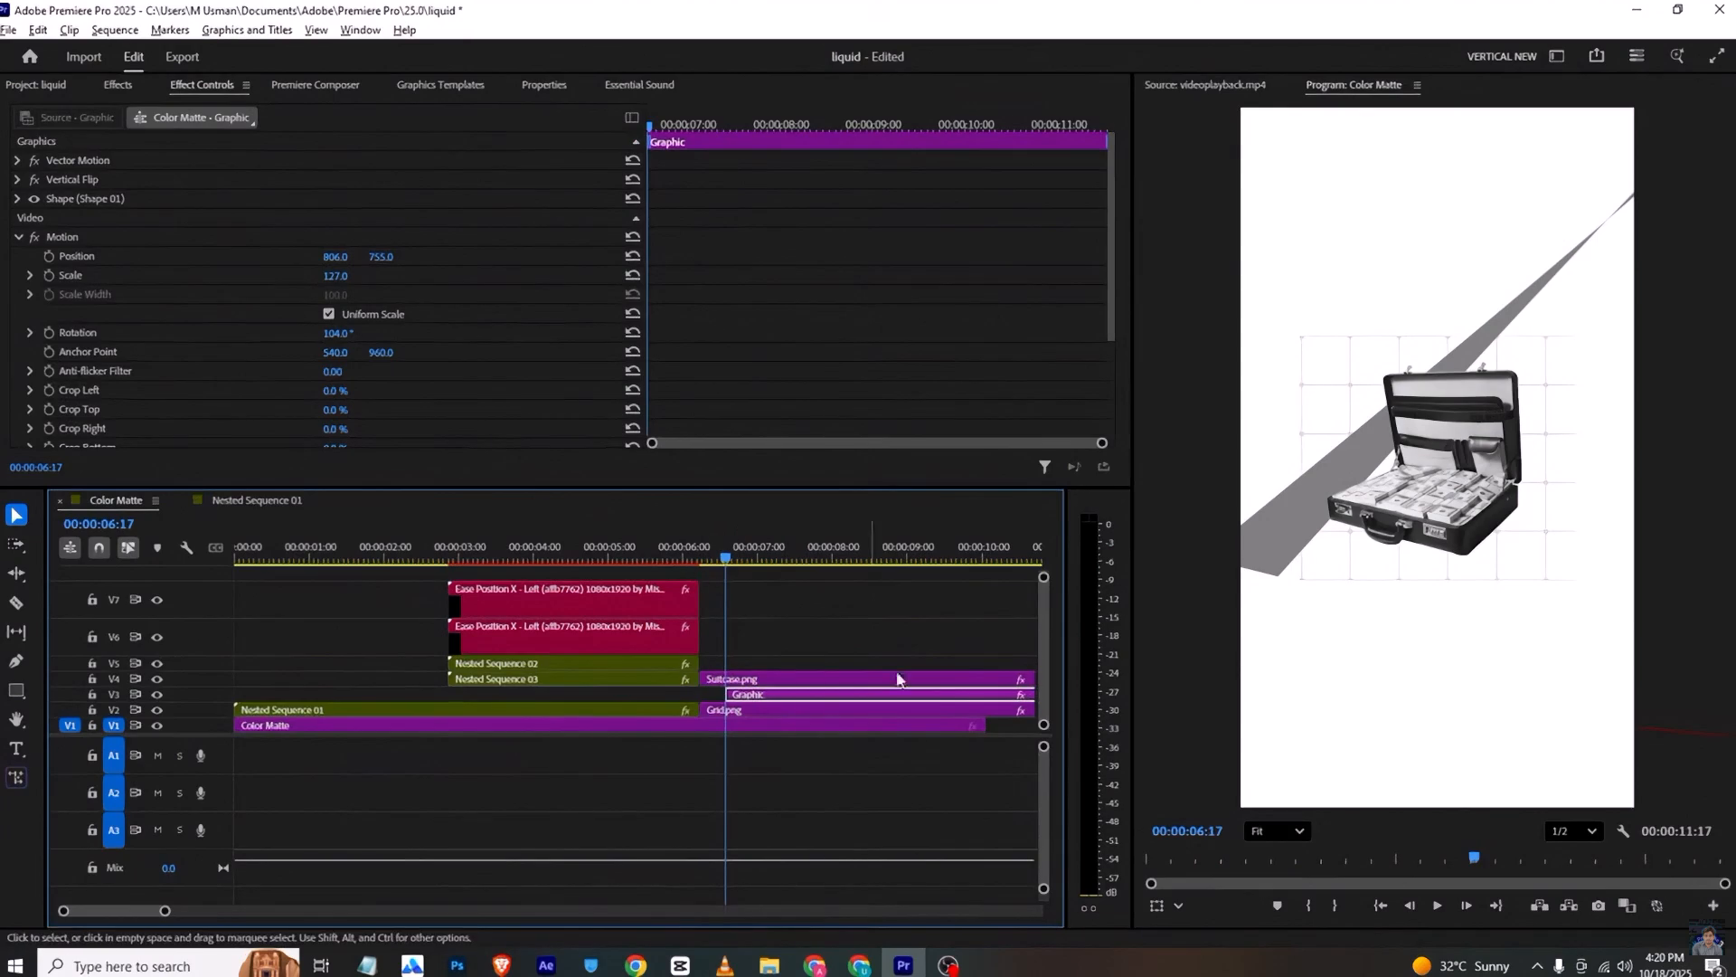
Switch to Premiere Pro and check how far the Color Matte sequence's timeline follows the tutorial.
{"action": "key", "text": "alt+Tab"}
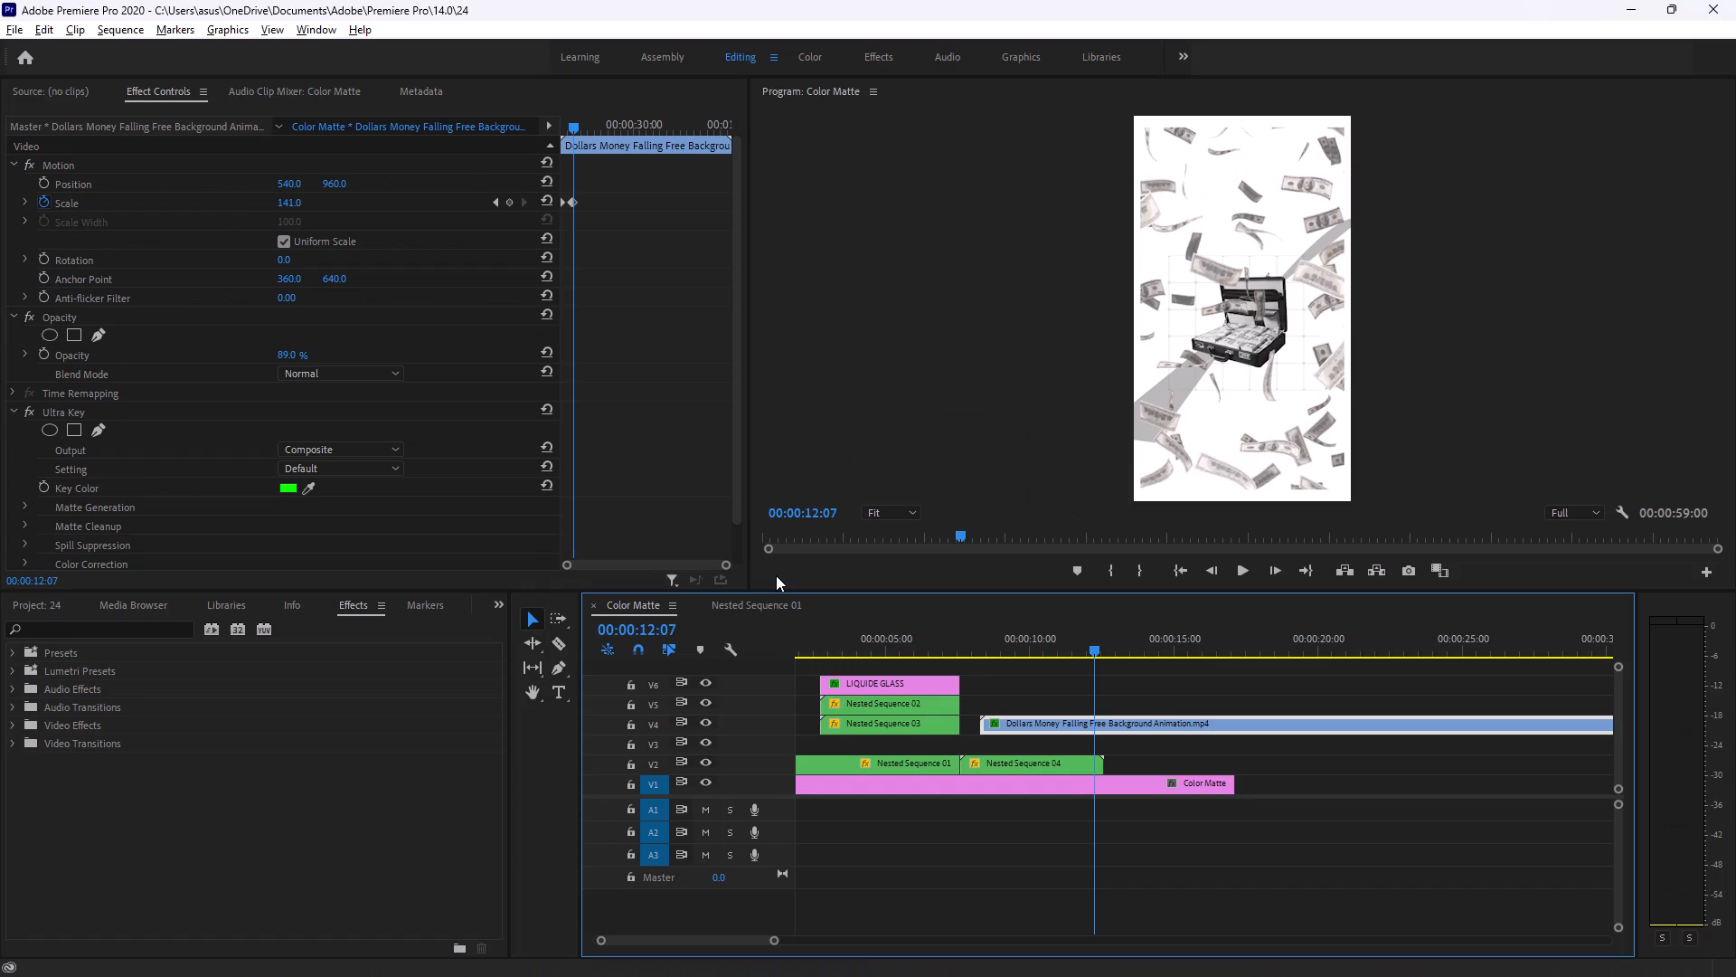
{"action": "scroll", "coordinate": [1091, 727], "scroll_direction": "up", "scroll_amount": 12}
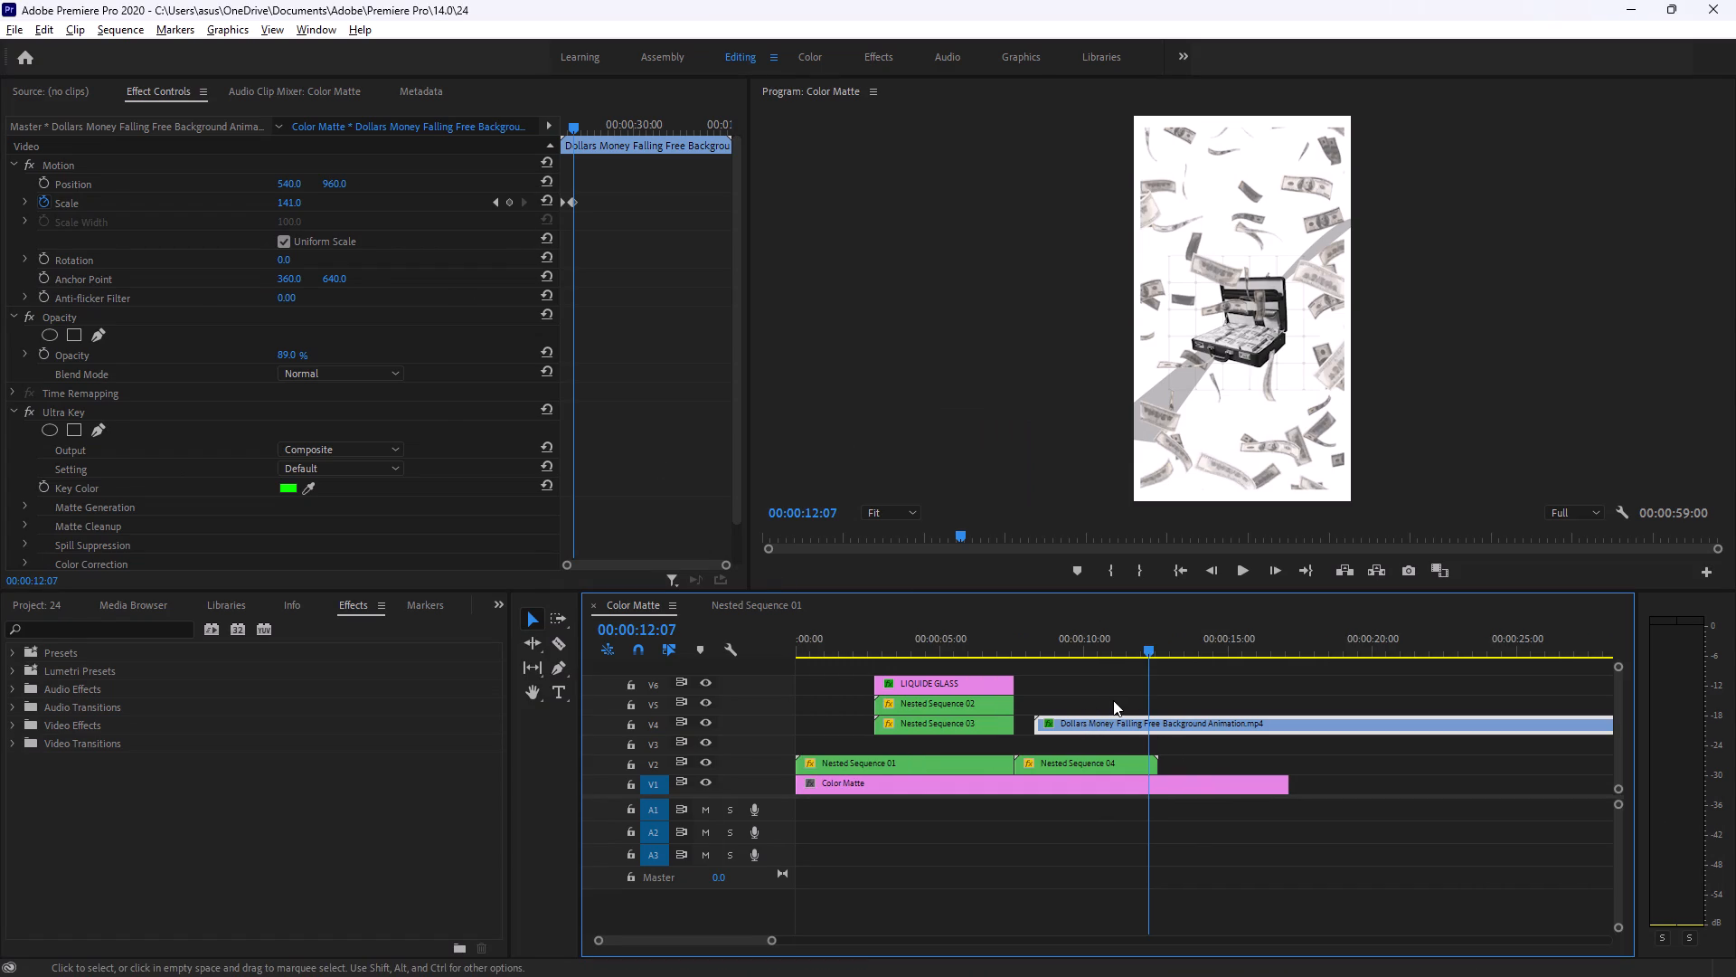
{"action": "scroll", "coordinate": [1113, 700], "scroll_direction": "up", "scroll_amount": 2}
{"action": "scroll", "coordinate": [1113, 700], "scroll_direction": "down", "scroll_amount": 5}
{"action": "scroll", "coordinate": [1106, 703], "scroll_direction": "up", "scroll_amount": 12}
Return to the tutorial and study the Advanced Money Animation chapter, covering the falling-money keying, Scale keyframes and finished reference shot.
{"action": "key", "text": "alt+Tab"}
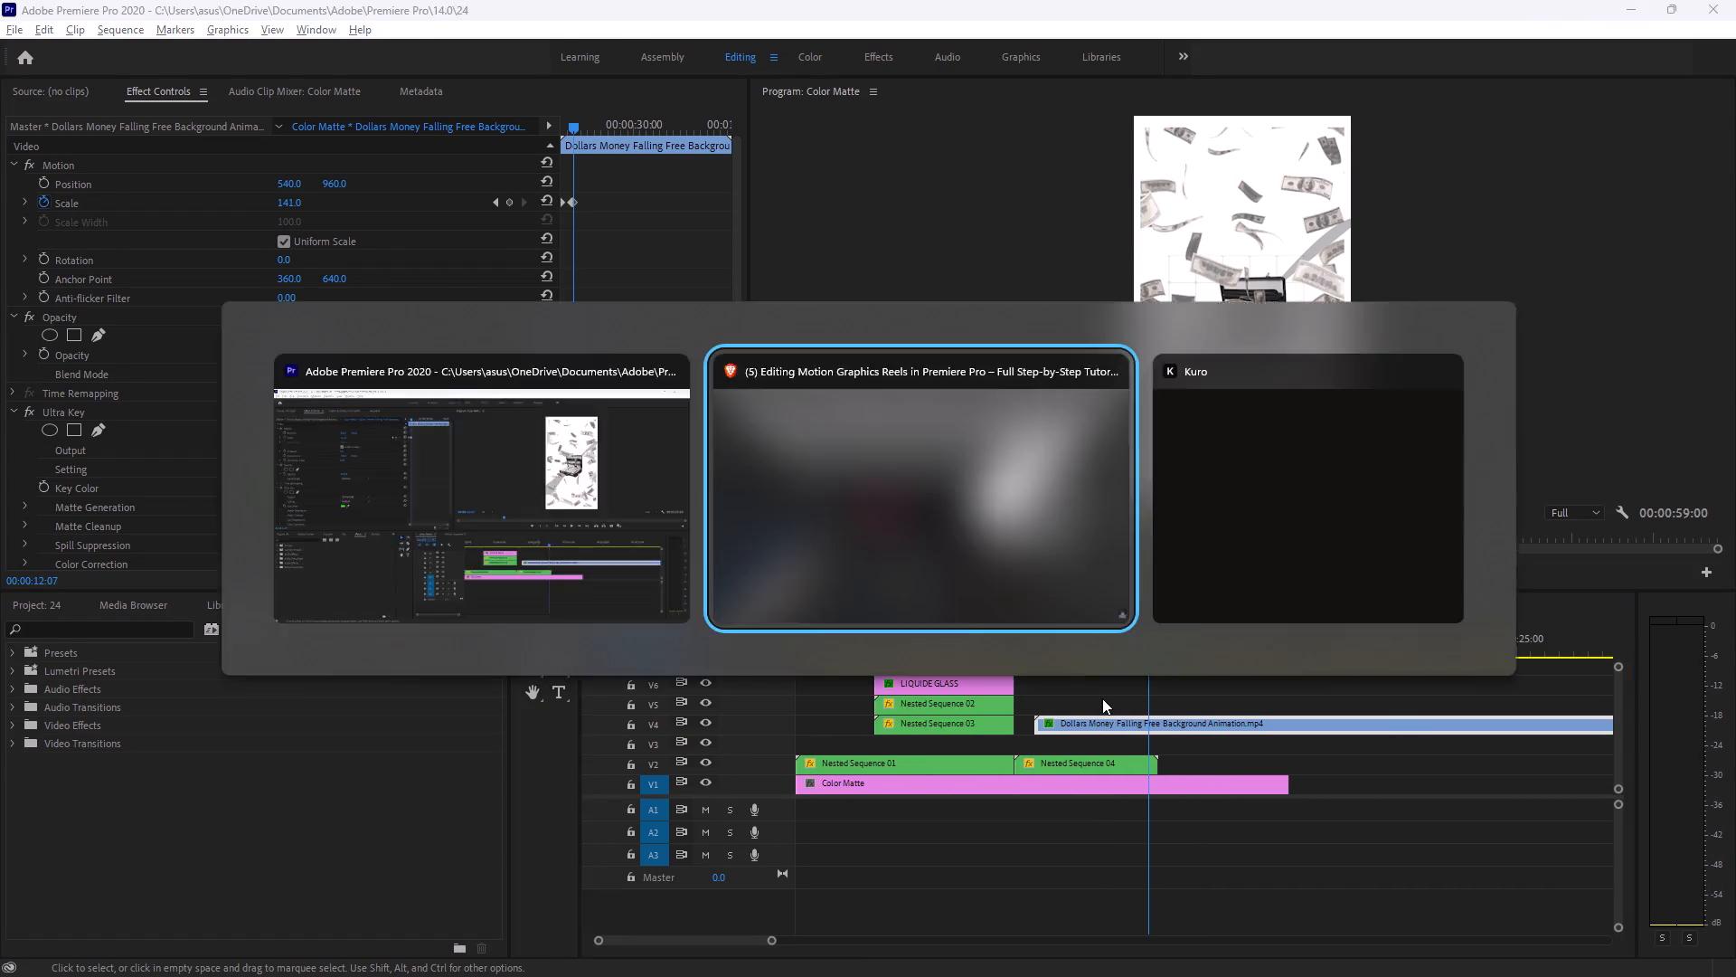
{"action": "key", "text": "Right"}
{"action": "key", "text": "Right"}
{"action": "key", "text": "Right"}
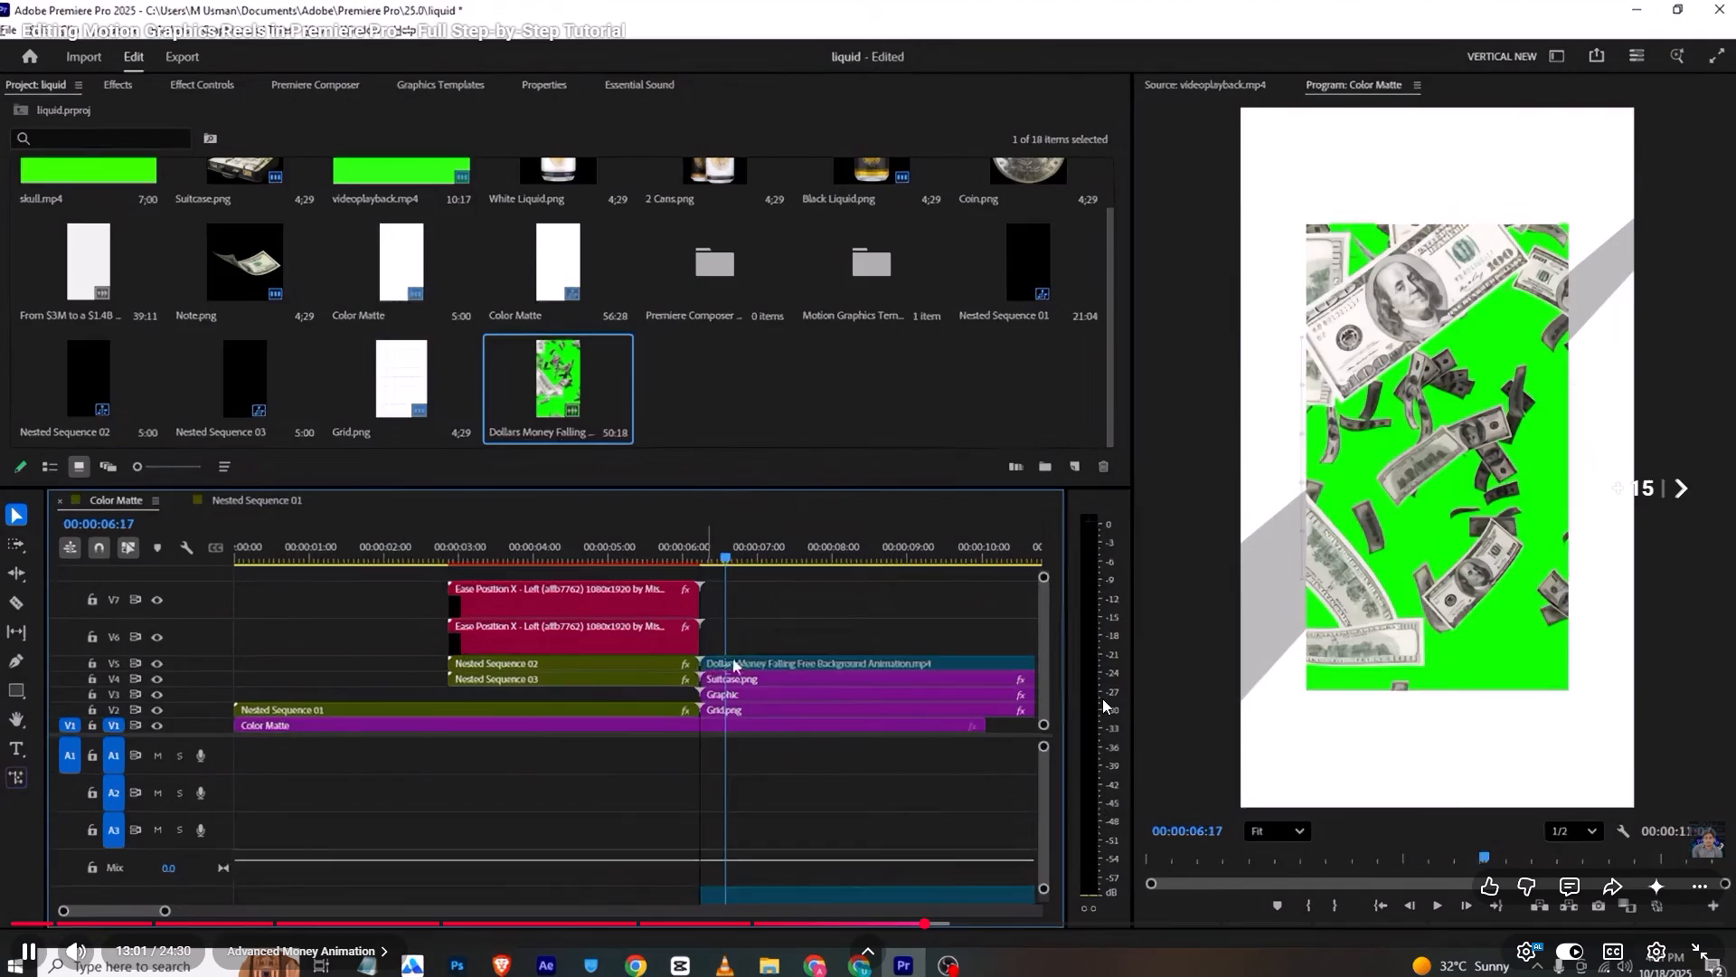
{"action": "key", "text": "Right"}
{"action": "key", "text": "Right"}
{"action": "key", "text": "Right"}
{"action": "key", "text": "Right"}
{"action": "key", "text": "Right"}
{"action": "key", "text": "Right"}
{"action": "key", "text": "Right"}
{"action": "key", "text": "Right"}
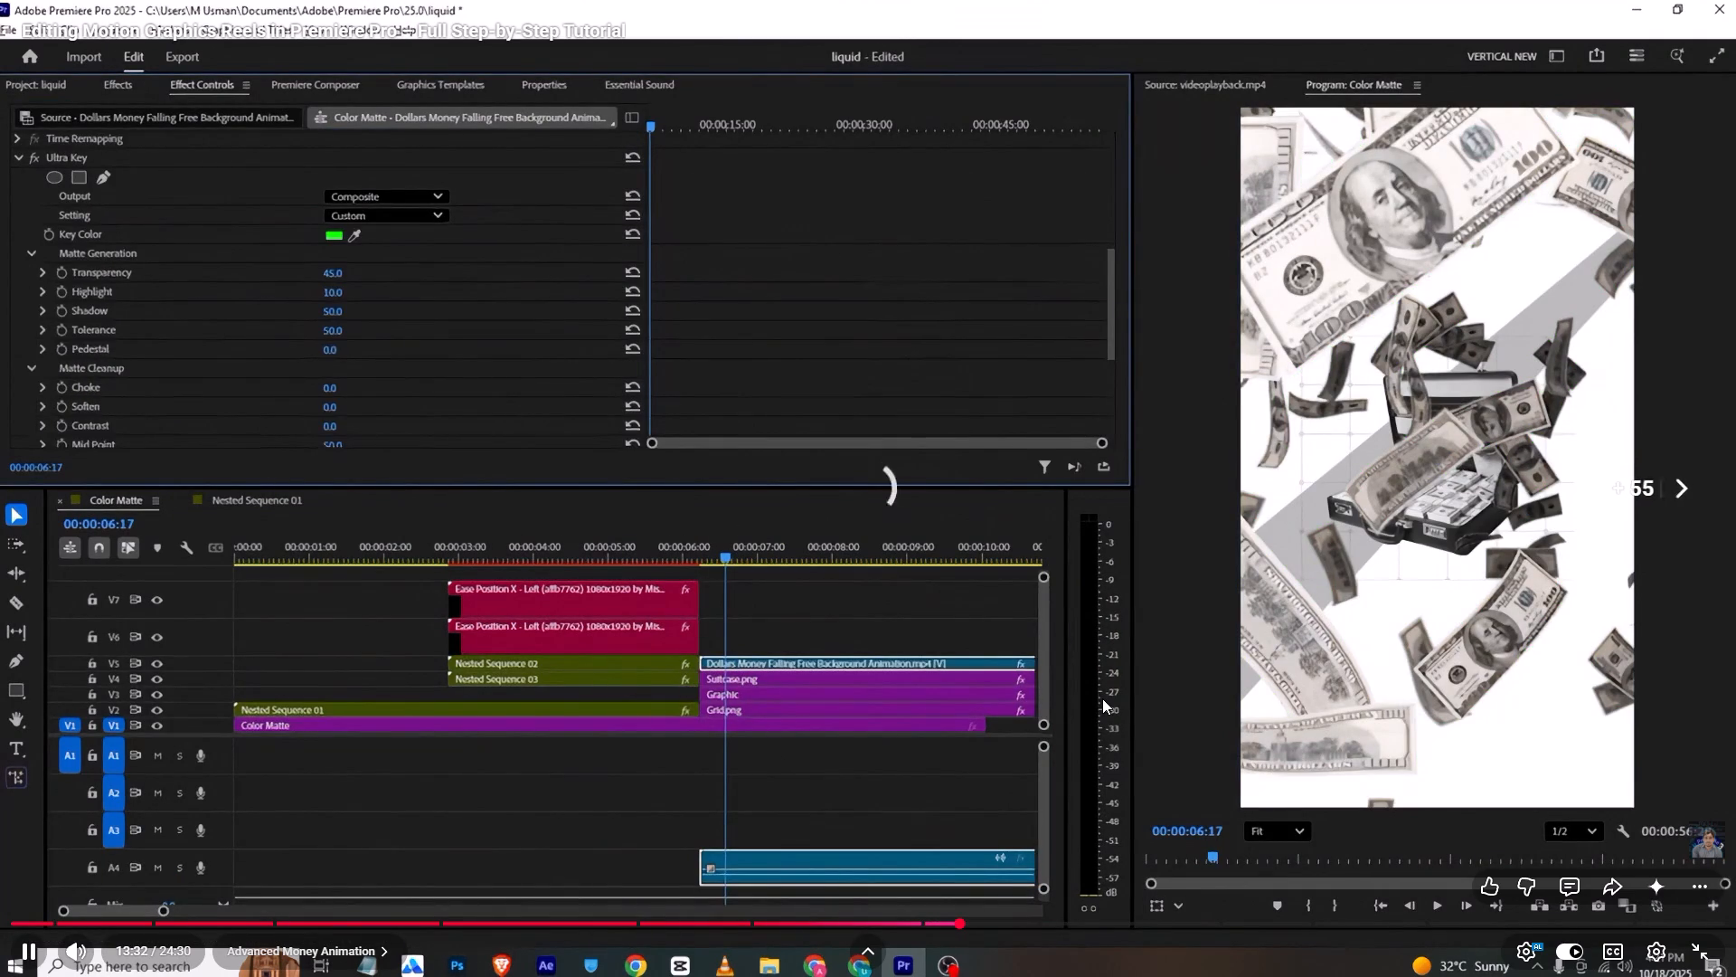
{"action": "key", "text": "Right"}
{"action": "key", "text": "Right"}
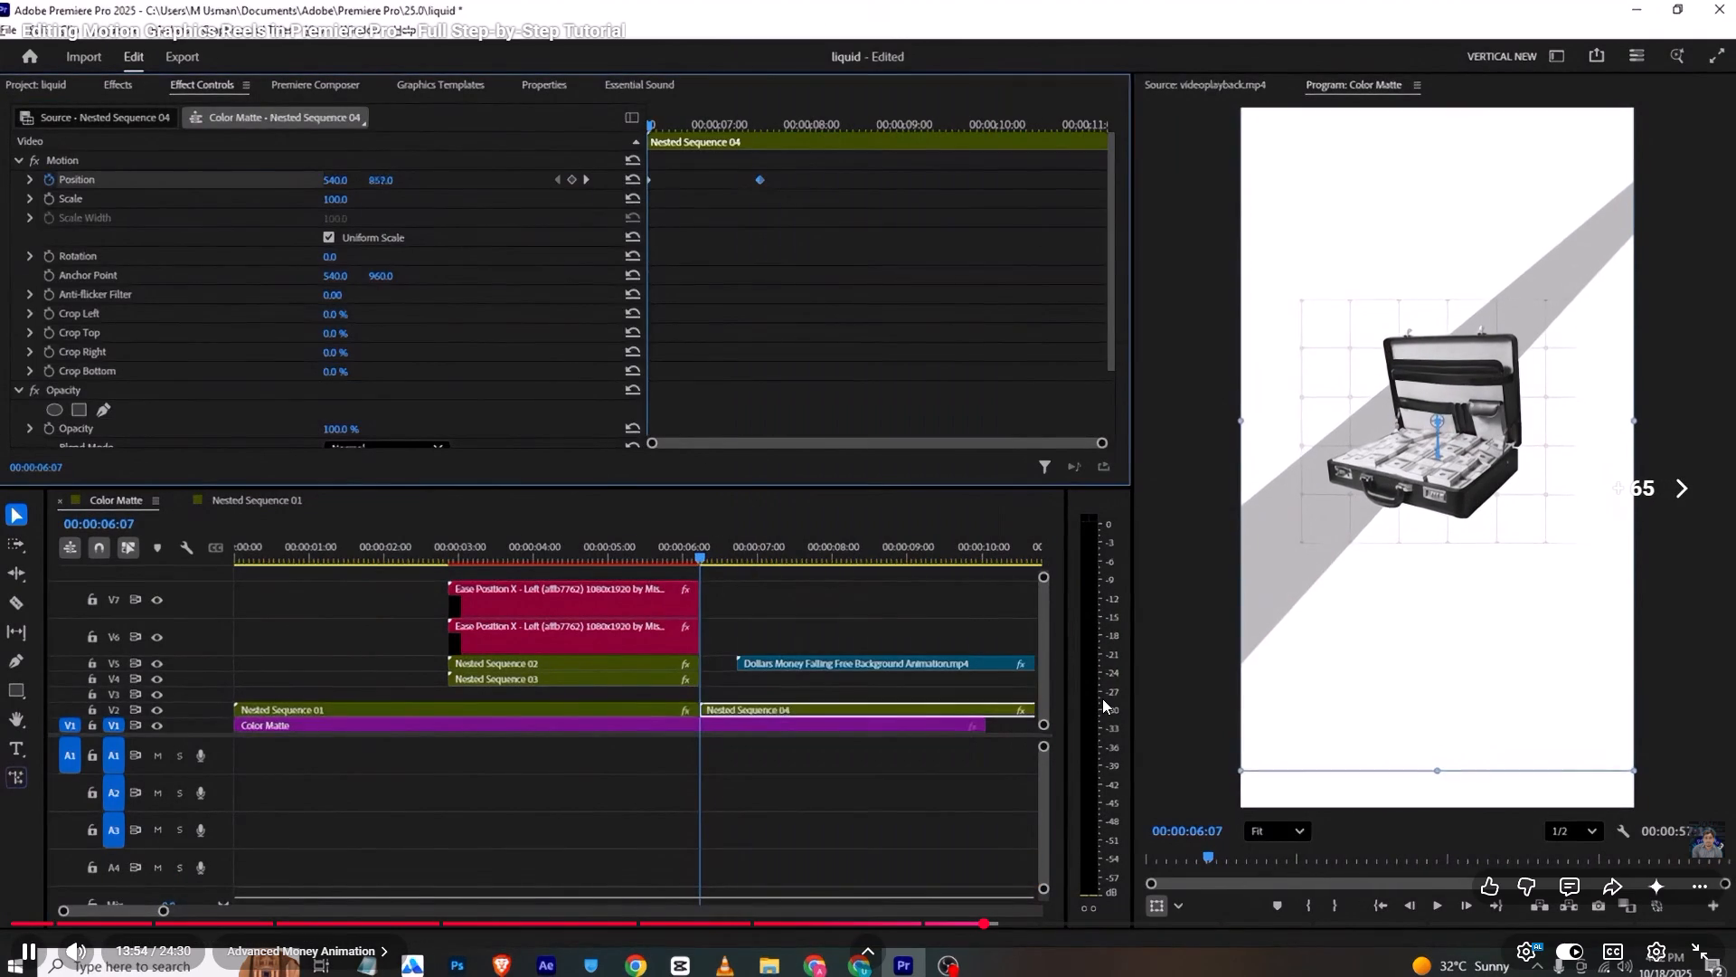
{"action": "key", "text": "Right"}
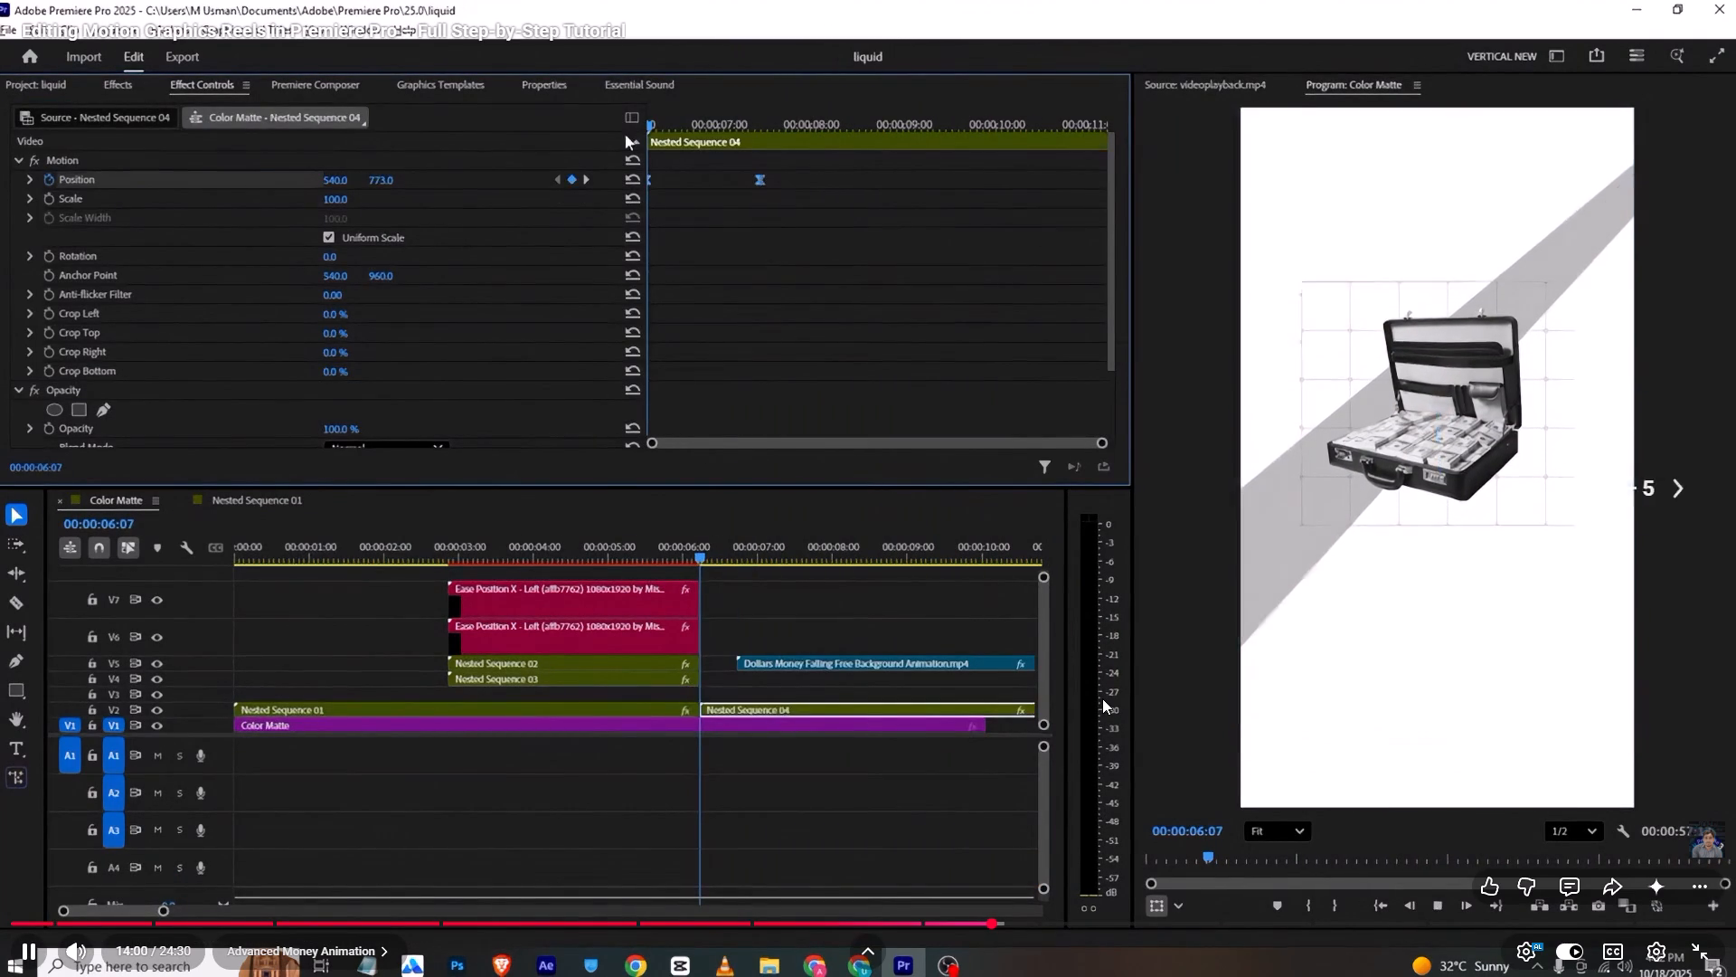
{"action": "key", "text": "Right"}
{"action": "key", "text": "Right"}
{"action": "key", "text": "Right"}
{"action": "key", "text": "Right"}
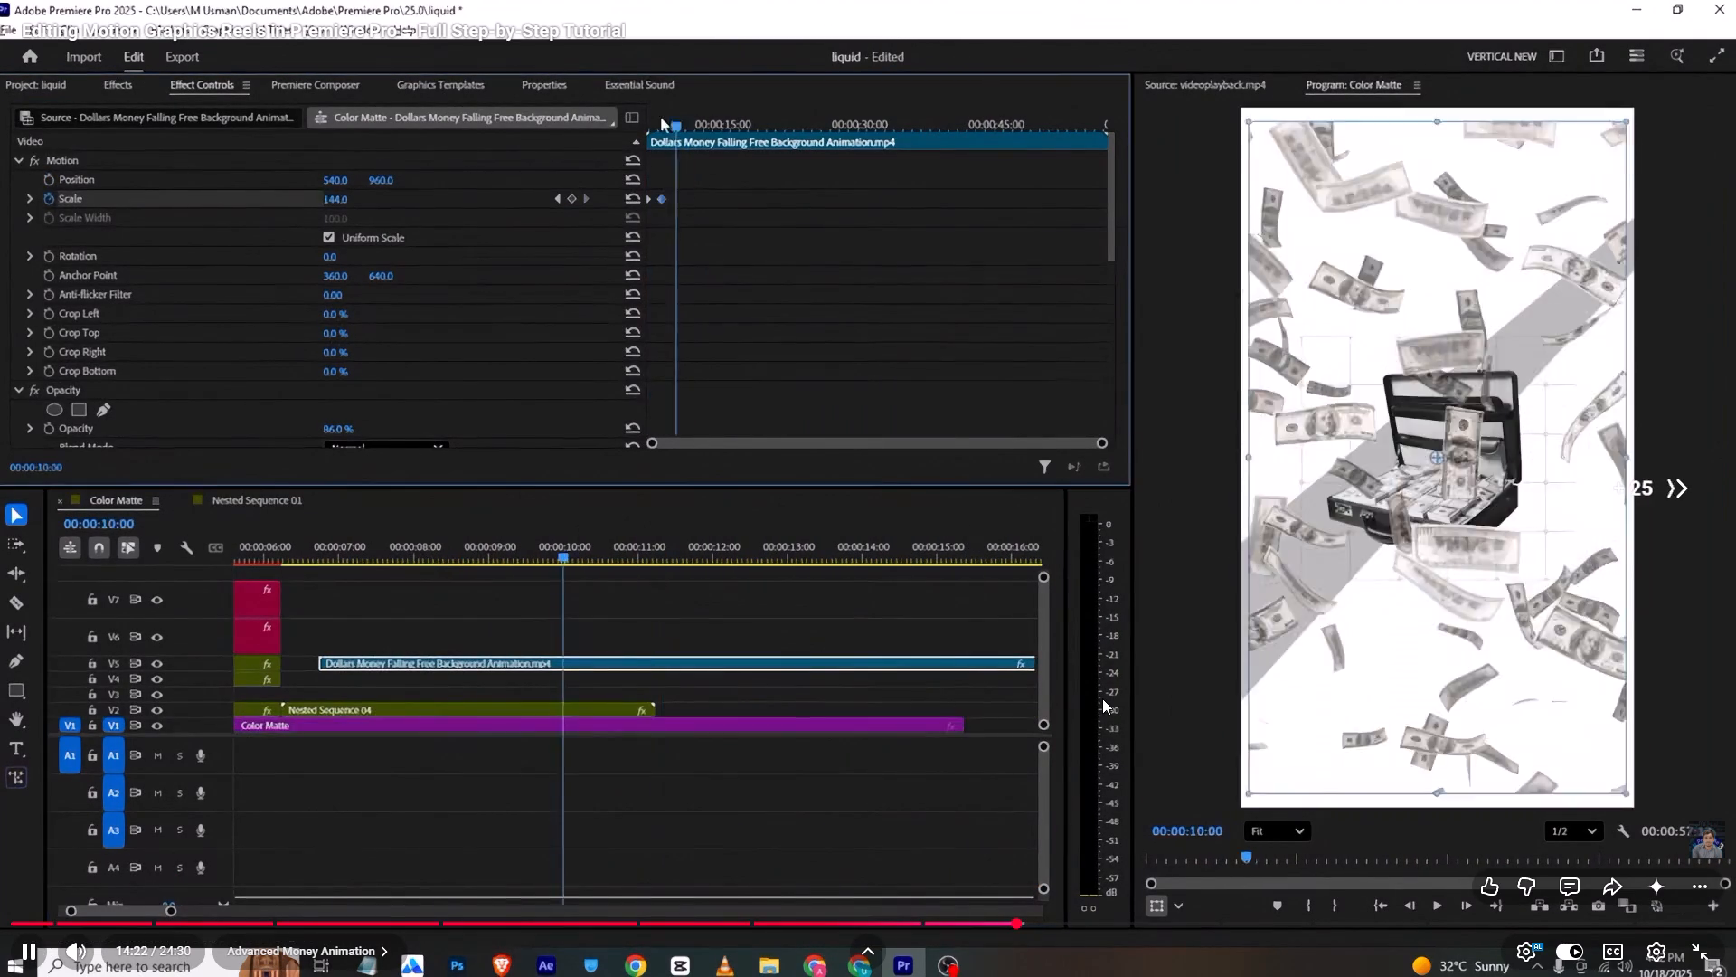
{"action": "key", "text": "Right"}
{"action": "key", "text": "Right"}
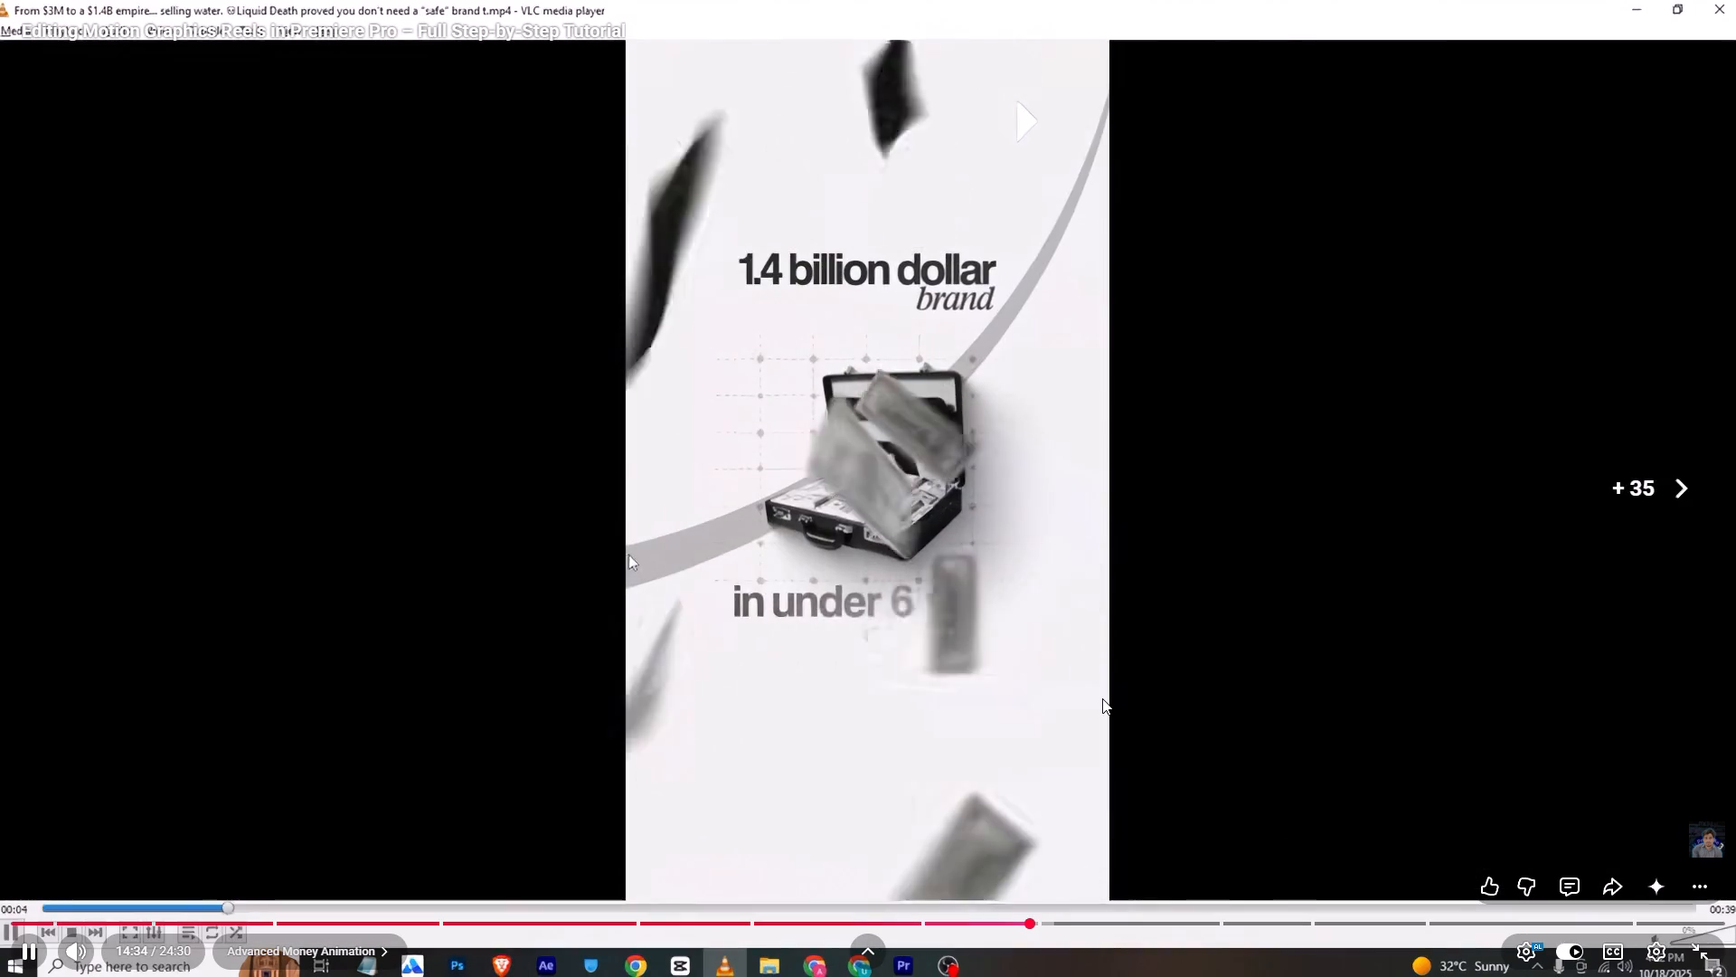
{"action": "key", "text": "Right"}
{"action": "key", "text": "Left"}
{"action": "key", "text": "Left"}
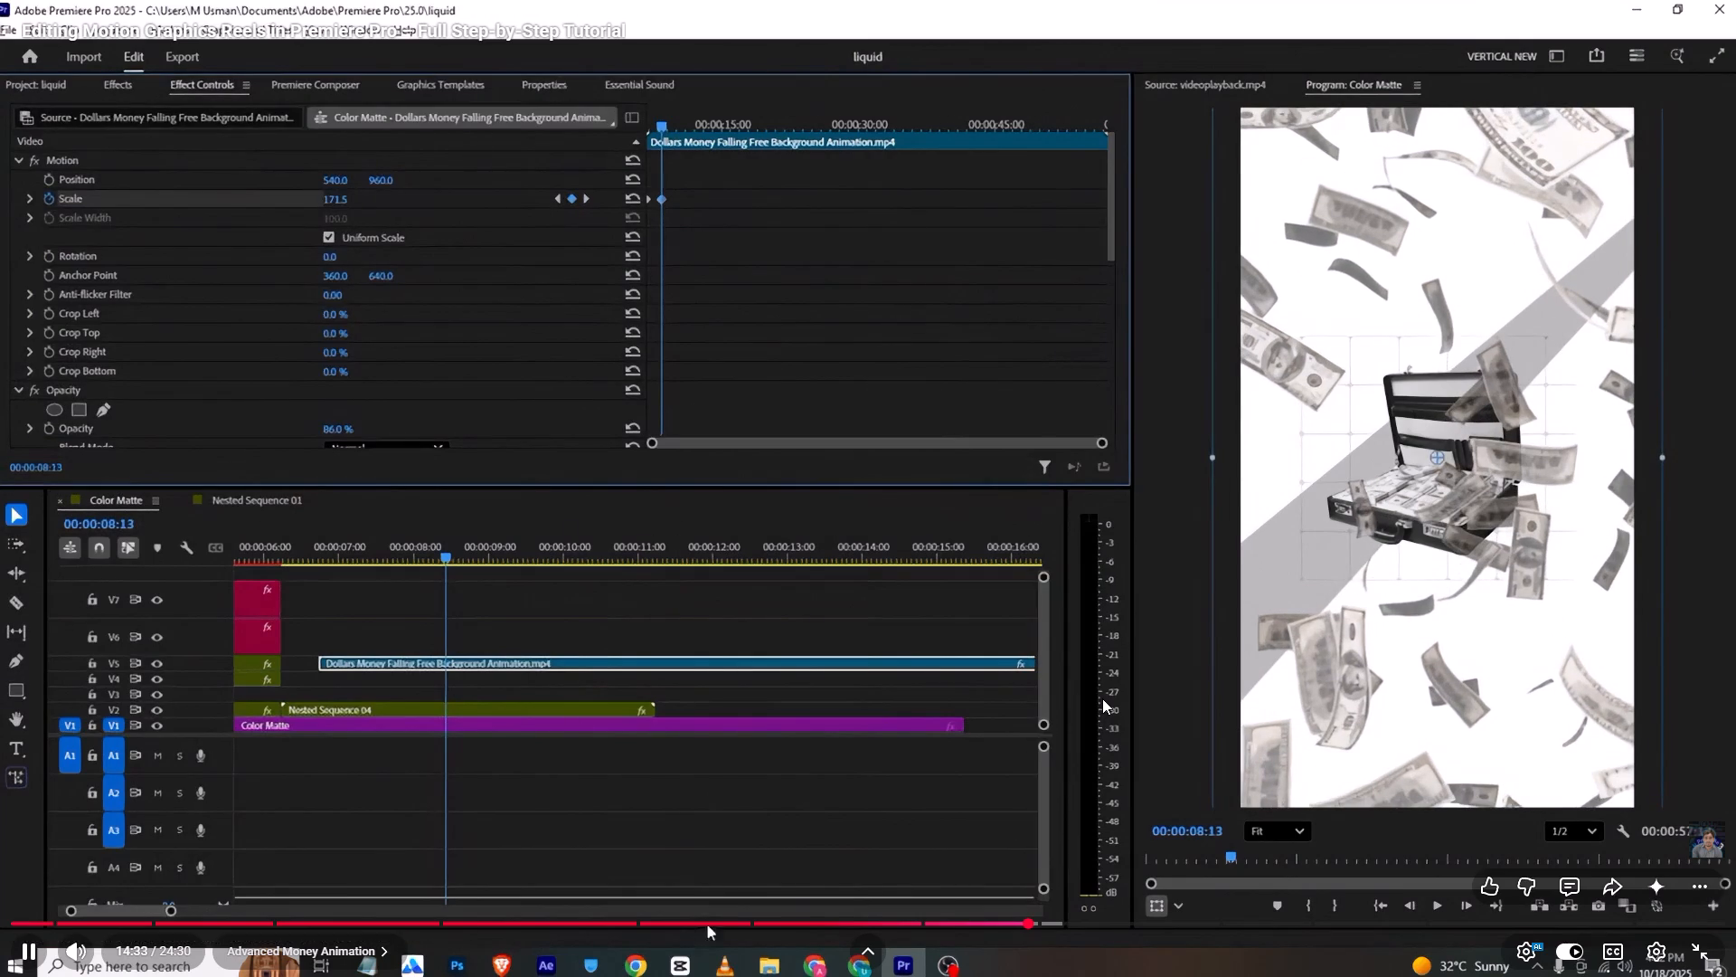
{"action": "key", "text": "alt+Tab"}
{"action": "key", "text": "alt+Tab"}
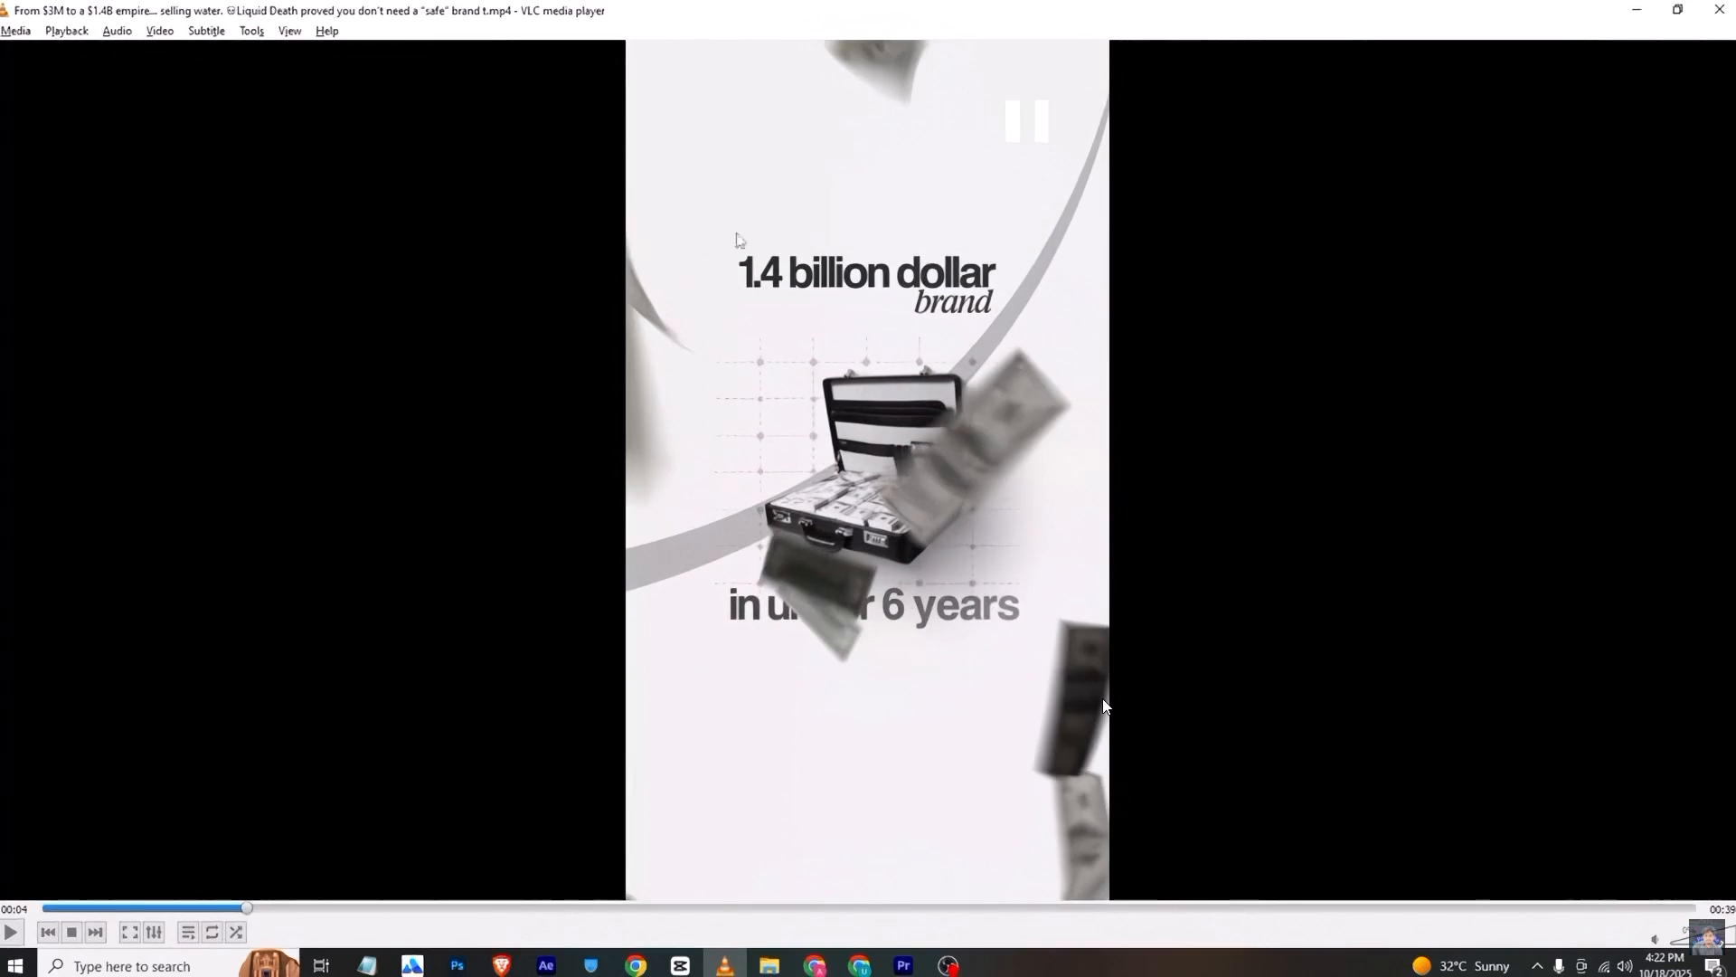
{"action": "key", "text": "Left"}
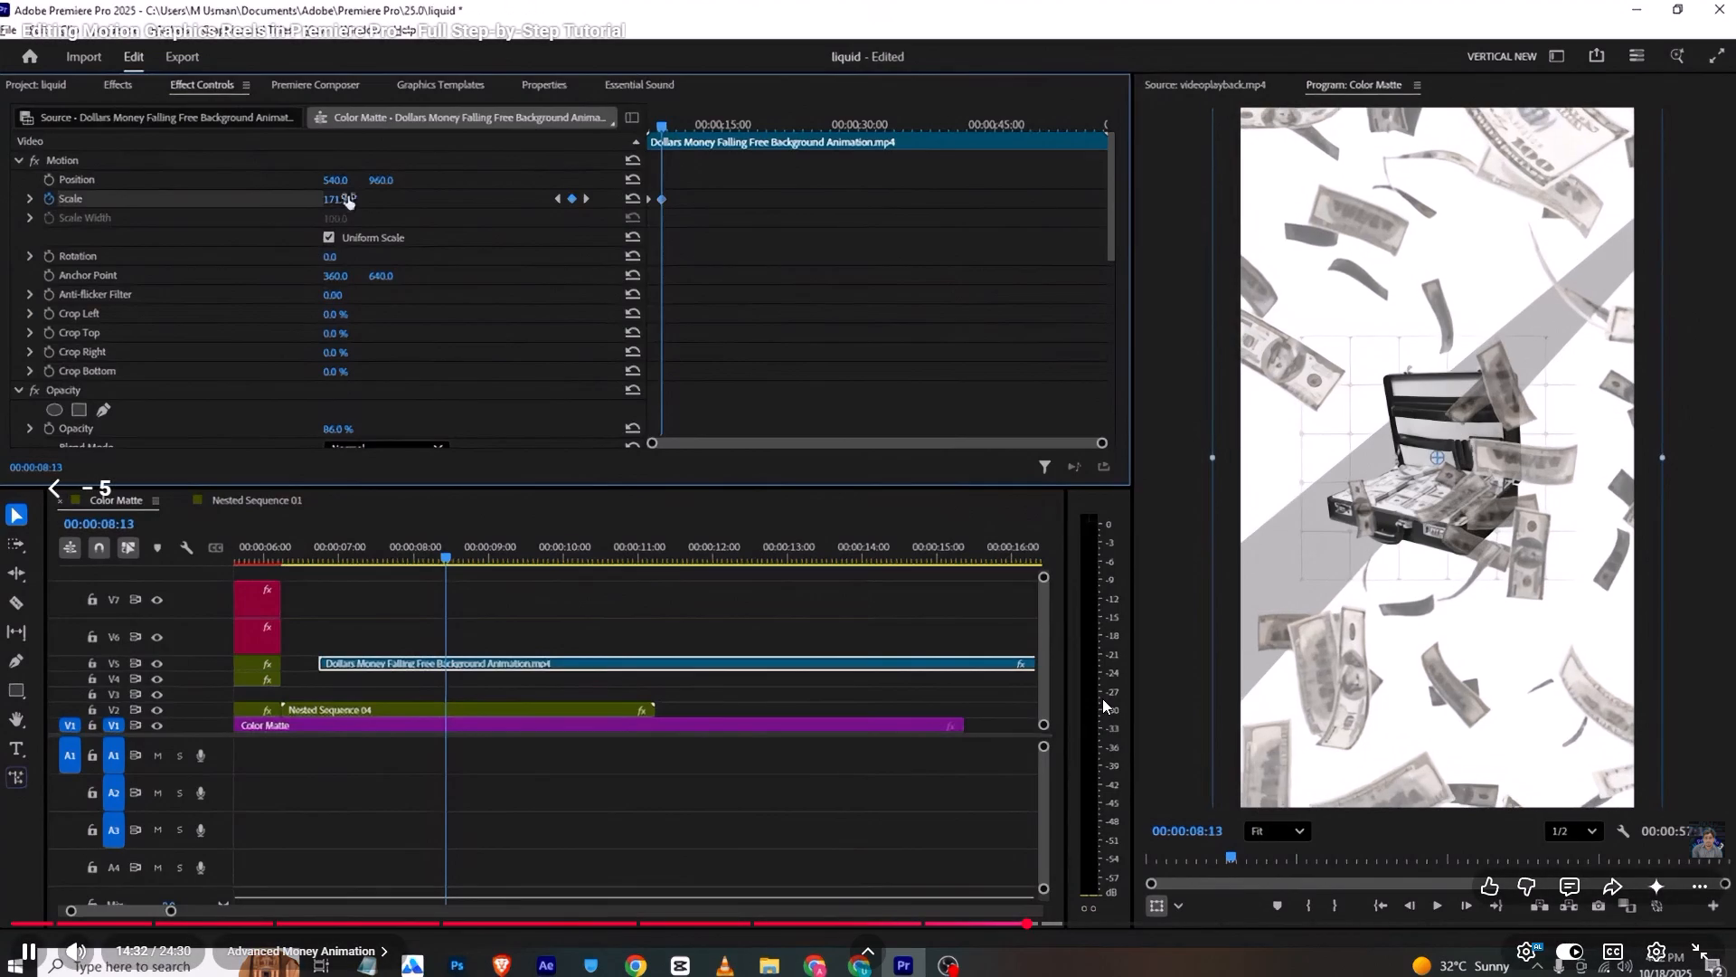
{"action": "key", "text": "space"}
{"action": "key", "text": "space"}
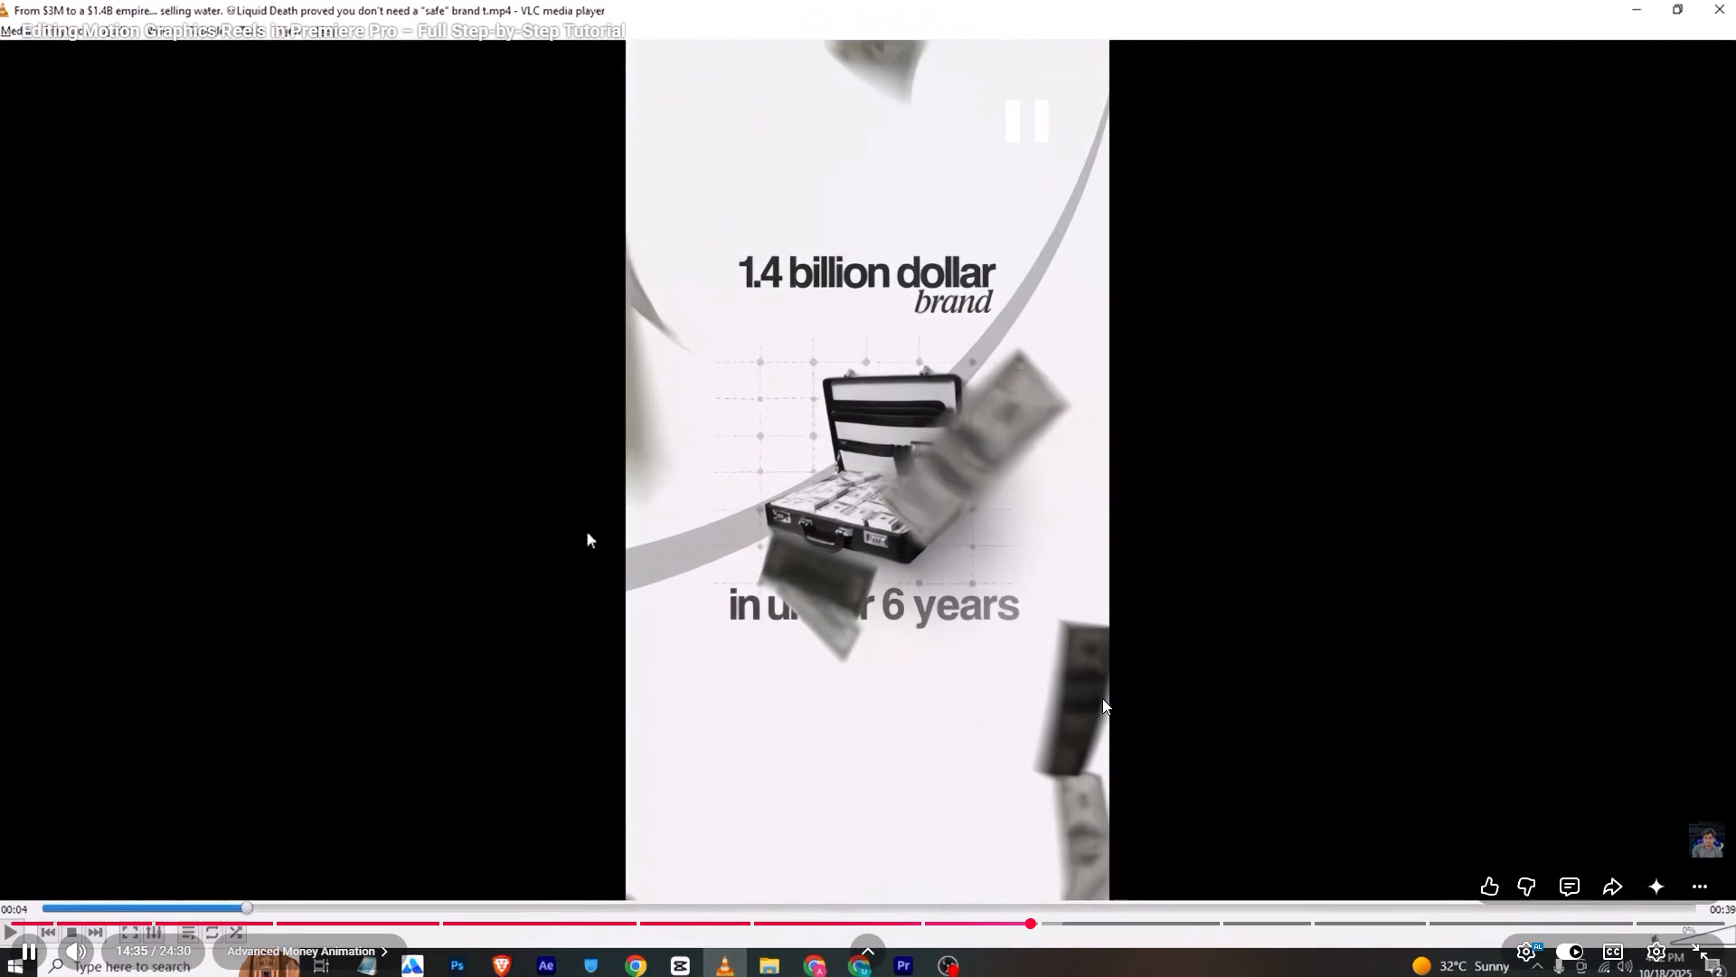
{"action": "key", "text": "space"}
Switch to Premiere Pro and play the Color Matte sequence from its start through the falling-money section.
{"action": "key", "text": "alt+Tab"}
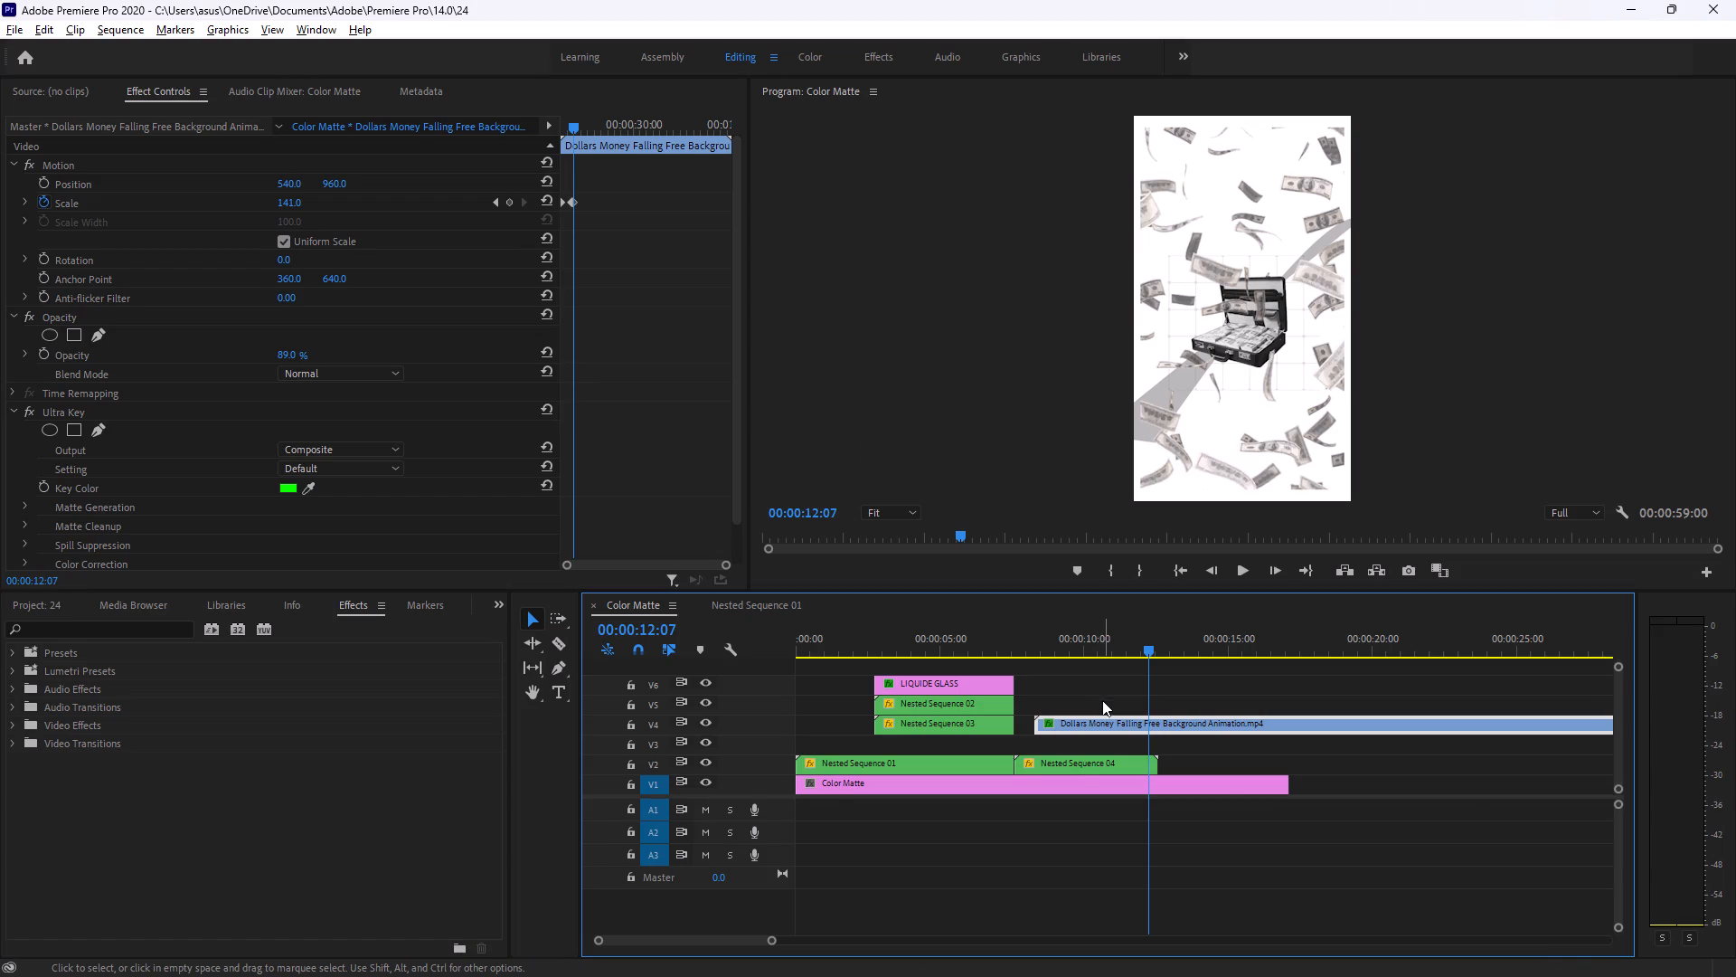
{"action": "left_click_drag", "start_coordinate": [1149, 647], "coordinate": [831, 621]}
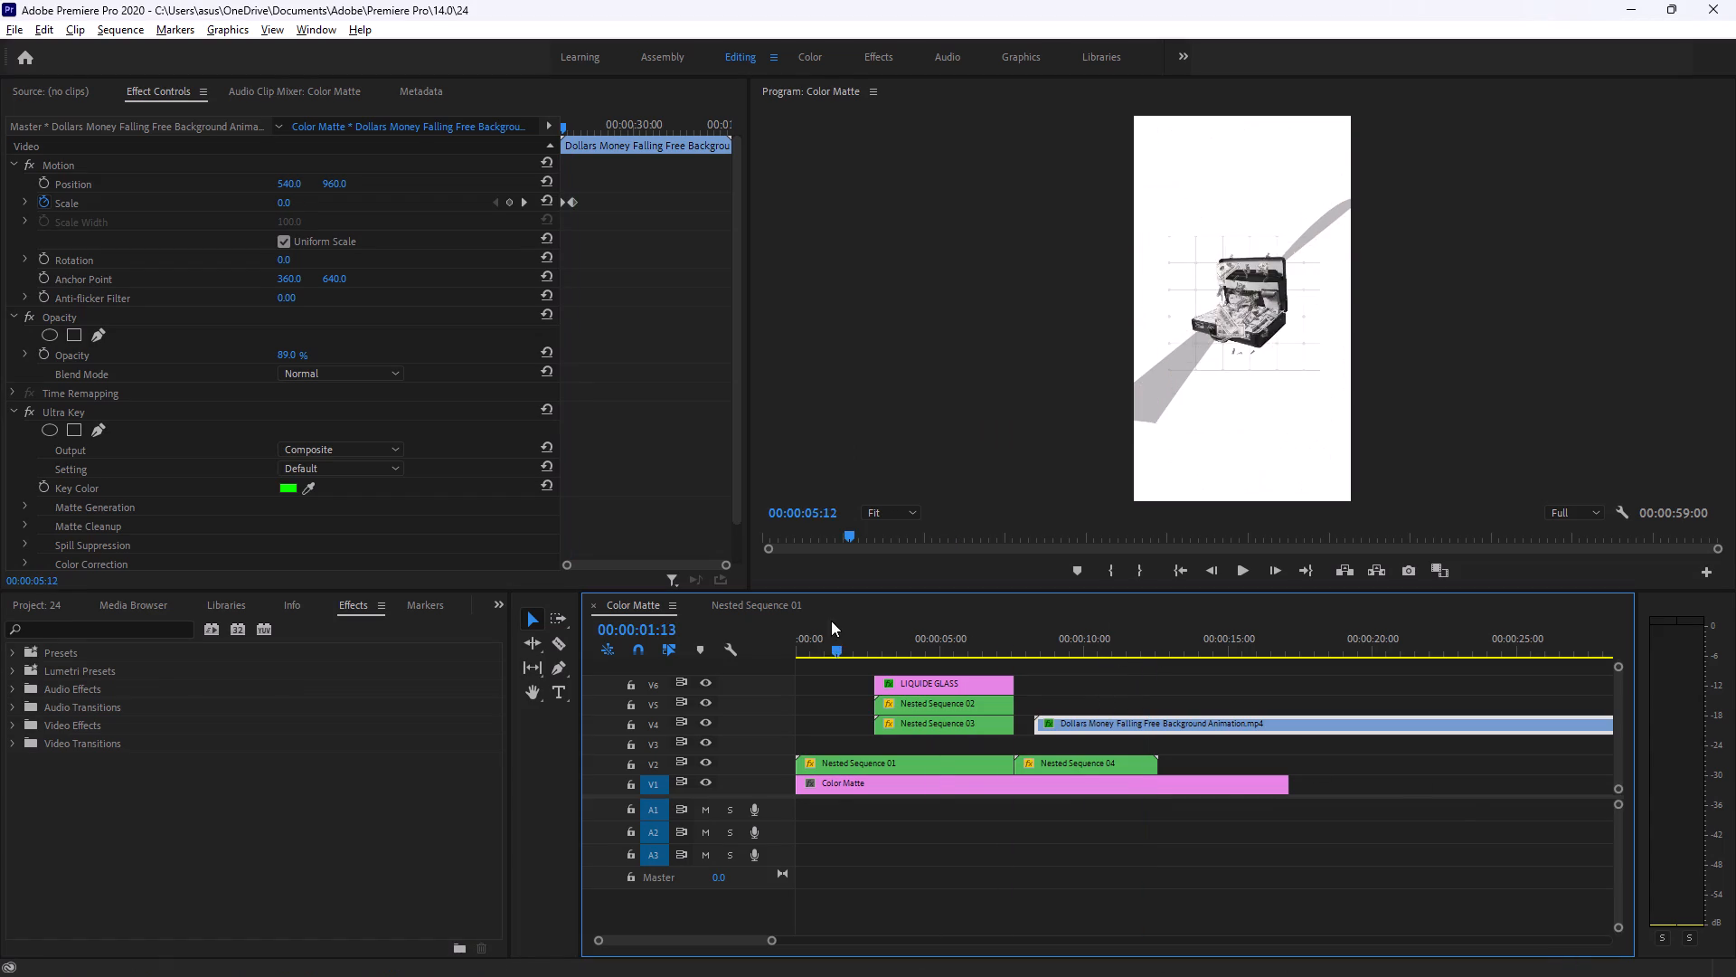
{"action": "left_click_drag", "start_coordinate": [831, 621], "coordinate": [731, 617]}
{"action": "key", "text": "space"}
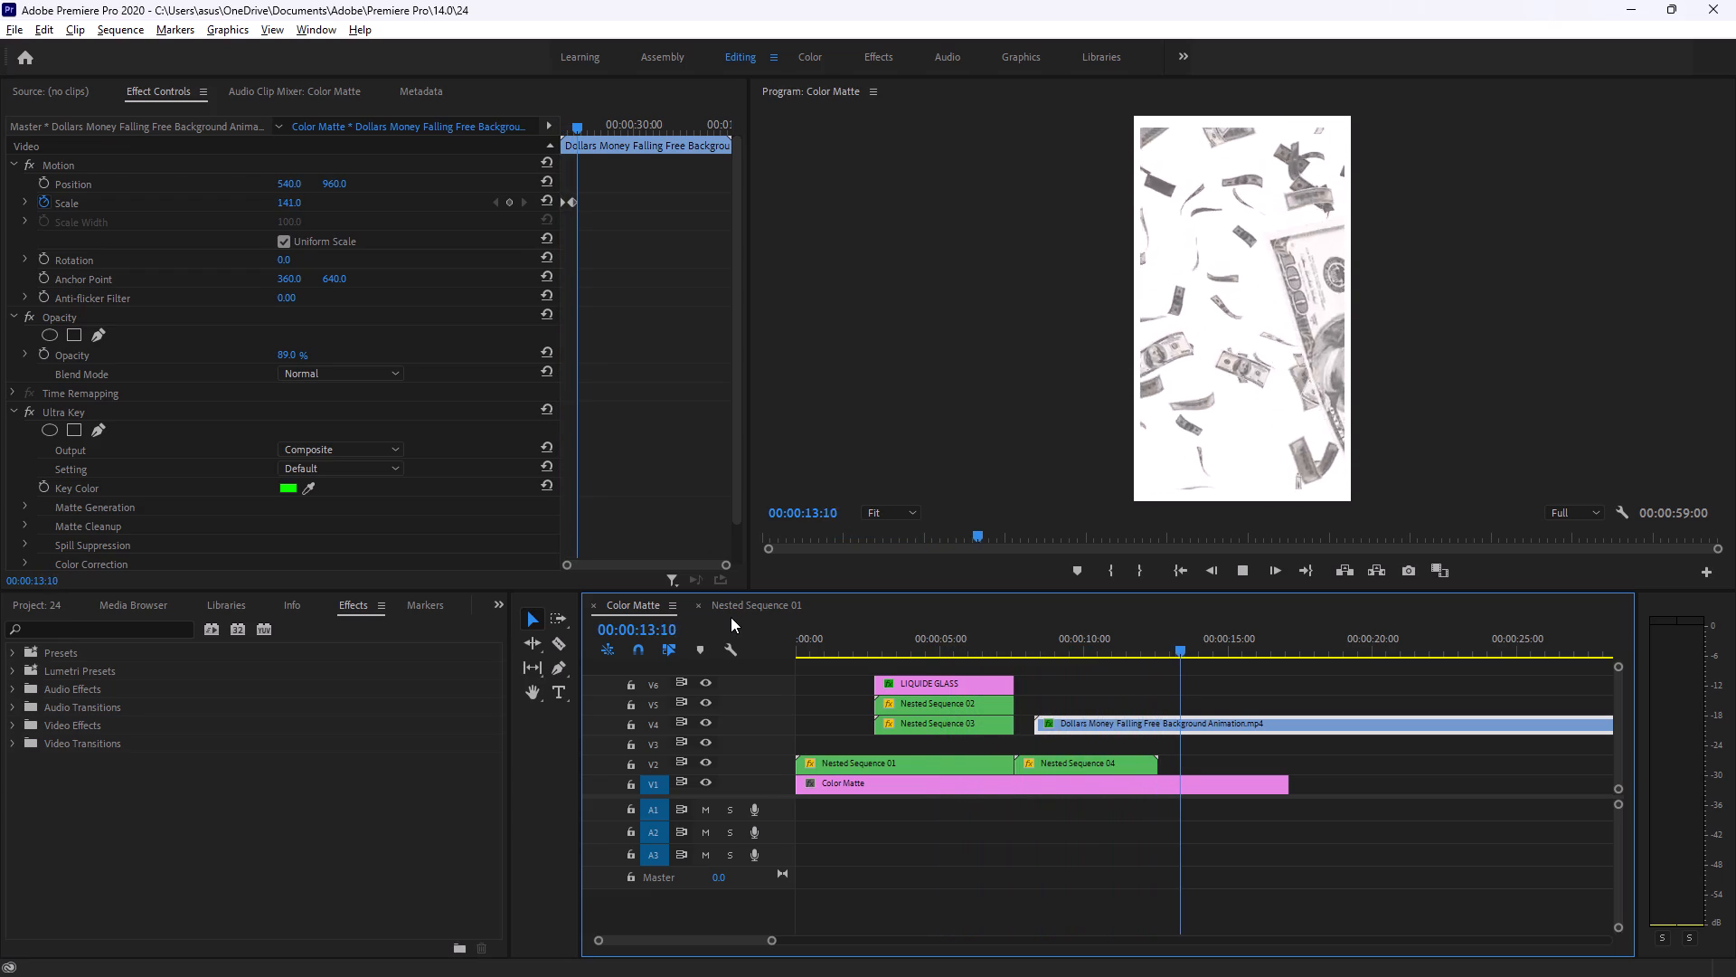
{"action": "key", "text": "space"}
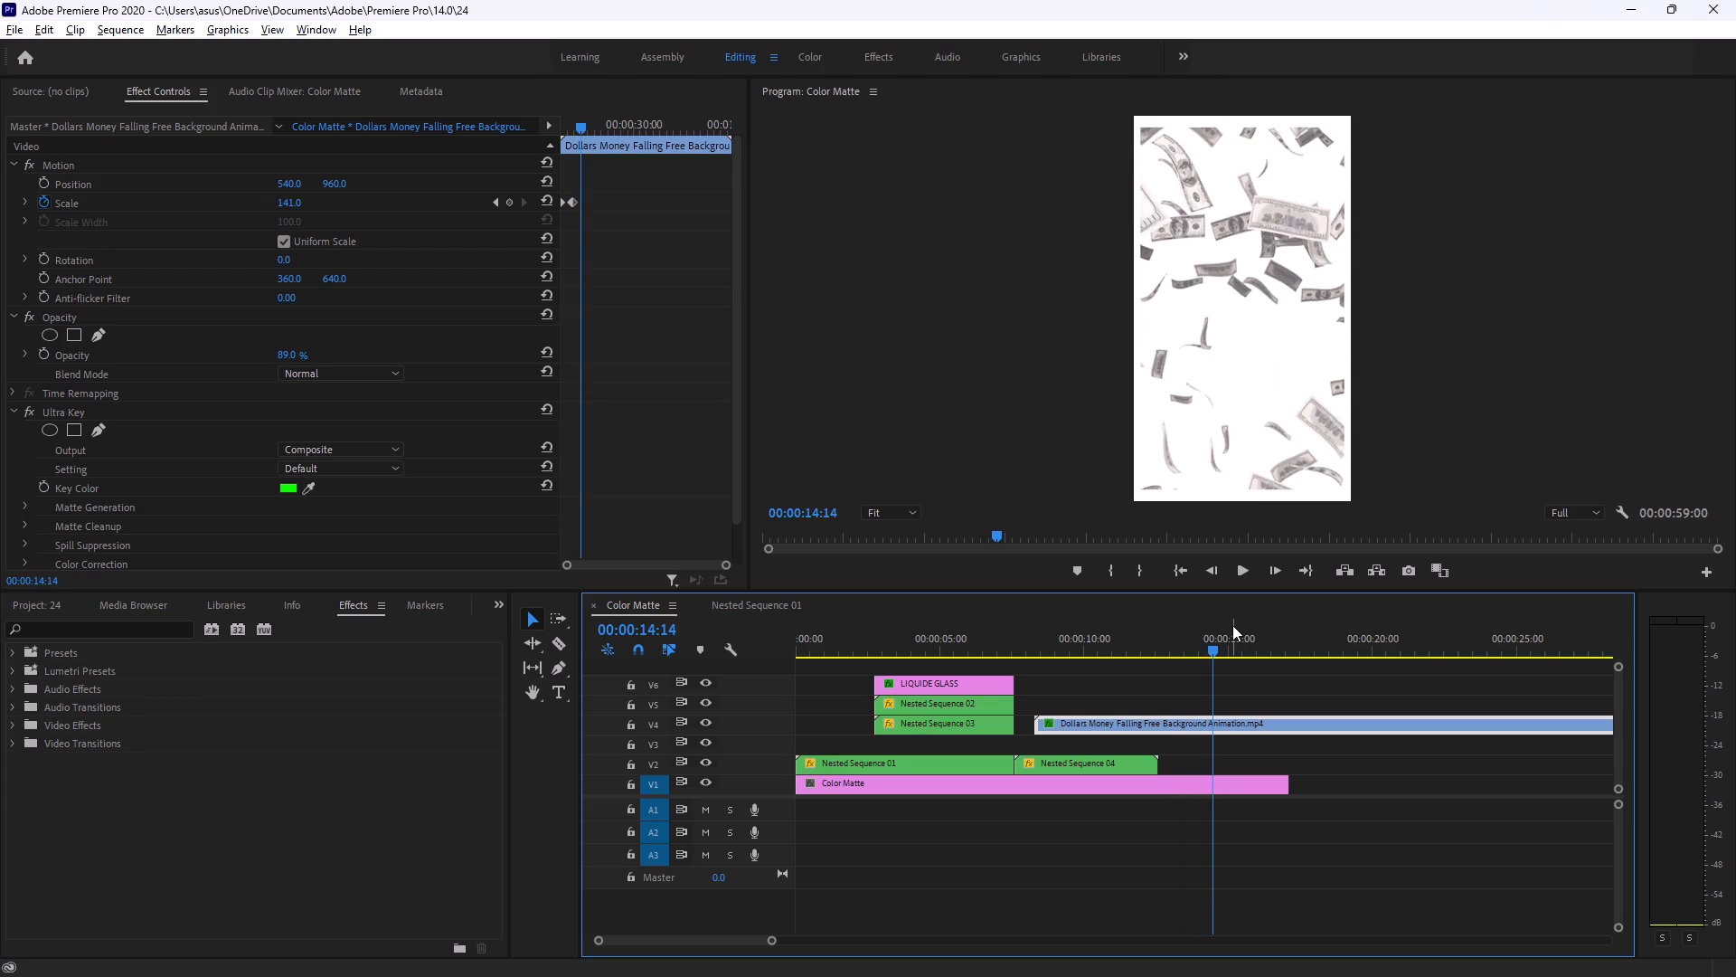
Replay the tutorial's part about the Scale keyframes on the Dollars Money Falling clip.
{"action": "key", "text": "alt+Tab"}
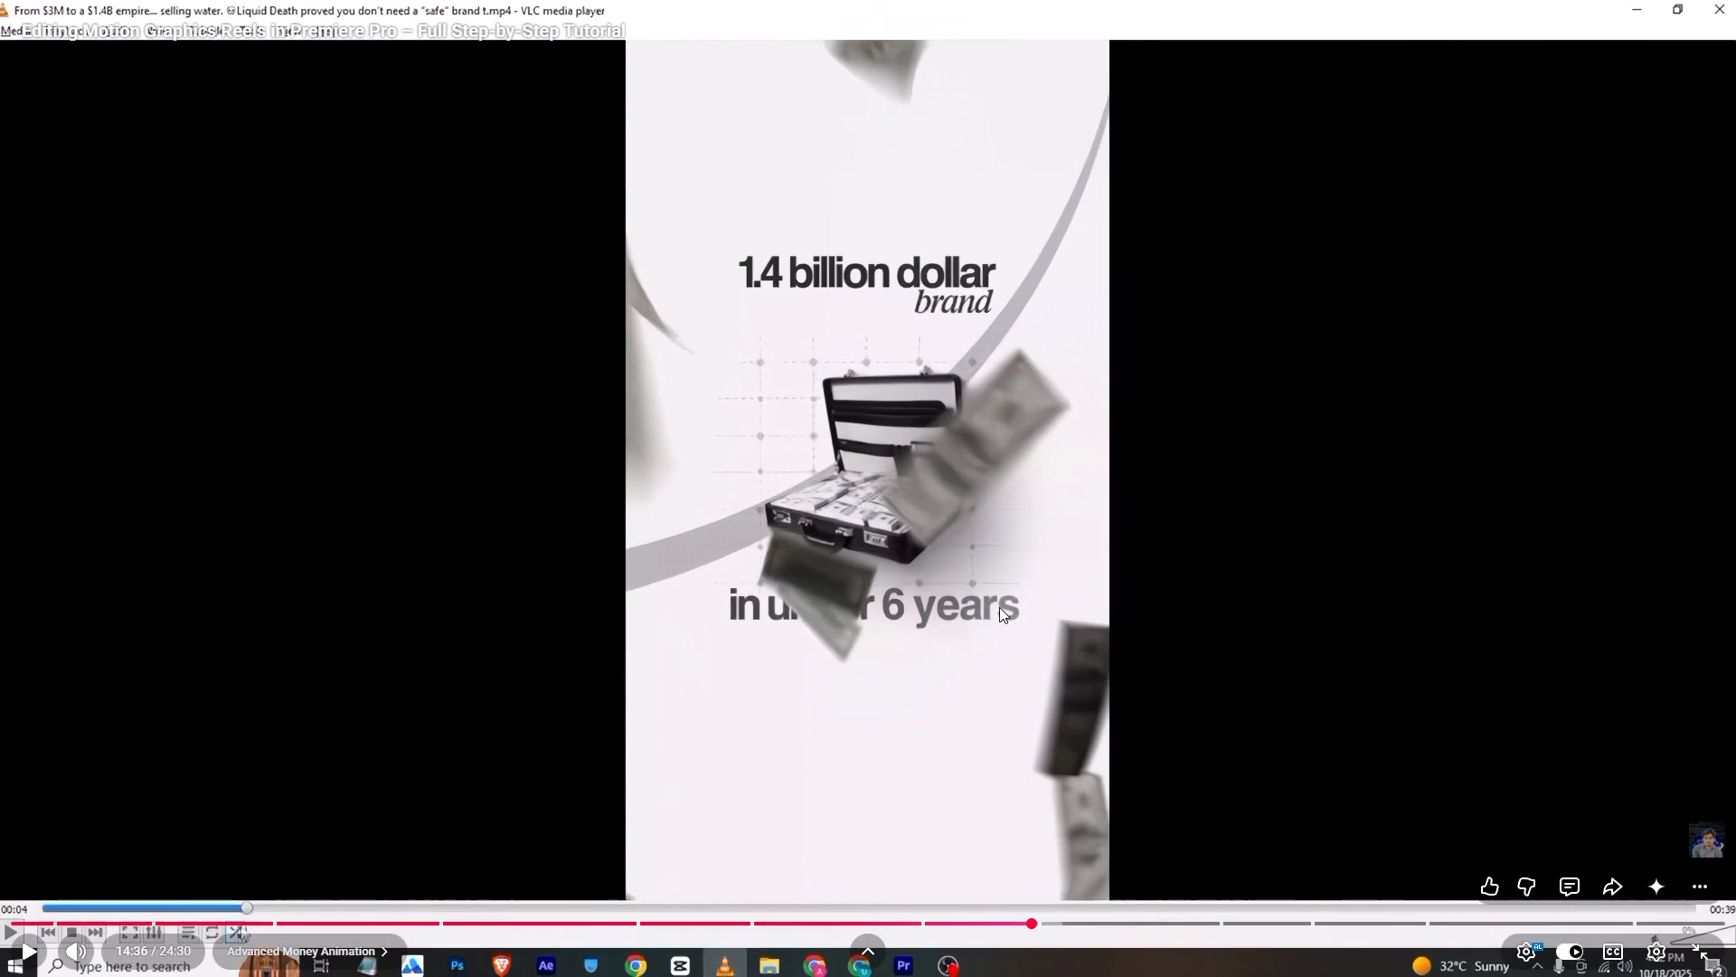
{"action": "key", "text": "Left"}
{"action": "key", "text": "Left"}
{"action": "key", "text": "space"}
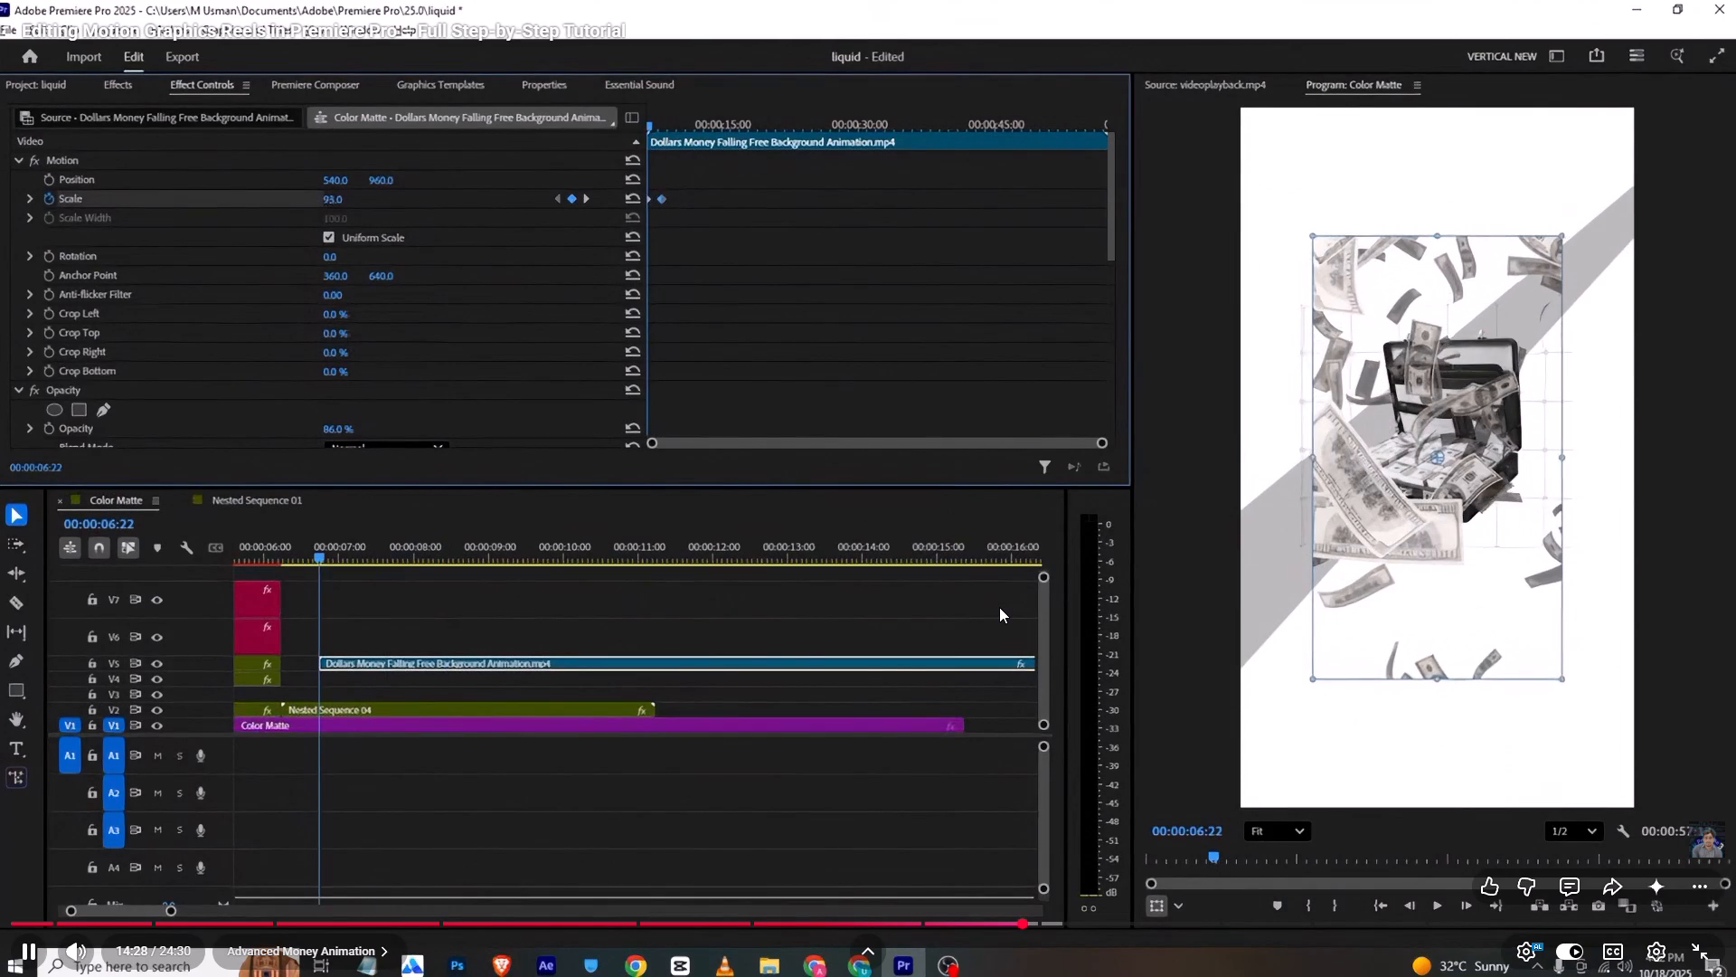
{"action": "key", "text": "space"}
In Premiere Pro, select the Dollars Money Falling clip in the program preview and nudge its position to 535.5, 960.0.
{"action": "key", "text": "alt+Tab"}
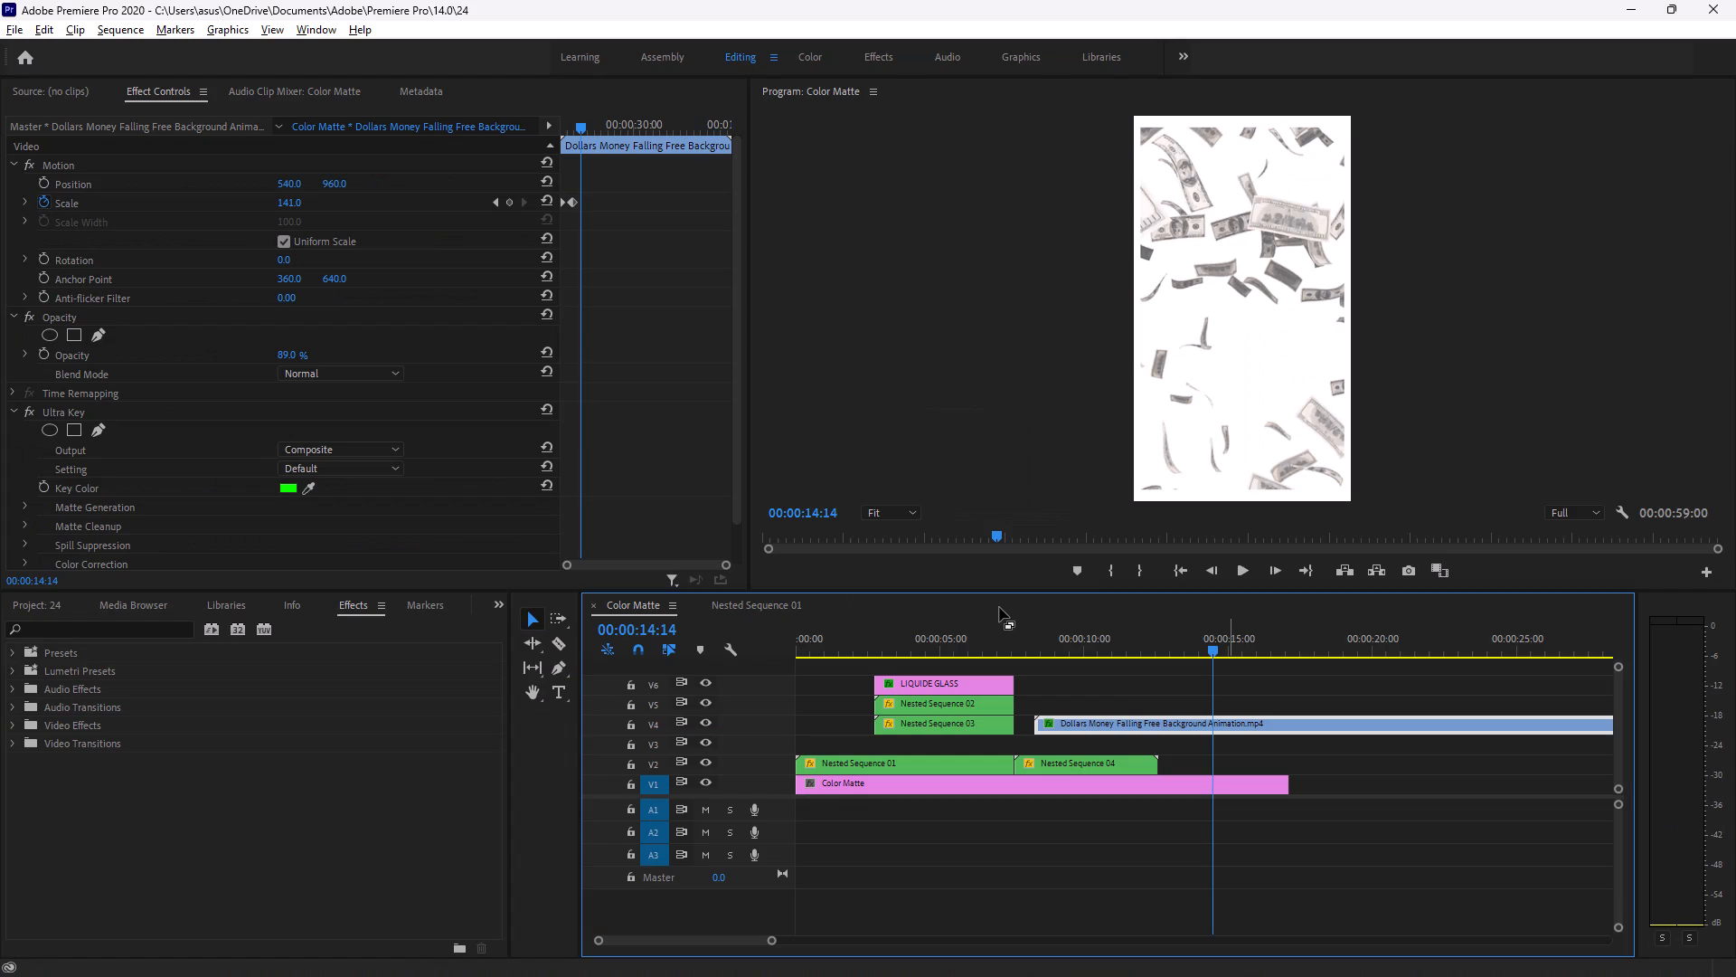
{"action": "left_click", "coordinate": [1211, 327]}
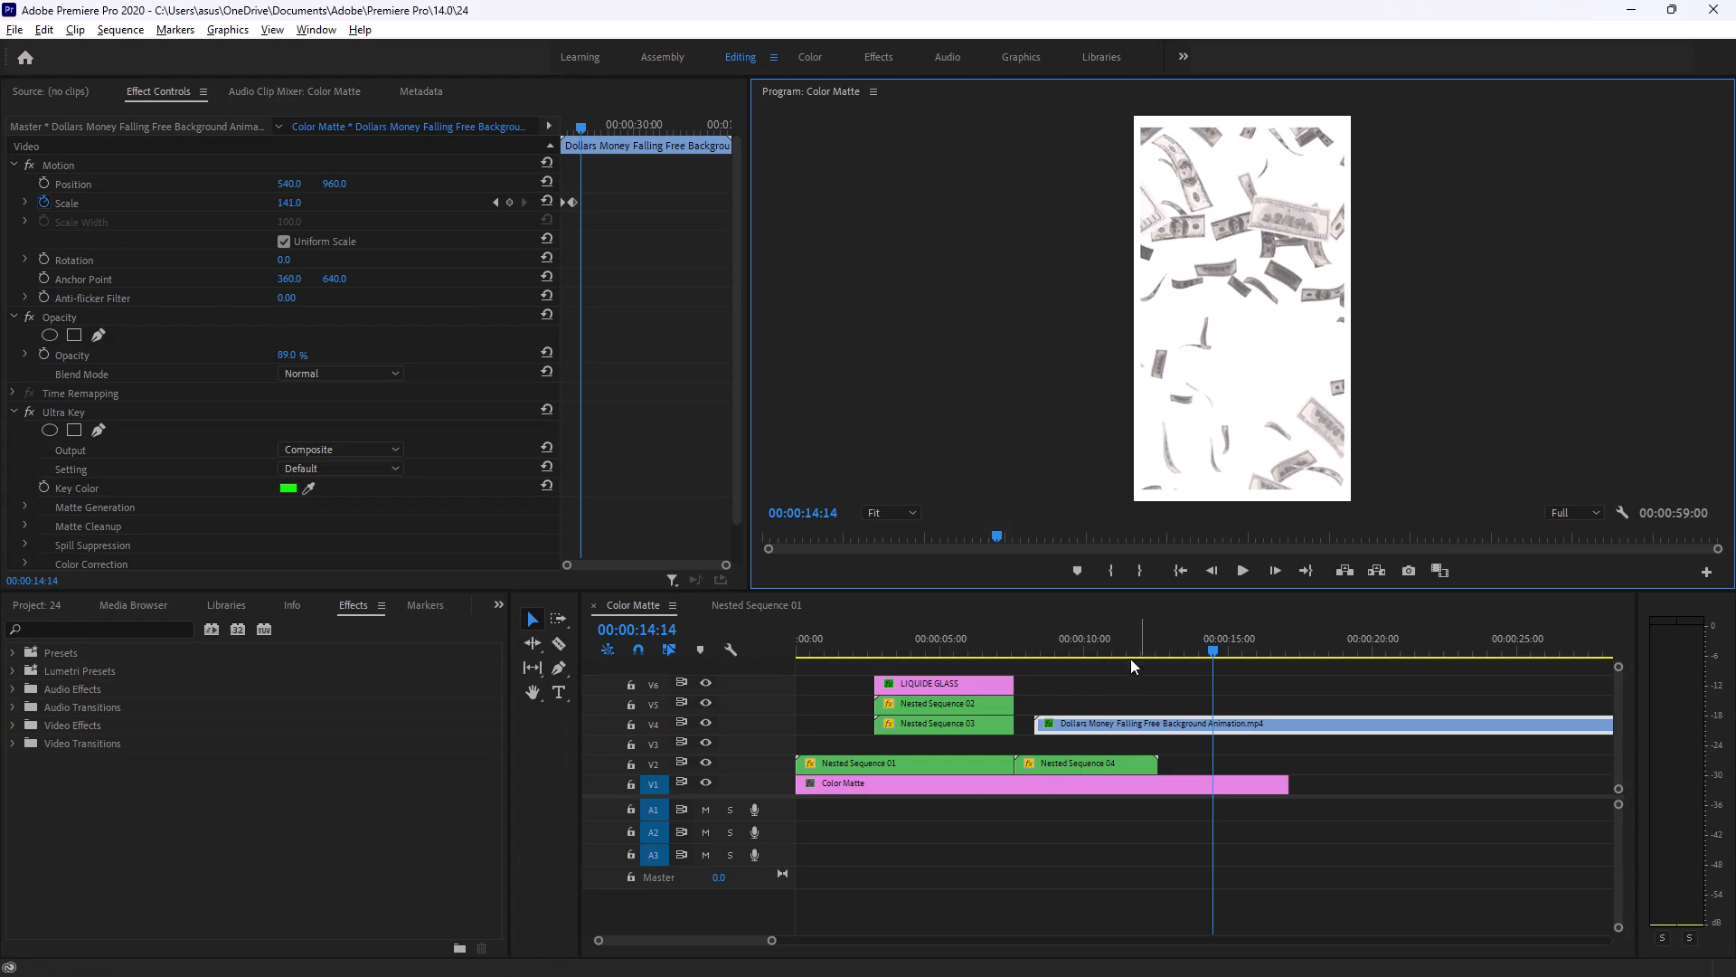
{"action": "left_click", "coordinate": [1245, 233]}
{"action": "double_click", "coordinate": [1244, 308]}
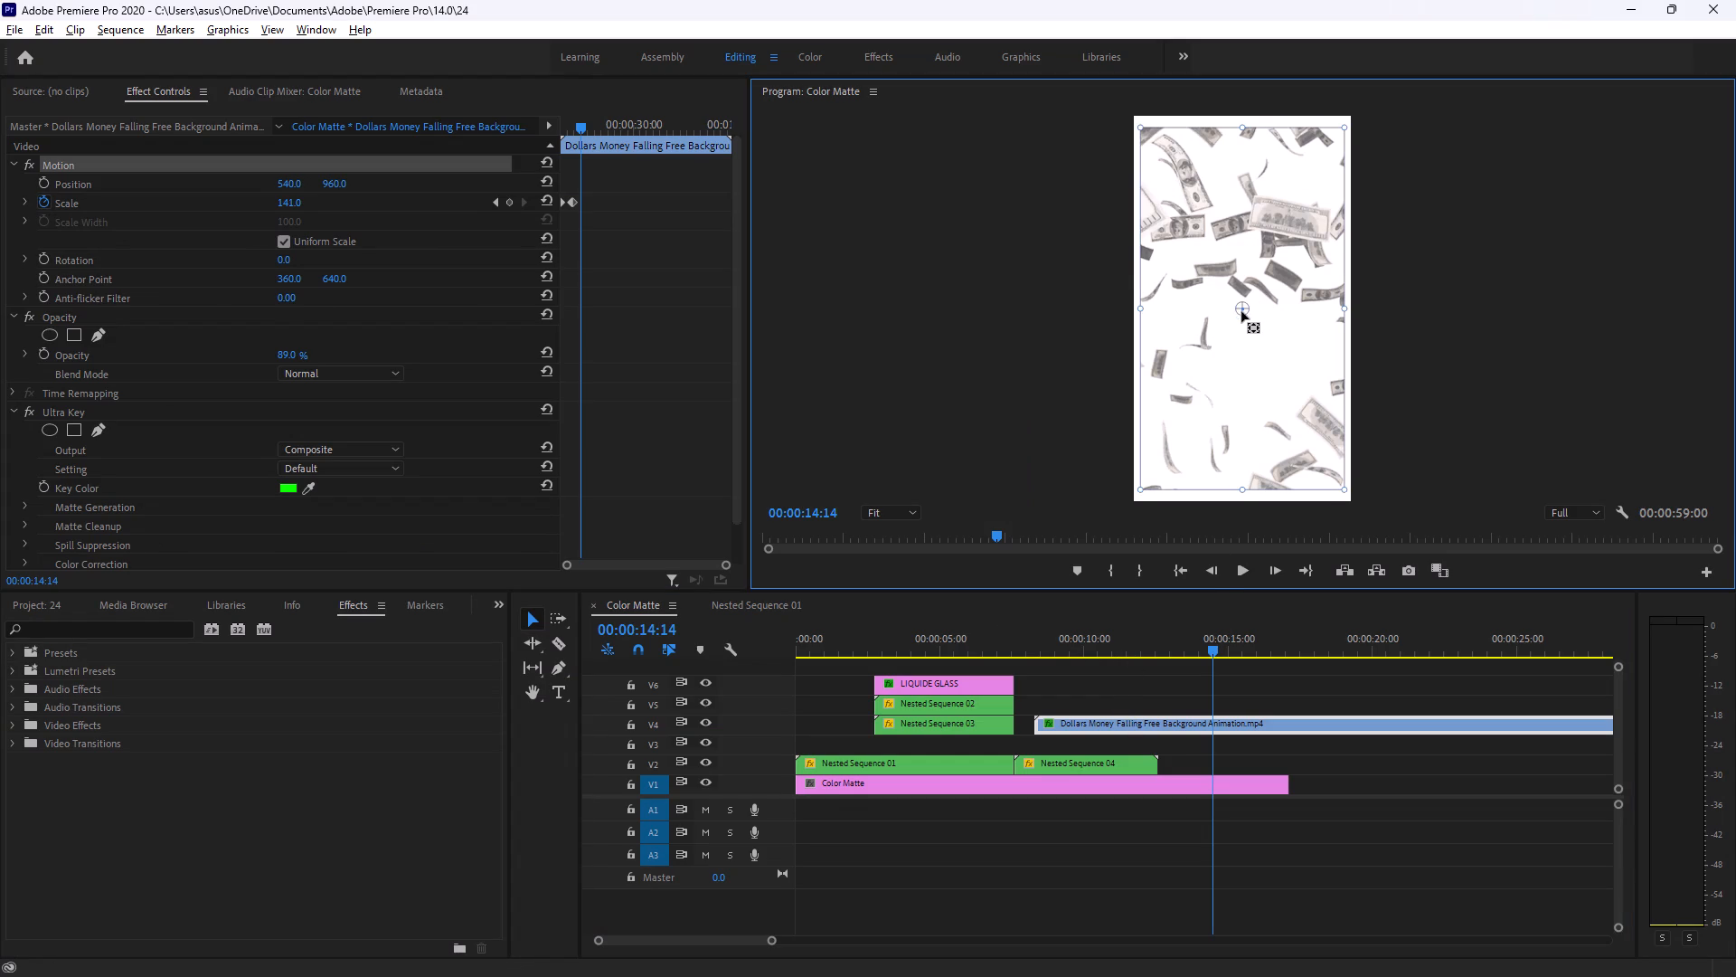
{"action": "left_click", "coordinate": [1233, 327]}
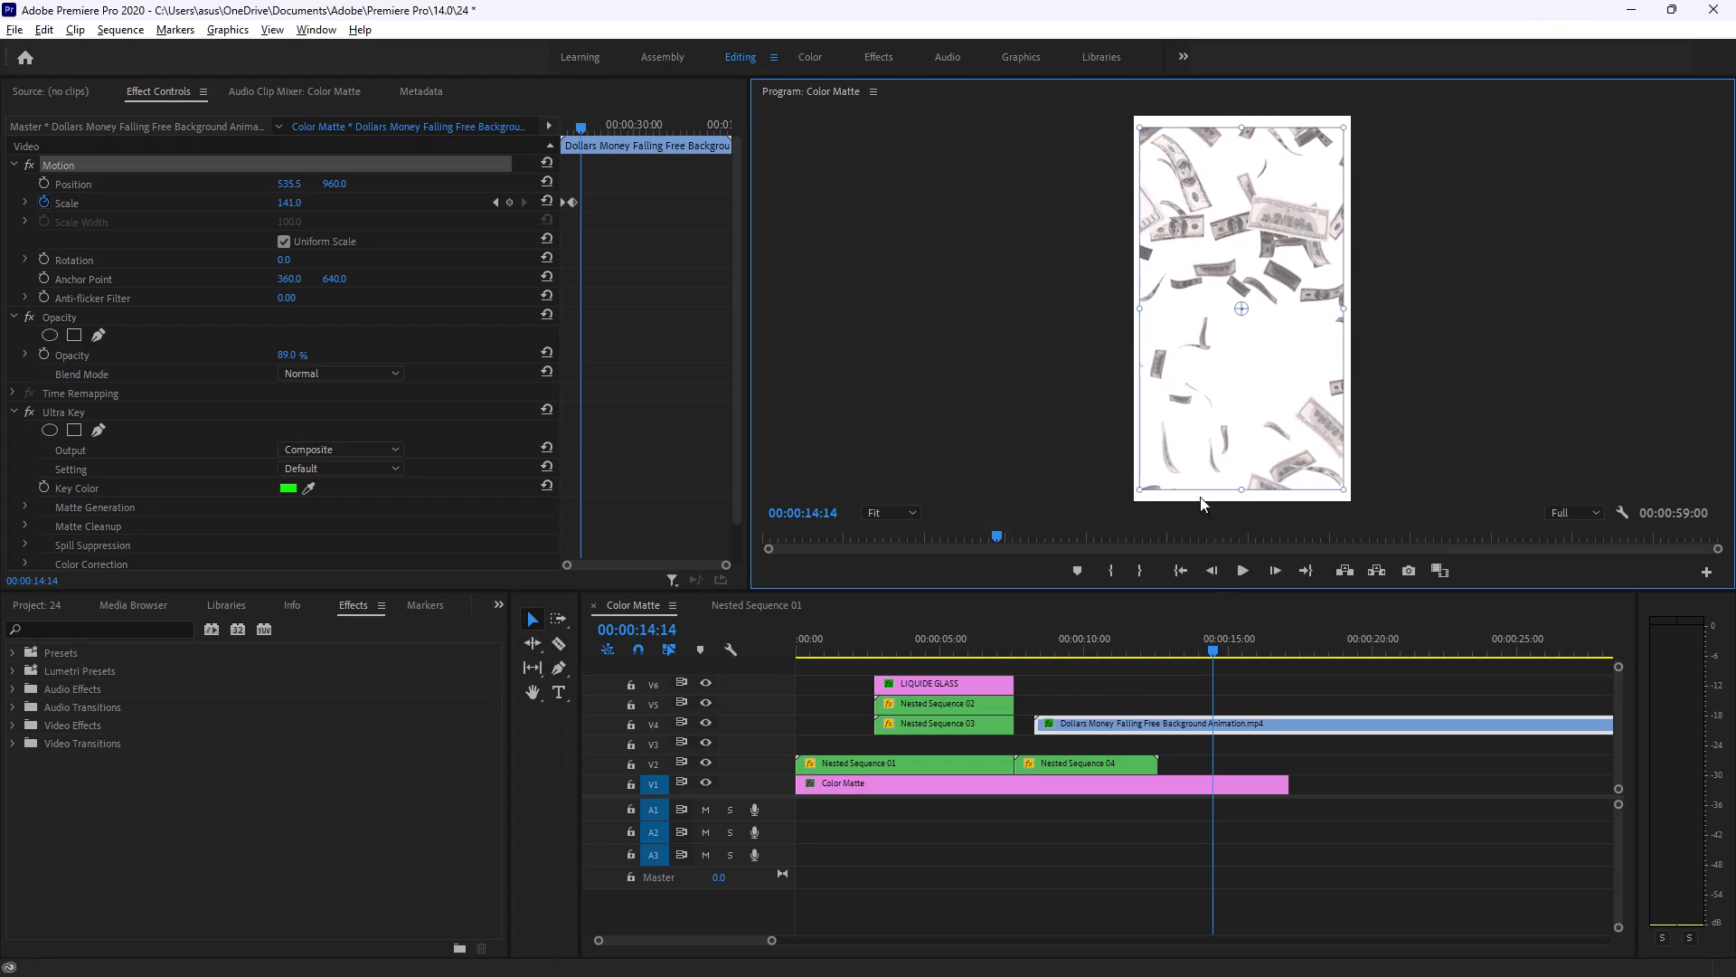
Play back the Color Matte sequence over the falling-money section on track V4.
{"action": "key", "text": "space"}
{"action": "key", "text": "space"}
{"action": "left_click_drag", "start_coordinate": [1224, 641], "coordinate": [1024, 612]}
{"action": "key", "text": "space"}
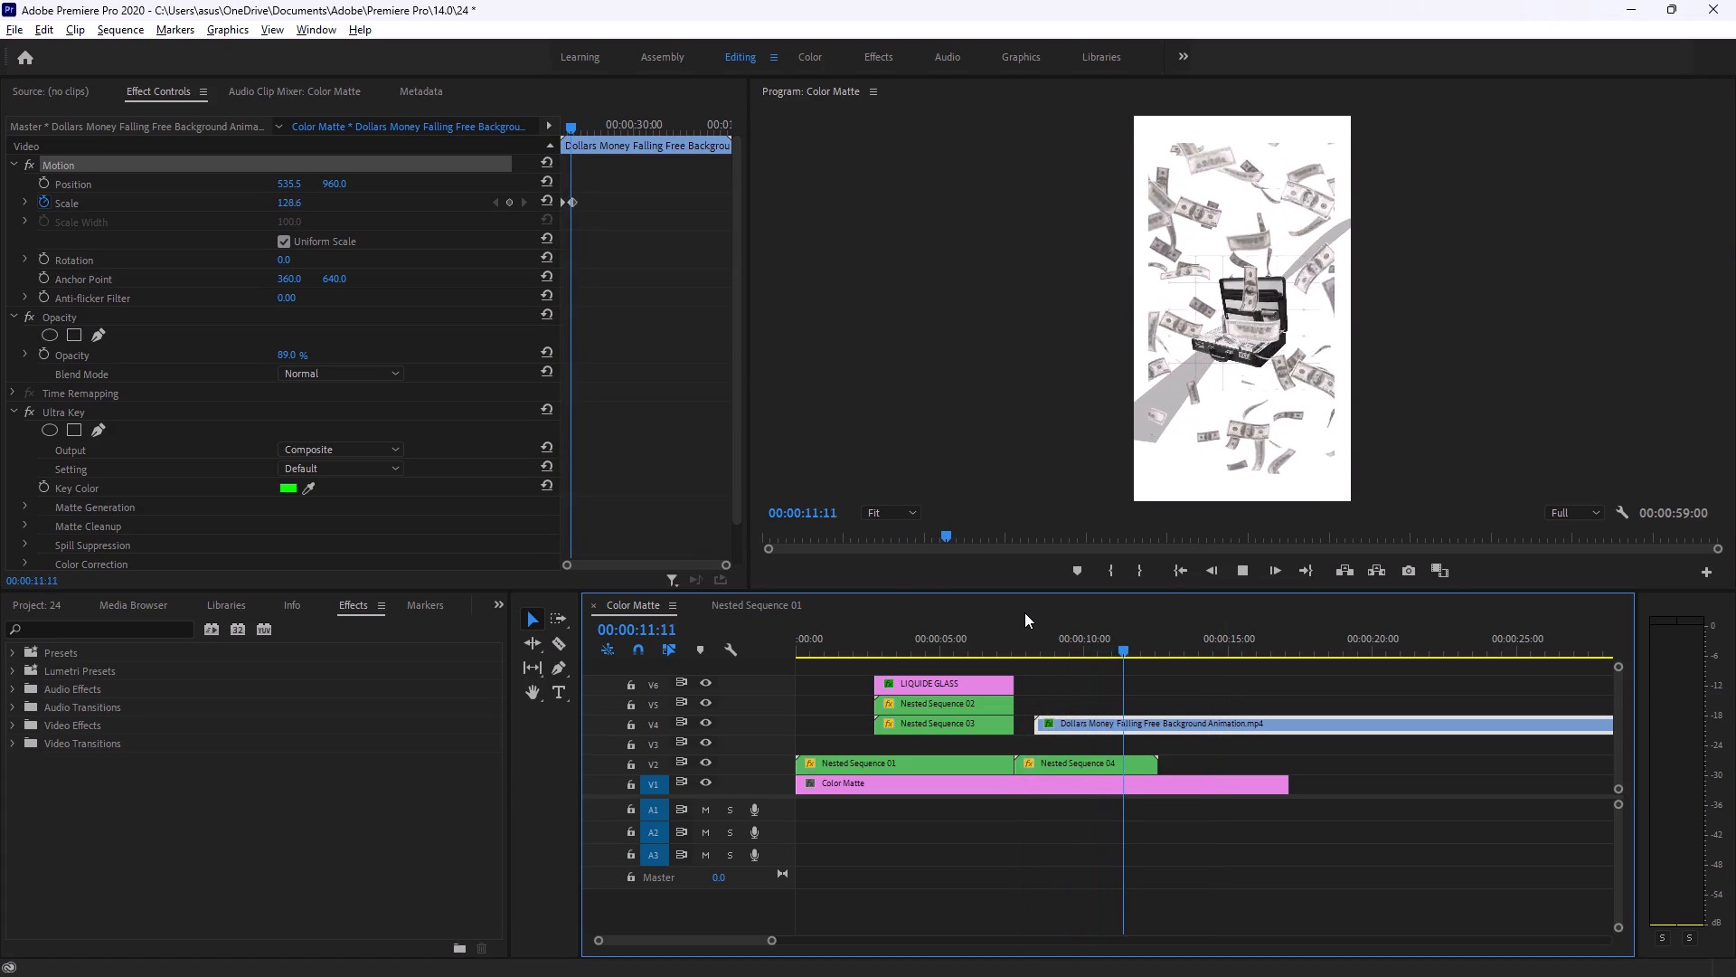
{"action": "key", "text": "space"}
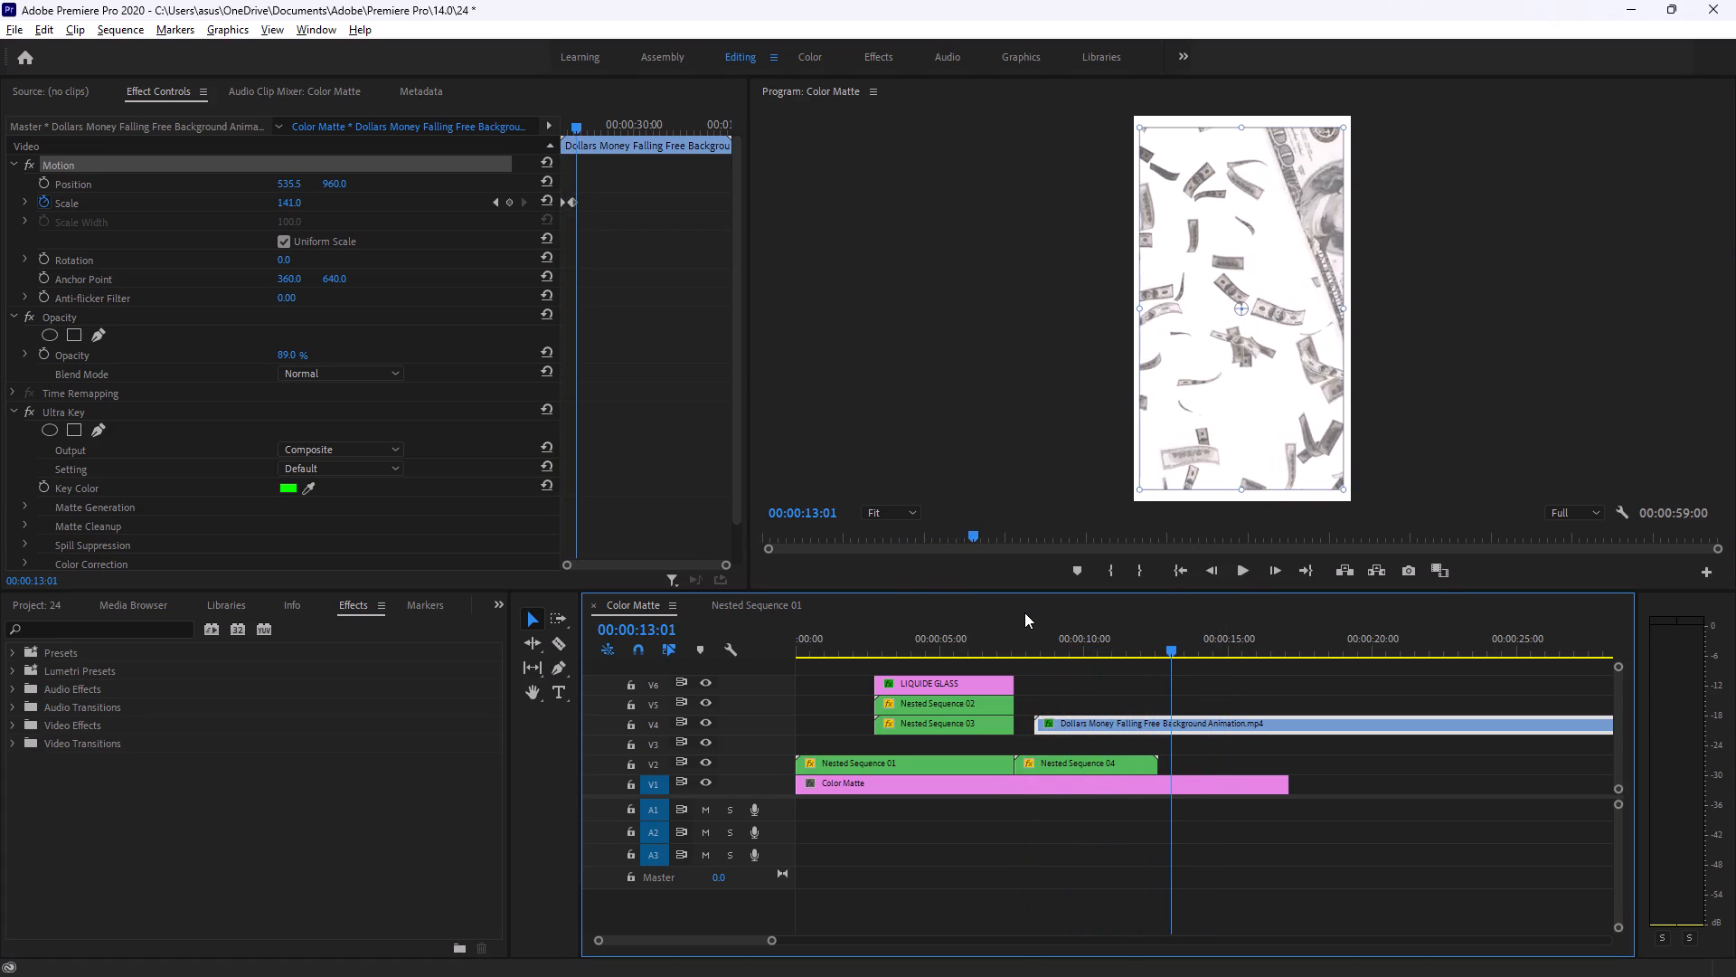
Switch to the tutorial in Brave and watch the reference reel's suitcase and coin scenes, up to the return to the Color Matte timeline.
{"action": "key", "text": "alt+Tab"}
{"action": "left_click", "coordinate": [1024, 612]}
{"action": "left_click", "coordinate": [987, 533]}
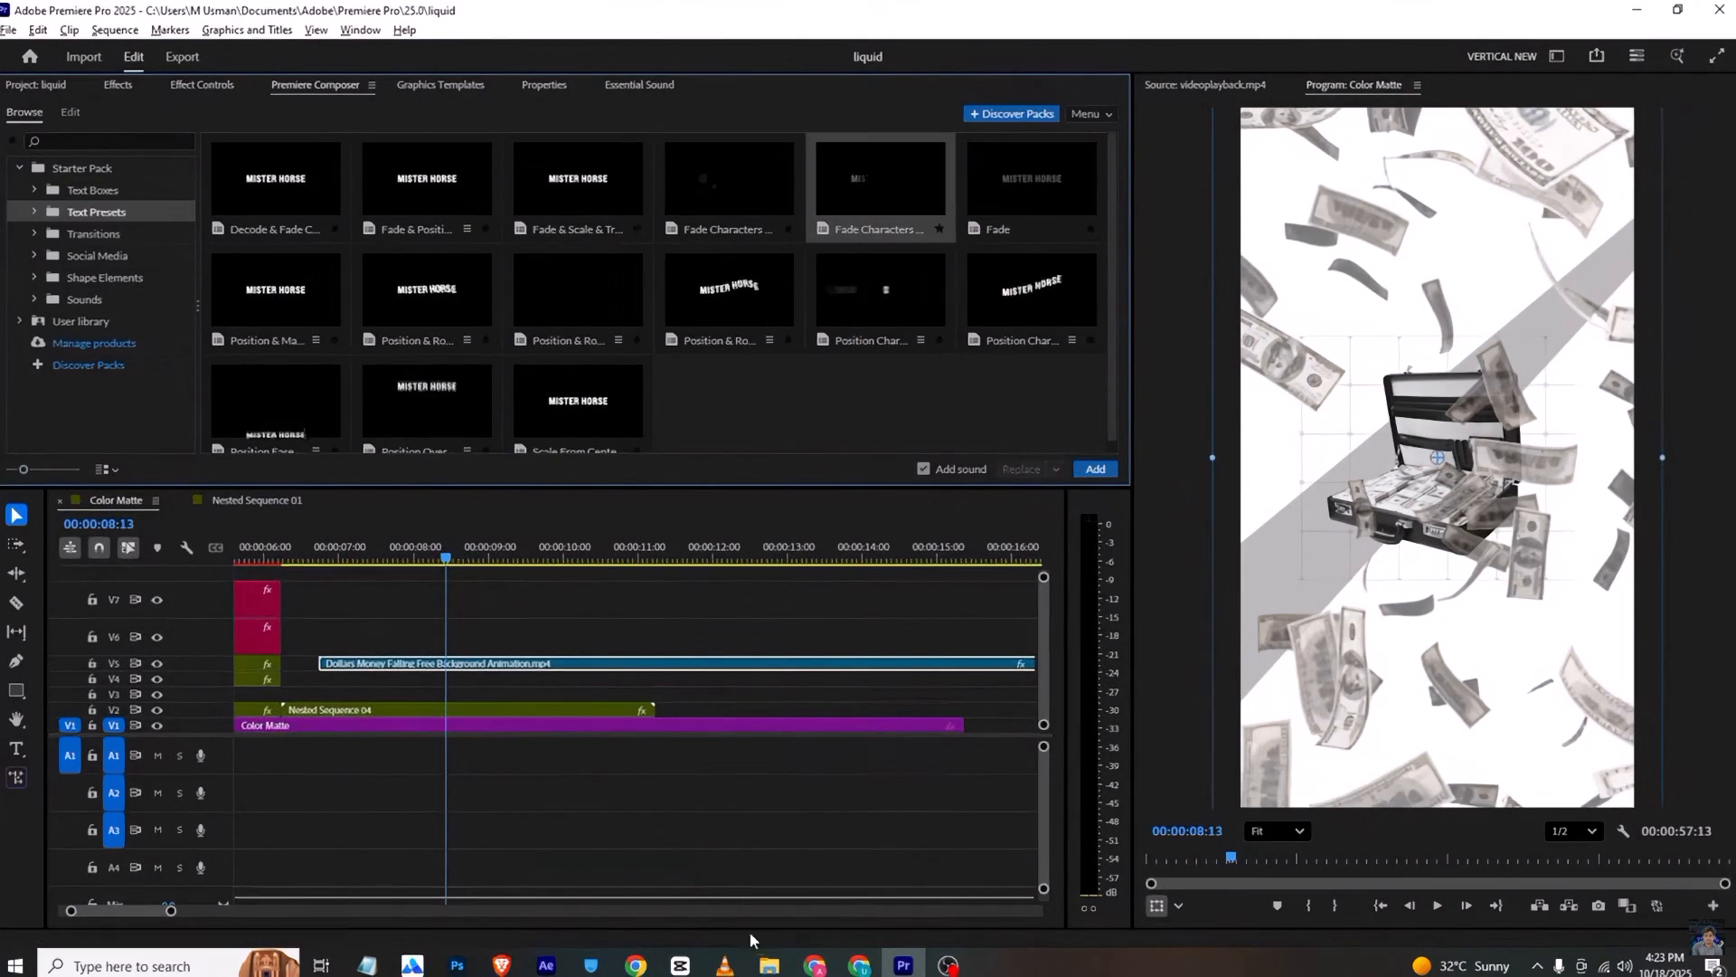
{"action": "key", "text": "space"}
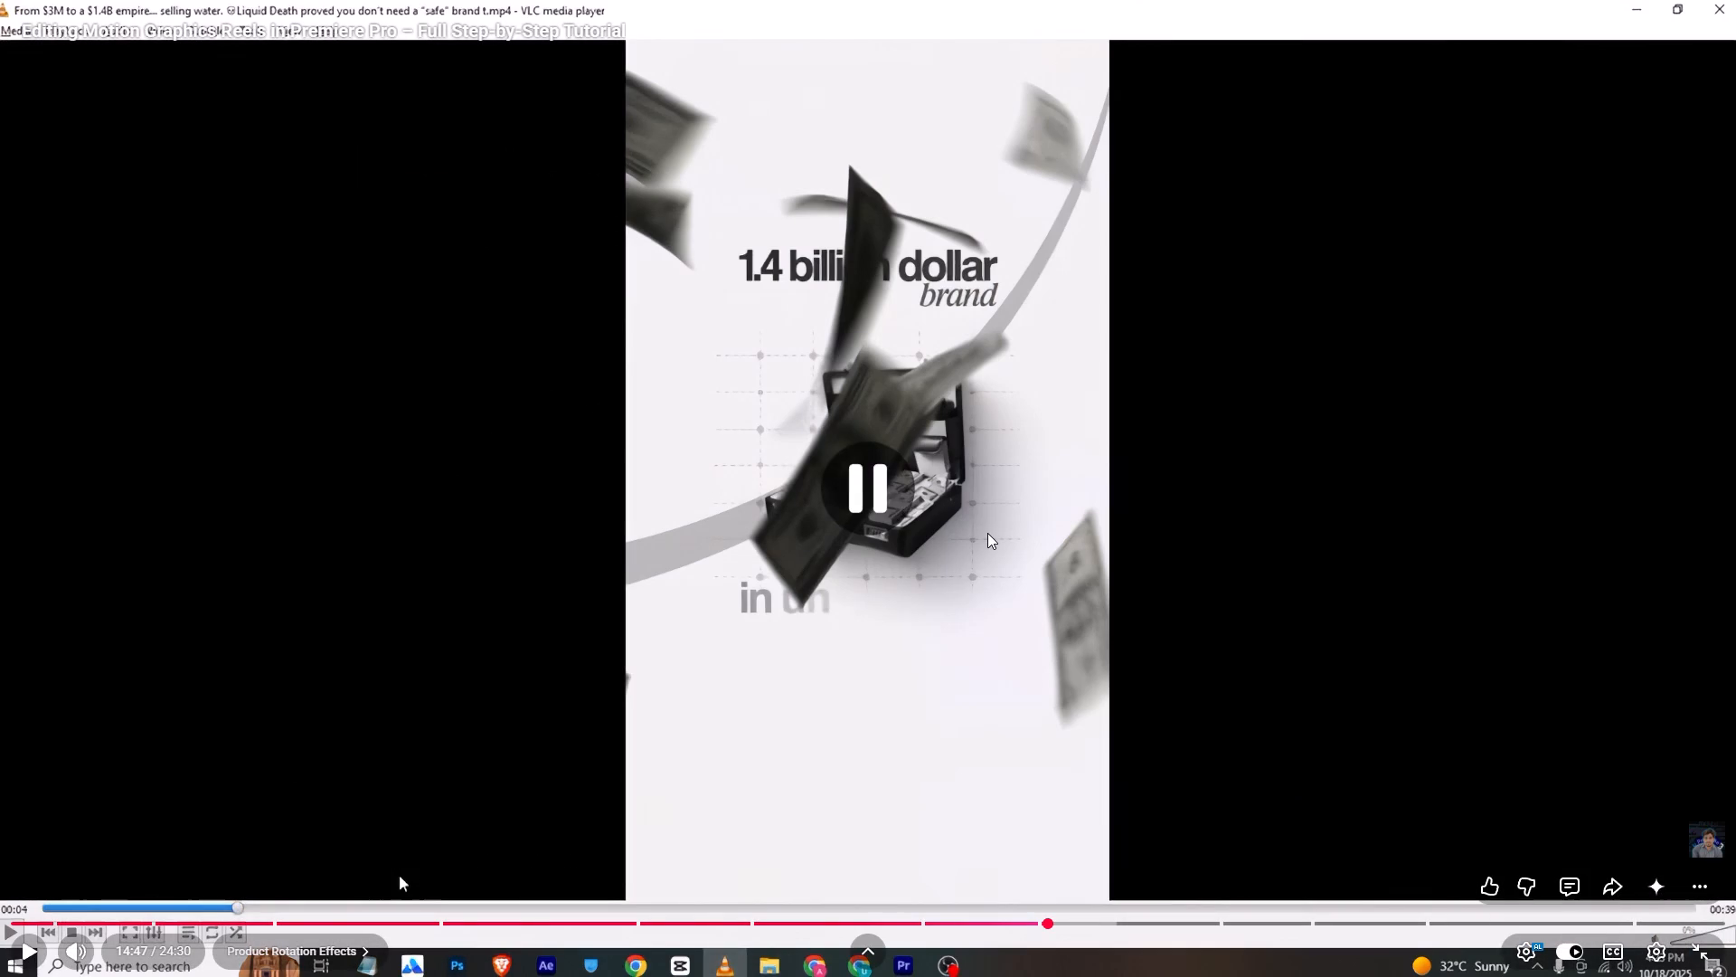
{"action": "key", "text": "space"}
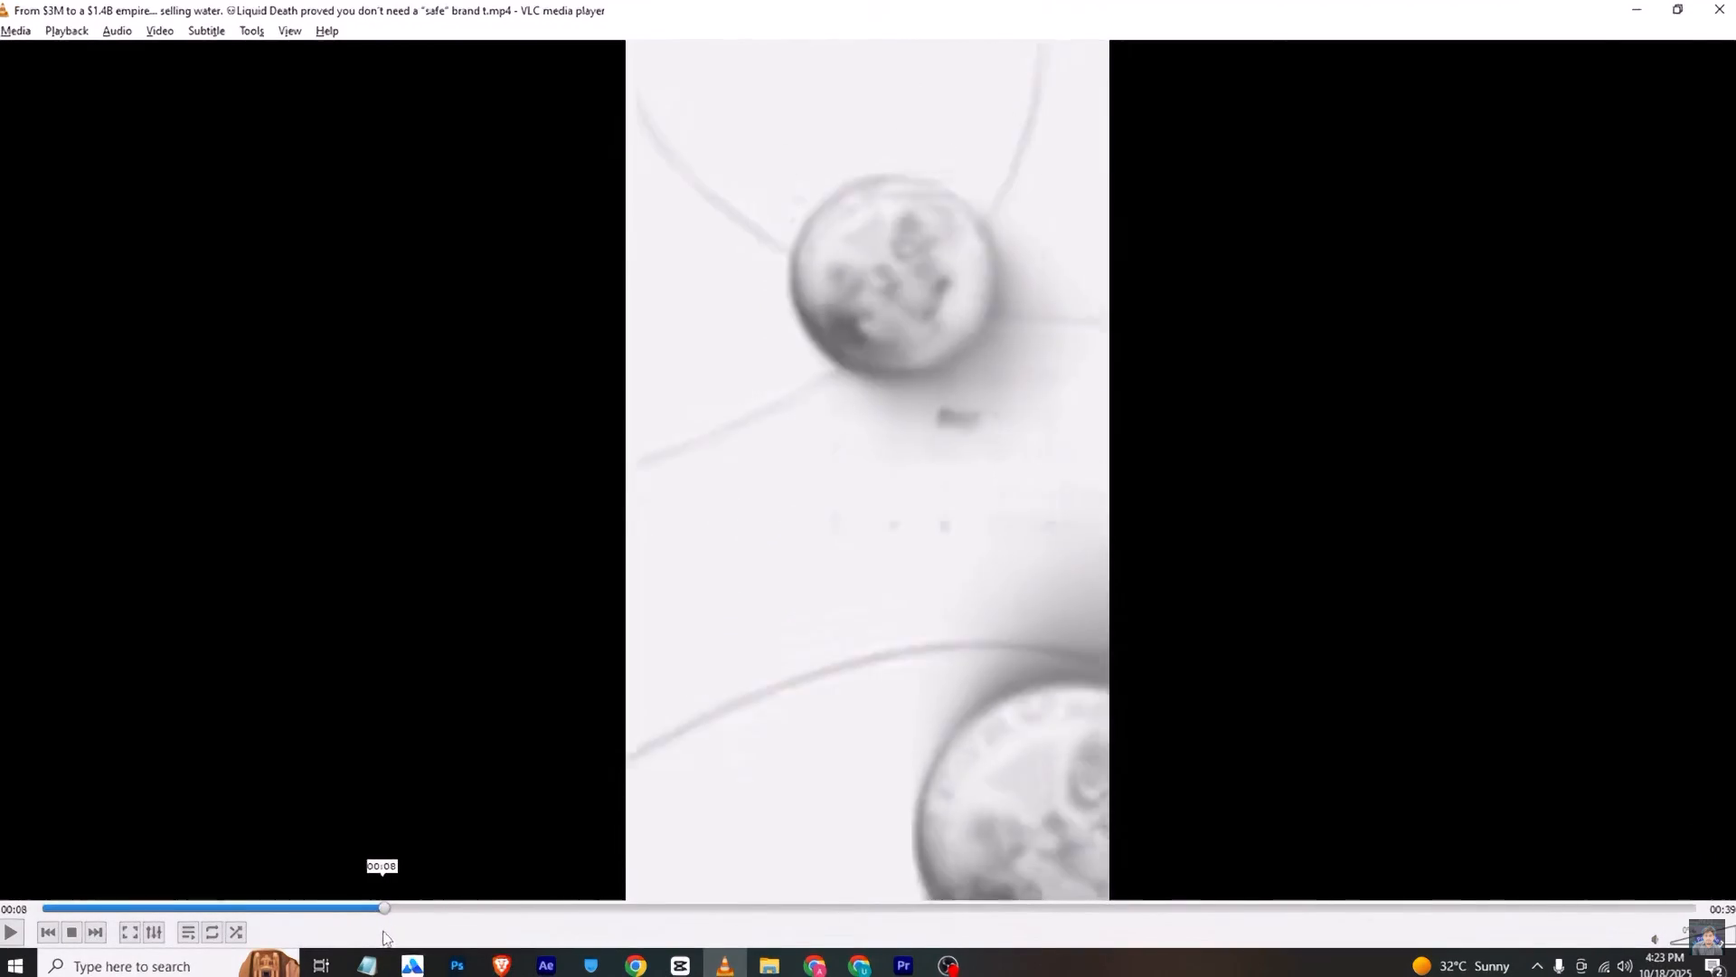
{"action": "key", "text": "space"}
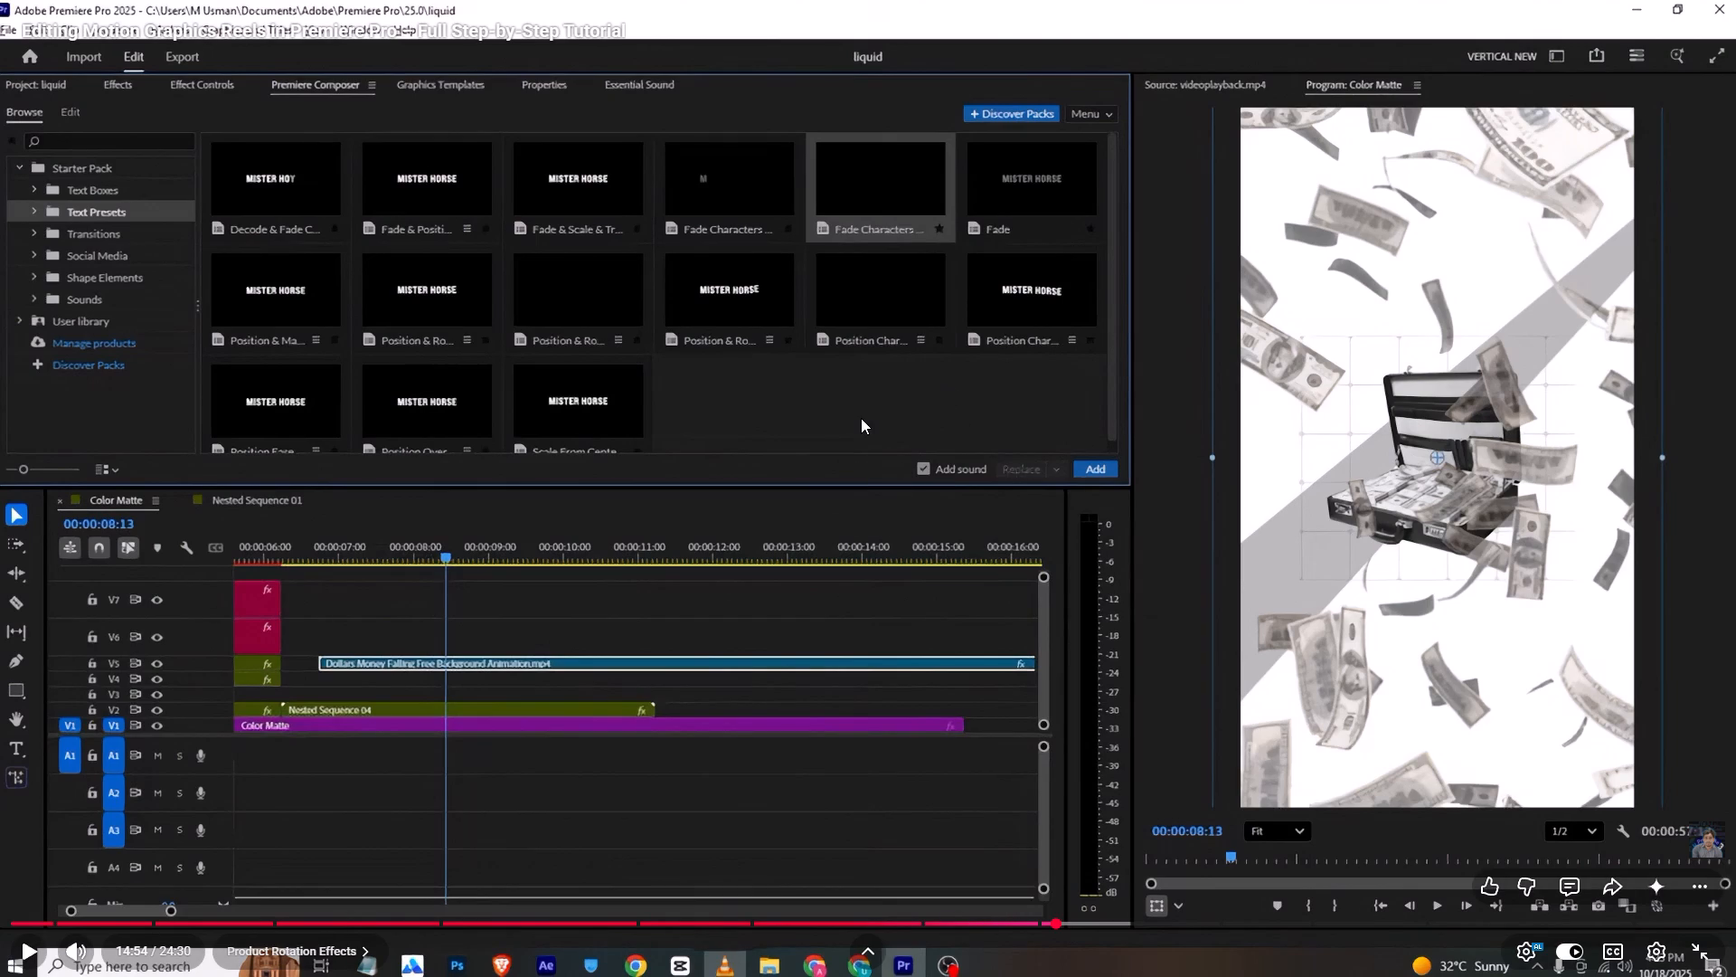
{"action": "key", "text": "space"}
{"action": "key", "text": "space"}
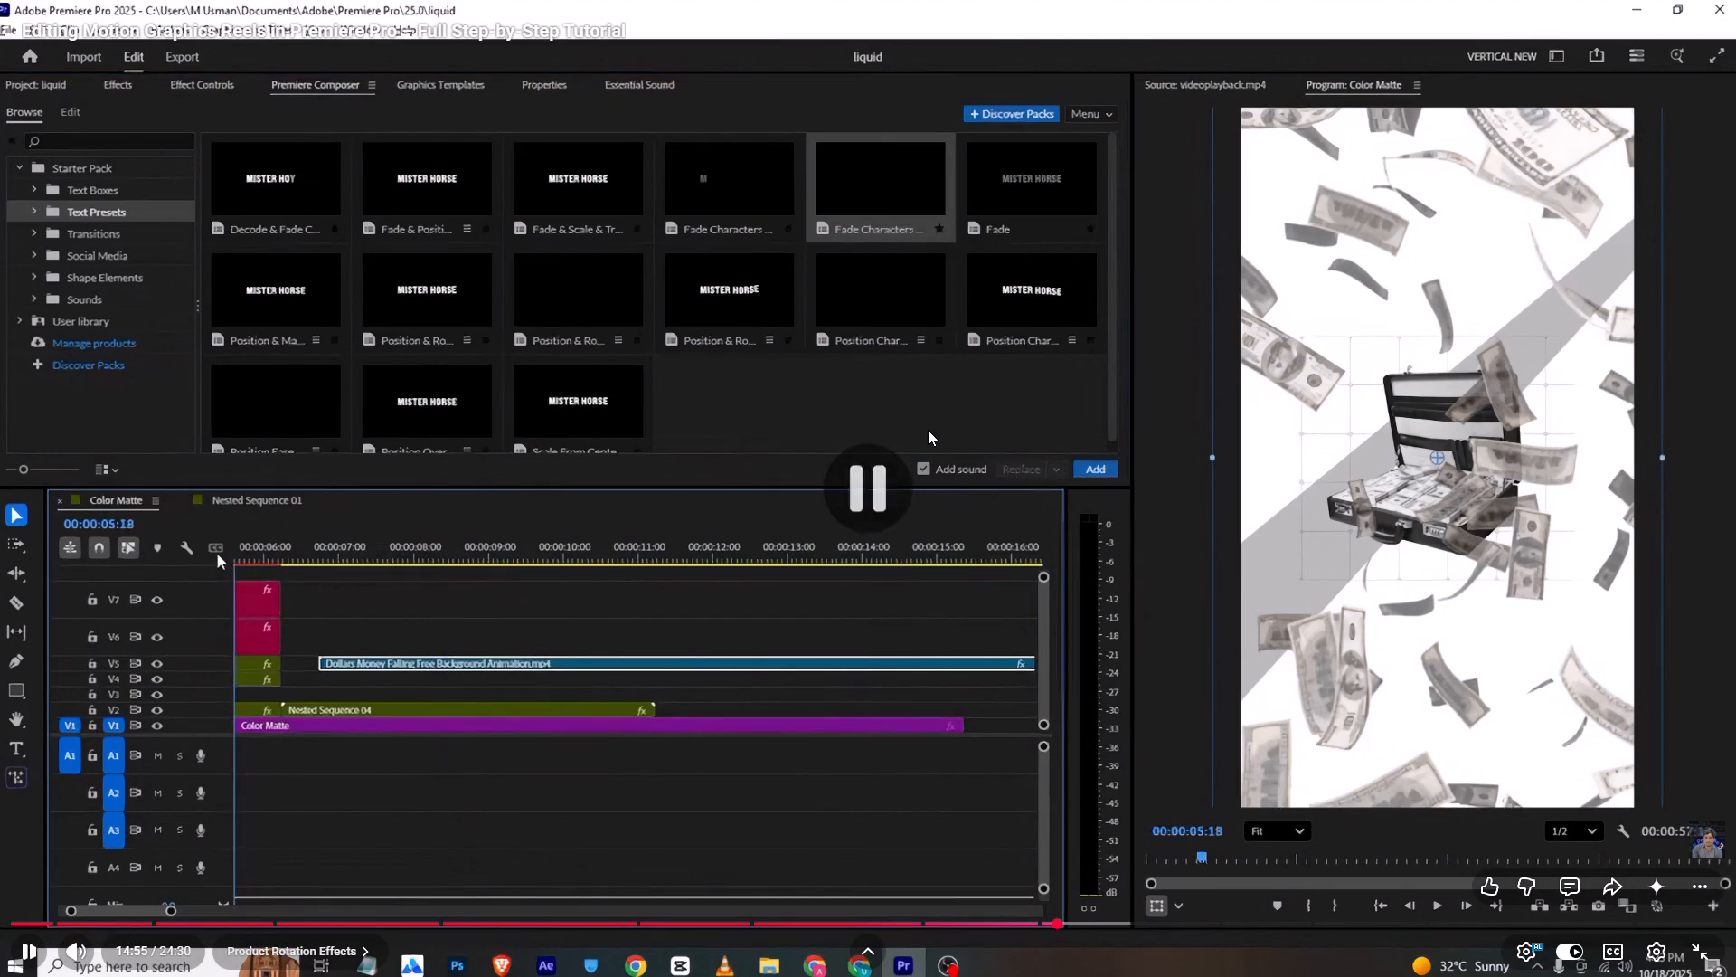
Continue the tutorial in full screen, following how Nested Sequence 01 is opened from the Color Matte timeline to its videoplayback and Black Liquid layers.
{"action": "key", "text": "Escape"}
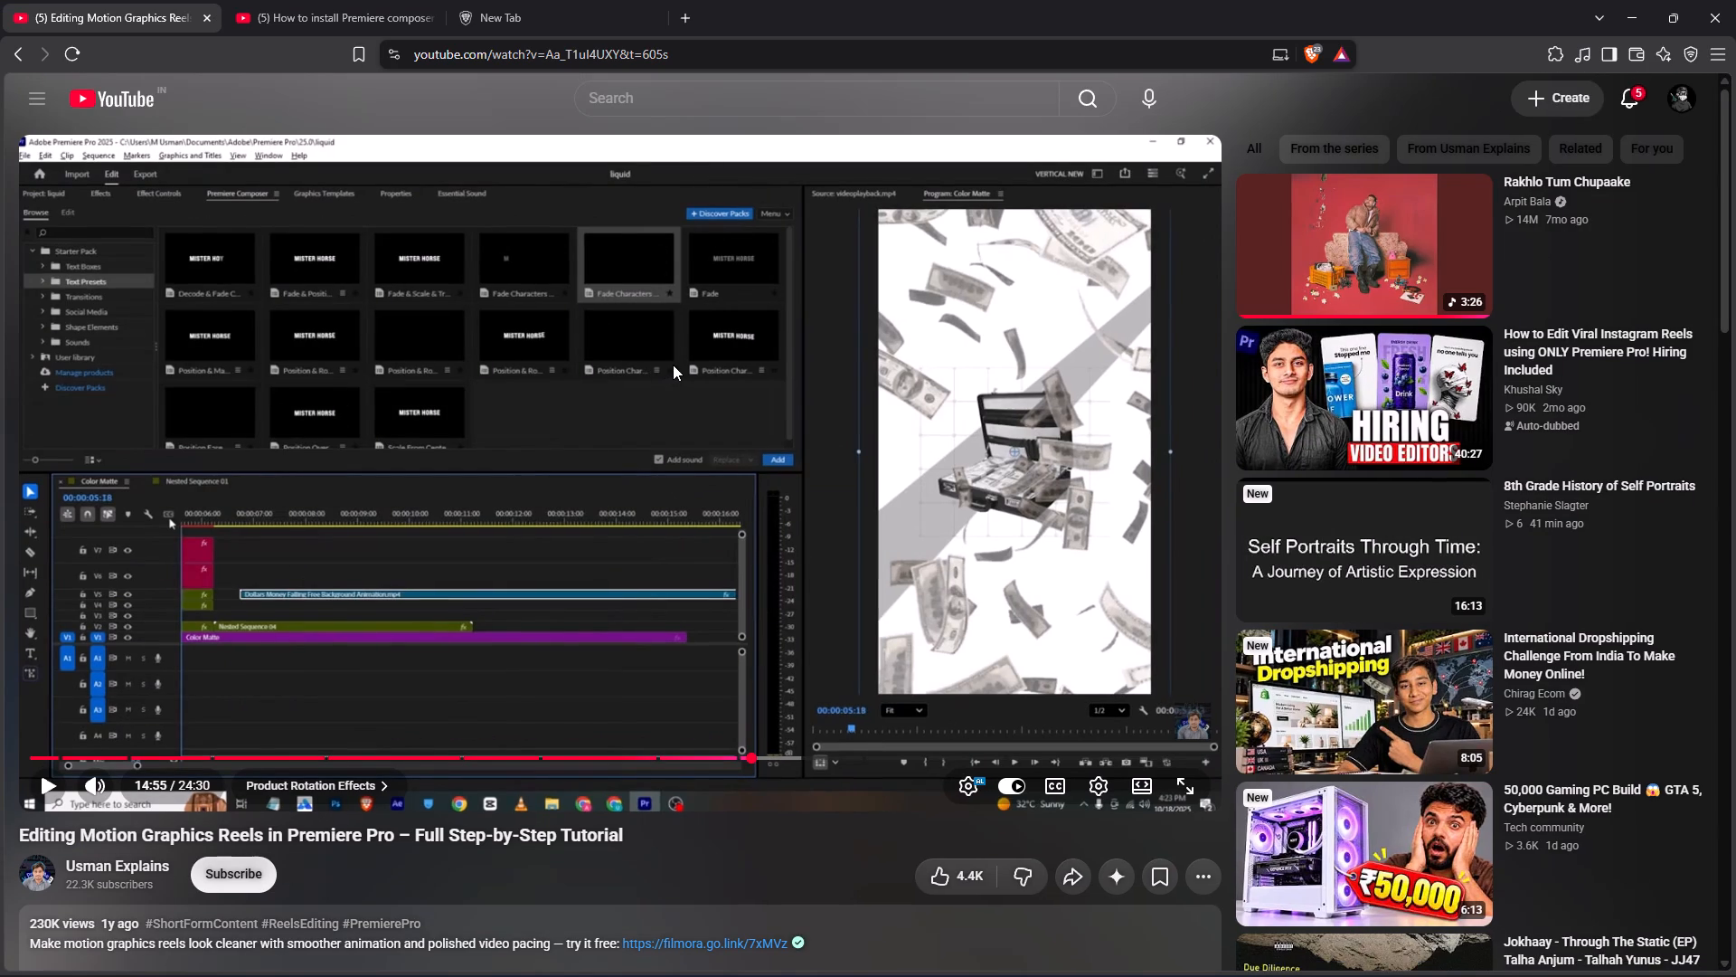
{"action": "key", "text": "f"}
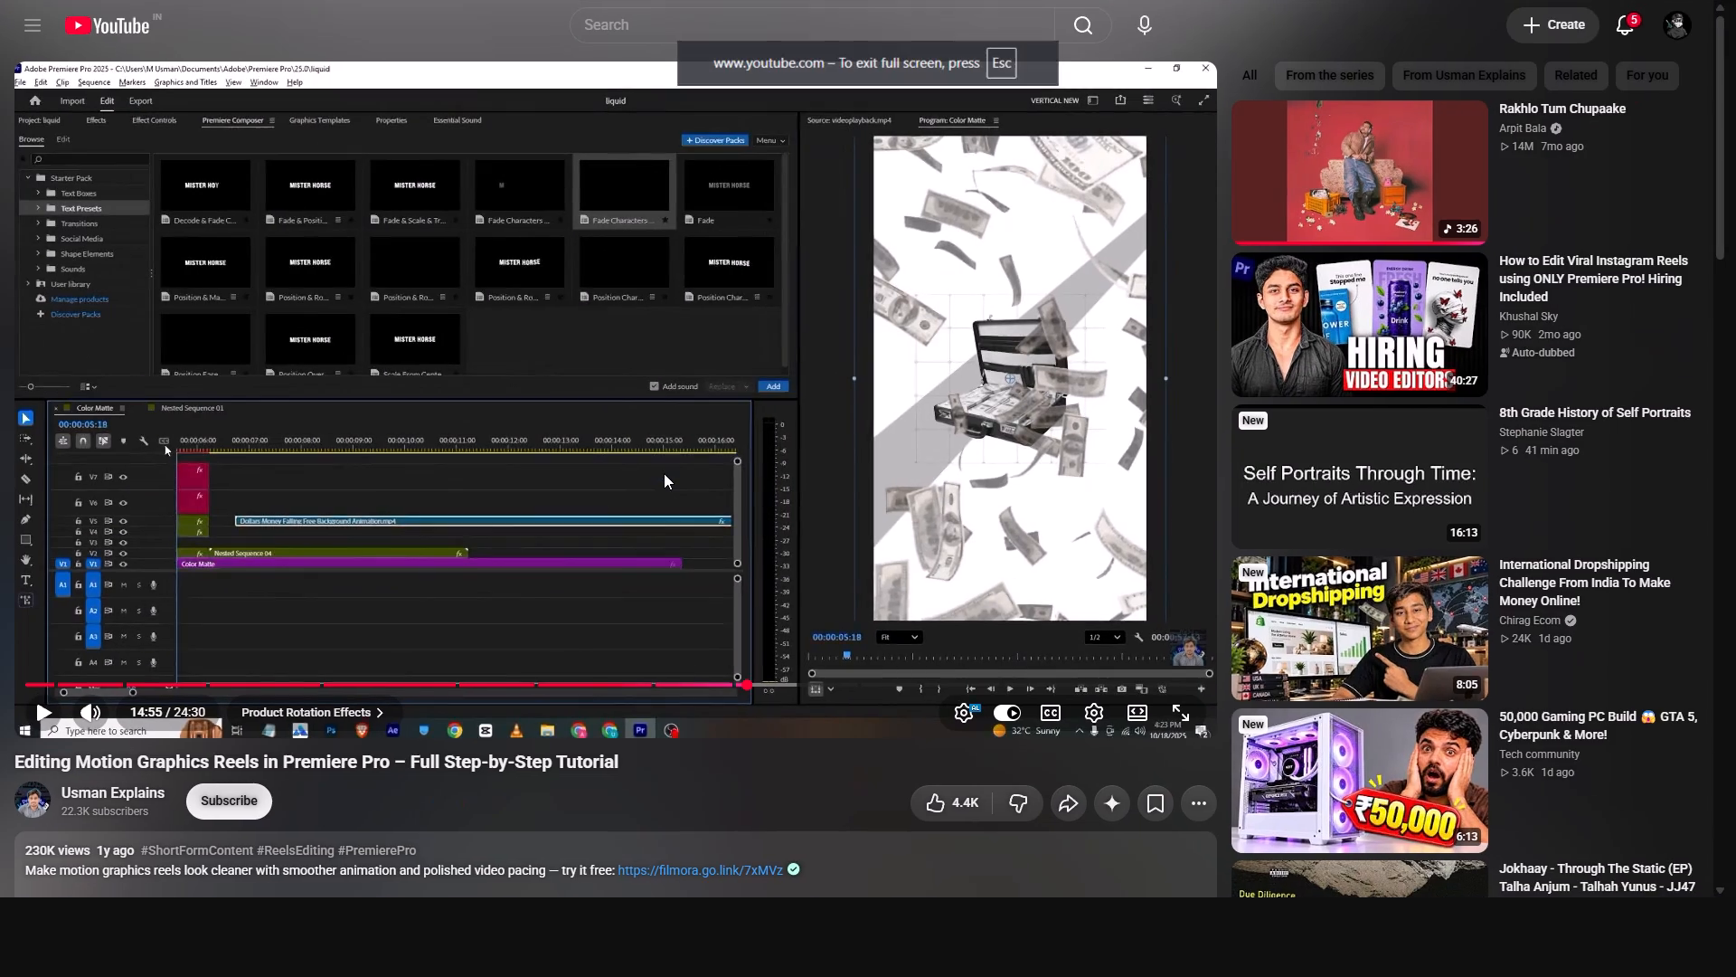
{"action": "left_click", "coordinate": [668, 473]}
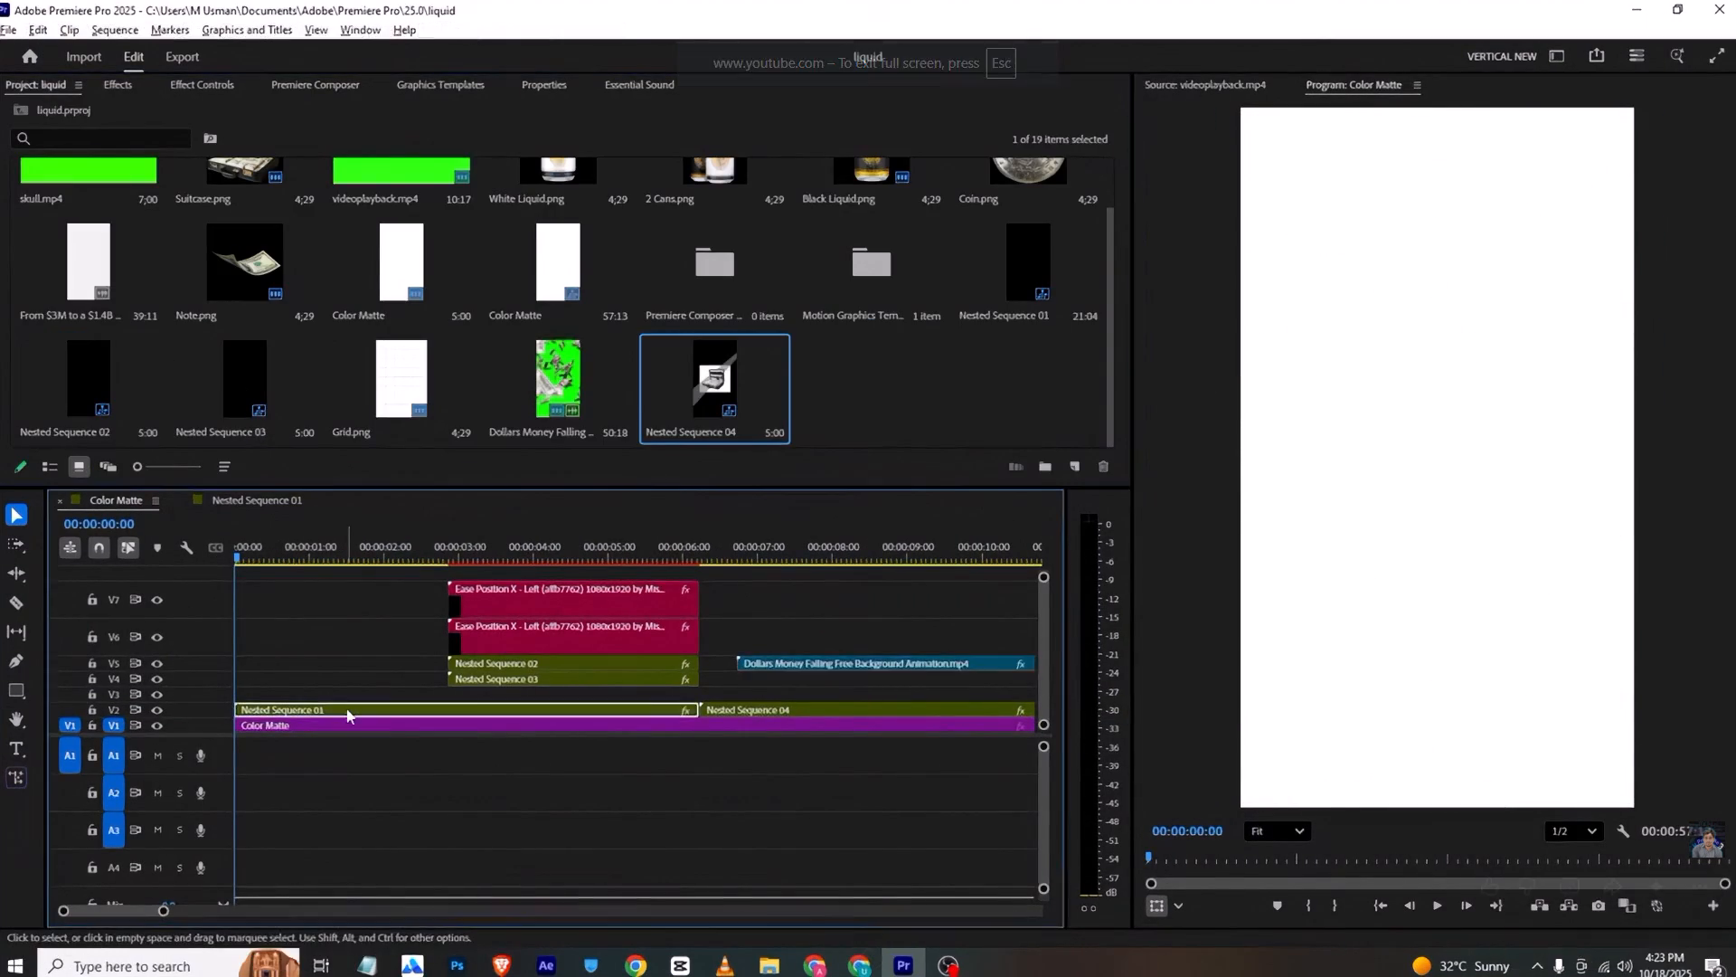
{"action": "key", "text": "space"}
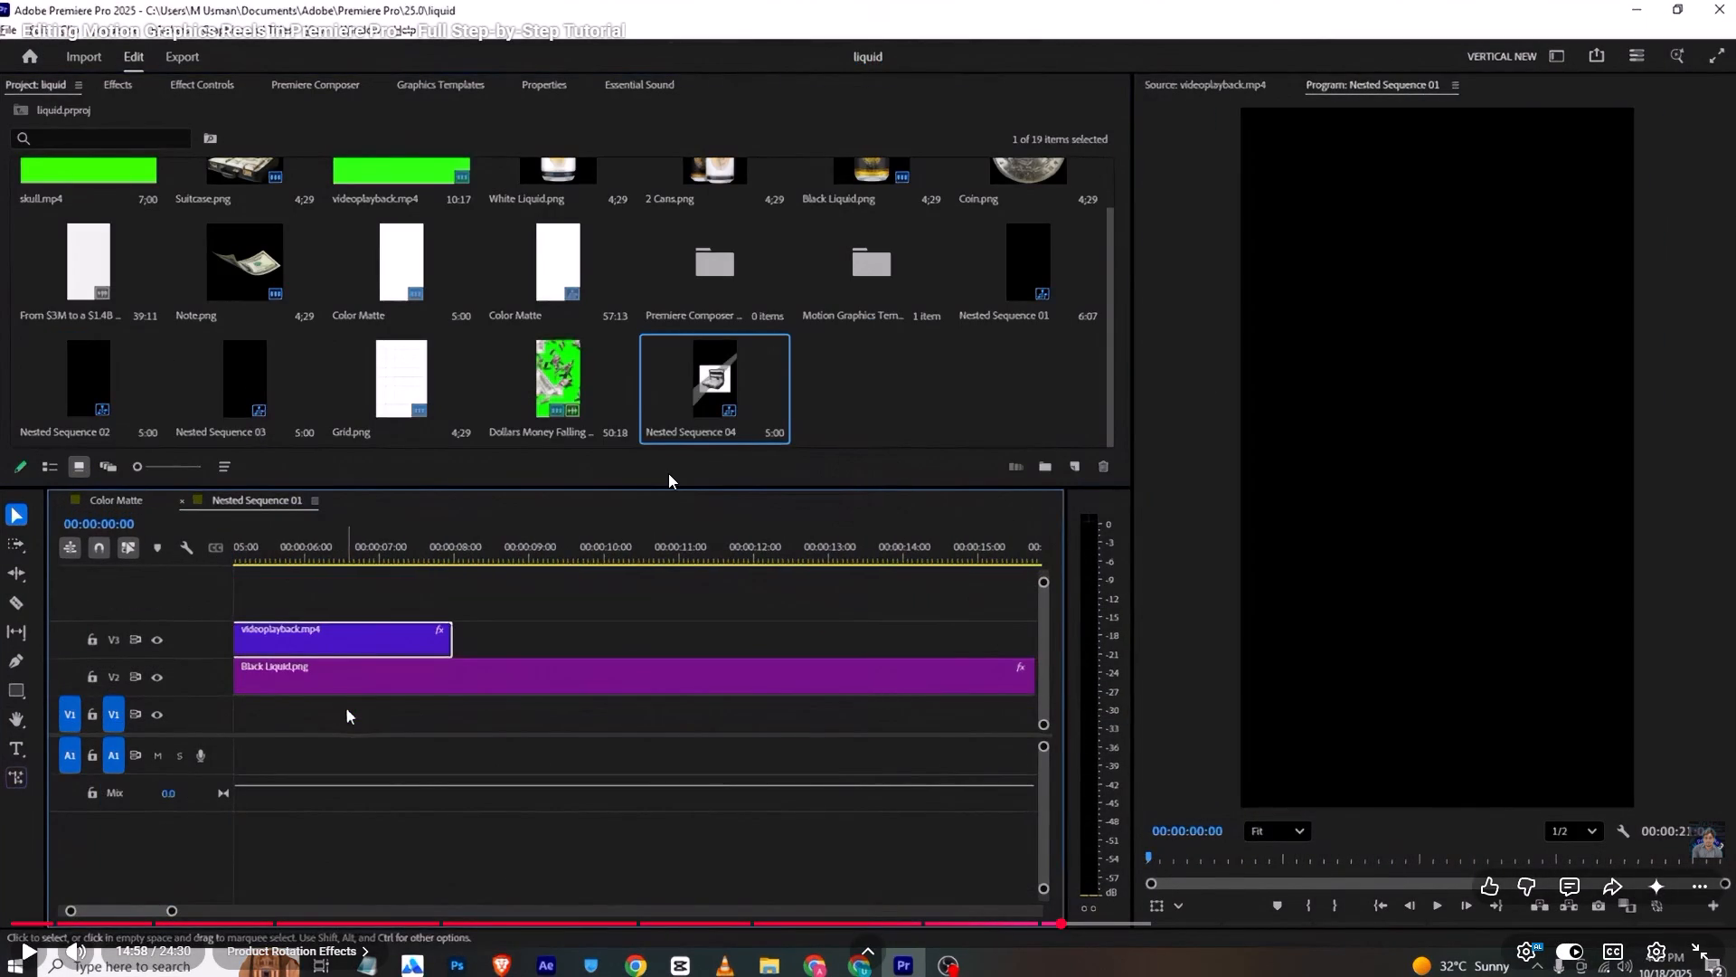
{"action": "key", "text": "space"}
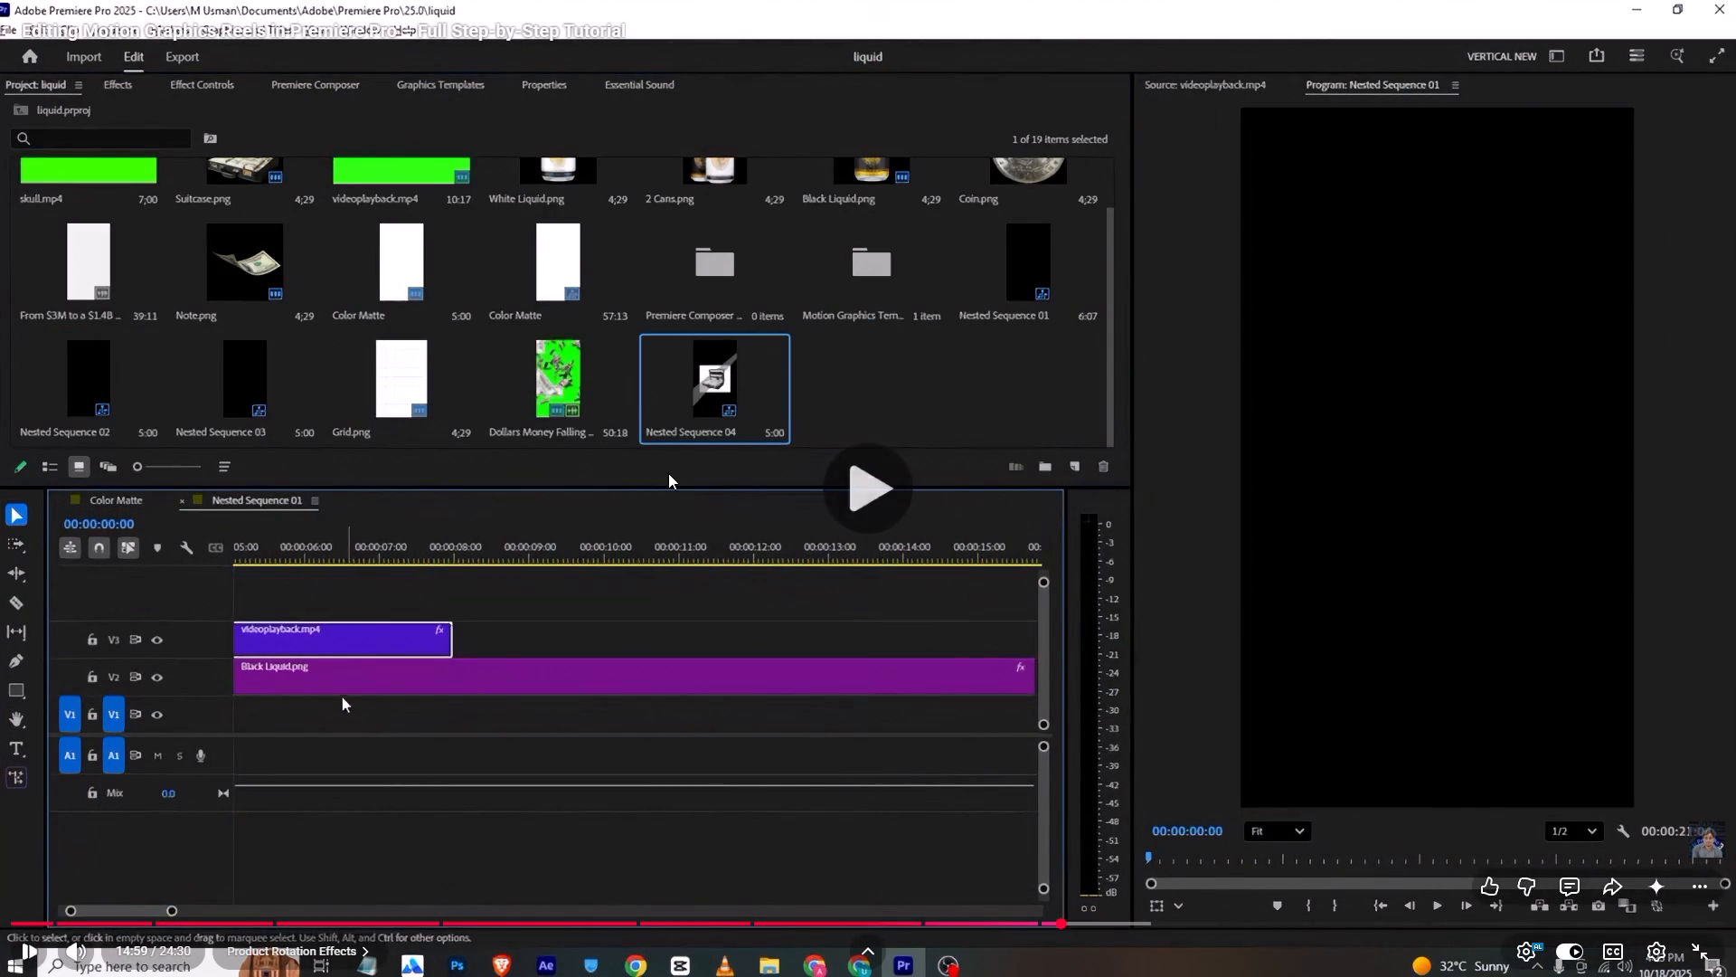
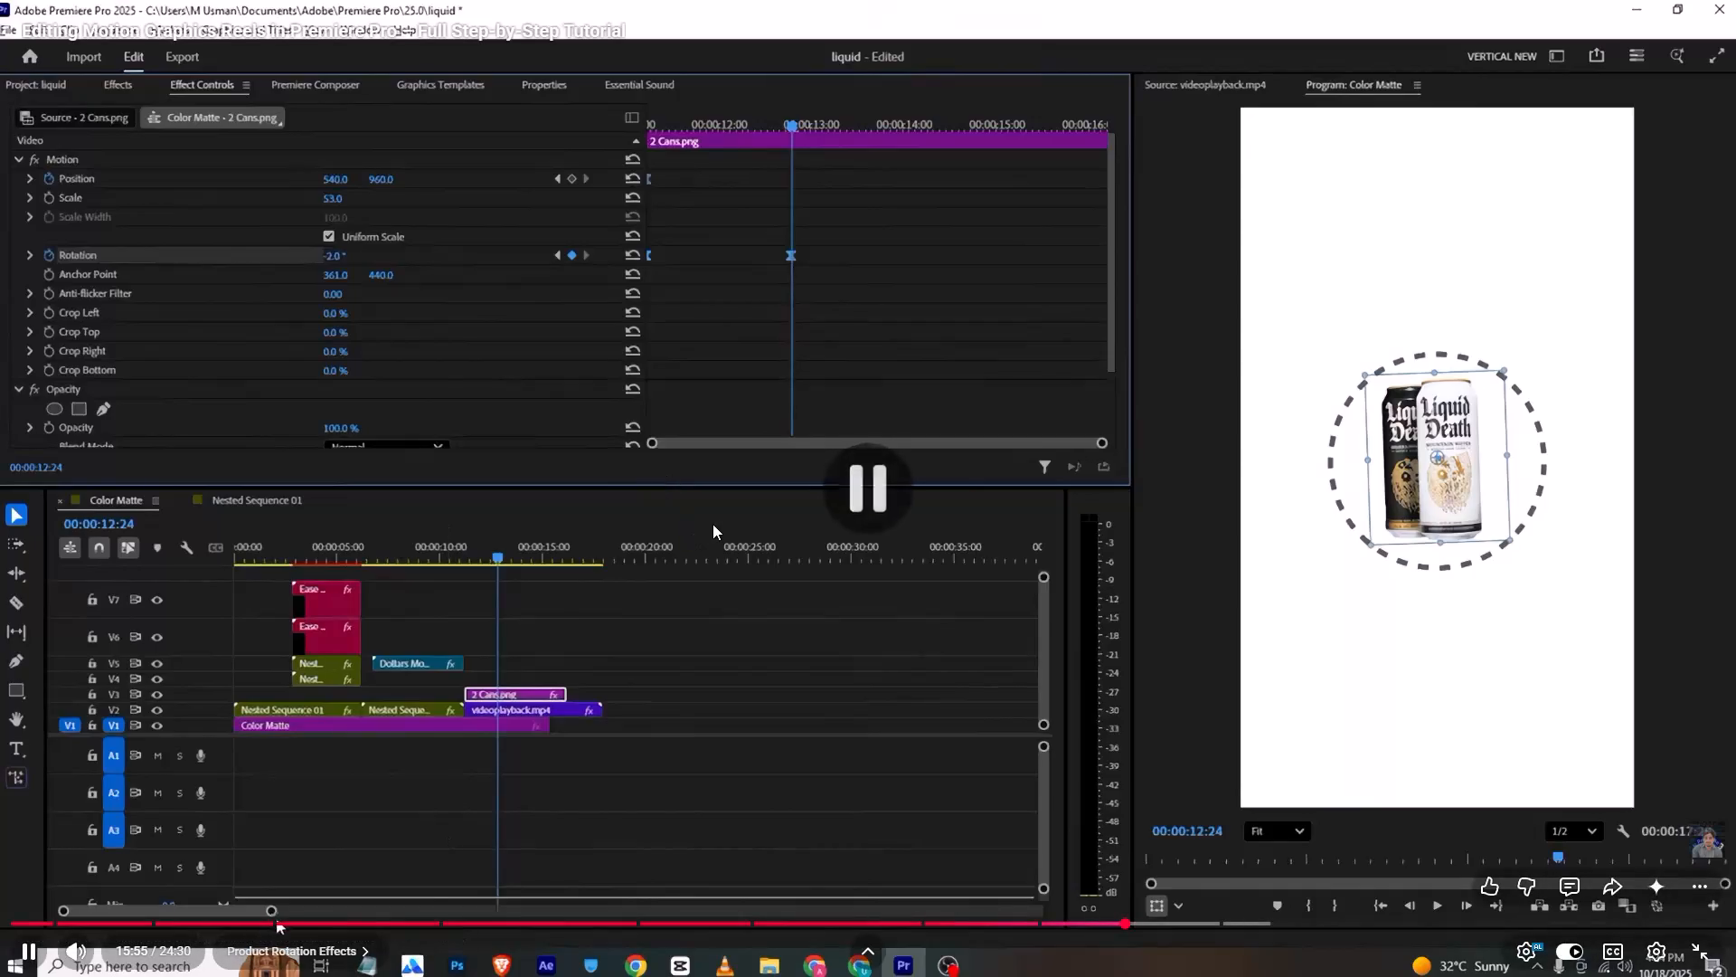
Rewind the tutorial to the text preset part before the Product Rotation Effects section, pause it around 14:45 and leave full screen.
{"action": "key", "text": "Left"}
{"action": "key", "text": "Left"}
{"action": "key", "text": "Left"}
{"action": "key", "text": "Left"}
{"action": "key", "text": "Left"}
{"action": "key", "text": "Left"}
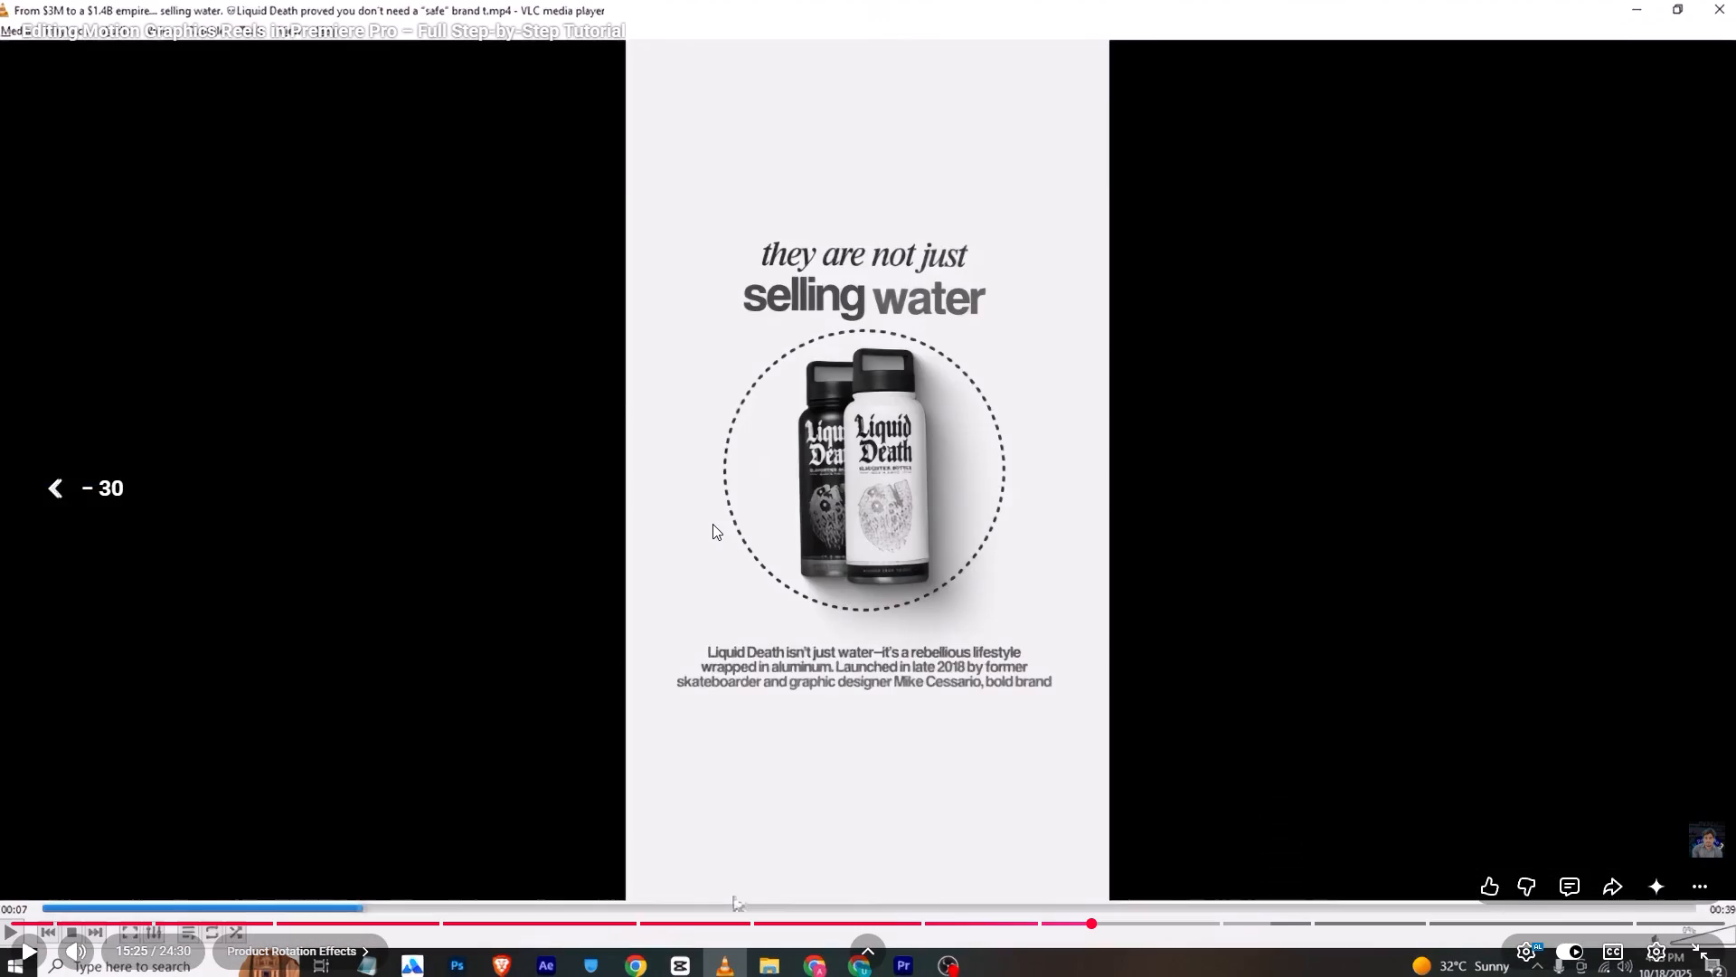
{"action": "key", "text": "Left"}
{"action": "key", "text": "Left"}
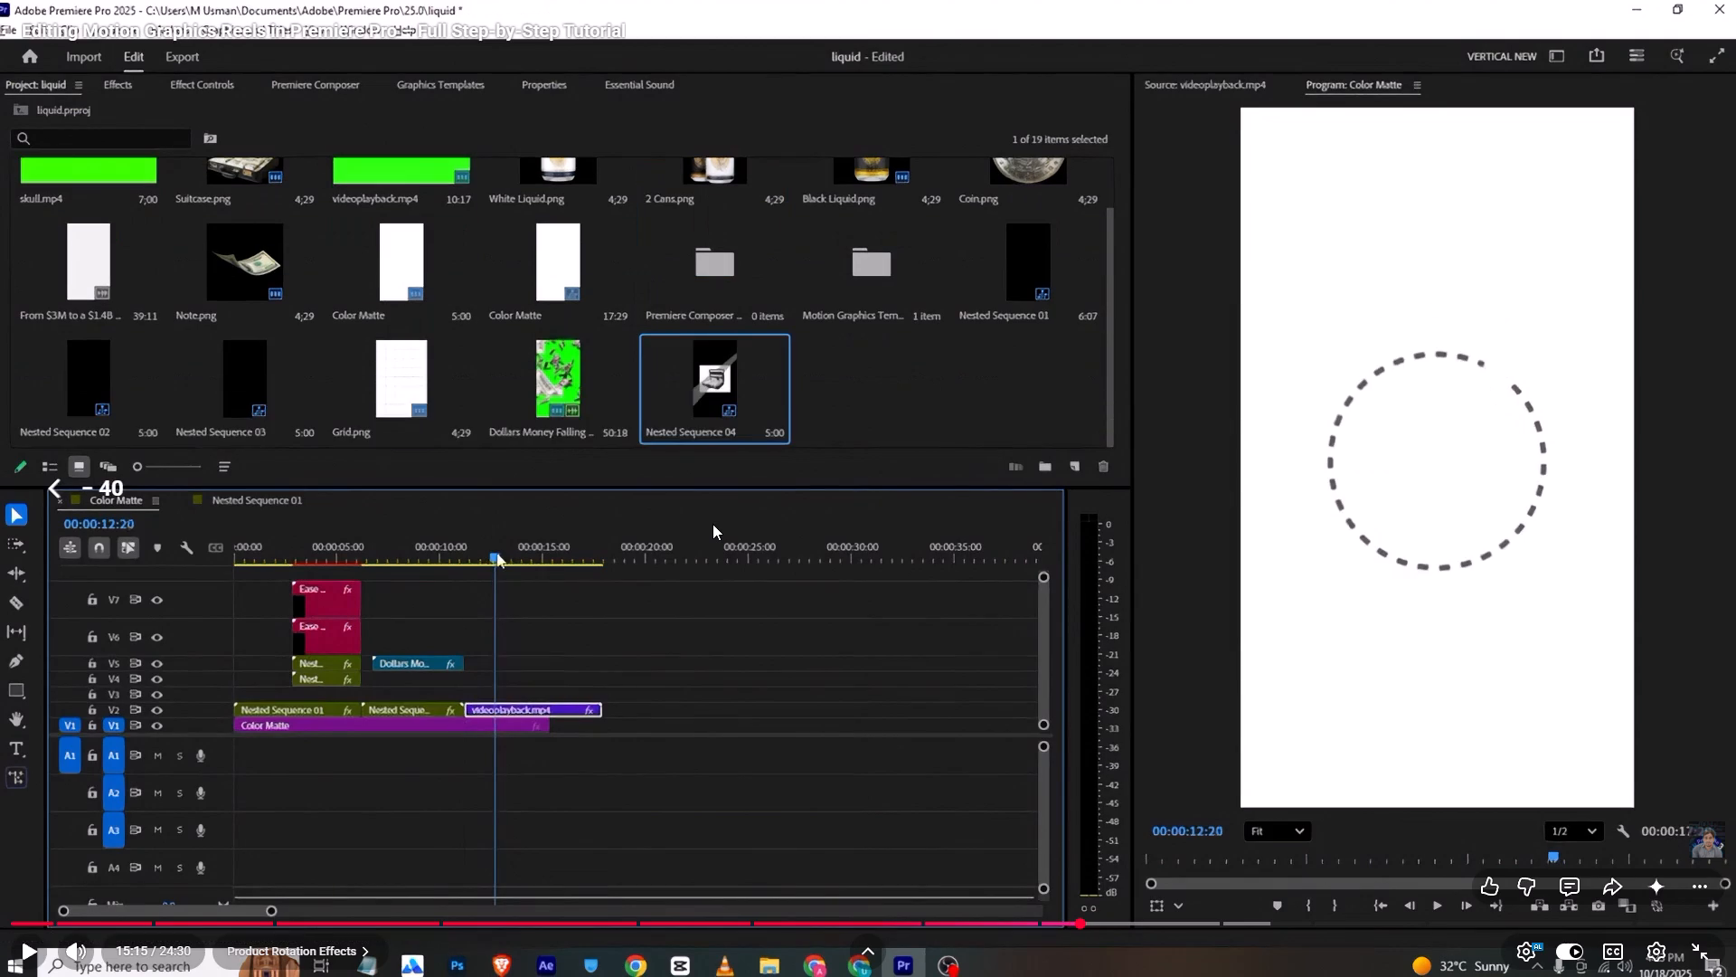
{"action": "key", "text": "Left"}
{"action": "key", "text": "Left"}
{"action": "key", "text": "Left"}
{"action": "key", "text": "Left"}
{"action": "key", "text": "Left"}
{"action": "key", "text": "space"}
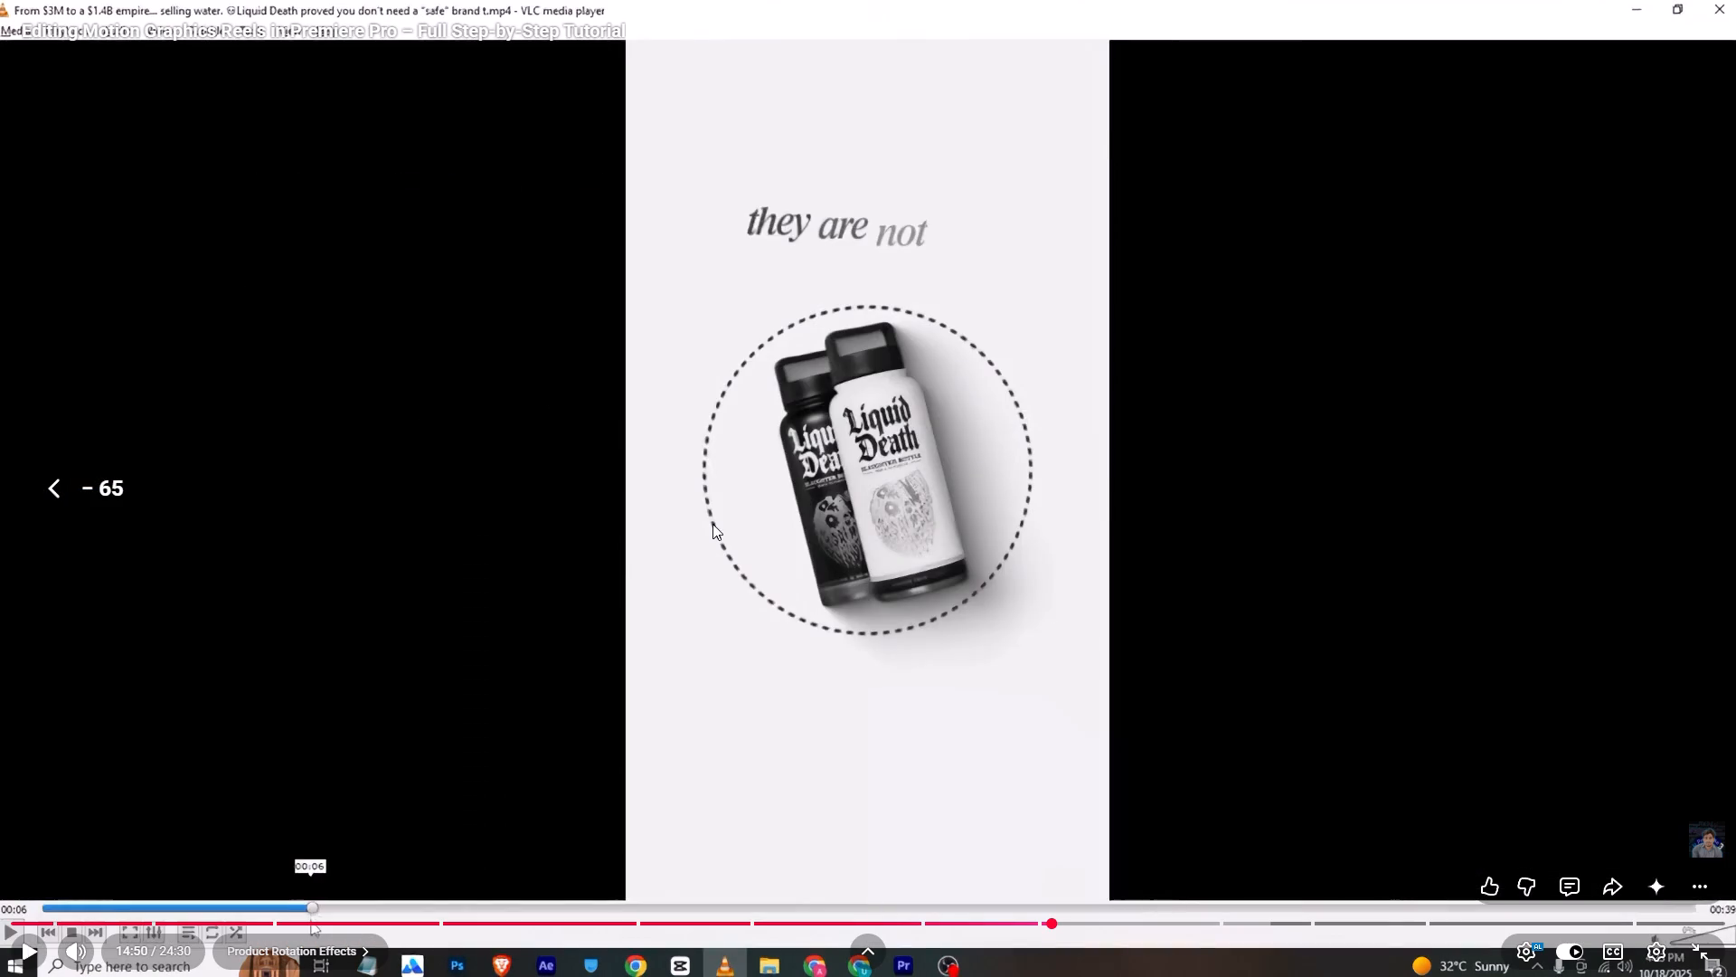
{"action": "key", "text": "Left"}
{"action": "key", "text": "Left"}
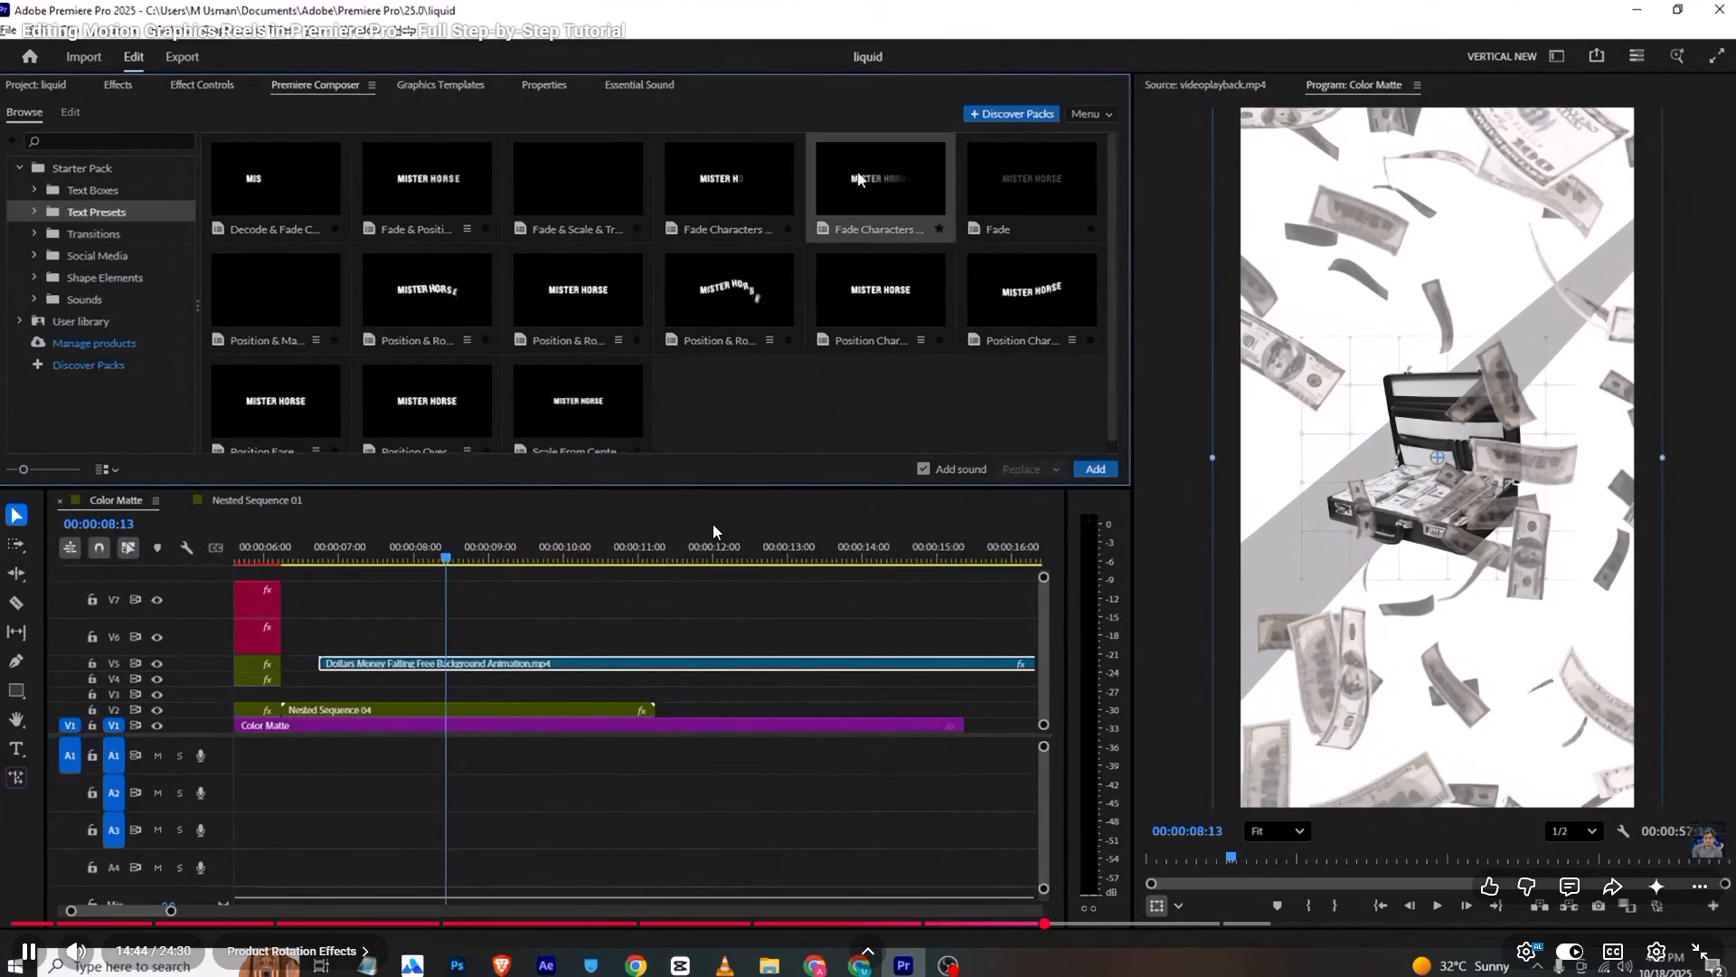
{"action": "key", "text": "space"}
{"action": "key", "text": "Escape"}
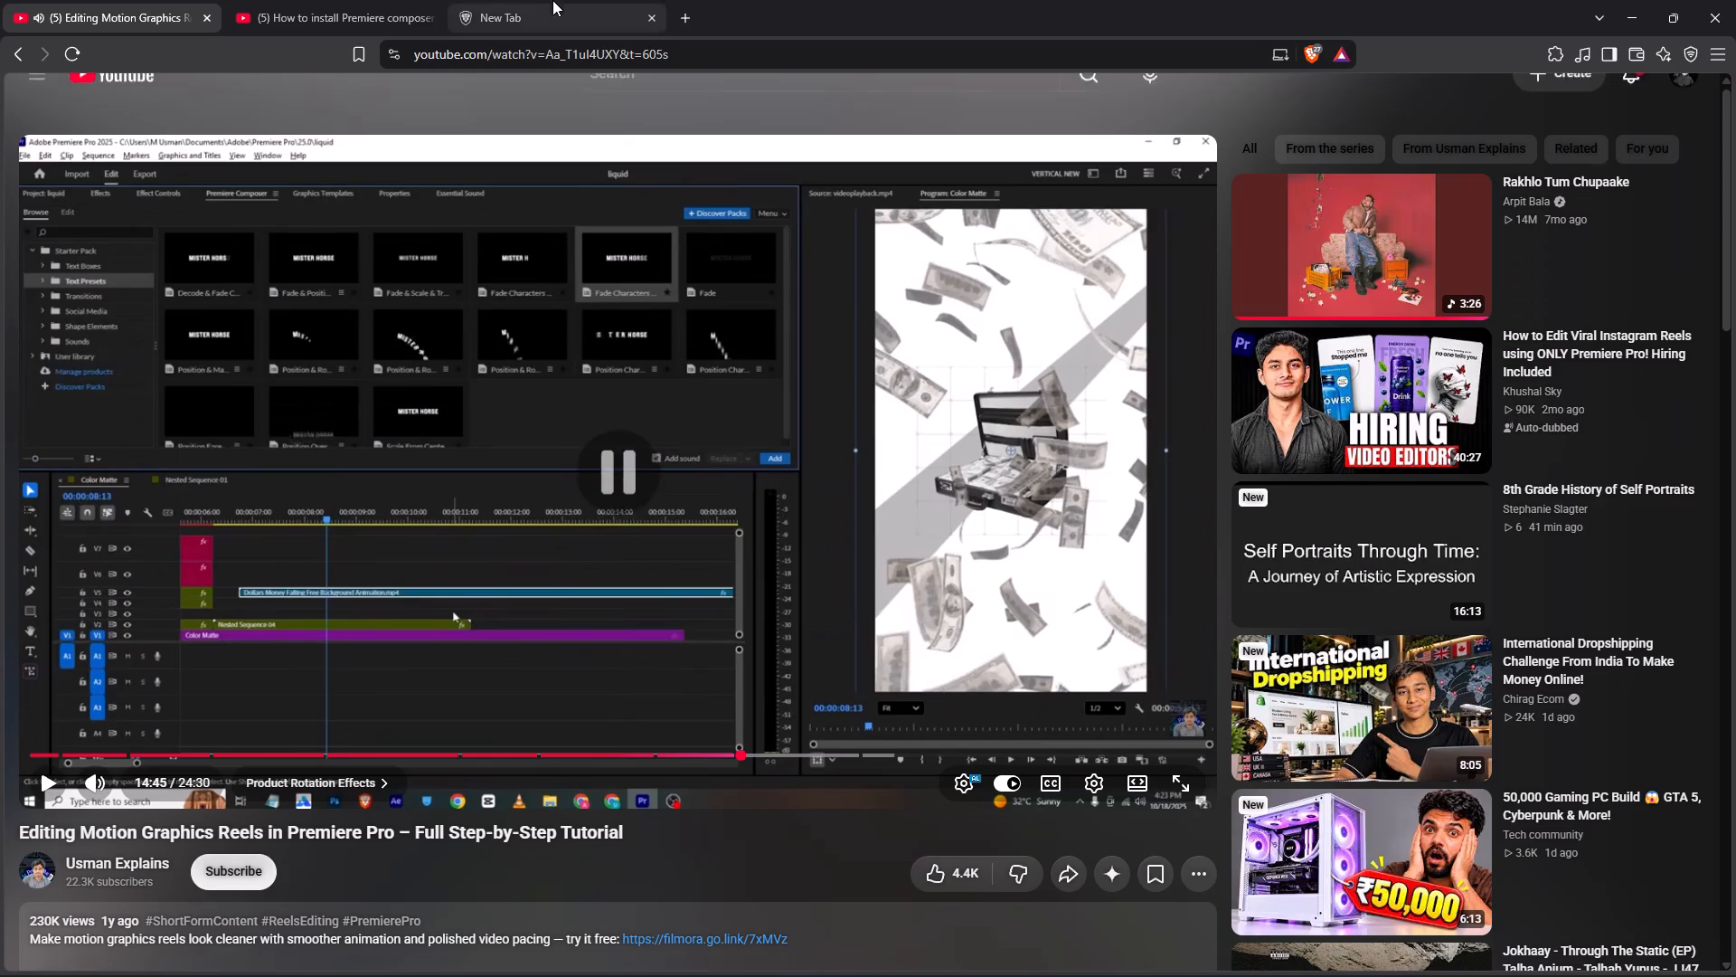
In the other YouTube tab, search for "fade character transi effects text premiere pro".
{"action": "left_click", "coordinate": [339, 8]}
{"action": "left_click", "coordinate": [711, 98]}
{"action": "type", "text": "fade chra"}
{"action": "key", "text": "BackSpace"}
{"action": "key", "text": "BackSpace"}
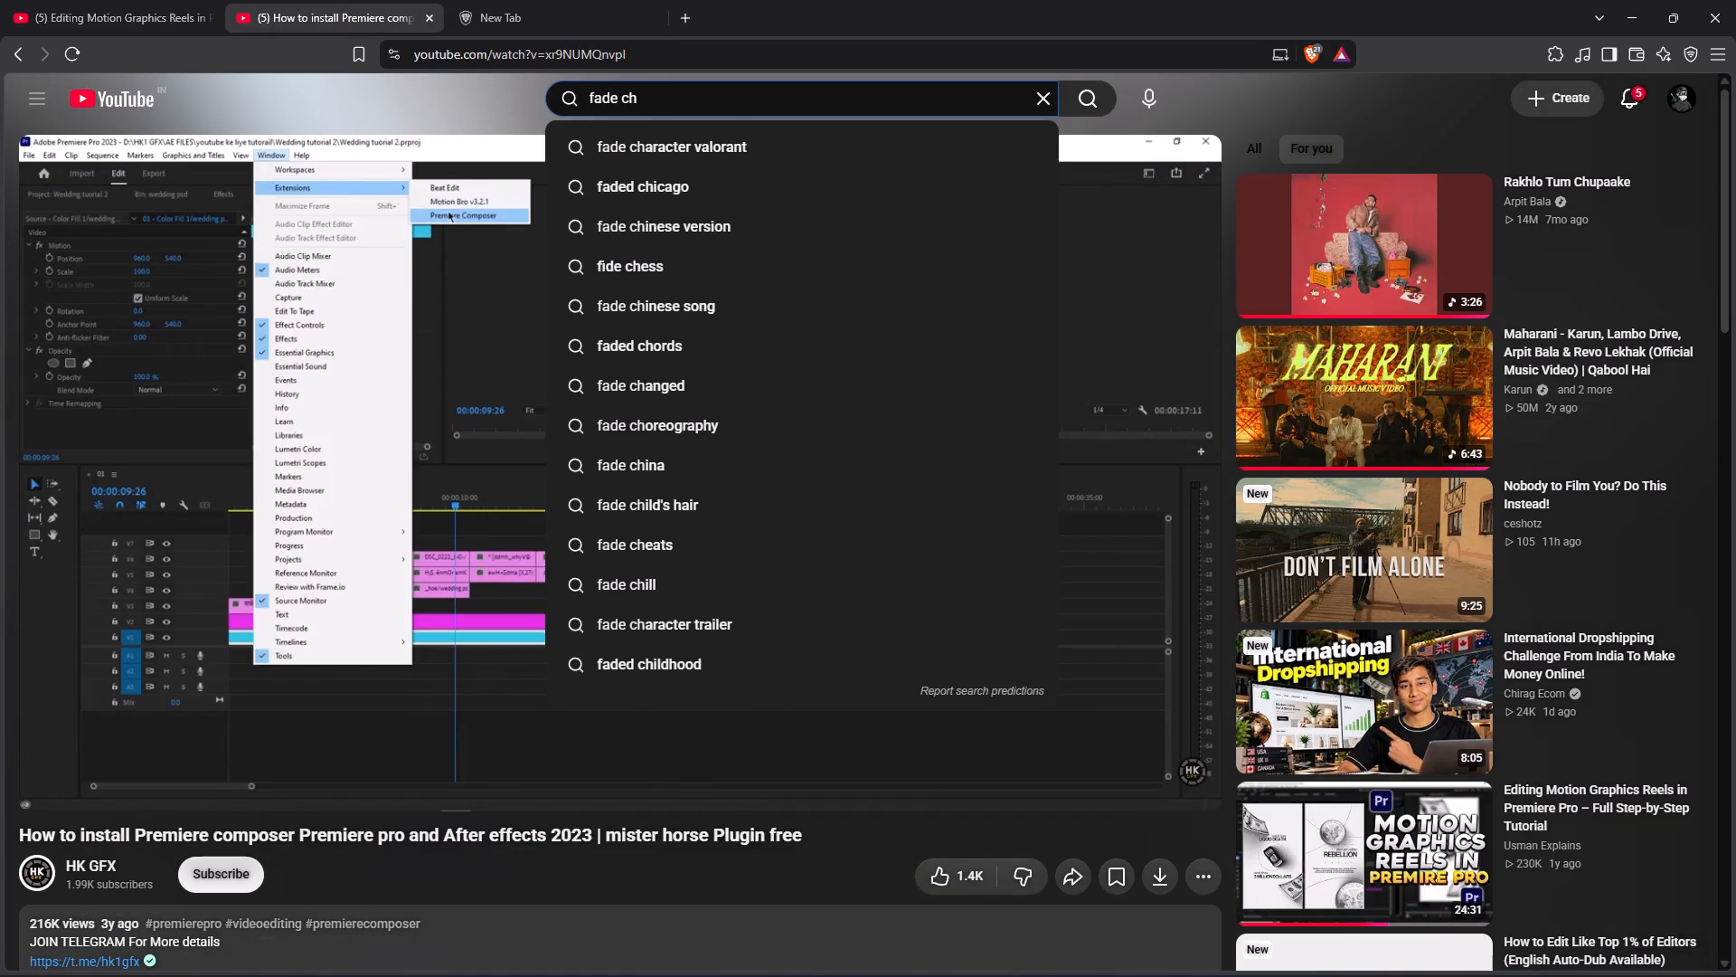
{"action": "key", "text": "Down"}
{"action": "key", "text": "BackSpace"}
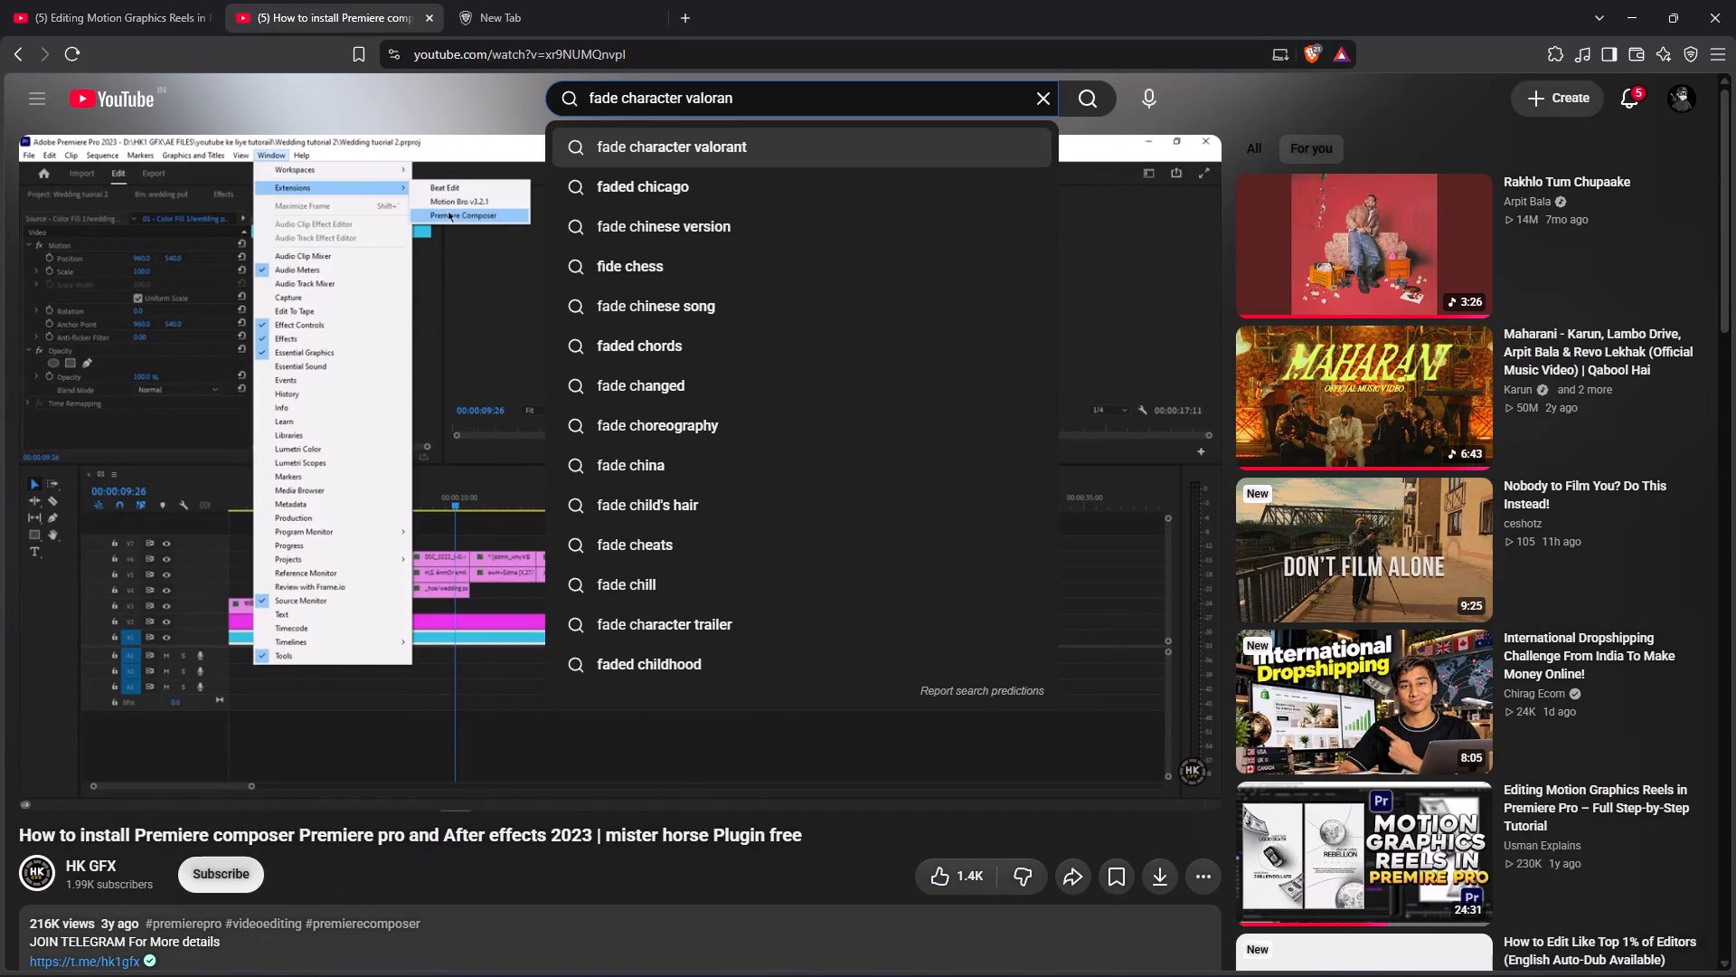
{"action": "key", "text": "BackSpace"}
{"action": "key", "text": "BackSpace"}
{"action": "key", "text": "BackSpace"}
{"action": "key", "text": "BackSpace"}
{"action": "key", "text": "BackSpace"}
{"action": "key", "text": "BackSpace"}
{"action": "key", "text": "BackSpace"}
{"action": "key", "text": "space"}
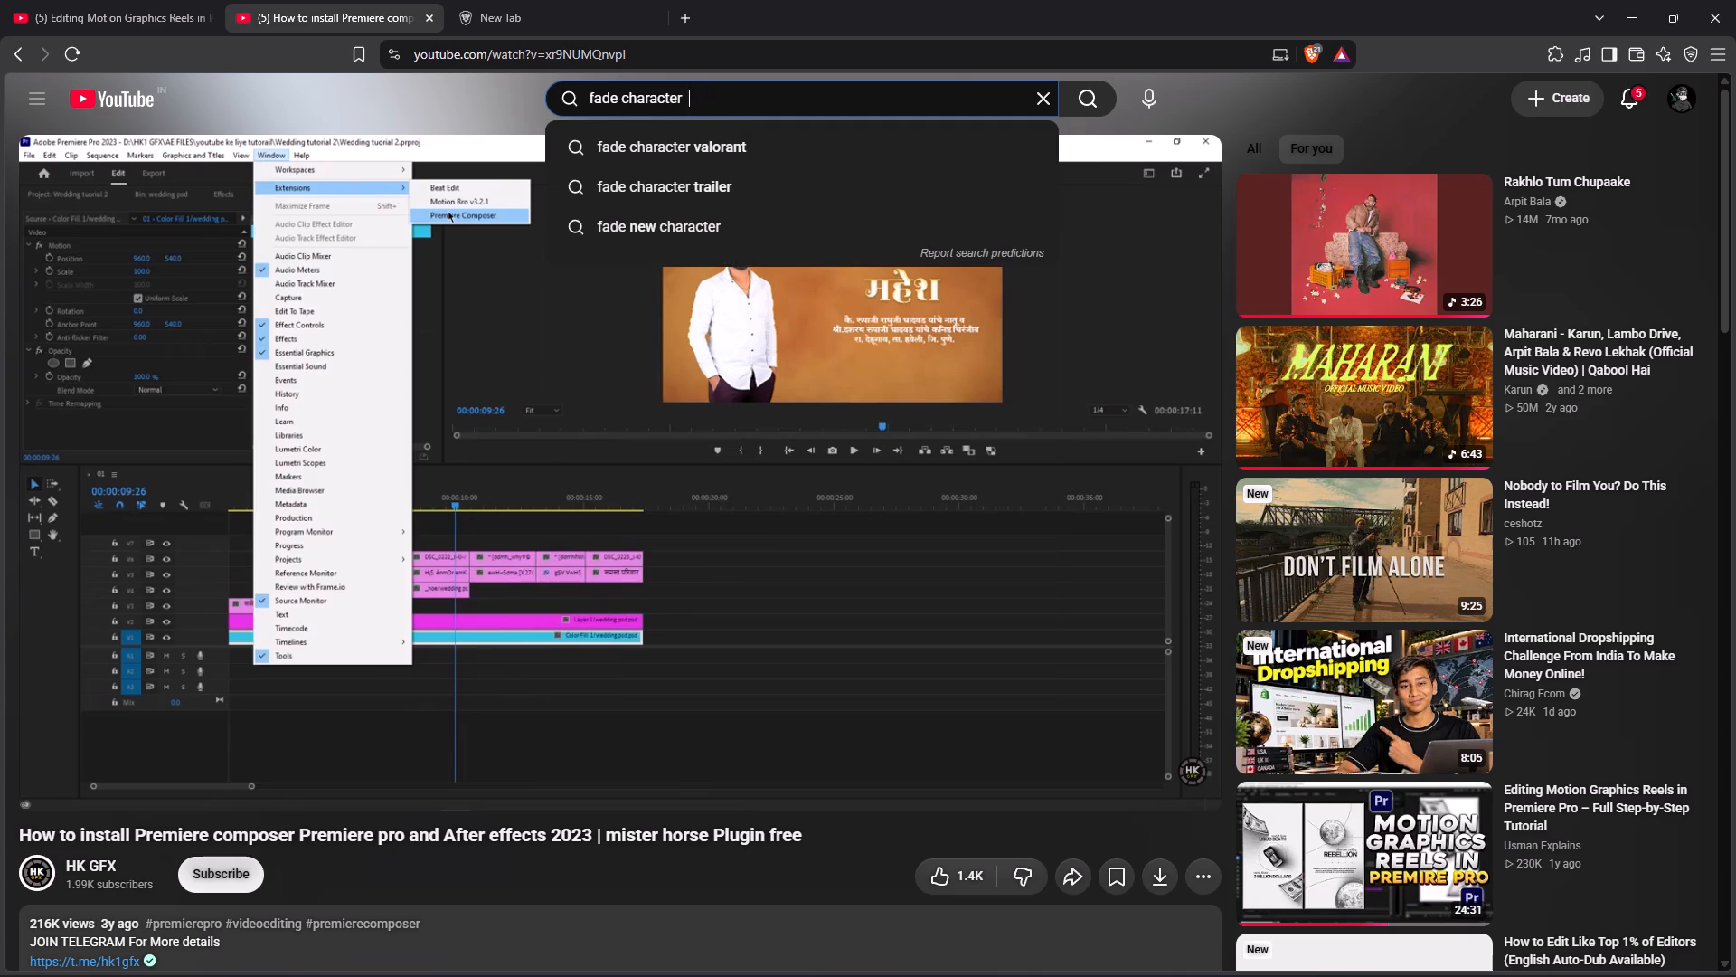
{"action": "type", "text": "r"}
{"action": "key", "text": "BackSpace"}
{"action": "type", "text": "tr"}
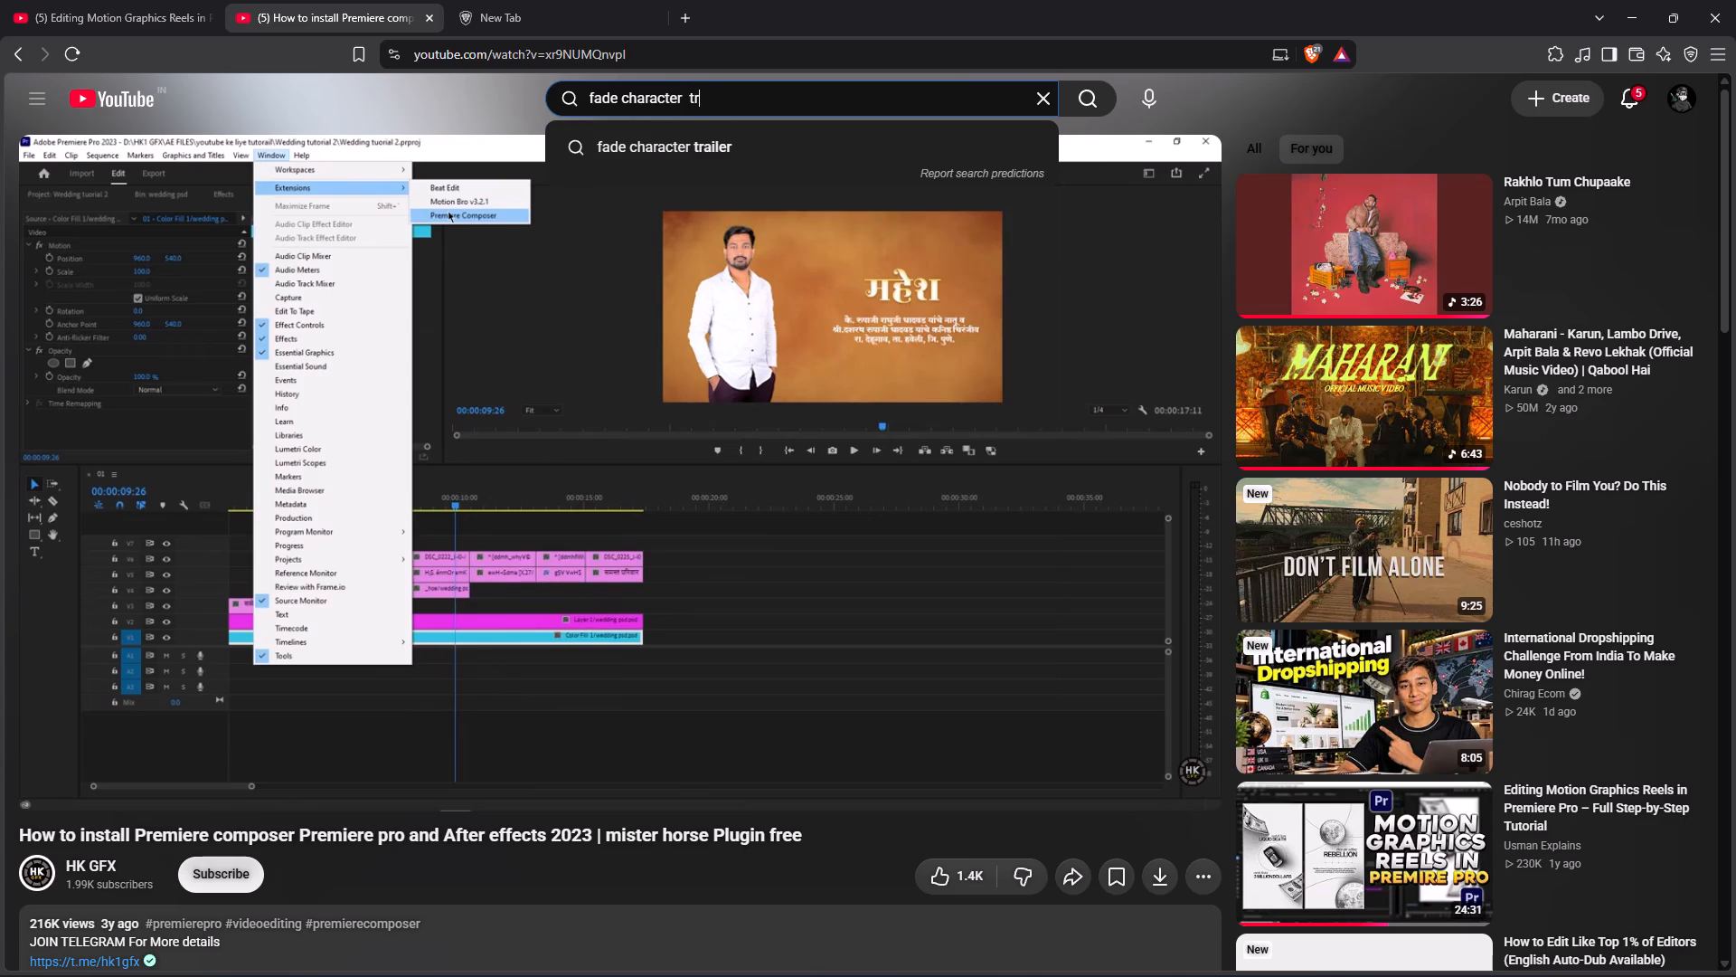
{"action": "type", "text": "anst e"}
{"action": "key", "text": "BackSpace"}
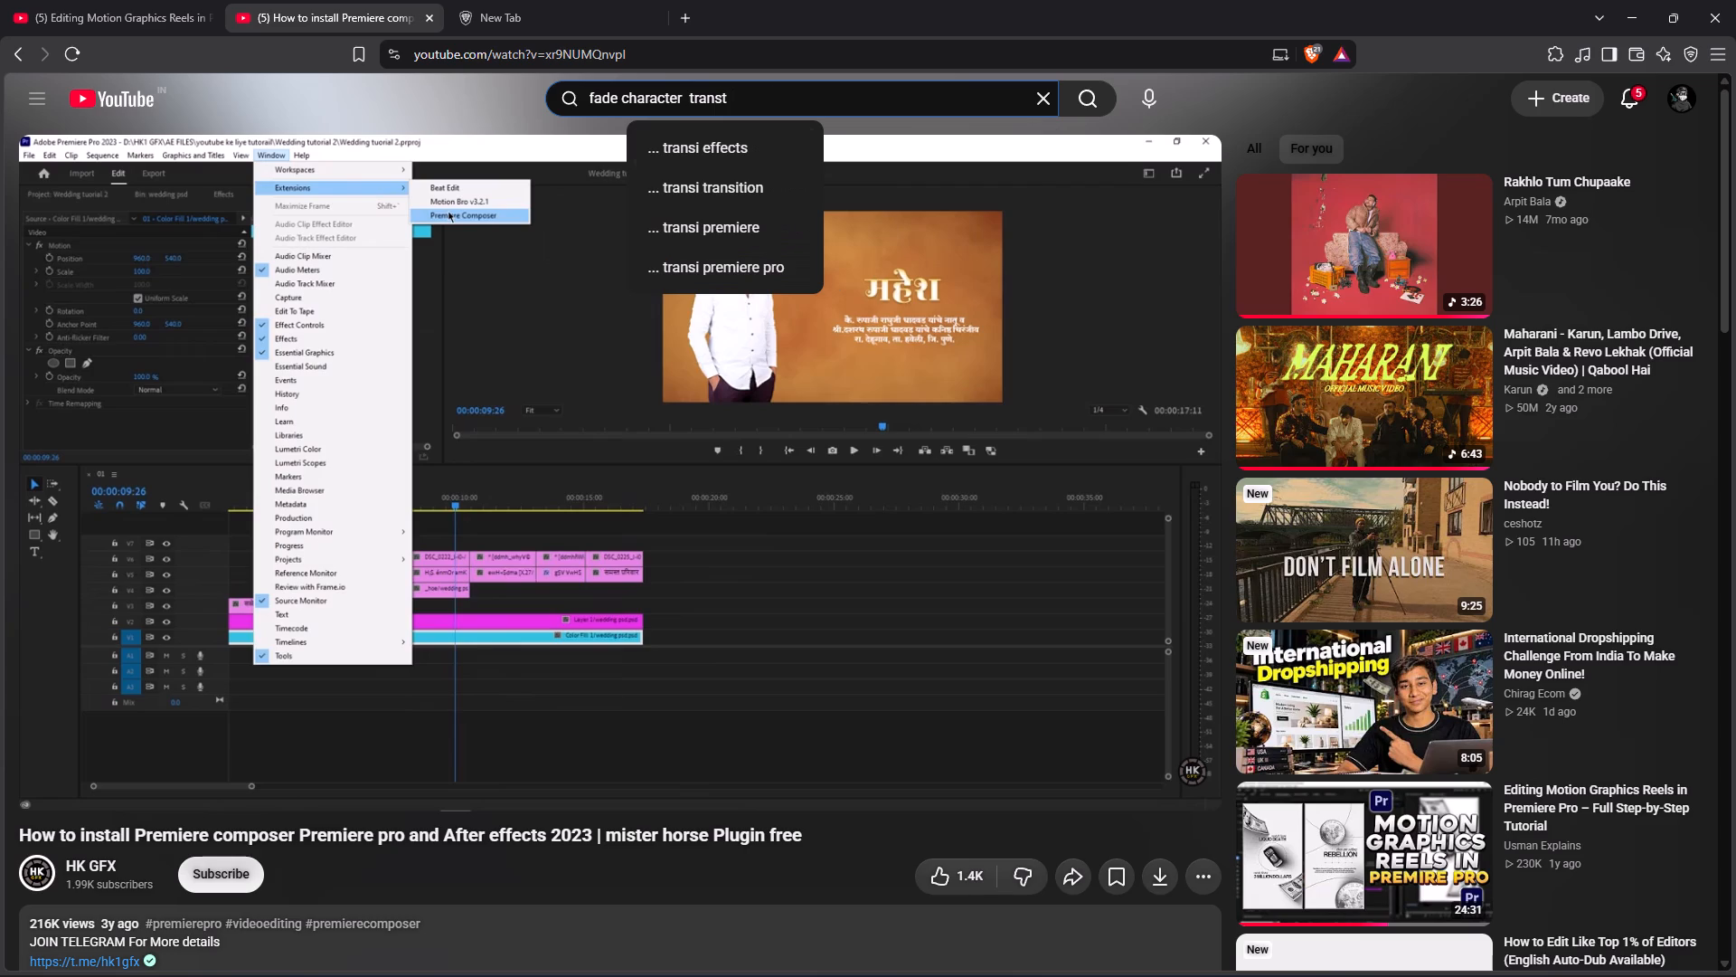
{"action": "key", "text": "Down"}
{"action": "key", "text": "space"}
{"action": "type", "text": "text"}
{"action": "key", "text": "space"}
{"action": "key", "text": "Down"}
{"action": "key", "text": "Down"}
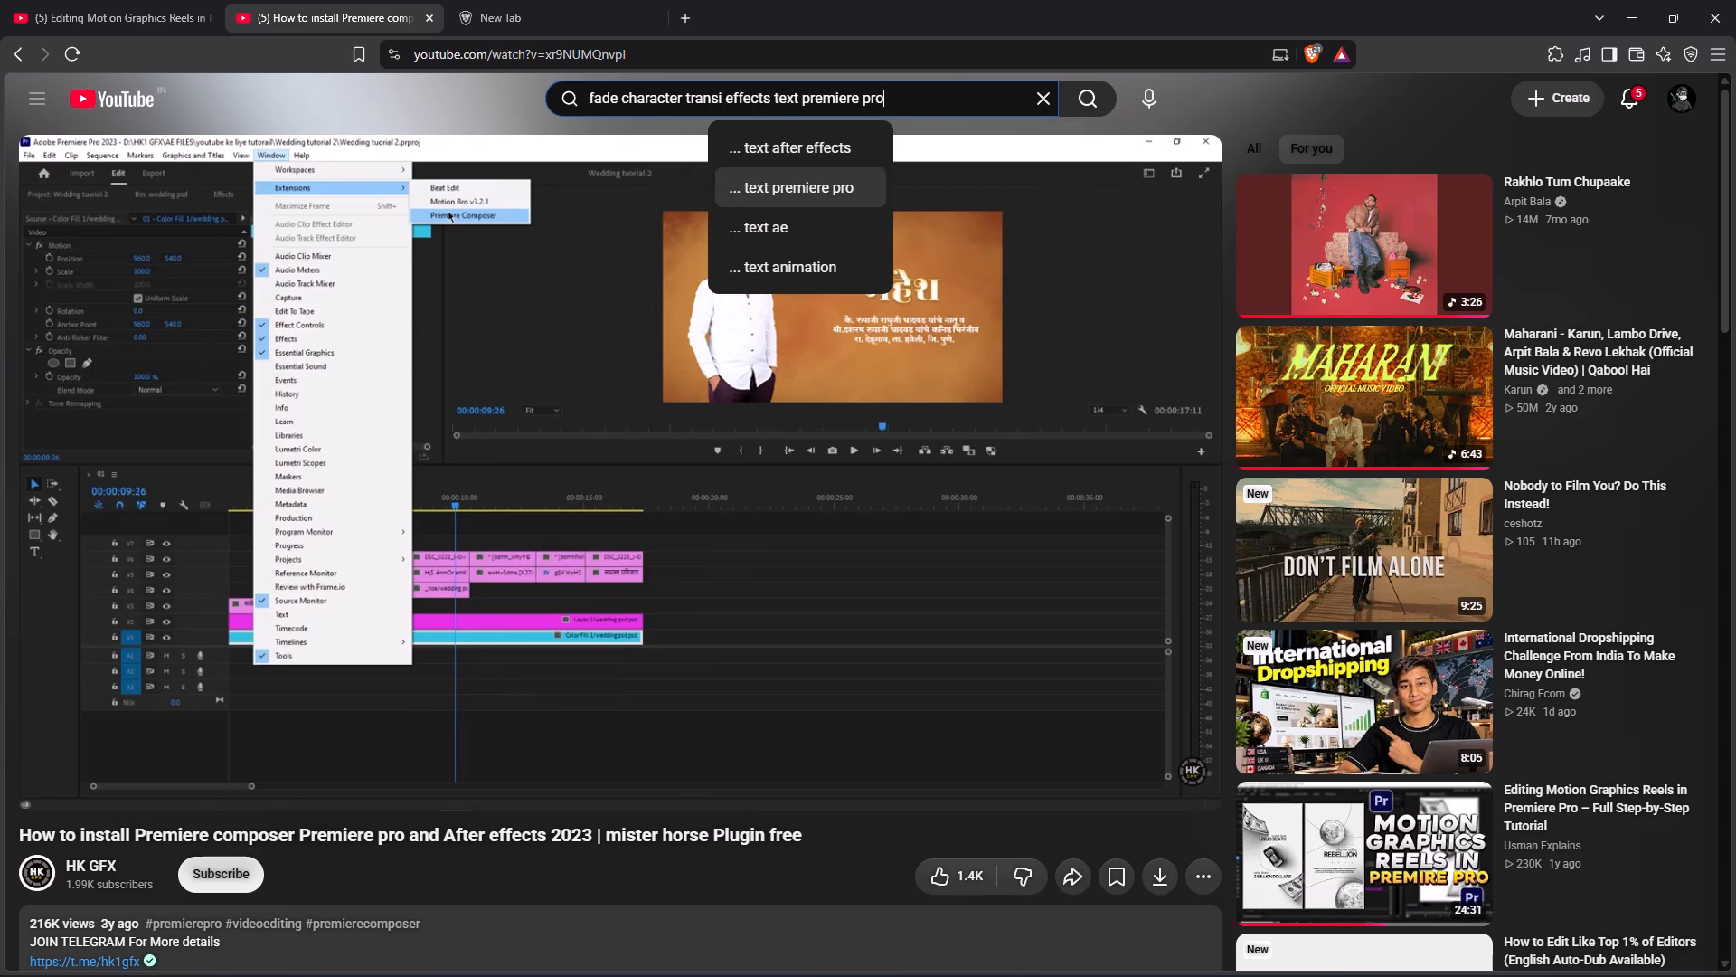
{"action": "key", "text": "Return"}
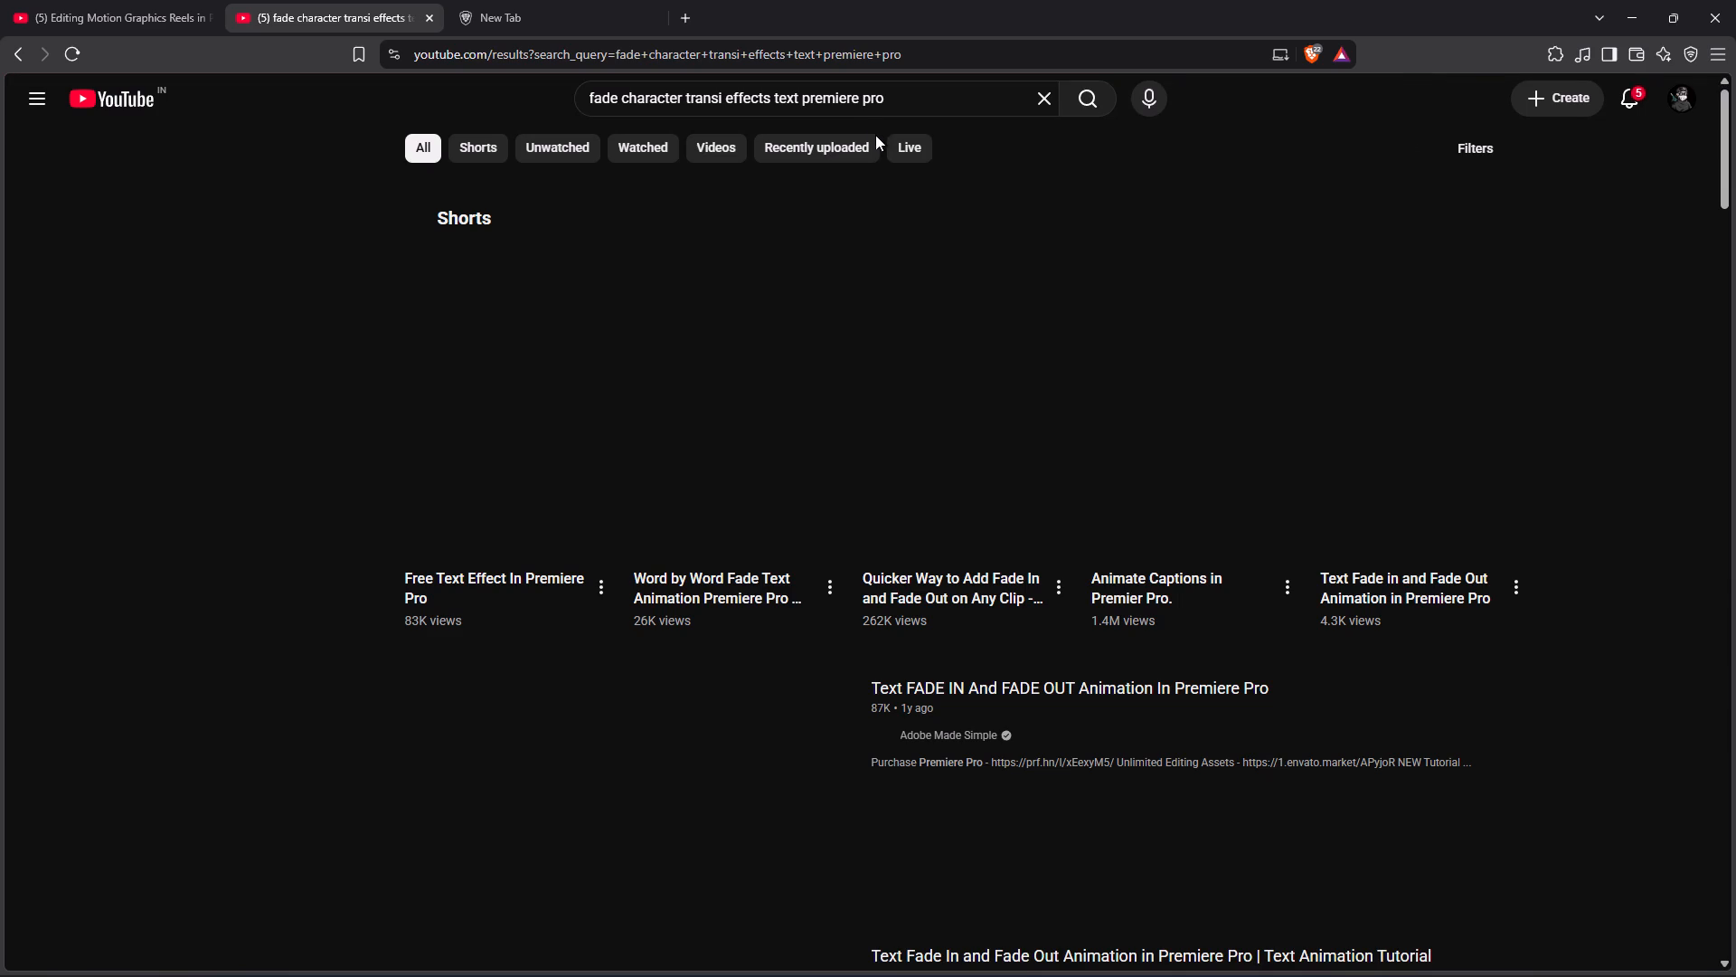
Browse the search results and open the video "Text FADE IN And FADE OUT Animation In Premiere Pro".
{"action": "scroll", "coordinate": [870, 264], "scroll_direction": "down", "scroll_amount": 3}
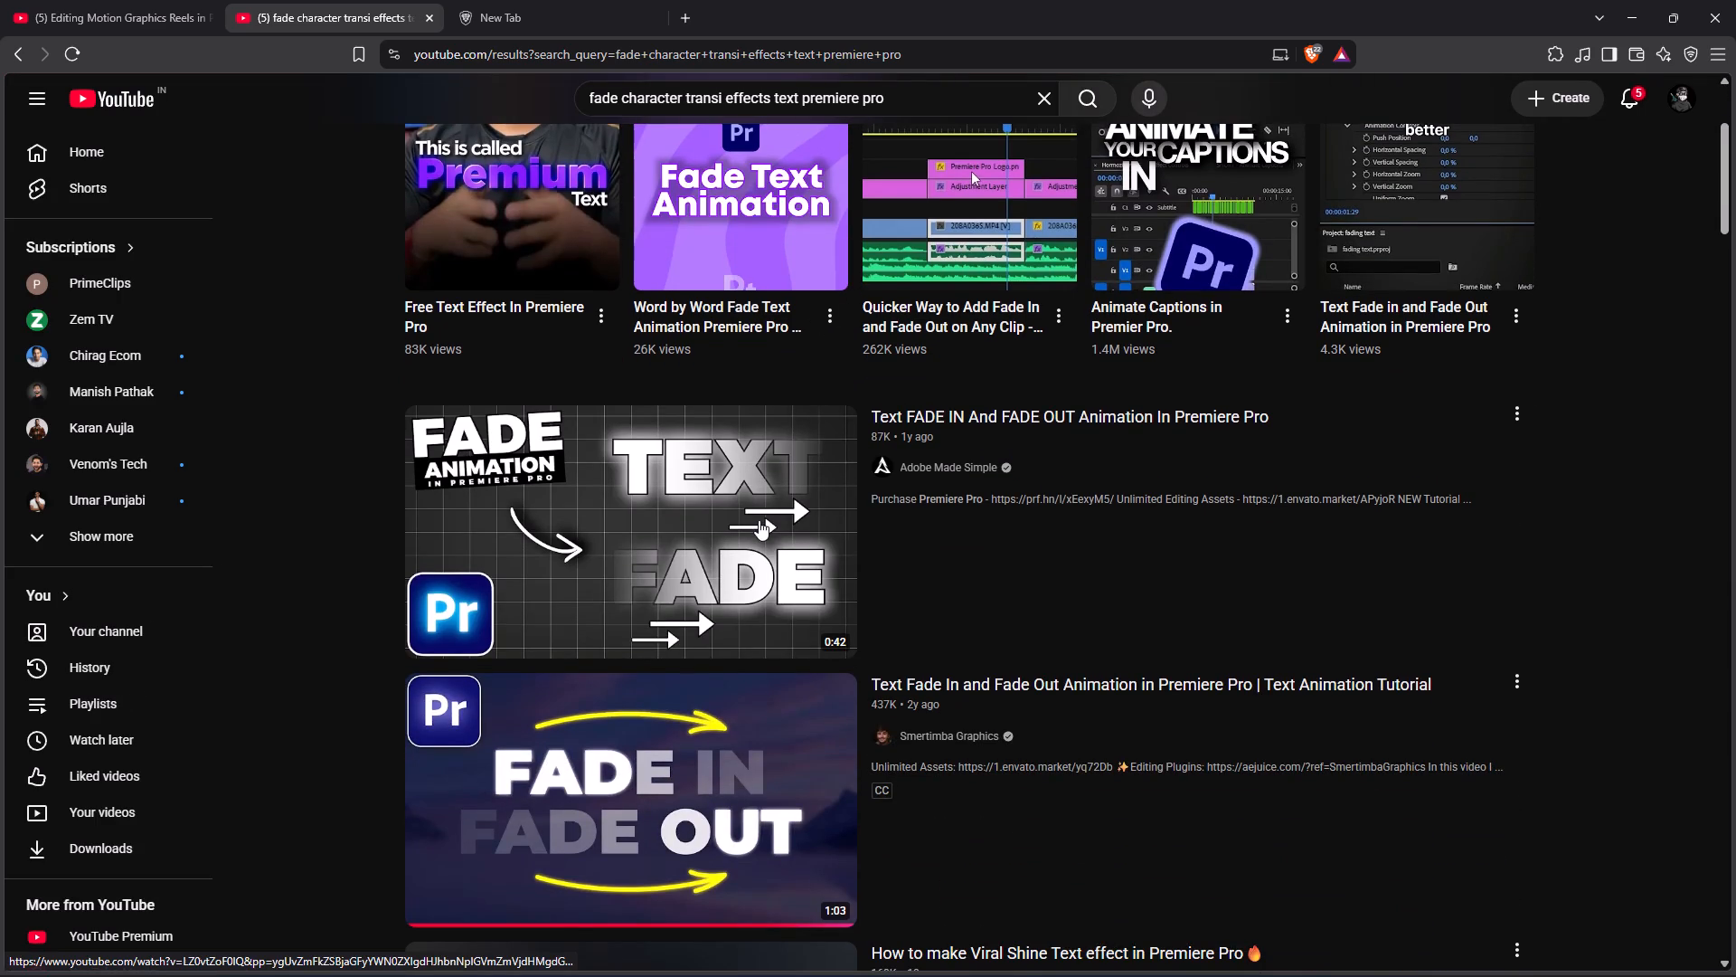
{"action": "scroll", "coordinate": [763, 497], "scroll_direction": "down", "scroll_amount": 1}
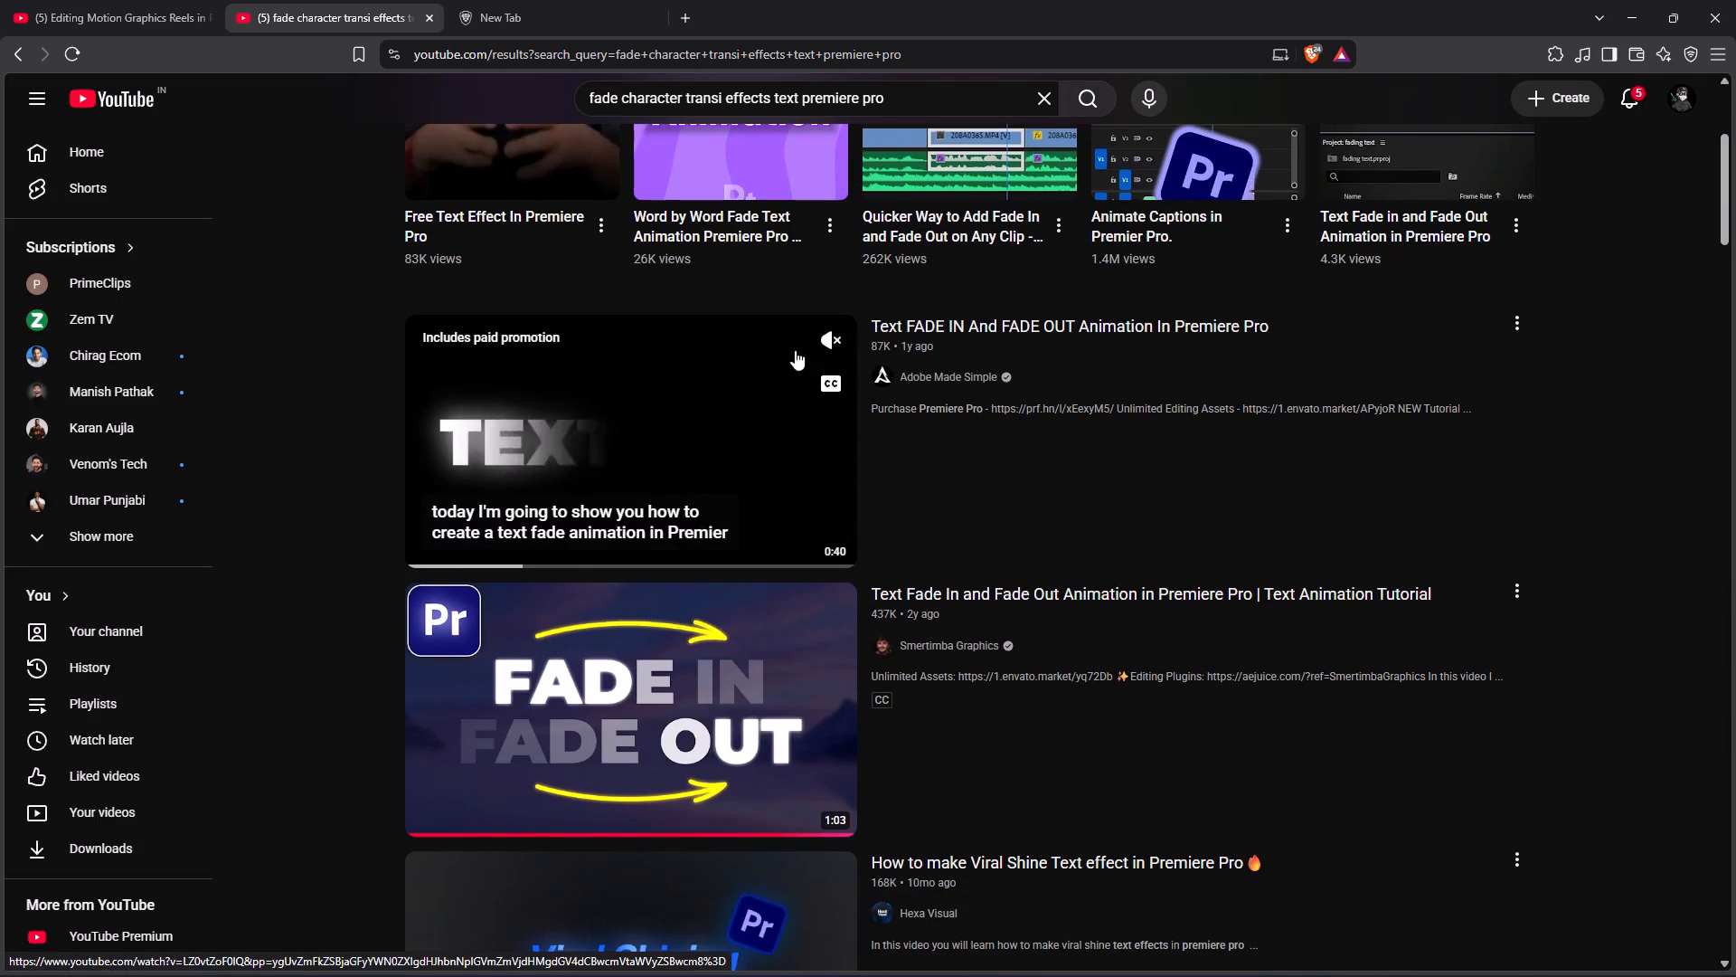
{"action": "left_click", "coordinate": [826, 337]}
{"action": "left_click", "coordinate": [834, 384]}
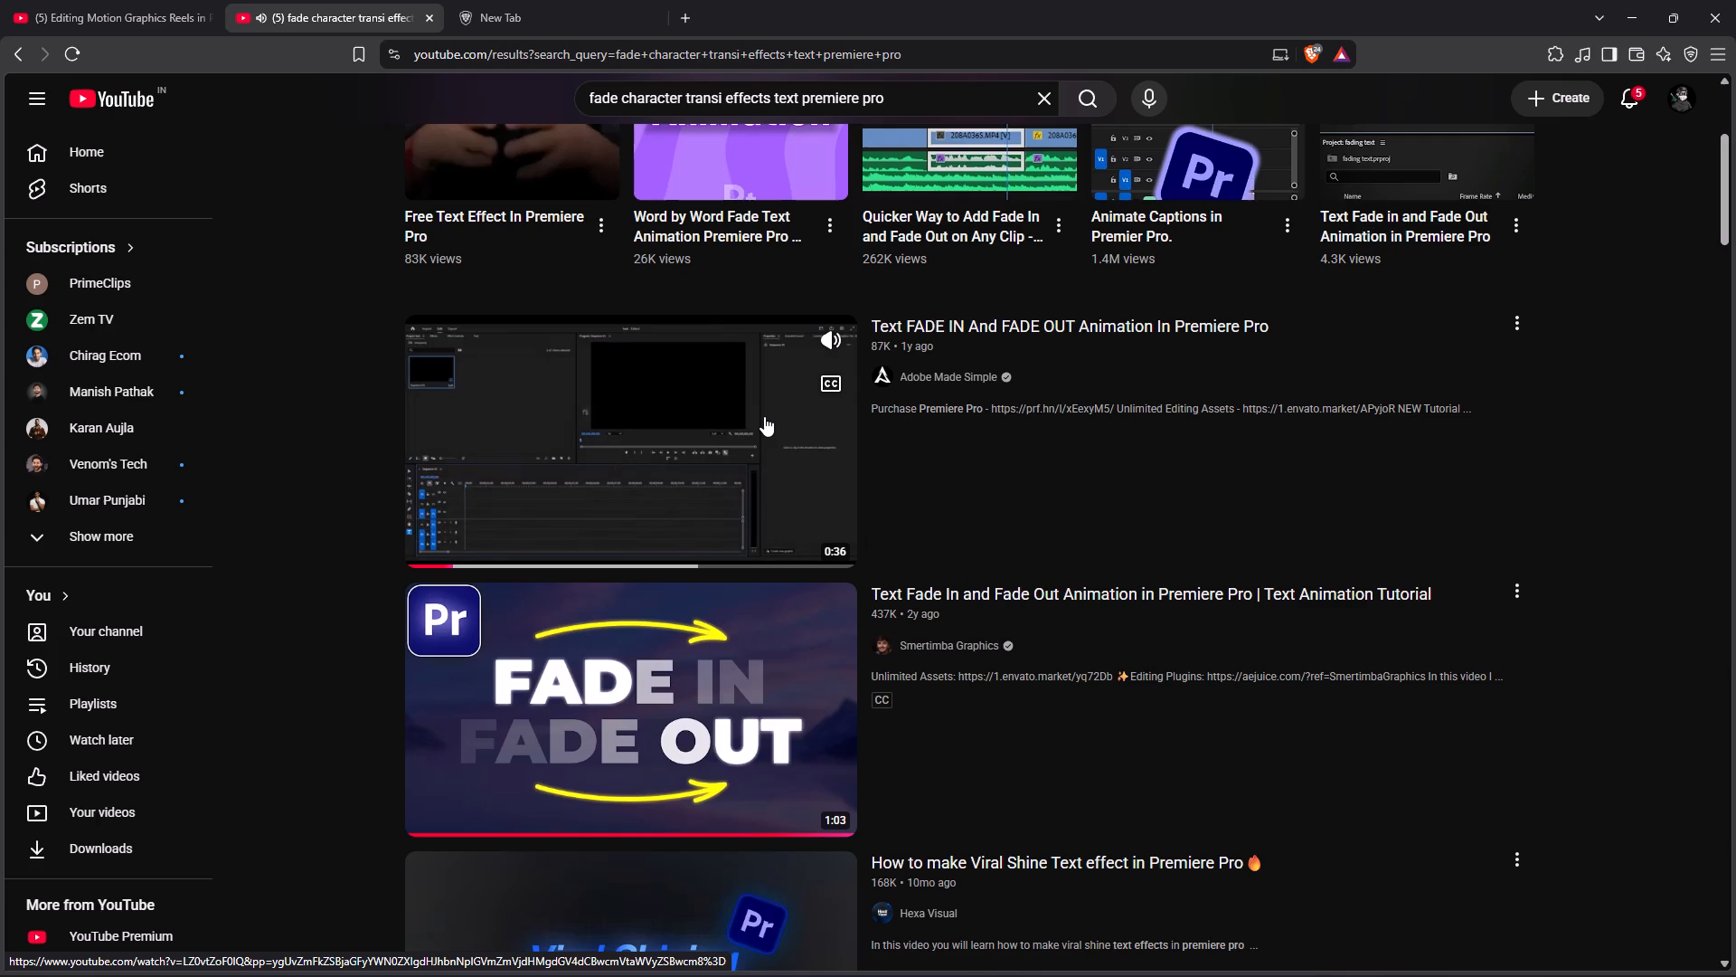
{"action": "left_click", "coordinate": [764, 416]}
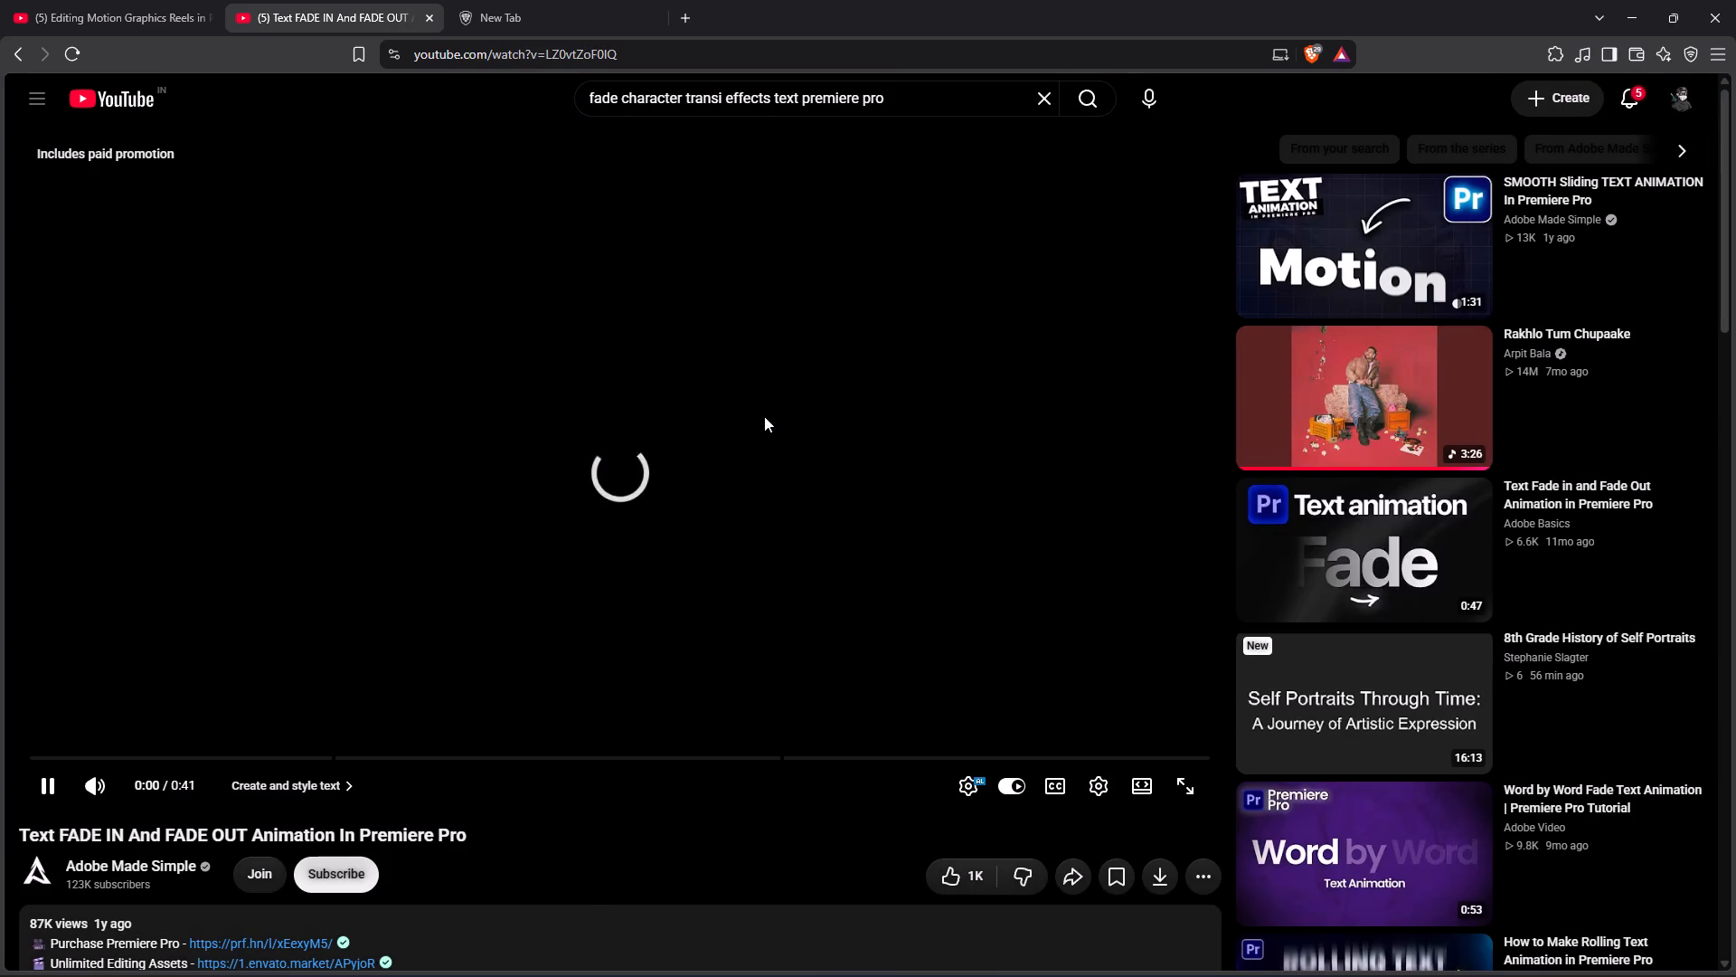
Uninstall Mister Horse Product Manager through the Windows installed apps settings, and close Settings.
{"action": "key", "text": "alt+Tab"}
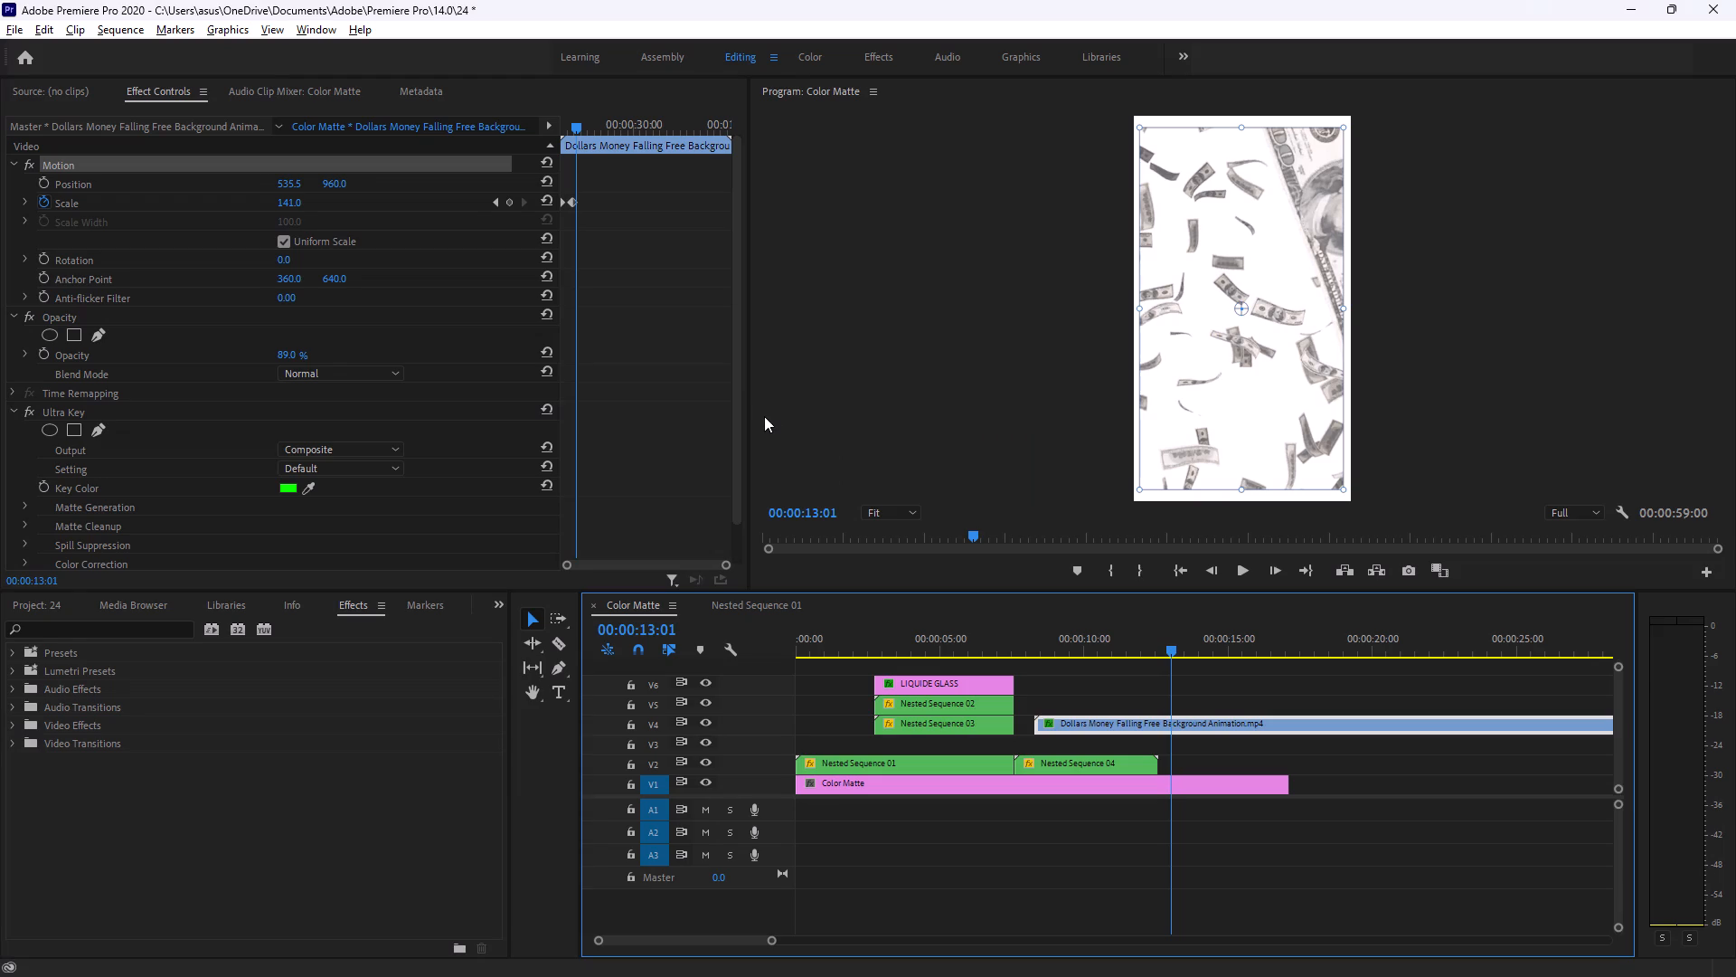
{"action": "right_click", "coordinate": [658, 499]}
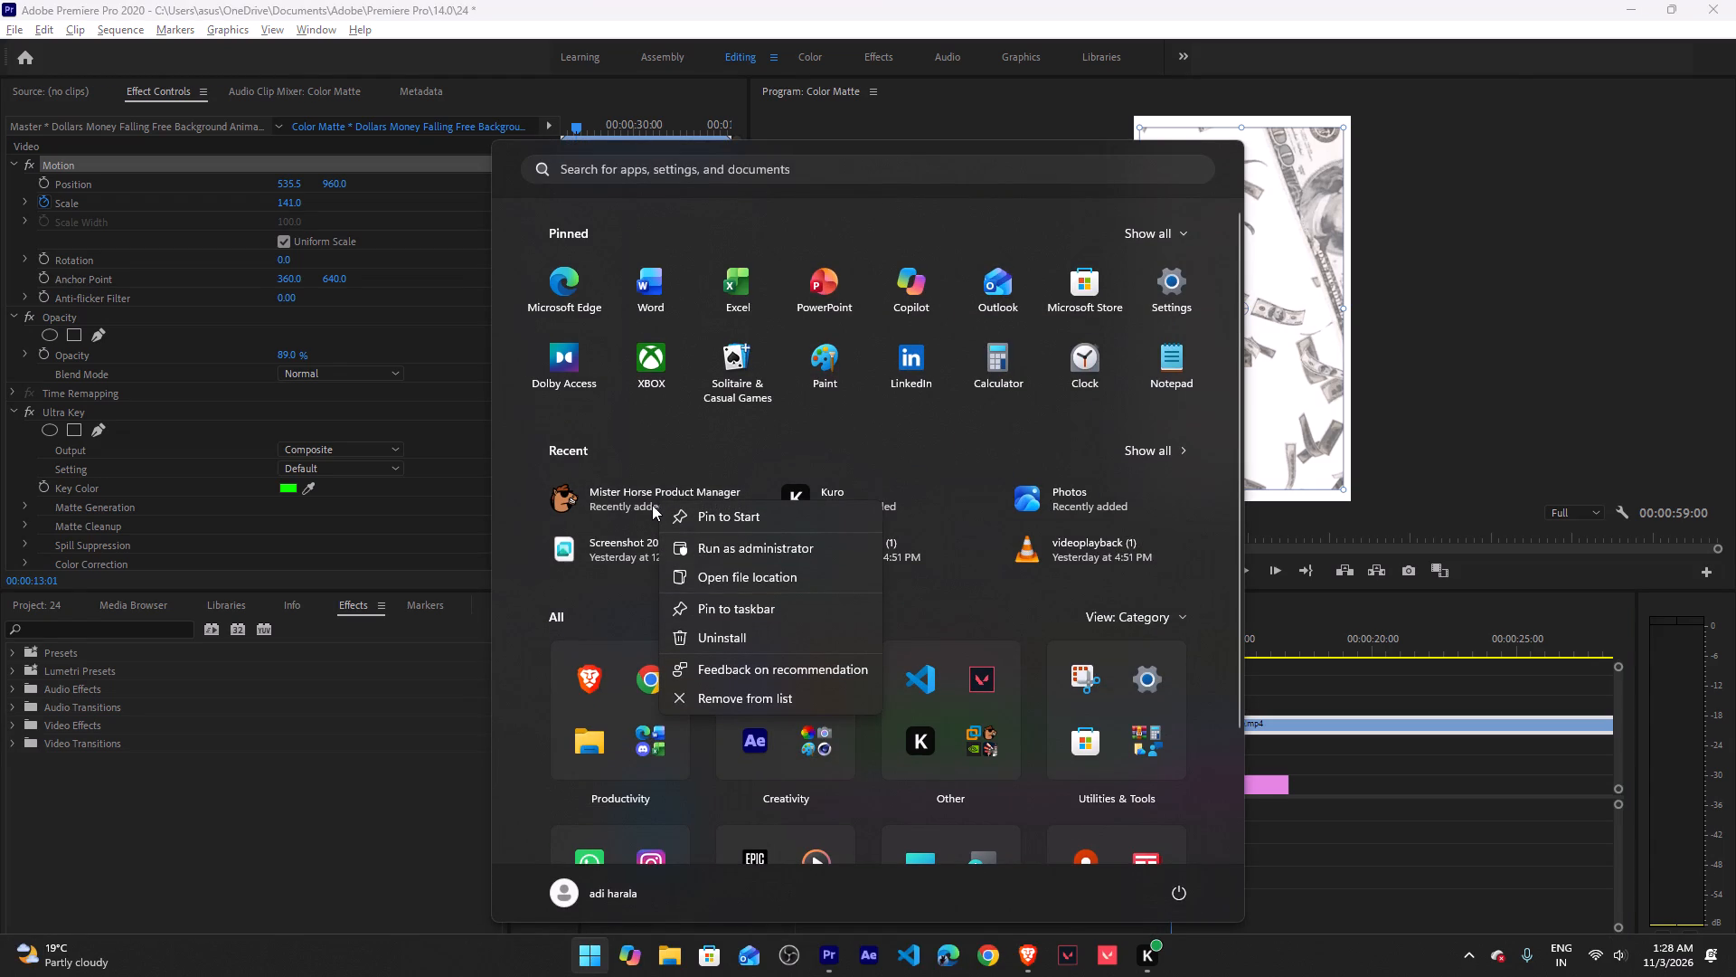
{"action": "left_click", "coordinate": [738, 634], "text": "shift"}
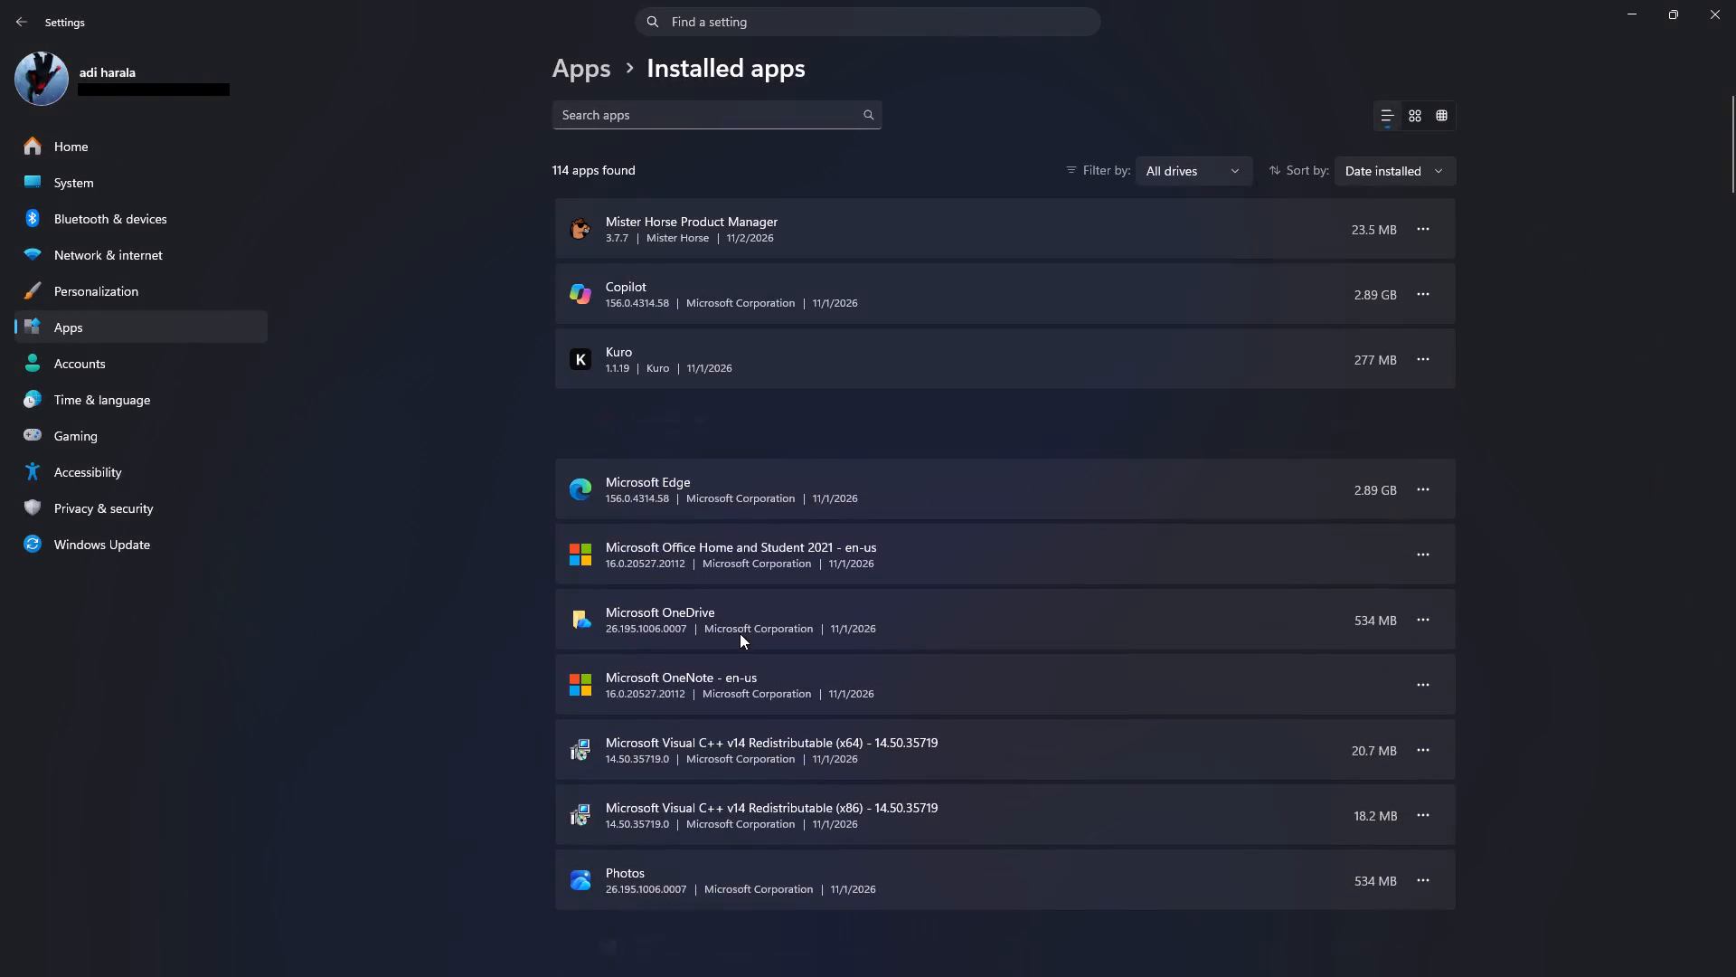
{"action": "left_click", "coordinate": [1425, 222]}
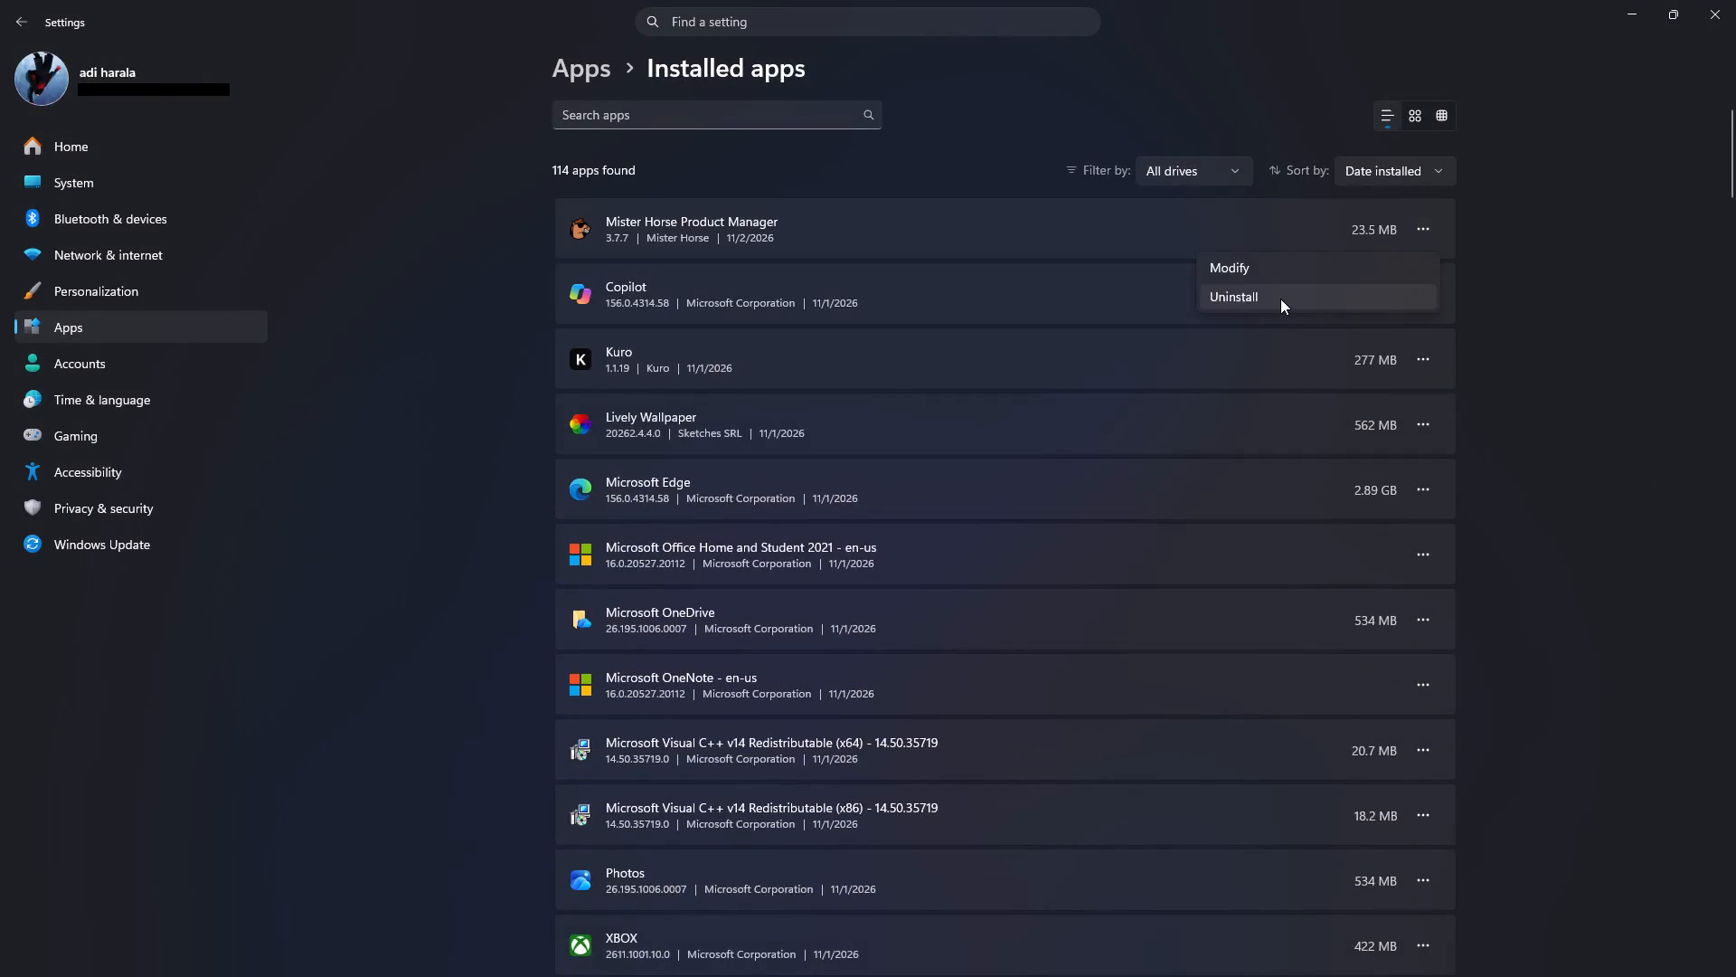
{"action": "left_click", "coordinate": [1280, 299]}
{"action": "left_click", "coordinate": [1364, 326]}
{"action": "scroll", "coordinate": [939, 372], "scroll_direction": "down", "scroll_amount": 4}
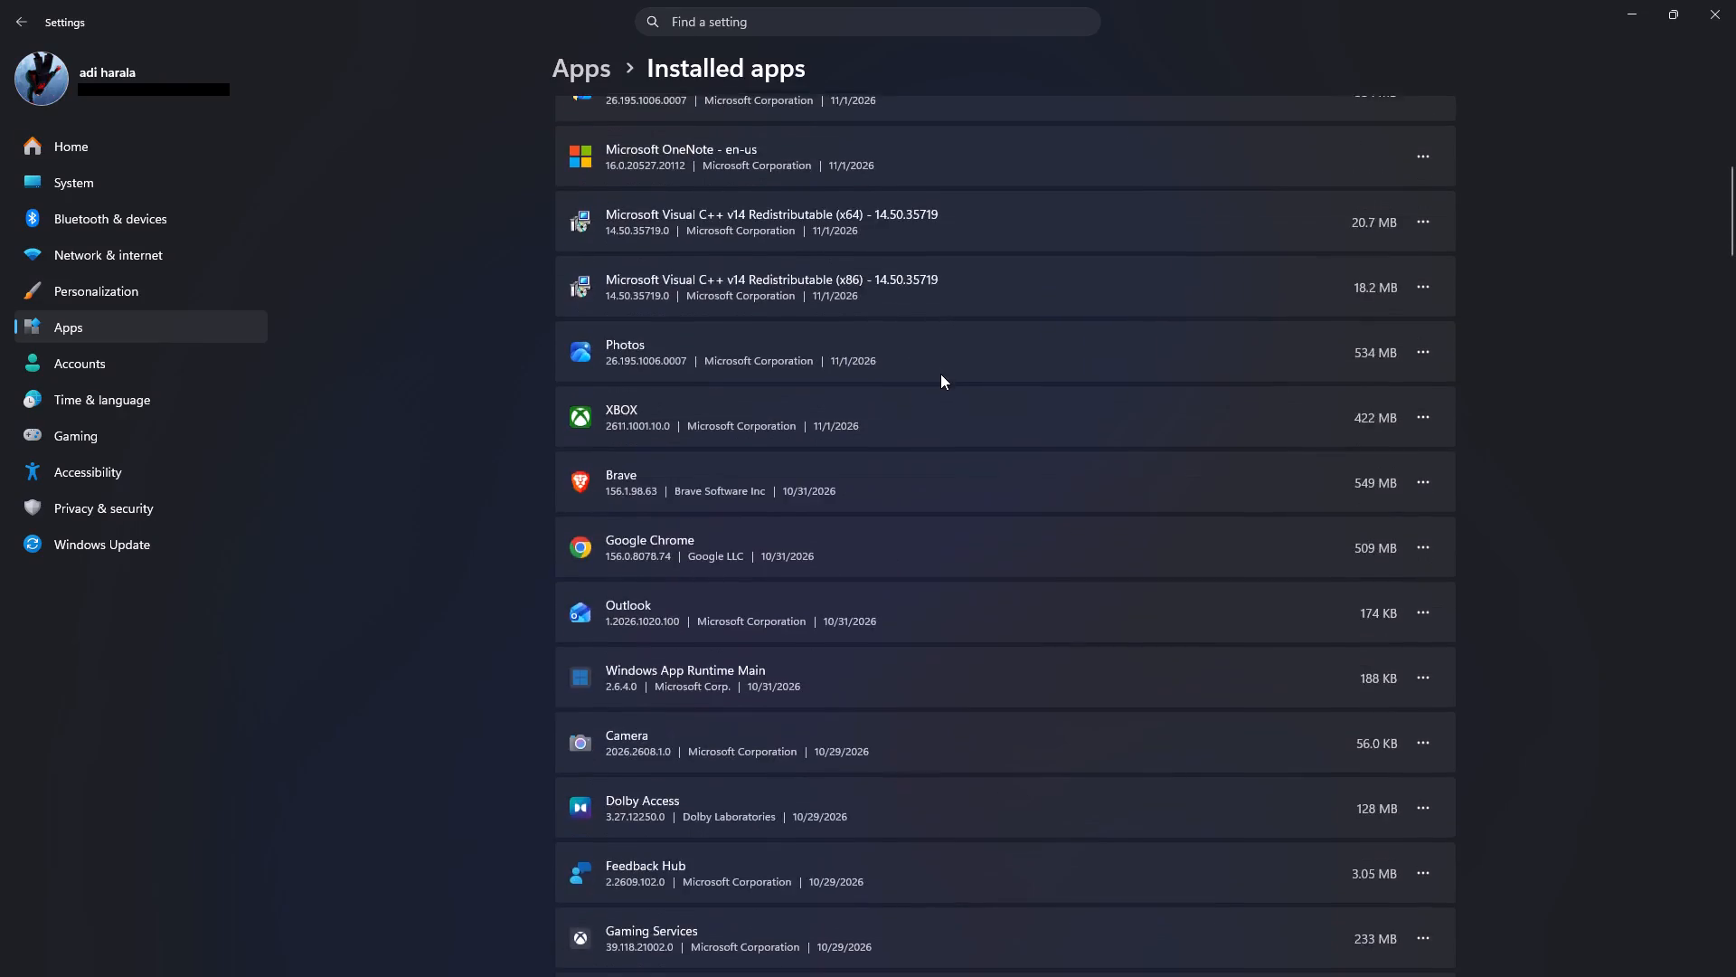
{"action": "scroll", "coordinate": [940, 374], "scroll_direction": "up", "scroll_amount": 13}
{"action": "key", "text": "super+Tab"}
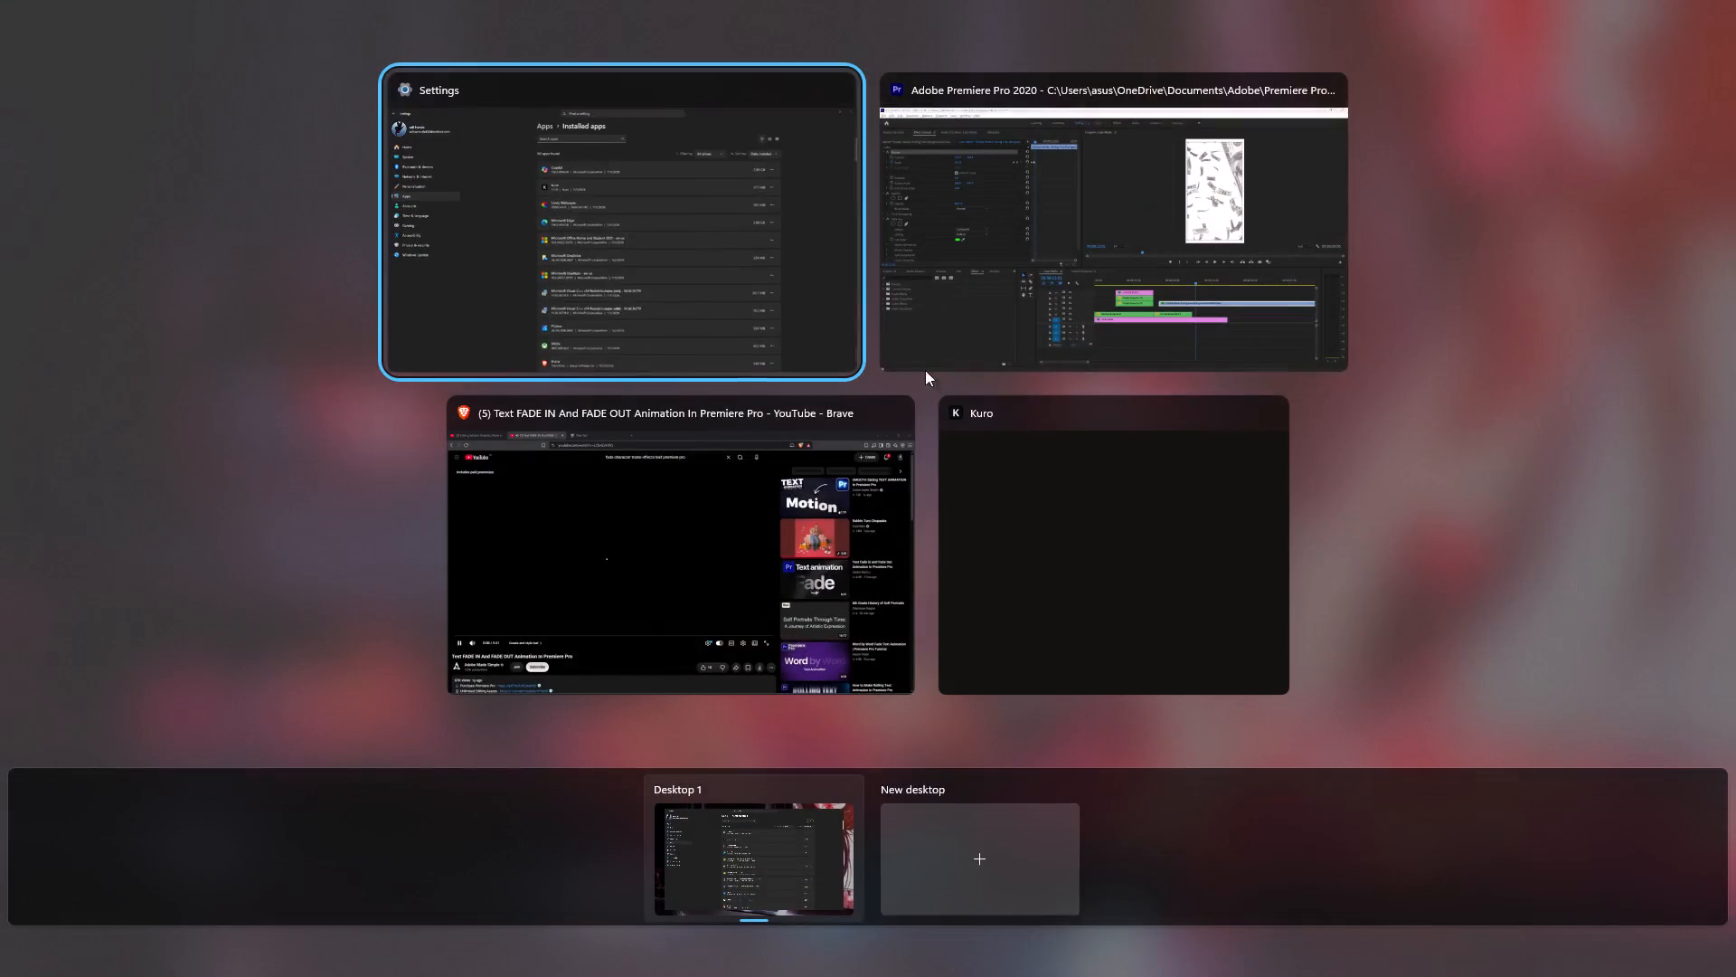
{"action": "left_click", "coordinate": [690, 111]}
{"action": "left_click", "coordinate": [1719, 0]}
Back in Brave, replay the text fade video's opening in full screen and pause it at the TEXT FADE title, around 0:07.
{"action": "key", "text": "alt+Tab"}
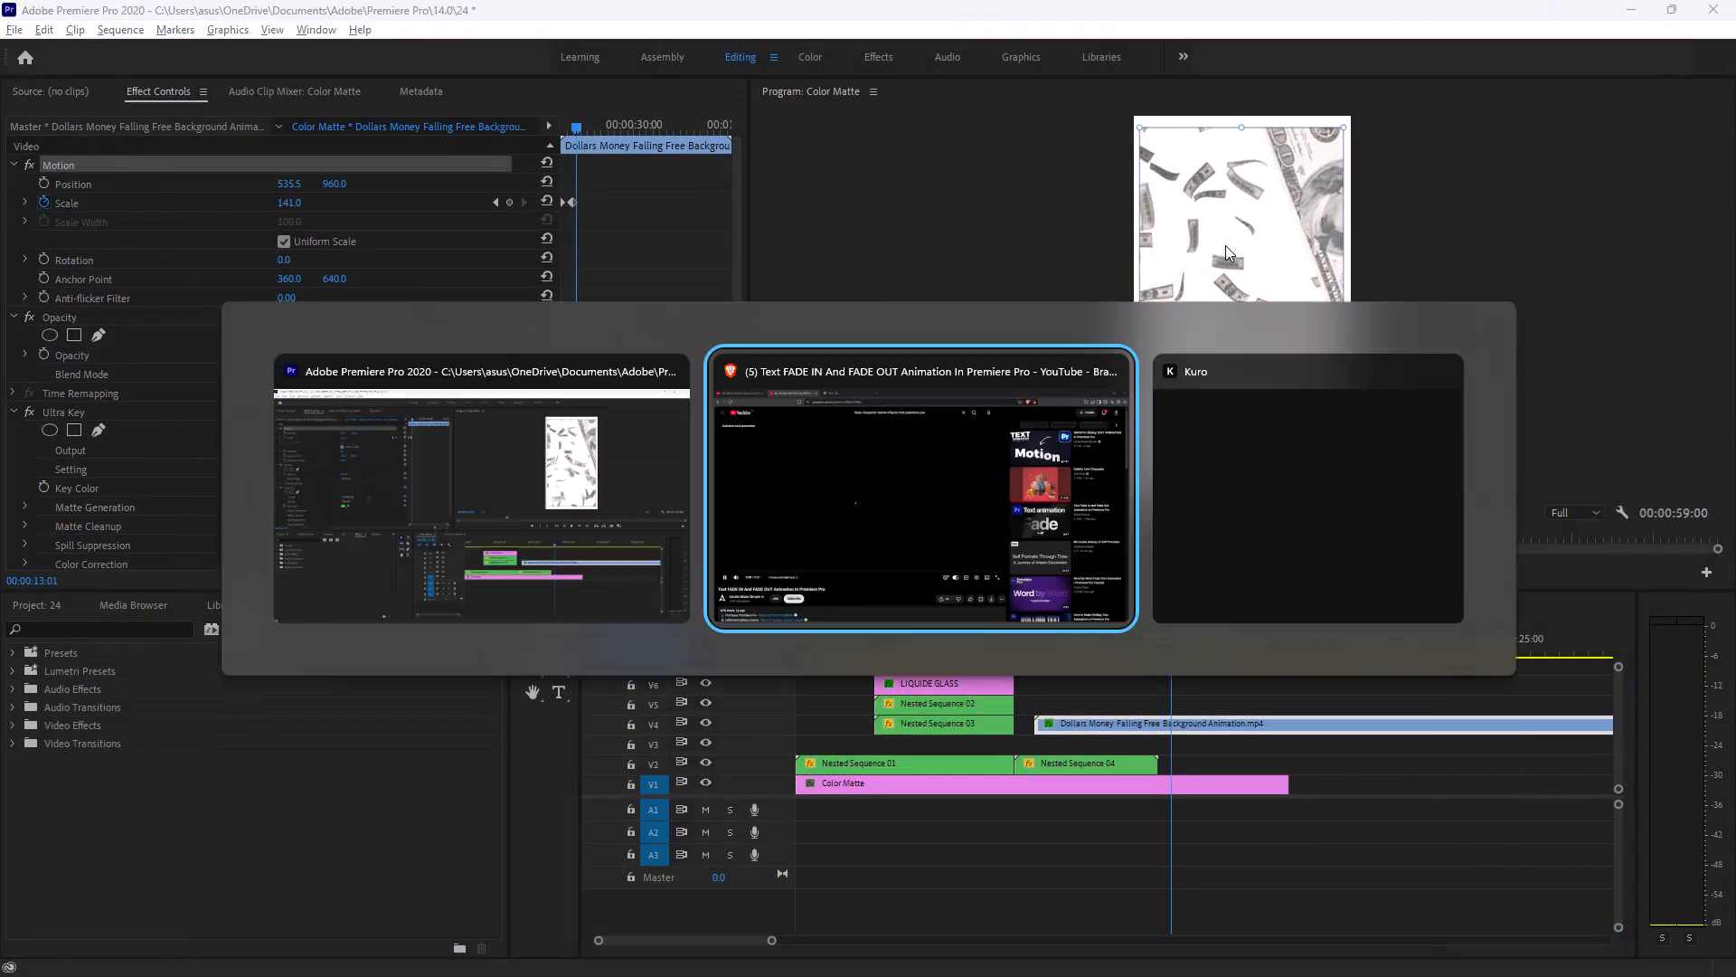
{"action": "key", "text": "Left"}
{"action": "key", "text": "Left"}
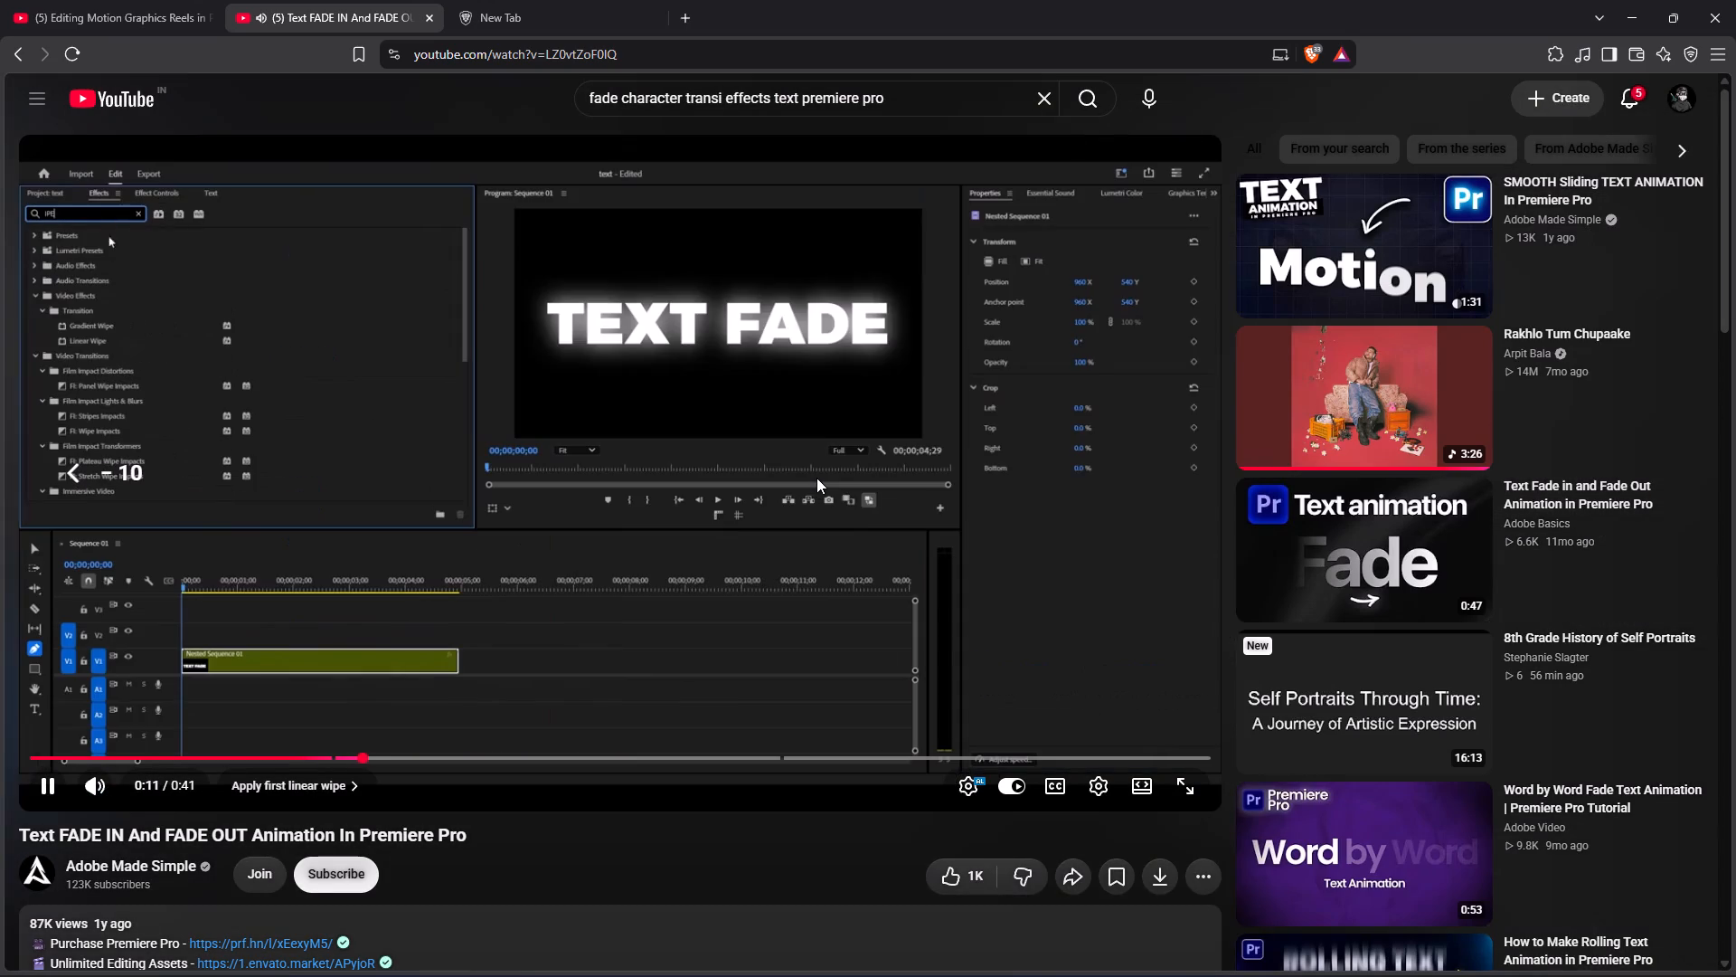
{"action": "key", "text": "f"}
{"action": "key", "text": "Left"}
{"action": "key", "text": "Left"}
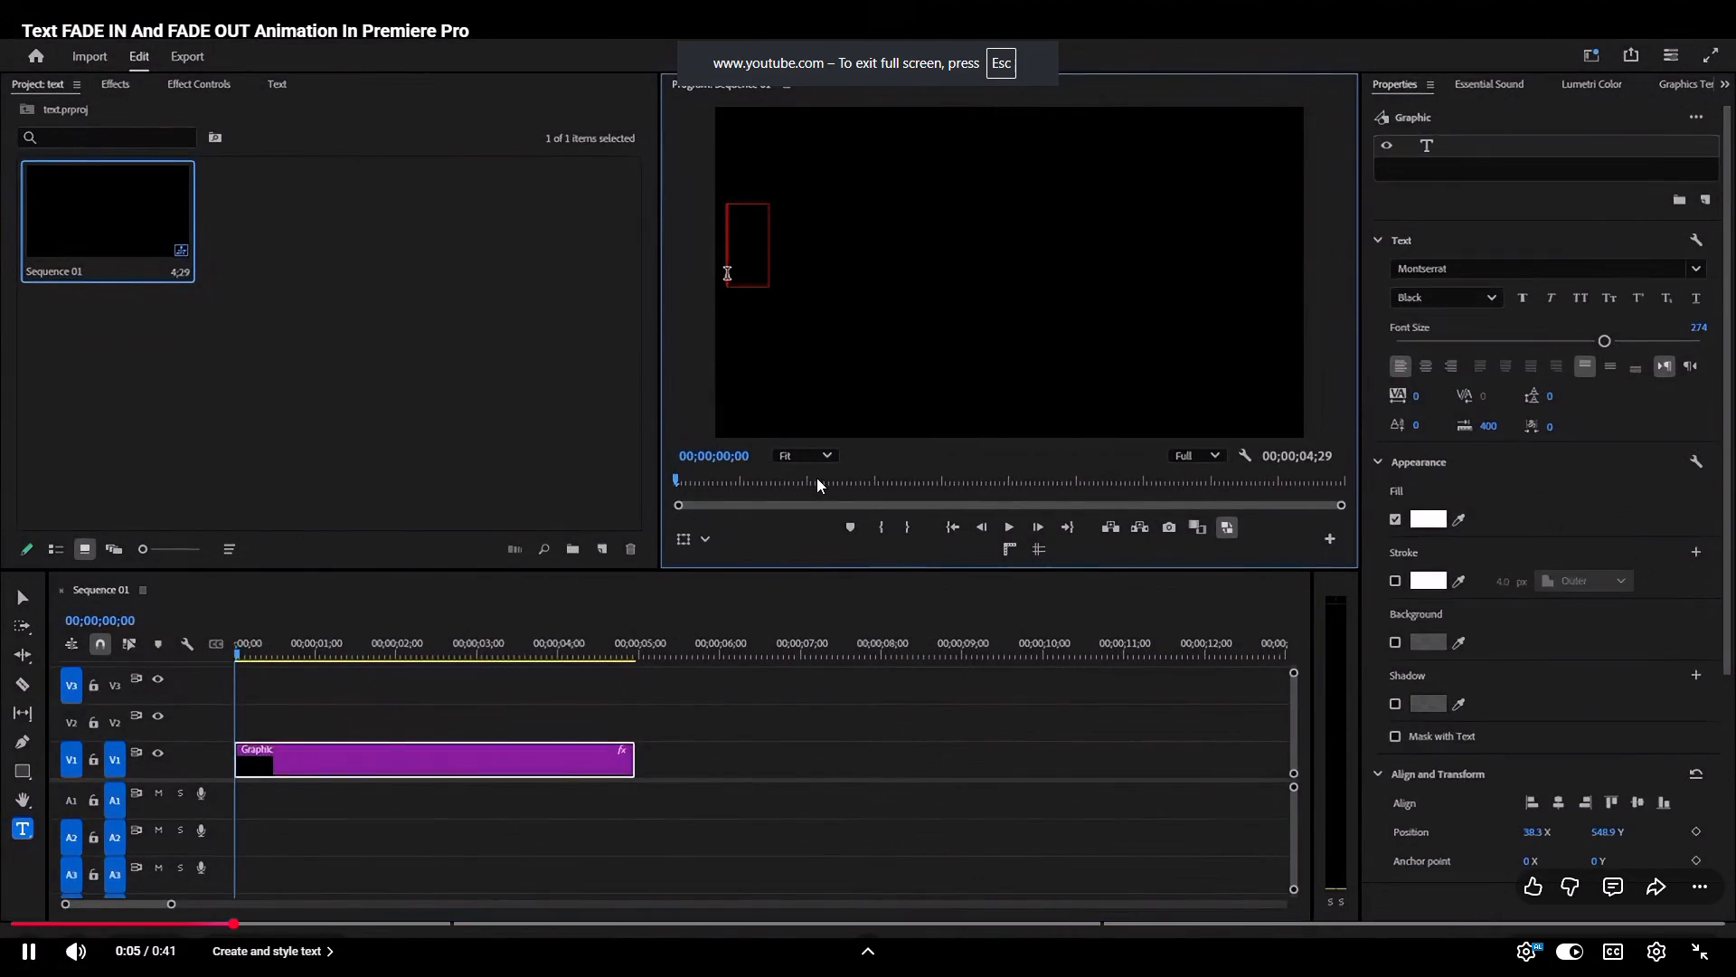
{"action": "key", "text": "space"}
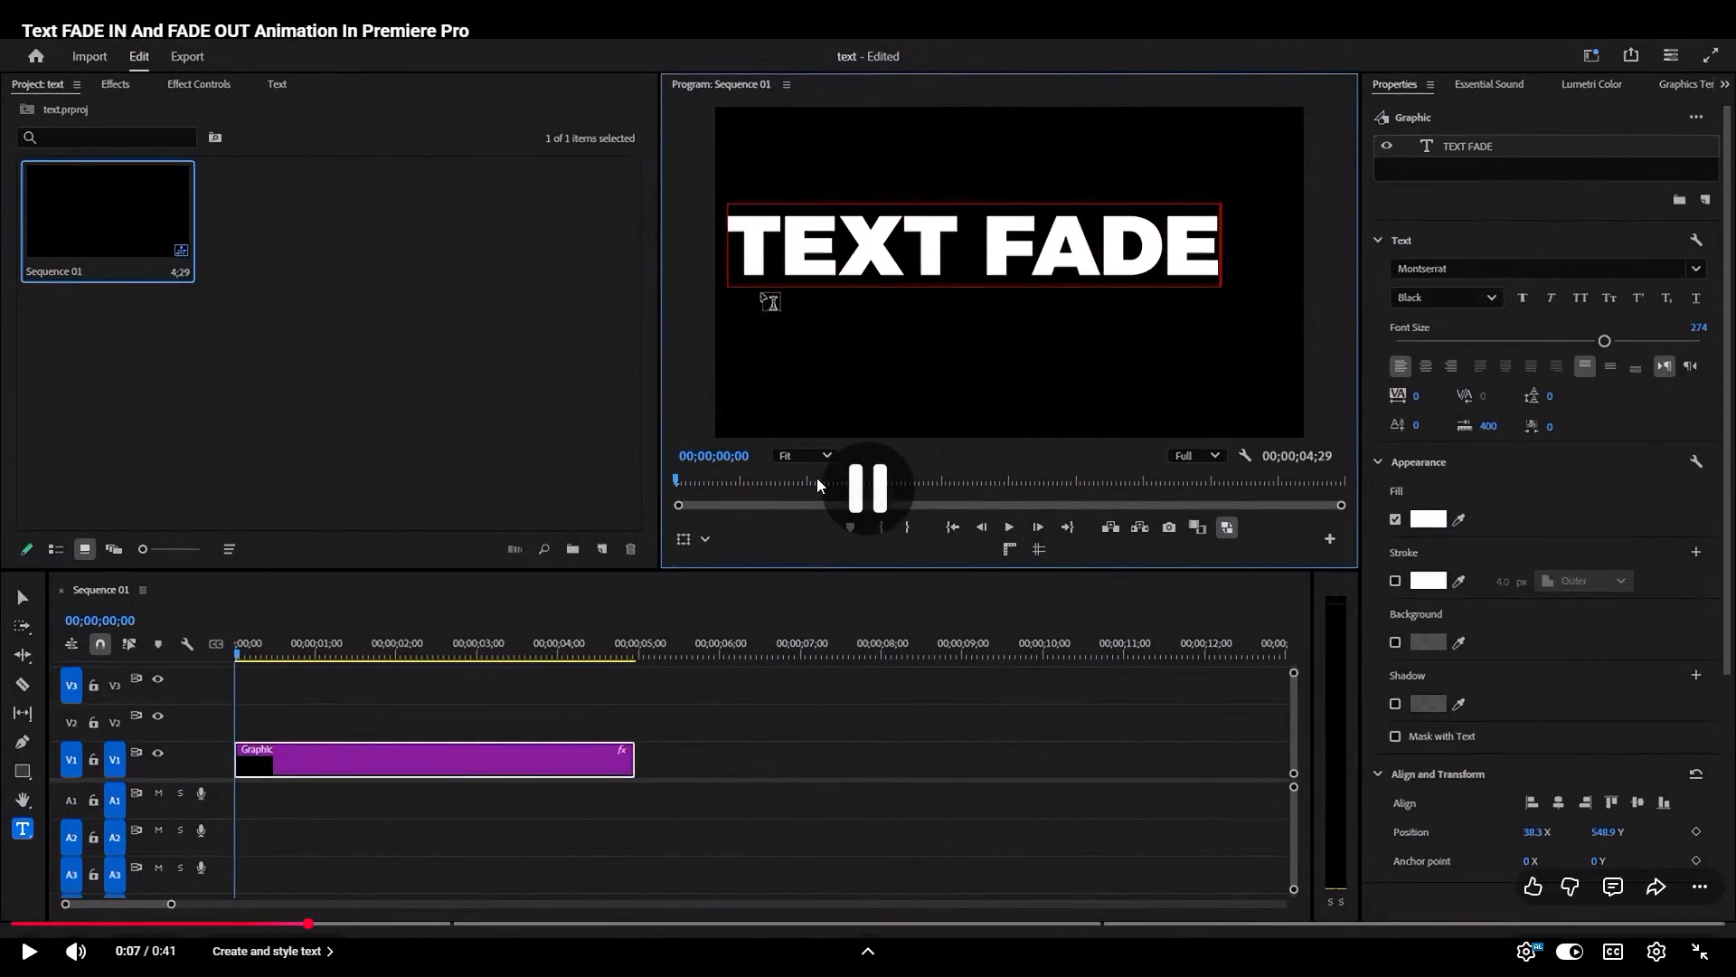
Switch to Premiere Pro and ready the Type tool with the playhead over the falling-money scene at 00:00:12:00.
{"action": "key", "text": "alt+Tab"}
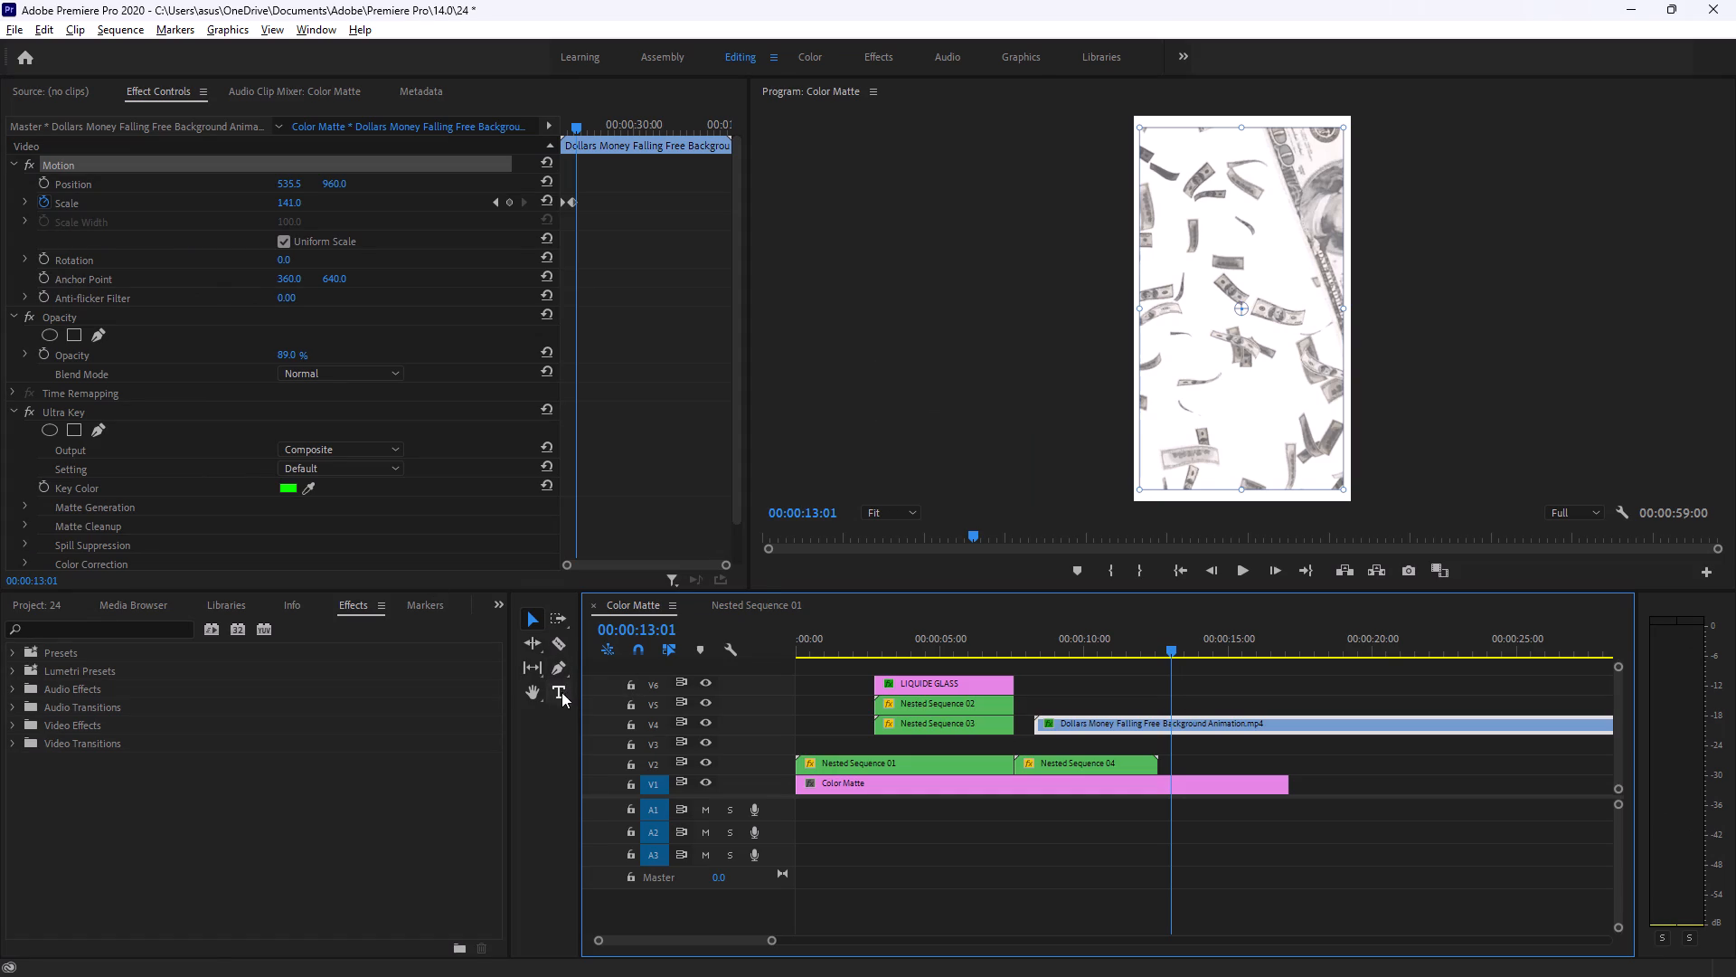
{"action": "left_click", "coordinate": [561, 694]}
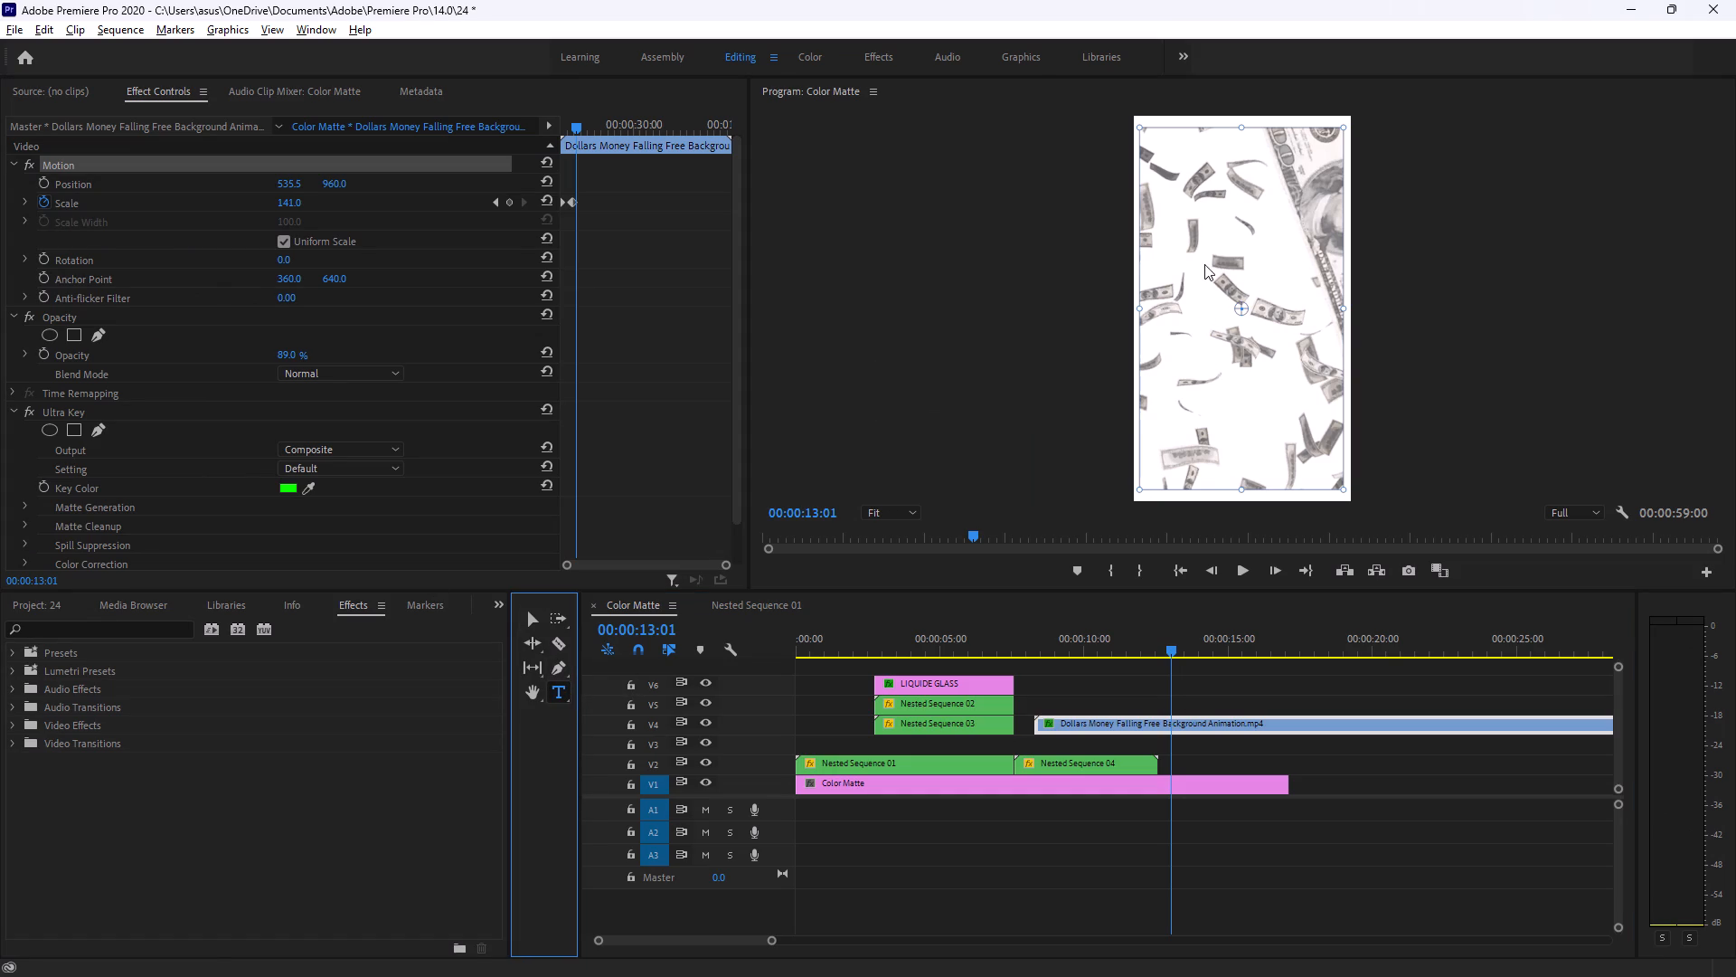
{"action": "left_click", "coordinate": [558, 690]}
{"action": "left_click_drag", "start_coordinate": [1167, 643], "coordinate": [1054, 645]}
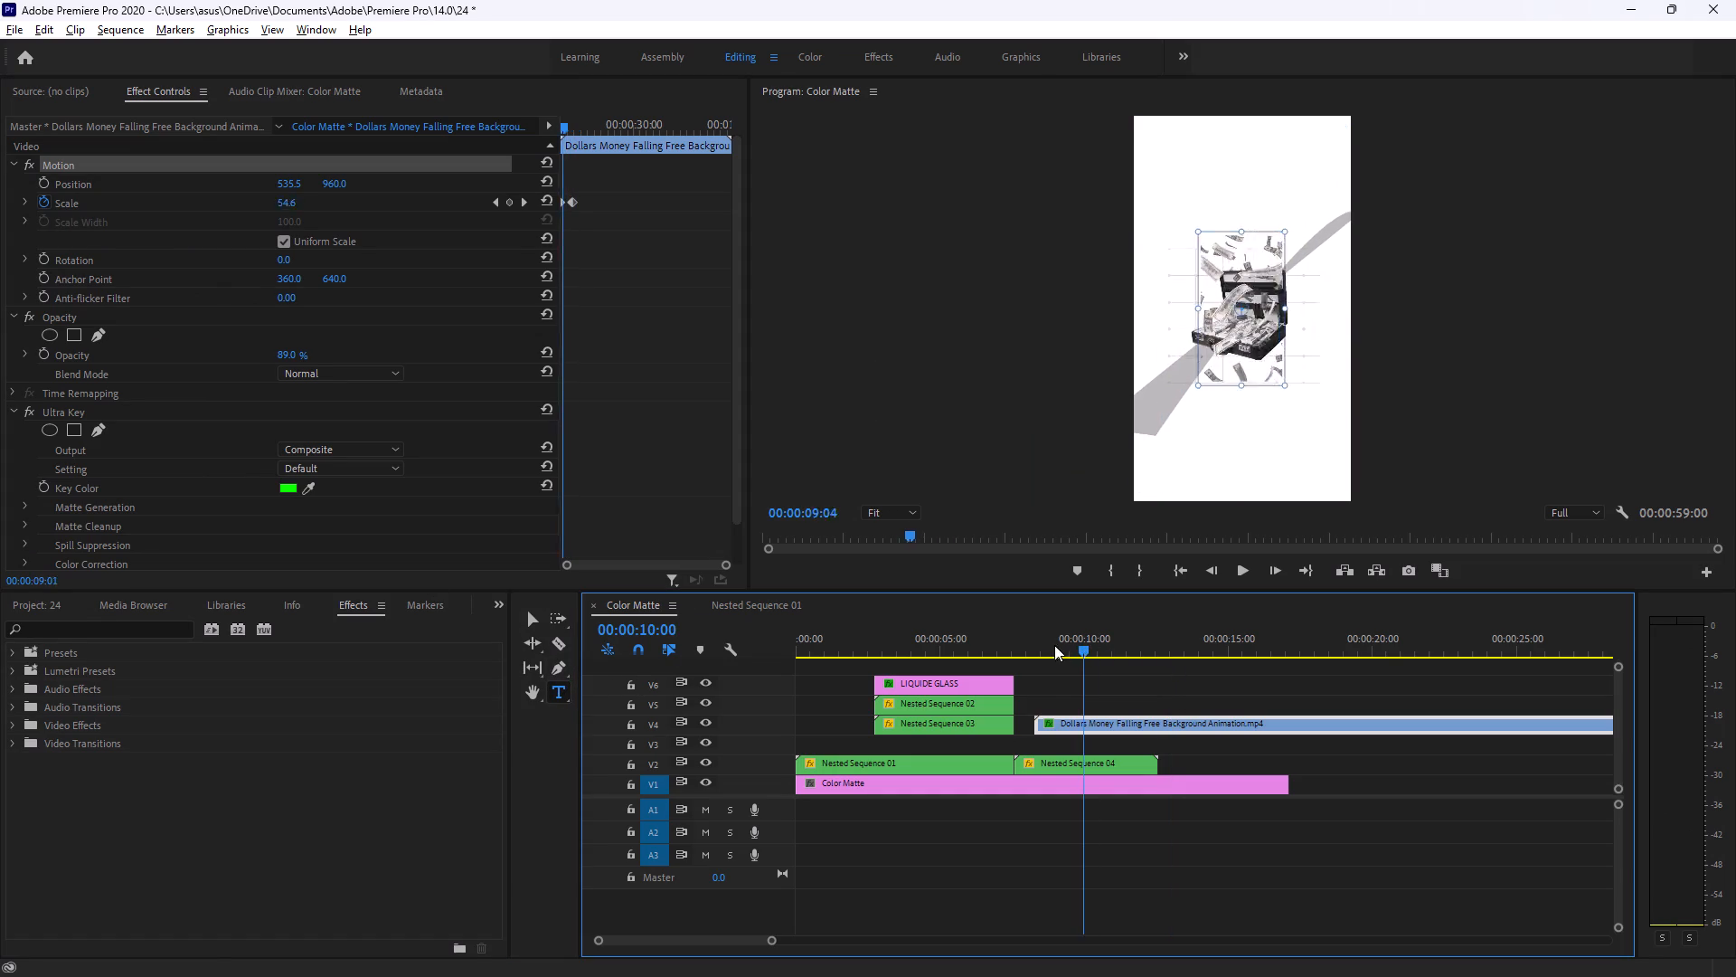
{"action": "left_click_drag", "start_coordinate": [1054, 645], "coordinate": [1076, 646]}
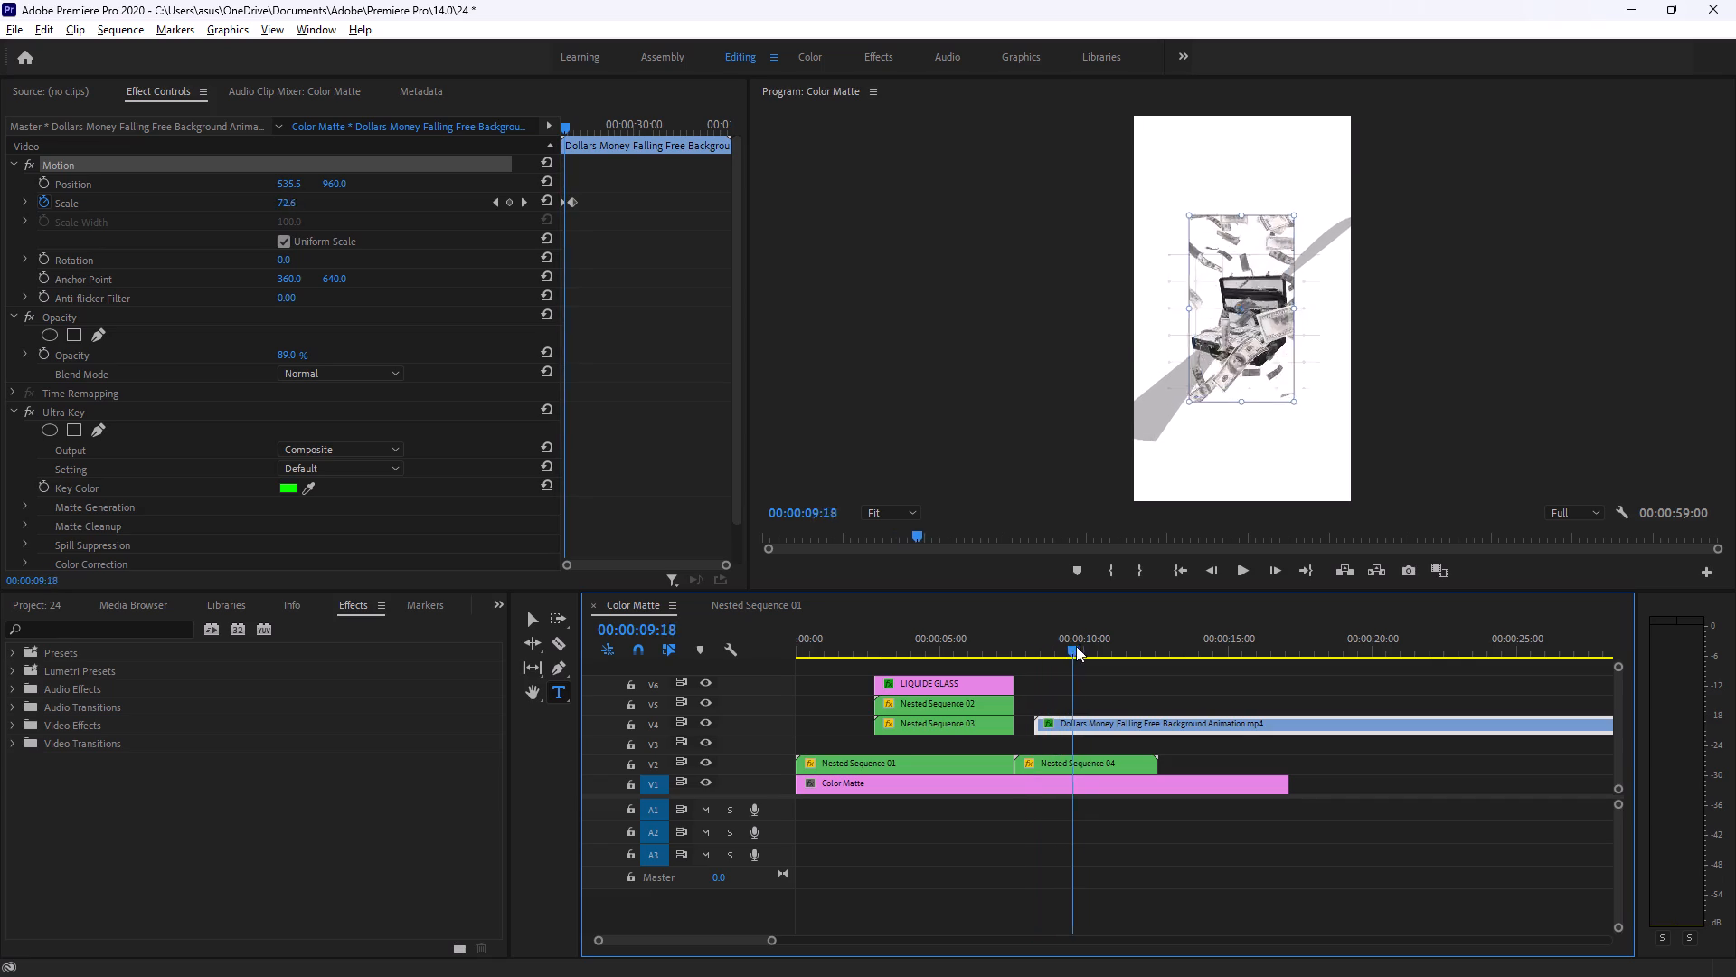
{"action": "left_click_drag", "start_coordinate": [1076, 646], "coordinate": [1144, 632]}
{"action": "key", "text": "alt+Tab"}
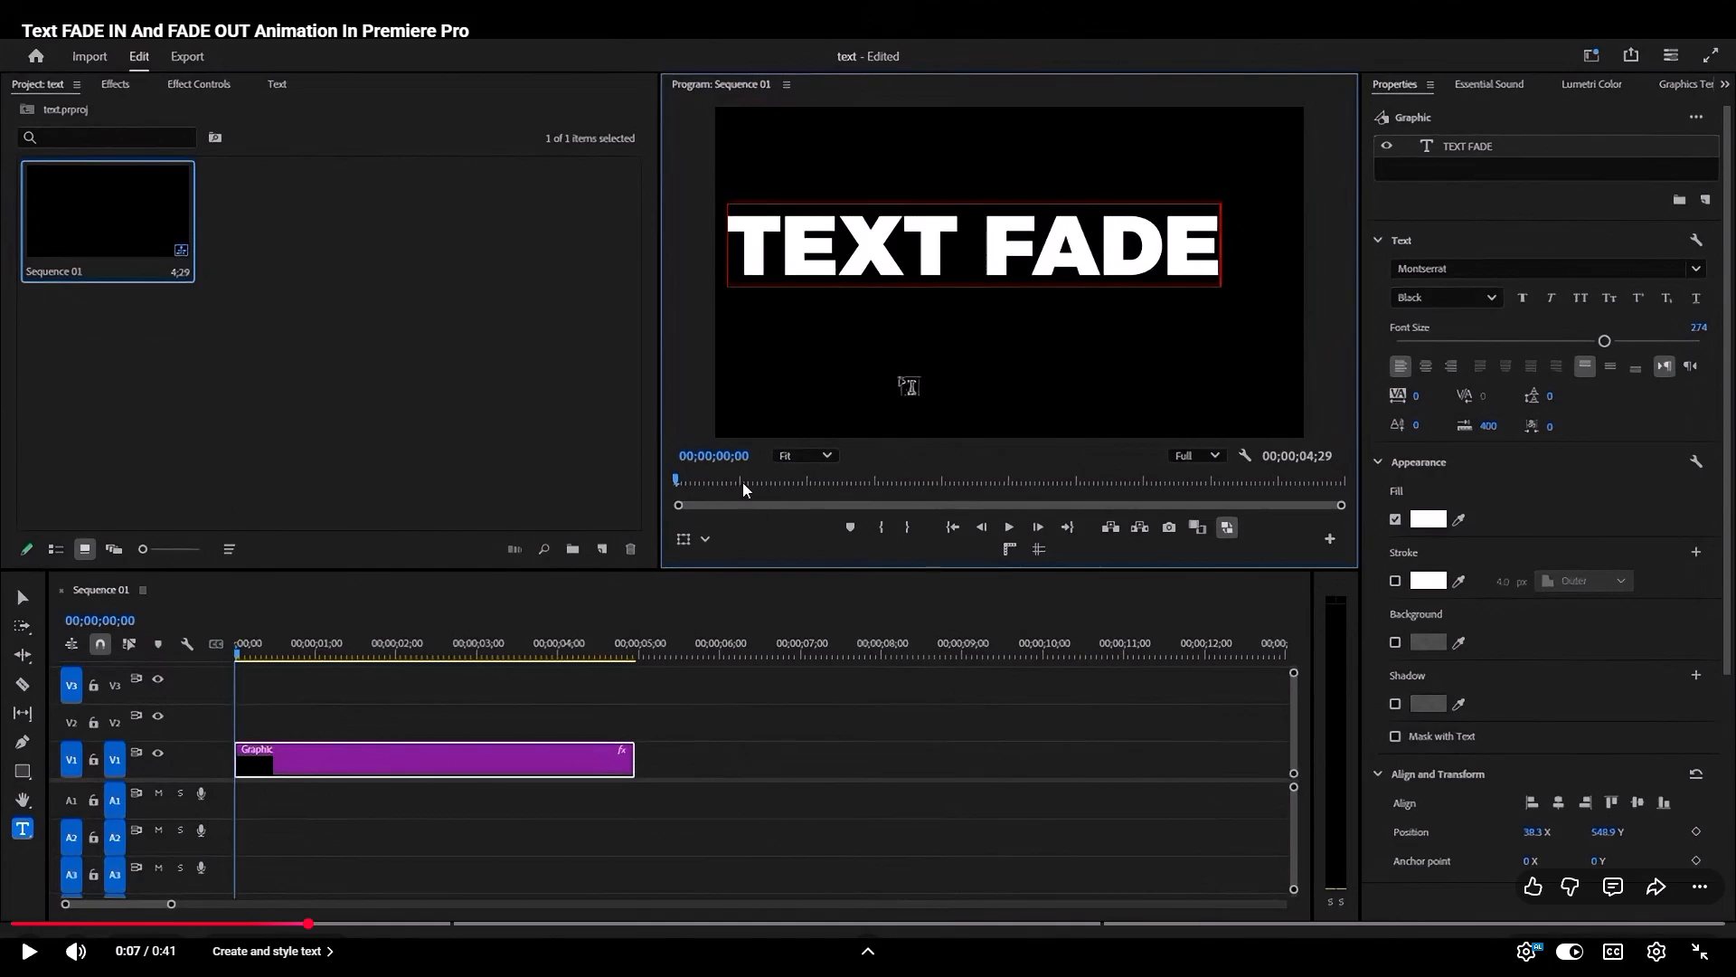
{"action": "key", "text": "alt+Tab"}
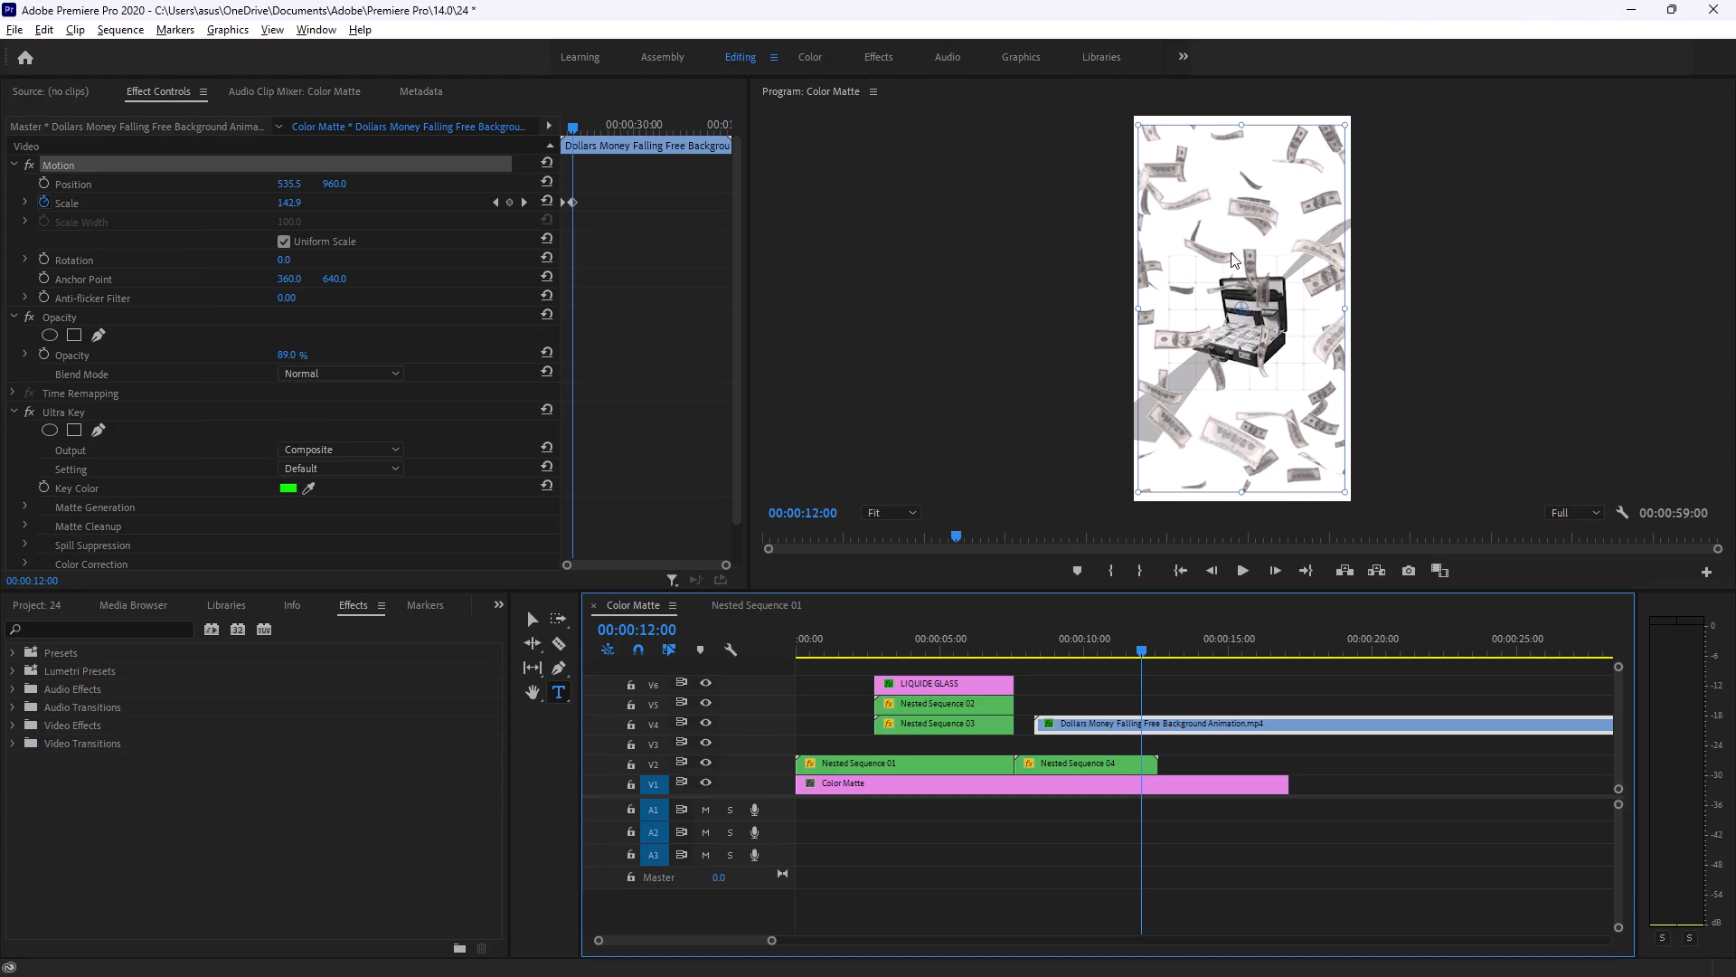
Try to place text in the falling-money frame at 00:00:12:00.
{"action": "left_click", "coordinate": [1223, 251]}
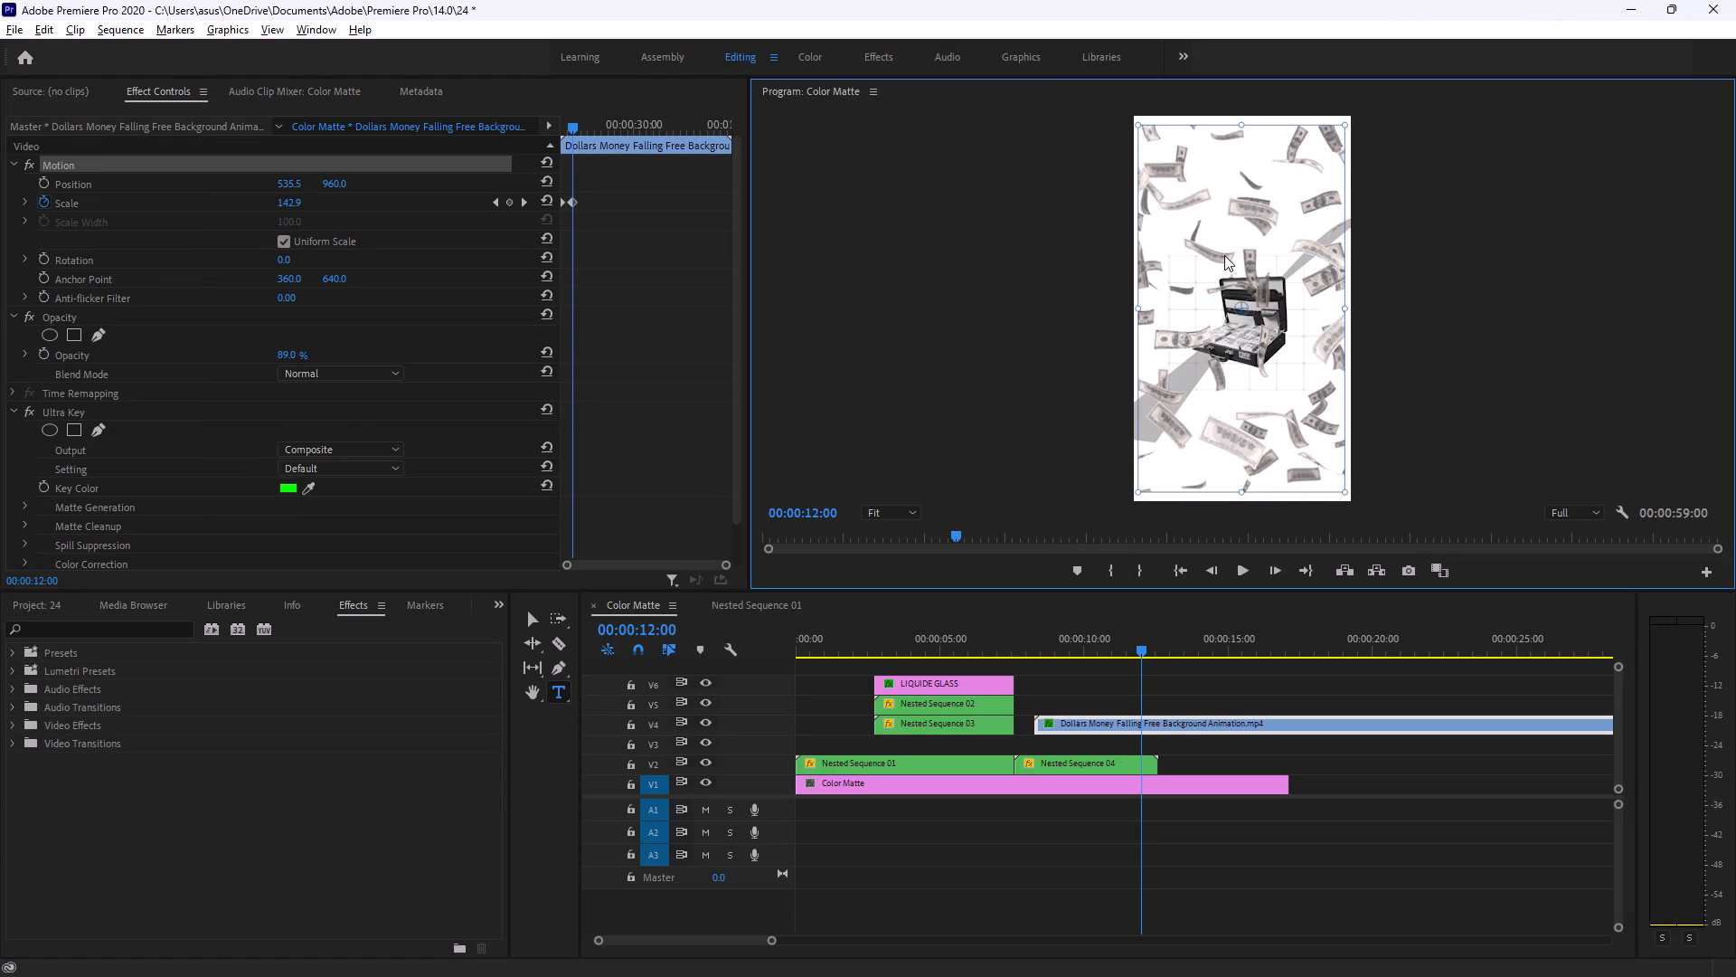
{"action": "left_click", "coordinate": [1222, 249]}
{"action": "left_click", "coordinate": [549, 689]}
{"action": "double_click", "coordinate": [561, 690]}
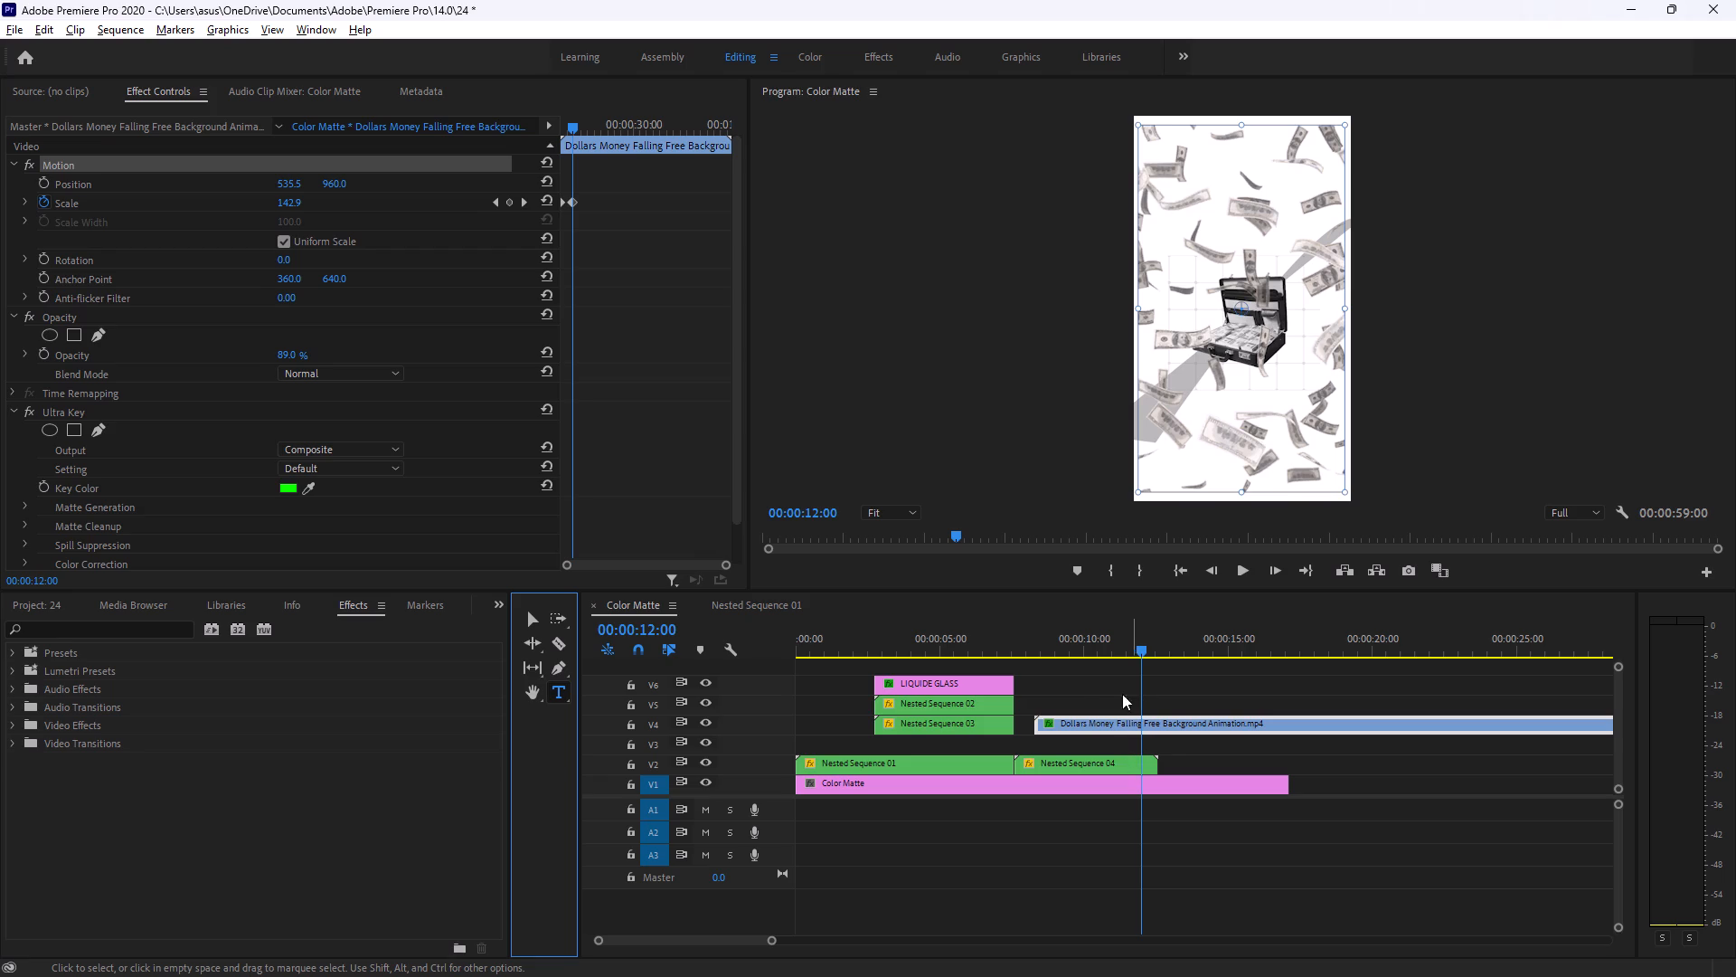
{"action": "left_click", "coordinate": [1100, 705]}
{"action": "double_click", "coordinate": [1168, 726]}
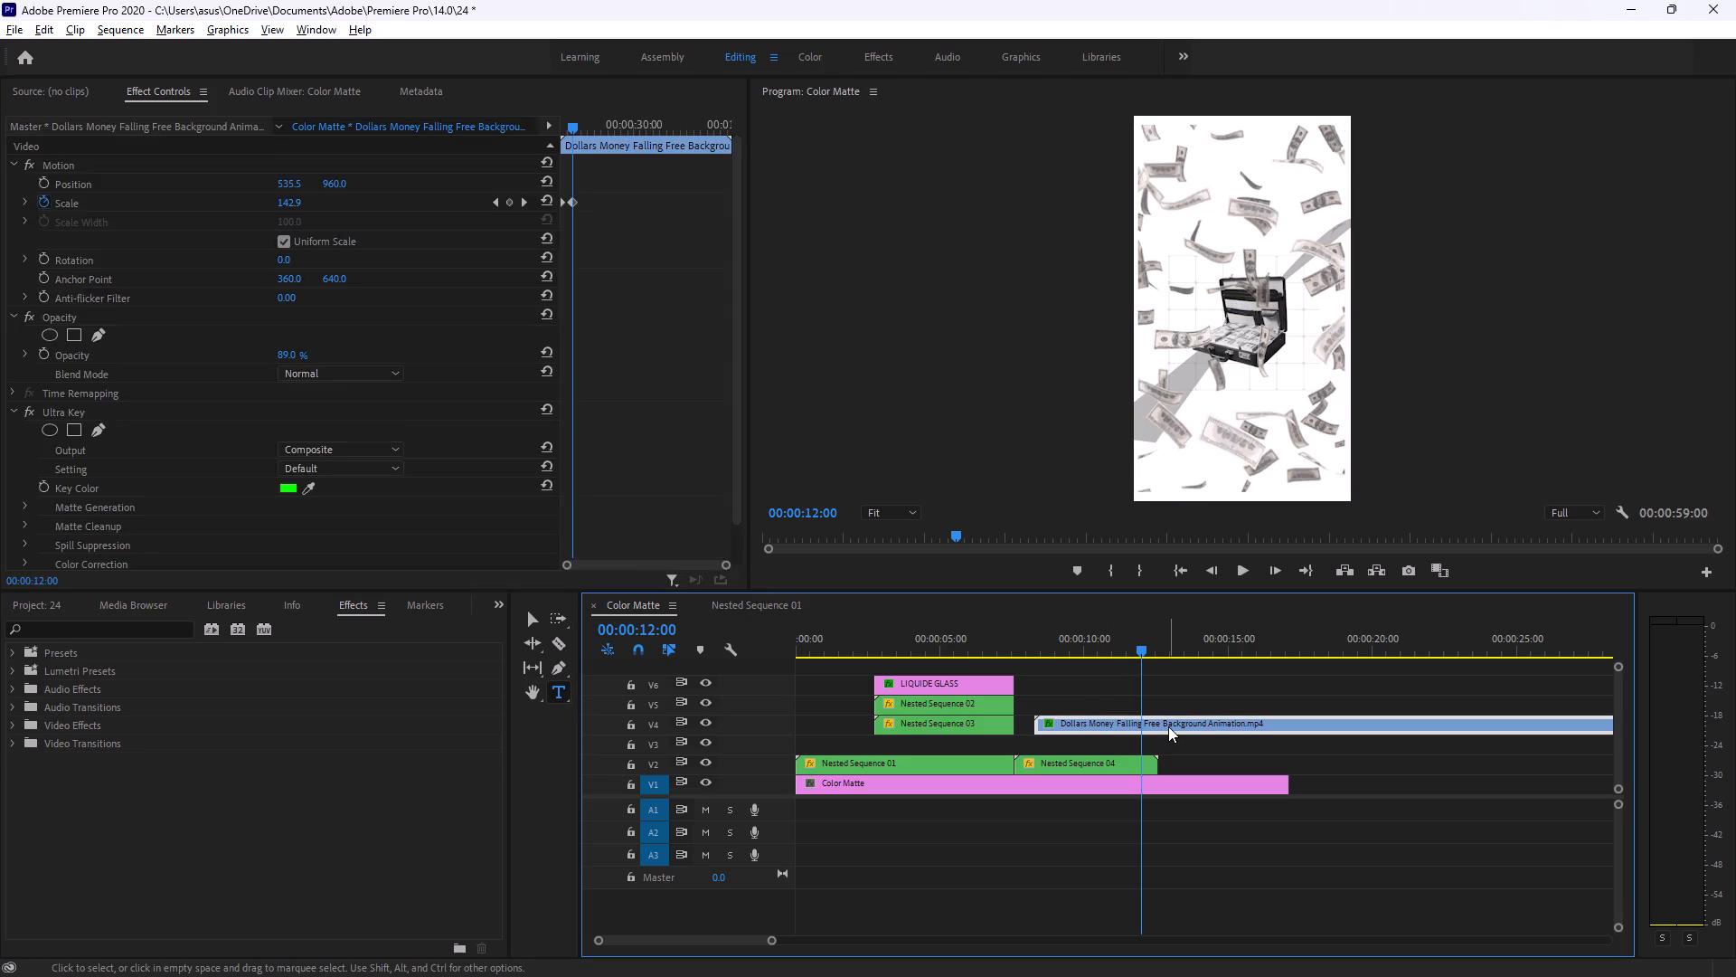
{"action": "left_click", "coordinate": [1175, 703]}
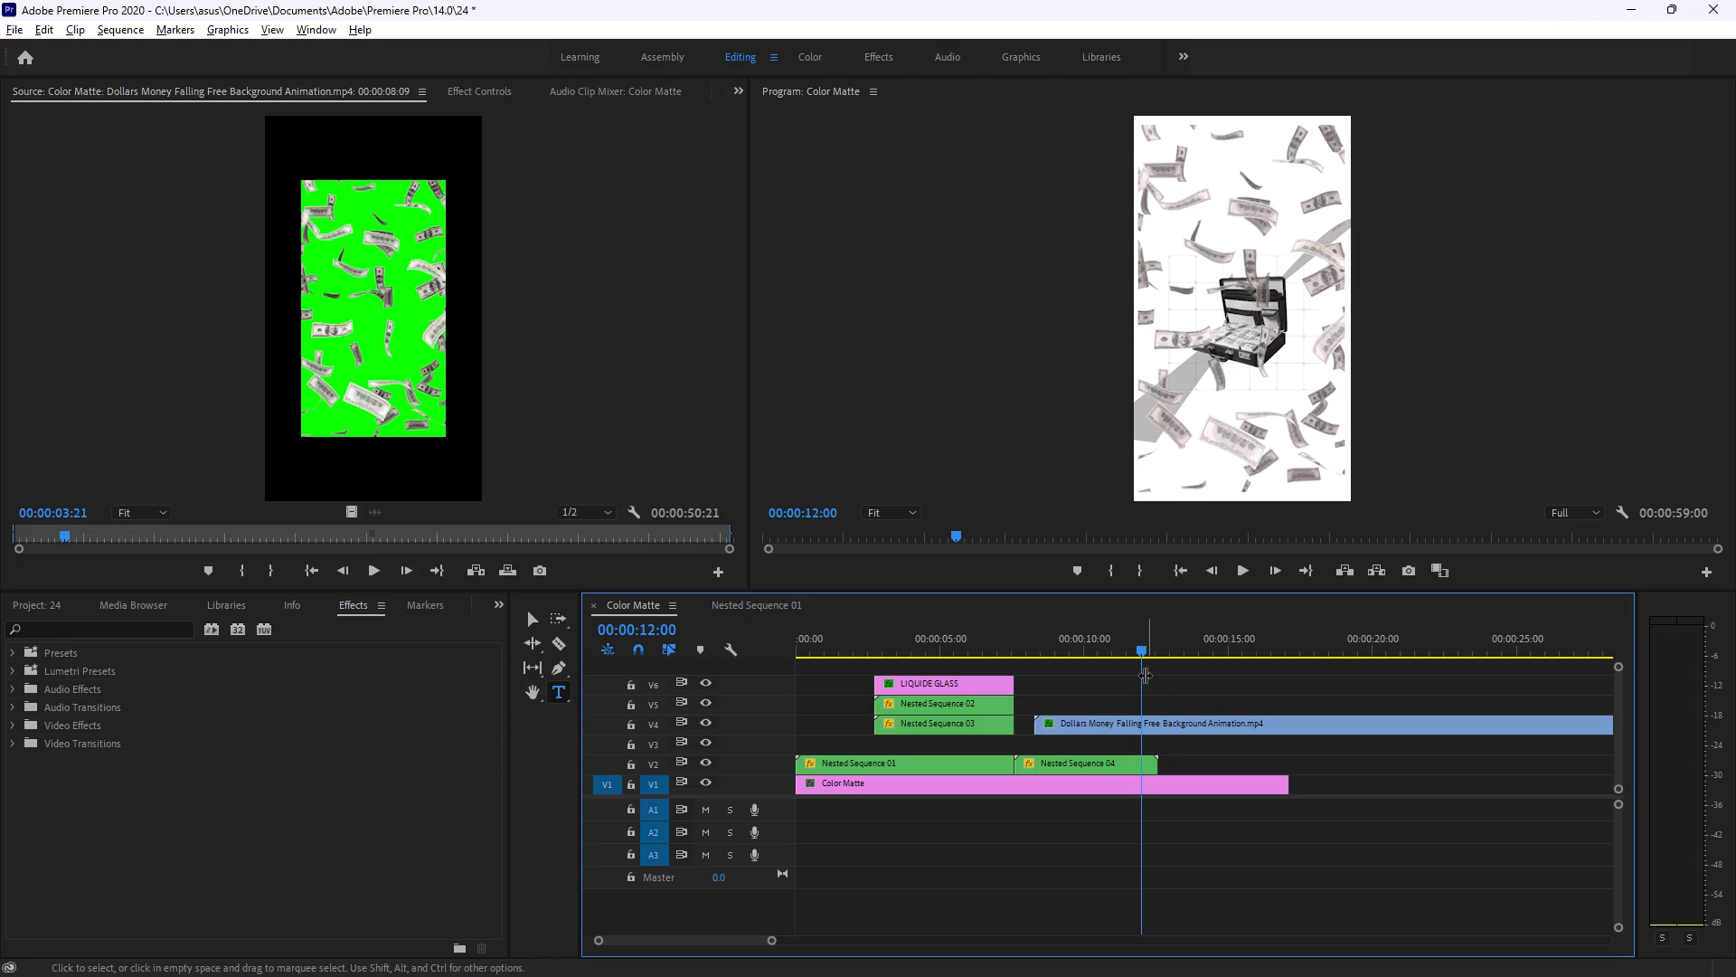
Add the text "monet" over the falling money at 00:00:12:18, in the upper middle of the frame.
{"action": "left_click_drag", "start_coordinate": [1143, 651], "coordinate": [1114, 627]}
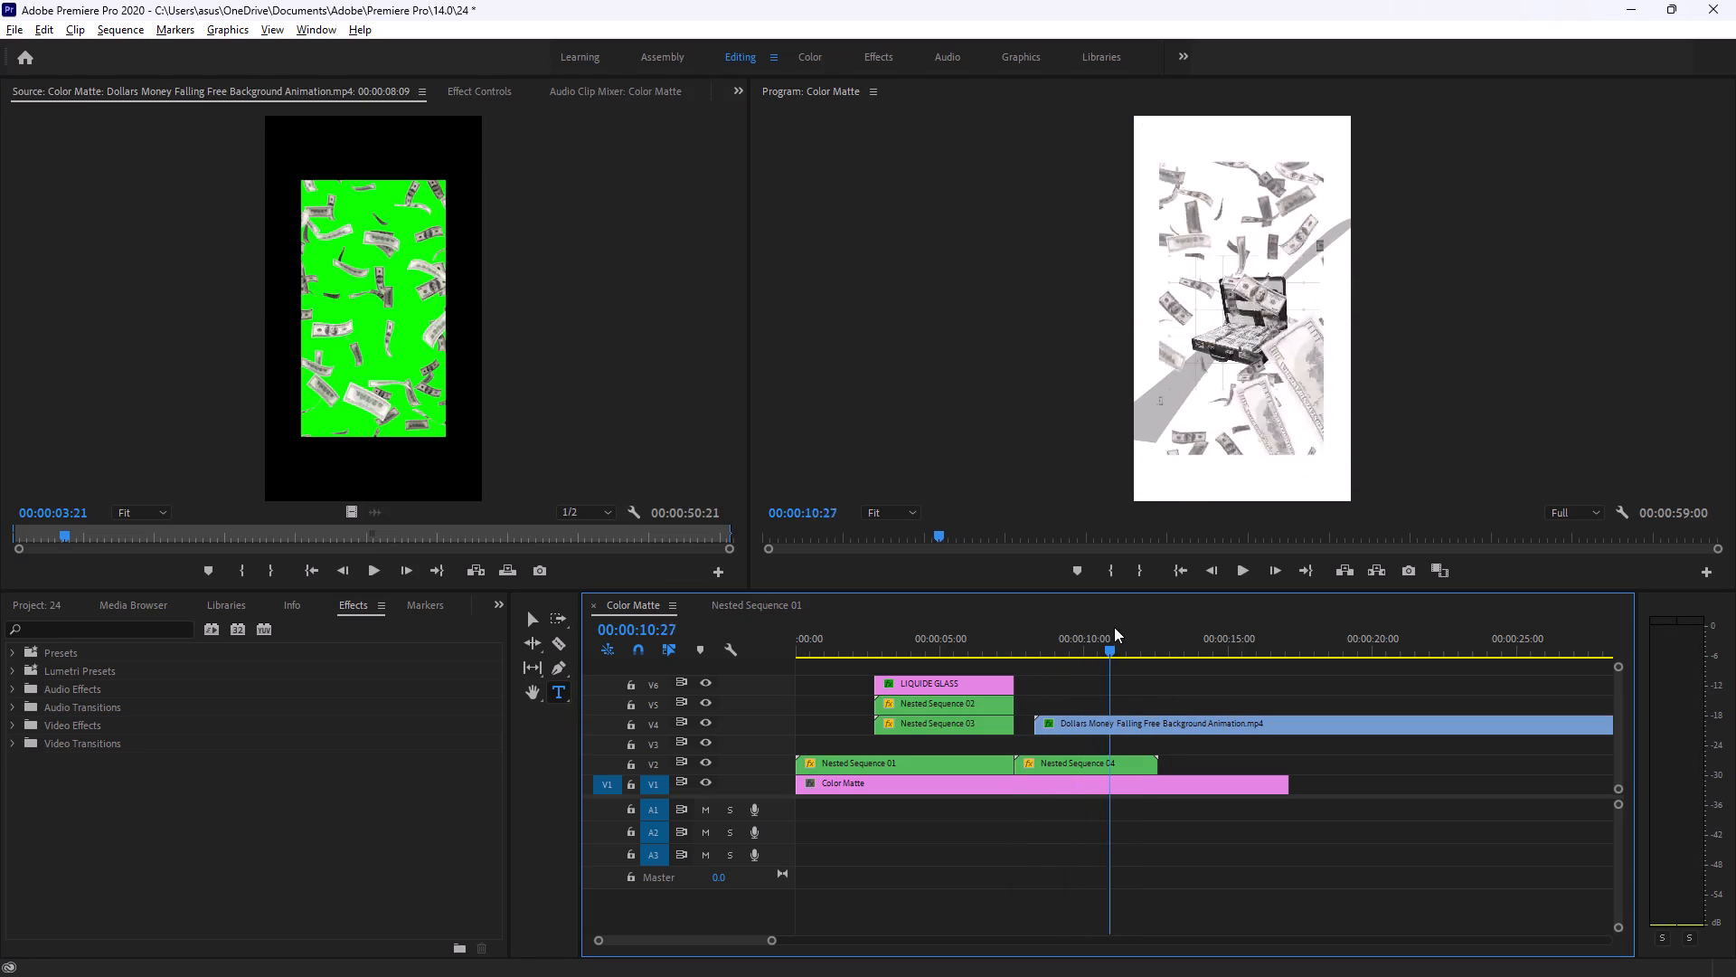
{"action": "left_click_drag", "start_coordinate": [1114, 627], "coordinate": [1061, 629]}
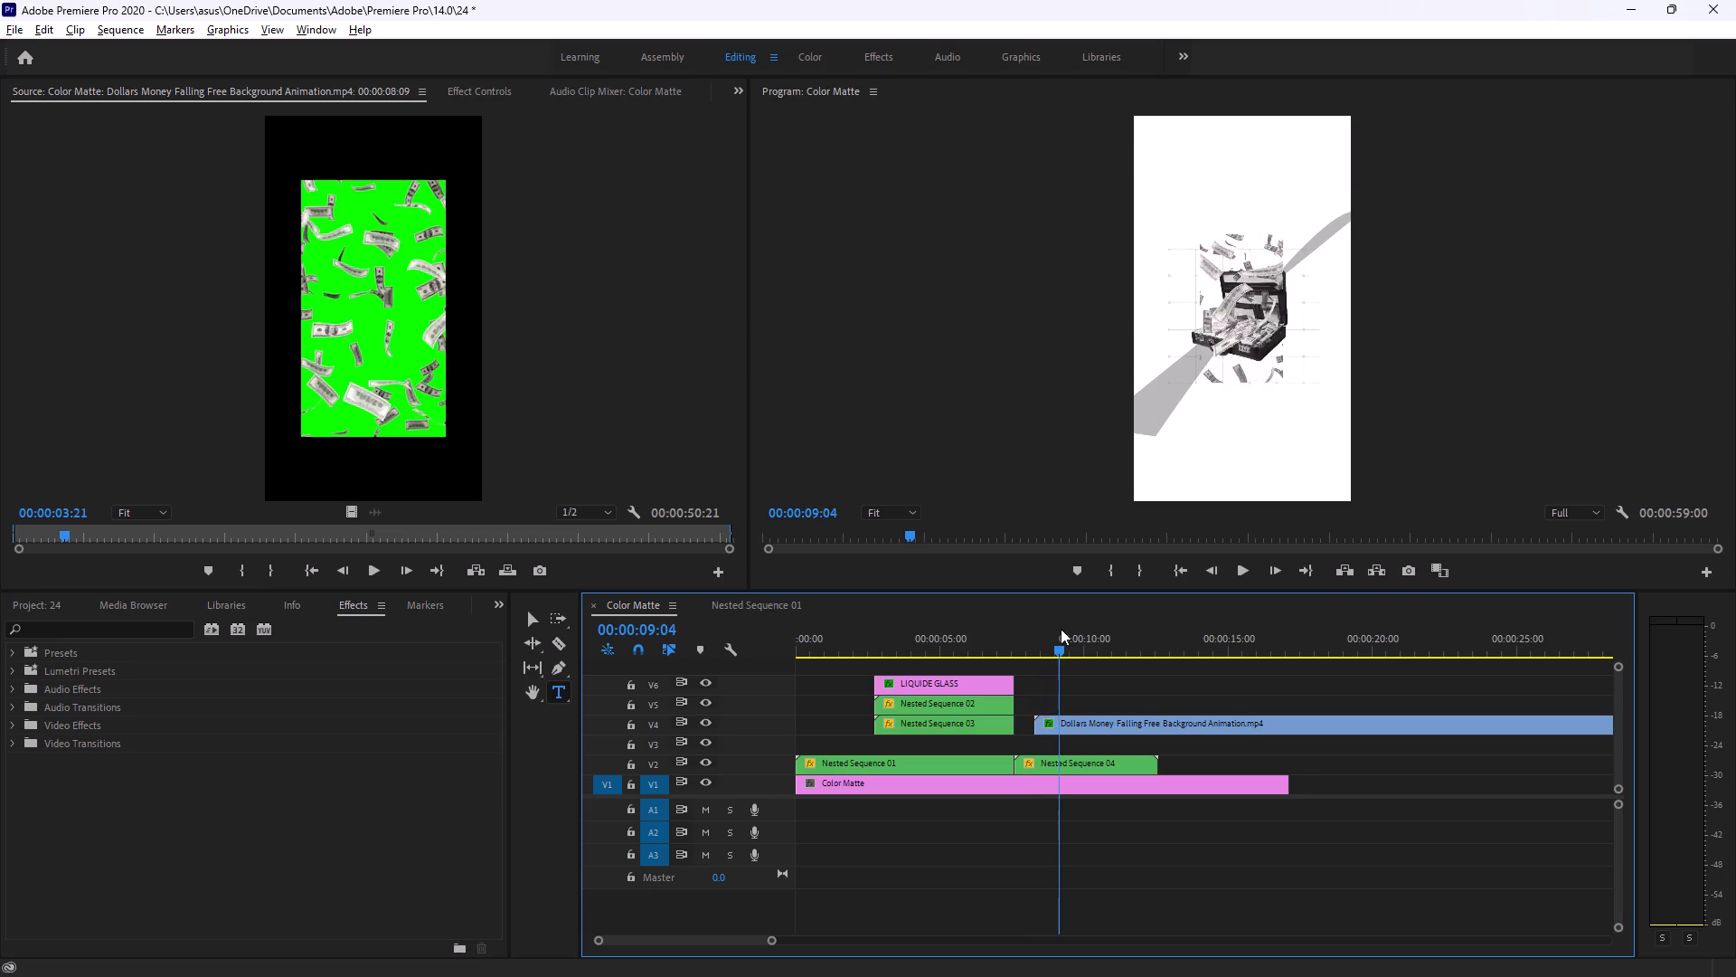
{"action": "left_click_drag", "start_coordinate": [1061, 629], "coordinate": [1143, 610]}
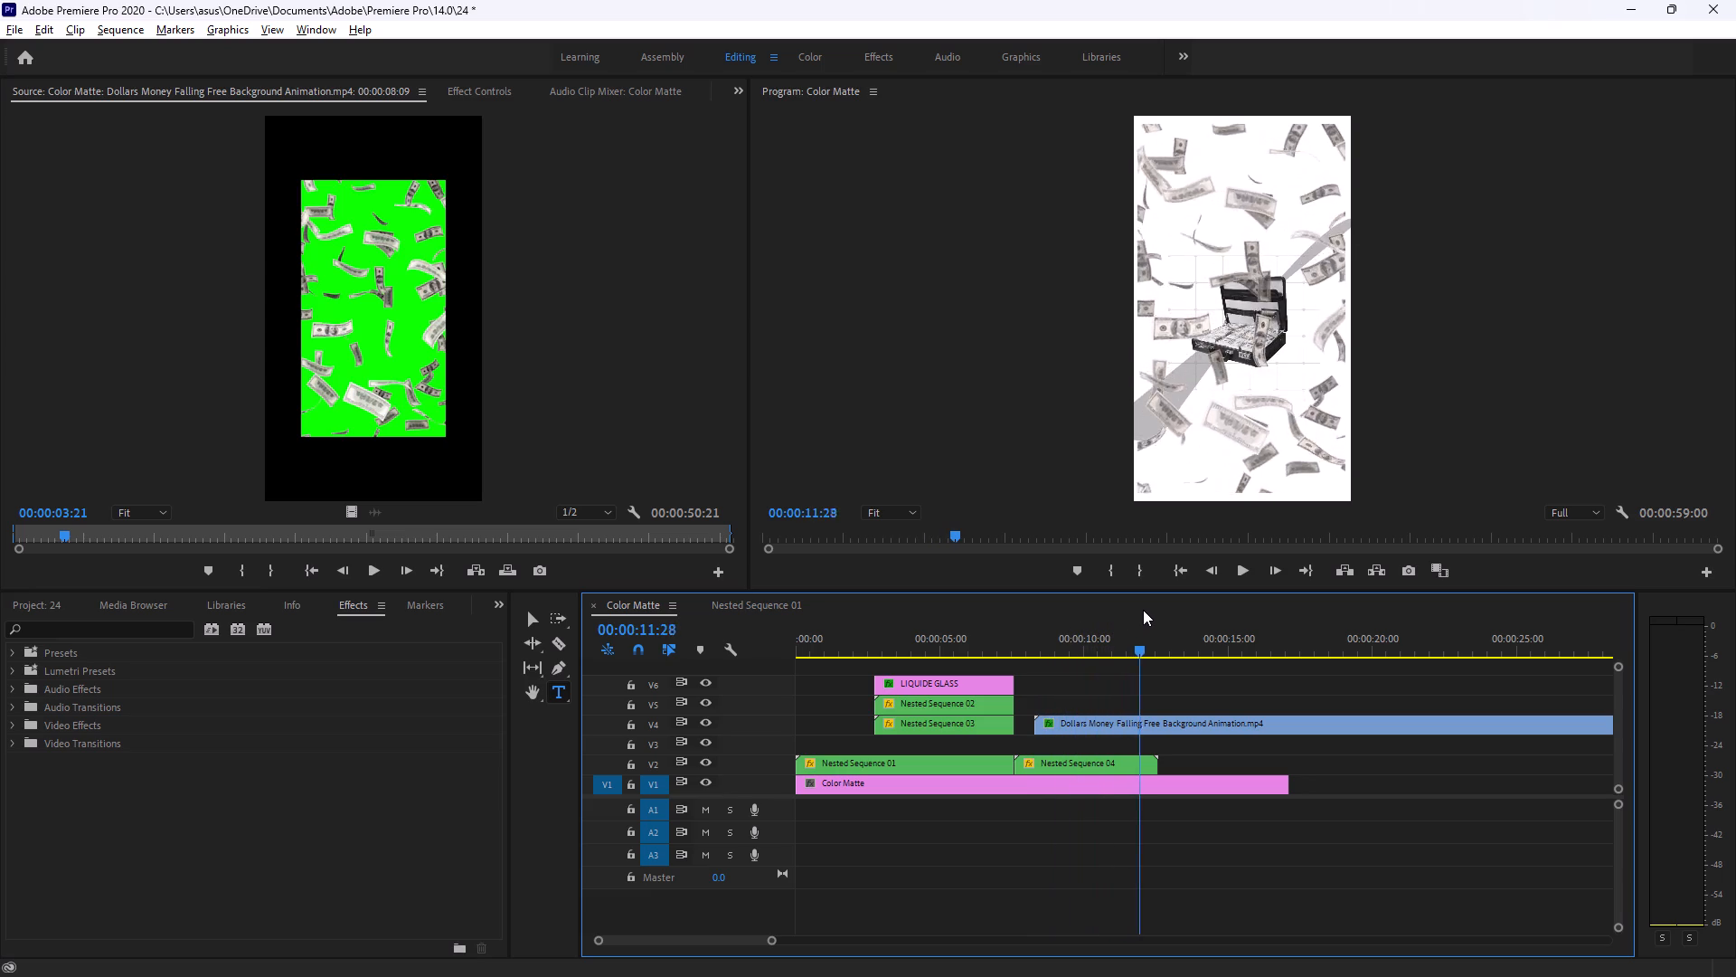
{"action": "left_click_drag", "start_coordinate": [1143, 610], "coordinate": [1161, 605]}
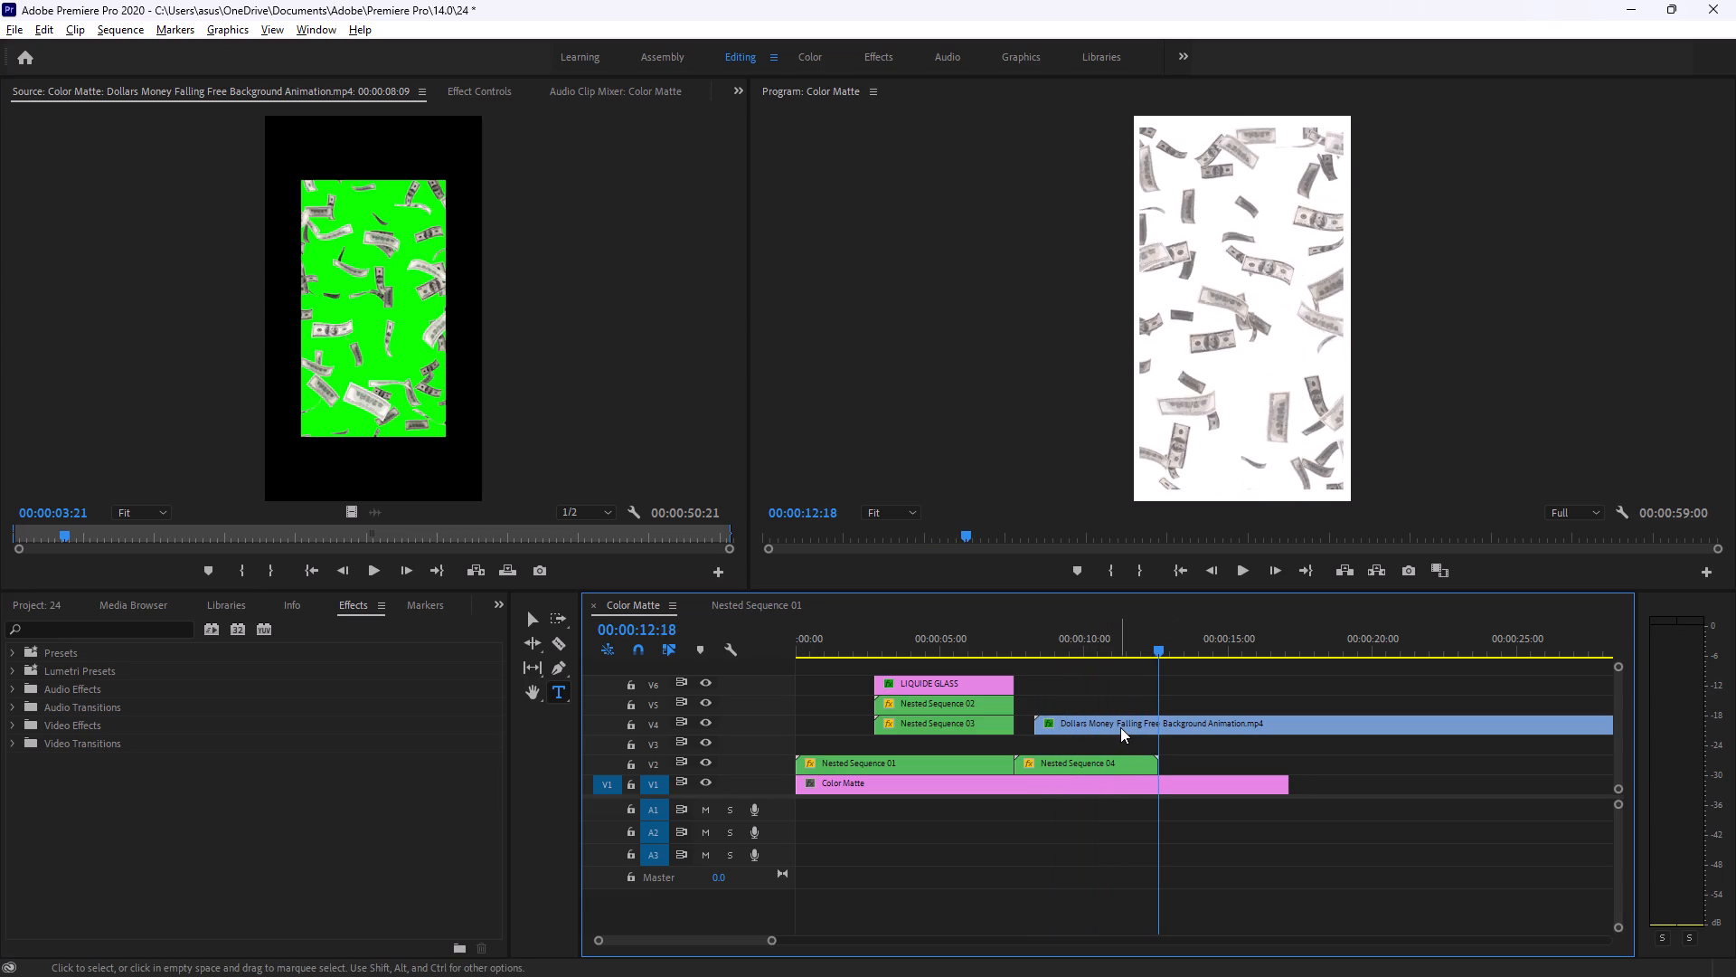
{"action": "left_click", "coordinate": [1120, 727]}
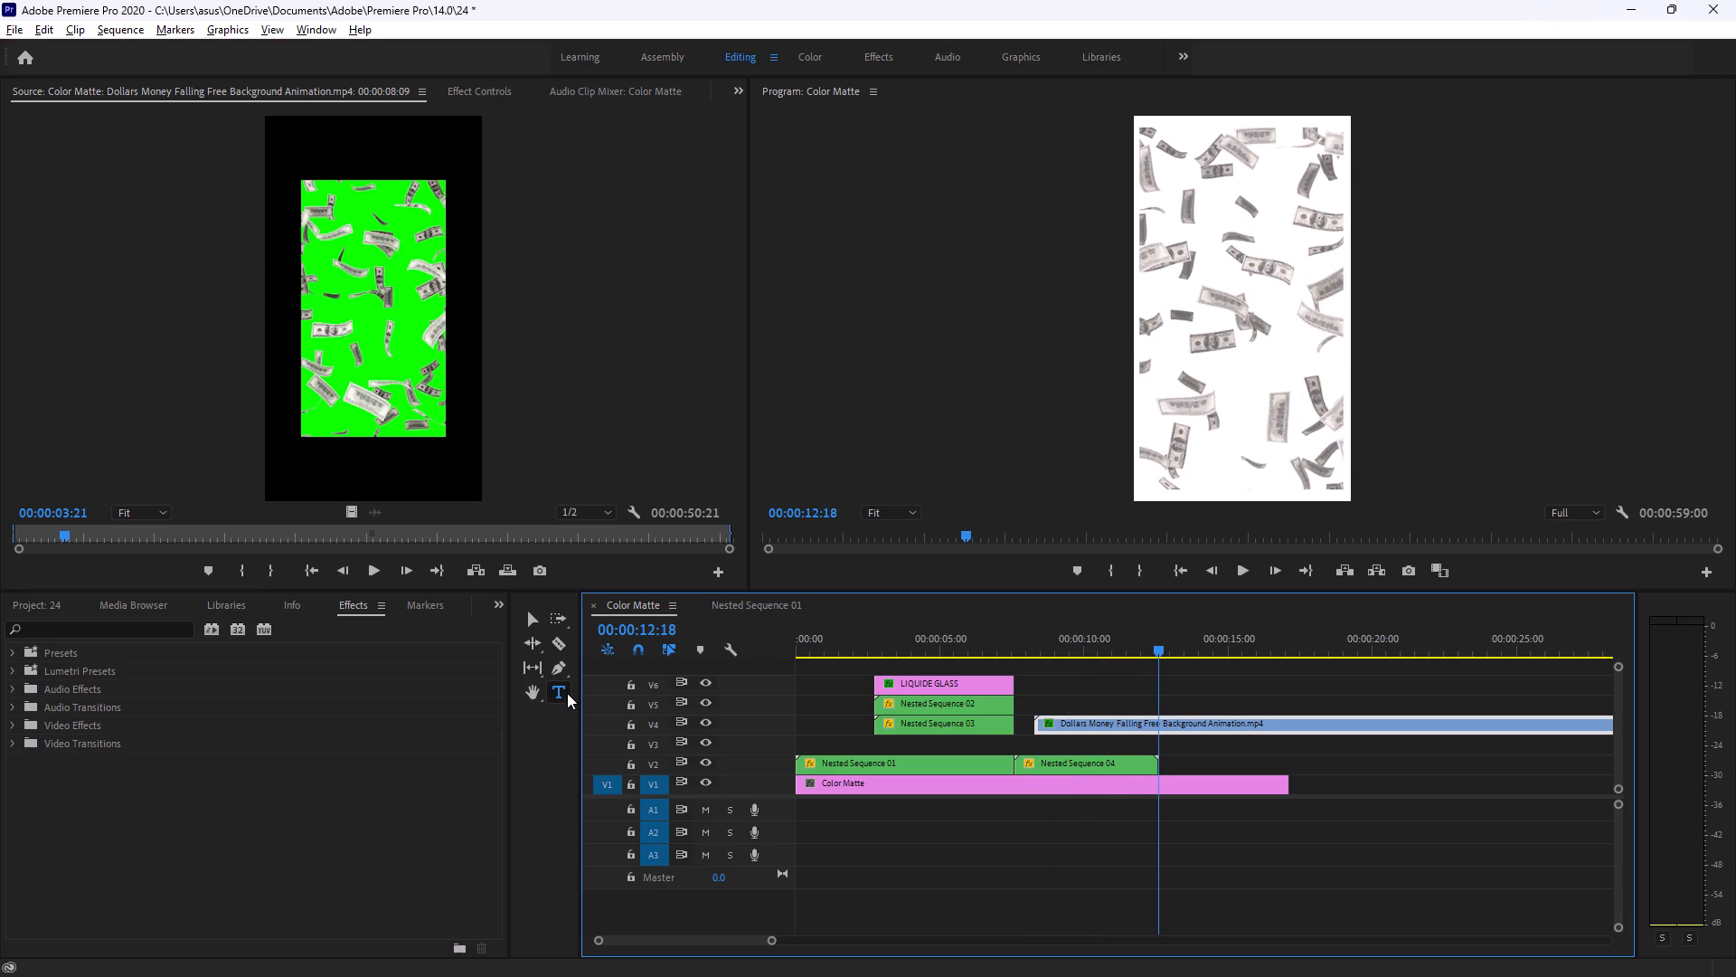
{"action": "left_click", "coordinate": [562, 685]}
{"action": "left_click", "coordinate": [562, 688]}
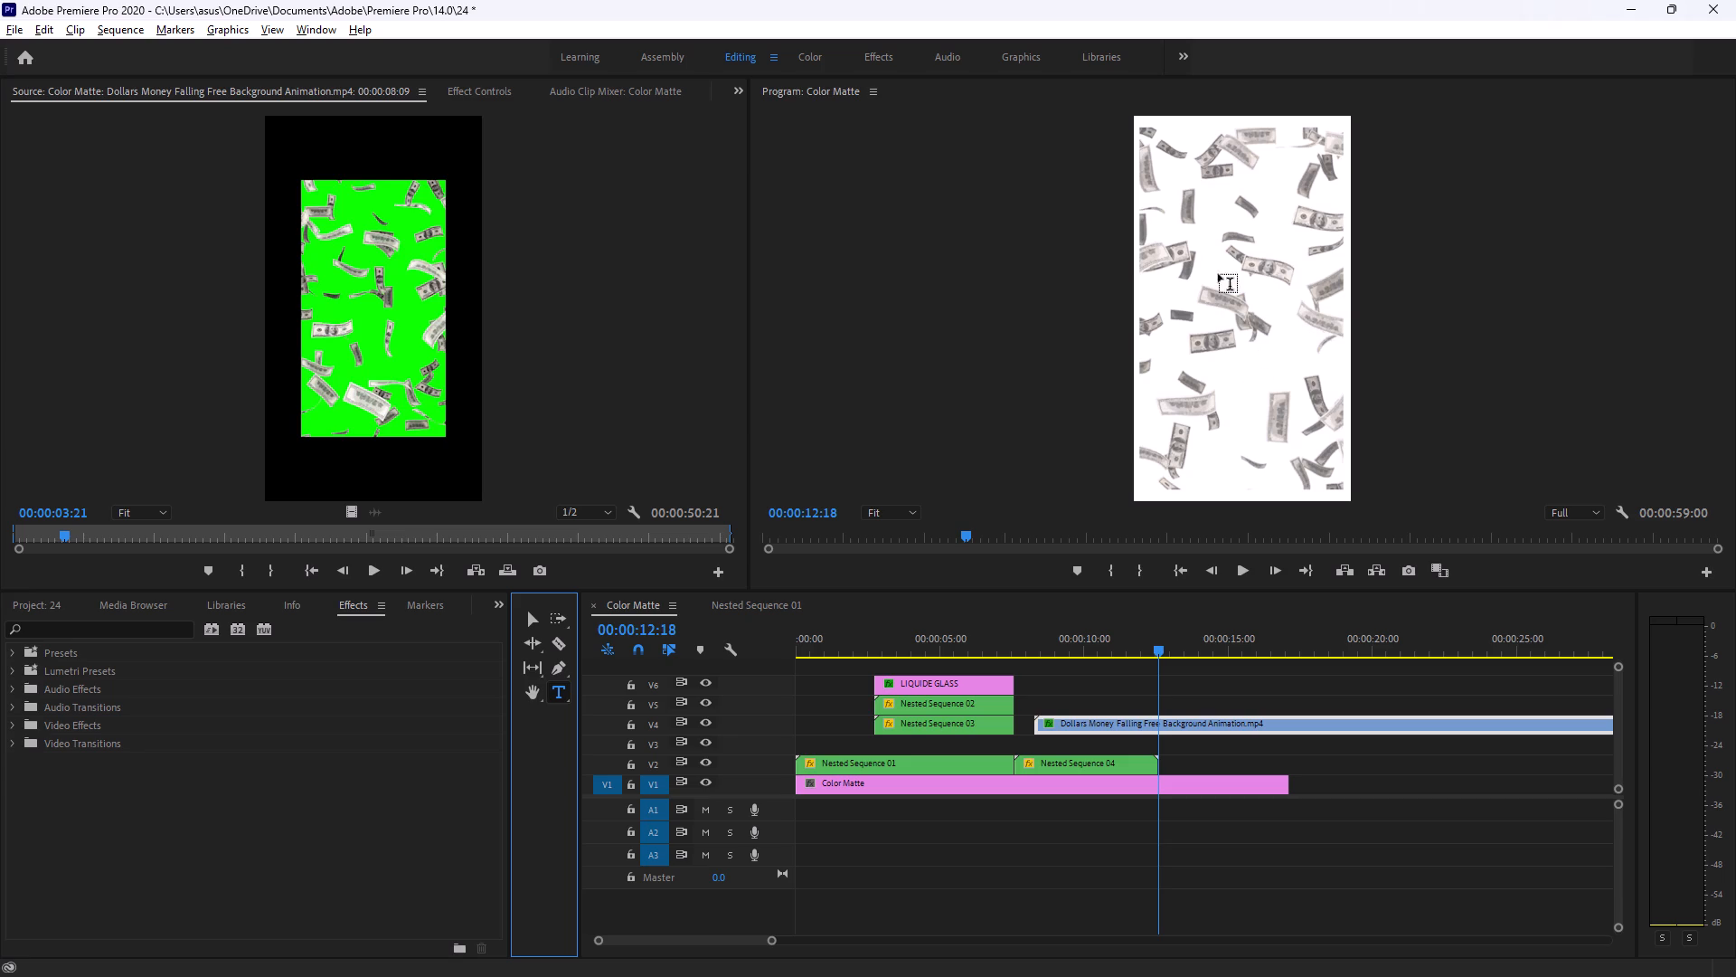
{"action": "left_click", "coordinate": [1211, 260]}
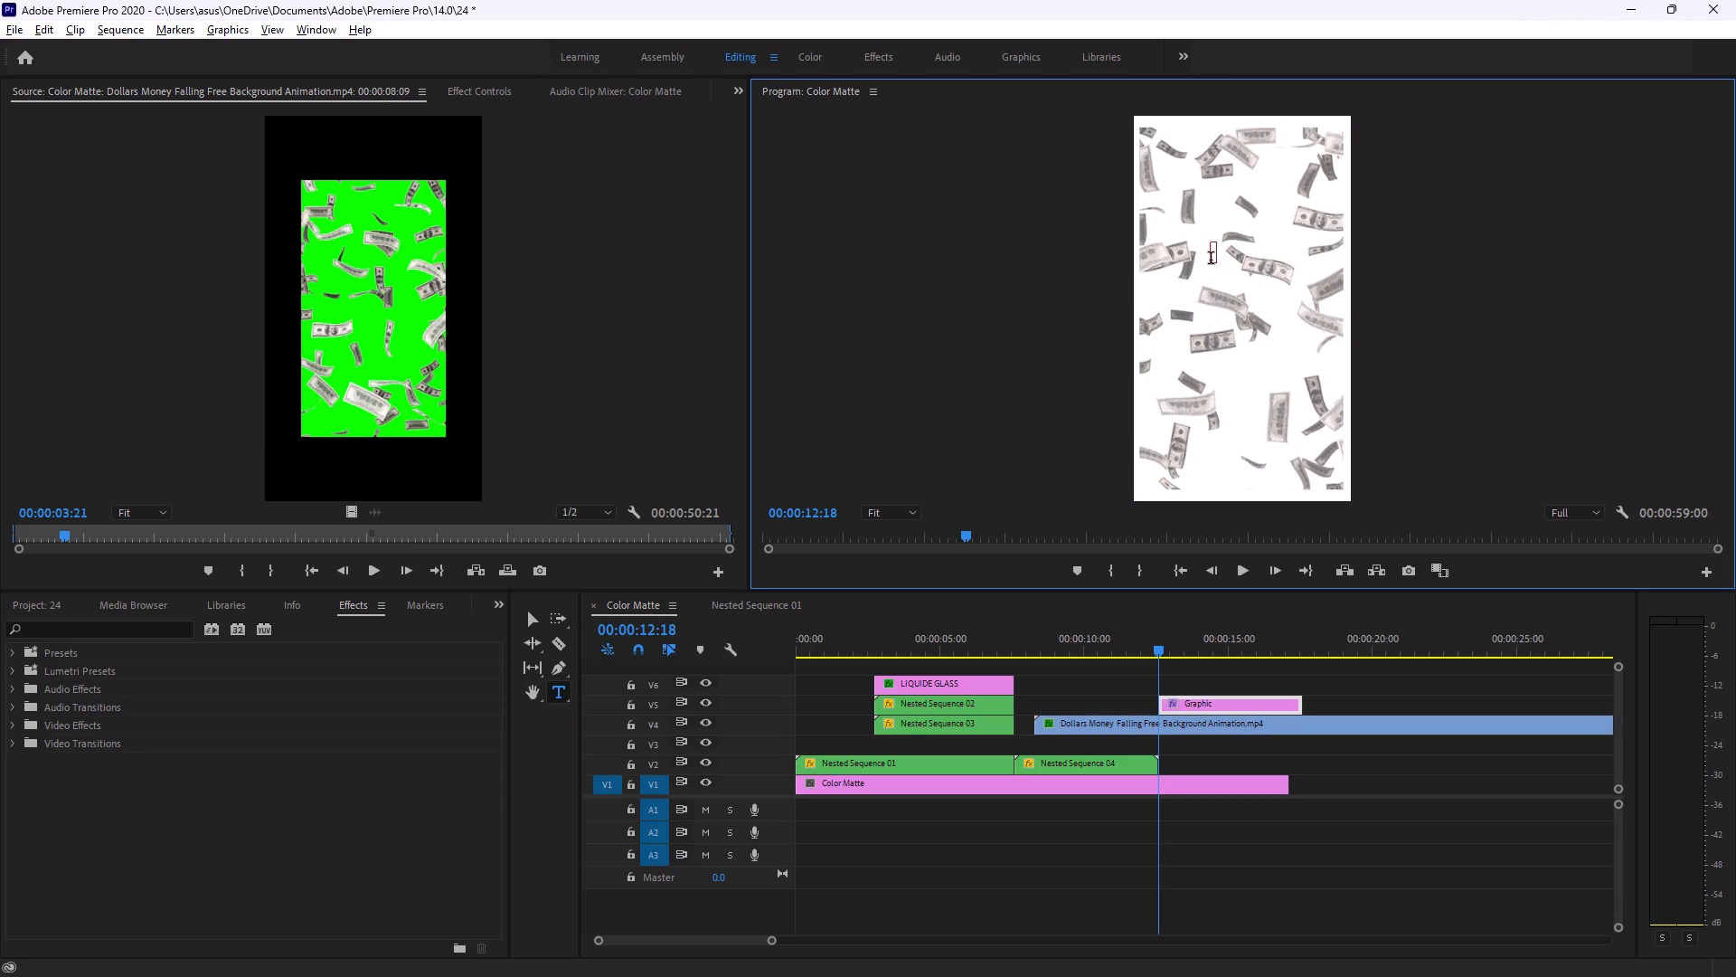
{"action": "type", "text": "mo"}
{"action": "type", "text": "net"}
Set the fill colour of the "monet" text to black (000000).
{"action": "left_click", "coordinate": [1231, 701]}
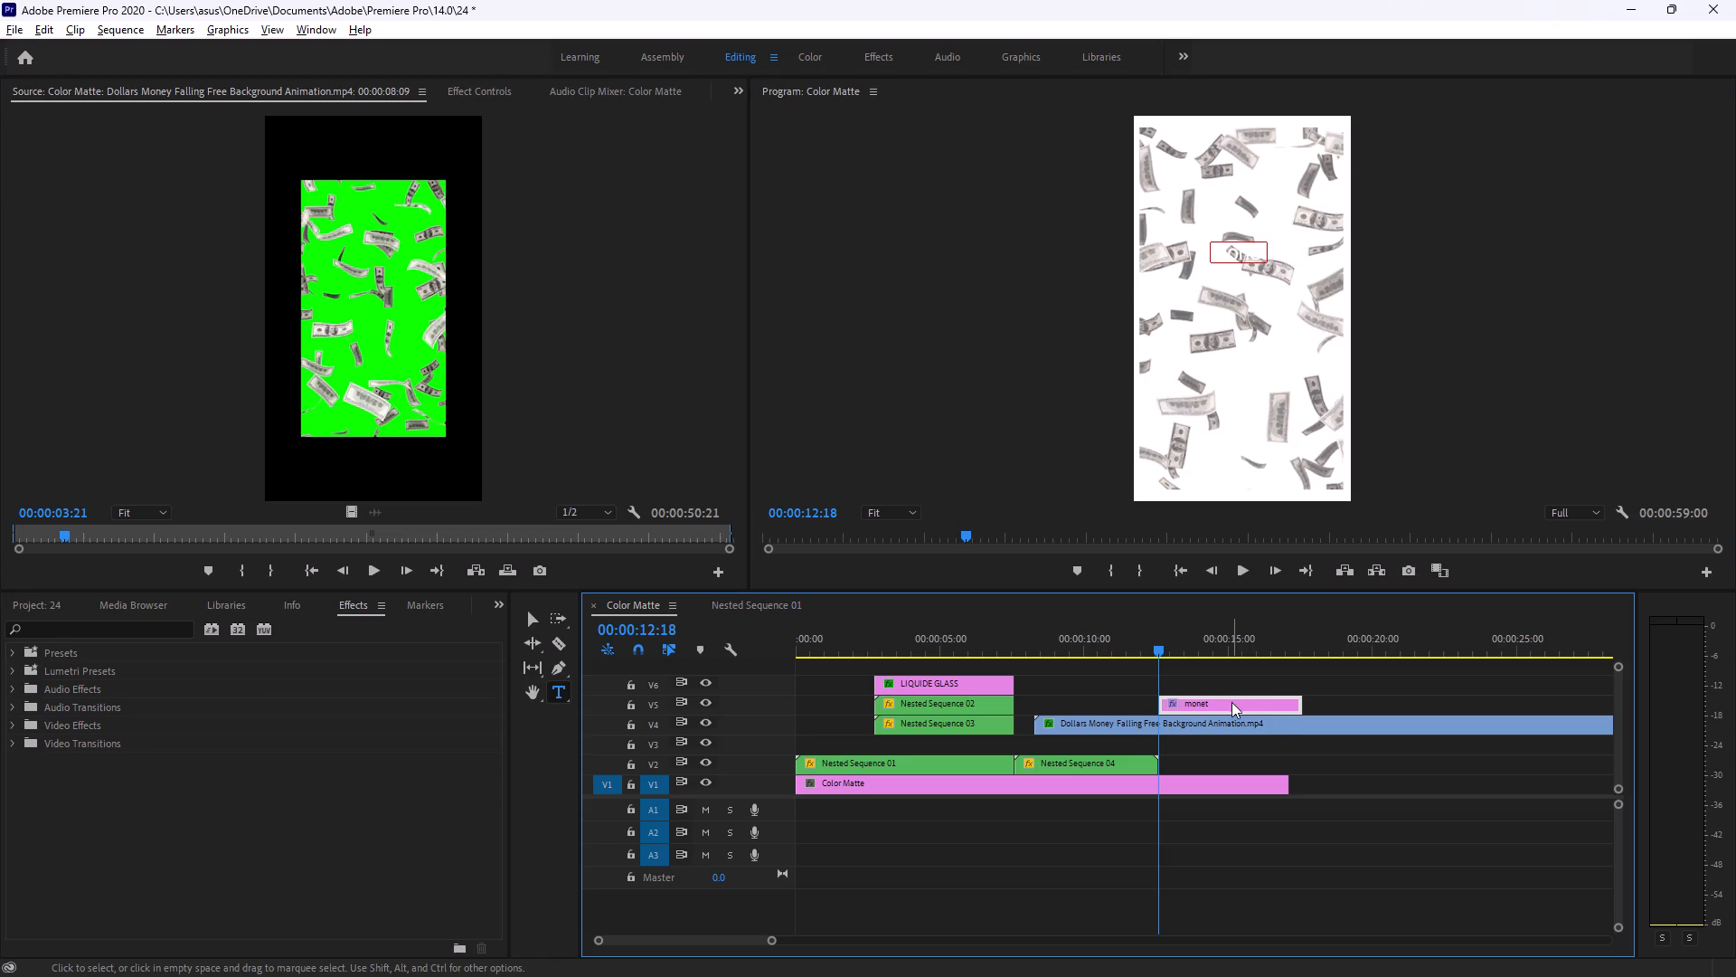
{"action": "left_click", "coordinate": [1229, 707]}
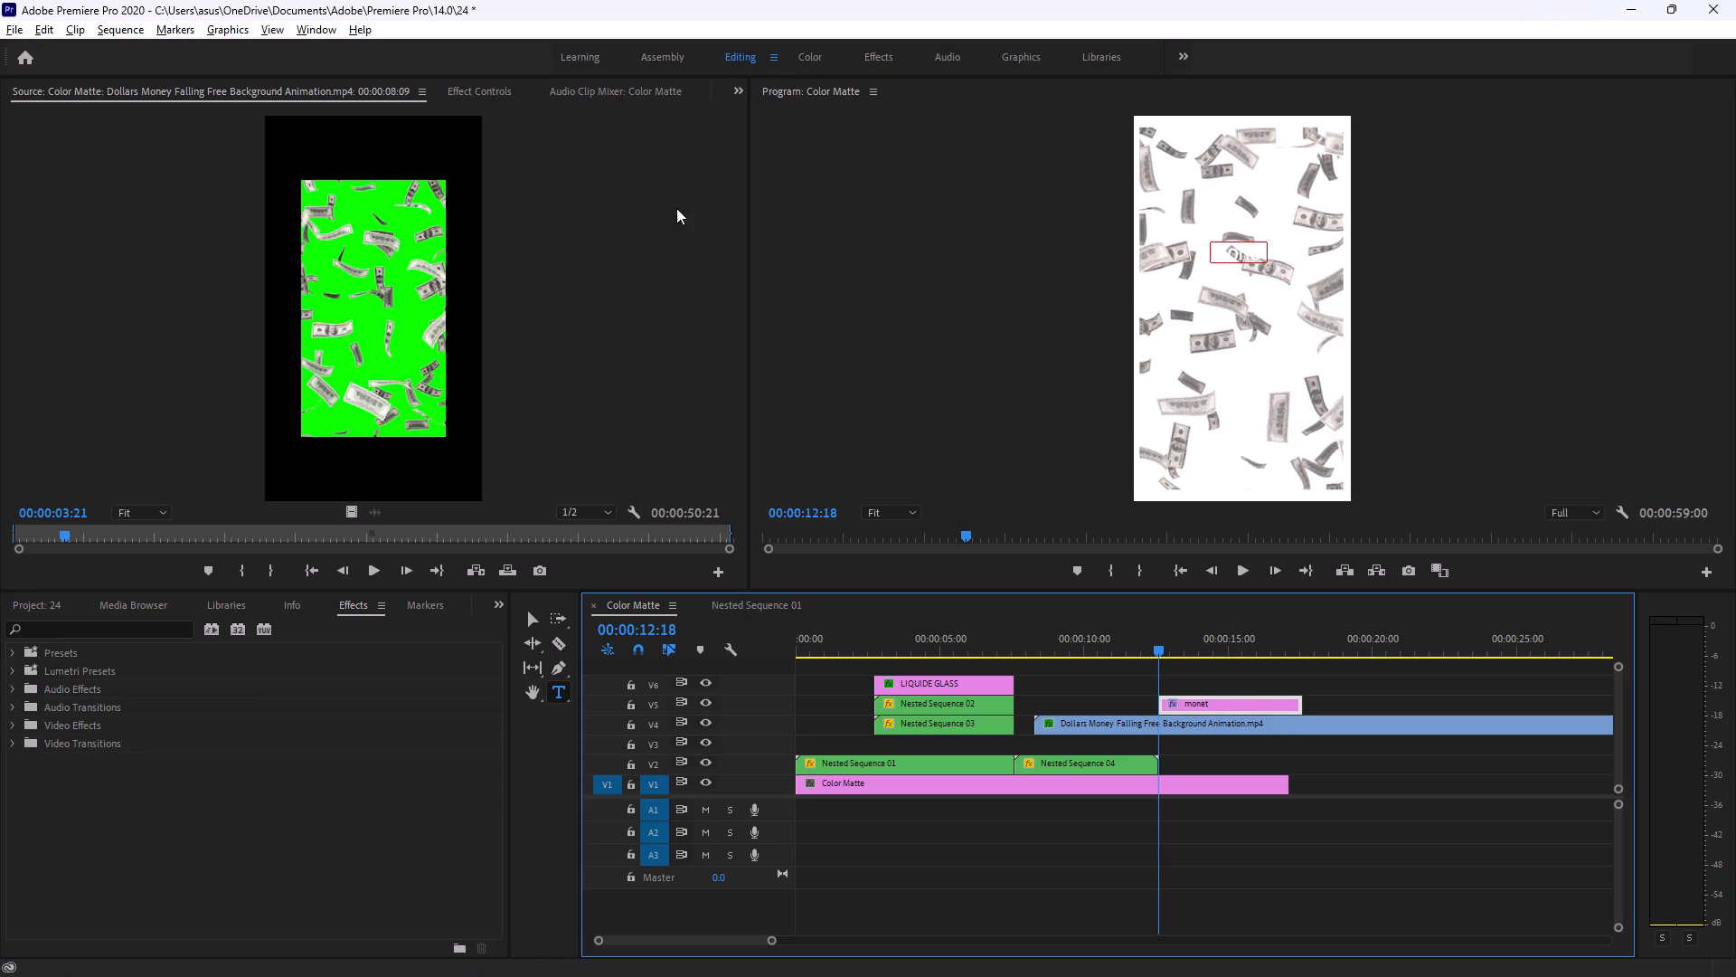
{"action": "left_click", "coordinate": [485, 91]}
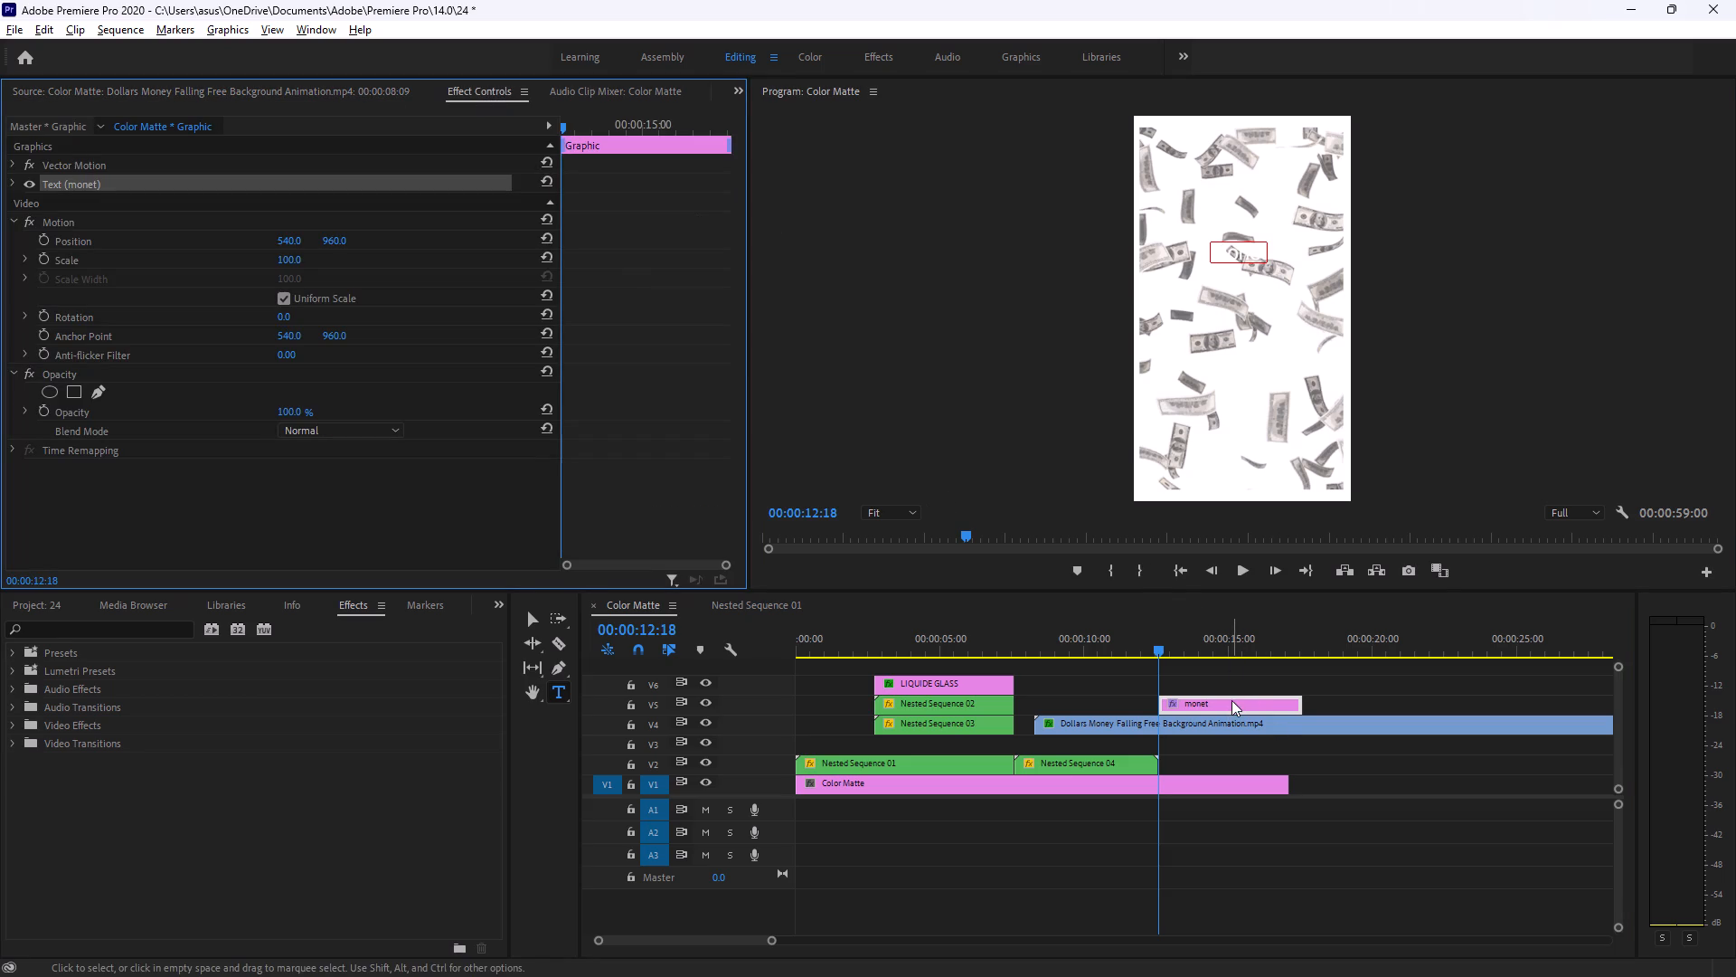
{"action": "left_click", "coordinate": [1231, 700]}
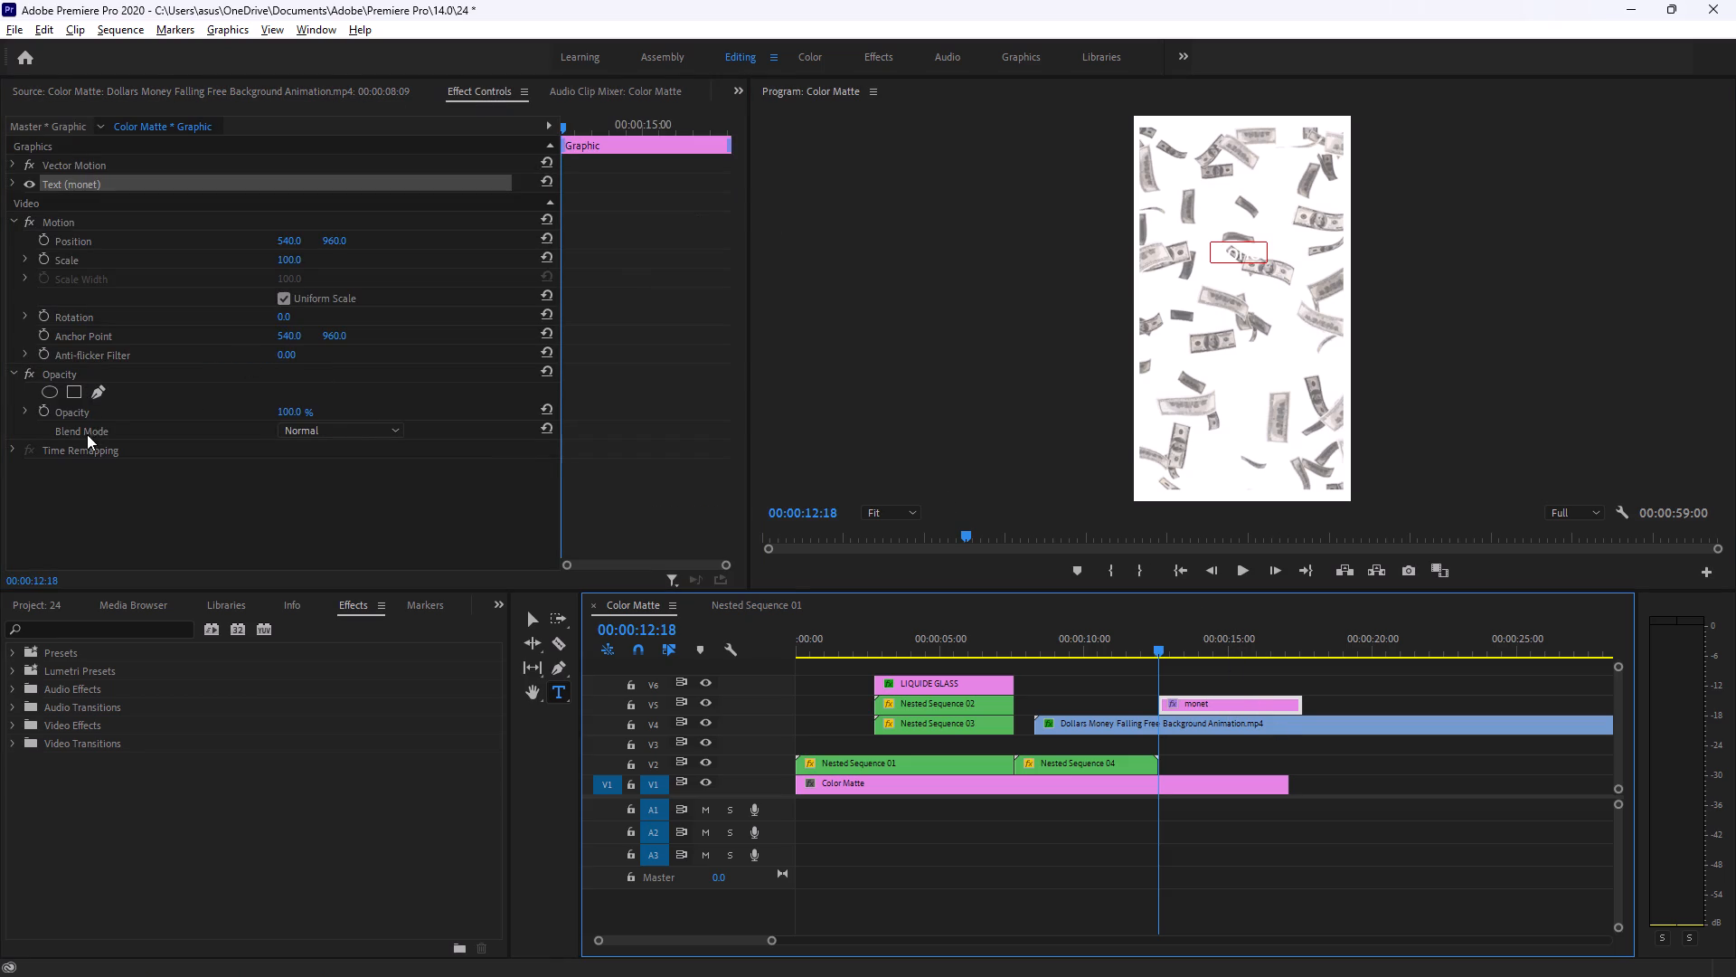
{"action": "left_click", "coordinate": [5, 175]}
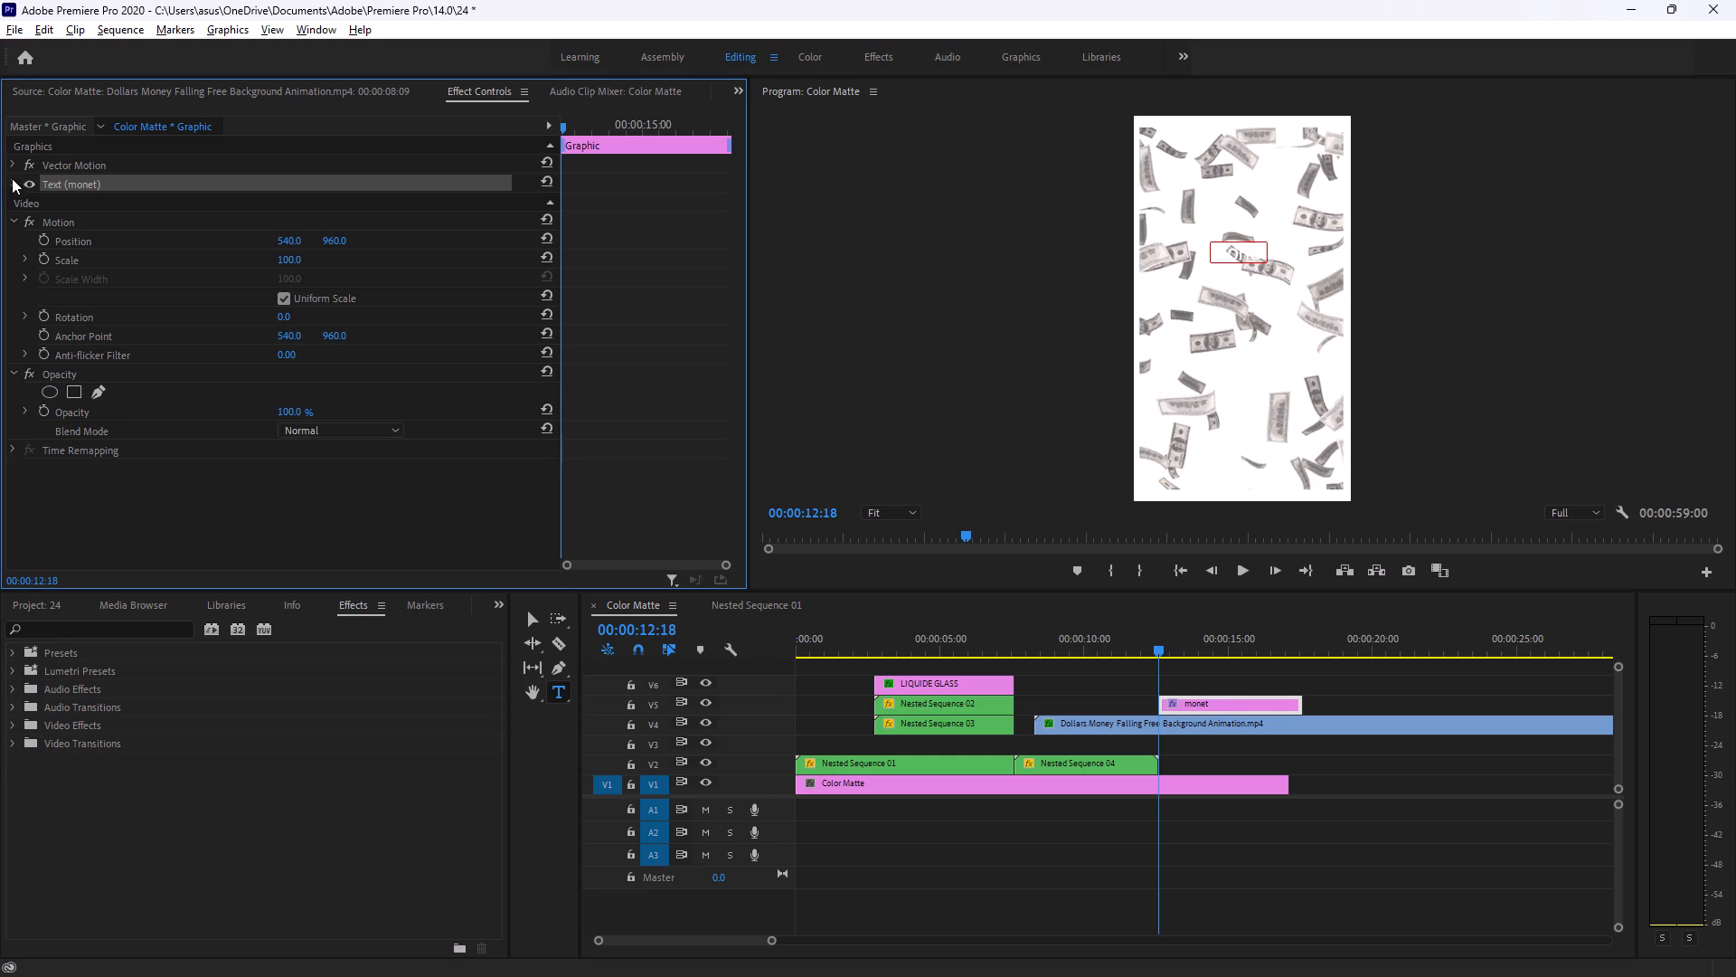
{"action": "left_click", "coordinate": [13, 178]}
{"action": "left_click", "coordinate": [82, 416]}
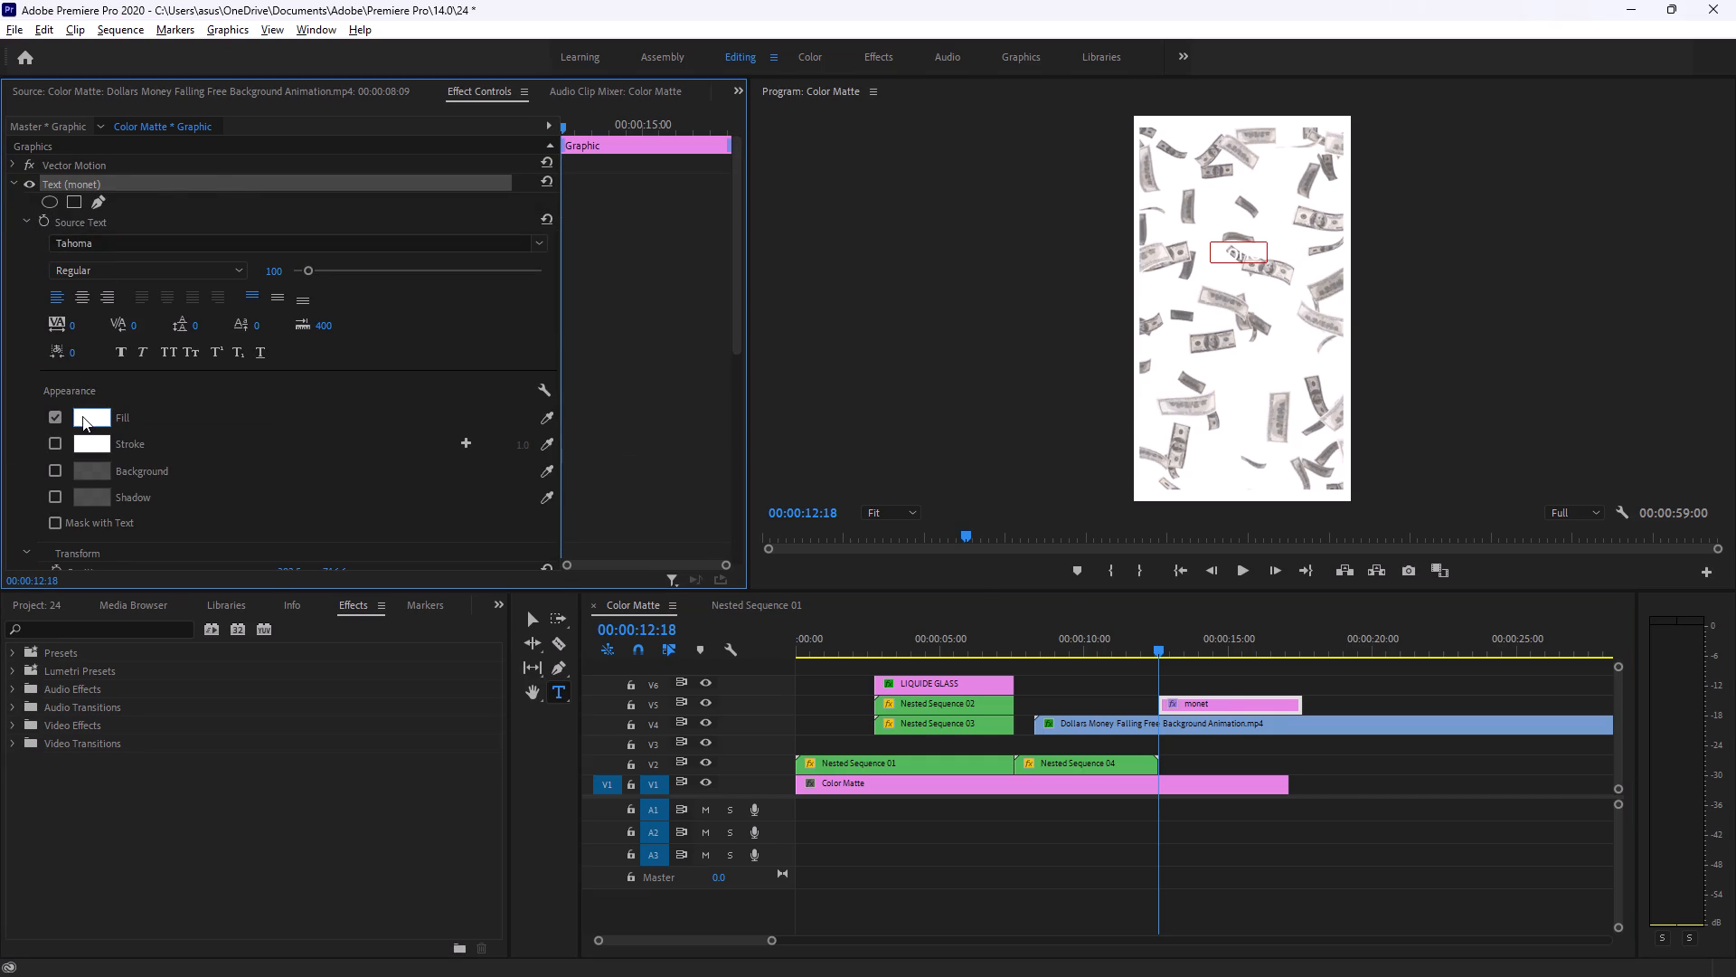
{"action": "left_click_drag", "start_coordinate": [692, 442], "coordinate": [571, 315]}
{"action": "left_click", "coordinate": [987, 334]}
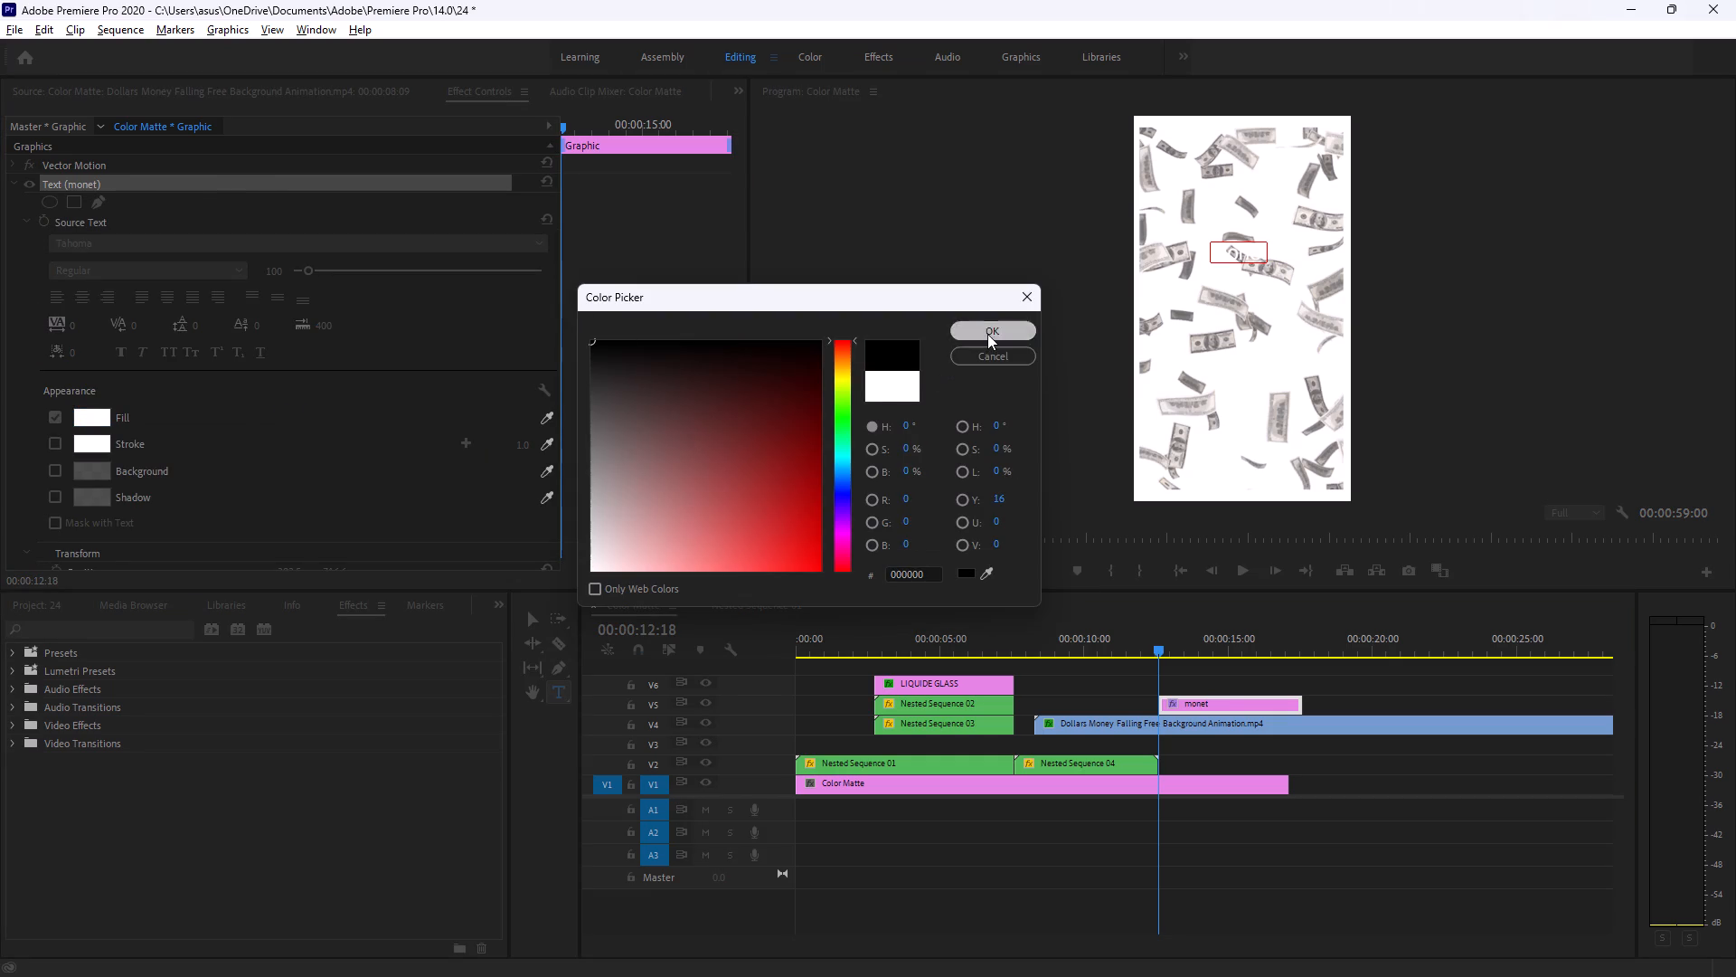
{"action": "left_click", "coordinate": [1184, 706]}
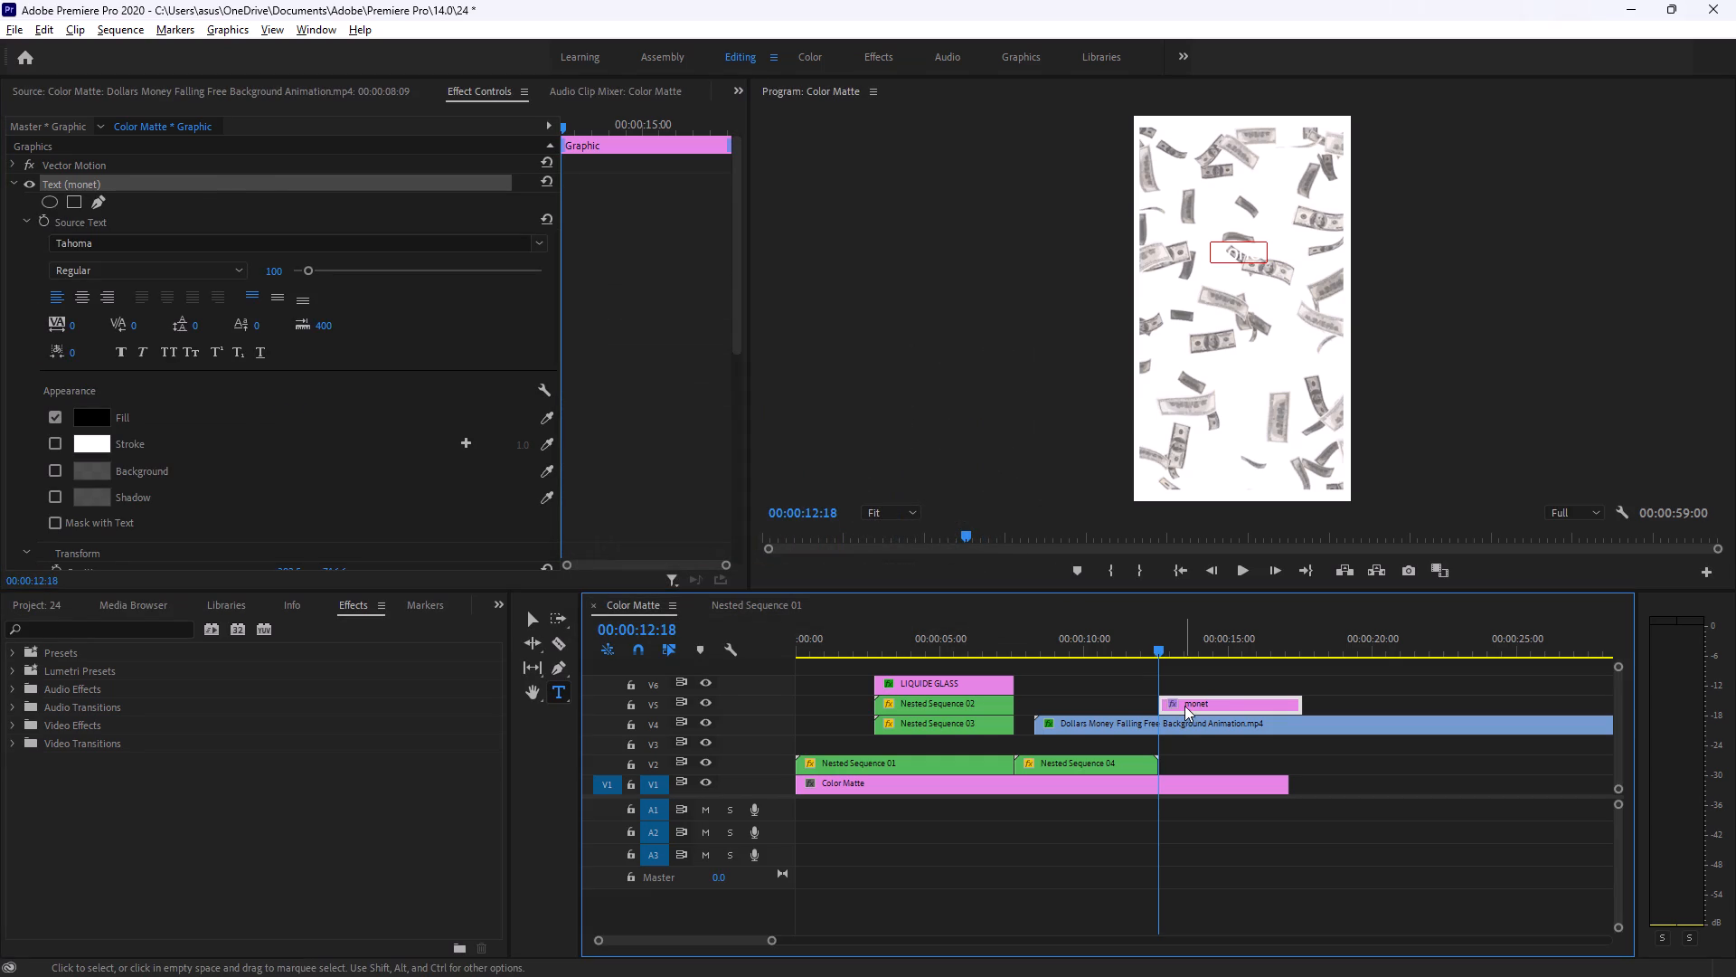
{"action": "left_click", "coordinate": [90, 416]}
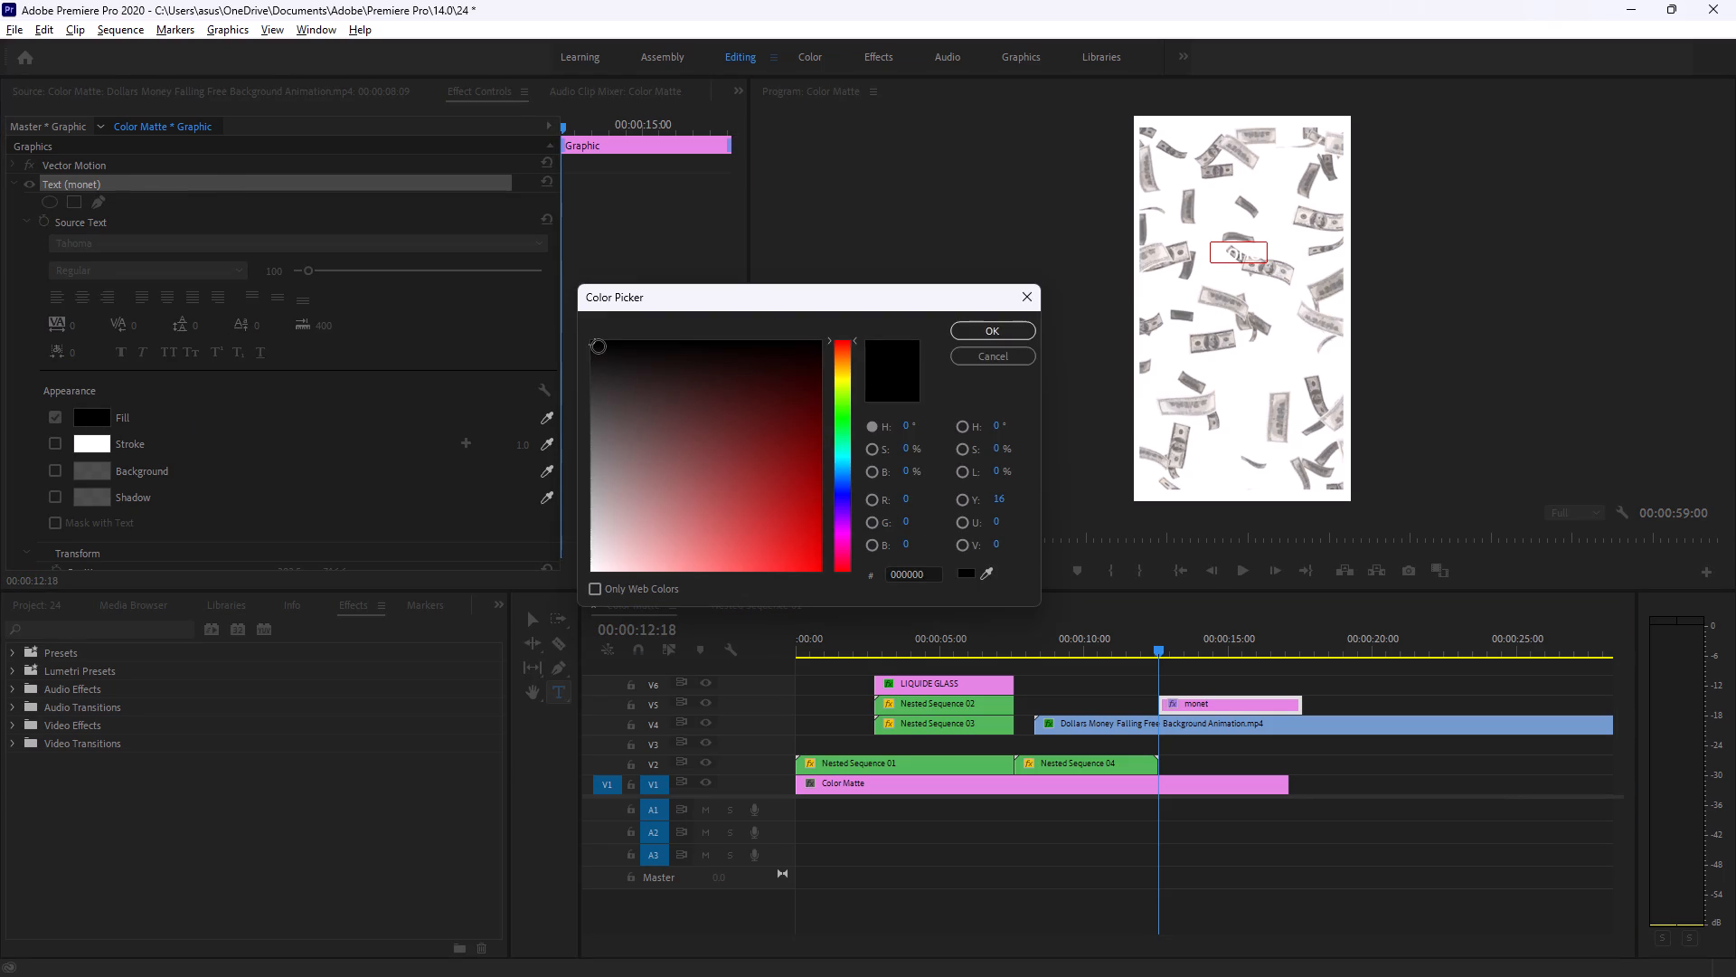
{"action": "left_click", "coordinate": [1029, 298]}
Go to 00:00:14:10 and reapply the black (000000) fill to the "monet" text.
{"action": "left_click_drag", "start_coordinate": [1158, 653], "coordinate": [1186, 657]}
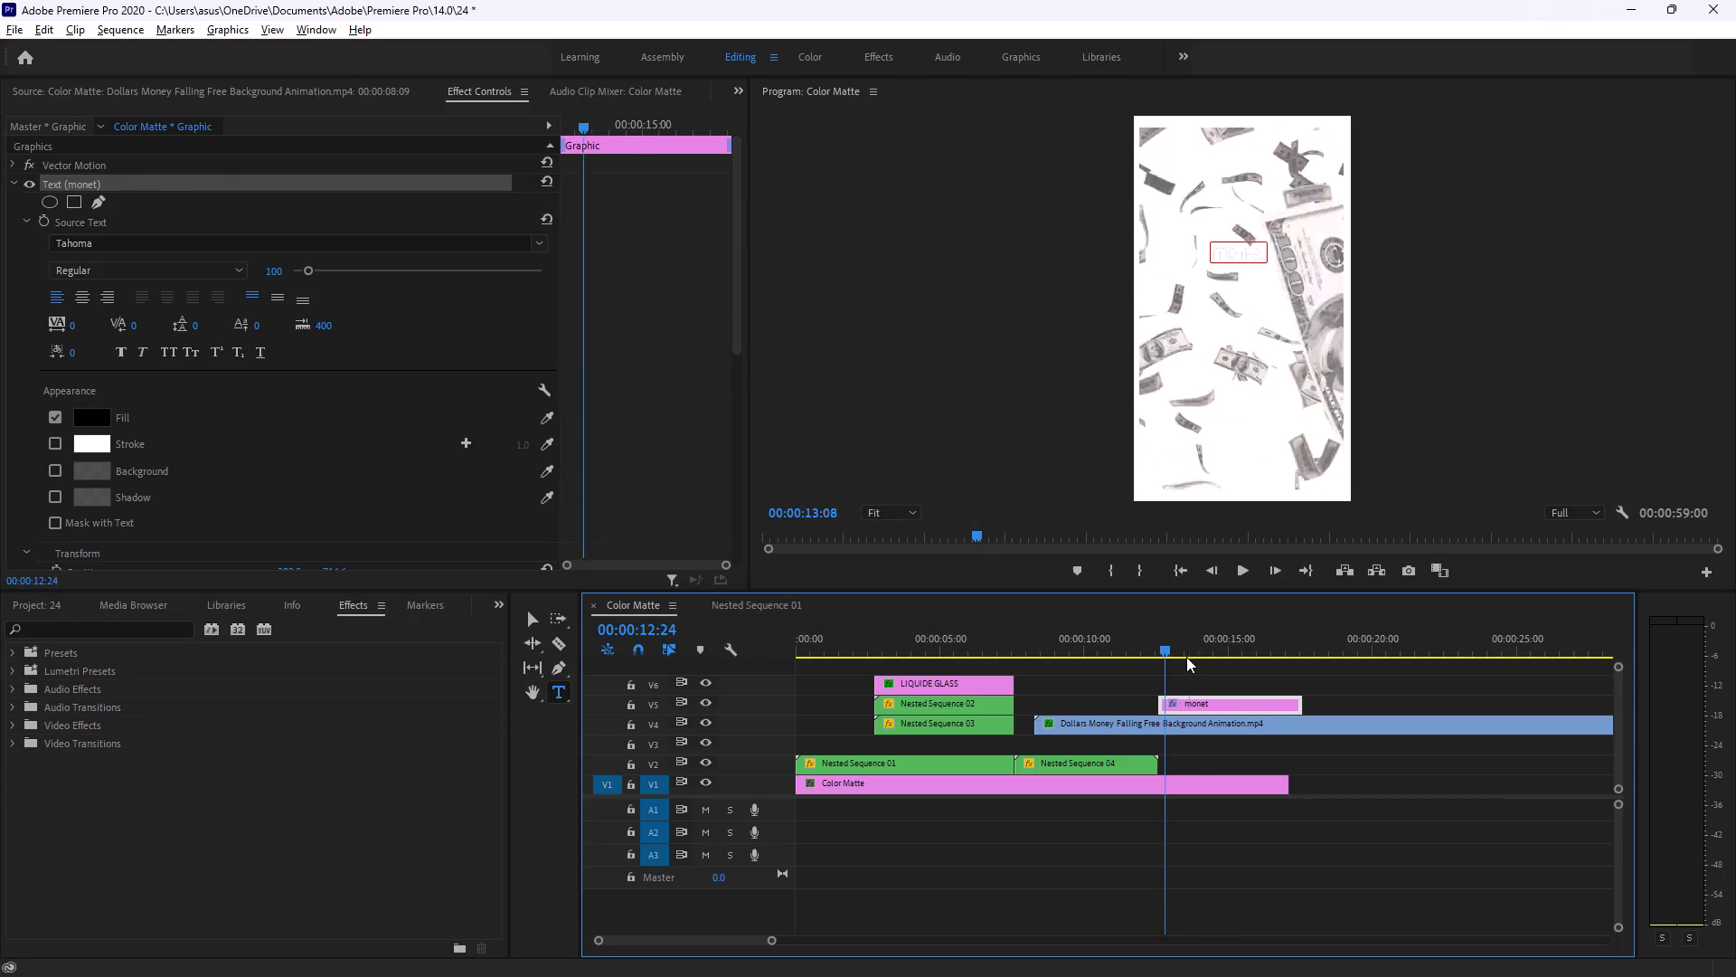
{"action": "left_click_drag", "start_coordinate": [1186, 657], "coordinate": [1209, 664]}
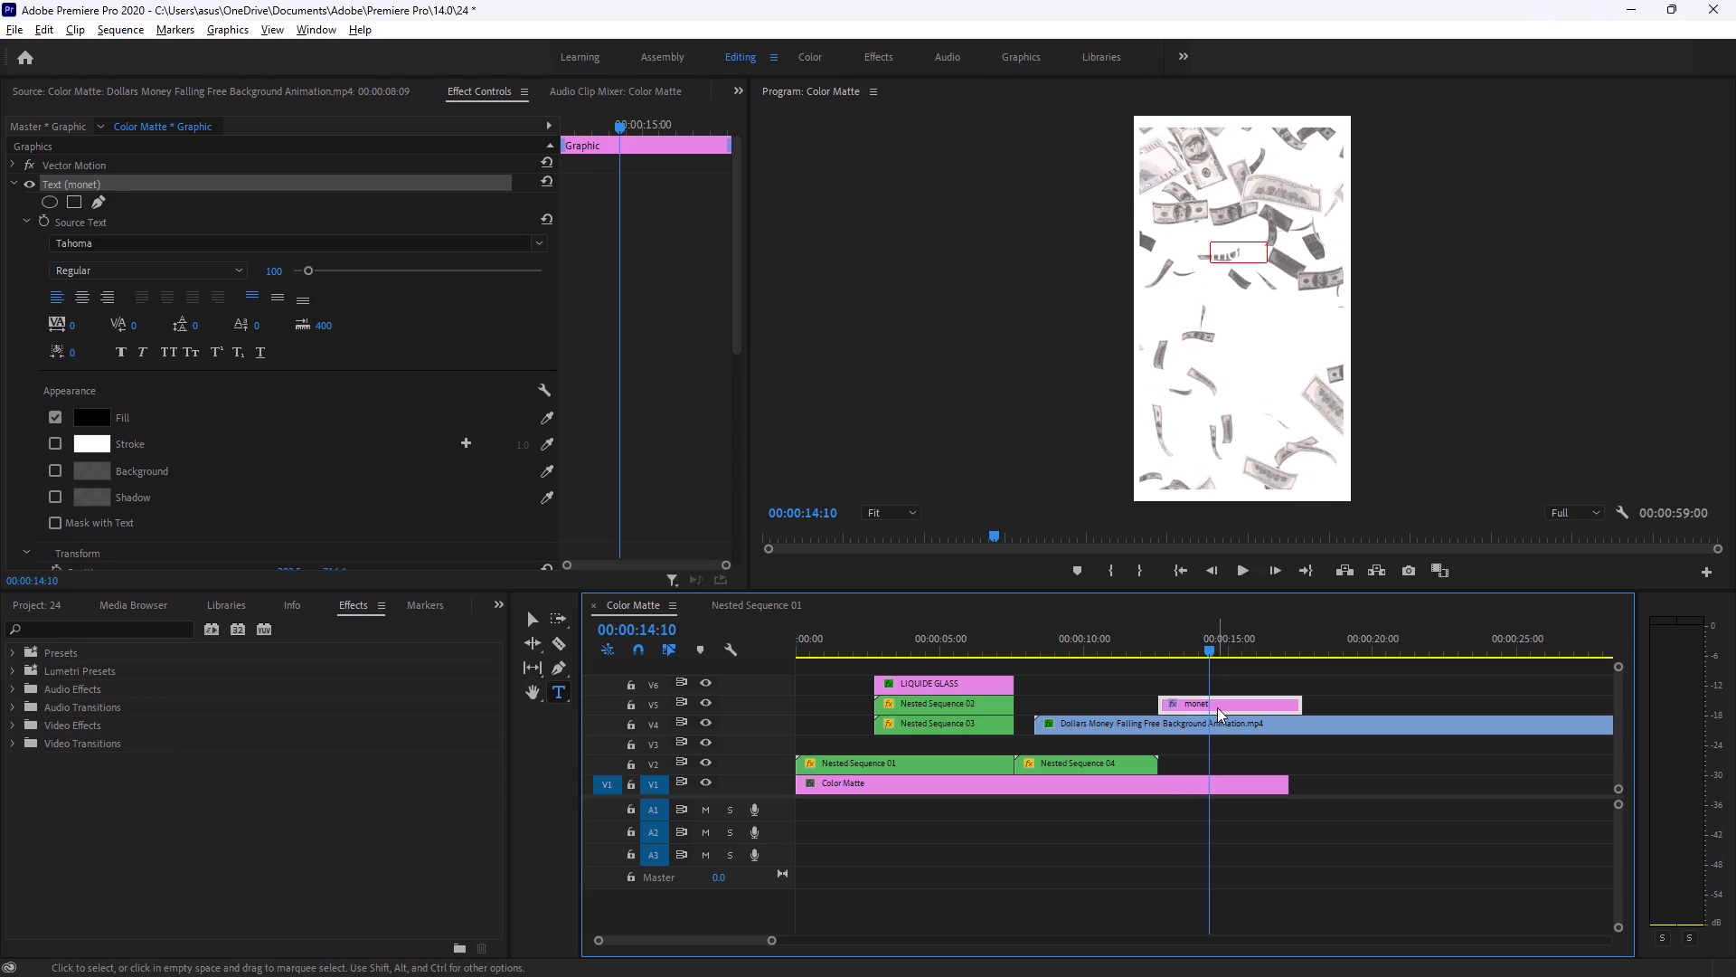
{"action": "left_click", "coordinate": [1216, 705]}
{"action": "left_click", "coordinate": [102, 412]}
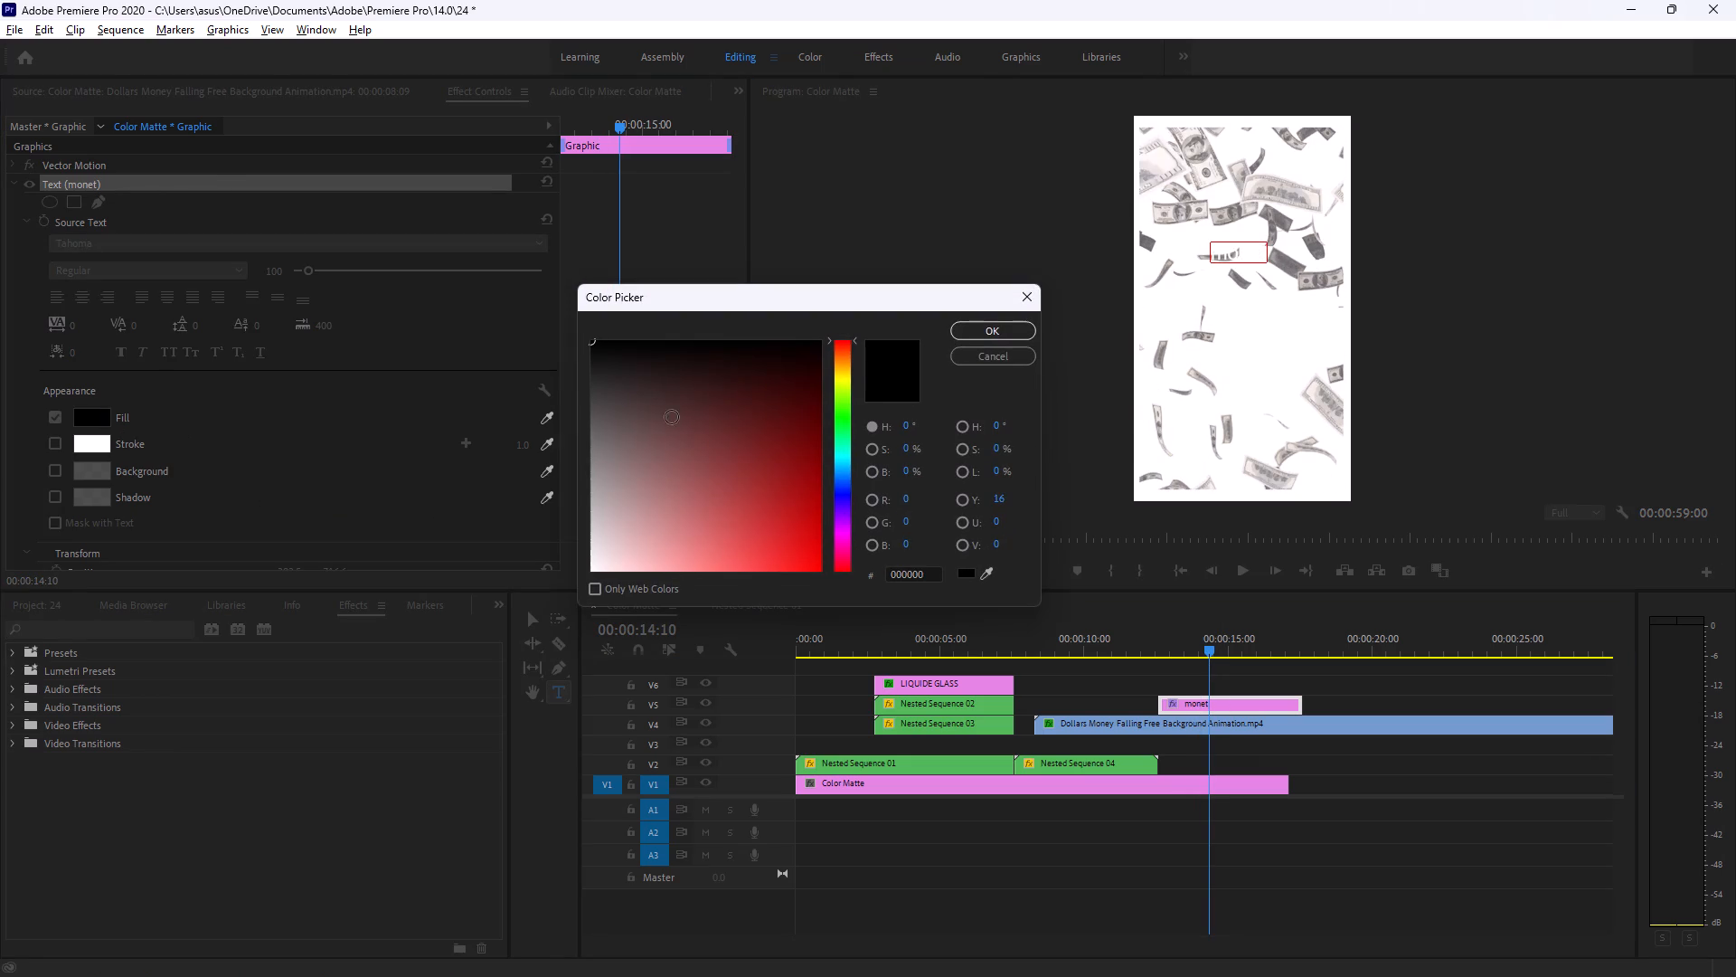
{"action": "left_click_drag", "start_coordinate": [729, 394], "coordinate": [601, 201]}
{"action": "left_click", "coordinate": [1000, 328]}
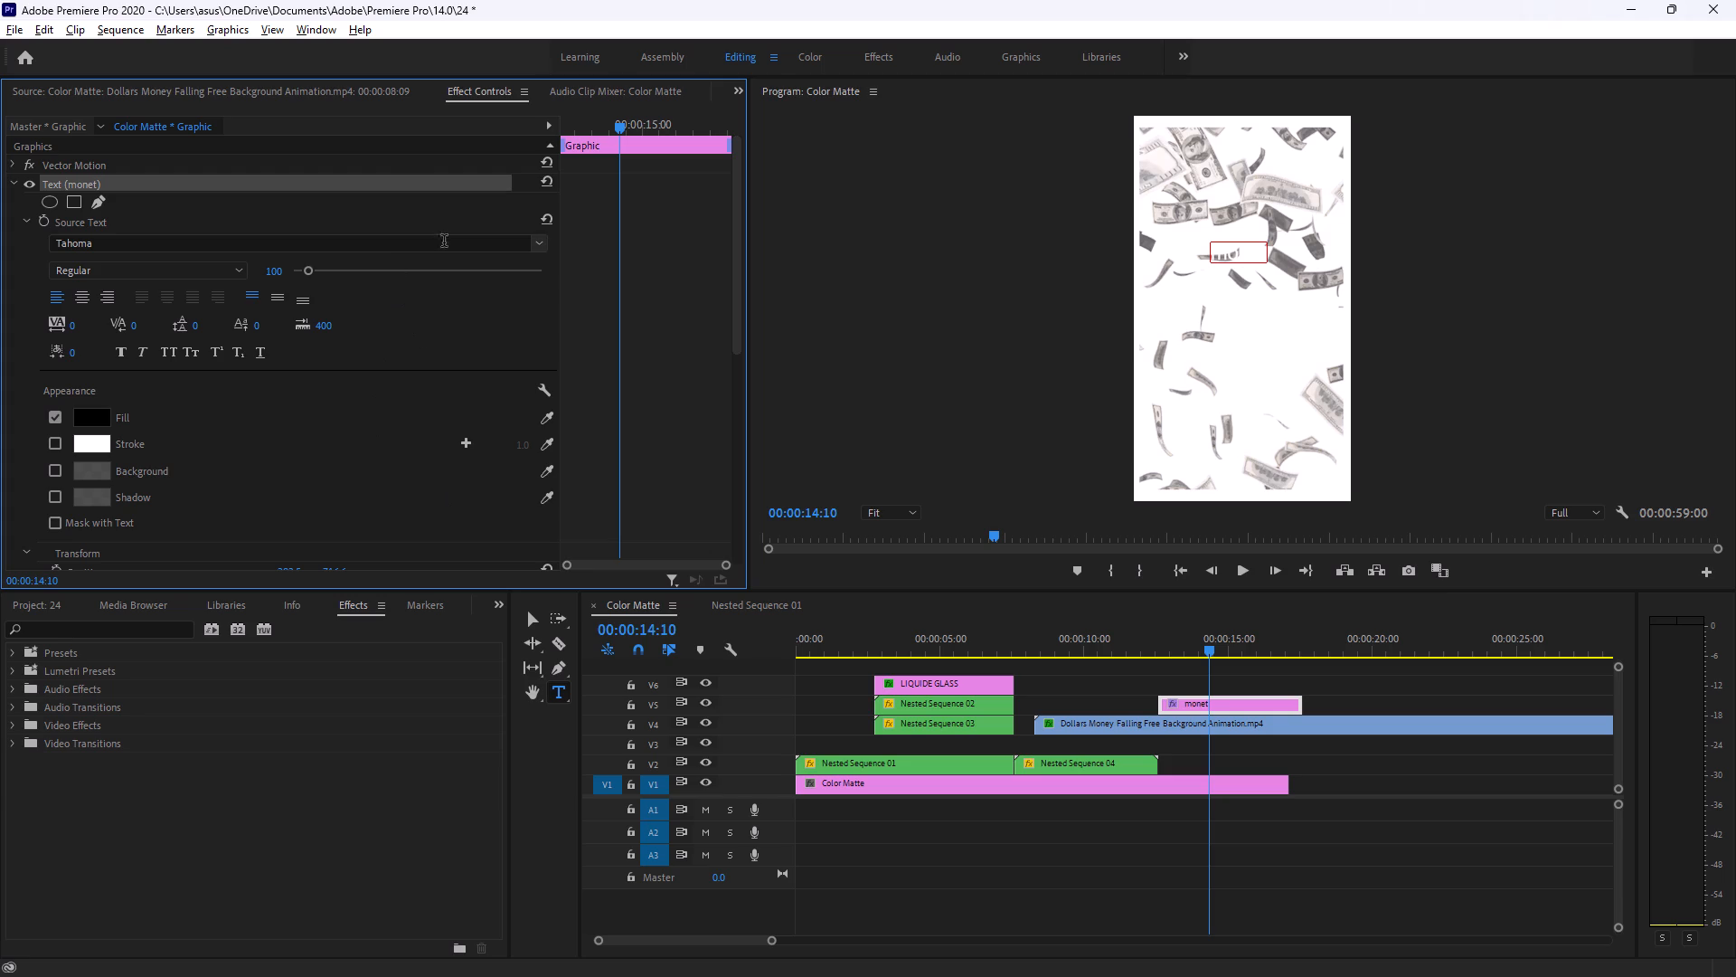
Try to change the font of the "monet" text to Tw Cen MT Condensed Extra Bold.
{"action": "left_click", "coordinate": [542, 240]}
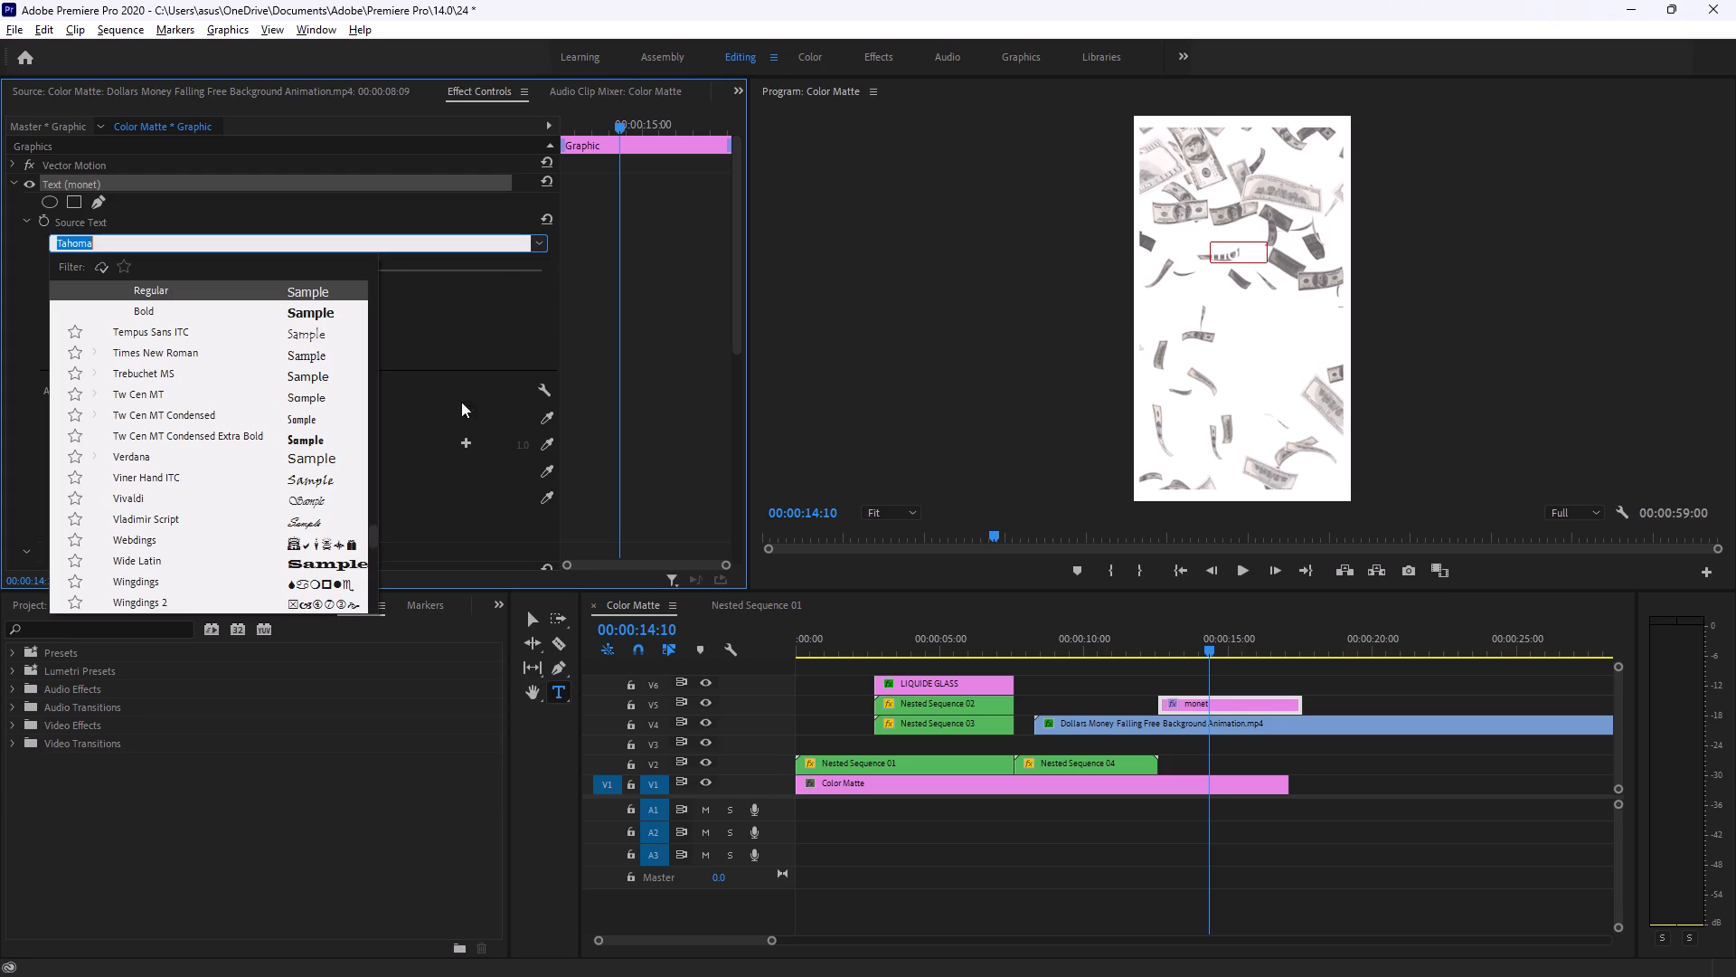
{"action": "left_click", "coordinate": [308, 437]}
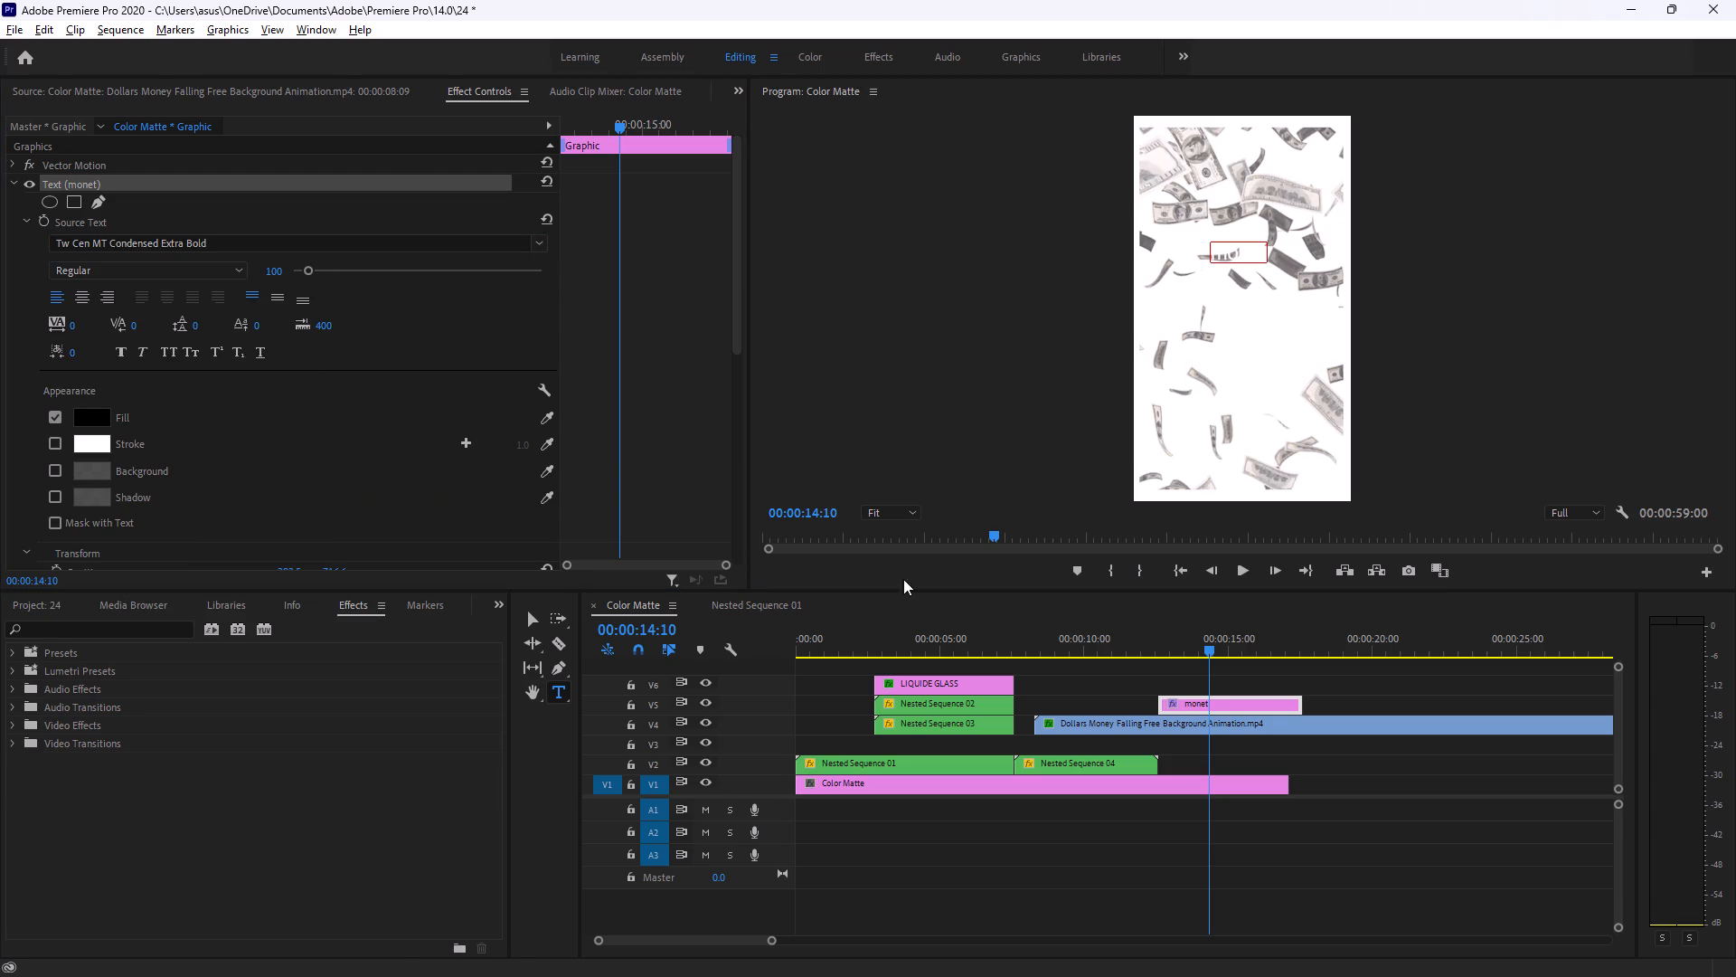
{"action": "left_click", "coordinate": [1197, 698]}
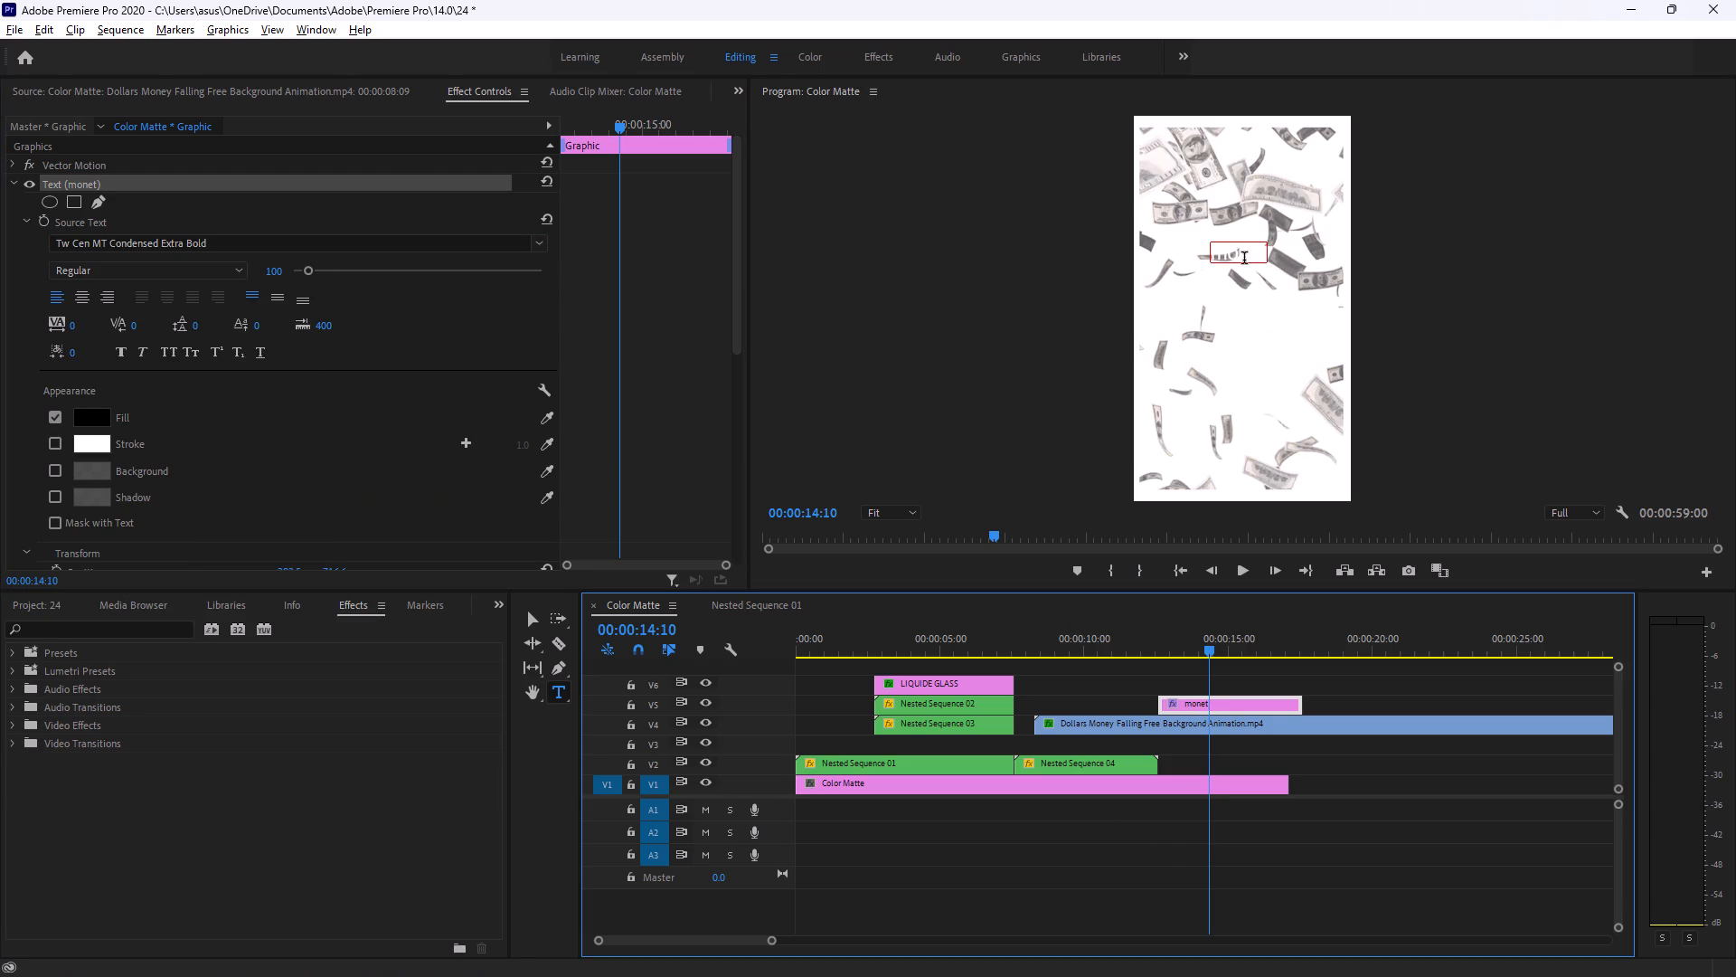
Select all the characters of the "monet" text in the frame and set their fill colour to black.
{"action": "left_click", "coordinate": [532, 617]}
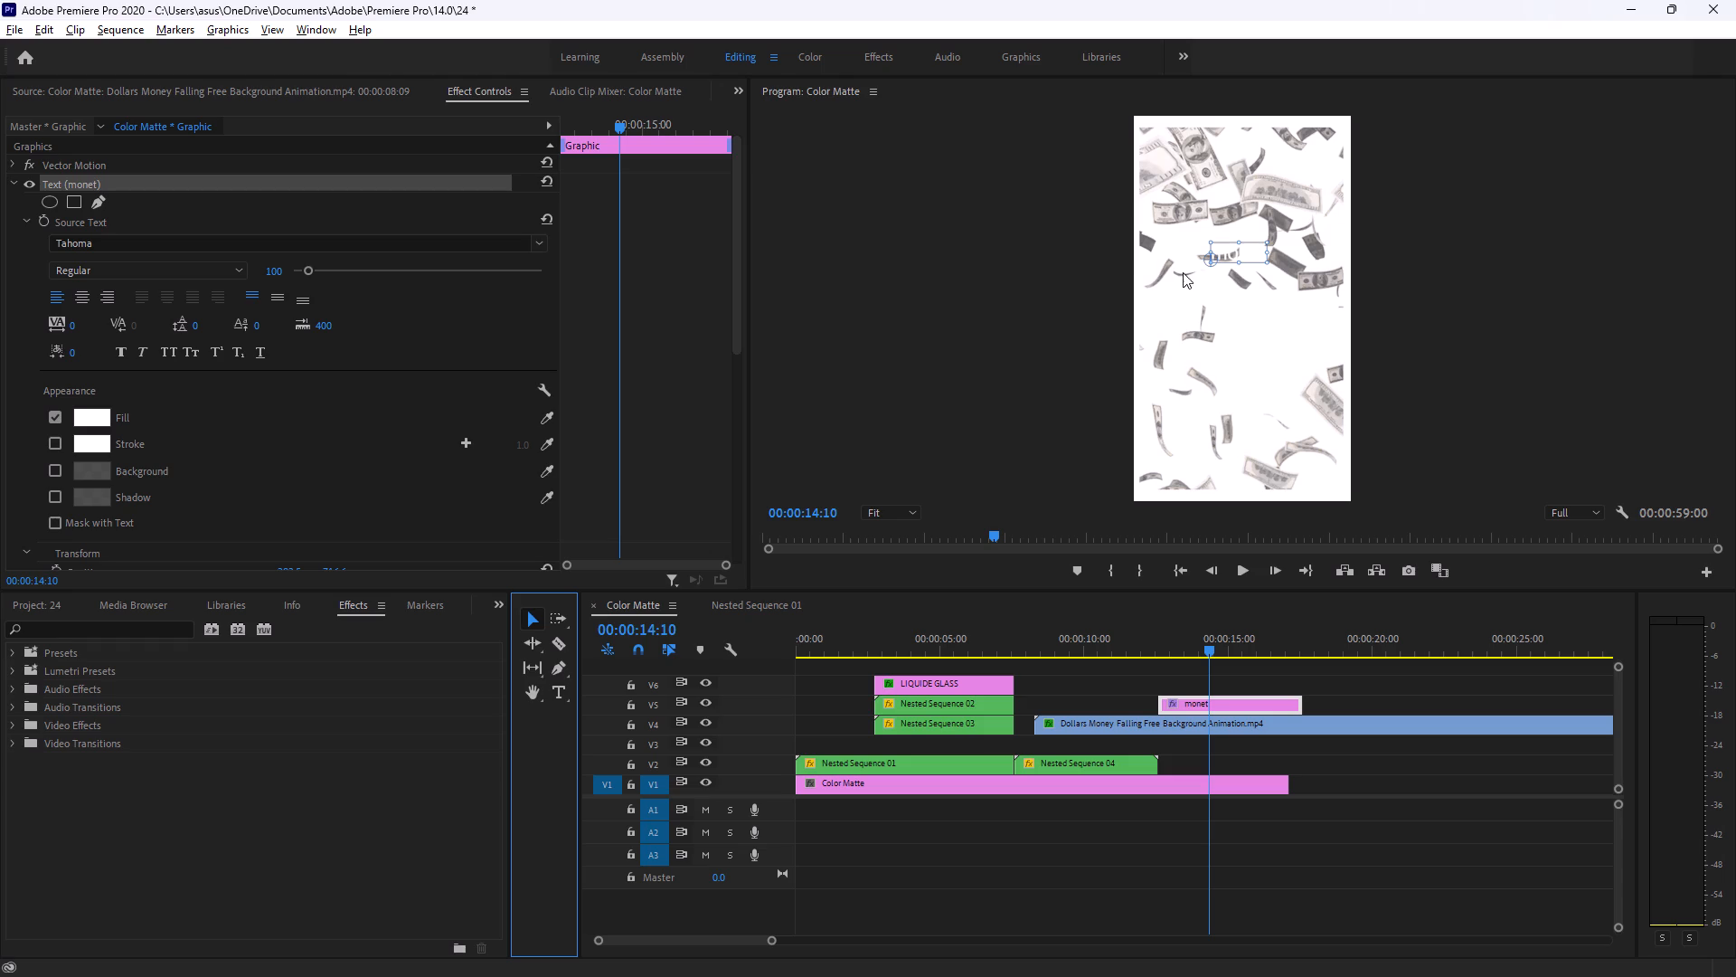
{"action": "double_click", "coordinate": [1245, 251]}
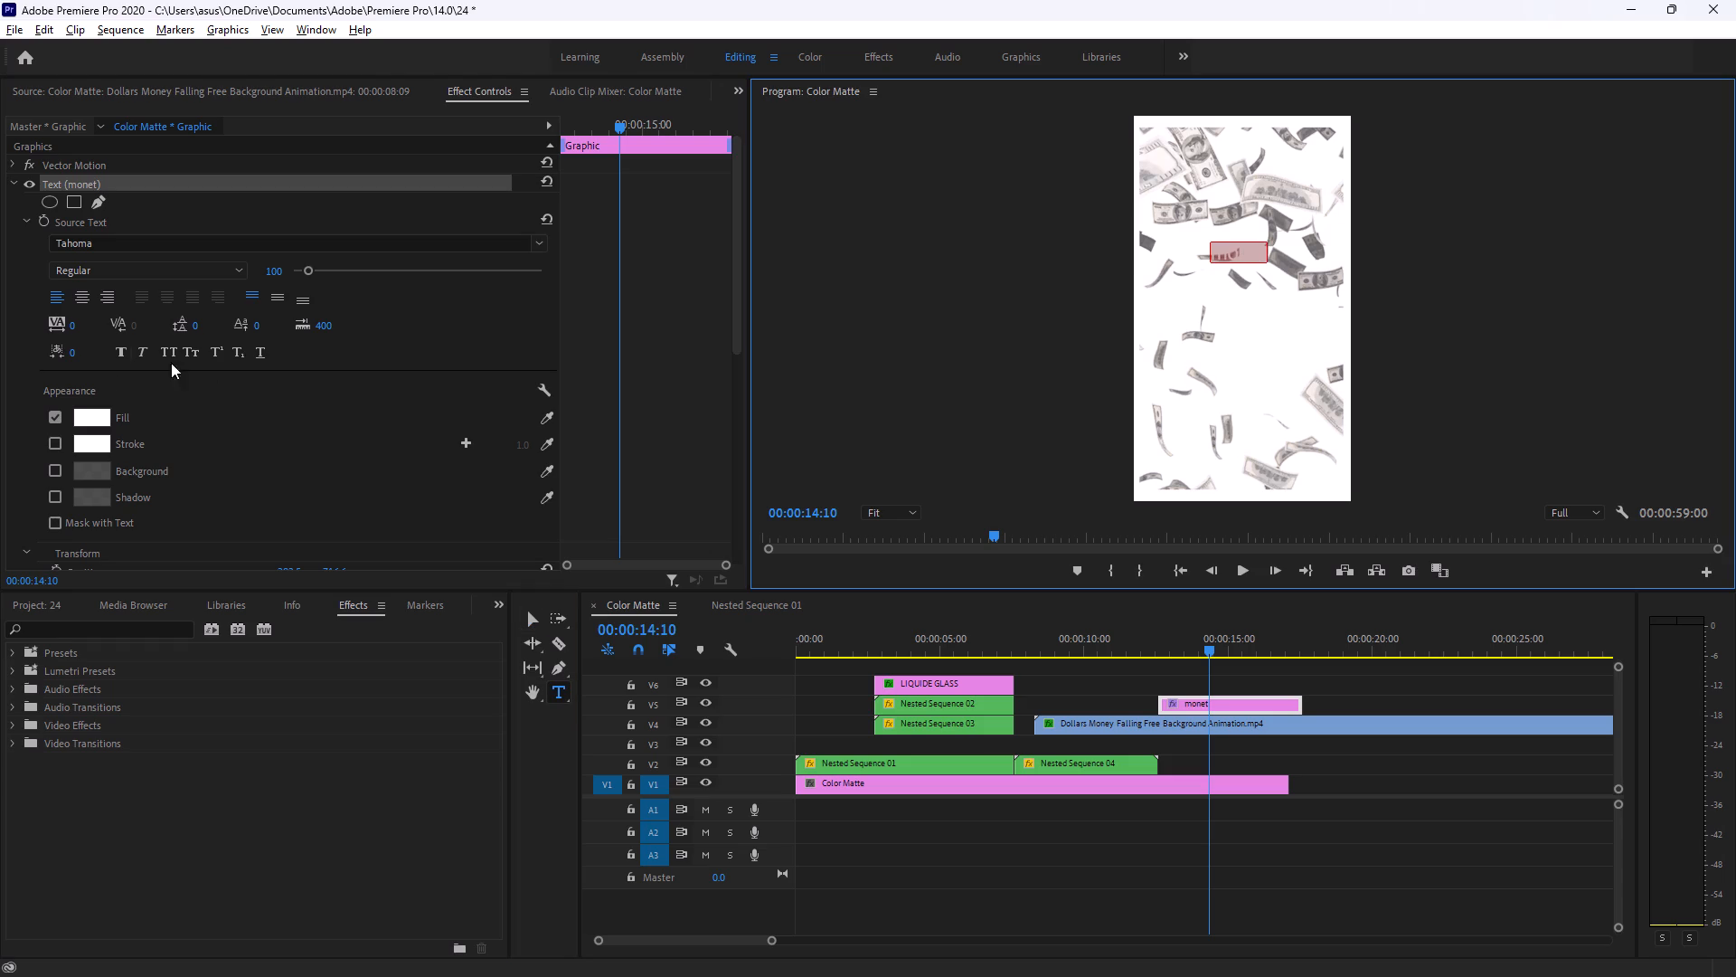
{"action": "left_click", "coordinate": [103, 416]}
{"action": "left_click_drag", "start_coordinate": [677, 374], "coordinate": [532, 348]}
{"action": "left_click", "coordinate": [983, 327]}
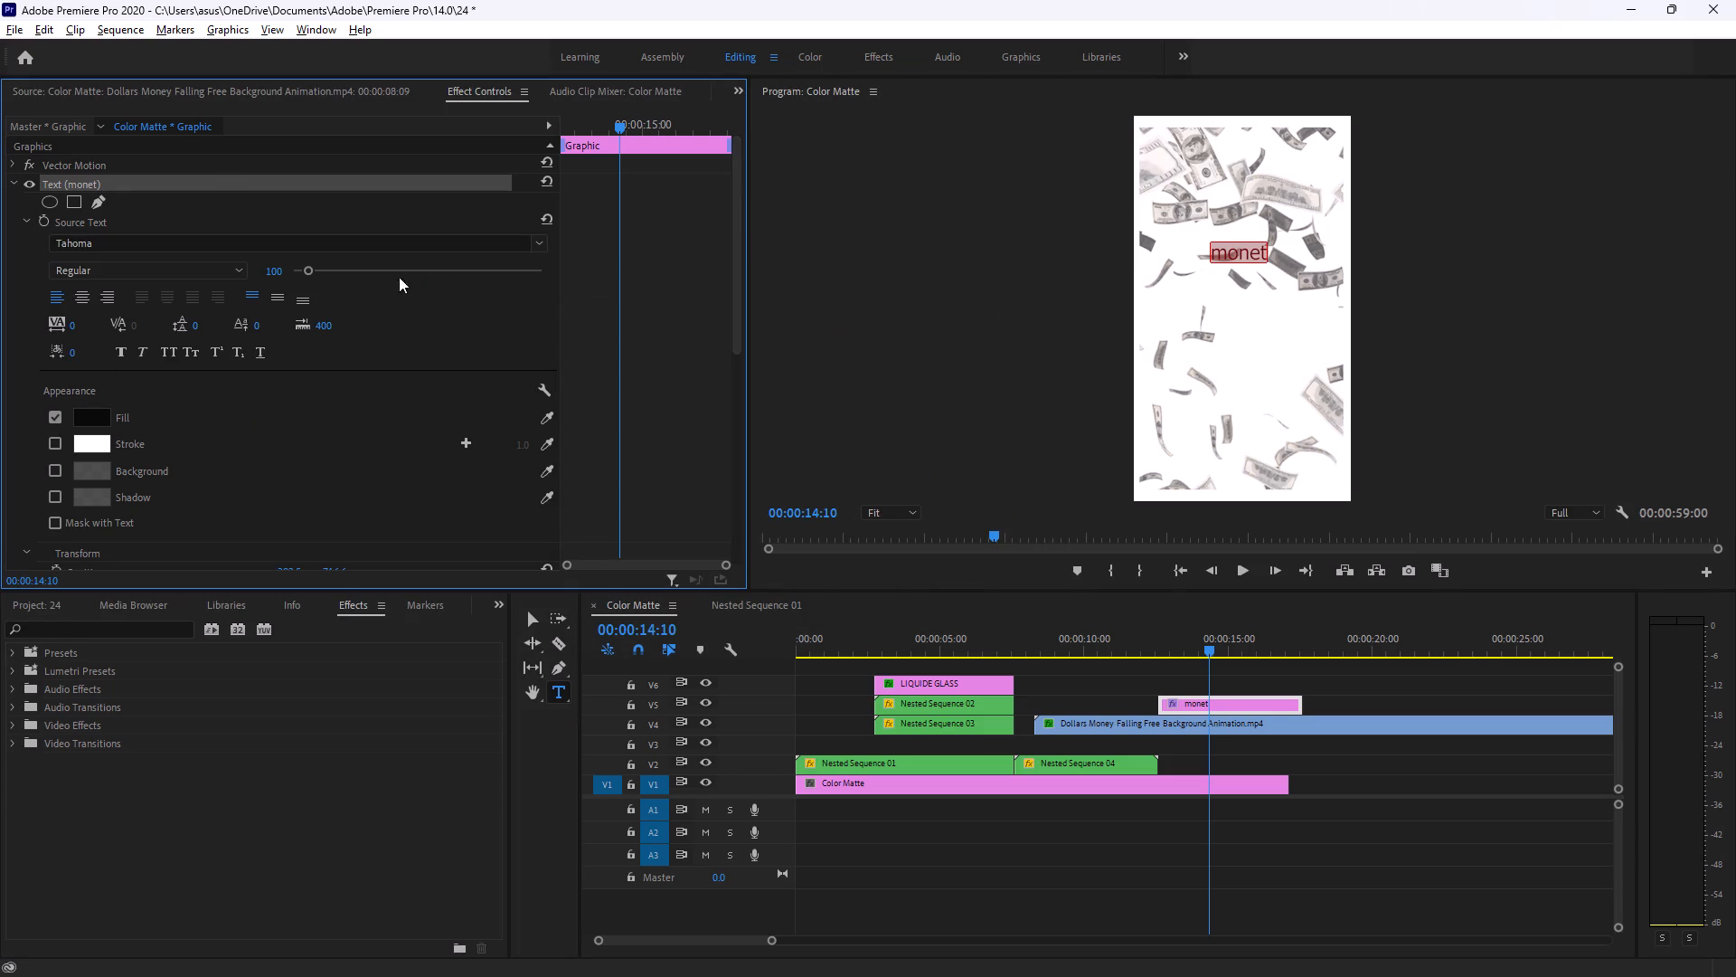
Try several fonts on the selected "monet" text and set it to Trebuchet MS Bold Italic.
{"action": "scroll", "coordinate": [505, 248], "scroll_direction": "down", "scroll_amount": 3}
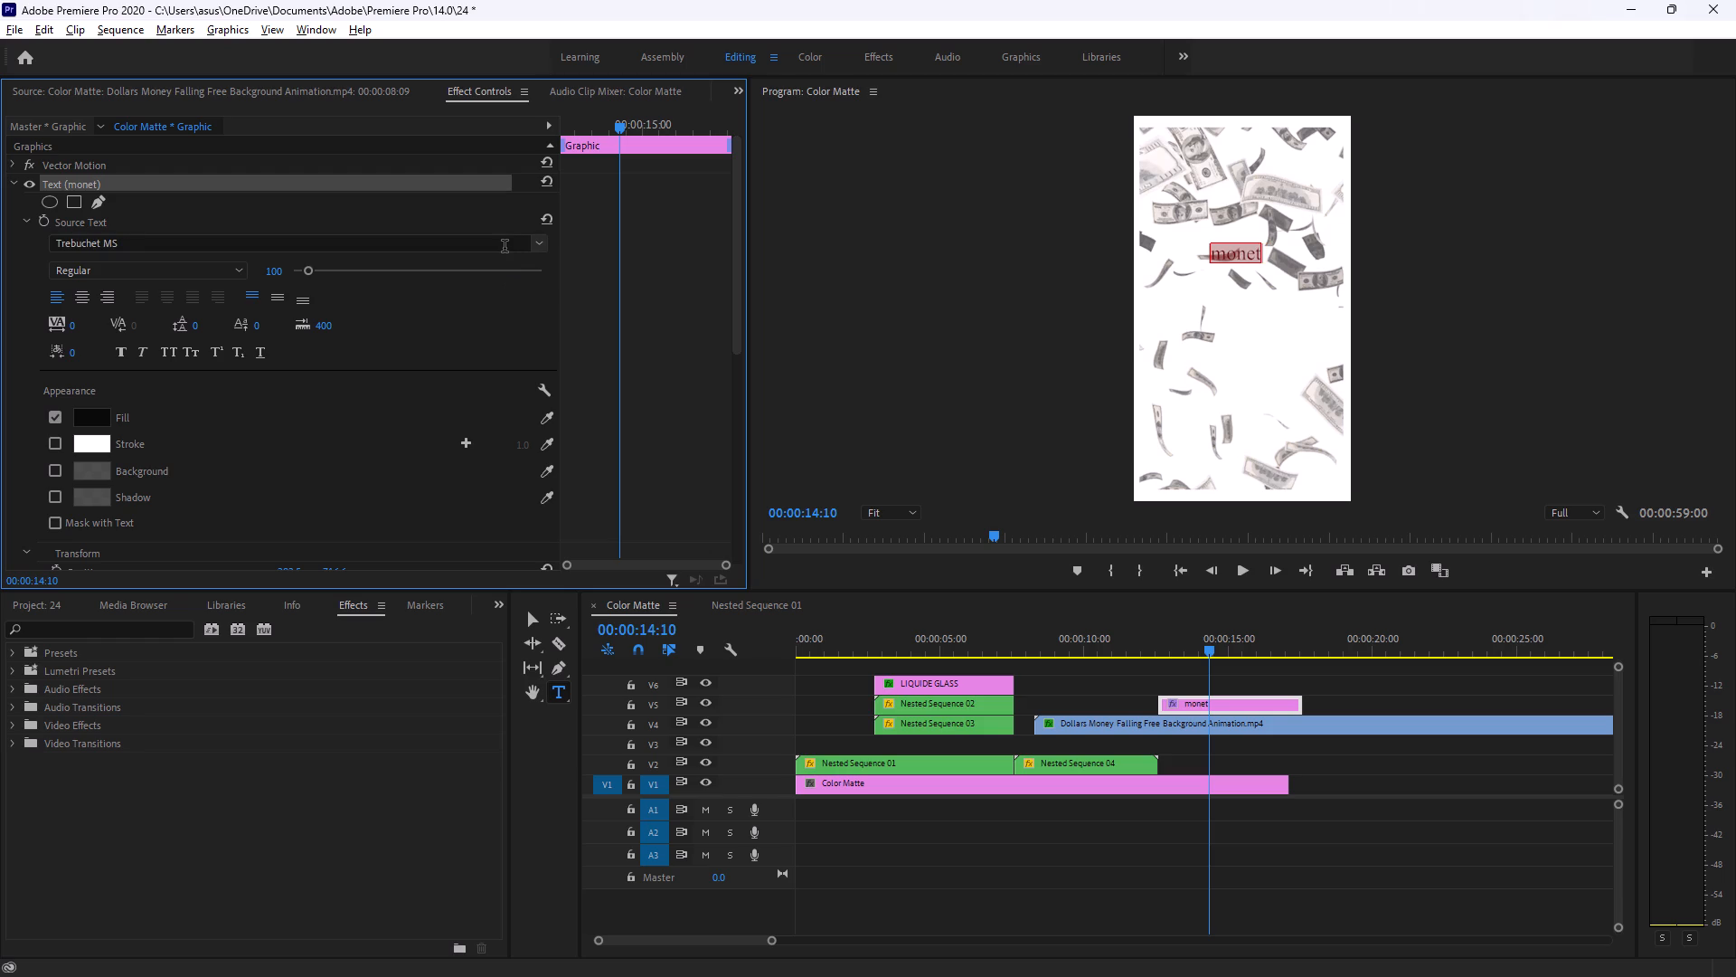
{"action": "scroll", "coordinate": [505, 248], "scroll_direction": "down", "scroll_amount": 3}
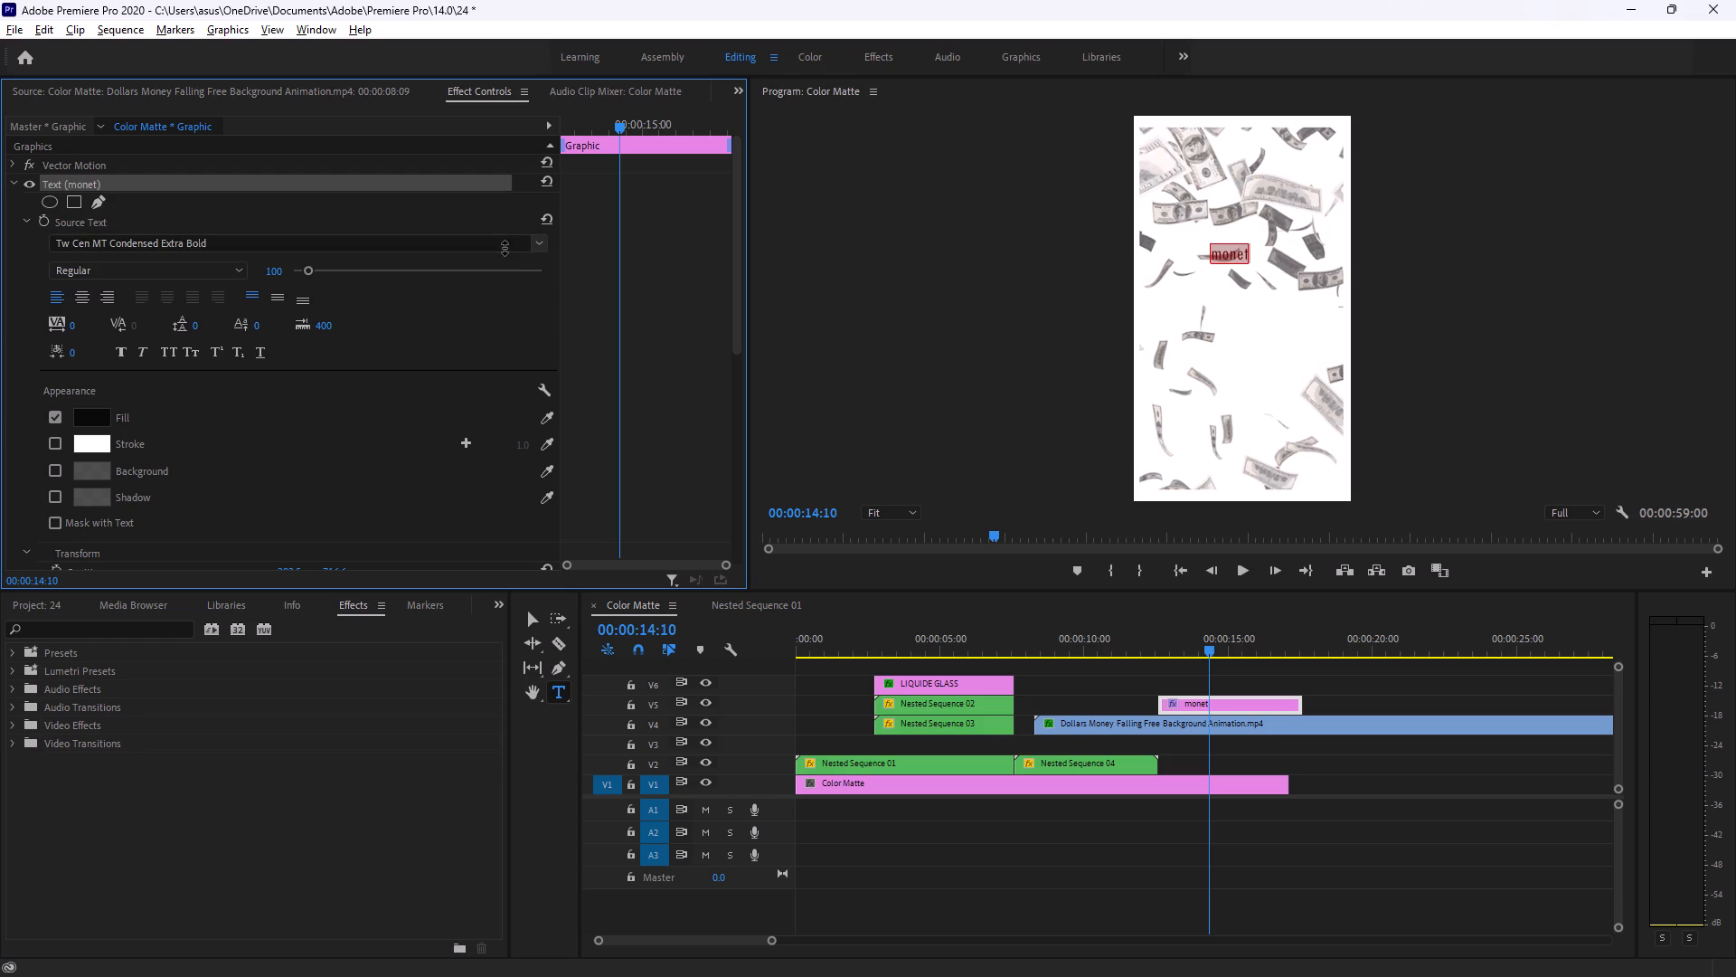
{"action": "scroll", "coordinate": [505, 248], "scroll_direction": "down", "scroll_amount": 2}
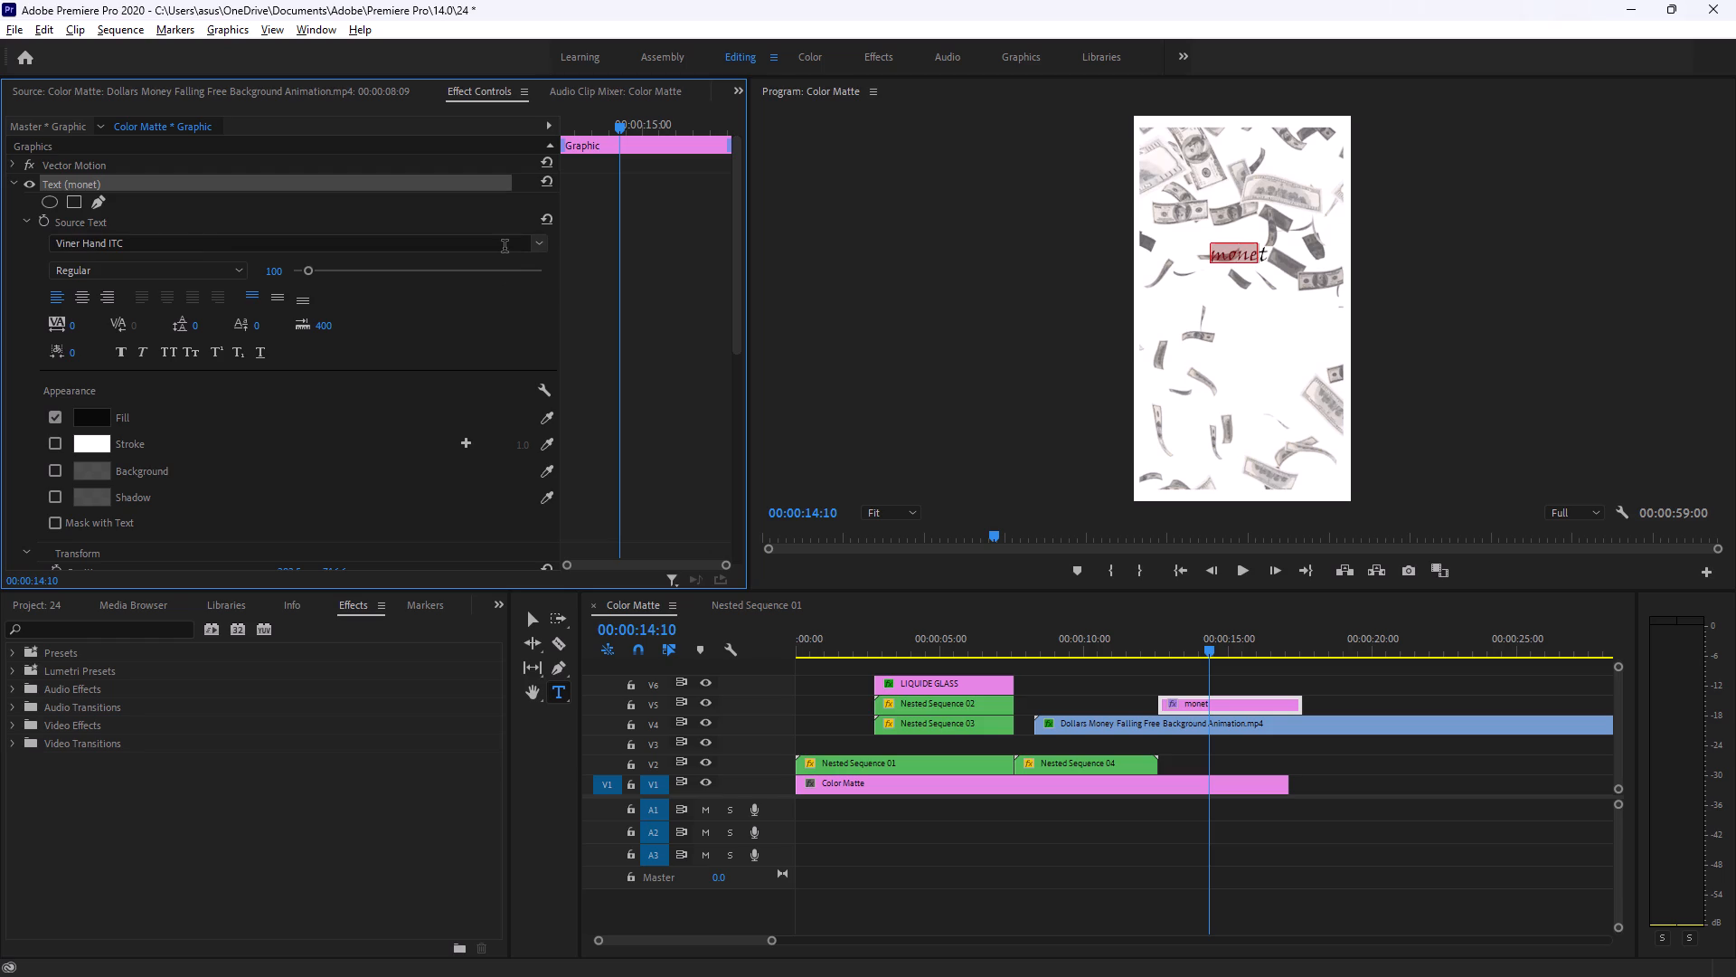
{"action": "left_click", "coordinate": [537, 242]}
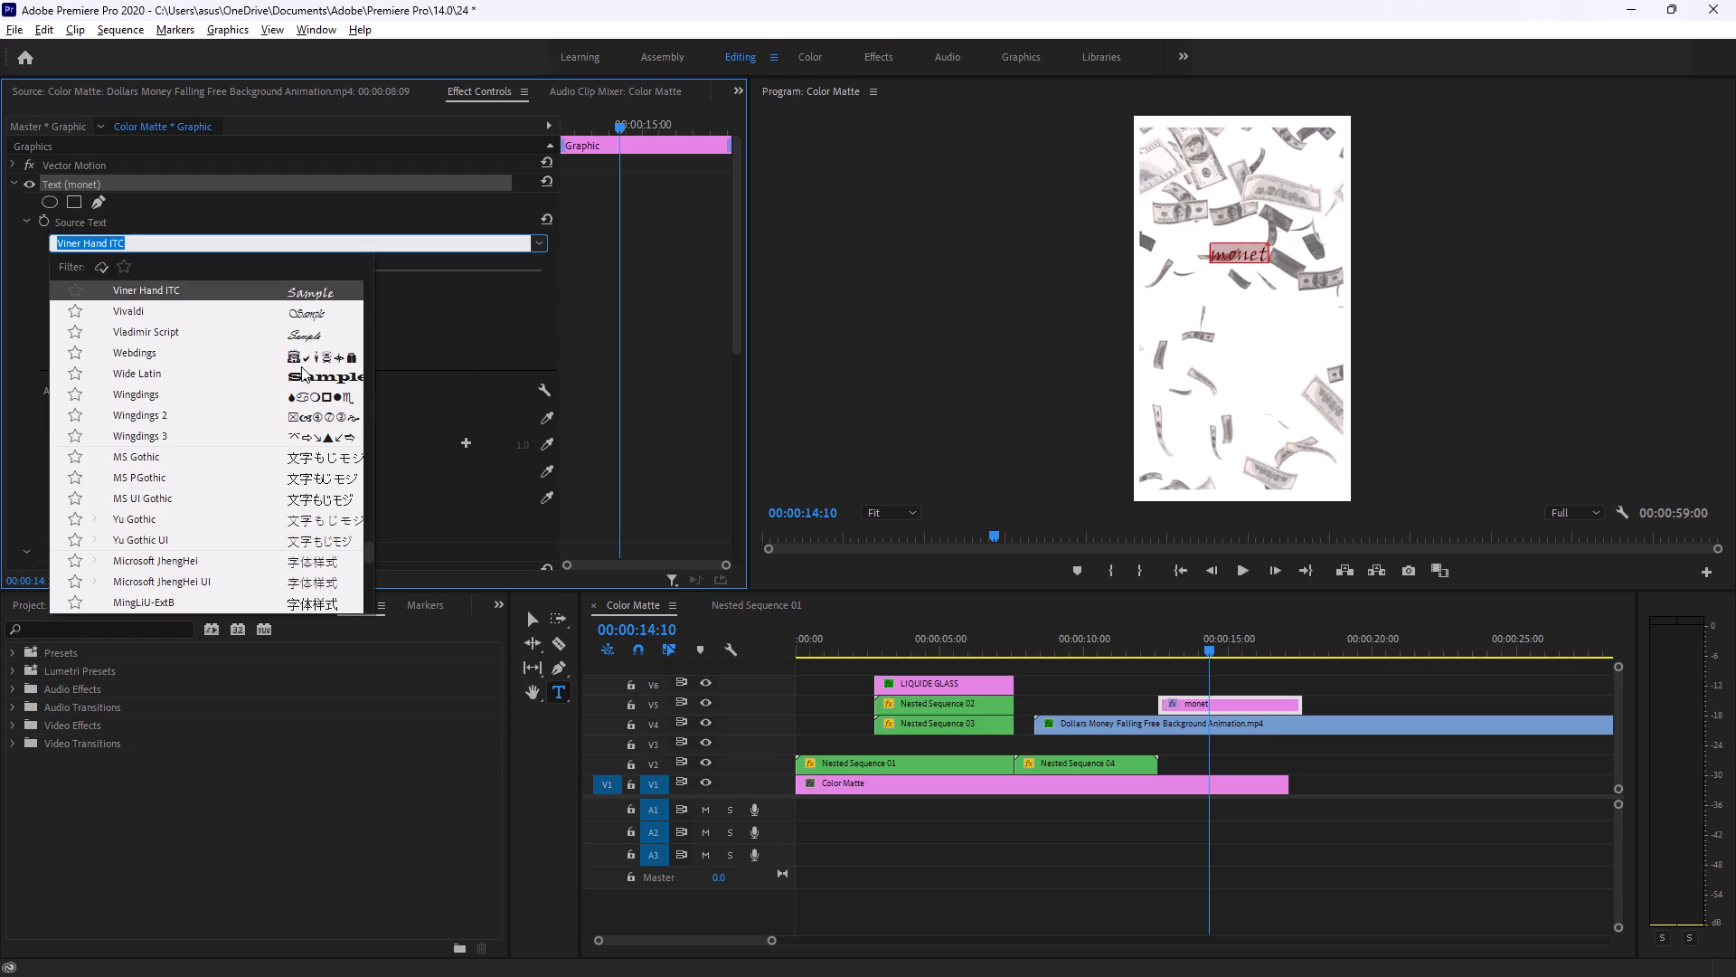
{"action": "scroll", "coordinate": [303, 365], "scroll_direction": "up", "scroll_amount": 5}
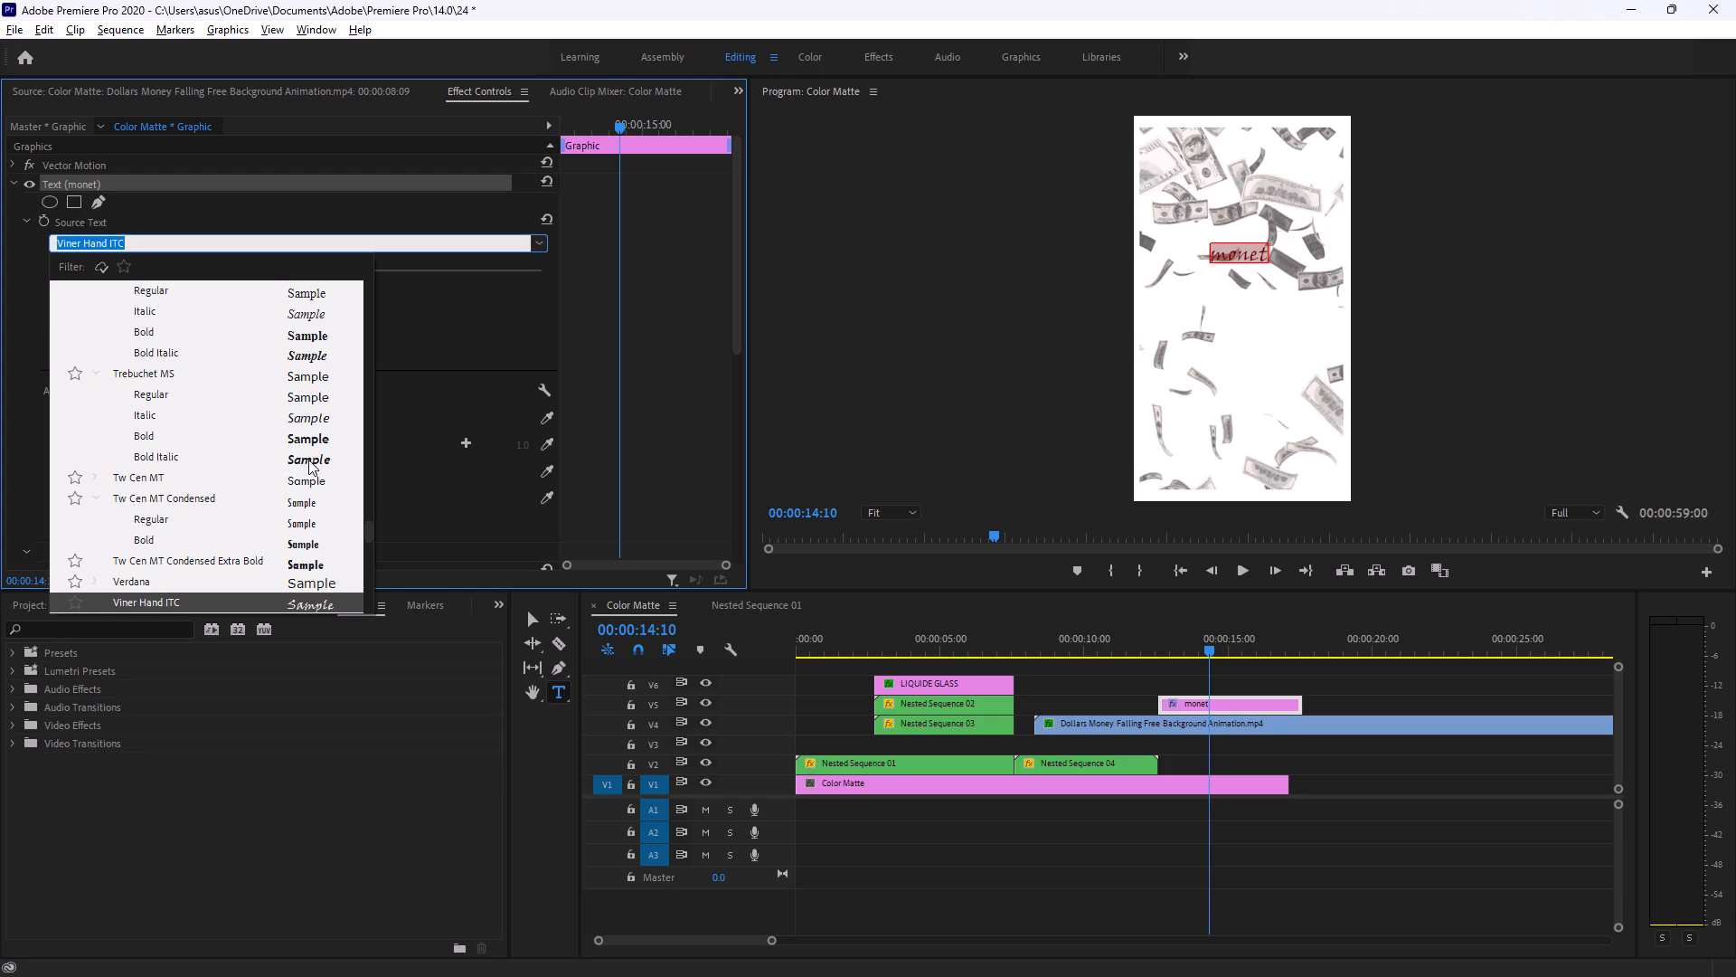
{"action": "left_click", "coordinate": [324, 459]}
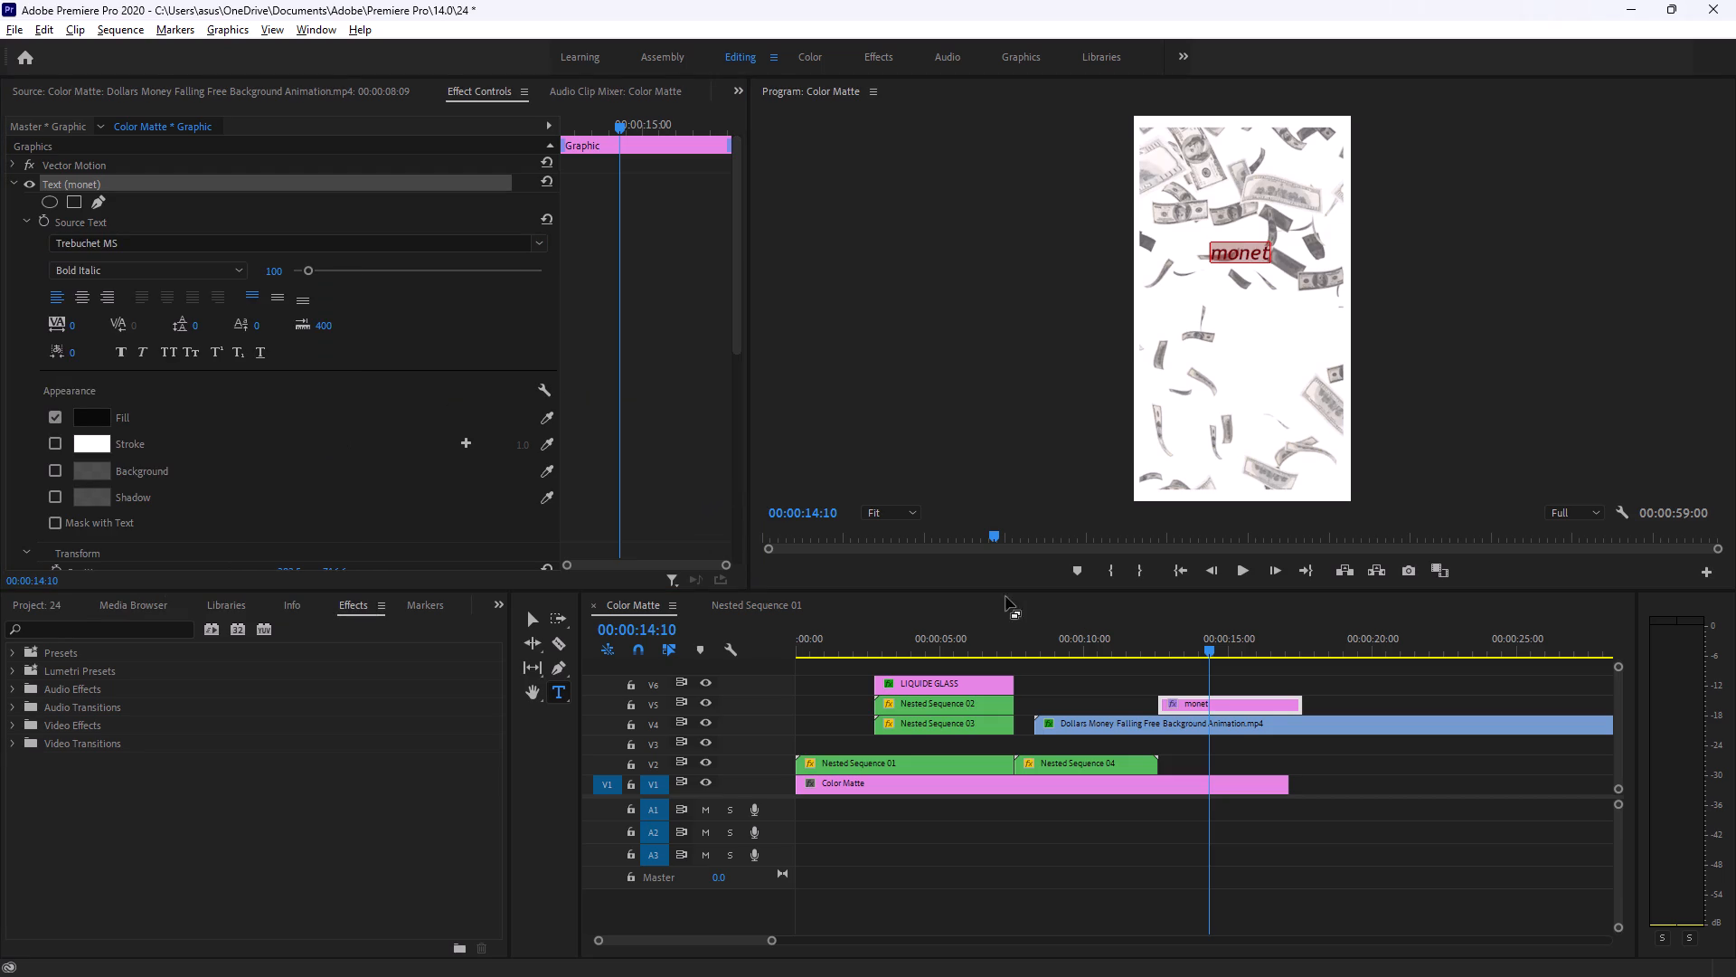
Enlarge the "monet" text in the frame to a scale of about 145.
{"action": "left_click", "coordinate": [531, 615]}
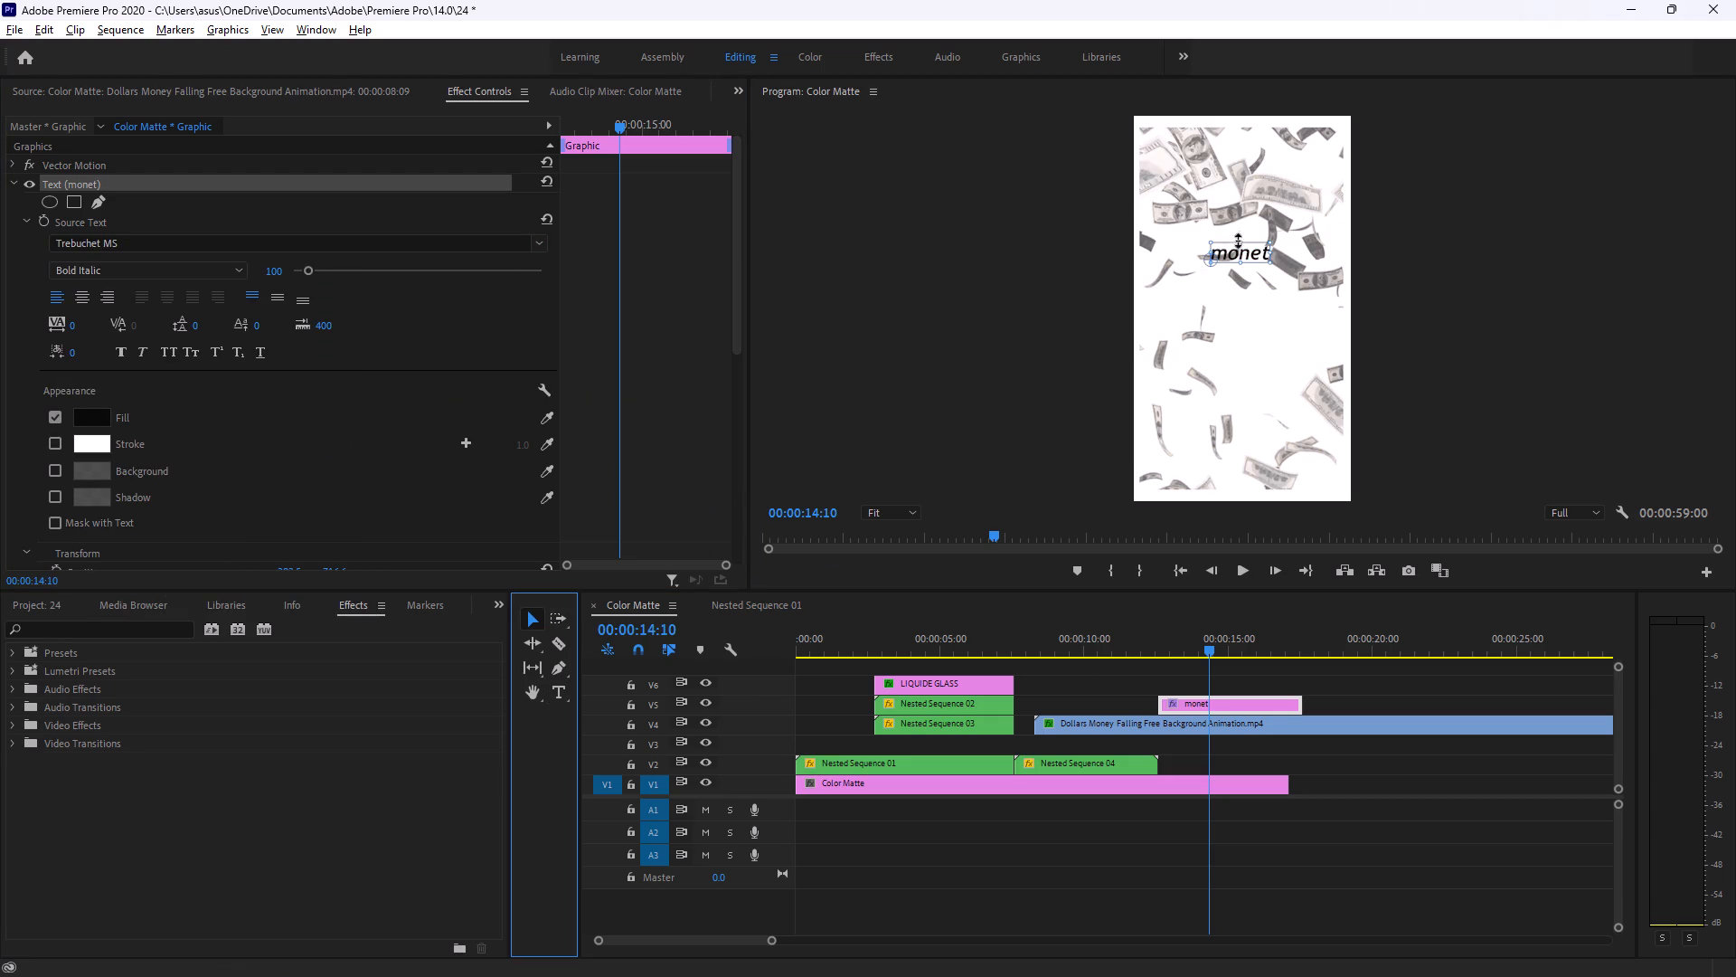
{"action": "left_click_drag", "start_coordinate": [1276, 257], "coordinate": [1290, 260]}
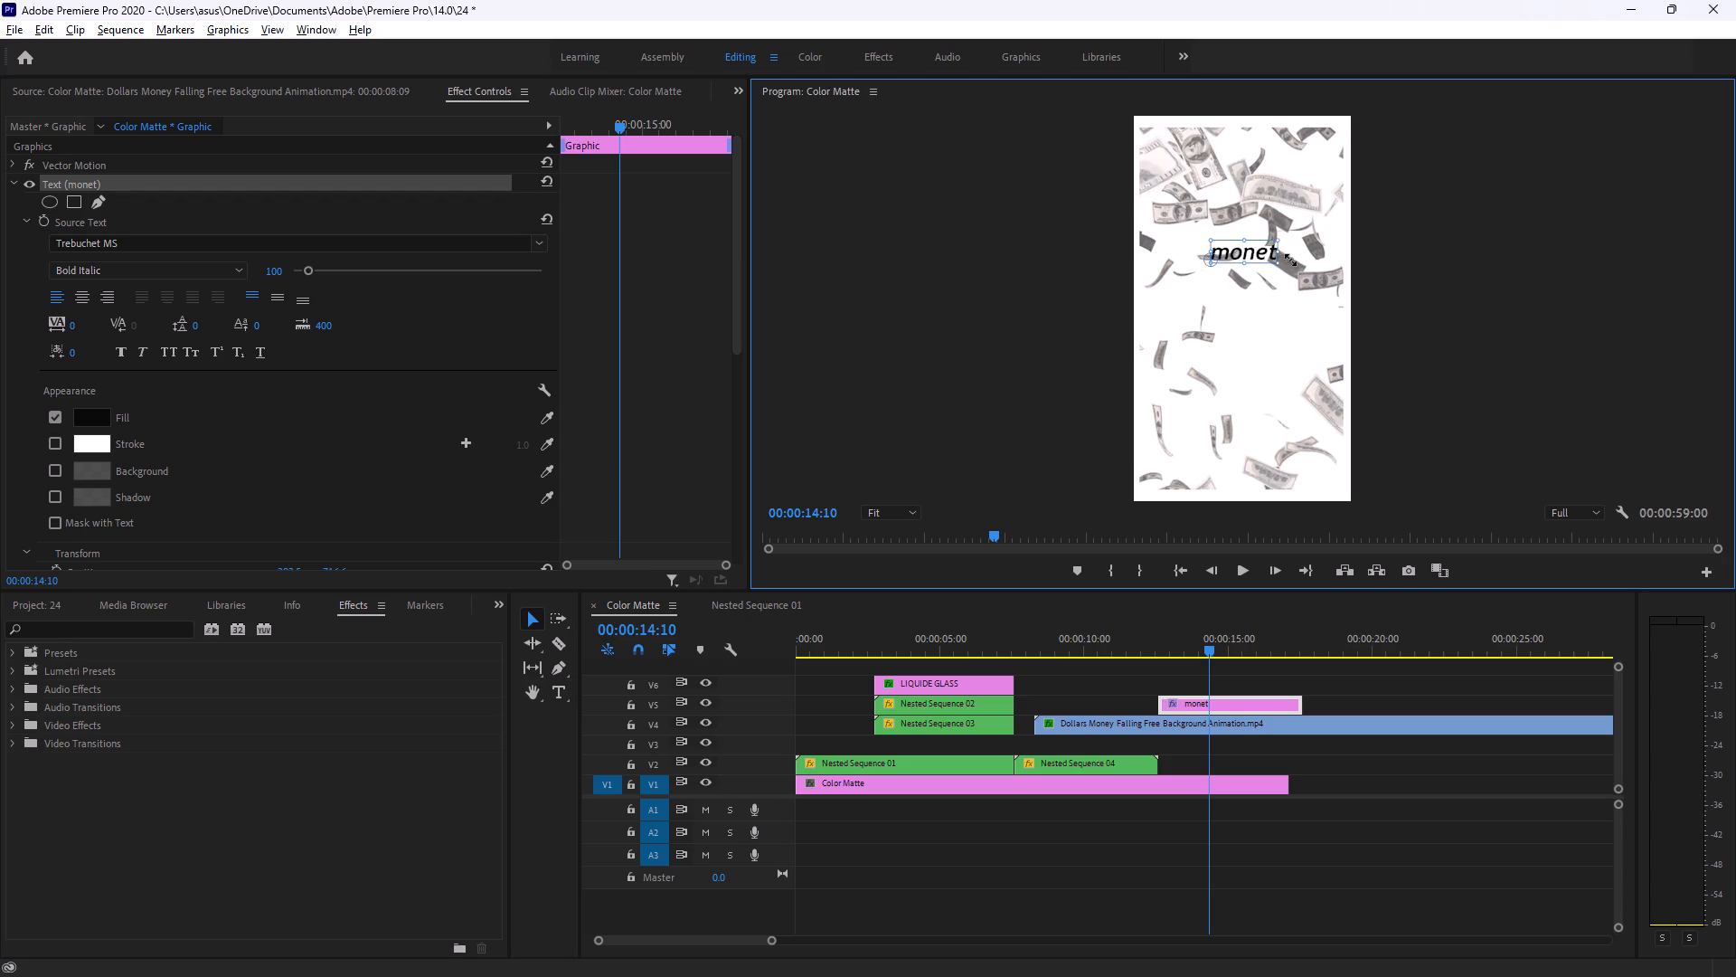
{"action": "left_click_drag", "start_coordinate": [1290, 260], "coordinate": [1315, 266]}
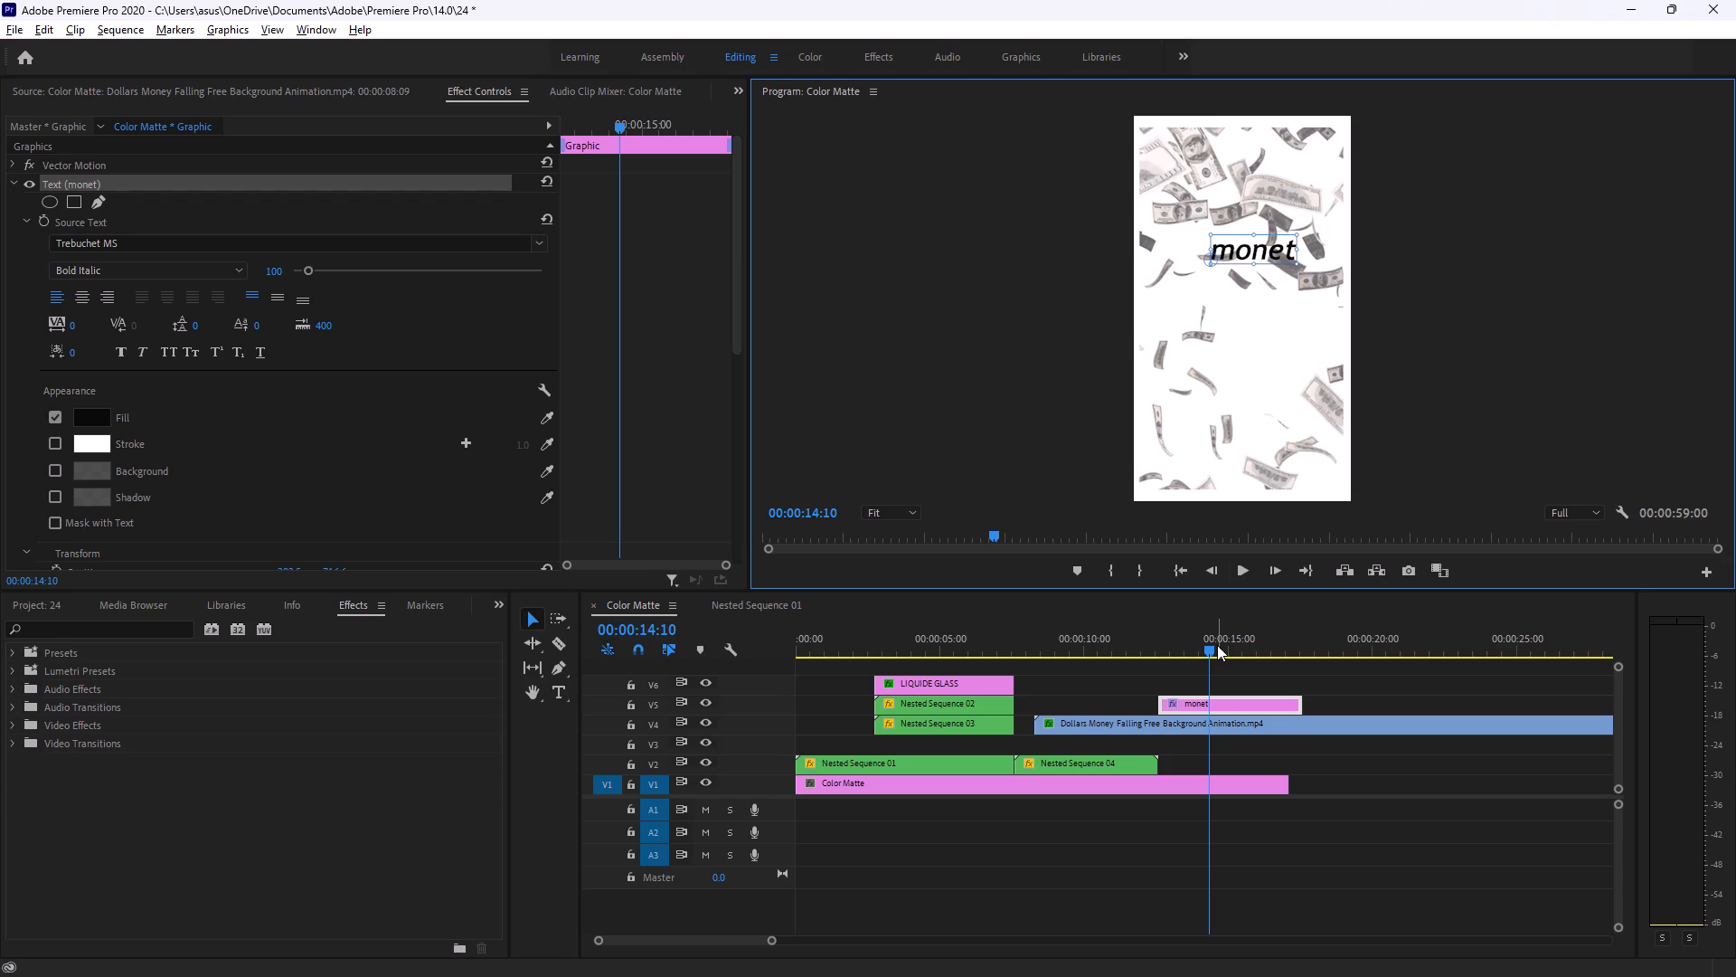
Move the "monet" clip on V5 to start at about 00:00:10:00 and play back the text's entrance.
{"action": "left_click_drag", "start_coordinate": [1207, 645], "coordinate": [1146, 646]}
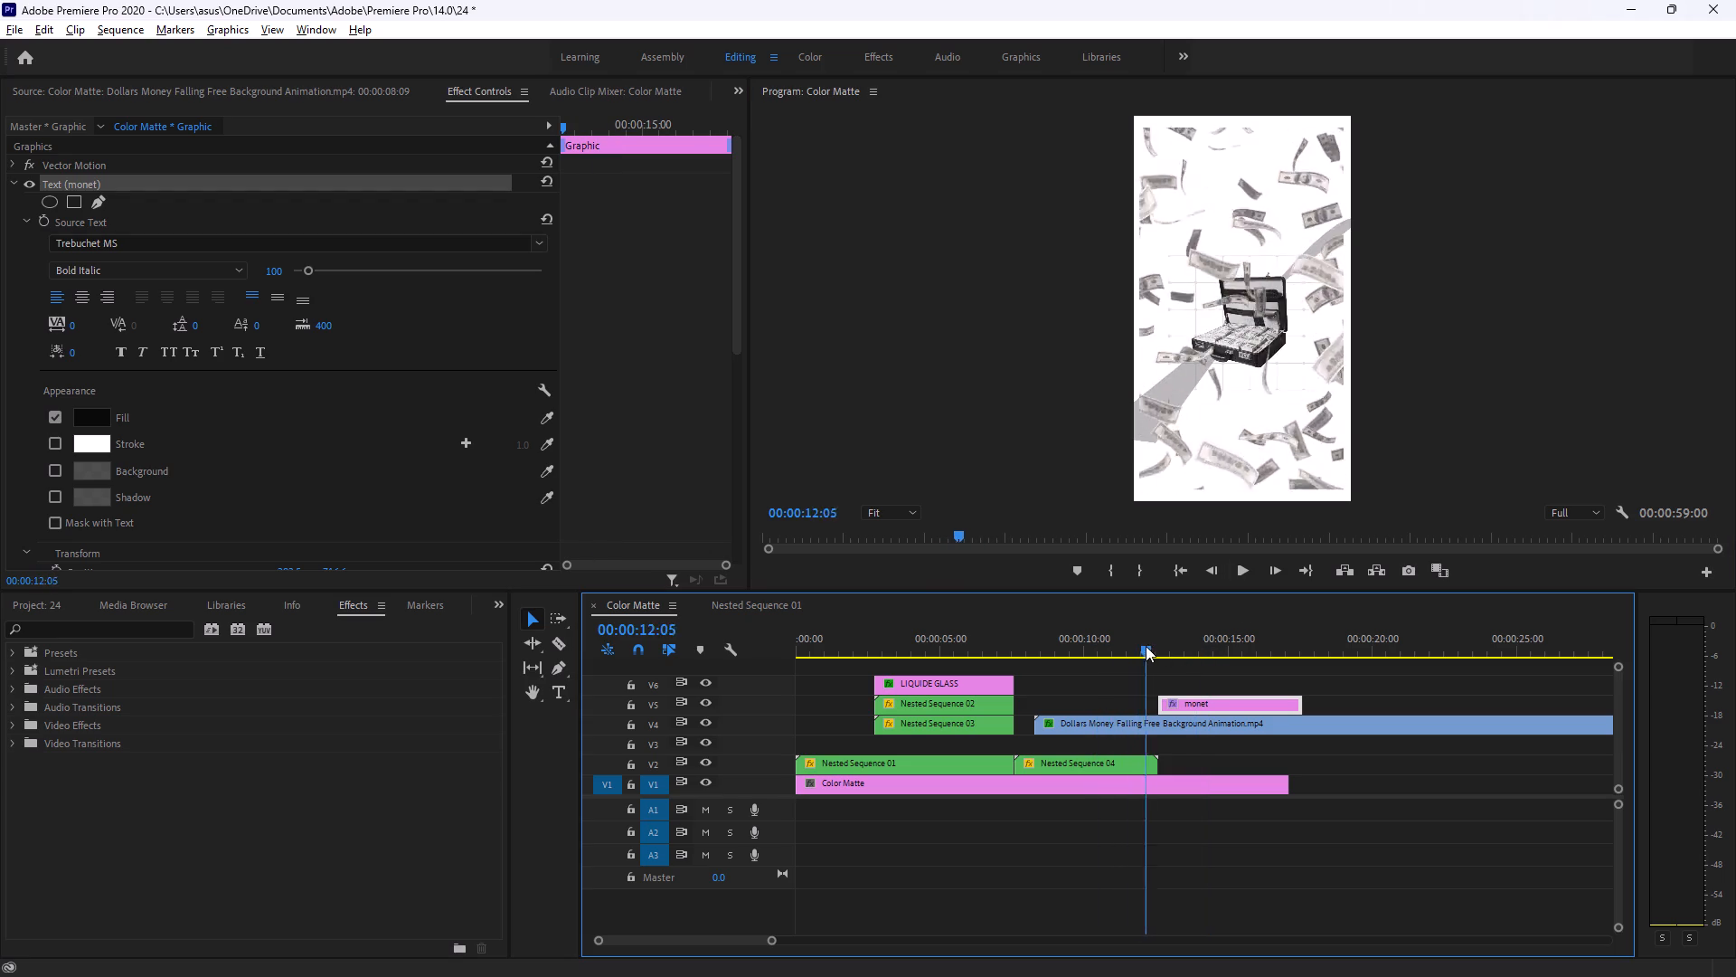
{"action": "left_click_drag", "start_coordinate": [1146, 646], "coordinate": [1081, 662]}
{"action": "left_click_drag", "start_coordinate": [1194, 699], "coordinate": [1123, 701]}
{"action": "left_click_drag", "start_coordinate": [1080, 640], "coordinate": [1052, 640]}
{"action": "key", "text": "space"}
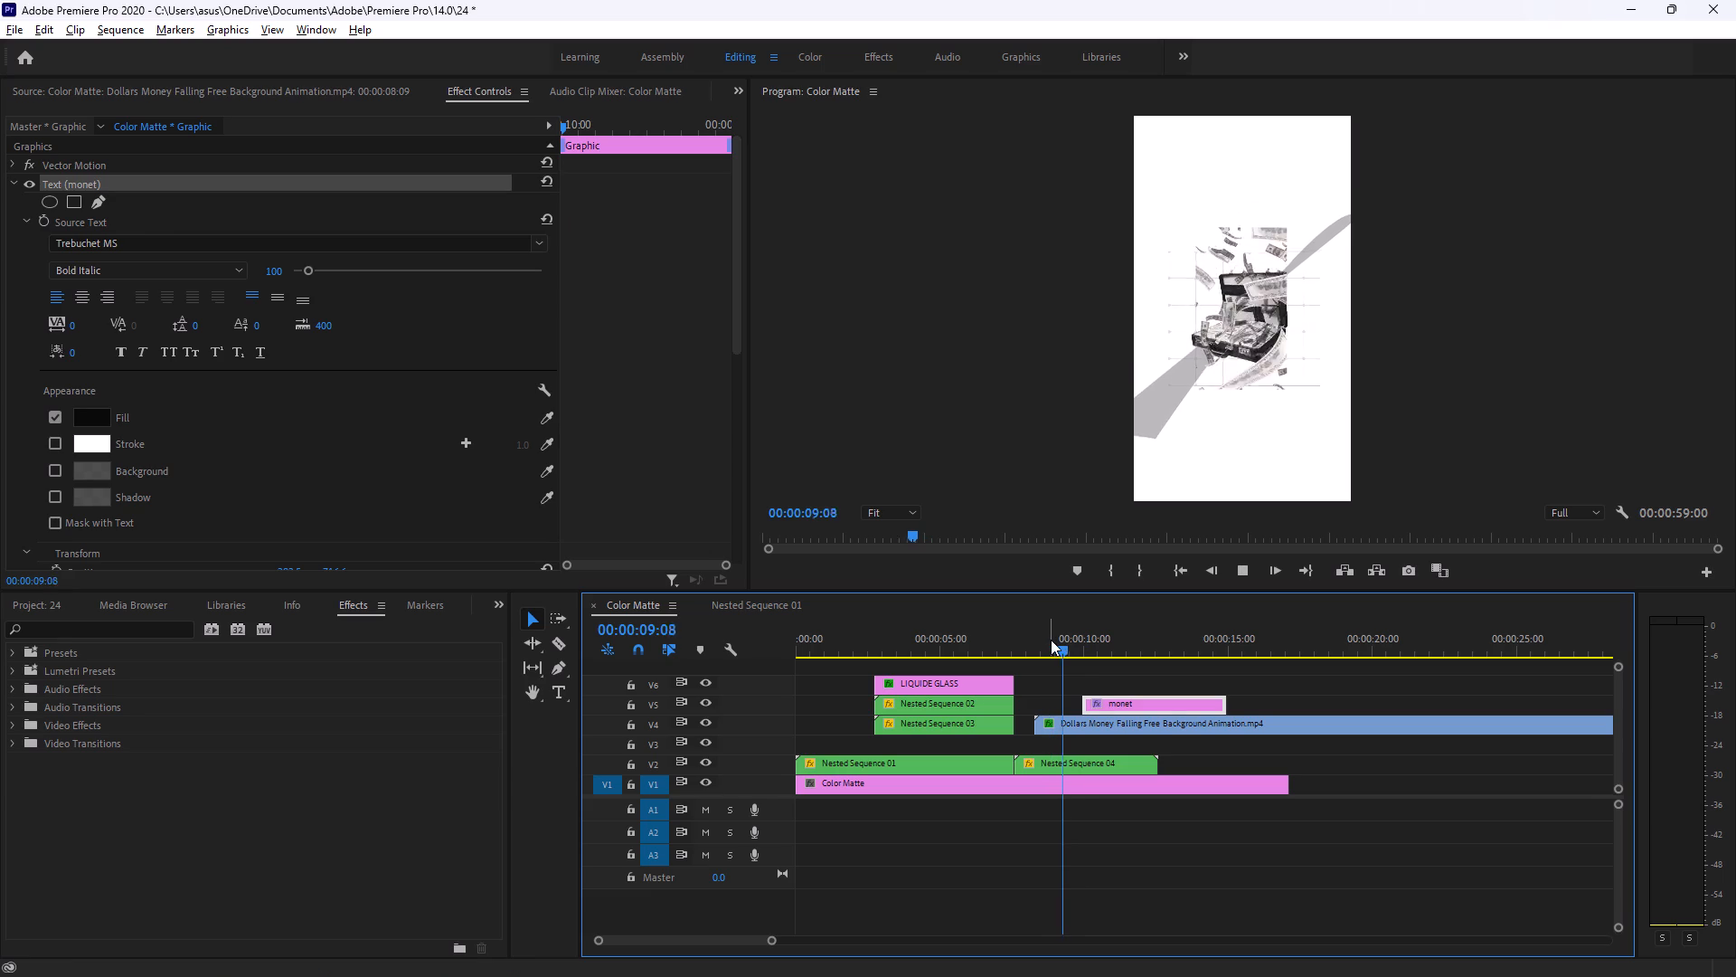
{"action": "key", "text": "space"}
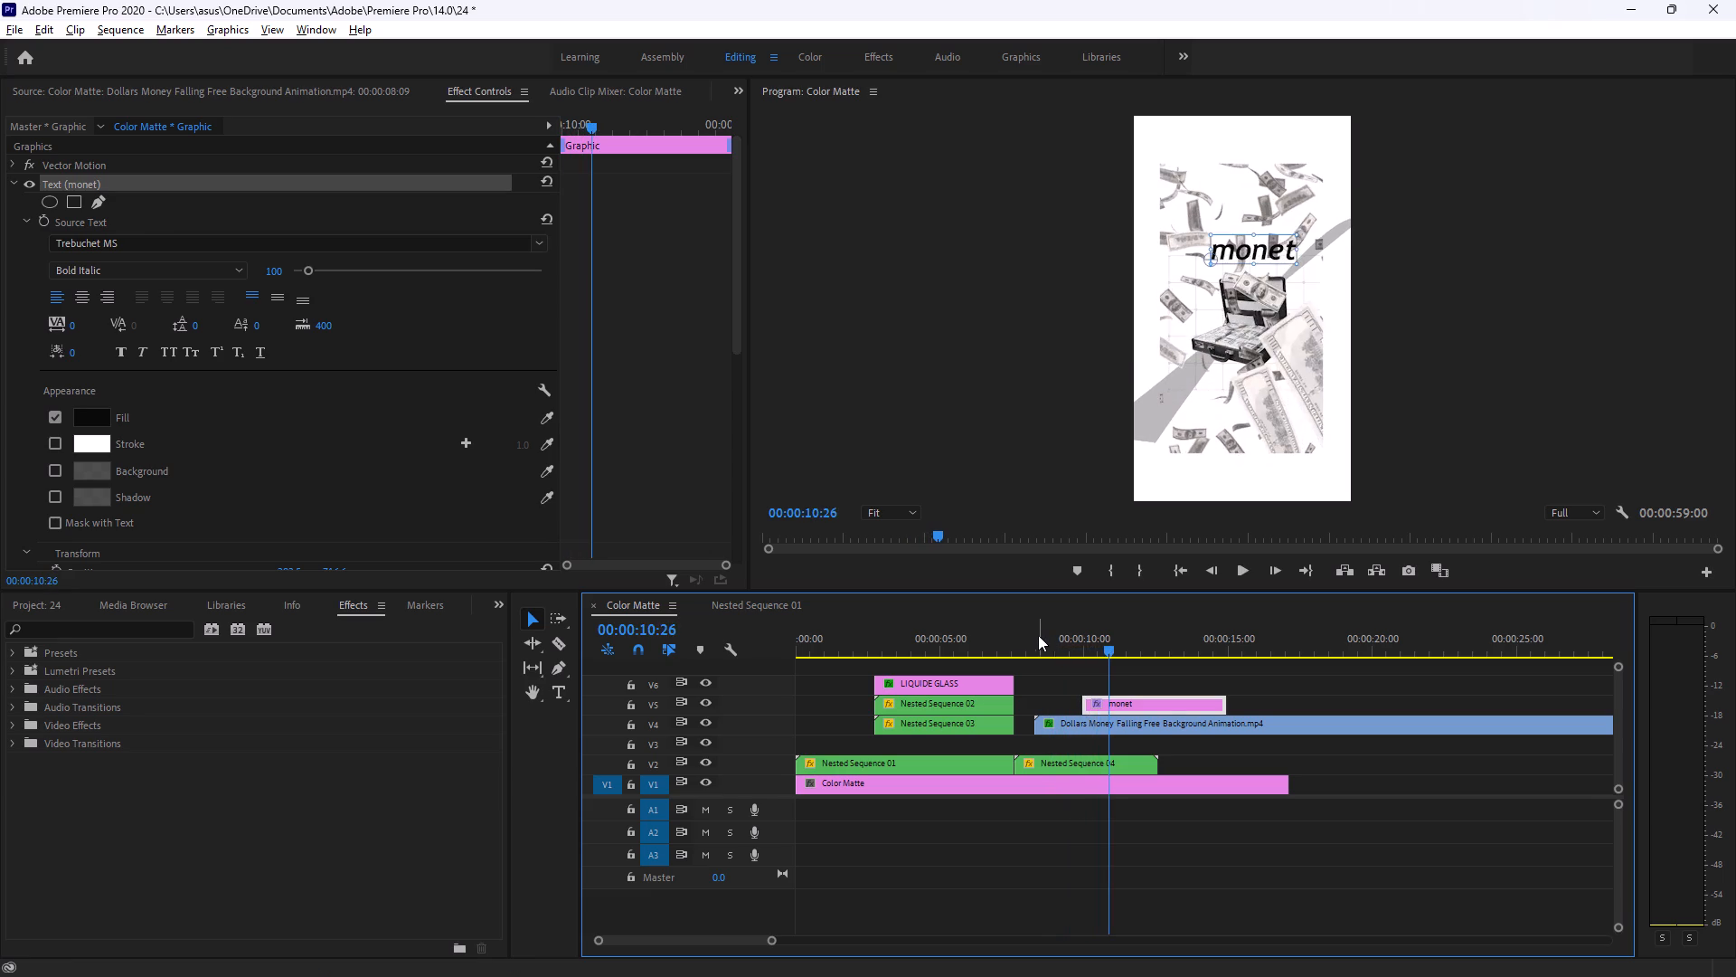
Consult the text-fade tutorial in Brave, and apply the Linear Wipe video effect to the "monet" clip in Premiere Pro.
{"action": "key", "text": "alt+Tab"}
{"action": "left_click", "coordinate": [892, 527]}
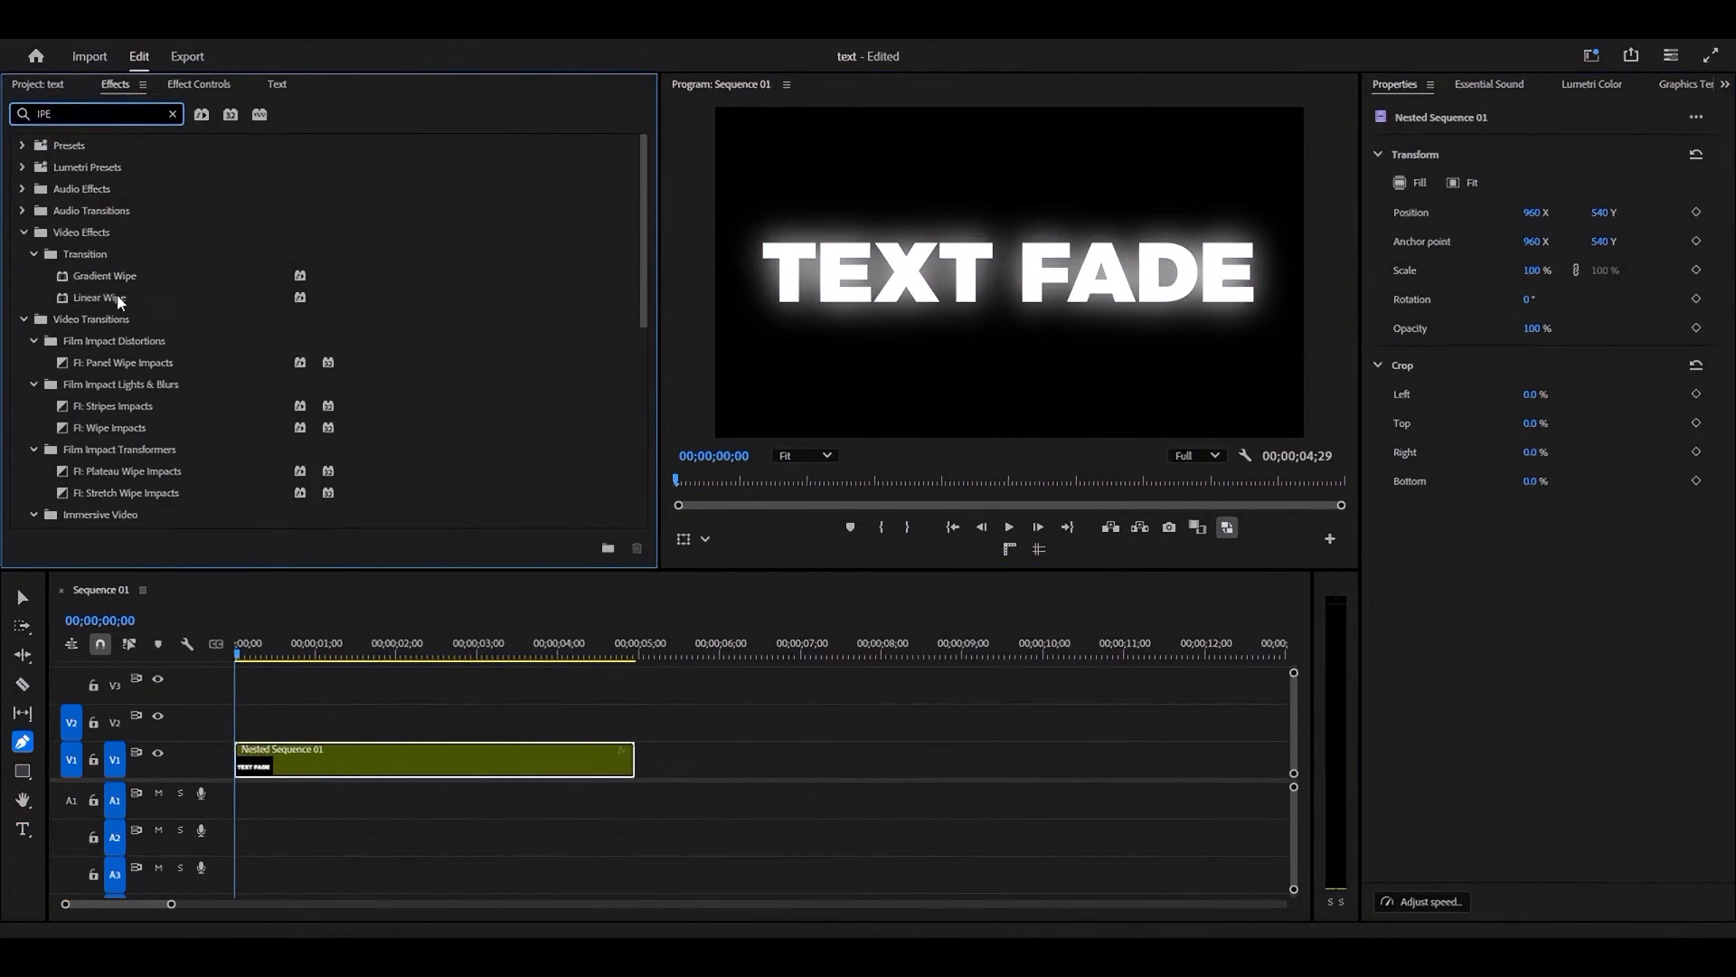
{"action": "key", "text": "space"}
{"action": "key", "text": "alt+Tab"}
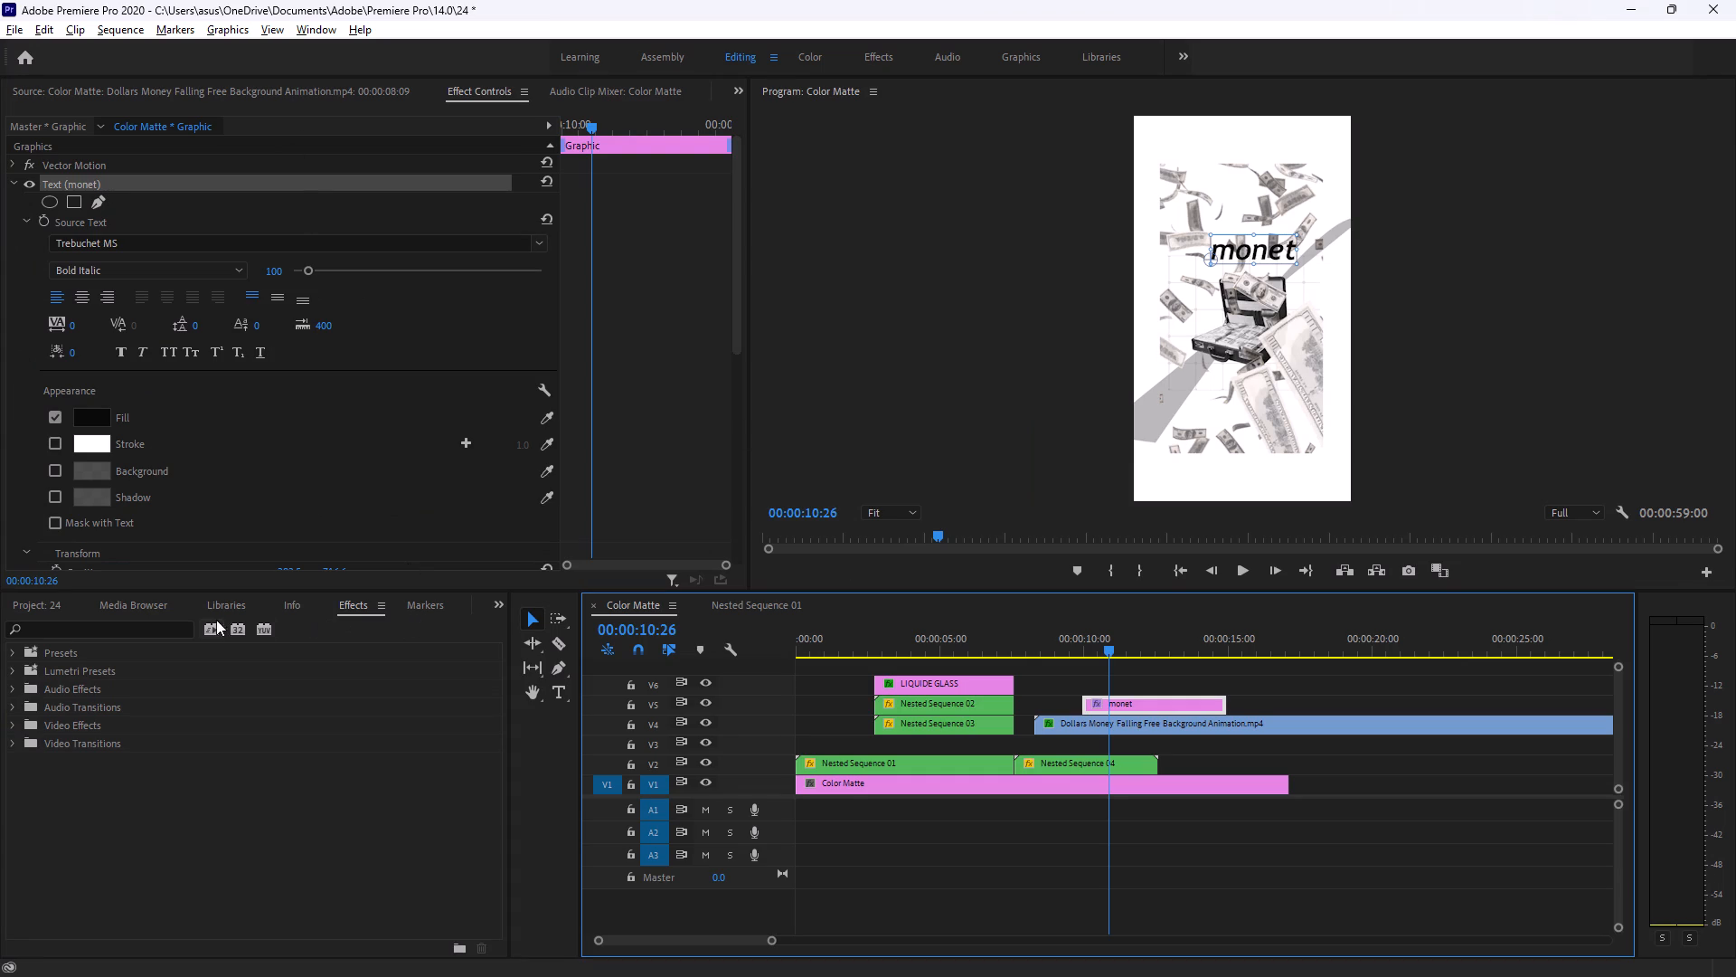
{"action": "left_click", "coordinate": [183, 623]}
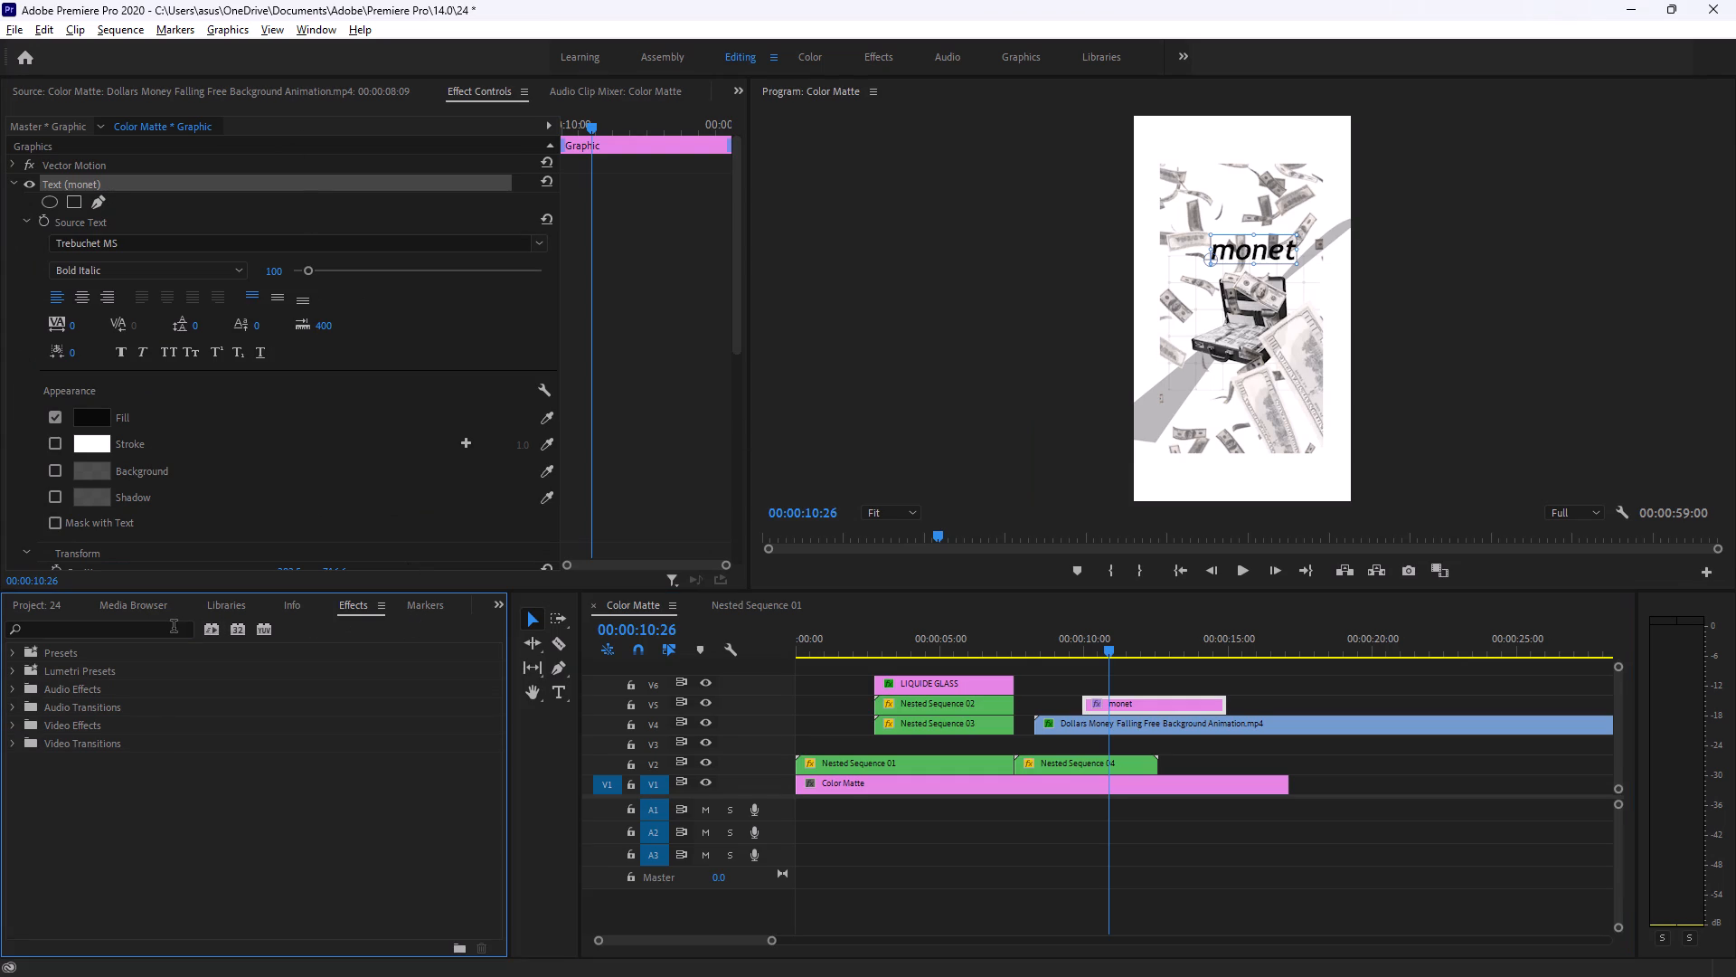
{"action": "left_click", "coordinate": [187, 631]}
{"action": "left_click", "coordinate": [143, 631]}
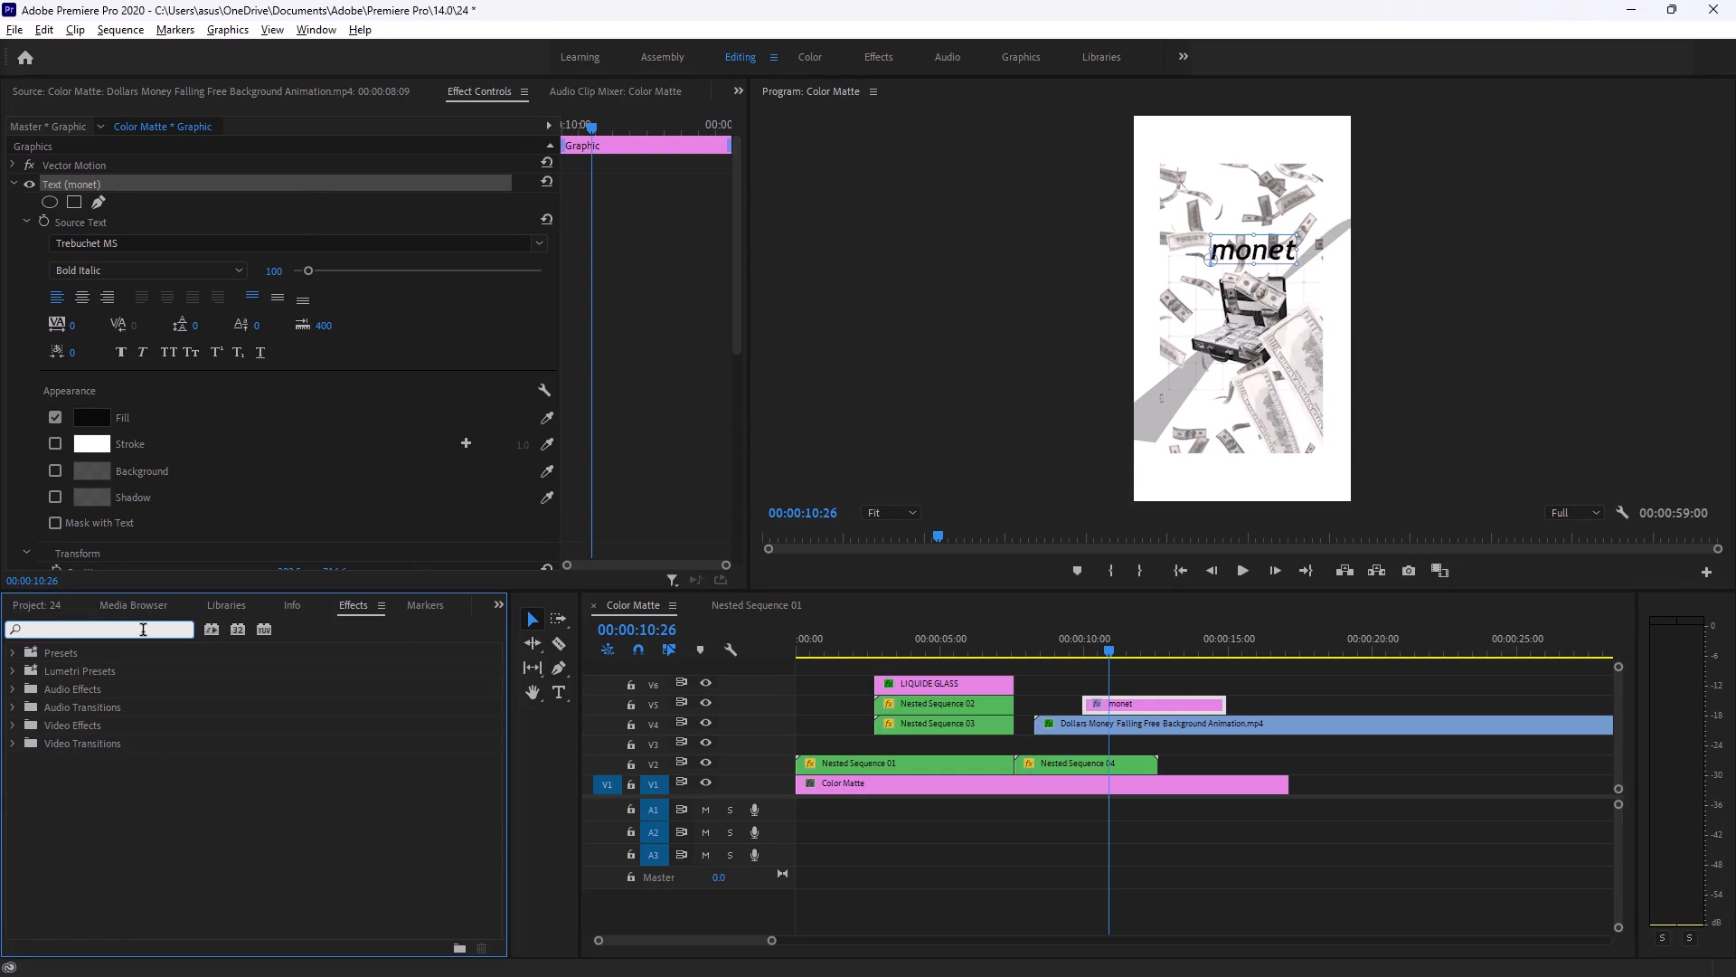
{"action": "type", "text": "linea"}
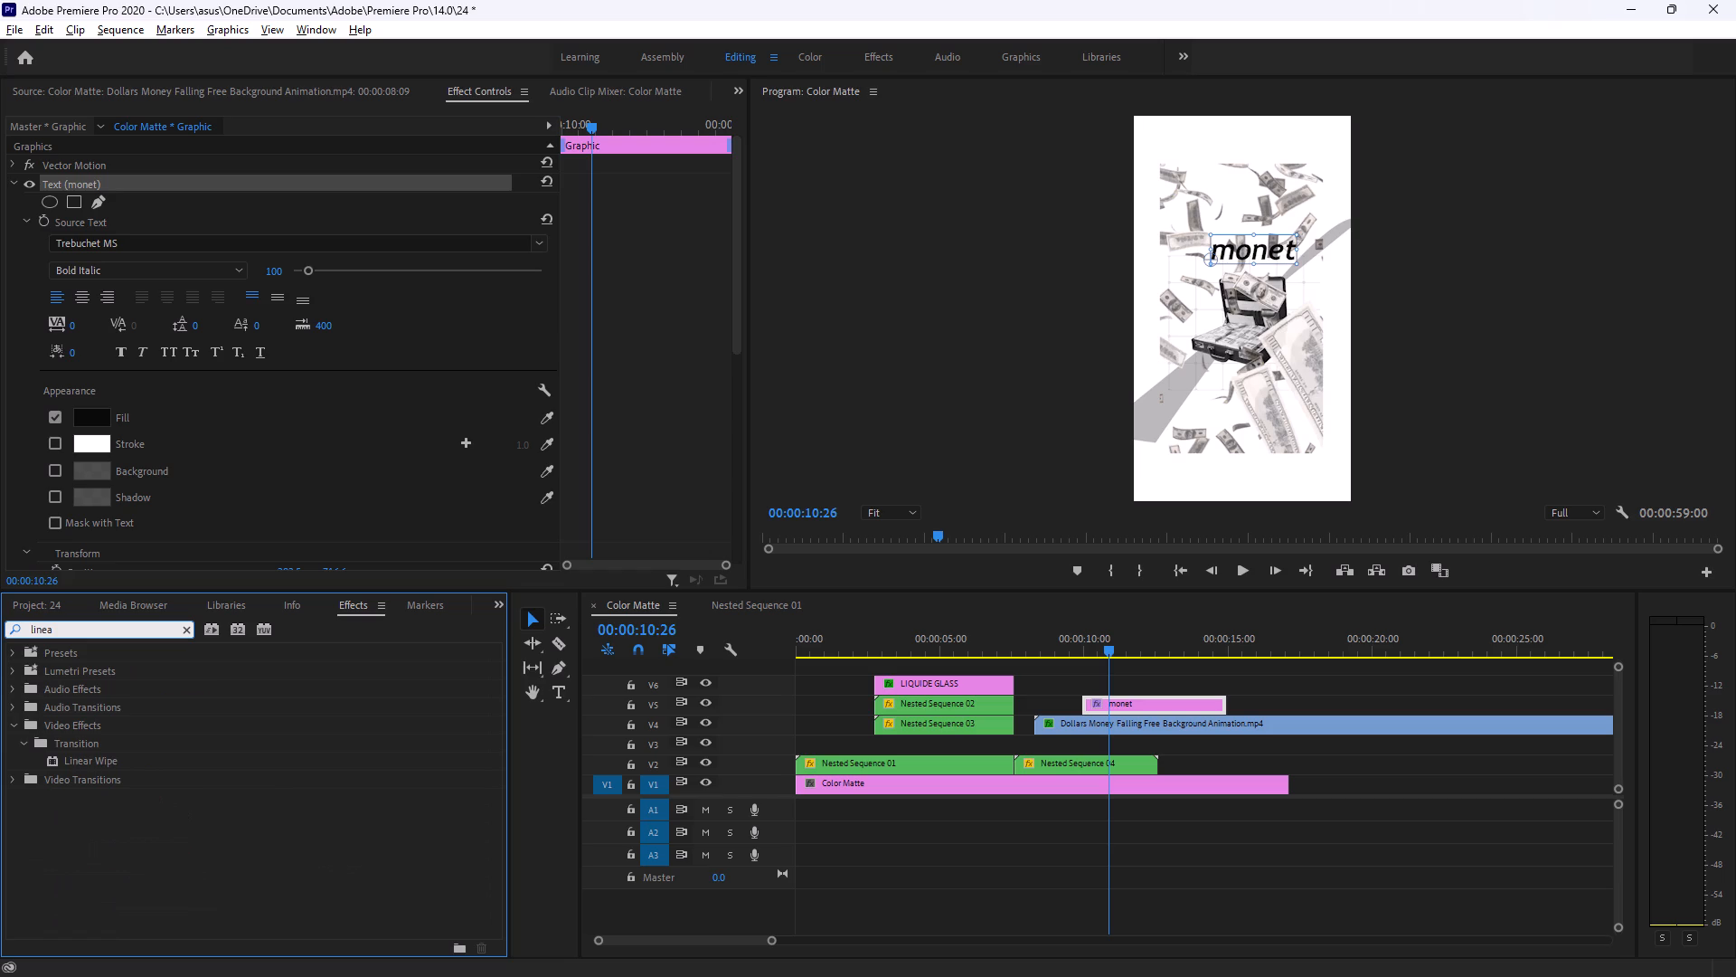
{"action": "left_click_drag", "start_coordinate": [108, 760], "coordinate": [1125, 705]}
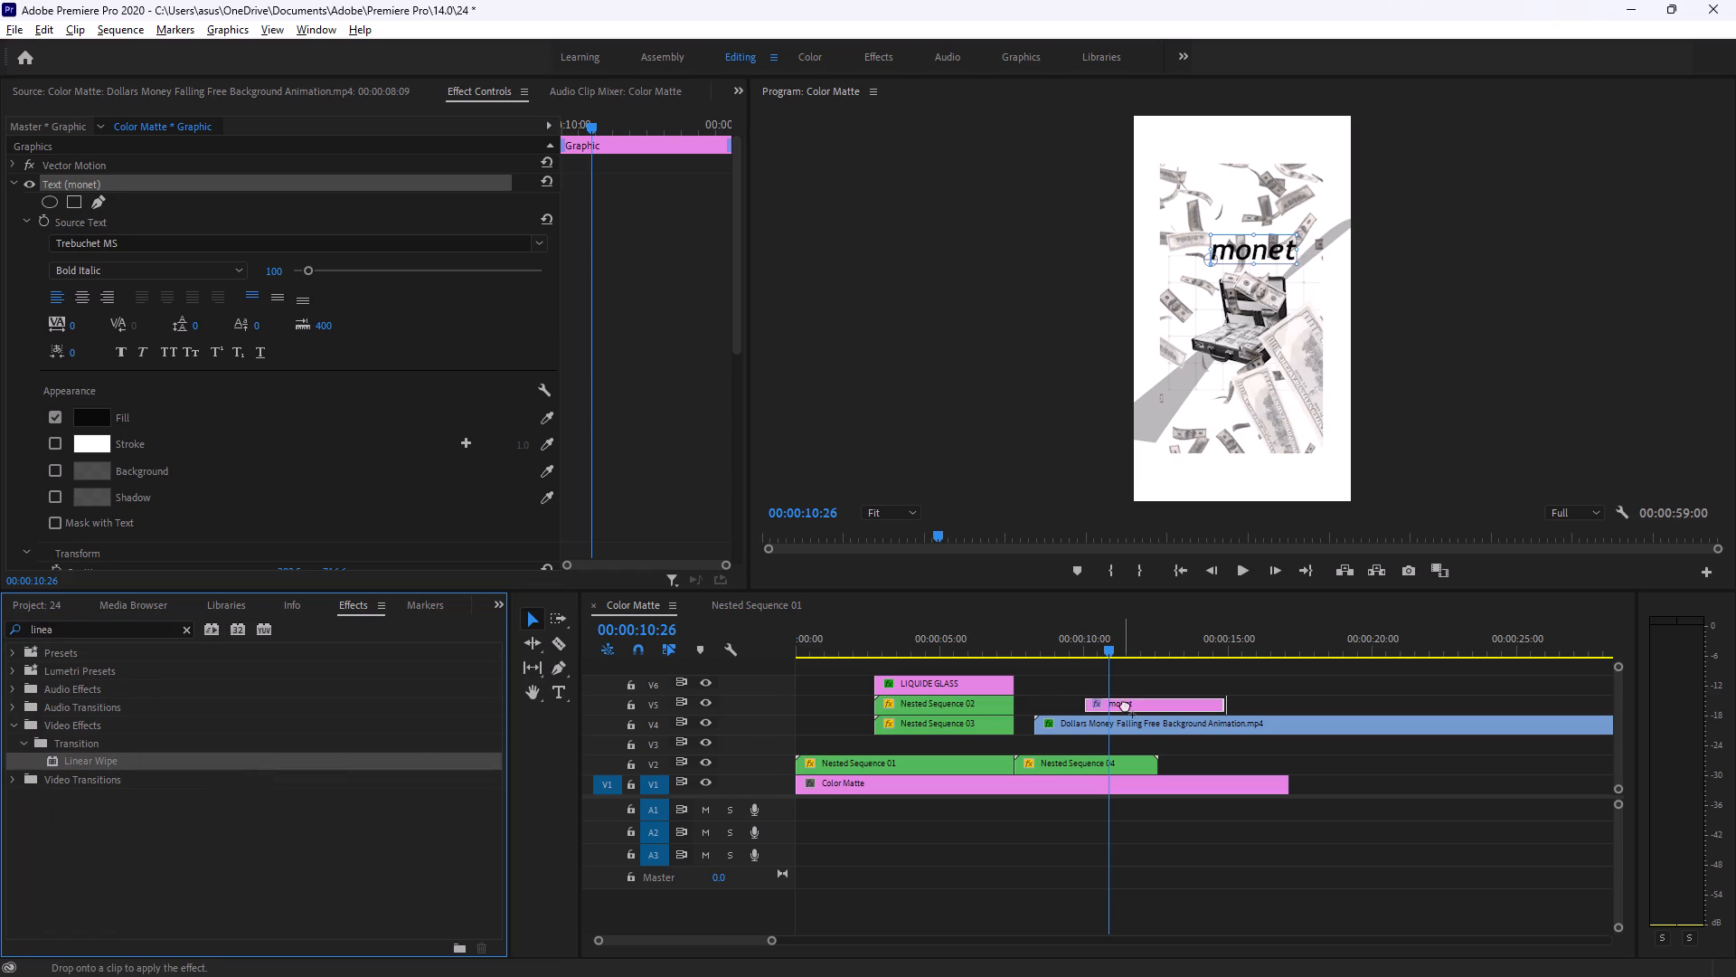
{"action": "left_click_drag", "start_coordinate": [1125, 705], "coordinate": [1130, 706]}
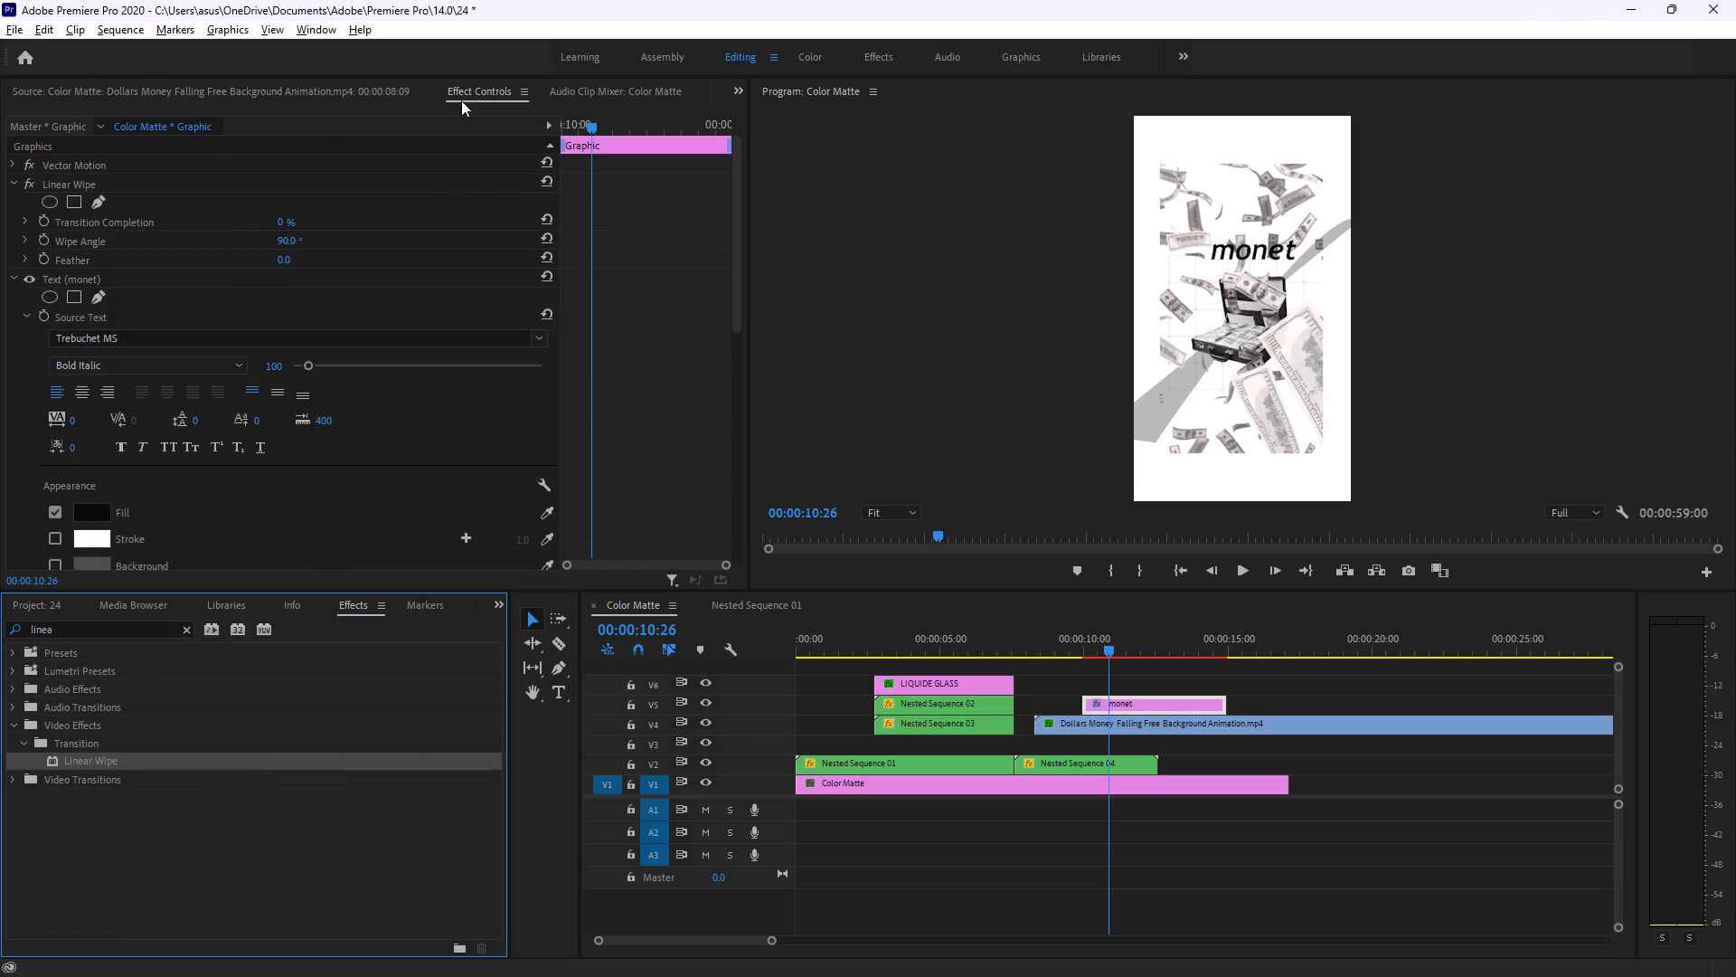
Check the next part of the tutorial in Brave and add a second Linear Wipe to the "monet" clip in Premiere Pro.
{"action": "key", "text": "alt+Tab"}
{"action": "left_click", "coordinate": [614, 503]}
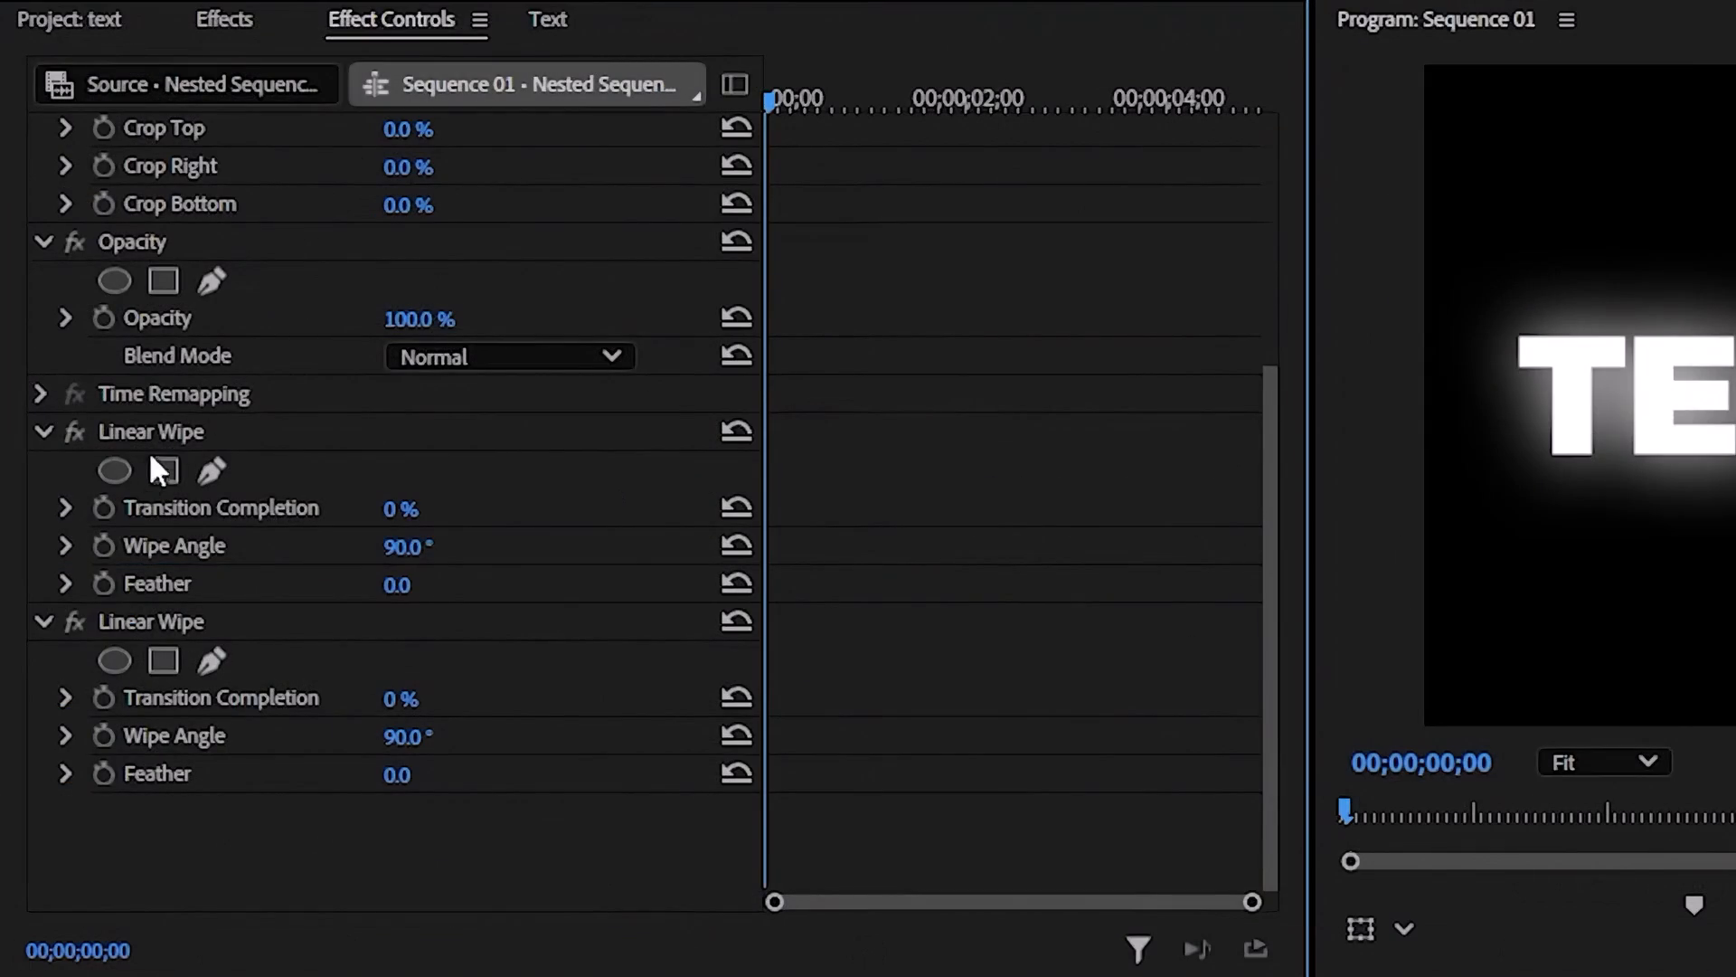
{"action": "key", "text": "space"}
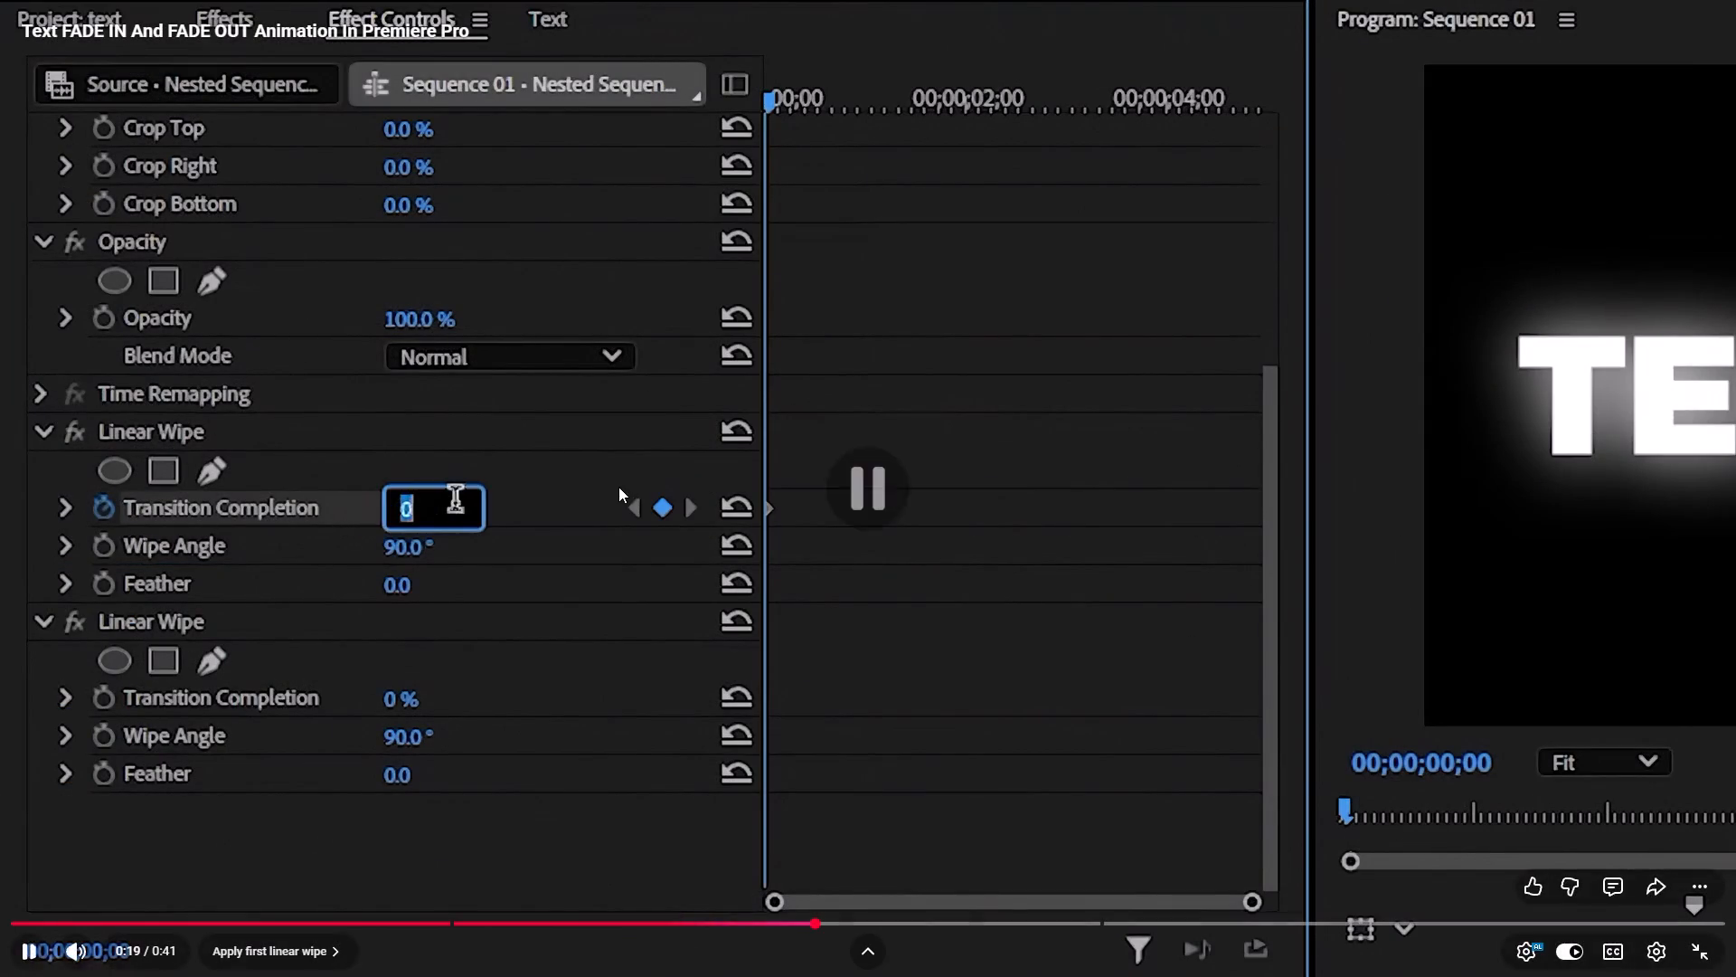
{"action": "key", "text": "alt+Tab"}
{"action": "left_click_drag", "start_coordinate": [121, 760], "coordinate": [208, 777]}
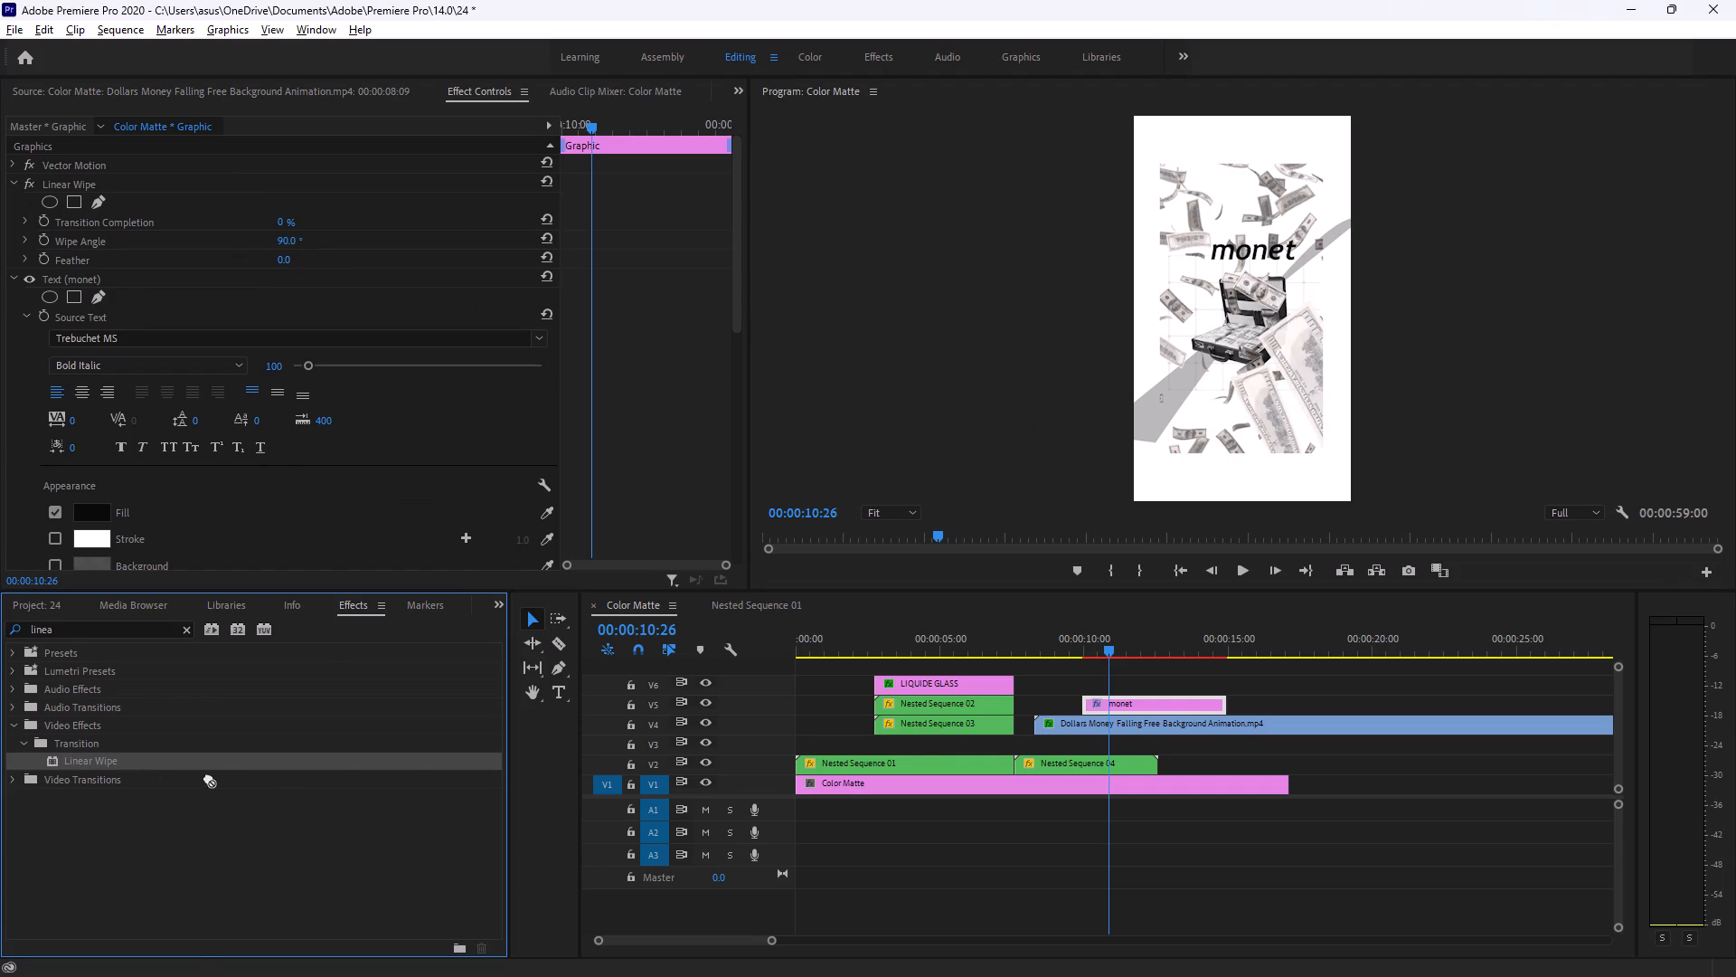
{"action": "left_click_drag", "start_coordinate": [208, 777], "coordinate": [1137, 707]}
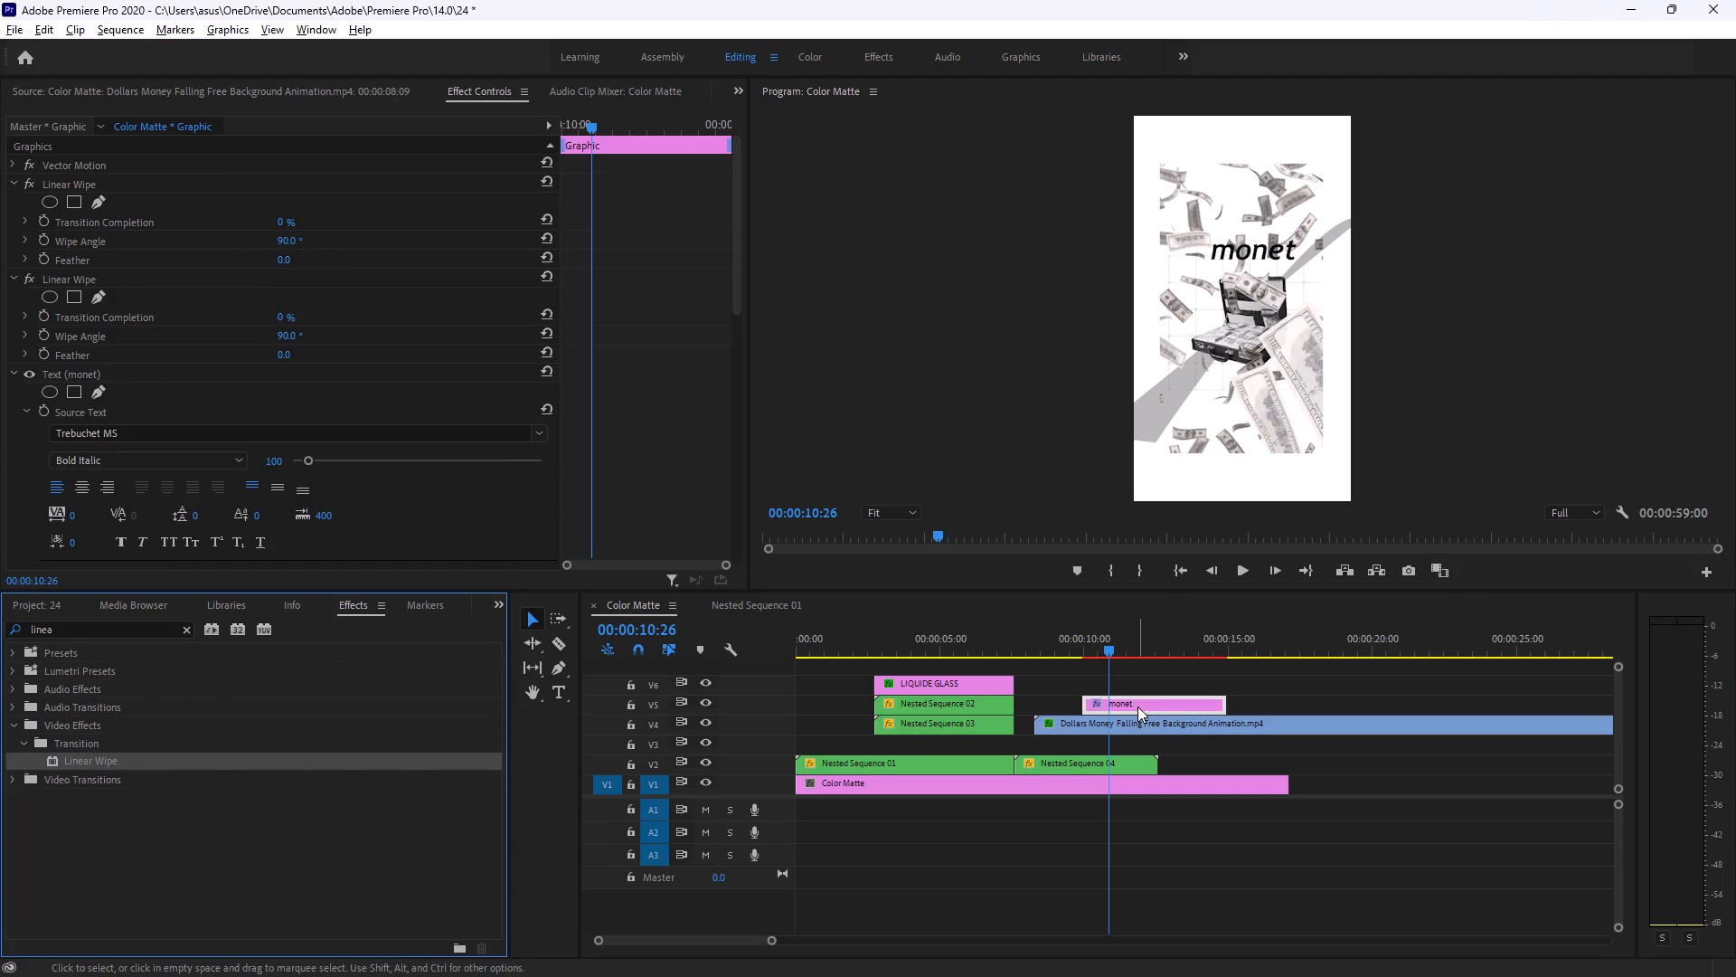
Review the "monet" clip's effect settings, and watch the tutorial in Brave for the first Linear Wipe's Transition Completion keyframe.
{"action": "scroll", "coordinate": [344, 450], "scroll_direction": "down", "scroll_amount": 20}
{"action": "scroll", "coordinate": [344, 450], "scroll_direction": "down", "scroll_amount": 10}
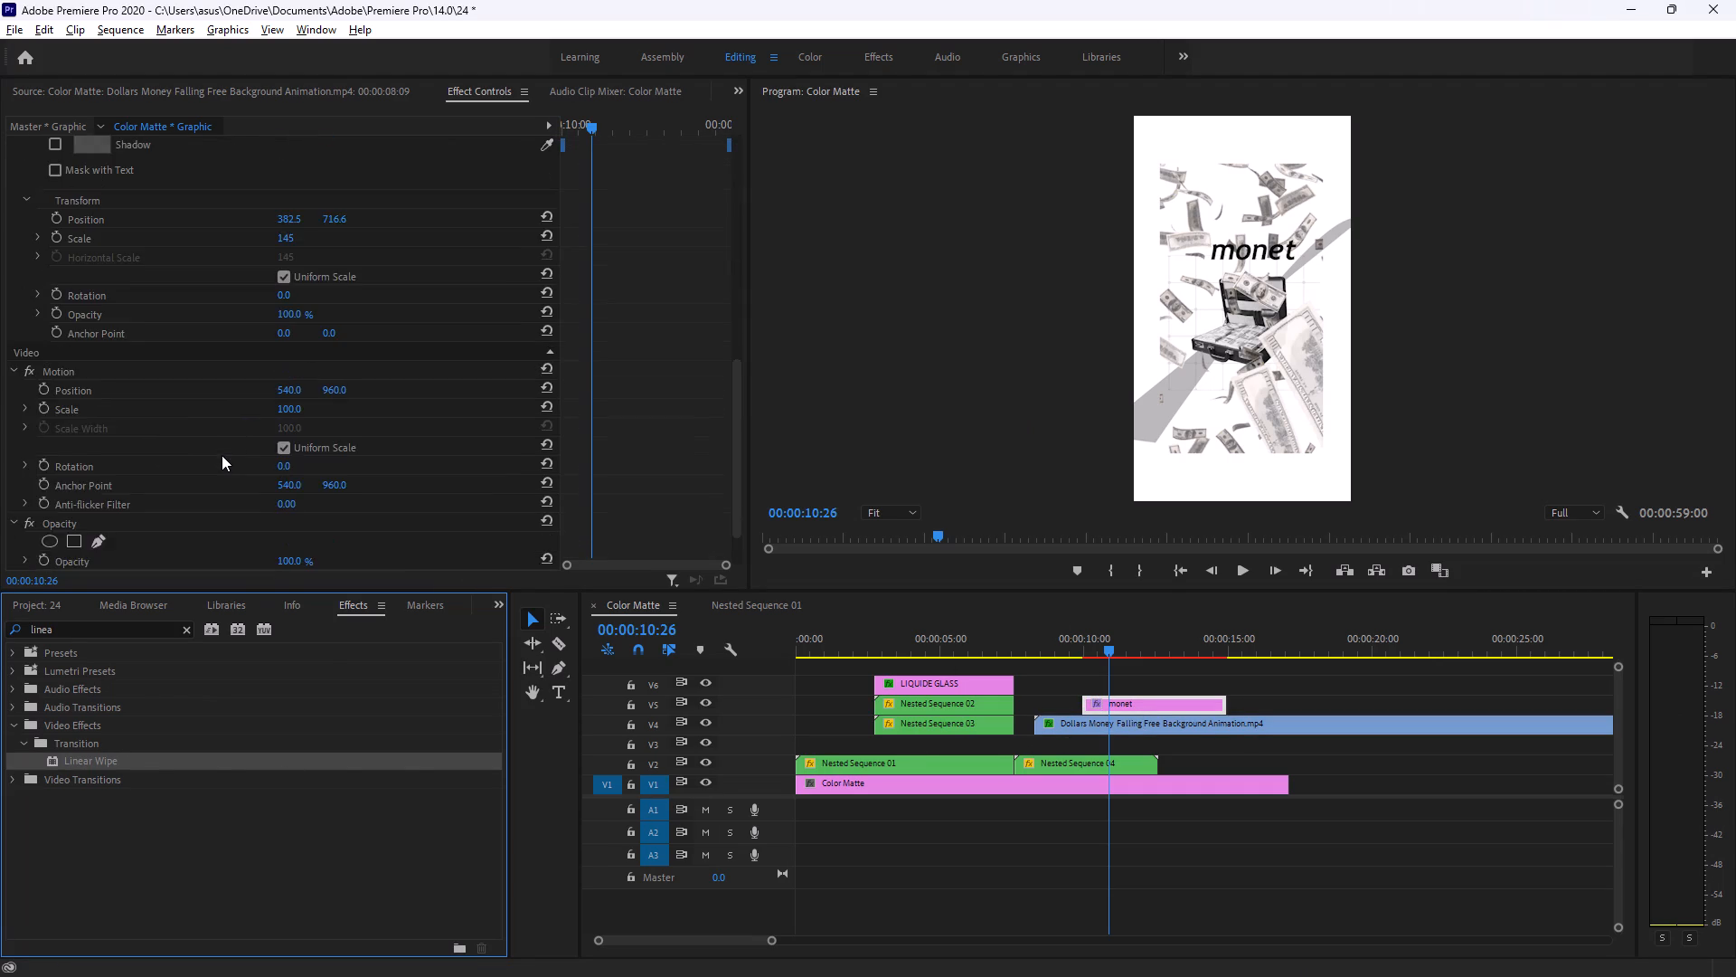
{"action": "scroll", "coordinate": [222, 455], "scroll_direction": "down", "scroll_amount": 13}
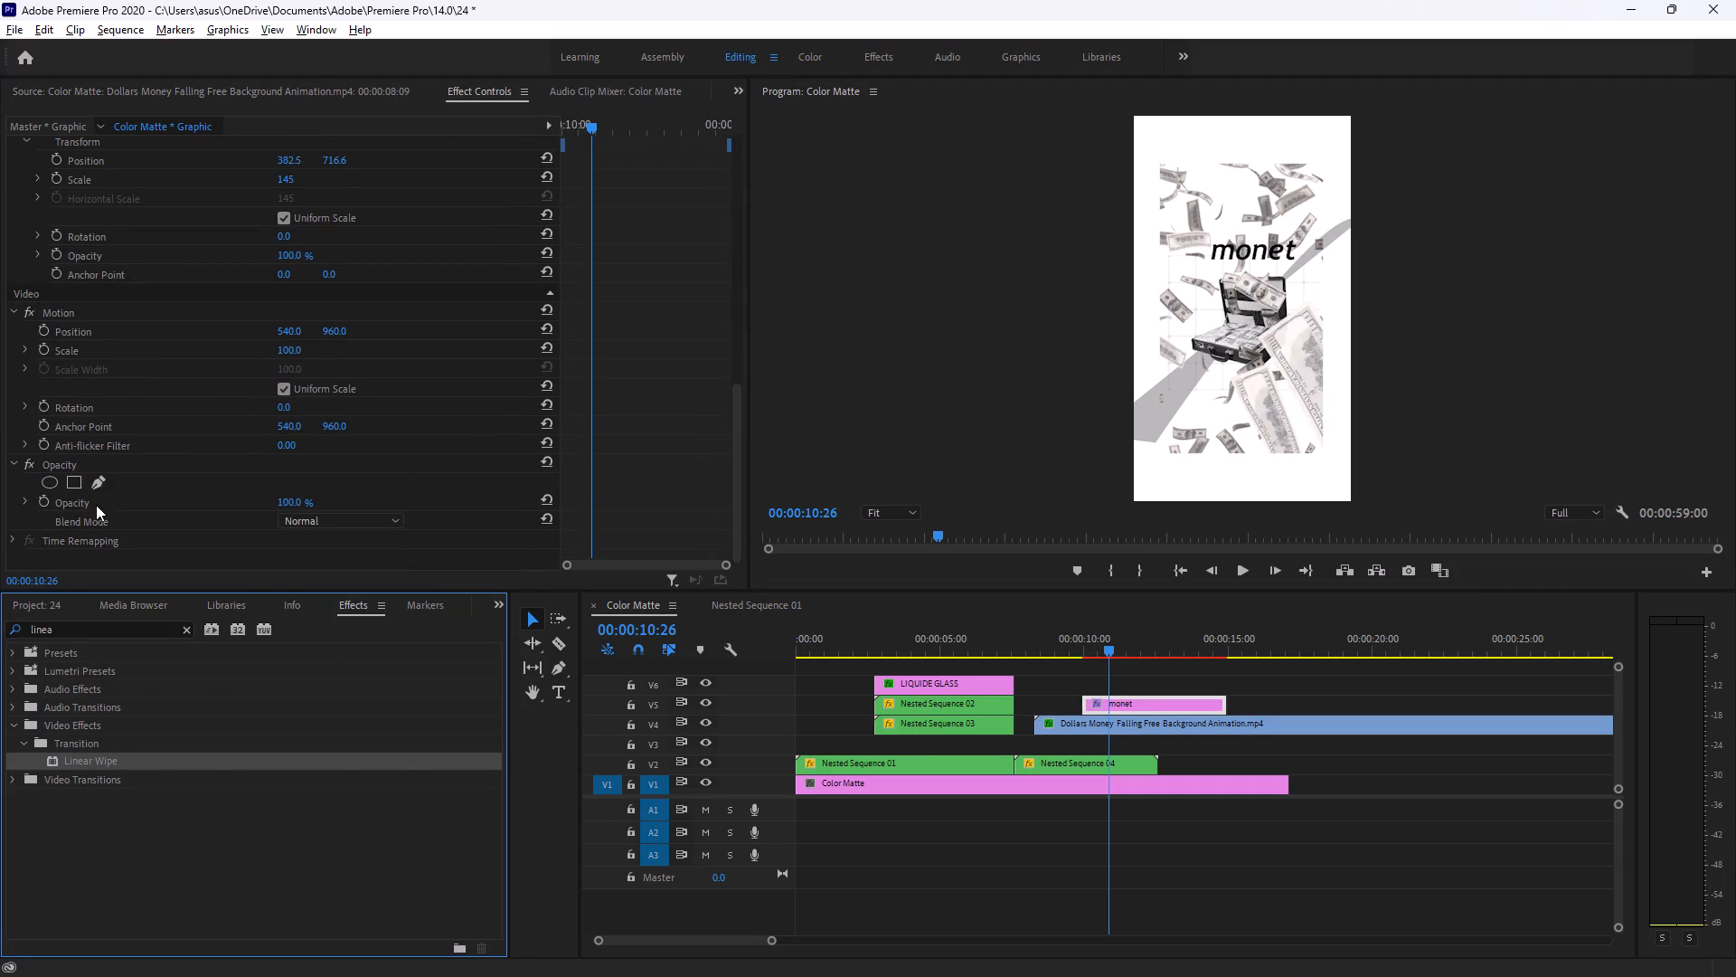
{"action": "scroll", "coordinate": [165, 421], "scroll_direction": "up", "scroll_amount": 7}
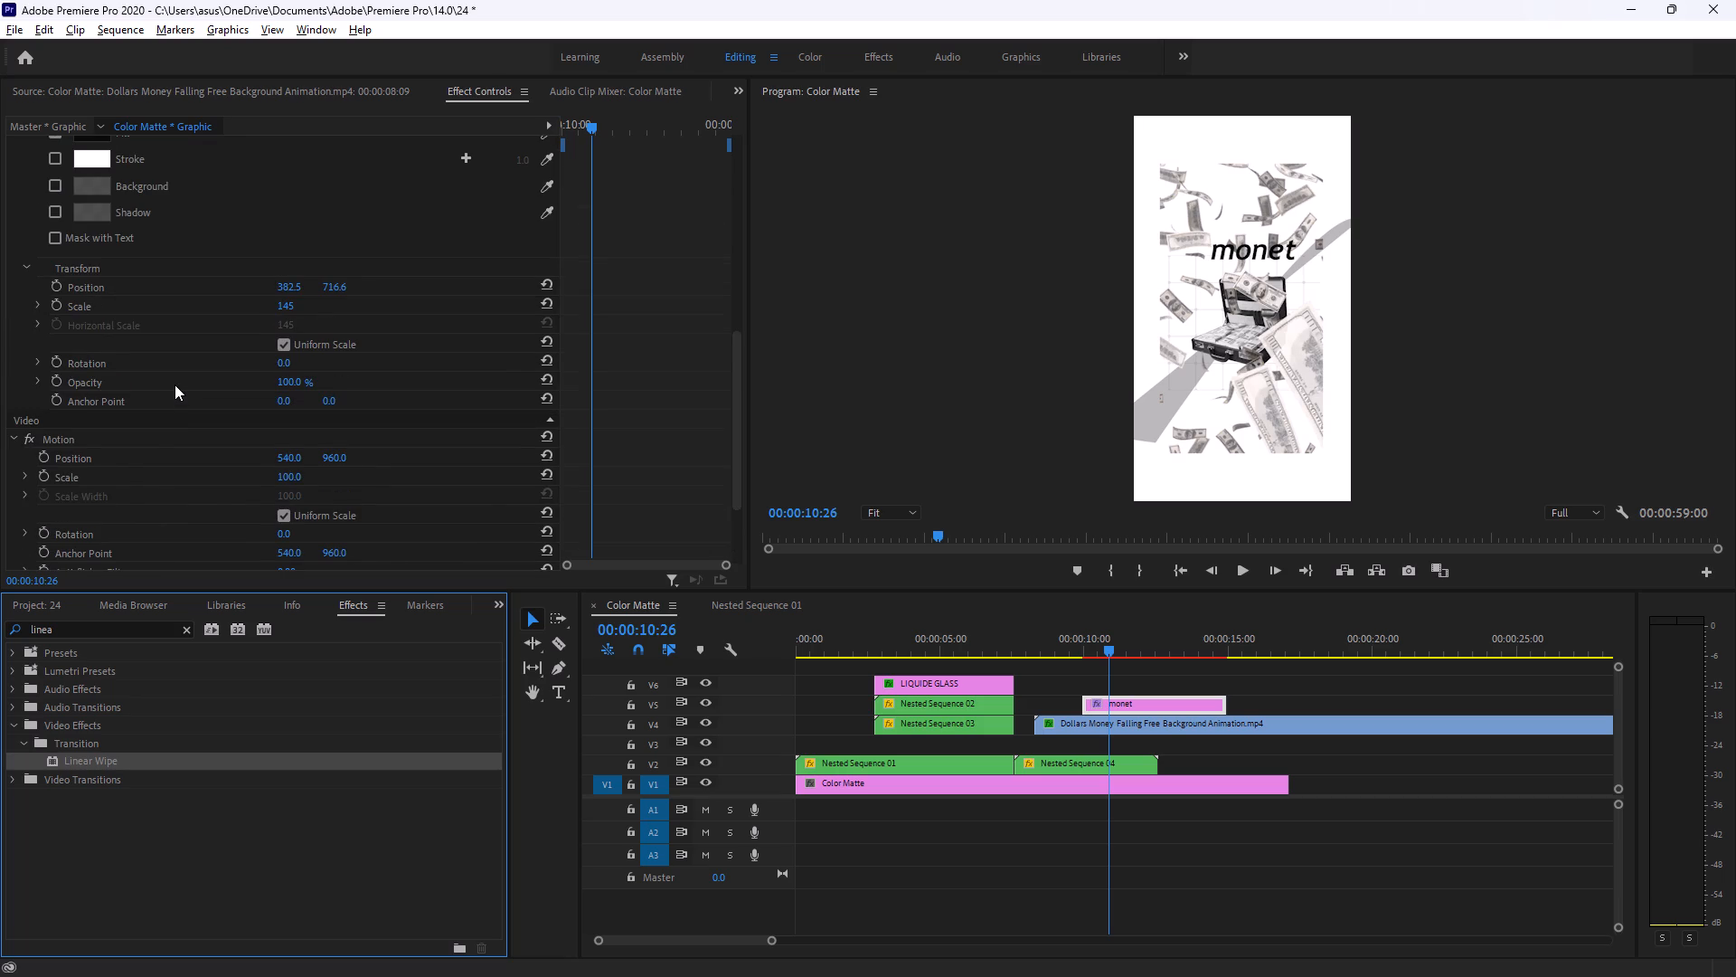
{"action": "scroll", "coordinate": [175, 384], "scroll_direction": "up", "scroll_amount": 20}
{"action": "scroll", "coordinate": [175, 384], "scroll_direction": "up", "scroll_amount": 20}
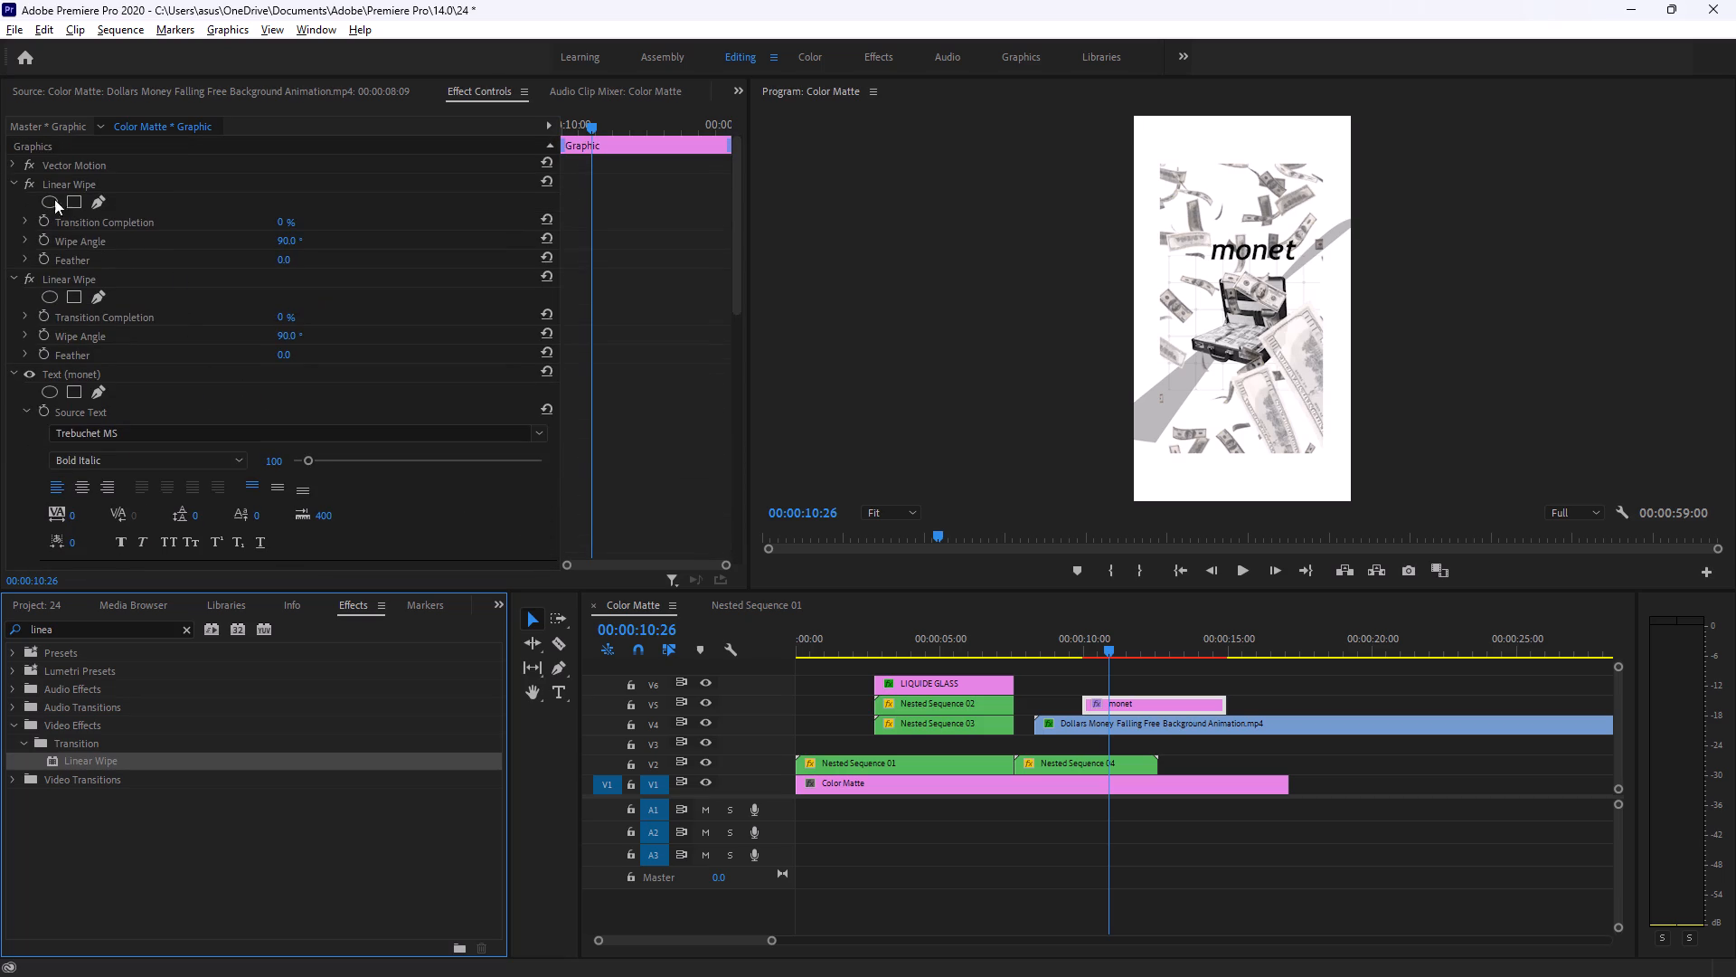
{"action": "key", "text": "alt+Tab"}
{"action": "left_click", "coordinate": [432, 470]}
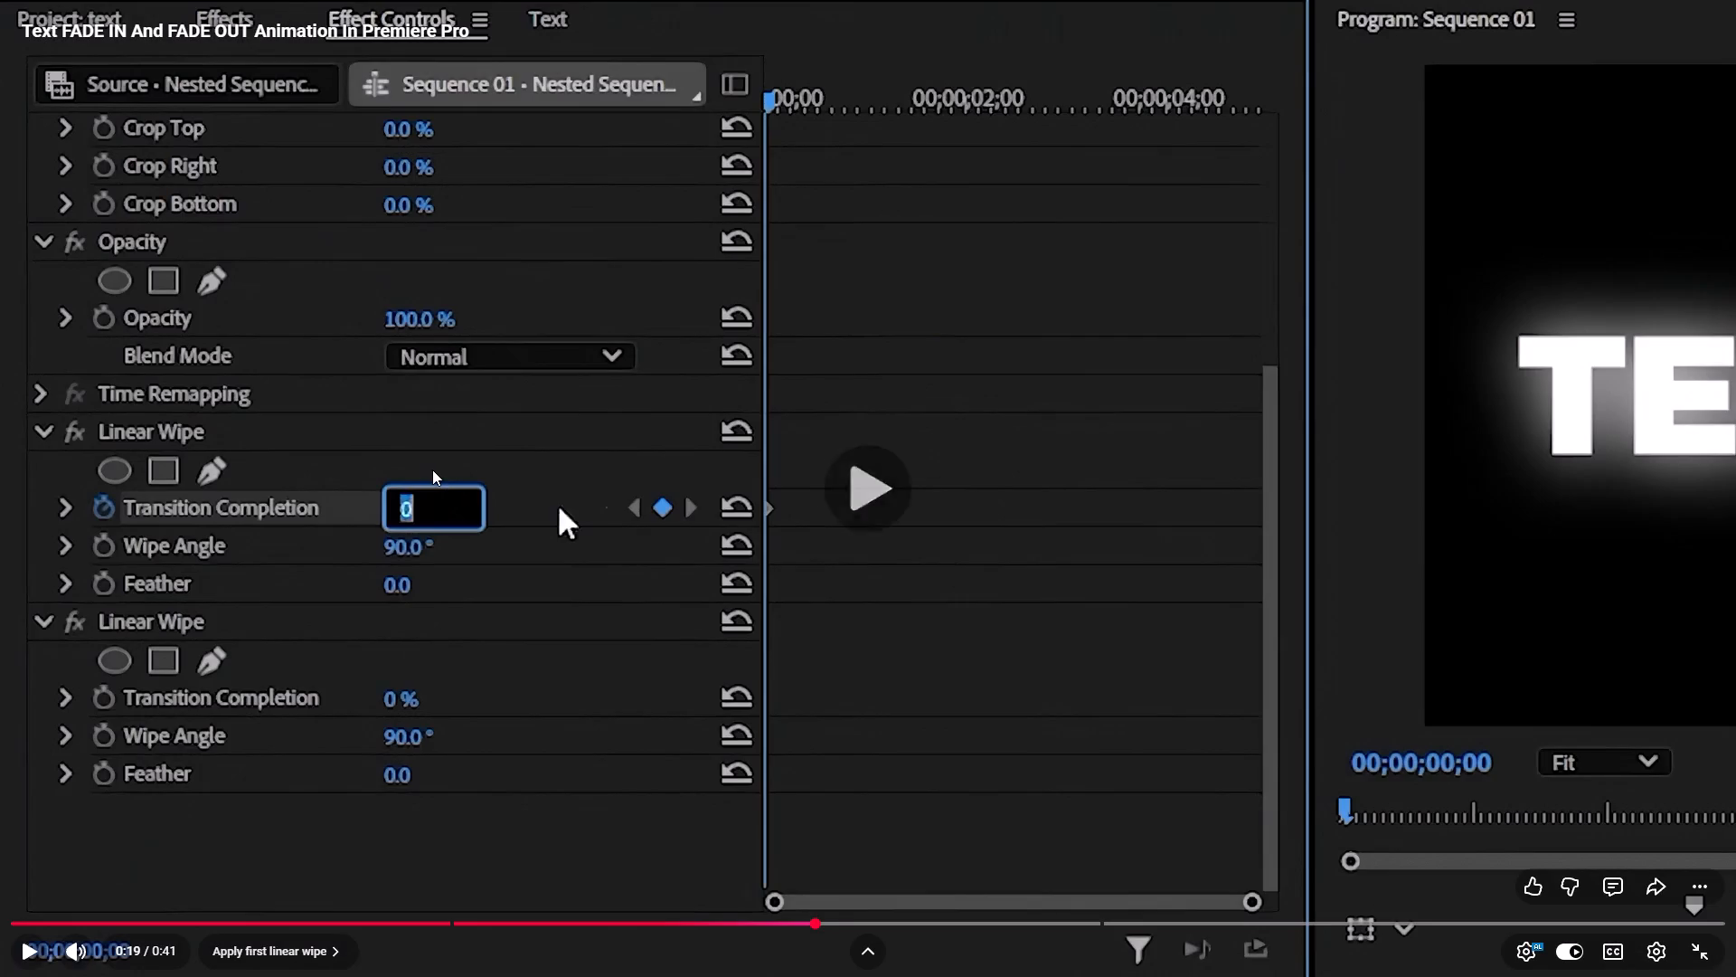
{"action": "left_click", "coordinate": [455, 526]}
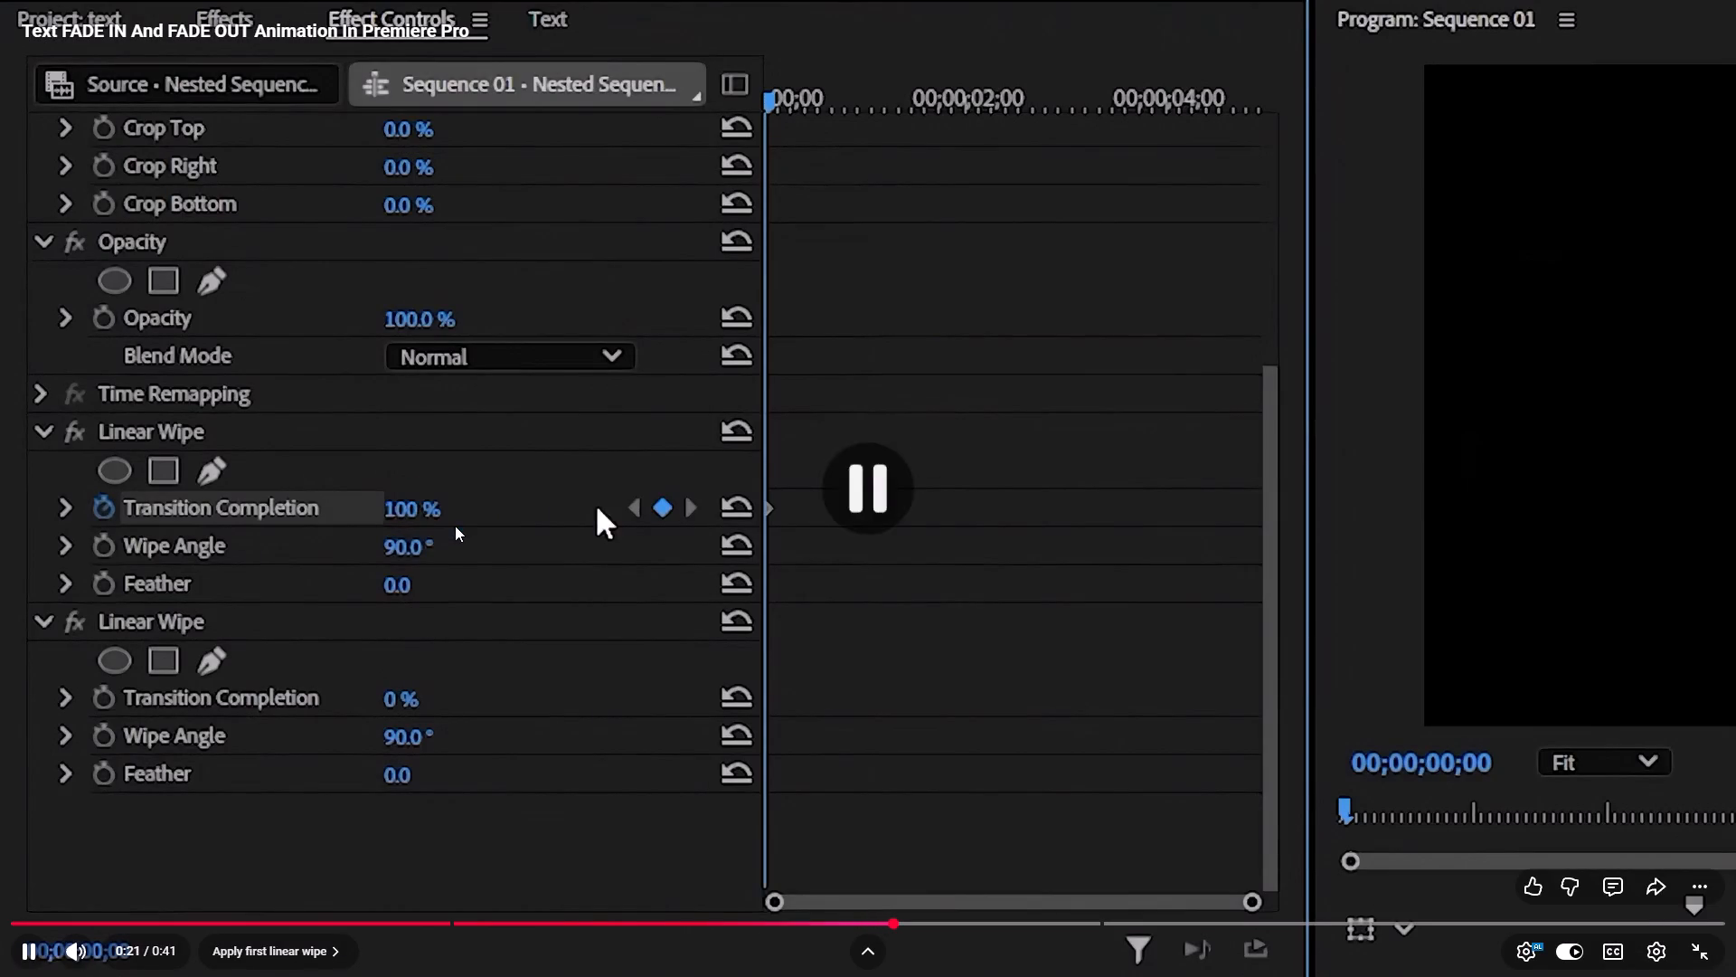
{"action": "key", "text": "alt+Tab"}
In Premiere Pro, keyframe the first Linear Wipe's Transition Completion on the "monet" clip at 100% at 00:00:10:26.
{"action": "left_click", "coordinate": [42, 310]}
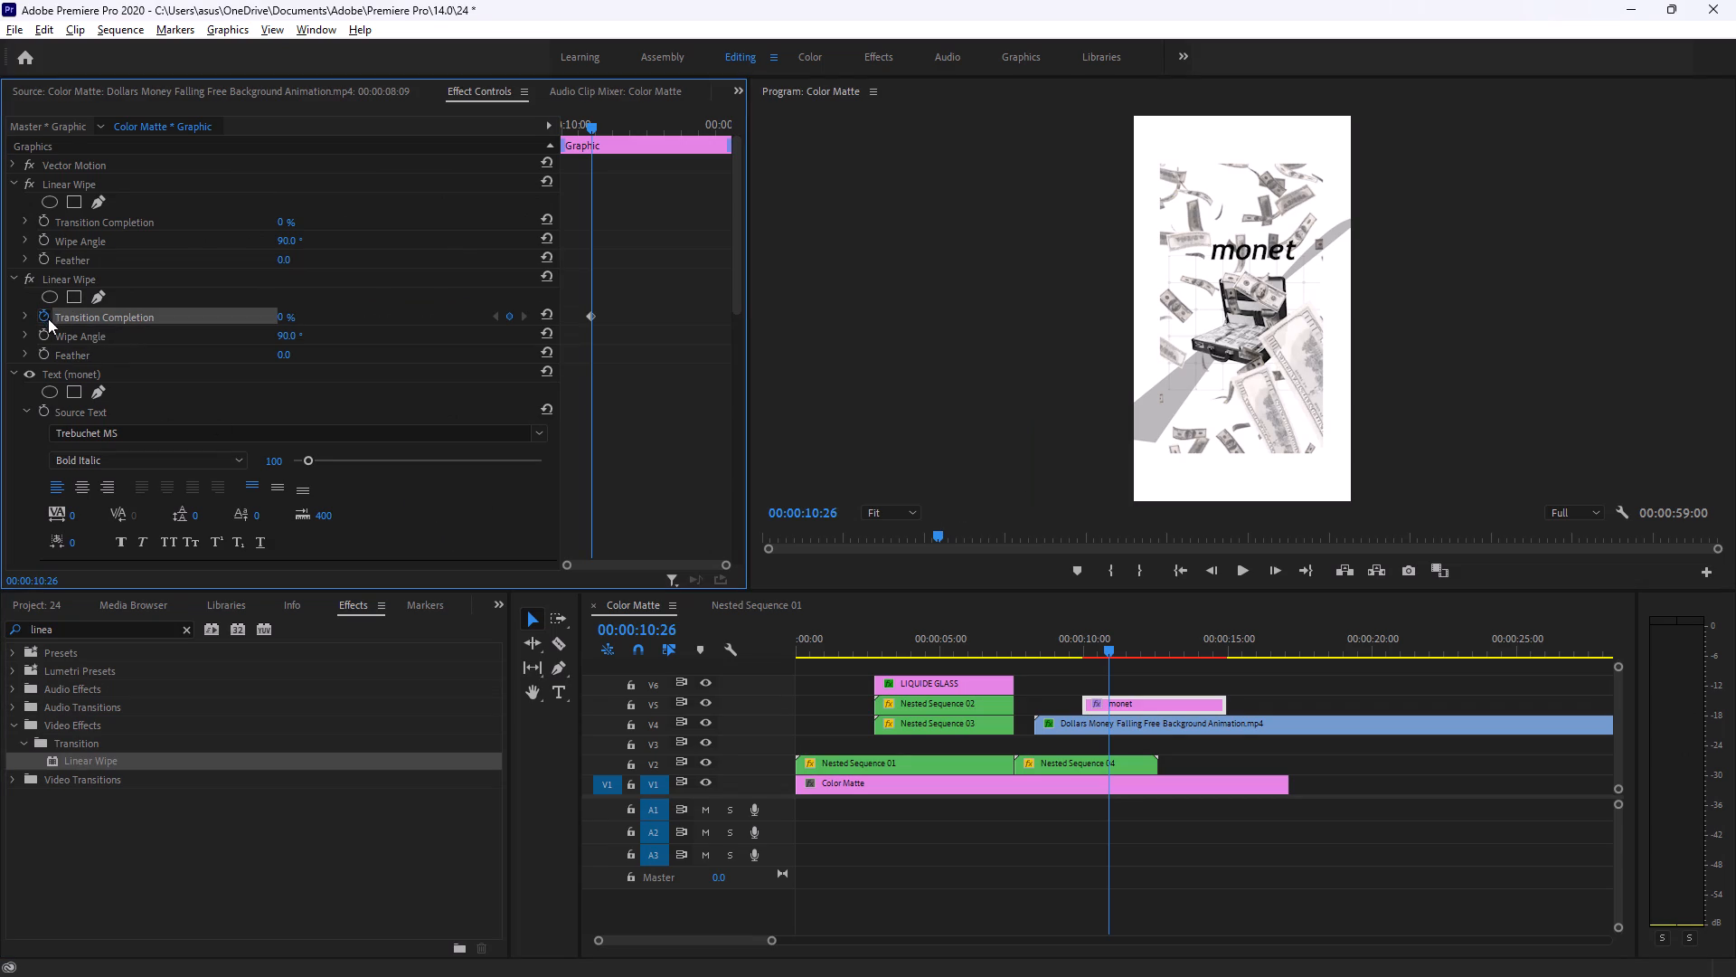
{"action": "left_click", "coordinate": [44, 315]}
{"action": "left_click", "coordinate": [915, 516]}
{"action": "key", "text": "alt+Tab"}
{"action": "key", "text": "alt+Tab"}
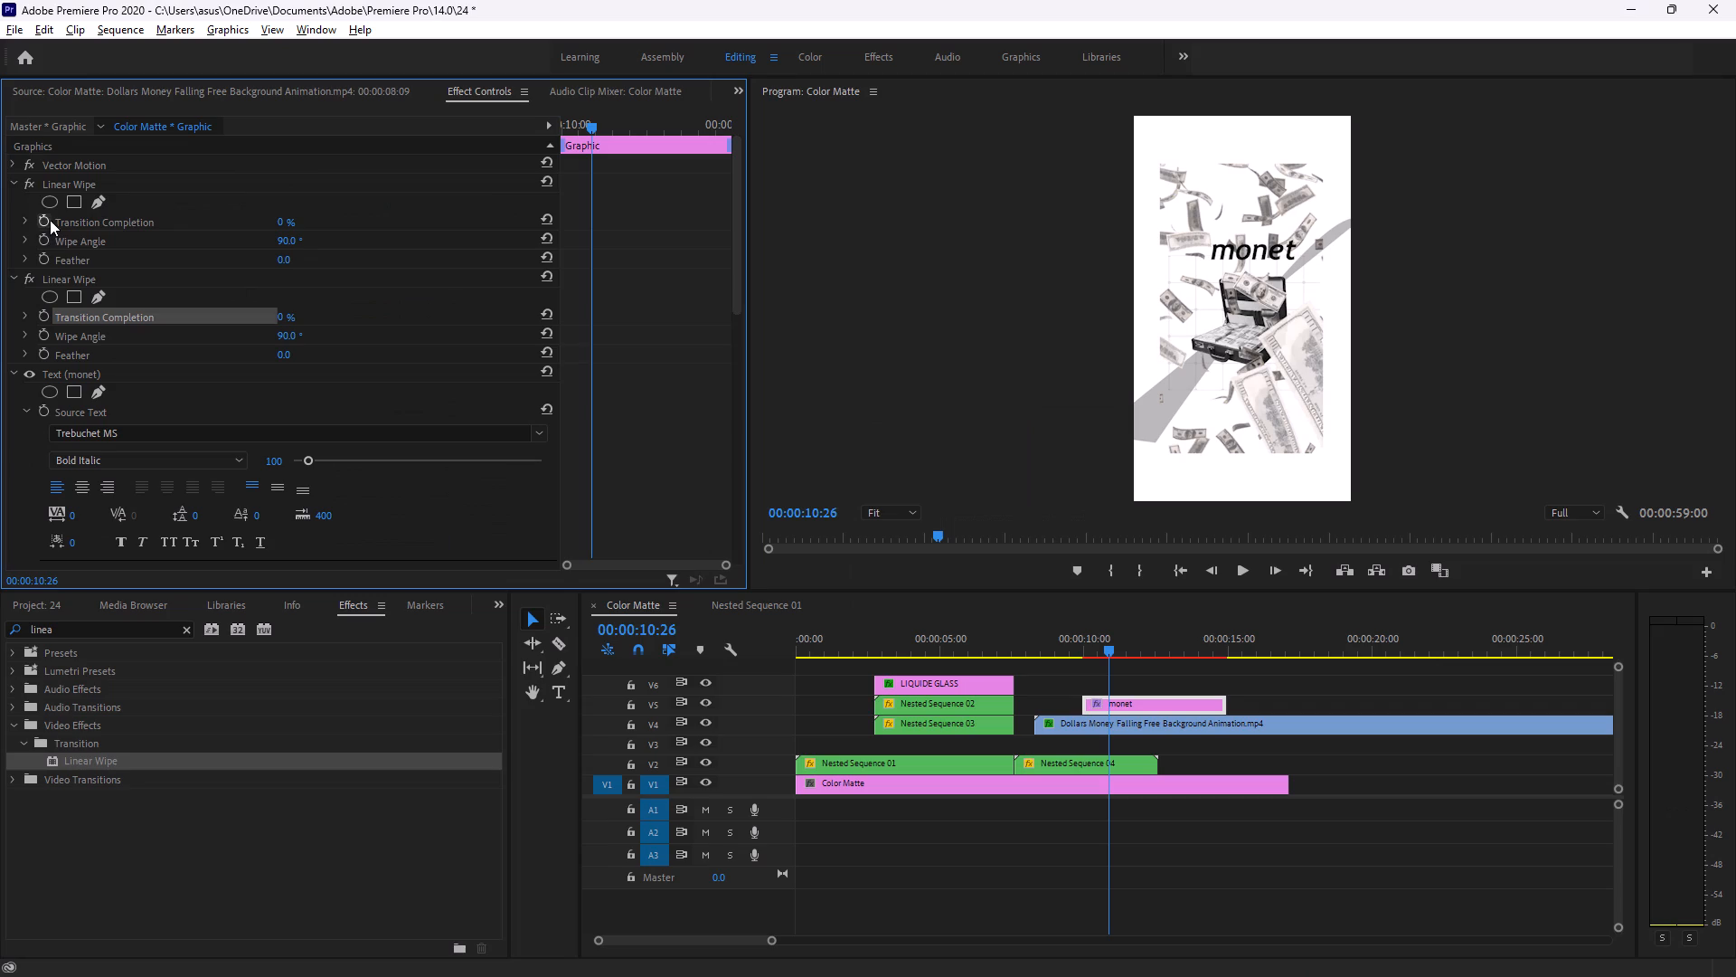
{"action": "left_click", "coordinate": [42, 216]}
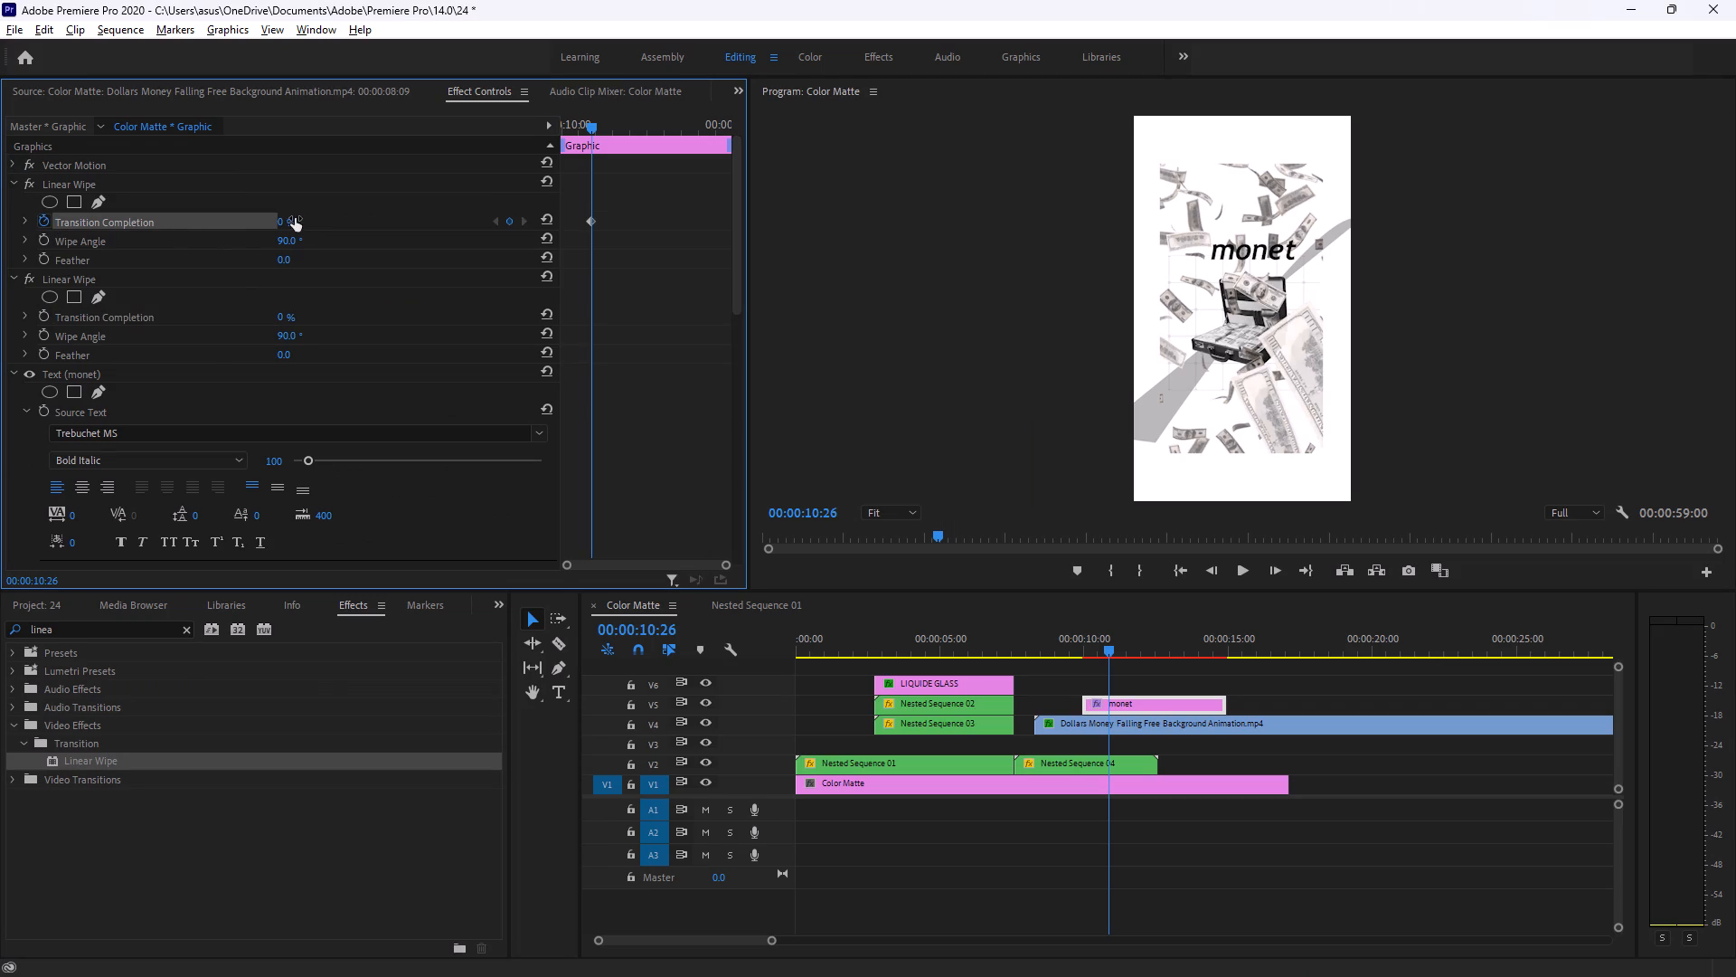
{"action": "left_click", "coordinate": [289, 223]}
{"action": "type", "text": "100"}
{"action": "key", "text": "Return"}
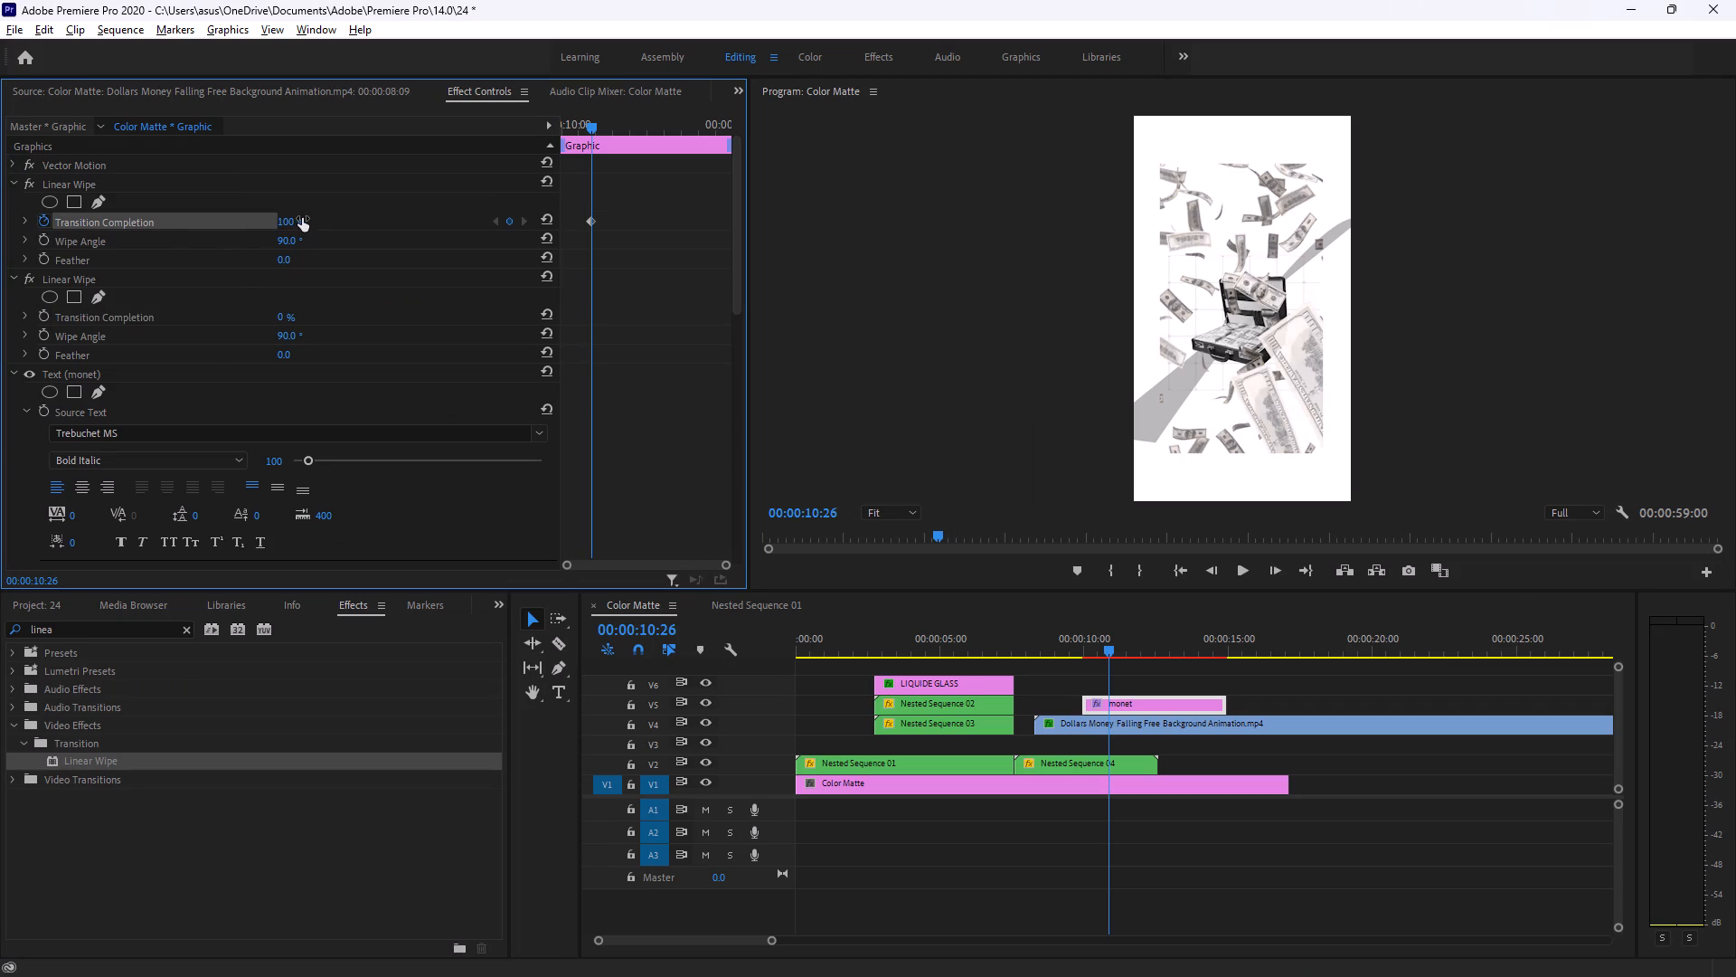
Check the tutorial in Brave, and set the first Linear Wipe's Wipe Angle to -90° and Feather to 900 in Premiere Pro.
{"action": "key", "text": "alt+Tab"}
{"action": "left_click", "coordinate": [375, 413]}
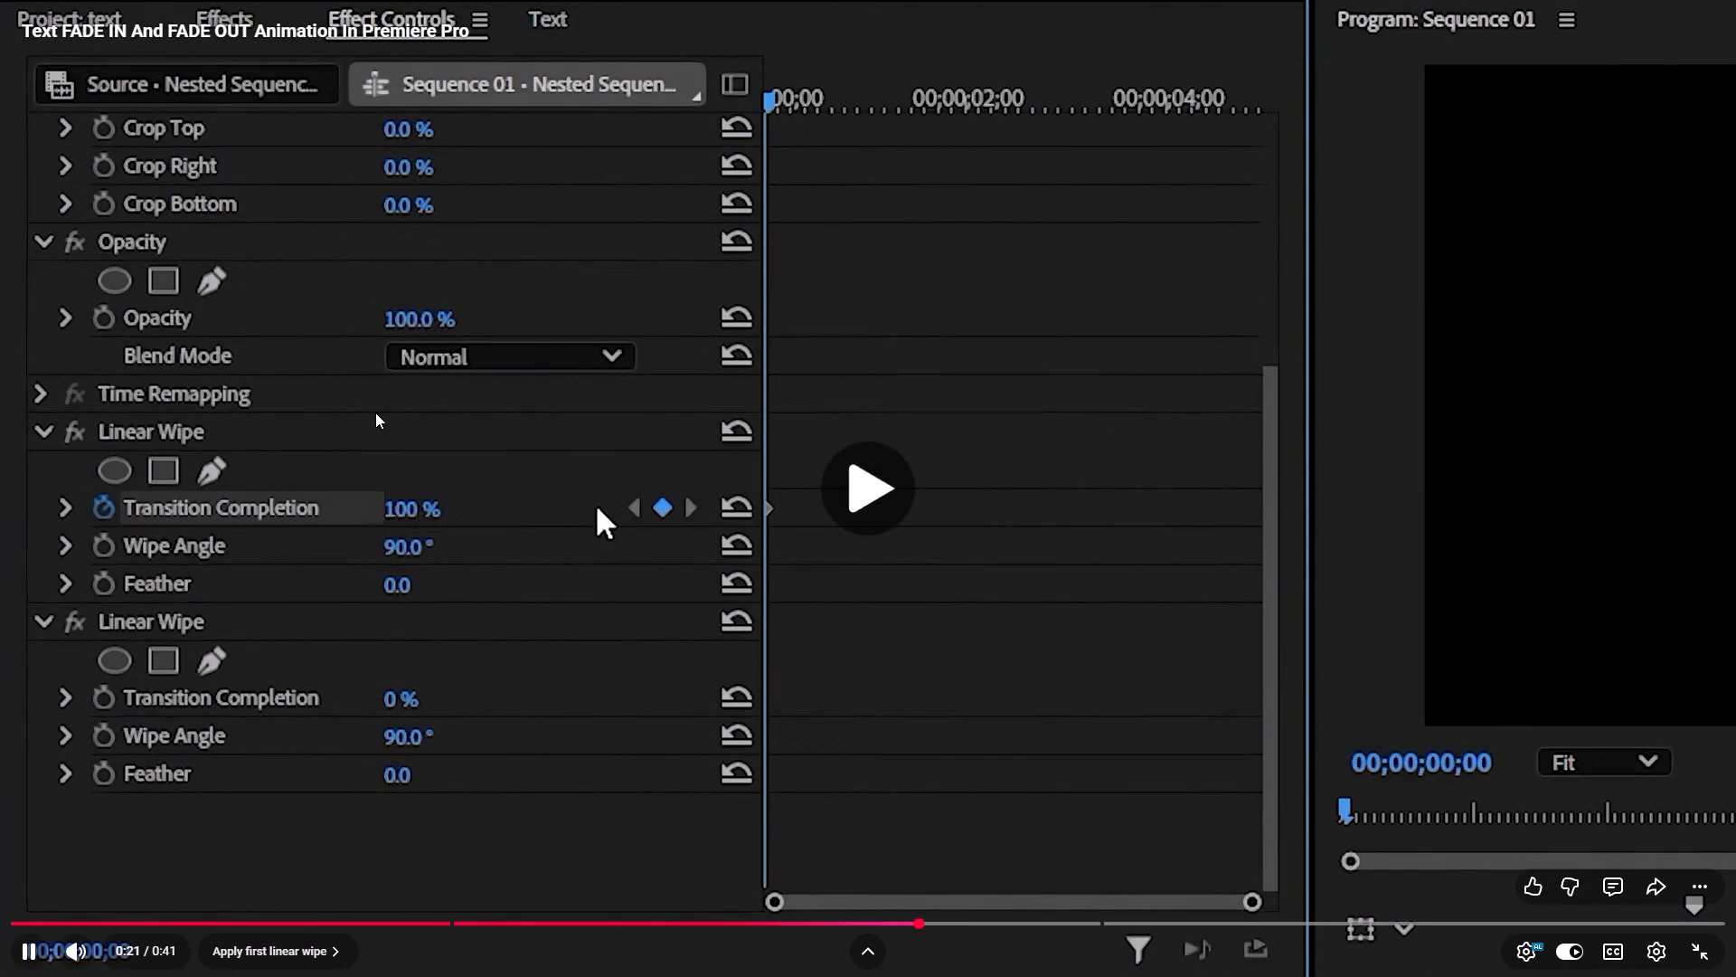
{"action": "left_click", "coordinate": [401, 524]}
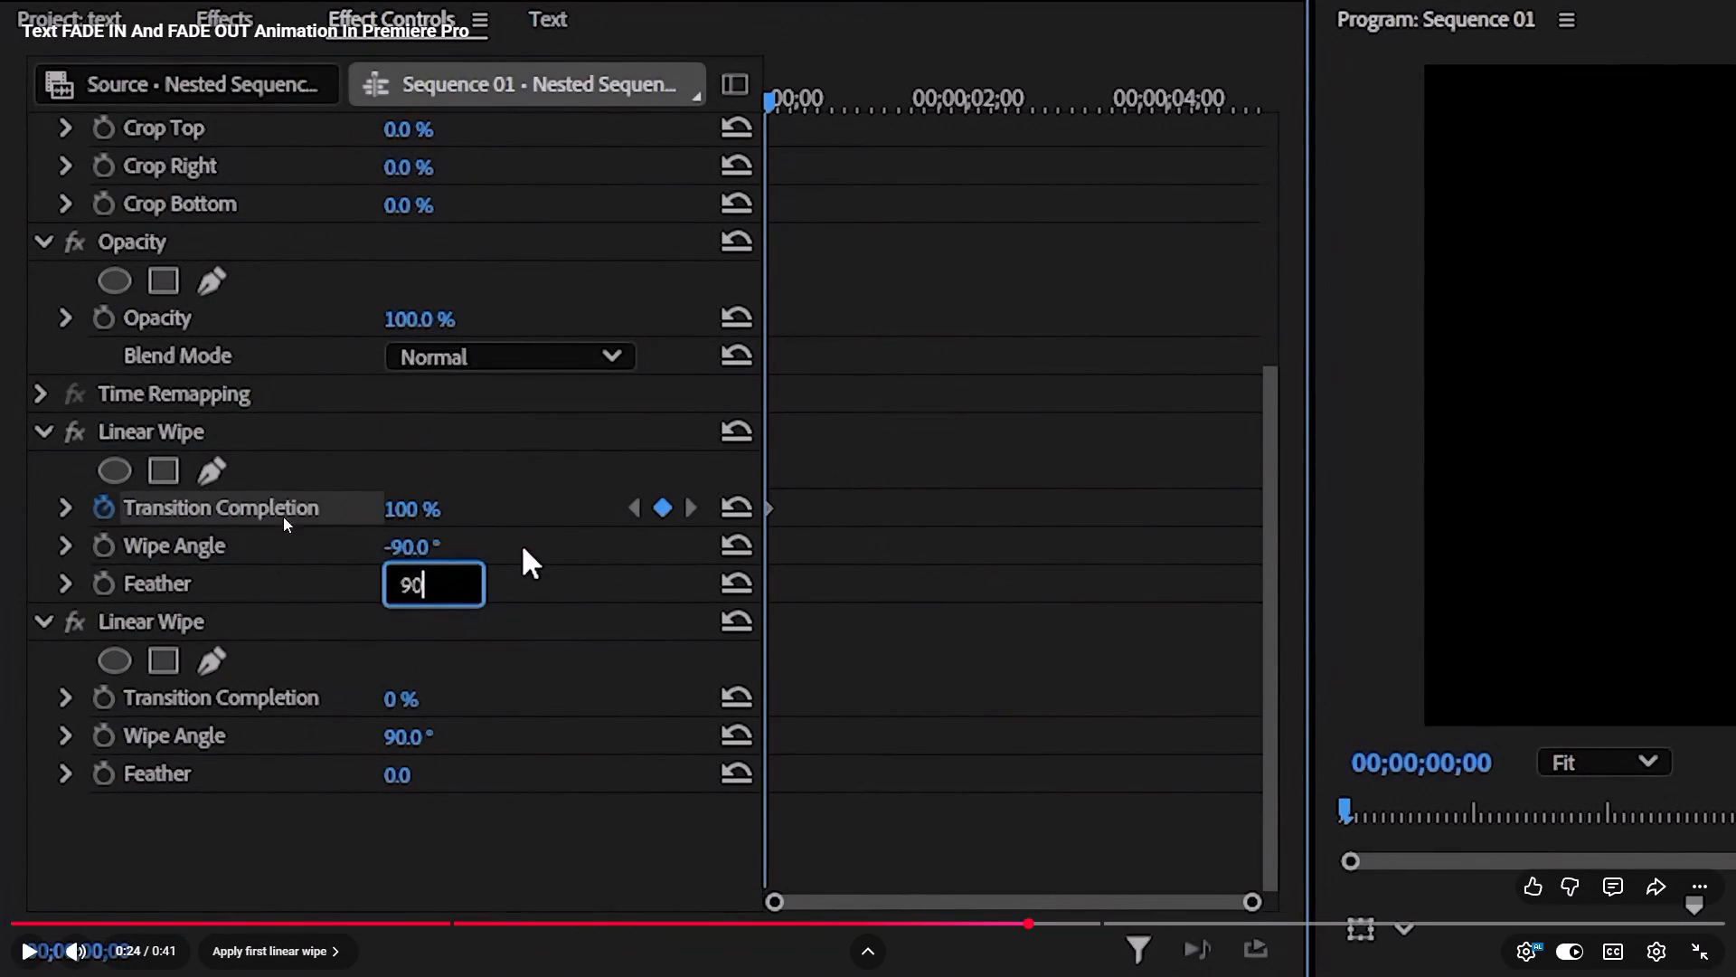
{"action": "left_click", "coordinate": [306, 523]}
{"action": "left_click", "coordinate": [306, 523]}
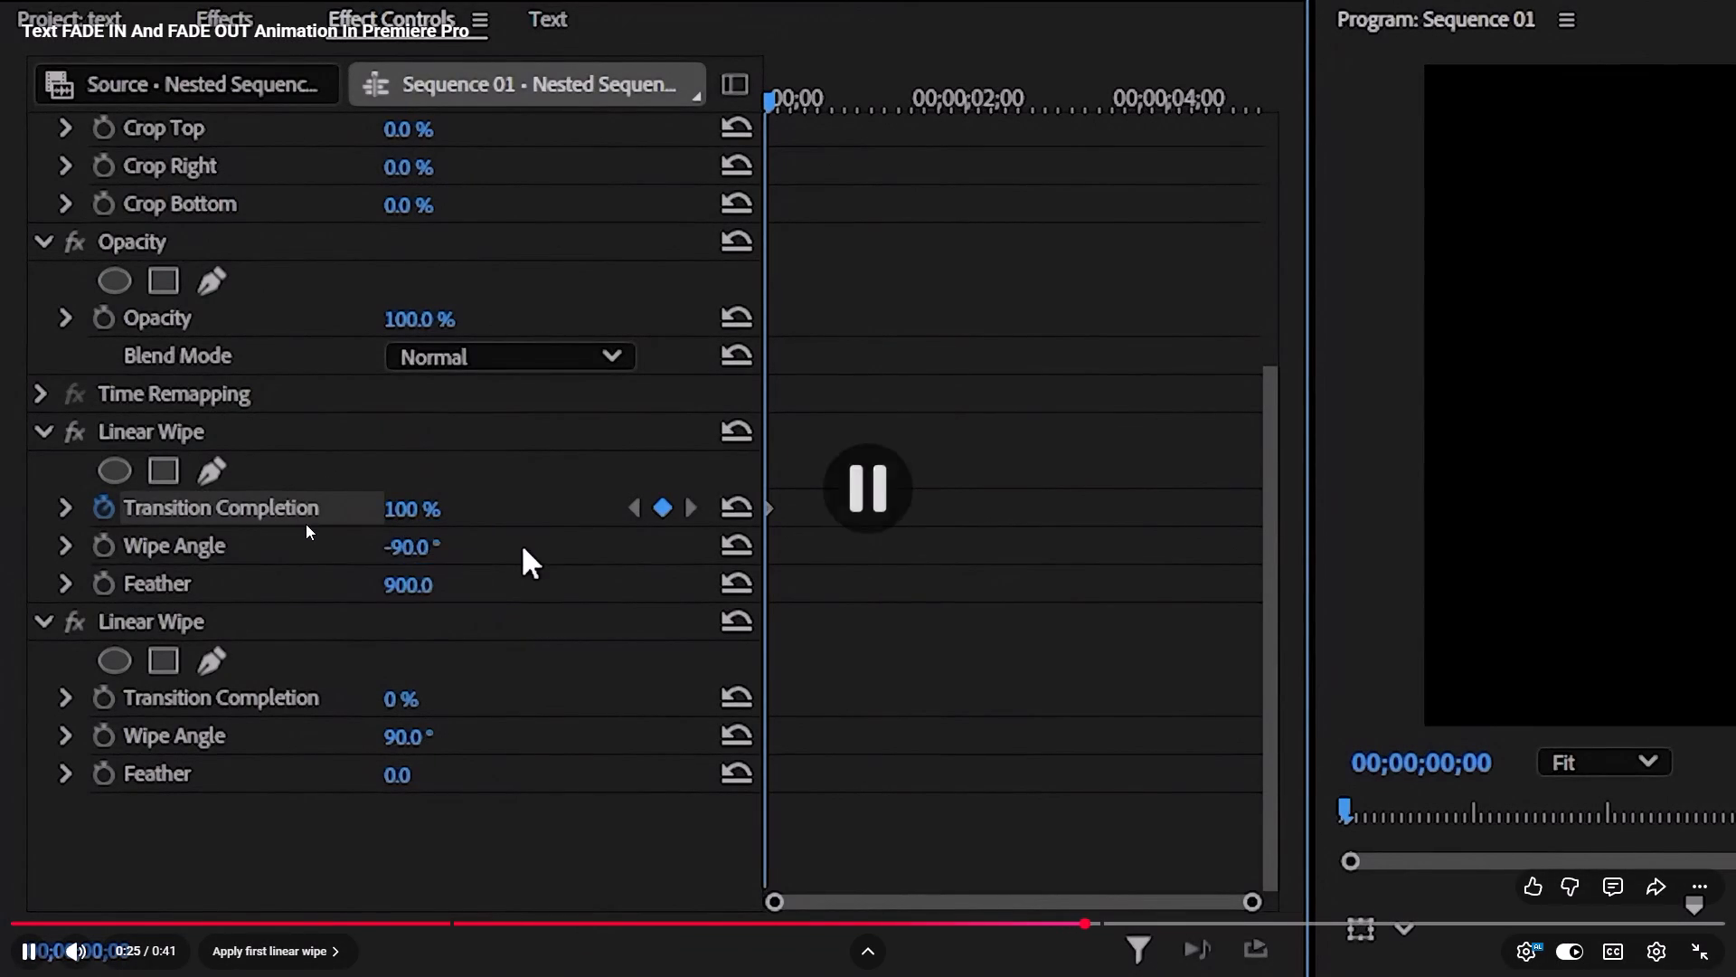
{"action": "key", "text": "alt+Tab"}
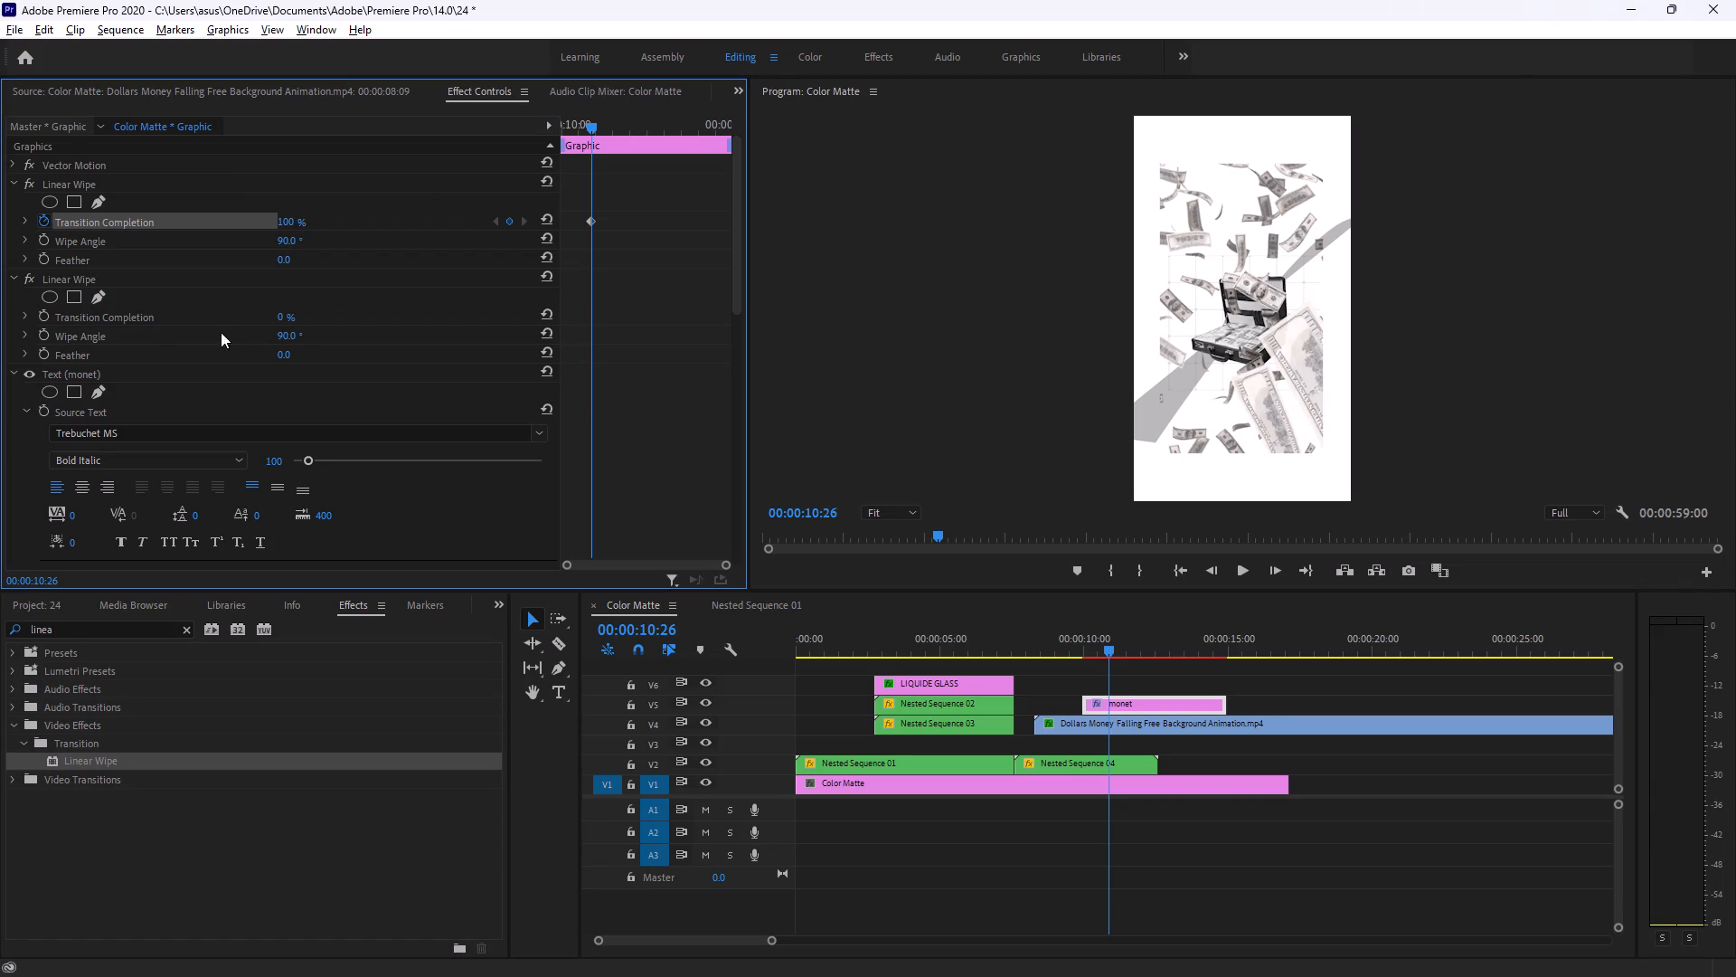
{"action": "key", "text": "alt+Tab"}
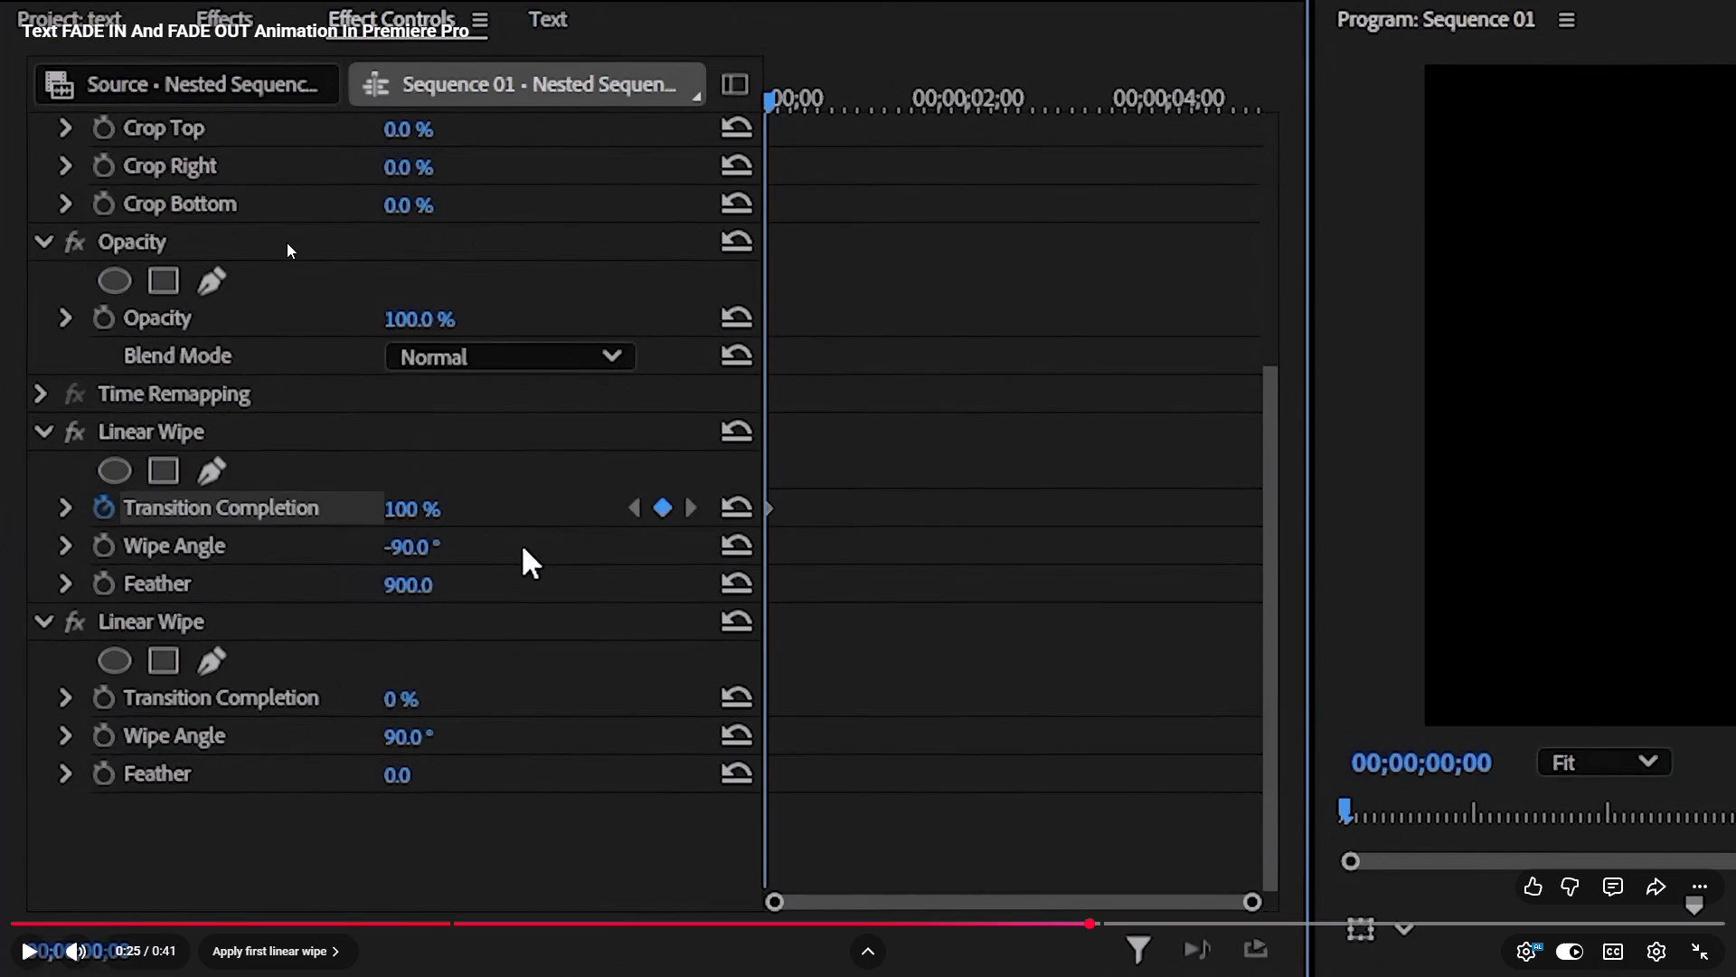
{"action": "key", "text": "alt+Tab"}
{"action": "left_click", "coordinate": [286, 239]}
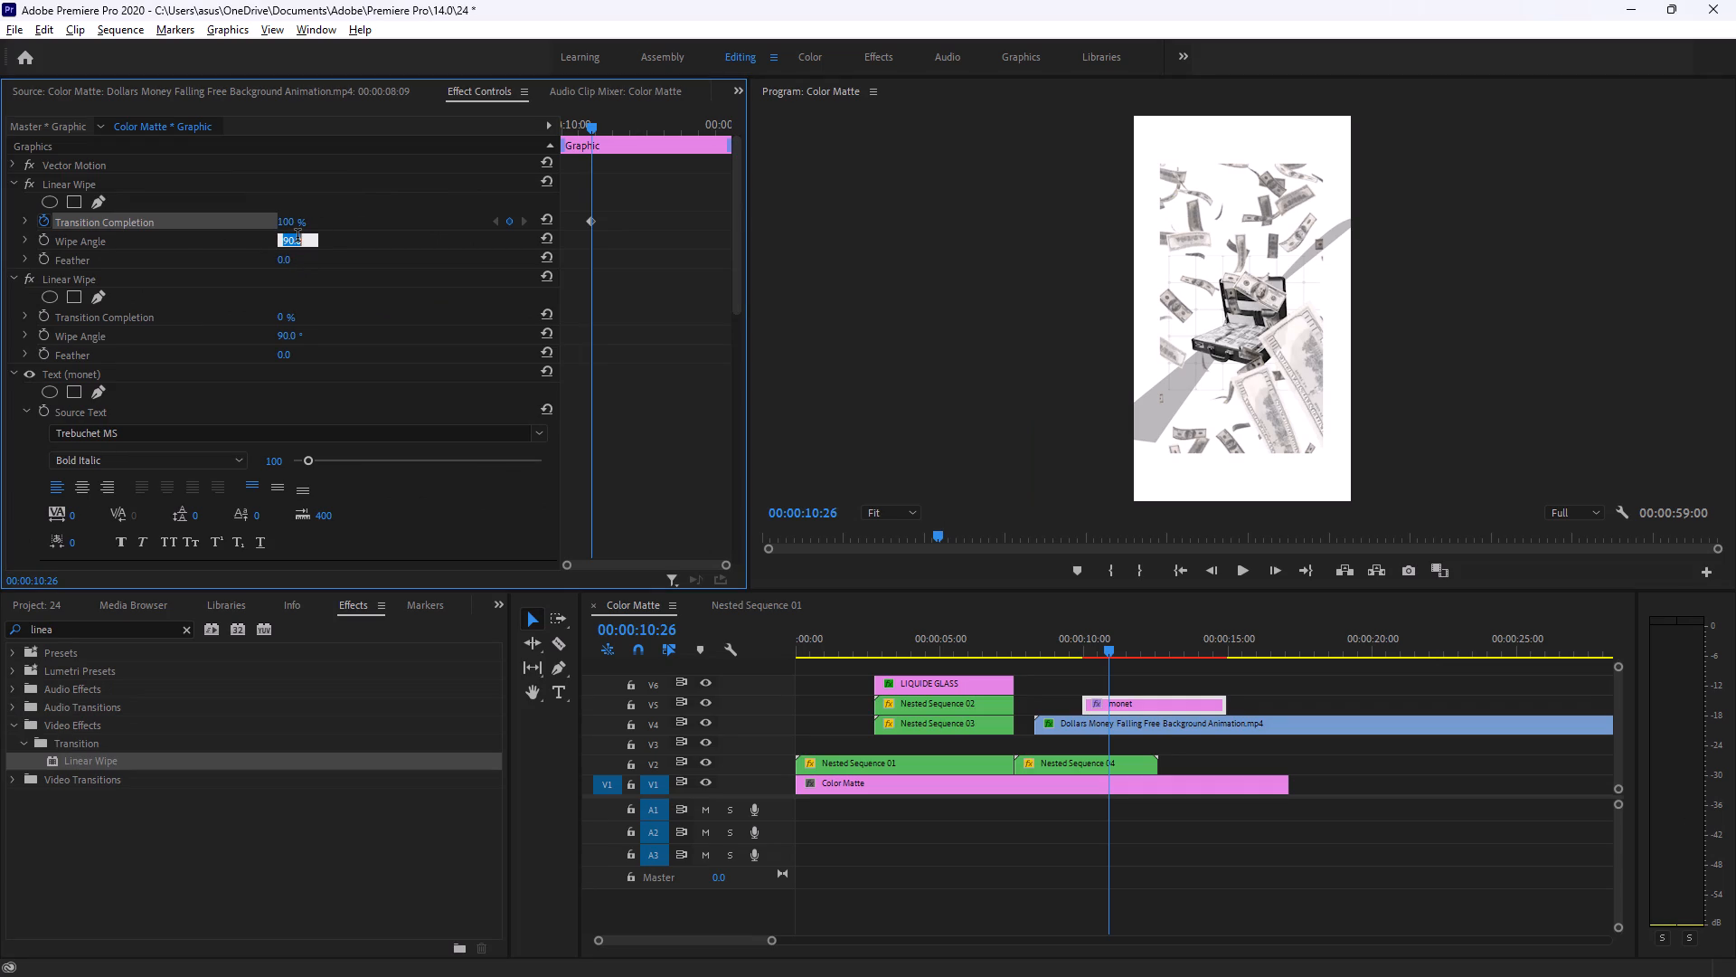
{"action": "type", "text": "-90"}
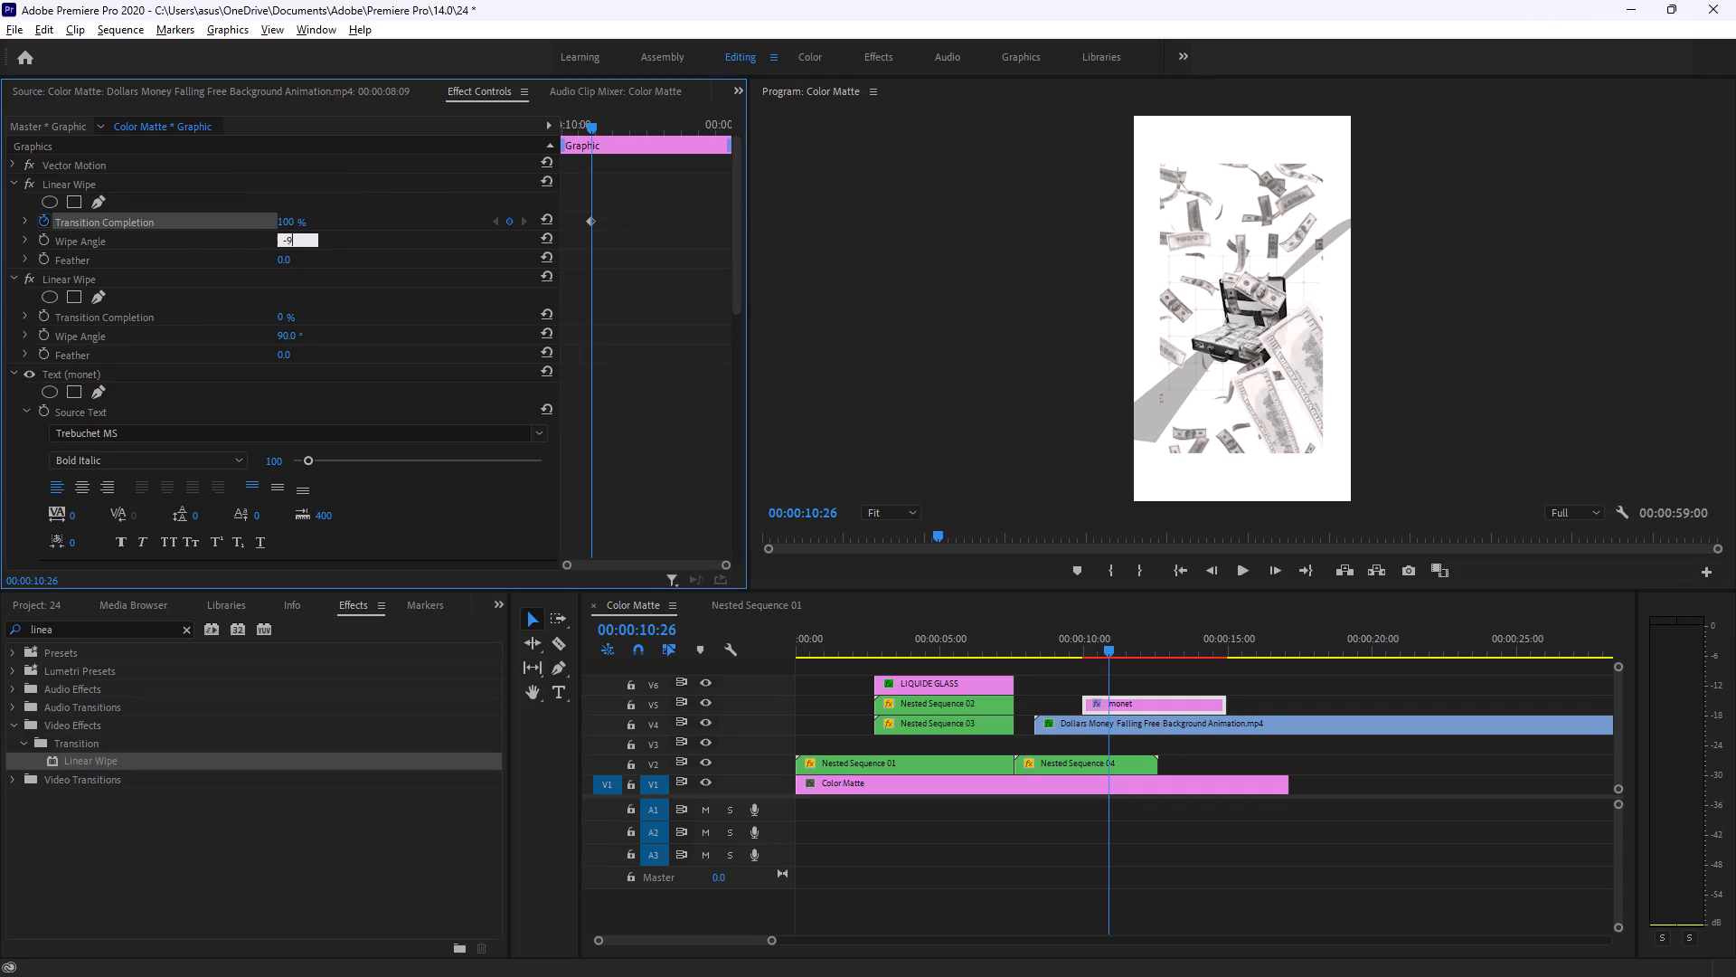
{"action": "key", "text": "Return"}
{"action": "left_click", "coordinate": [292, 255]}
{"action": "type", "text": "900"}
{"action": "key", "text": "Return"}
Check the tutorial's next keyframe in Brave, and move the playhead to the start of the "monet" clip in Premiere Pro.
{"action": "key", "text": "alt+Tab"}
{"action": "left_click", "coordinate": [357, 446]}
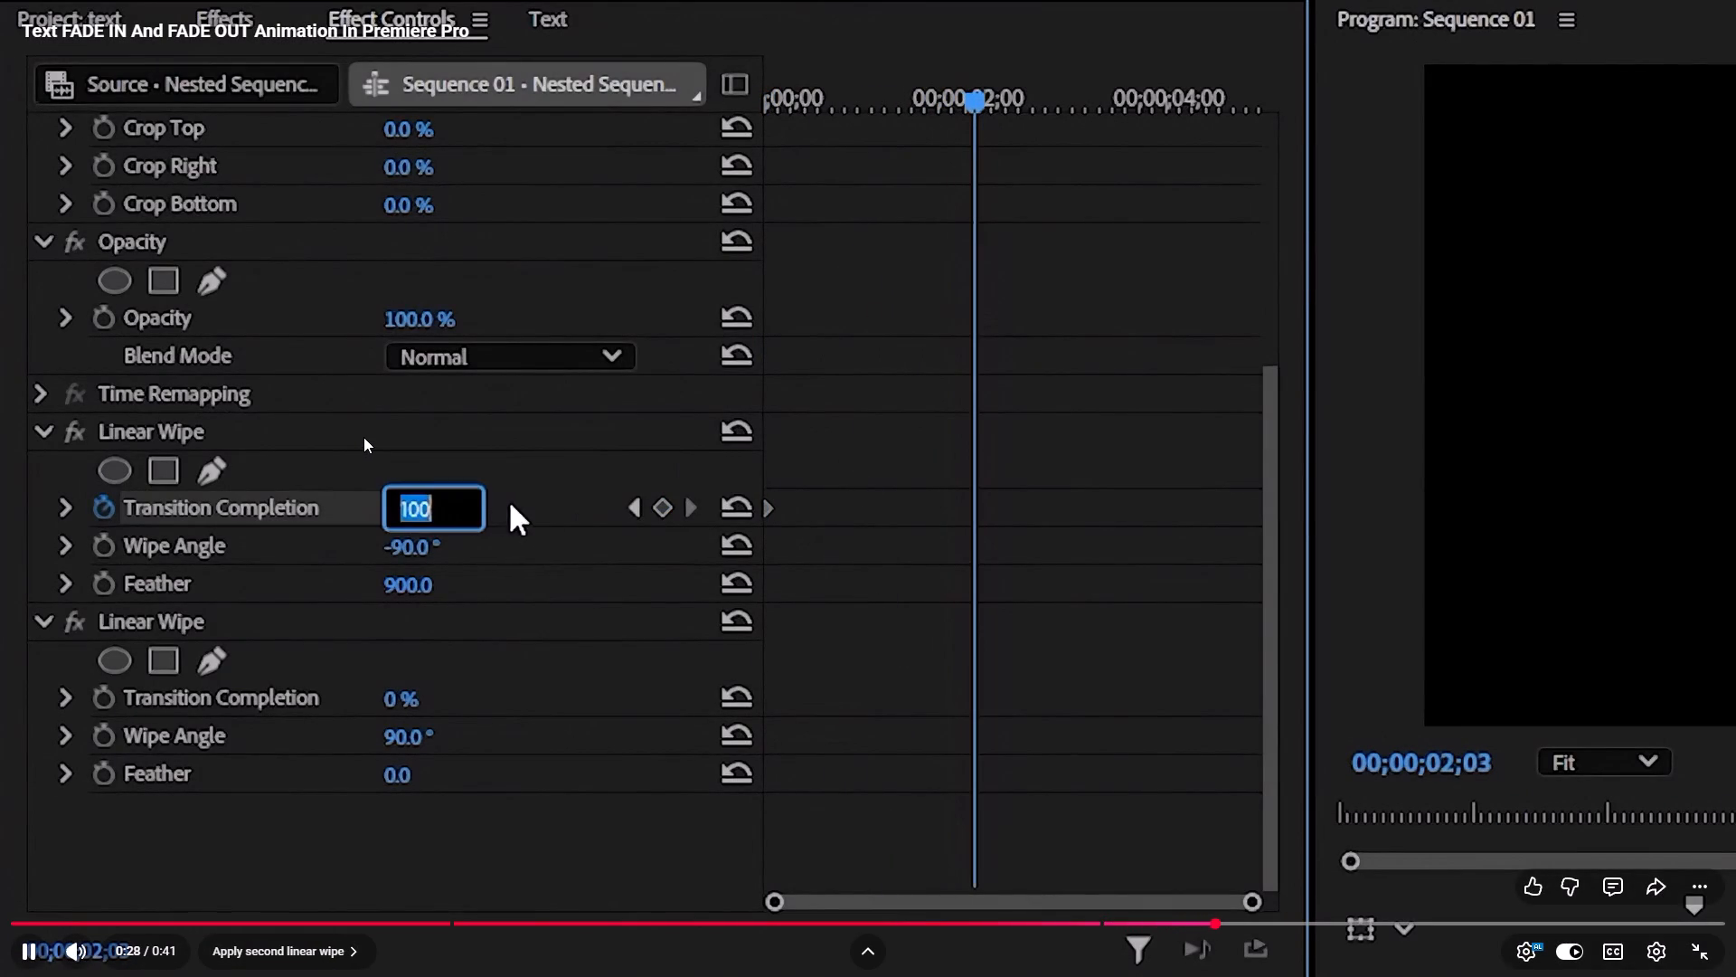
{"action": "left_click", "coordinate": [375, 435]}
{"action": "key", "text": "alt+Tab"}
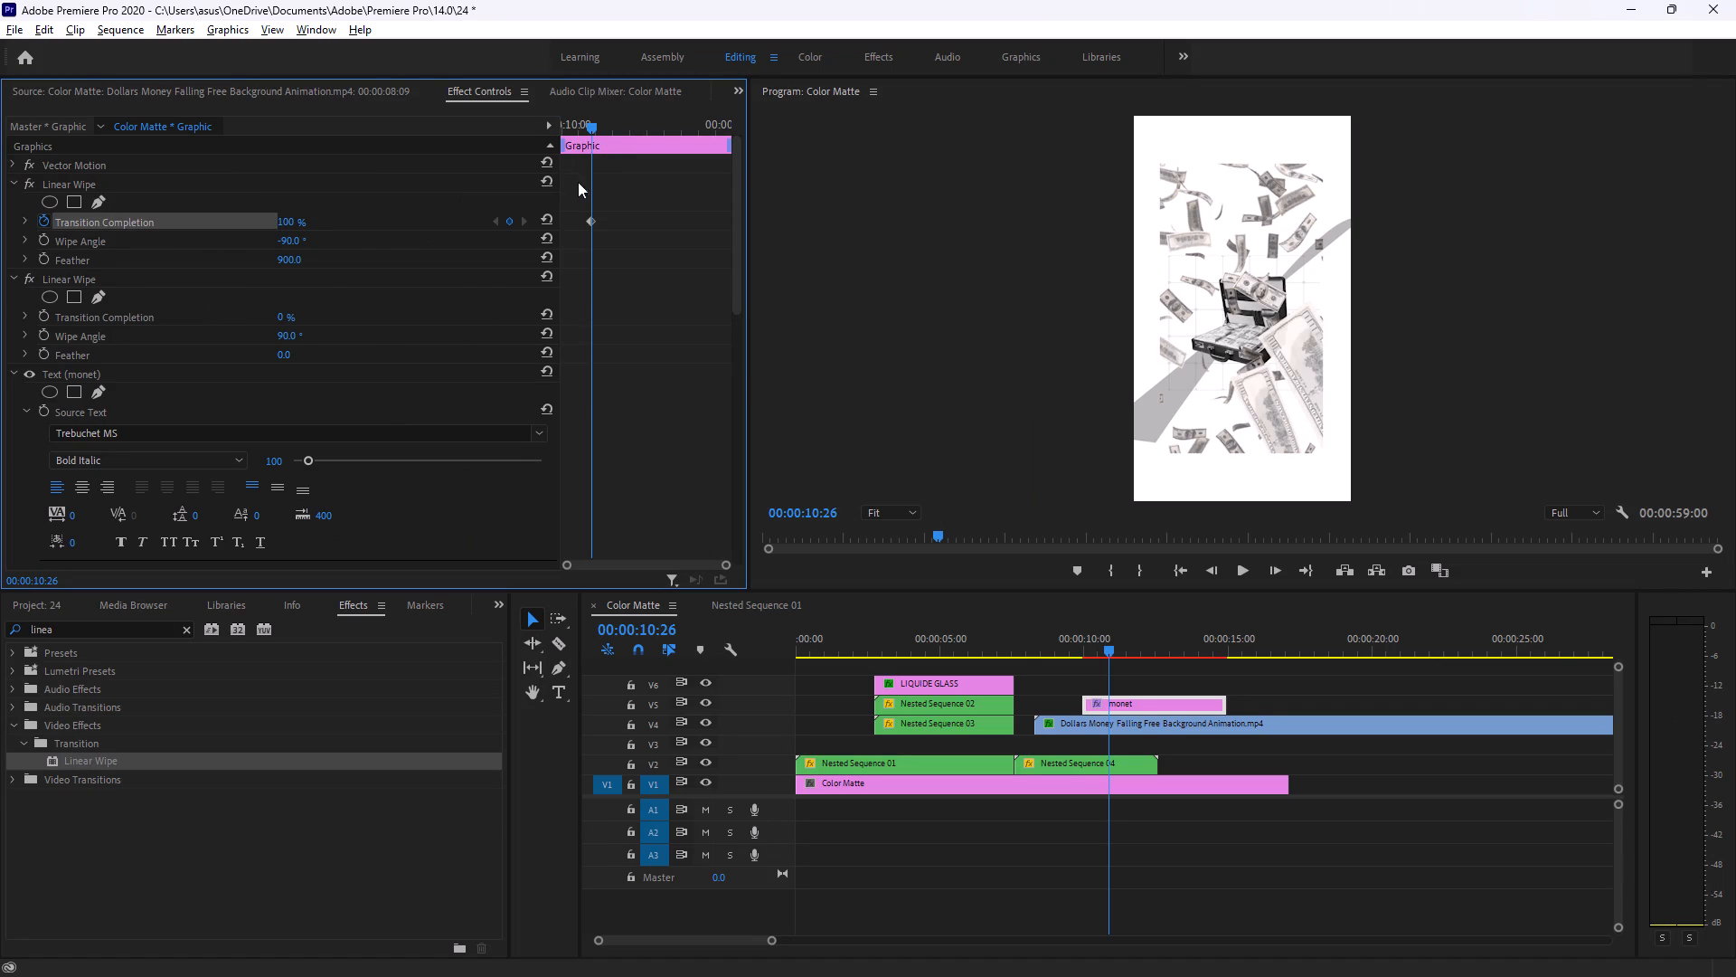
{"action": "left_click_drag", "start_coordinate": [587, 119], "coordinate": [587, 109]}
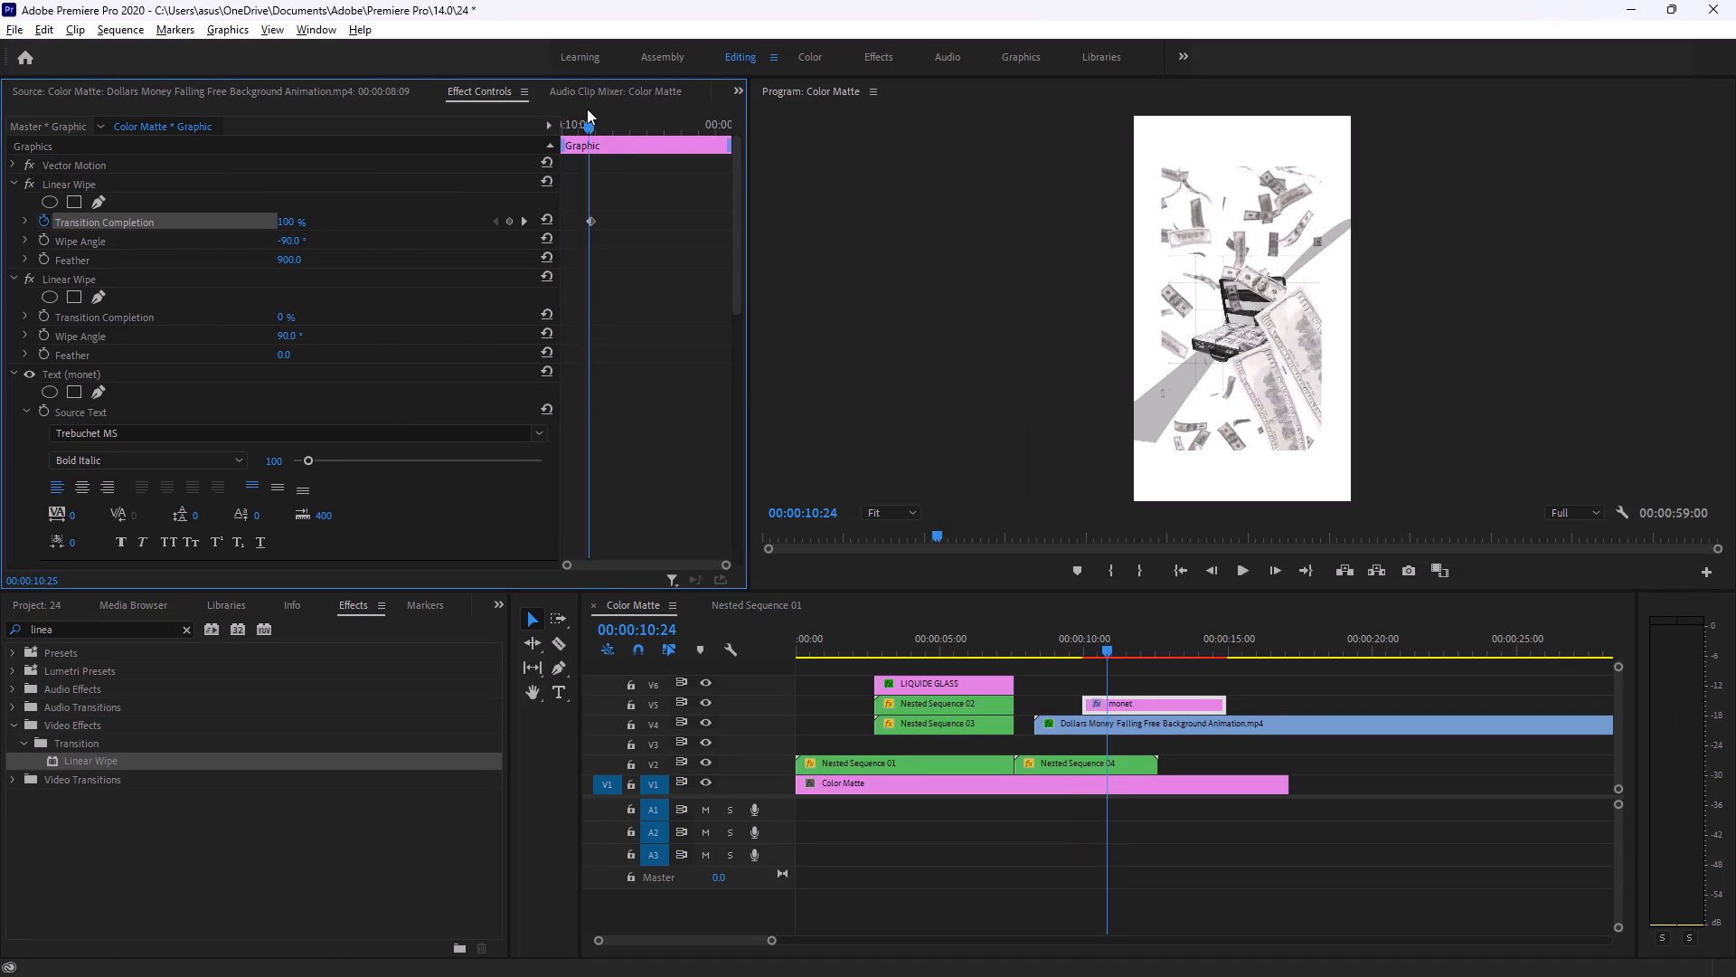
{"action": "left_click_drag", "start_coordinate": [587, 109], "coordinate": [553, 113]}
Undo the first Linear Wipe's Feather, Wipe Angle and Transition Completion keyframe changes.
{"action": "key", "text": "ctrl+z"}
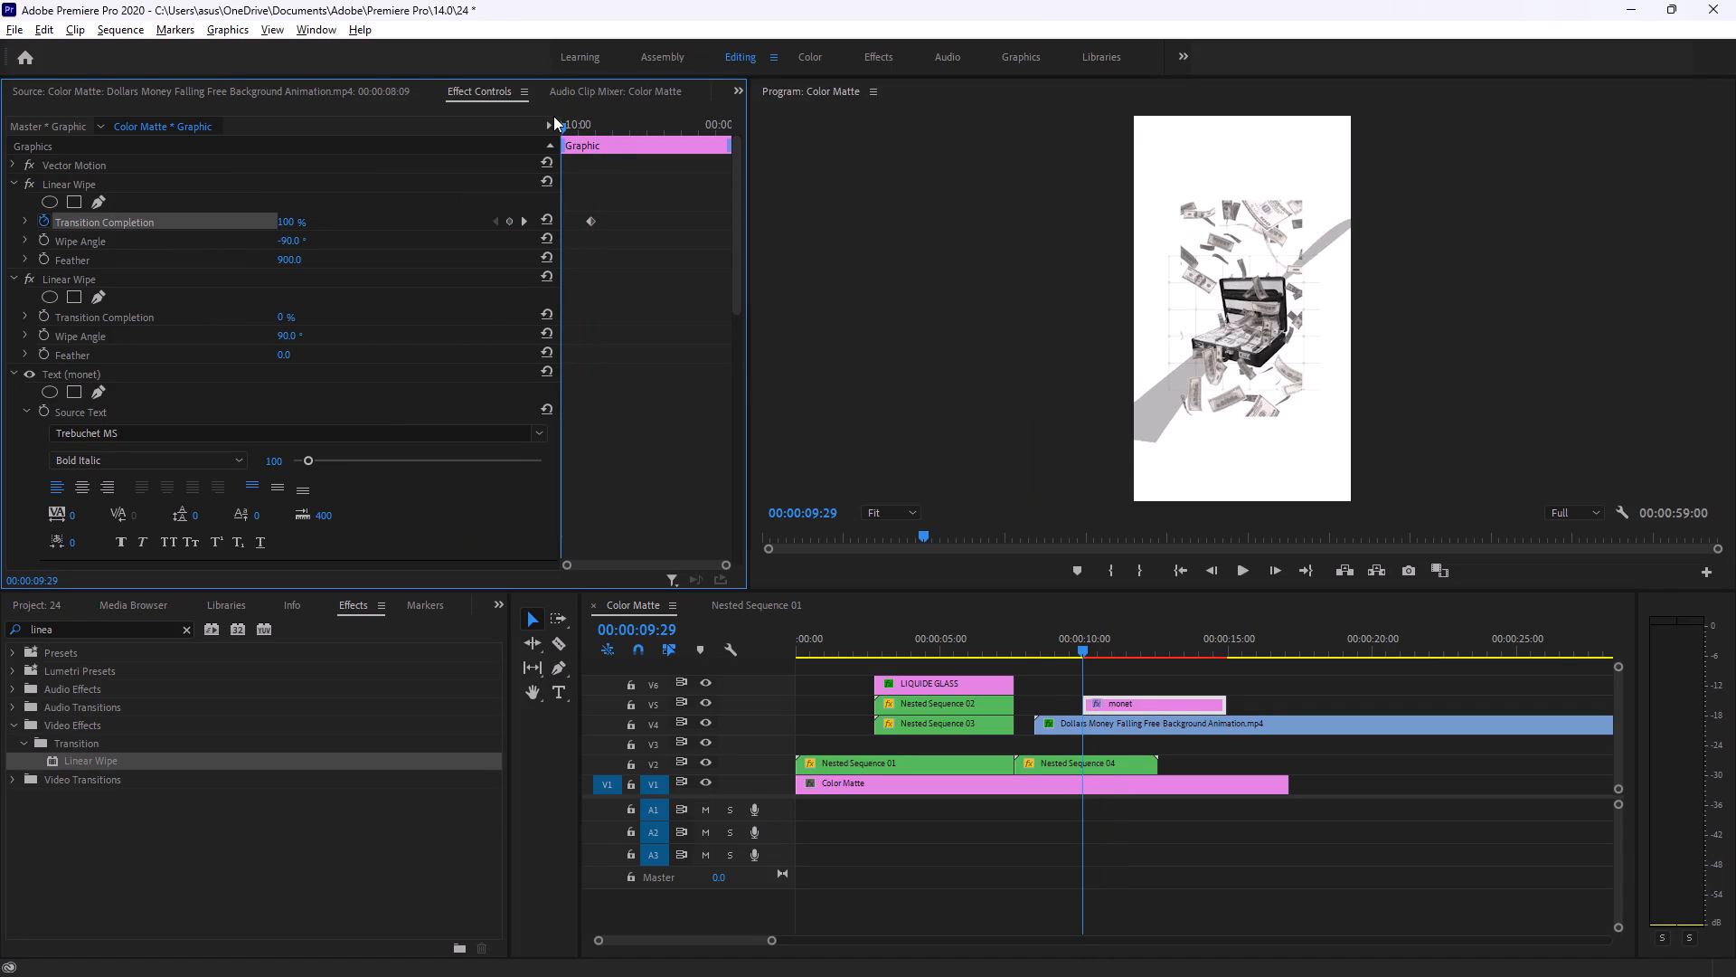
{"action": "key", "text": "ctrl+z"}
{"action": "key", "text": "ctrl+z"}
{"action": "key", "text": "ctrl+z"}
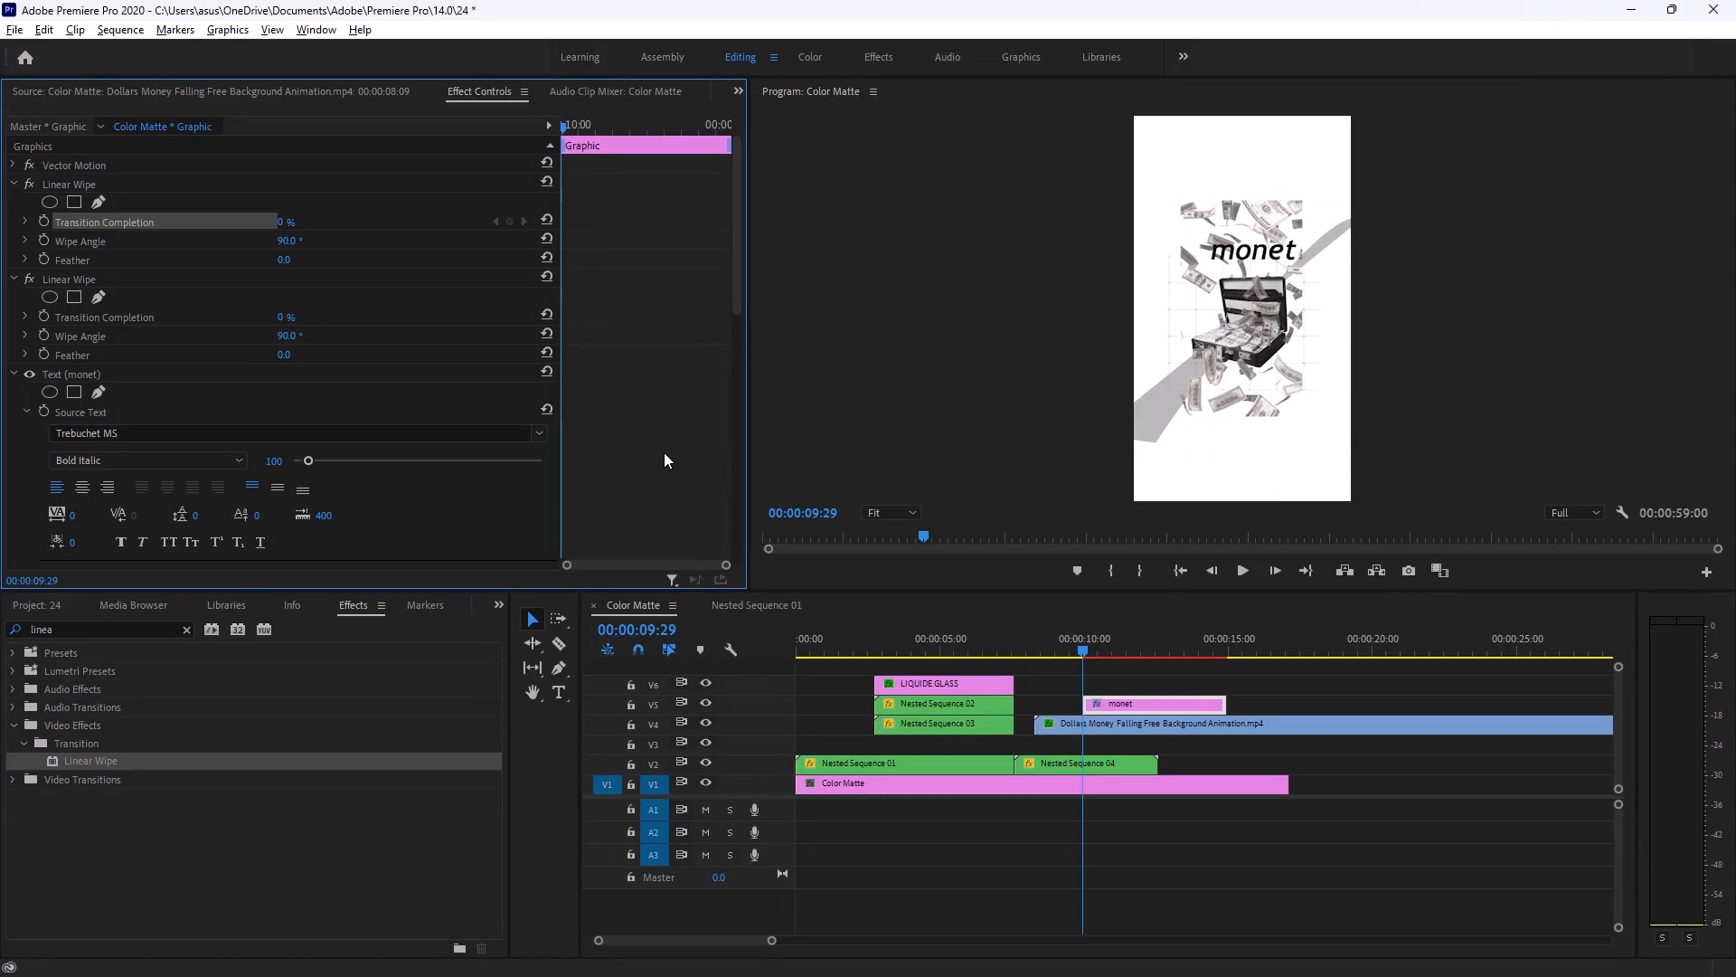
At the start of the "monet" clip, keyframe the first Linear Wipe's Transition Completion at 100%, with Wipe Angle -90° and Feather 900.
{"action": "left_click", "coordinate": [42, 225]}
{"action": "left_click", "coordinate": [293, 221]}
{"action": "type", "text": "100"}
{"action": "key", "text": "Return"}
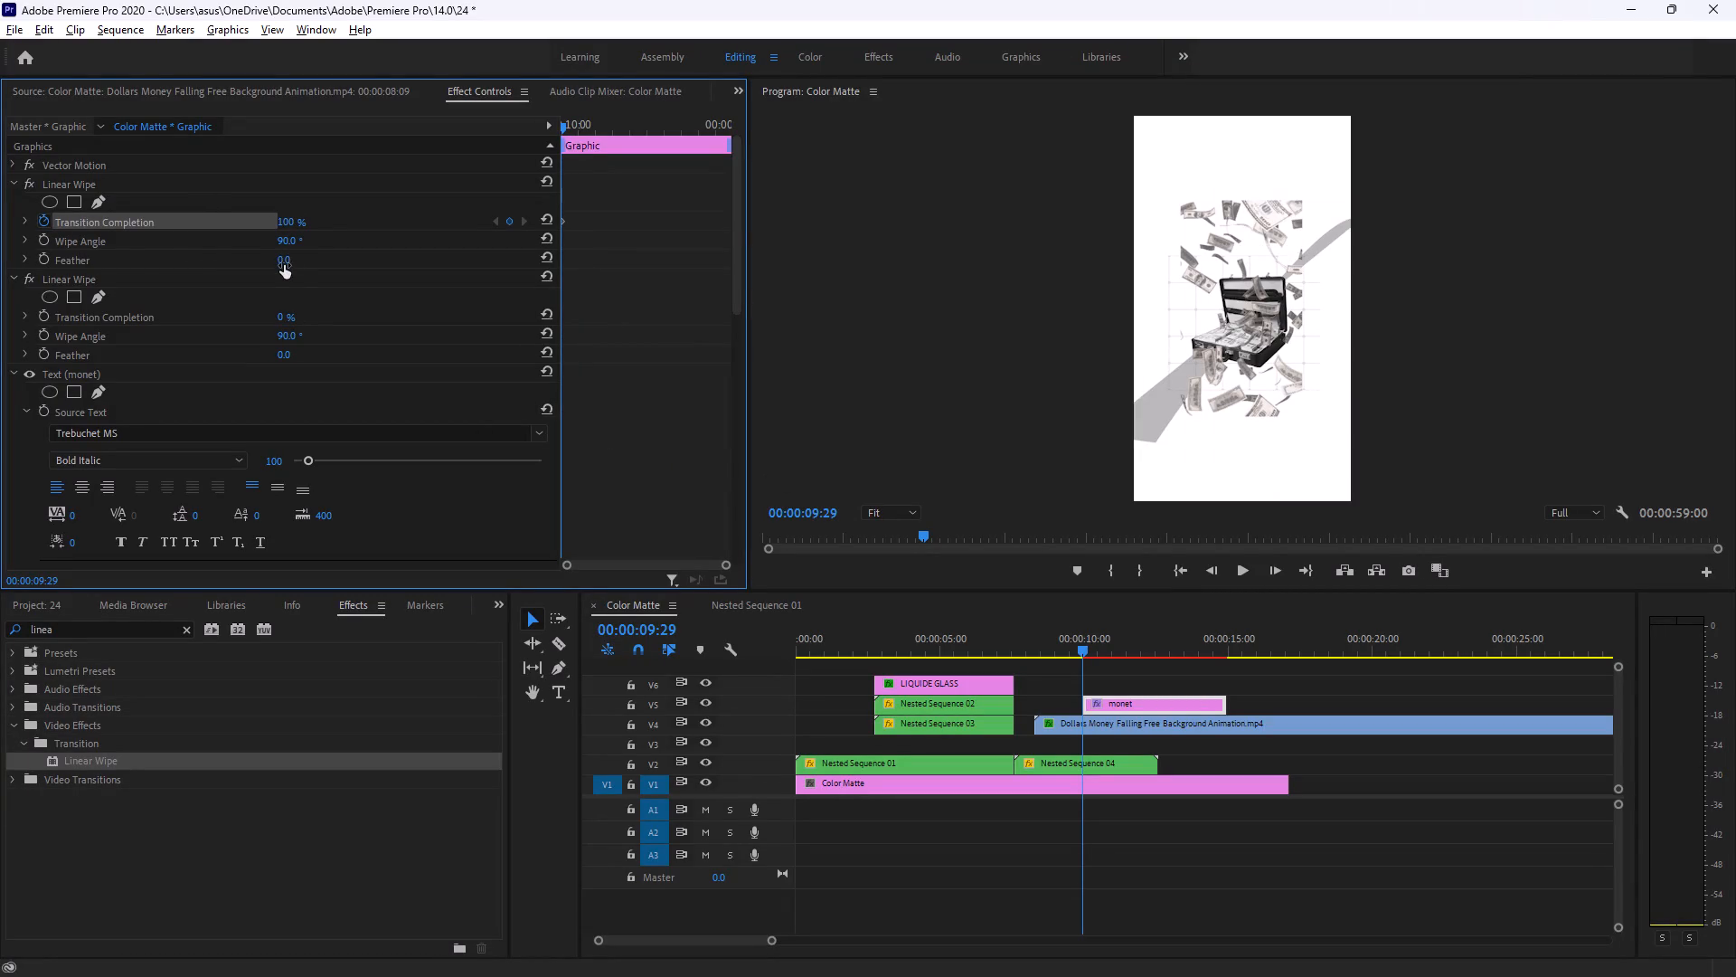
{"action": "left_click", "coordinate": [280, 257]}
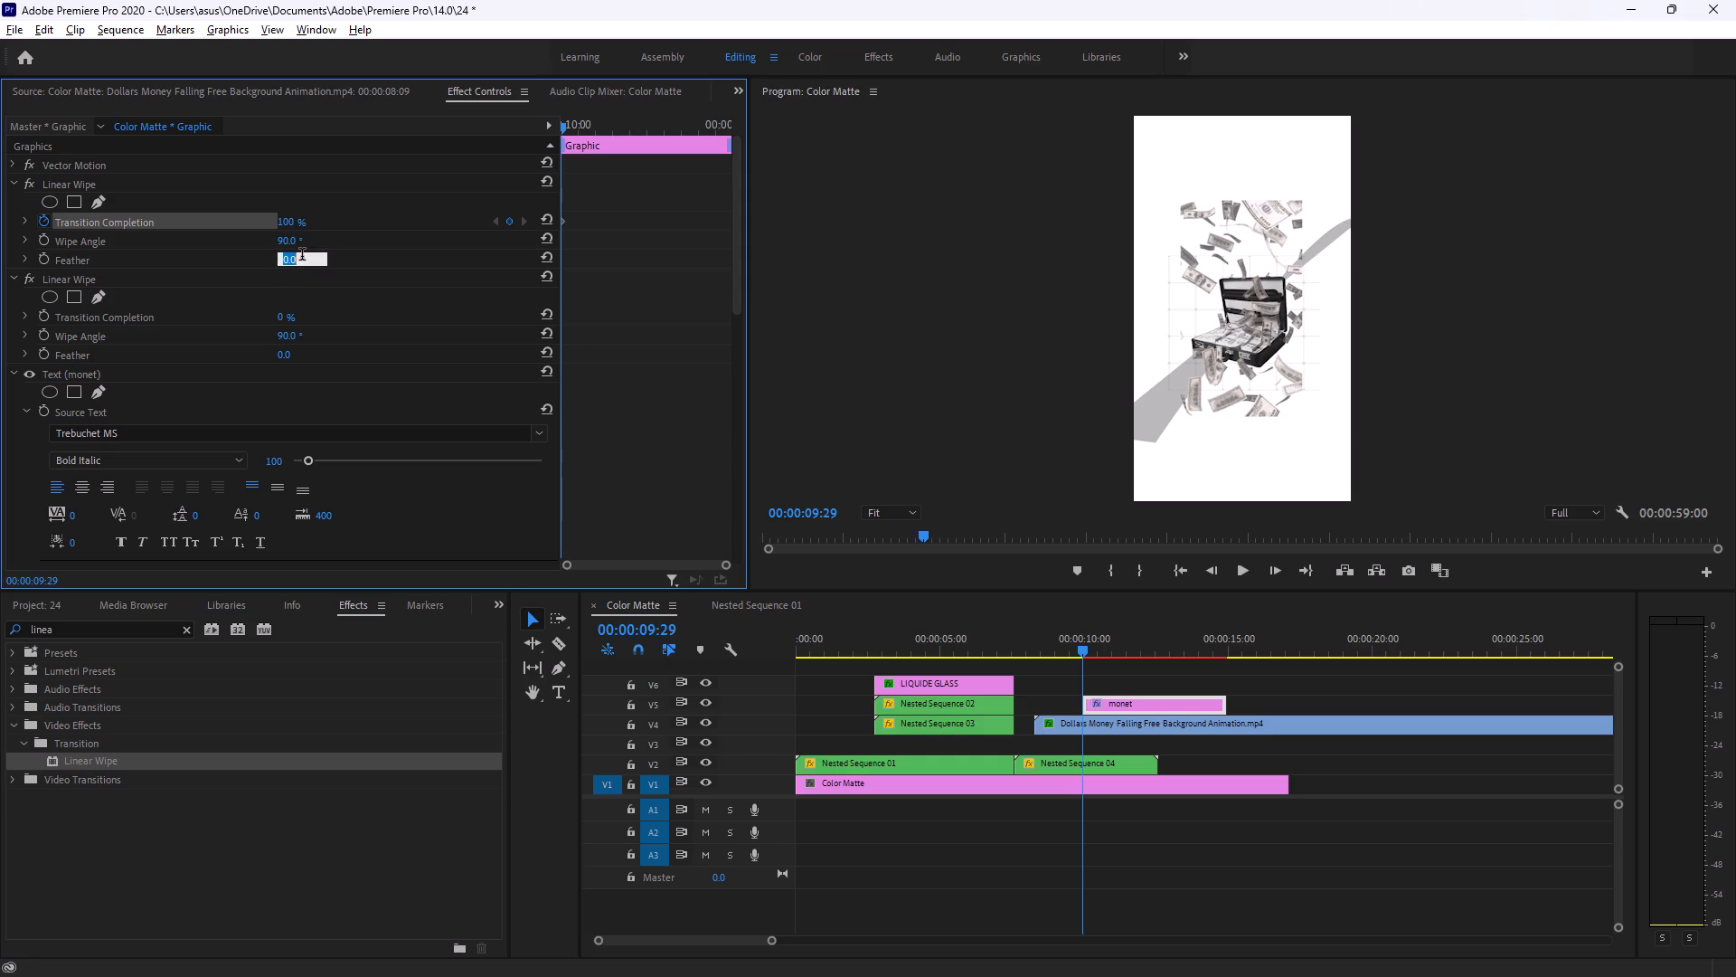
{"action": "left_click", "coordinate": [288, 241]}
{"action": "type", "text": "-90"}
{"action": "key", "text": "Return"}
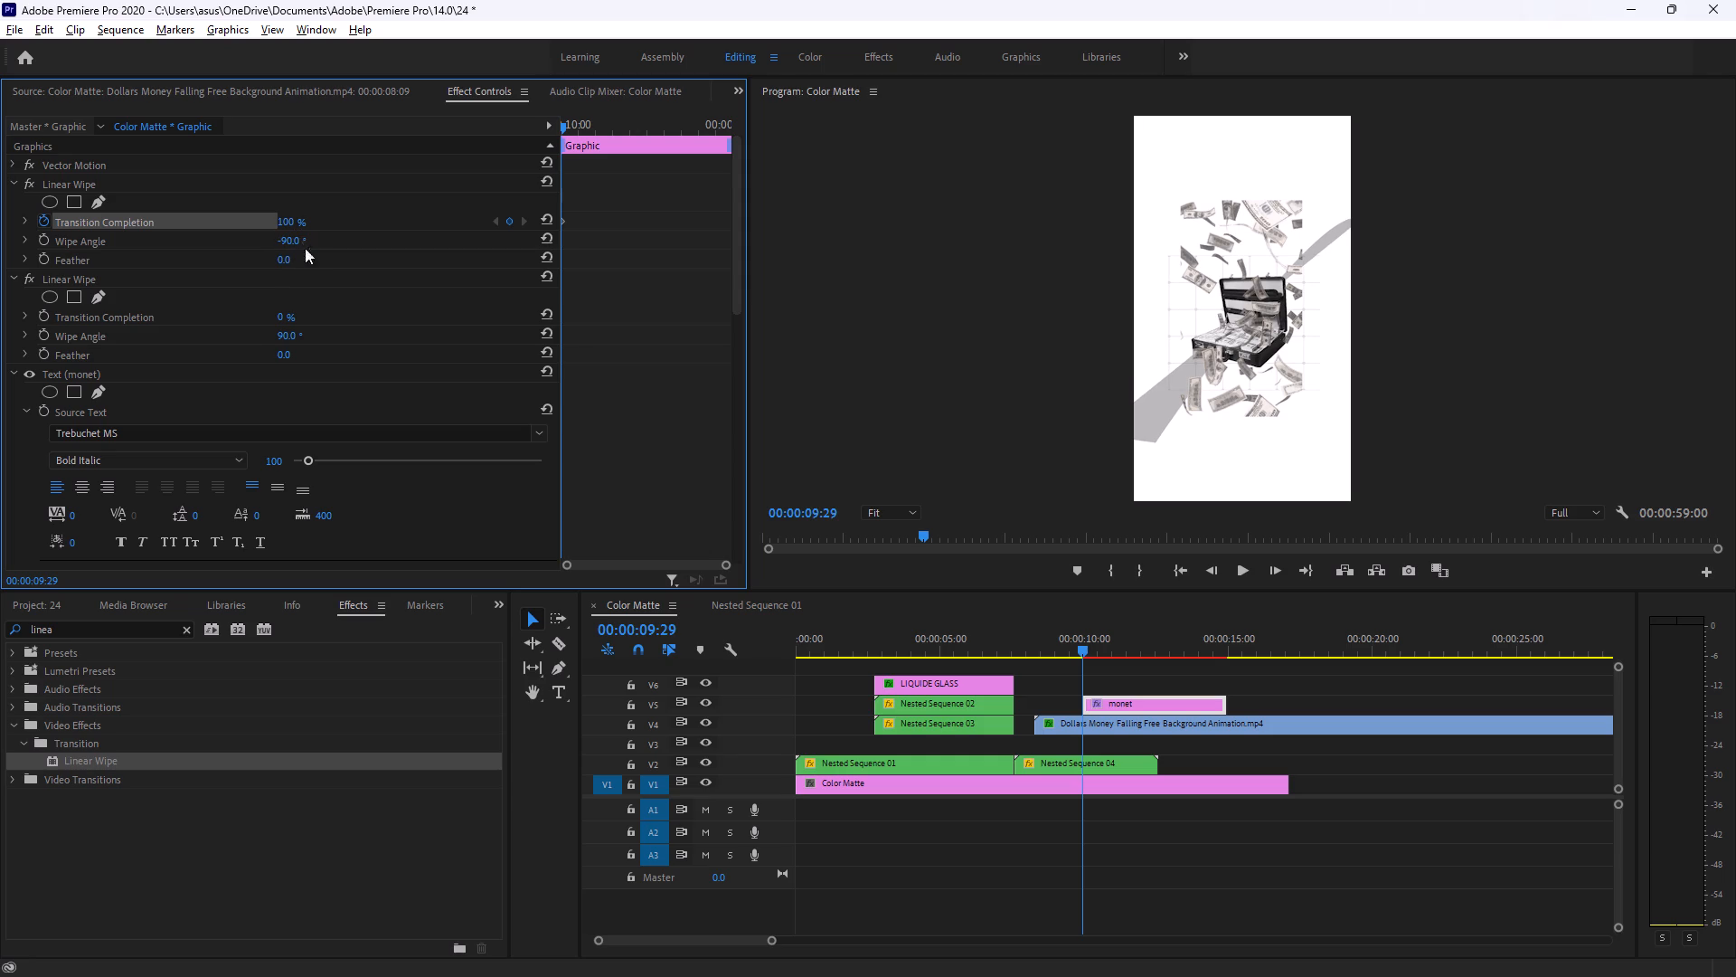
{"action": "left_click", "coordinate": [287, 259]}
{"action": "type", "text": "900"}
{"action": "key", "text": "Return"}
Keyframe the first Linear Wipe's Transition Completion at 0% at 00:00:12:29.
{"action": "left_click_drag", "start_coordinate": [561, 125], "coordinate": [572, 126]}
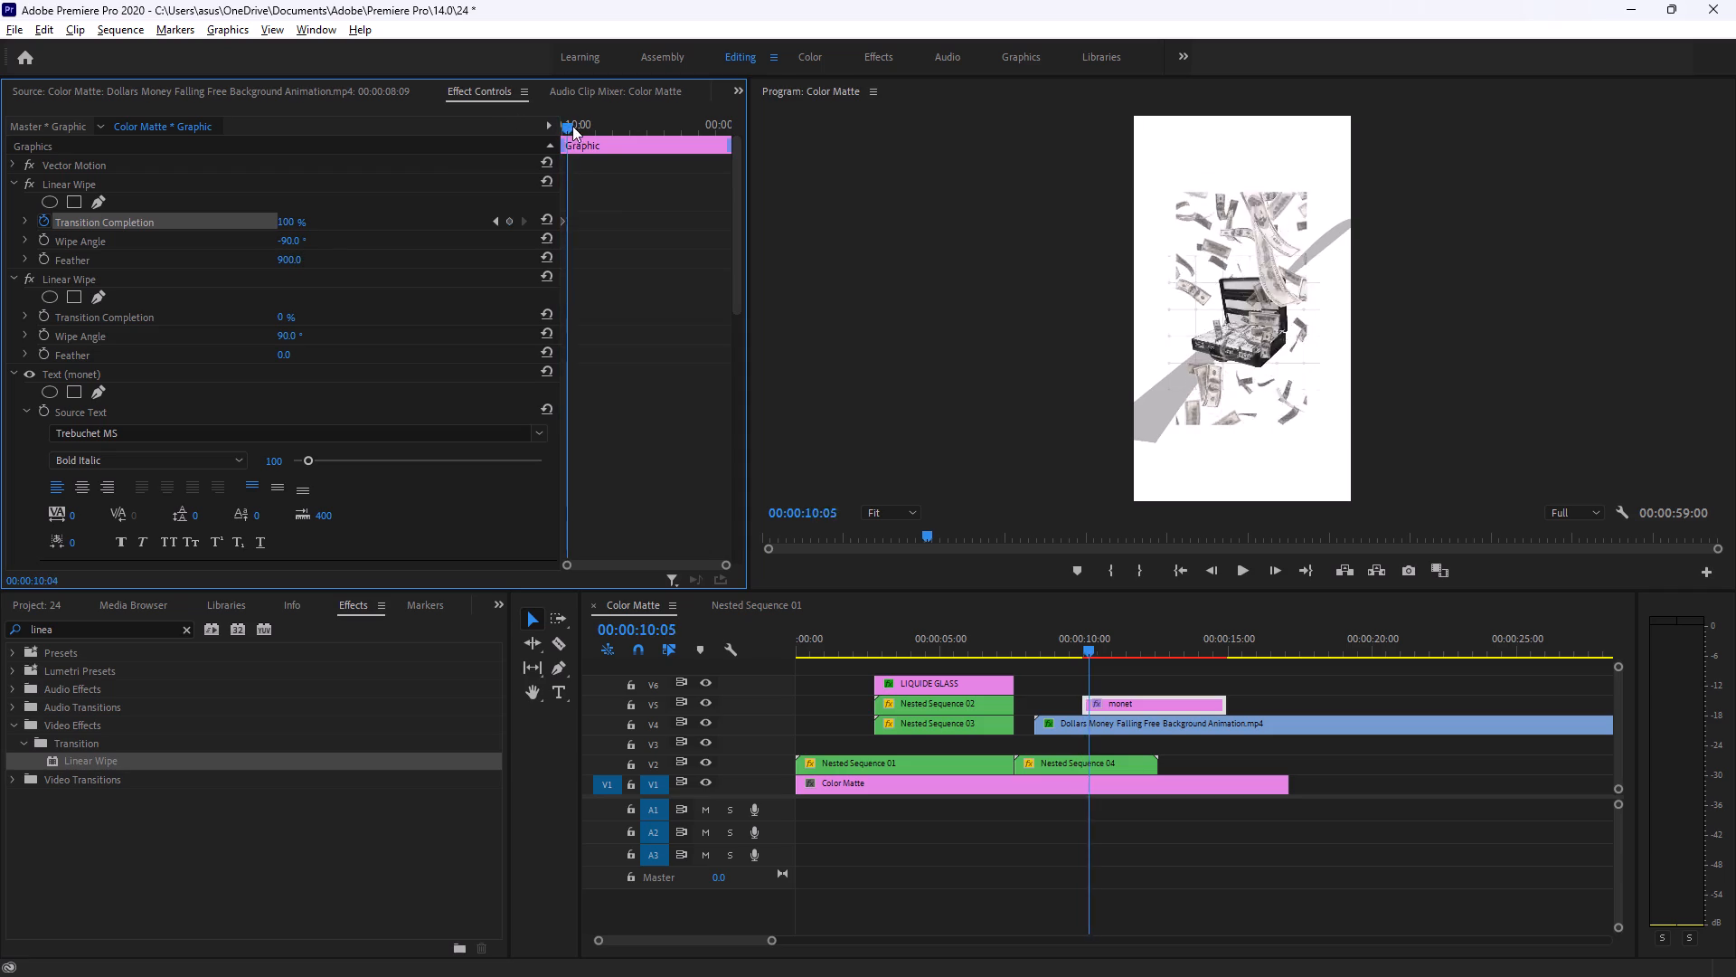
{"action": "left_click_drag", "start_coordinate": [572, 126], "coordinate": [662, 146]}
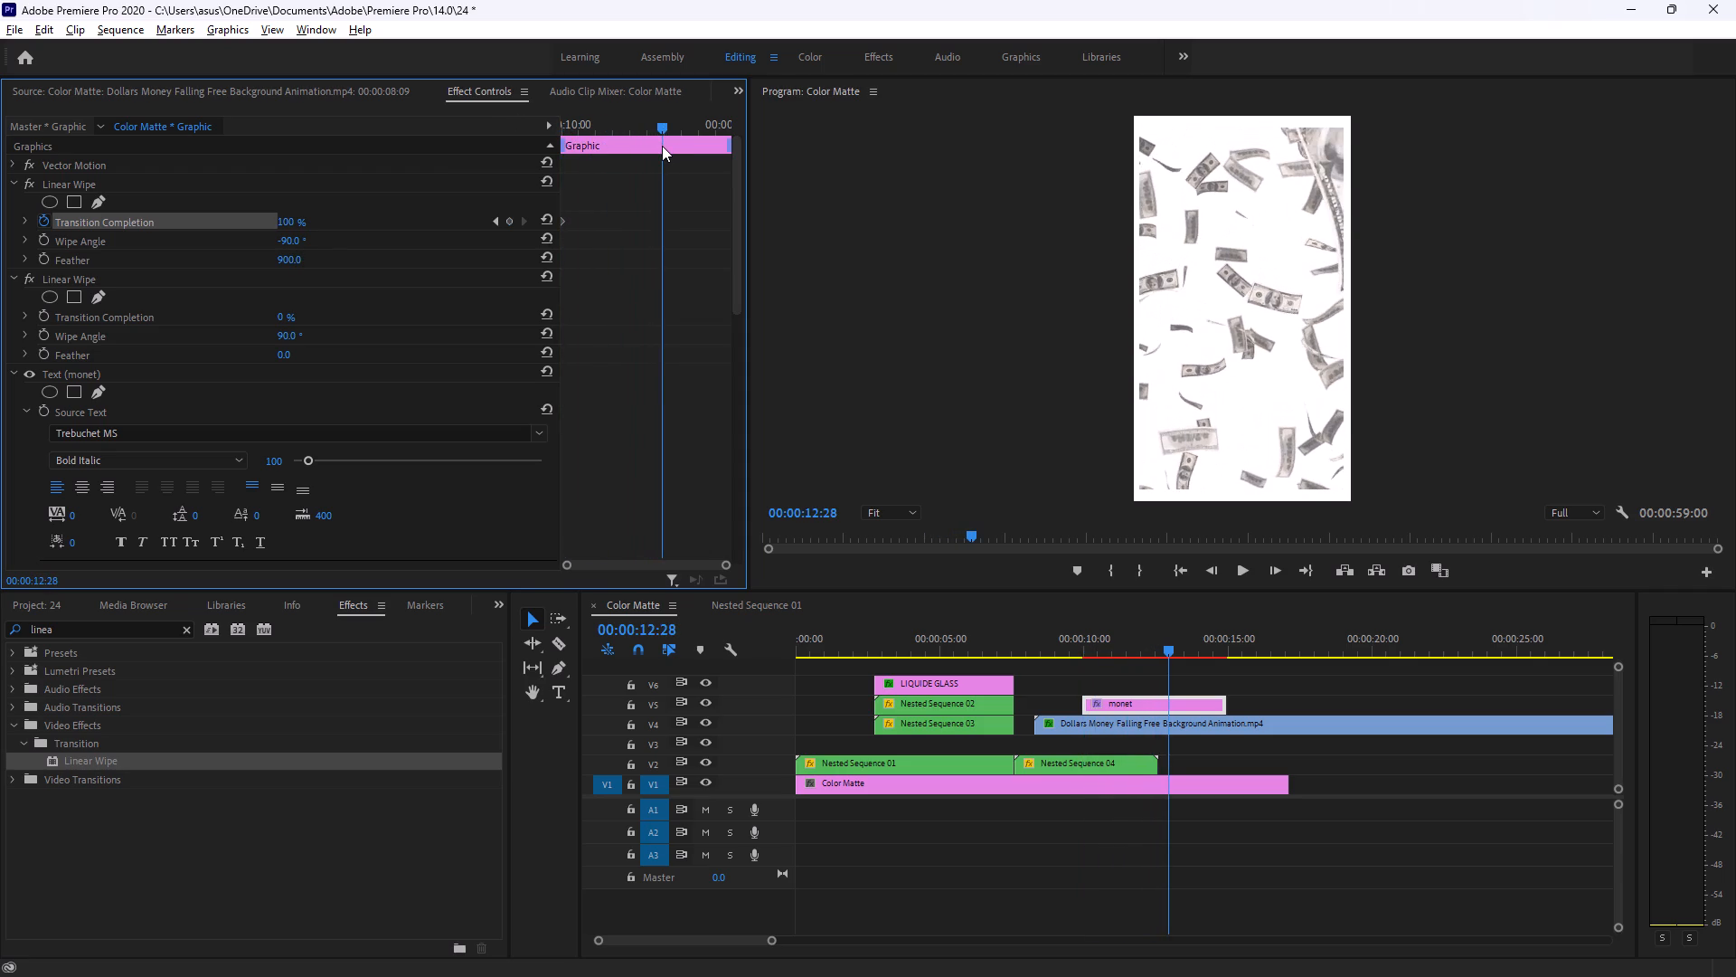
{"action": "left_click_drag", "start_coordinate": [662, 146], "coordinate": [663, 146]}
{"action": "left_click", "coordinate": [295, 221]}
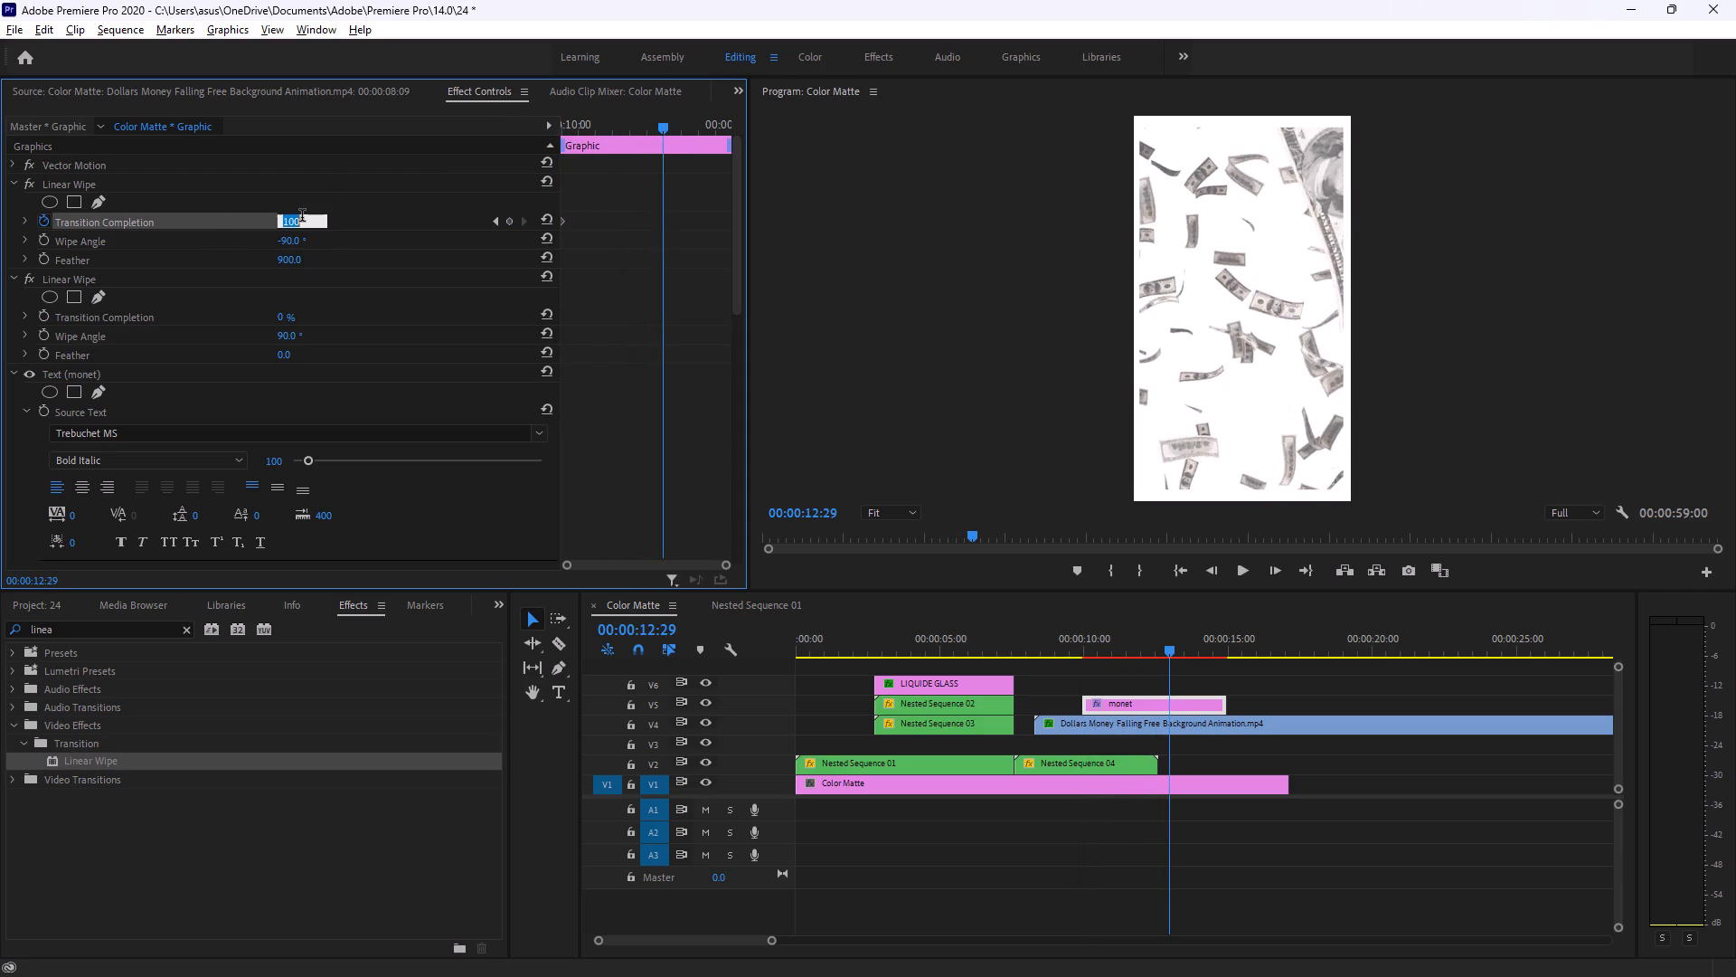
{"action": "key", "text": "0"}
{"action": "key", "text": "Return"}
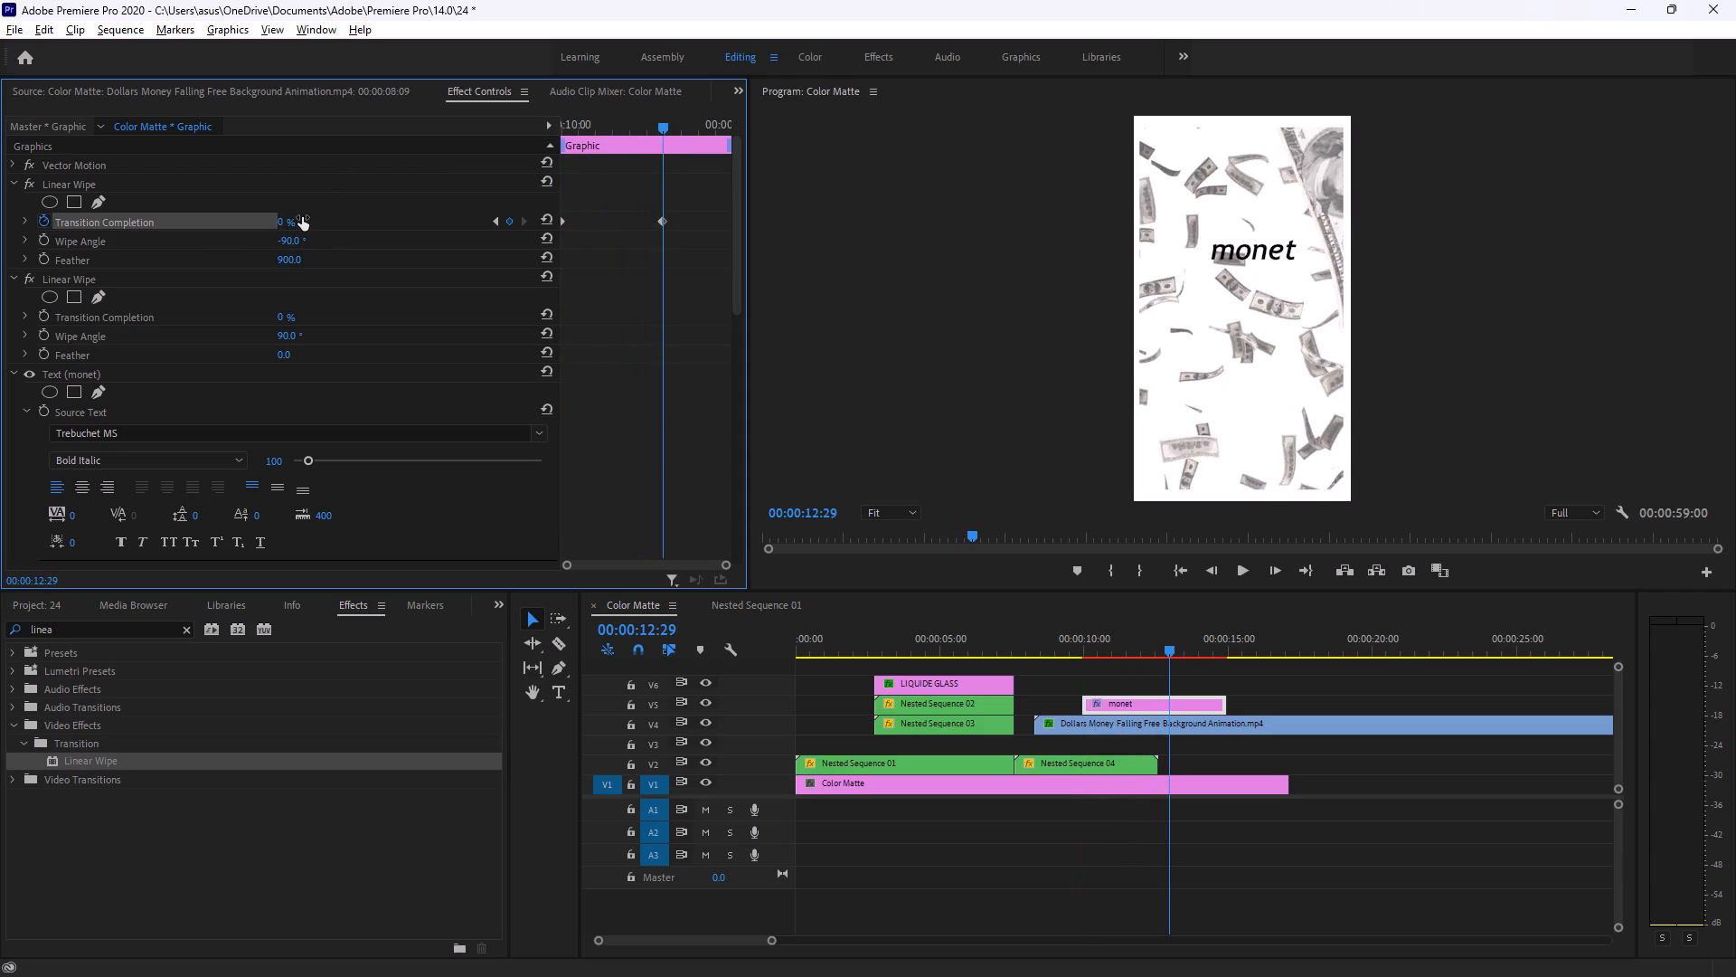
Following the Brave tutorial, keyframe the second Linear Wipe's Transition Completion at 0% at 00:00:12:29 and set its Feather to 900.
{"action": "key", "text": "alt+Tab"}
{"action": "left_click", "coordinate": [593, 382]}
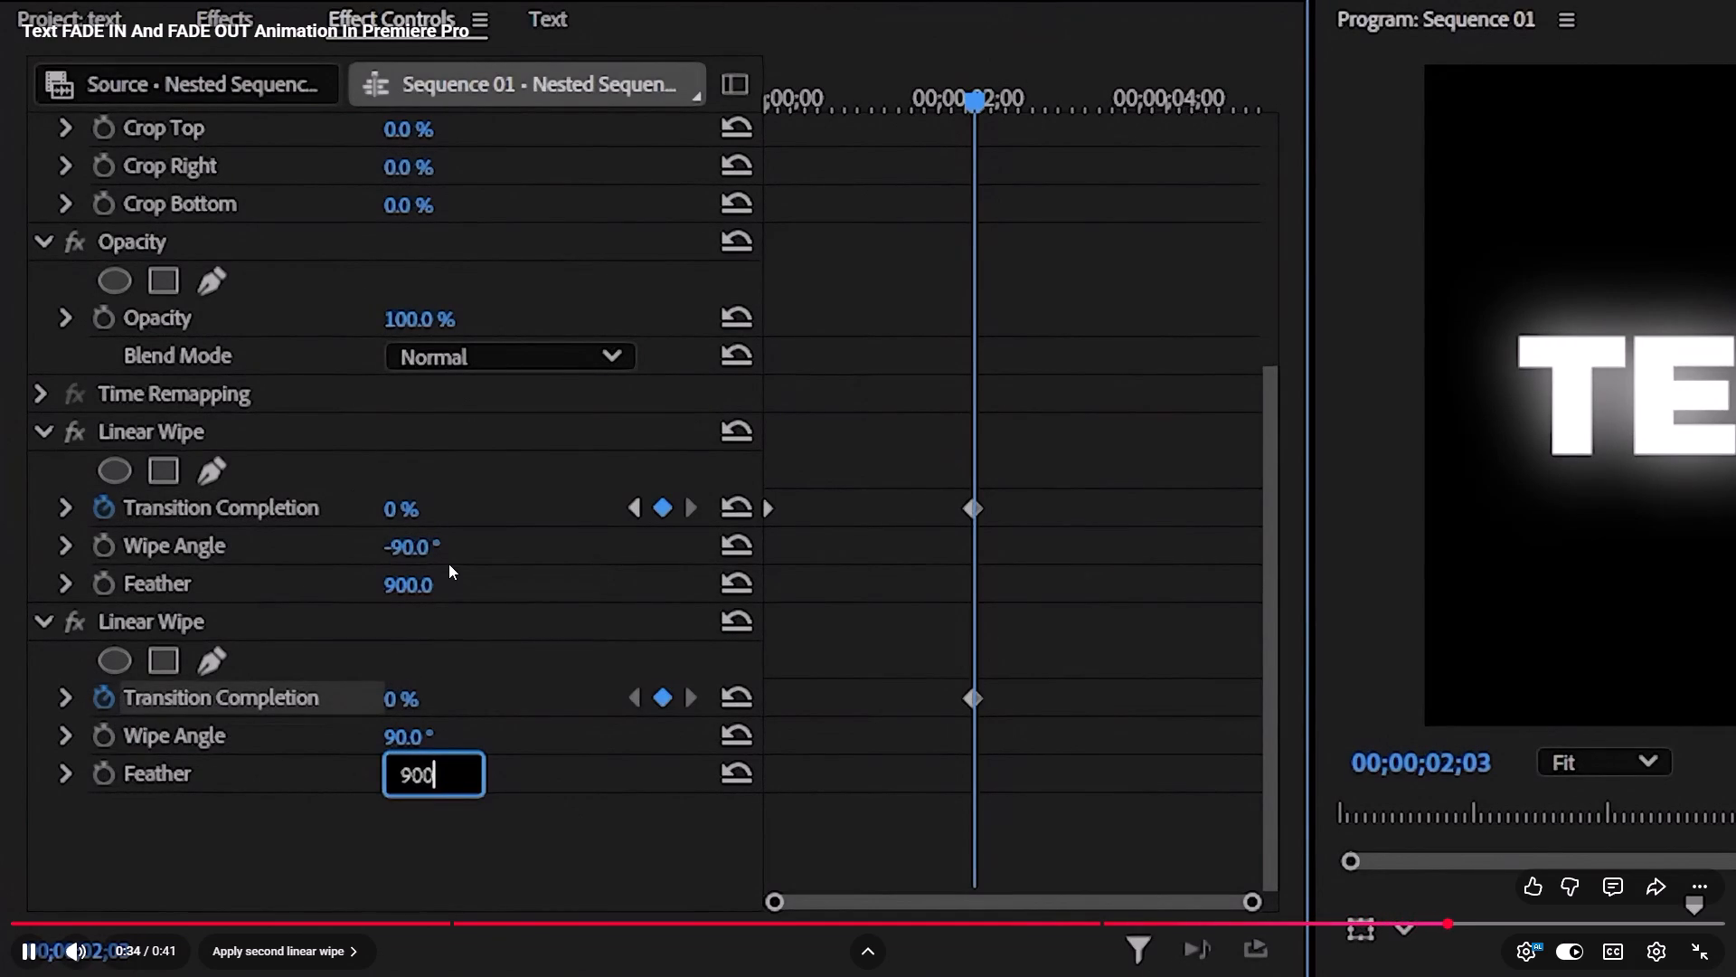
{"action": "left_click", "coordinate": [465, 611]}
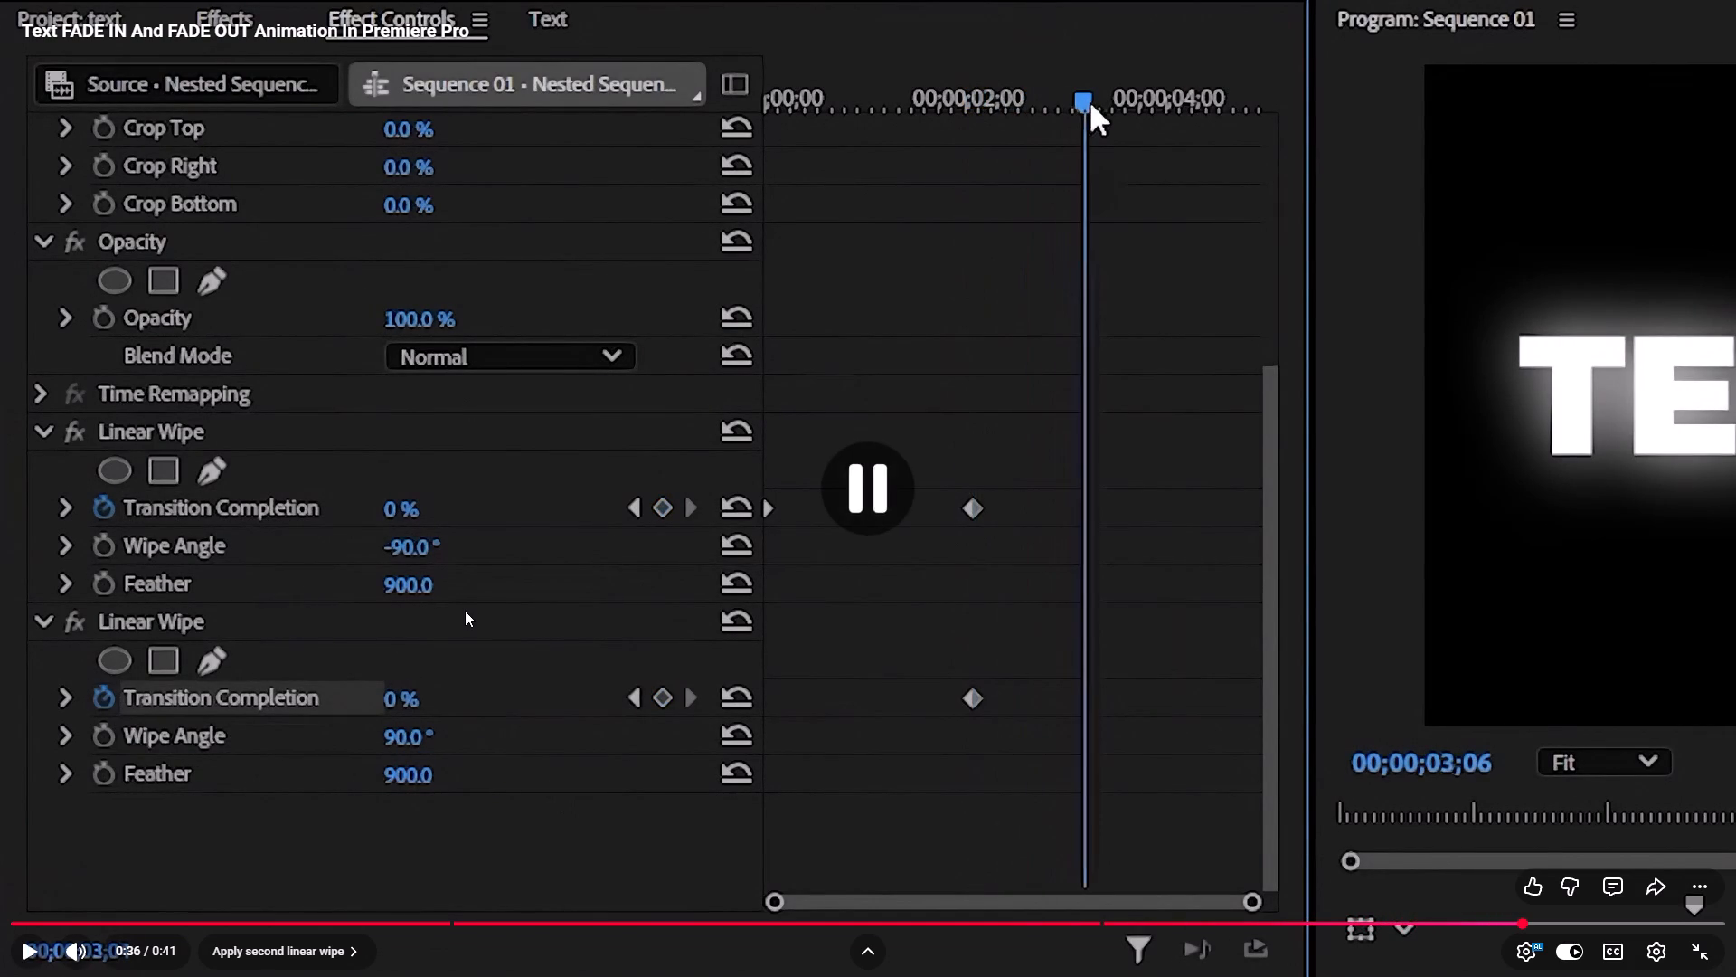
{"action": "key", "text": "alt+Tab"}
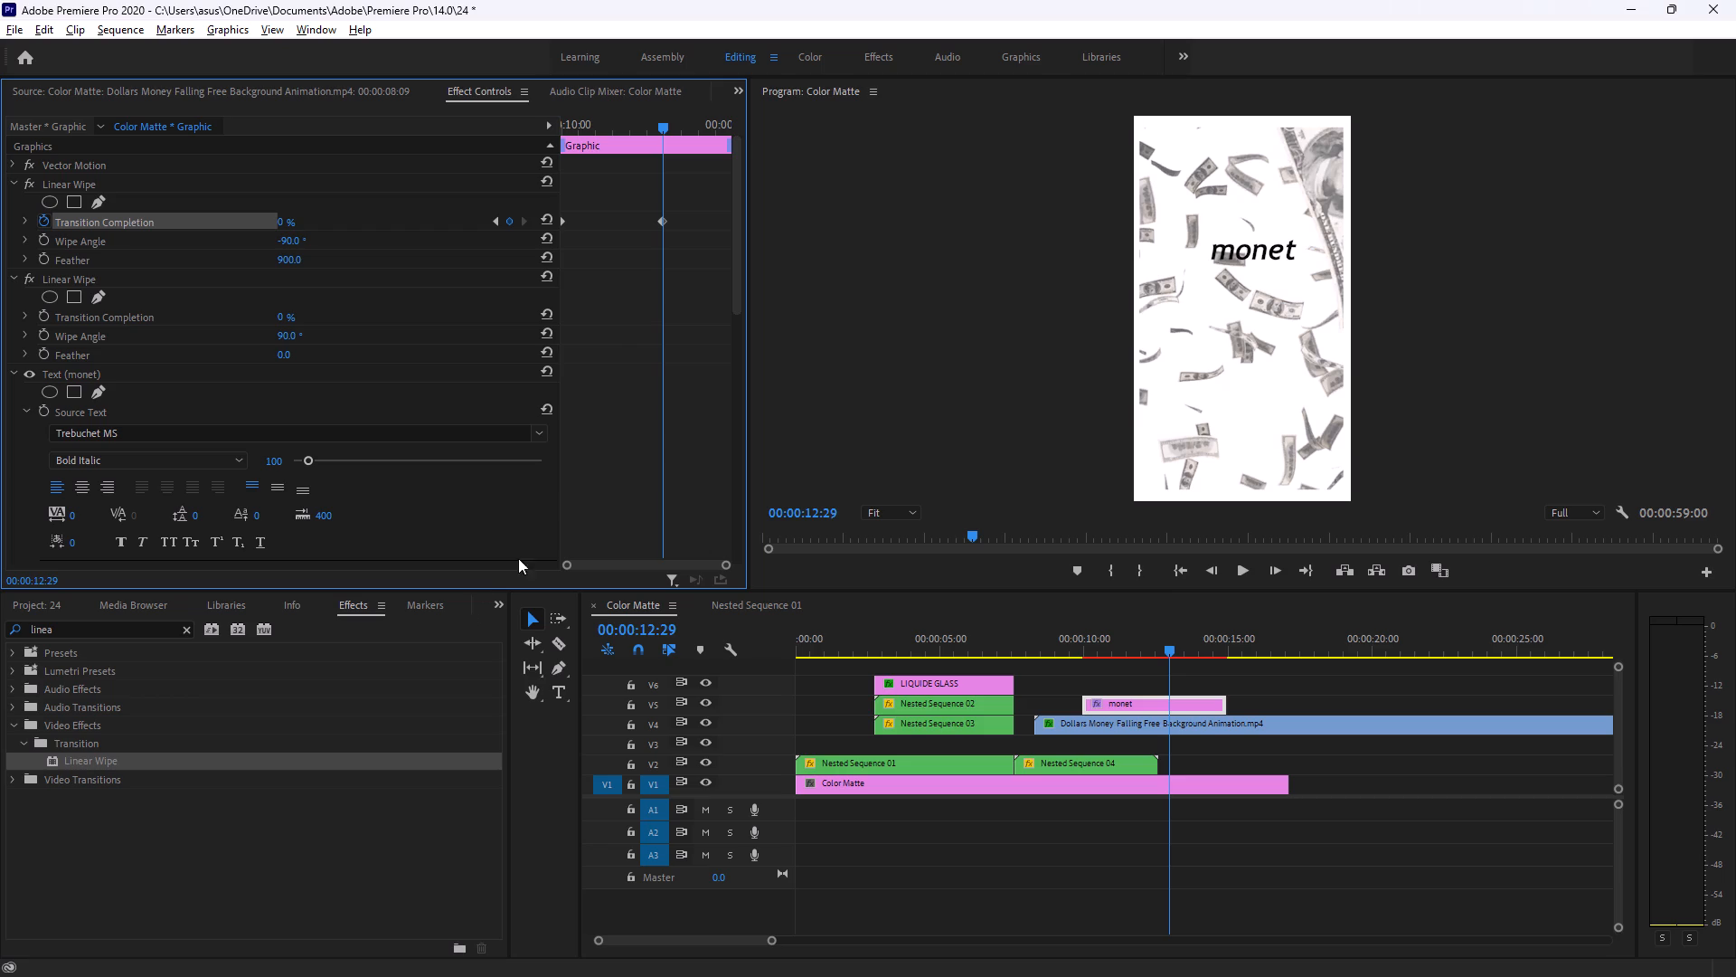
{"action": "left_click", "coordinate": [43, 317]}
{"action": "left_click", "coordinate": [283, 354]}
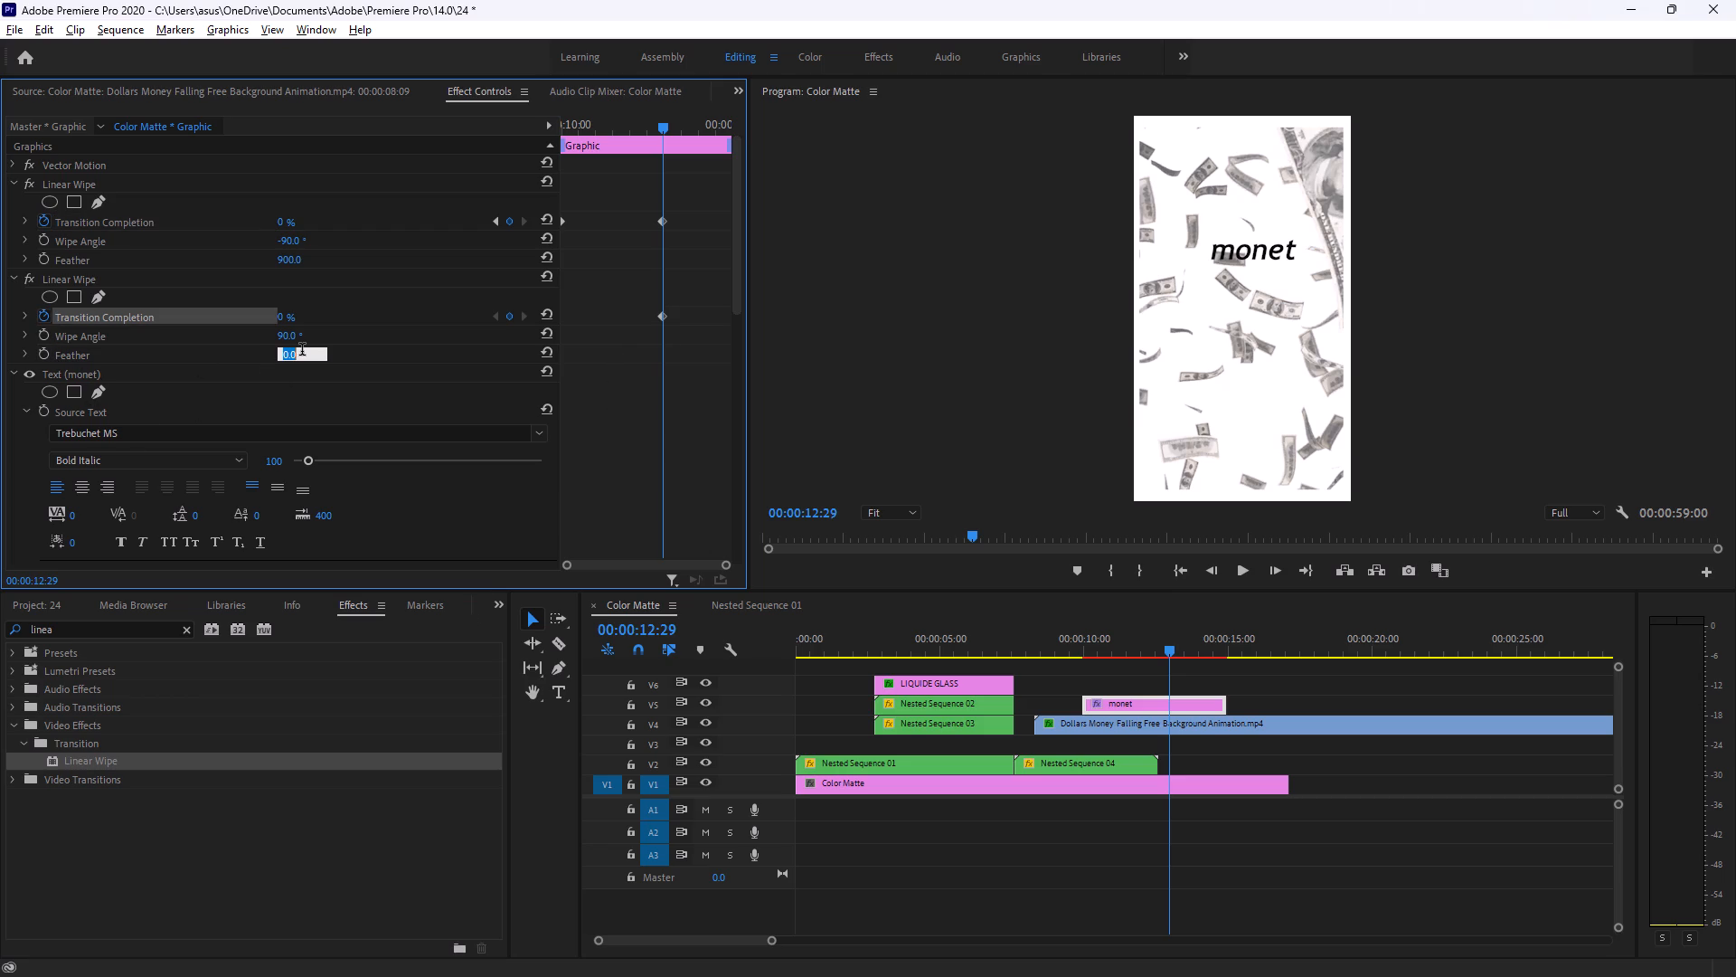
{"action": "type", "text": "900"}
{"action": "key", "text": "Return"}
Following the Brave tutorial, keyframe the second Linear Wipe's Transition Completion at 100% at 00:00:14:16, near the end of the "monet" clip.
{"action": "key", "text": "alt+Tab"}
{"action": "left_click", "coordinate": [441, 582]}
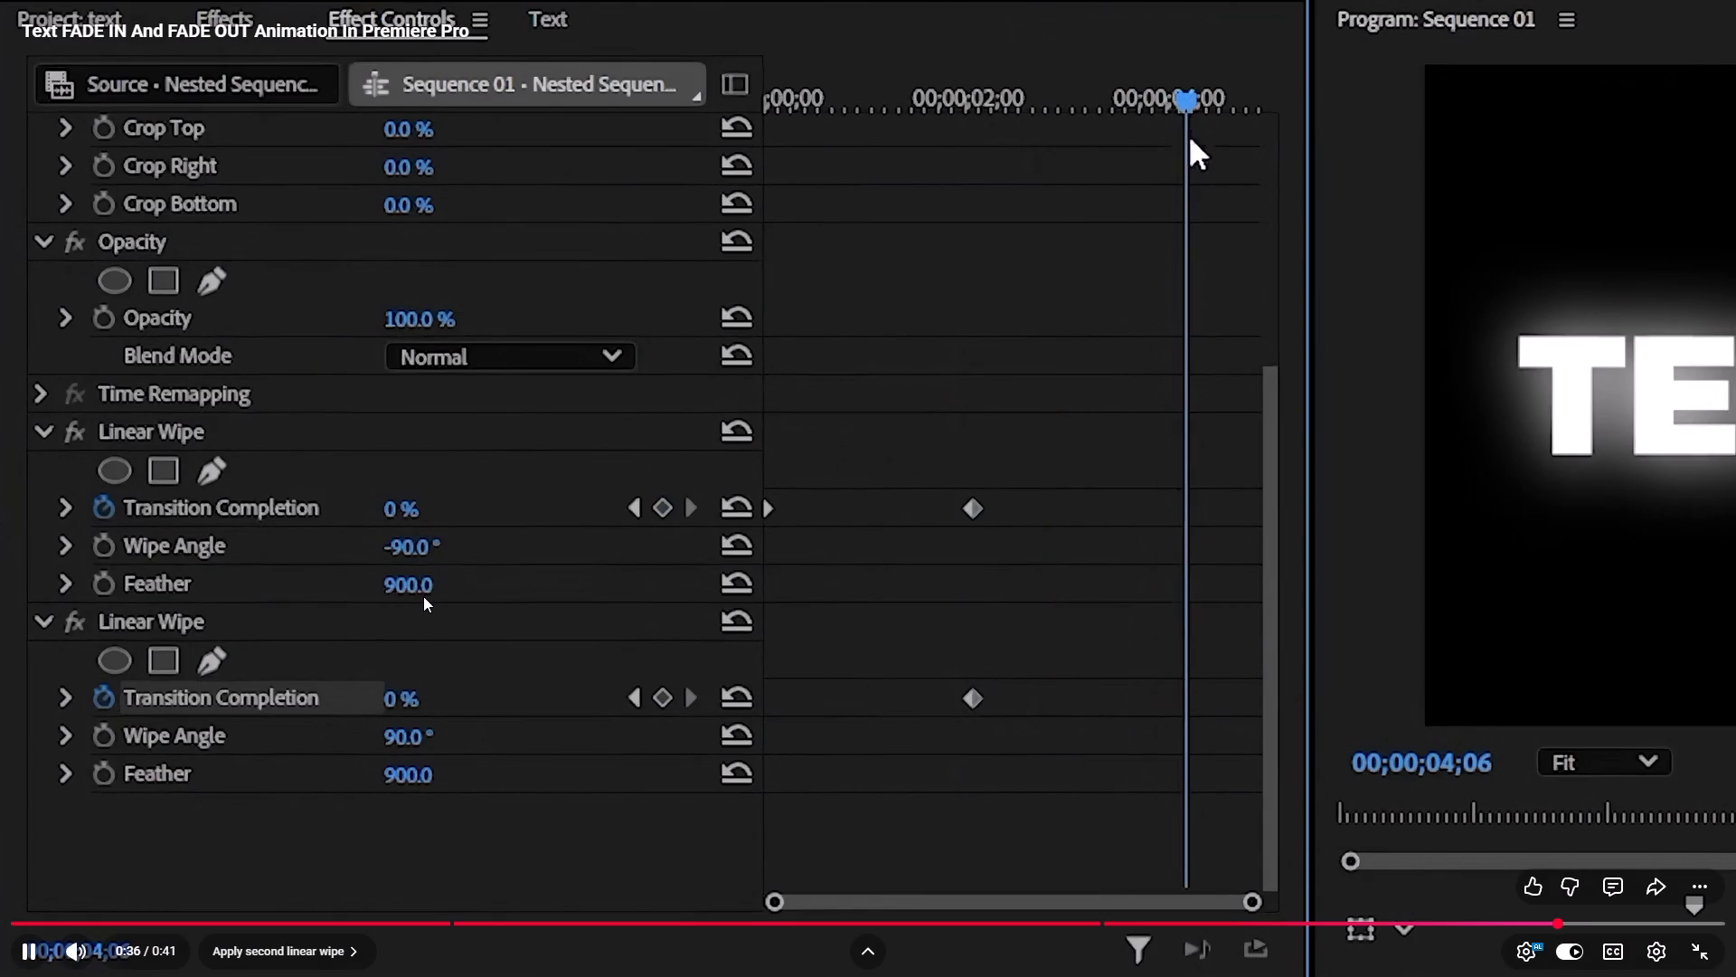
{"action": "left_click", "coordinate": [467, 602]}
{"action": "key", "text": "alt+Tab"}
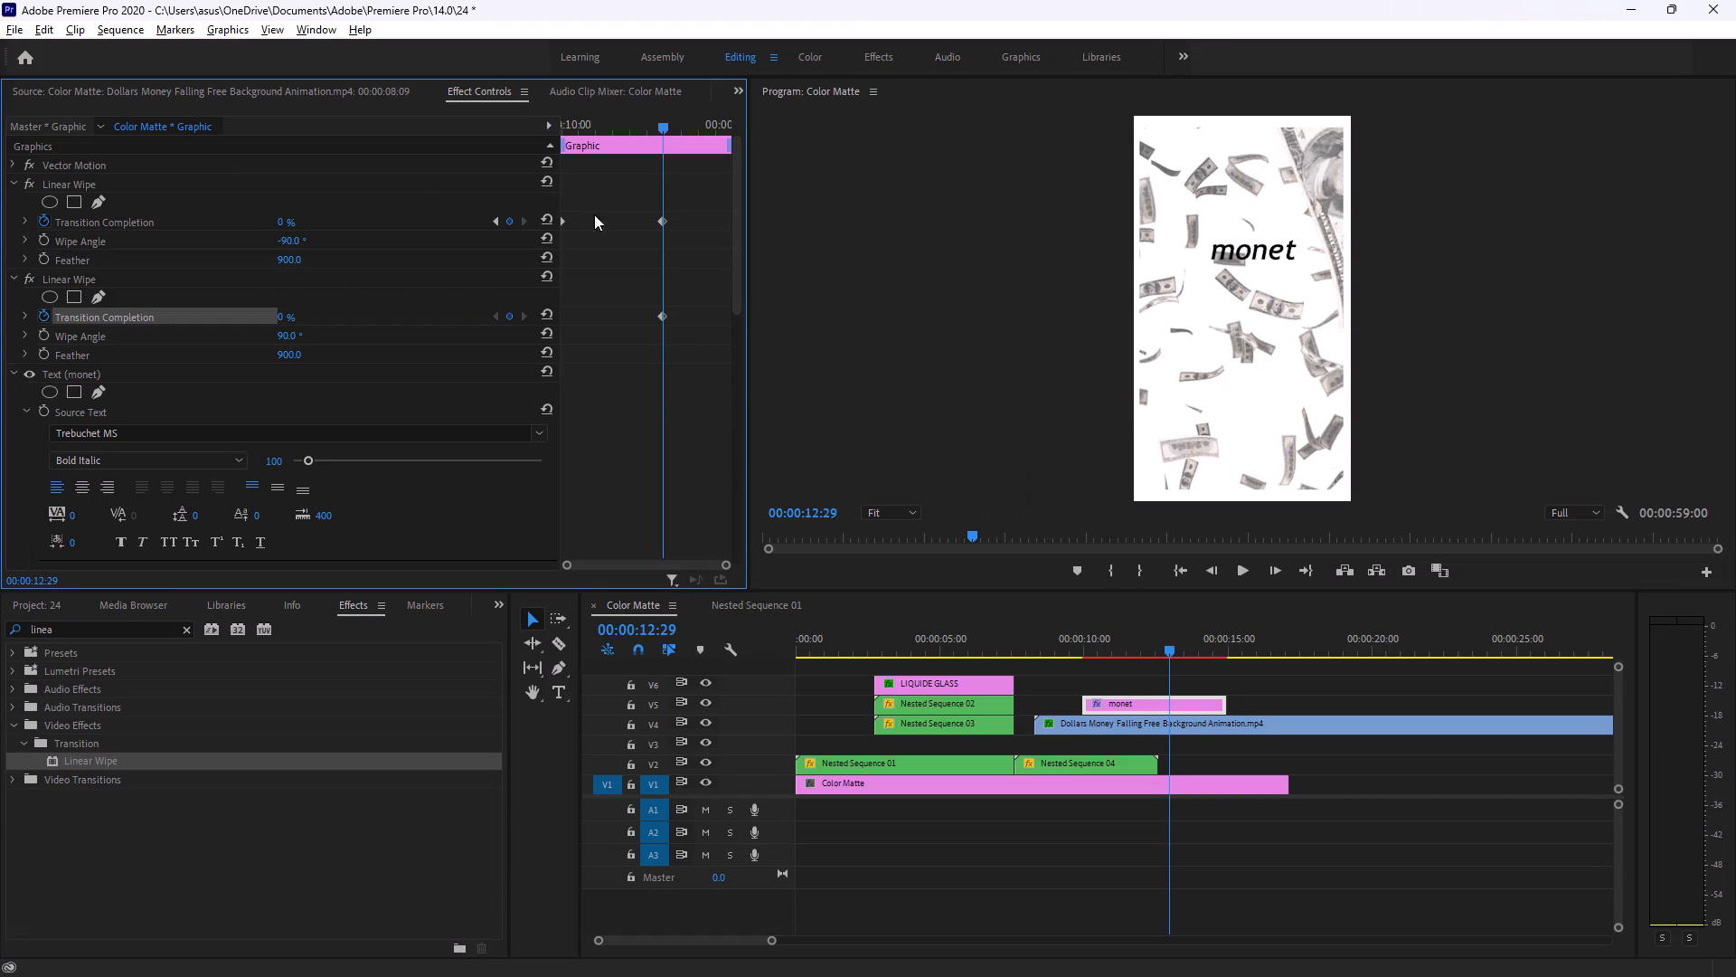
{"action": "left_click_drag", "start_coordinate": [664, 124], "coordinate": [685, 124]}
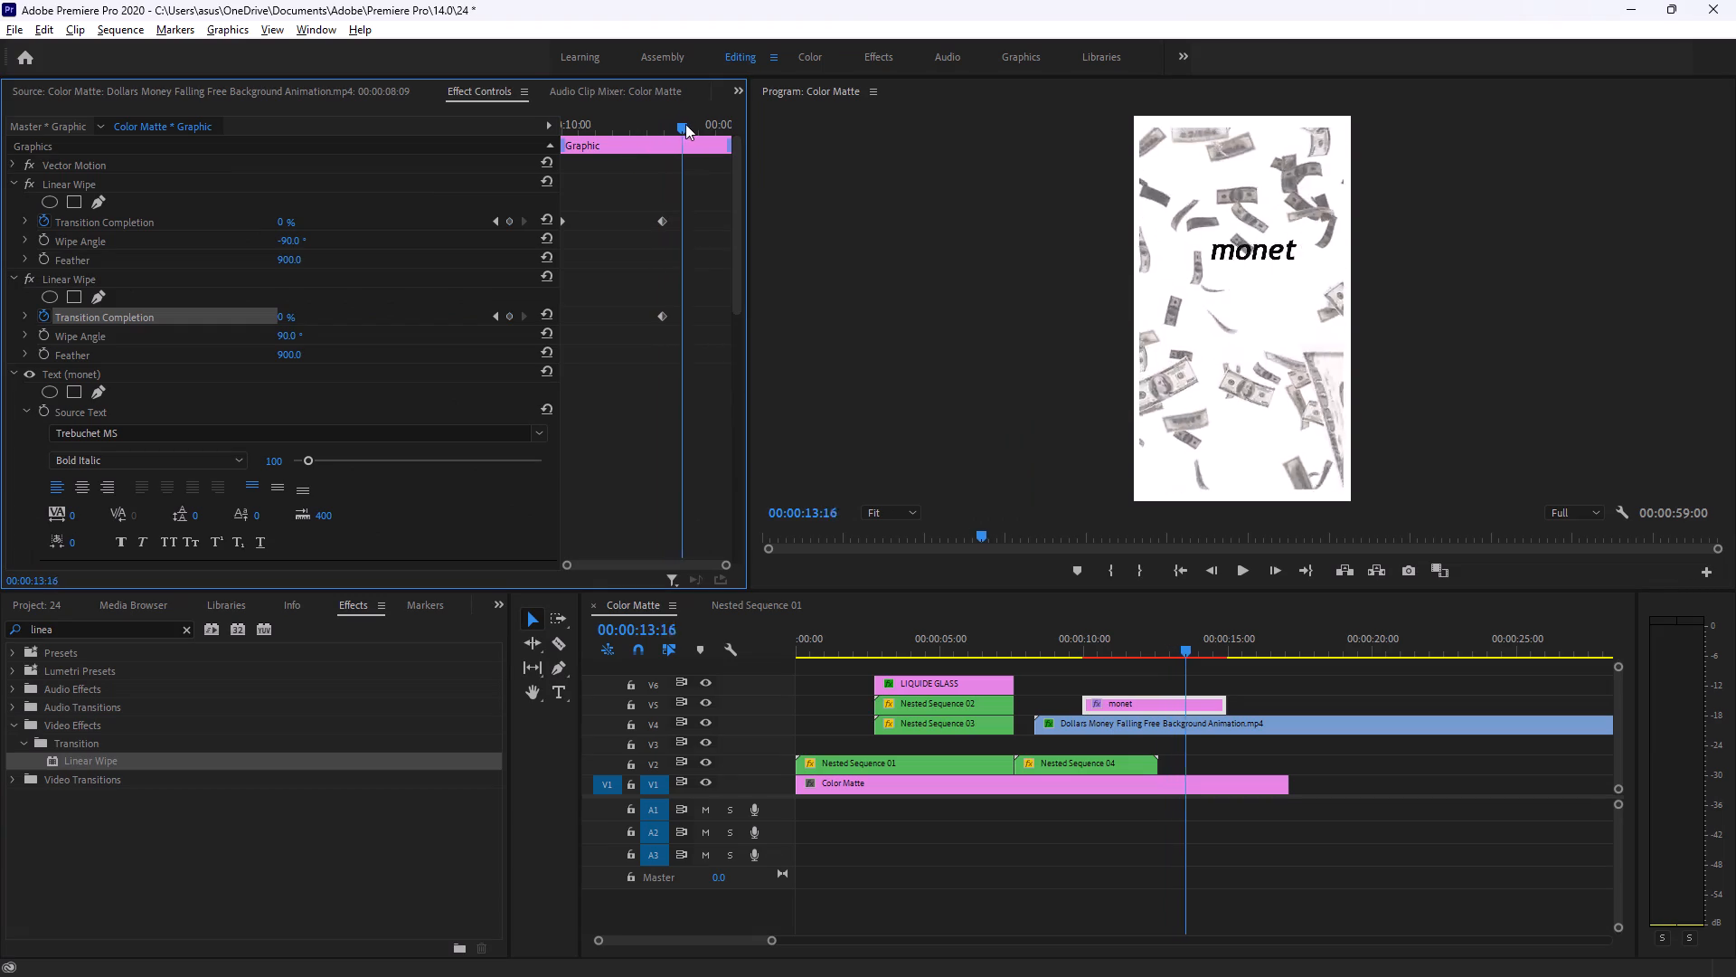
{"action": "left_click_drag", "start_coordinate": [685, 124], "coordinate": [717, 131]}
{"action": "key", "text": "alt+Tab"}
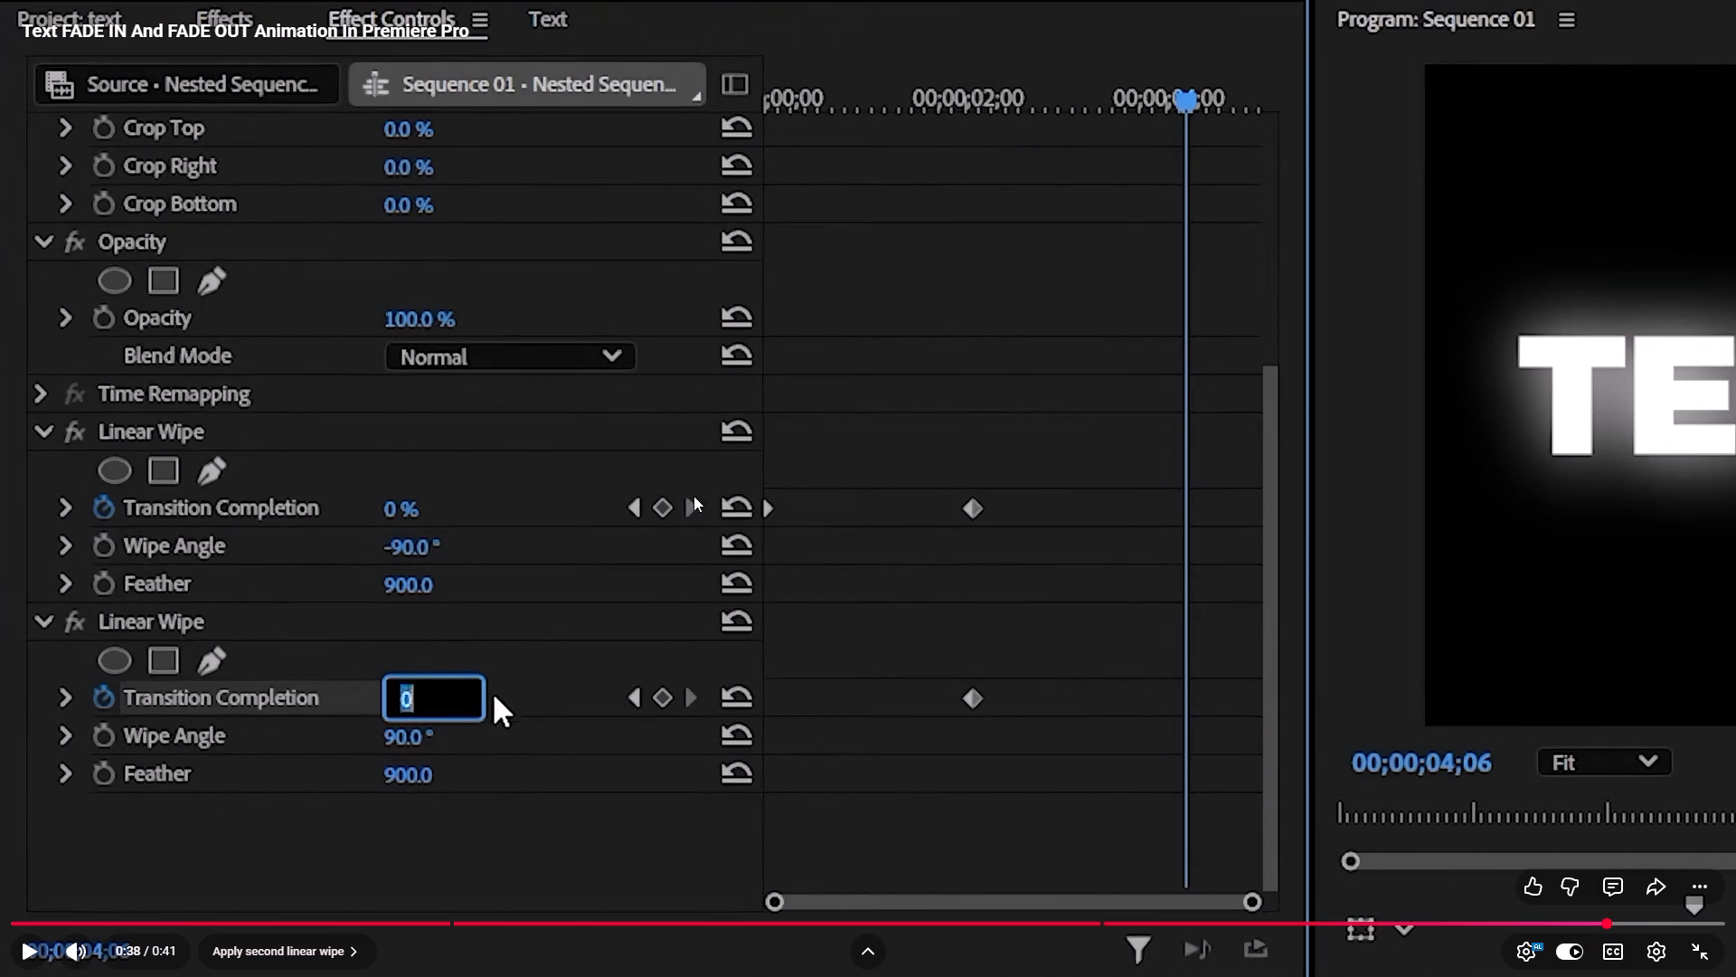
{"action": "left_click", "coordinate": [593, 697]}
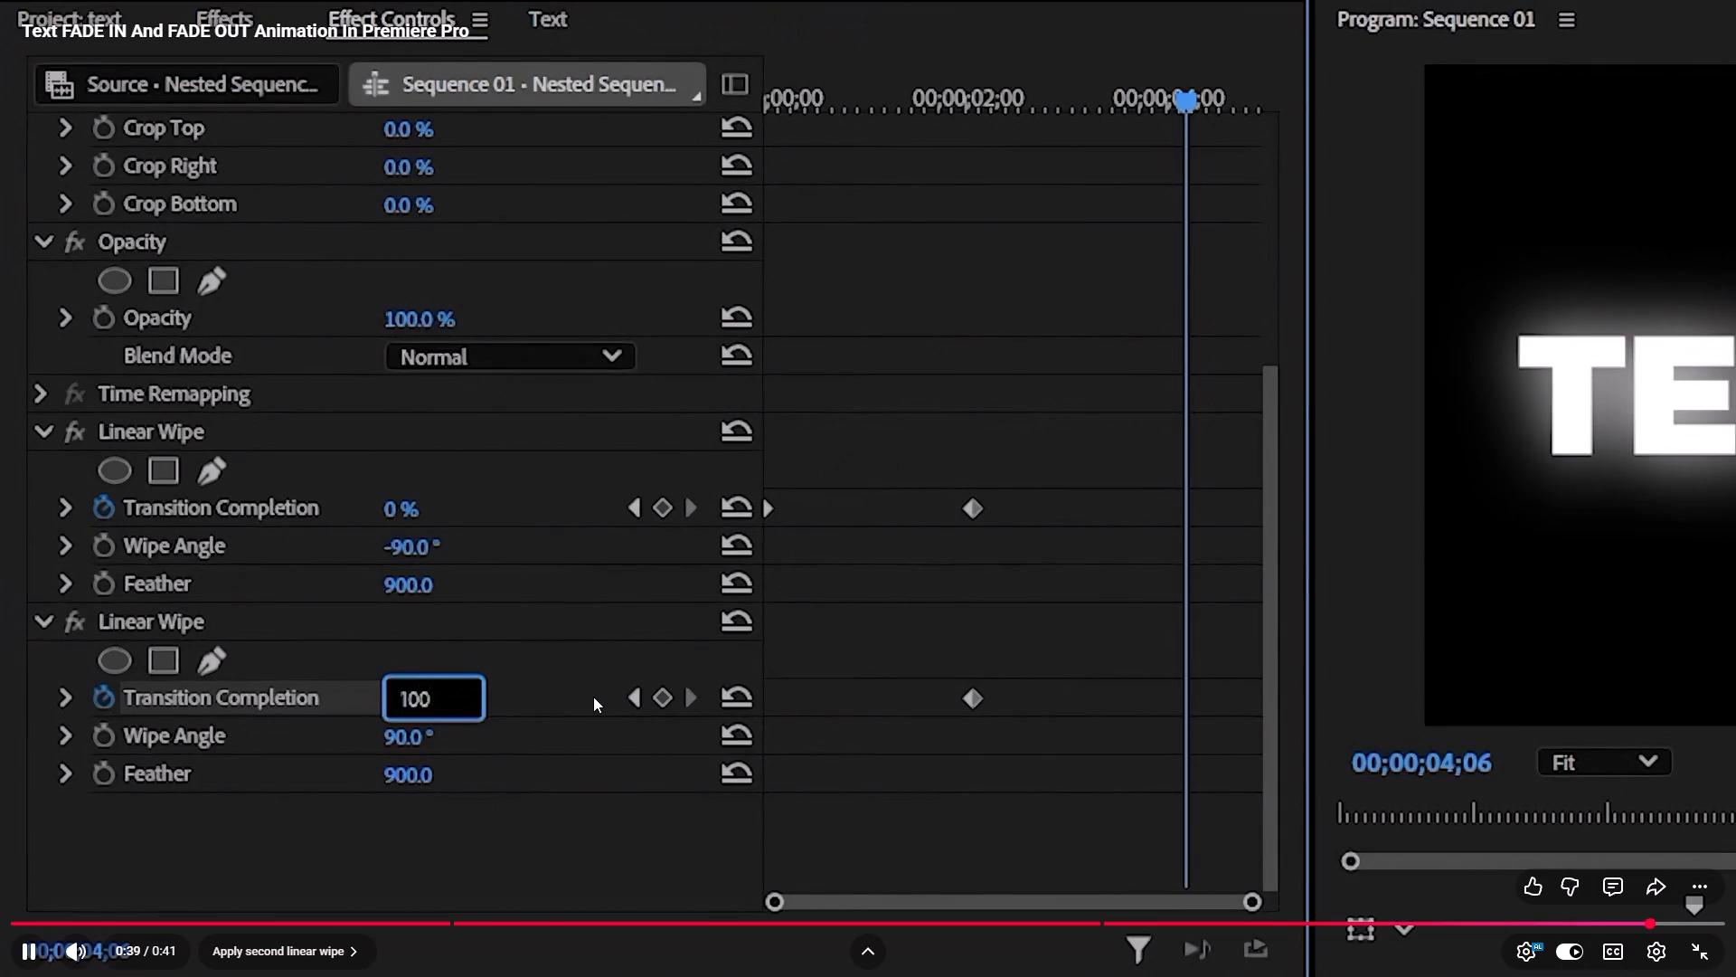
{"action": "left_click", "coordinate": [593, 697]}
{"action": "key", "text": "alt+Tab"}
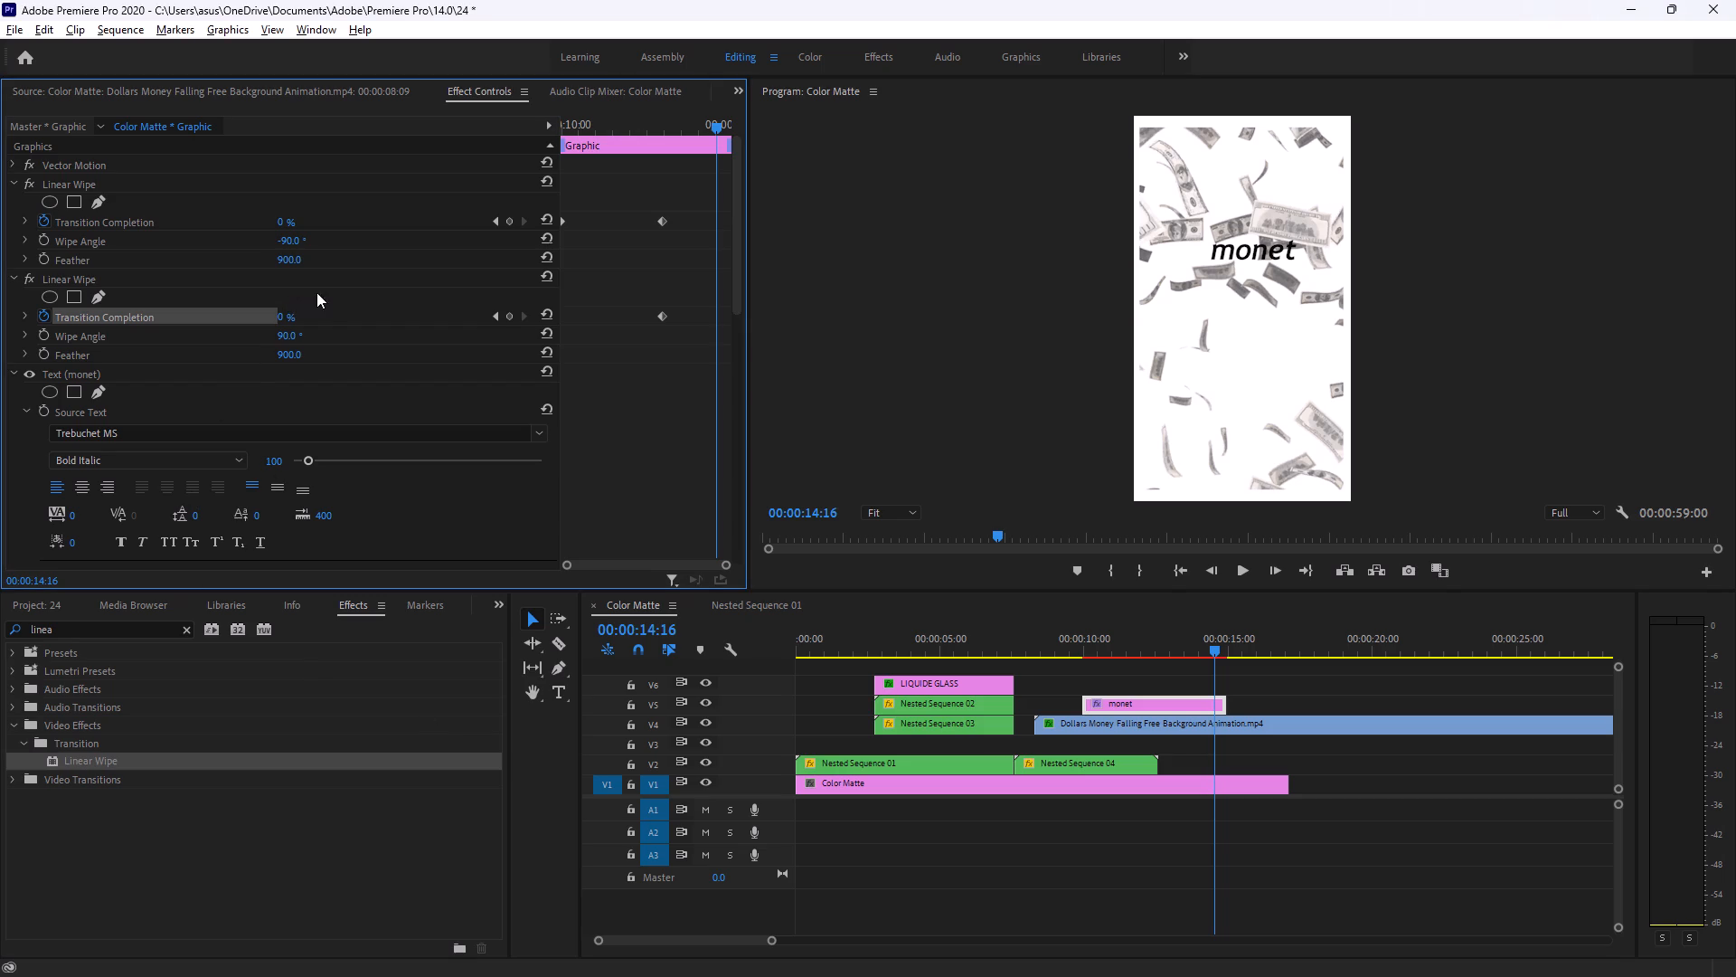
{"action": "left_click", "coordinate": [290, 320]}
{"action": "type", "text": "100"}
{"action": "key", "text": "Return"}
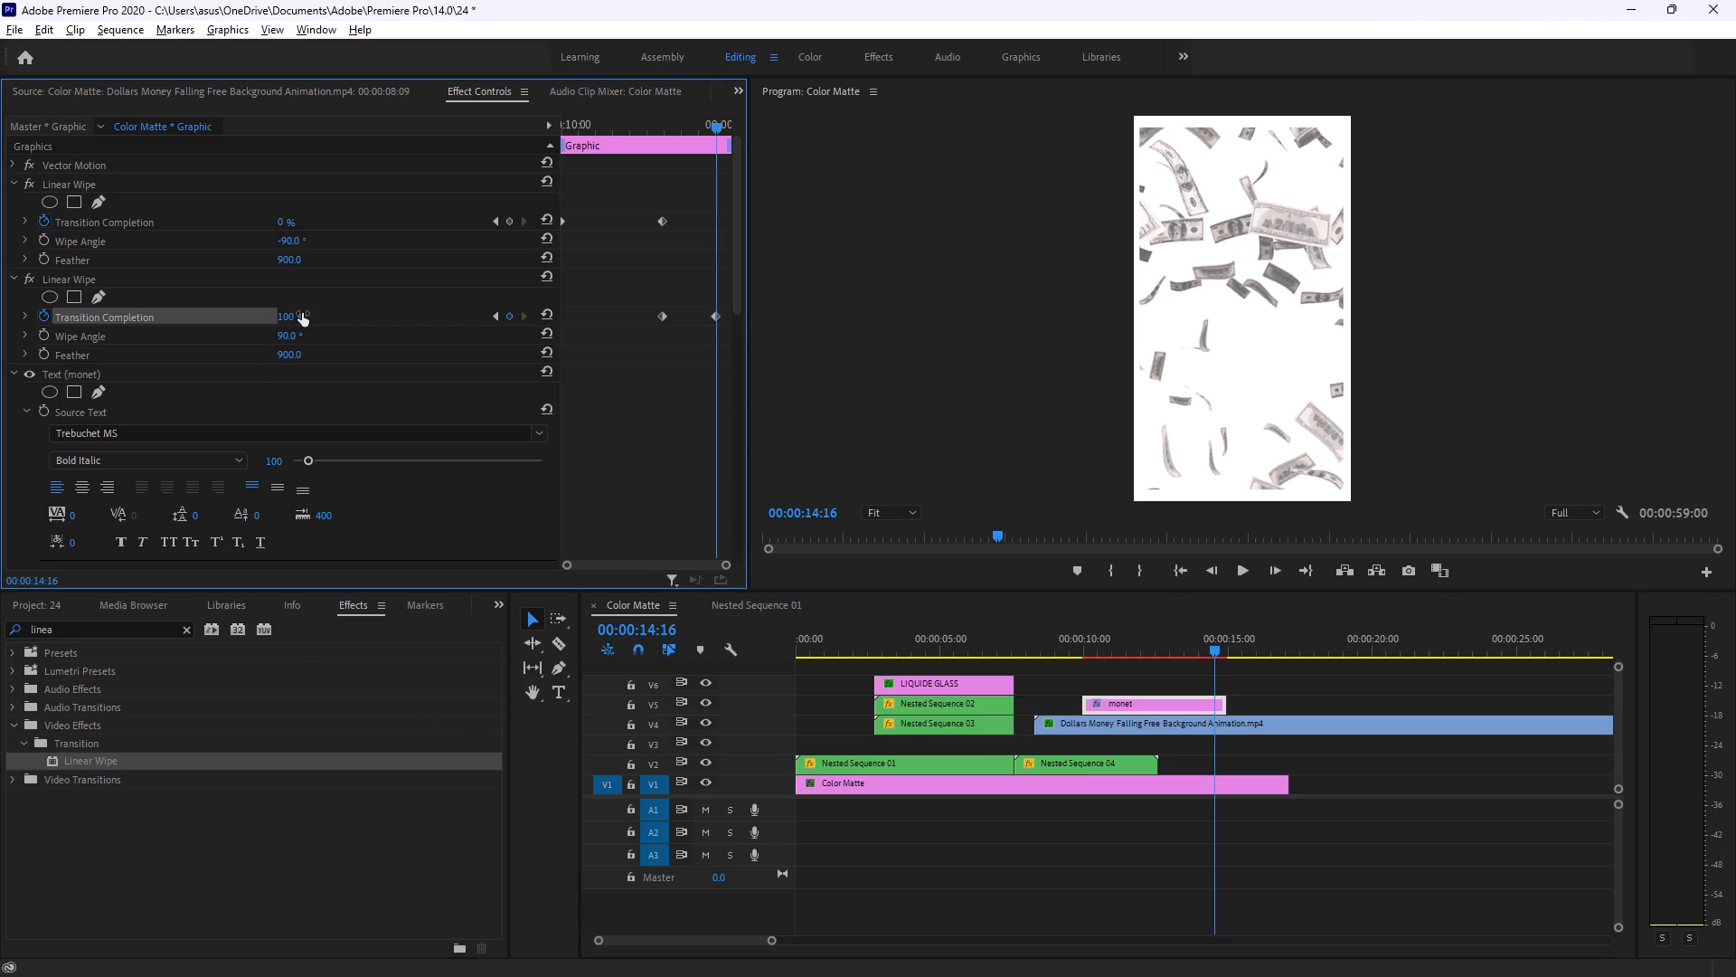
Watch the text fade tutorial to its end in Brave and cancel autoplay of the following video.
{"action": "key", "text": "alt+Tab"}
{"action": "left_click", "coordinate": [462, 423]}
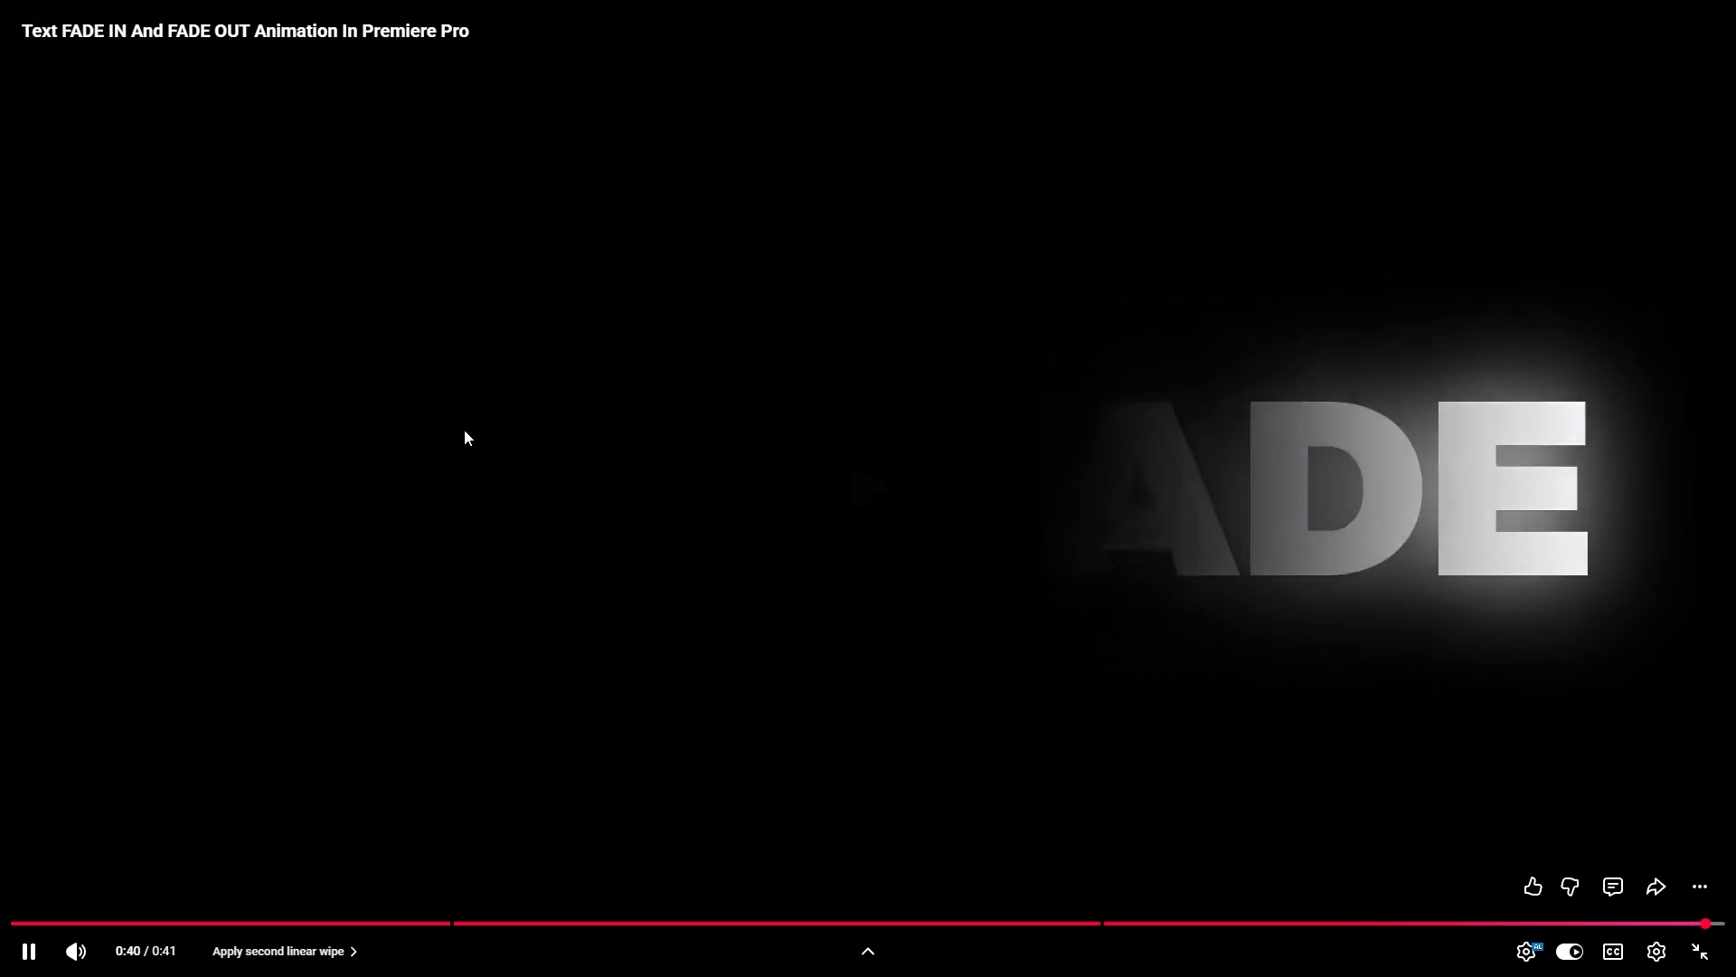
{"action": "key", "text": "alt+Tab"}
{"action": "key", "text": "alt+Tab"}
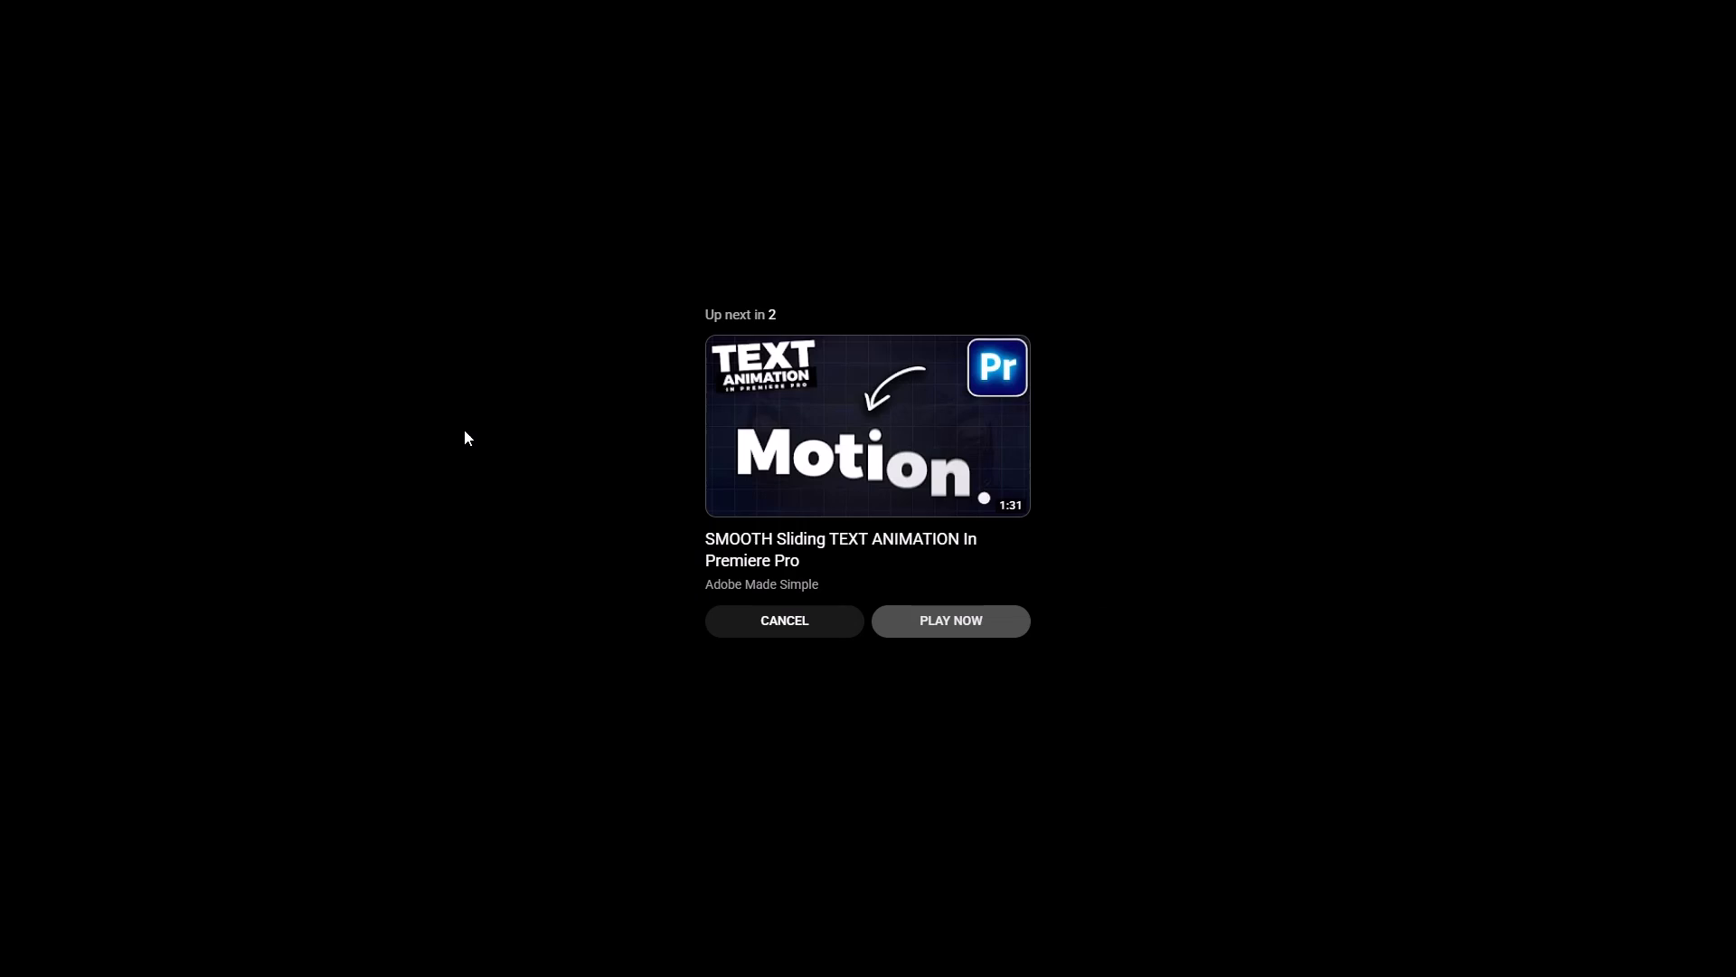
{"action": "left_click", "coordinate": [815, 619]}
{"action": "key", "text": "alt+Tab"}
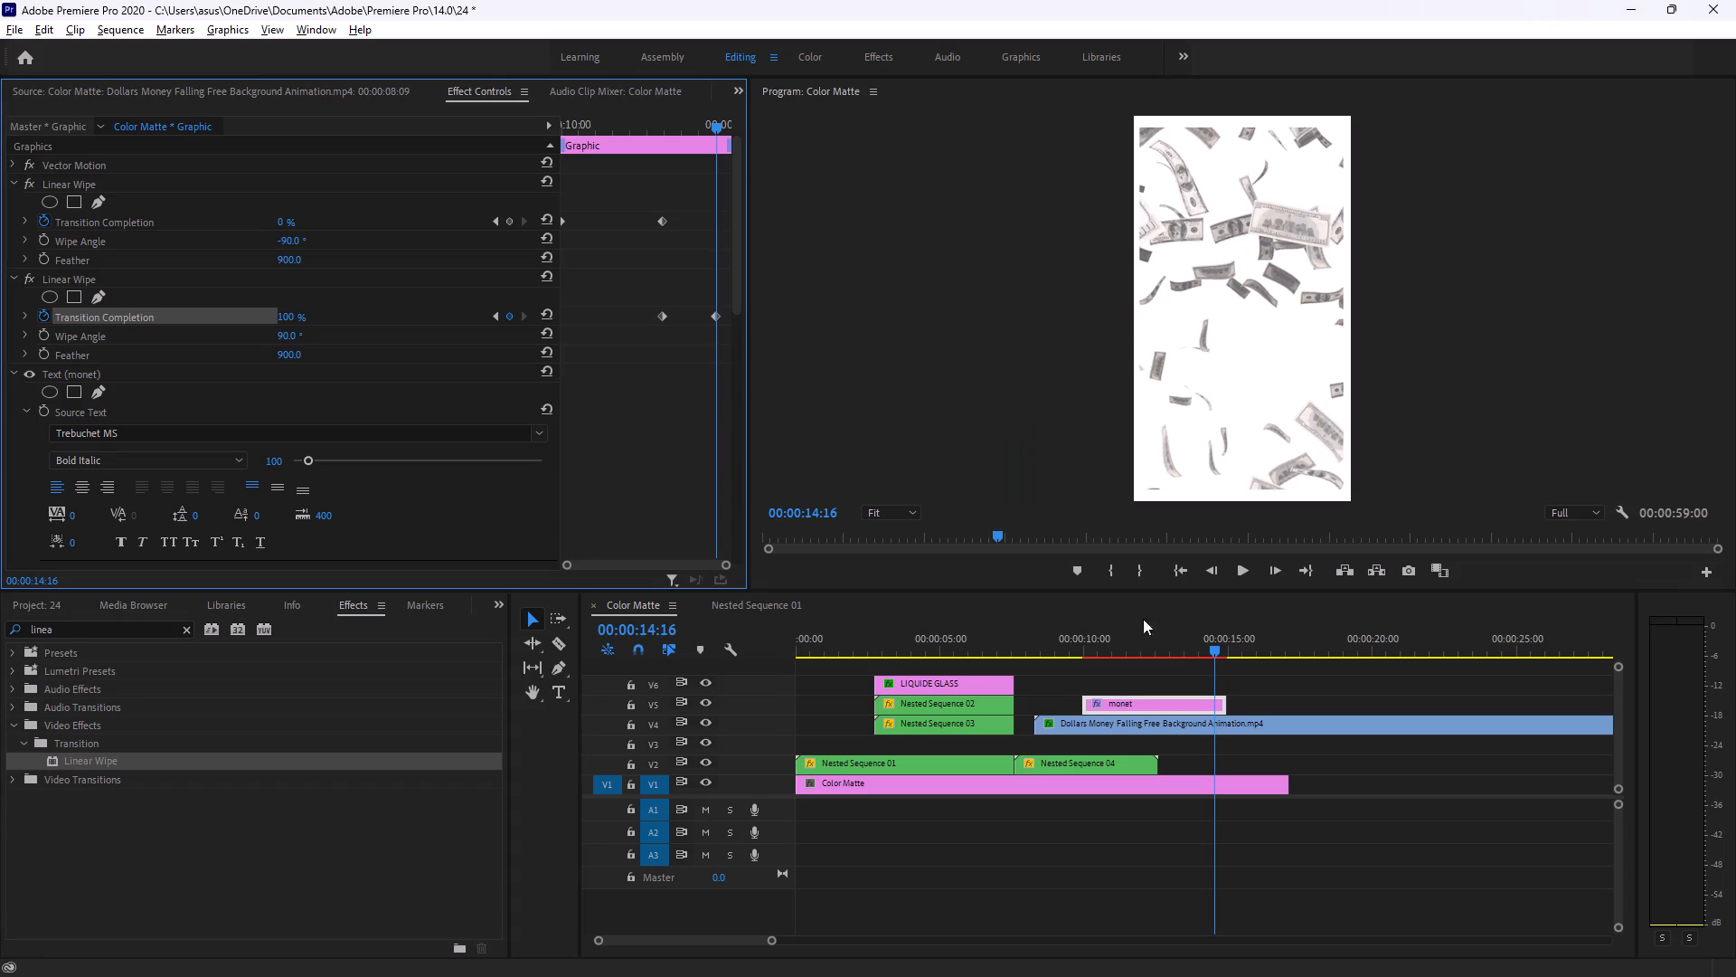
Render the Color Matte sequence in Premiere Pro and play back the "monet" text fade.
{"action": "key", "text": "Return"}
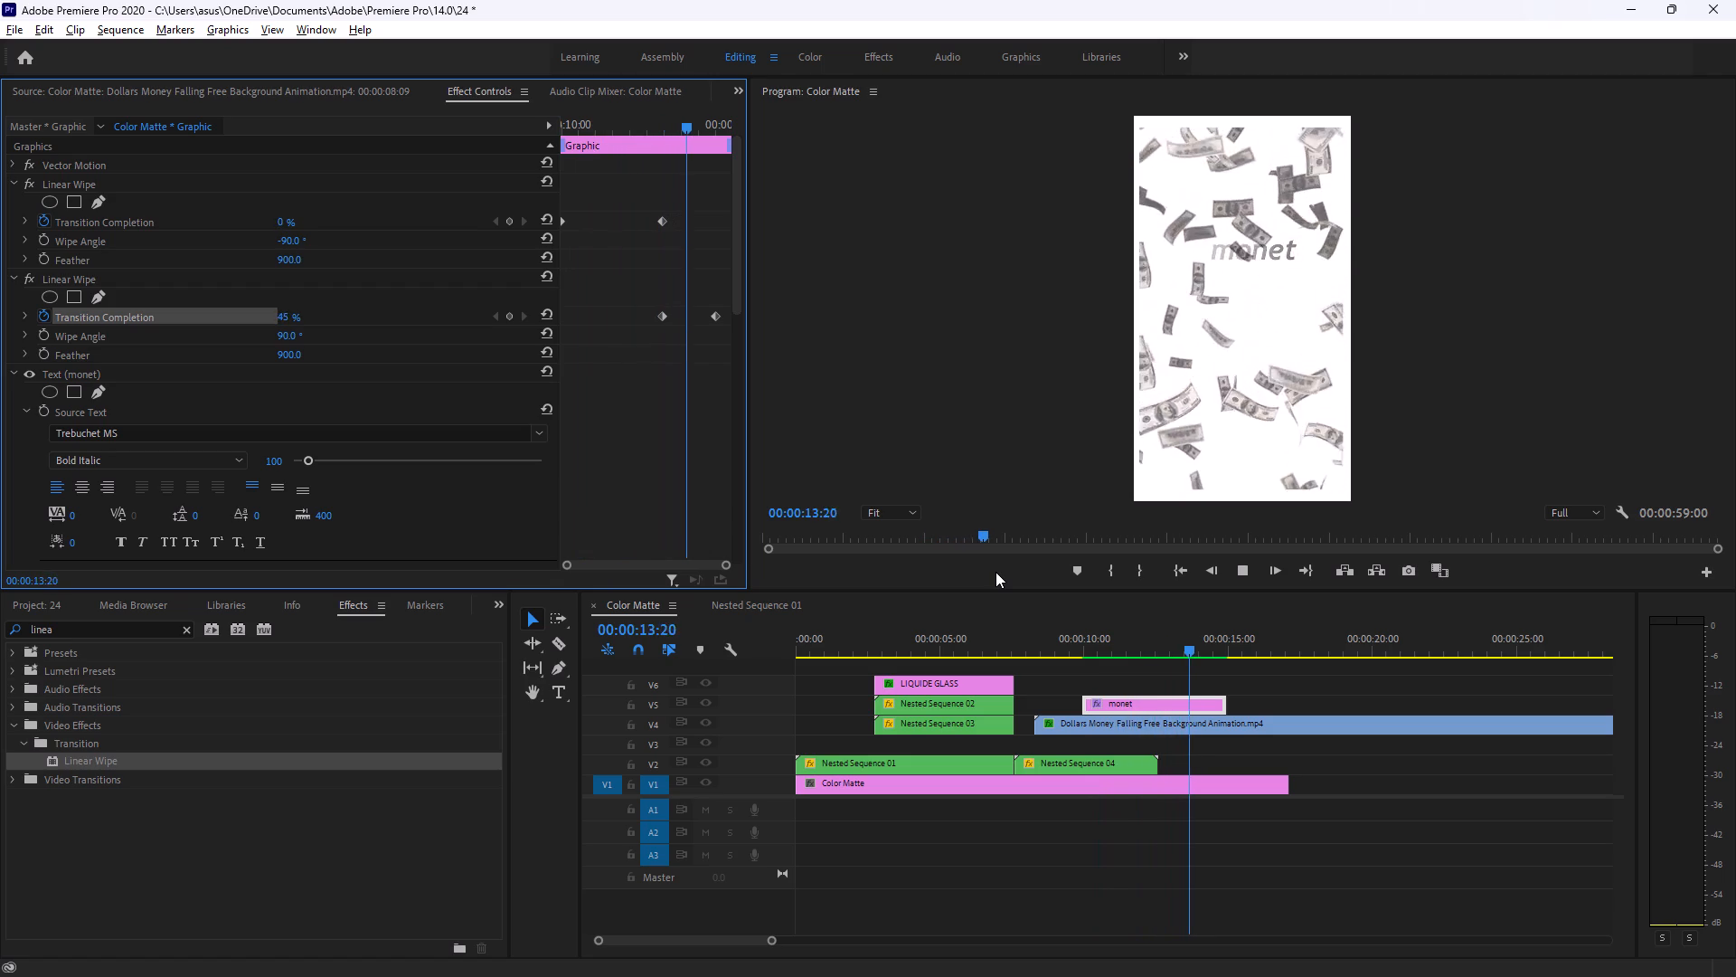
{"action": "key", "text": "space"}
In Brave, return to the motion graphics reels tutorial and watch full screen how the clip after Nested Sequence 04 is added.
{"action": "key", "text": "alt+Tab"}
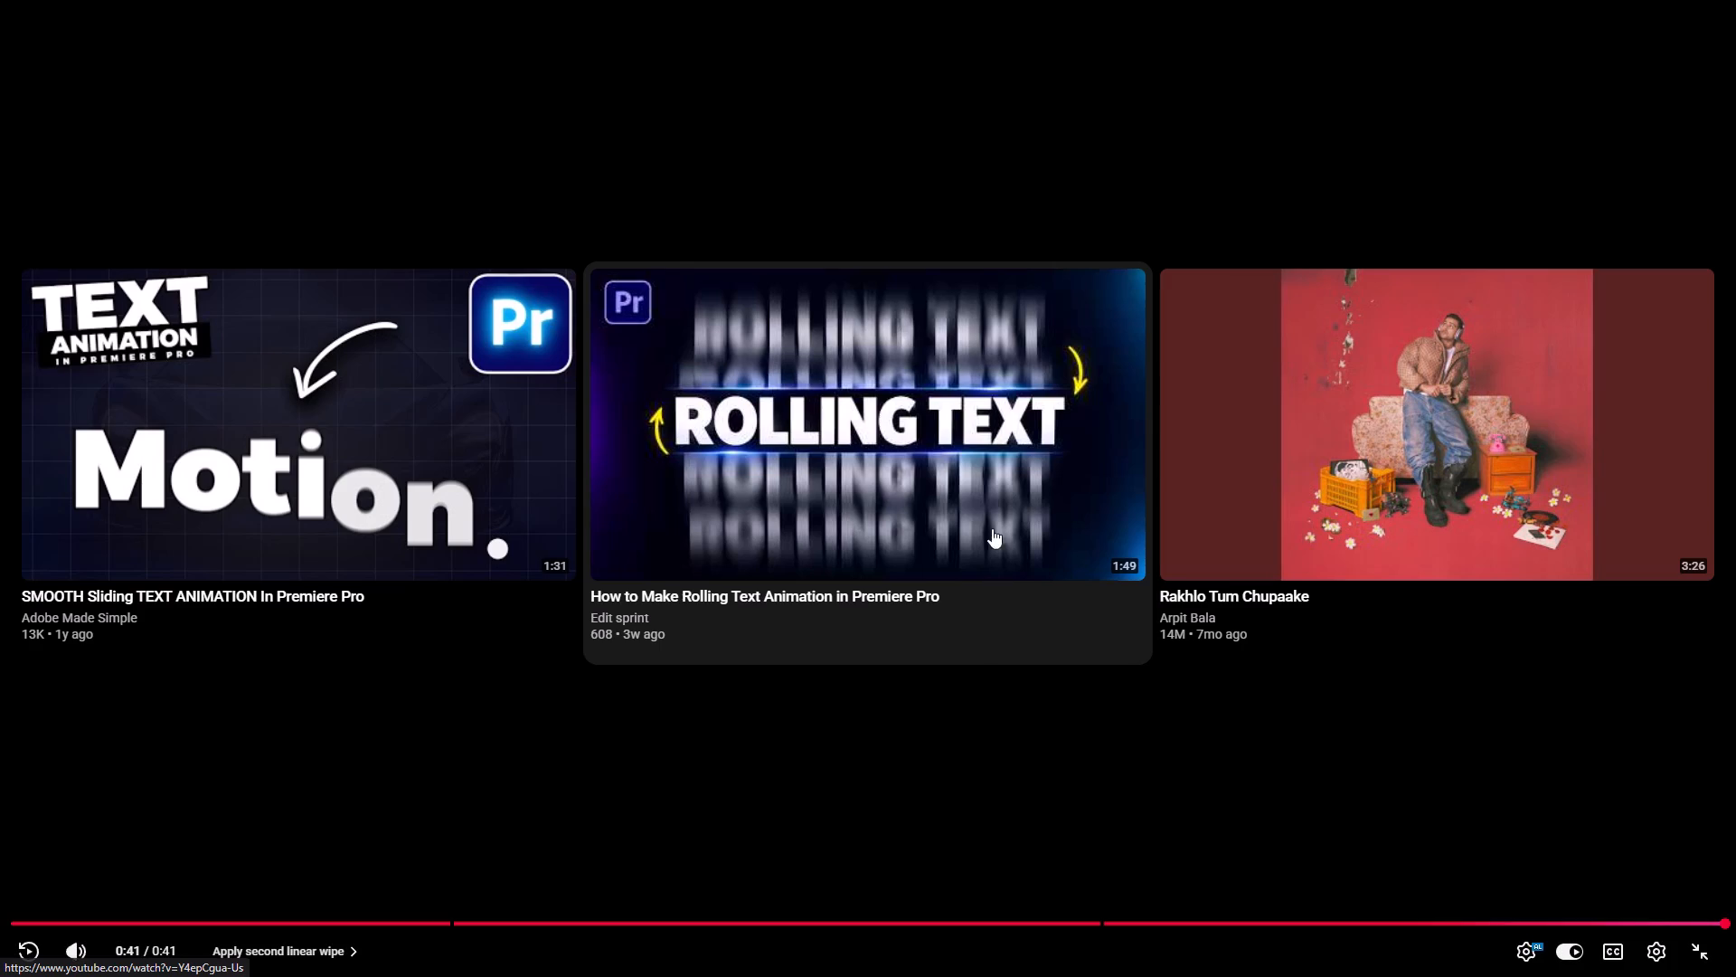
{"action": "key", "text": "Escape"}
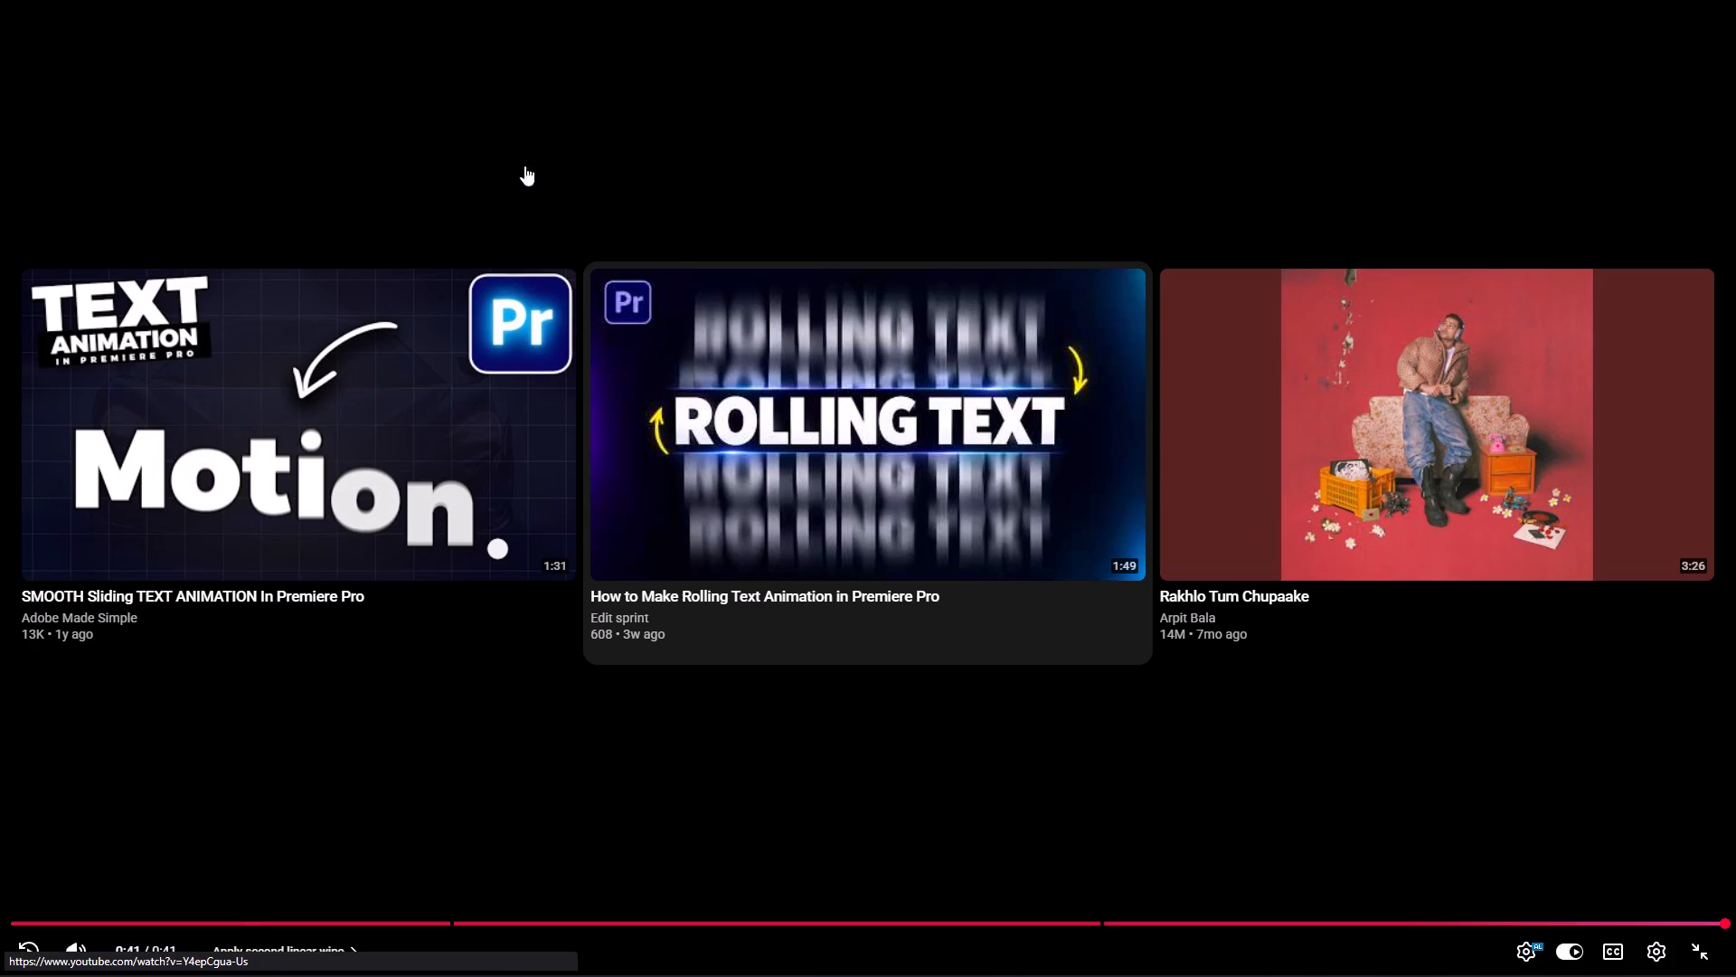
{"action": "left_click", "coordinate": [156, 10]}
{"action": "left_click", "coordinate": [747, 455]}
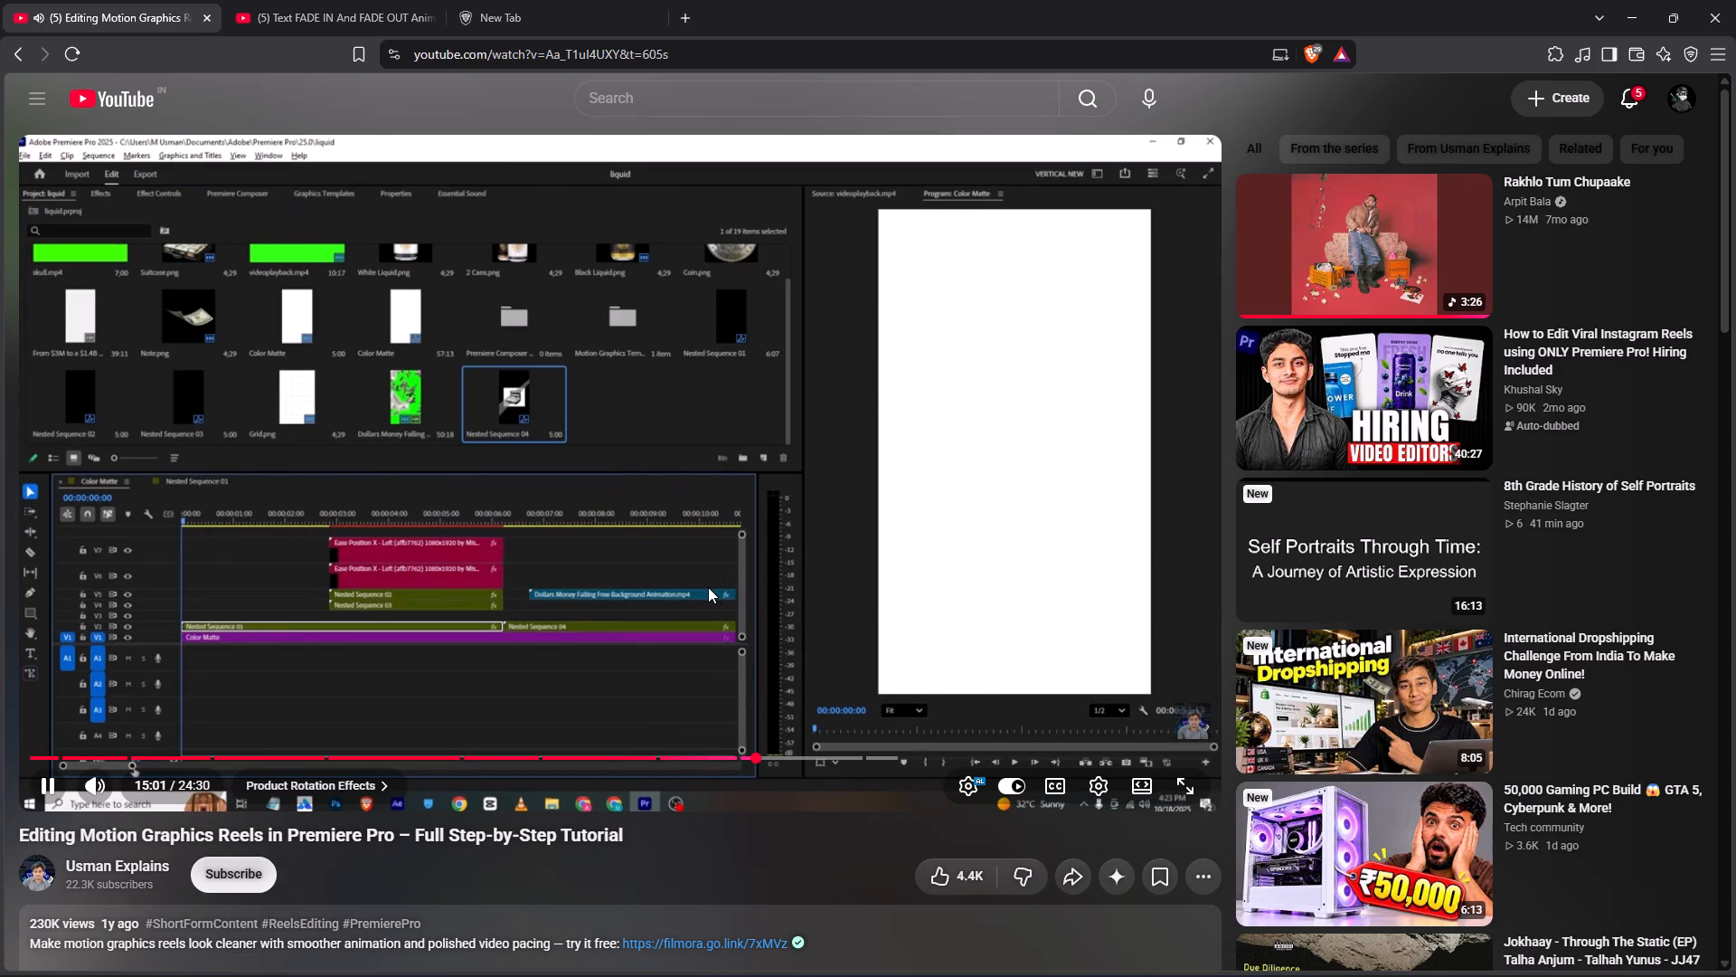
{"action": "key", "text": "f"}
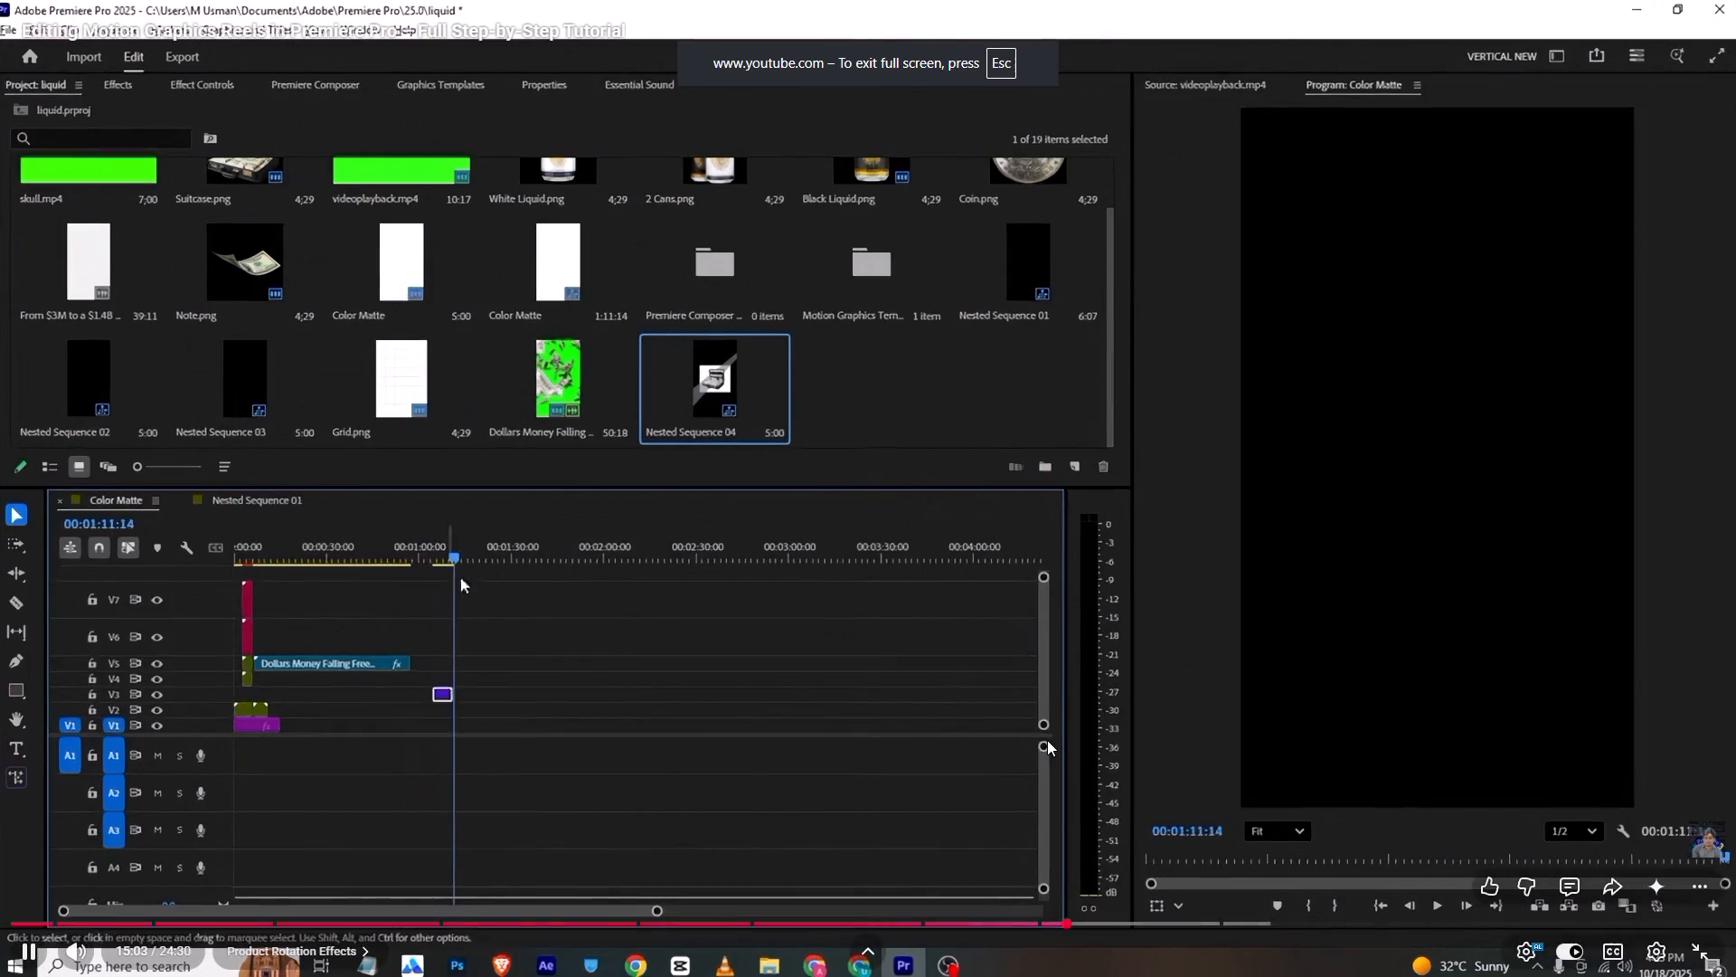
{"action": "key", "text": "Left"}
{"action": "key", "text": "Left"}
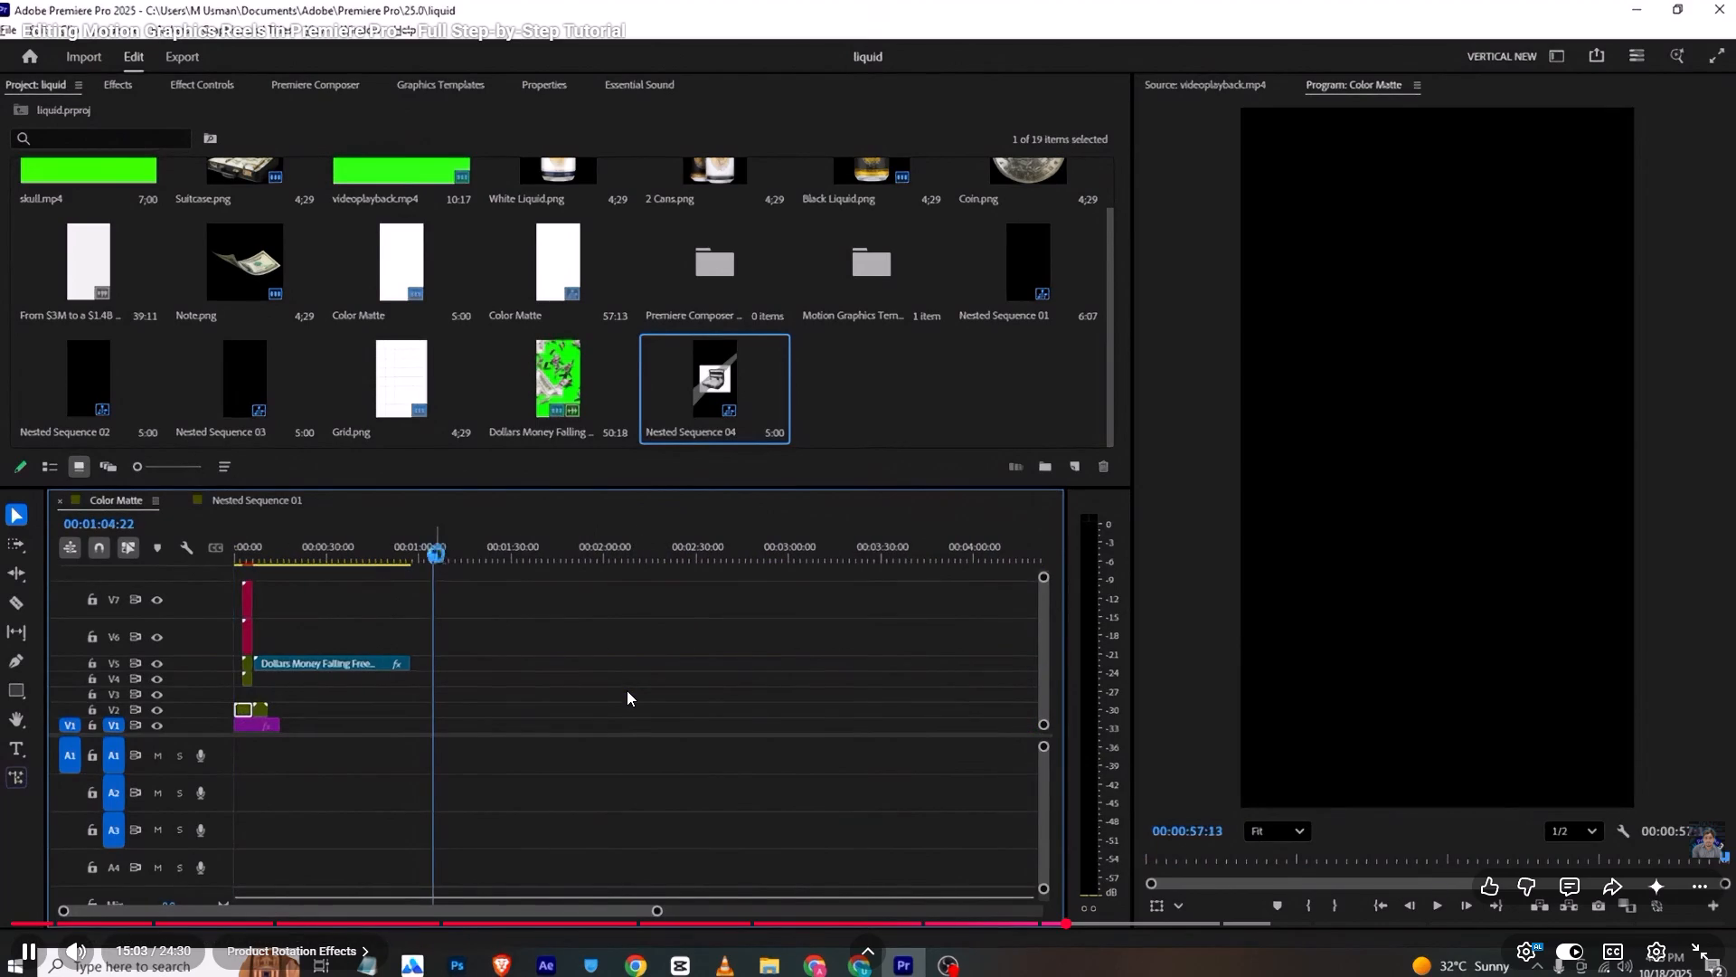
{"action": "left_click", "coordinate": [616, 693]}
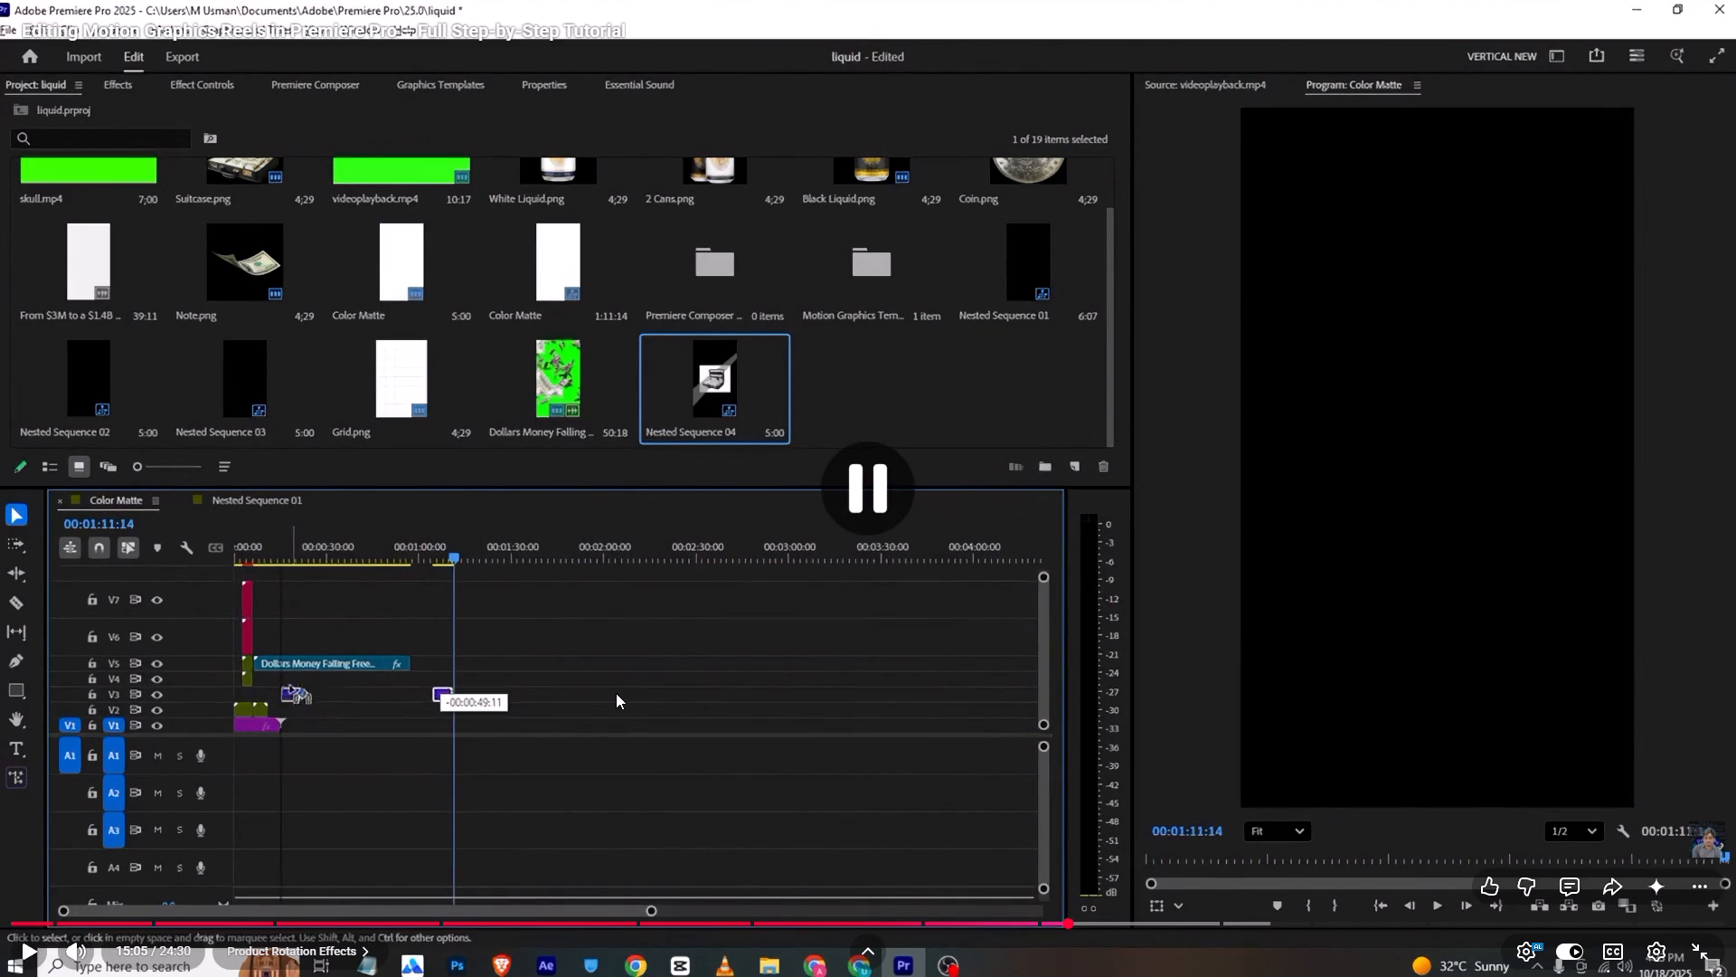
{"action": "key", "text": "Left"}
{"action": "key", "text": "space"}
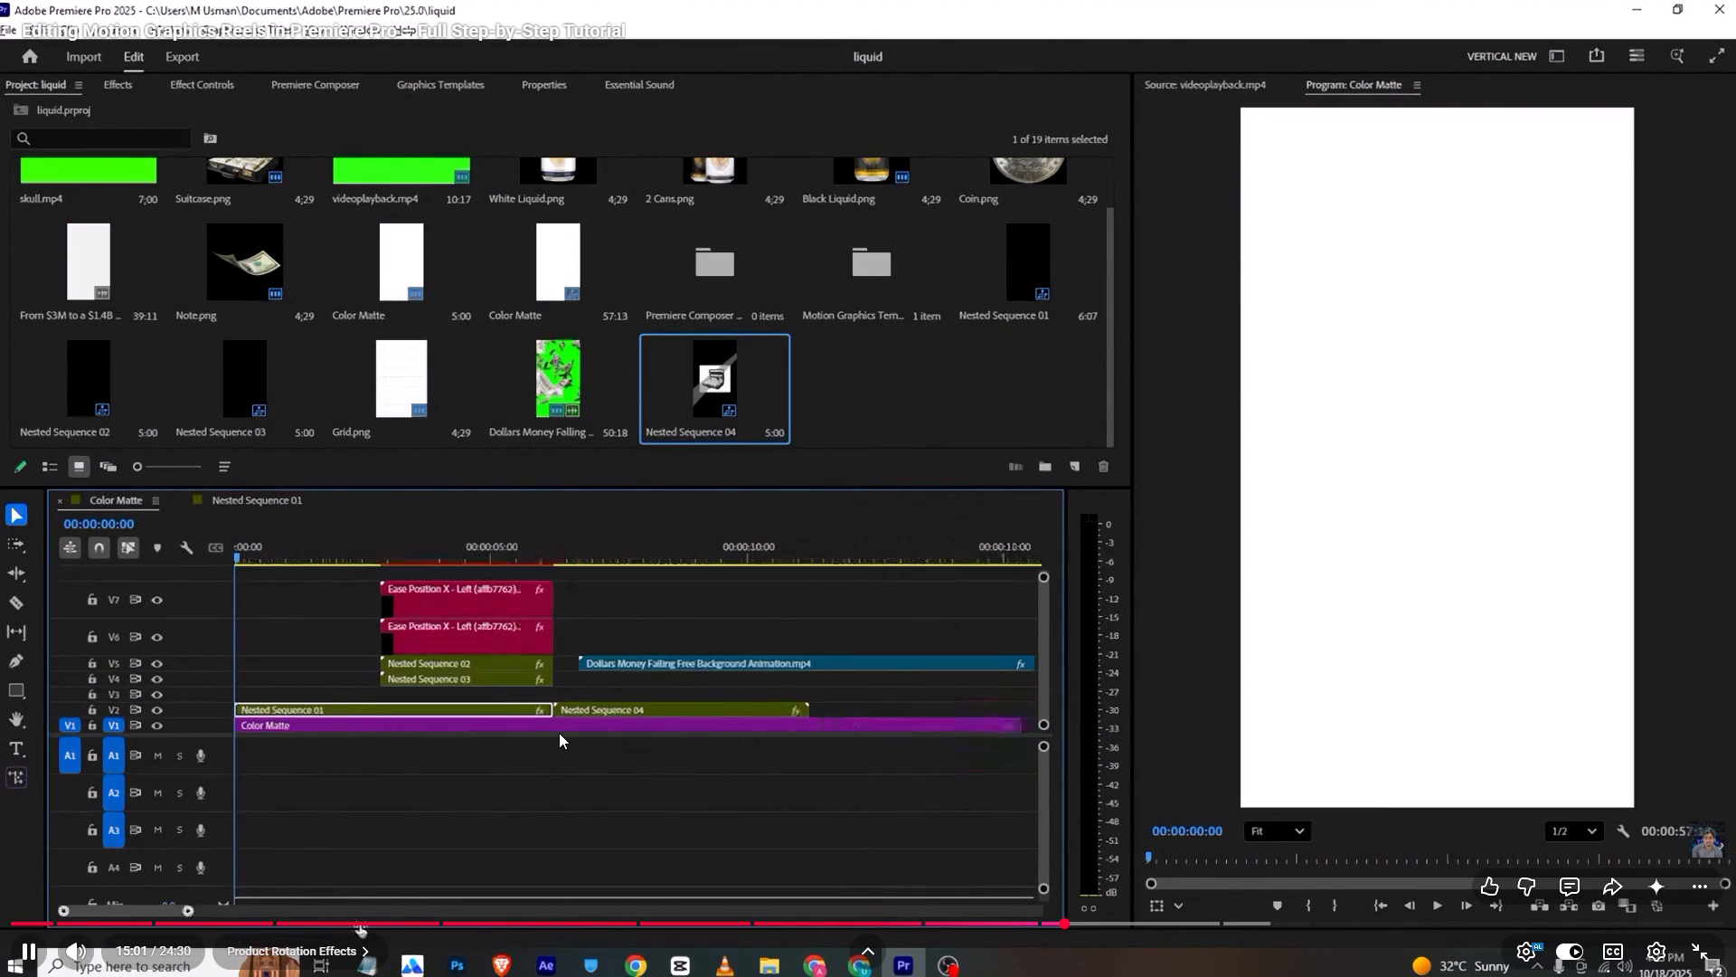
{"action": "left_click", "coordinate": [559, 733]}
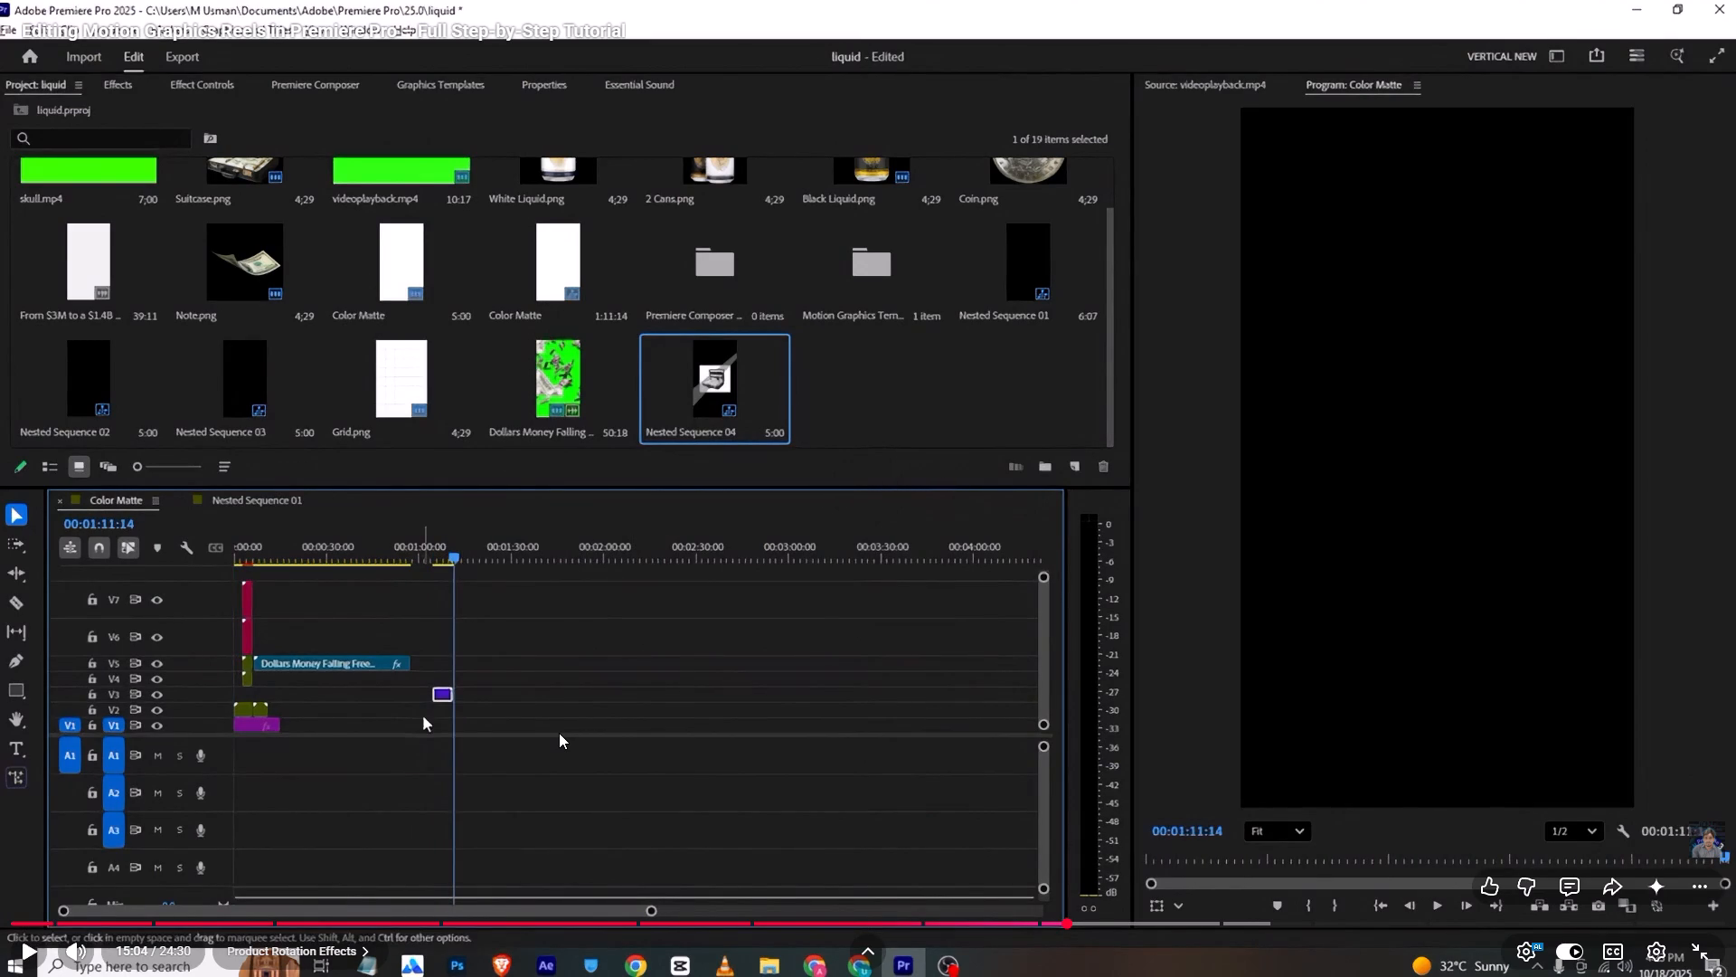
{"action": "left_click", "coordinate": [559, 733]}
{"action": "left_click", "coordinate": [559, 733]}
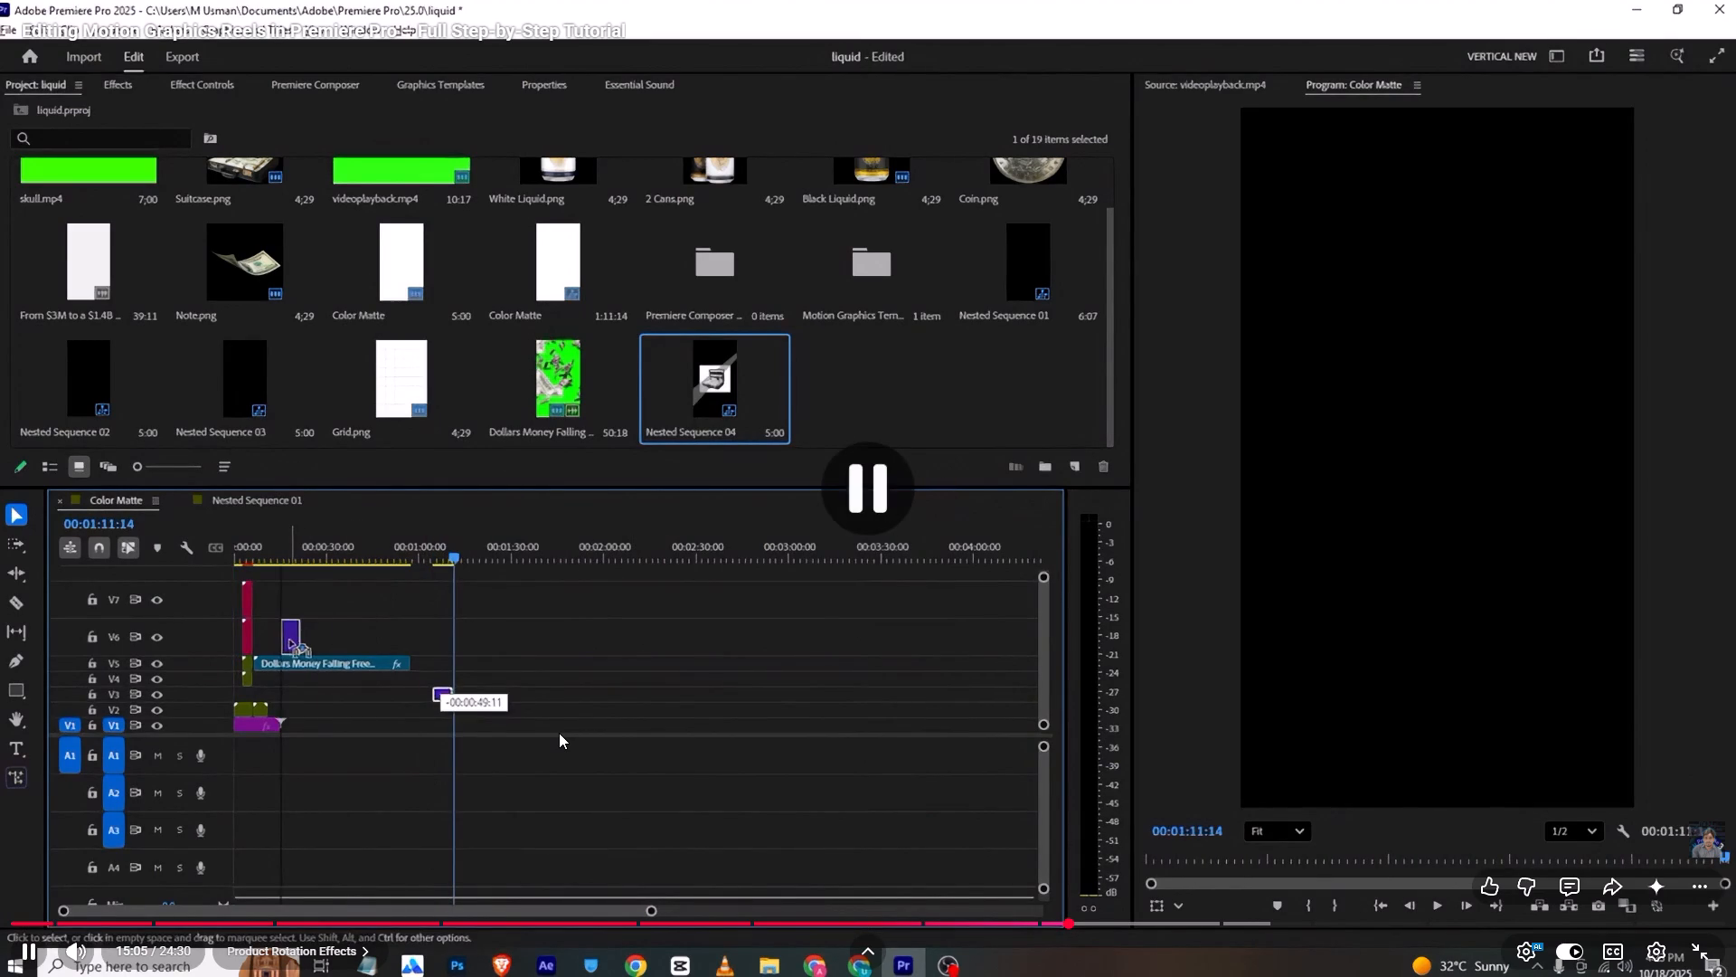
{"action": "left_click", "coordinate": [559, 733]}
{"action": "key", "text": "Left"}
{"action": "key", "text": "Left"}
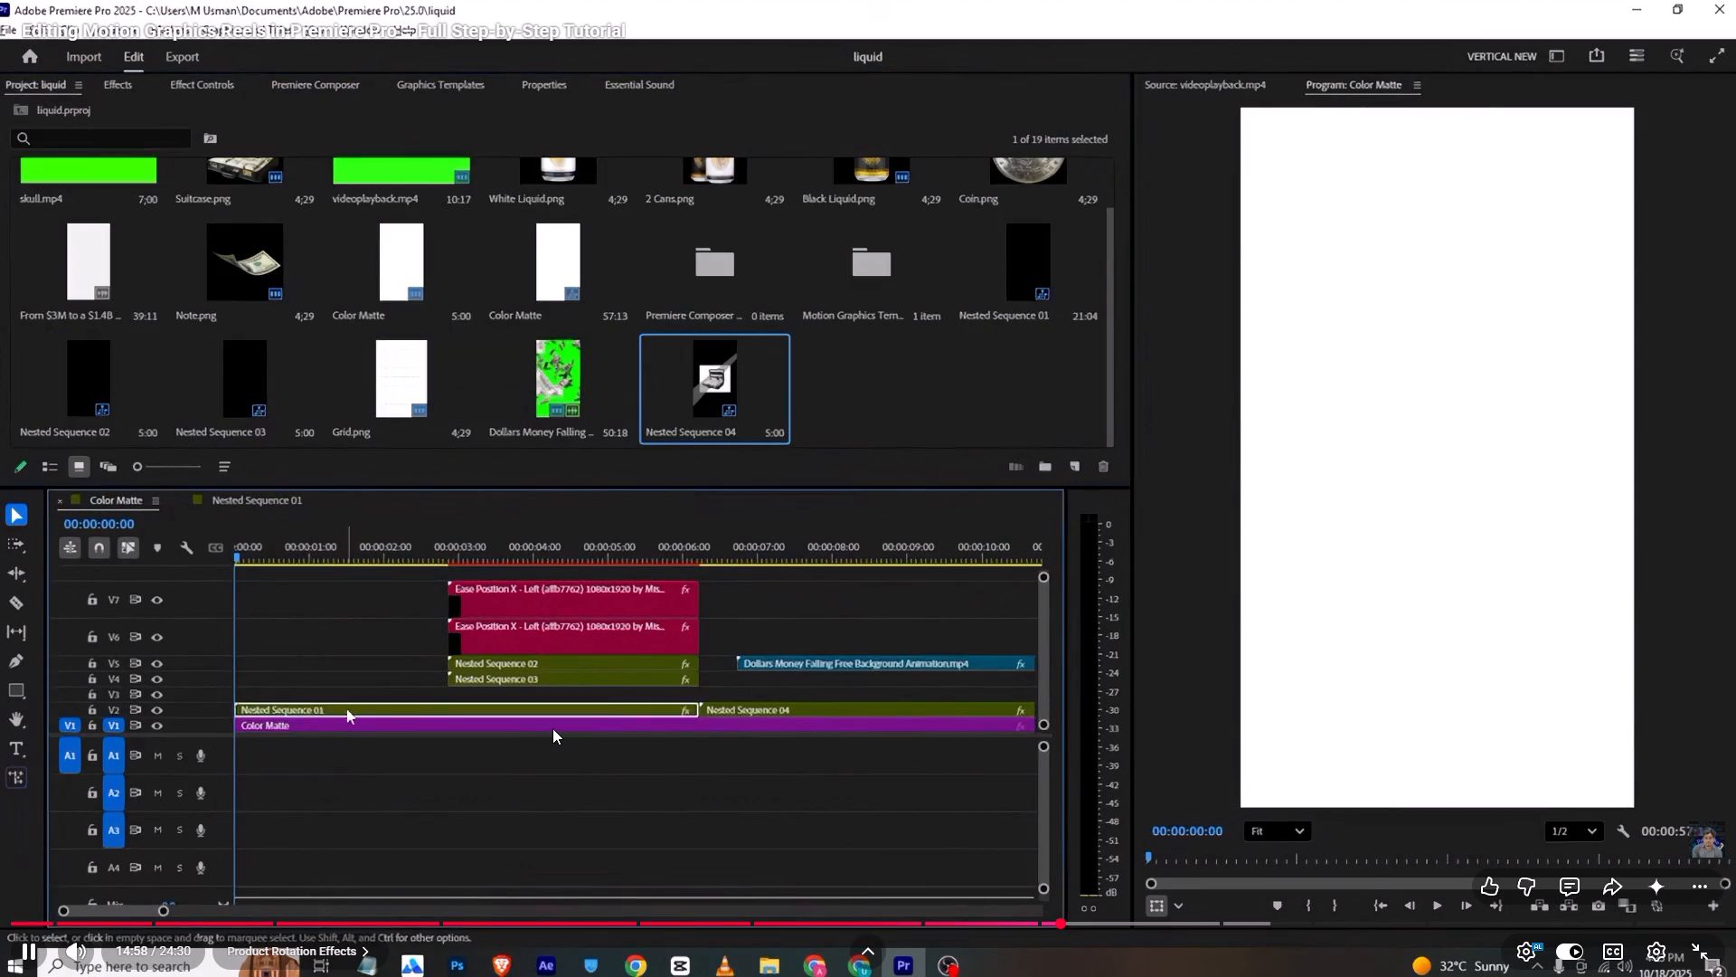
{"action": "key", "text": "space"}
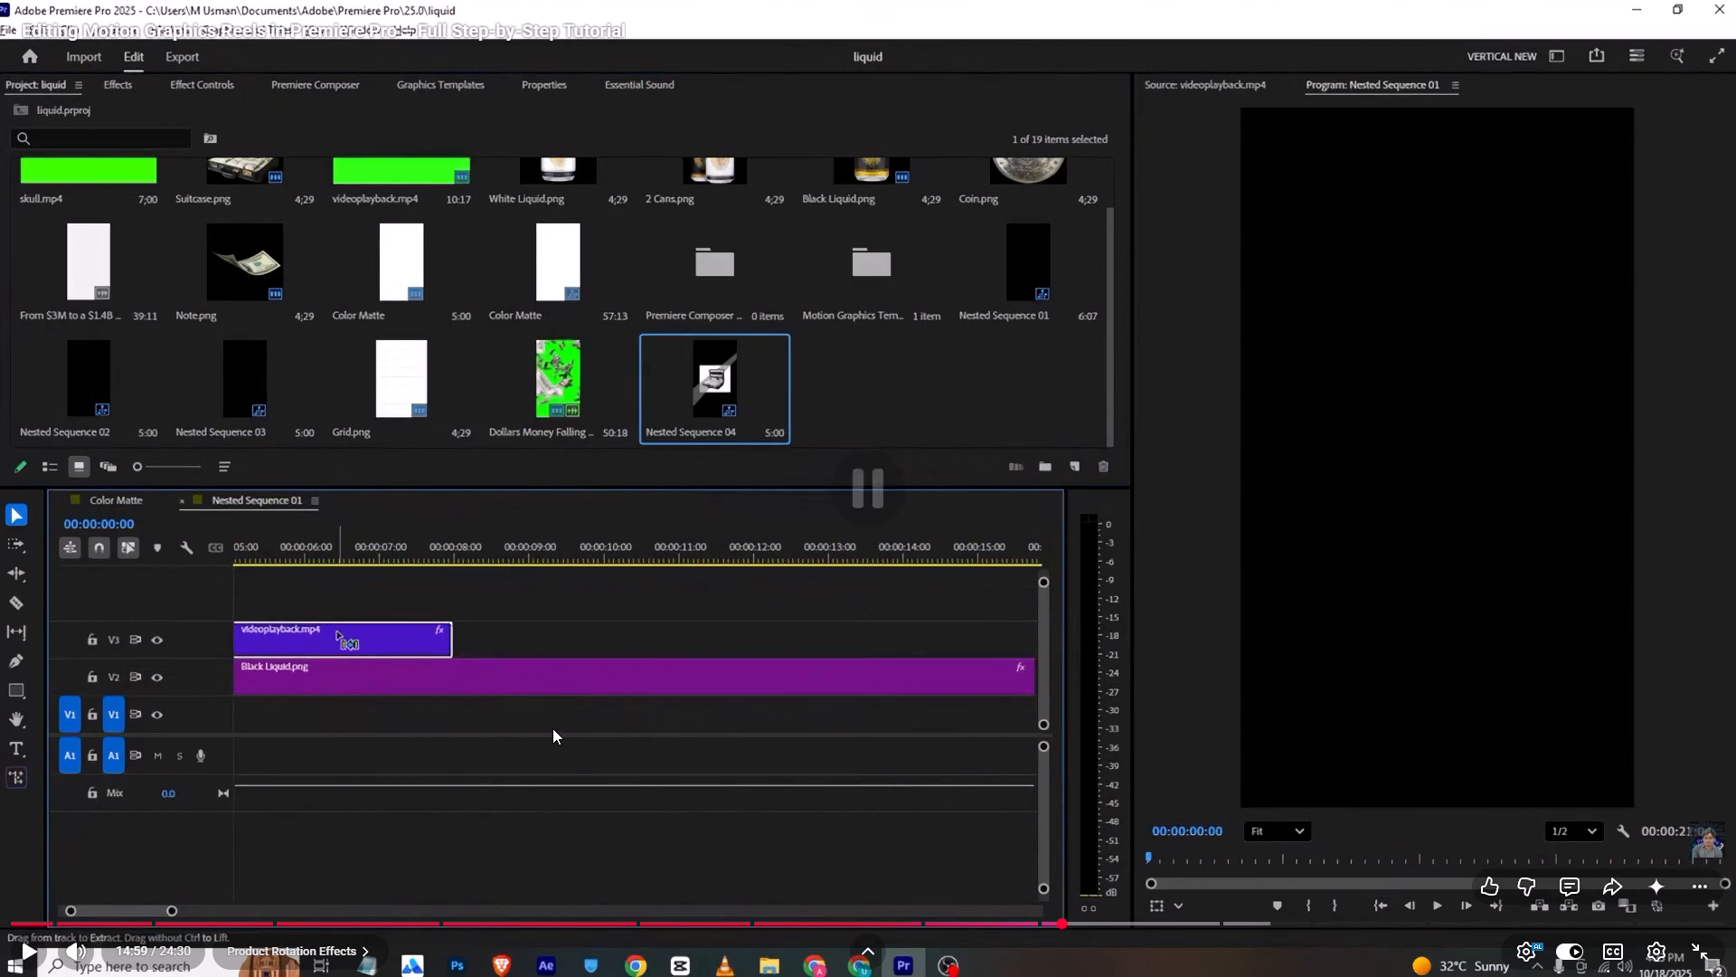
{"action": "key", "text": "space"}
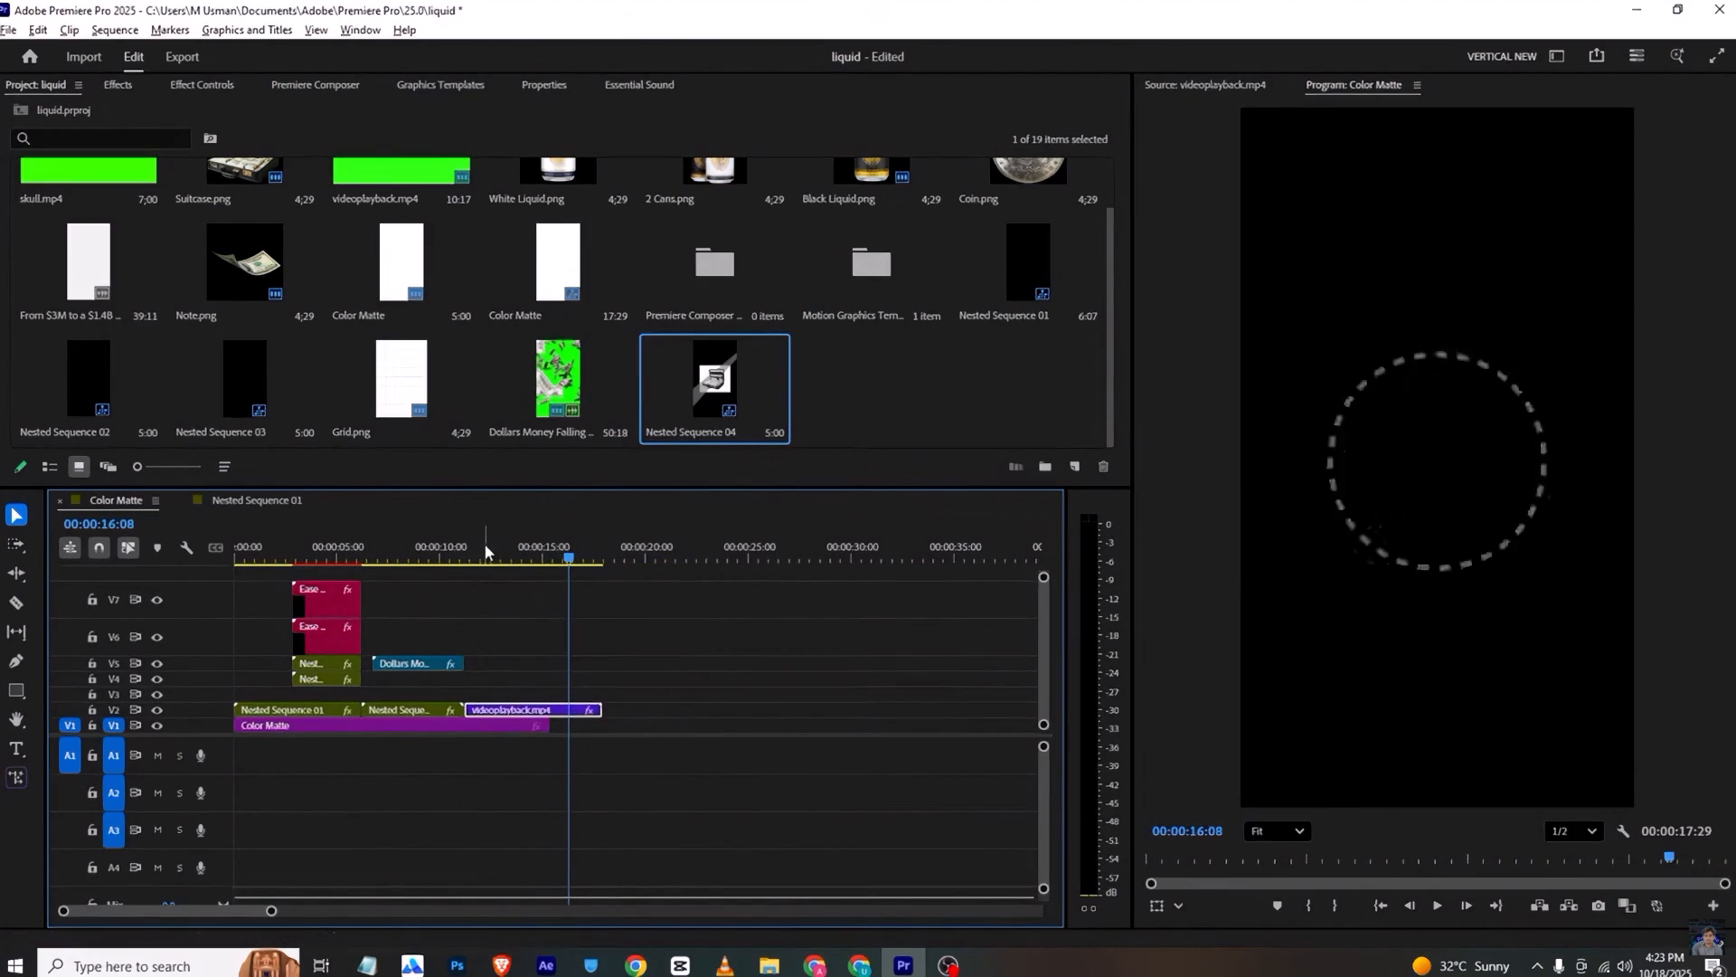
{"action": "key", "text": "space"}
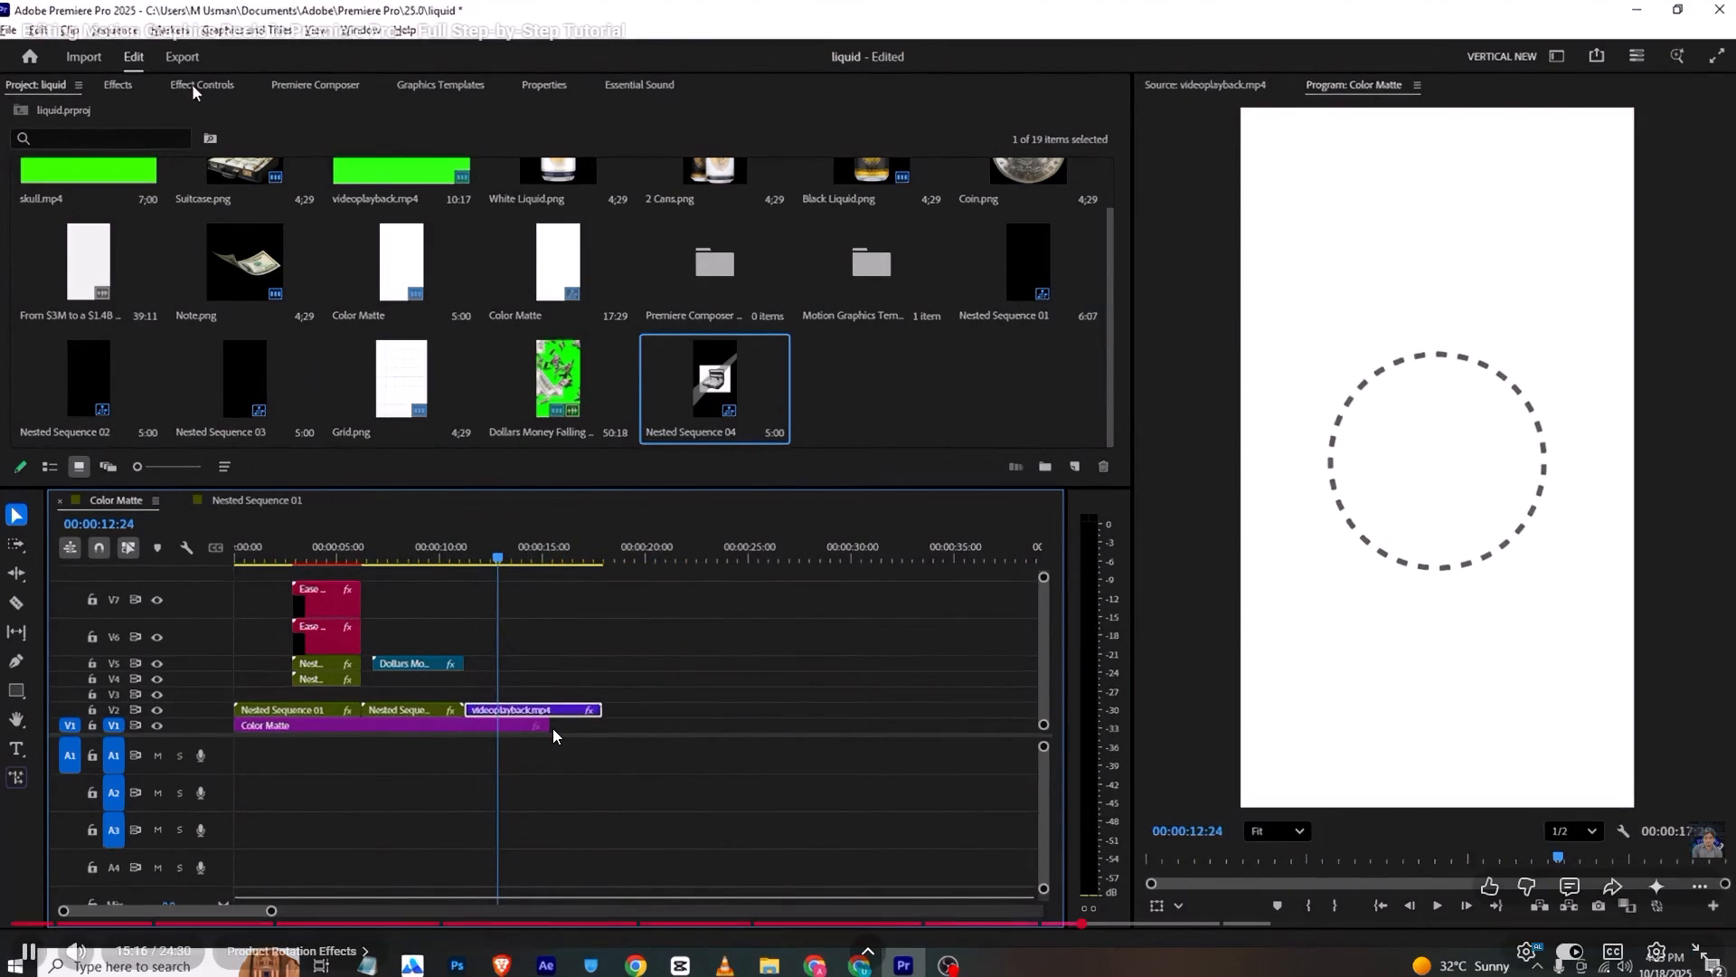
Compare the tutorial's dashed-circle clip after Nested Sequence 04 in Brave with the Color Matte sequence in Premiere Pro.
{"action": "key", "text": "alt+Tab"}
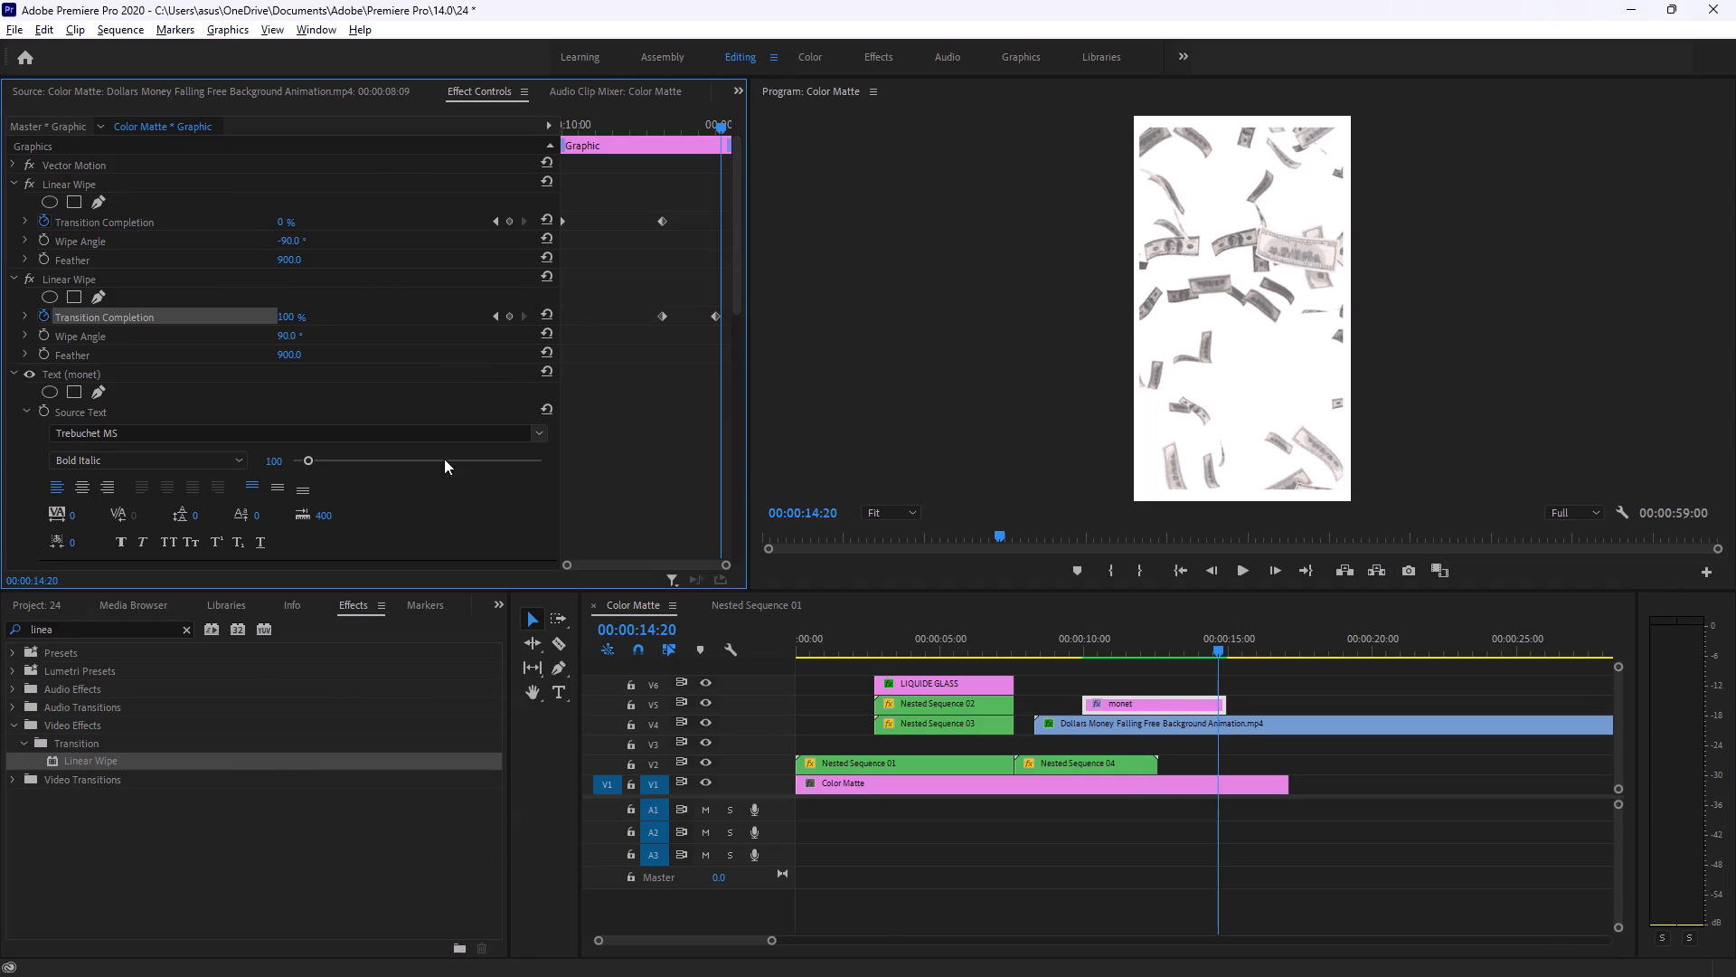
{"action": "scroll", "coordinate": [269, 630], "scroll_direction": "up", "scroll_amount": 9}
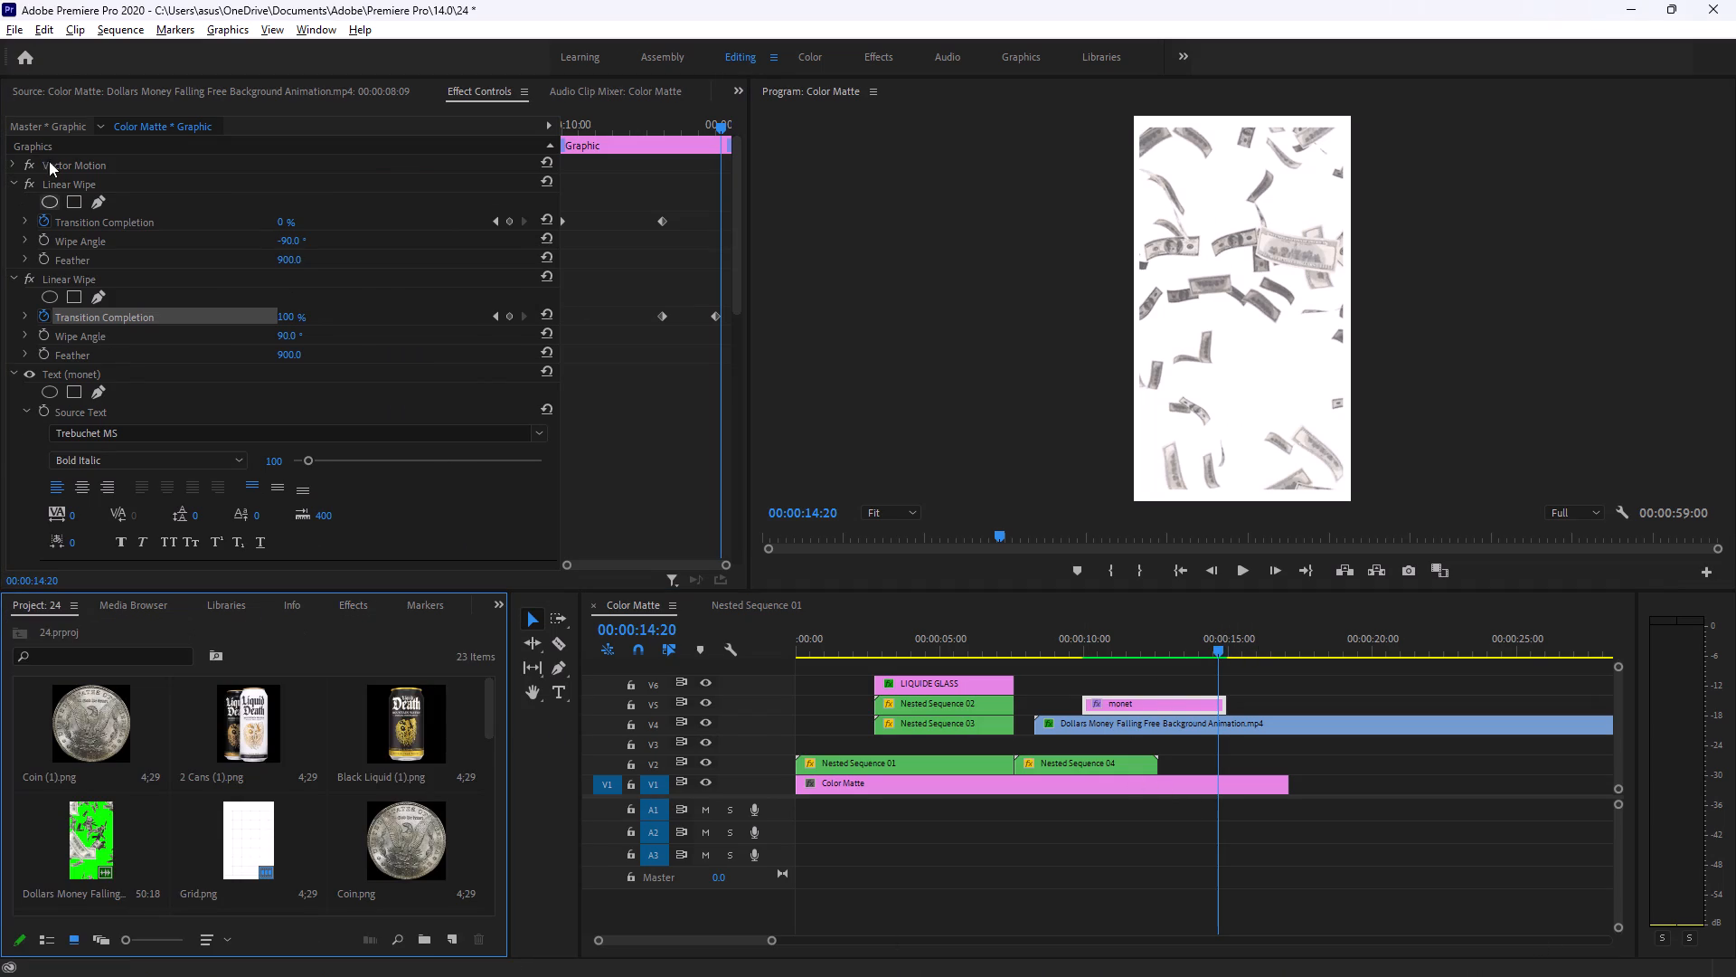
{"action": "scroll", "coordinate": [63, 114], "scroll_direction": "up", "scroll_amount": 1}
{"action": "key", "text": "alt+Tab"}
{"action": "left_click", "coordinate": [791, 600]}
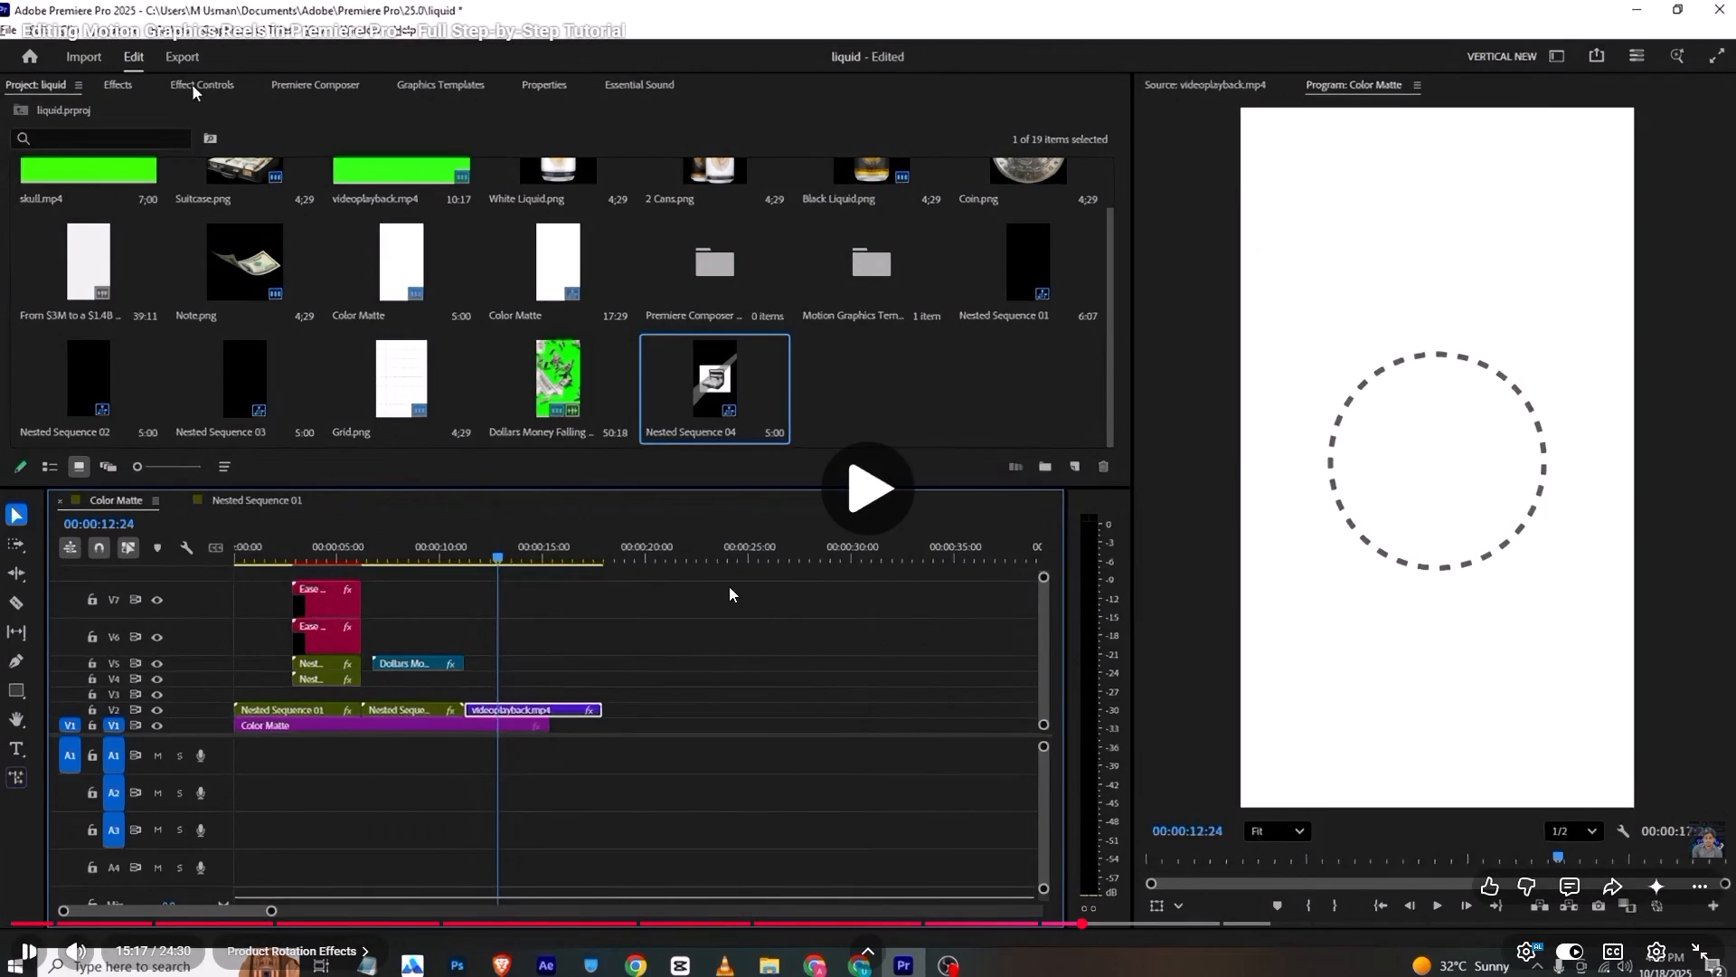
{"action": "left_click", "coordinate": [674, 658]}
{"action": "key", "text": "alt+Tab"}
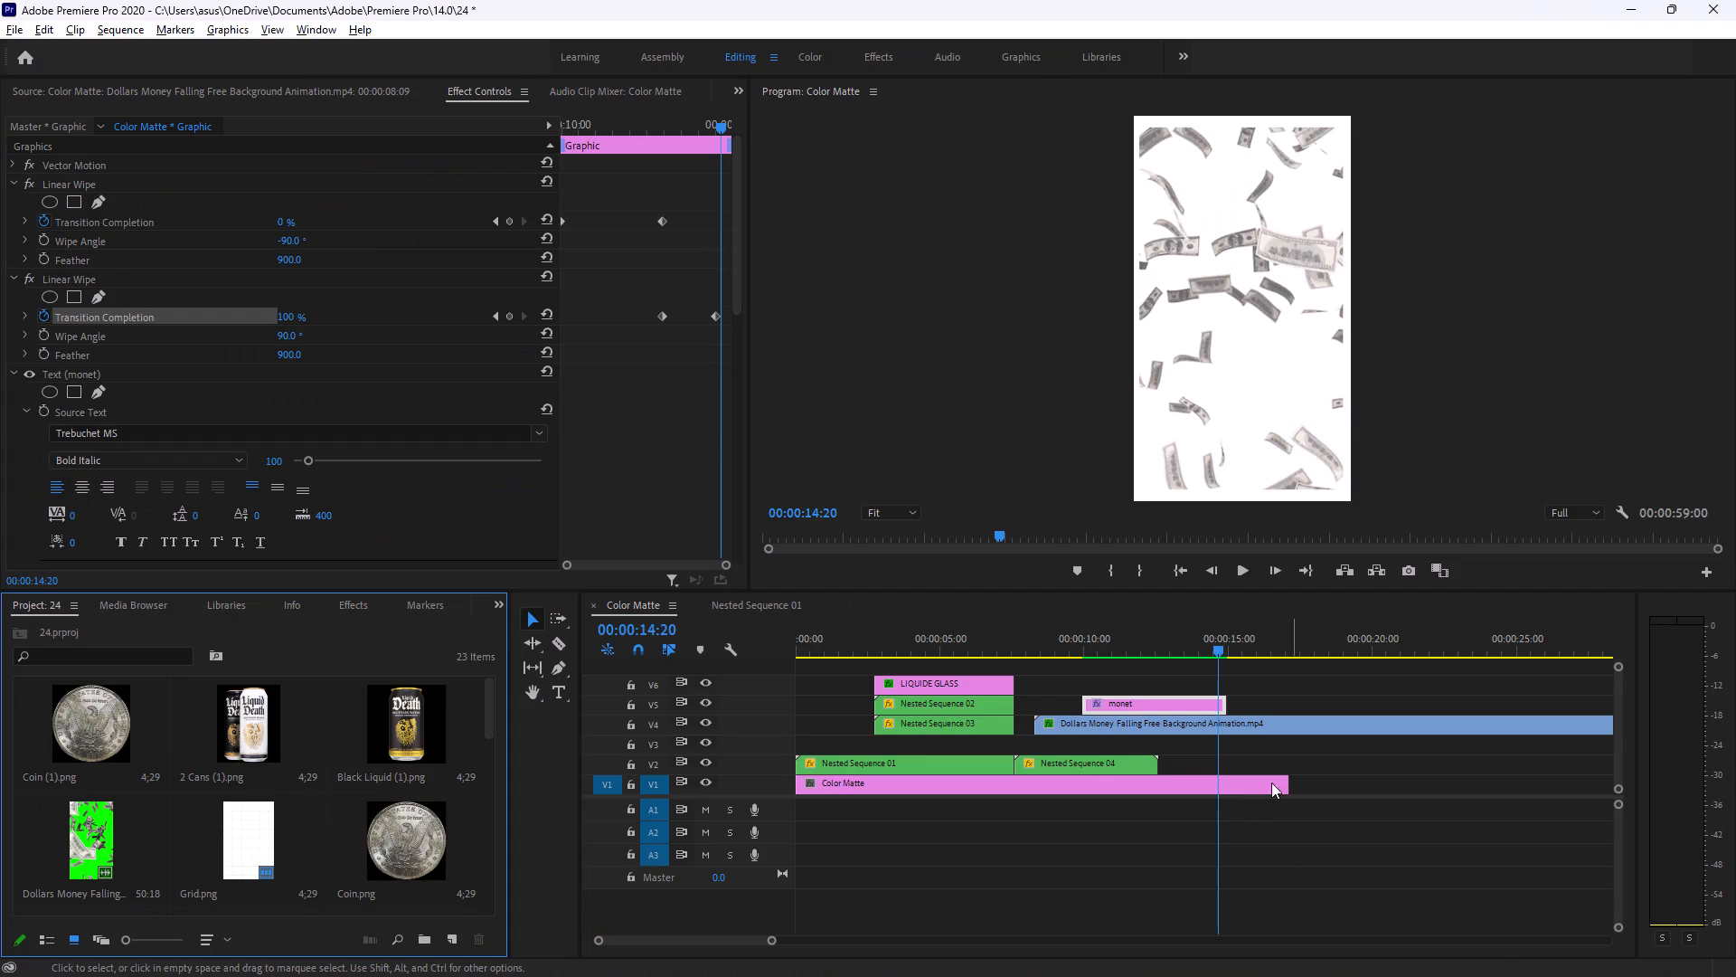
Look through project 24's media in Premiere Pro for the tutorial's dashed-circle clip.
{"action": "scroll", "coordinate": [1150, 696], "scroll_direction": "up", "scroll_amount": 3}
{"action": "scroll", "coordinate": [320, 770], "scroll_direction": "down", "scroll_amount": 3}
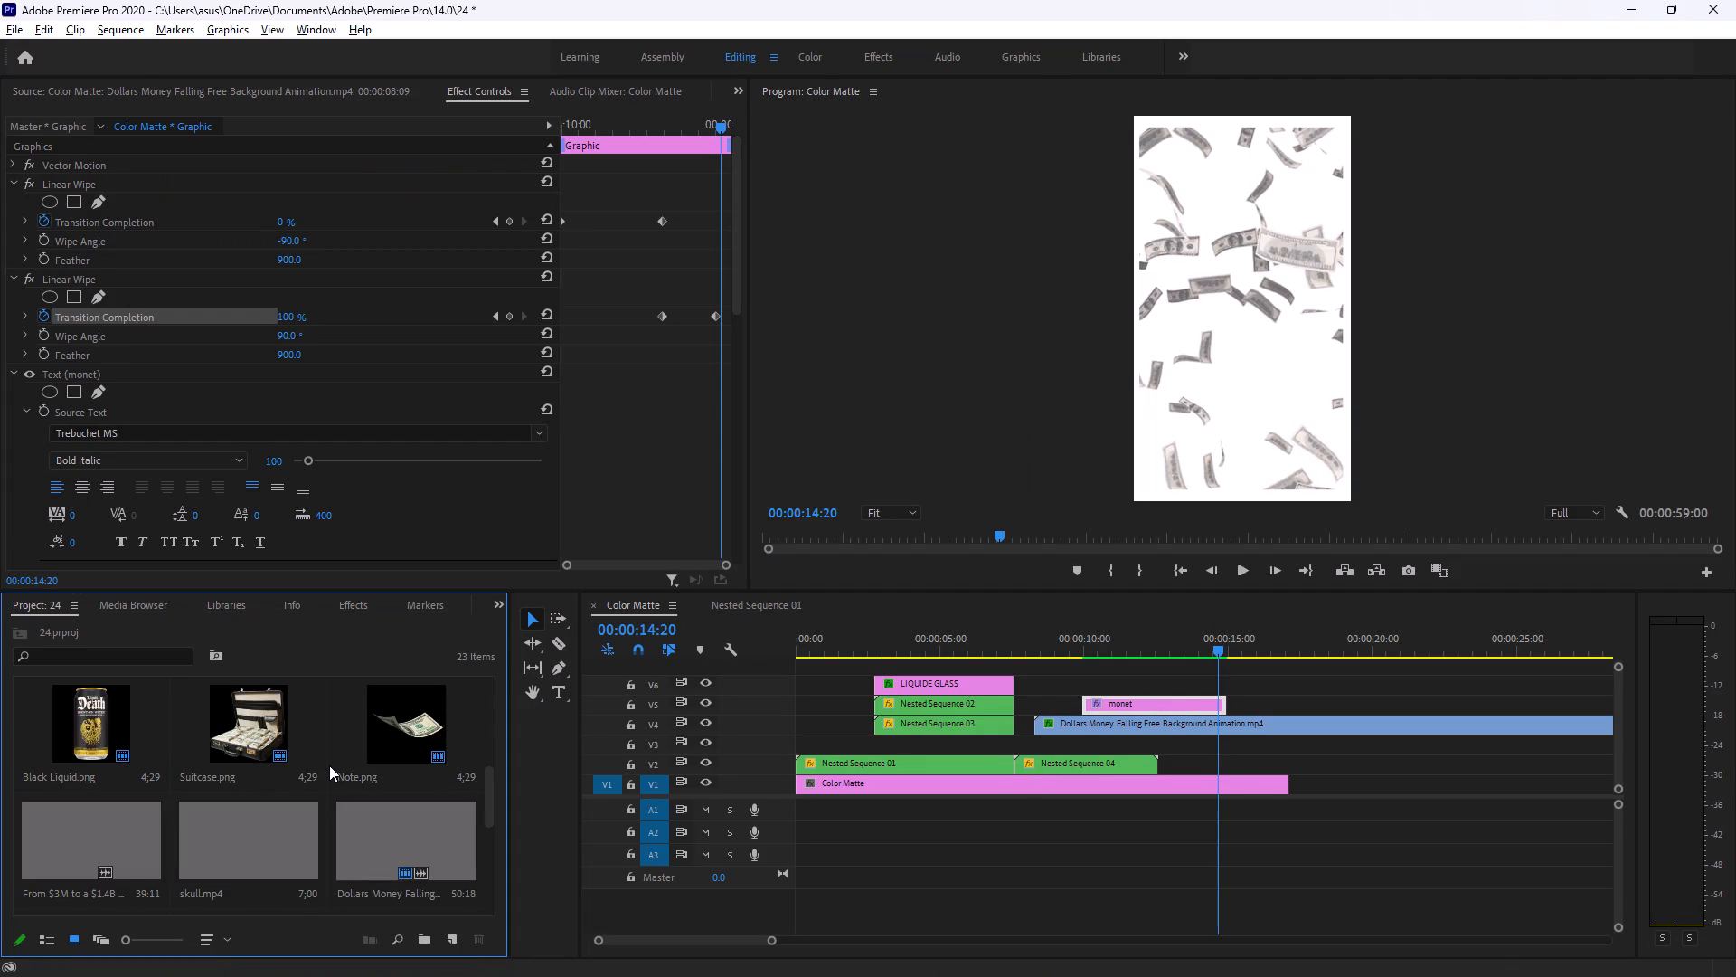
{"action": "scroll", "coordinate": [333, 769], "scroll_direction": "down", "scroll_amount": 2}
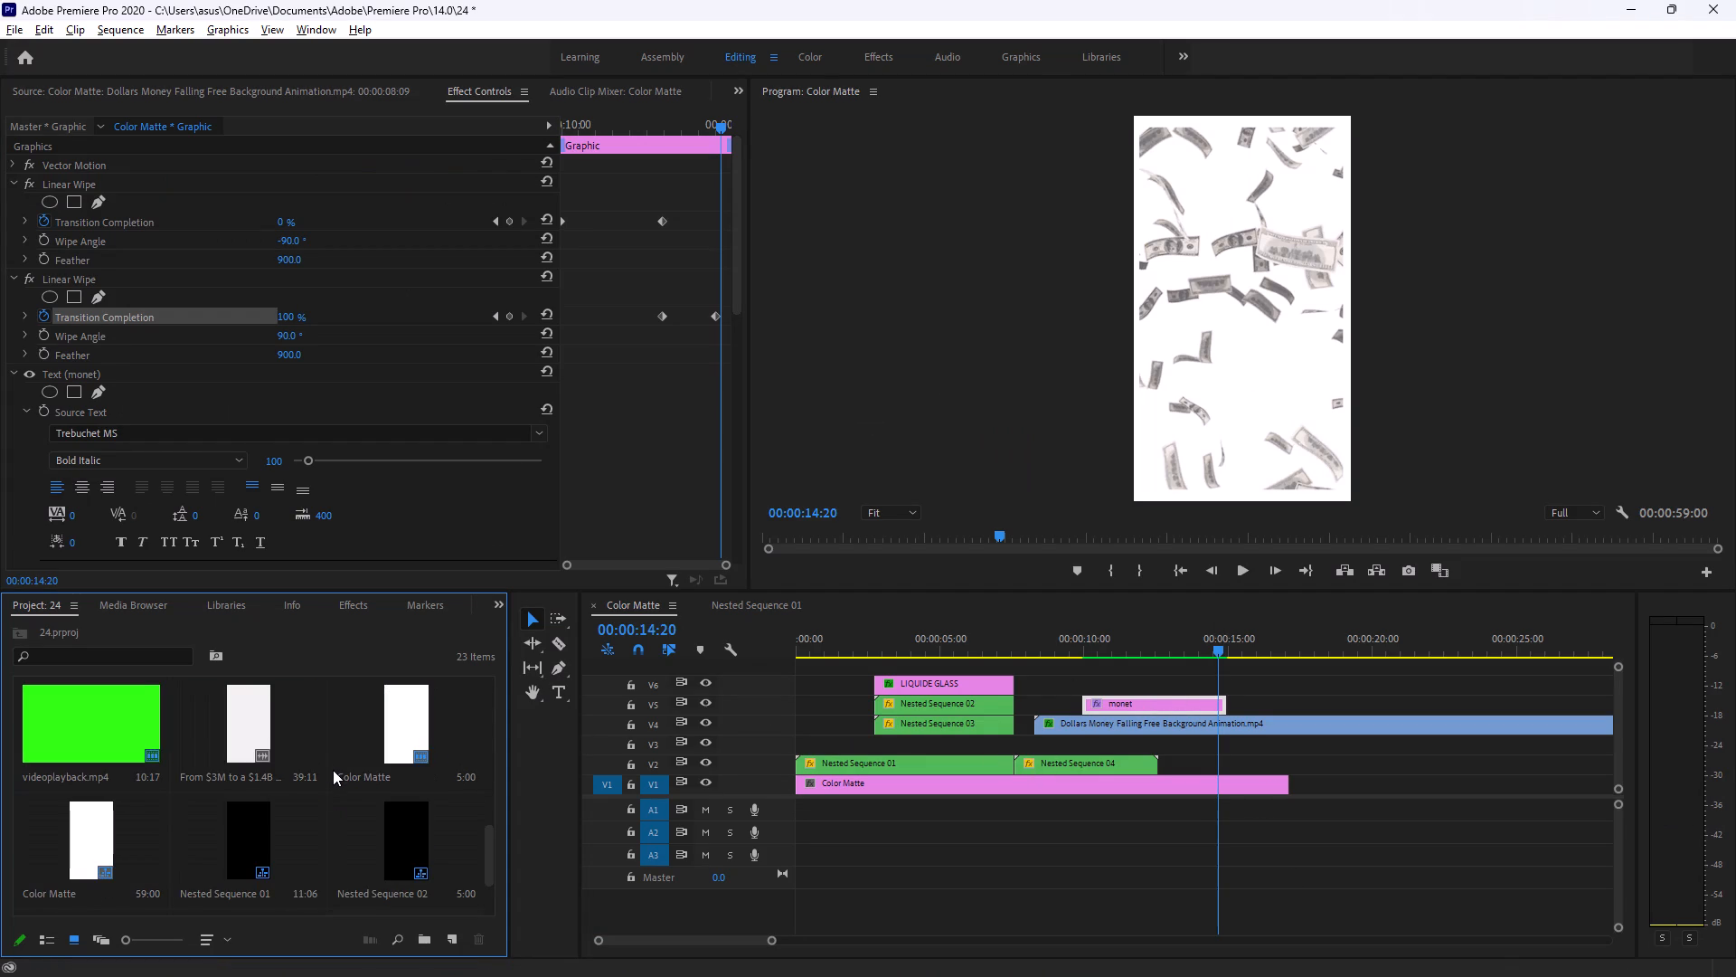
{"action": "scroll", "coordinate": [333, 770], "scroll_direction": "down", "scroll_amount": 2}
{"action": "scroll", "coordinate": [335, 765], "scroll_direction": "up", "scroll_amount": 2}
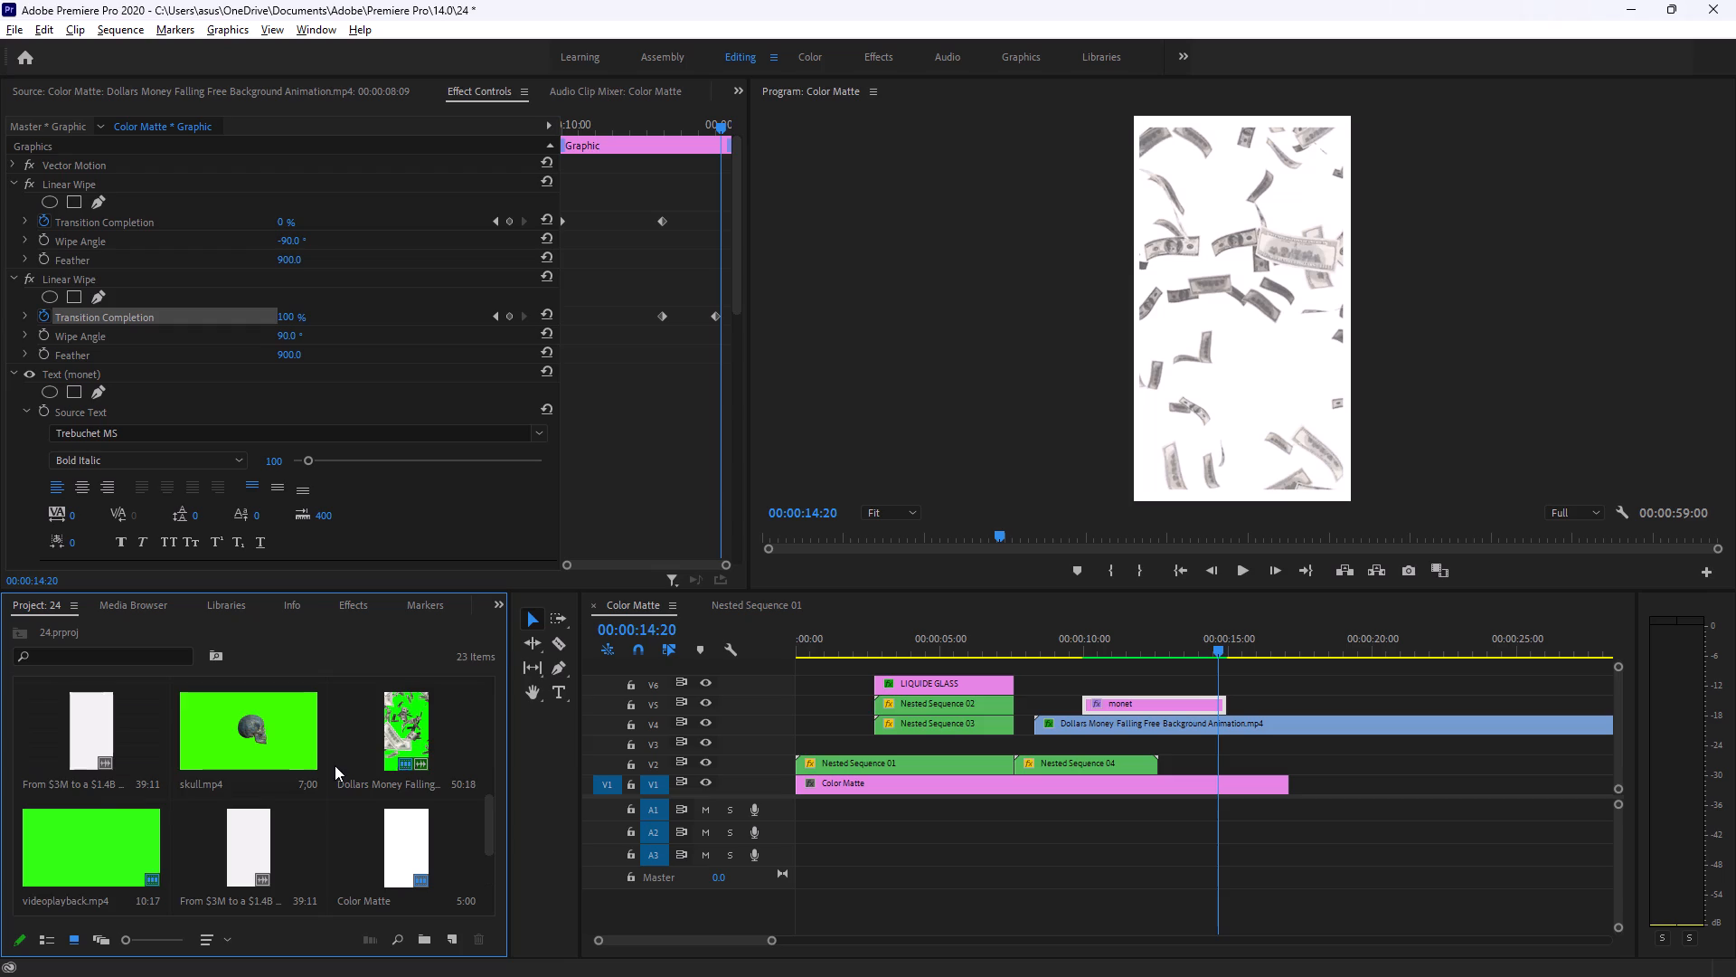
{"action": "scroll", "coordinate": [325, 776], "scroll_direction": "up", "scroll_amount": 4}
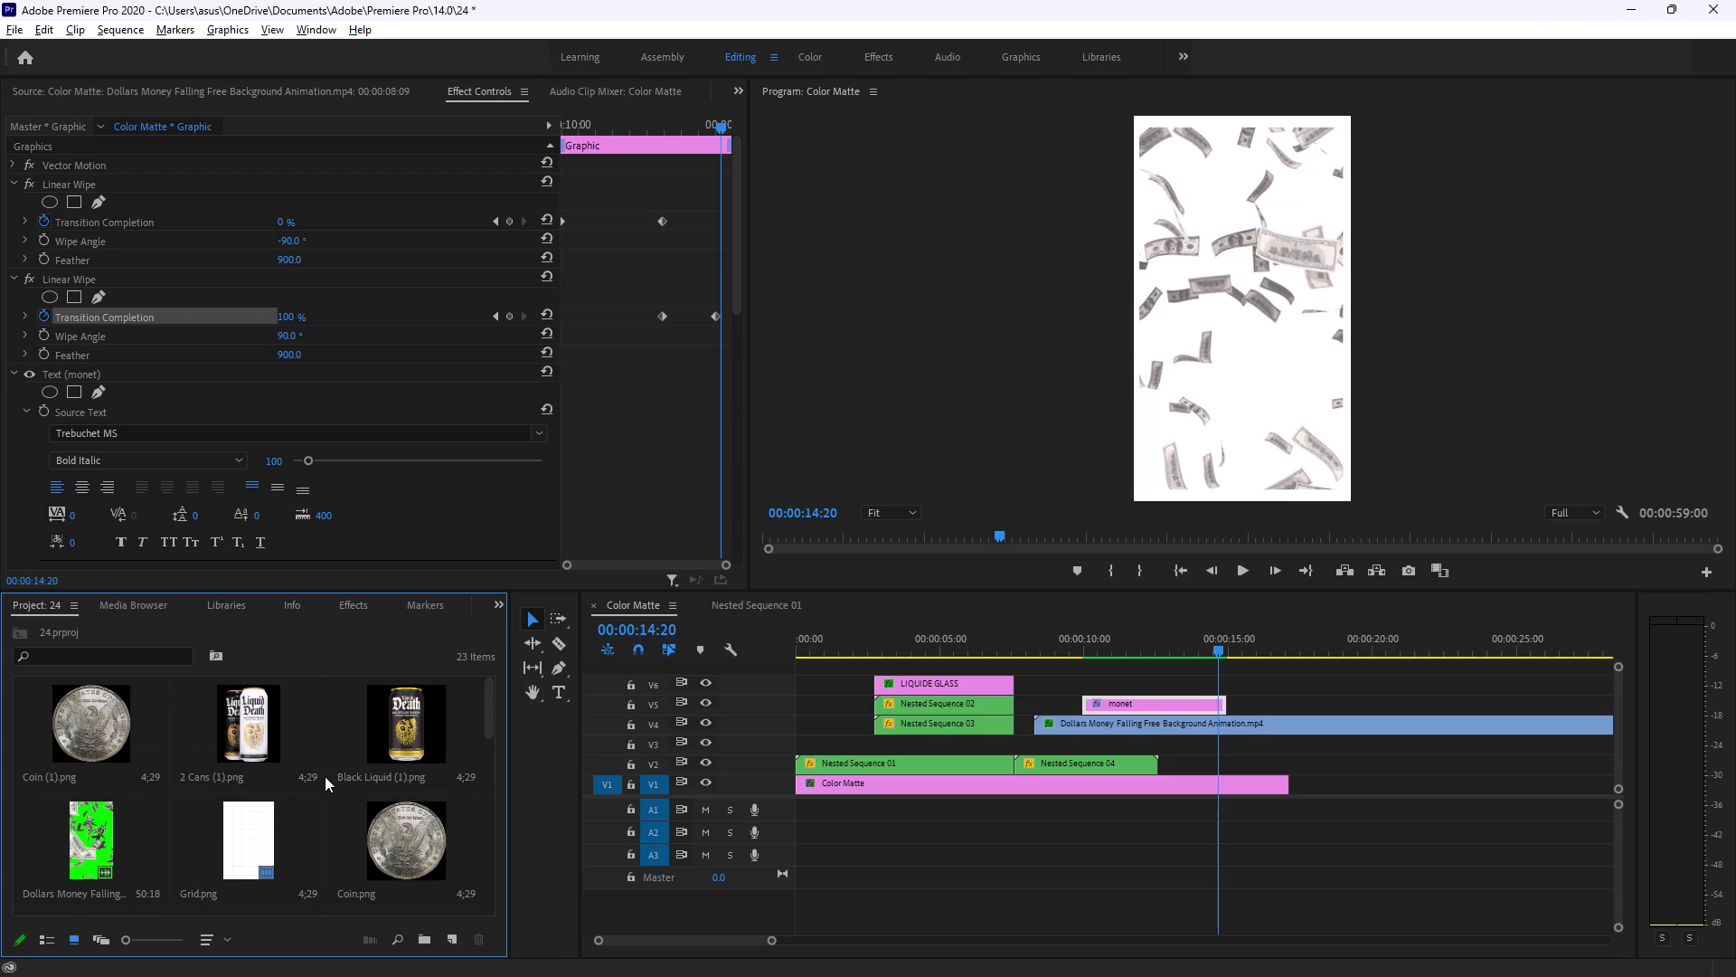
{"action": "scroll", "coordinate": [325, 776], "scroll_direction": "up", "scroll_amount": 2}
{"action": "scroll", "coordinate": [325, 776], "scroll_direction": "down", "scroll_amount": 2}
{"action": "scroll", "coordinate": [325, 776], "scroll_direction": "up", "scroll_amount": 2}
{"action": "scroll", "coordinate": [325, 776], "scroll_direction": "down", "scroll_amount": 1}
Open Nested Sequence 01 and inspect its videoplayback.mp4 and Black Liquid.png clips and their effect settings.
{"action": "double_click", "coordinate": [891, 767]}
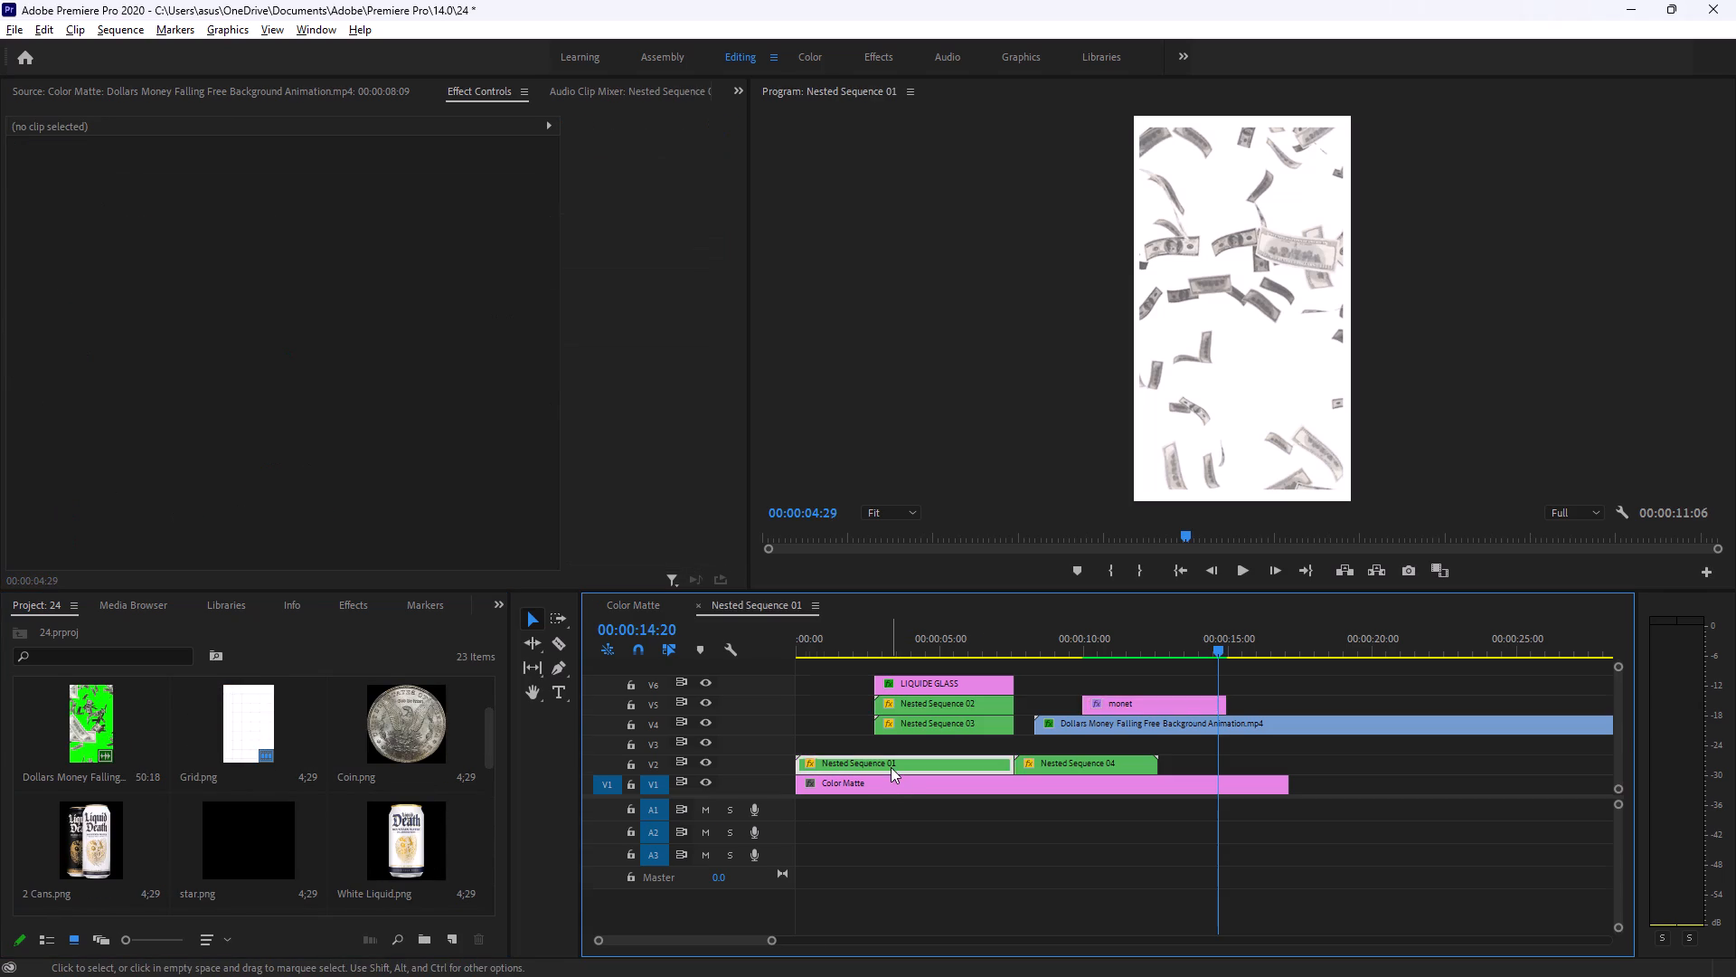
{"action": "left_click", "coordinate": [893, 735]}
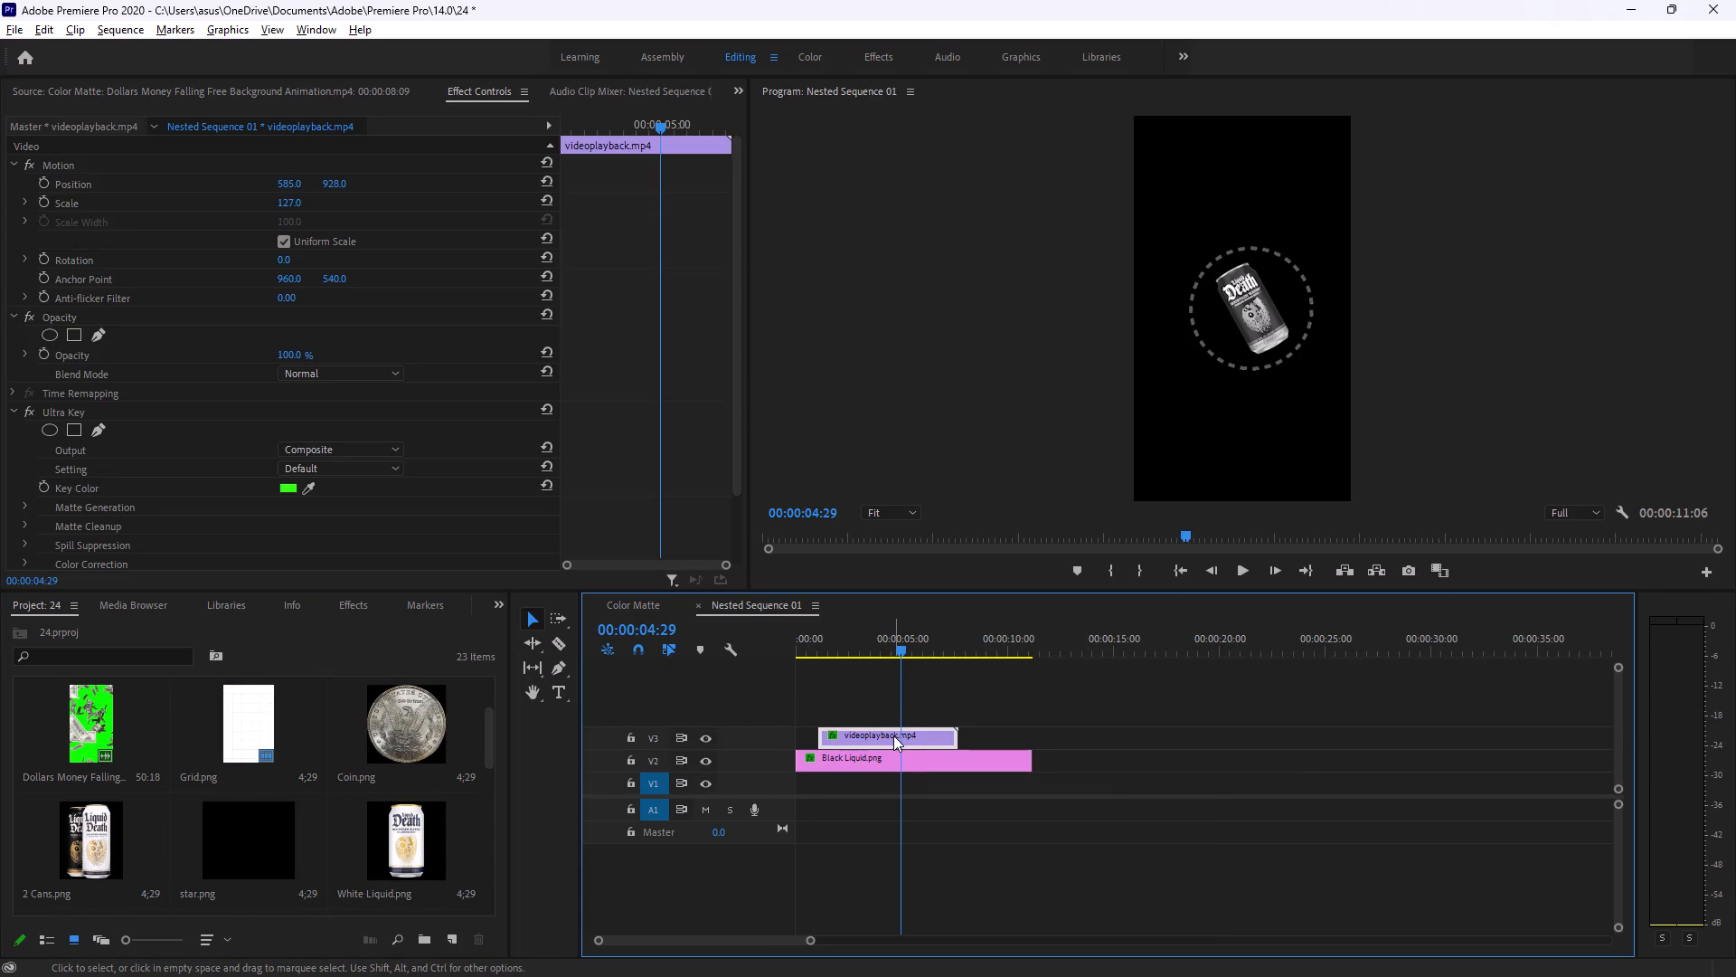
{"action": "left_click", "coordinate": [898, 762]}
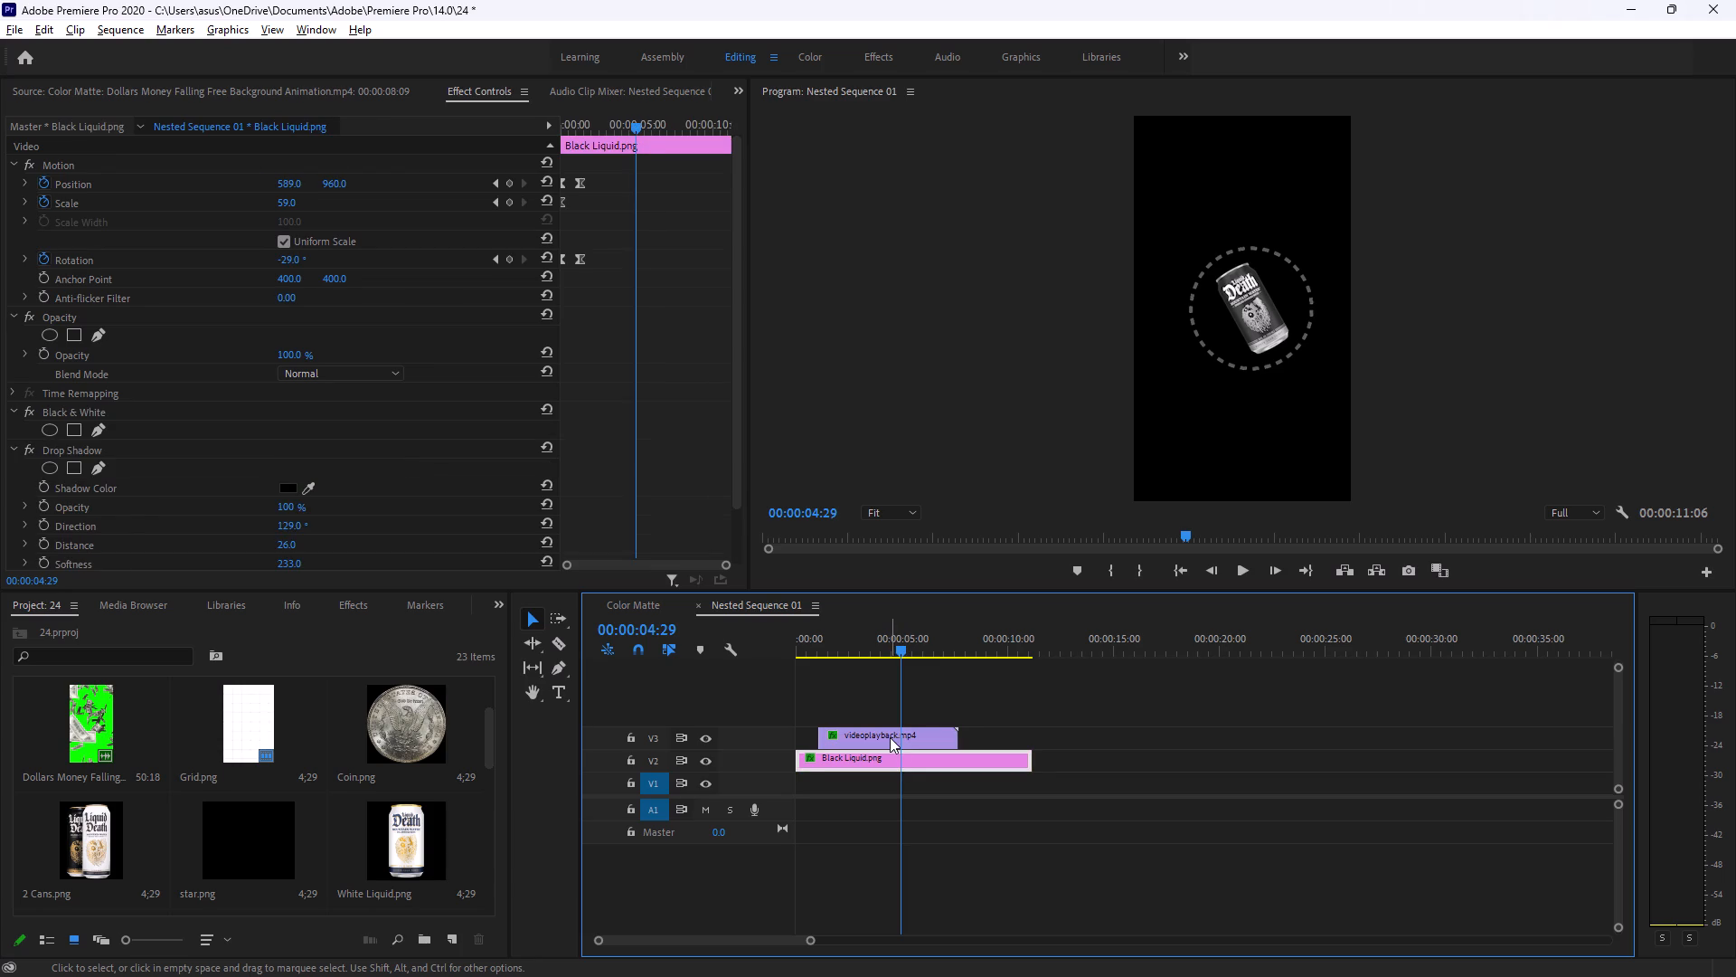
{"action": "left_click", "coordinate": [890, 737]}
{"action": "left_click_drag", "start_coordinate": [902, 641], "coordinate": [967, 663]}
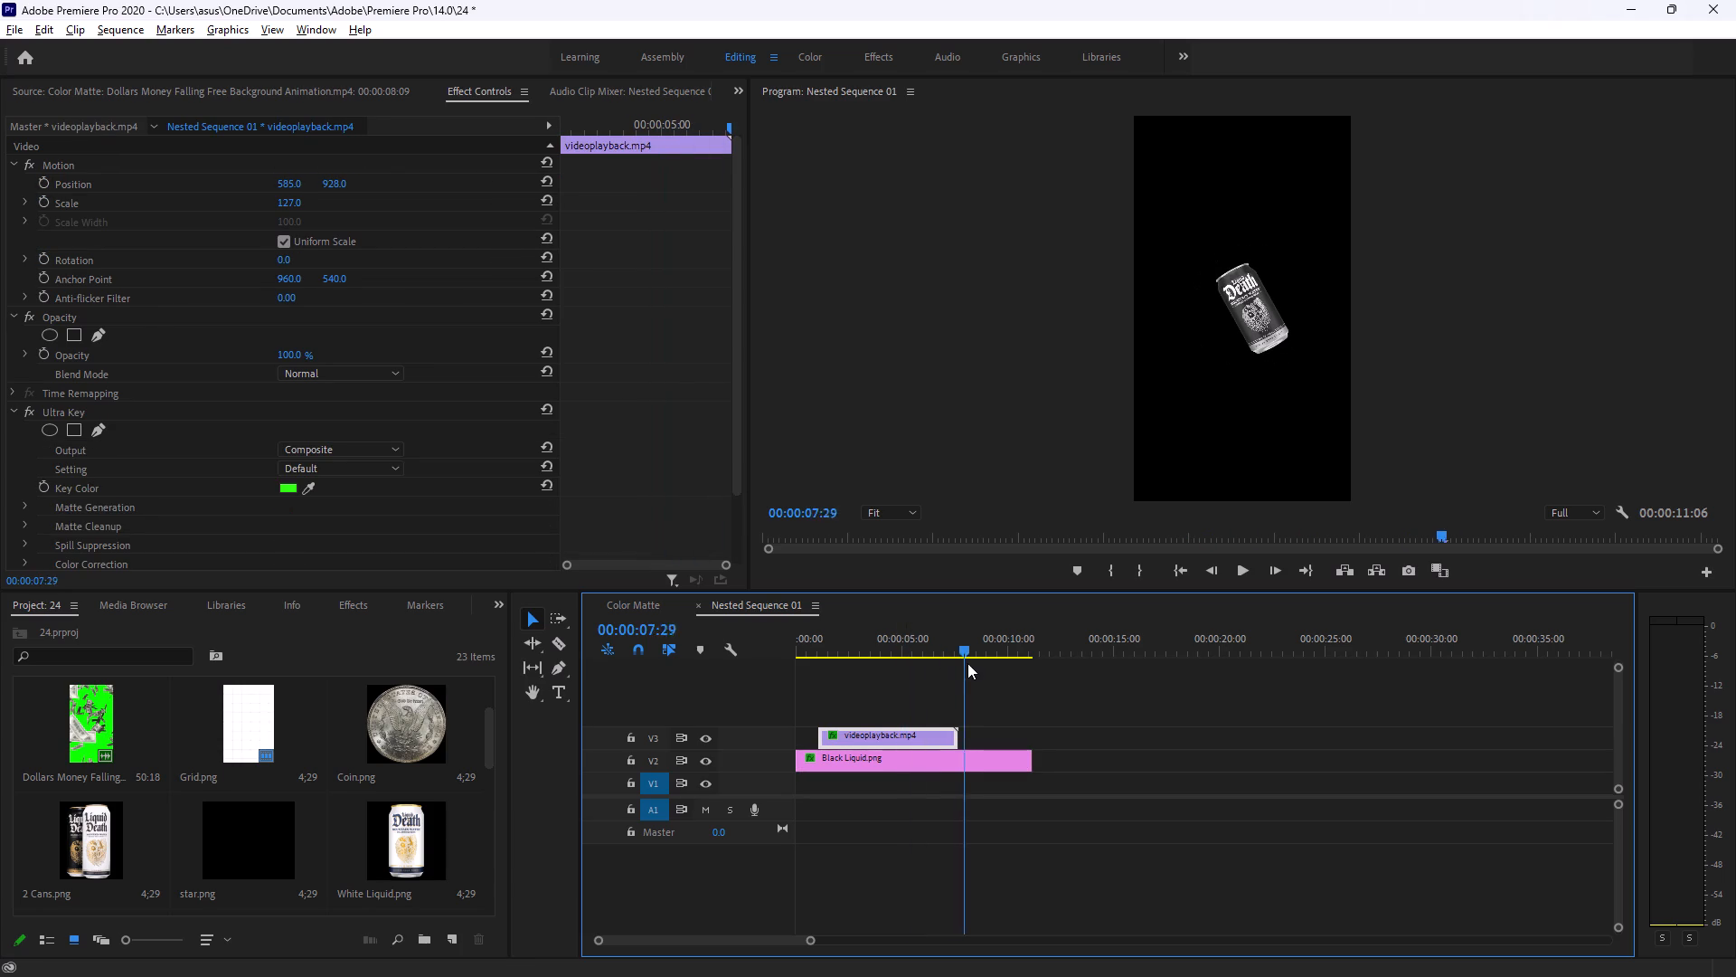
{"action": "left_click_drag", "start_coordinate": [967, 663], "coordinate": [886, 665]}
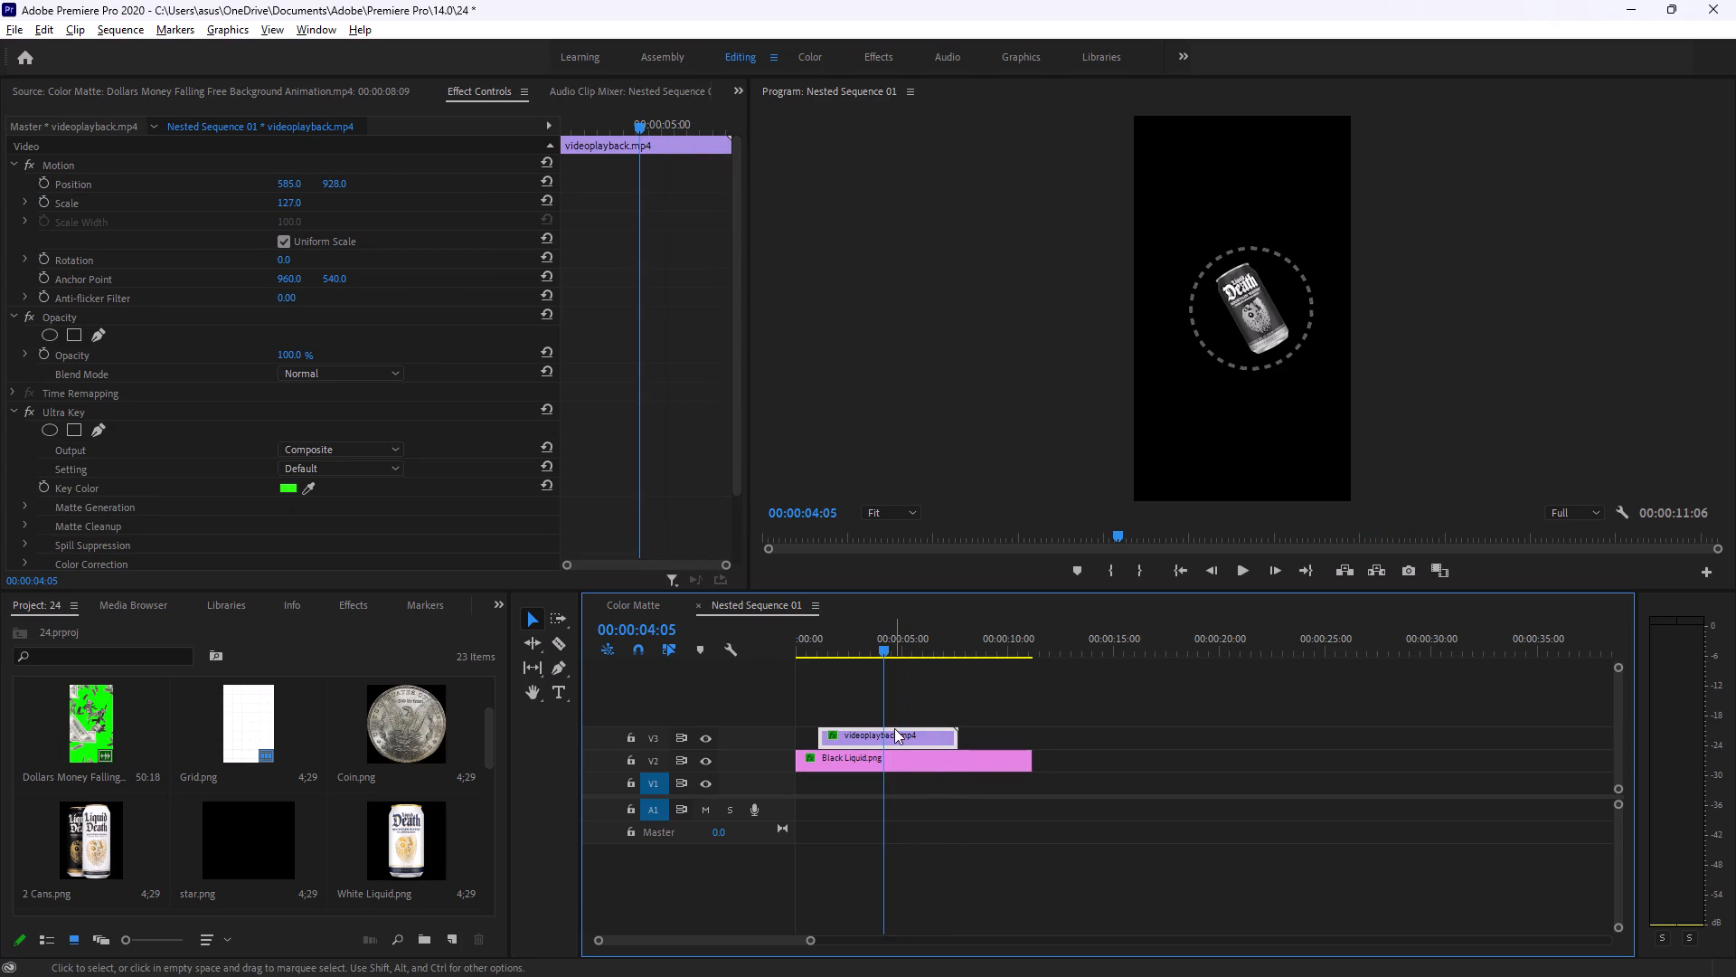
{"action": "right_click", "coordinate": [893, 733]}
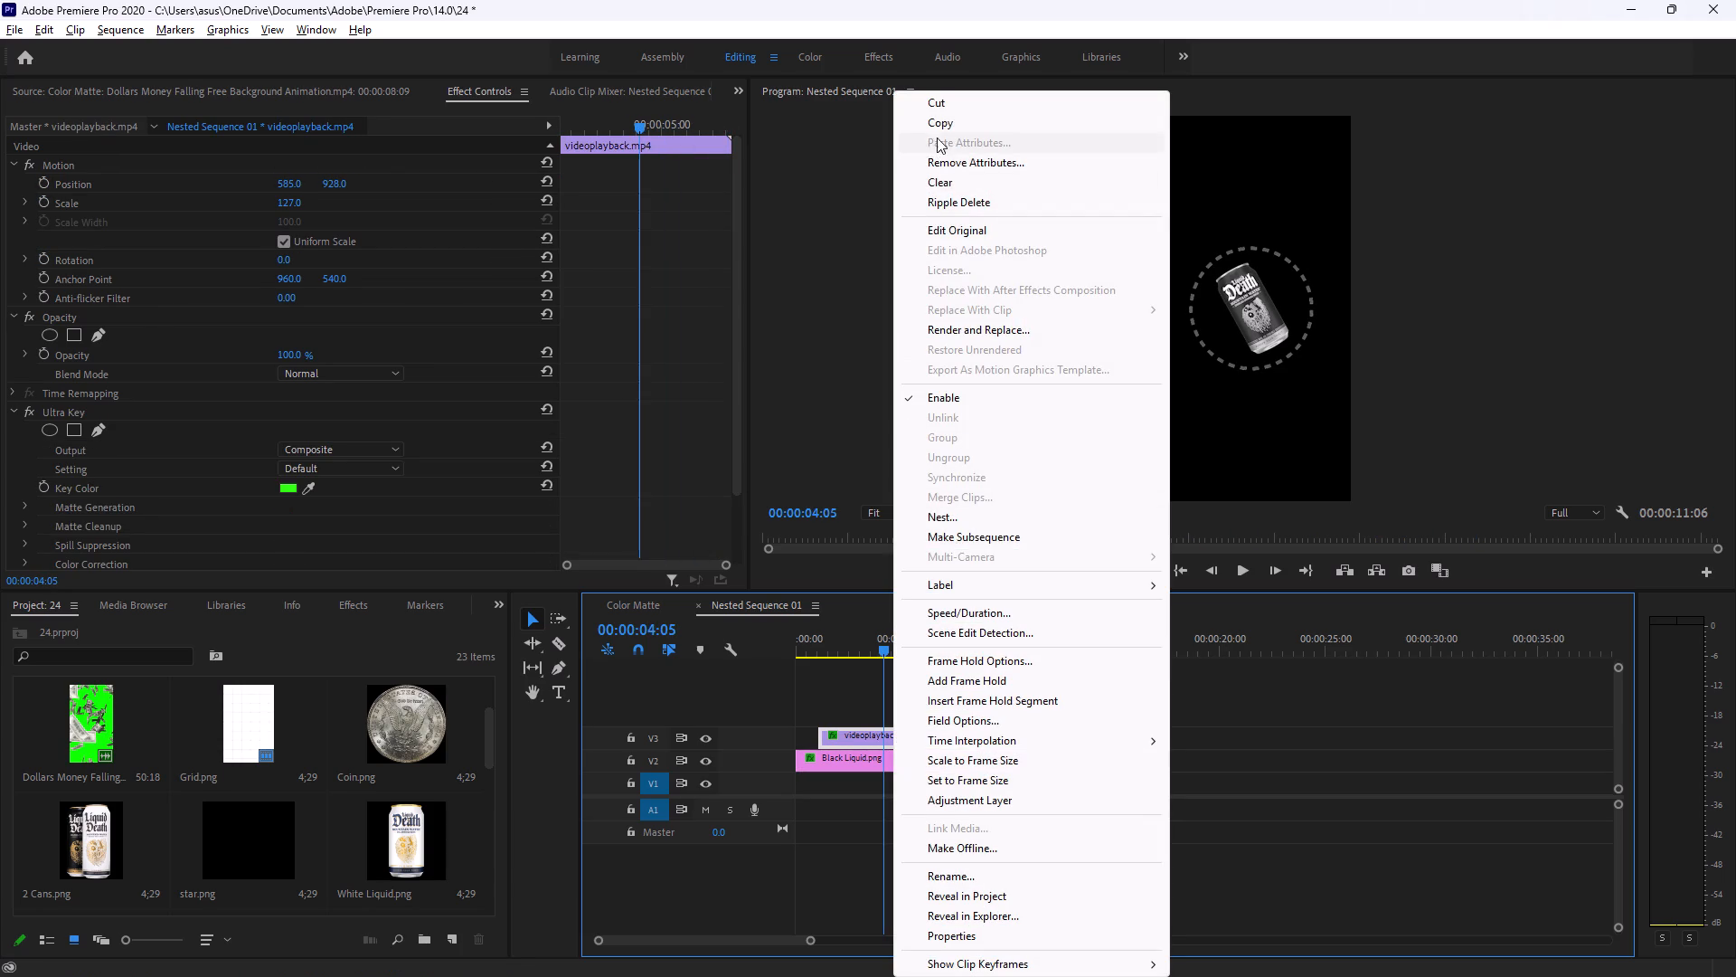
{"action": "left_click", "coordinate": [815, 714]}
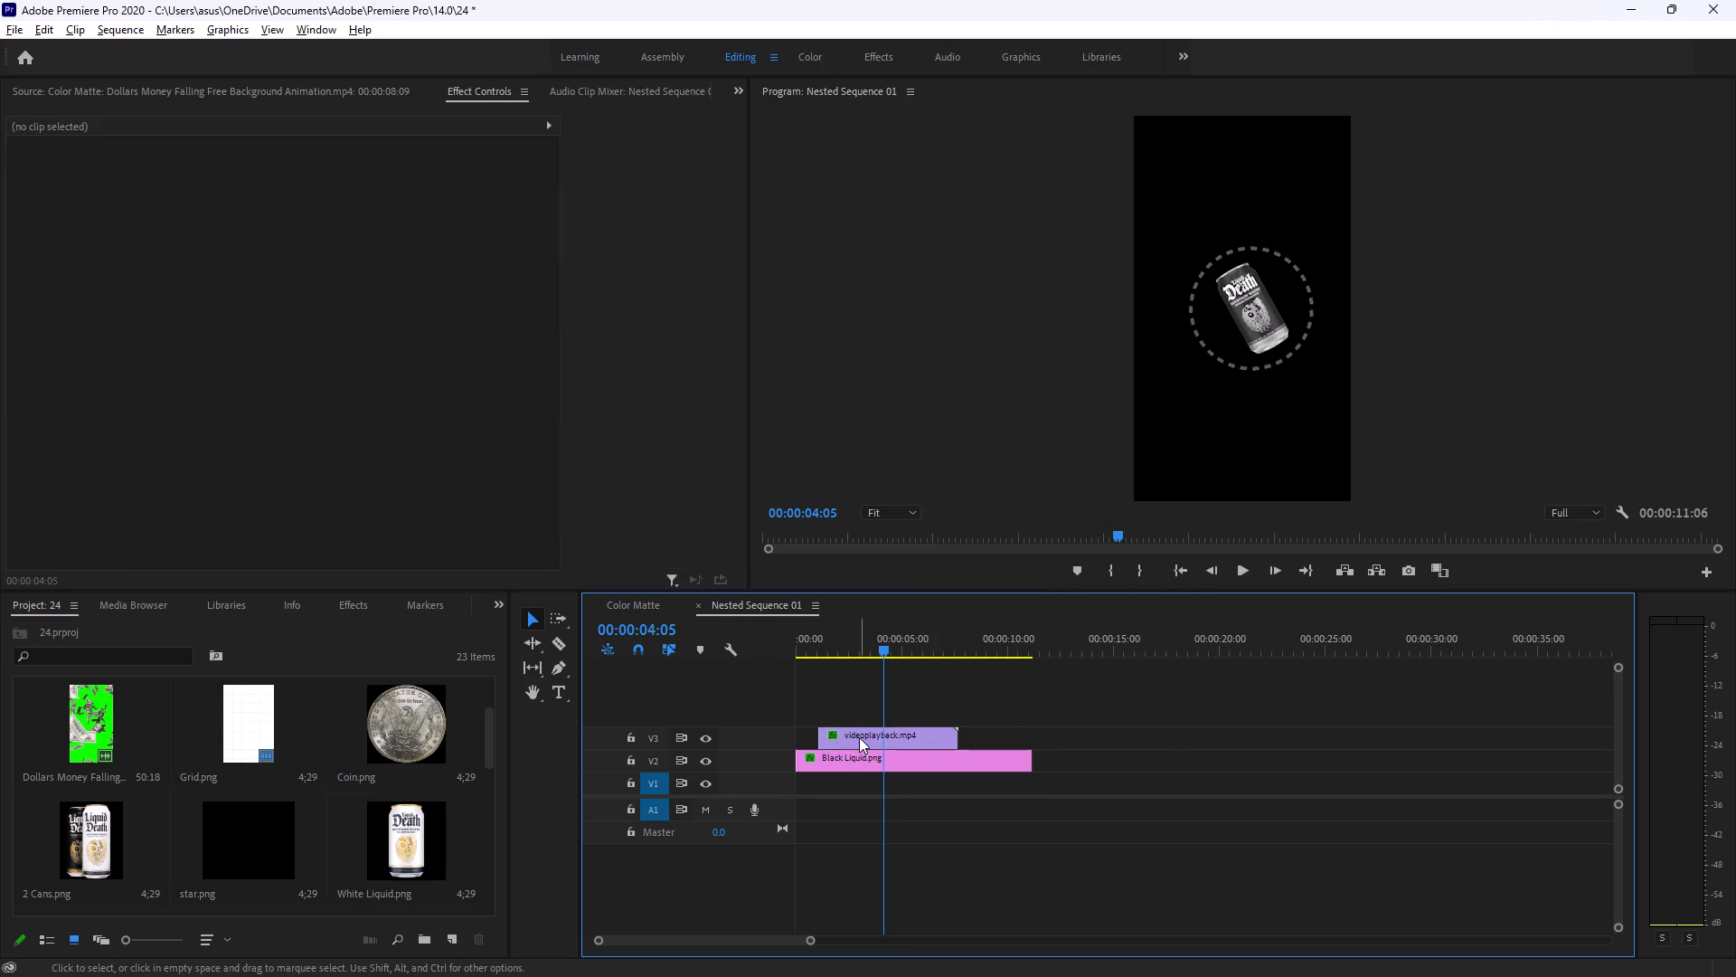
{"action": "left_click", "coordinate": [859, 737]}
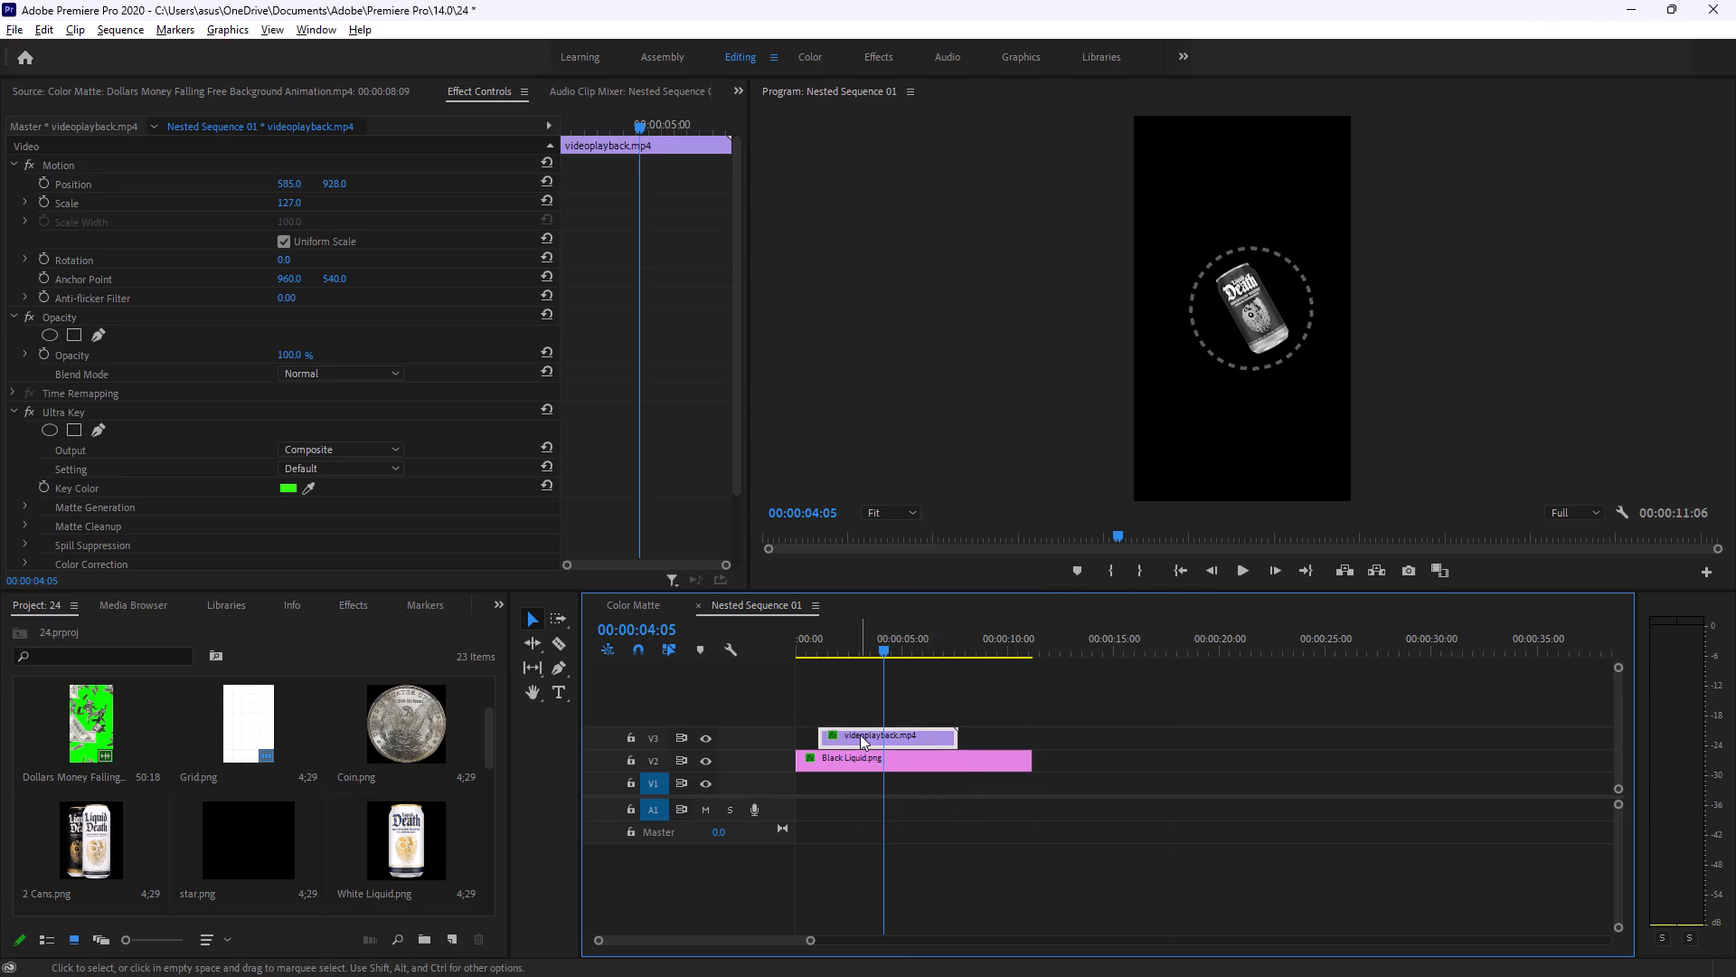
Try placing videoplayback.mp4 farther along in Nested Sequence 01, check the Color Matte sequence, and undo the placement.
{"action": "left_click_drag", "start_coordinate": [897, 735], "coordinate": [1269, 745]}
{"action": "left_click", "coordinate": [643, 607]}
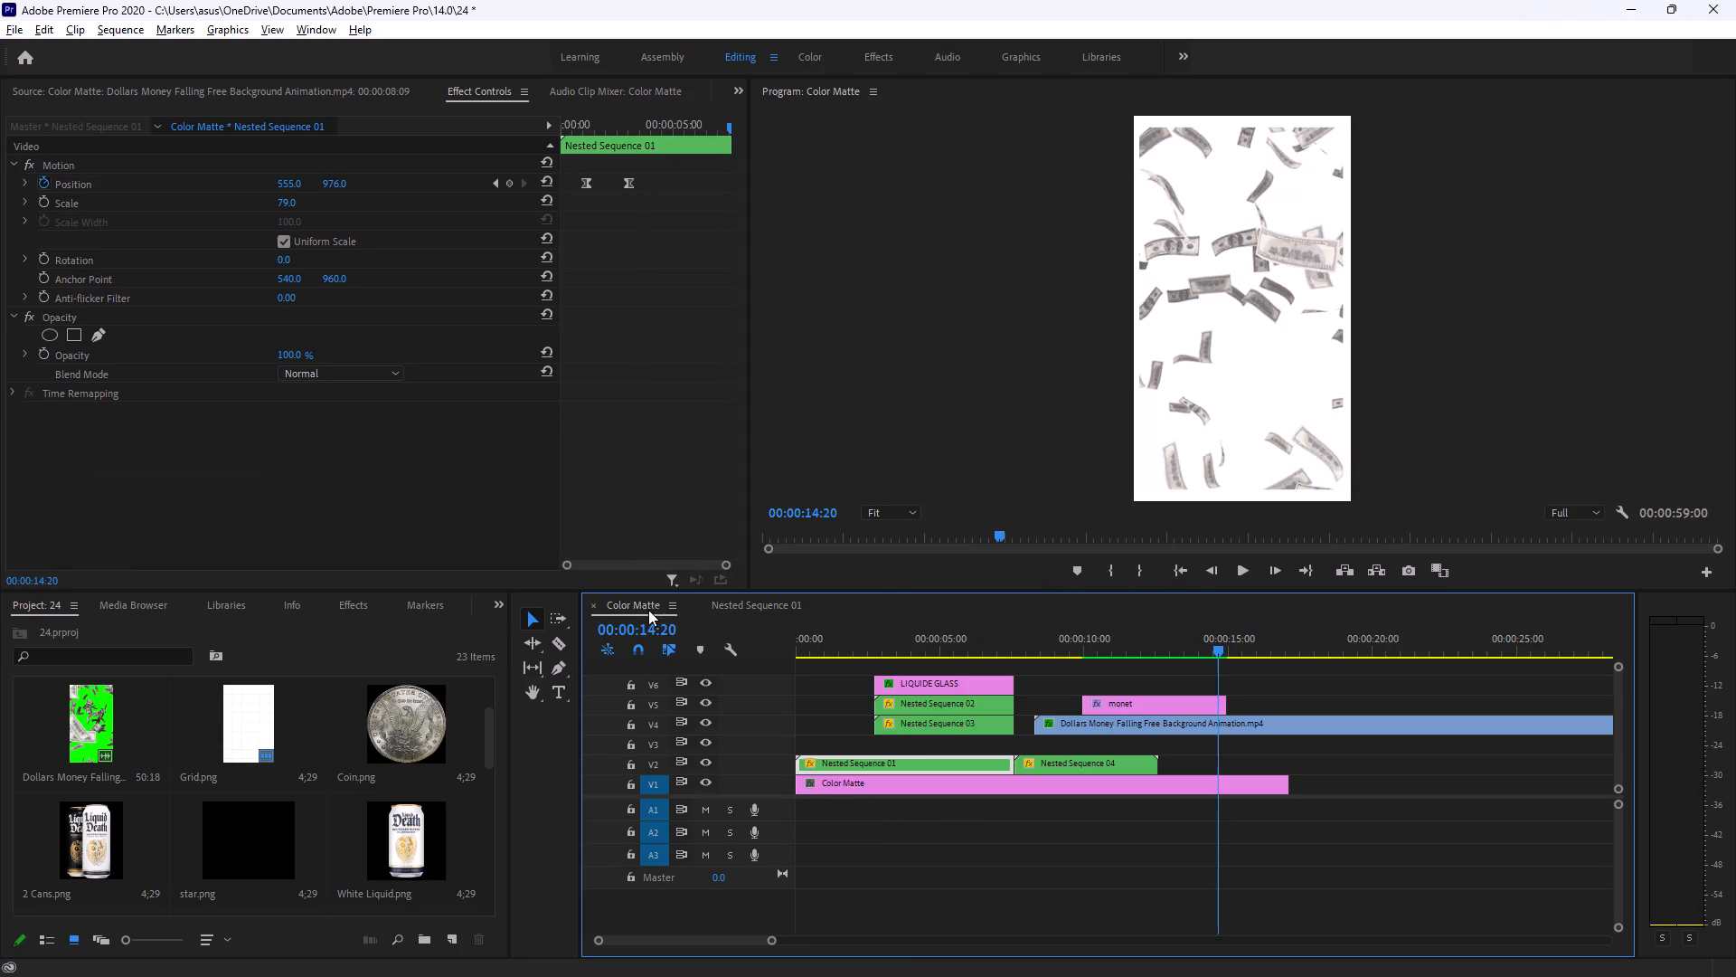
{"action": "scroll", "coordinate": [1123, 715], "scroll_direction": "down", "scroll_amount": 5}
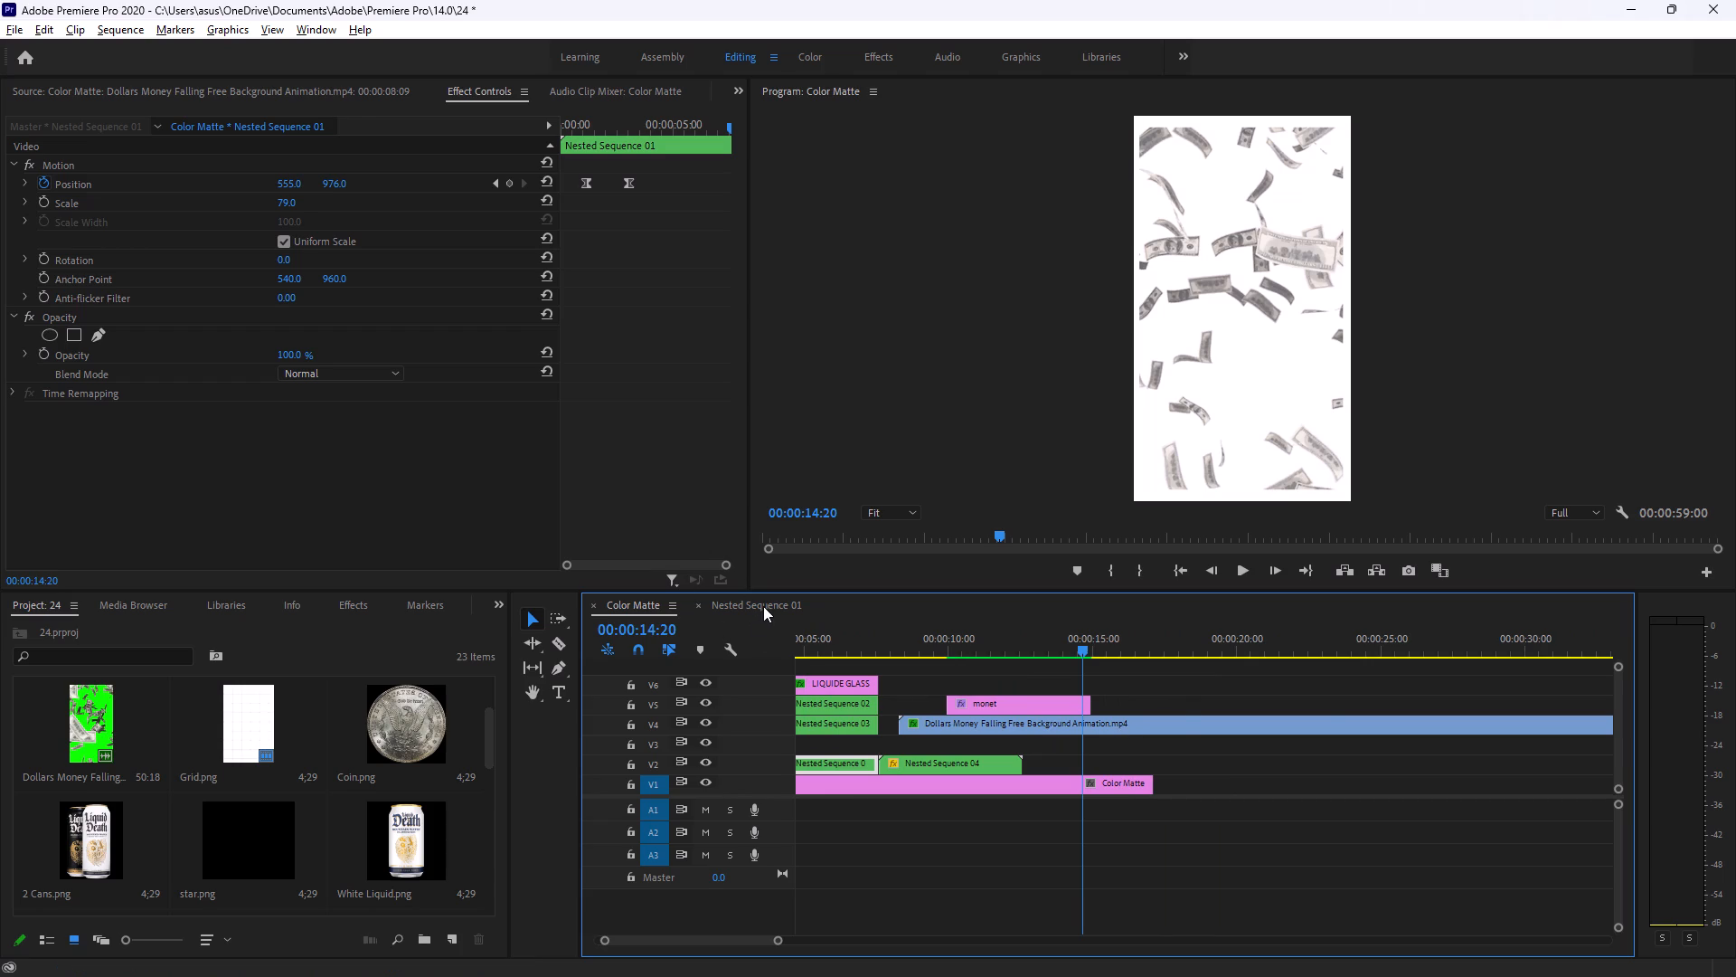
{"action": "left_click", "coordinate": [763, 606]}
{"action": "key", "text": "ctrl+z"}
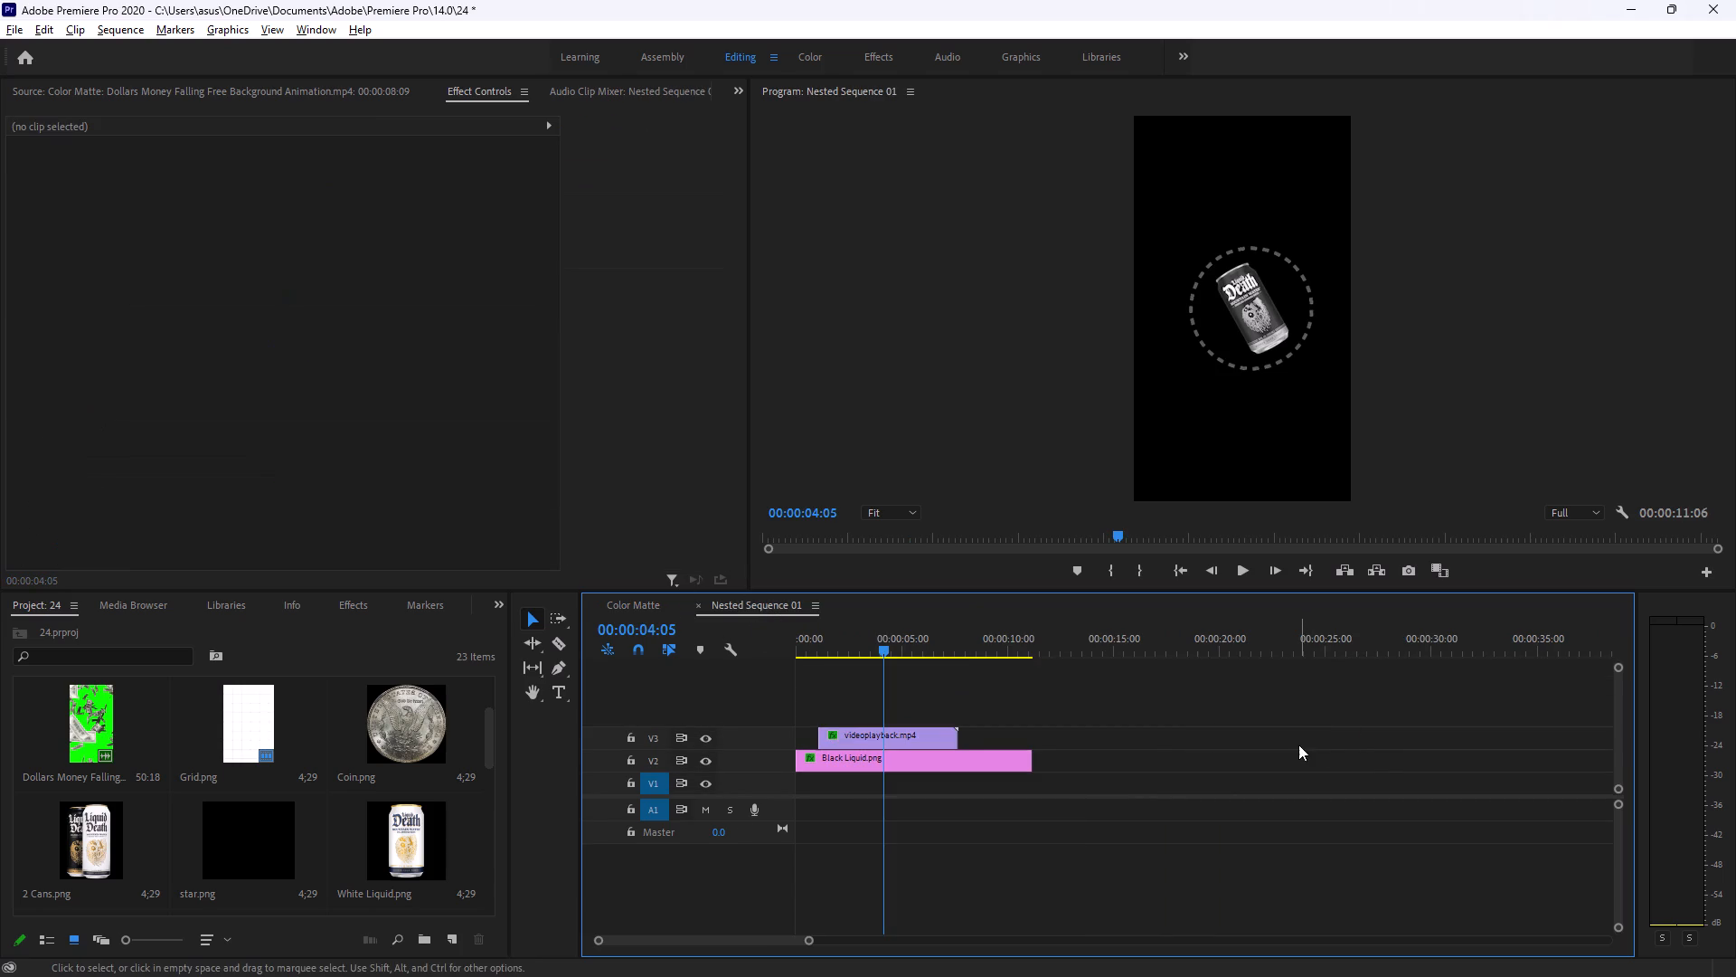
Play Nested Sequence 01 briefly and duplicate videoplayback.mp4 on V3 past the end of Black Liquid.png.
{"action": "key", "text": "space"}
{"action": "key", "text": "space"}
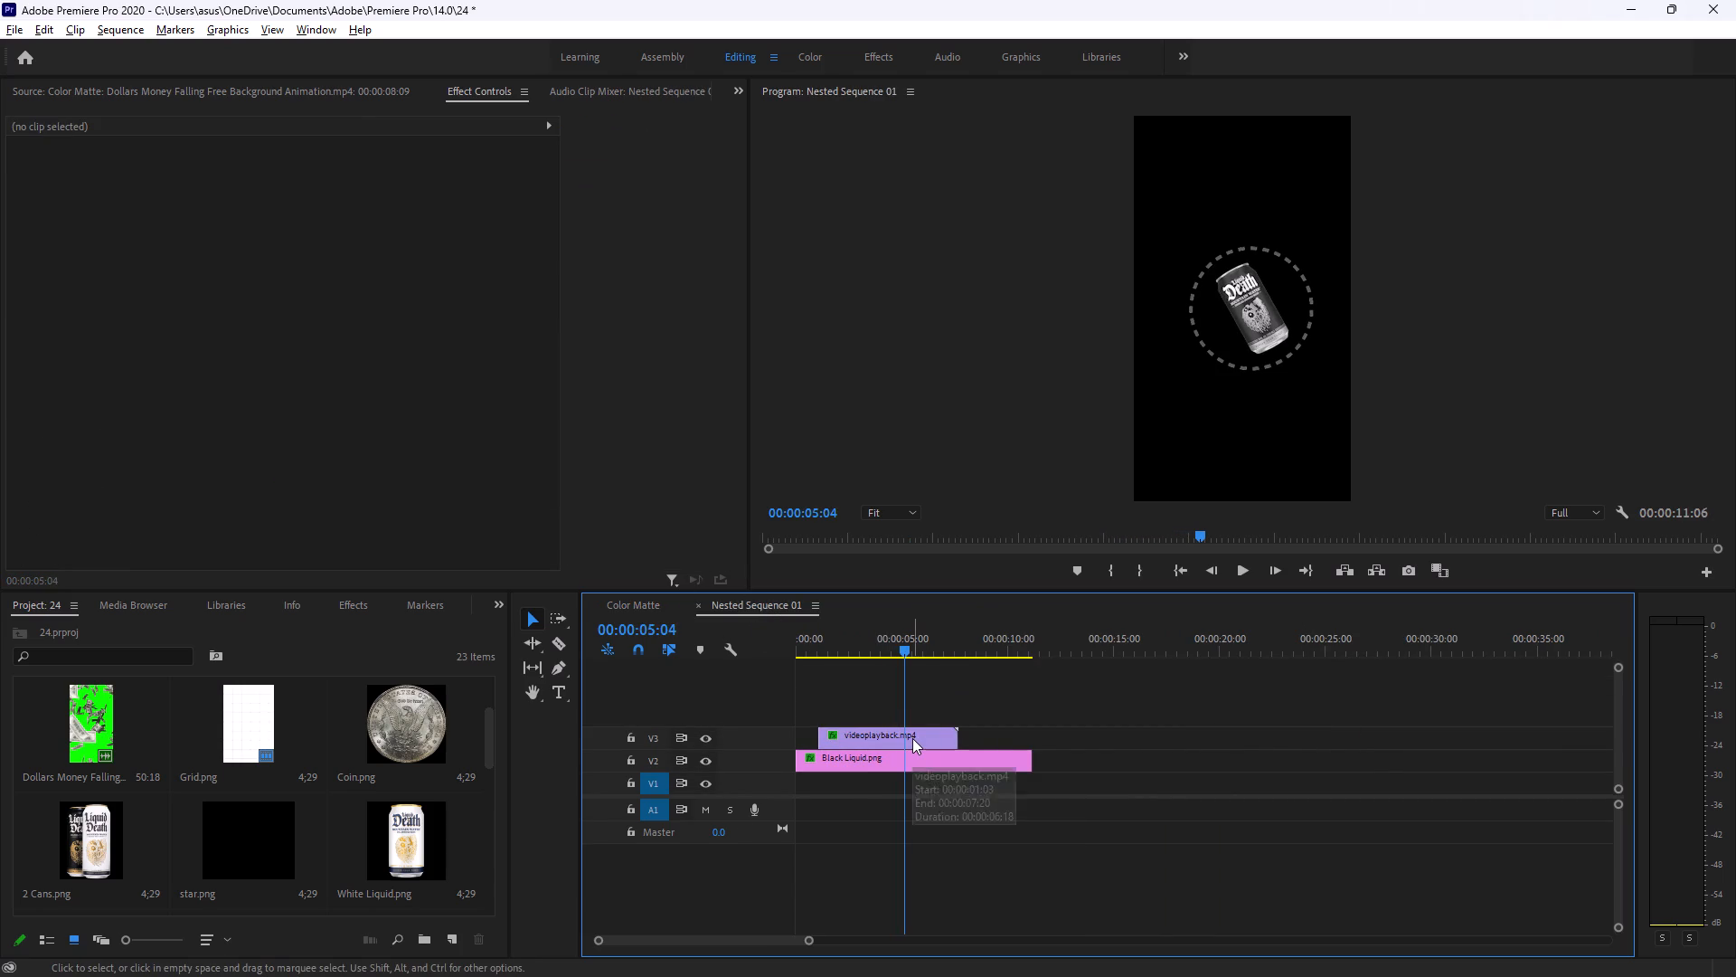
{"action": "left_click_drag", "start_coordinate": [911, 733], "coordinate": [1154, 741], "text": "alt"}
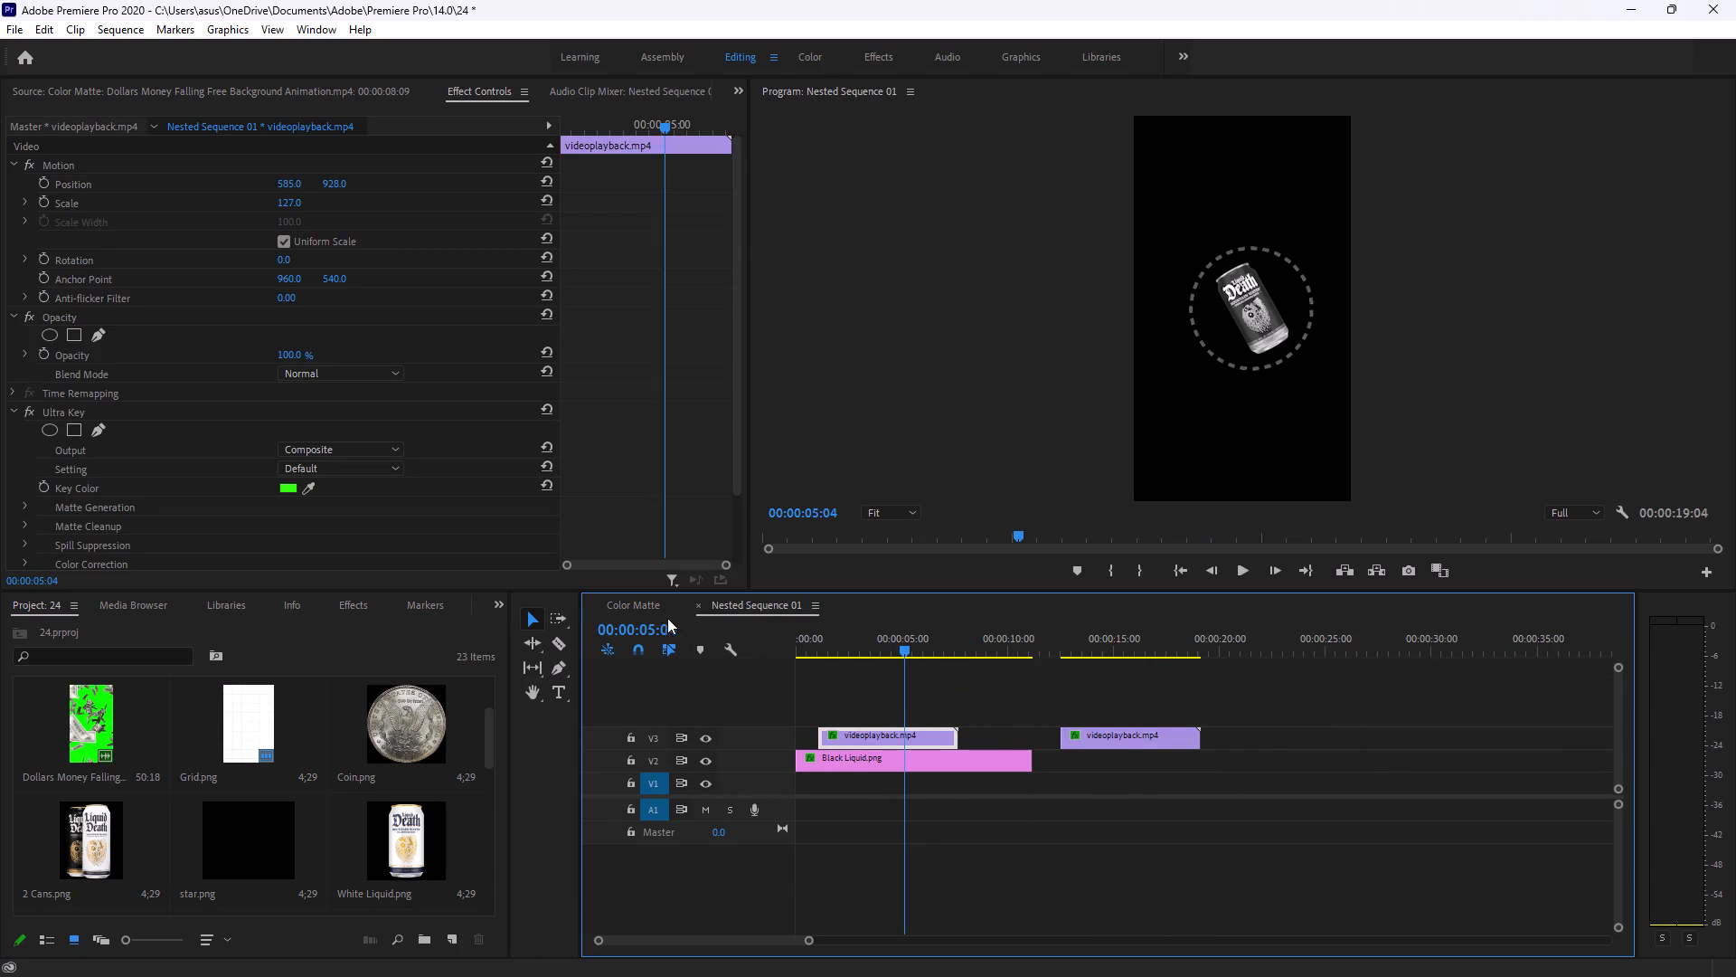
Examine the Color Matte sequence's timeline around and beyond the "monet" clip, and return to Nested Sequence 01.
{"action": "left_click", "coordinate": [660, 607]}
{"action": "scroll", "coordinate": [1127, 745], "scroll_direction": "up", "scroll_amount": 6}
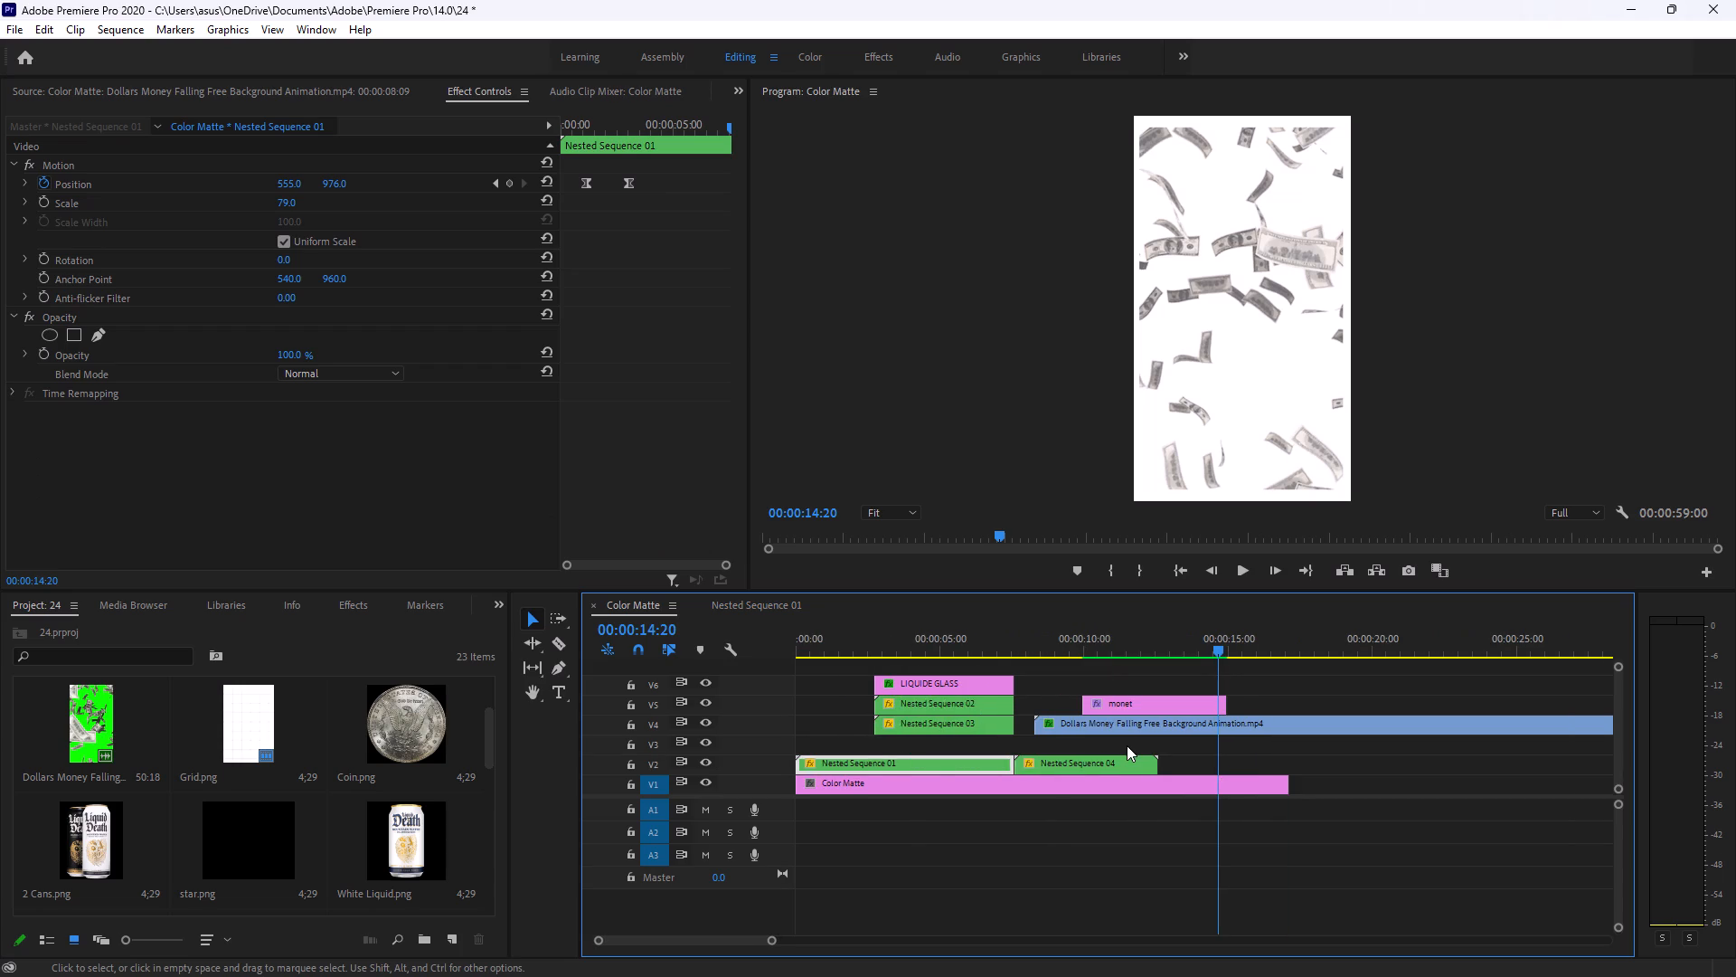
{"action": "scroll", "coordinate": [1127, 745], "scroll_direction": "down", "scroll_amount": 11}
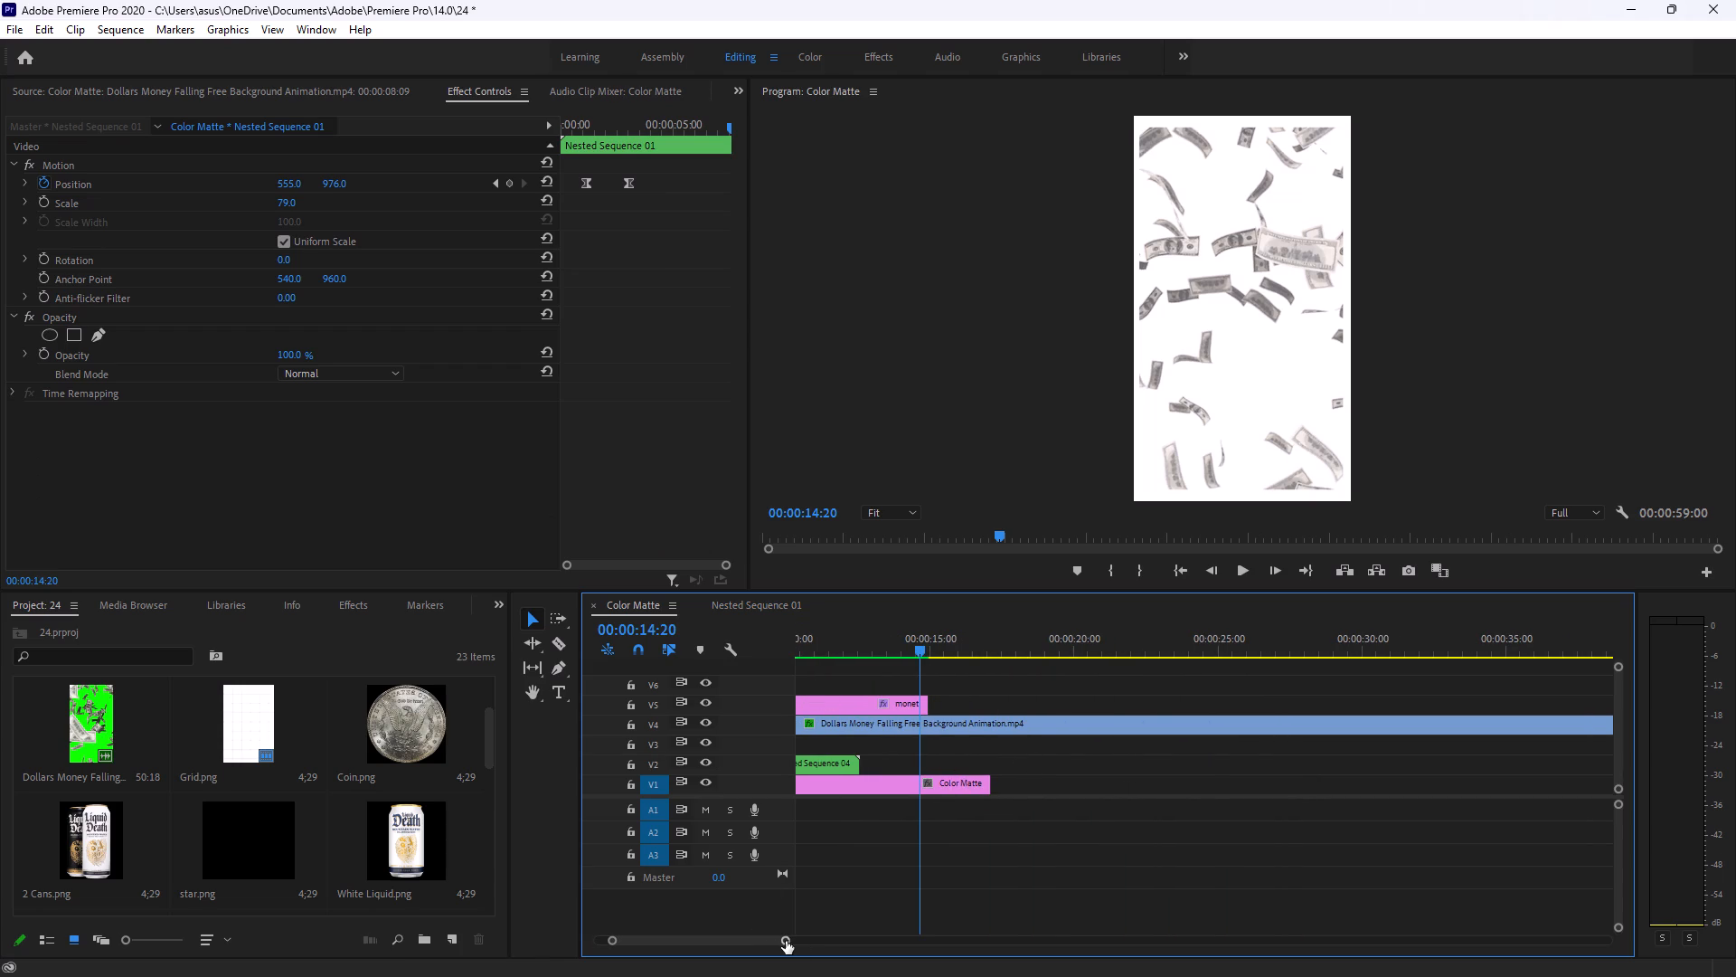
{"action": "left_click_drag", "start_coordinate": [786, 941], "coordinate": [929, 940]}
{"action": "scroll", "coordinate": [983, 836], "scroll_direction": "up", "scroll_amount": 5}
{"action": "scroll", "coordinate": [976, 798], "scroll_direction": "down", "scroll_amount": 6}
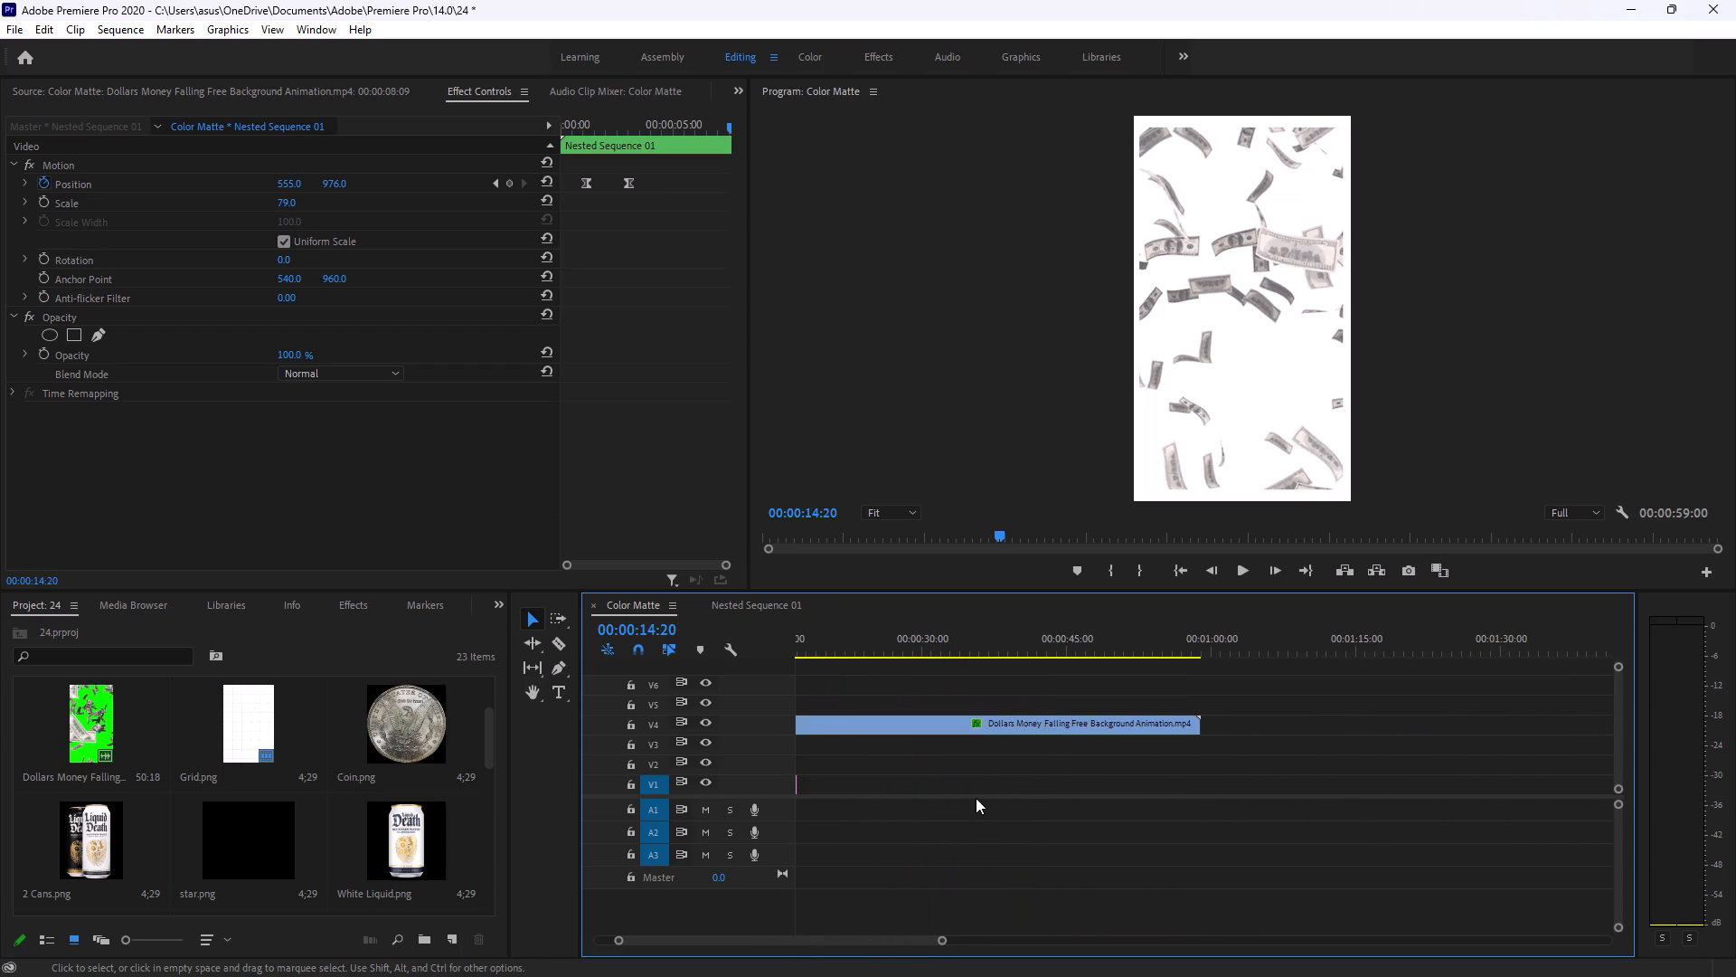
{"action": "scroll", "coordinate": [976, 798], "scroll_direction": "up", "scroll_amount": 11}
{"action": "left_click", "coordinate": [745, 606]}
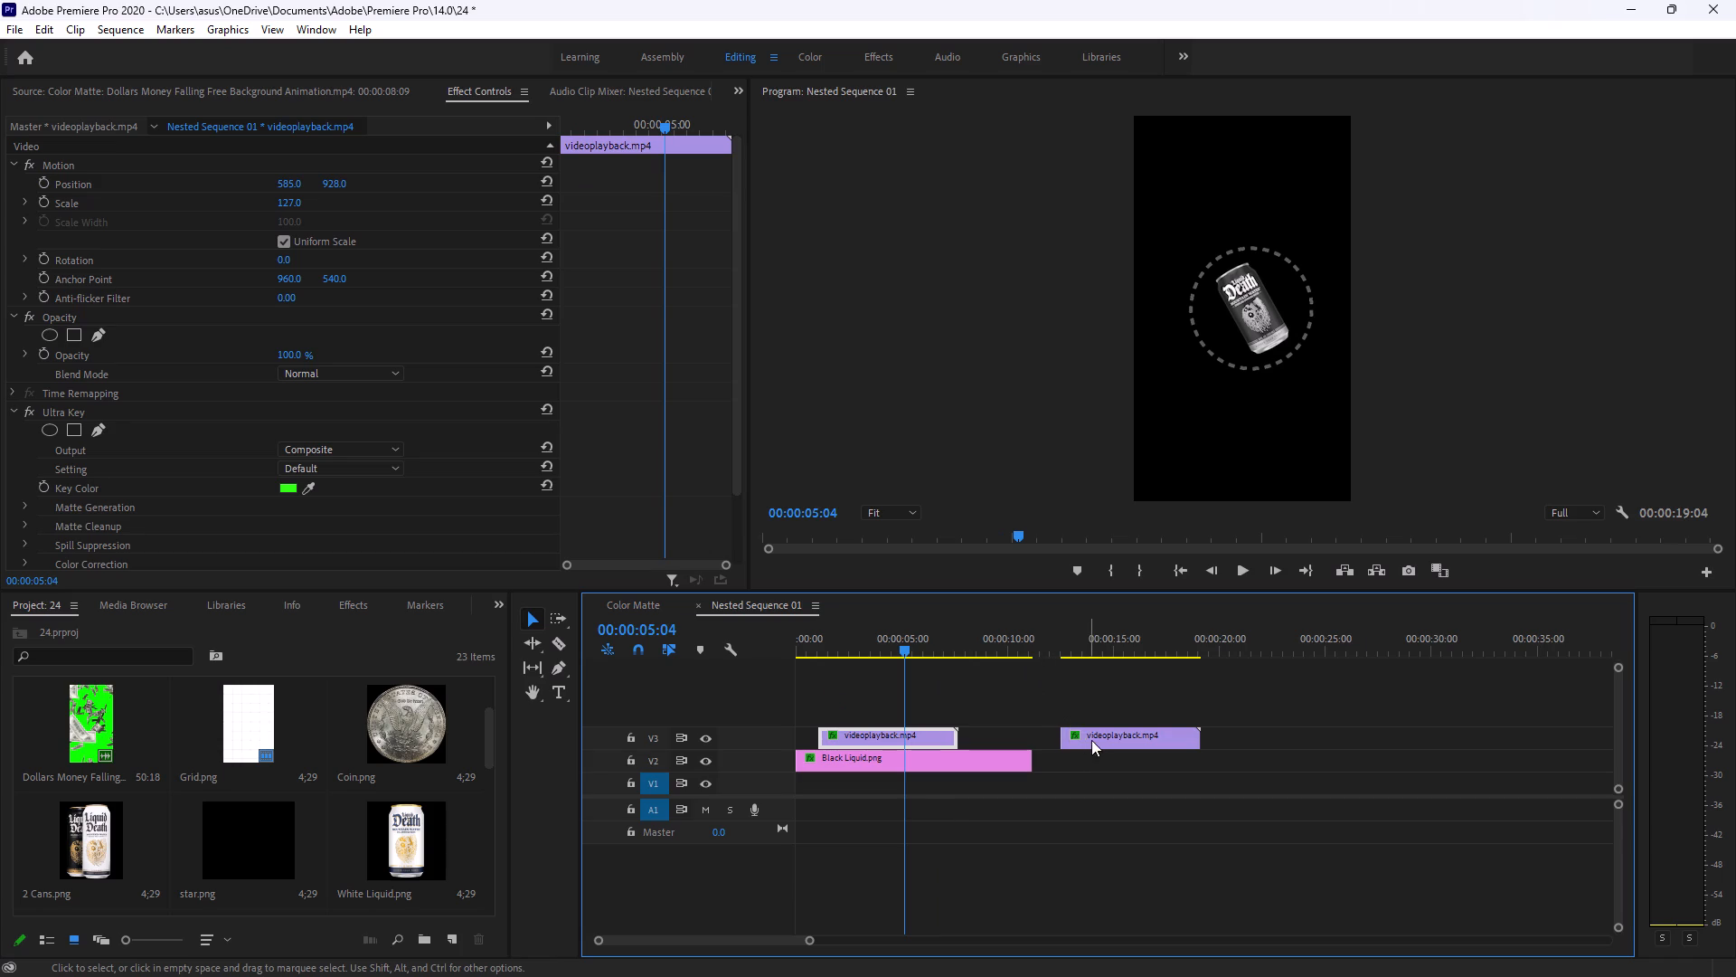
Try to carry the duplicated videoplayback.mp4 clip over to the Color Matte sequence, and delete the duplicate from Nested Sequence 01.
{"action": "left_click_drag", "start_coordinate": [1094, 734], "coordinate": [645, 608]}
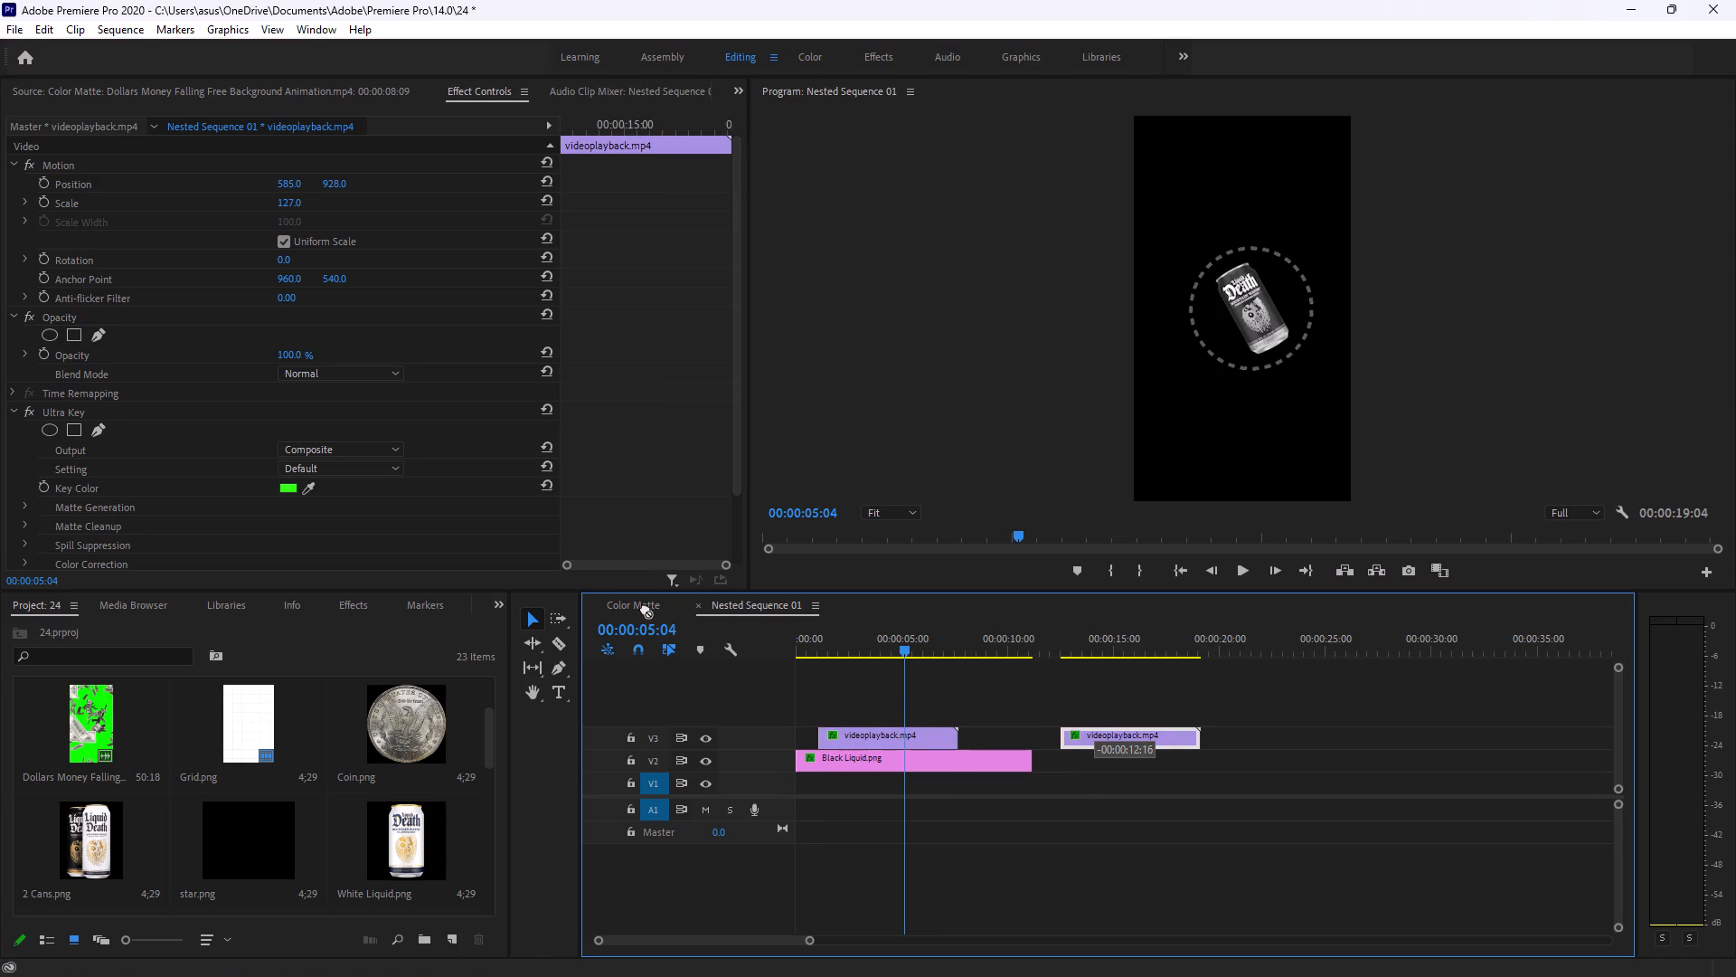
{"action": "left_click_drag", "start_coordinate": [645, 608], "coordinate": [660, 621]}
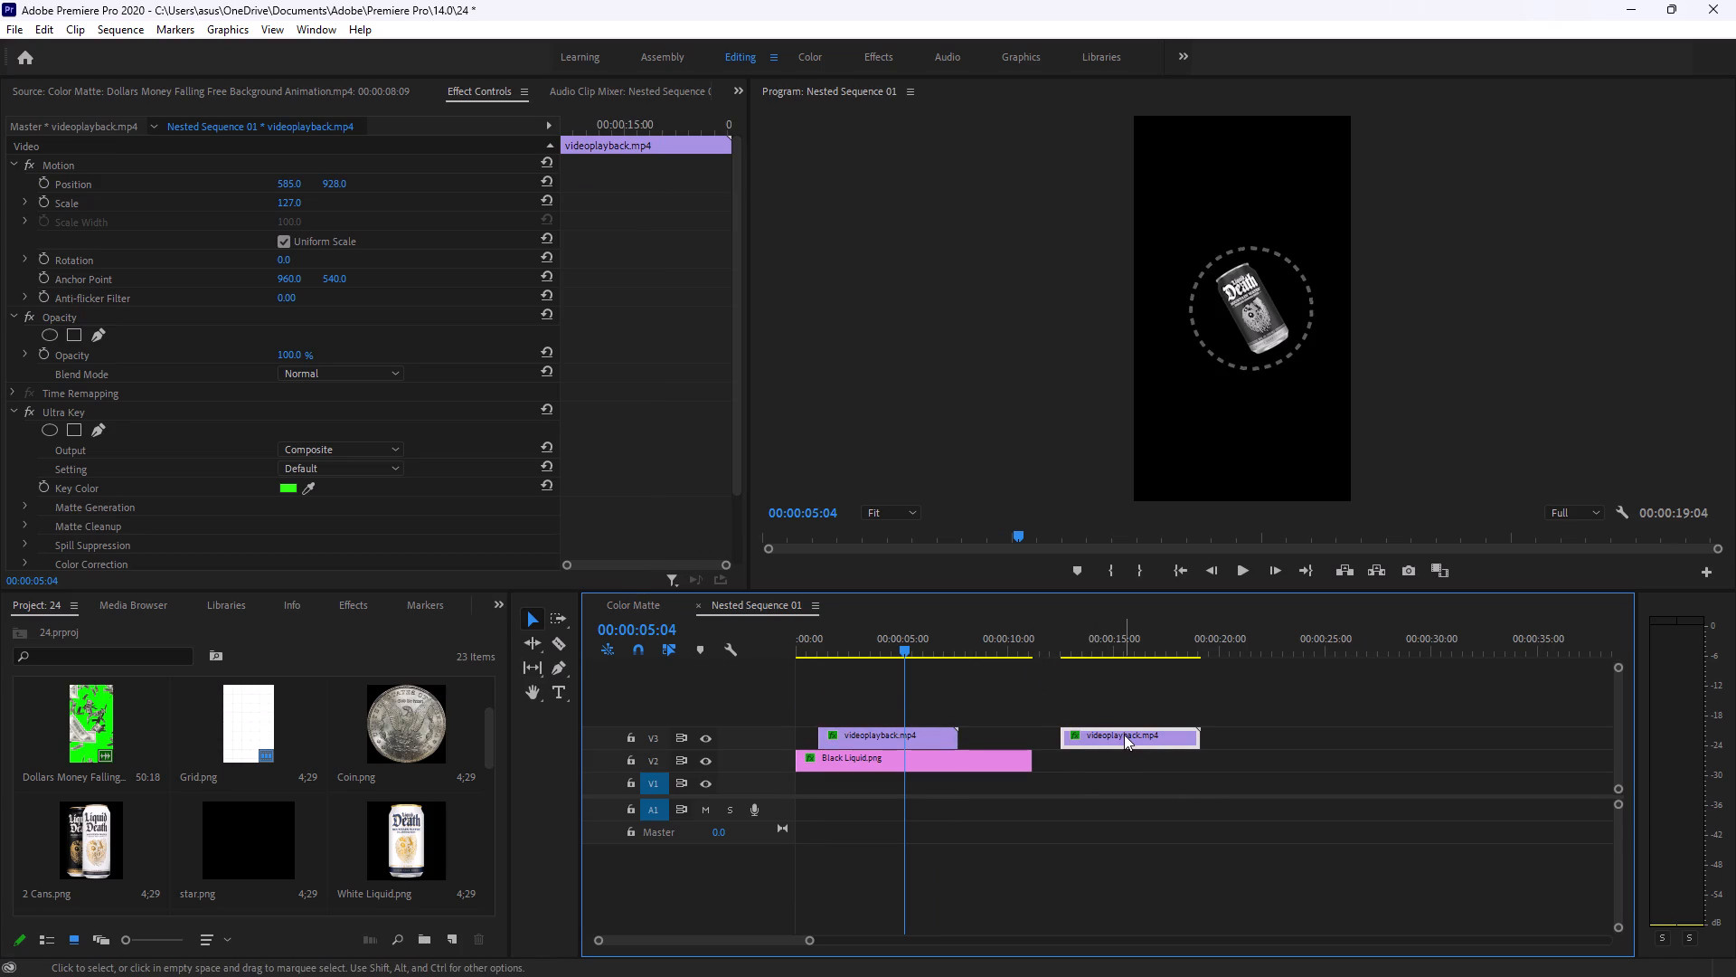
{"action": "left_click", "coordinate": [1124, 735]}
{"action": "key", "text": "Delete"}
Browse the project media and preview Grid.png in the Source monitor.
{"action": "scroll", "coordinate": [663, 787], "scroll_direction": "up", "scroll_amount": 5}
{"action": "scroll", "coordinate": [457, 794], "scroll_direction": "down", "scroll_amount": 5}
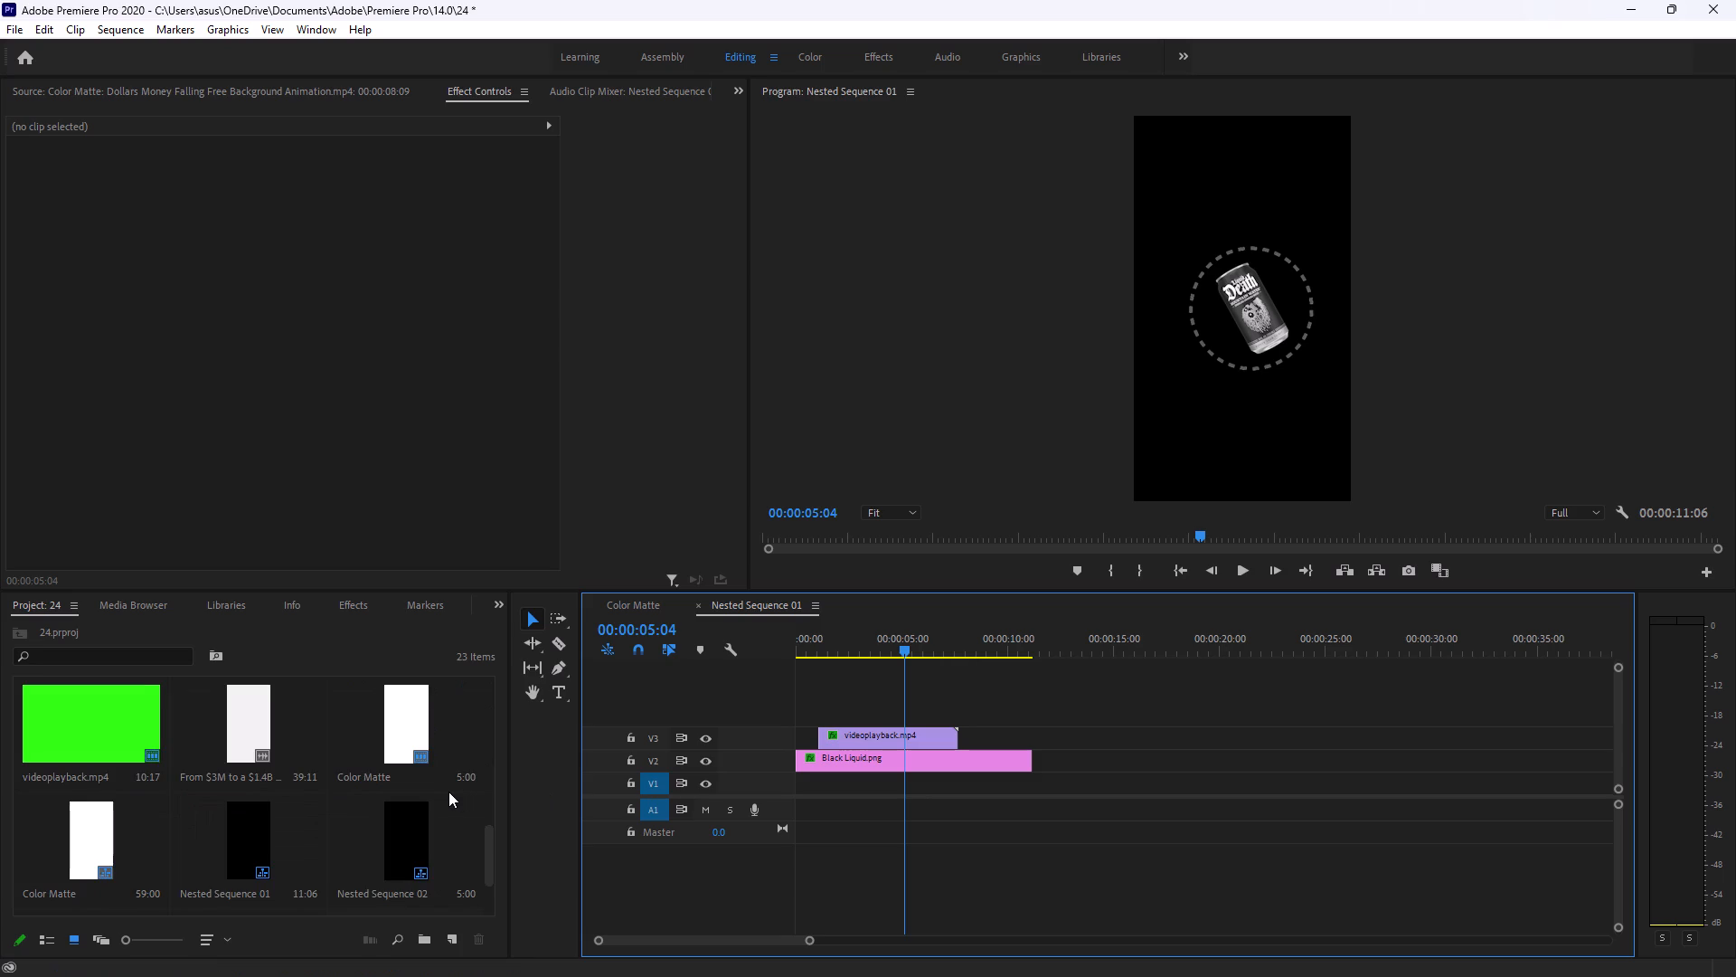
{"action": "scroll", "coordinate": [448, 791], "scroll_direction": "up", "scroll_amount": 7}
{"action": "double_click", "coordinate": [272, 832]}
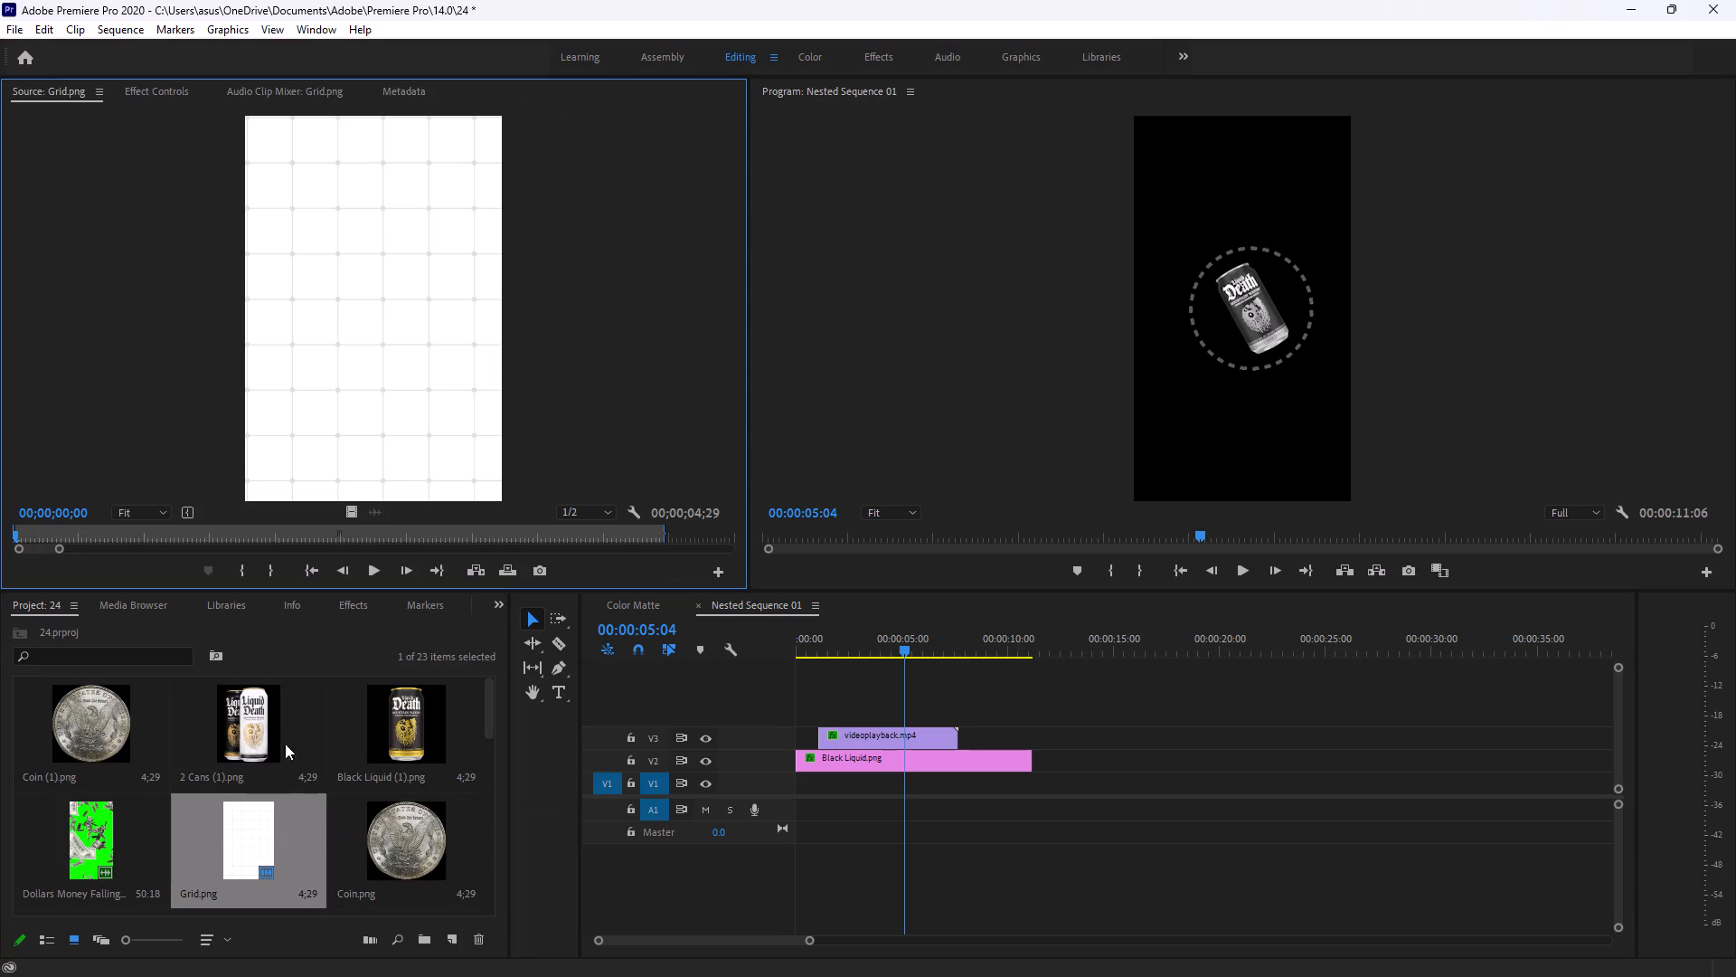
Load the "From $3M to a $1.4B" reference reel in the Source monitor and scrub through its opening seconds.
{"action": "scroll", "coordinate": [344, 804], "scroll_direction": "down", "scroll_amount": 3}
{"action": "double_click", "coordinate": [105, 828]}
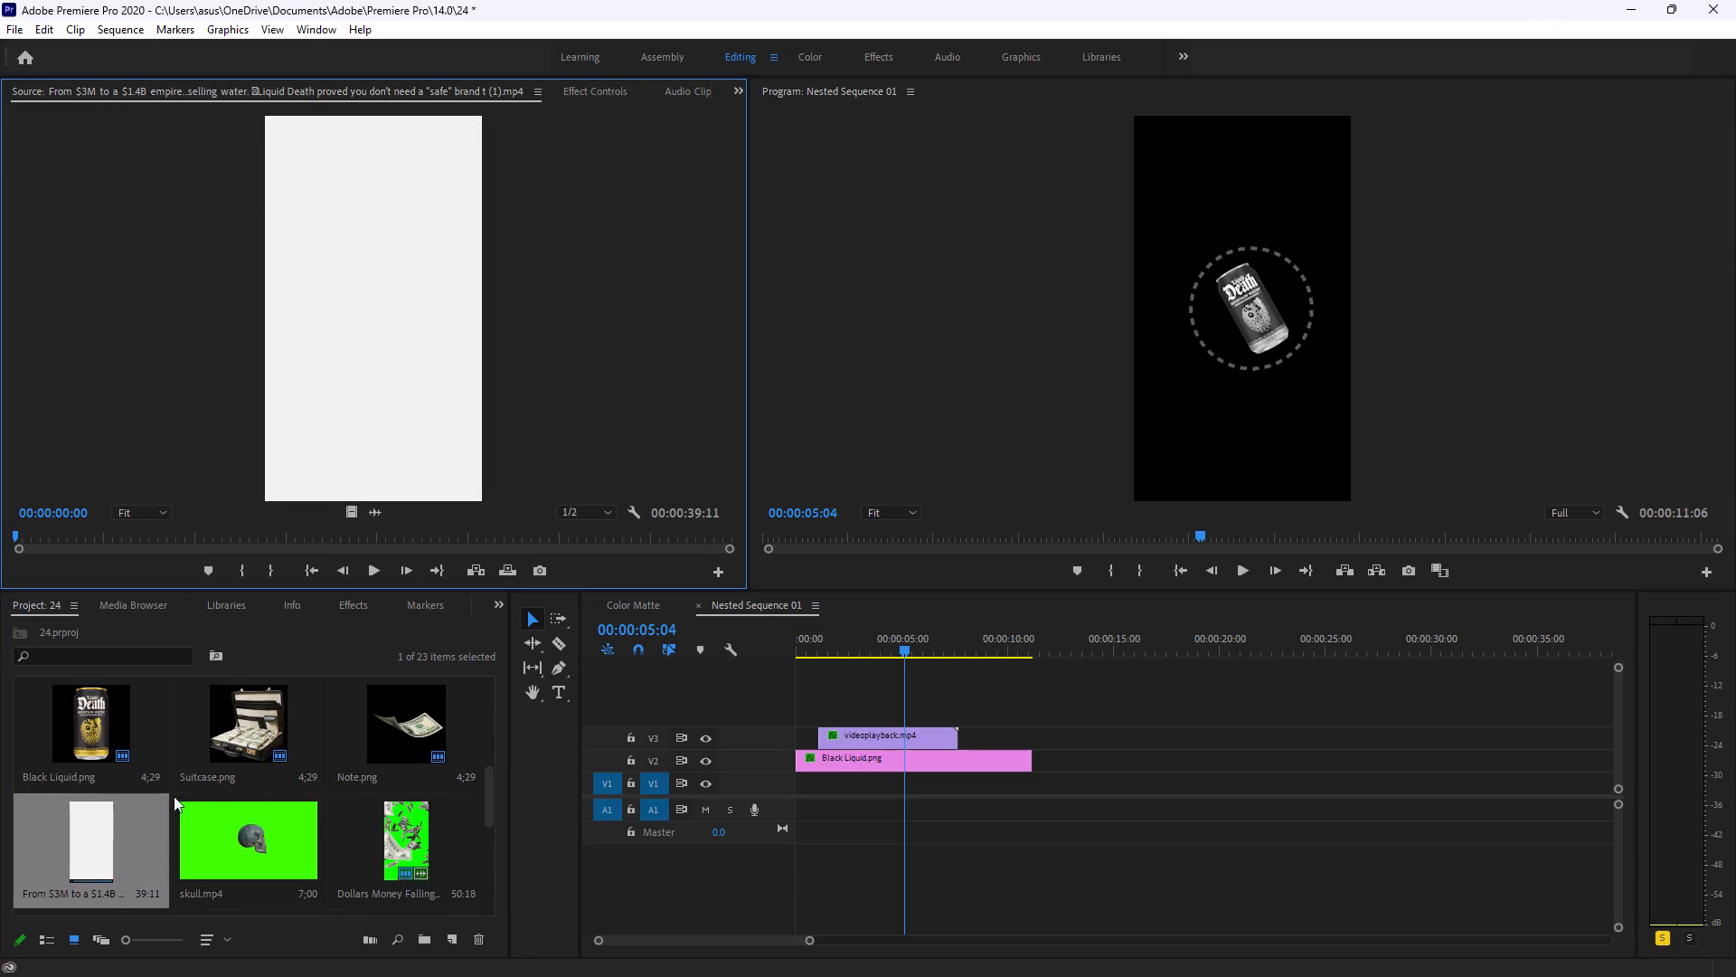
{"action": "scroll", "coordinate": [252, 786], "scroll_direction": "down", "scroll_amount": 3}
{"action": "scroll", "coordinate": [243, 724], "scroll_direction": "up", "scroll_amount": 4}
{"action": "left_click_drag", "start_coordinate": [77, 532], "coordinate": [94, 534]}
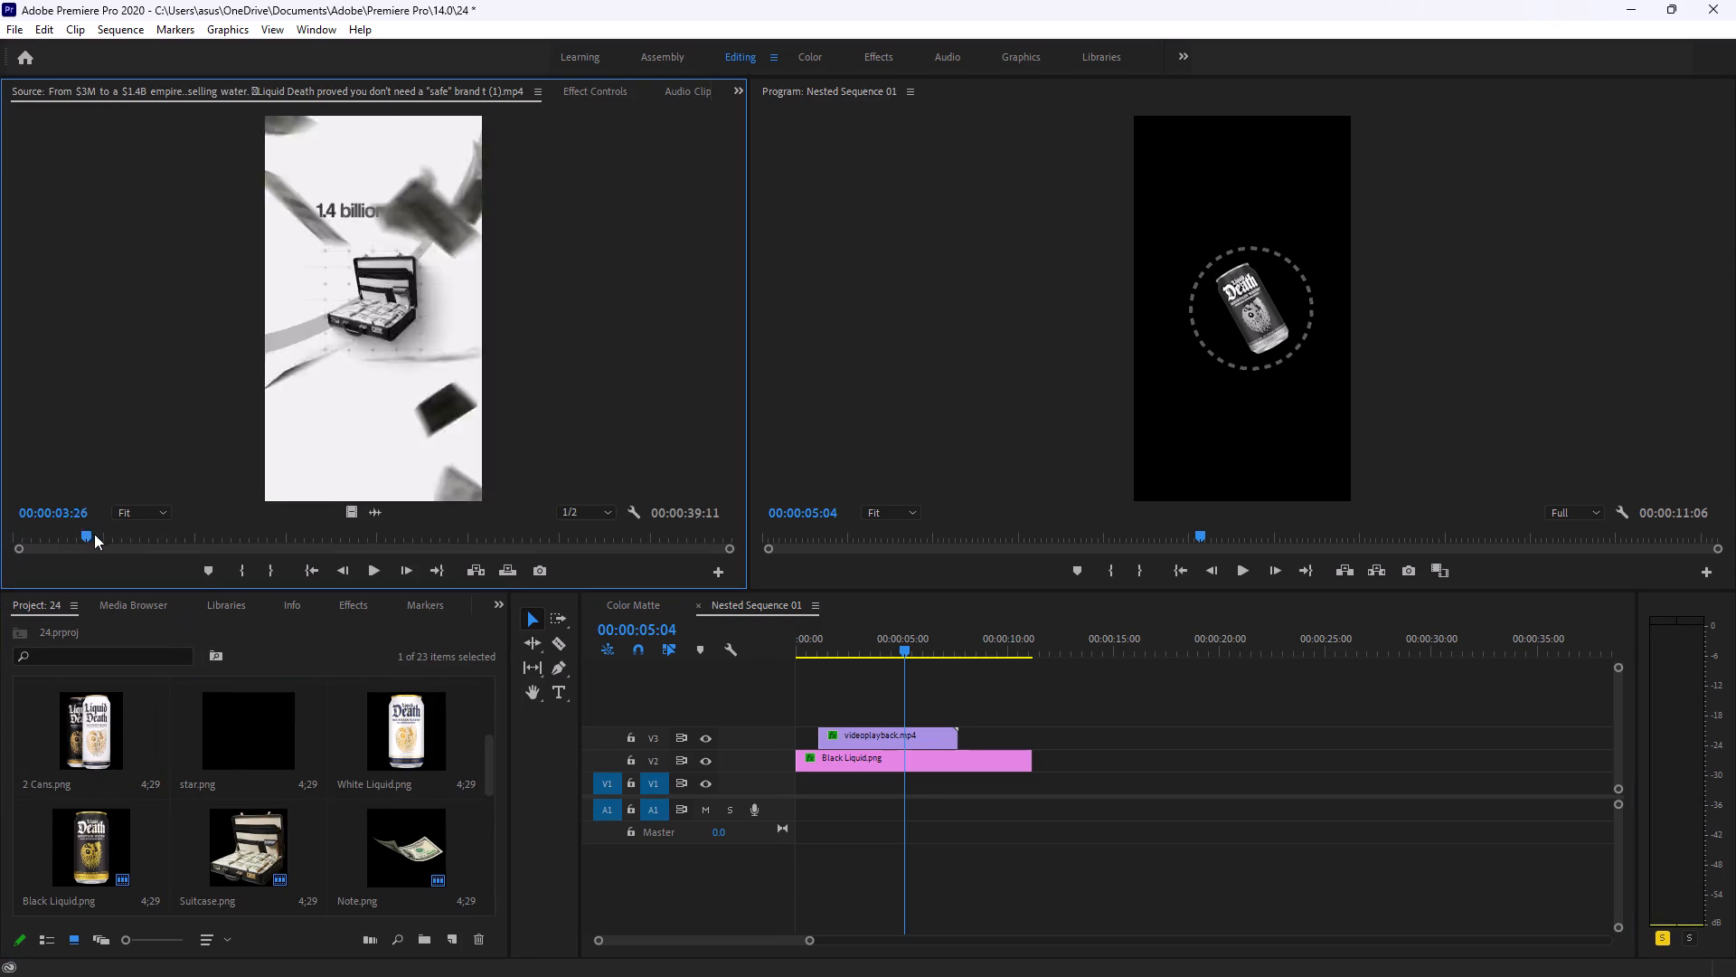
{"action": "left_click_drag", "start_coordinate": [94, 534], "coordinate": [0, 551]}
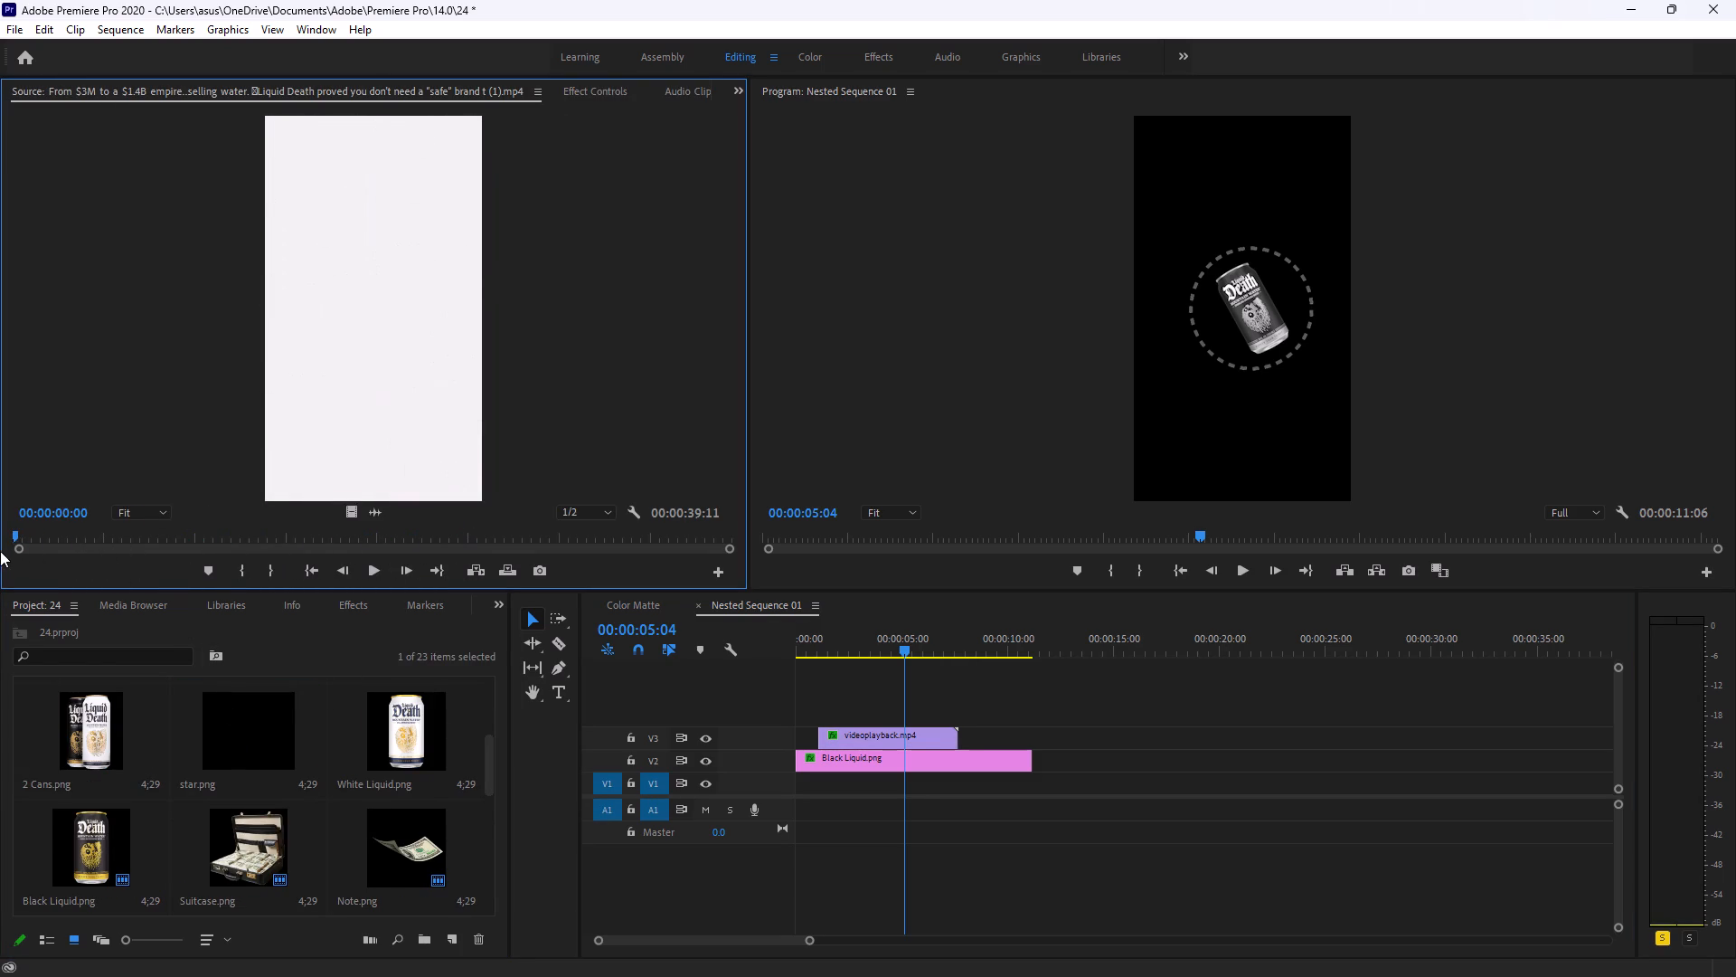
Examine the reference reel up to its dashed-circle two-can shot, and preview Grid.png and star.png from the project media.
{"action": "left_click_drag", "start_coordinate": [0, 551], "coordinate": [87, 577]}
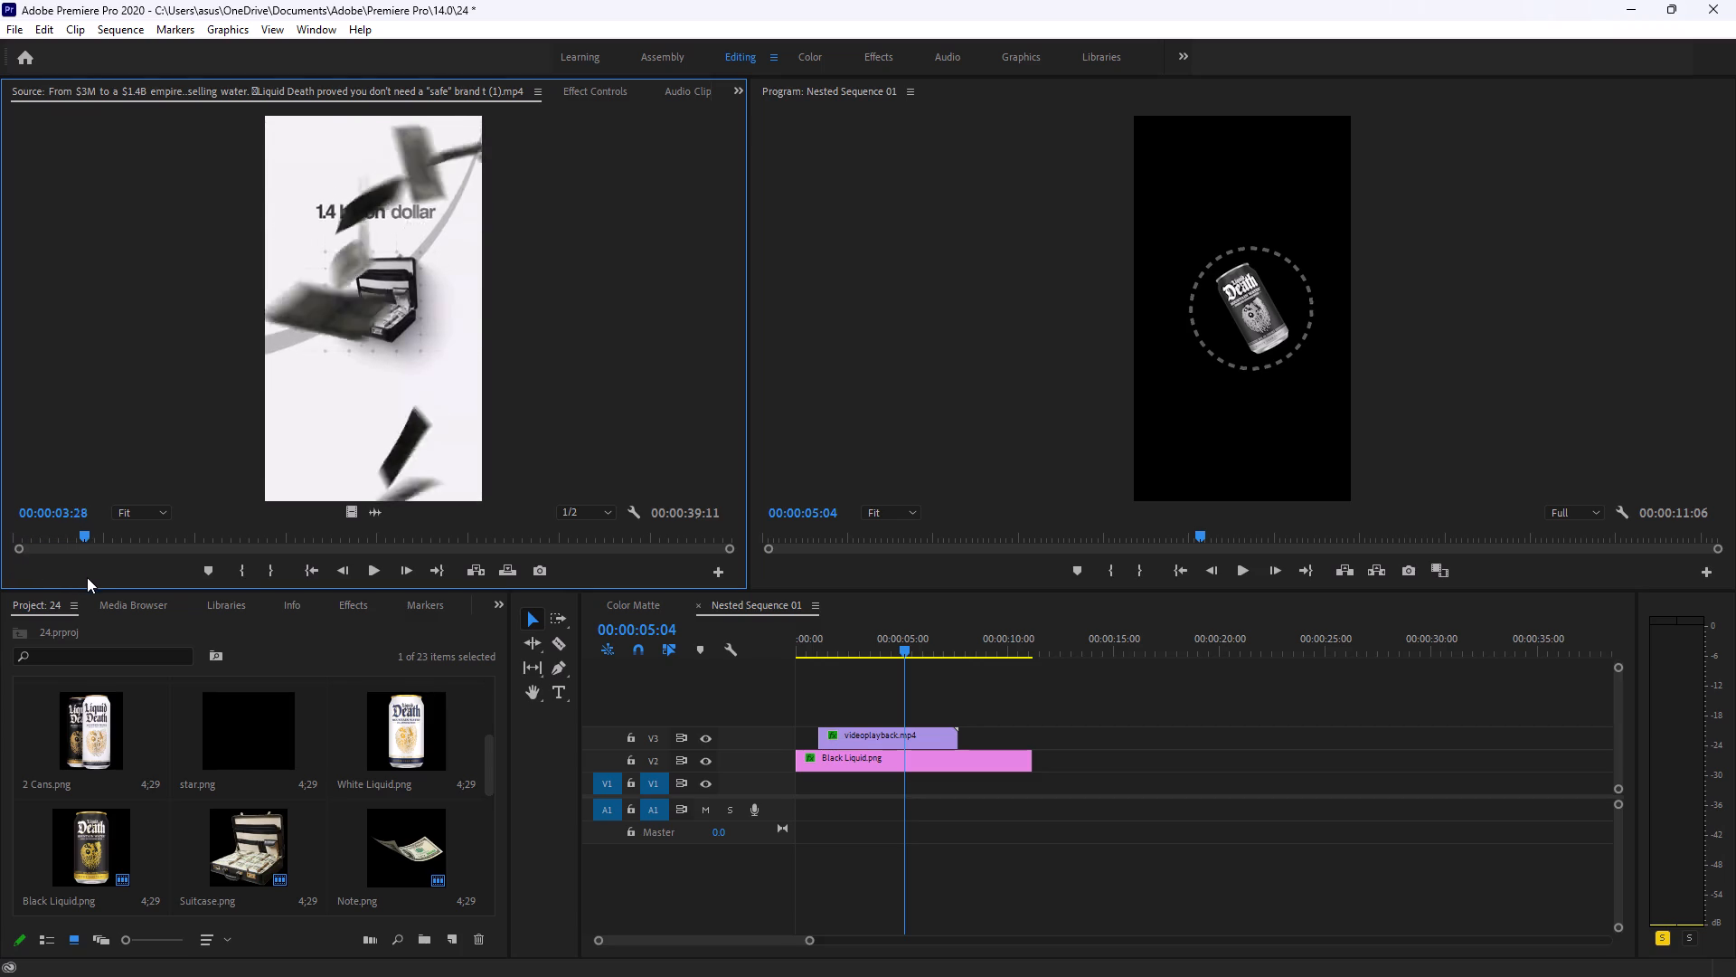
{"action": "left_click_drag", "start_coordinate": [87, 577], "coordinate": [153, 592]}
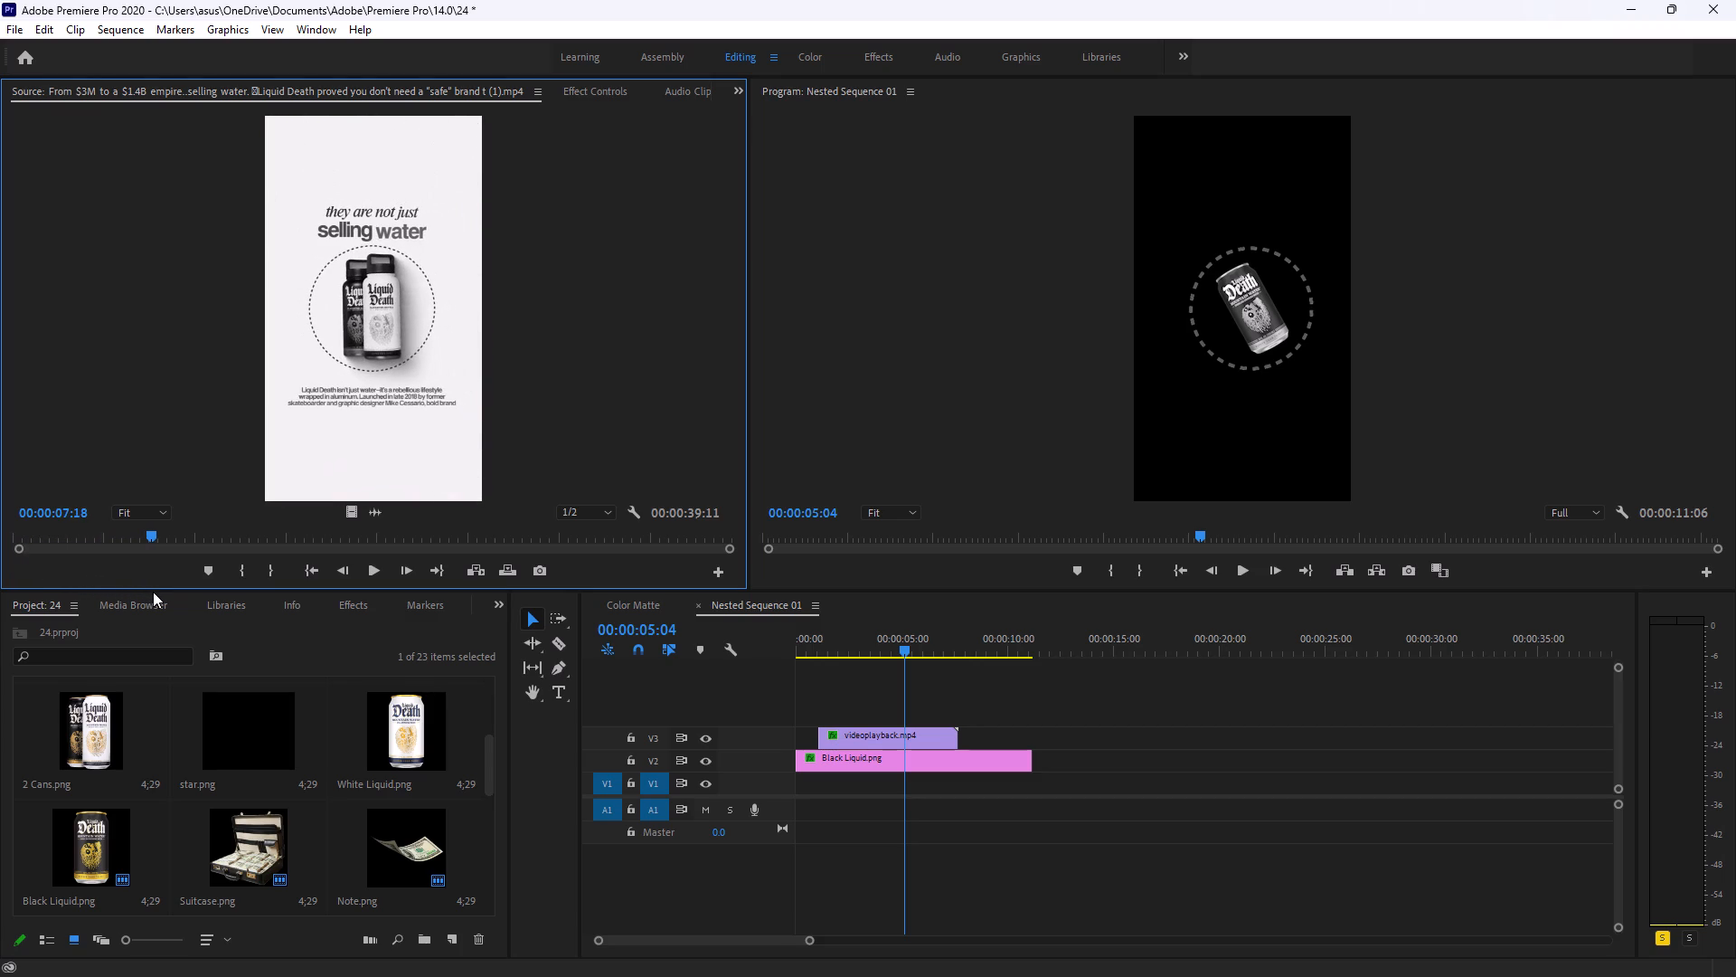
{"action": "left_click_drag", "start_coordinate": [153, 592], "coordinate": [150, 607]}
{"action": "scroll", "coordinate": [214, 740], "scroll_direction": "up", "scroll_amount": 1}
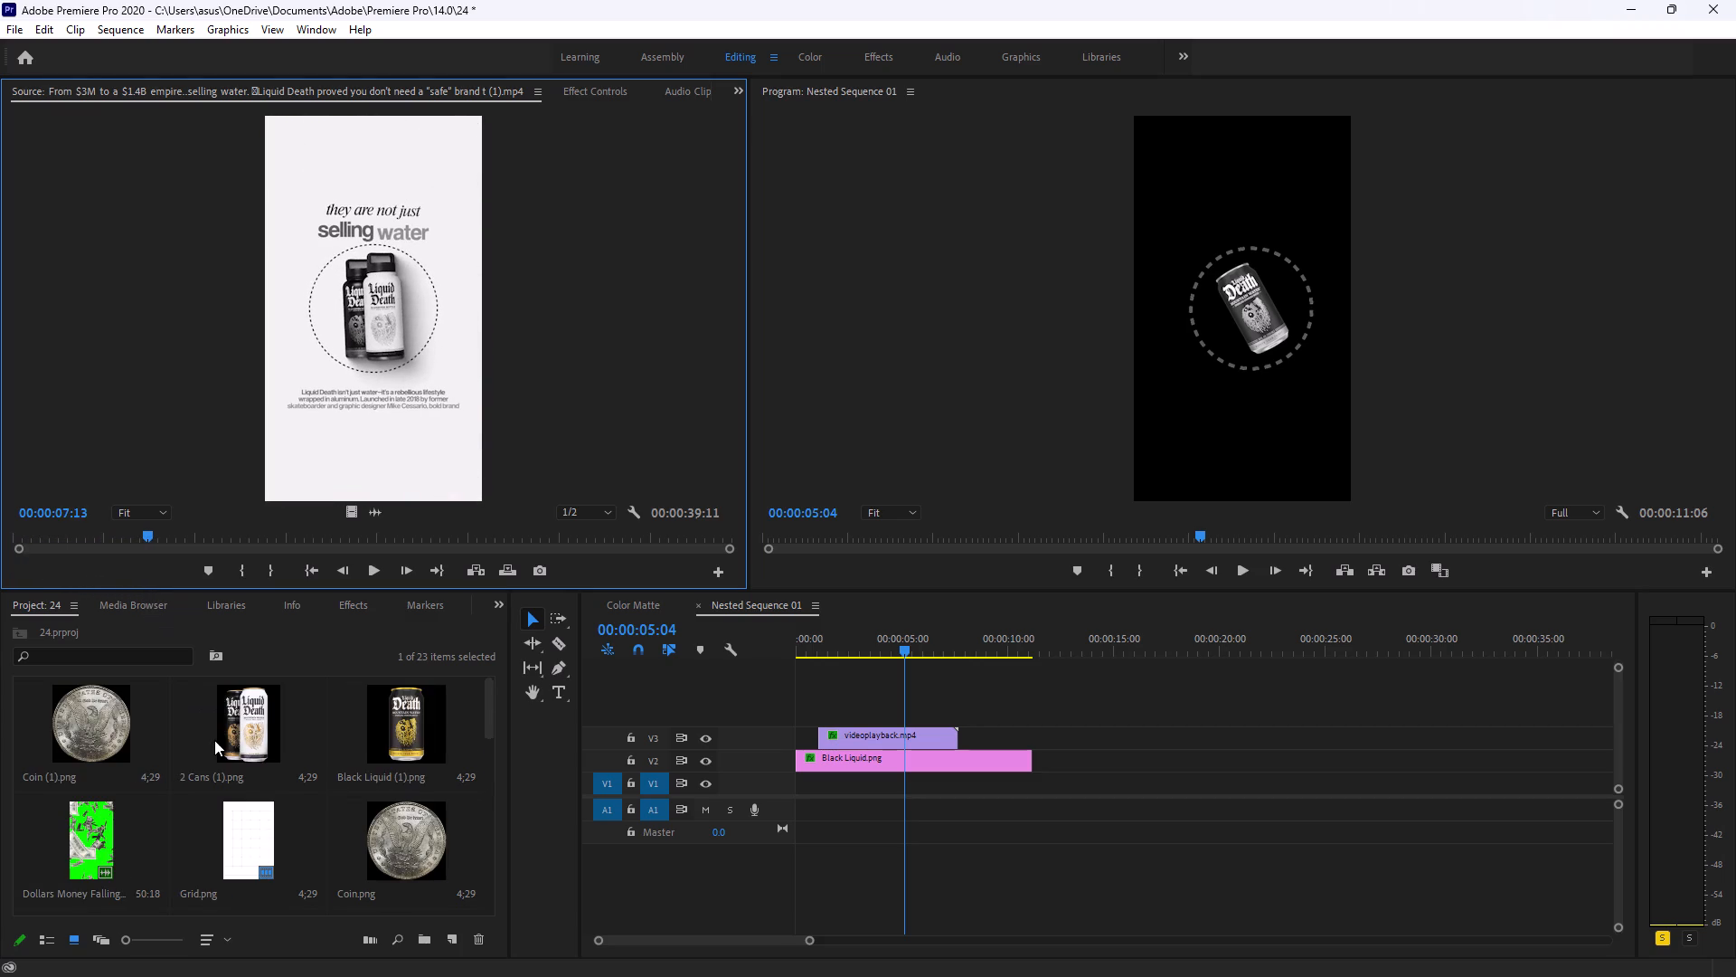
{"action": "scroll", "coordinate": [214, 740], "scroll_direction": "up", "scroll_amount": 1}
{"action": "scroll", "coordinate": [315, 816], "scroll_direction": "up", "scroll_amount": 3}
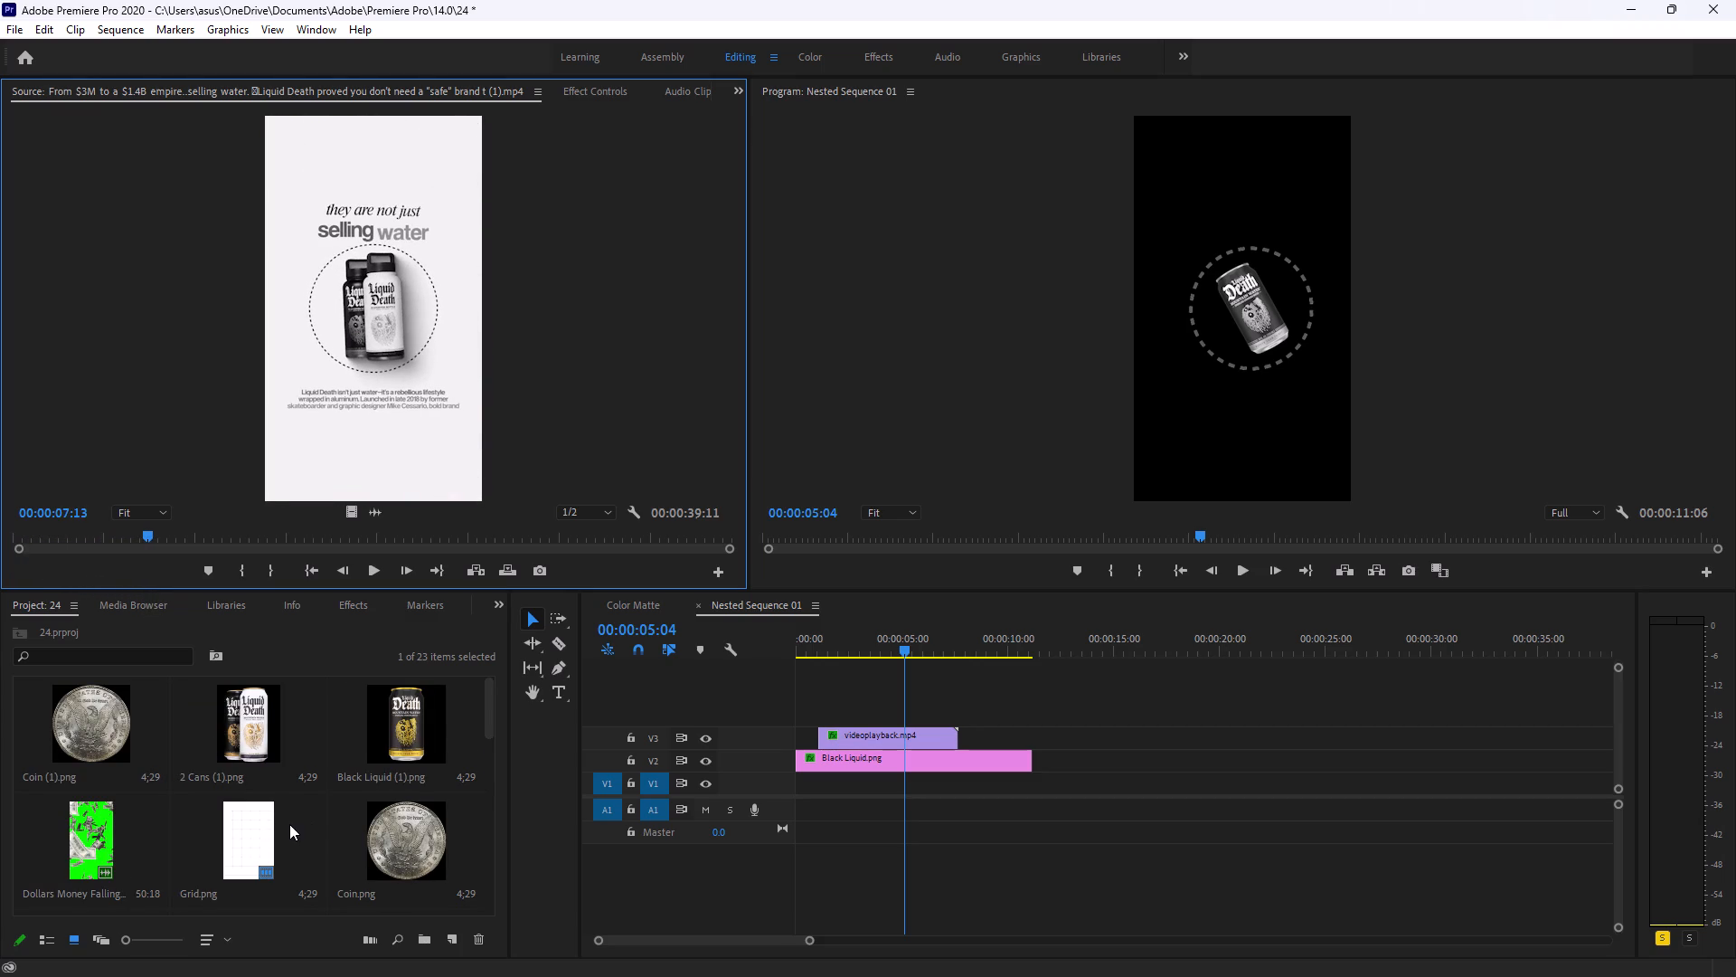
{"action": "double_click", "coordinate": [289, 824]}
{"action": "scroll", "coordinate": [386, 790], "scroll_direction": "down", "scroll_amount": 1}
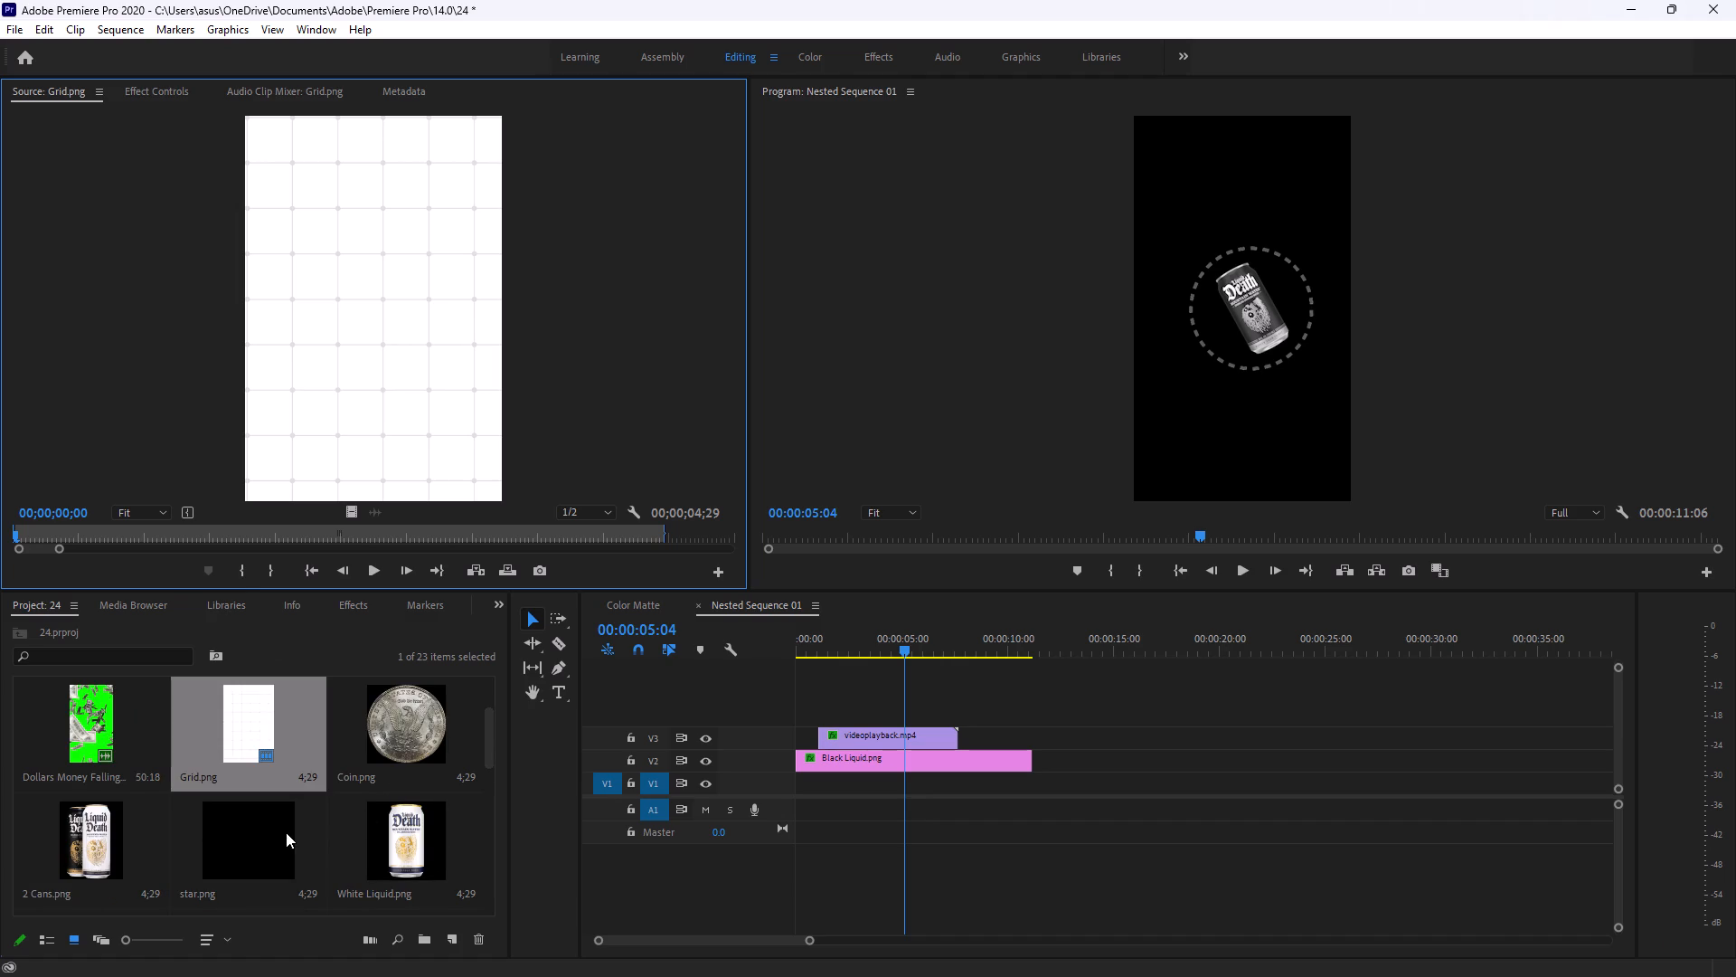
{"action": "double_click", "coordinate": [286, 832]}
{"action": "left_click_drag", "start_coordinate": [93, 537], "coordinate": [229, 553]}
{"action": "scroll", "coordinate": [290, 736], "scroll_direction": "down", "scroll_amount": 2}
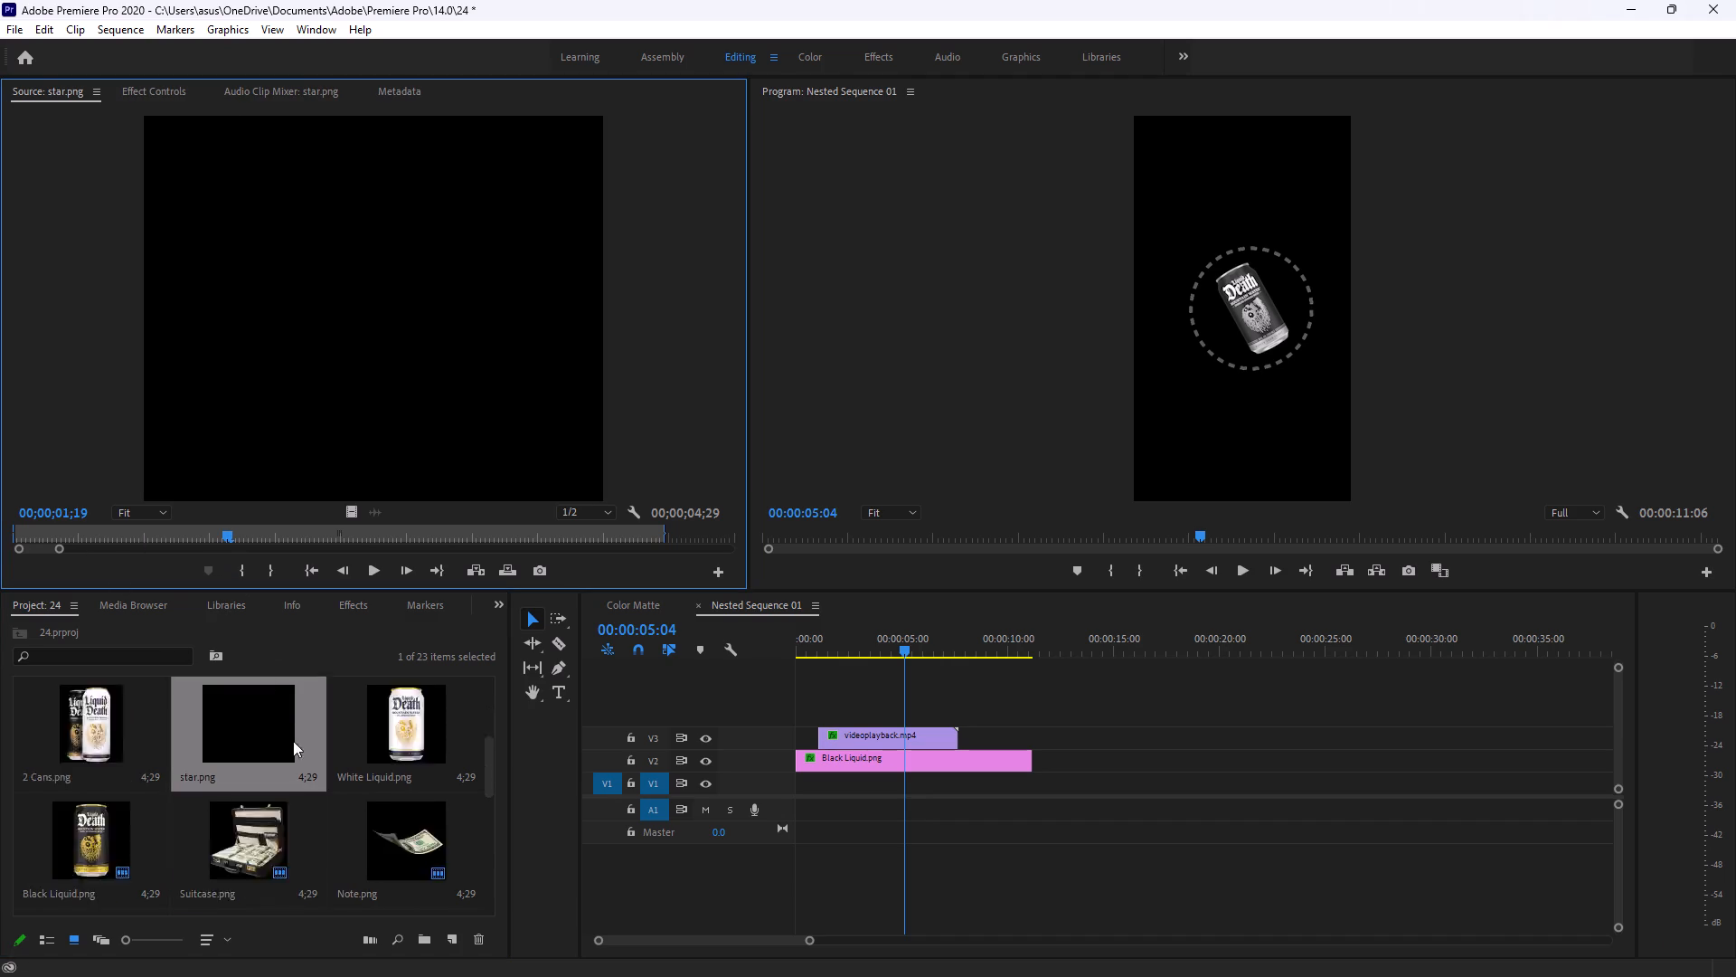
{"action": "scroll", "coordinate": [293, 741], "scroll_direction": "down", "scroll_amount": 1}
Mark videoplayback.mp4 in the Source monitor from 00:00:04:00 to 00:00:05:15, with the Color Matte sequence open.
{"action": "double_click", "coordinate": [108, 828]}
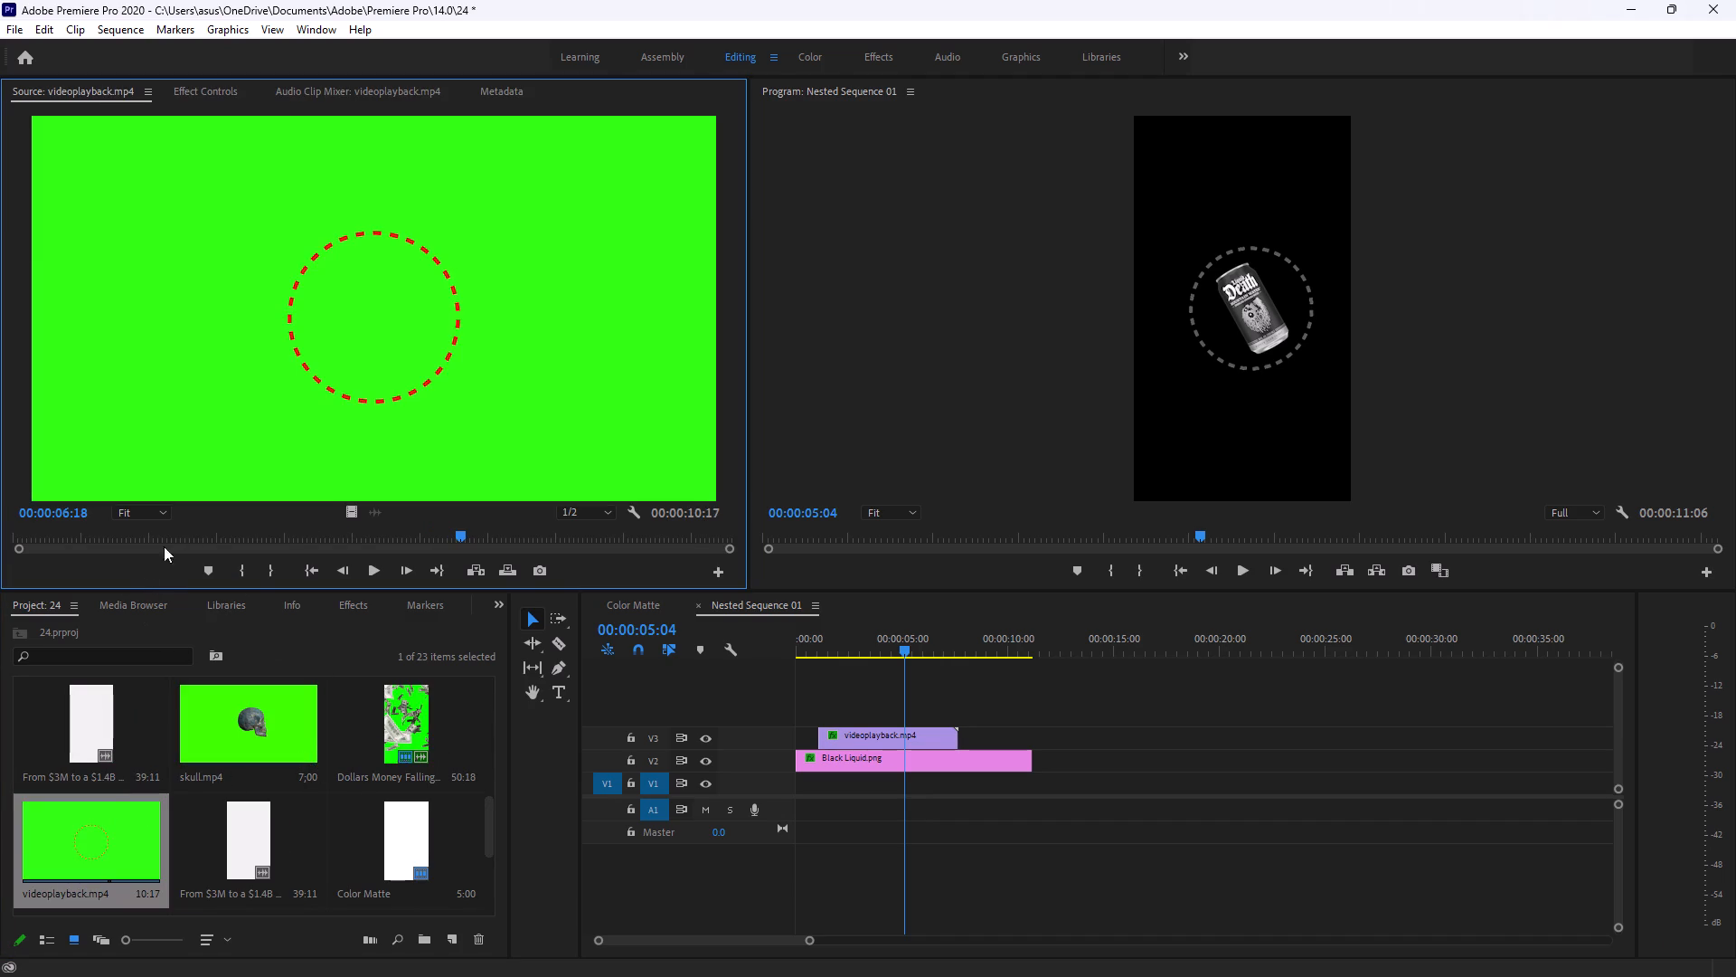
{"action": "left_click", "coordinate": [648, 602]}
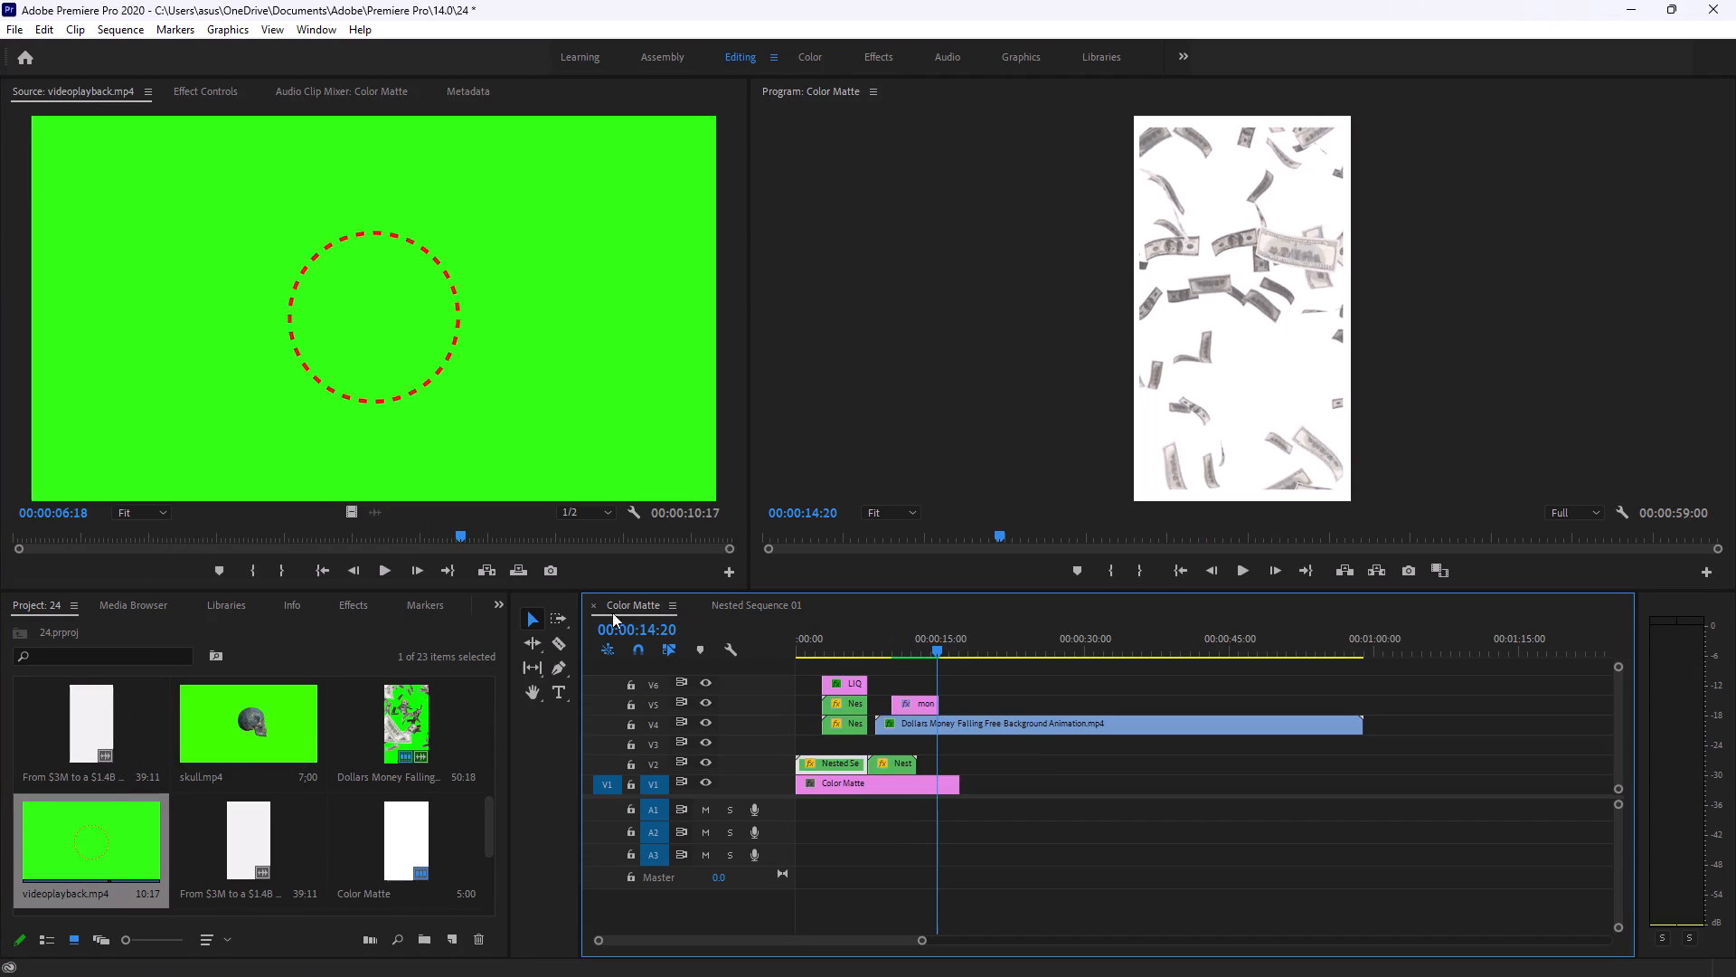
{"action": "left_click_drag", "start_coordinate": [459, 536], "coordinate": [451, 535]}
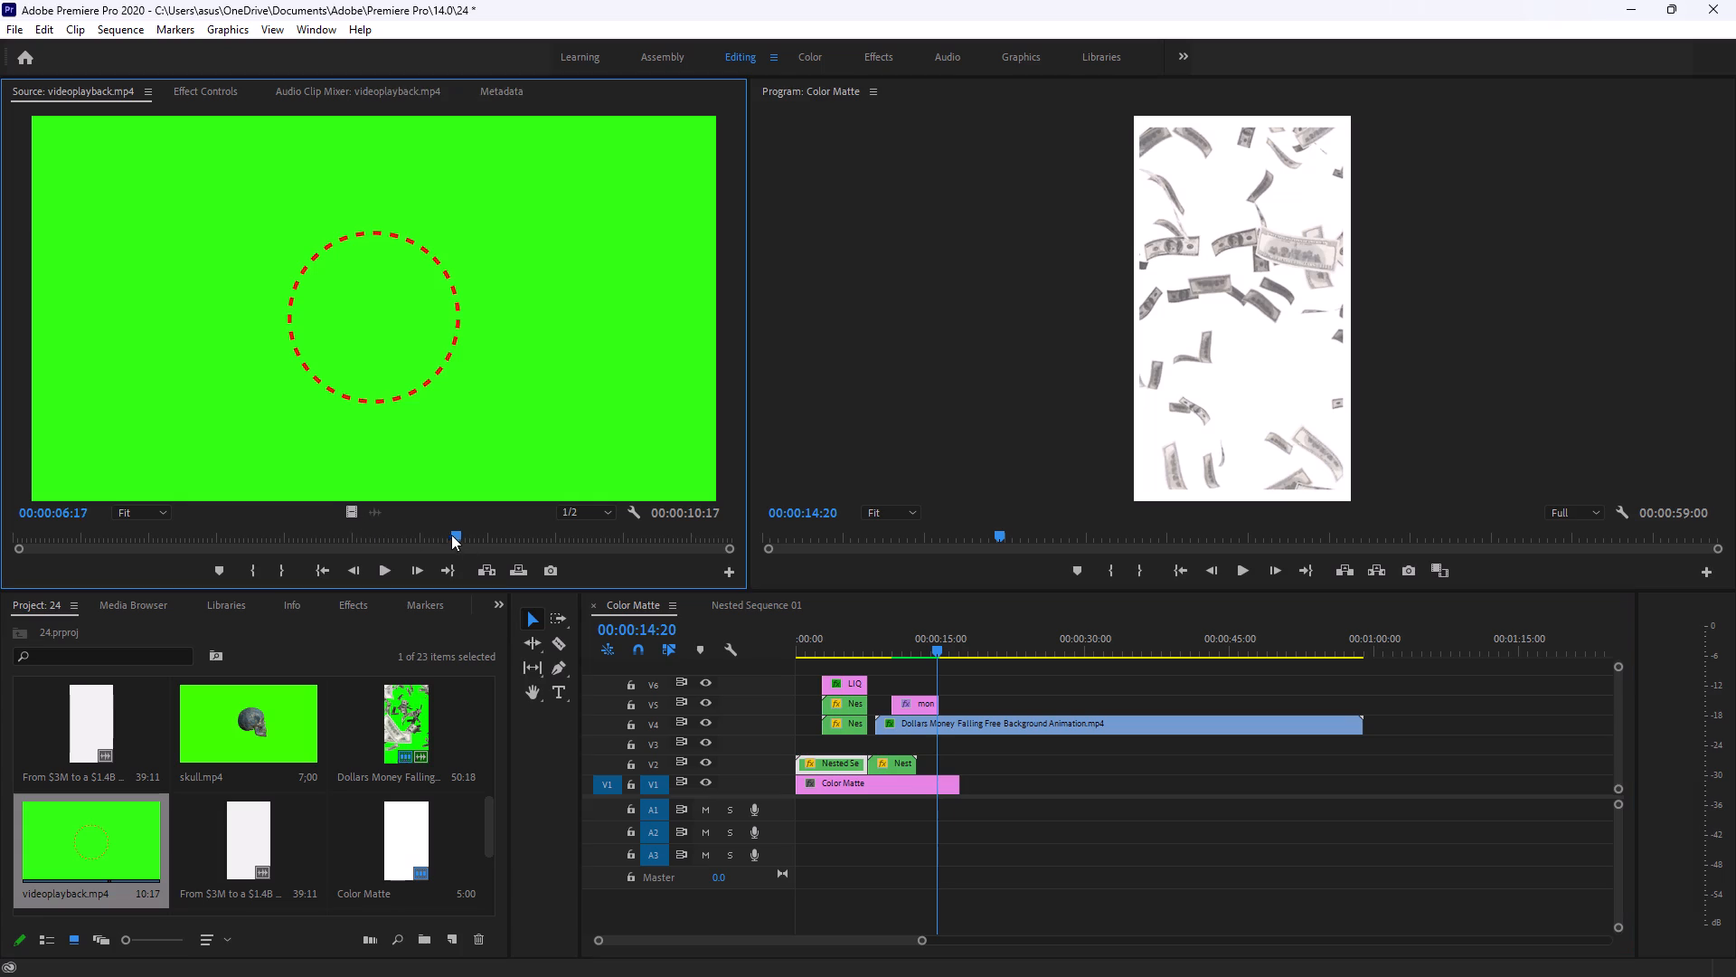
{"action": "left_click_drag", "start_coordinate": [451, 535], "coordinate": [161, 526]}
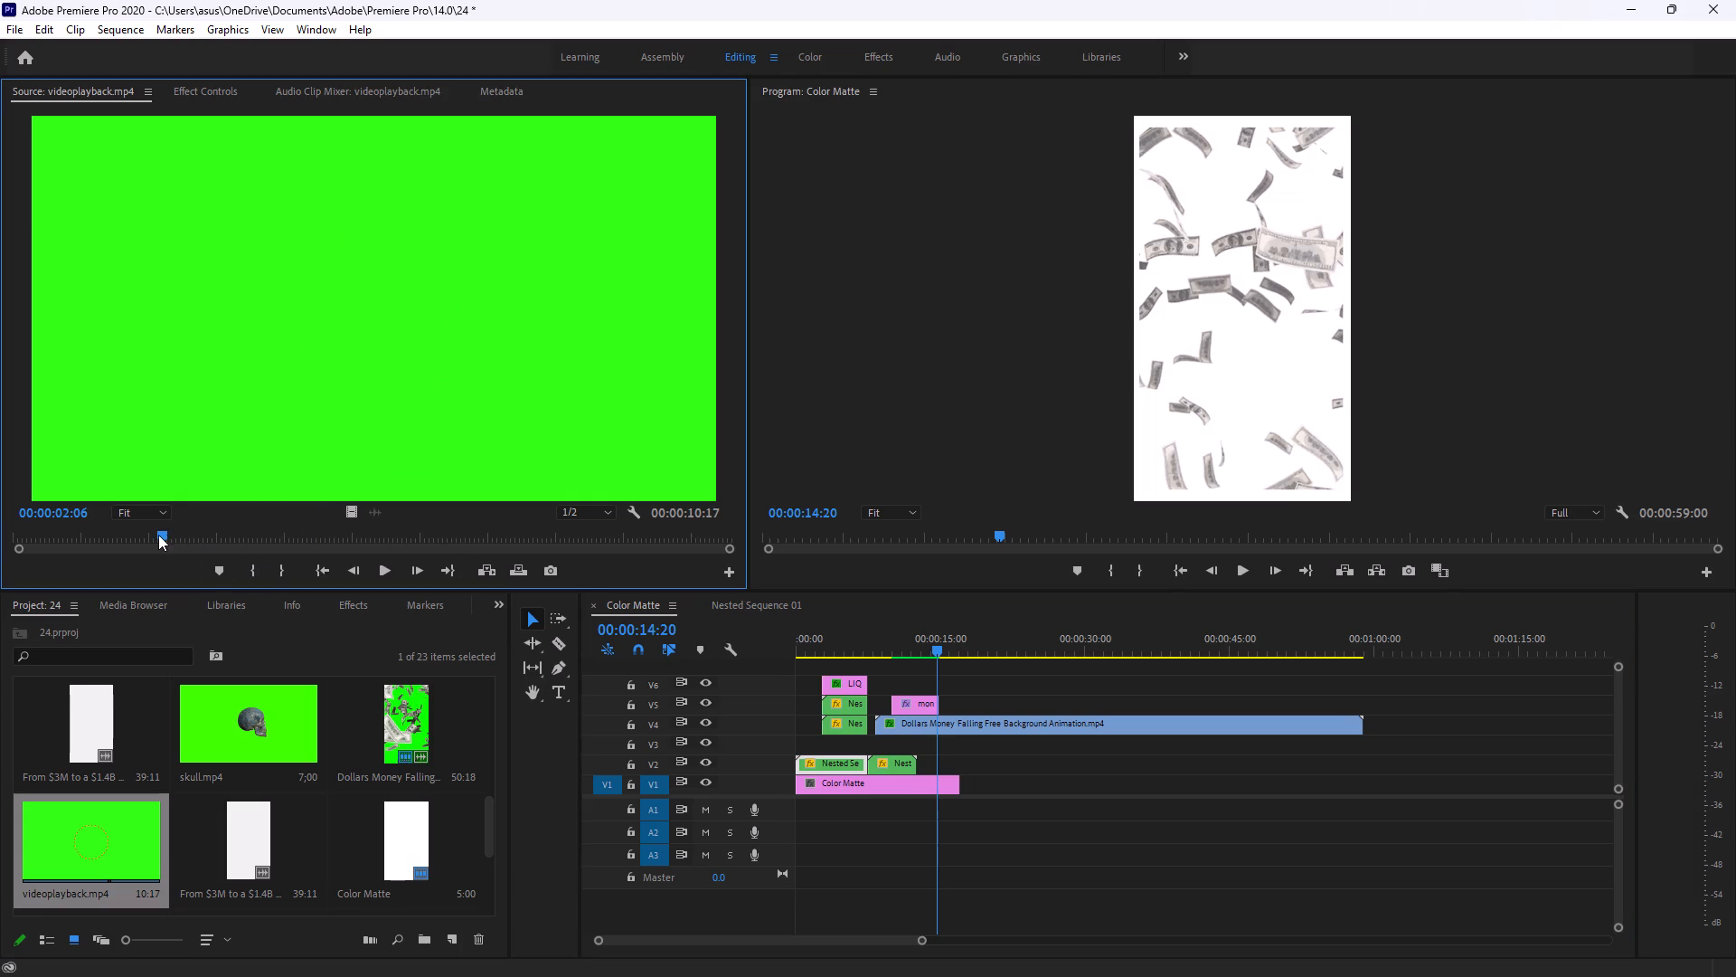
{"action": "left_click_drag", "start_coordinate": [164, 533], "coordinate": [311, 543]}
{"action": "left_click_drag", "start_coordinate": [311, 543], "coordinate": [287, 548]}
{"action": "left_click", "coordinate": [246, 571]}
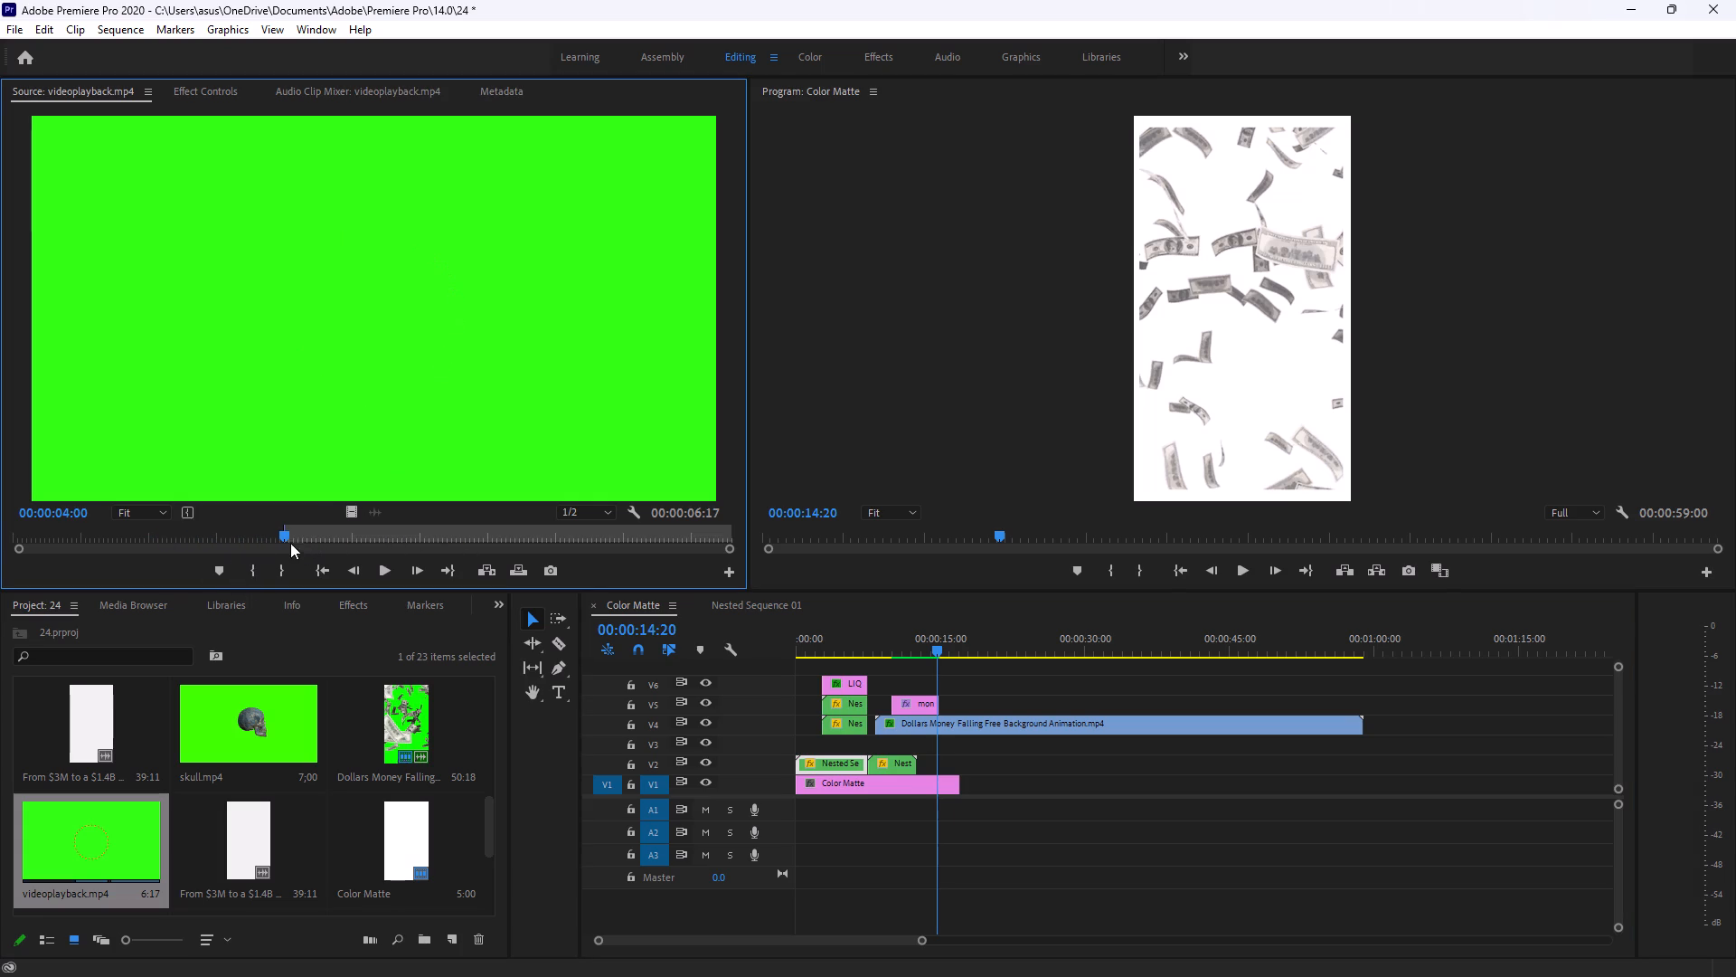
{"action": "left_click_drag", "start_coordinate": [282, 532], "coordinate": [401, 542]}
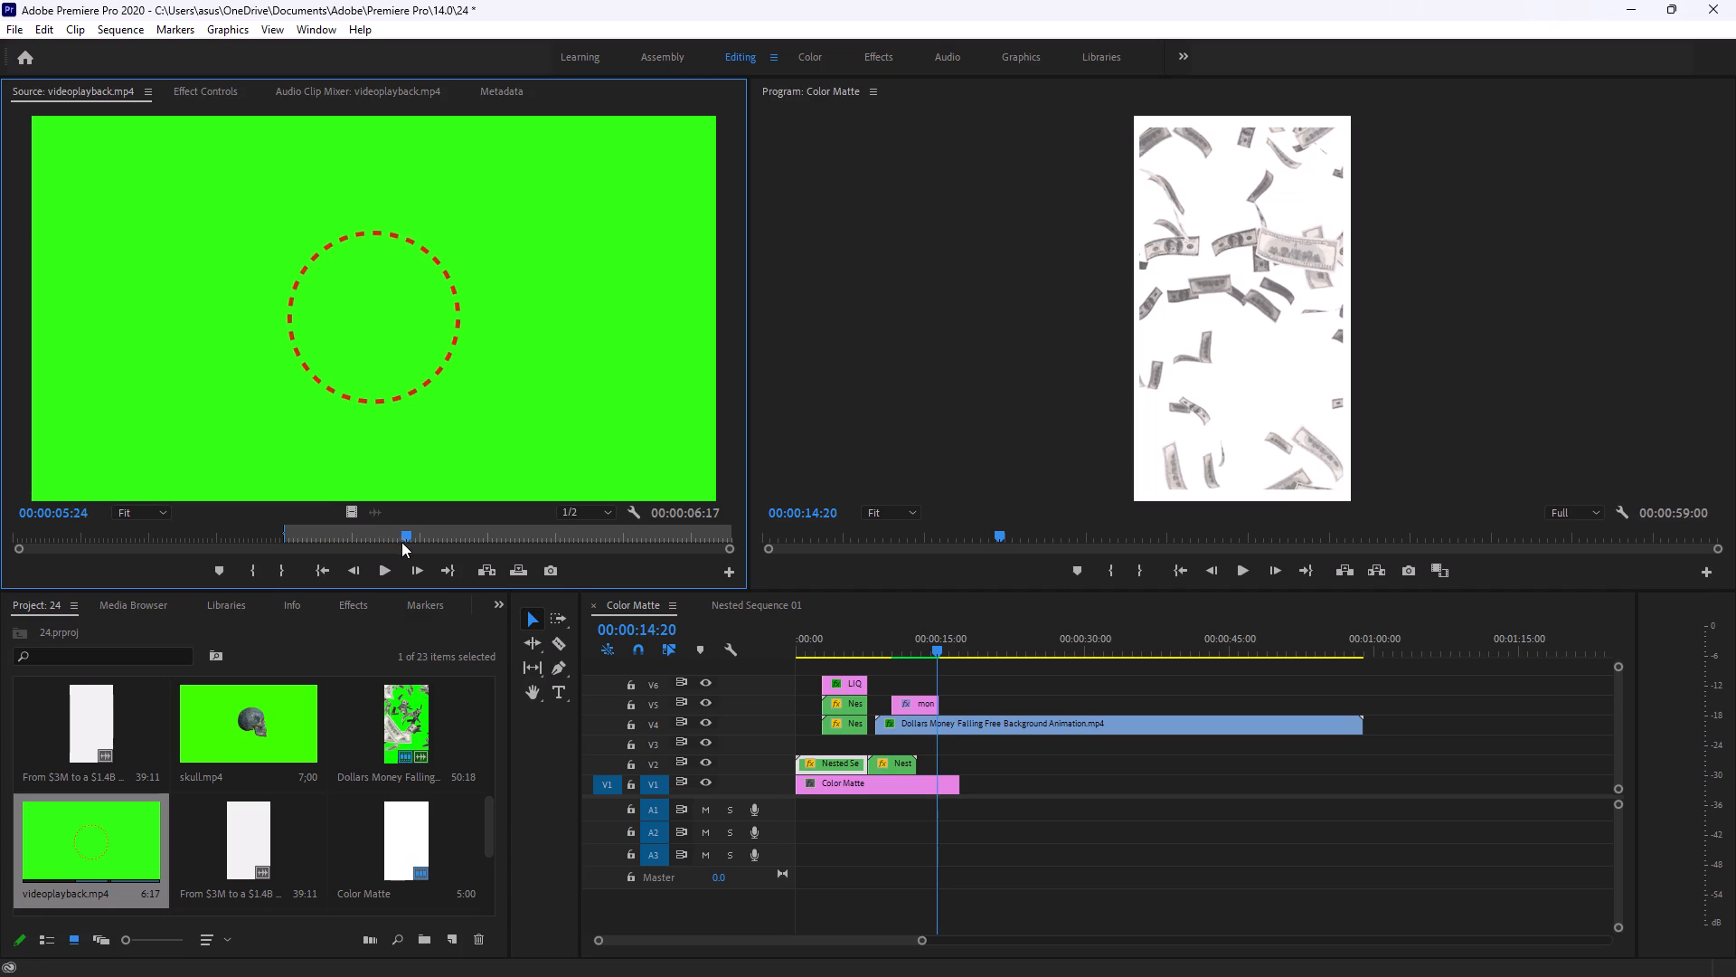
{"action": "left_click_drag", "start_coordinate": [401, 542], "coordinate": [383, 556]}
{"action": "left_click", "coordinate": [278, 573]}
Add only the video of the marked videoplayback.mp4 range to V5, directly after the "monet" clip.
{"action": "left_click_drag", "start_coordinate": [354, 516], "coordinate": [827, 649]}
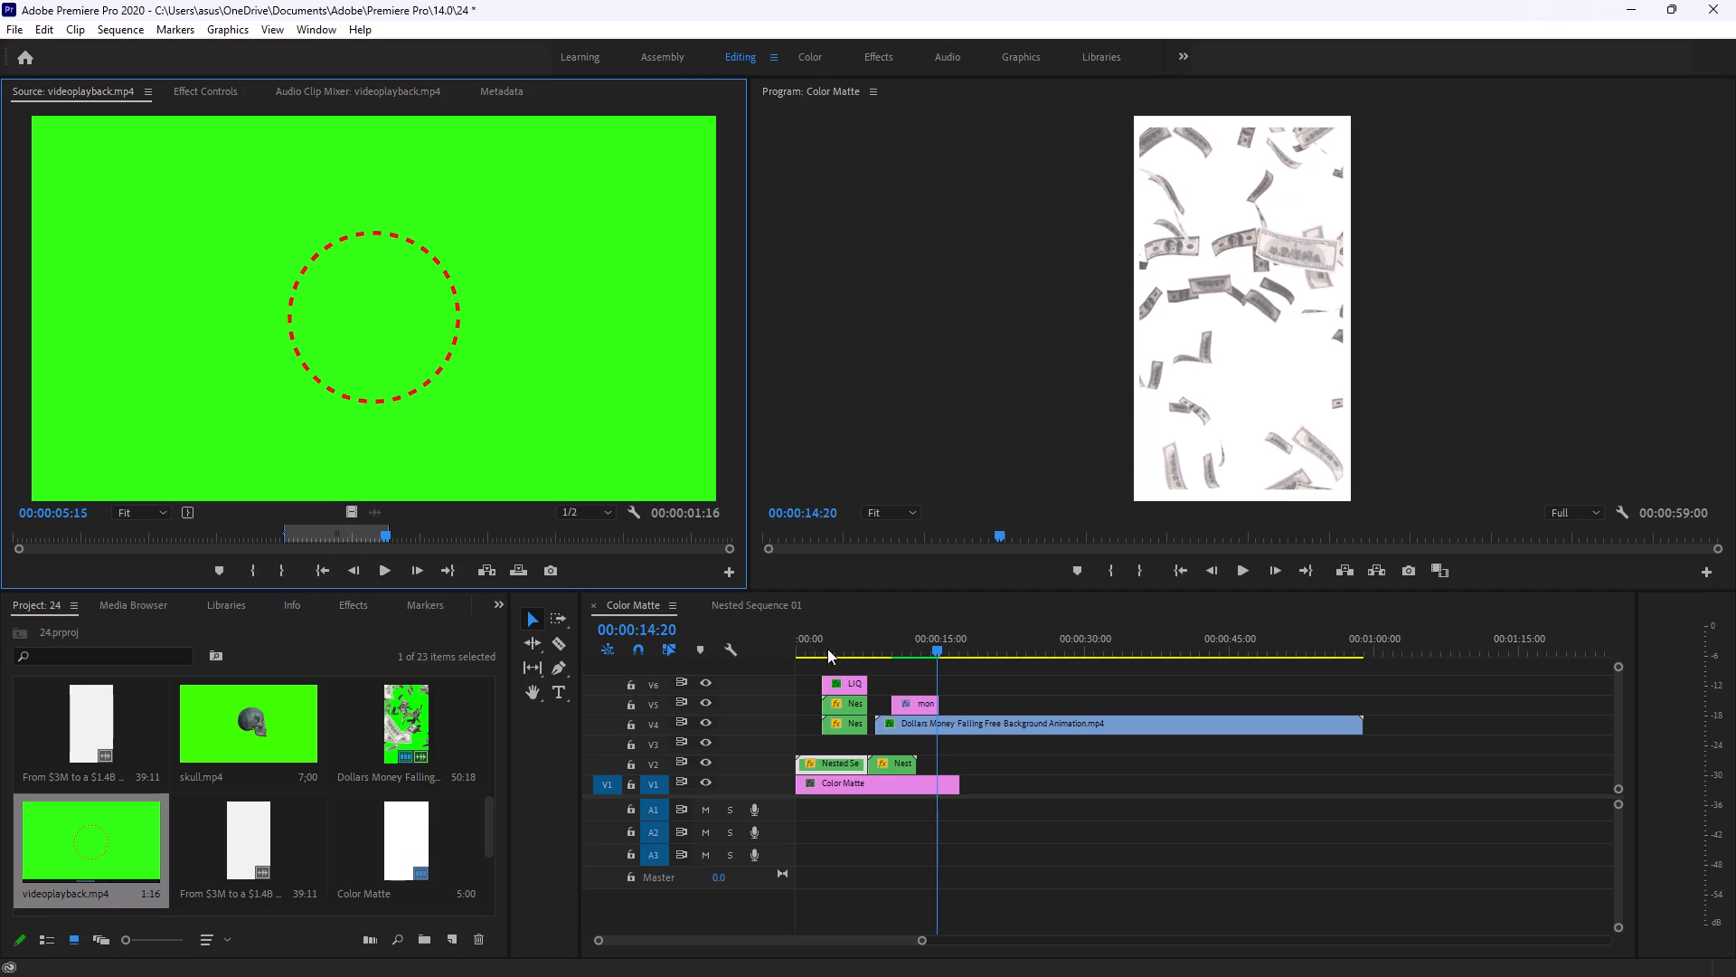
{"action": "left_click_drag", "start_coordinate": [827, 649], "coordinate": [947, 713]}
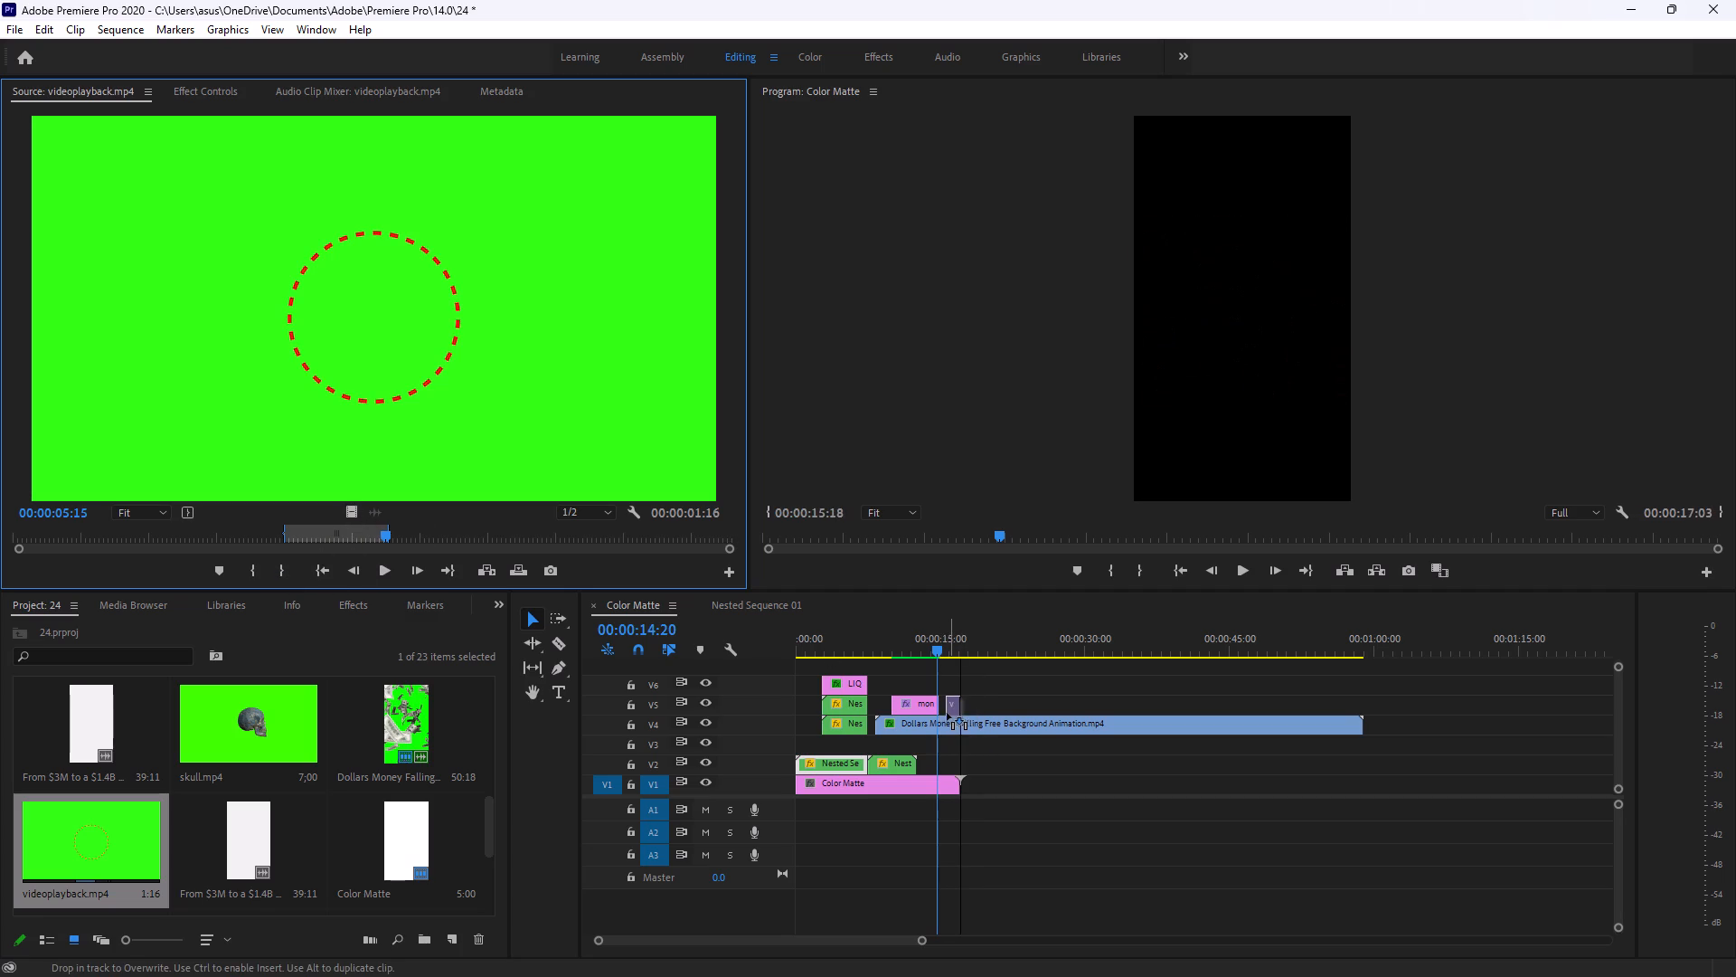
{"action": "left_click_drag", "start_coordinate": [947, 713], "coordinate": [939, 712]}
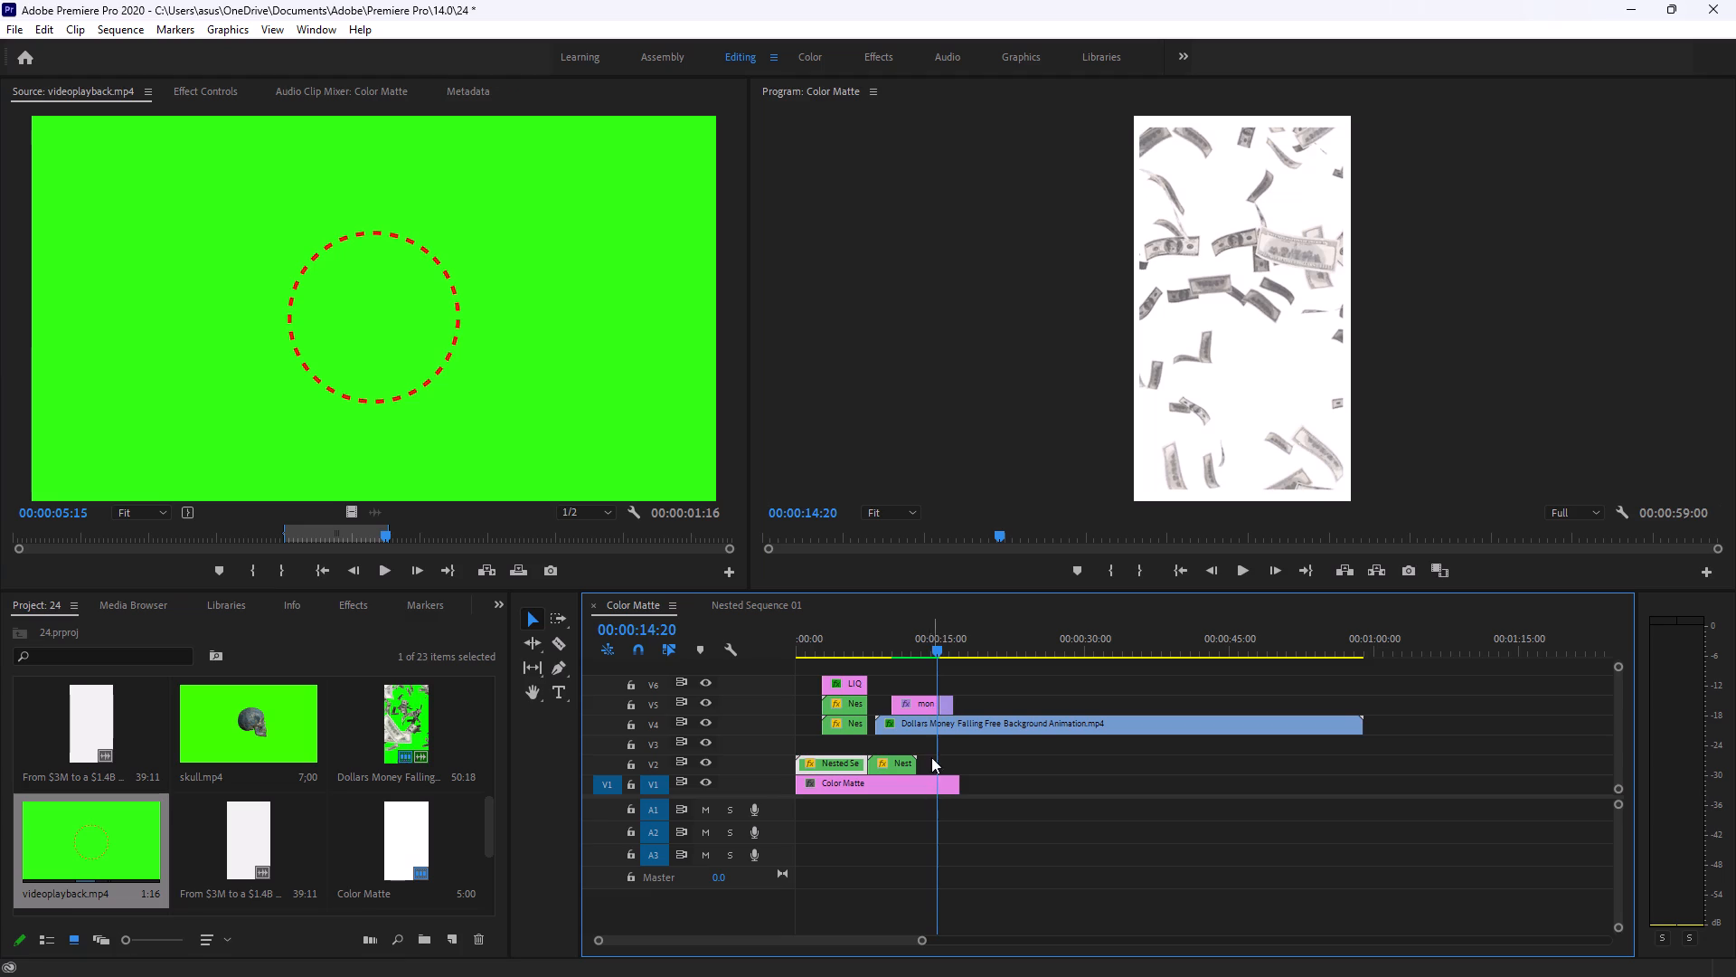
Check the tutorial's timeline in Brave, then split the Dollars Money Falling clip at 00:00:14:22 and delete its remainder.
{"action": "key", "text": "alt+Tab"}
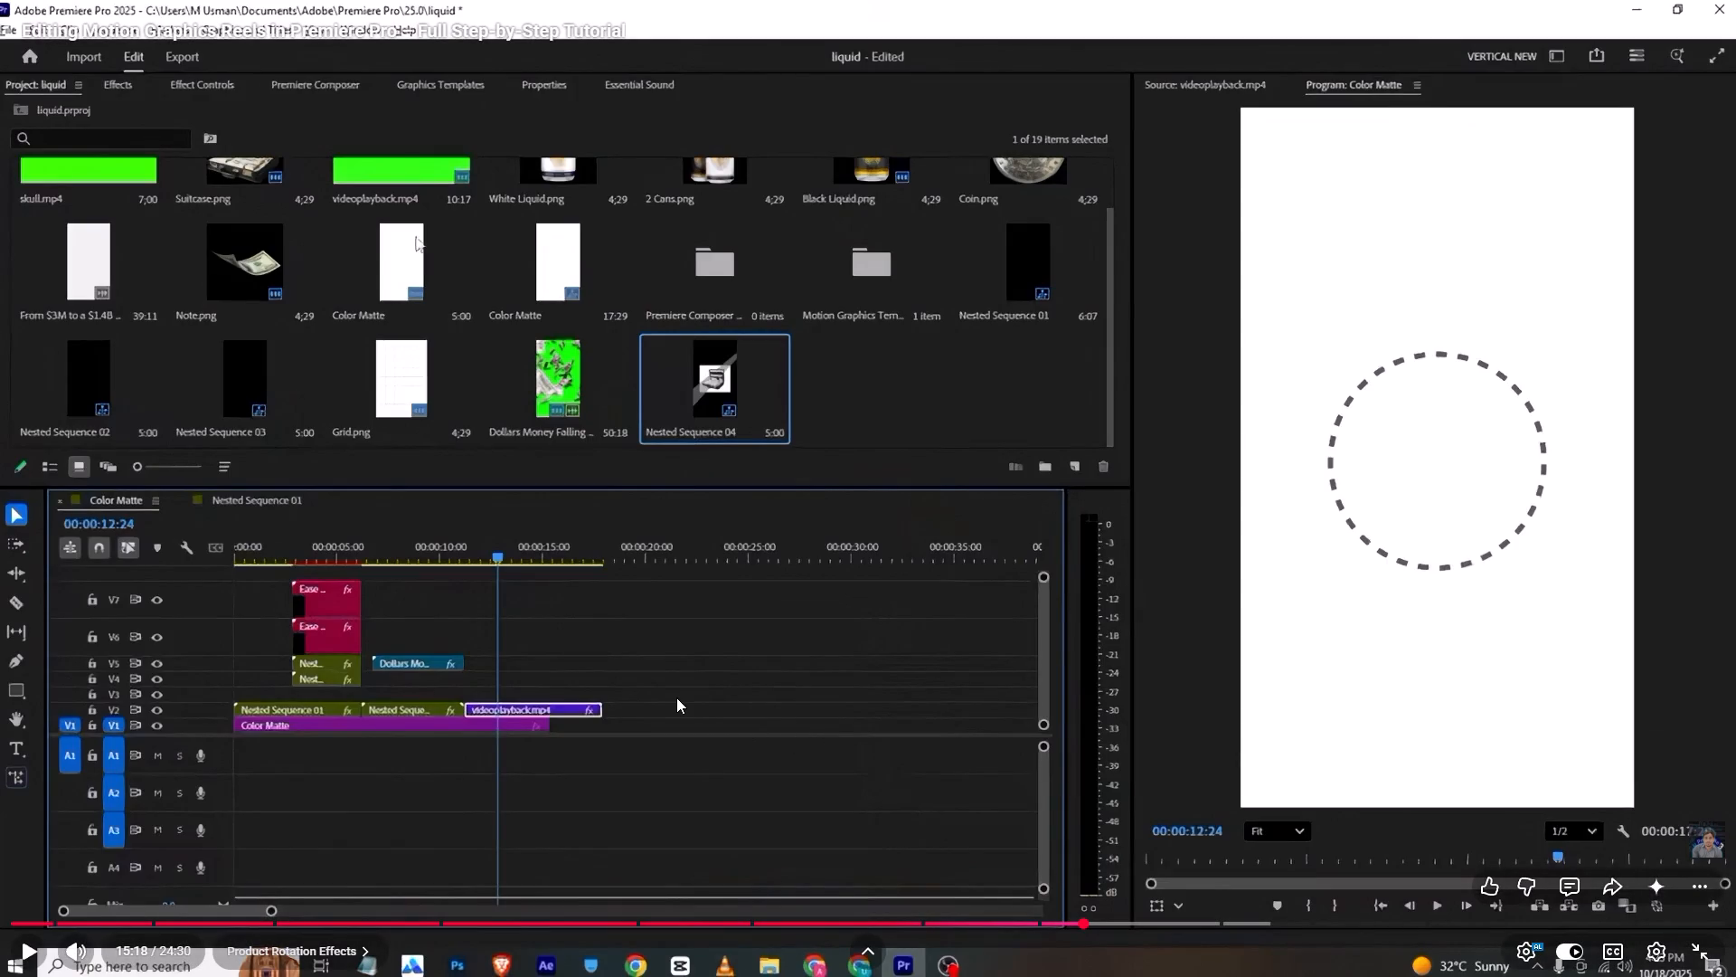
{"action": "key", "text": "alt+Tab"}
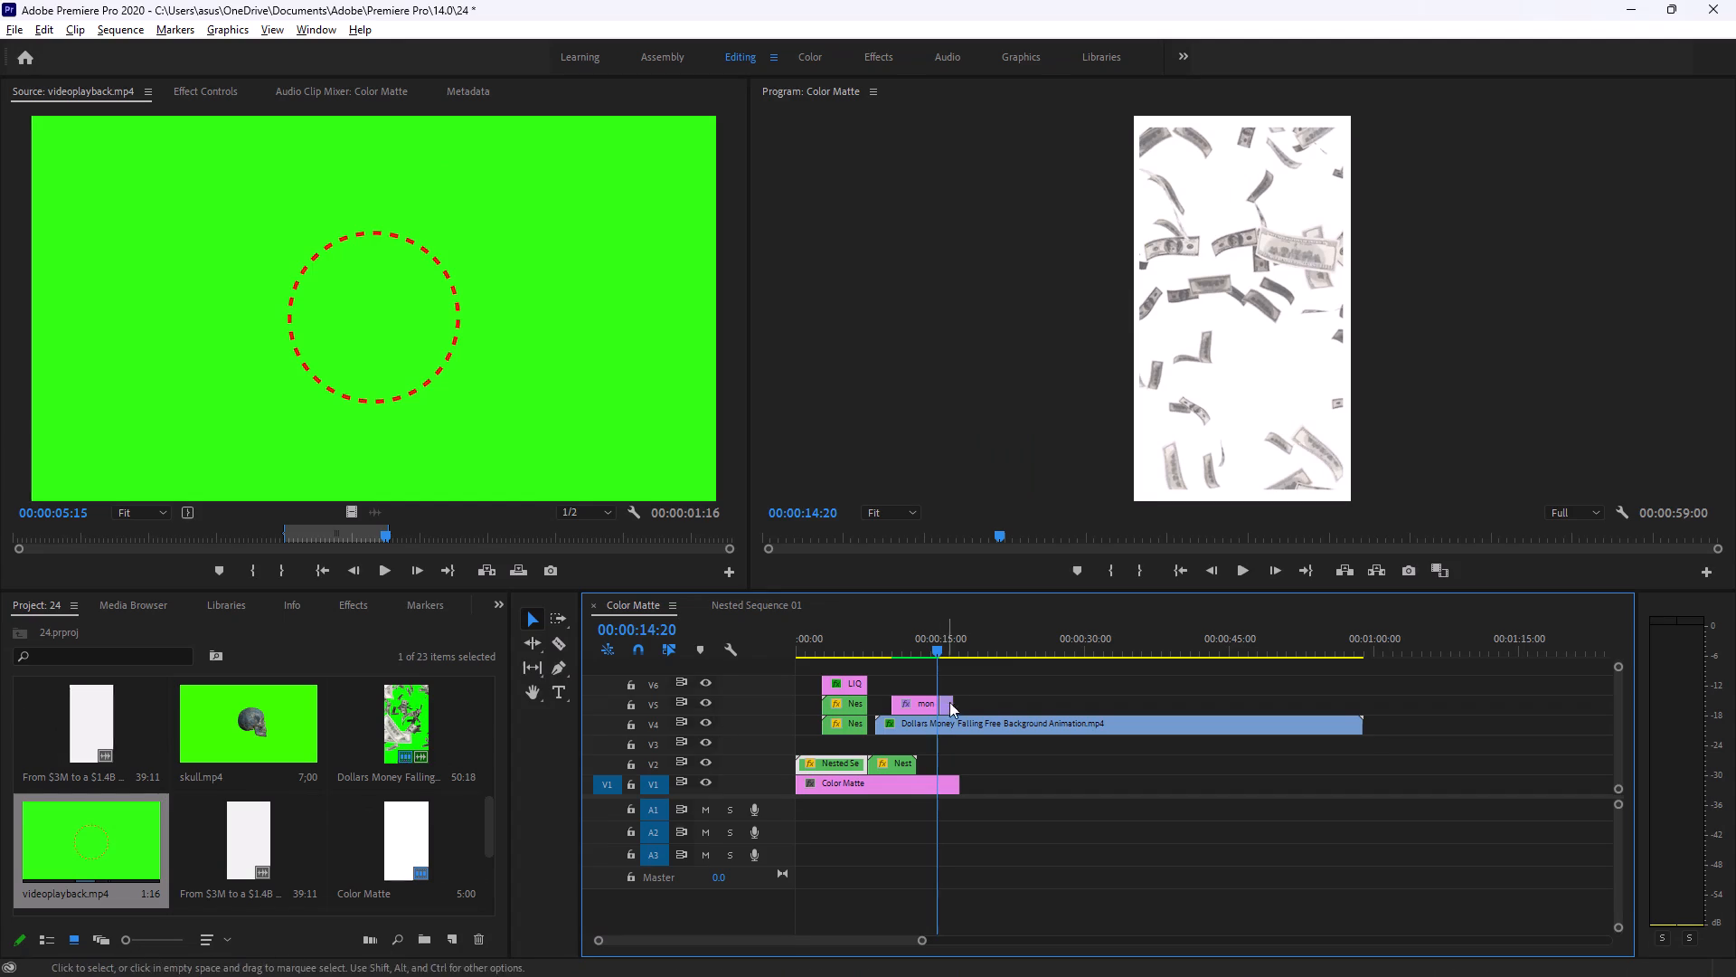
{"action": "left_click", "coordinate": [933, 643]}
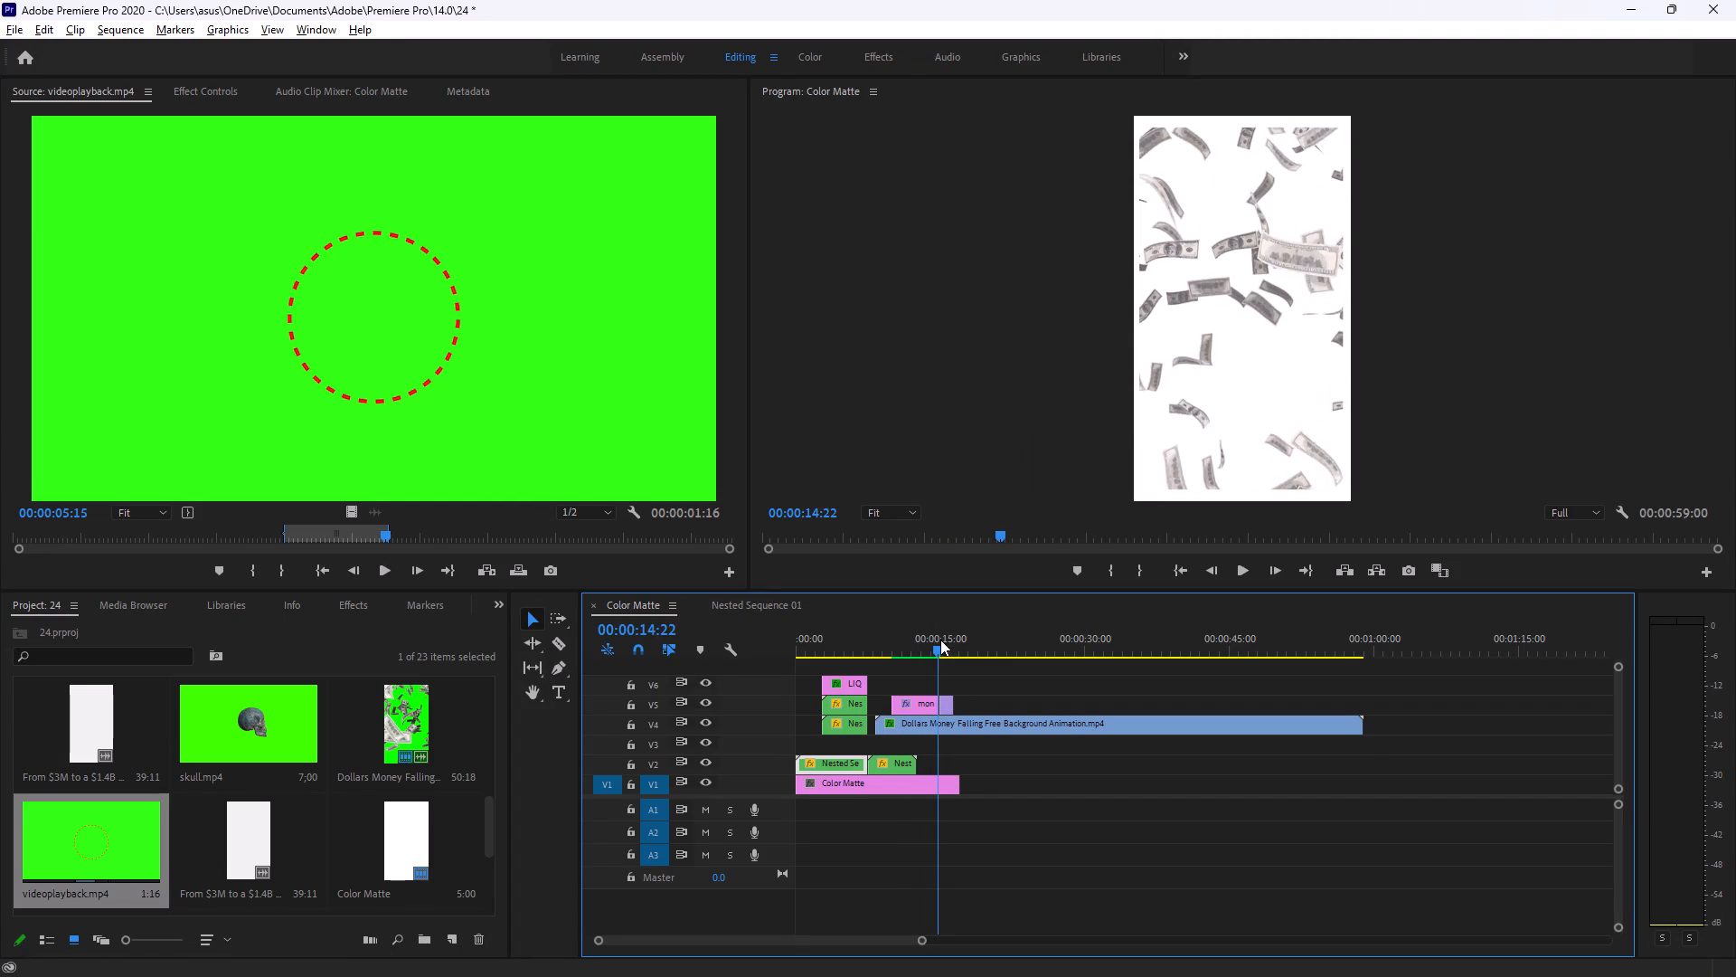
{"action": "key", "text": "c"}
{"action": "left_click", "coordinate": [941, 716]}
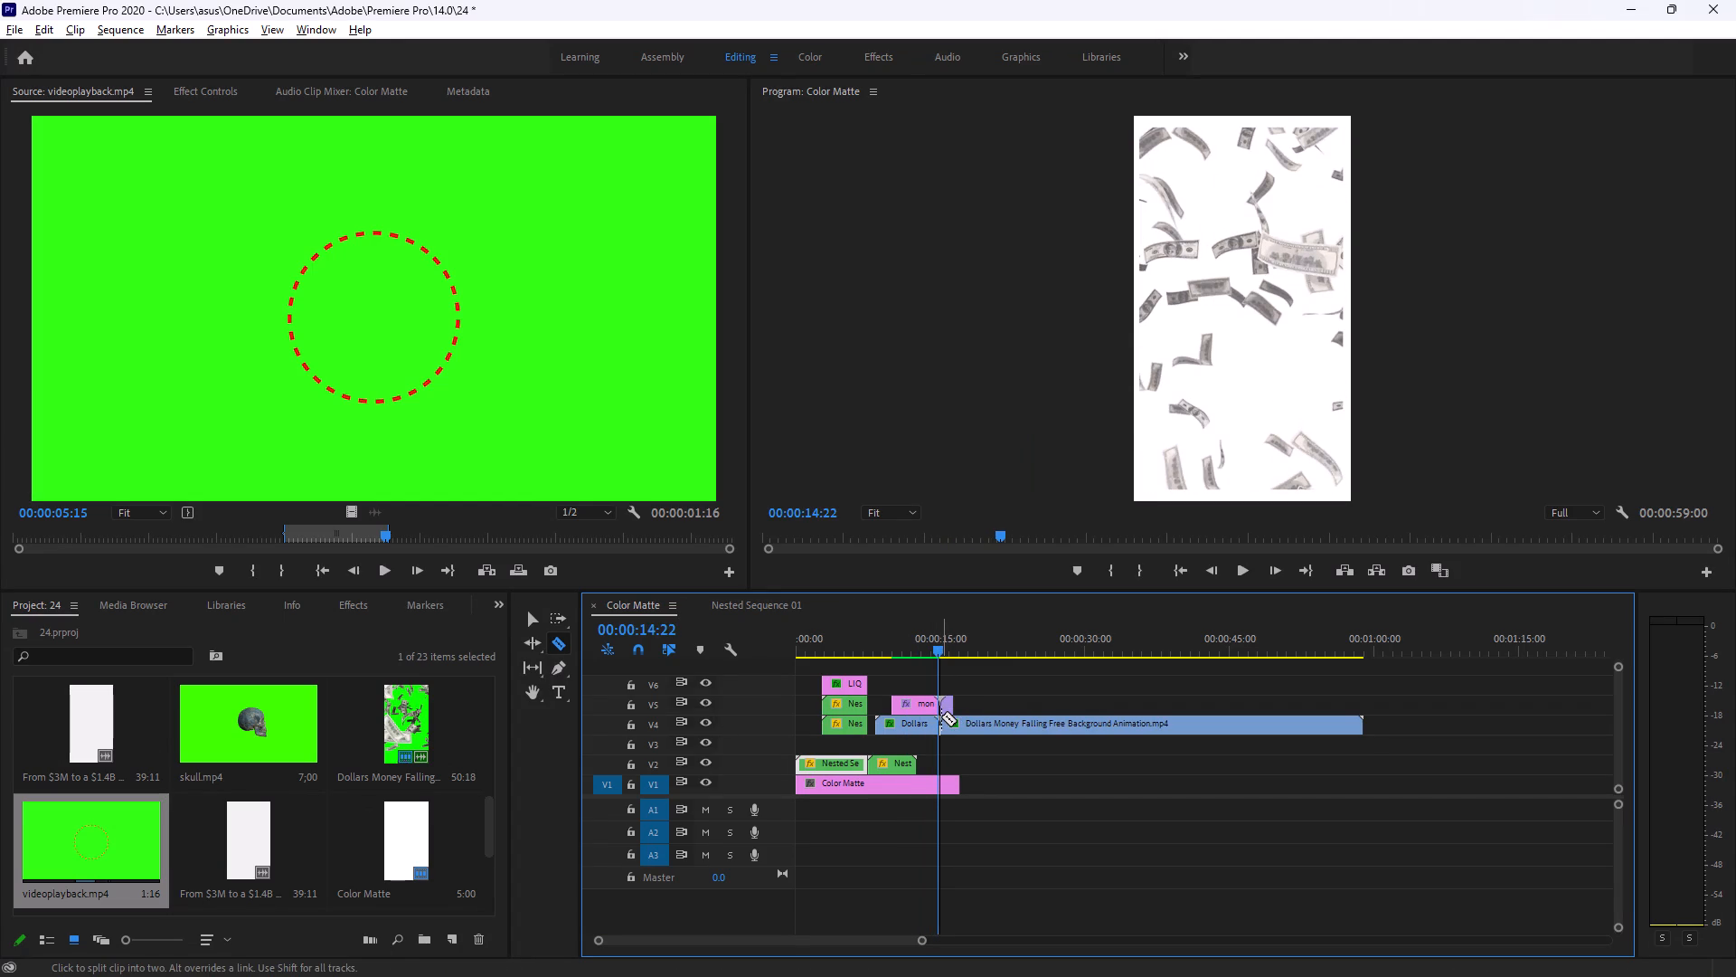
{"action": "key", "text": "v"}
{"action": "left_click", "coordinate": [960, 724]}
{"action": "key", "text": "Delete"}
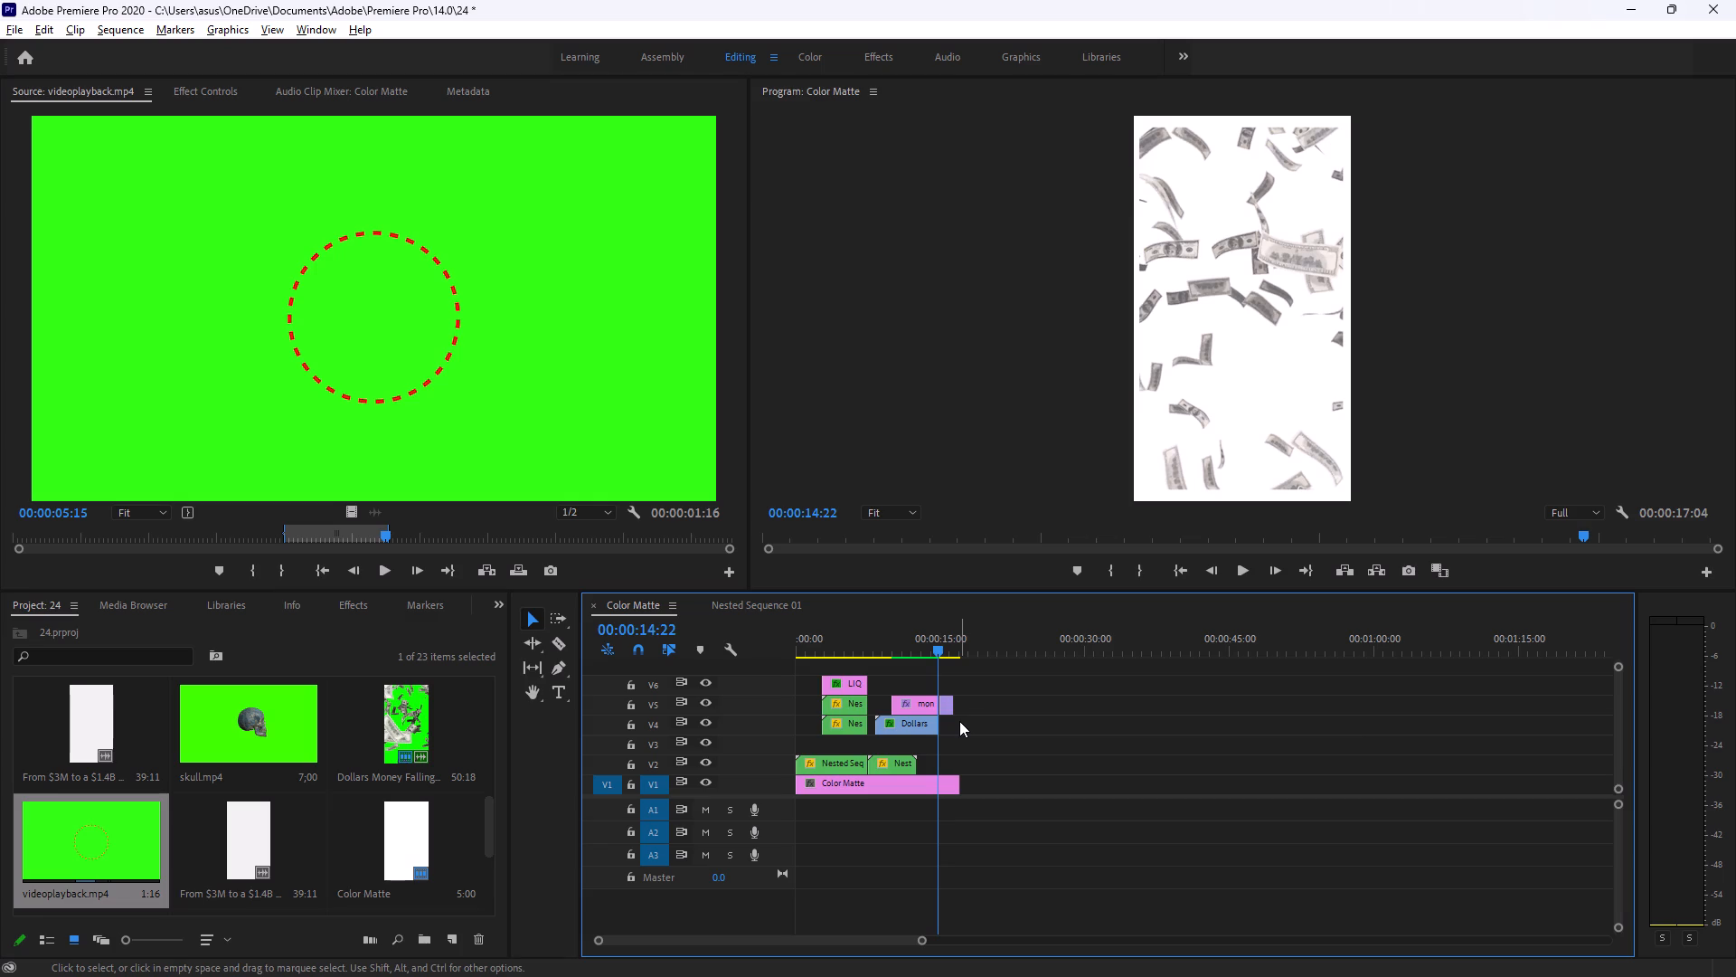
Move the videoplayback.mp4 clip from V5 down to V2 at the same time, and preview it at 00:00:15:20.
{"action": "left_click_drag", "start_coordinate": [948, 704], "coordinate": [961, 739]}
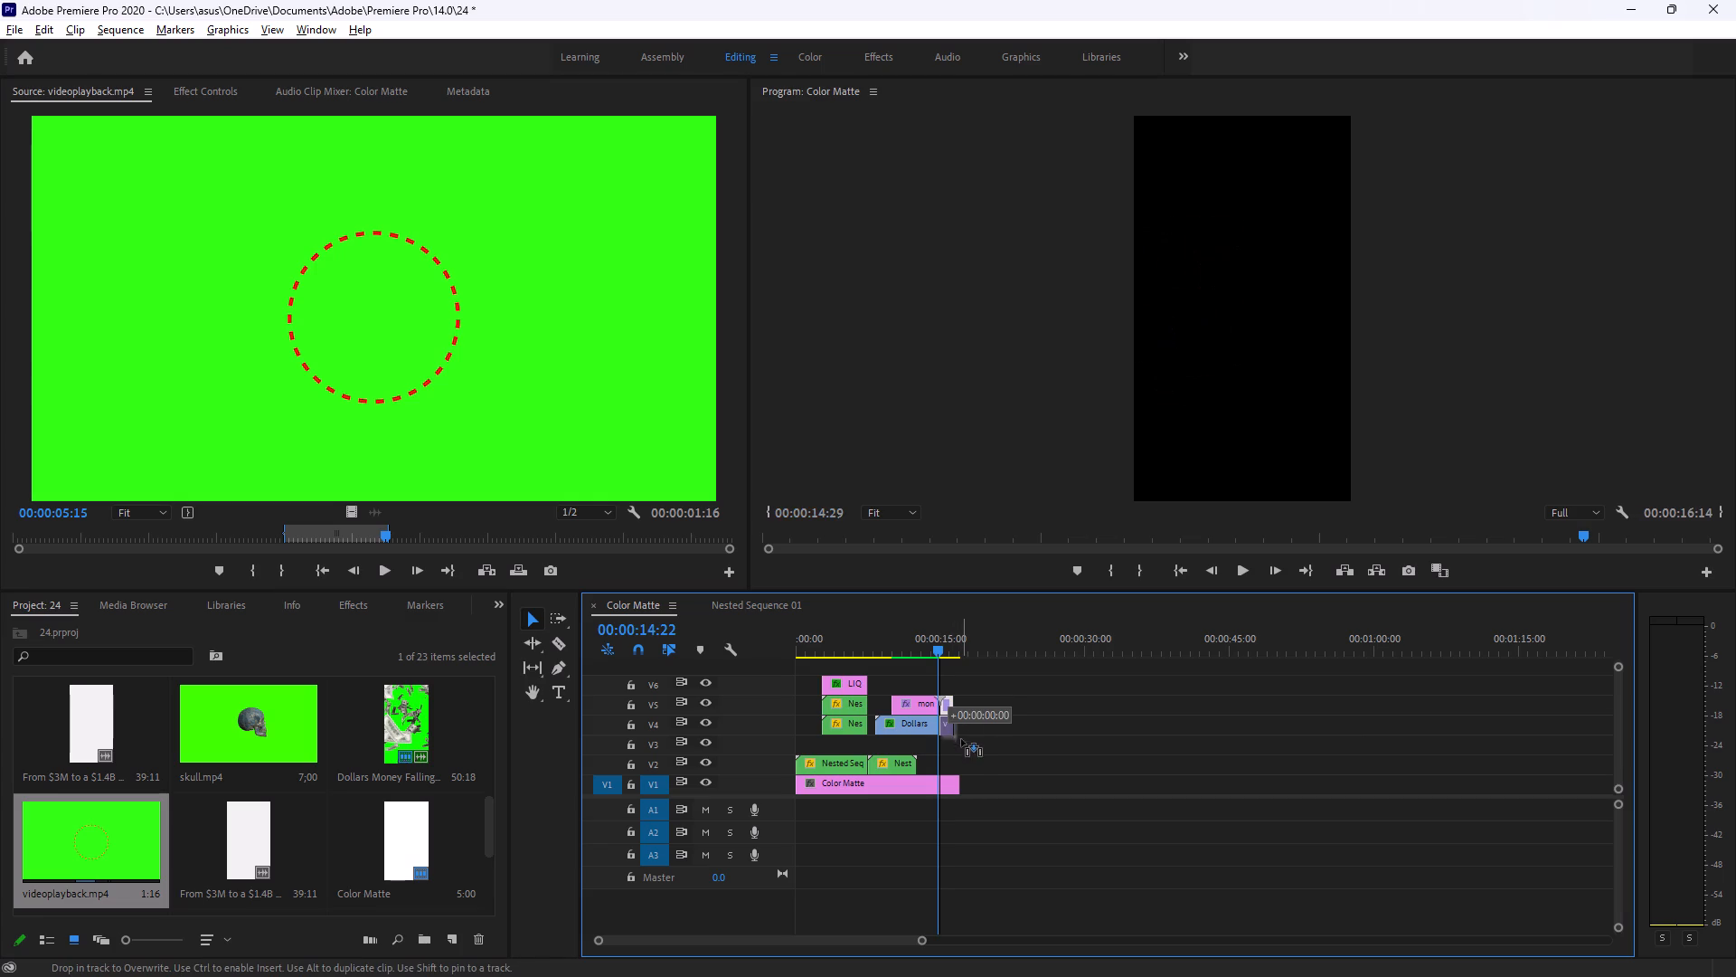
{"action": "left_click_drag", "start_coordinate": [961, 739], "coordinate": [961, 759]}
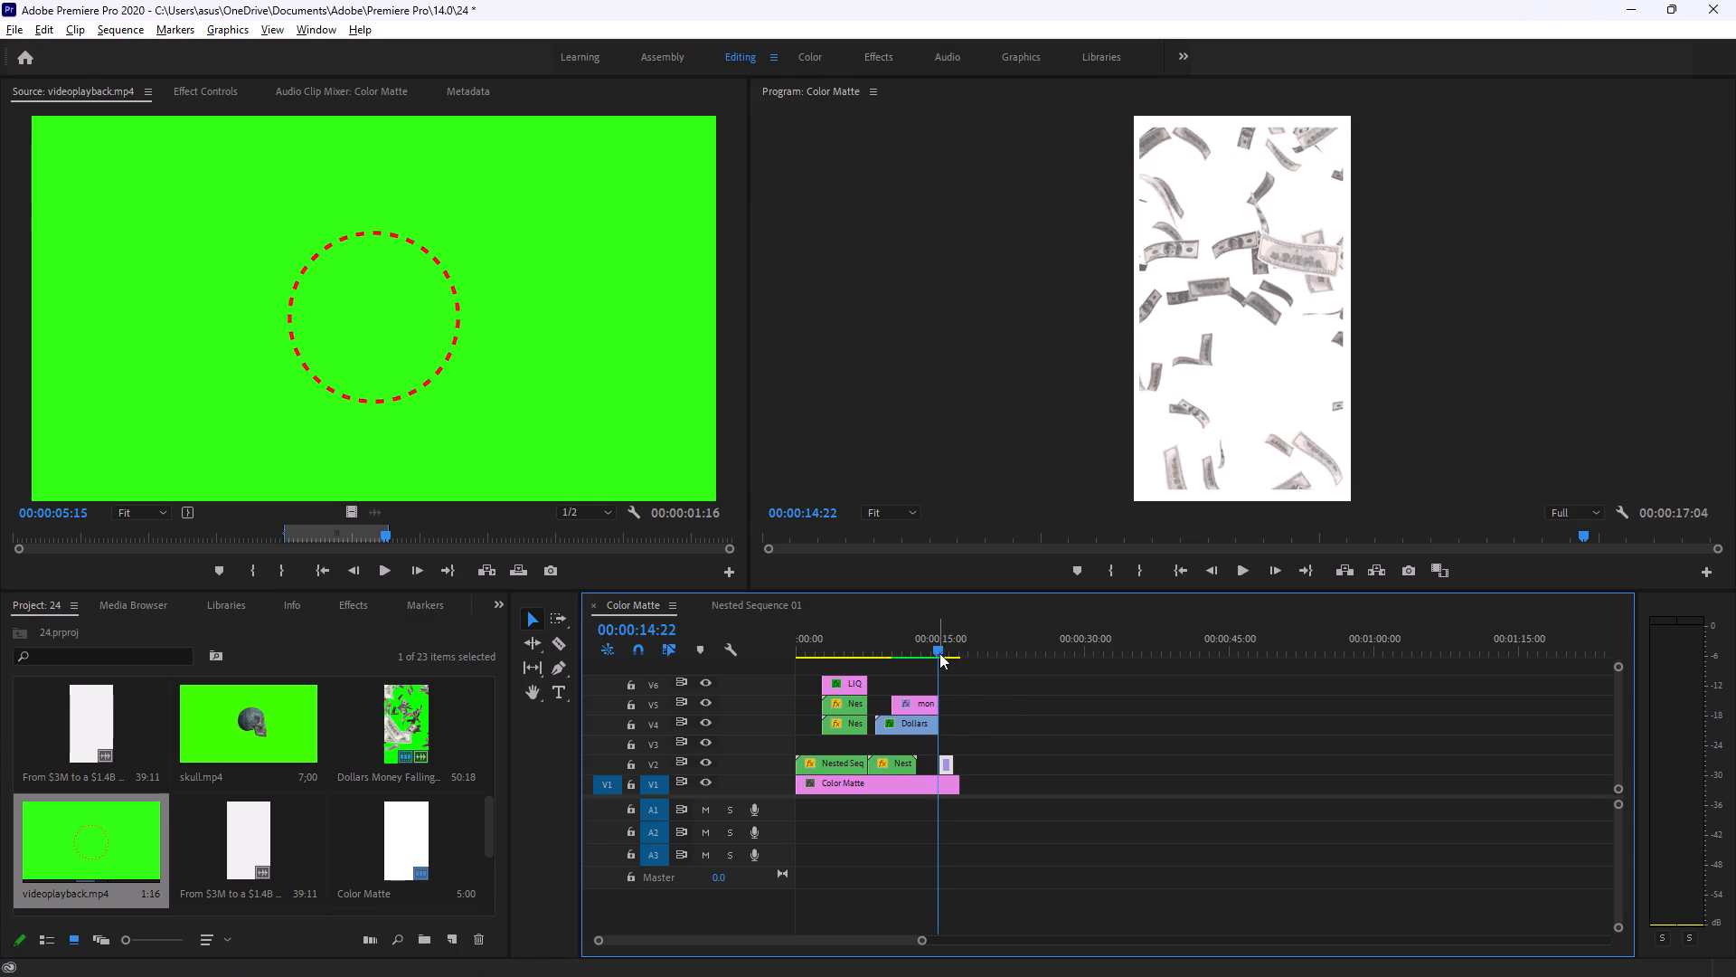
{"action": "left_click_drag", "start_coordinate": [939, 650], "coordinate": [948, 653]}
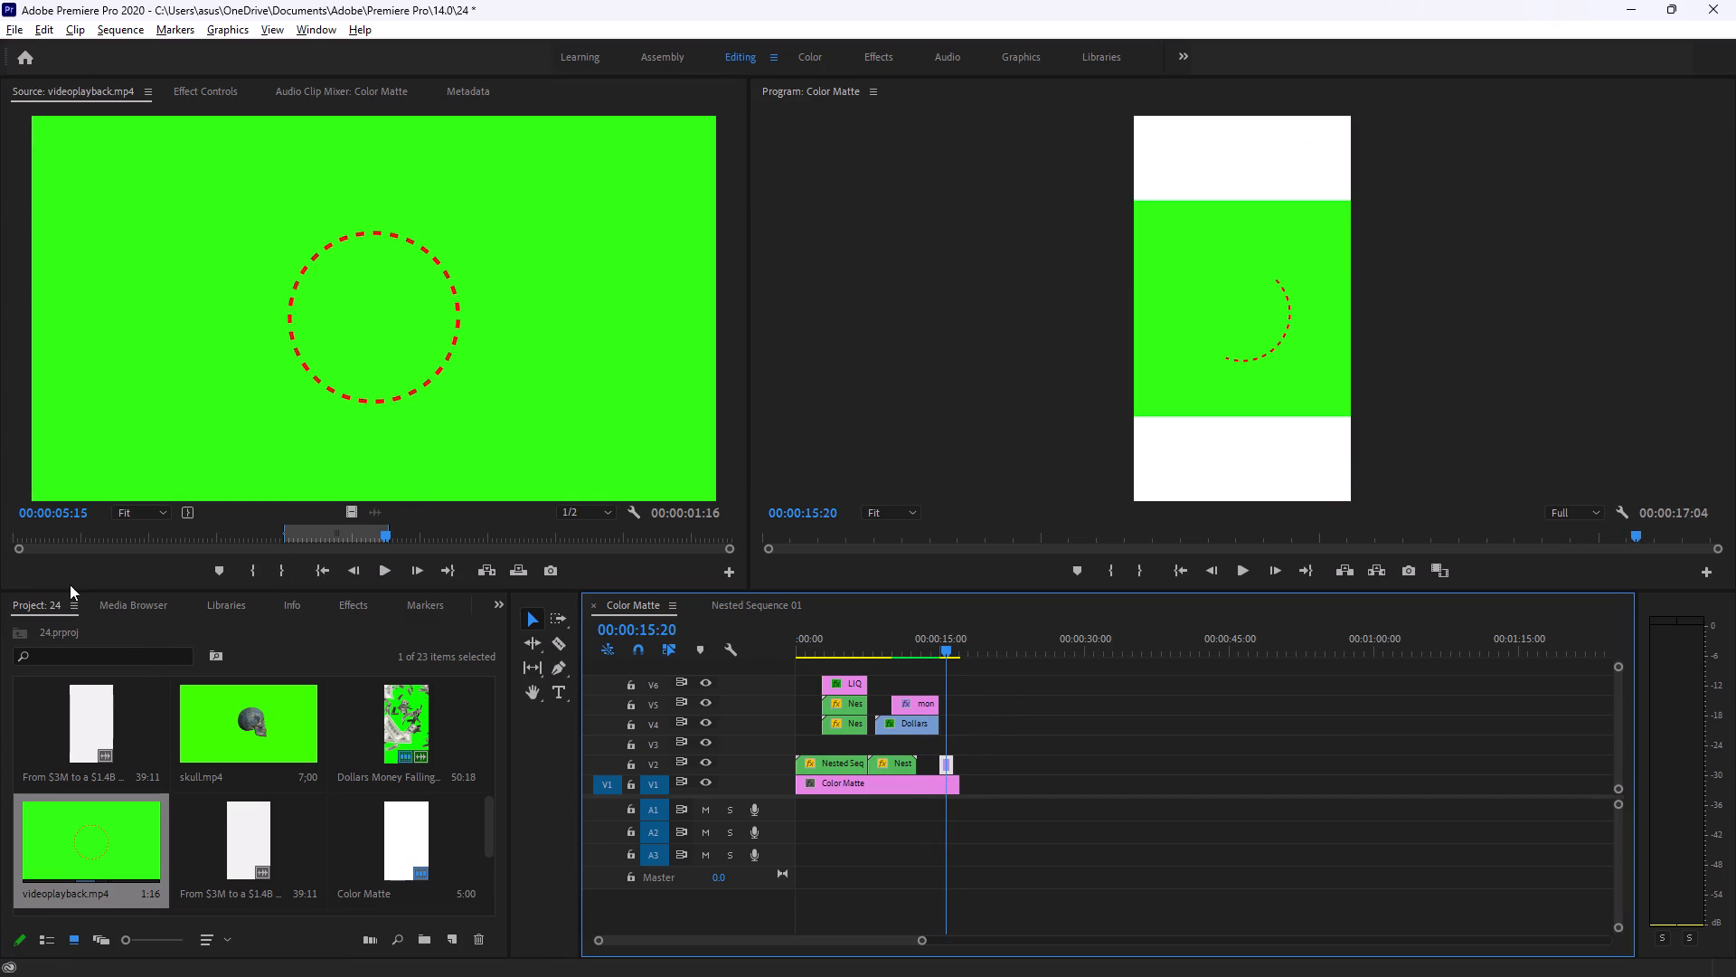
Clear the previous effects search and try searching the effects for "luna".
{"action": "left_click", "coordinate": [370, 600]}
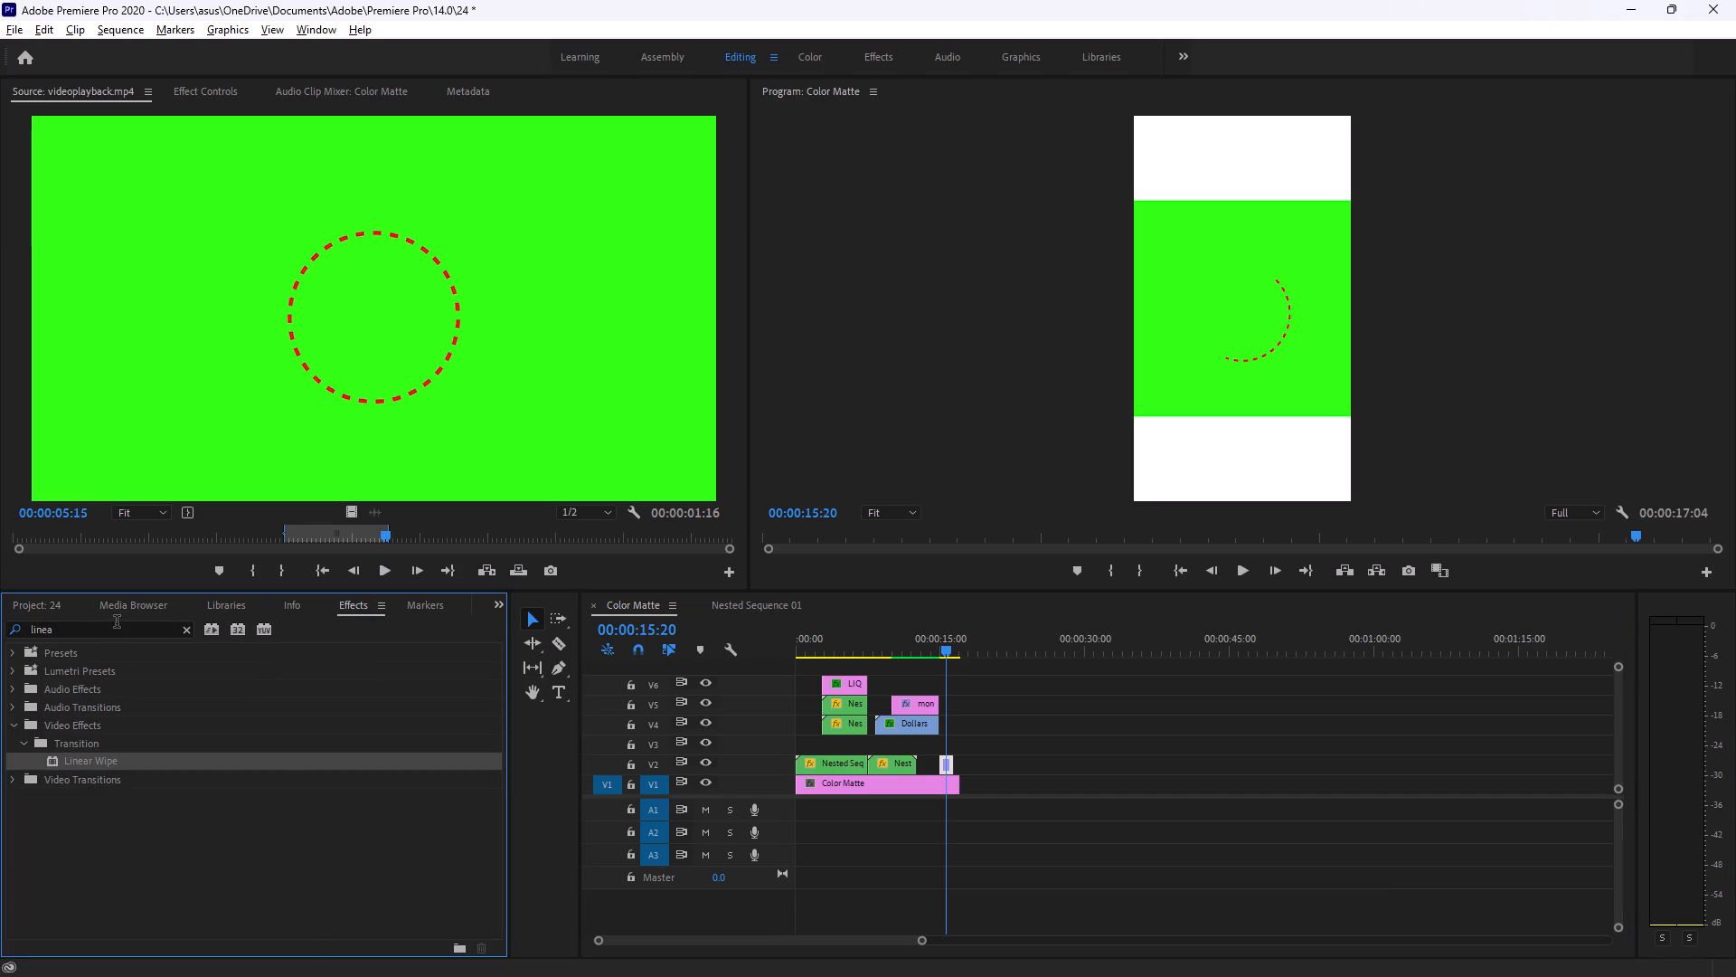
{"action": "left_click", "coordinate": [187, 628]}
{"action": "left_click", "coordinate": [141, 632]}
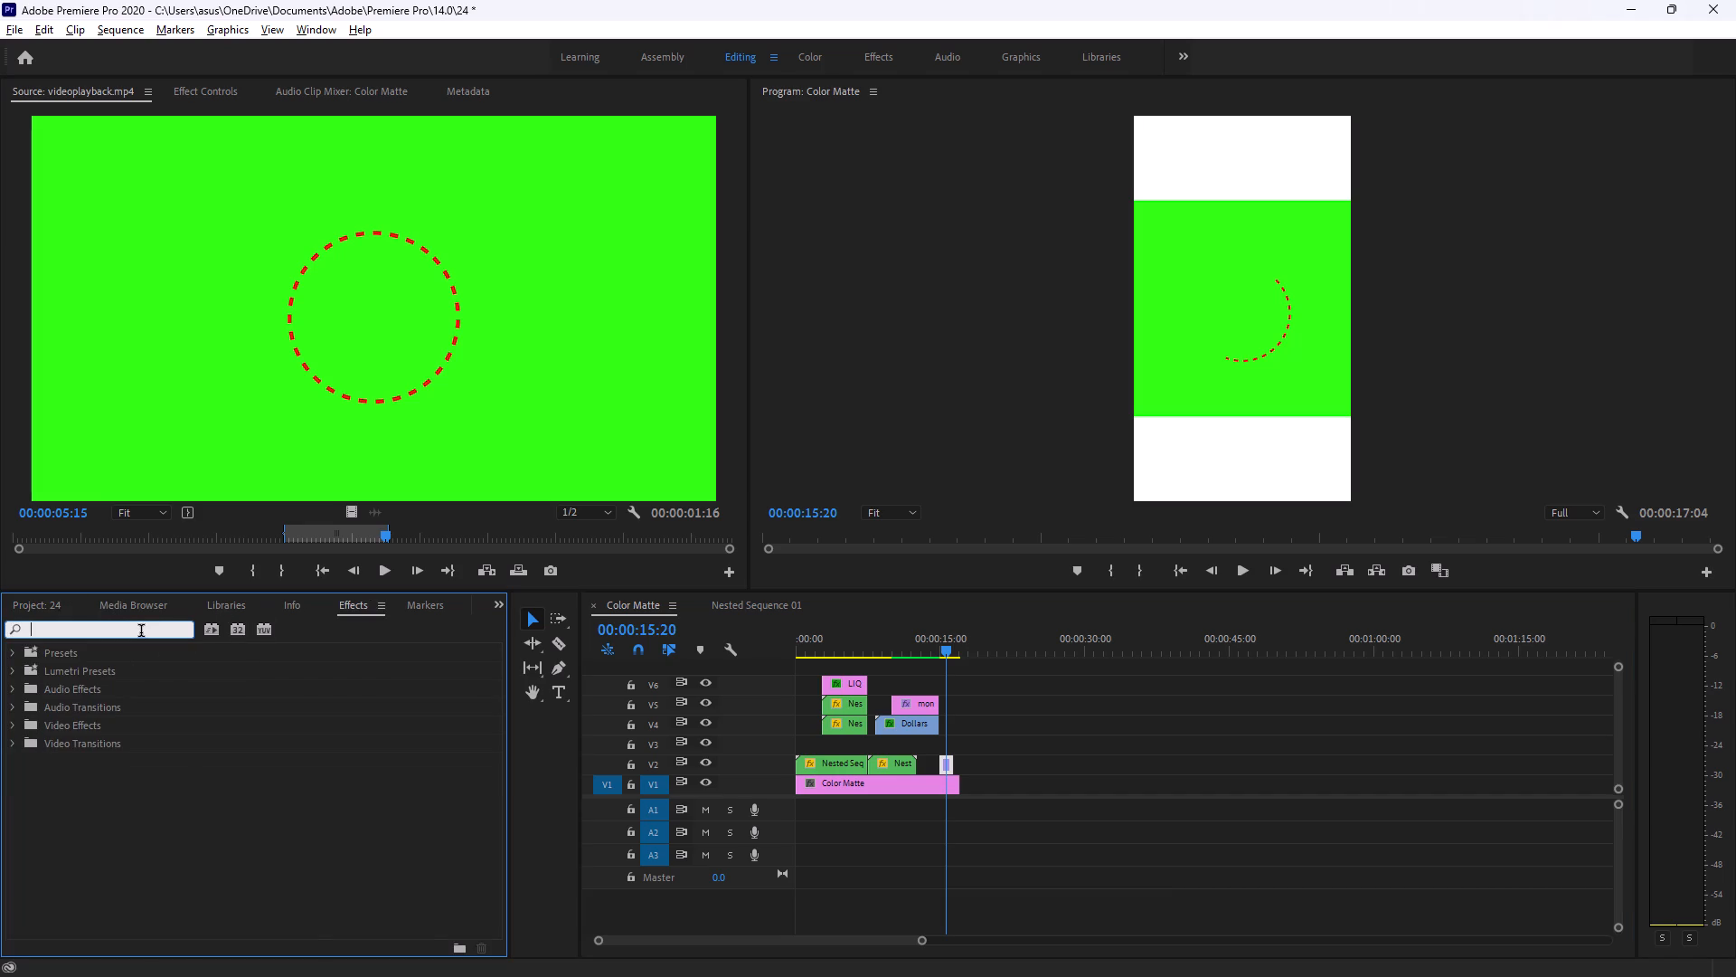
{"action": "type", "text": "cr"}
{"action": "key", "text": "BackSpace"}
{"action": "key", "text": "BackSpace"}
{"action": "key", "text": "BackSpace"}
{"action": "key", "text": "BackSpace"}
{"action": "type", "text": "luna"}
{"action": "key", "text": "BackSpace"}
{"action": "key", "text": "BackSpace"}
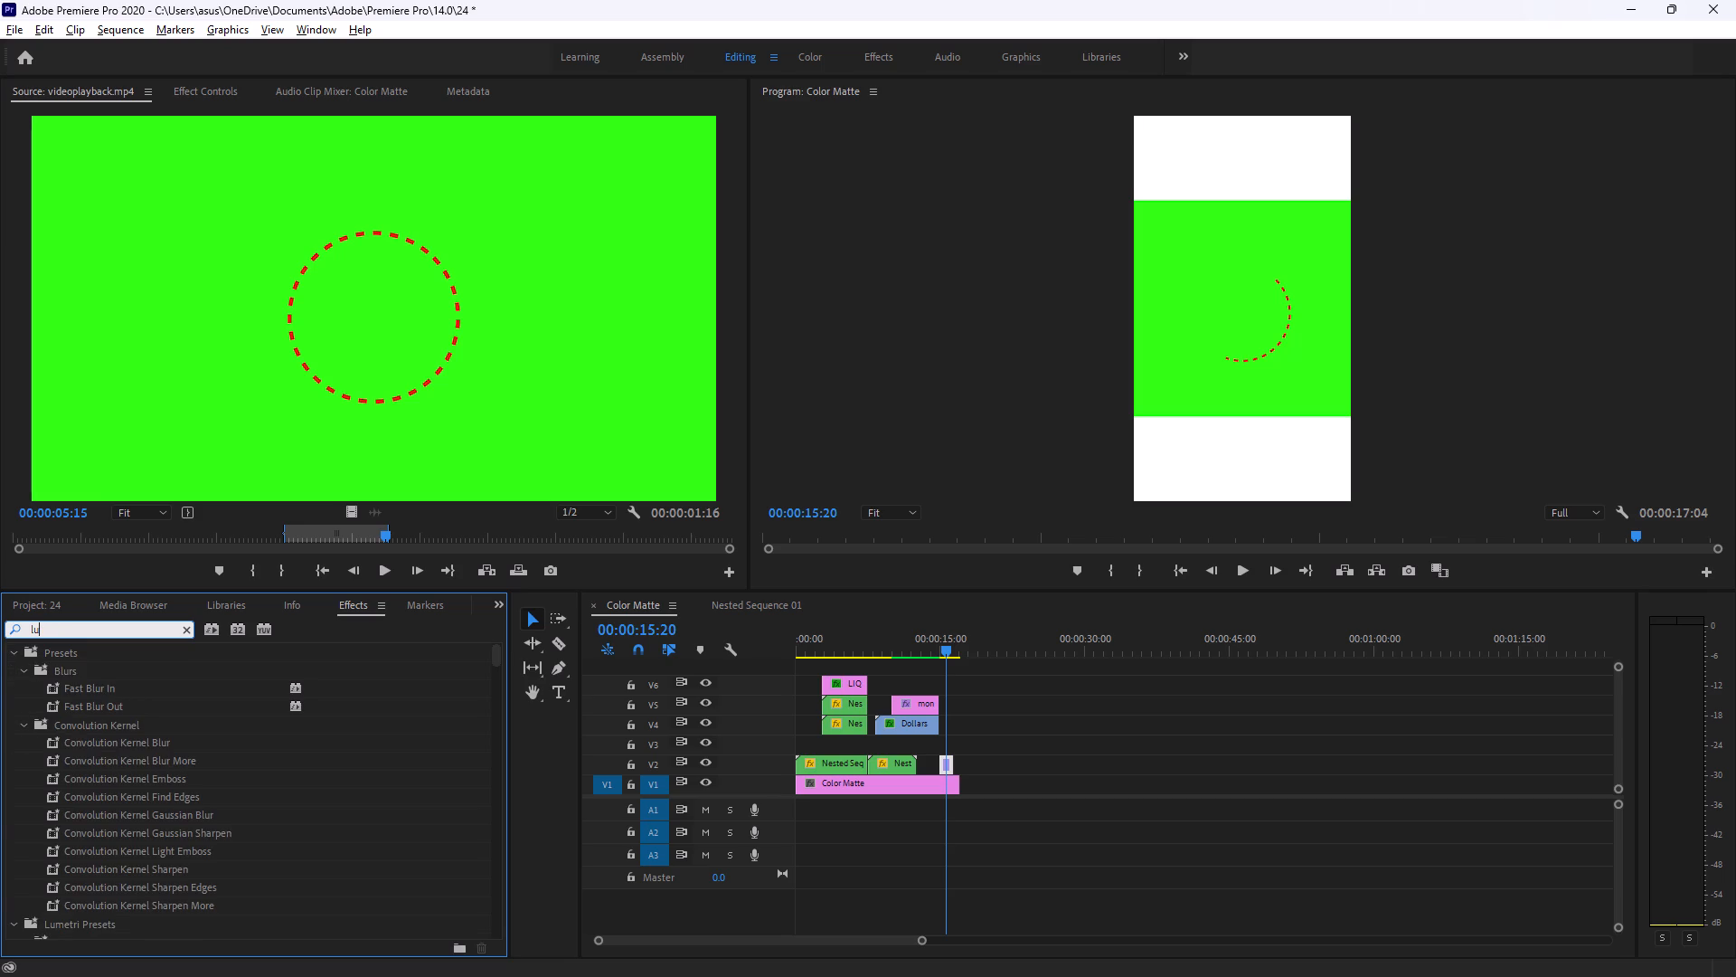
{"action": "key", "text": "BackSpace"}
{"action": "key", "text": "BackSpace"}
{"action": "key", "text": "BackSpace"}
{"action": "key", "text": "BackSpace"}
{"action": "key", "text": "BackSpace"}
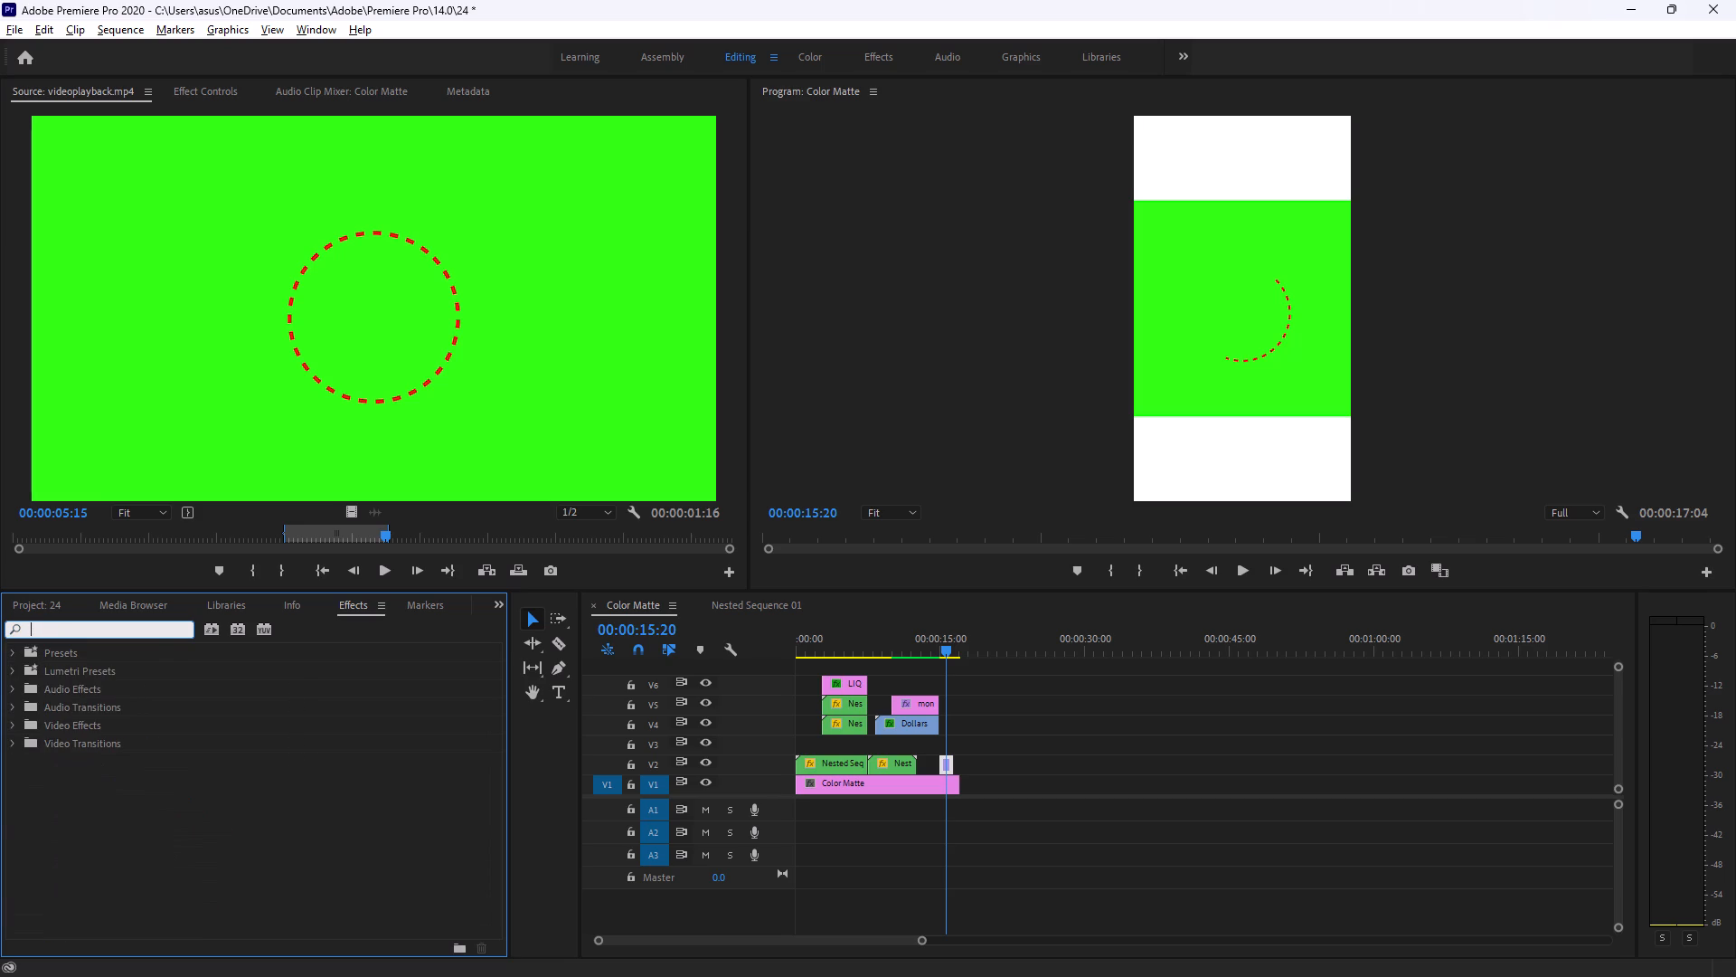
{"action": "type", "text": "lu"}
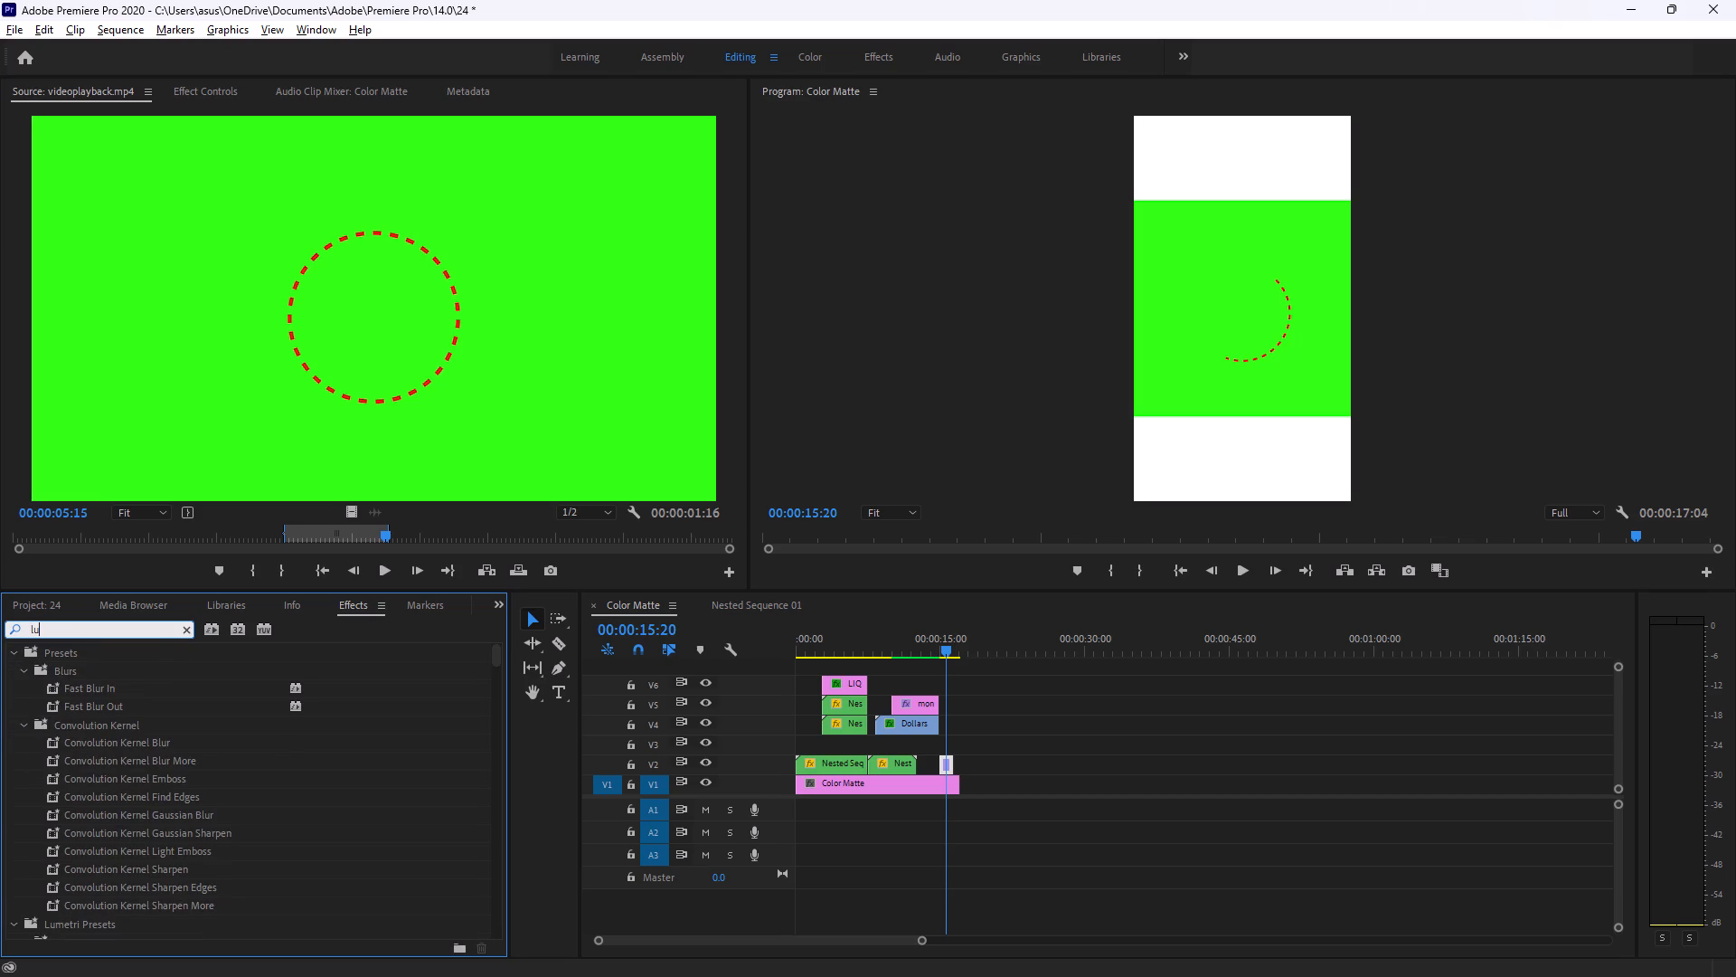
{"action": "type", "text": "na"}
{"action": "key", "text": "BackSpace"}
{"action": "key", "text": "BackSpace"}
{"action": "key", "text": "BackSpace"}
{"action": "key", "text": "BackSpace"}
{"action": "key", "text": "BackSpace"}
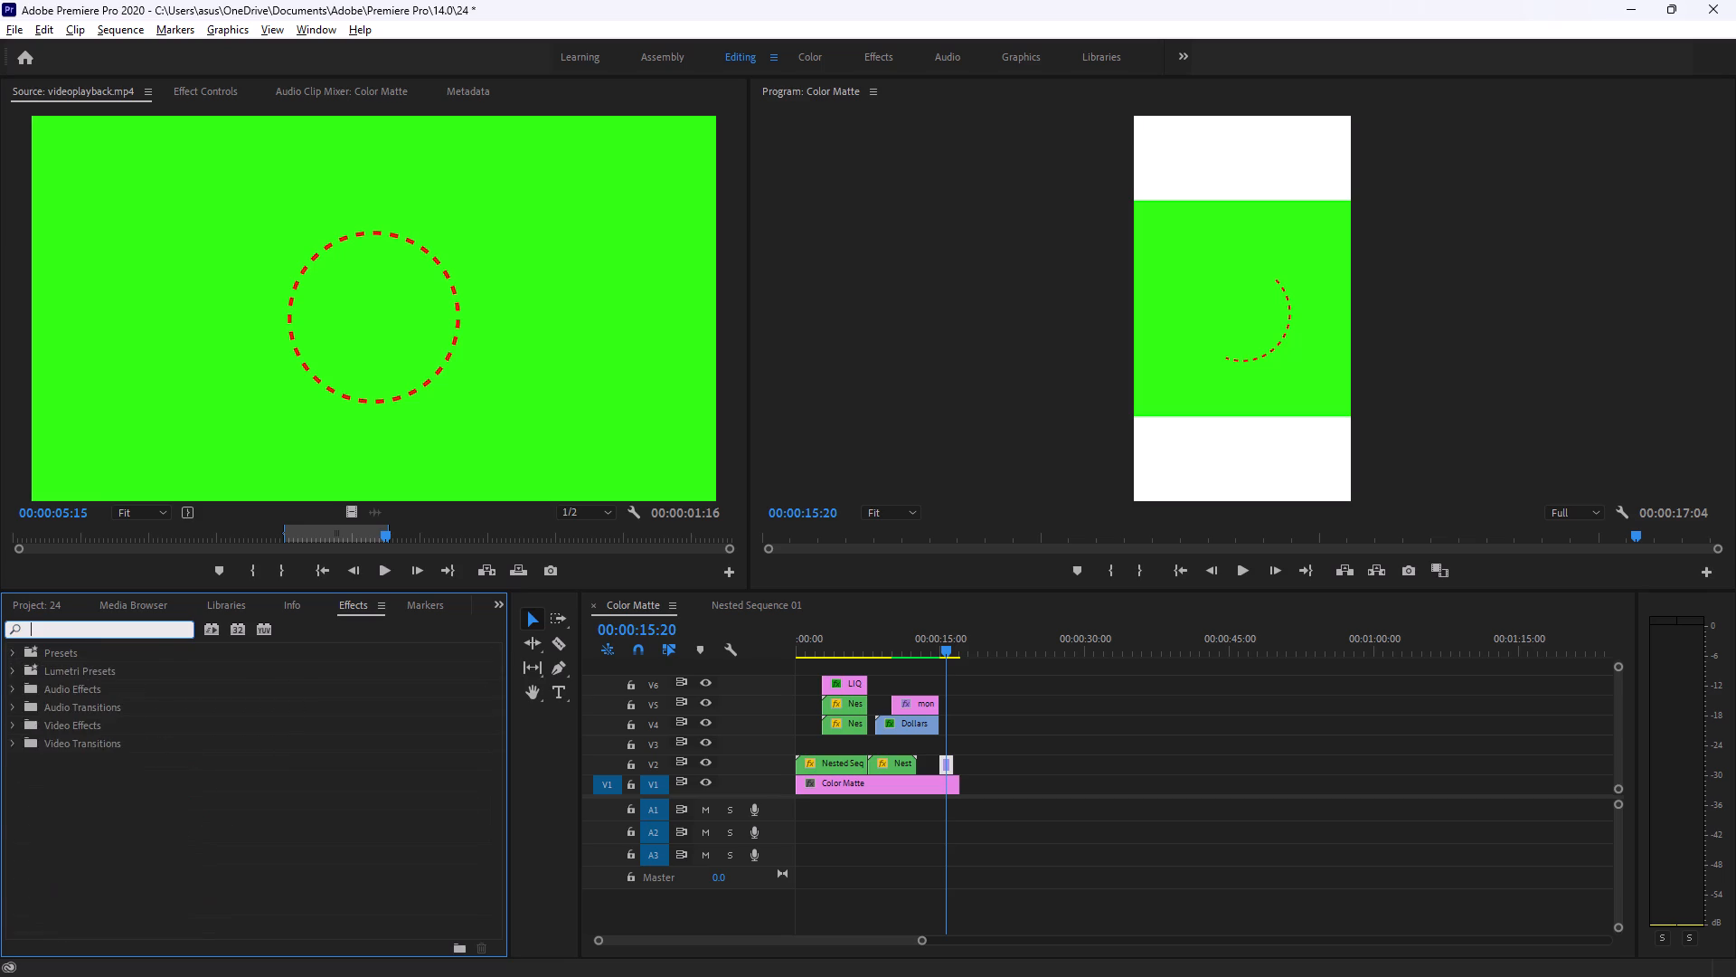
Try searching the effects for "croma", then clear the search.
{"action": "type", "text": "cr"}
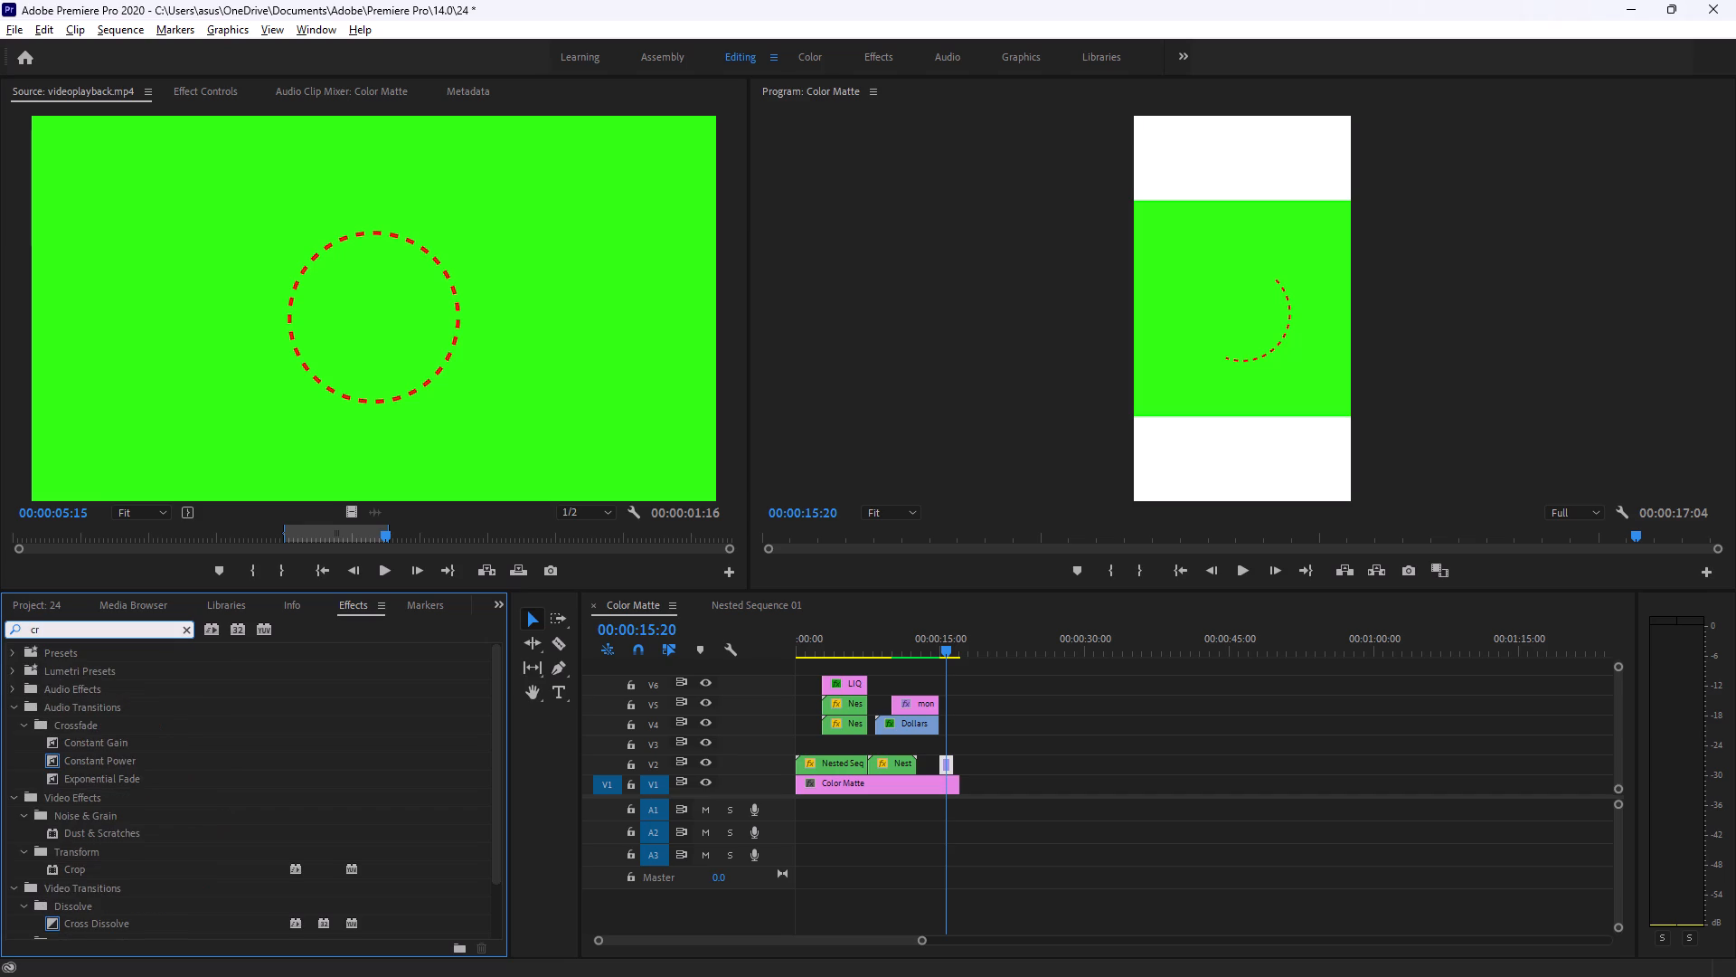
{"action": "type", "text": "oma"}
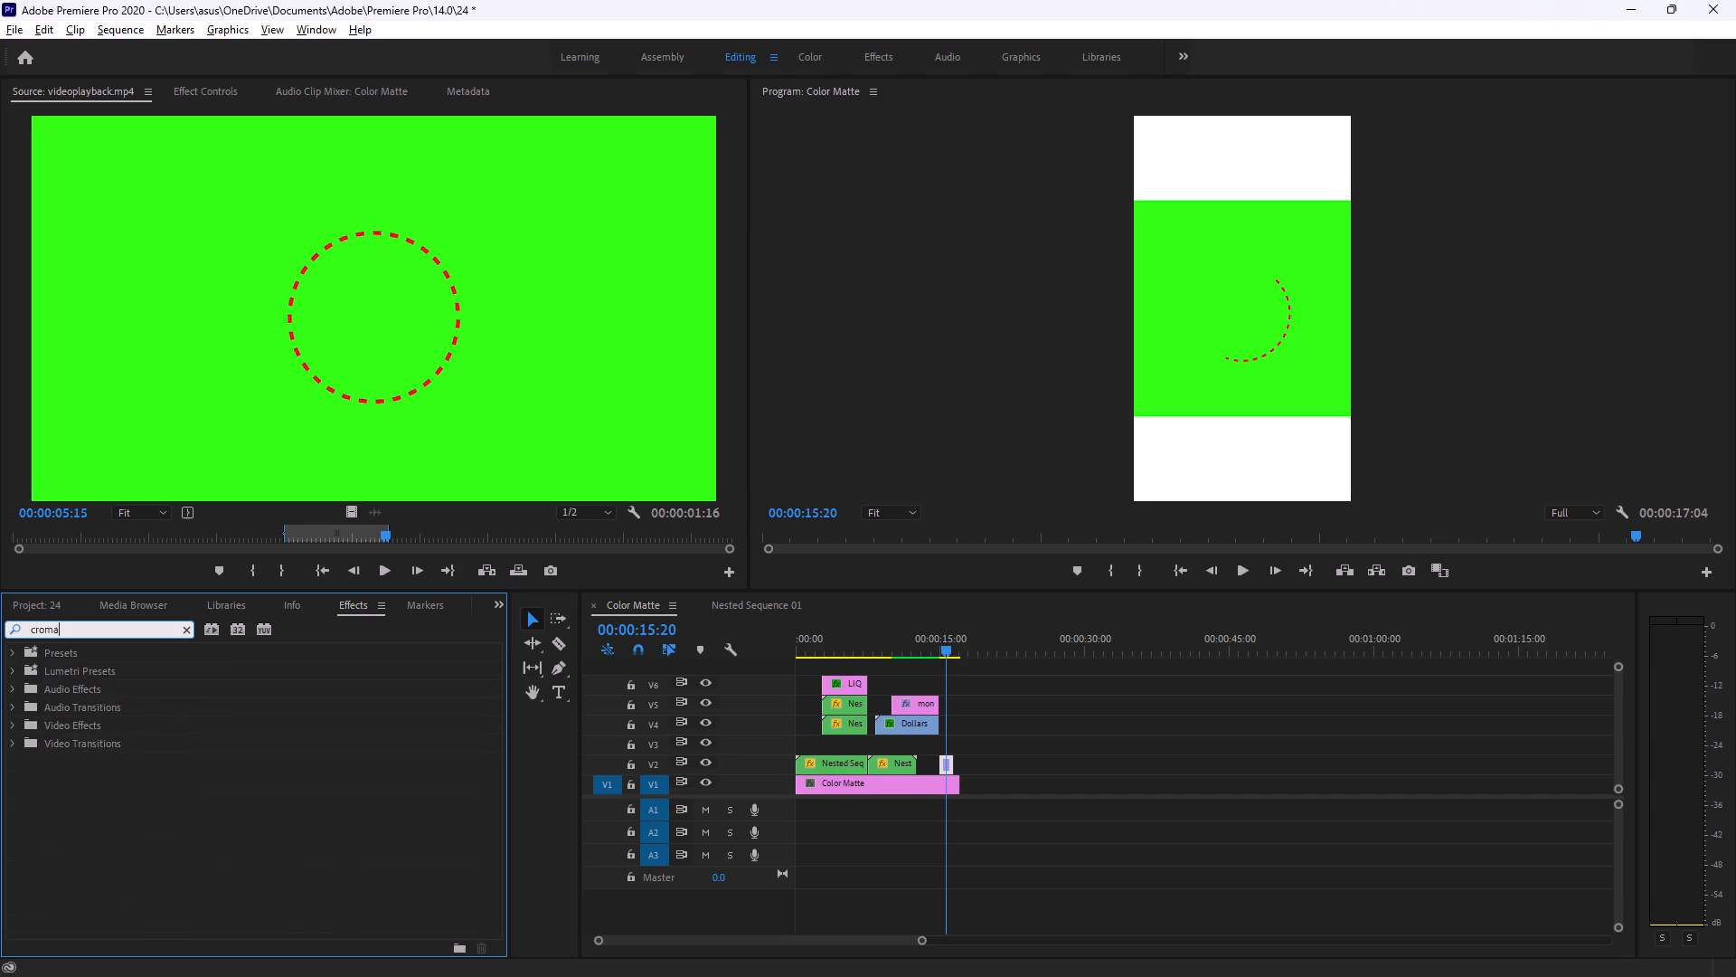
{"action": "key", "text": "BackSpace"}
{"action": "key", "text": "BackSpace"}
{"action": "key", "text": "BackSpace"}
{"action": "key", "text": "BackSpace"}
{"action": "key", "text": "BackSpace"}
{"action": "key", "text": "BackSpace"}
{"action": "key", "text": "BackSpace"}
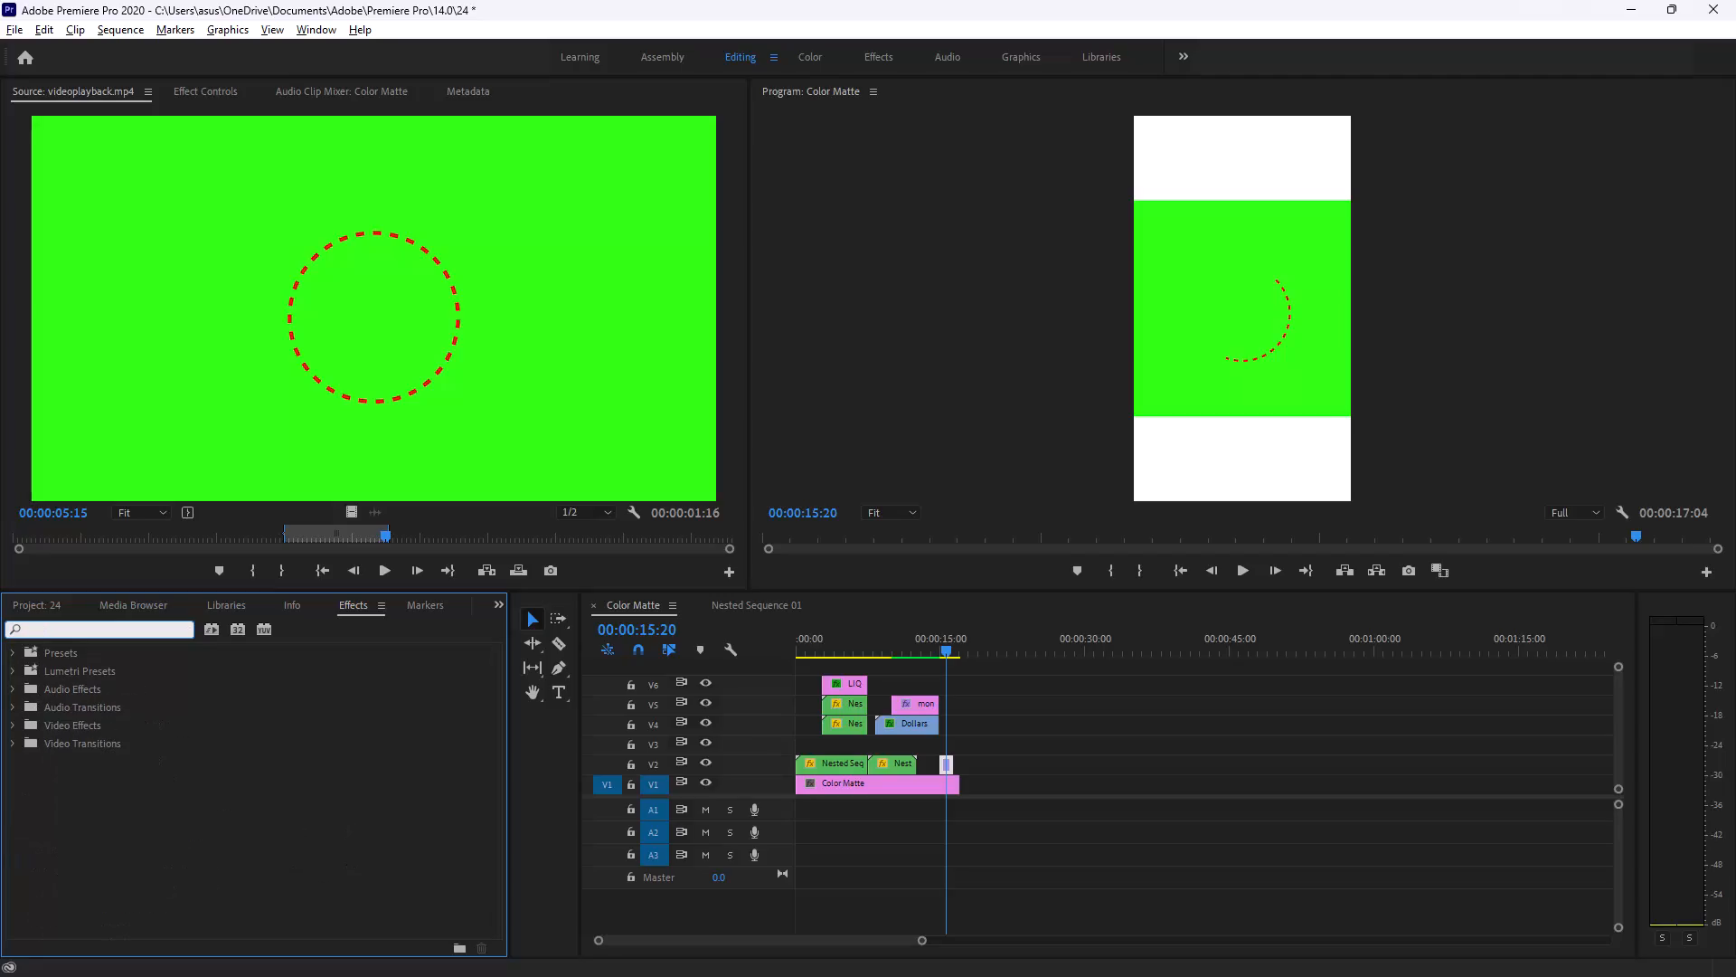
Switch to Brave and search YouTube for "how to remoke cromkey in primerpro" in the second video's tab.
{"action": "key", "text": "alt+Tab"}
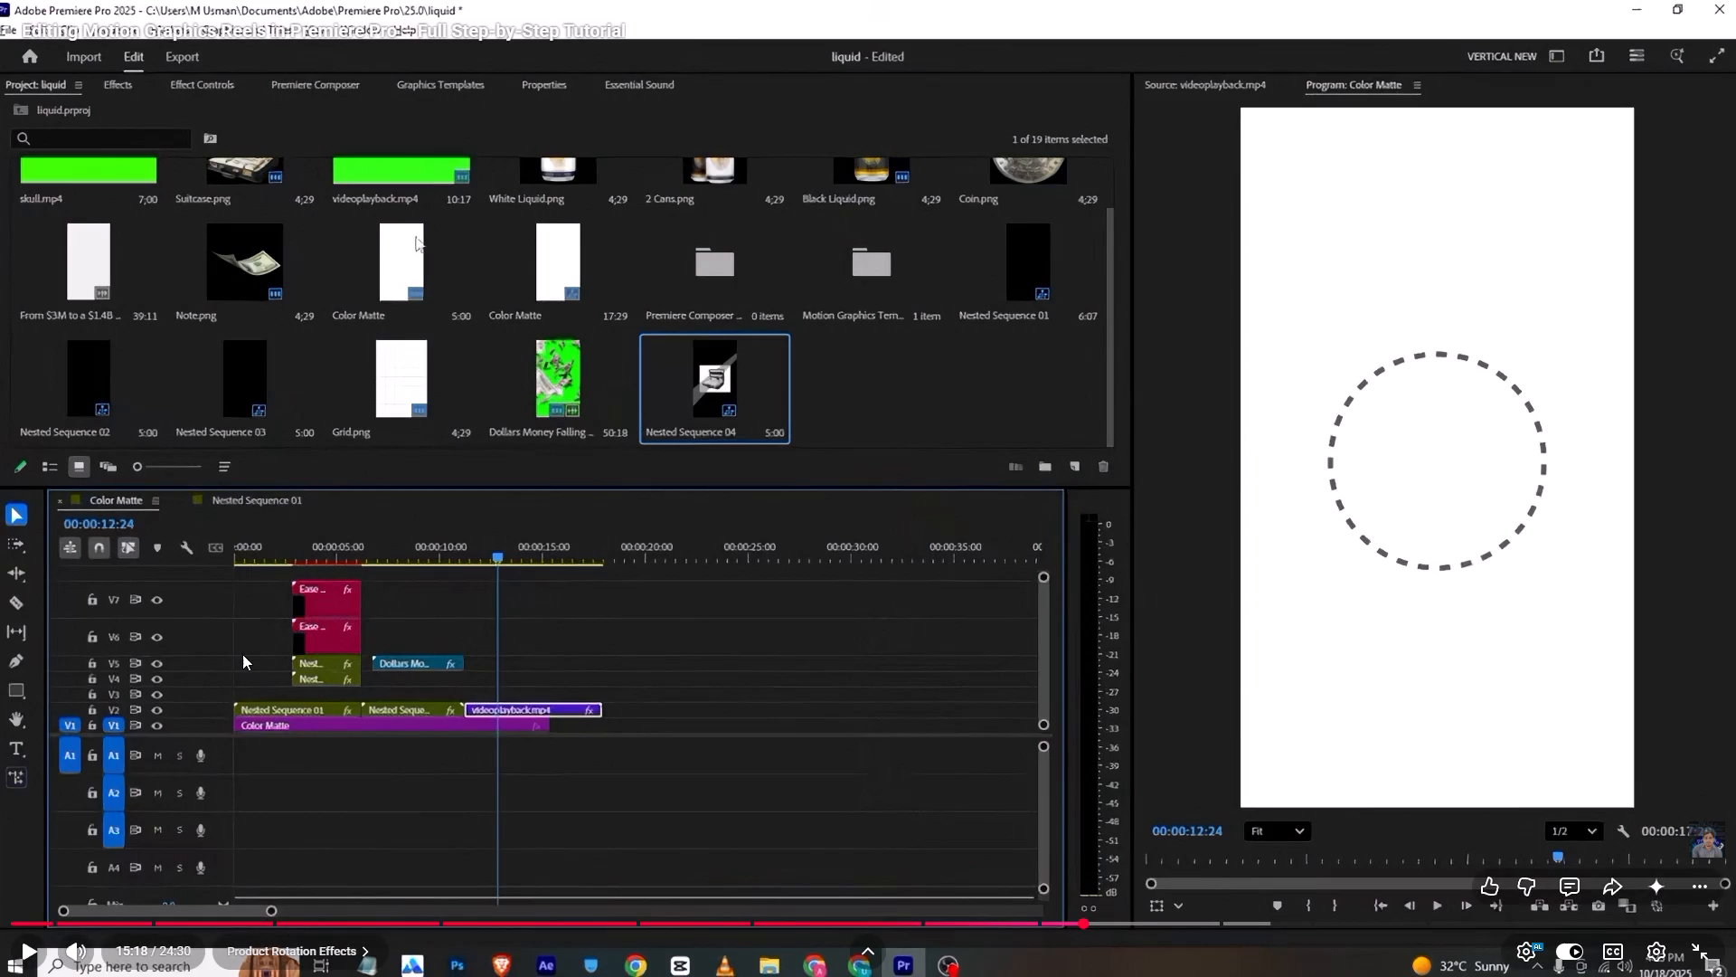
{"action": "key", "text": "alt+Tab"}
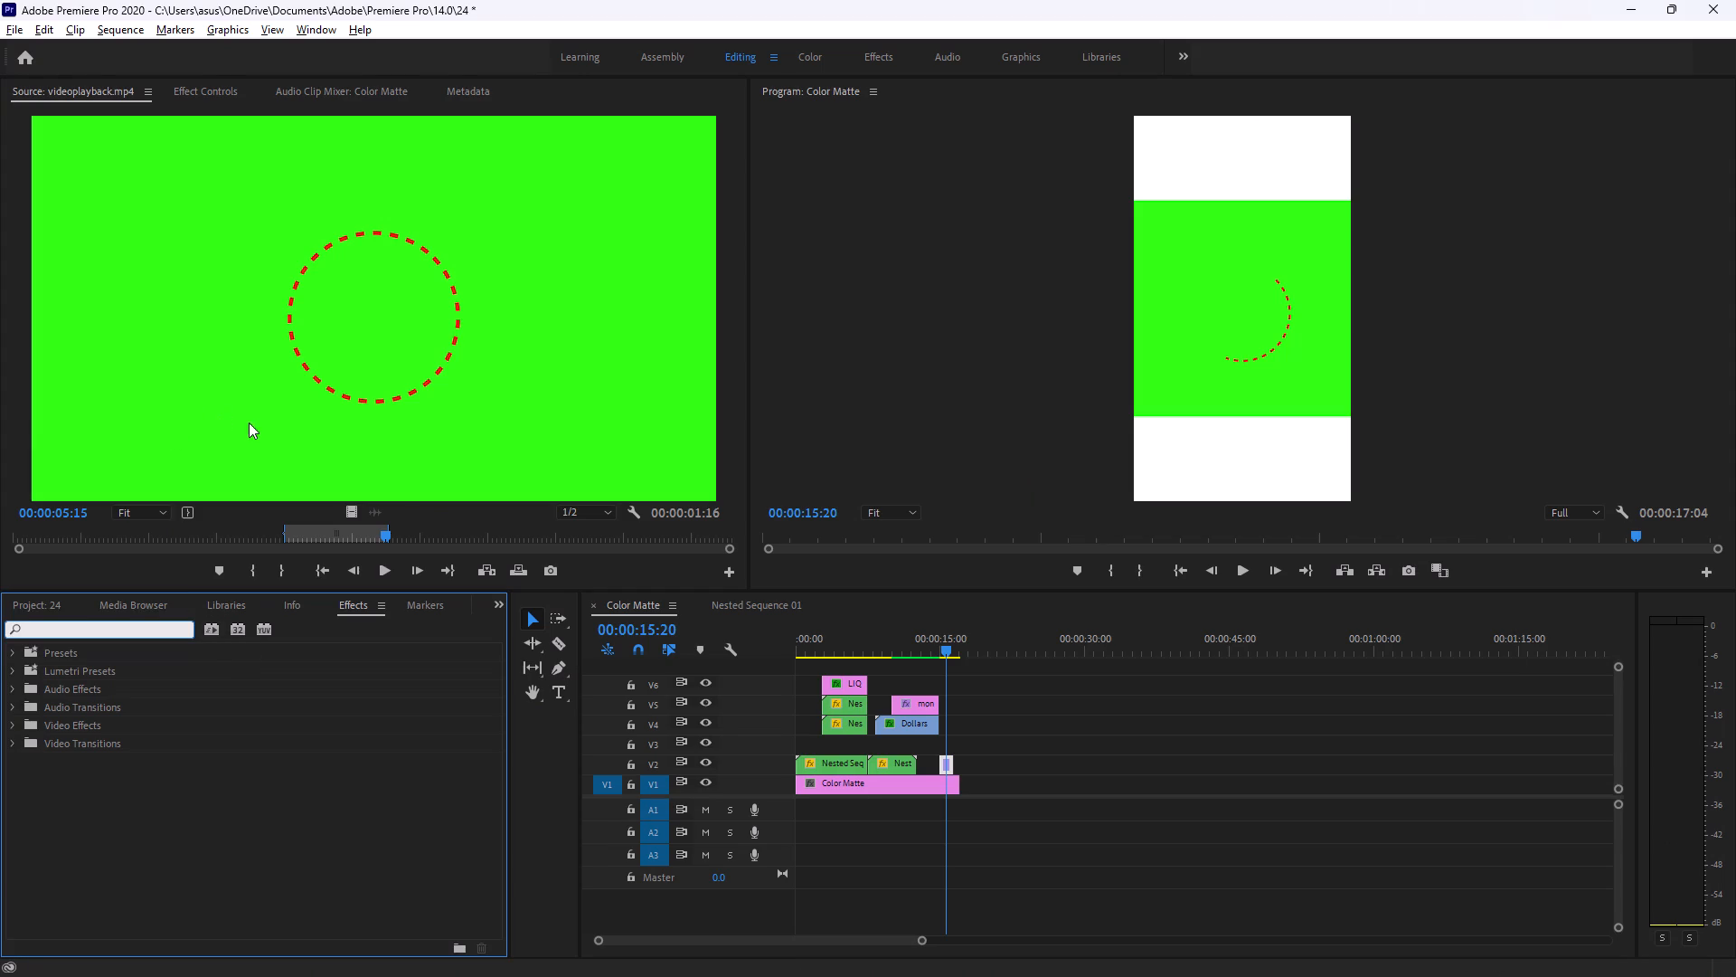
{"action": "key", "text": "alt+Tab"}
{"action": "key", "text": "Escape"}
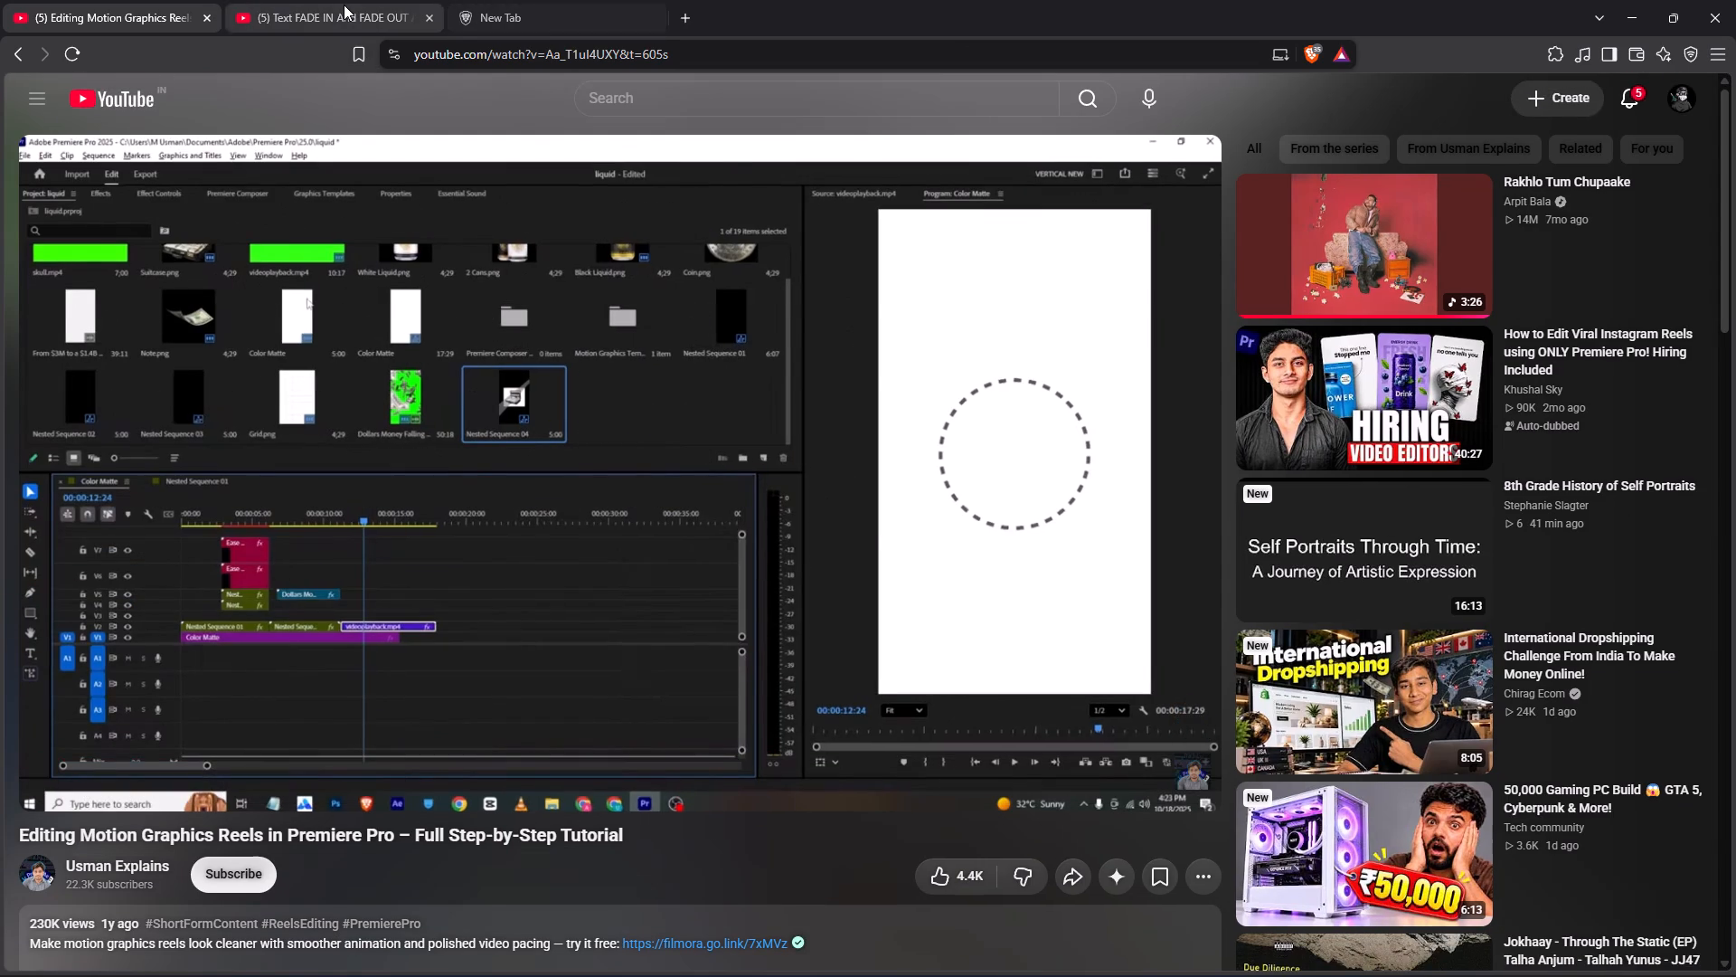
{"action": "left_click", "coordinate": [344, 5]}
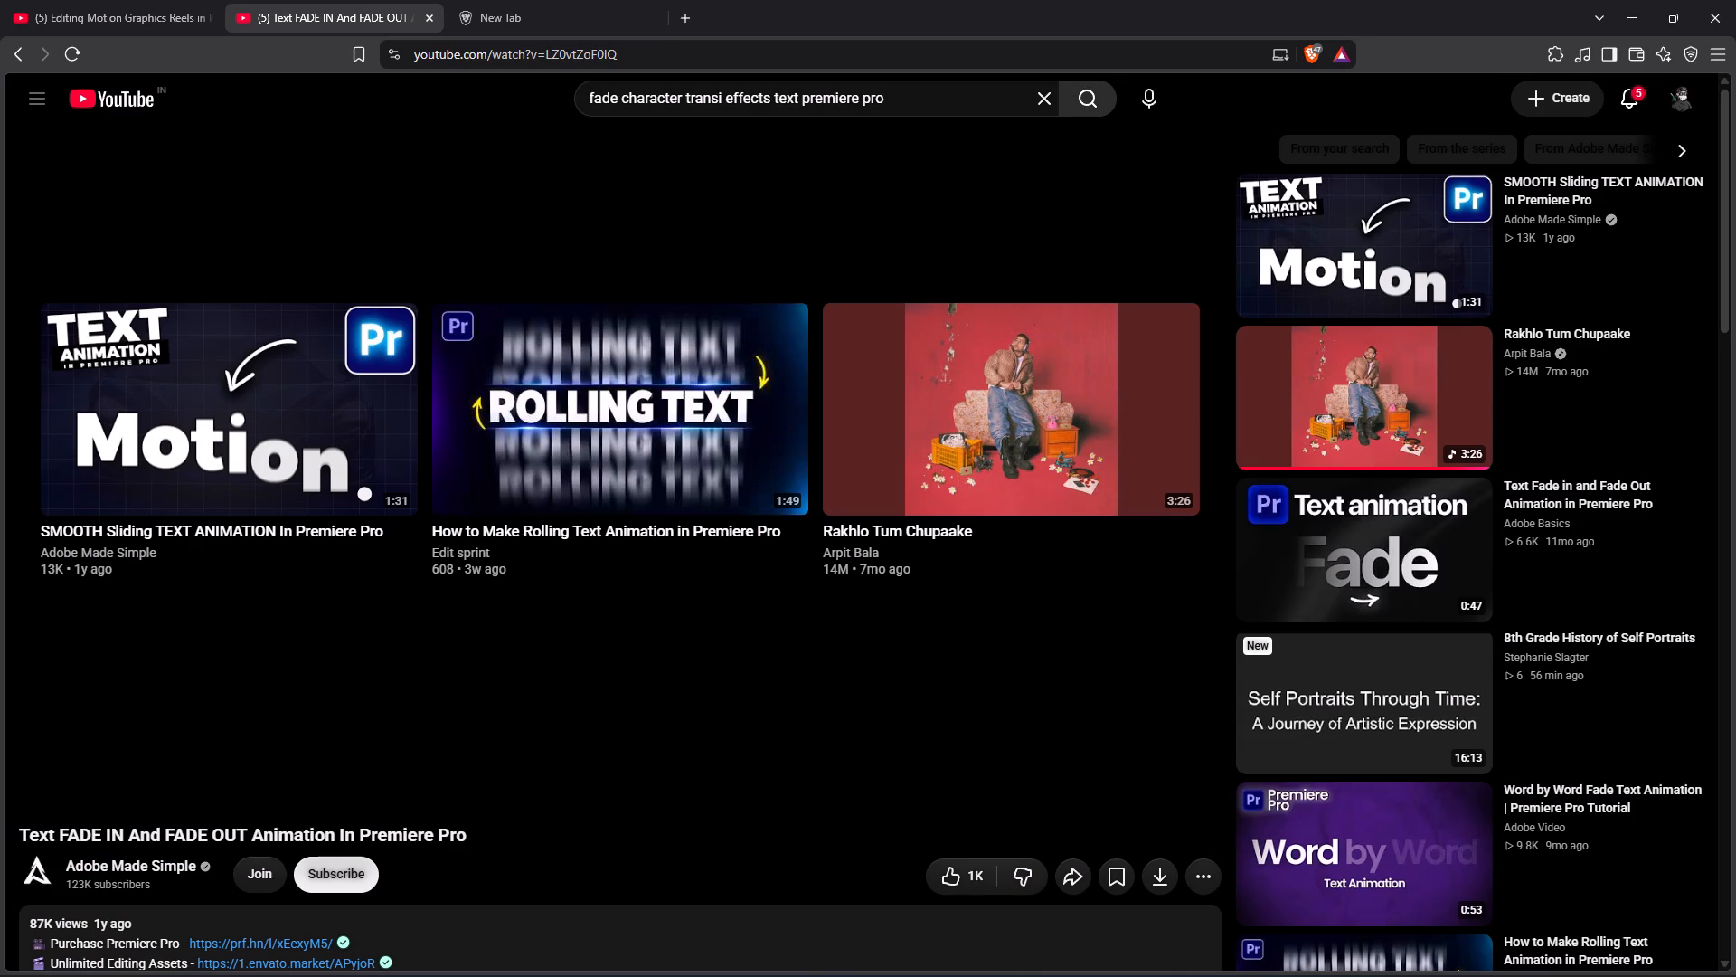
{"action": "left_click", "coordinate": [958, 97]}
{"action": "key", "text": "BackSpace"}
{"action": "key", "text": "BackSpace"}
{"action": "key", "text": "BackSpace"}
{"action": "key", "text": "BackSpace"}
{"action": "key", "text": "BackSpace"}
{"action": "key", "text": "BackSpace"}
{"action": "key", "text": "BackSpace"}
{"action": "key", "text": "BackSpace"}
{"action": "key", "text": "BackSpace"}
{"action": "key", "text": "BackSpace"}
{"action": "key", "text": "BackSpace"}
{"action": "key", "text": "BackSpace"}
{"action": "key", "text": "BackSpace"}
{"action": "key", "text": "BackSpace"}
{"action": "key", "text": "BackSpace"}
{"action": "key", "text": "BackSpace"}
{"action": "key", "text": "BackSpace"}
{"action": "key", "text": "BackSpace"}
{"action": "key", "text": "BackSpace"}
{"action": "key", "text": "BackSpace"}
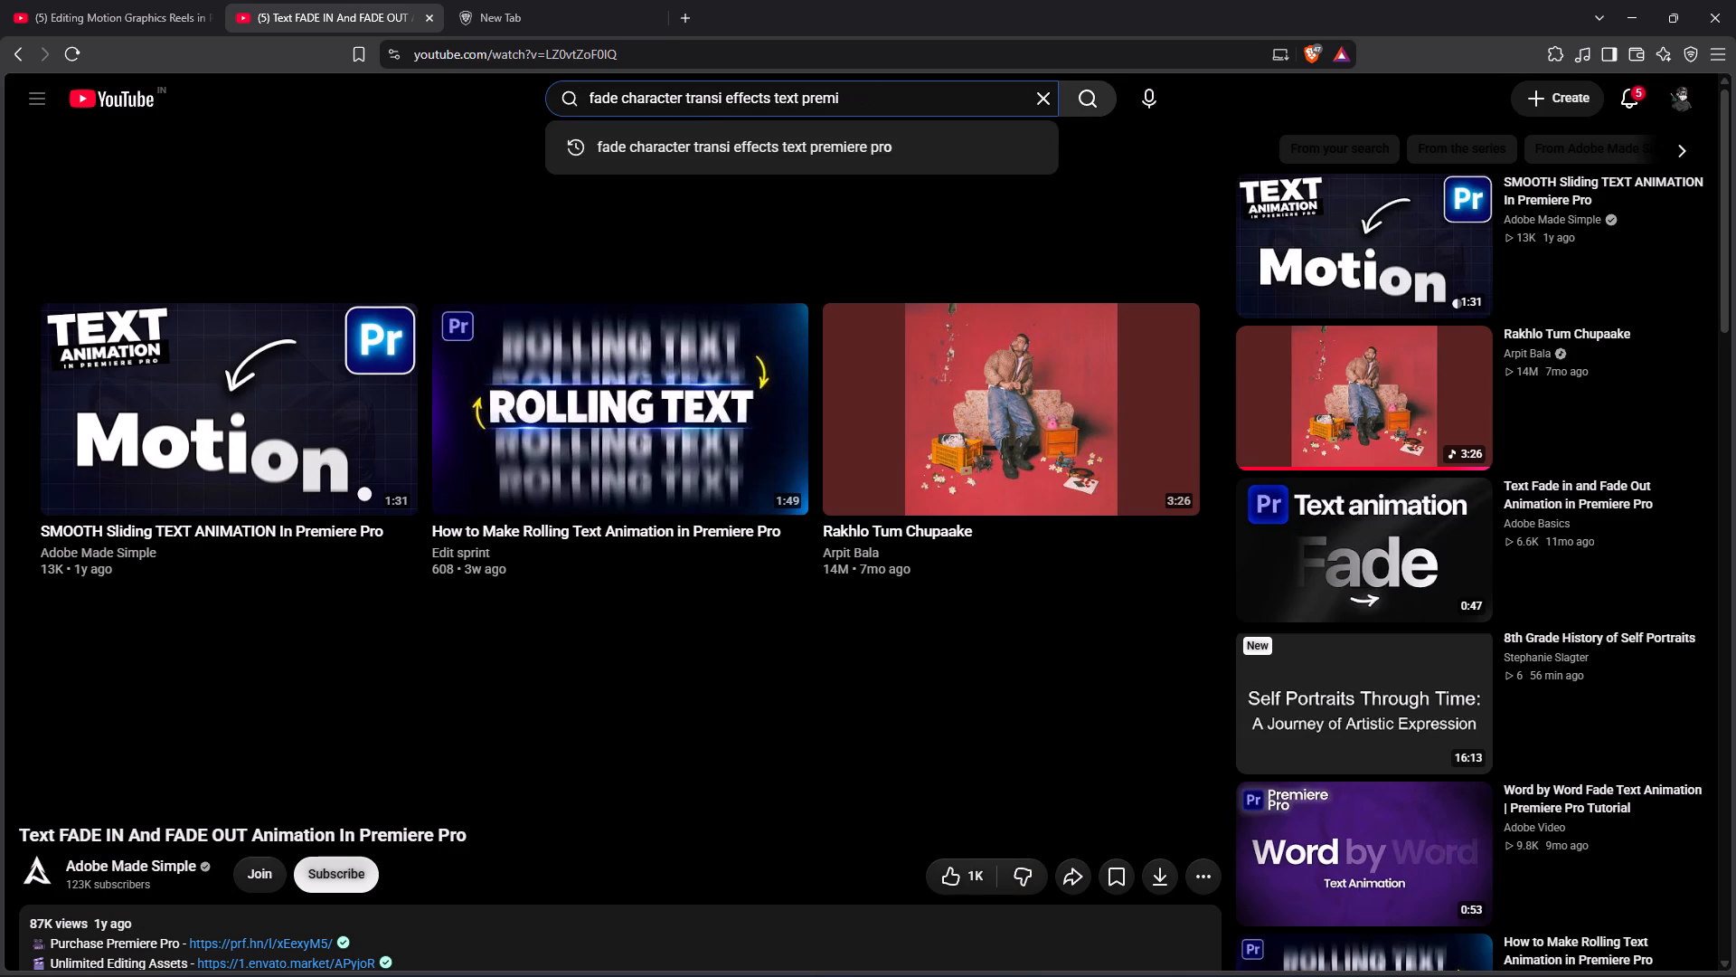
{"action": "type", "text": "how to remoke croi"}
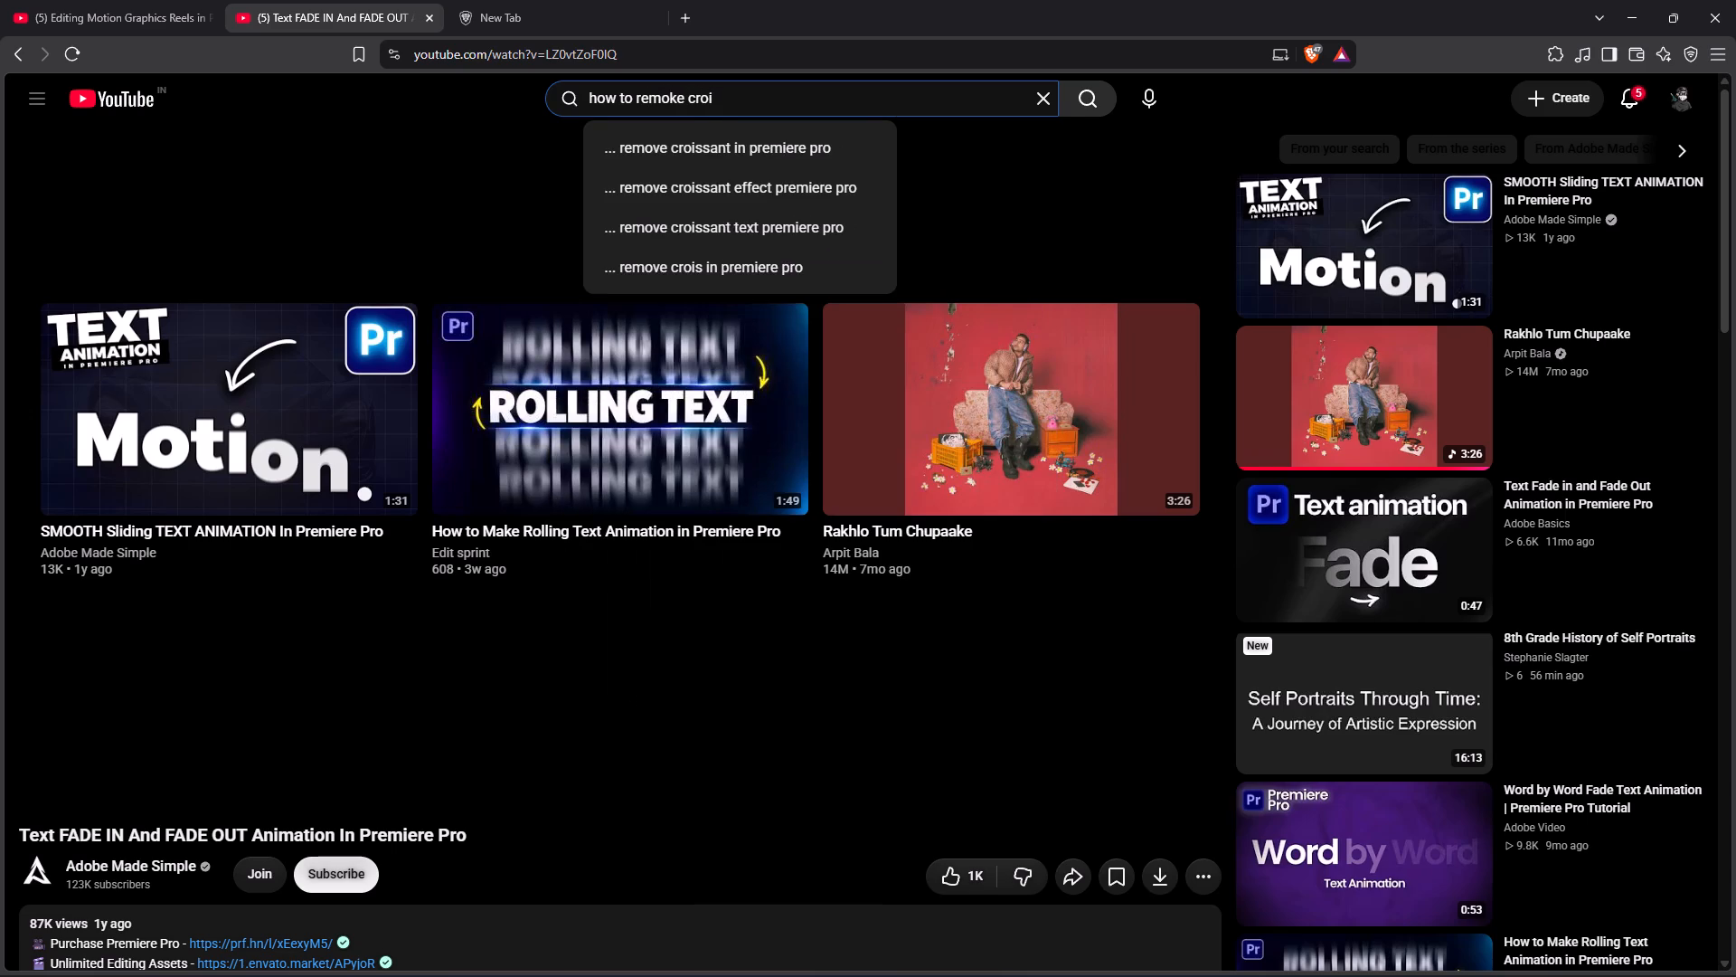
{"action": "key", "text": "BackSpace"}
{"action": "key", "text": "m"}
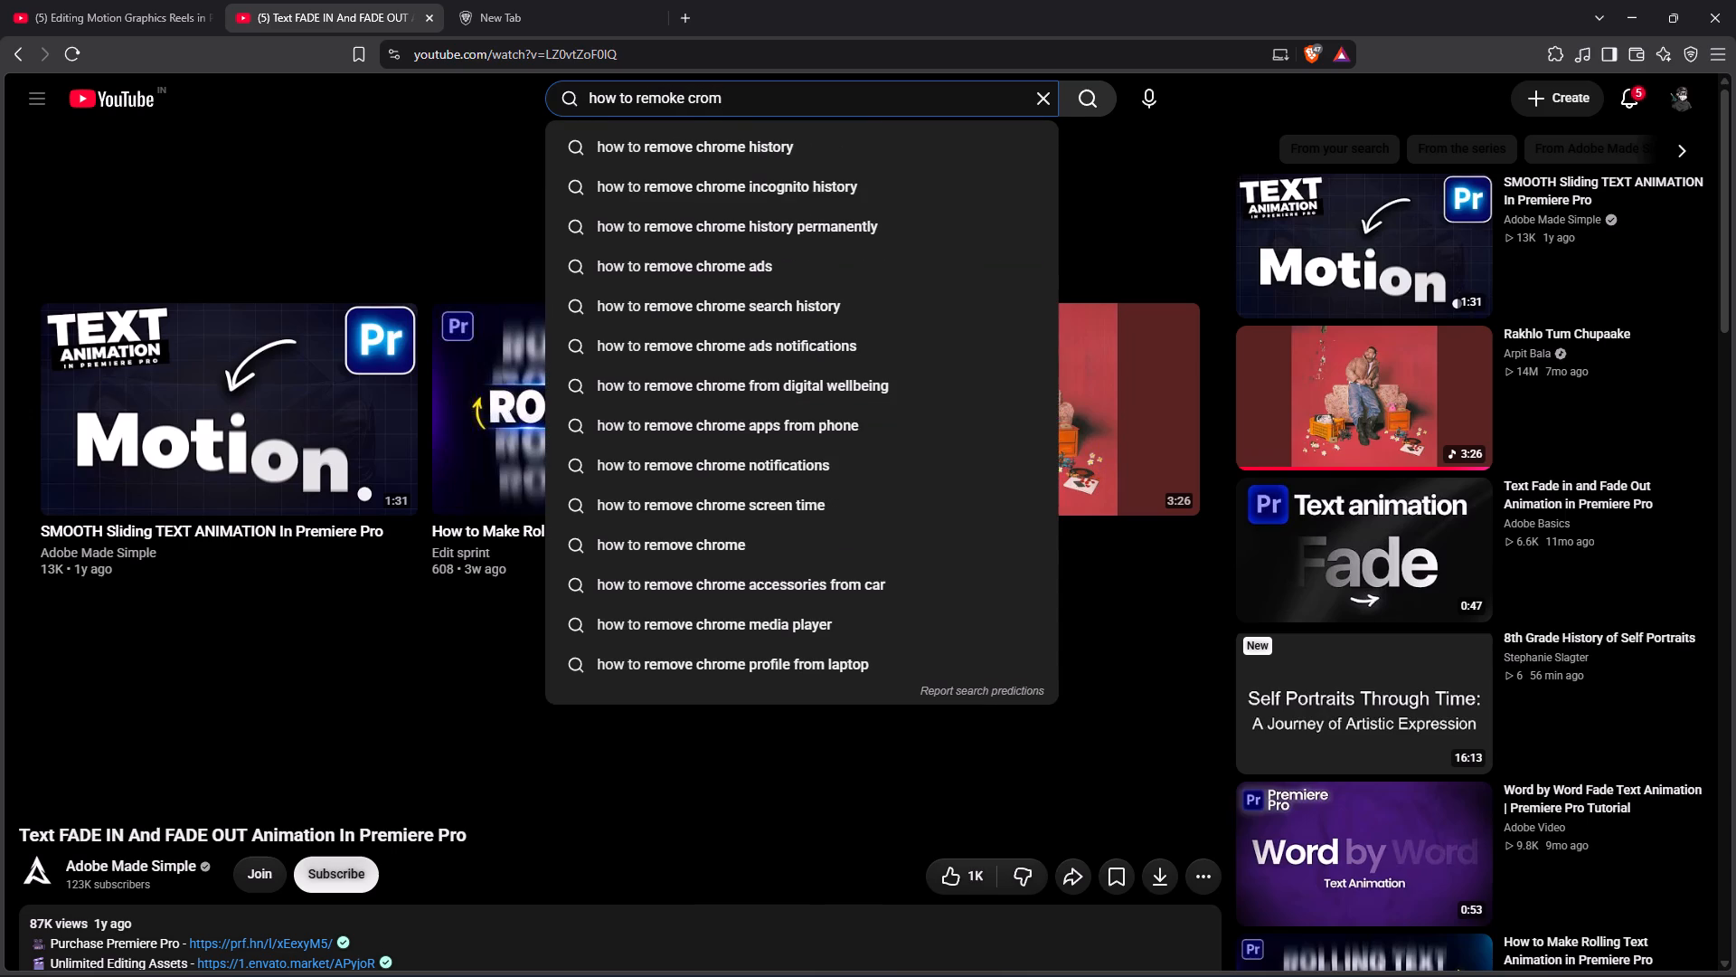
{"action": "type", "text": "ke"}
{"action": "key", "text": "y"}
{"action": "key", "text": "space"}
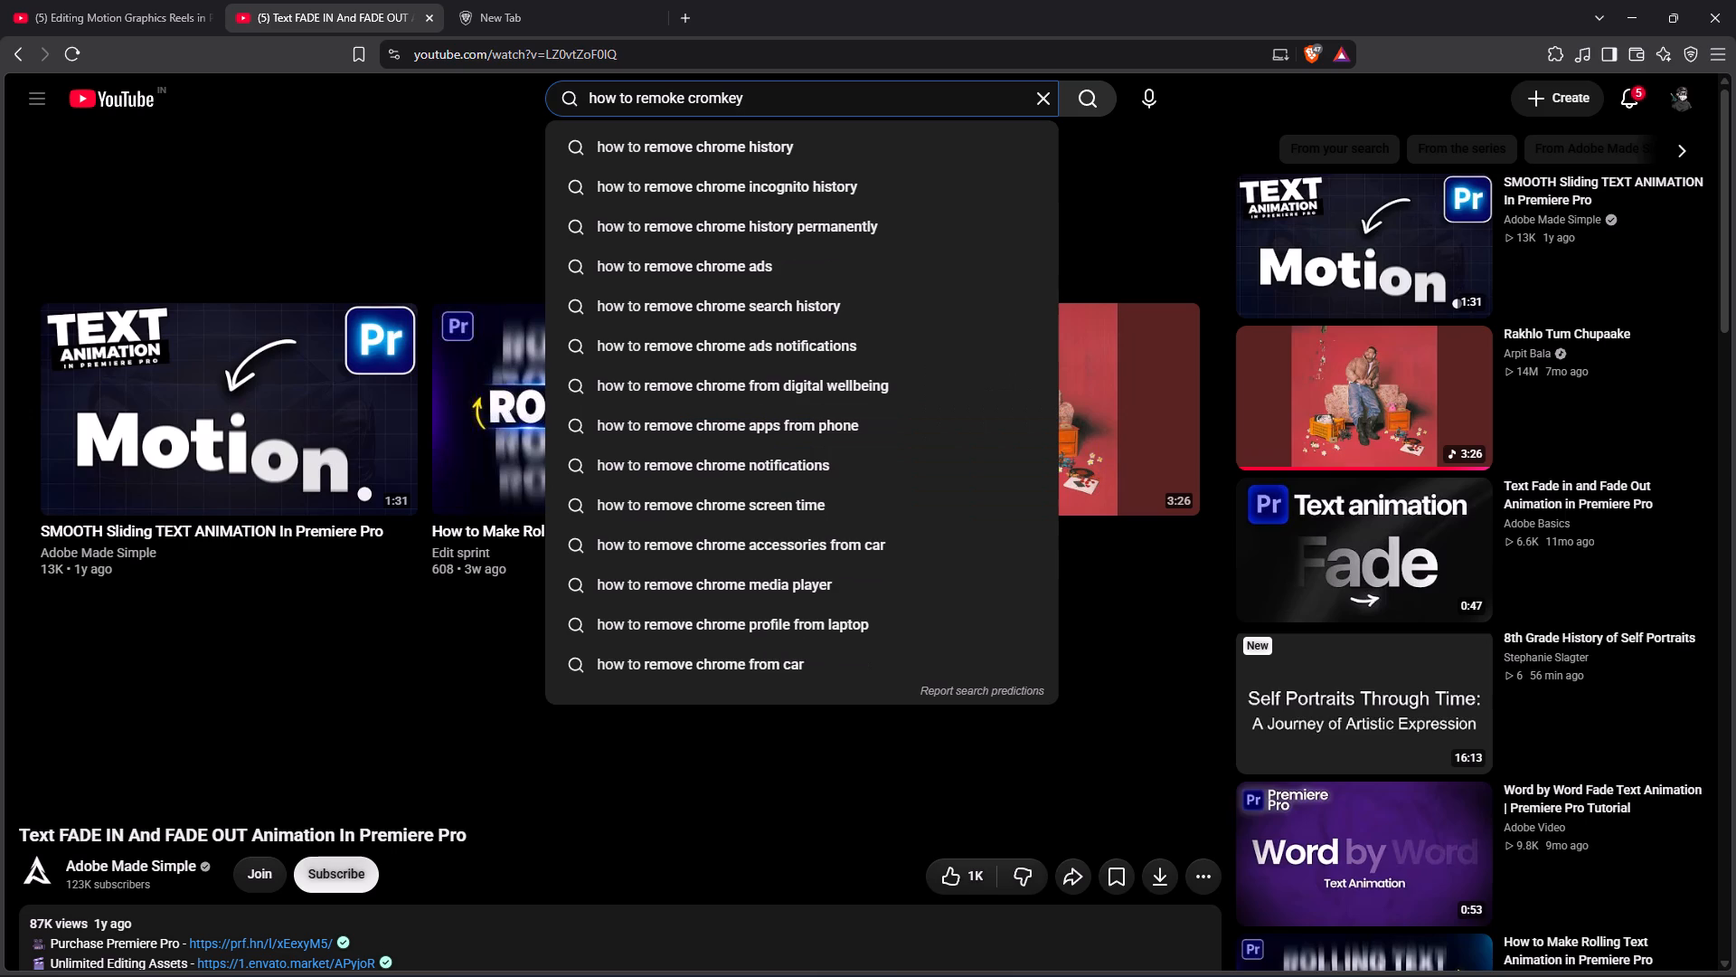
{"action": "type", "text": "in pr"}
{"action": "type", "text": "imerpro"}
{"action": "key", "text": "Return"}
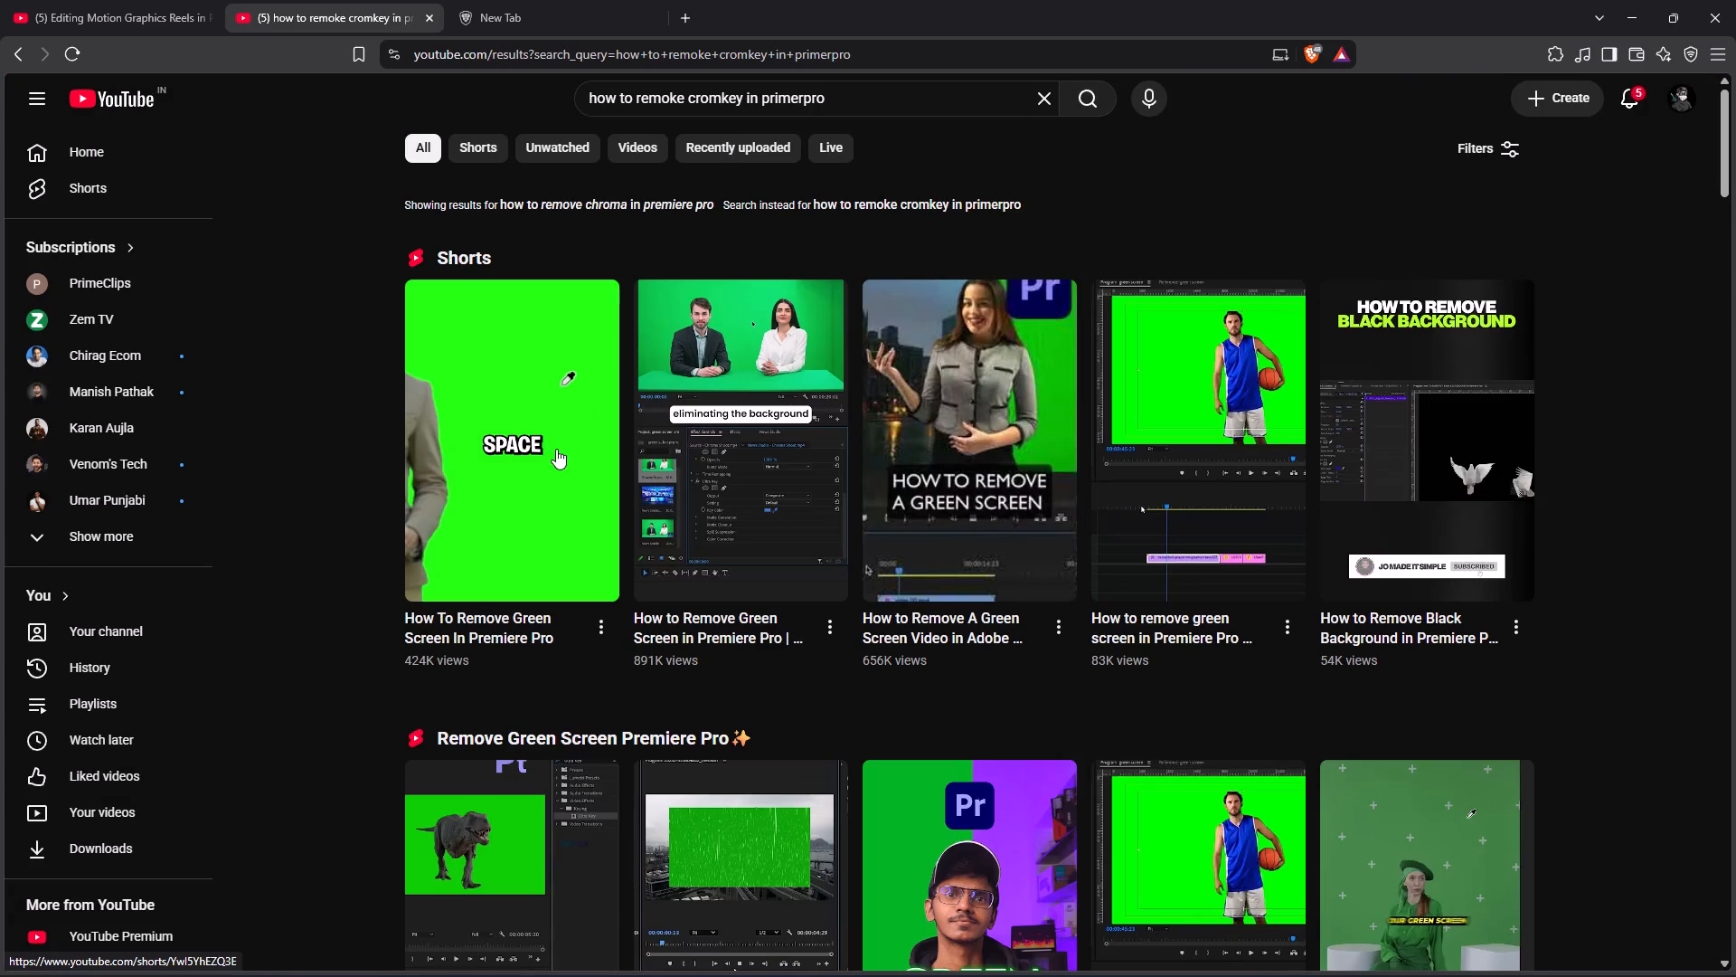
Watch the "How To Remove Green Screen In Premiere Pro" short to find which keying effect it uses.
{"action": "left_click", "coordinate": [571, 452]}
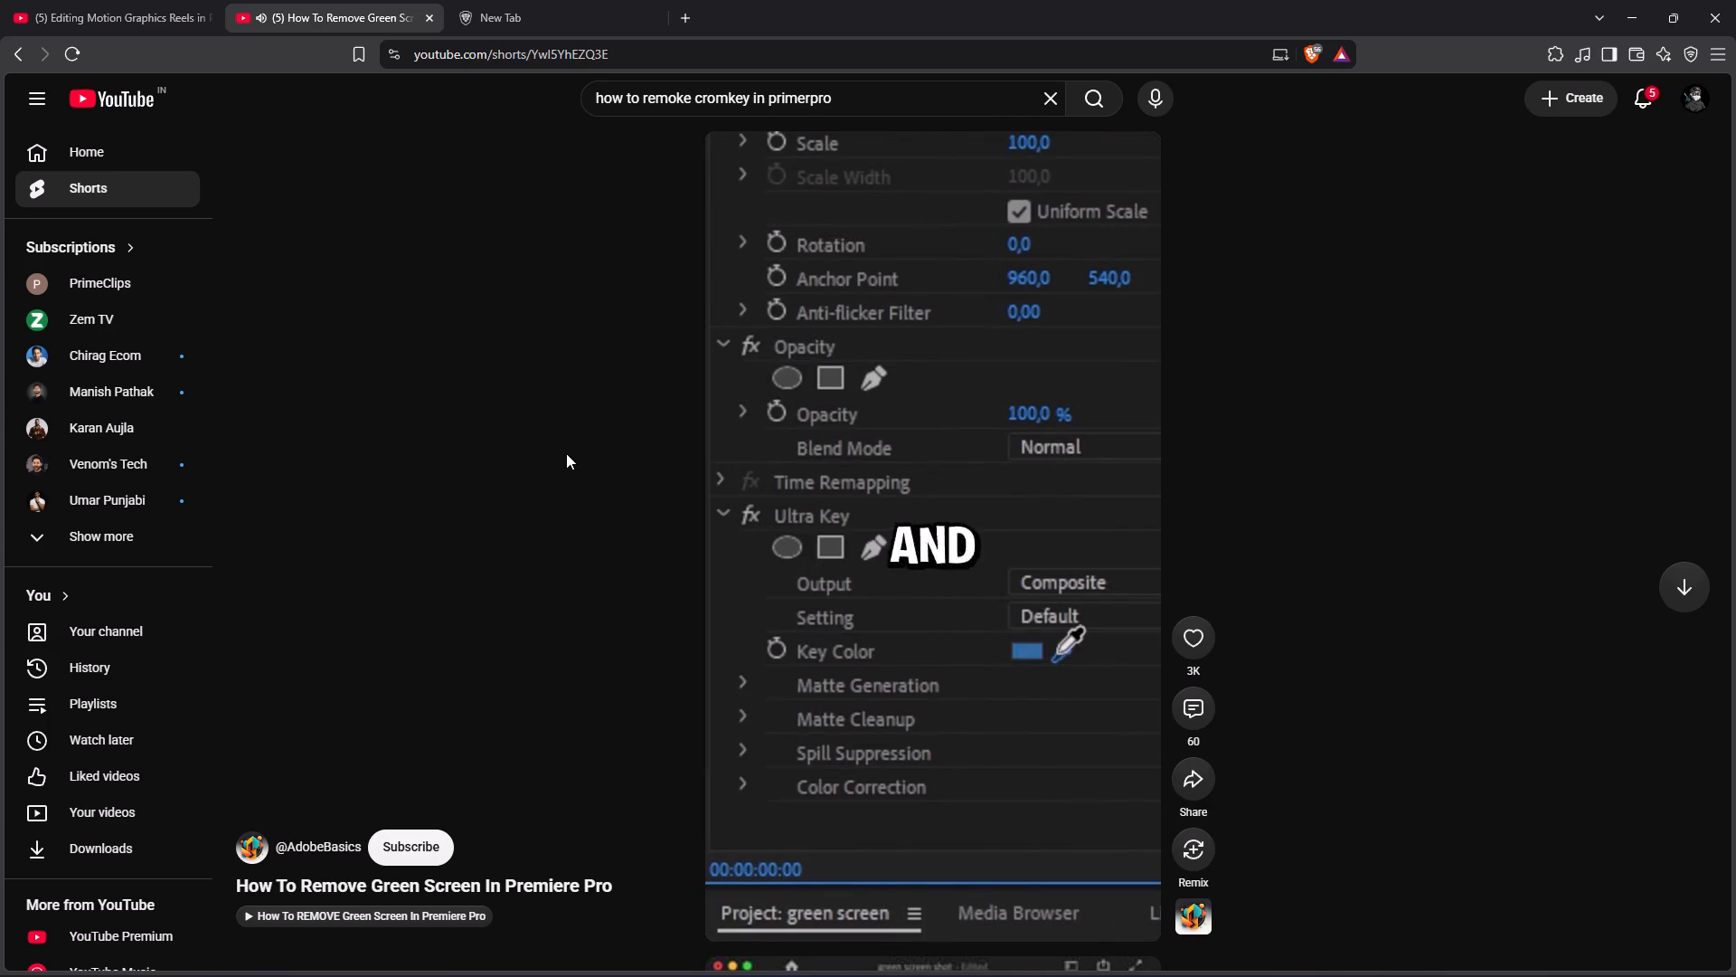
{"action": "key", "text": "Left"}
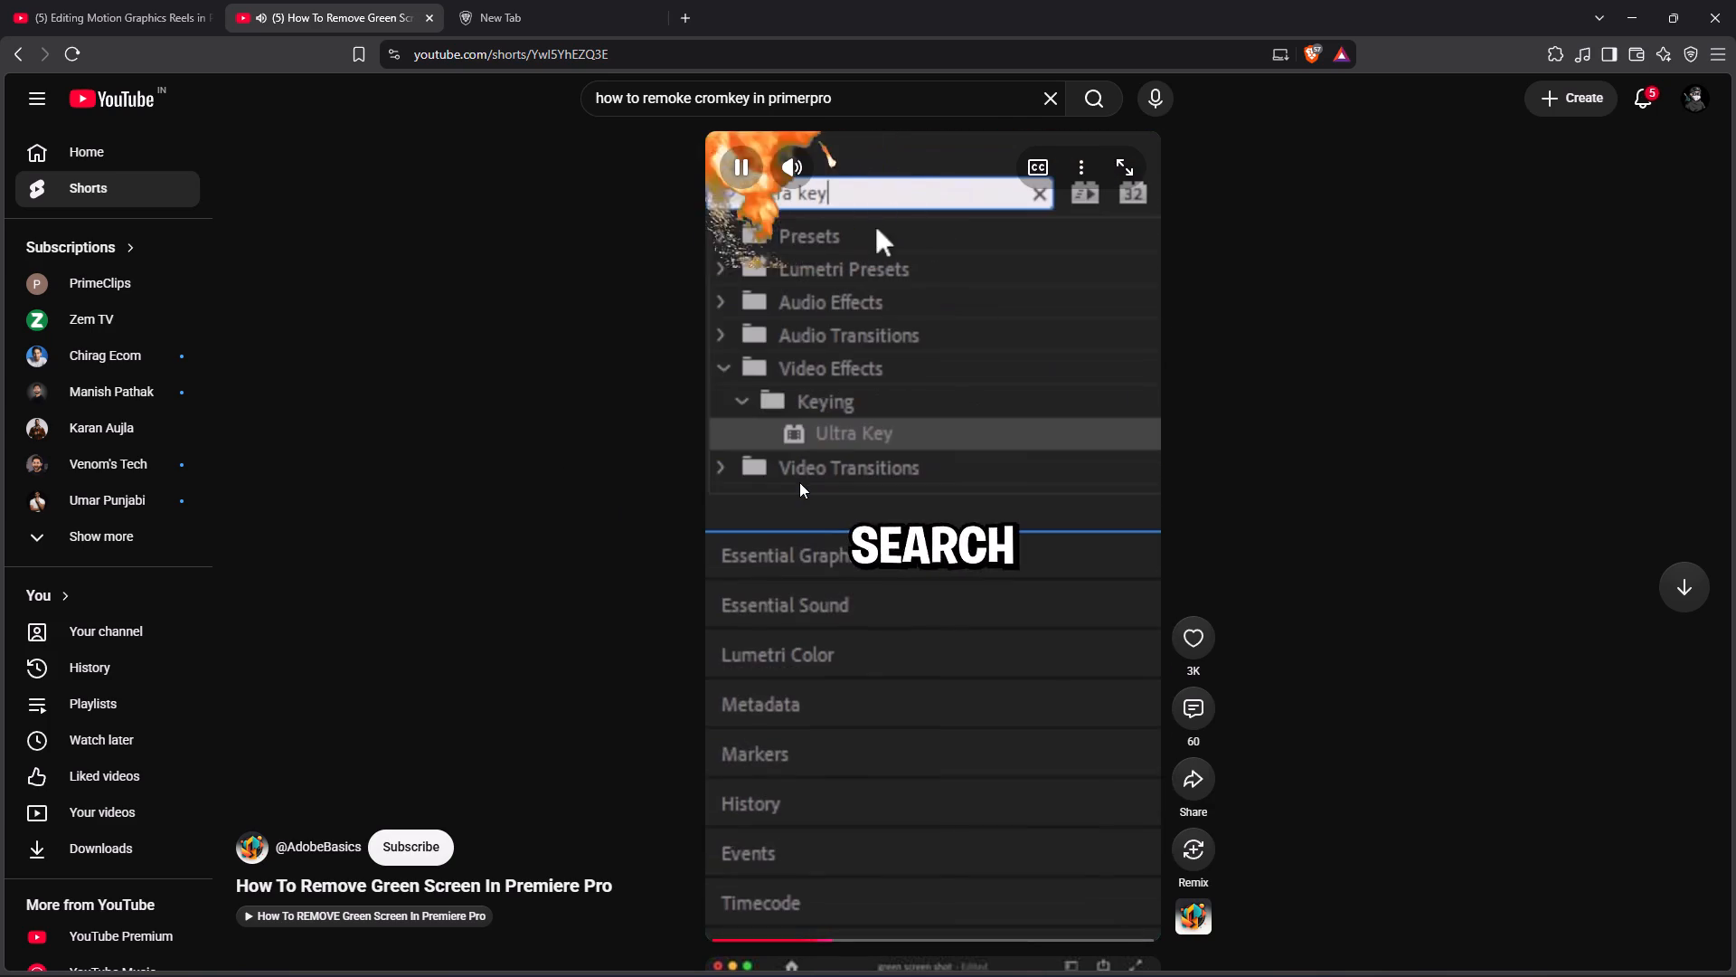
{"action": "key", "text": "space"}
Back in Premiere Pro, search the effects for "ultr" and apply Ultra Key to the videoplayback.mp4 clip on V2.
{"action": "key", "text": "alt+Tab"}
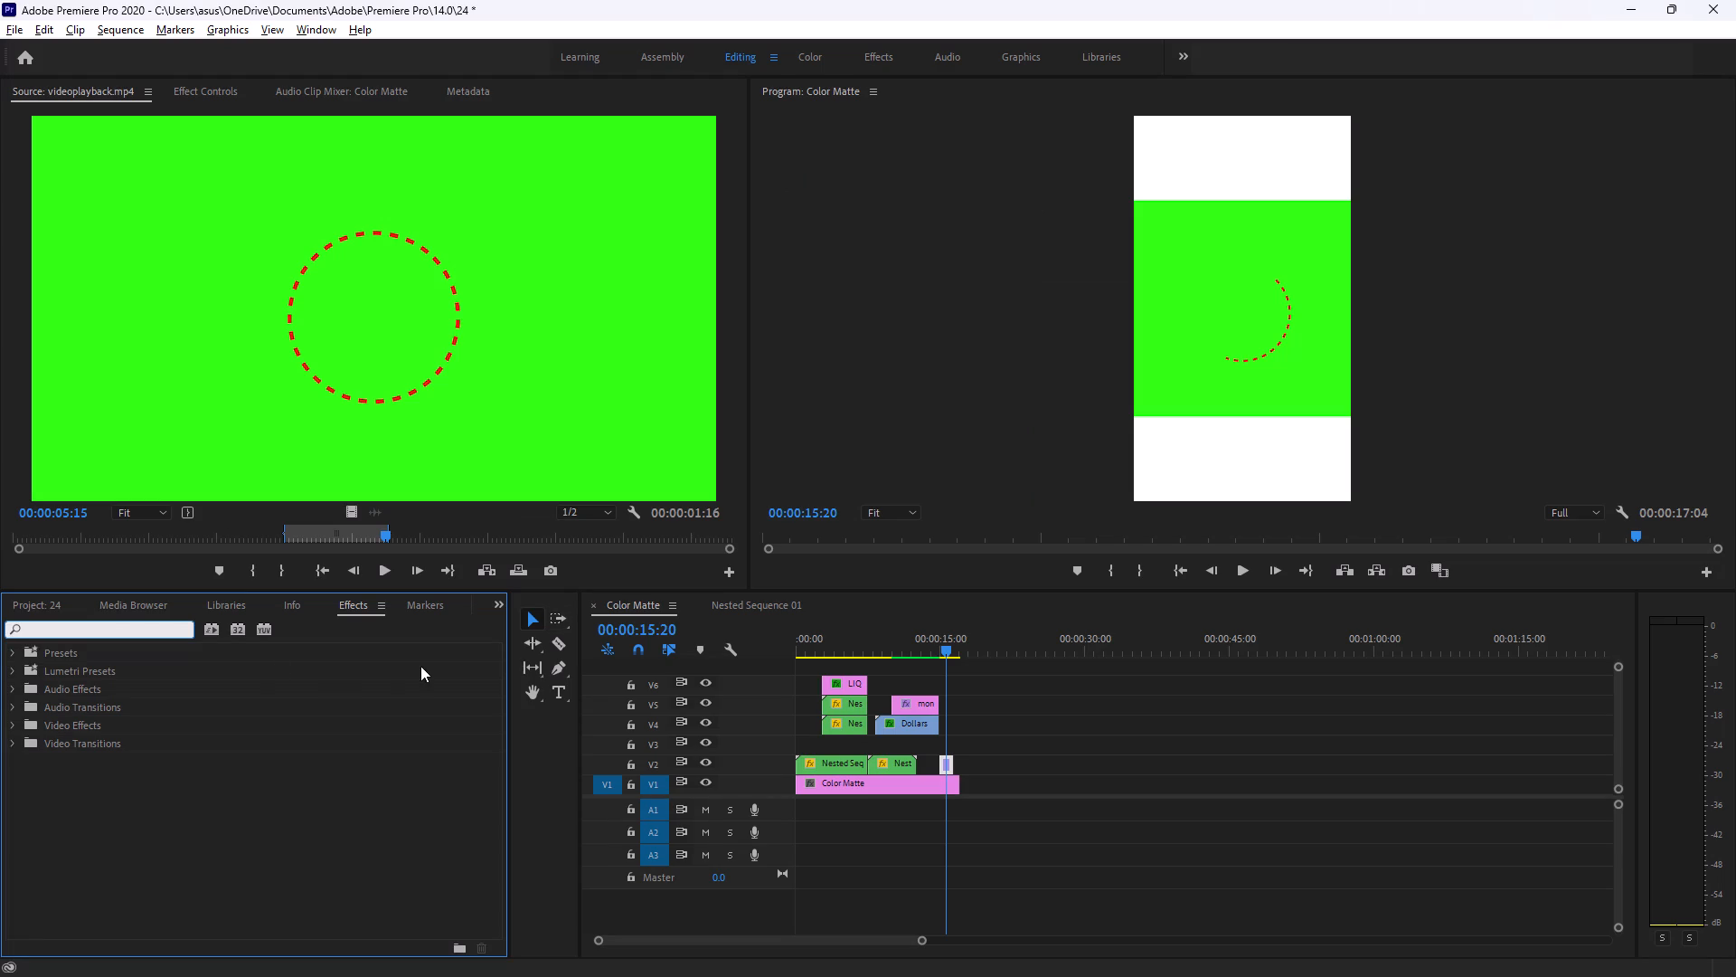
{"action": "type", "text": "ul"}
{"action": "type", "text": "tr"}
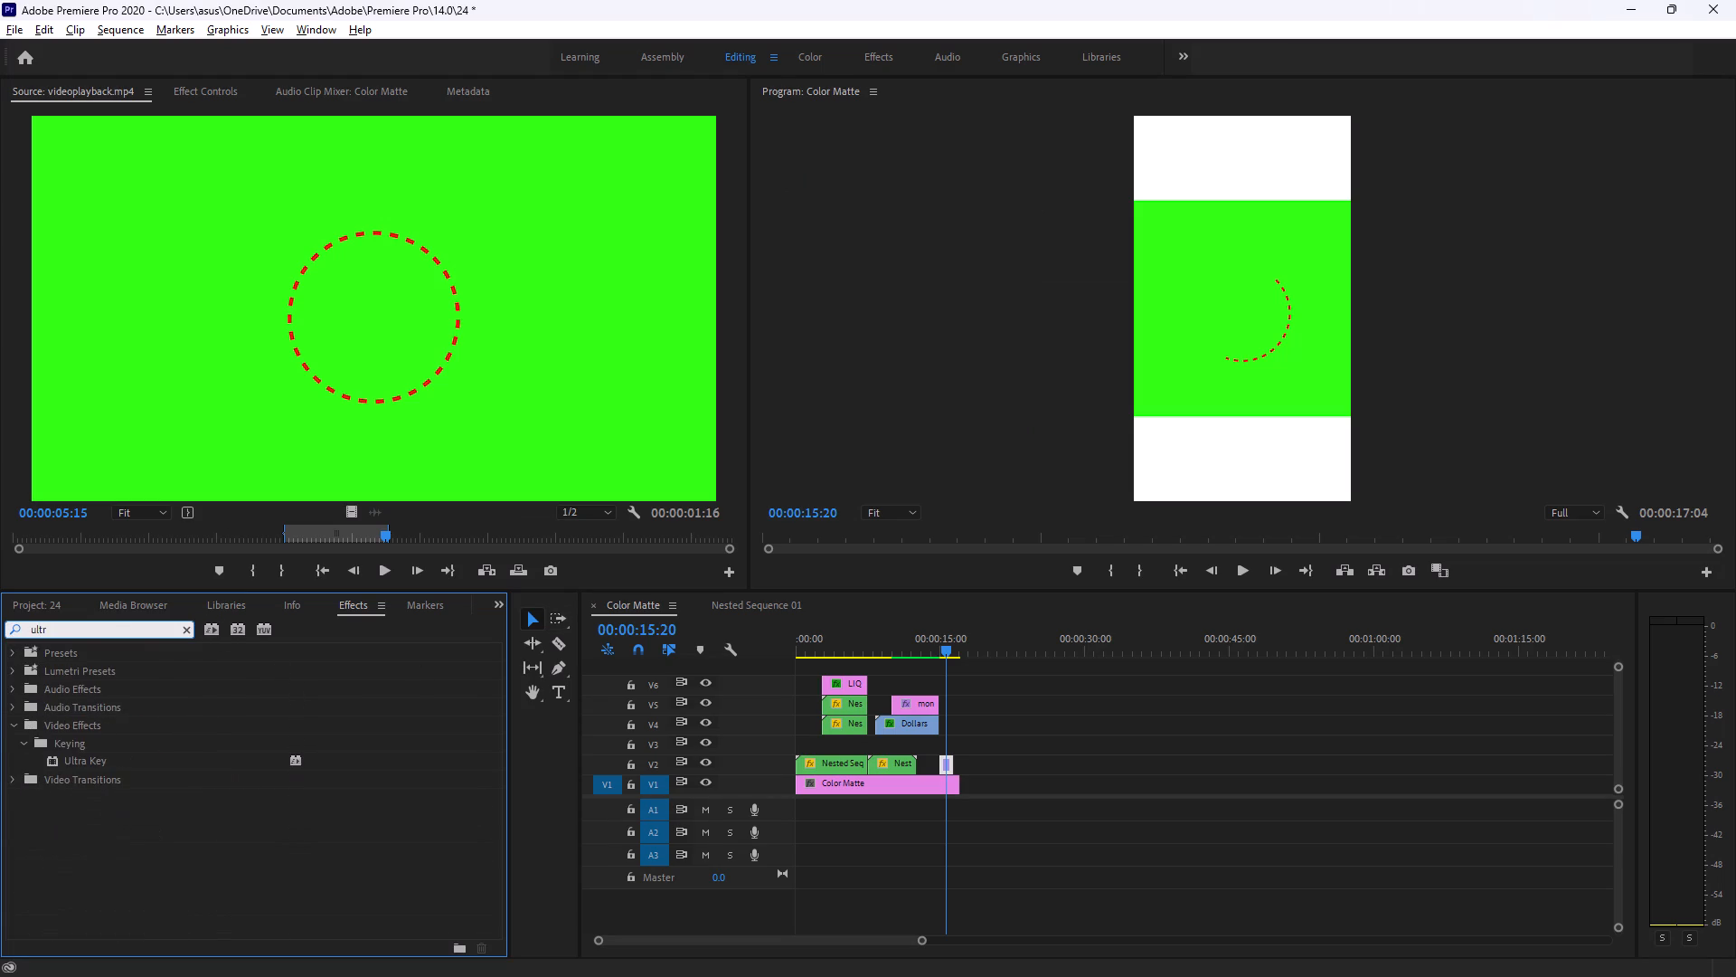
{"action": "left_click_drag", "start_coordinate": [133, 761], "coordinate": [931, 759]}
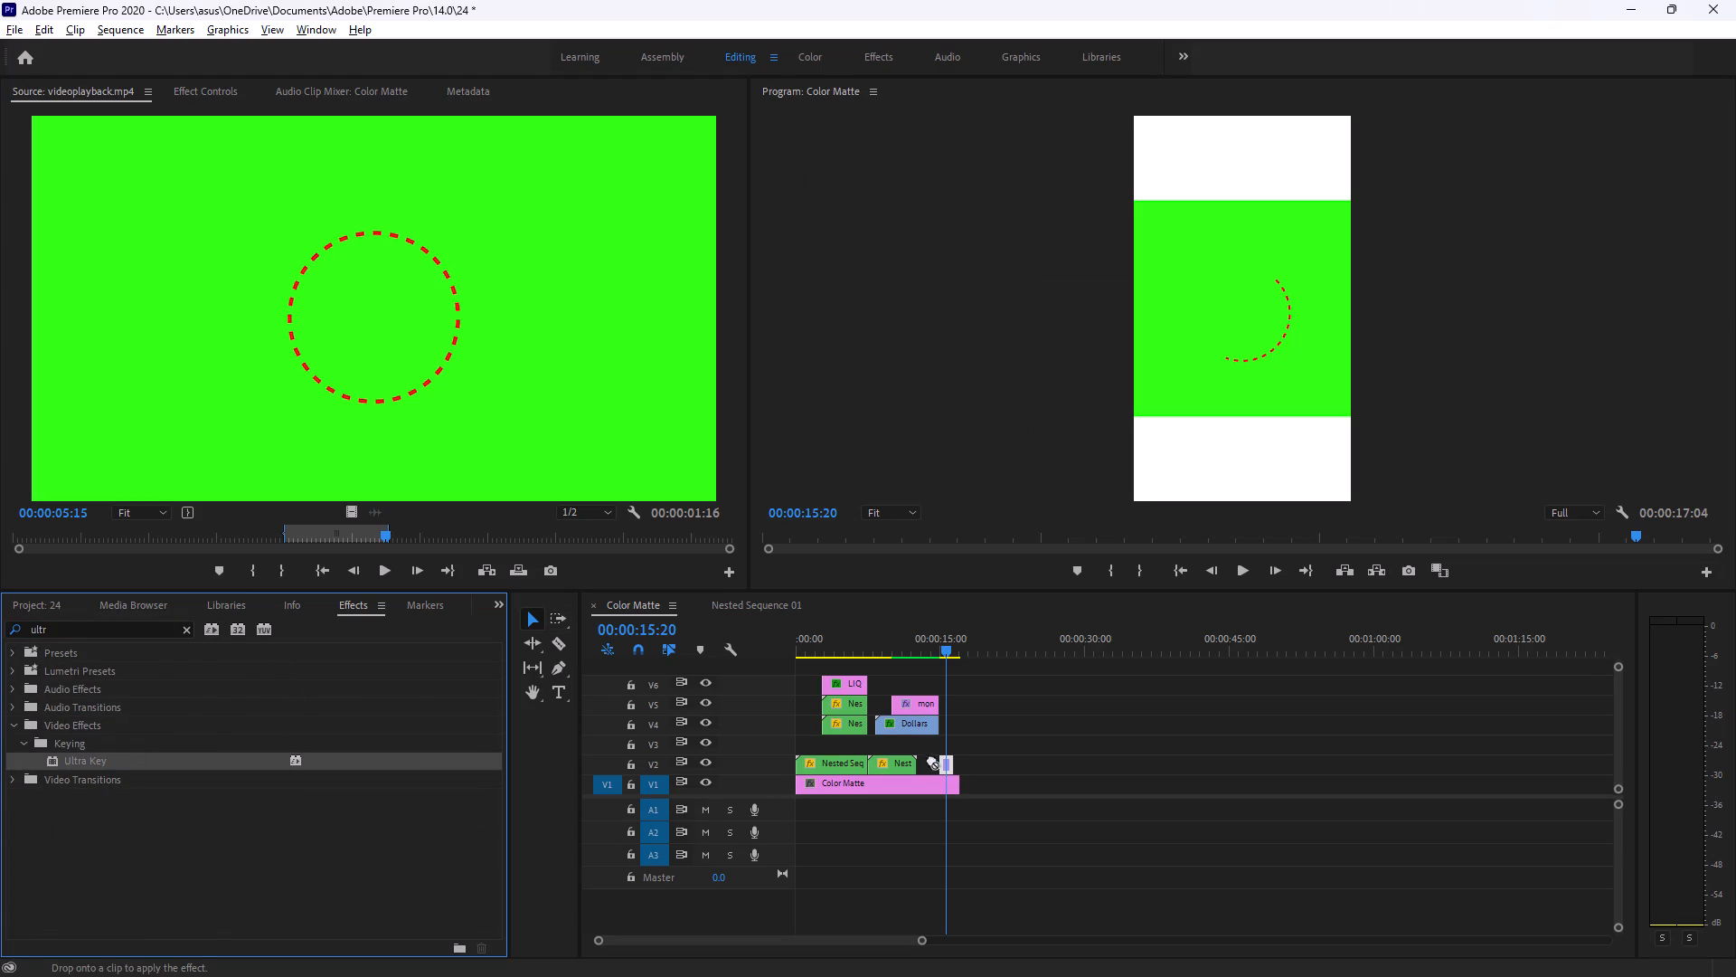
{"action": "left_click_drag", "start_coordinate": [931, 759], "coordinate": [948, 766]}
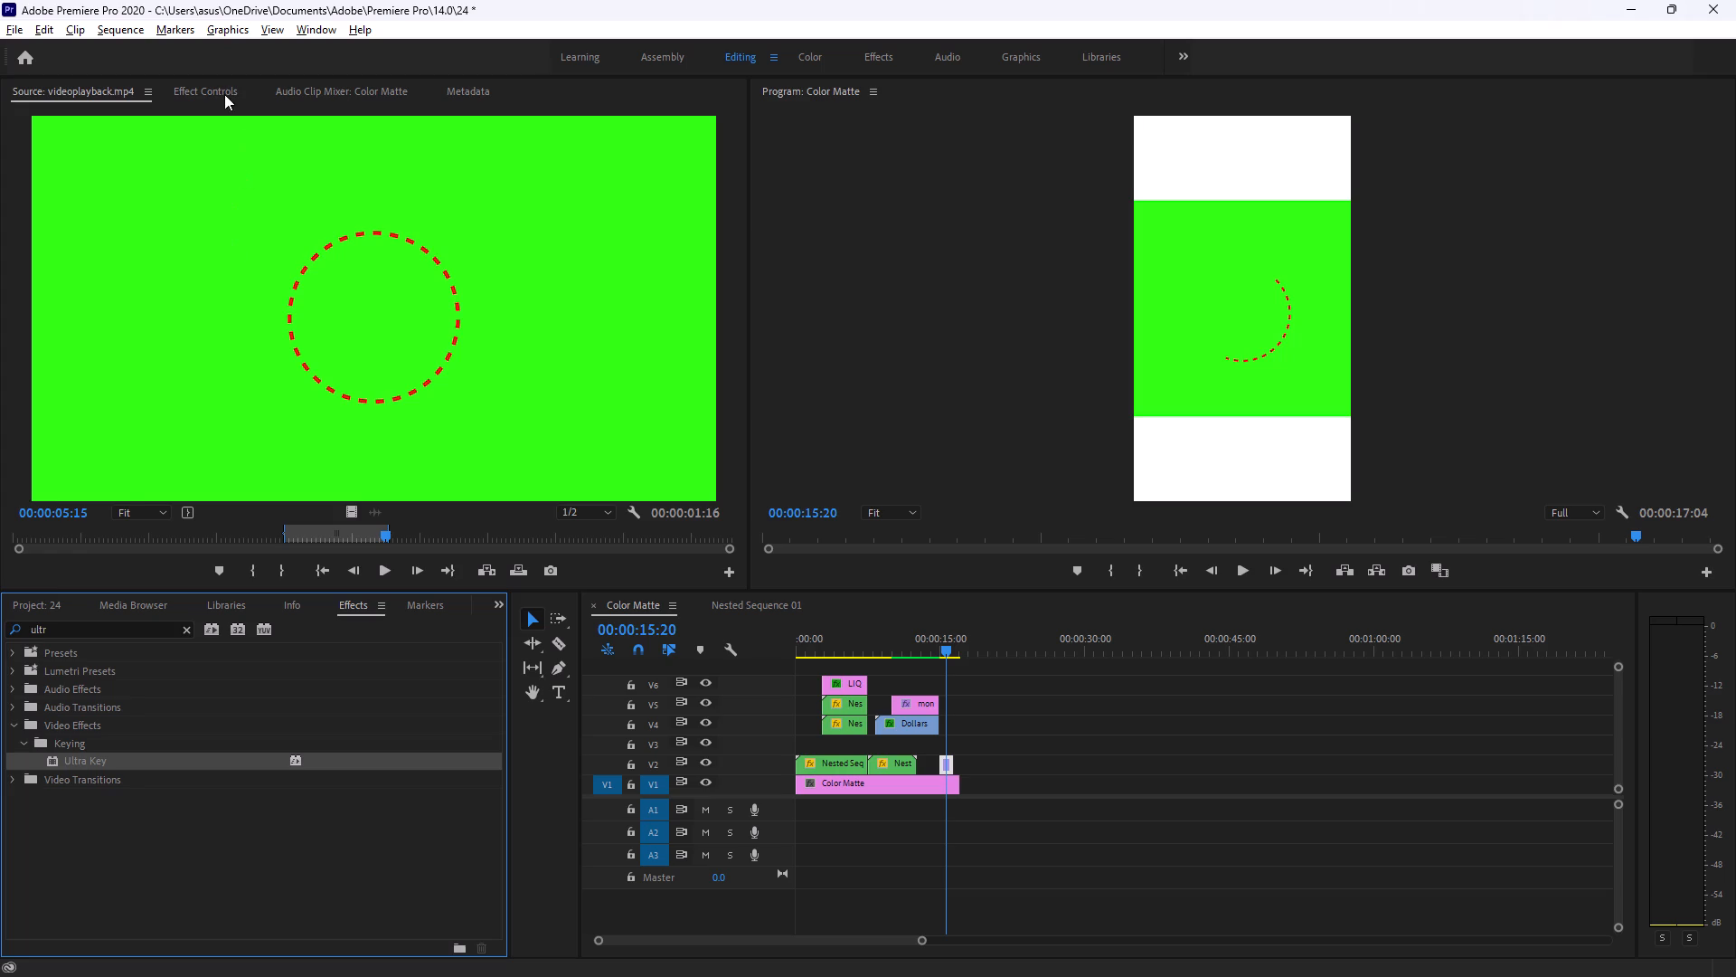
Sample the clip's green background as the Ultra Key key color, then clear the effects search.
{"action": "left_click", "coordinate": [226, 85]}
{"action": "left_click", "coordinate": [301, 486]}
{"action": "left_click", "coordinate": [1220, 244]}
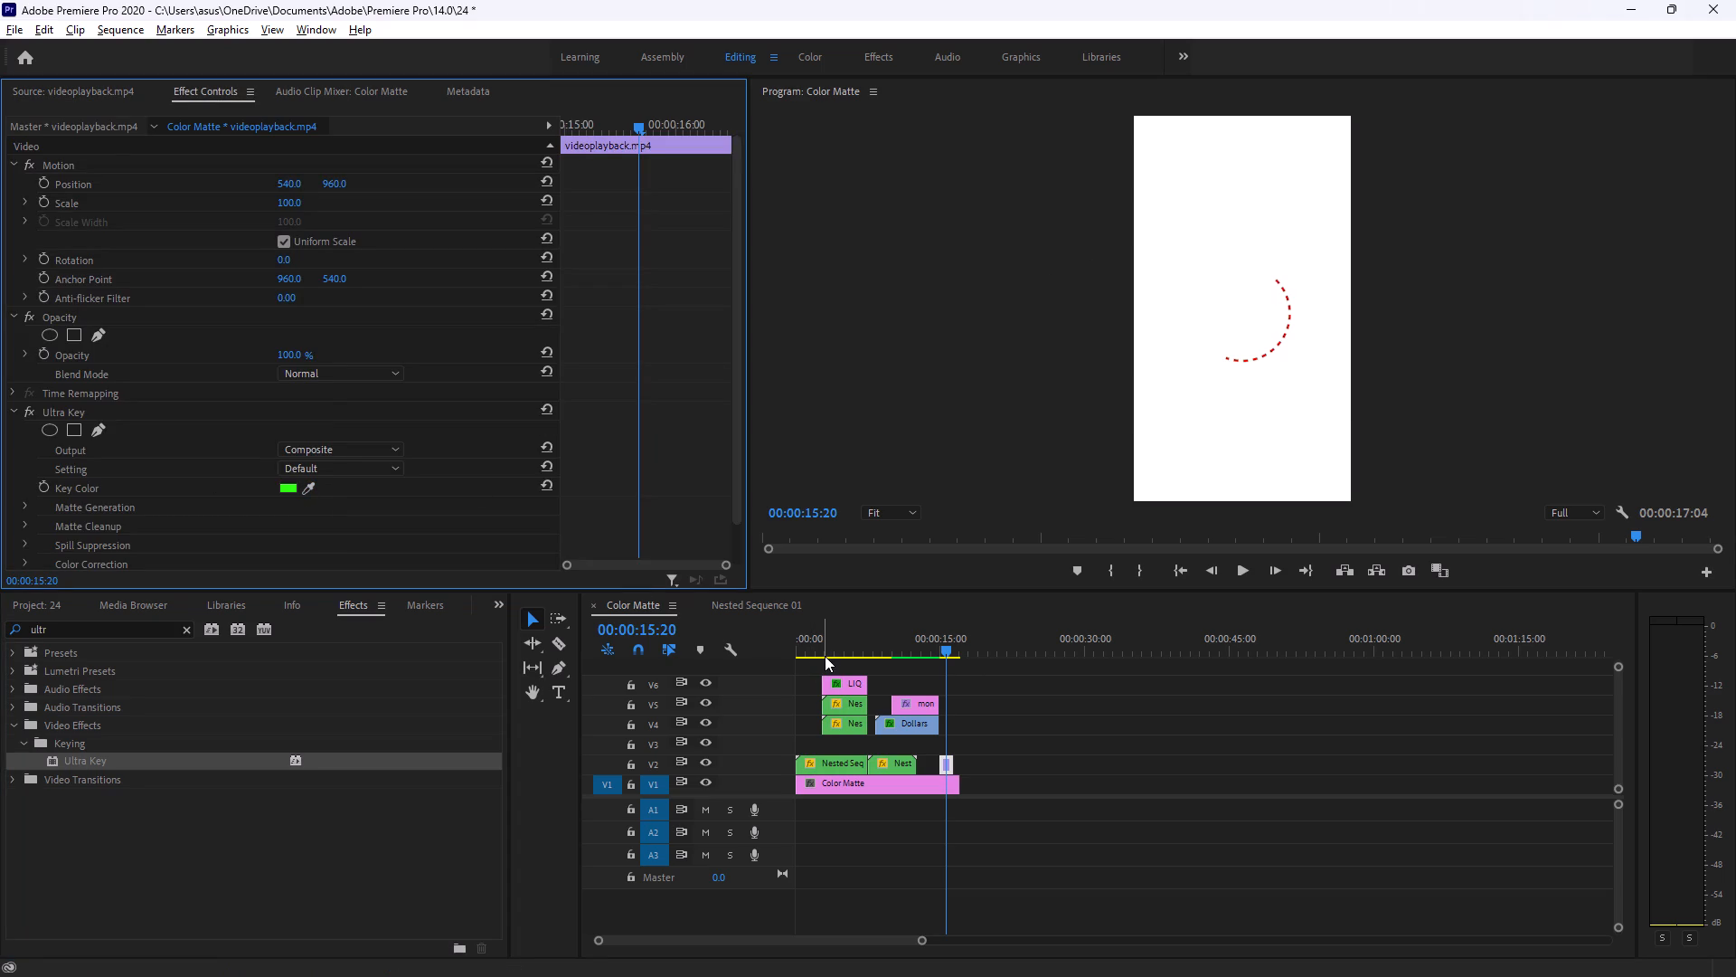
{"action": "left_click", "coordinate": [186, 631]}
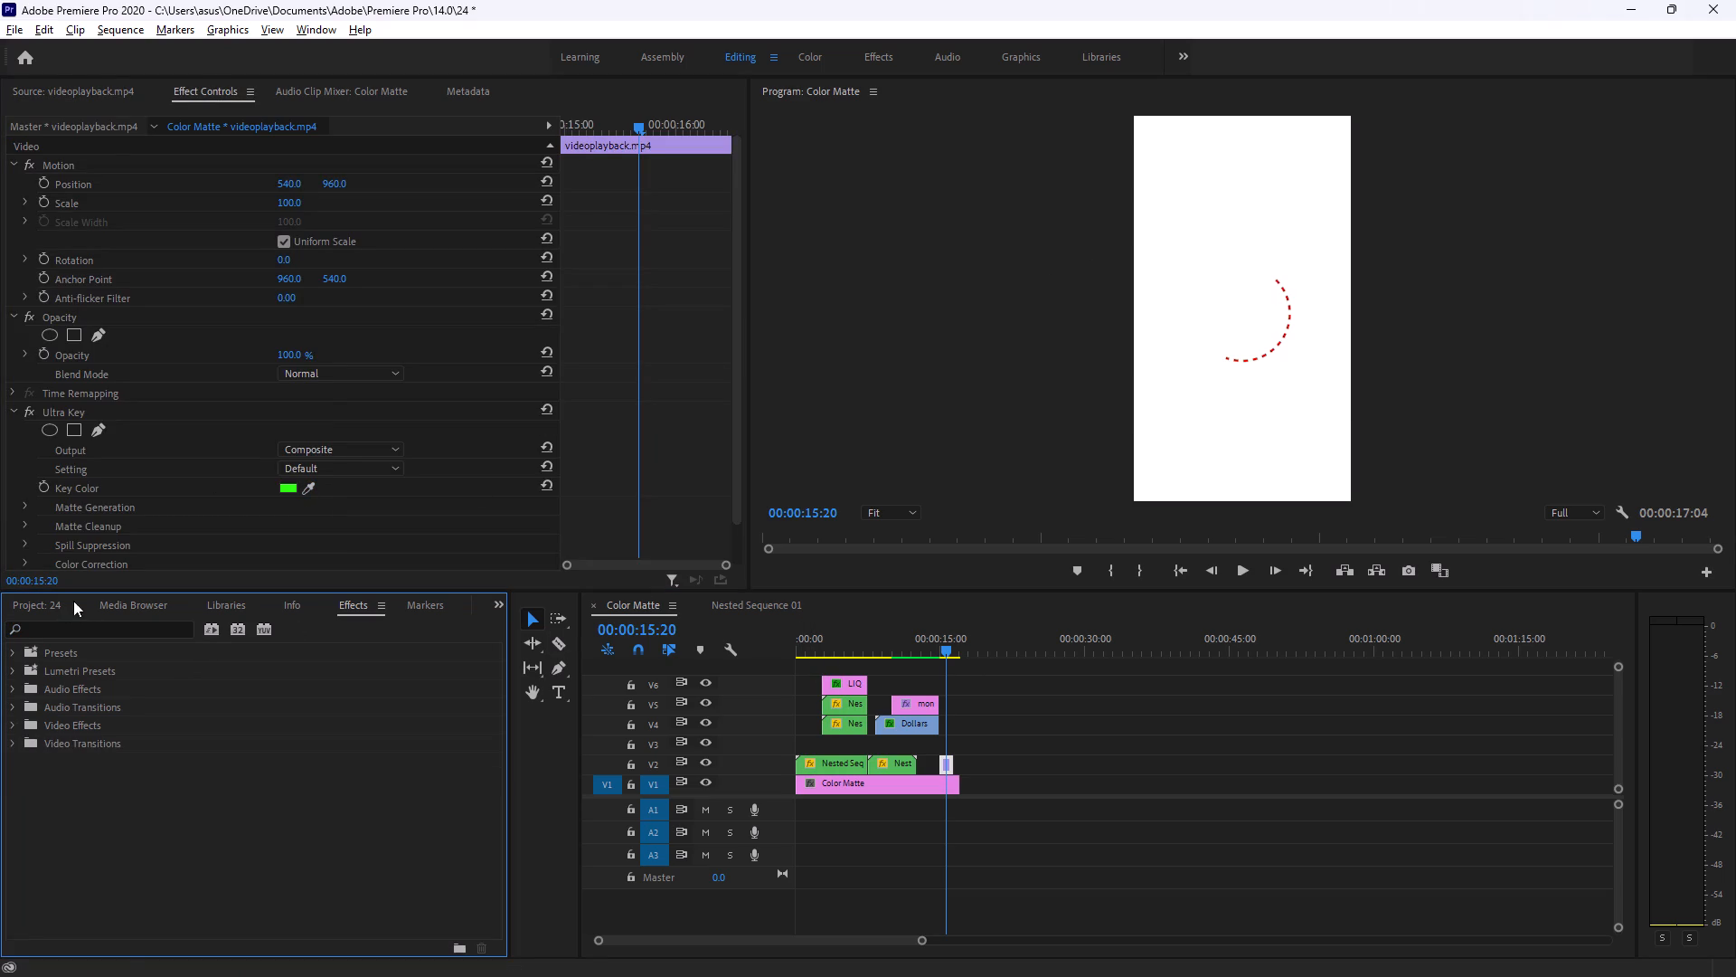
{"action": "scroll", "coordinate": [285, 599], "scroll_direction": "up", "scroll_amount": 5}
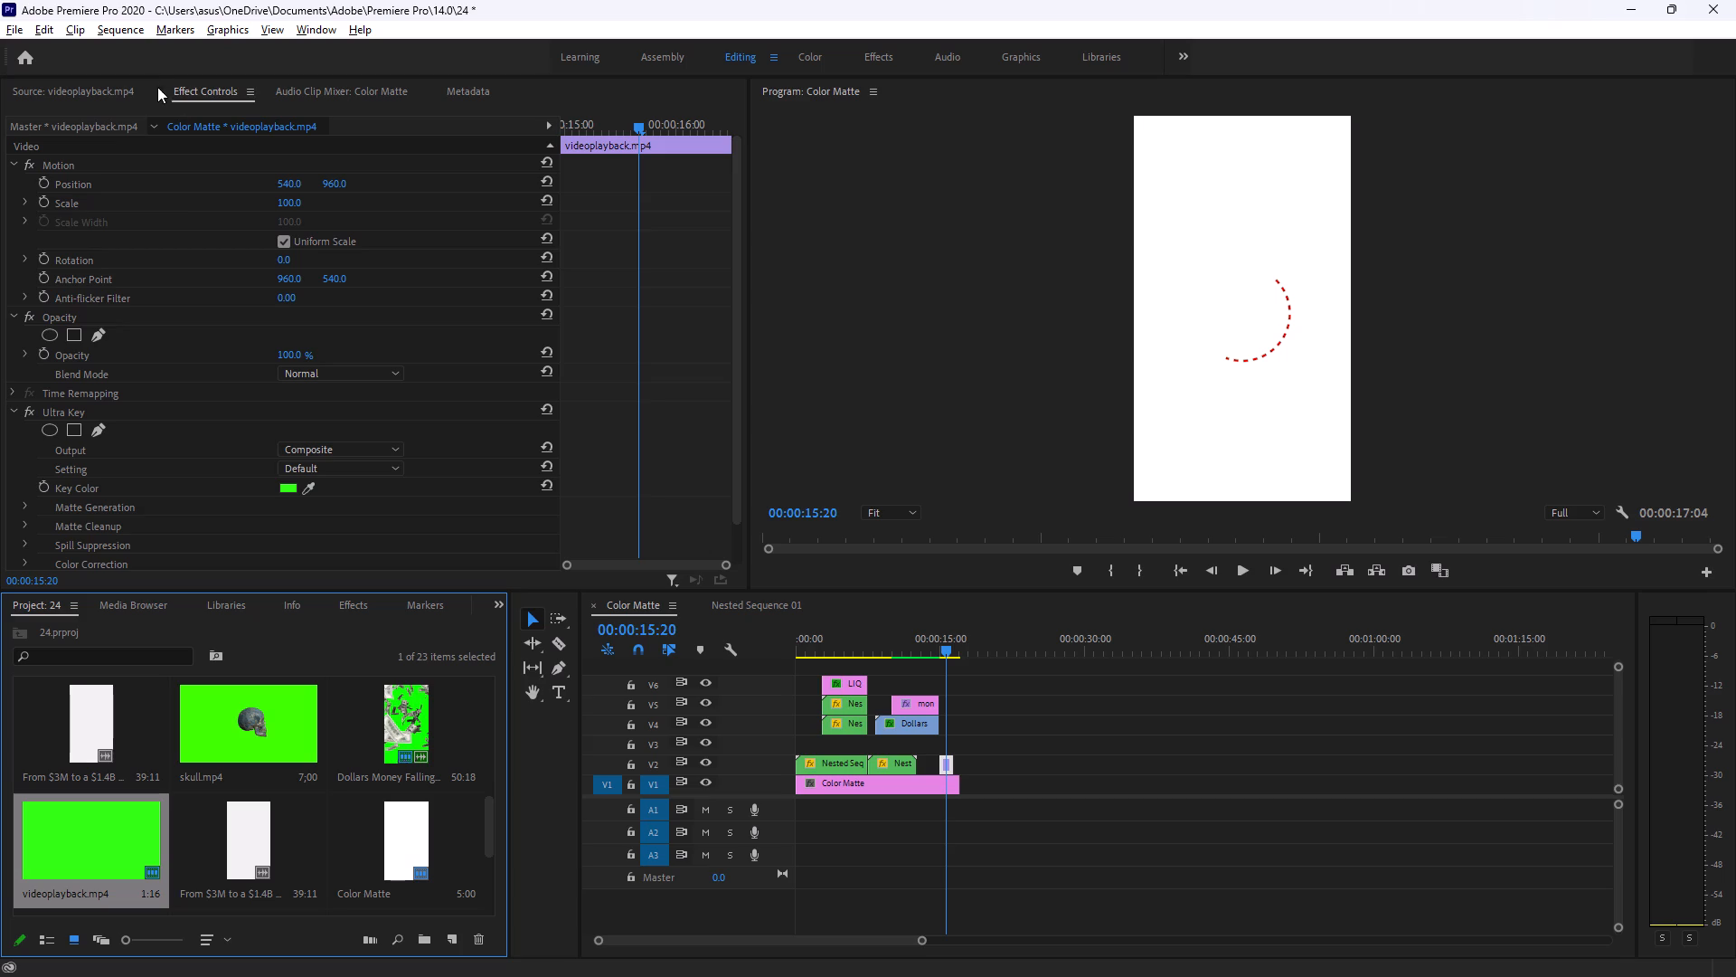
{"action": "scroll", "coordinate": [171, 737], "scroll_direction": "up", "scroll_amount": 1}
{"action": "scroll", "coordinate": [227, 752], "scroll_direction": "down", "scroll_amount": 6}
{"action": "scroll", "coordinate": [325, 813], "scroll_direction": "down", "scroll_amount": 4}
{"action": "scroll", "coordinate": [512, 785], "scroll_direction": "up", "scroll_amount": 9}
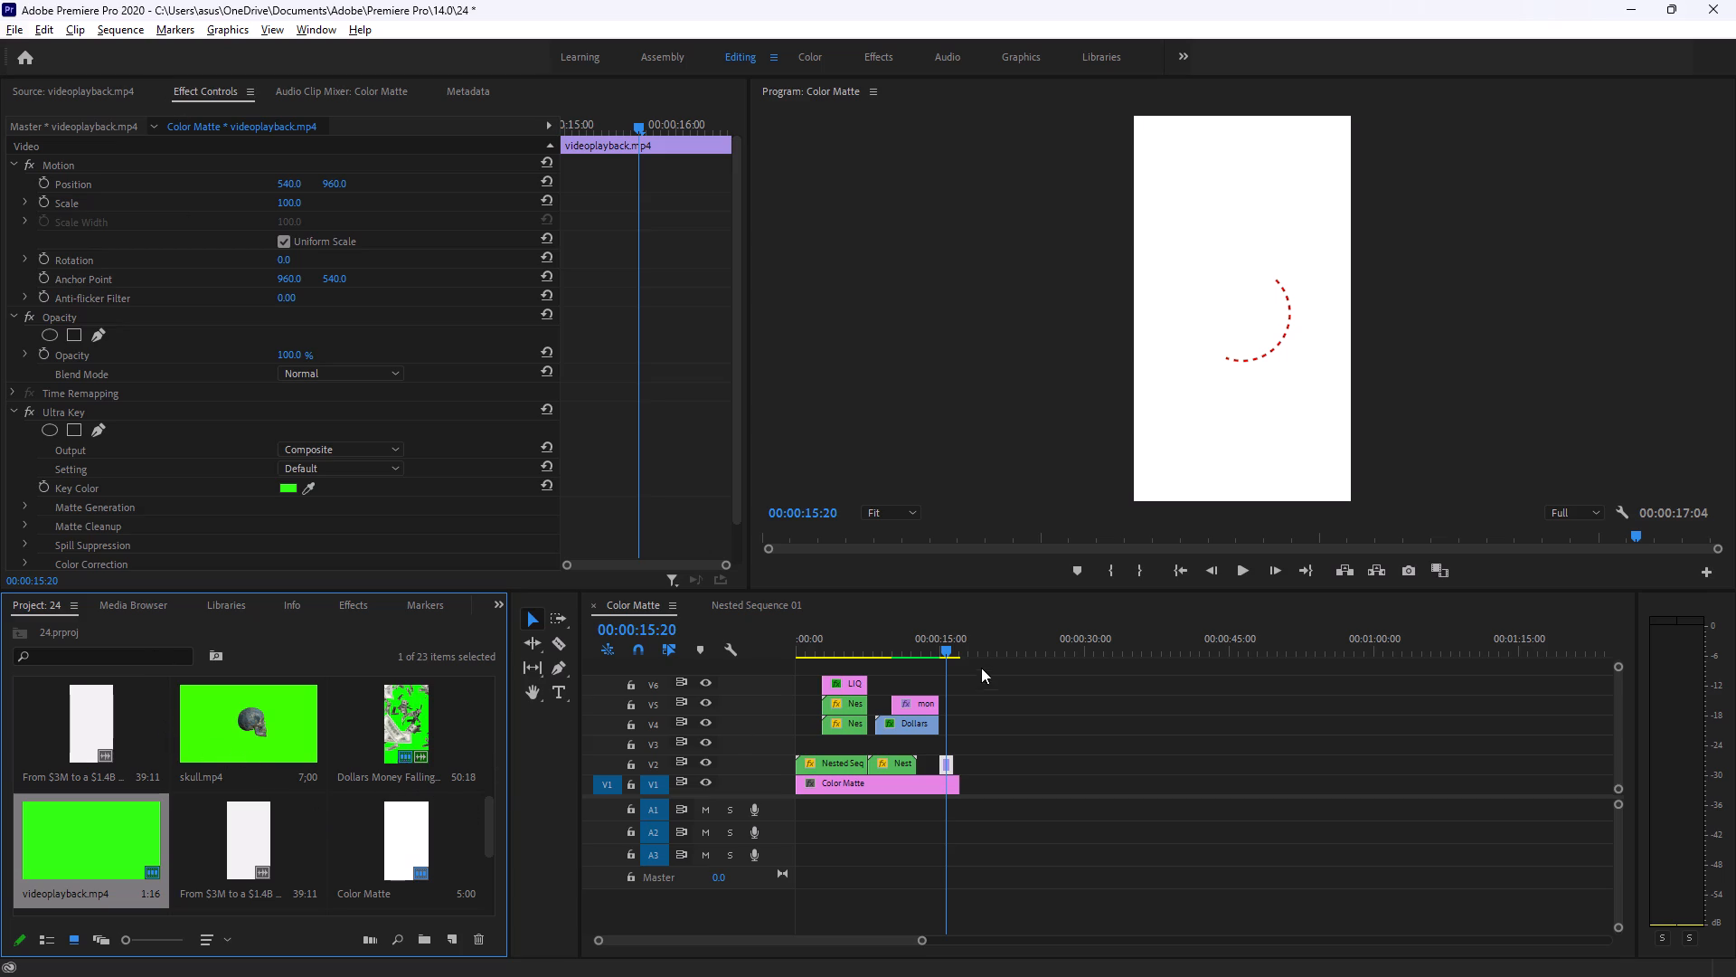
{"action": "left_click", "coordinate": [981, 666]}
Return to the motion graphics reel tutorial in Brave and watch what is placed over the dashed circle.
{"action": "key", "text": "alt+Tab"}
{"action": "left_click", "coordinate": [650, 577]}
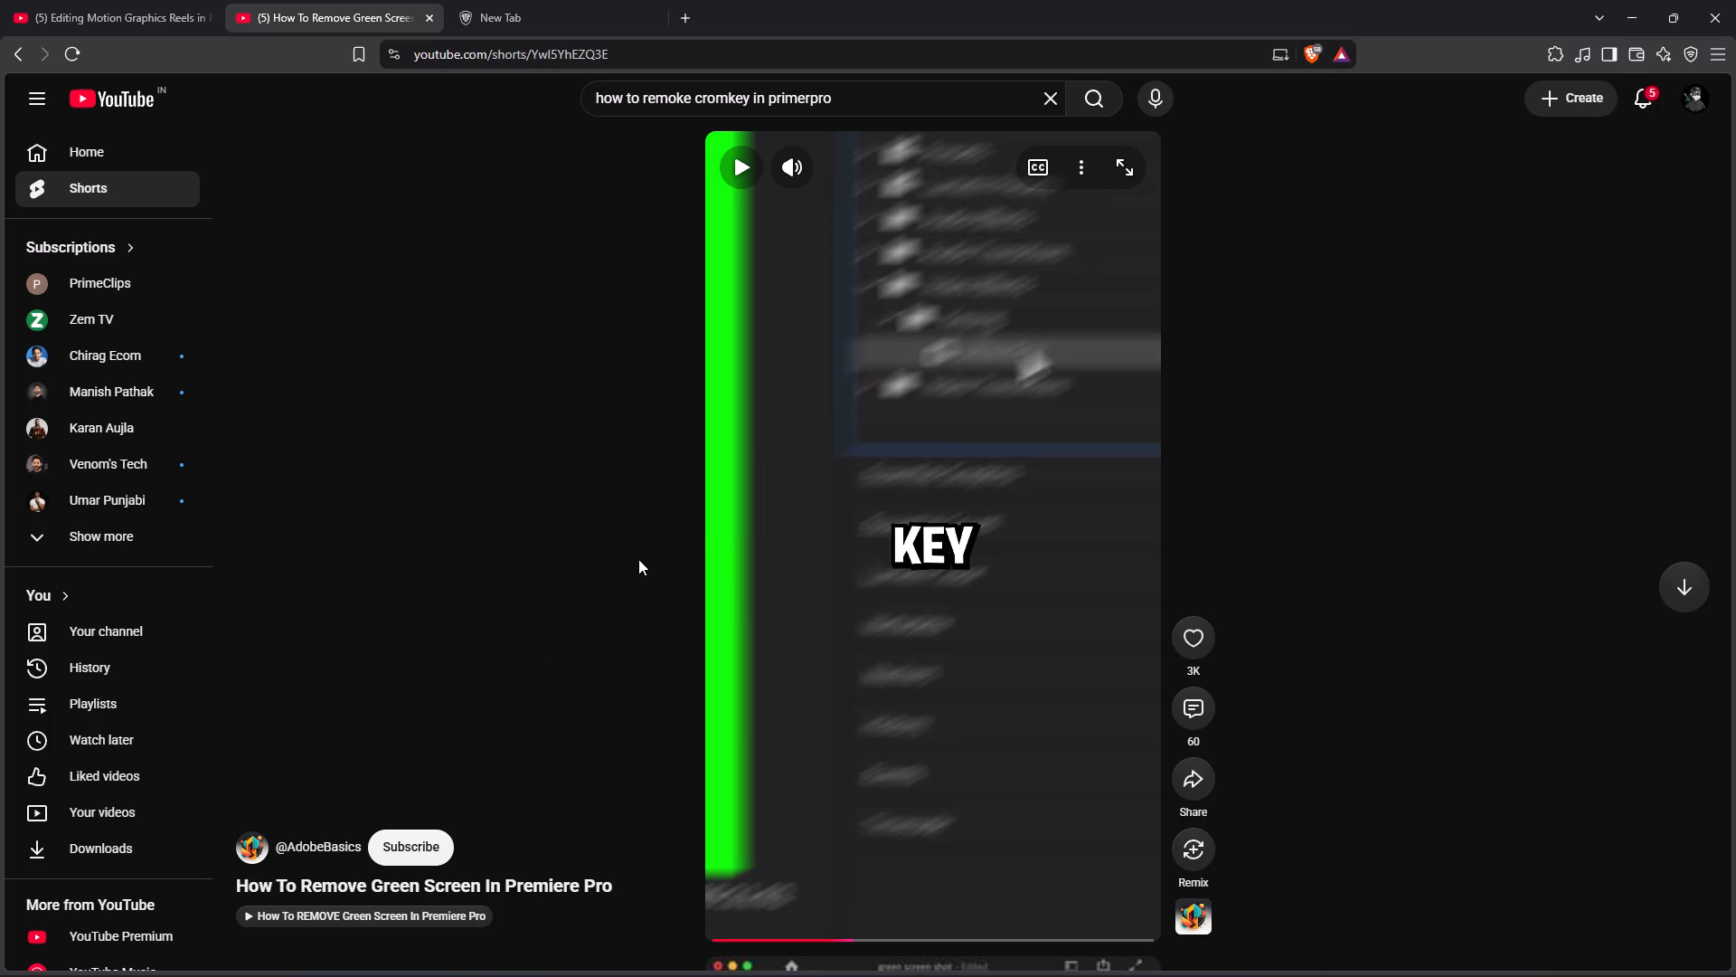
{"action": "left_click", "coordinate": [99, 6]}
{"action": "left_click", "coordinate": [672, 448]}
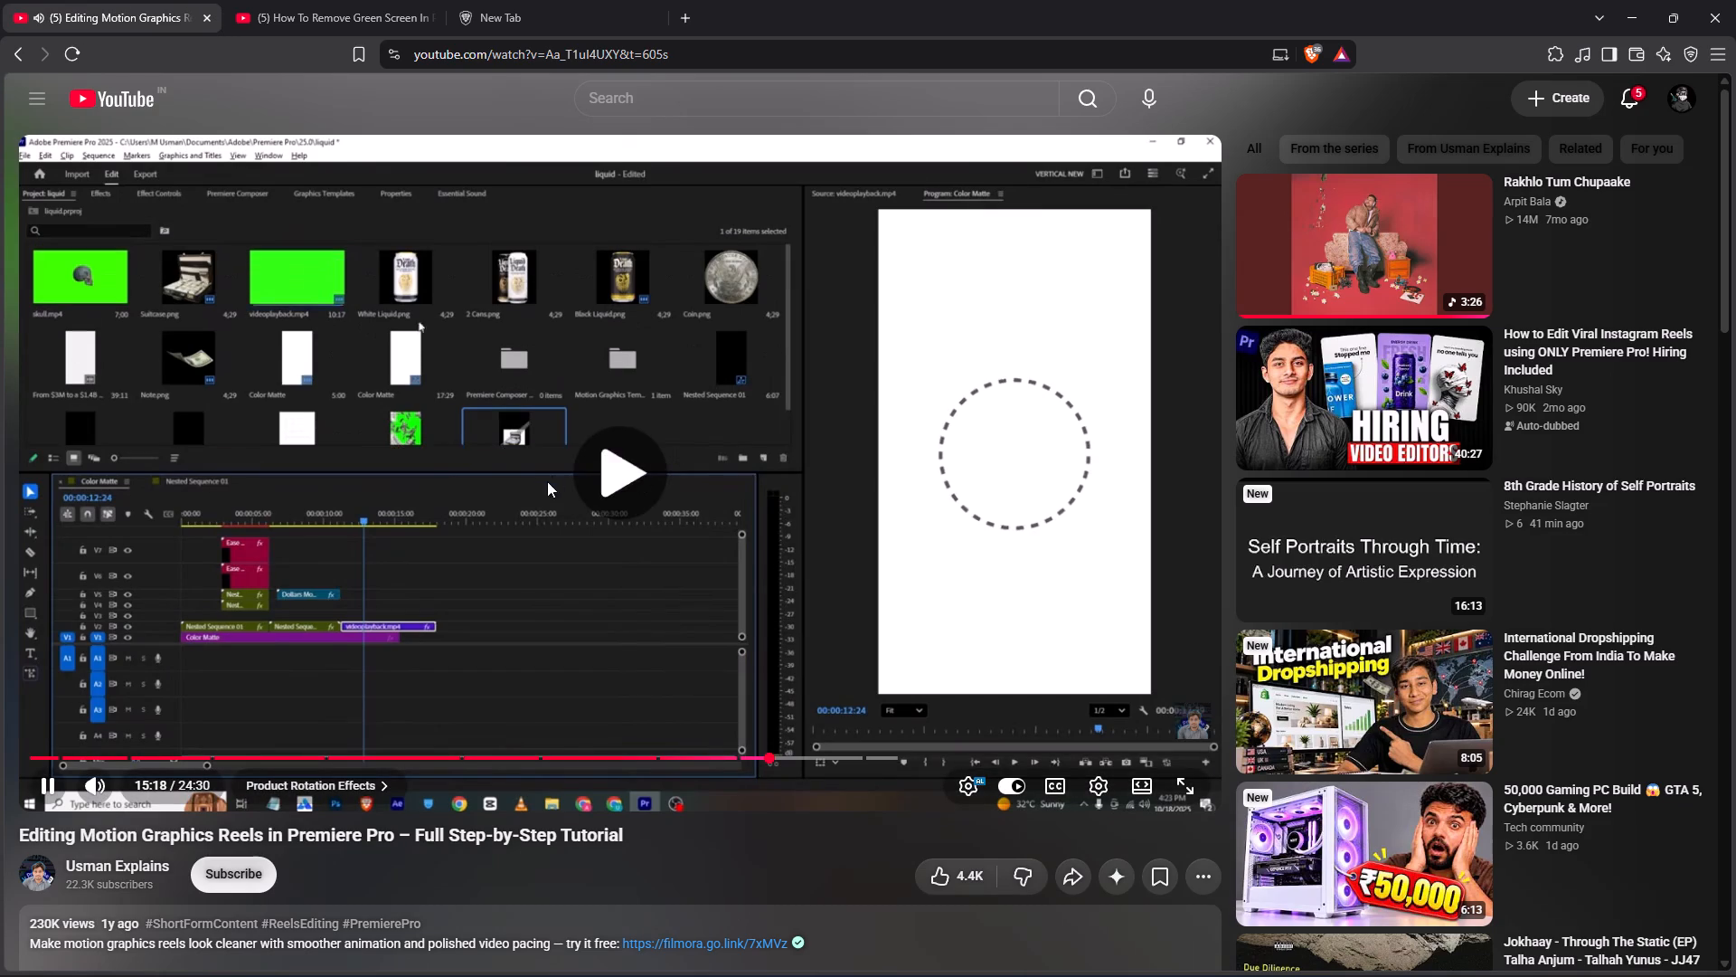
{"action": "left_click", "coordinate": [667, 515]}
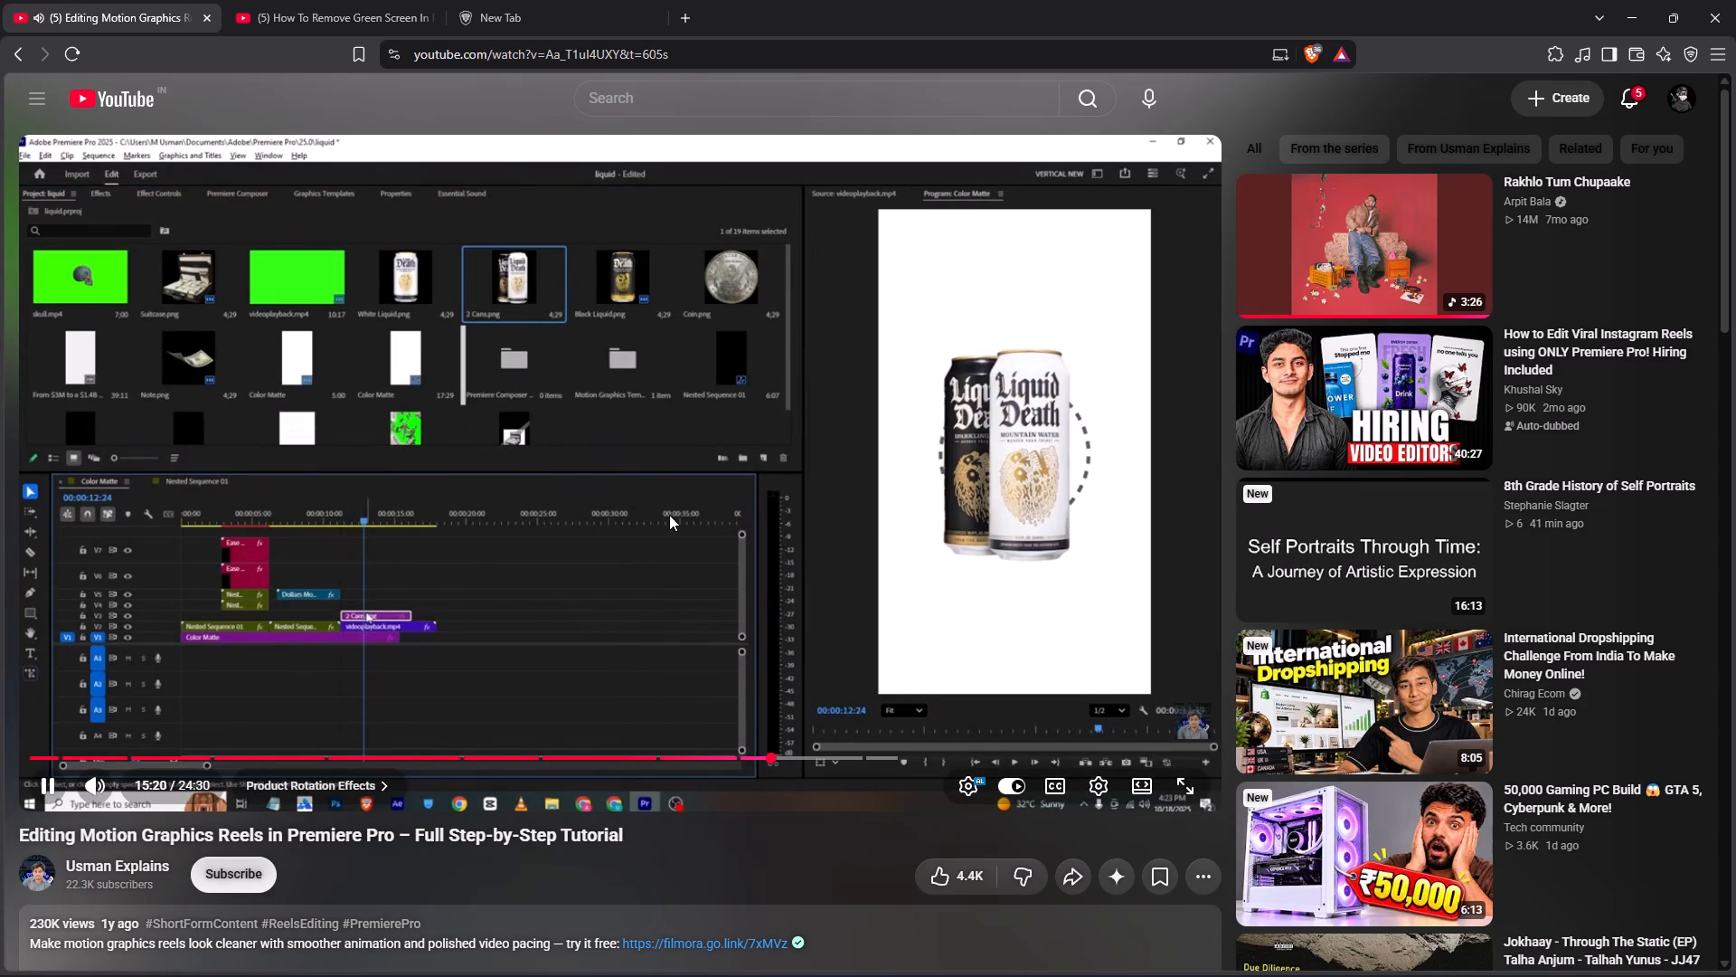
Back in Premiere Pro, place 2 Cans.png on V3, starting together with the videoplayback.mp4 clip on V2.
{"action": "key", "text": "alt+Tab"}
{"action": "scroll", "coordinate": [428, 754], "scroll_direction": "down", "scroll_amount": 3}
{"action": "scroll", "coordinate": [403, 782], "scroll_direction": "up", "scroll_amount": 5}
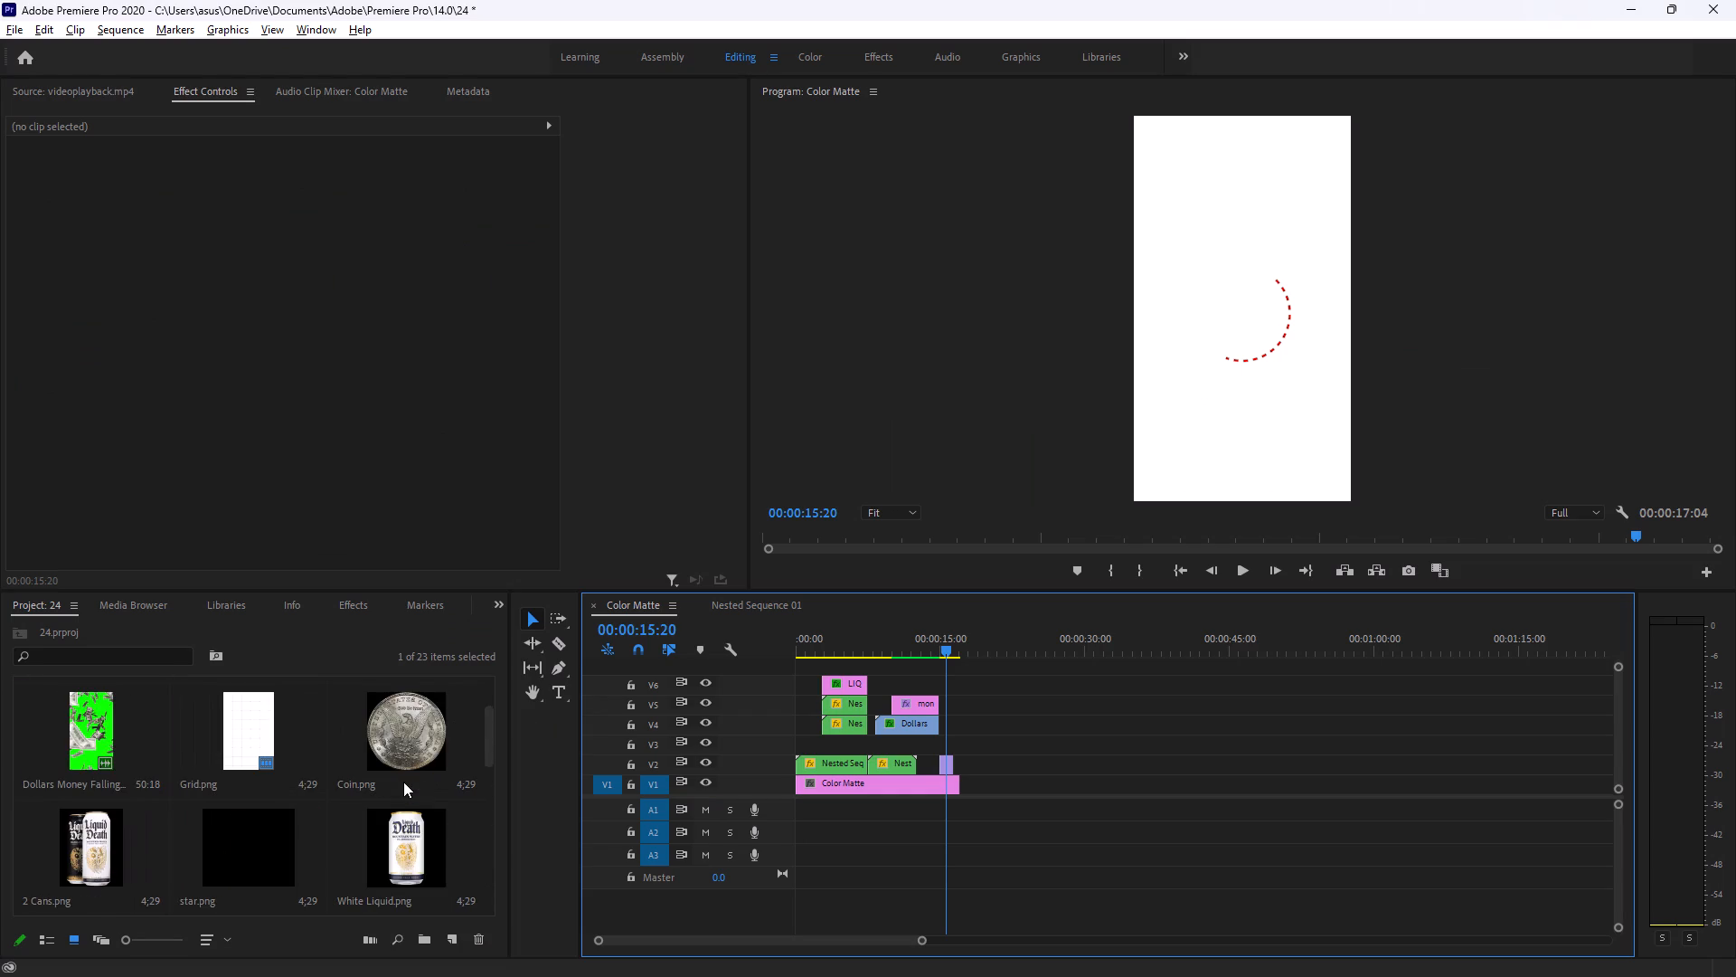
{"action": "scroll", "coordinate": [403, 782], "scroll_direction": "down", "scroll_amount": 1}
{"action": "left_click_drag", "start_coordinate": [100, 737], "coordinate": [994, 732]}
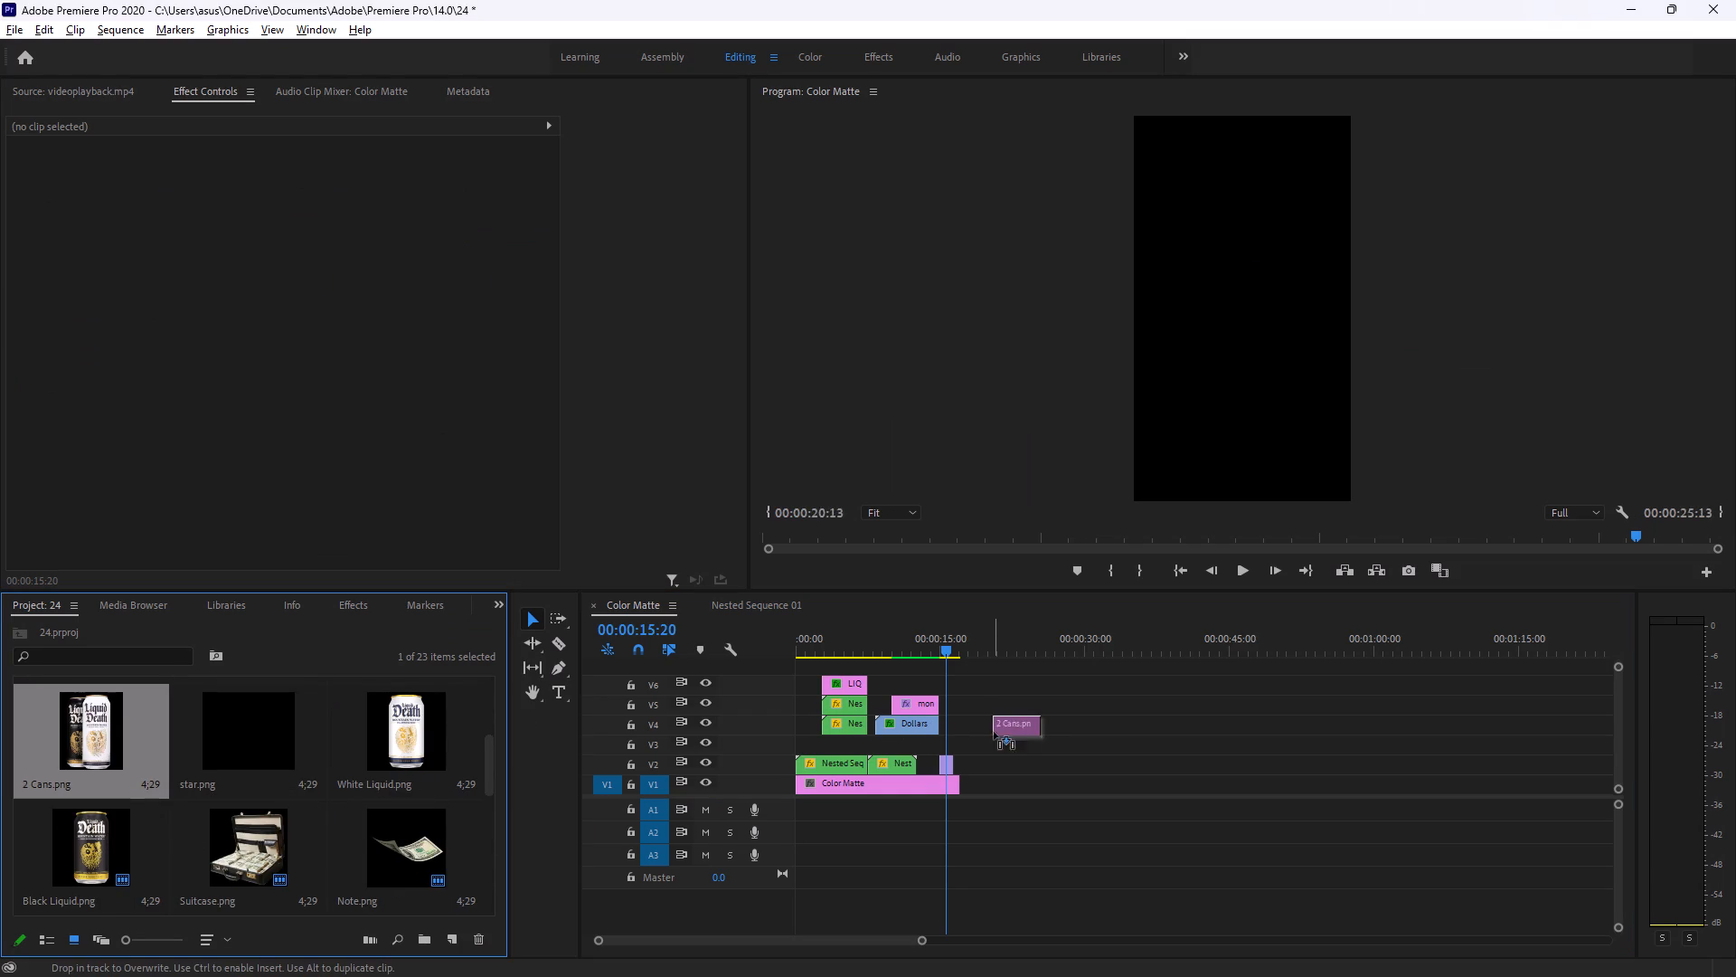
{"action": "left_click_drag", "start_coordinate": [994, 732], "coordinate": [941, 750]}
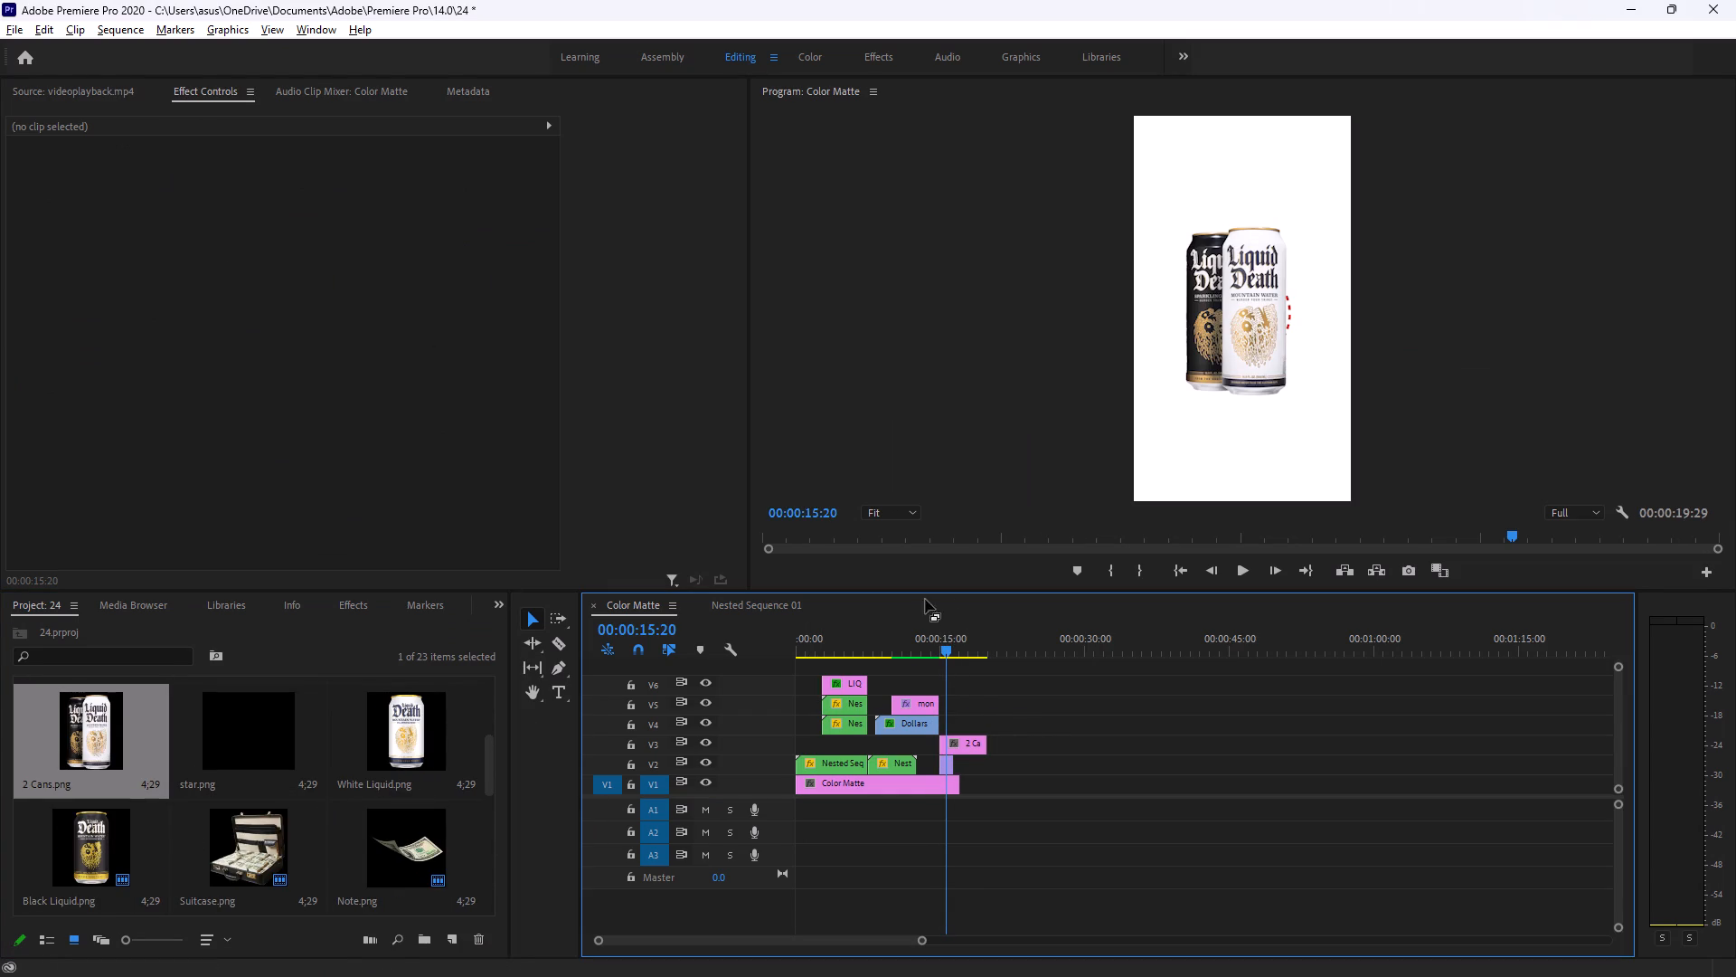
Check the tutorial's can sizing in Brave, then scale the 2 Cans.png clip on V3 down to 39.
{"action": "left_click", "coordinate": [958, 745]}
{"action": "key", "text": "alt+Tab"}
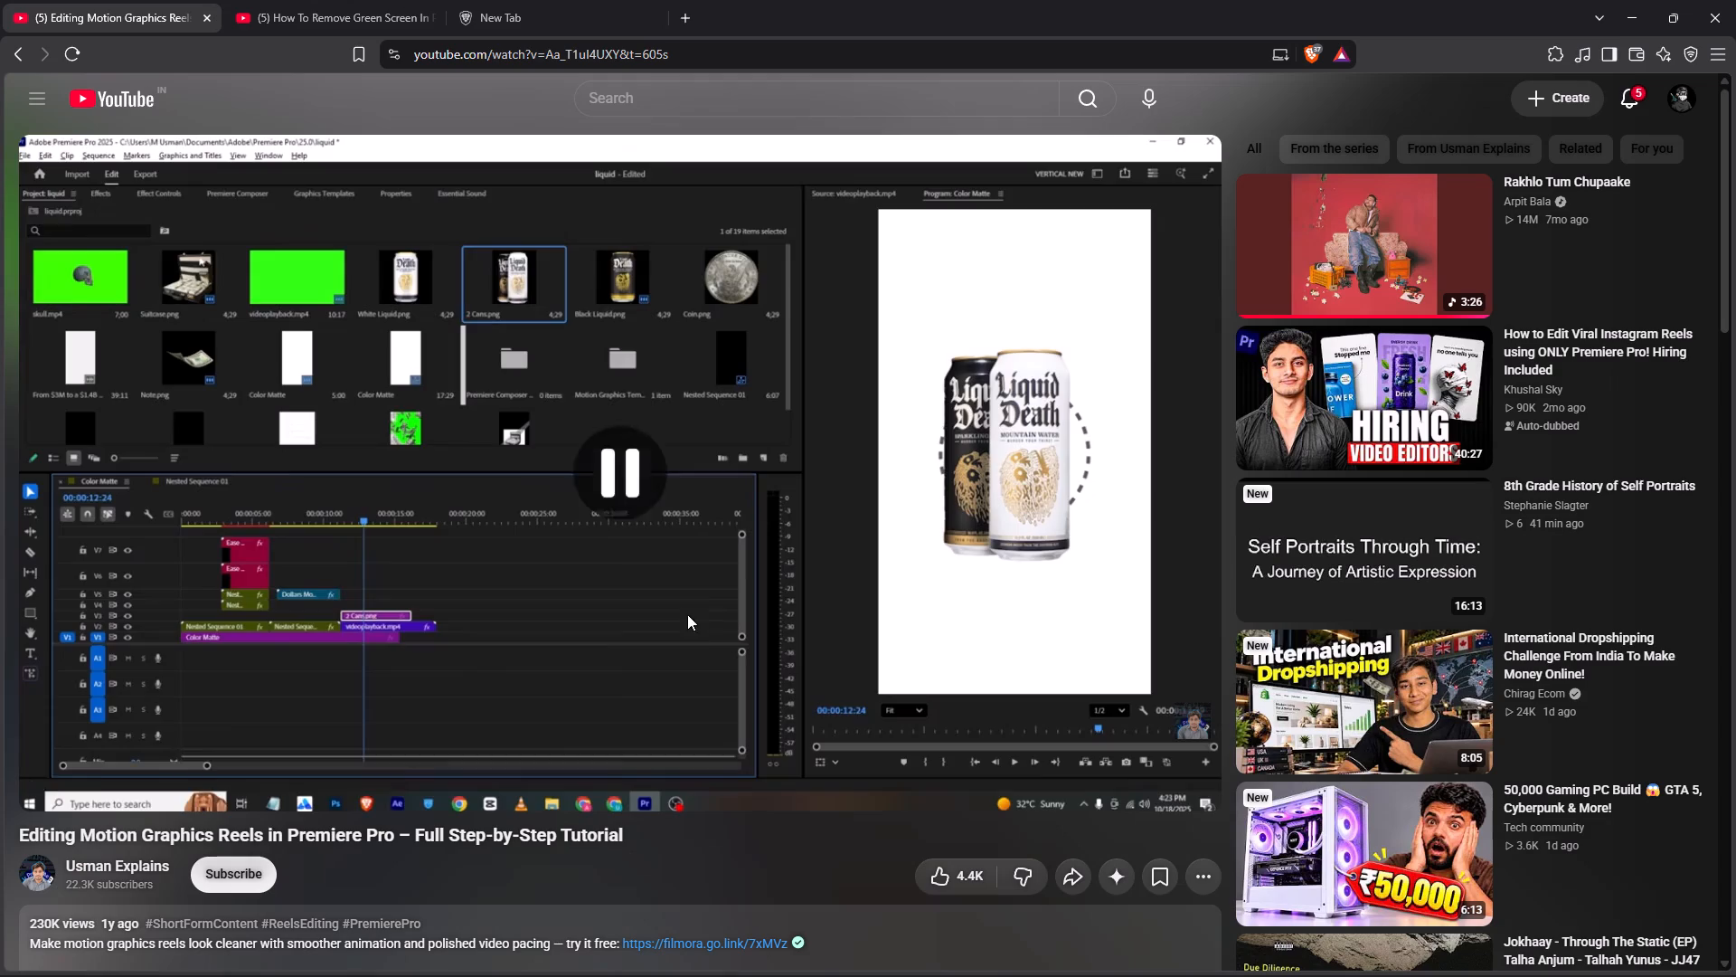
{"action": "left_click", "coordinate": [737, 636]}
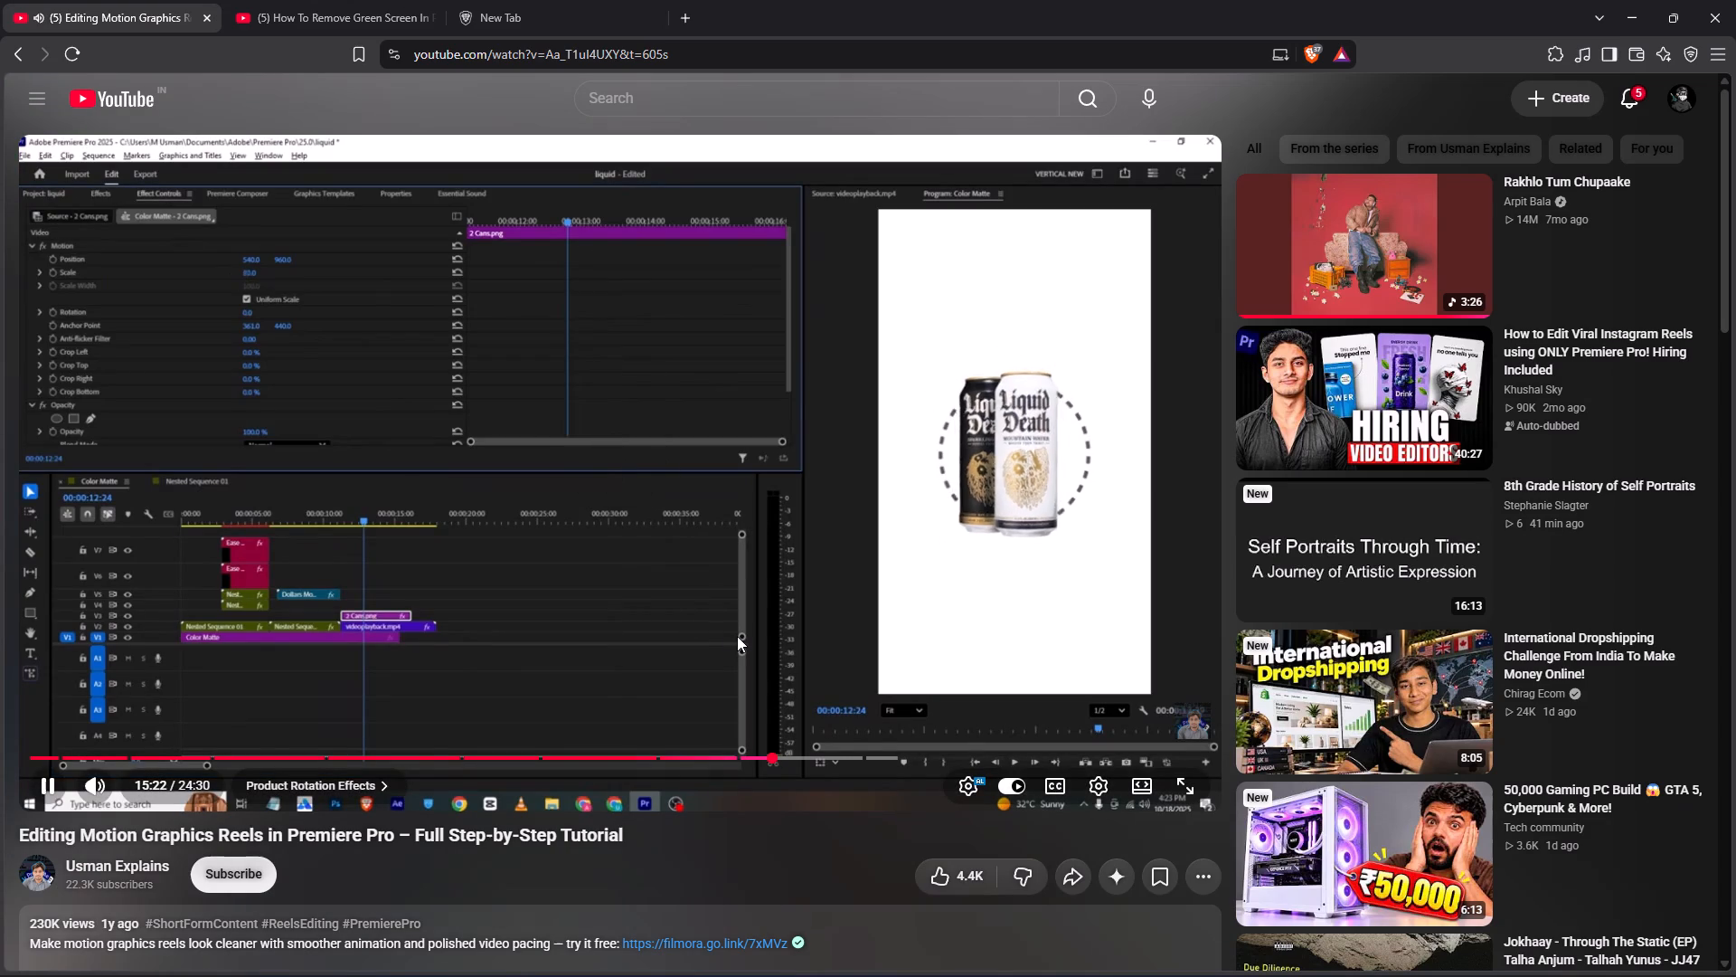
{"action": "key", "text": "space"}
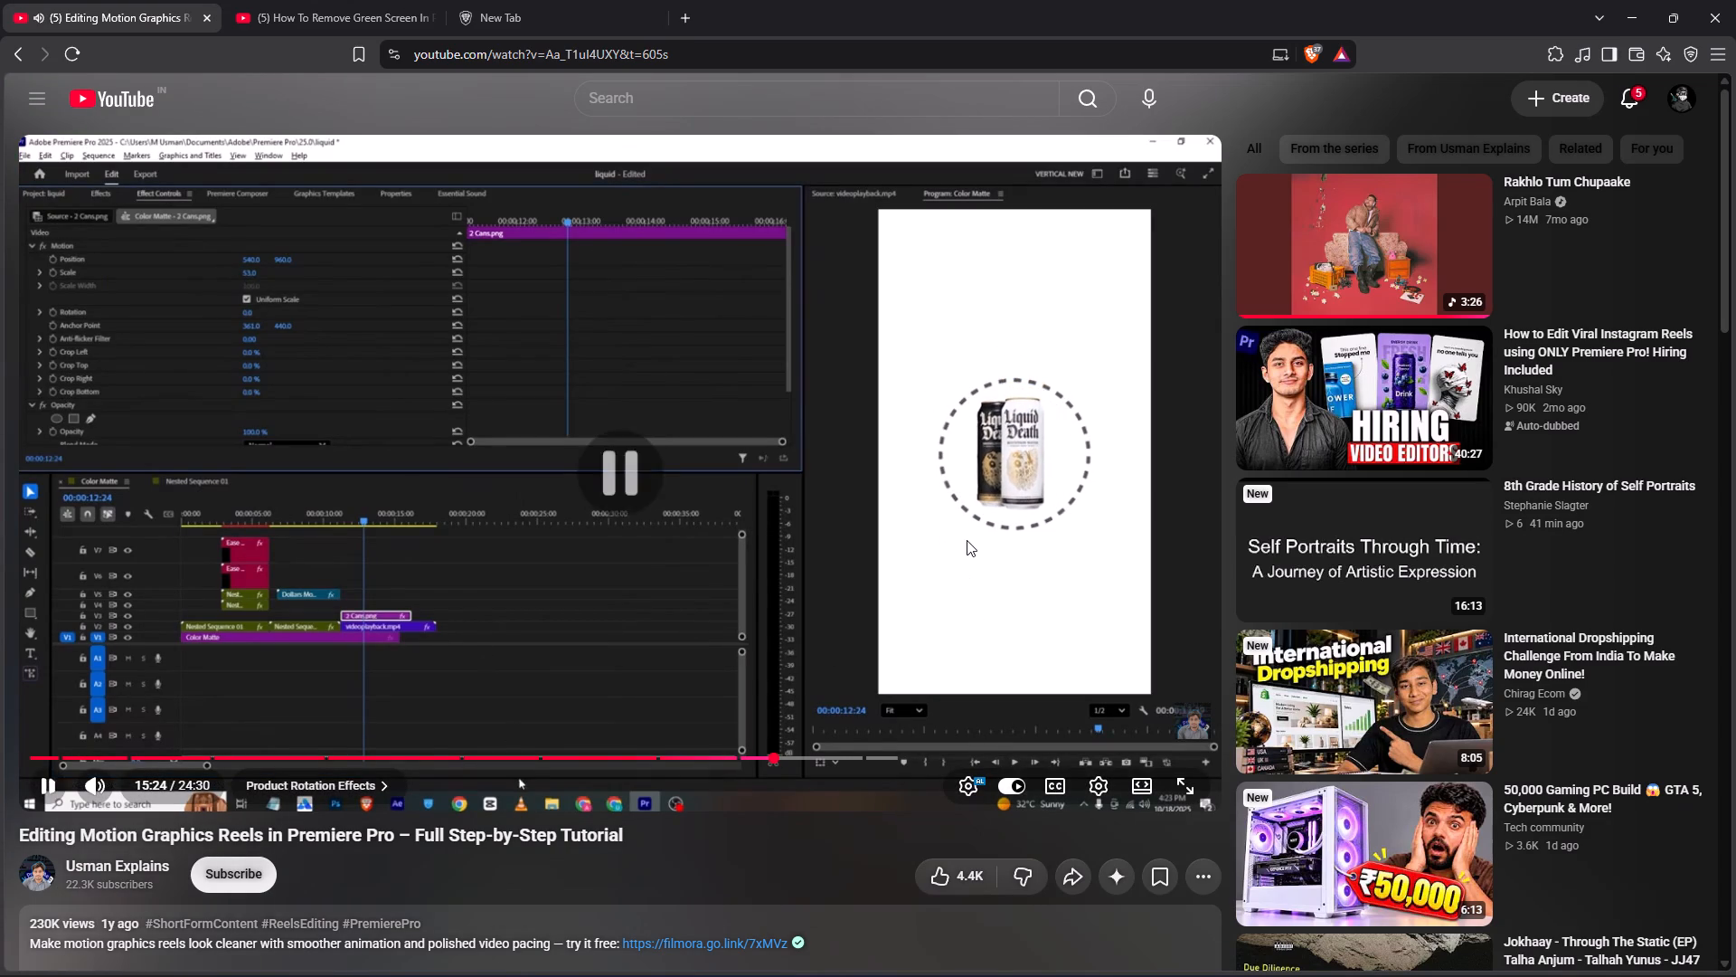
{"action": "key", "text": "alt+Tab"}
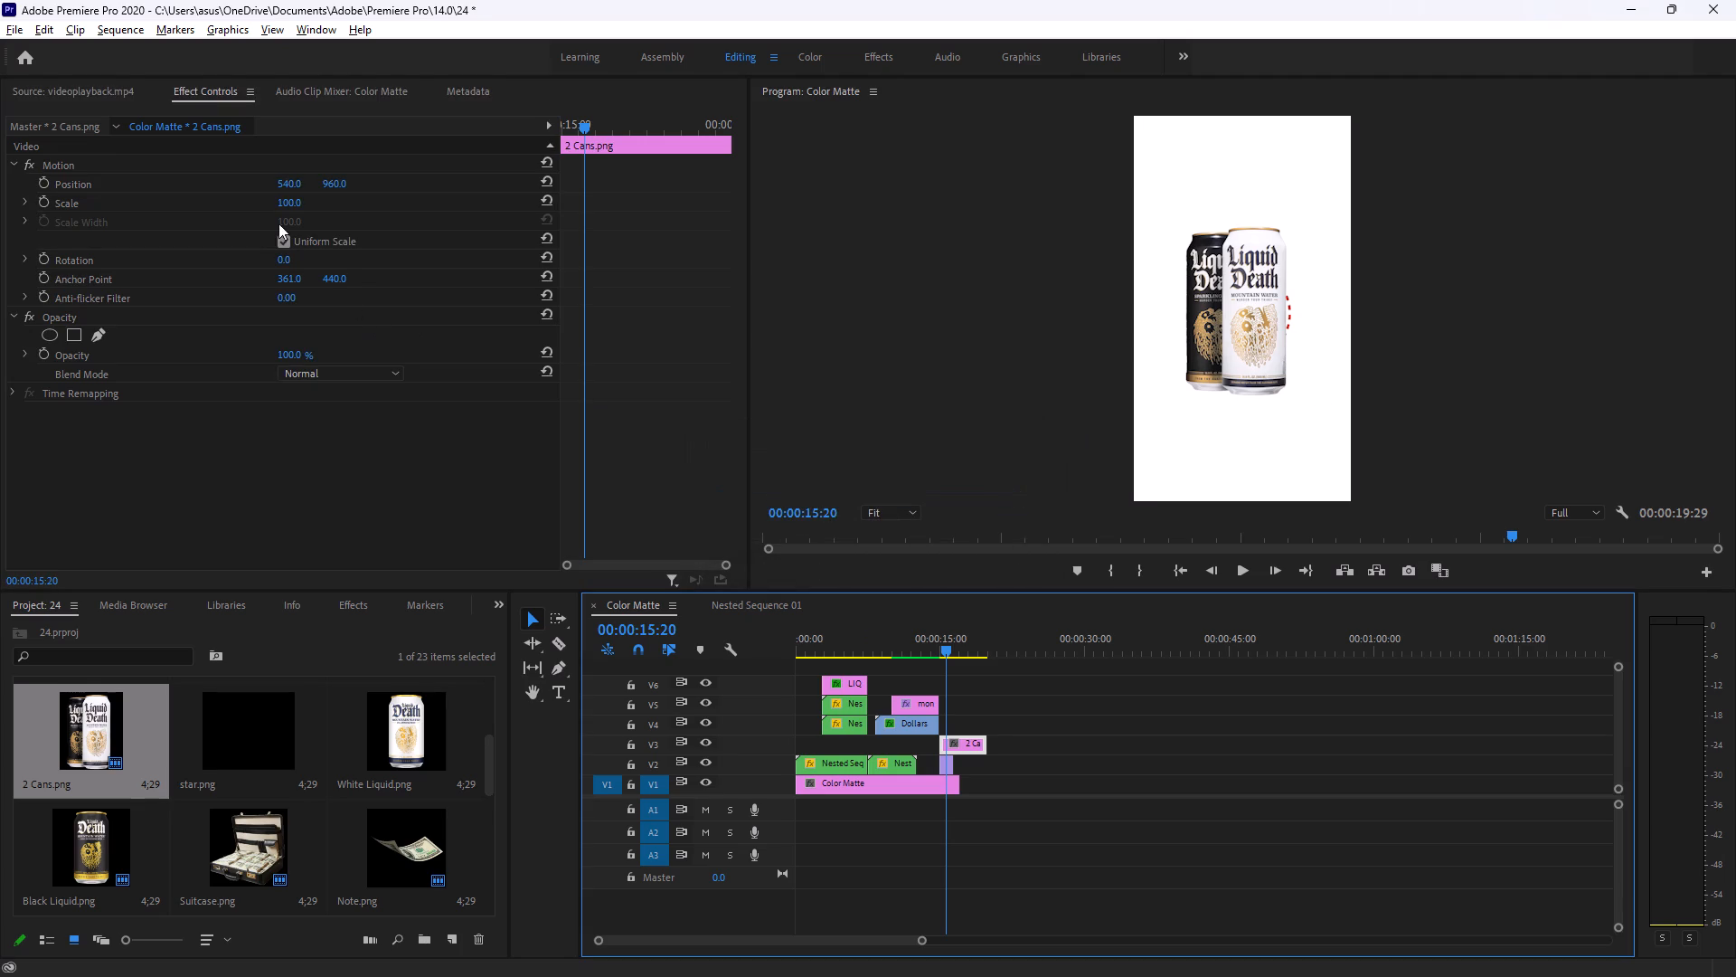
{"action": "left_click_drag", "start_coordinate": [294, 204], "coordinate": [235, 206]}
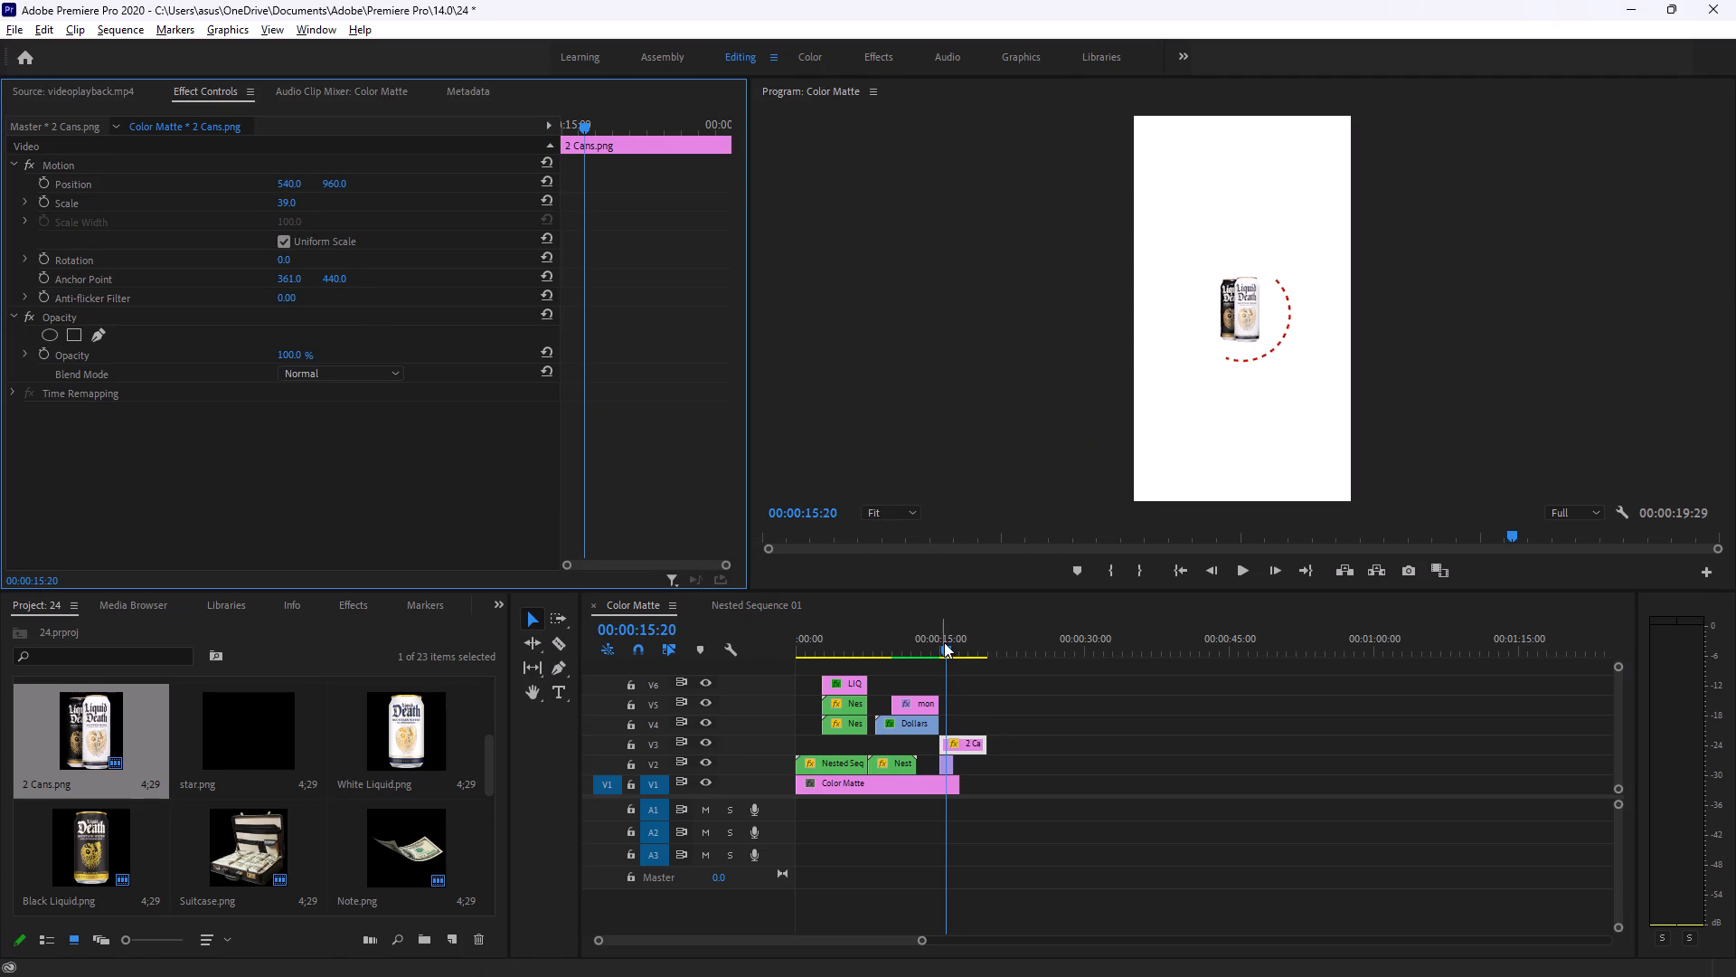
Extend the videoplayback.mp4 clip on V2 and the Color Matte on V1 to end together with 2 Cans.png.
{"action": "left_click", "coordinate": [944, 642]}
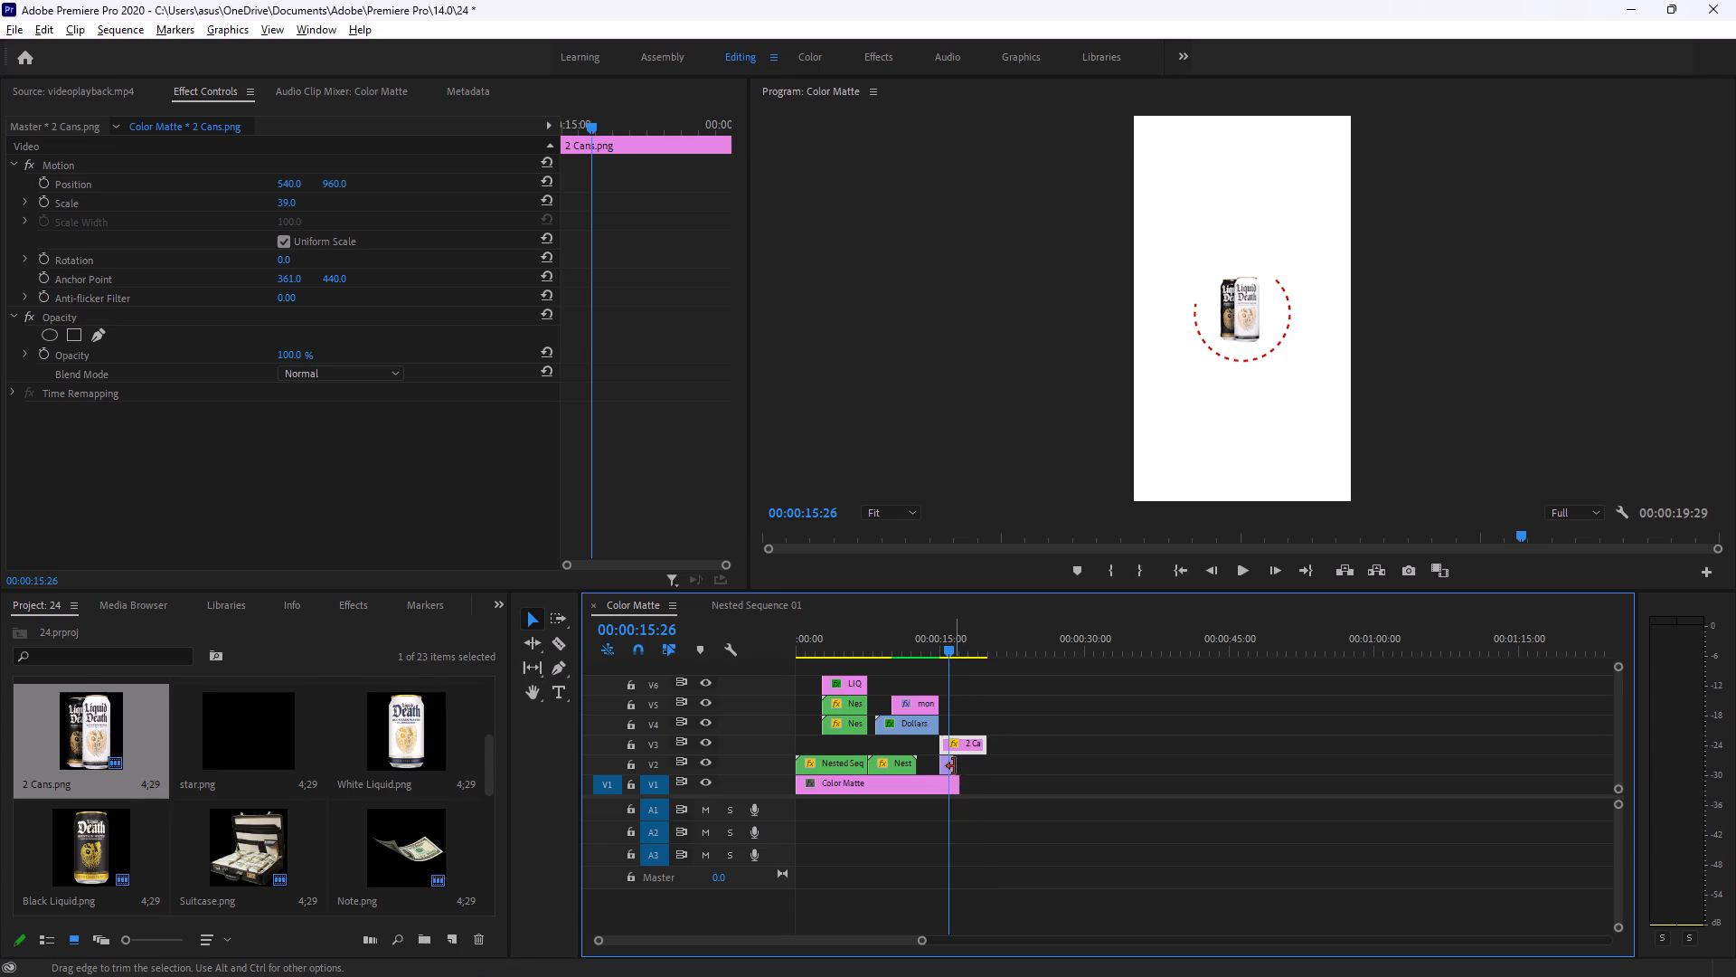
{"action": "left_click_drag", "start_coordinate": [954, 765], "coordinate": [985, 767]}
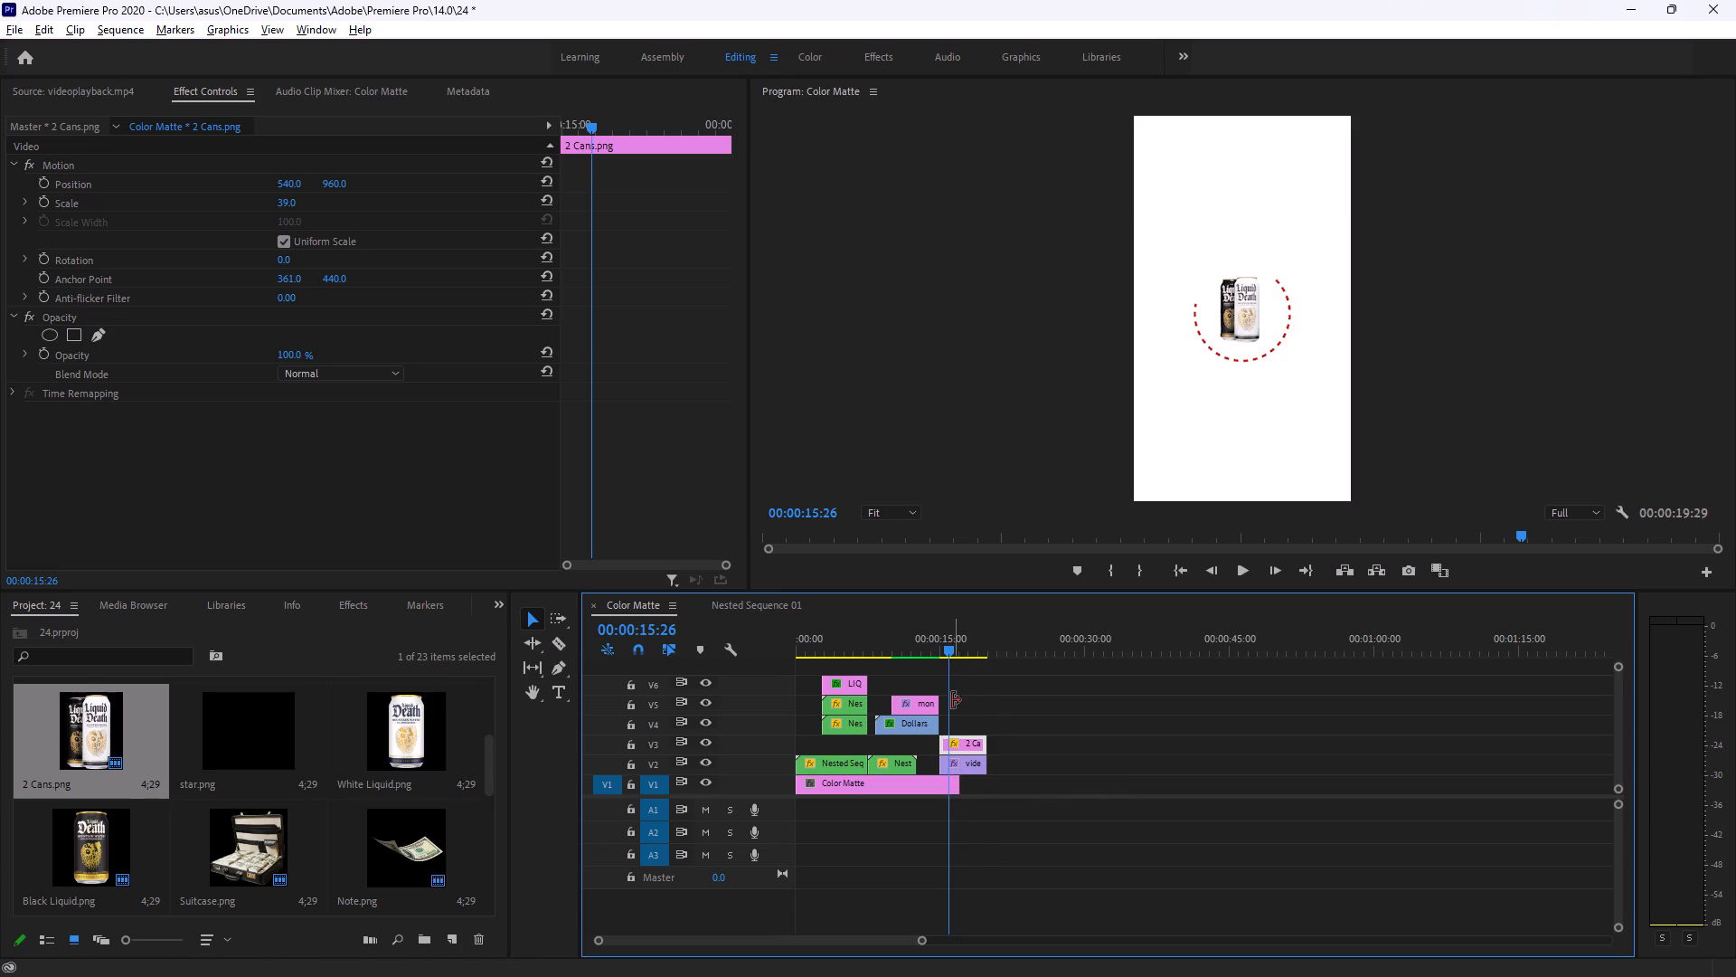
{"action": "left_click_drag", "start_coordinate": [949, 648], "coordinate": [957, 647]}
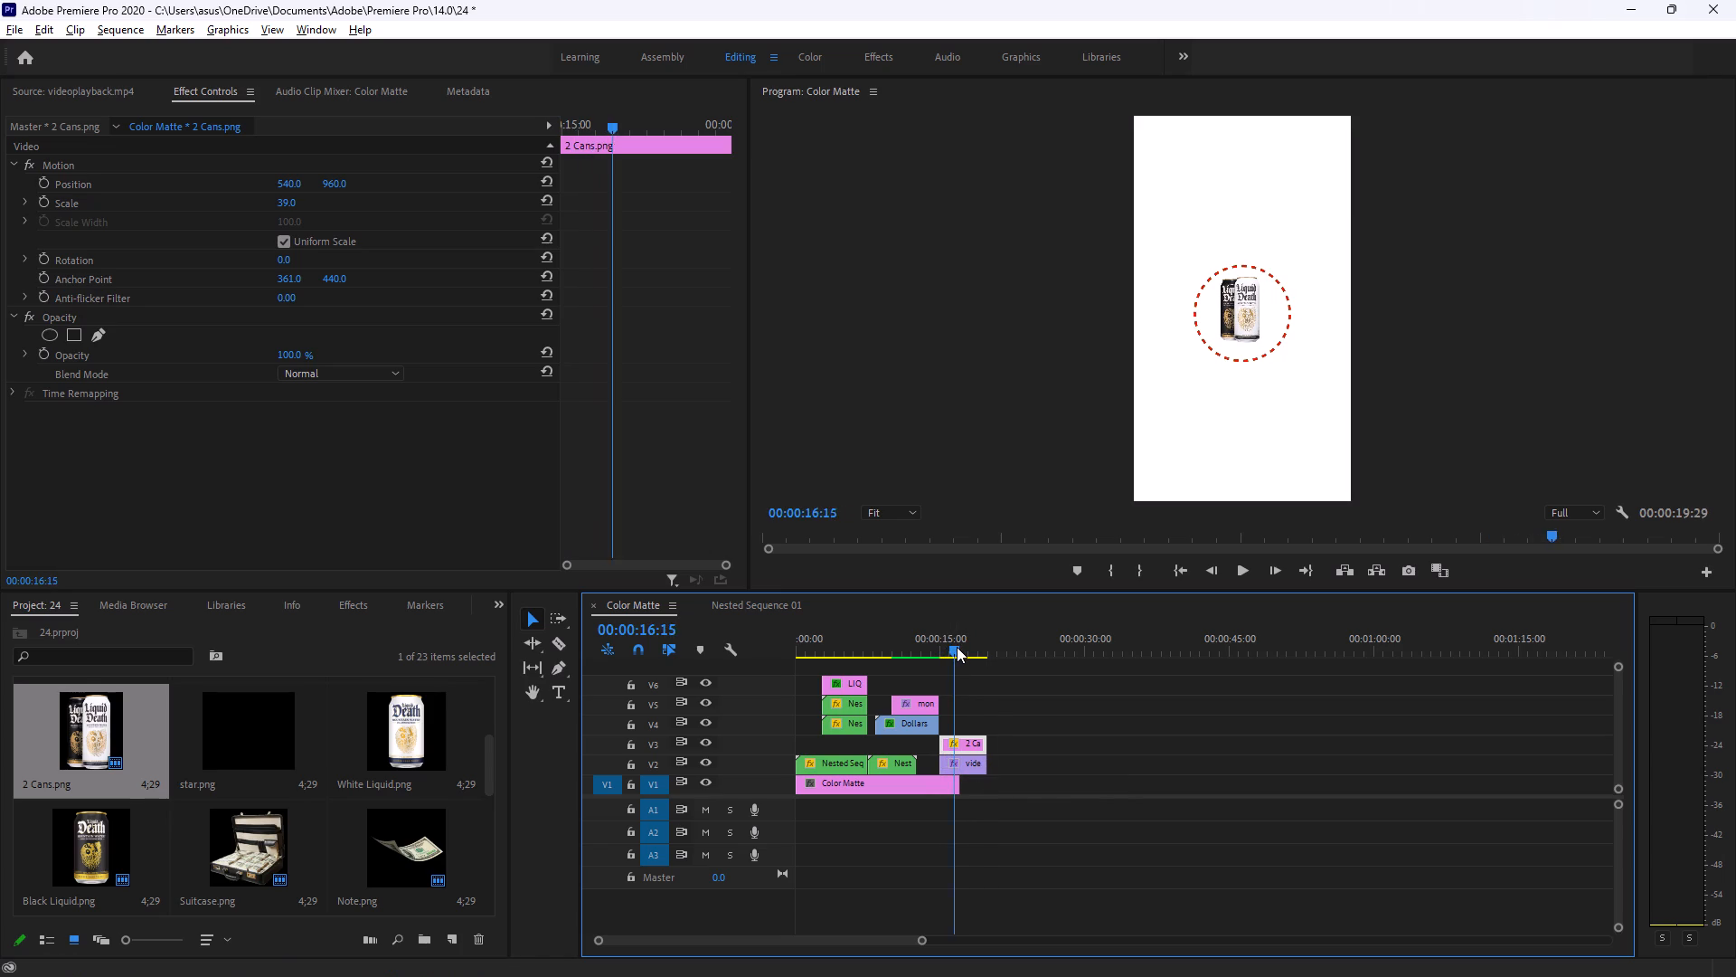
{"action": "left_click_drag", "start_coordinate": [957, 647], "coordinate": [958, 647]}
{"action": "left_click_drag", "start_coordinate": [959, 790], "coordinate": [984, 792]}
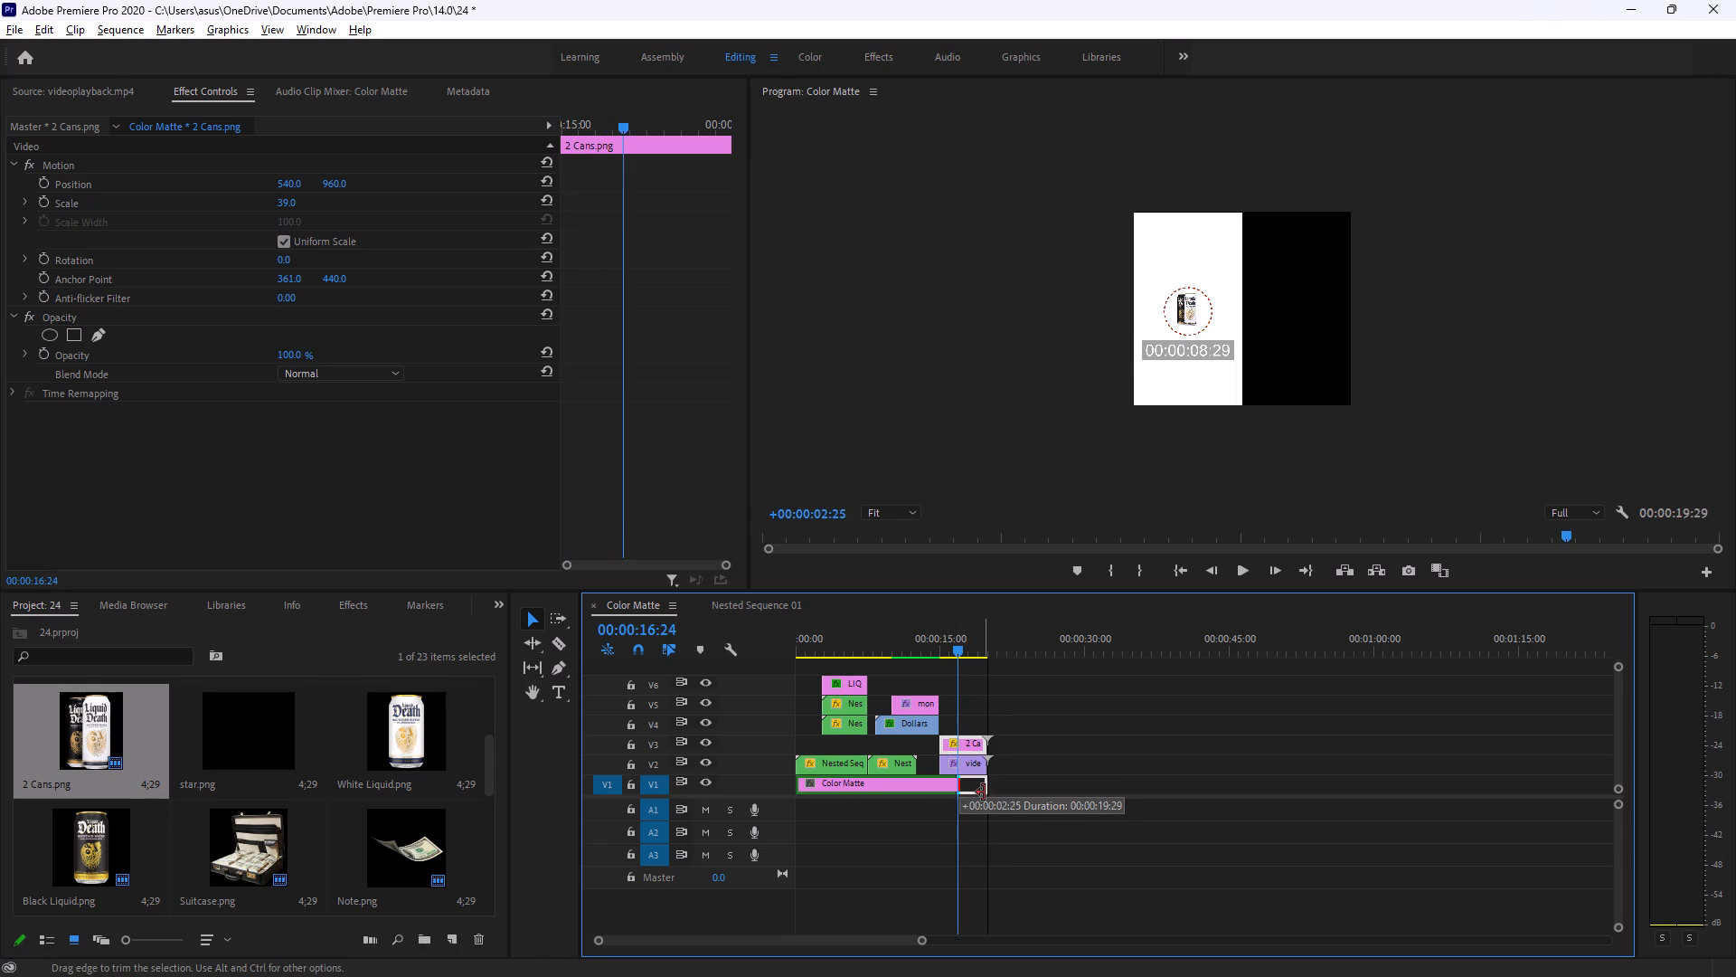
{"action": "left_click_drag", "start_coordinate": [984, 792], "coordinate": [986, 792]}
Find the Black & White video effect by searching for "black a" and apply it to the videoplayback.mp4 clip on V2.
{"action": "key", "text": "alt+Tab"}
{"action": "key", "text": "alt+Tab"}
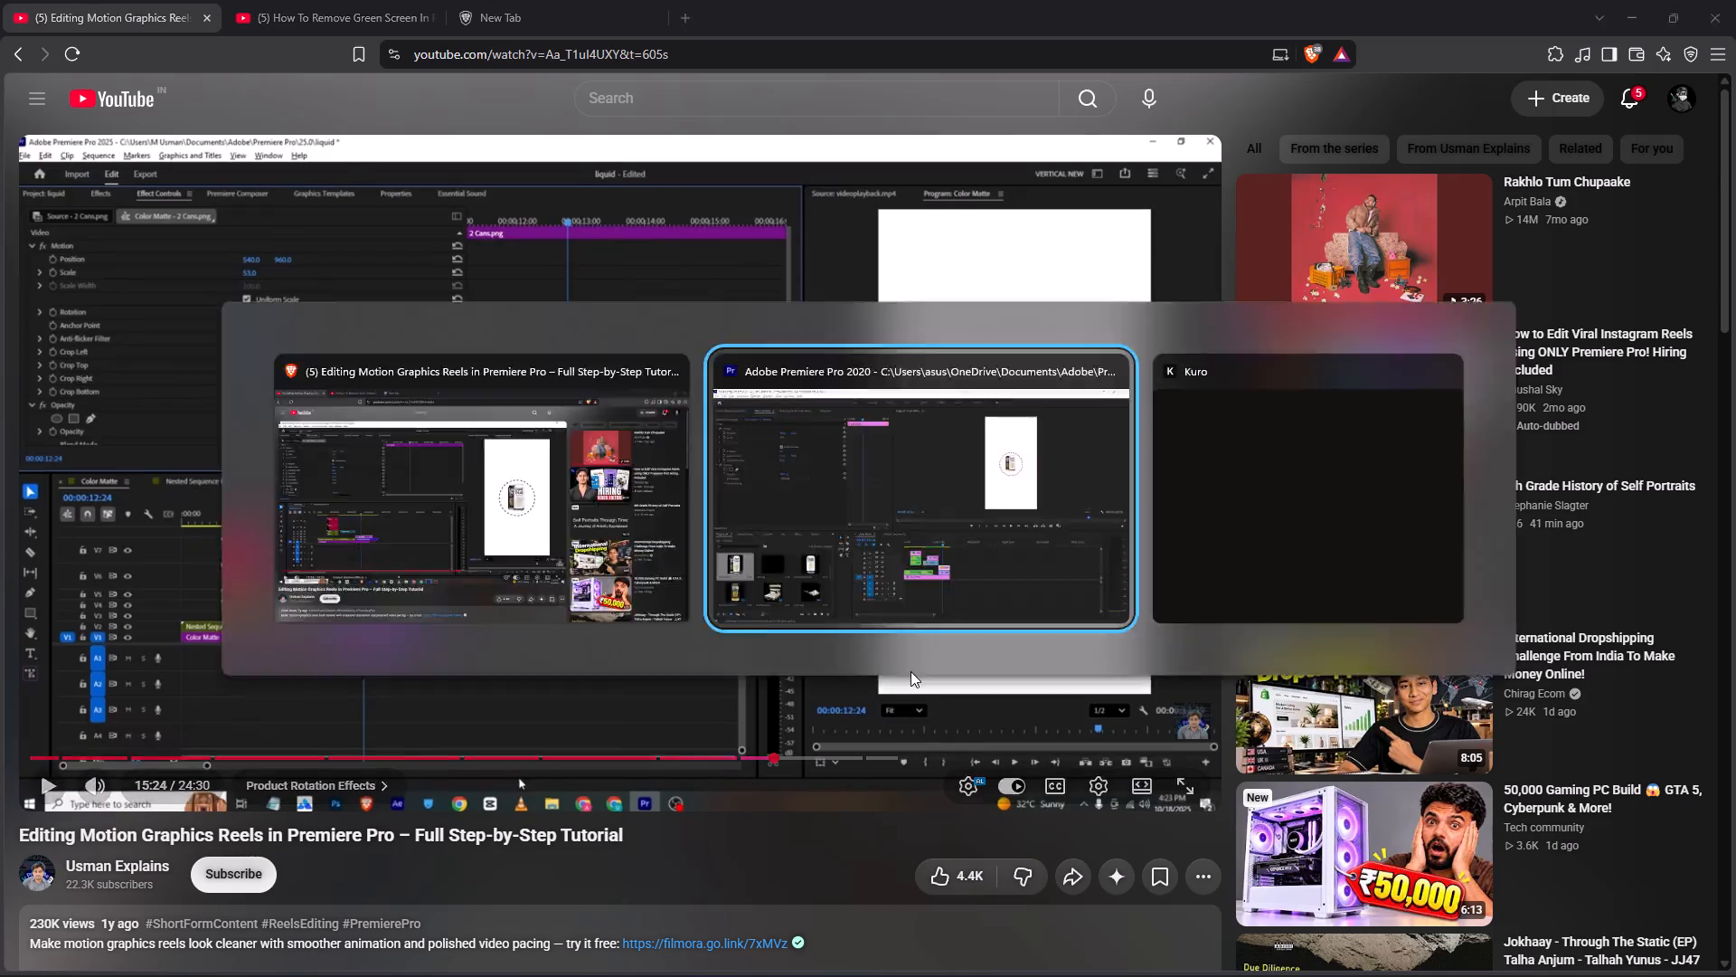
{"action": "left_click", "coordinate": [161, 655]}
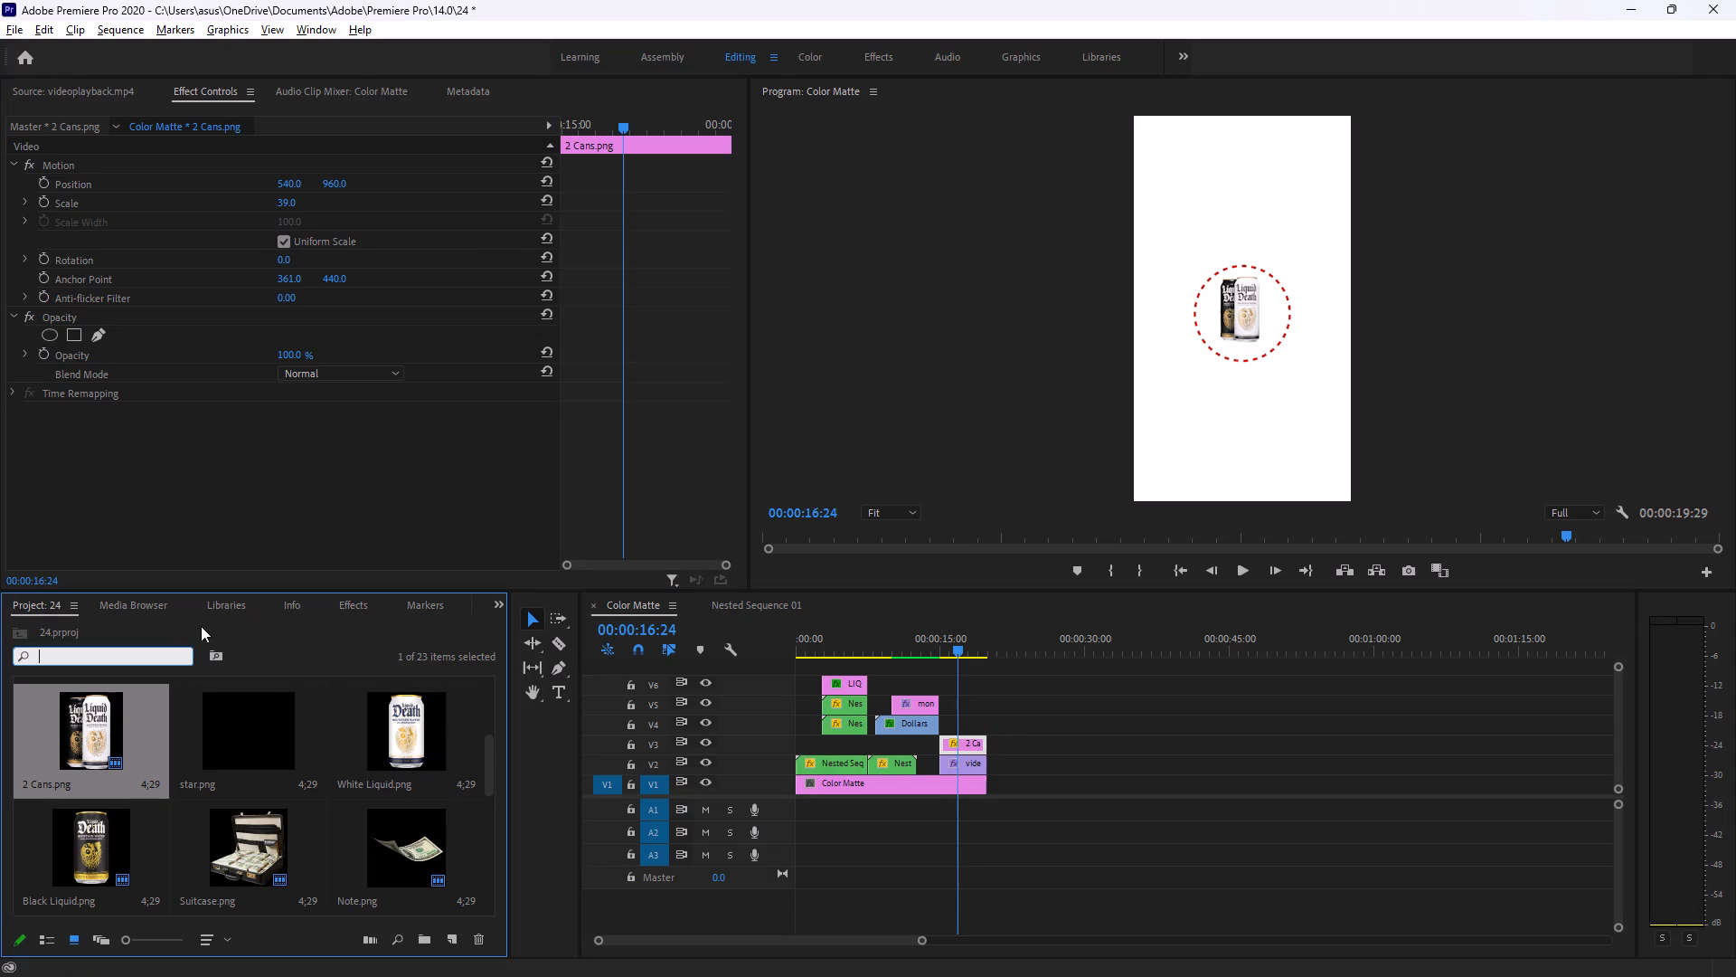
{"action": "left_click", "coordinate": [358, 603]}
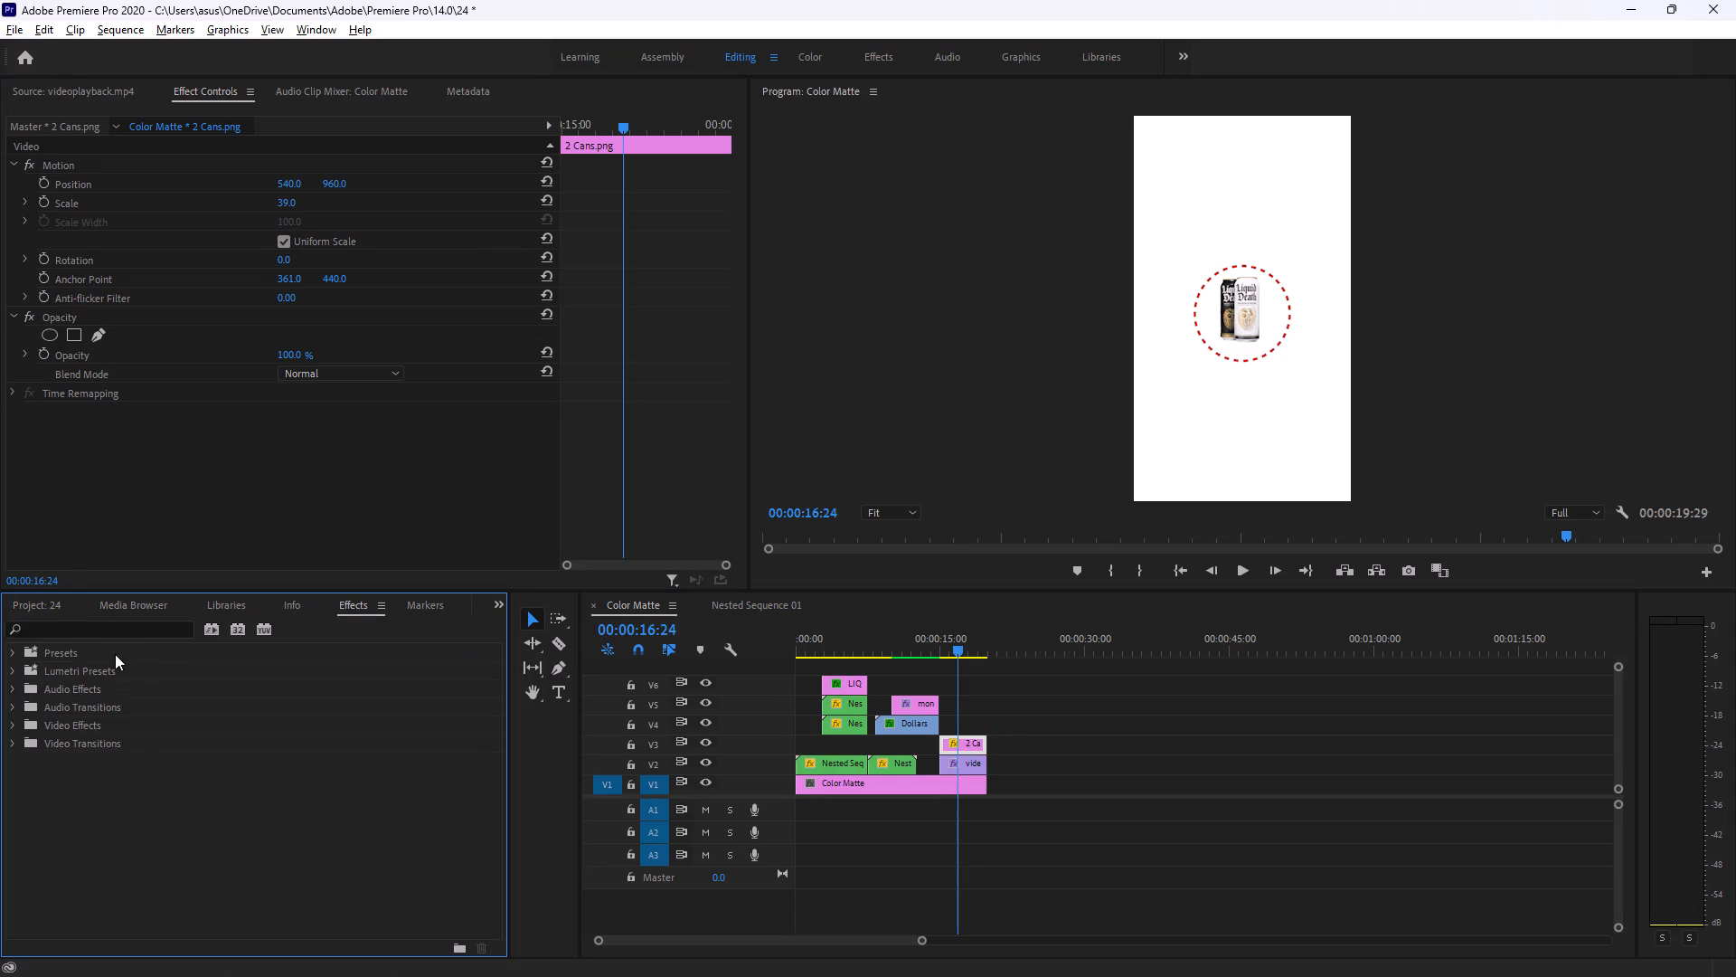
{"action": "left_click", "coordinate": [134, 632]}
{"action": "type", "text": "black a"}
{"action": "type", "text": "nd"}
{"action": "key", "text": "BackSpace"}
{"action": "key", "text": "BackSpace"}
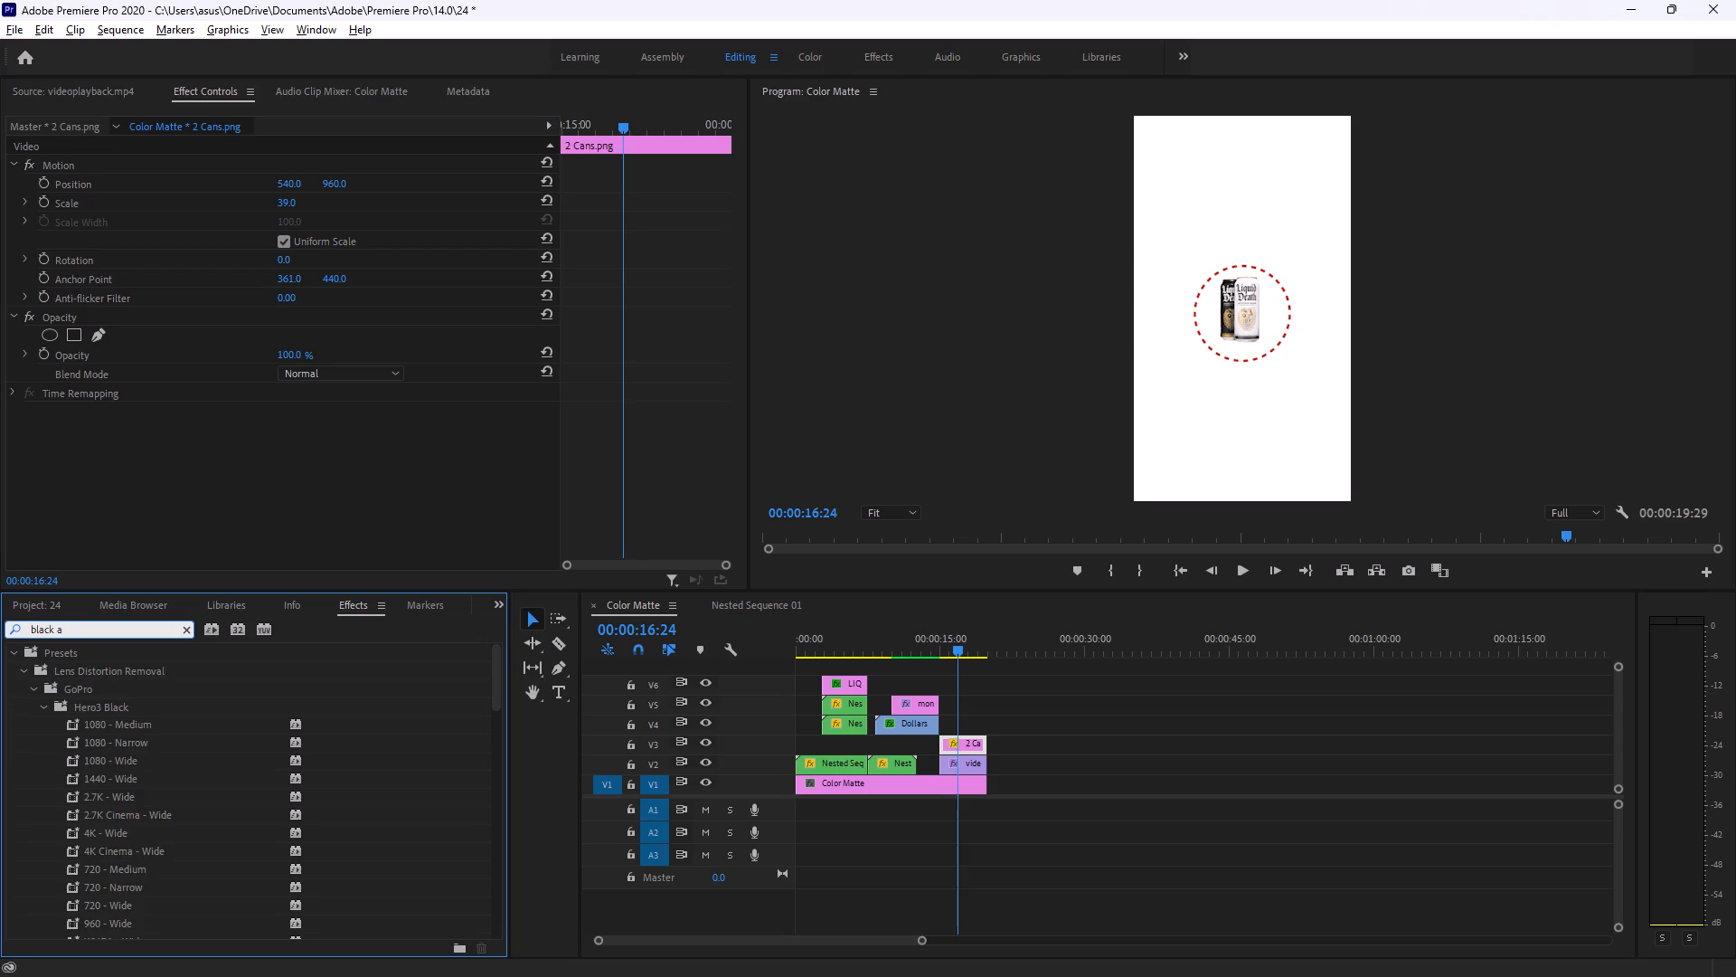
{"action": "scroll", "coordinate": [105, 757], "scroll_direction": "down", "scroll_amount": 20}
{"action": "scroll", "coordinate": [105, 757], "scroll_direction": "down", "scroll_amount": 11}
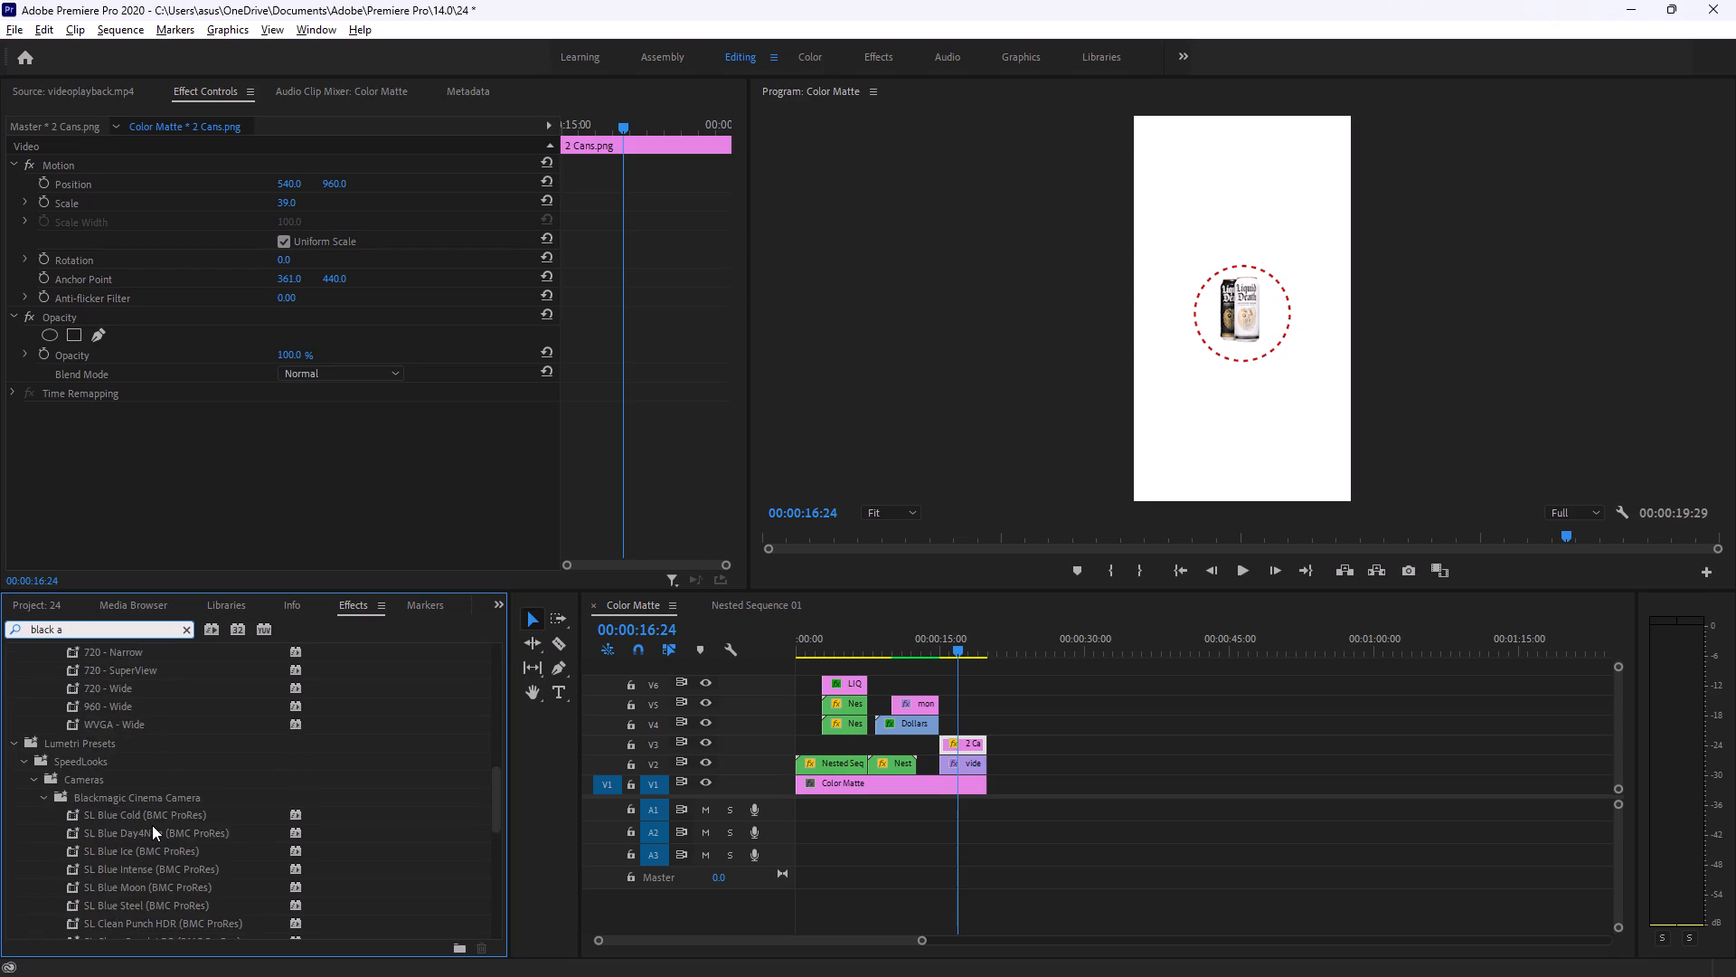
{"action": "scroll", "coordinate": [152, 825], "scroll_direction": "down", "scroll_amount": 2}
{"action": "scroll", "coordinate": [138, 833], "scroll_direction": "up", "scroll_amount": 4}
{"action": "scroll", "coordinate": [137, 830], "scroll_direction": "down", "scroll_amount": 20}
{"action": "scroll", "coordinate": [137, 830], "scroll_direction": "down", "scroll_amount": 11}
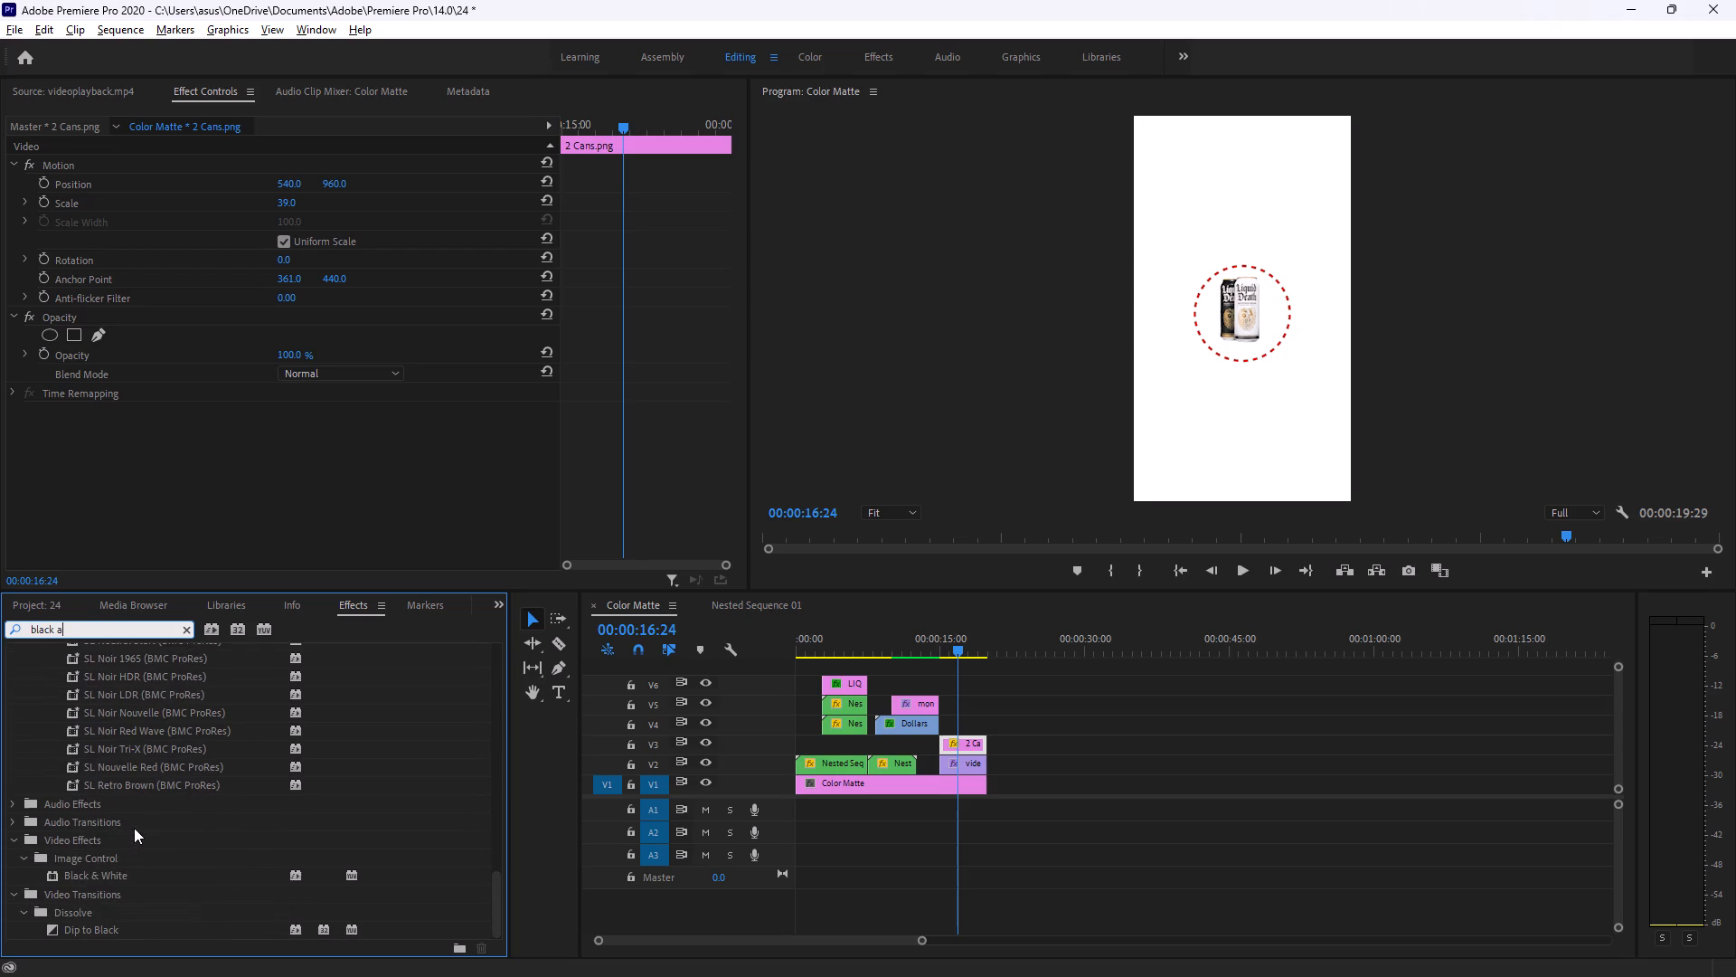
{"action": "scroll", "coordinate": [134, 828], "scroll_direction": "down", "scroll_amount": 5}
{"action": "left_click_drag", "start_coordinate": [111, 877], "coordinate": [302, 867]}
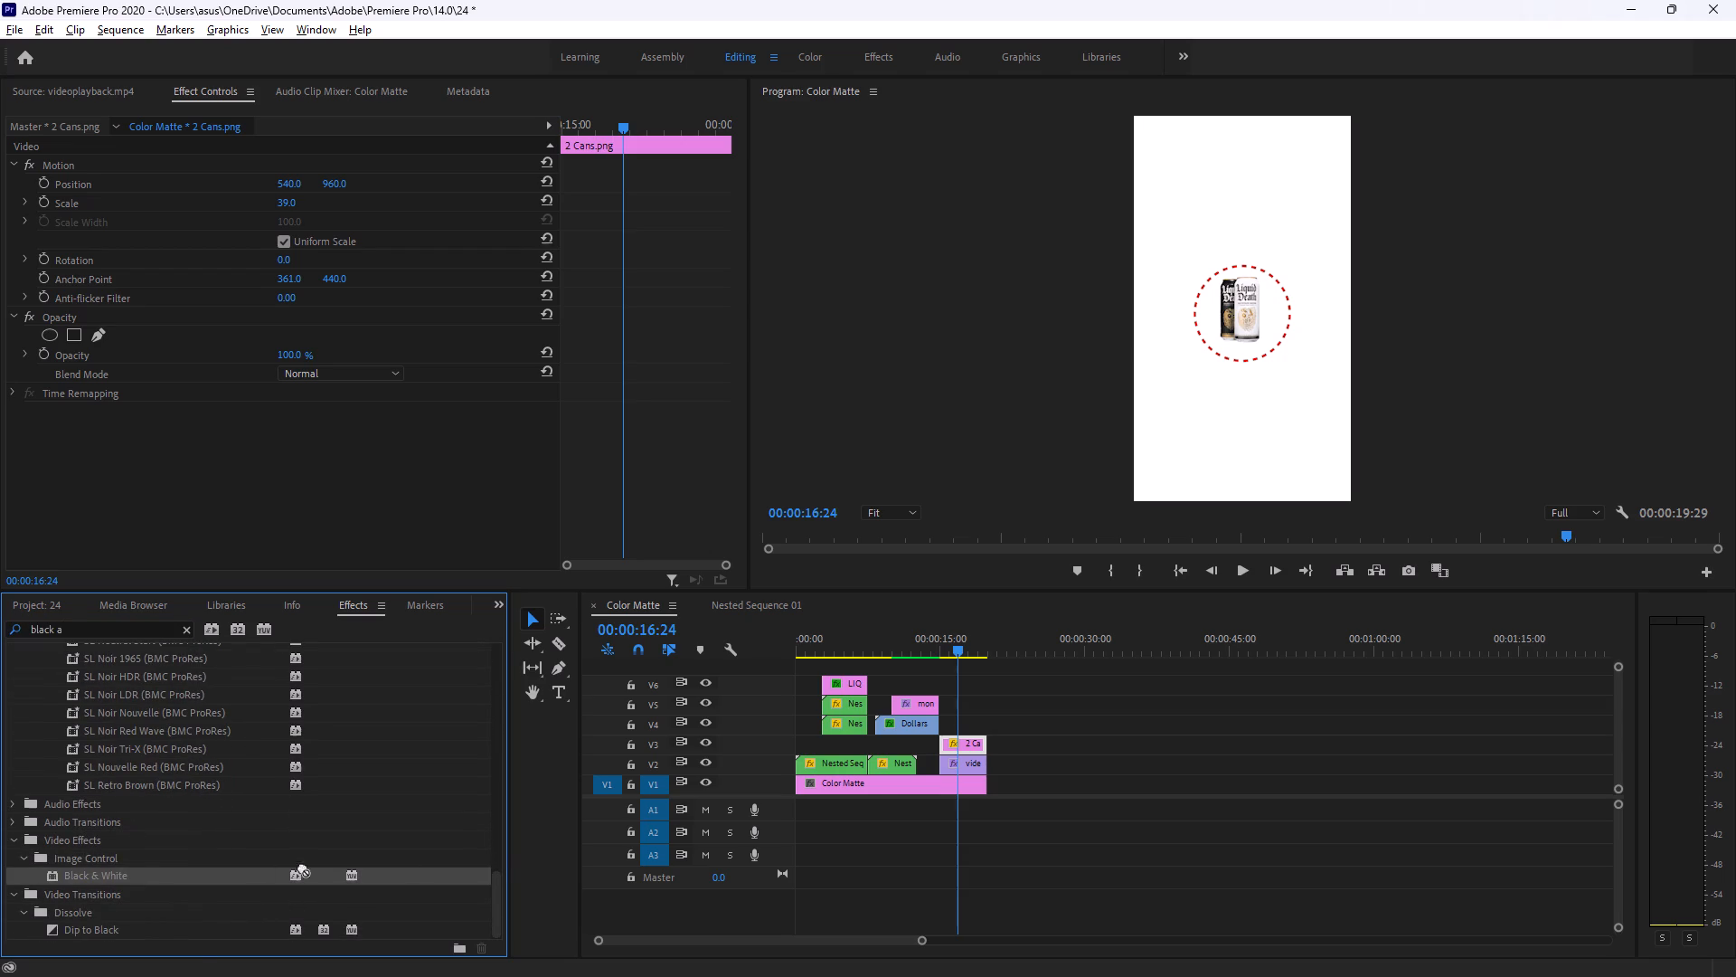
{"action": "left_click_drag", "start_coordinate": [302, 867], "coordinate": [965, 764]}
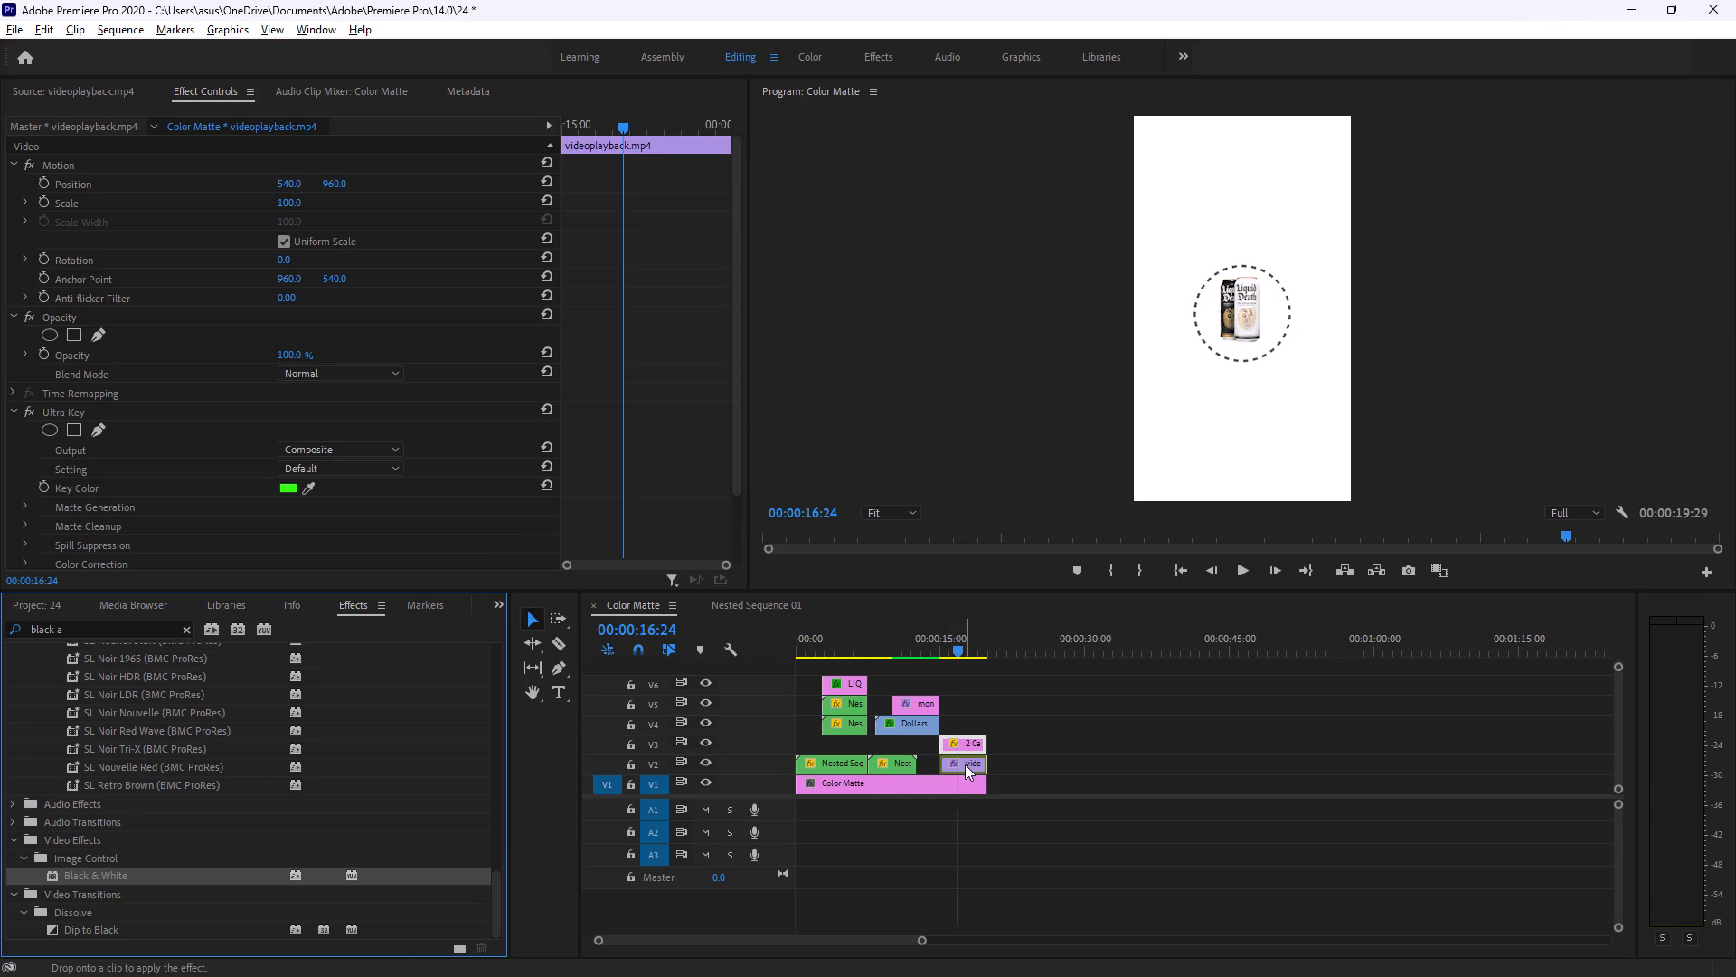
Reposition the 2 Cans.png clip on V3 to 549, 983 and set its scale to 40.
{"action": "left_click", "coordinate": [973, 734]}
{"action": "left_click", "coordinate": [972, 741]}
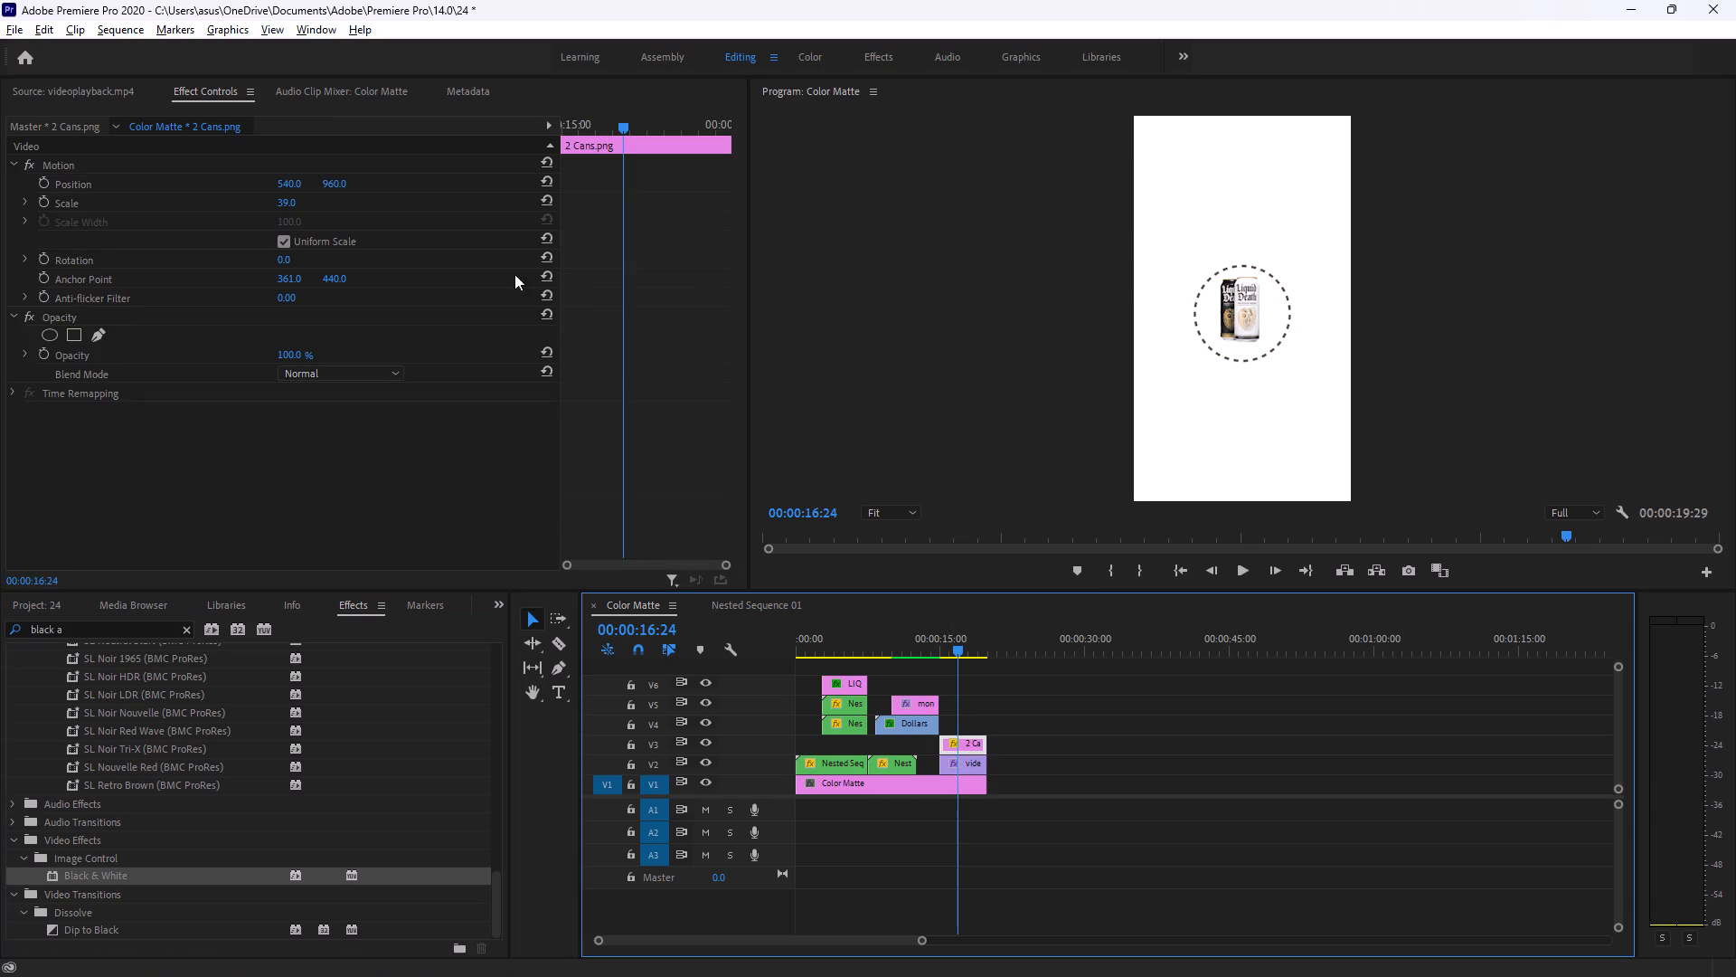
{"action": "left_click_drag", "start_coordinate": [335, 184], "coordinate": [351, 185]}
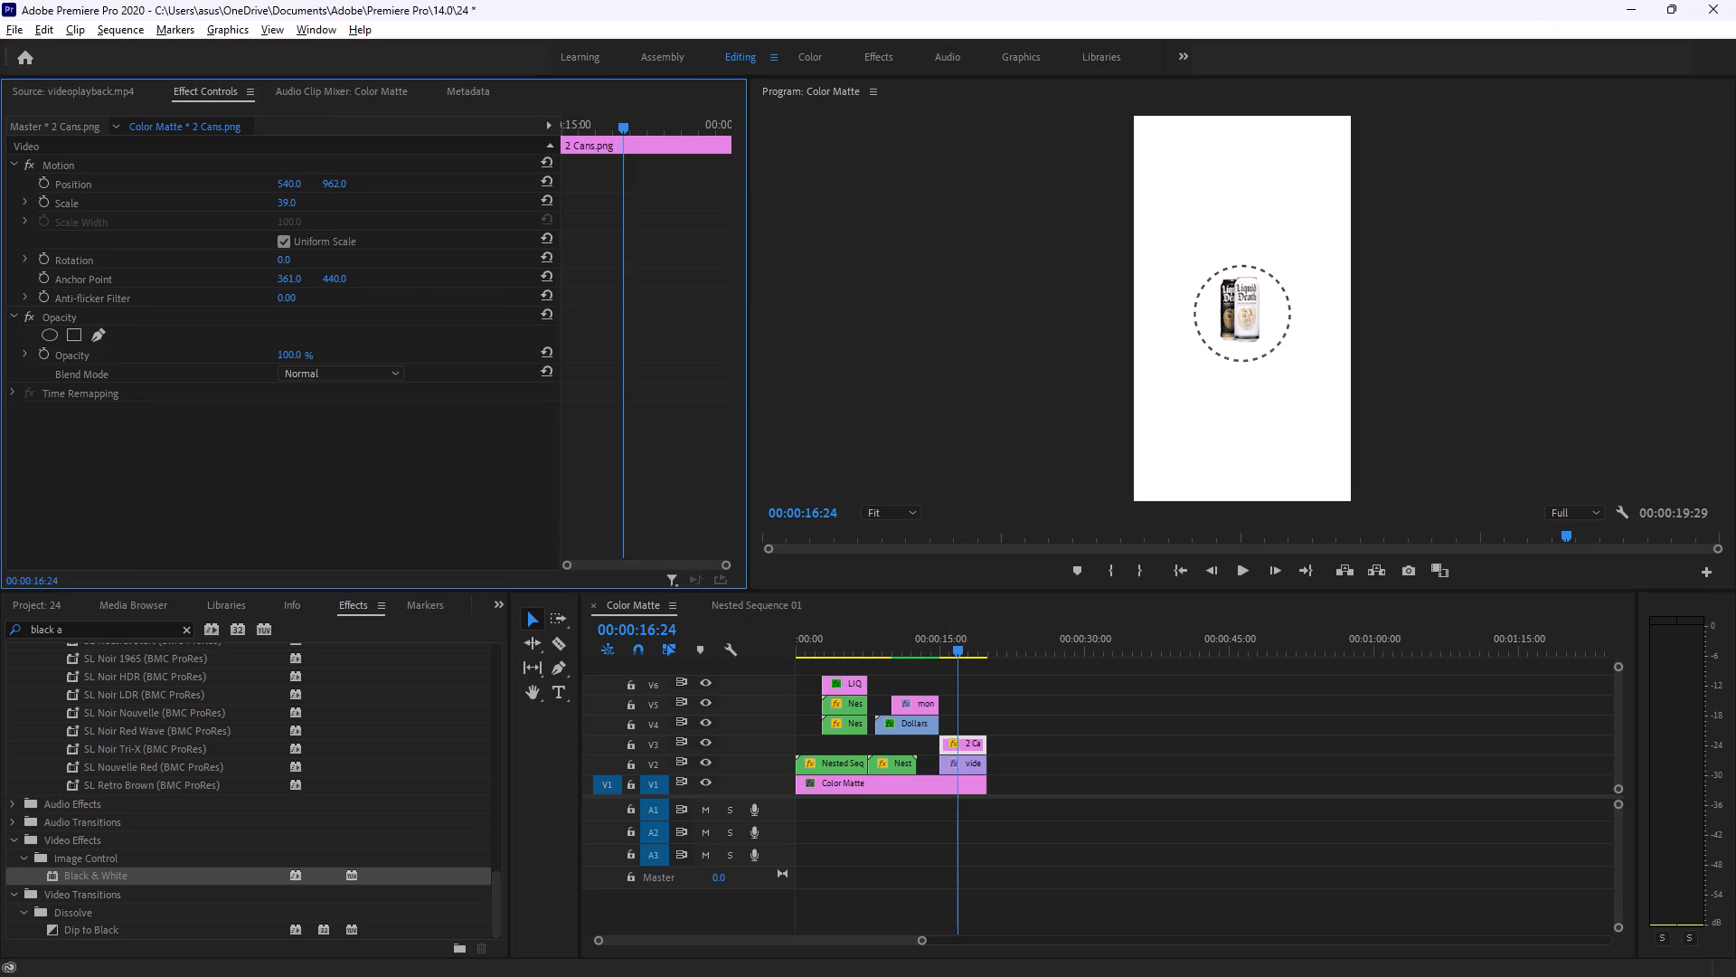
{"action": "left_click_drag", "start_coordinate": [351, 185], "coordinate": [356, 185]}
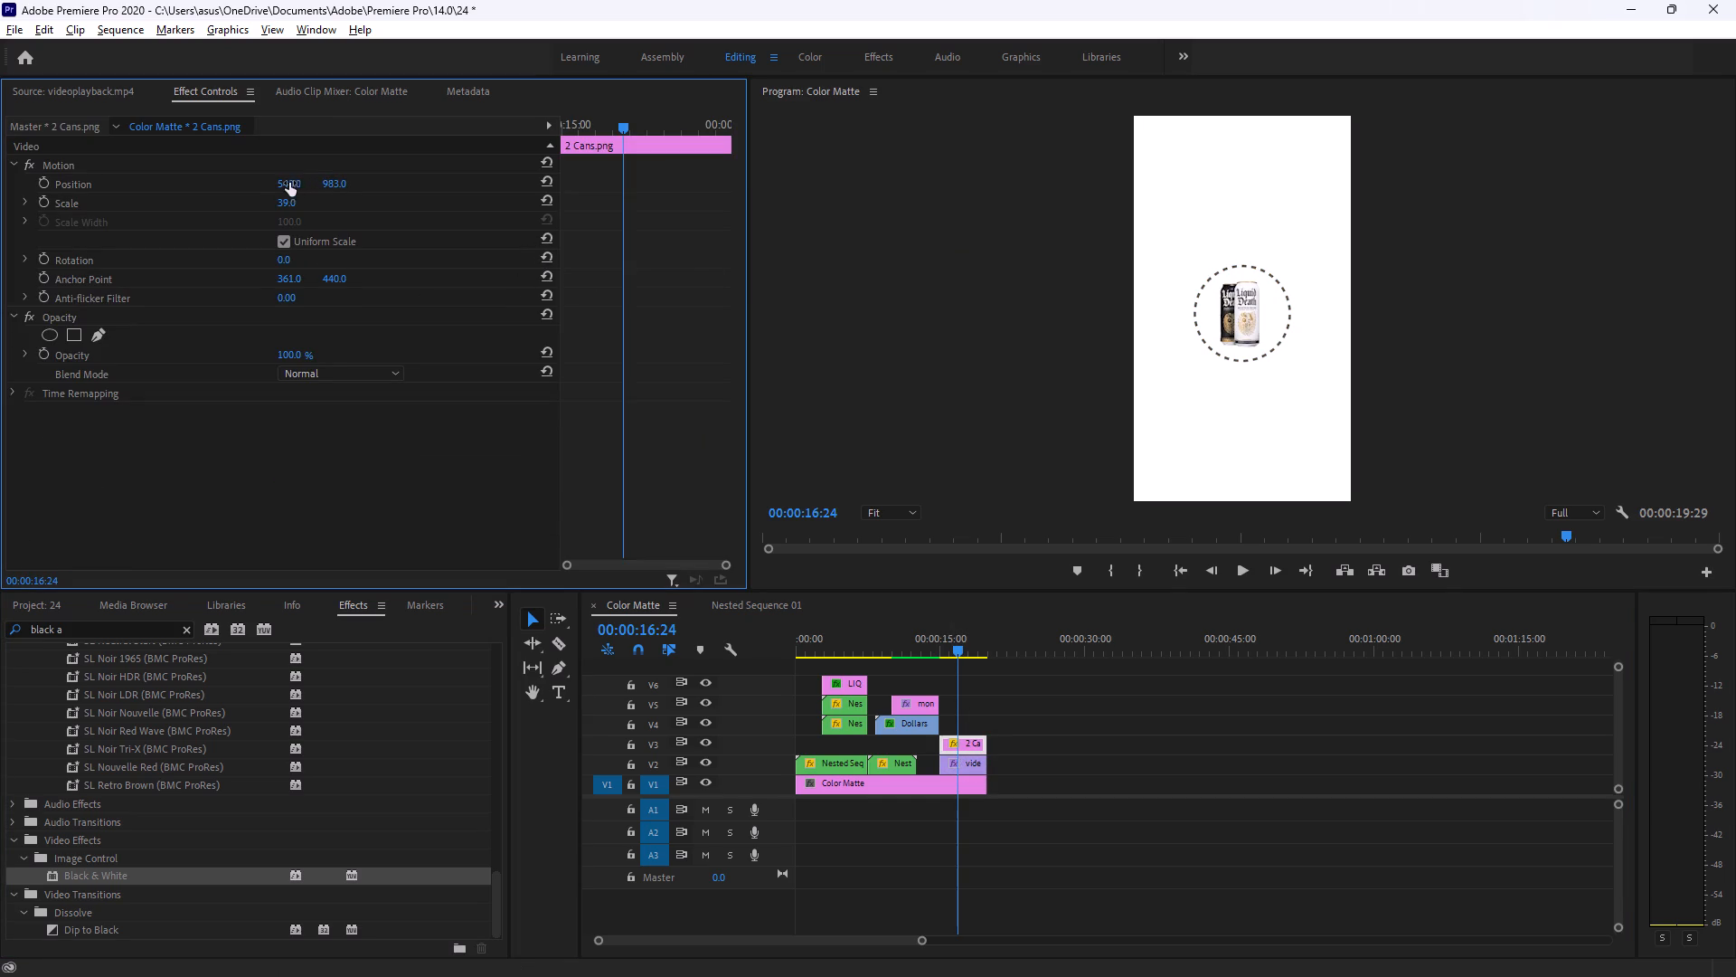
{"action": "left_click_drag", "start_coordinate": [289, 183], "coordinate": [300, 182]}
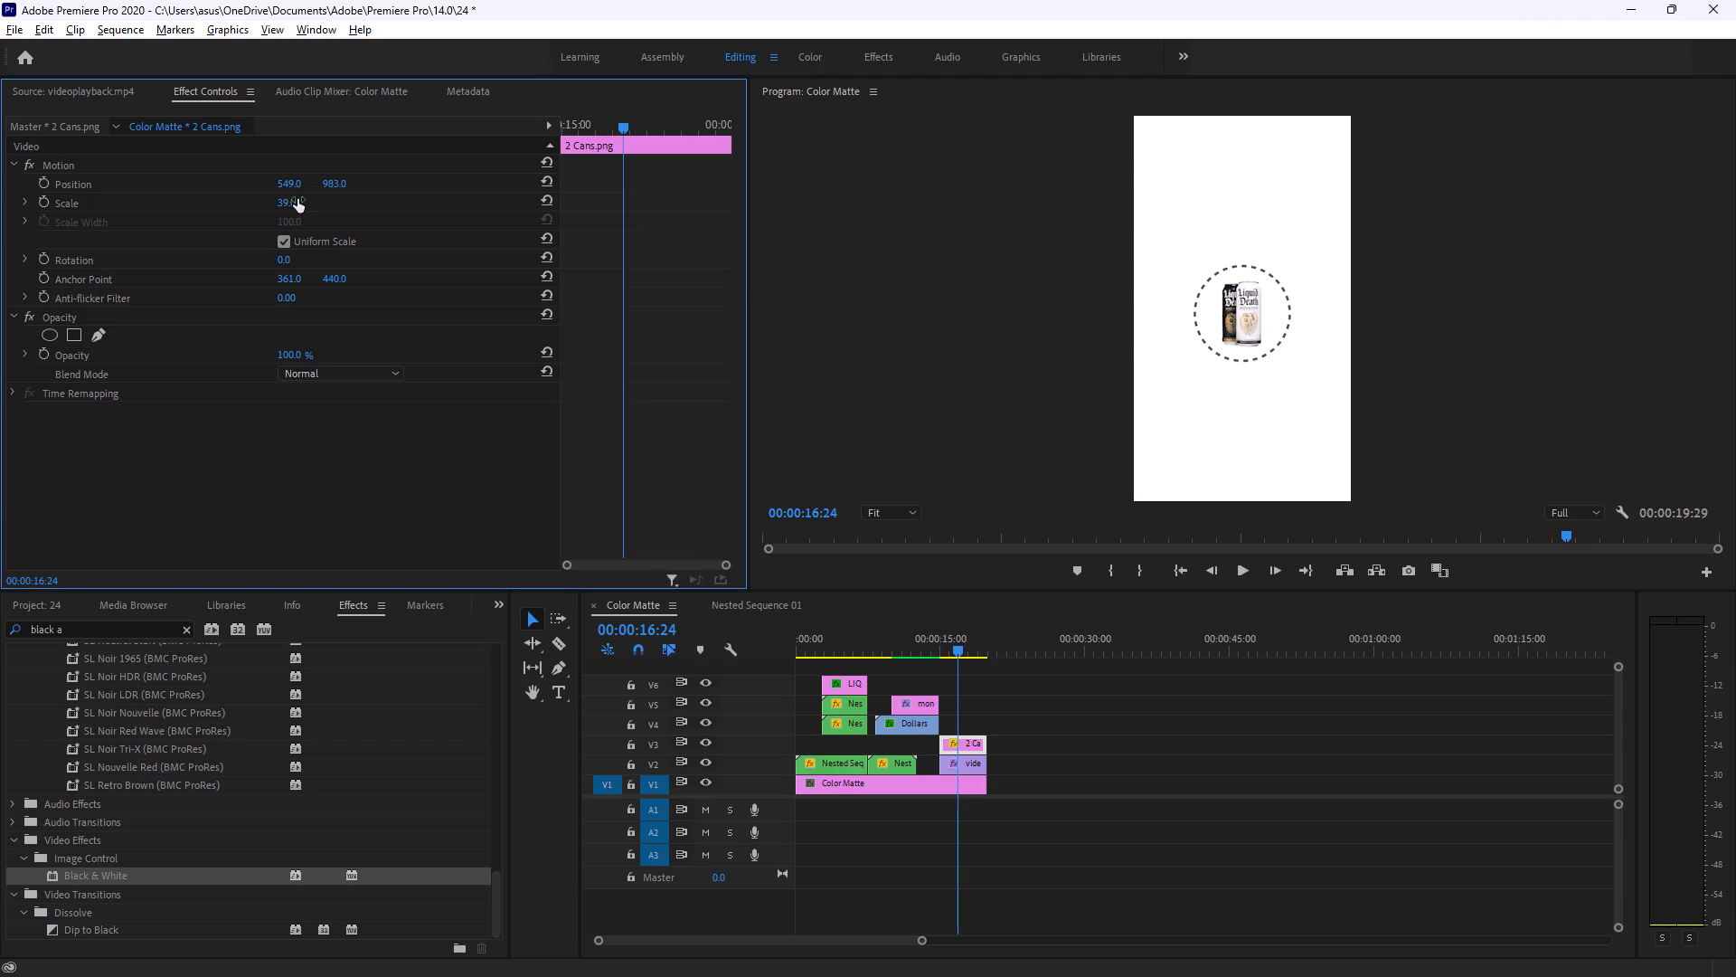
{"action": "left_click", "coordinate": [291, 202]}
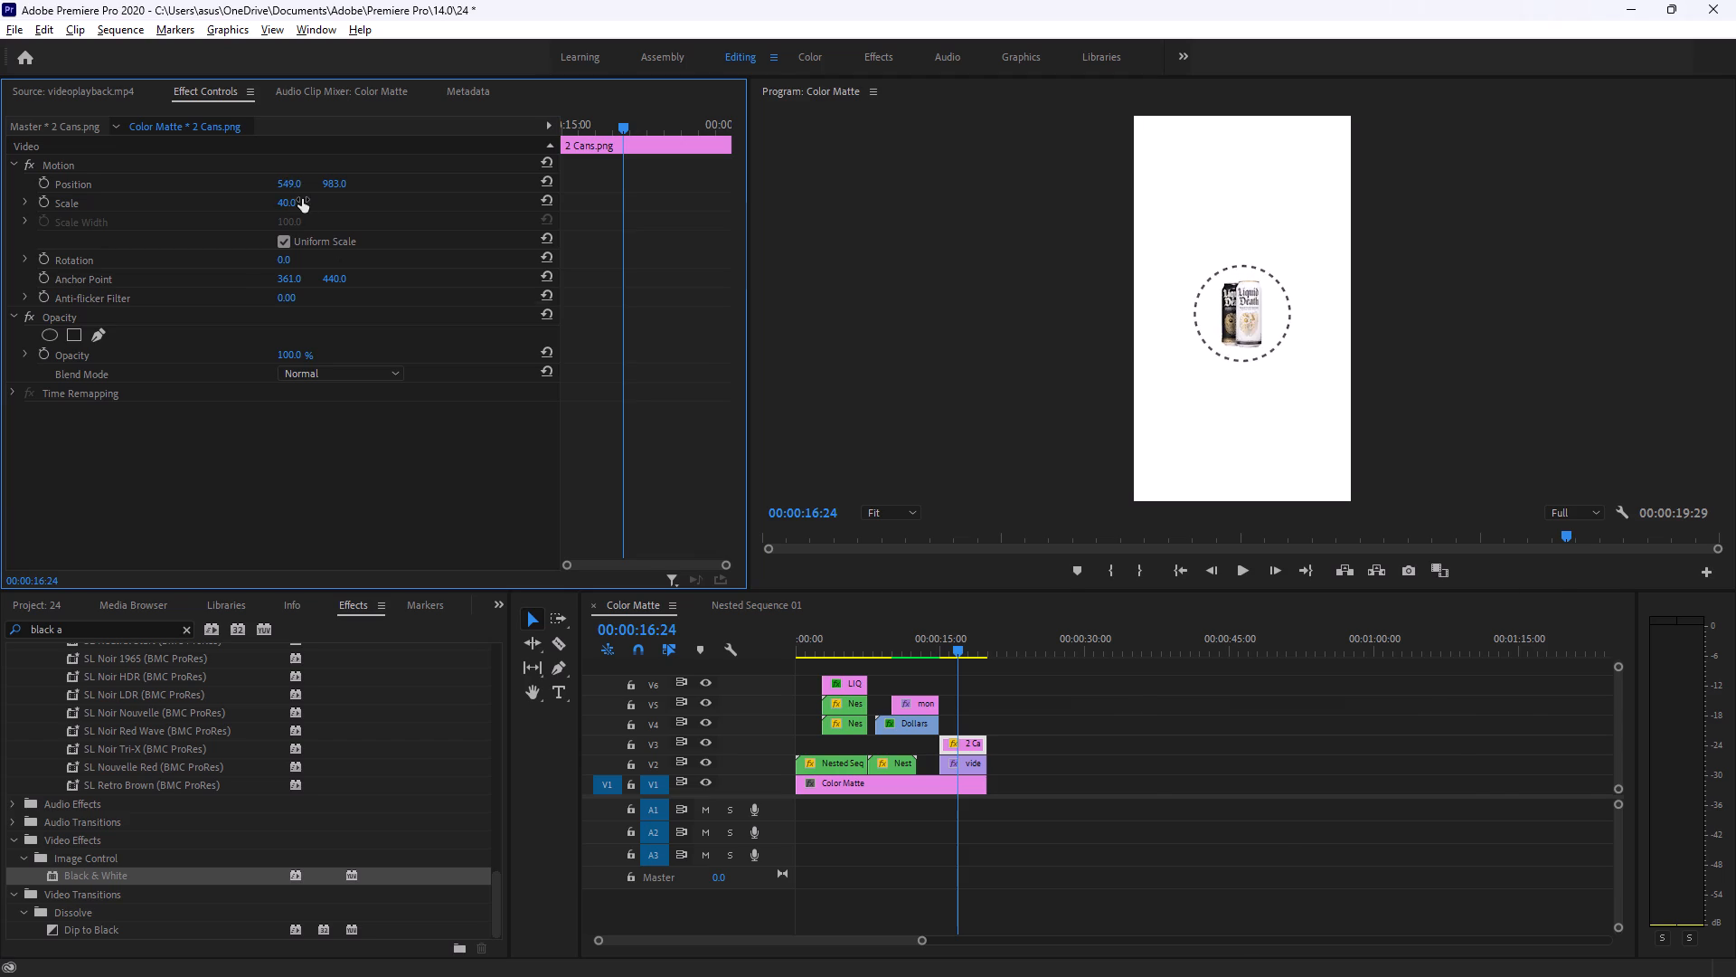
Check the tutorial's keyframes in Brave, then add Position and Rotation keyframes to 2 Cans.png at 00:00:16:29 in Premiere Pro.
{"action": "key", "text": "alt+Tab"}
{"action": "left_click", "coordinate": [598, 572]}
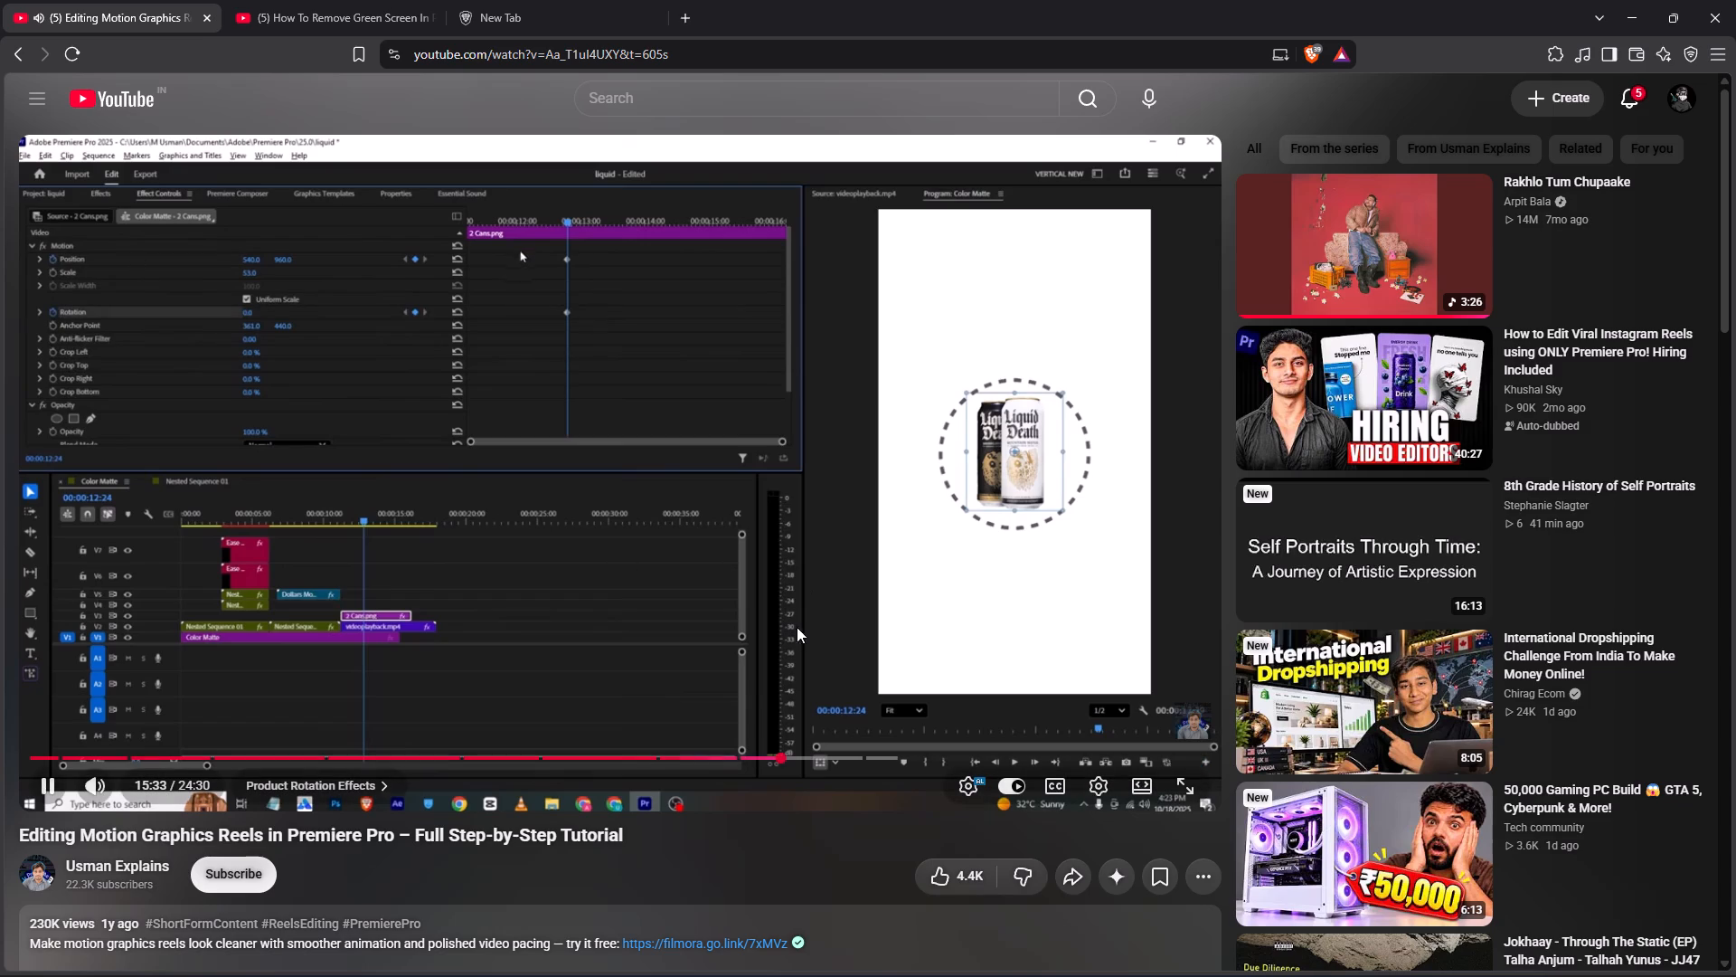
{"action": "left_click", "coordinate": [738, 531]}
{"action": "key", "text": "alt+Tab"}
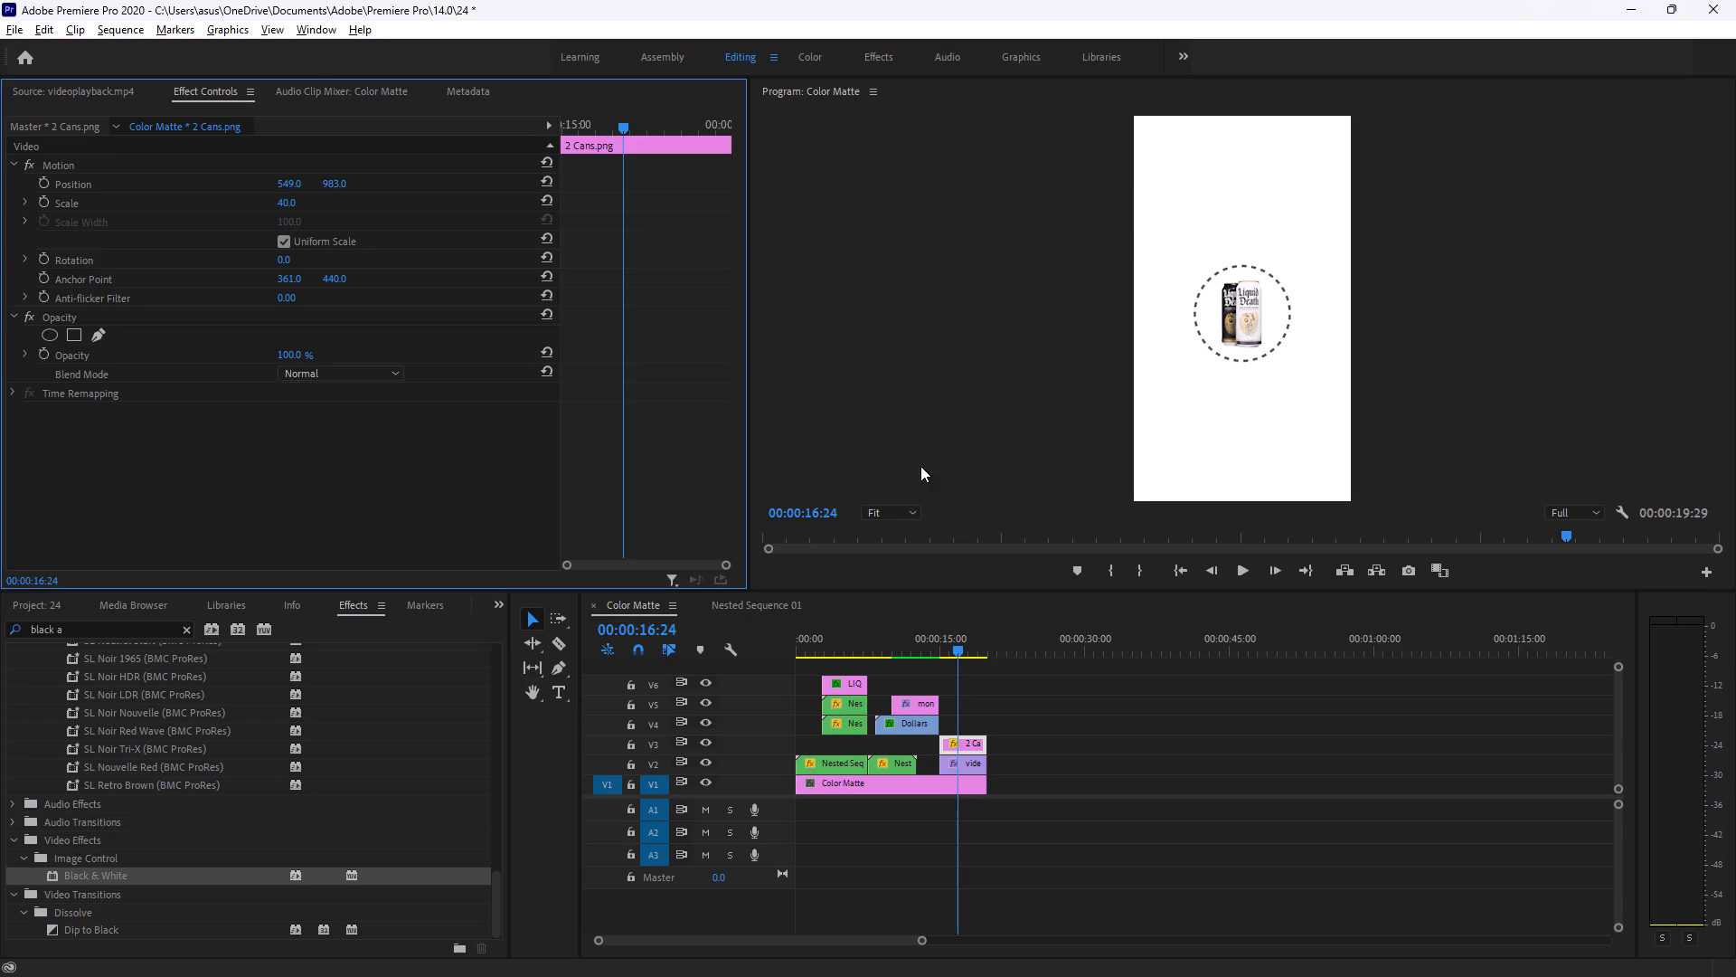
{"action": "left_click", "coordinate": [960, 640]}
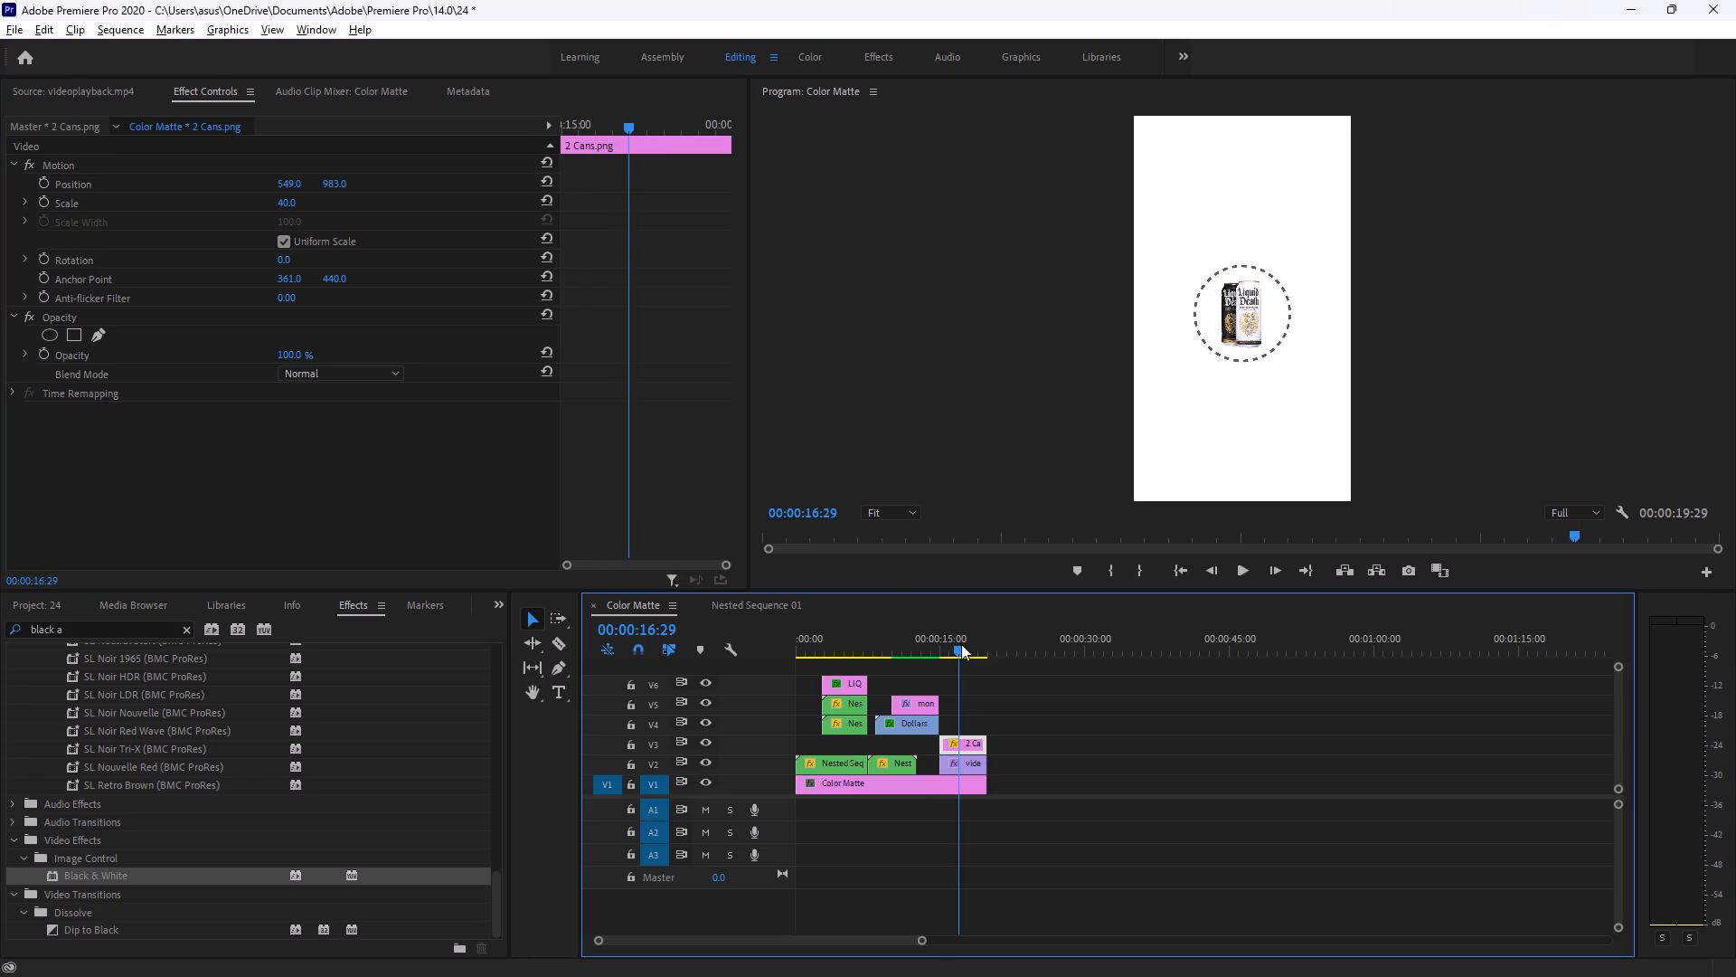
{"action": "left_click", "coordinate": [41, 177]}
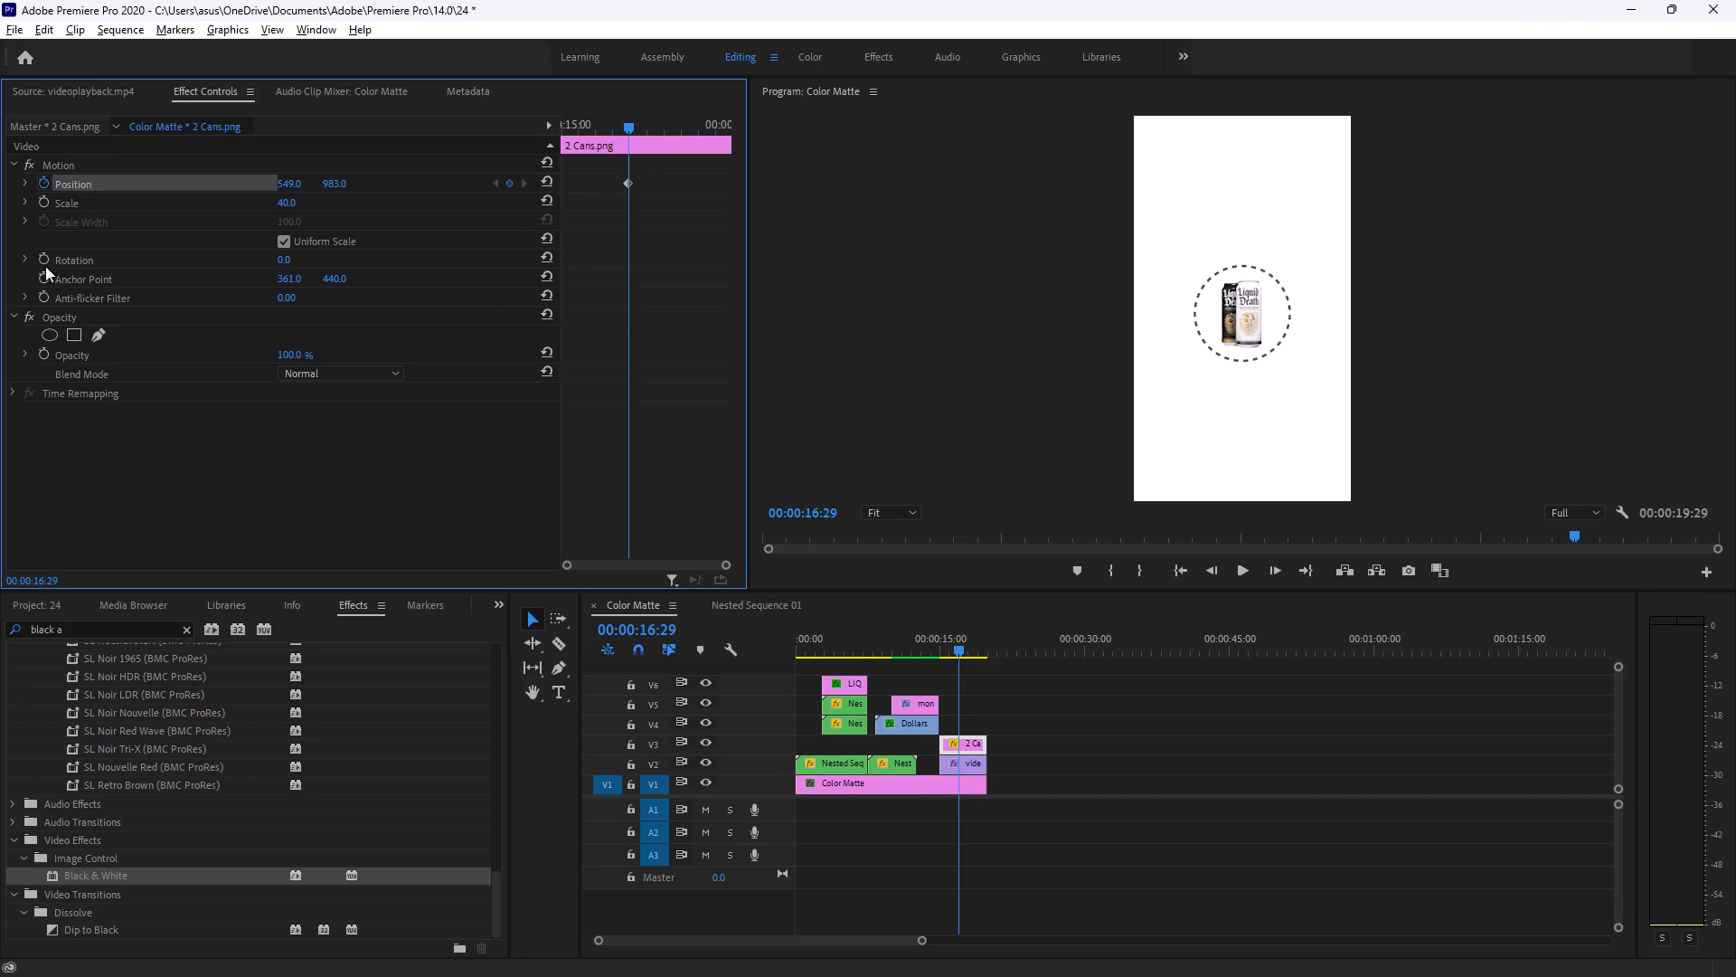
{"action": "left_click", "coordinate": [45, 260]}
Check the tutorial's keyframe move in Brave, then shift both the Position and Rotation keyframes to the start of the 2 Cans.png clip.
{"action": "key", "text": "alt+Tab"}
{"action": "left_click", "coordinate": [503, 457]}
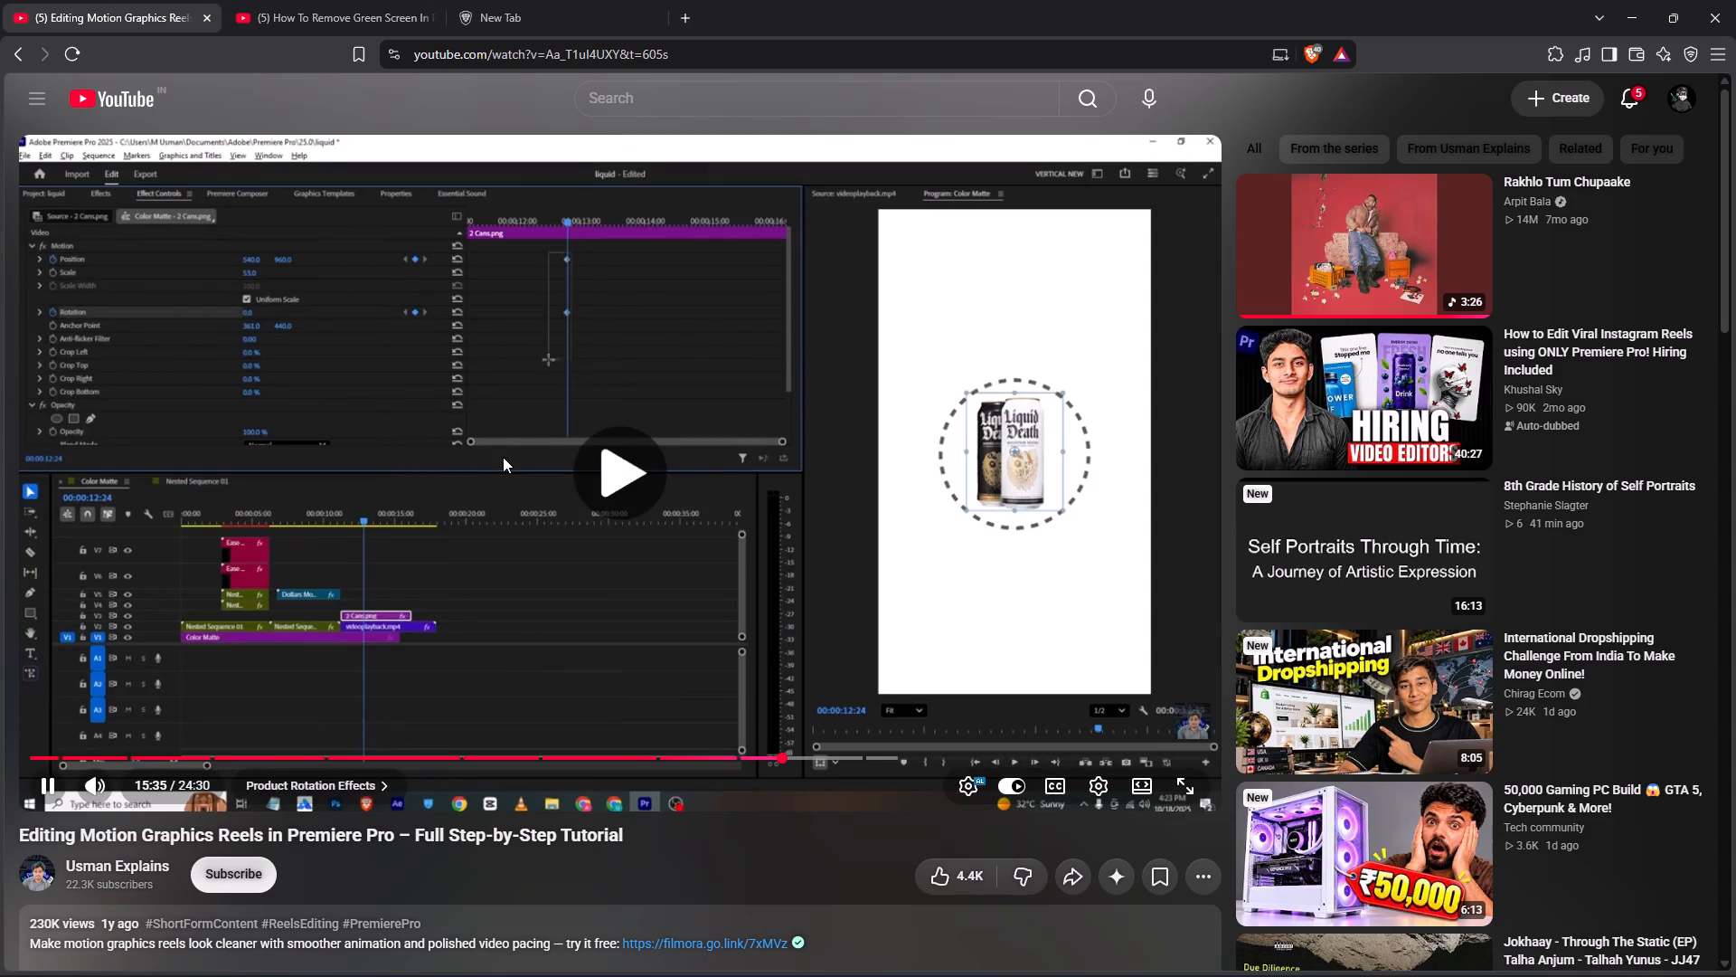
{"action": "left_click", "coordinate": [503, 457]}
{"action": "key", "text": "alt+Tab"}
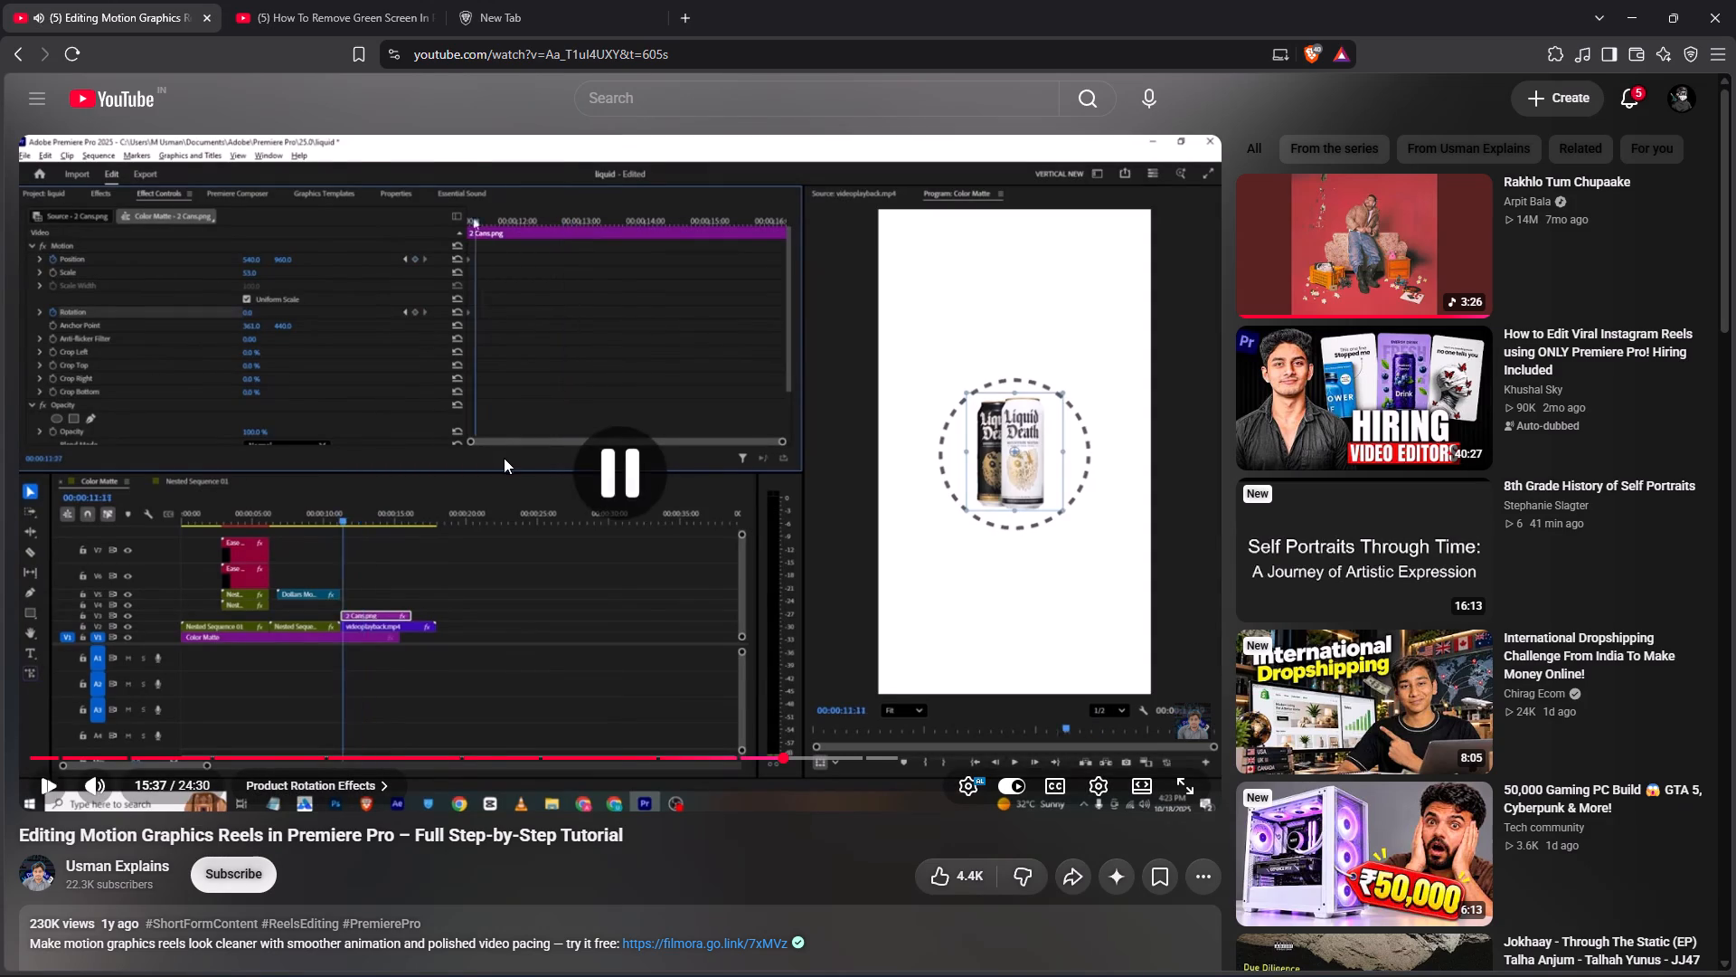
{"action": "left_click_drag", "start_coordinate": [599, 178], "coordinate": [681, 397]}
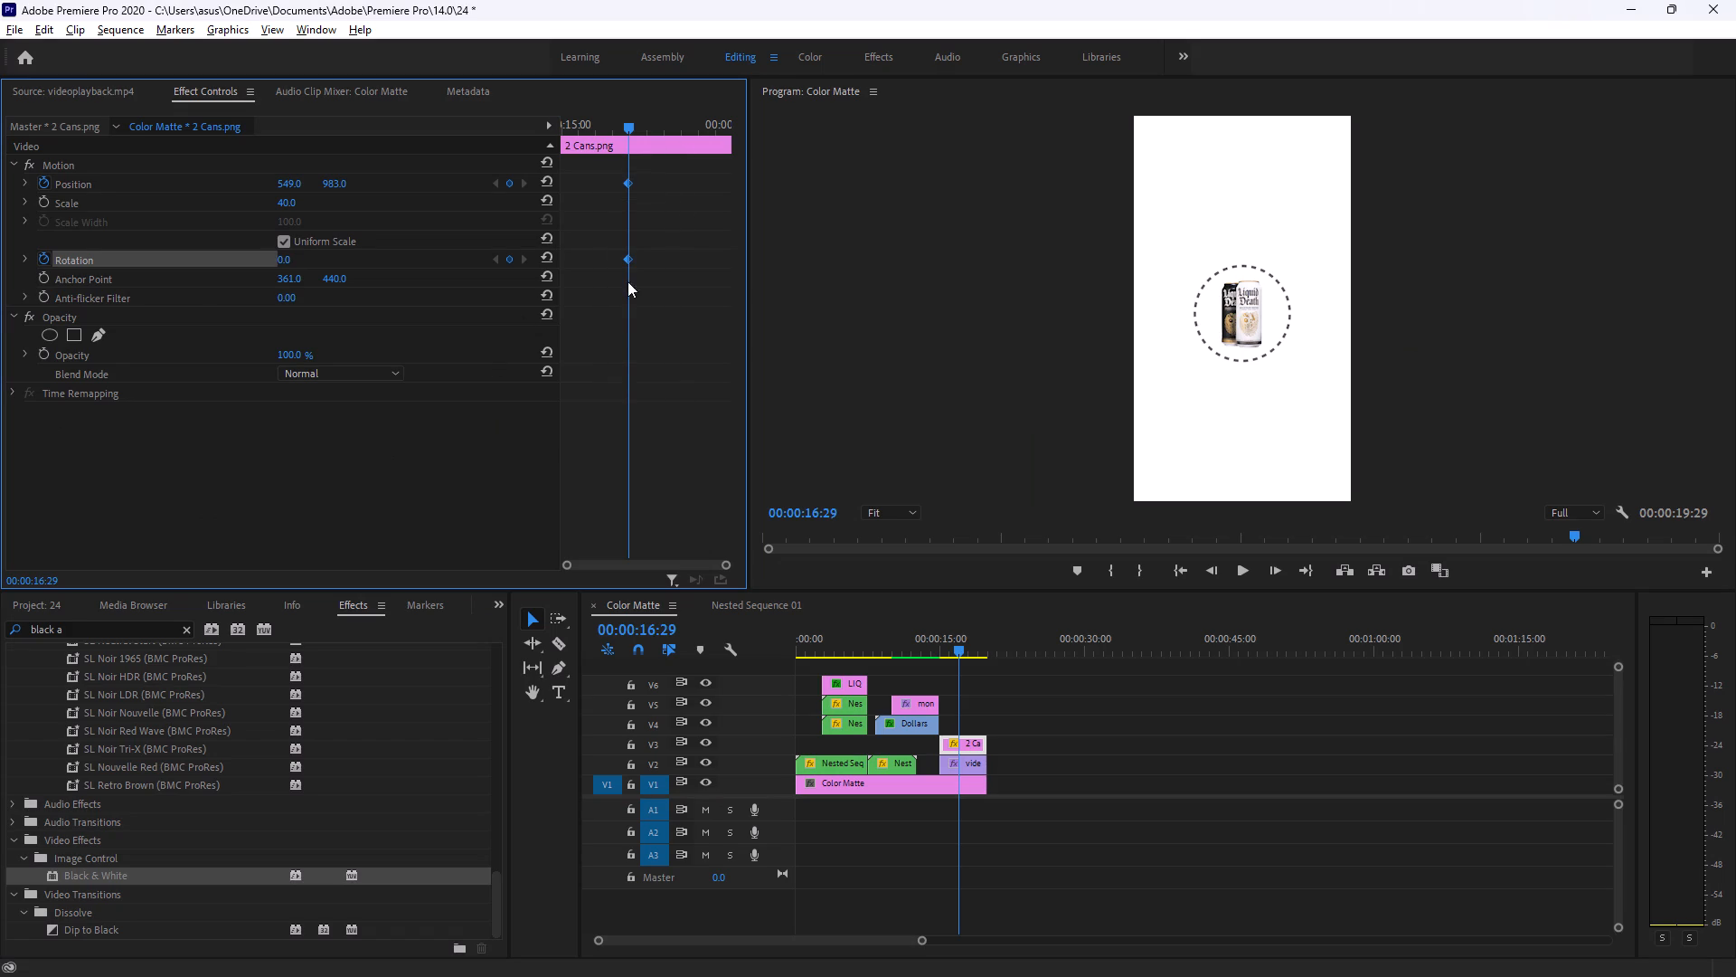
{"action": "left_click_drag", "start_coordinate": [627, 259], "coordinate": [554, 259]}
Check the tutorial's can tilt in Brave, then set the 2 Cans.png rotation to about -38° at the clip's first frame, 00:00:14:29.
{"action": "key", "text": "alt+Tab"}
{"action": "left_click", "coordinate": [646, 481]}
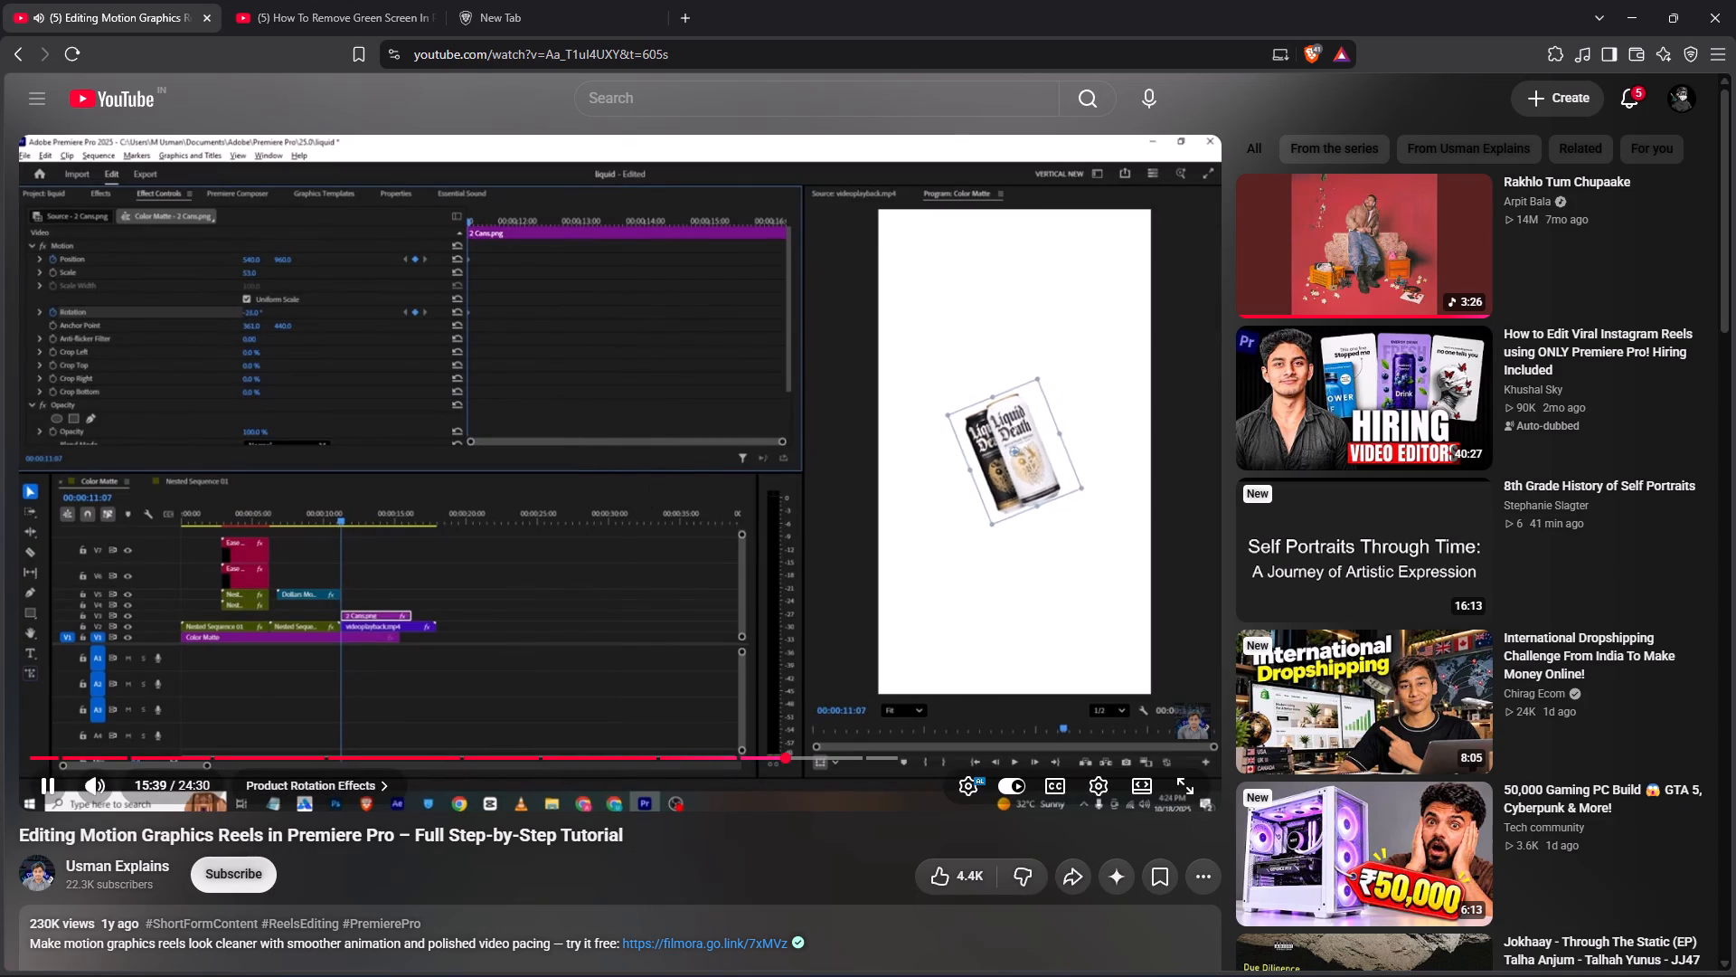
{"action": "left_click", "coordinate": [646, 481]}
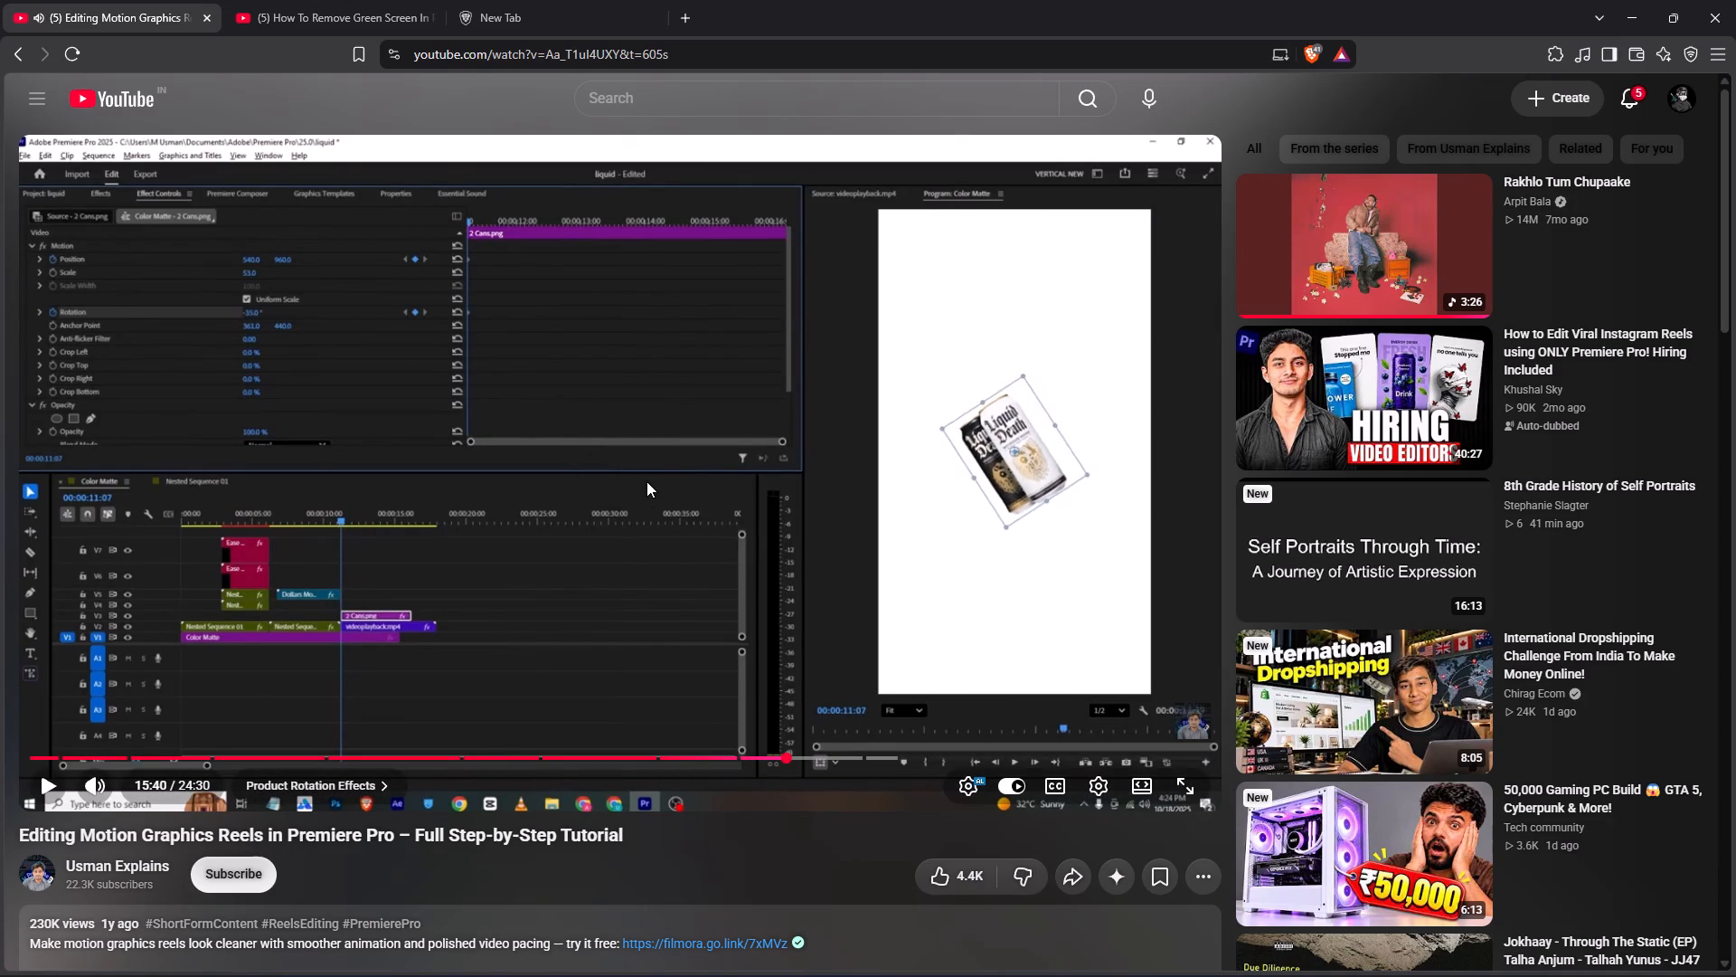
{"action": "key", "text": "alt+Tab"}
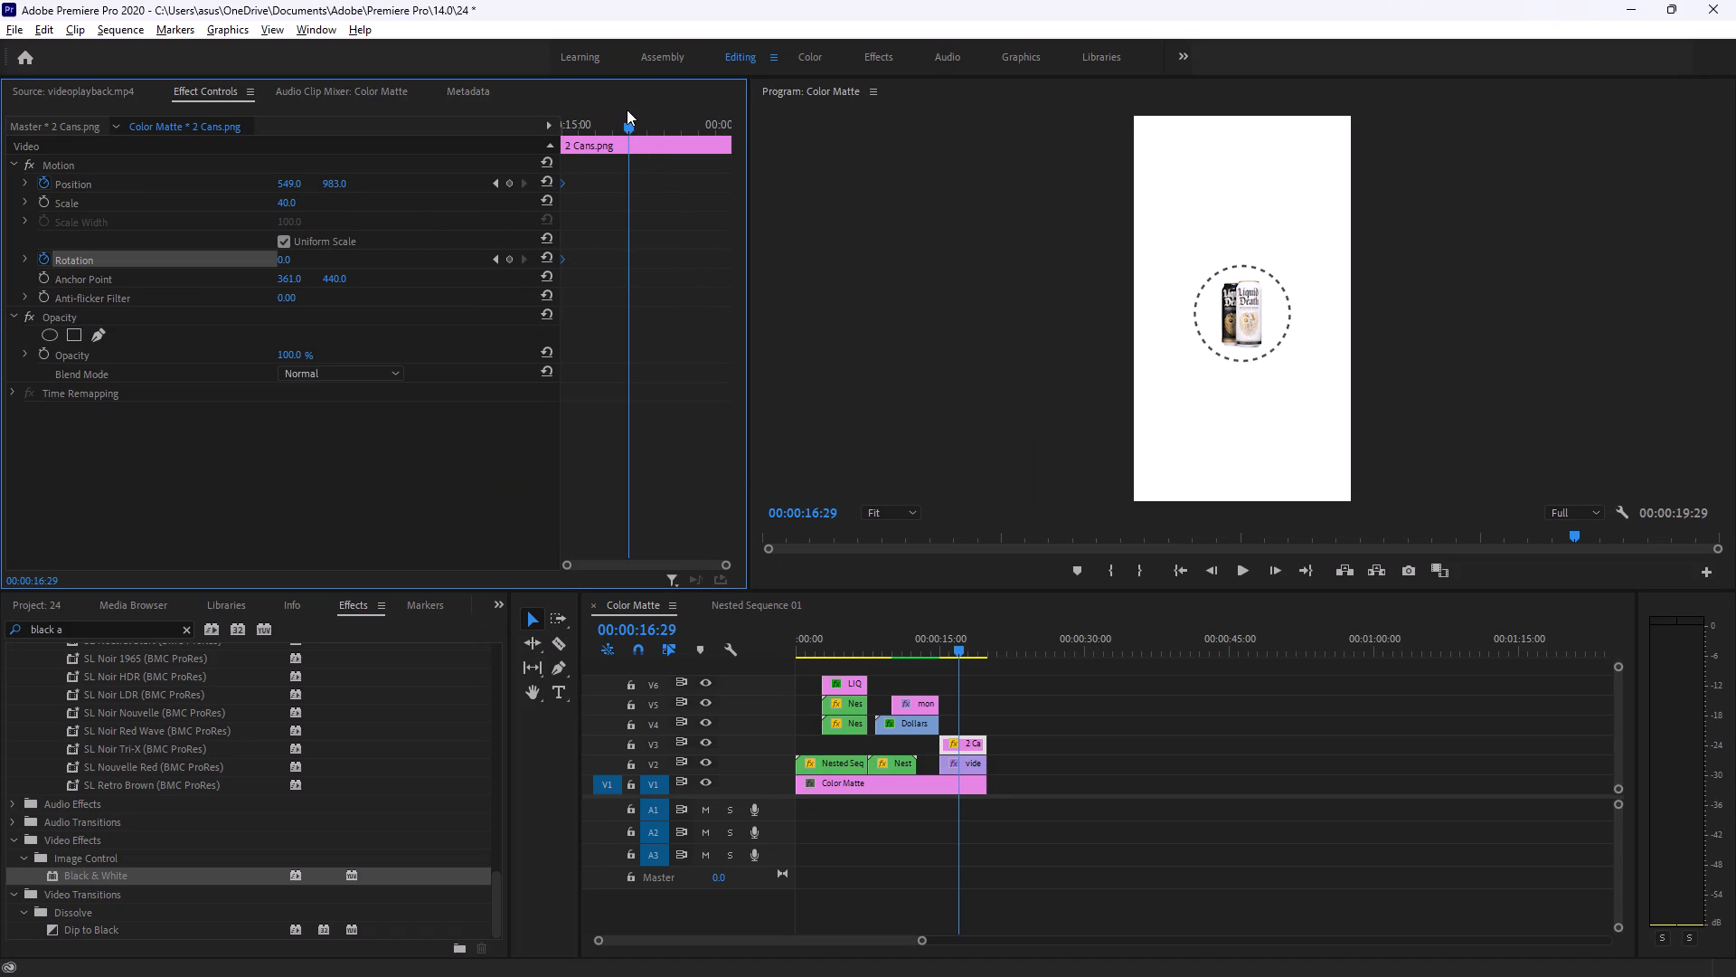
{"action": "left_click_drag", "start_coordinate": [625, 121], "coordinate": [541, 119]}
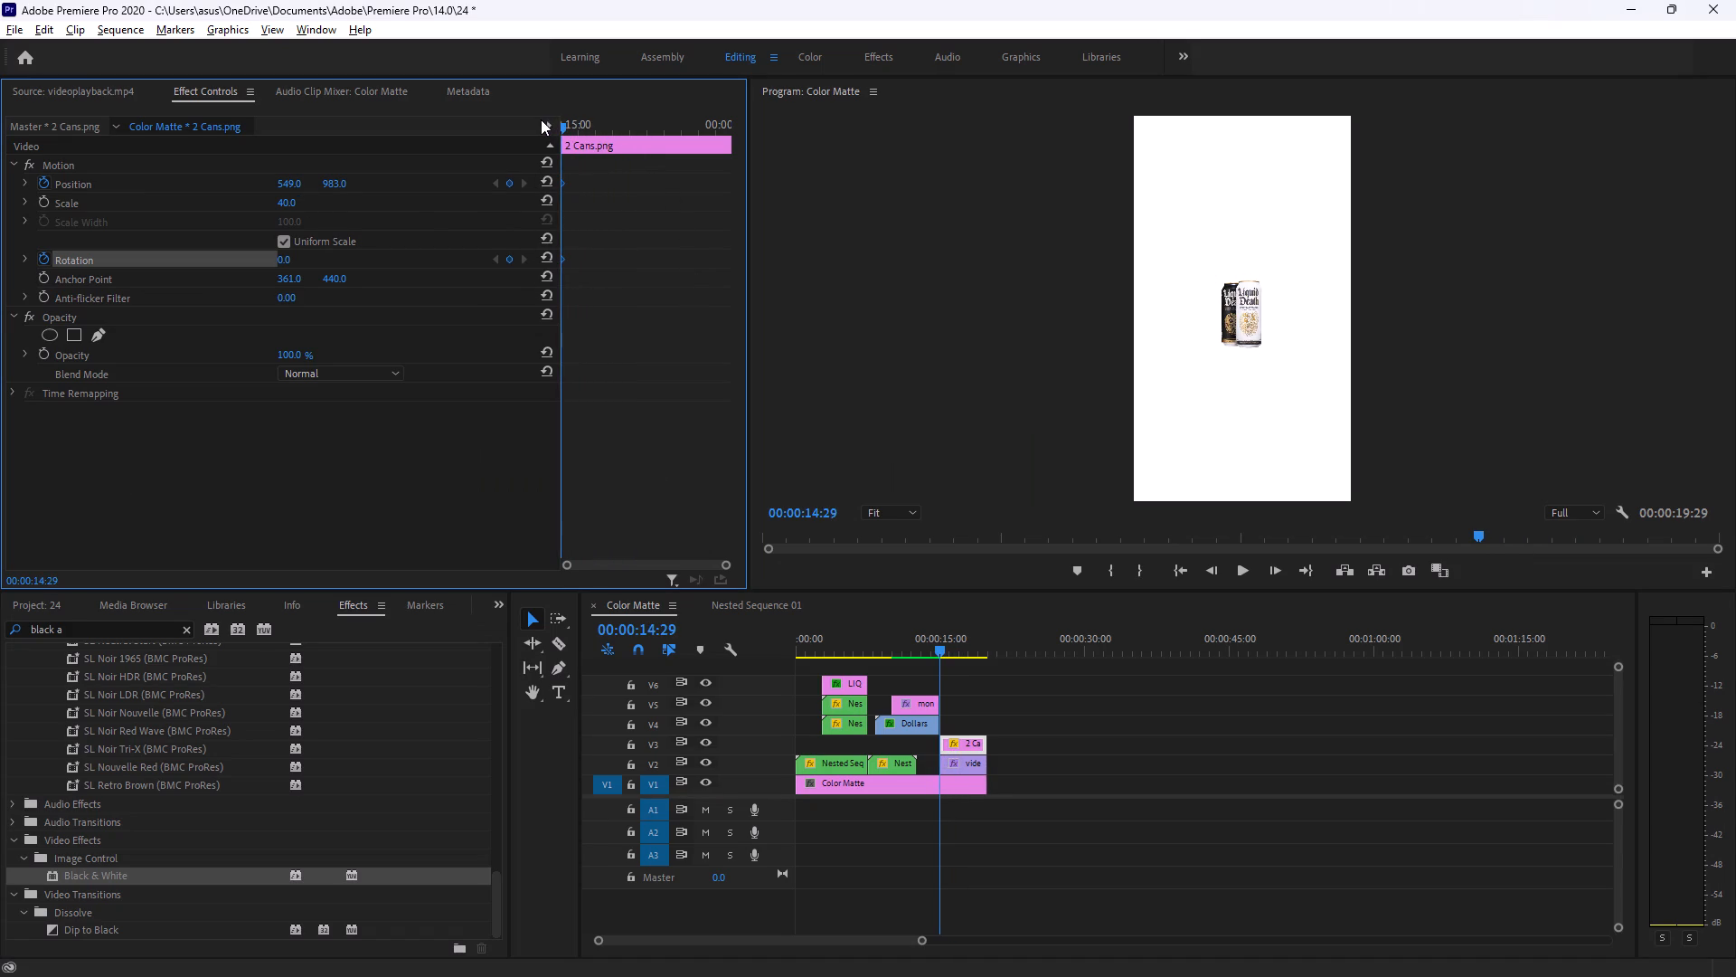
{"action": "left_click_drag", "start_coordinate": [541, 119], "coordinate": [538, 119]}
{"action": "left_click_drag", "start_coordinate": [284, 260], "coordinate": [299, 261]}
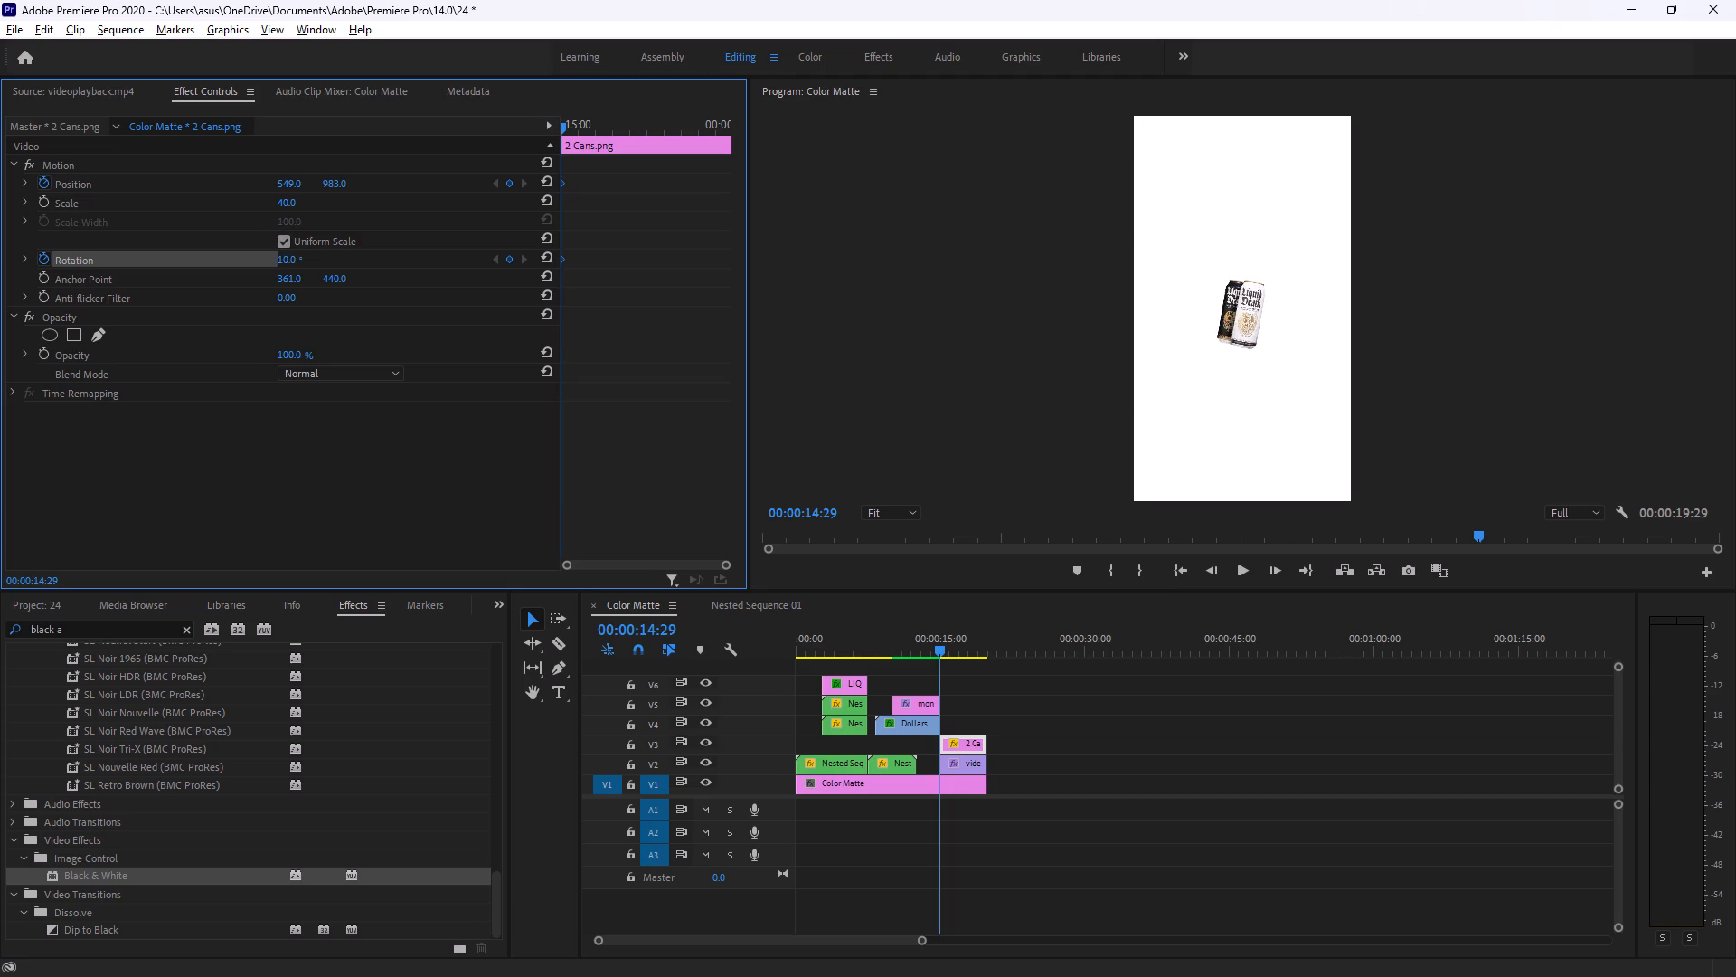
{"action": "left_click_drag", "start_coordinate": [299, 261], "coordinate": [256, 261]}
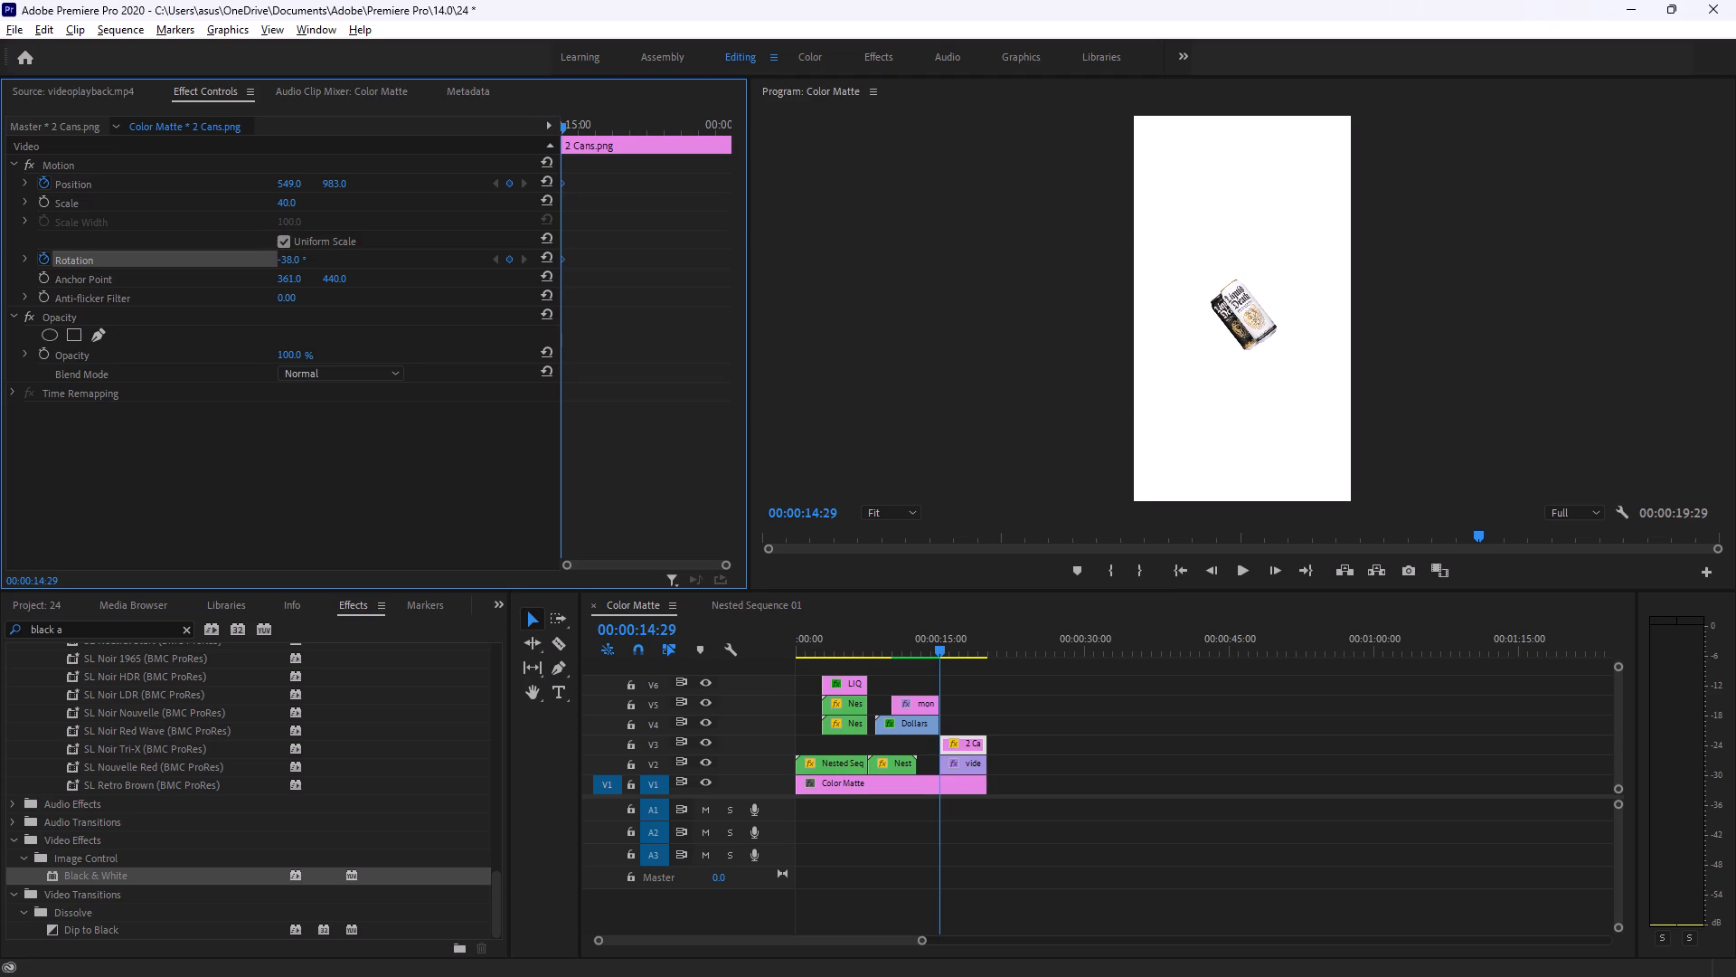
{"action": "left_click_drag", "start_coordinate": [256, 261], "coordinate": [258, 261]}
Return to the tutorial in Brave and watch how the cans' animation continues after the starting rotation.
{"action": "key", "text": "alt+Tab"}
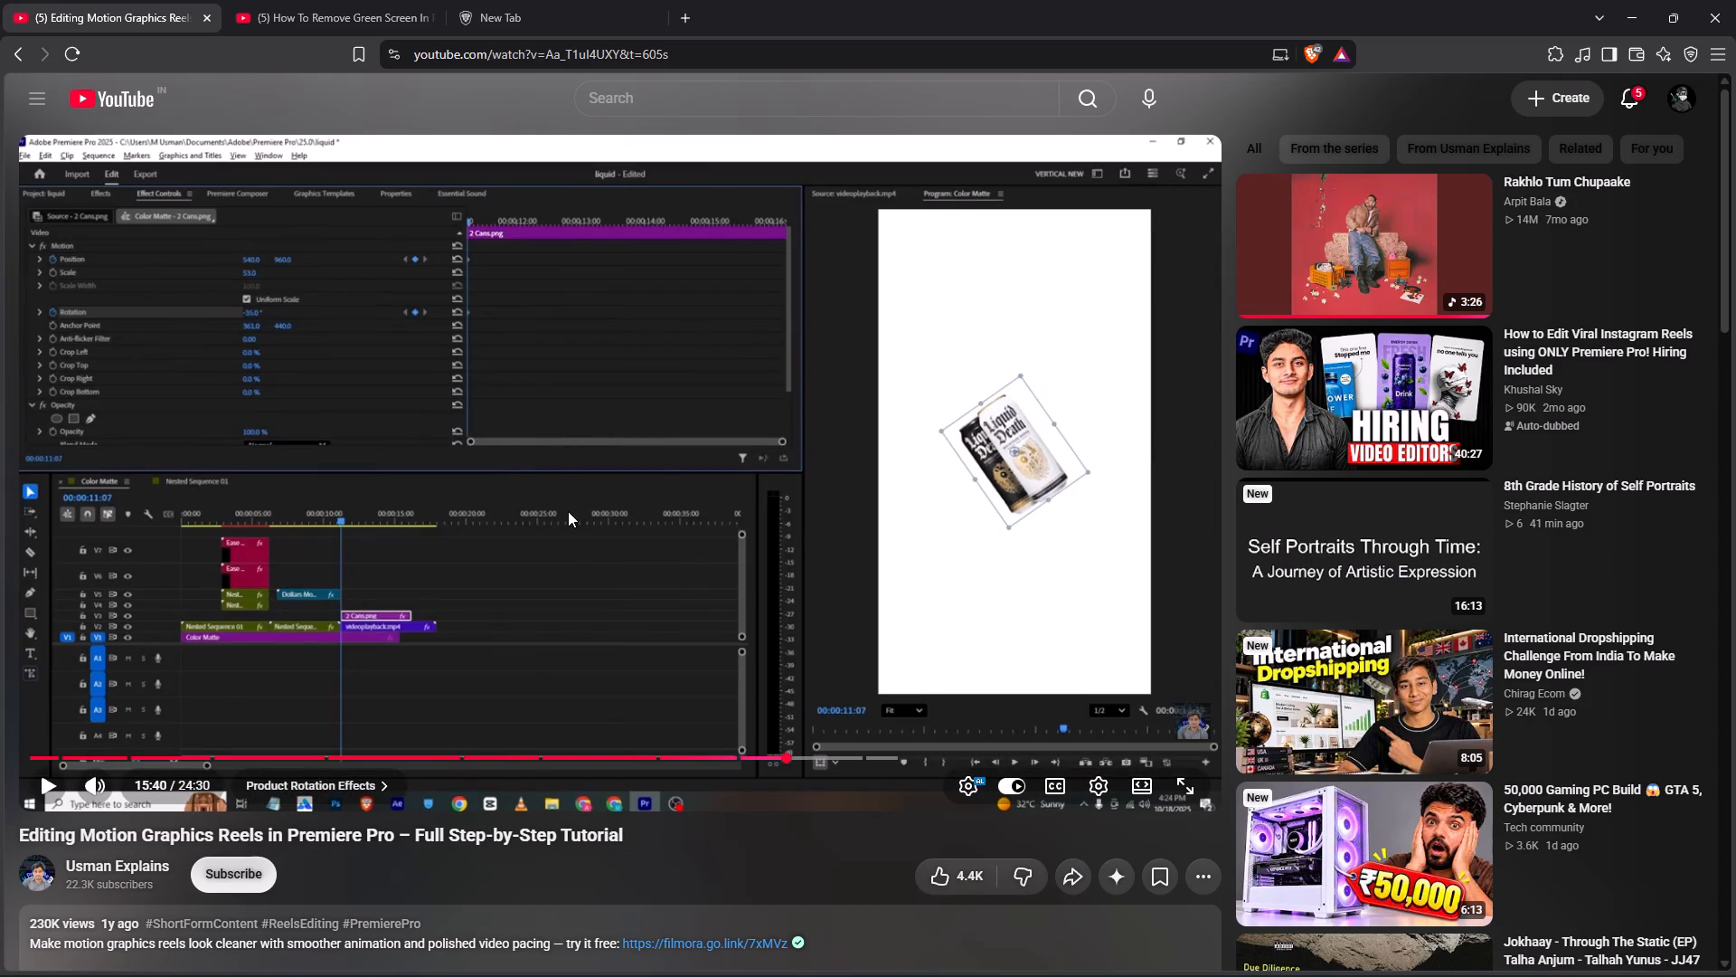
{"action": "left_click", "coordinate": [568, 511]}
{"action": "scroll", "coordinate": [590, 572], "scroll_direction": "down", "scroll_amount": 1}
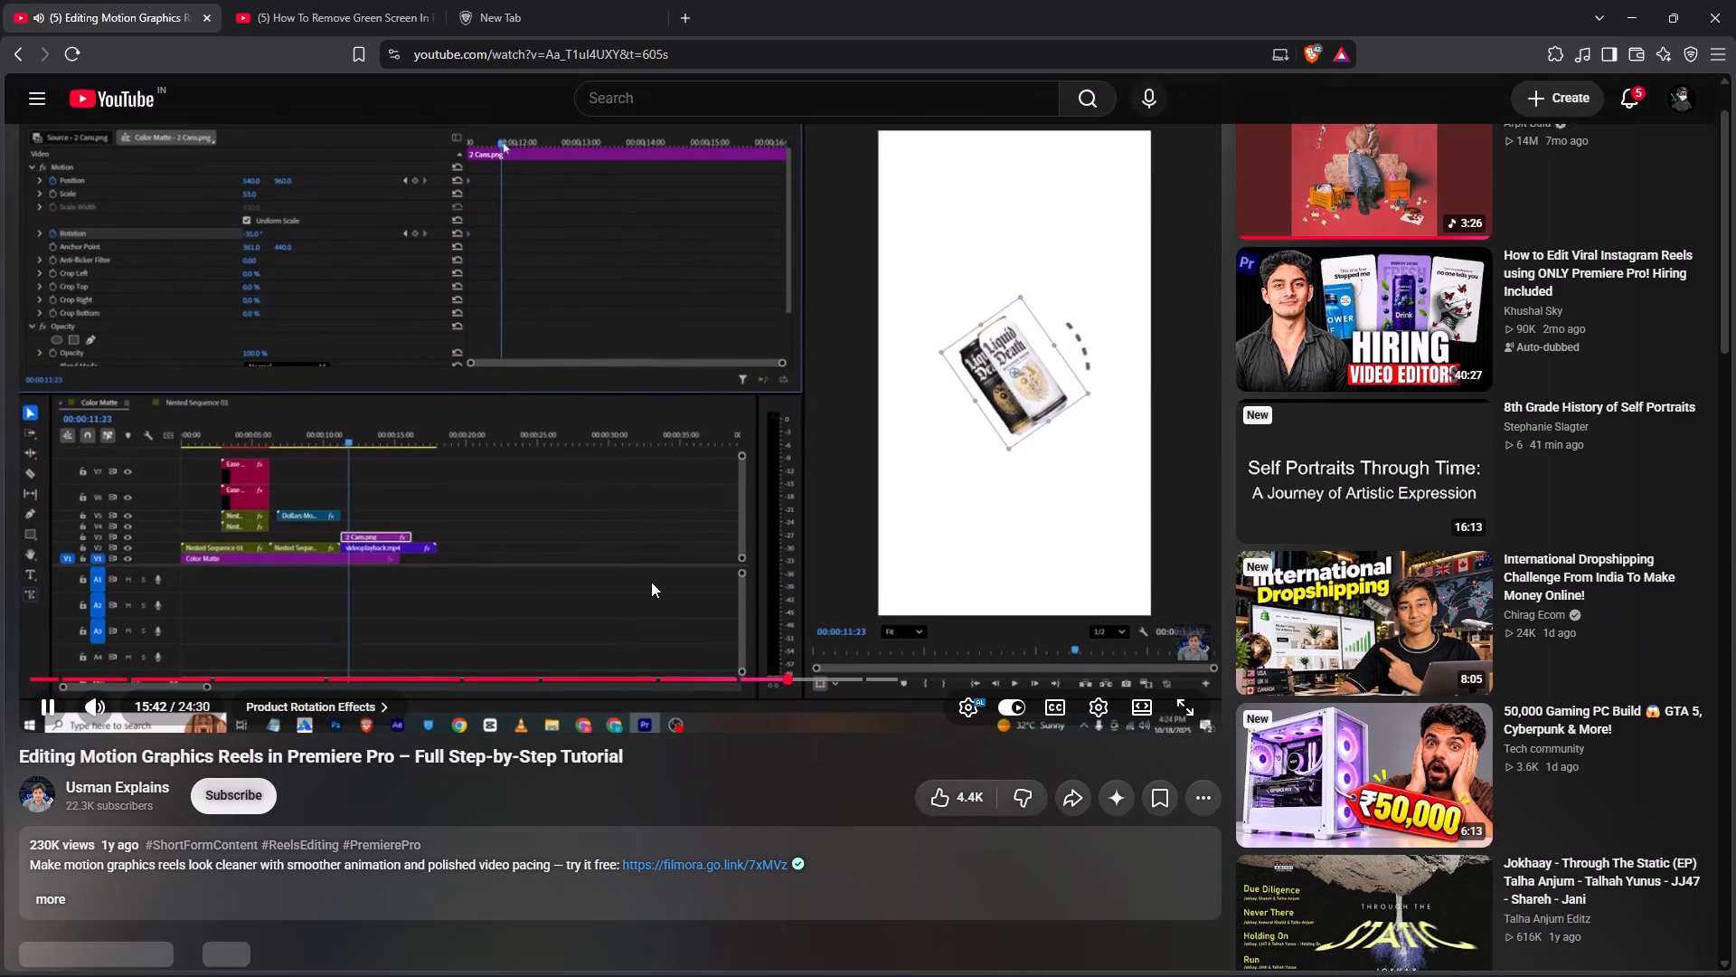
{"action": "scroll", "coordinate": [656, 566], "scroll_direction": "up", "scroll_amount": 9}
{"action": "left_click", "coordinate": [671, 558]}
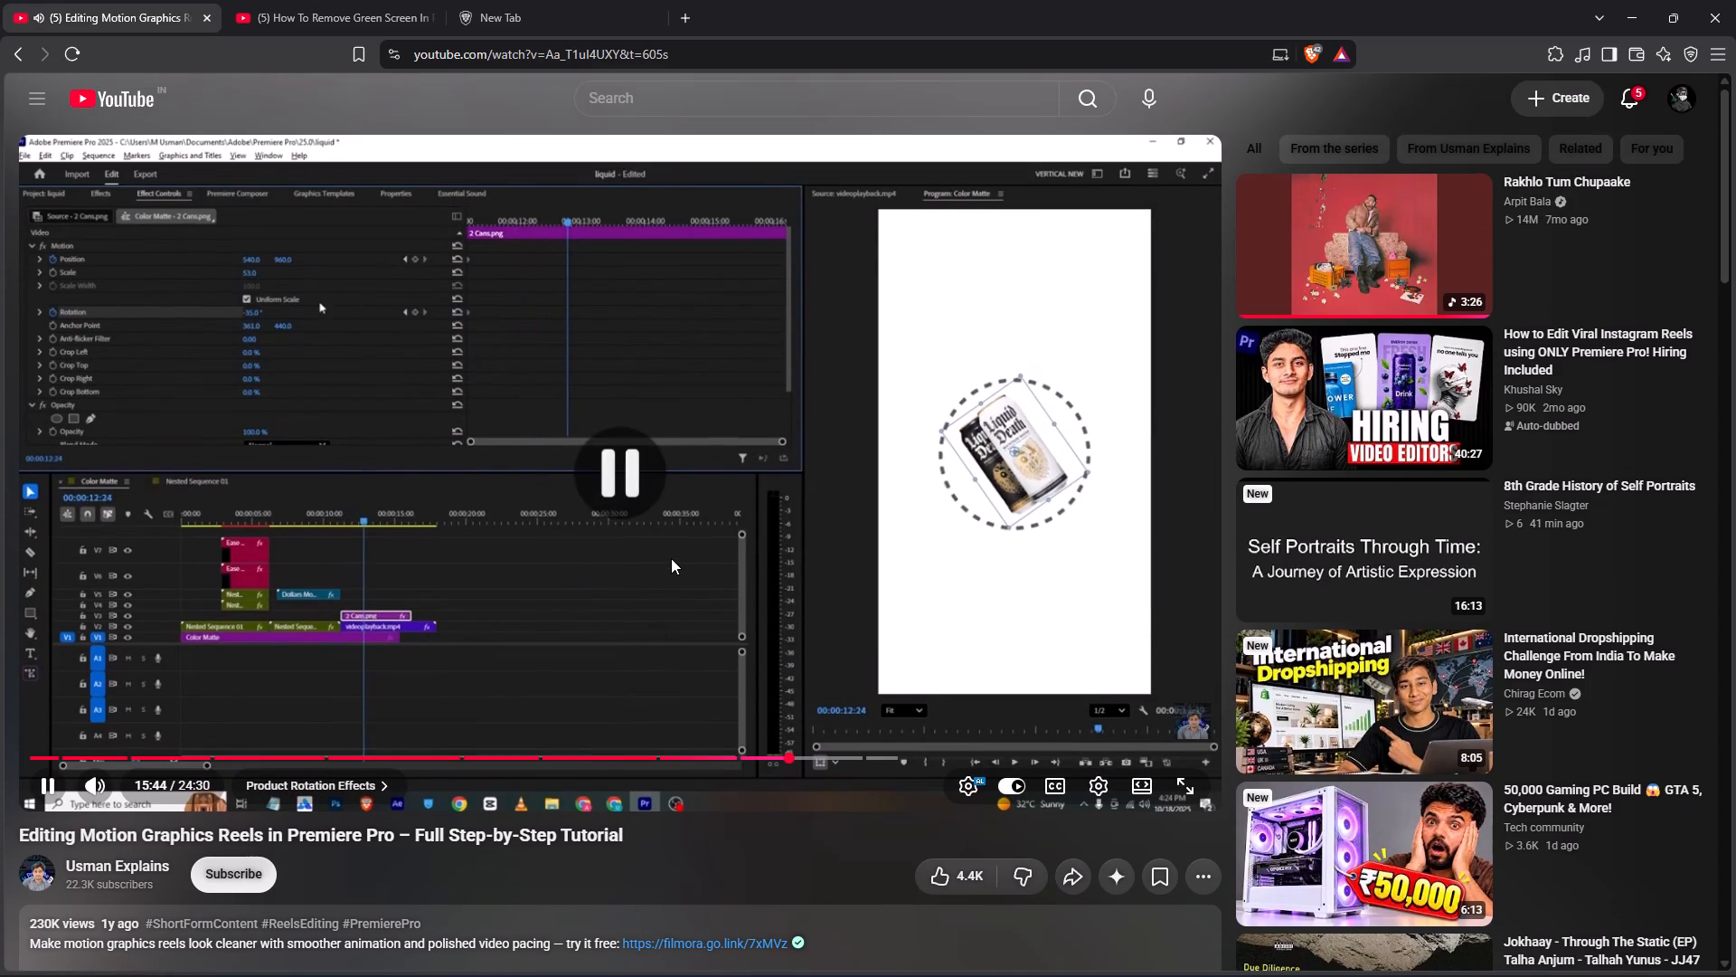
Switch to Premiere Pro and set the 2 Cans.png rotation to -1° at 00:00:17:01.
{"action": "key", "text": "alt+Tab"}
{"action": "left_click_drag", "start_coordinate": [563, 127], "coordinate": [577, 127]}
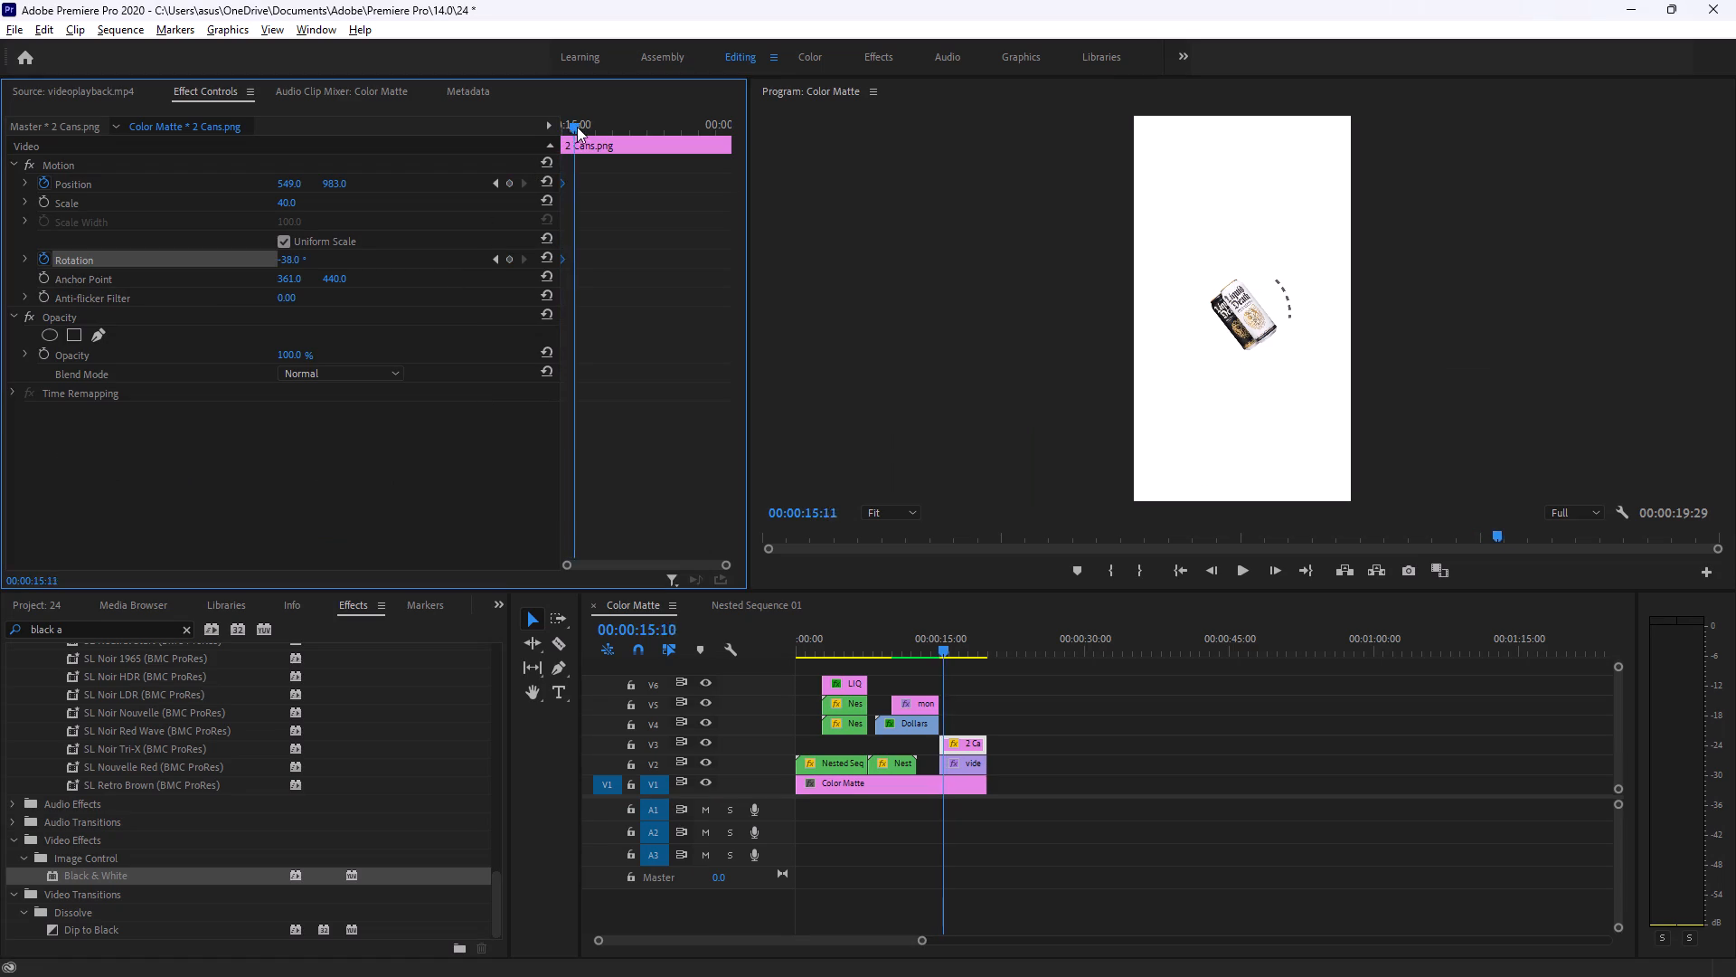
{"action": "left_click_drag", "start_coordinate": [577, 127], "coordinate": [634, 128]}
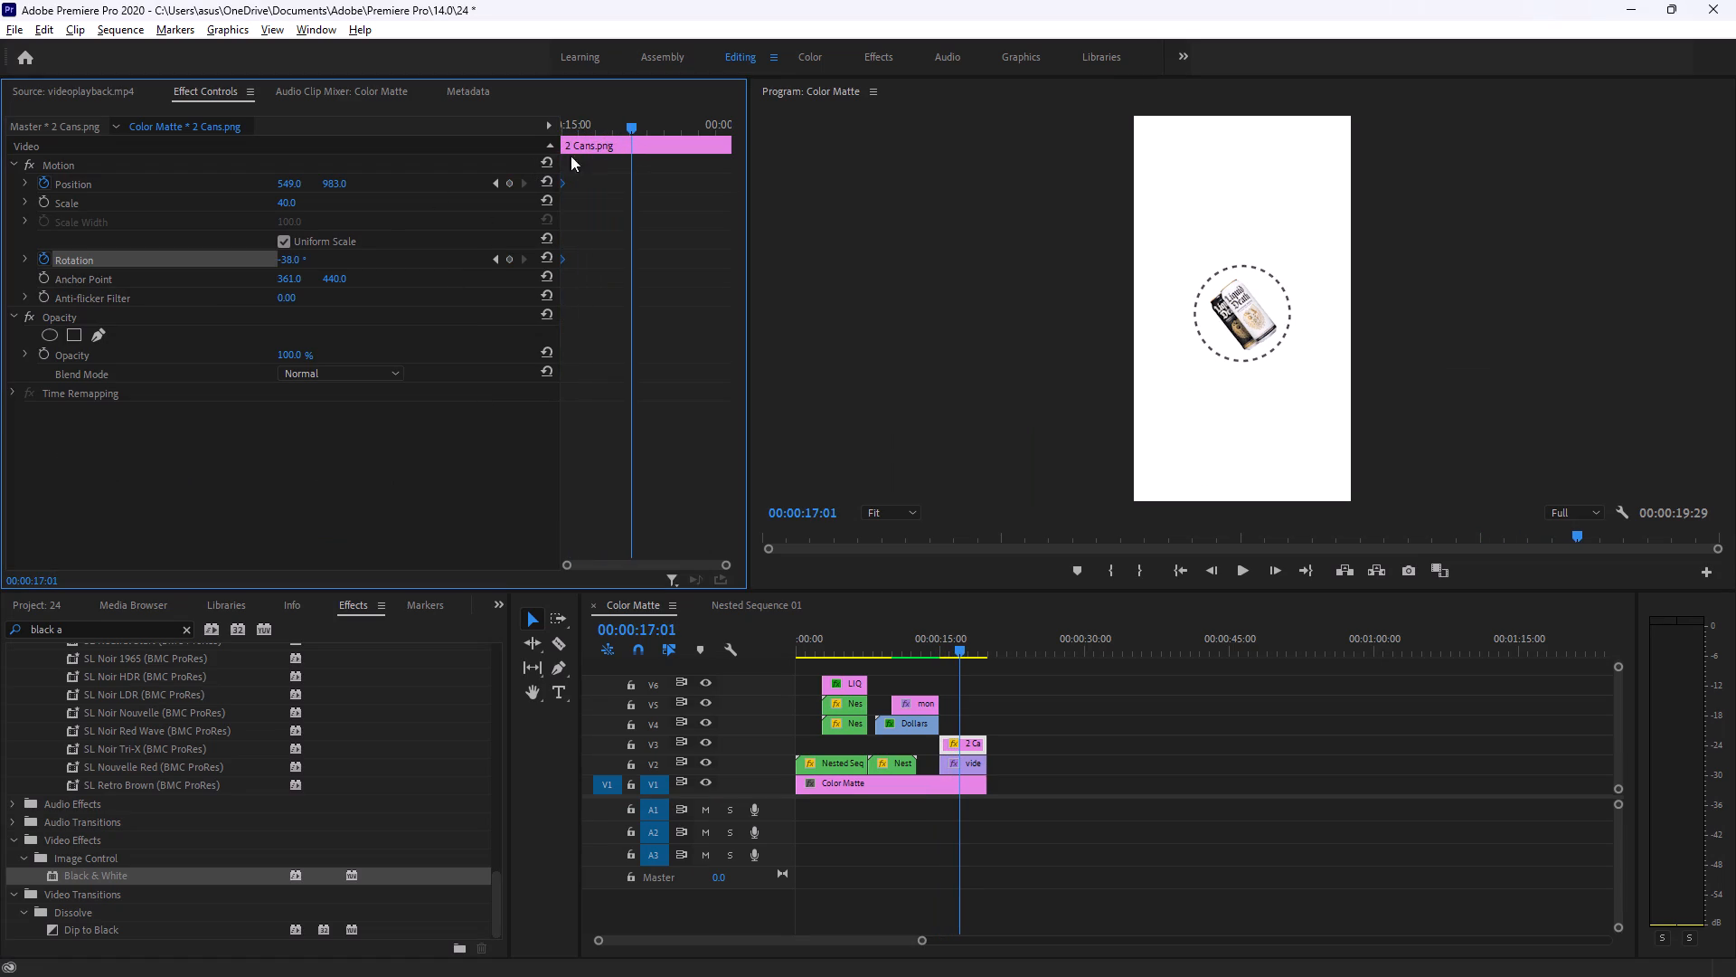
{"action": "left_click_drag", "start_coordinate": [292, 261], "coordinate": [315, 261]}
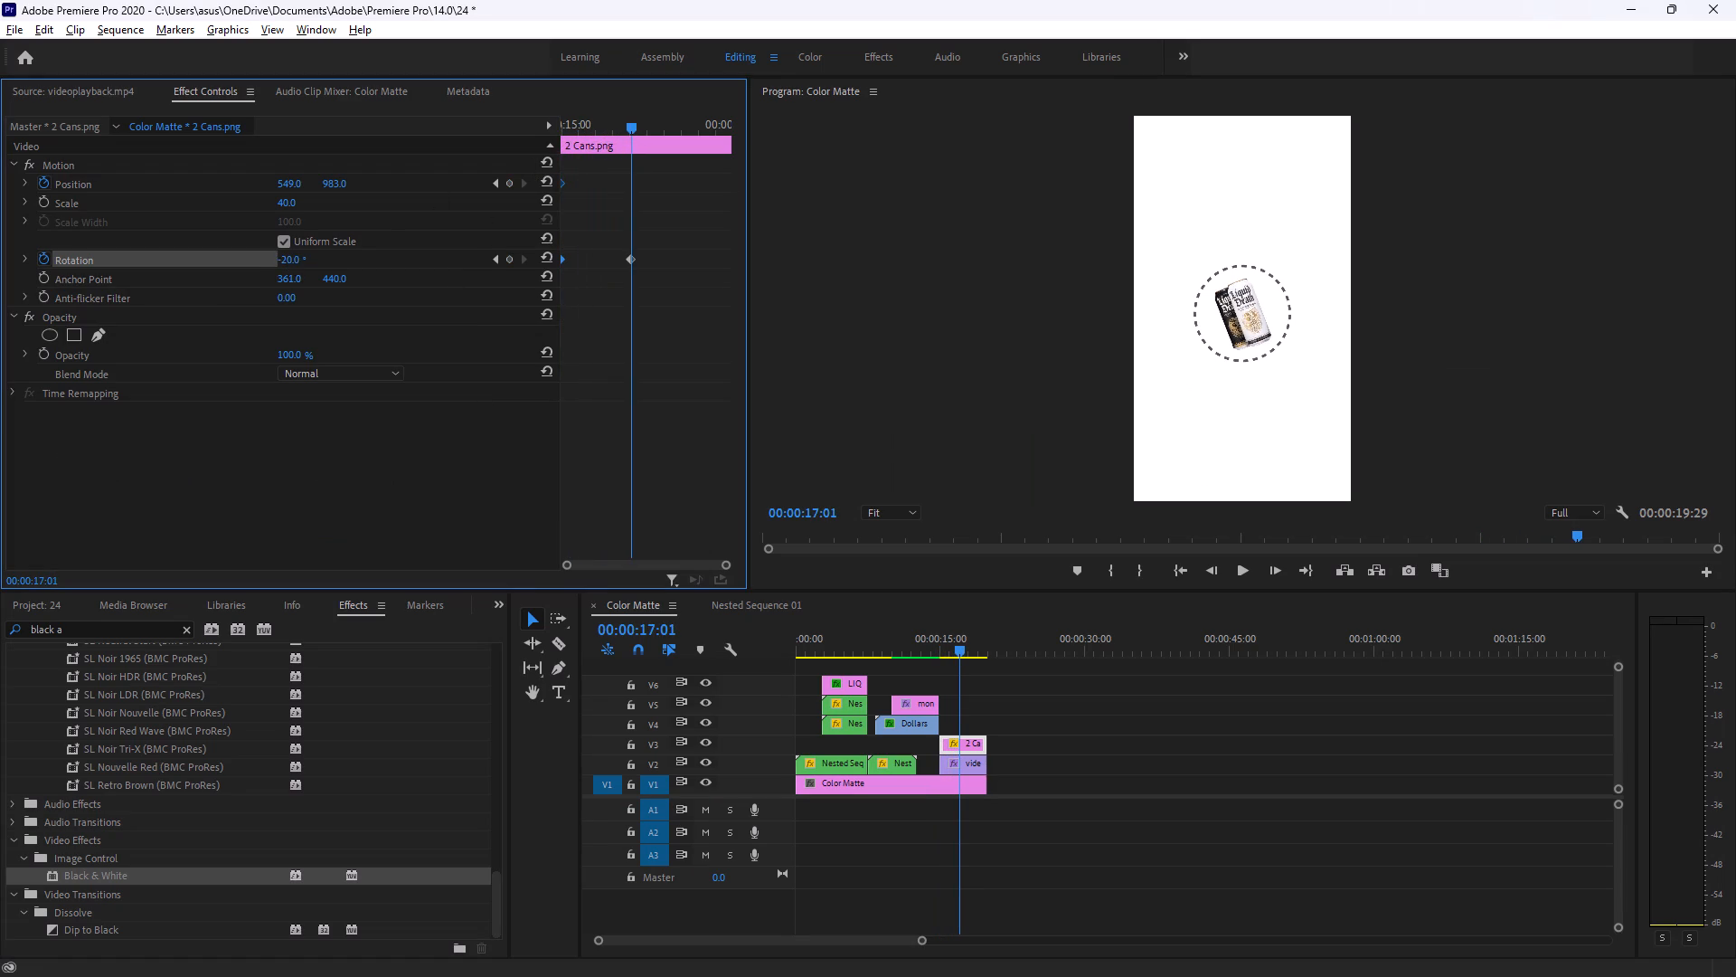
{"action": "left_click_drag", "start_coordinate": [315, 261], "coordinate": [338, 264]}
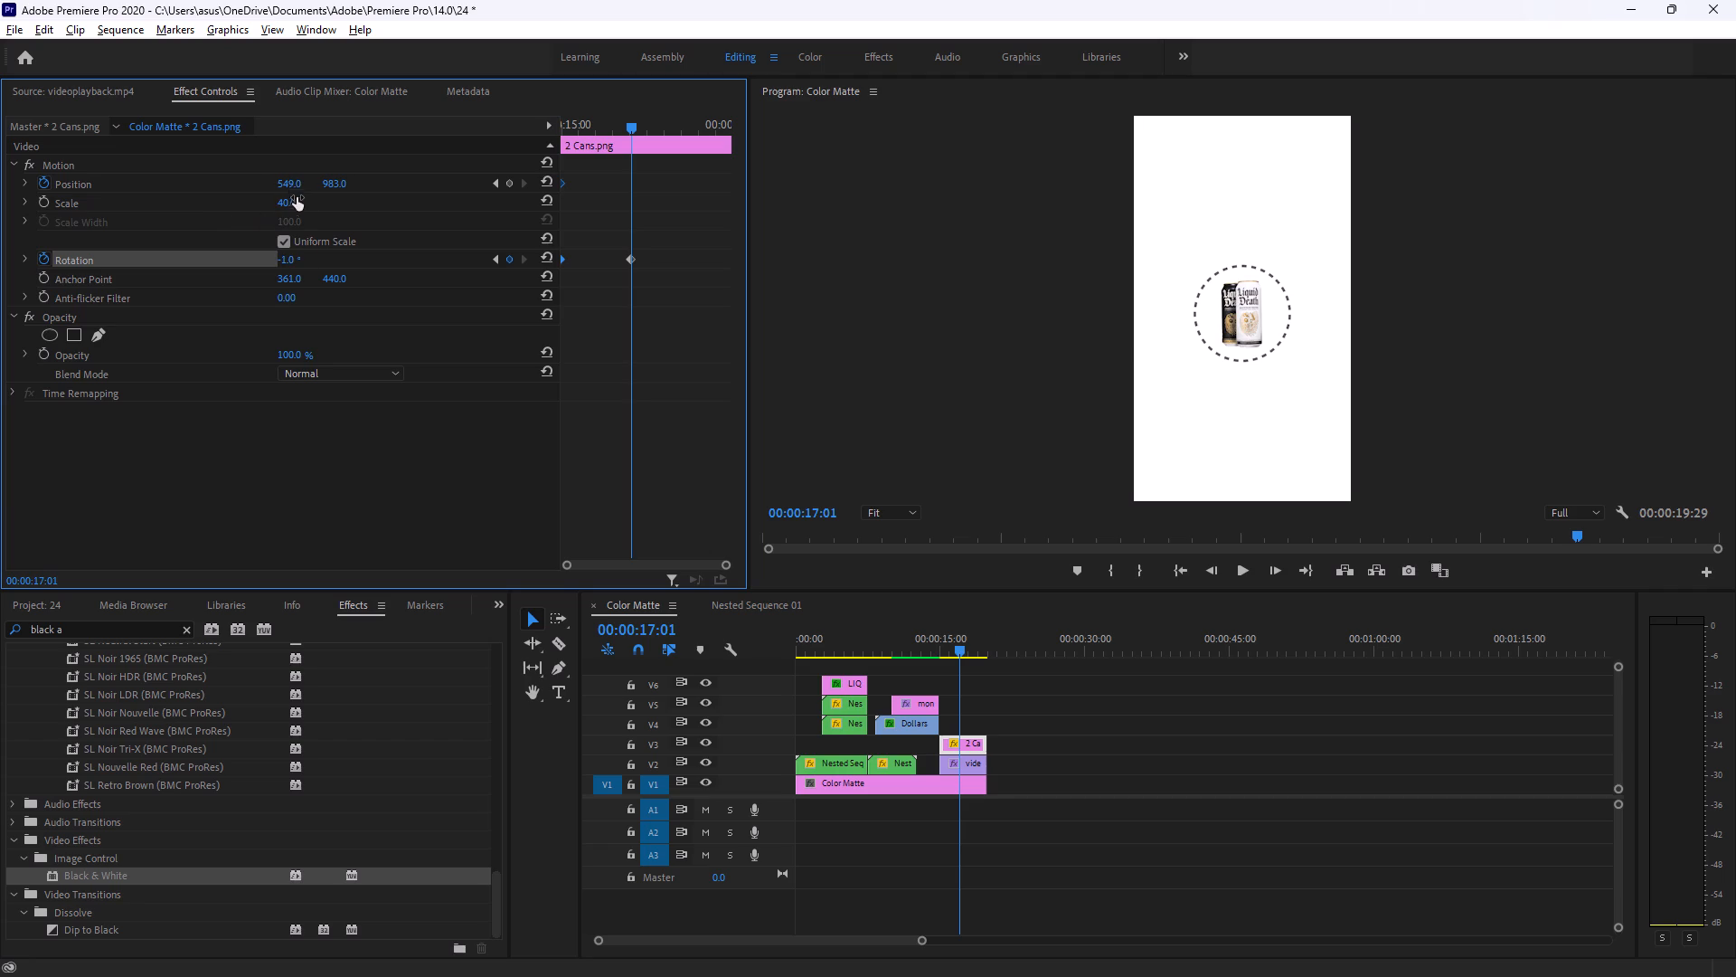
Set the scale of 2 Cans.png to 43.
{"action": "left_click_drag", "start_coordinate": [297, 200], "coordinate": [319, 200]}
{"action": "left_click", "coordinate": [327, 204]}
{"action": "left_click_drag", "start_coordinate": [285, 204], "coordinate": [288, 204]}
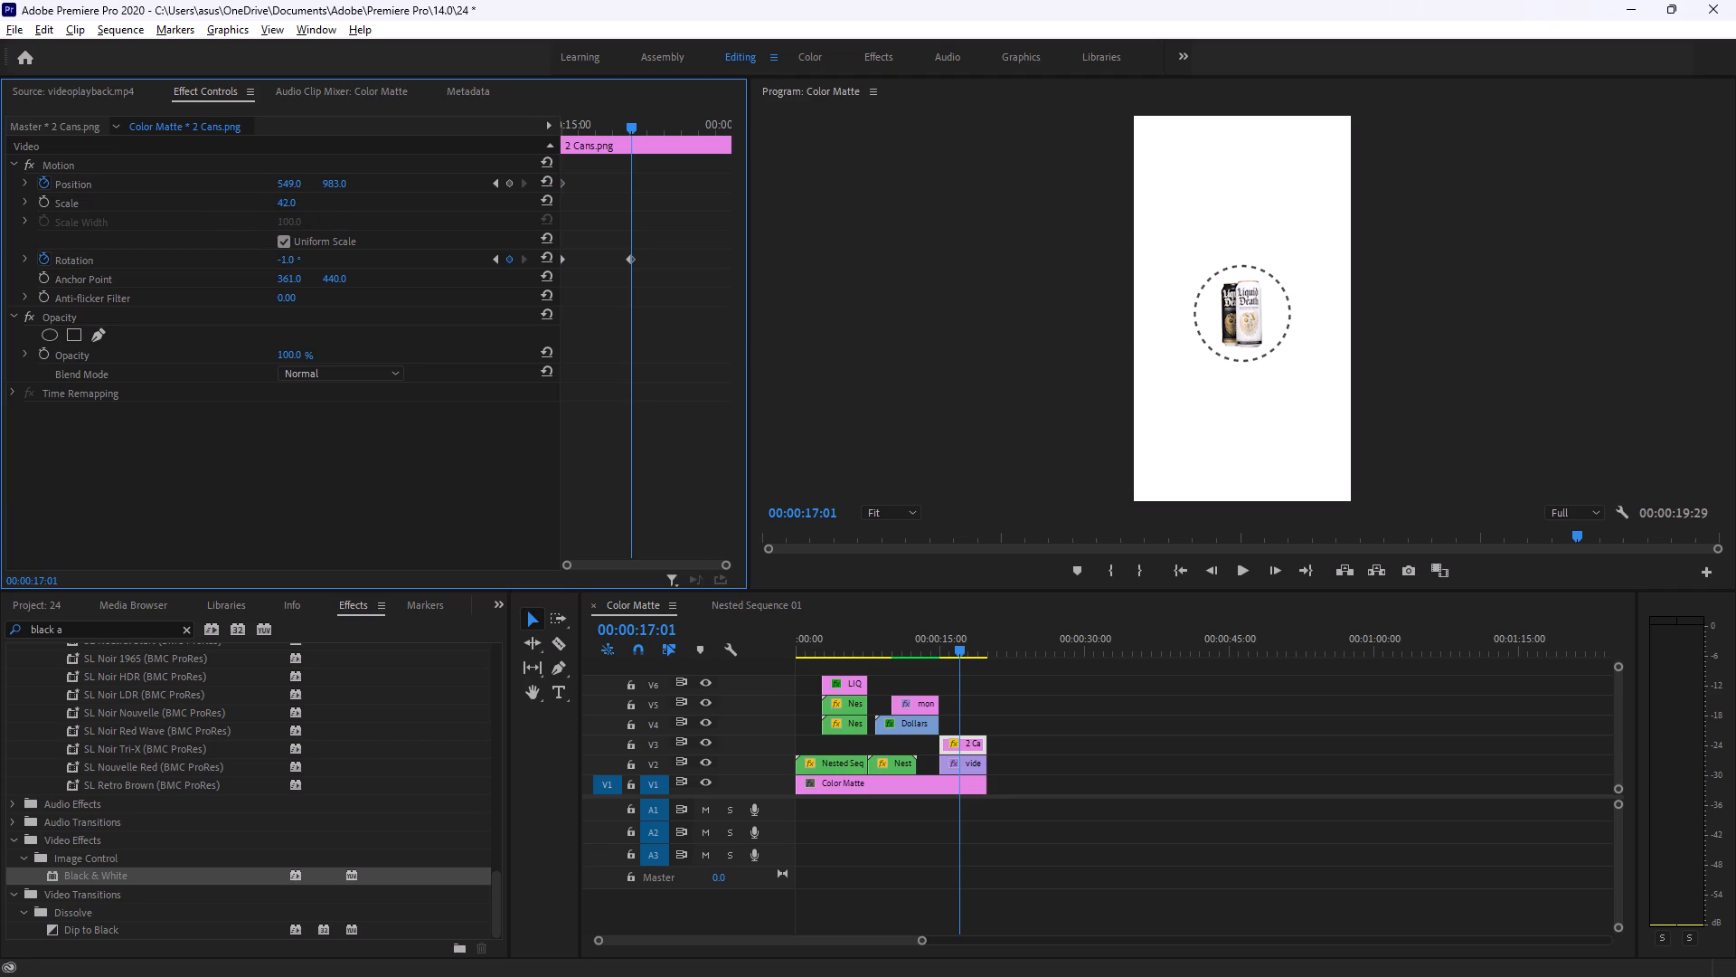
{"action": "left_click_drag", "start_coordinate": [288, 204], "coordinate": [293, 207]}
Check the tutorial's keyframe easing in Brave, then apply Ease In to both 2 Cans.png Rotation keyframes in Premiere Pro.
{"action": "key", "text": "alt+Tab"}
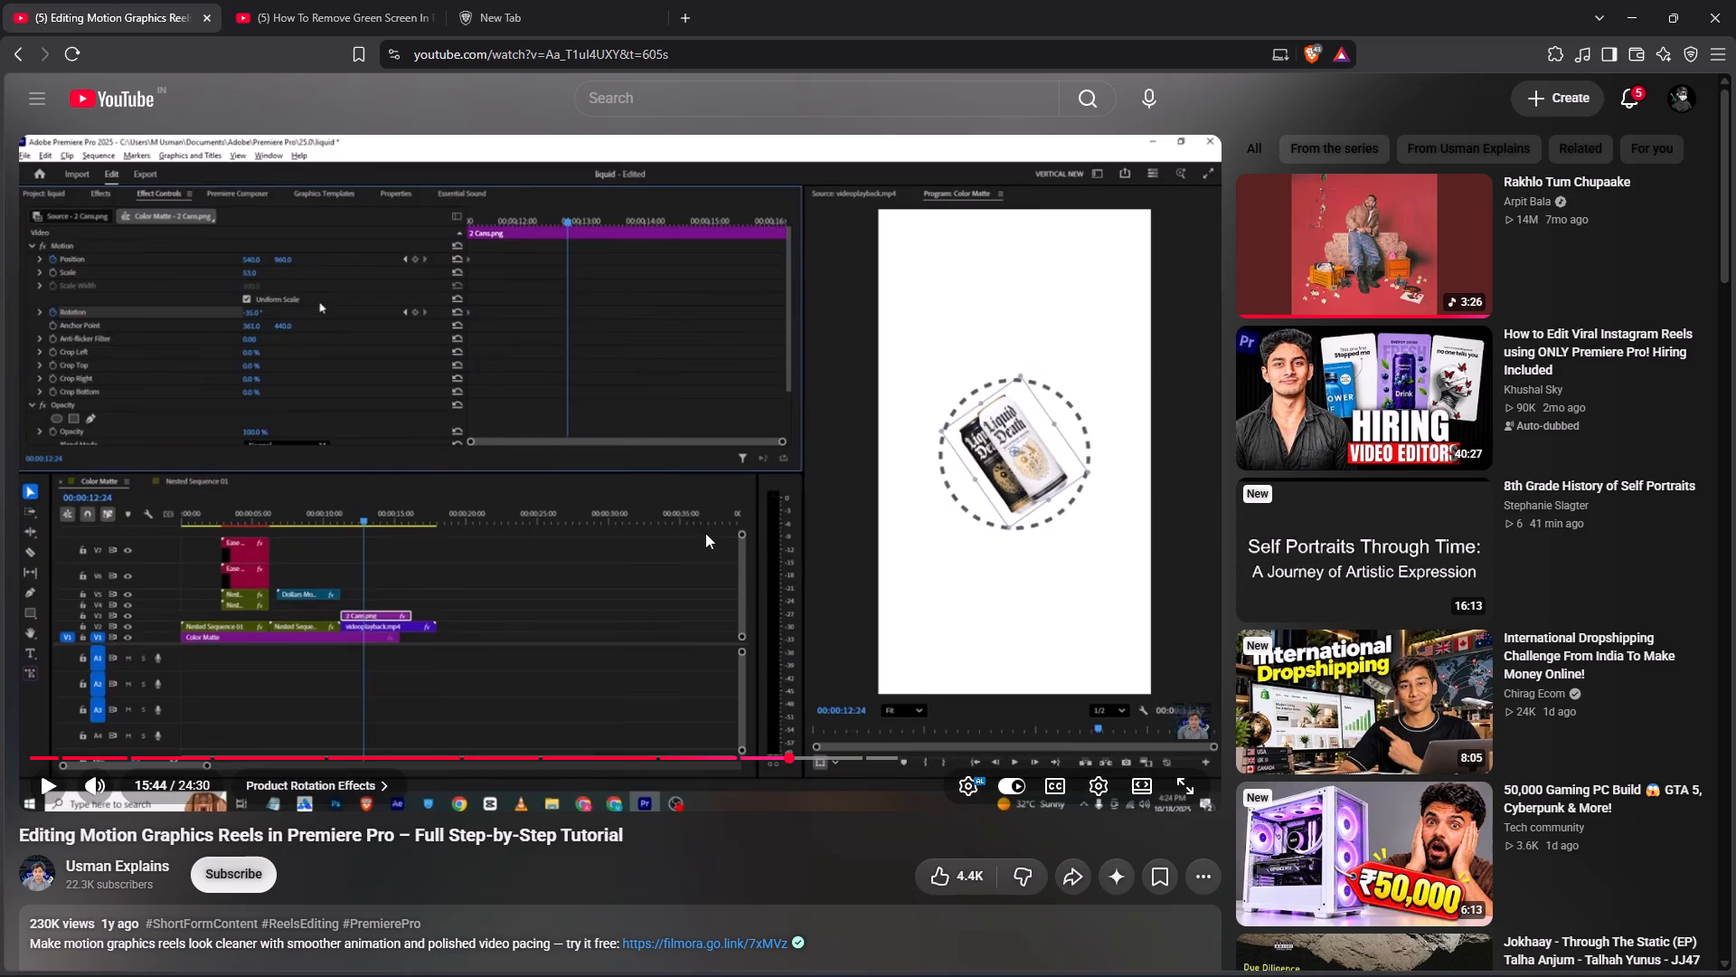
{"action": "left_click", "coordinate": [705, 533]}
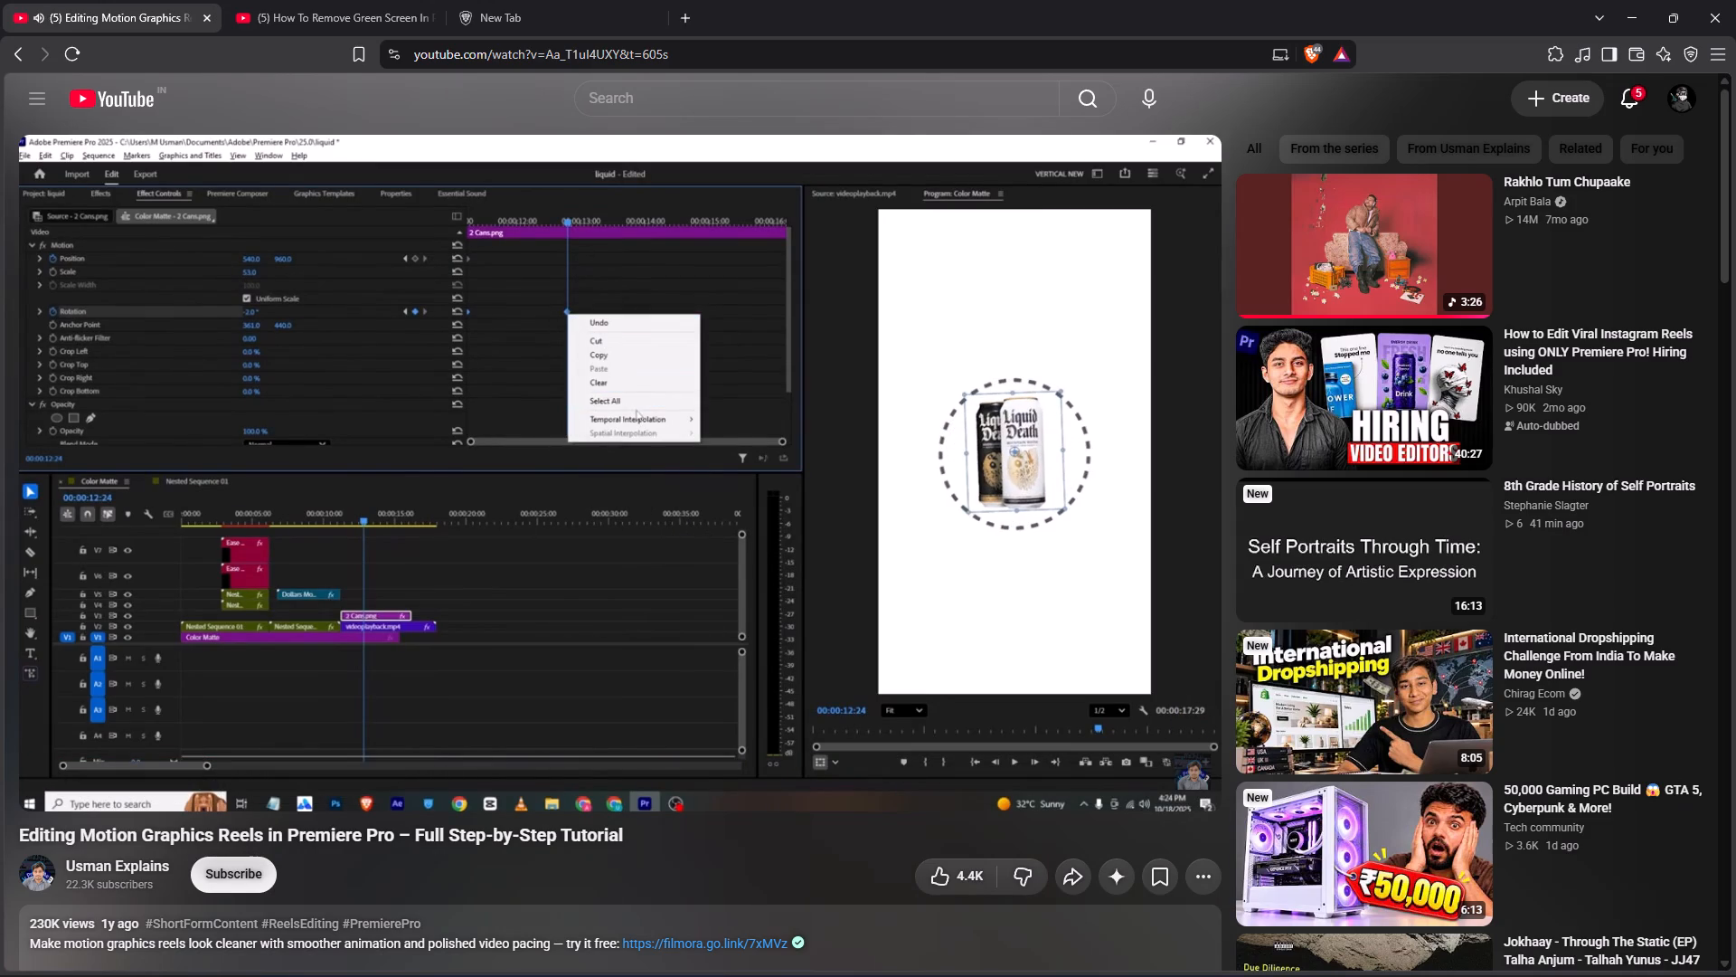
{"action": "left_click", "coordinate": [665, 527]}
{"action": "key", "text": "alt+Tab"}
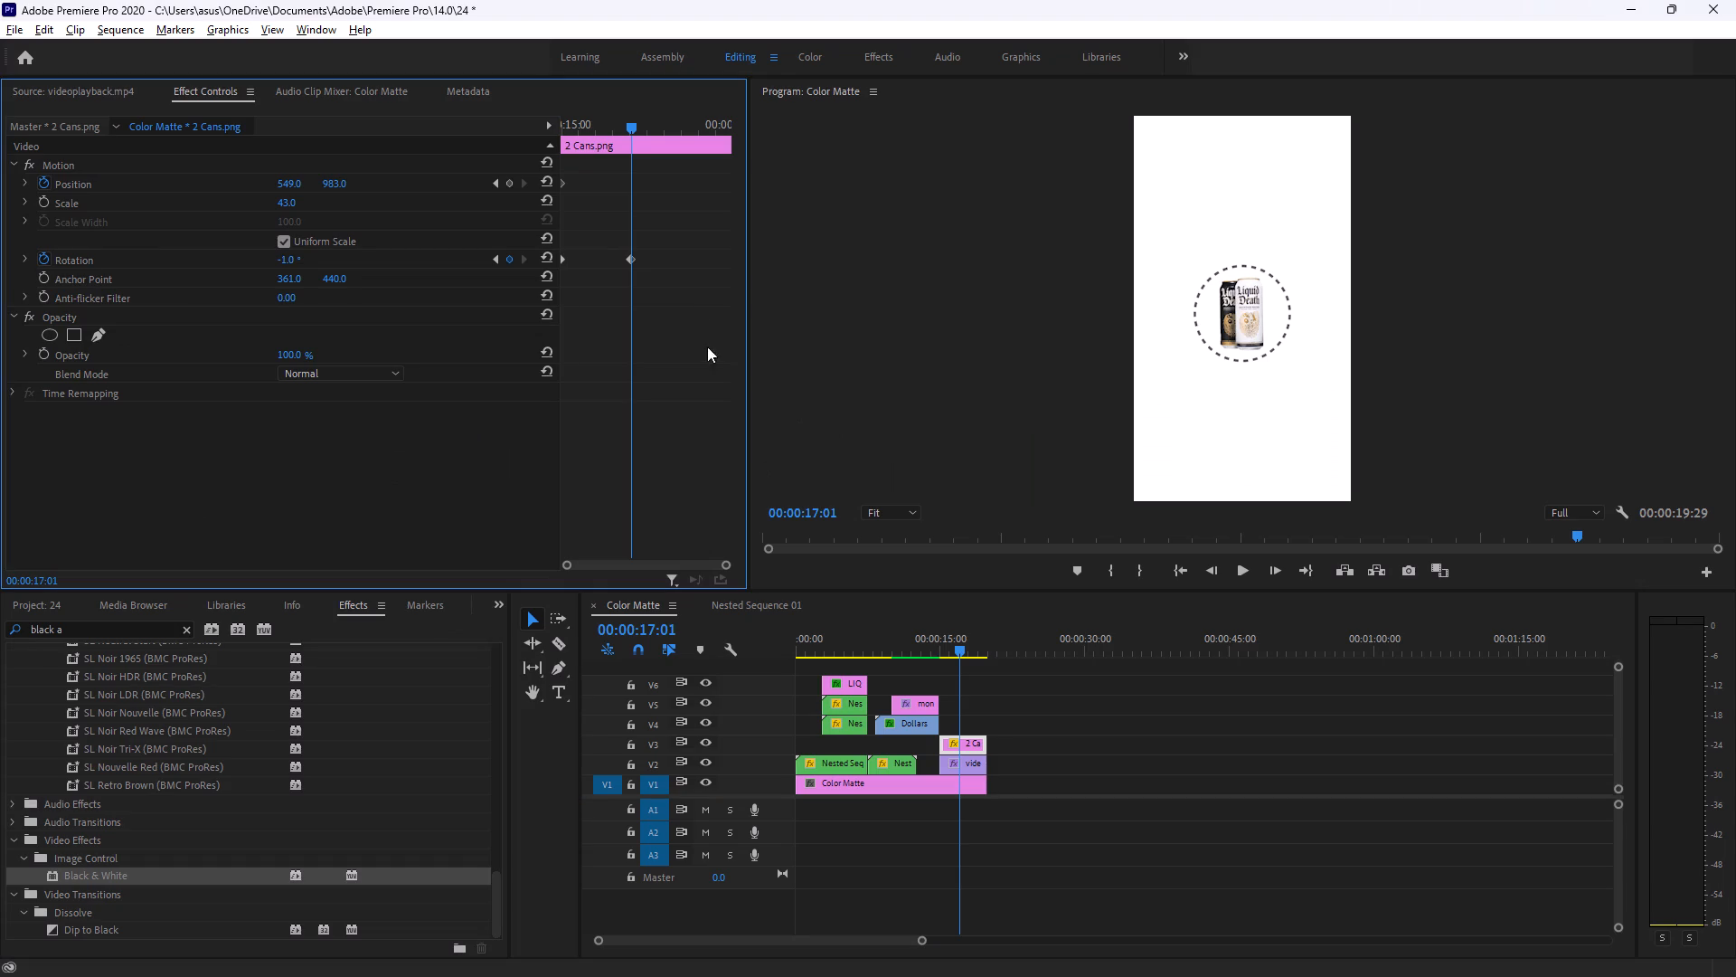
{"action": "left_click_drag", "start_coordinate": [695, 242], "coordinate": [296, 309]}
{"action": "right_click", "coordinate": [629, 256]}
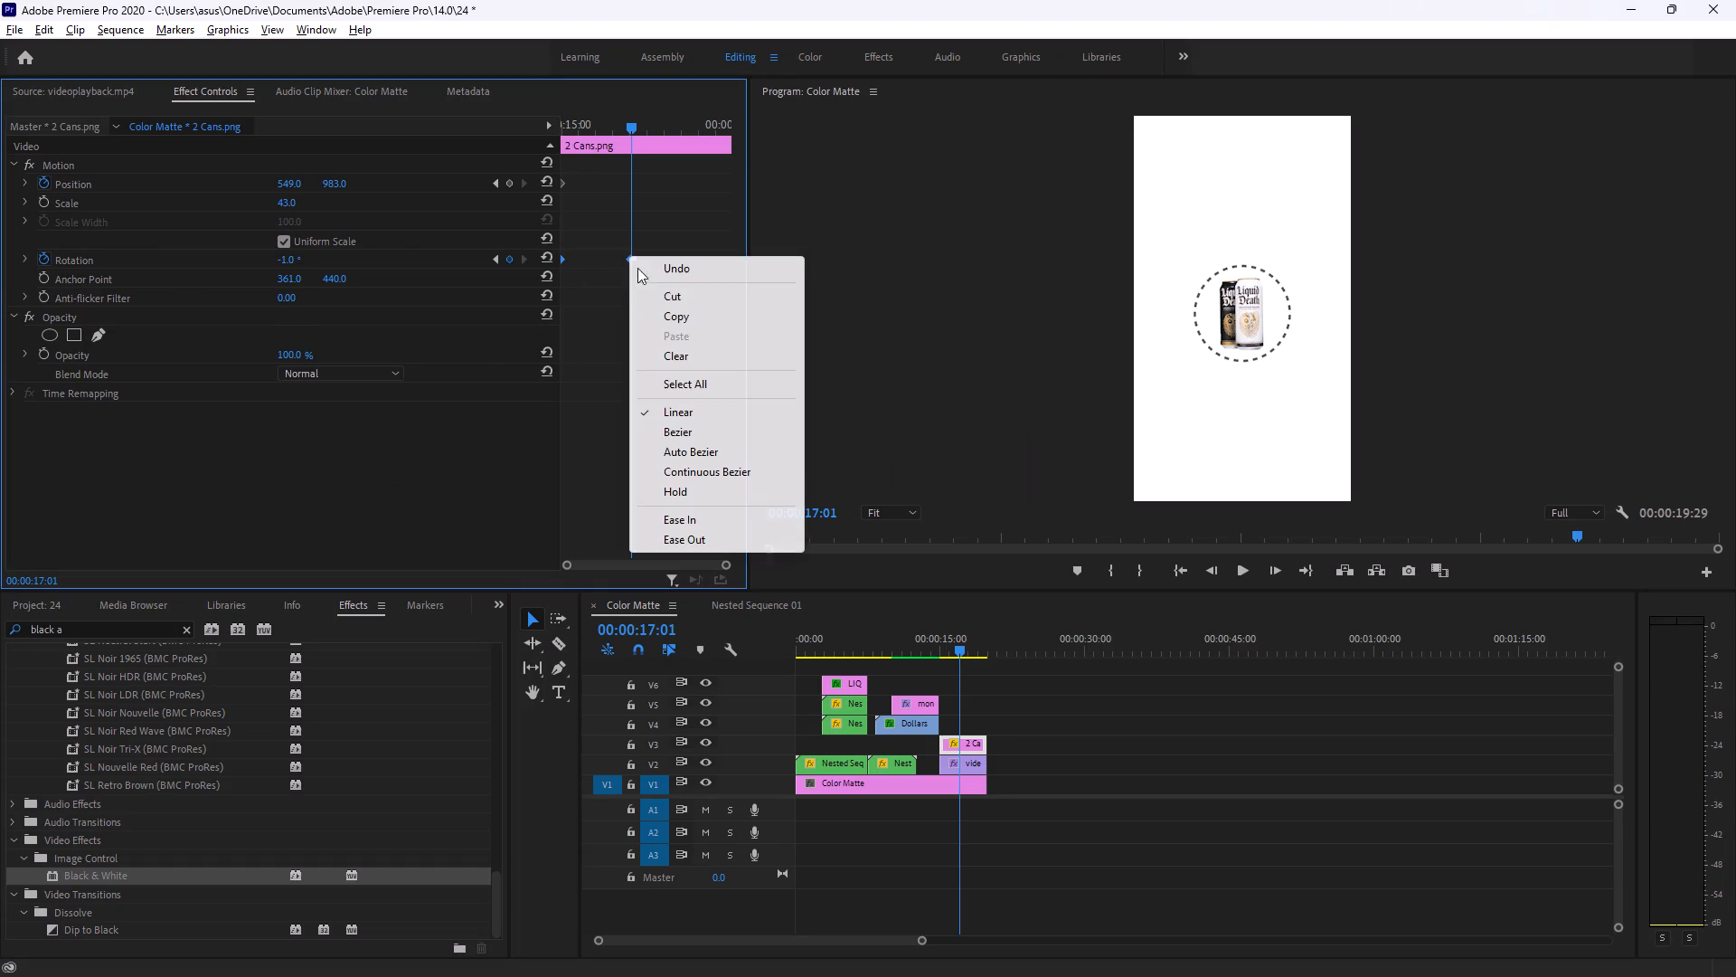
{"action": "left_click", "coordinate": [700, 518]}
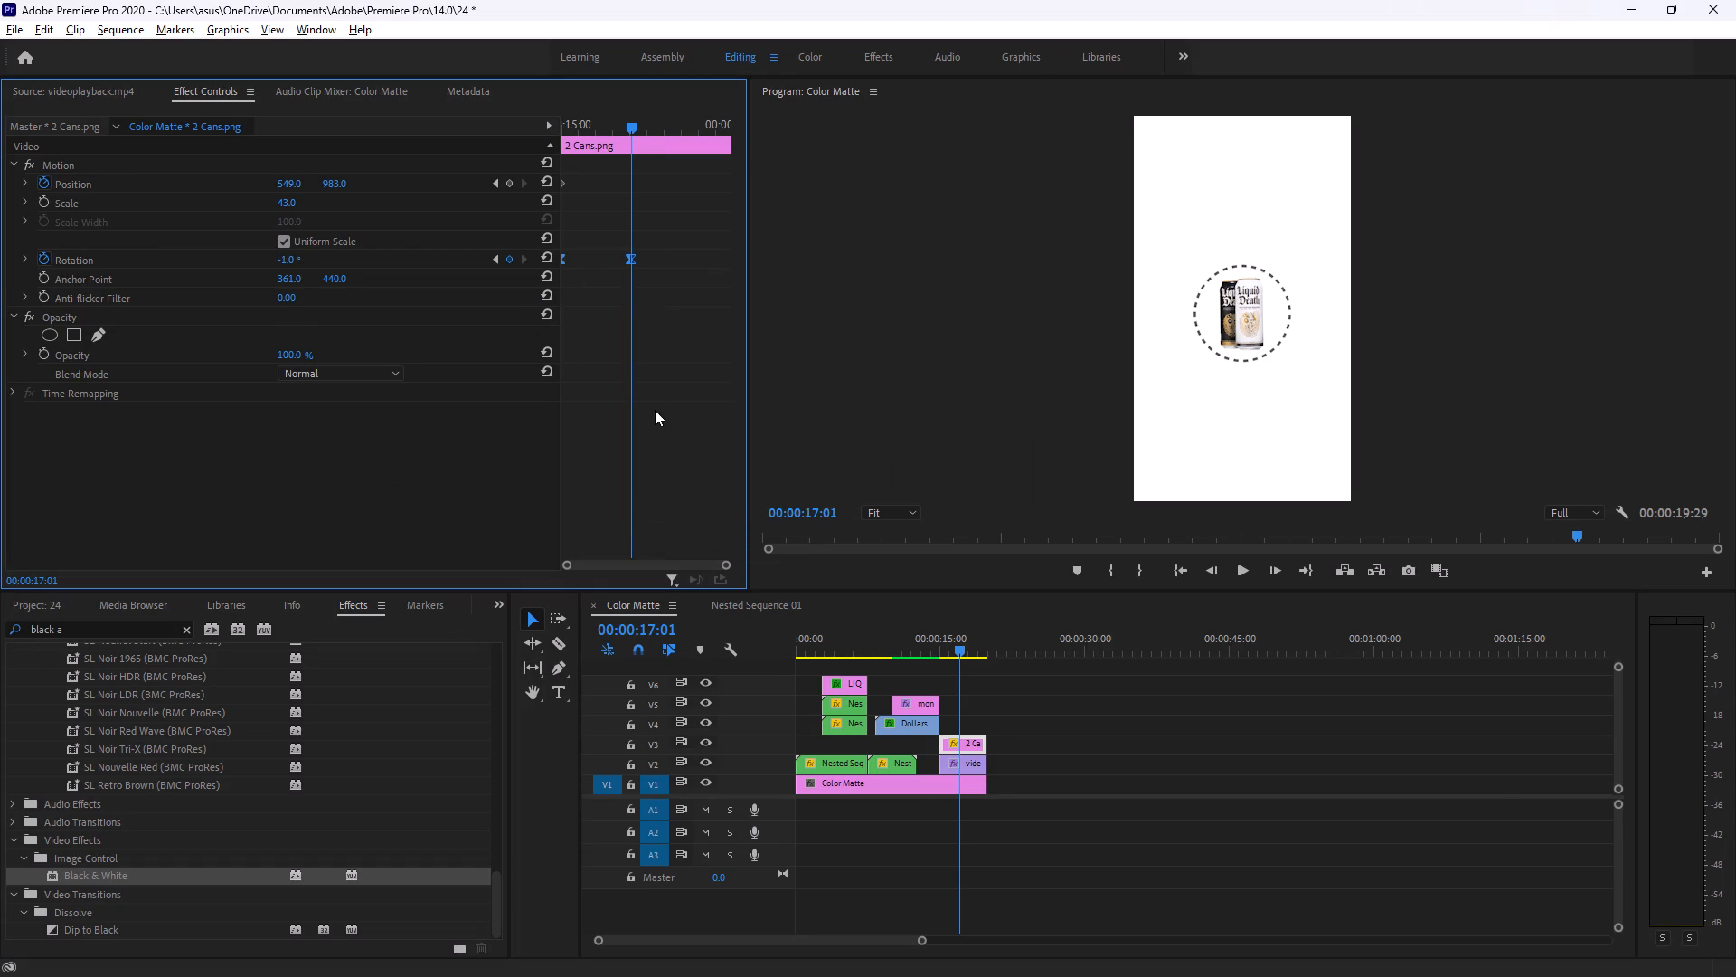
Check the tutorial in Brave, then apply Ease In temporal interpolation to the 2 Cans.png Position keyframe in Premiere Pro.
{"action": "key", "text": "alt+Tab"}
{"action": "left_click", "coordinate": [656, 472]}
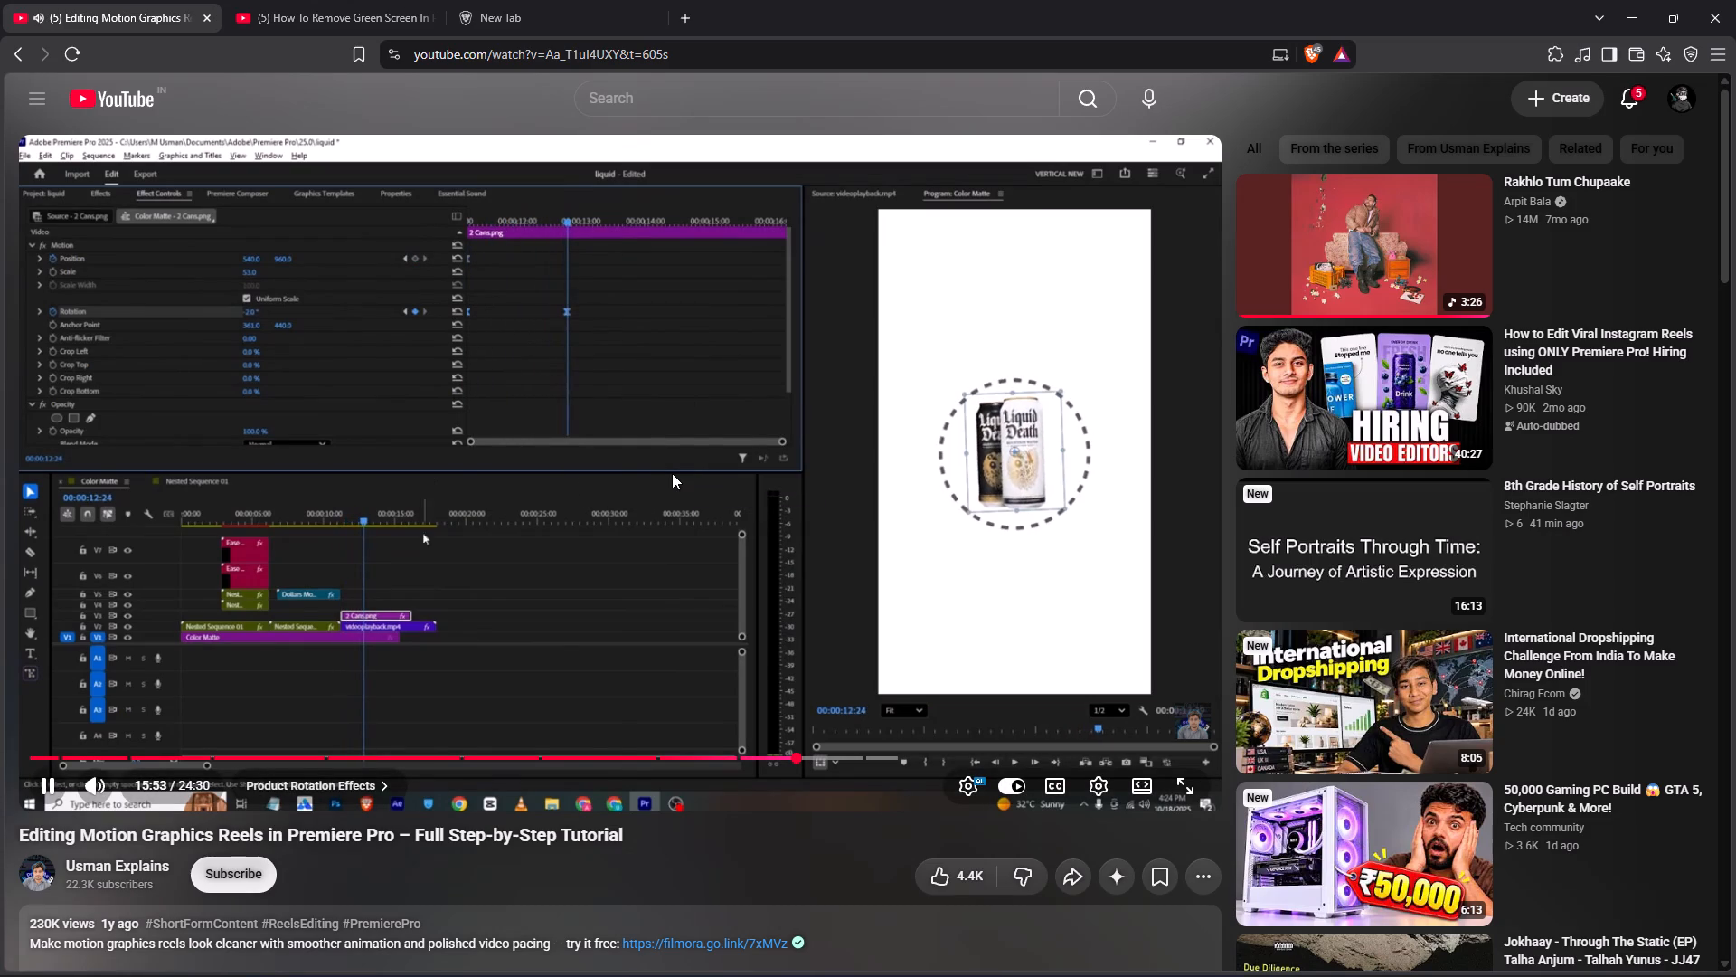
{"action": "left_click", "coordinate": [672, 473]}
{"action": "key", "text": "alt+Tab"}
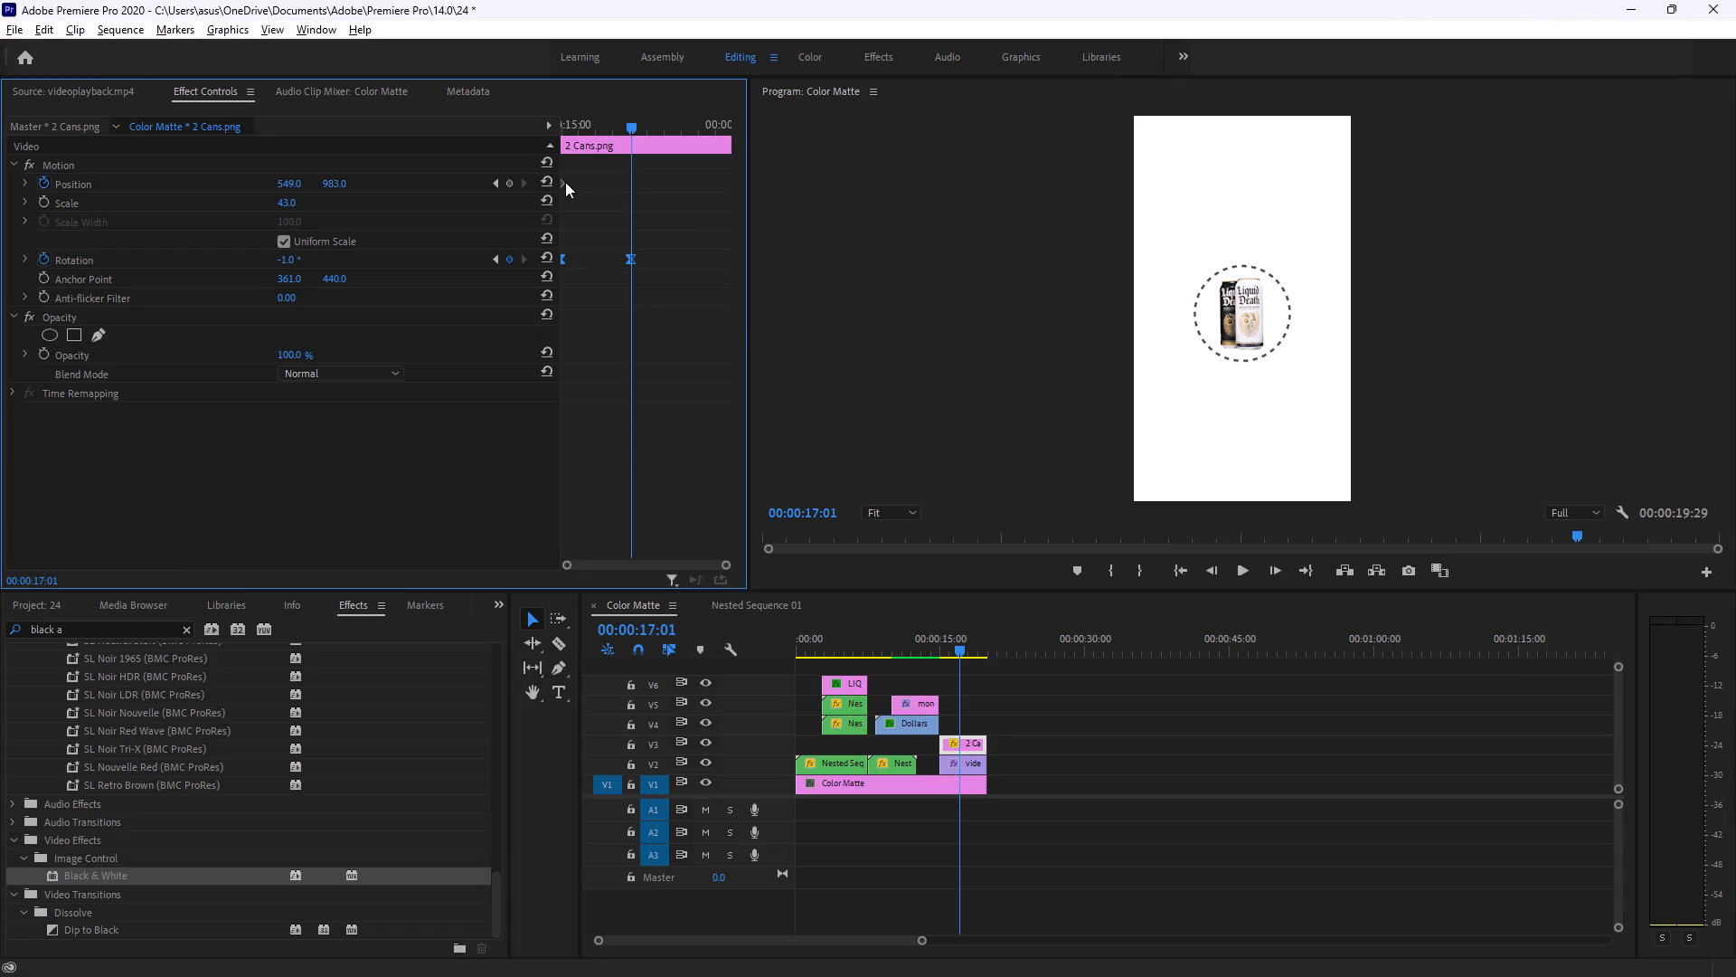
{"action": "right_click", "coordinate": [560, 182]}
{"action": "left_click", "coordinate": [833, 246]}
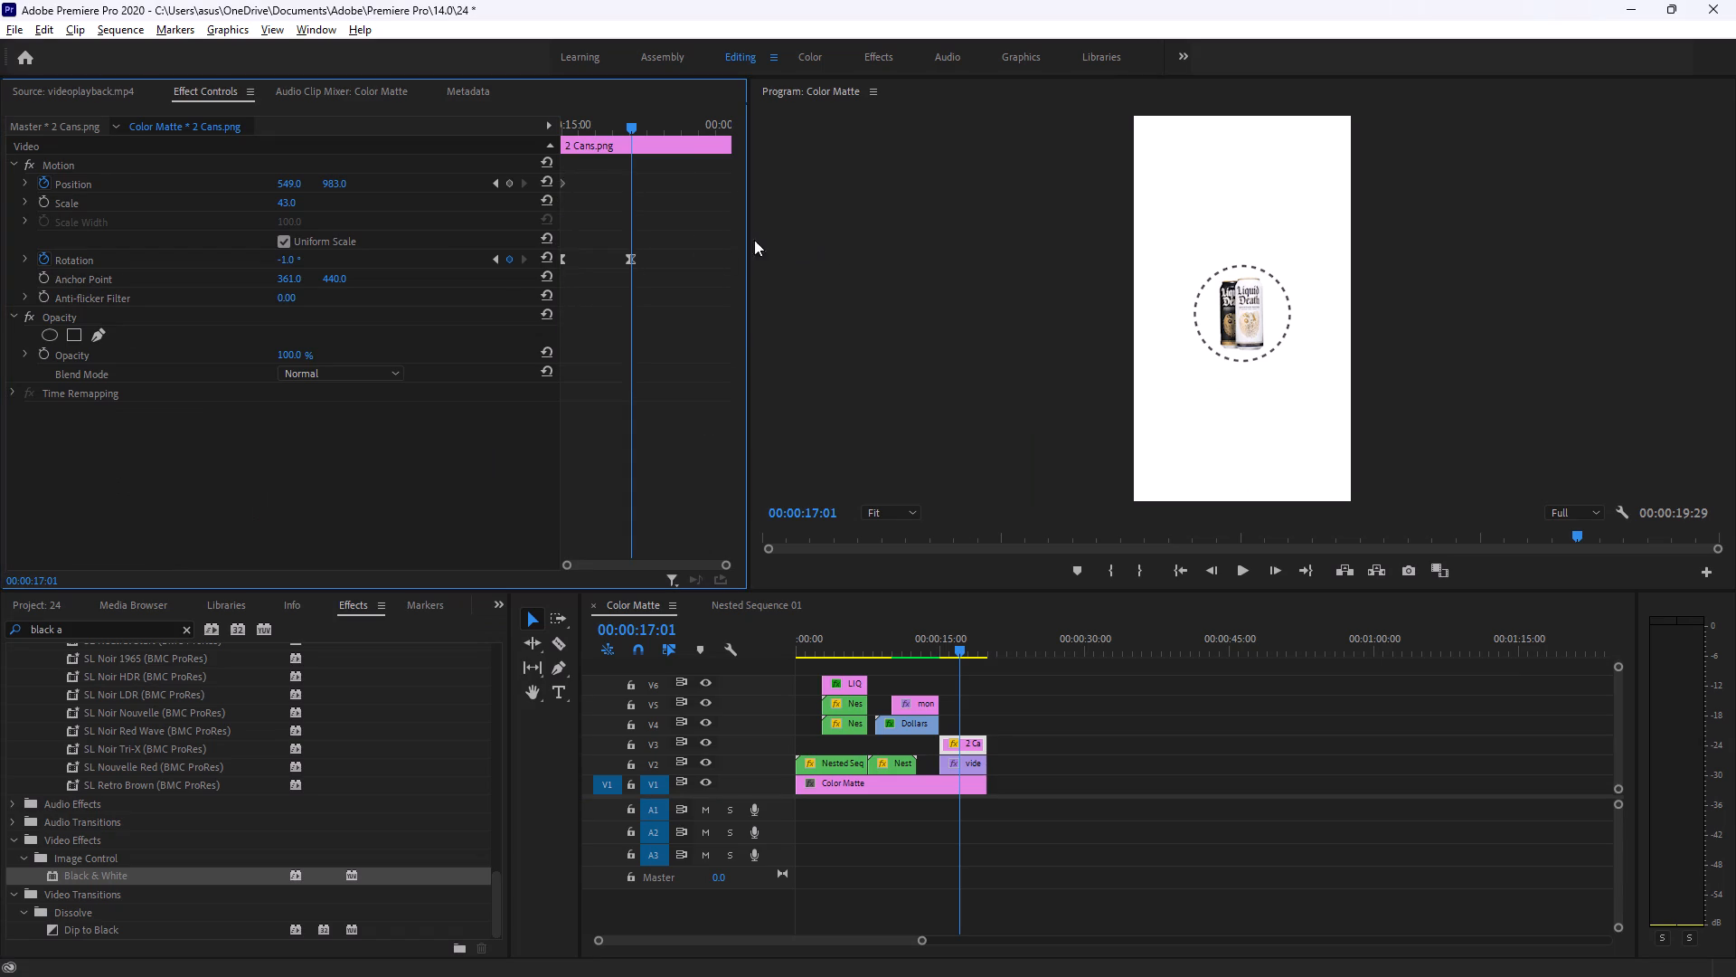
{"action": "left_click", "coordinate": [561, 181]}
{"action": "right_click", "coordinate": [561, 181]}
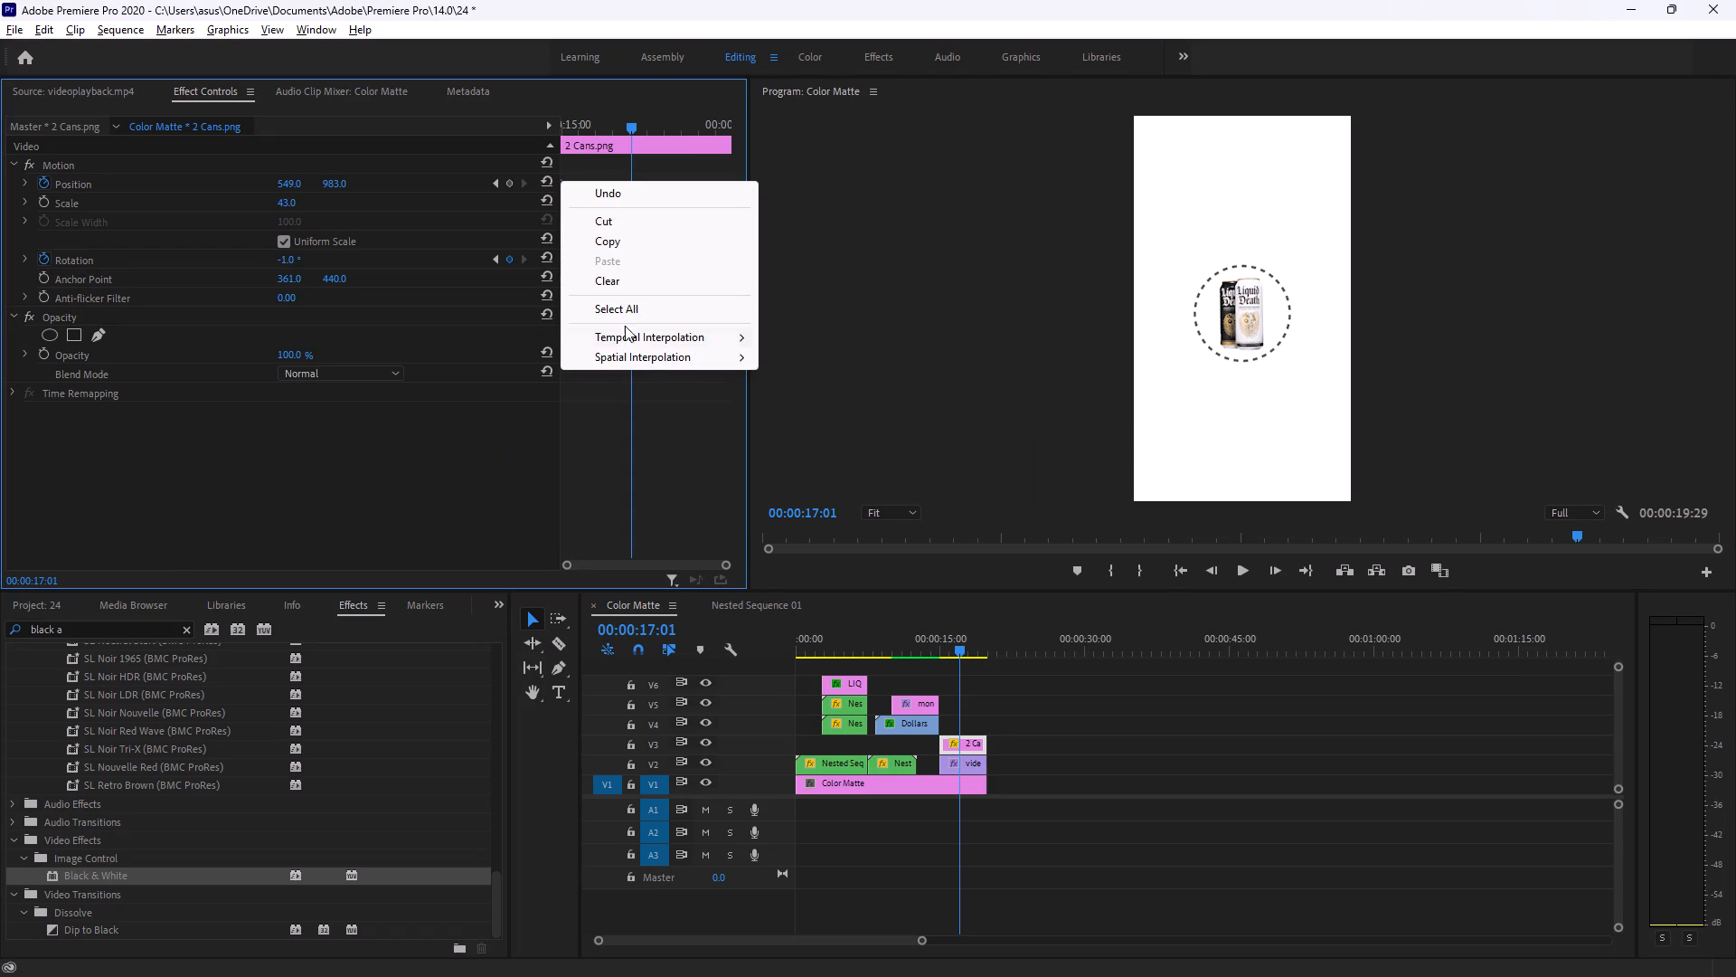
{"action": "left_click", "coordinate": [629, 337]}
{"action": "left_click", "coordinate": [796, 450]}
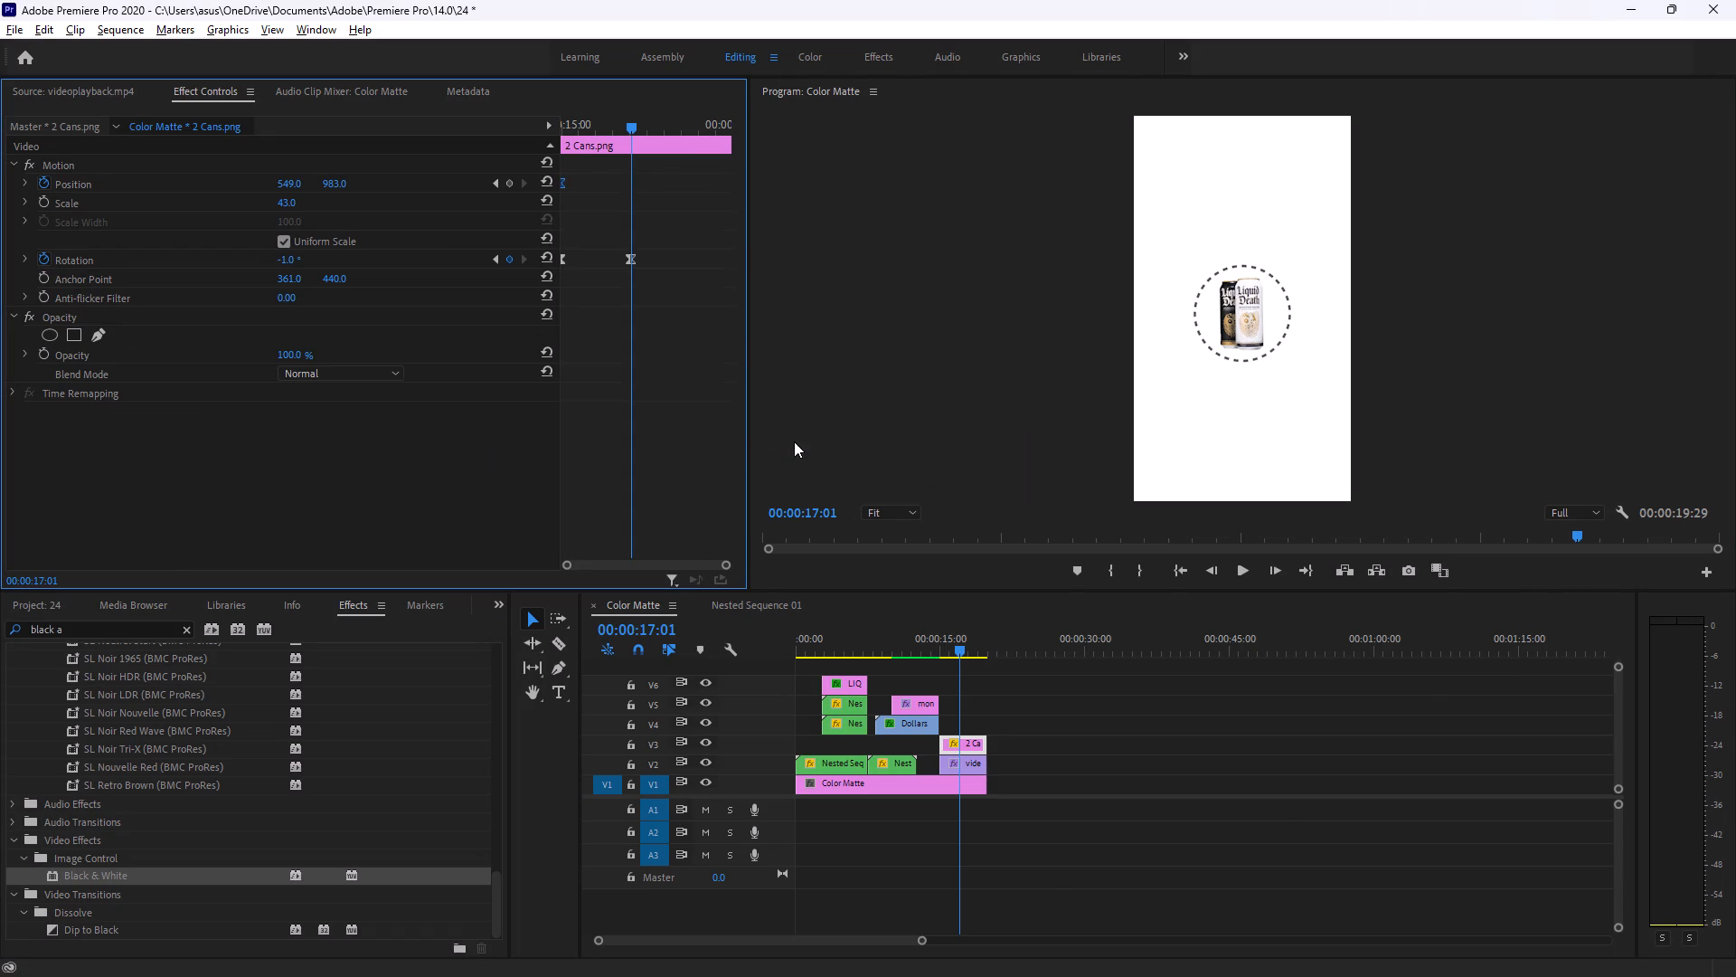
Check the tutorial's nesting in Brave, then nest 2 Cans.png and the circle video below it as Nested Sequence 05 in Premiere Pro.
{"action": "key", "text": "alt+Tab"}
{"action": "left_click", "coordinate": [759, 460]}
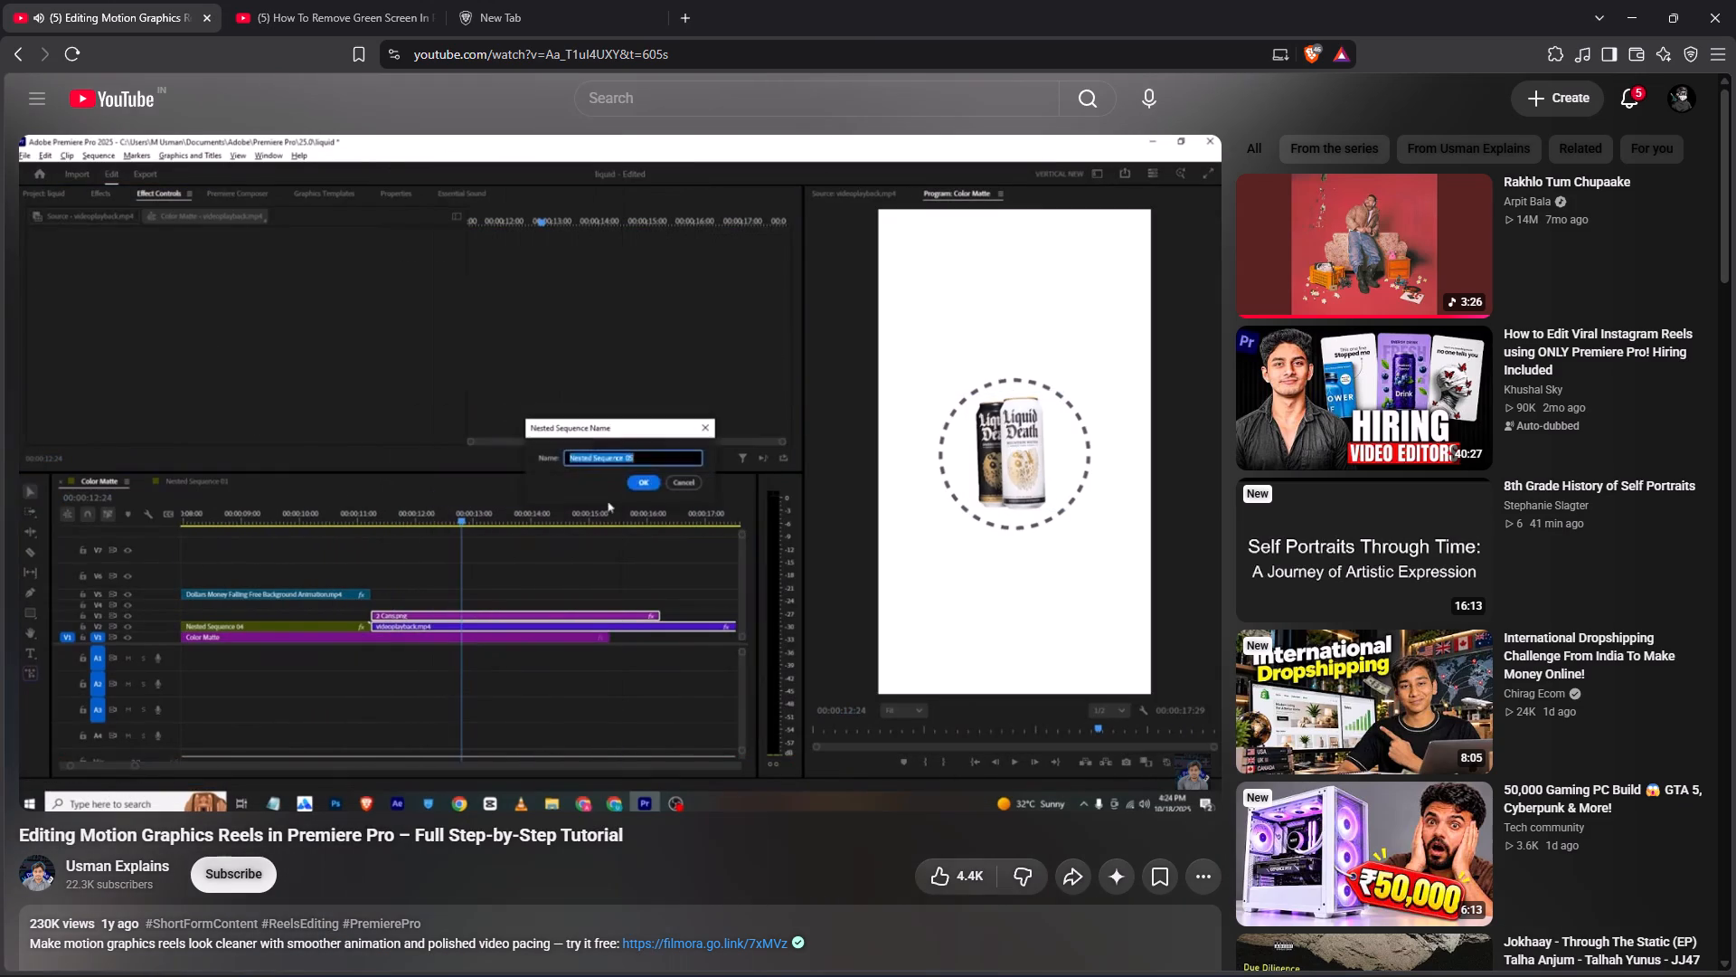
{"action": "key", "text": "space"}
{"action": "key", "text": "alt+Tab"}
{"action": "left_click_drag", "start_coordinate": [1031, 738], "coordinate": [1014, 738]}
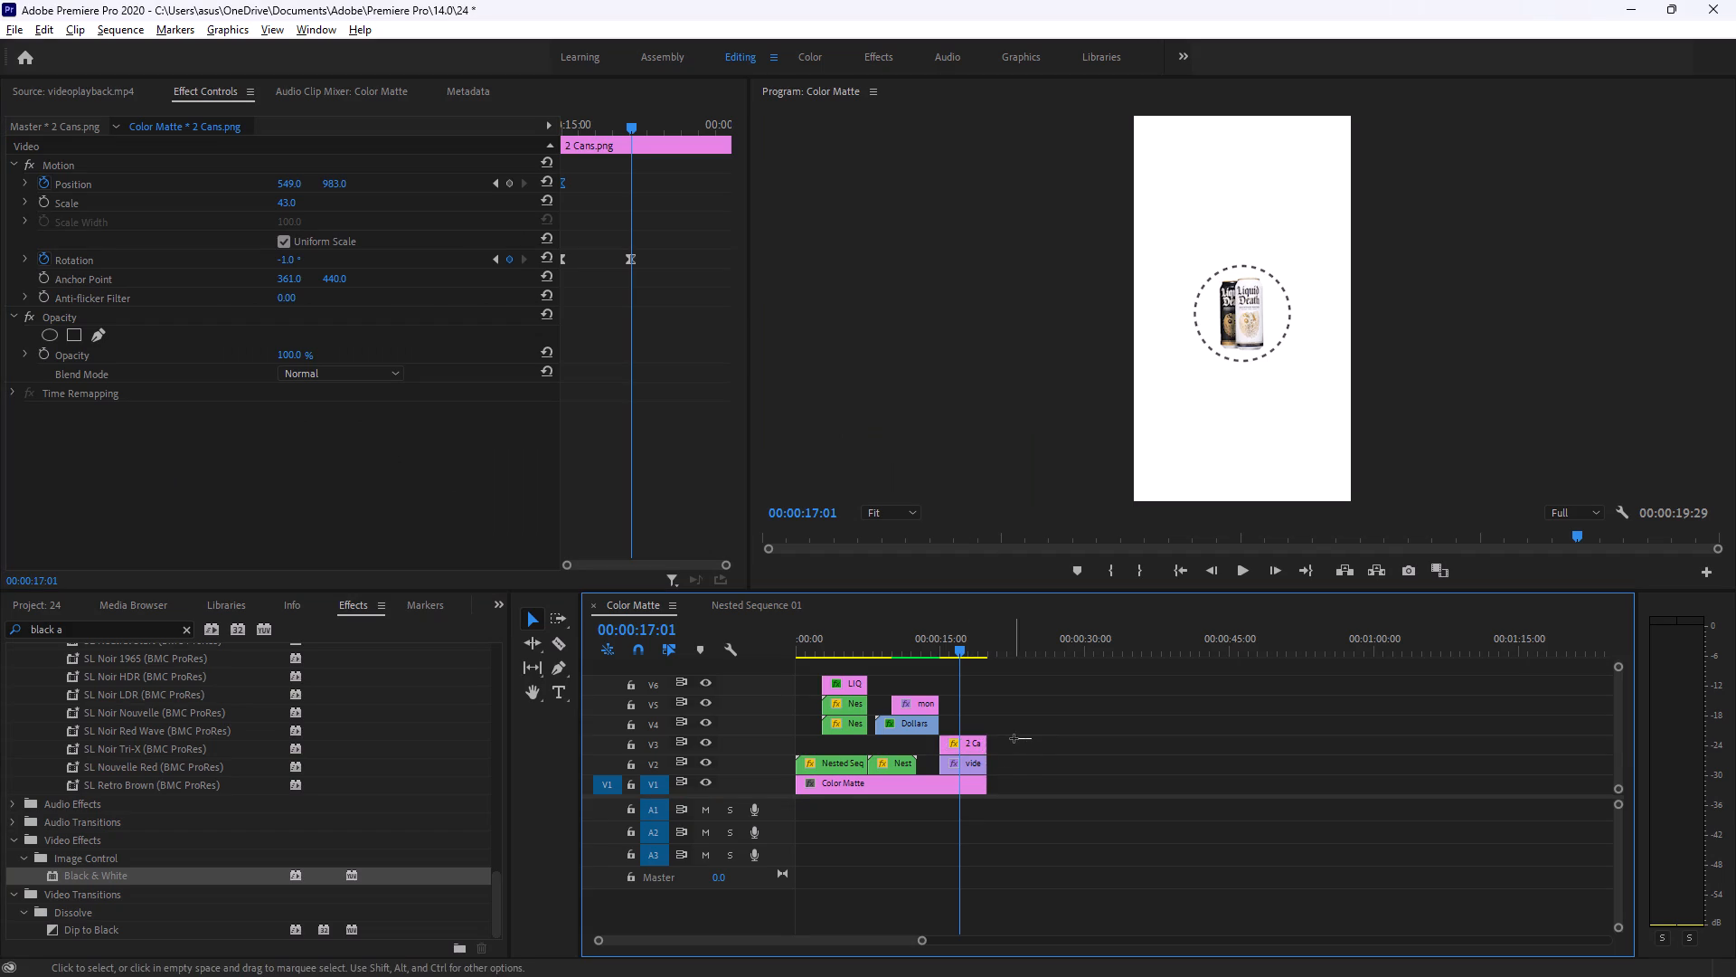
{"action": "left_click_drag", "start_coordinate": [1014, 738], "coordinate": [976, 769]}
{"action": "right_click", "coordinate": [964, 761]}
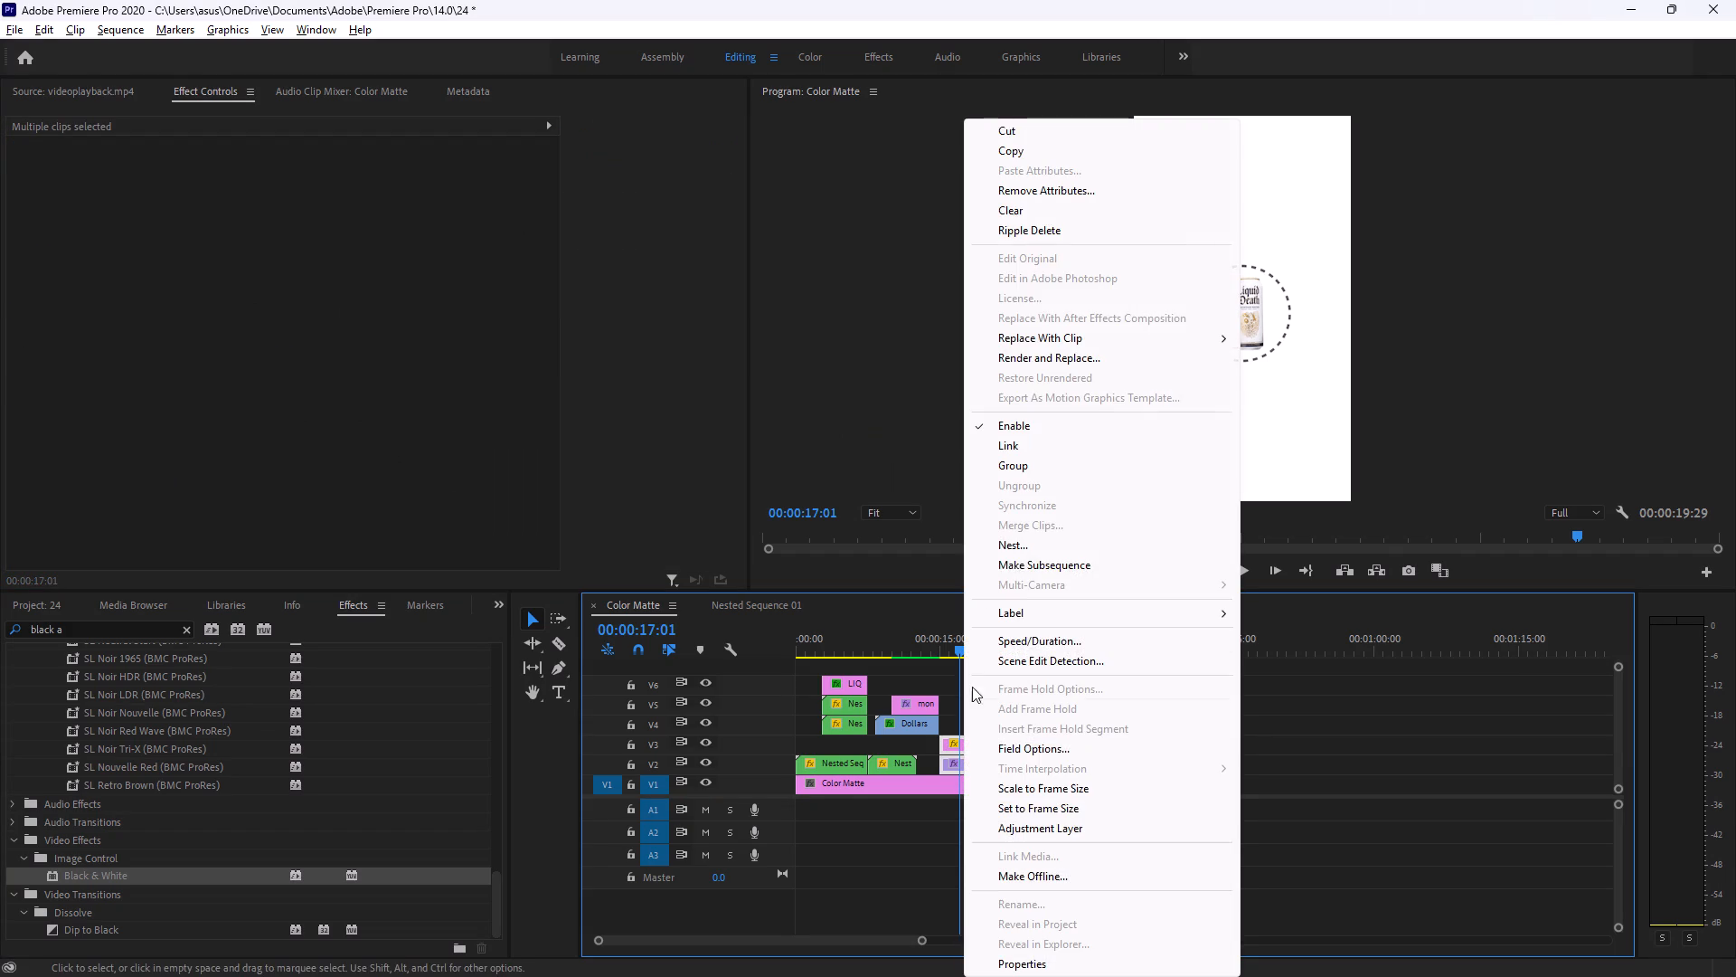
{"action": "left_click", "coordinate": [1018, 541]}
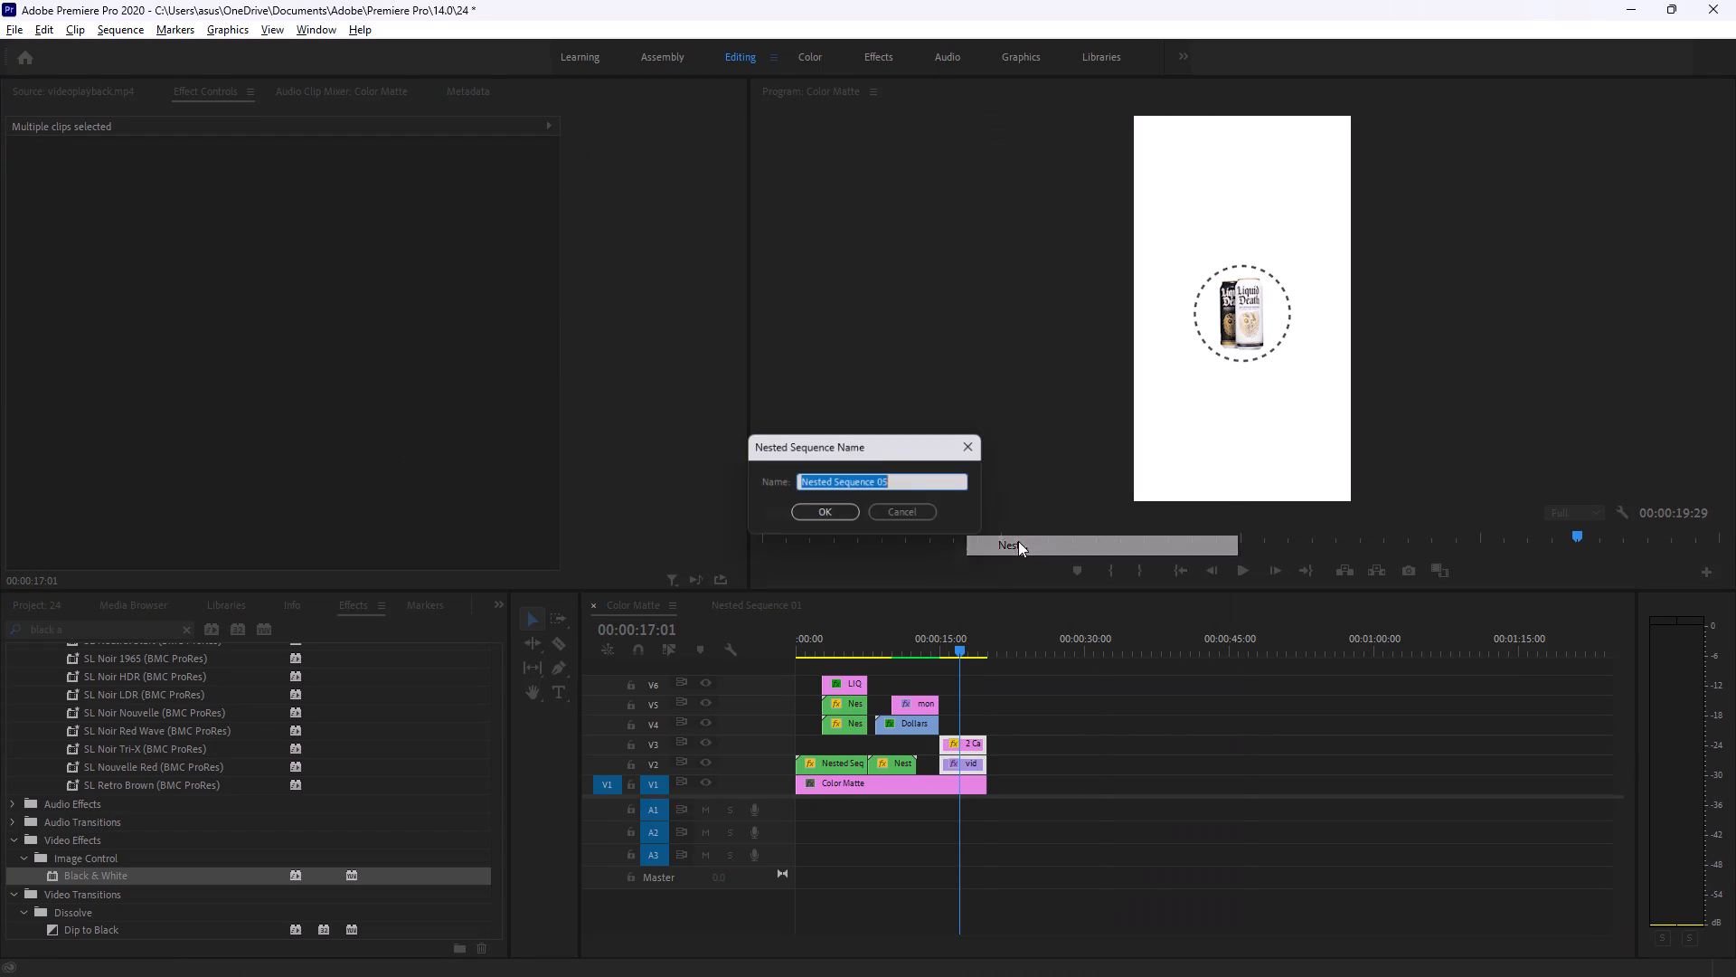
{"action": "left_click", "coordinate": [852, 509]}
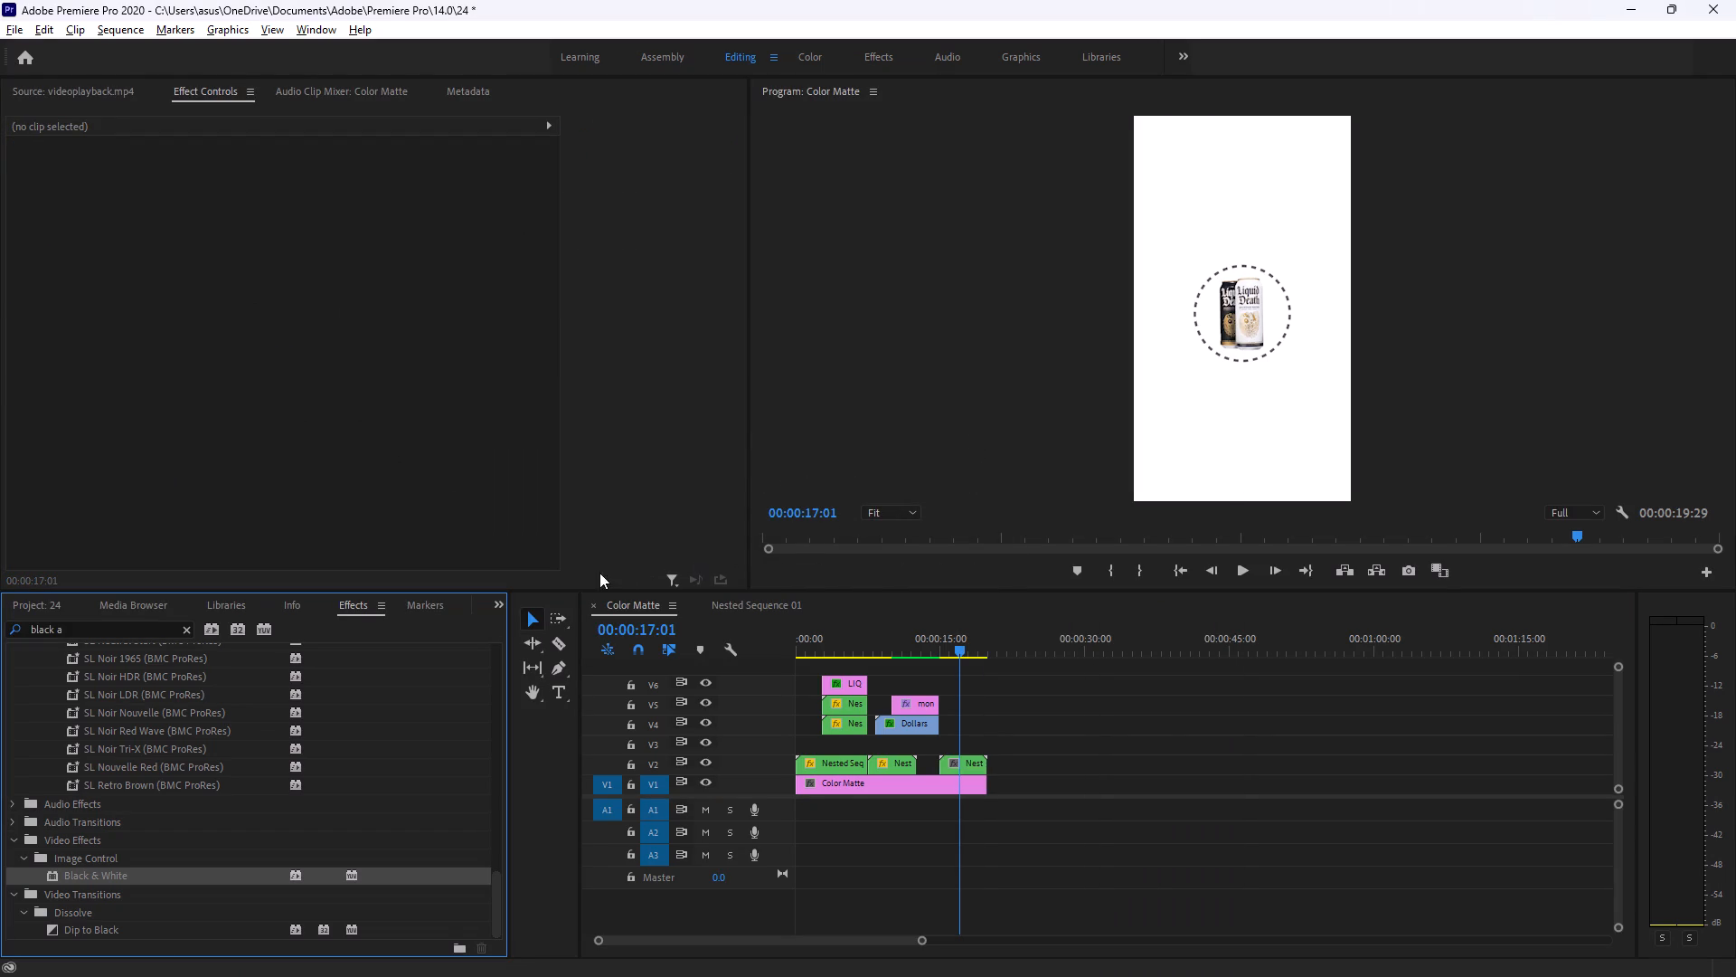
Check the tutorial's keyframes in Brave, then add Position and Scale keyframes to Nested Sequence 05 at its first frame, 00:00:14:29, in Premiere Pro.
{"action": "key", "text": "alt+Tab"}
{"action": "left_click", "coordinate": [444, 602]}
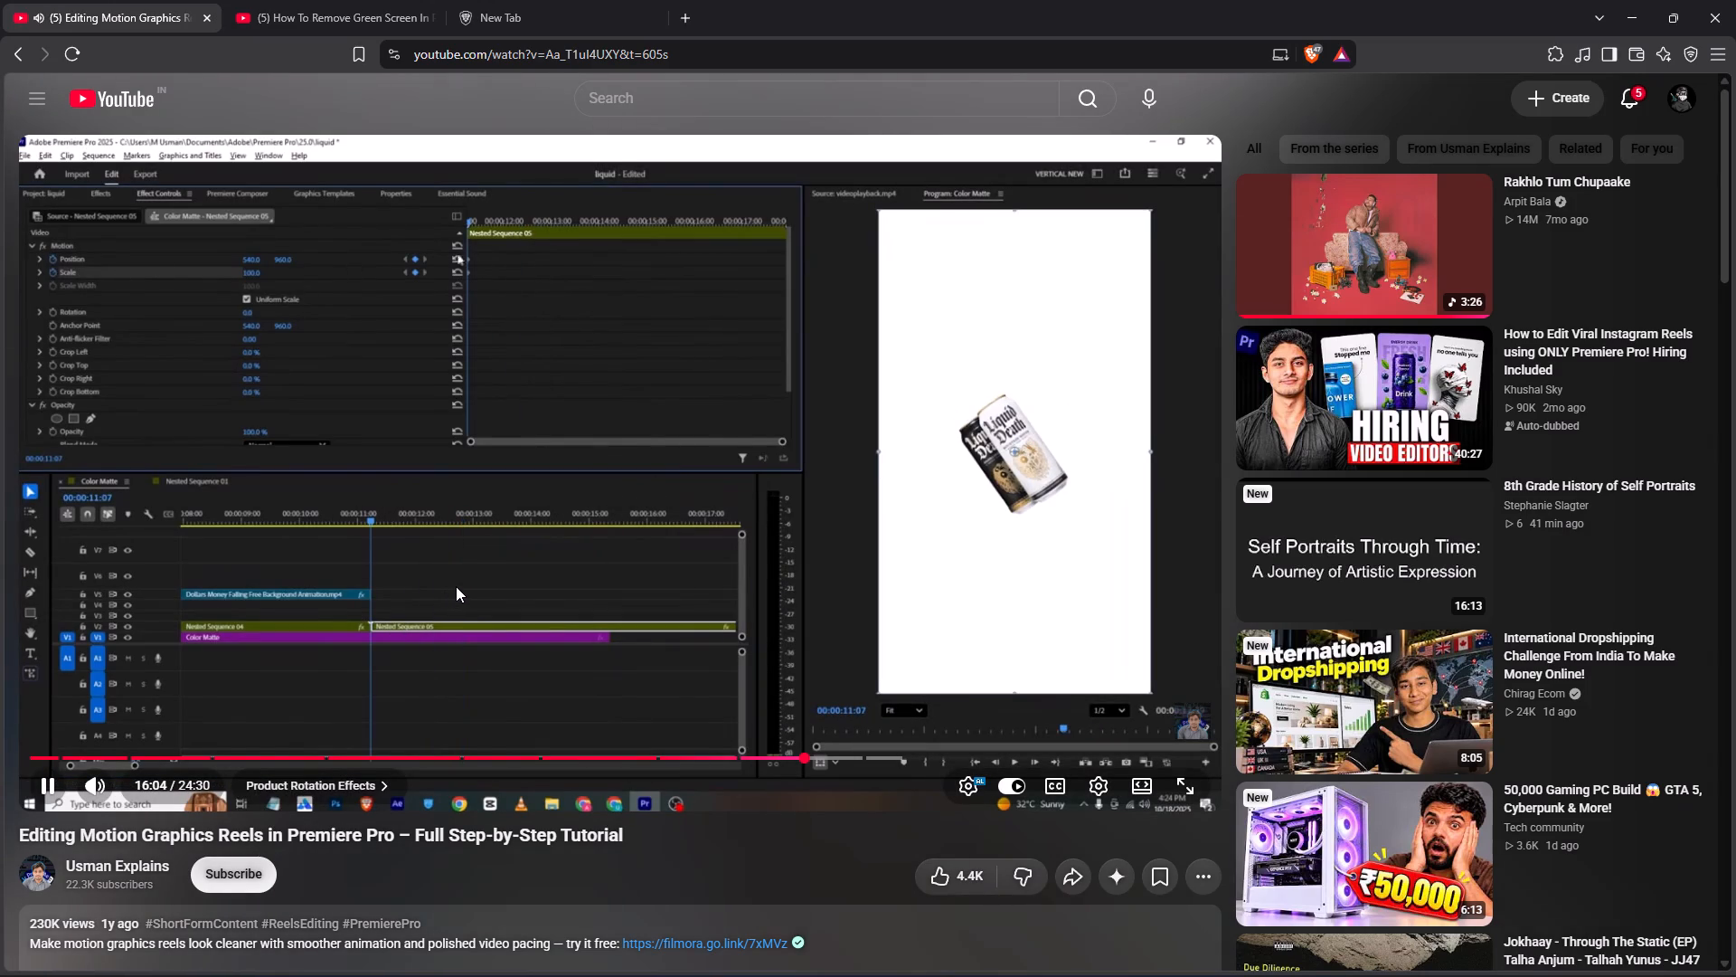
{"action": "key", "text": "space"}
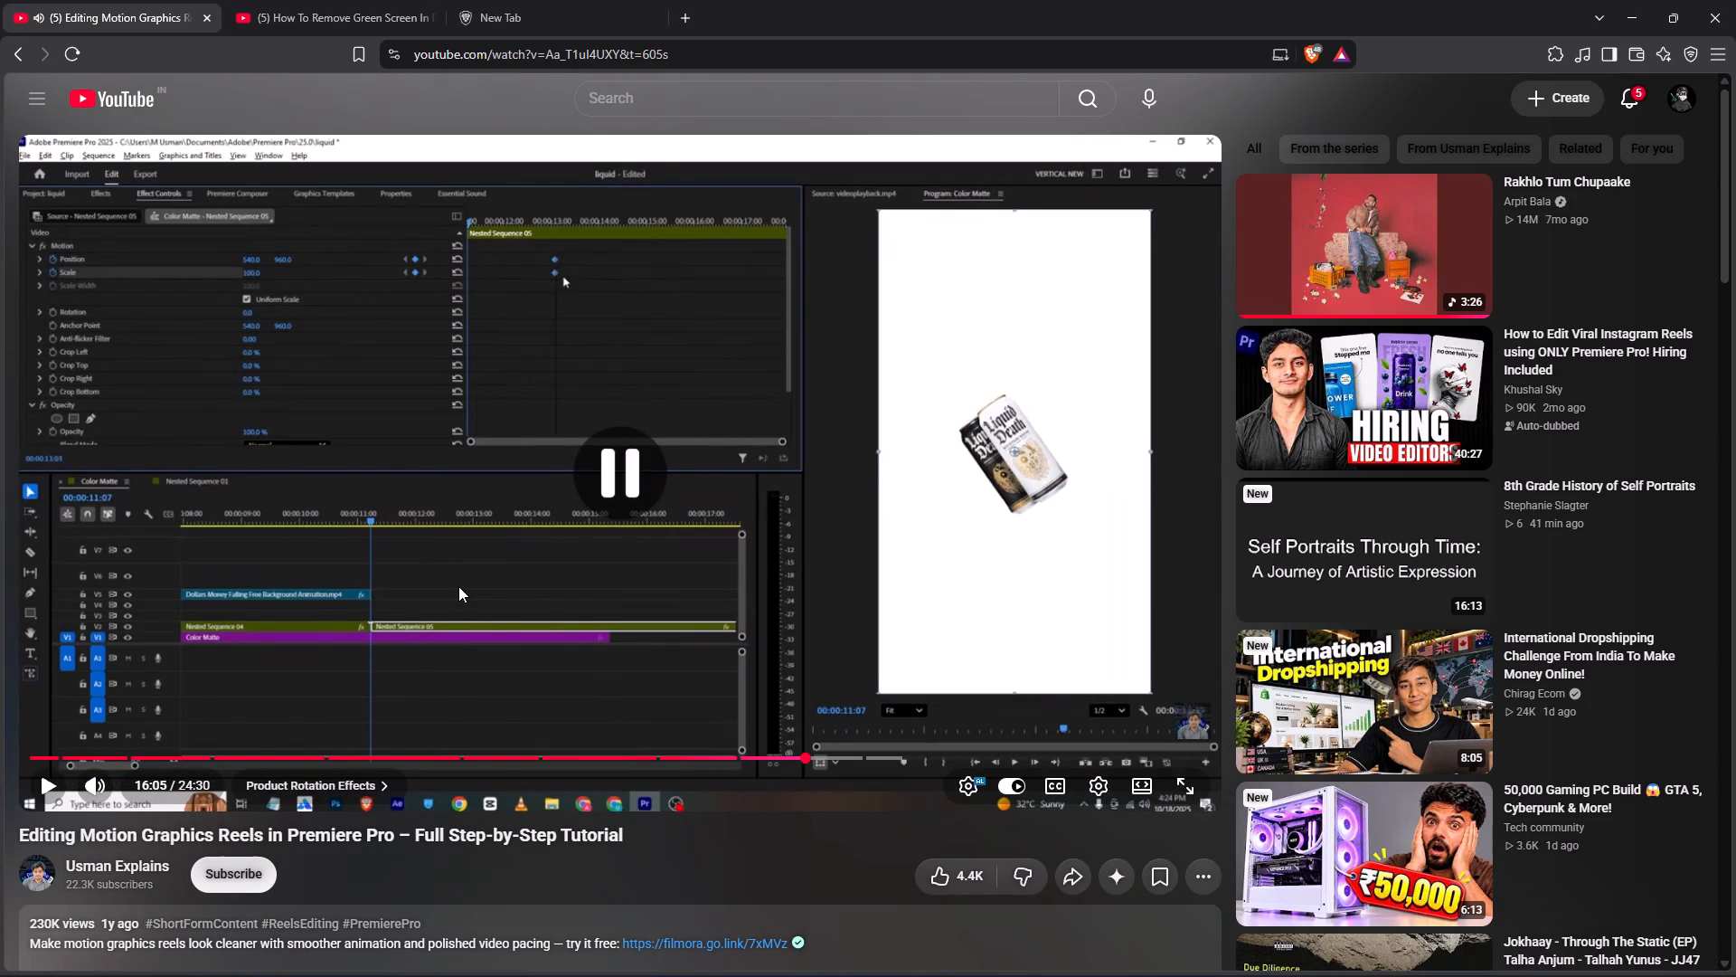
{"action": "key", "text": "Left"}
{"action": "key", "text": "space"}
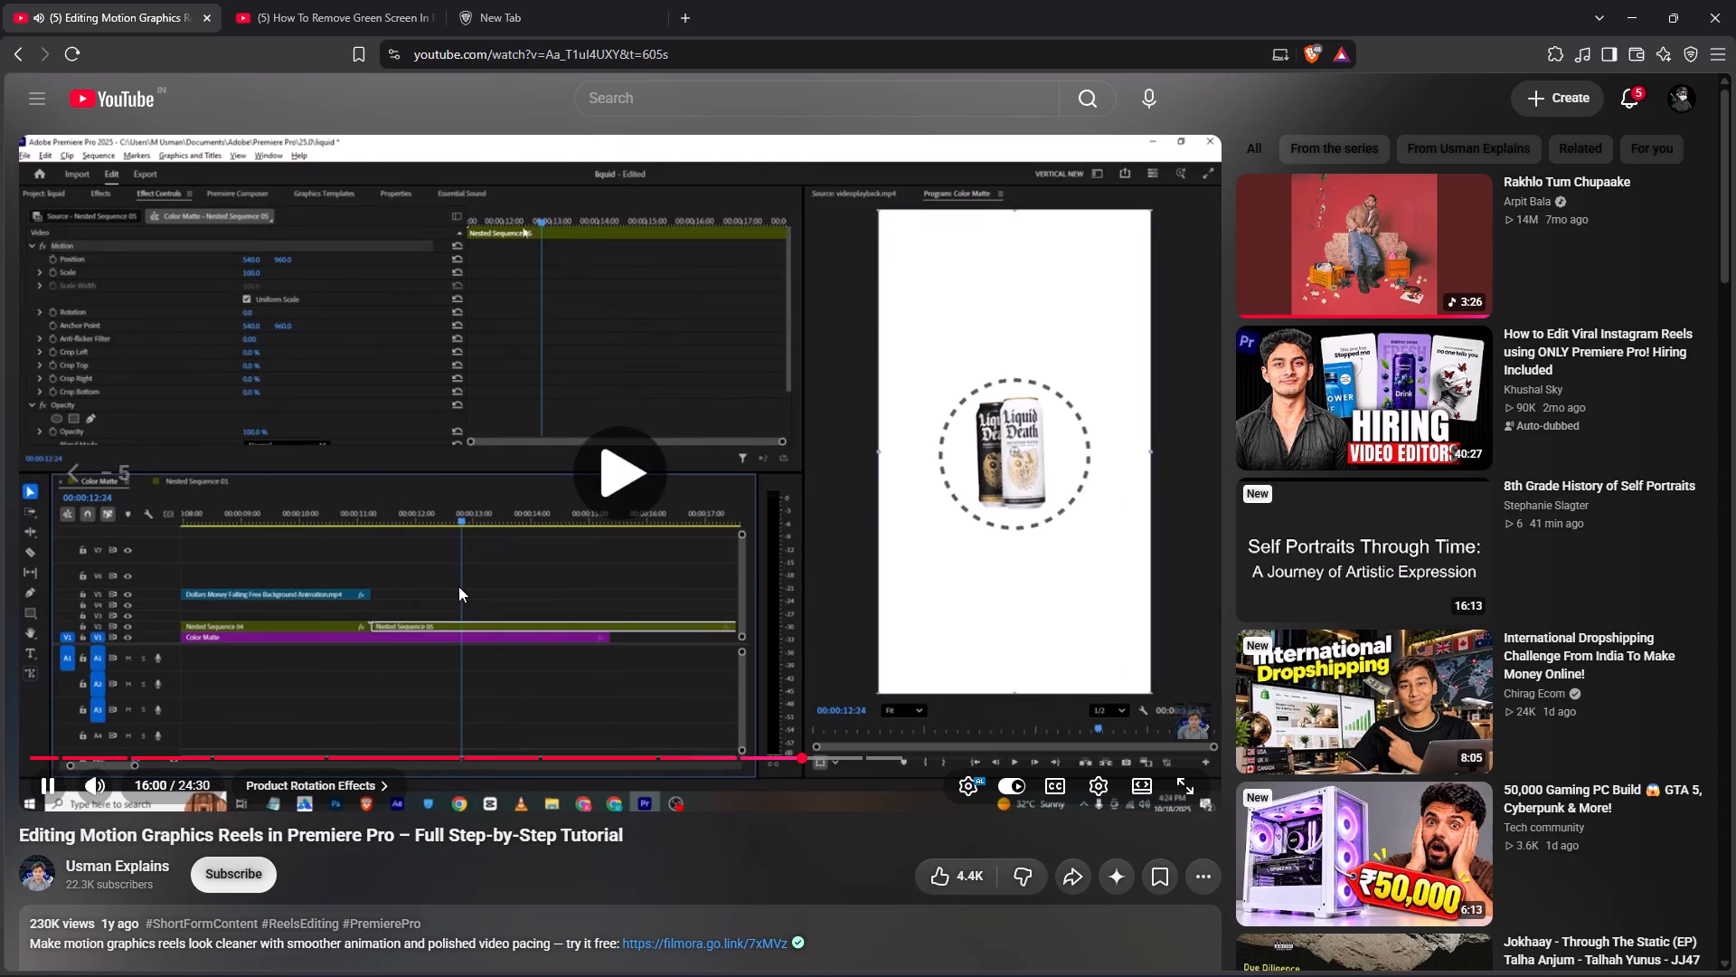
{"action": "key", "text": "space"}
{"action": "key", "text": "alt+Tab"}
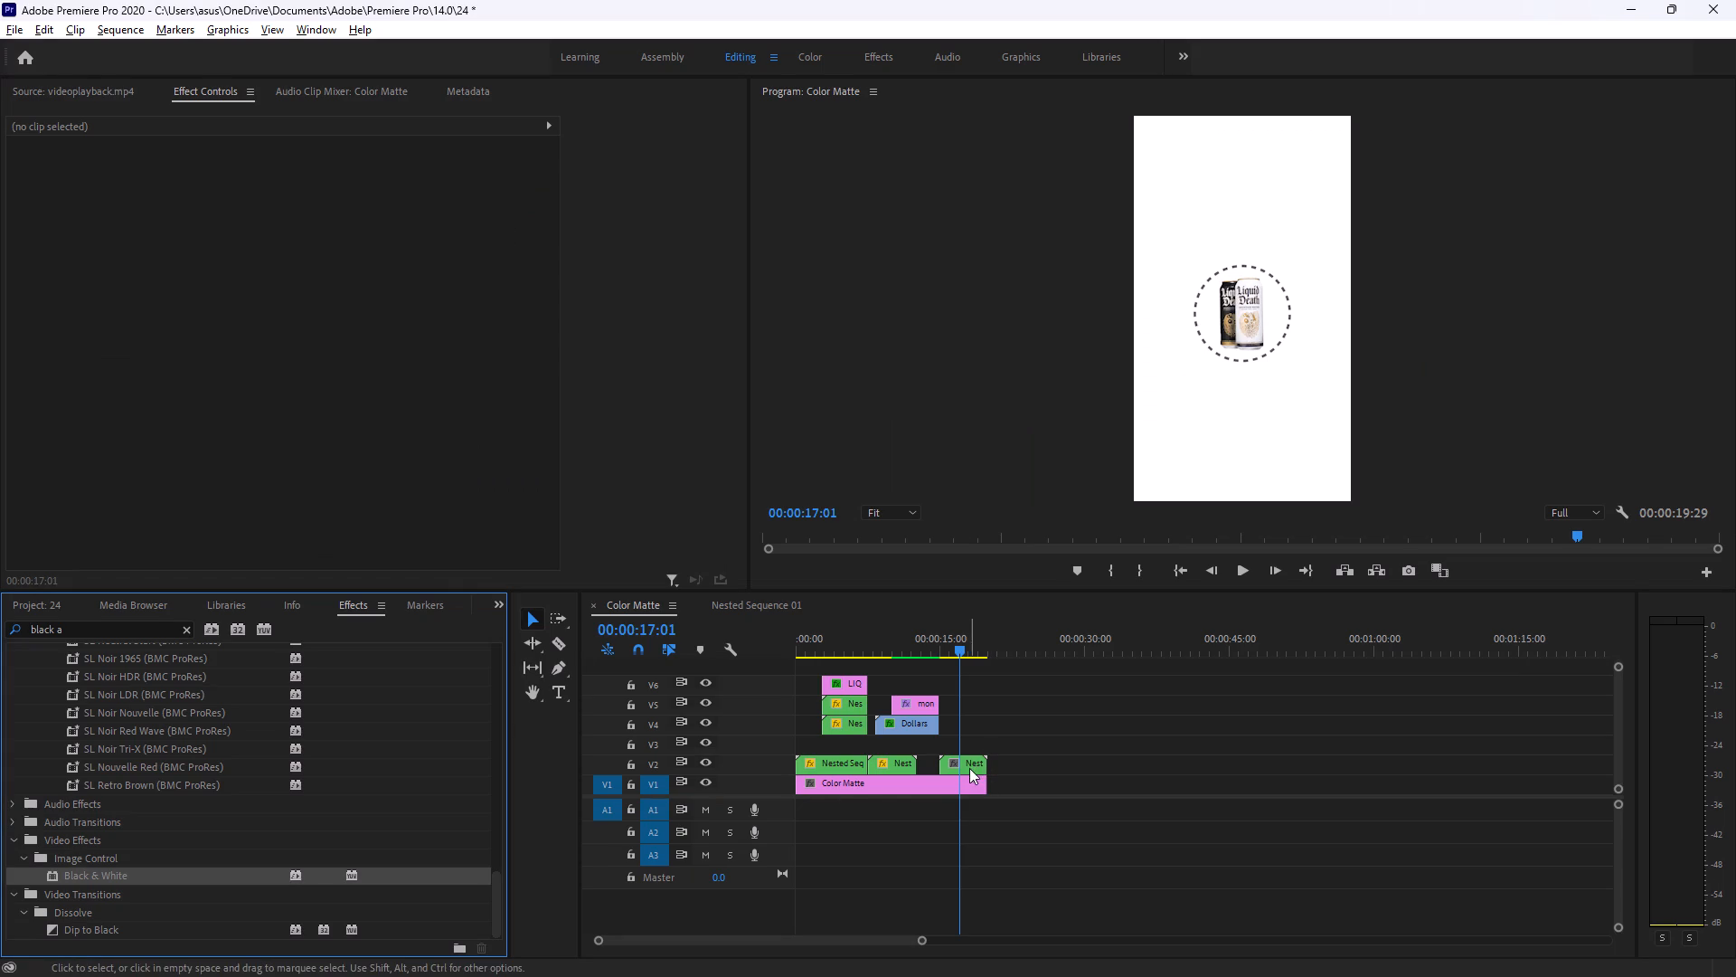
{"action": "left_click", "coordinate": [969, 765]}
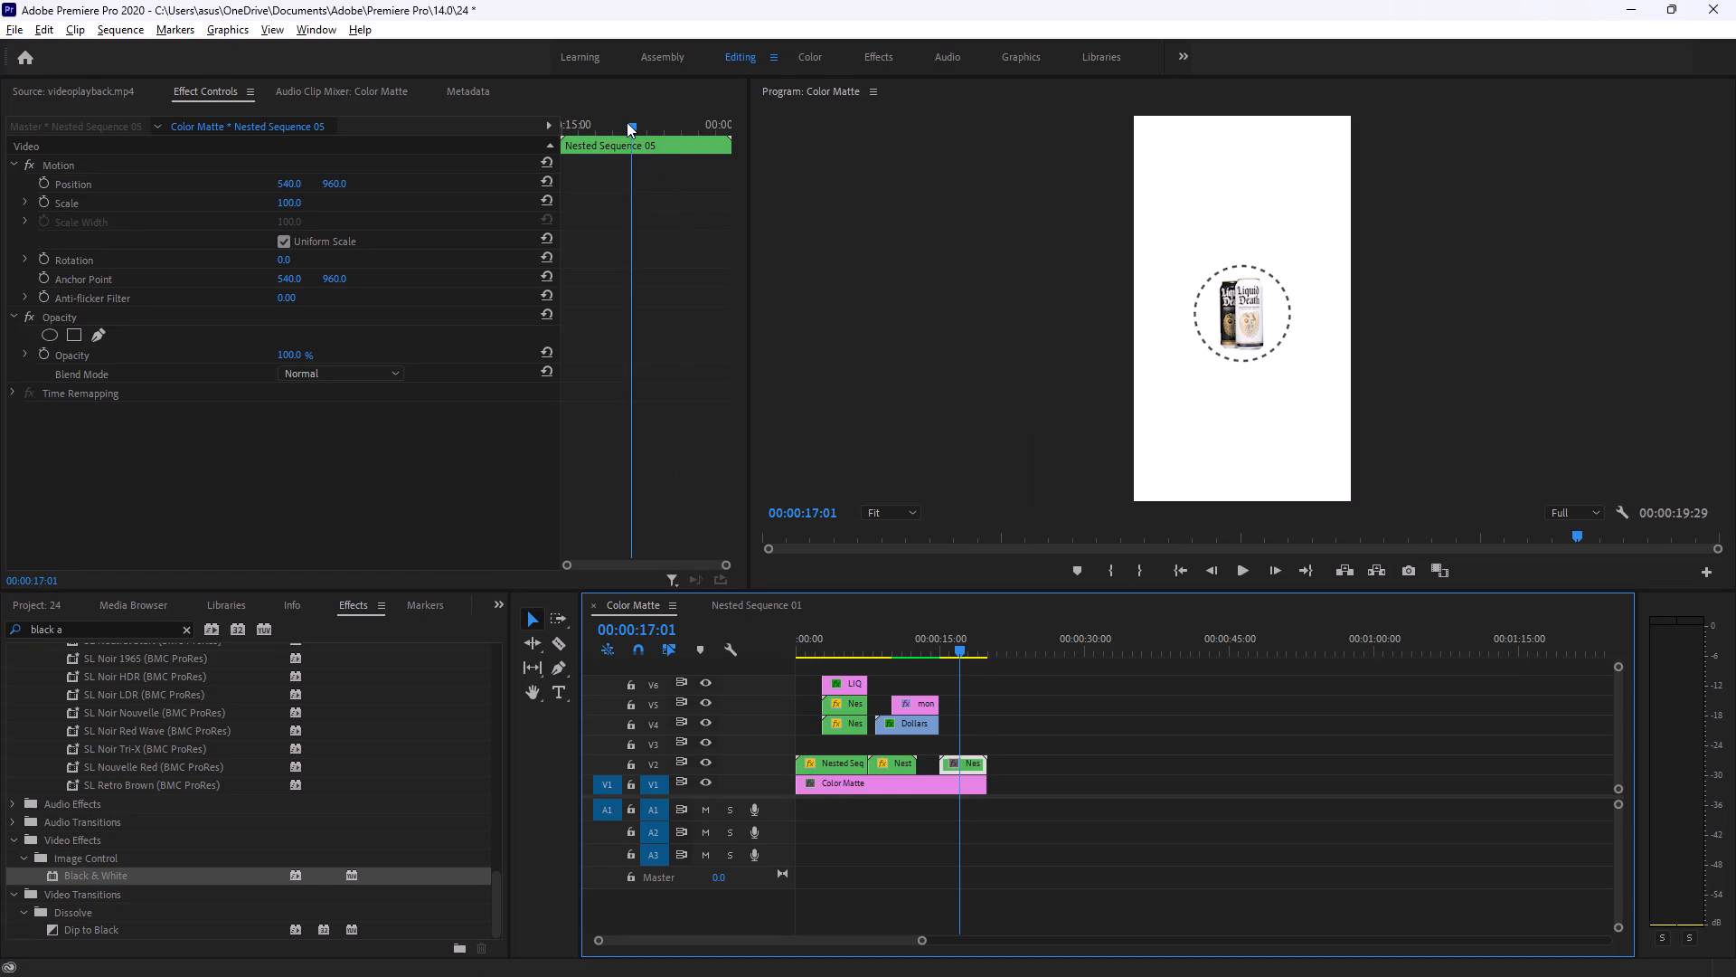
{"action": "left_click_drag", "start_coordinate": [627, 122], "coordinate": [518, 123]}
{"action": "key", "text": "alt+Tab"}
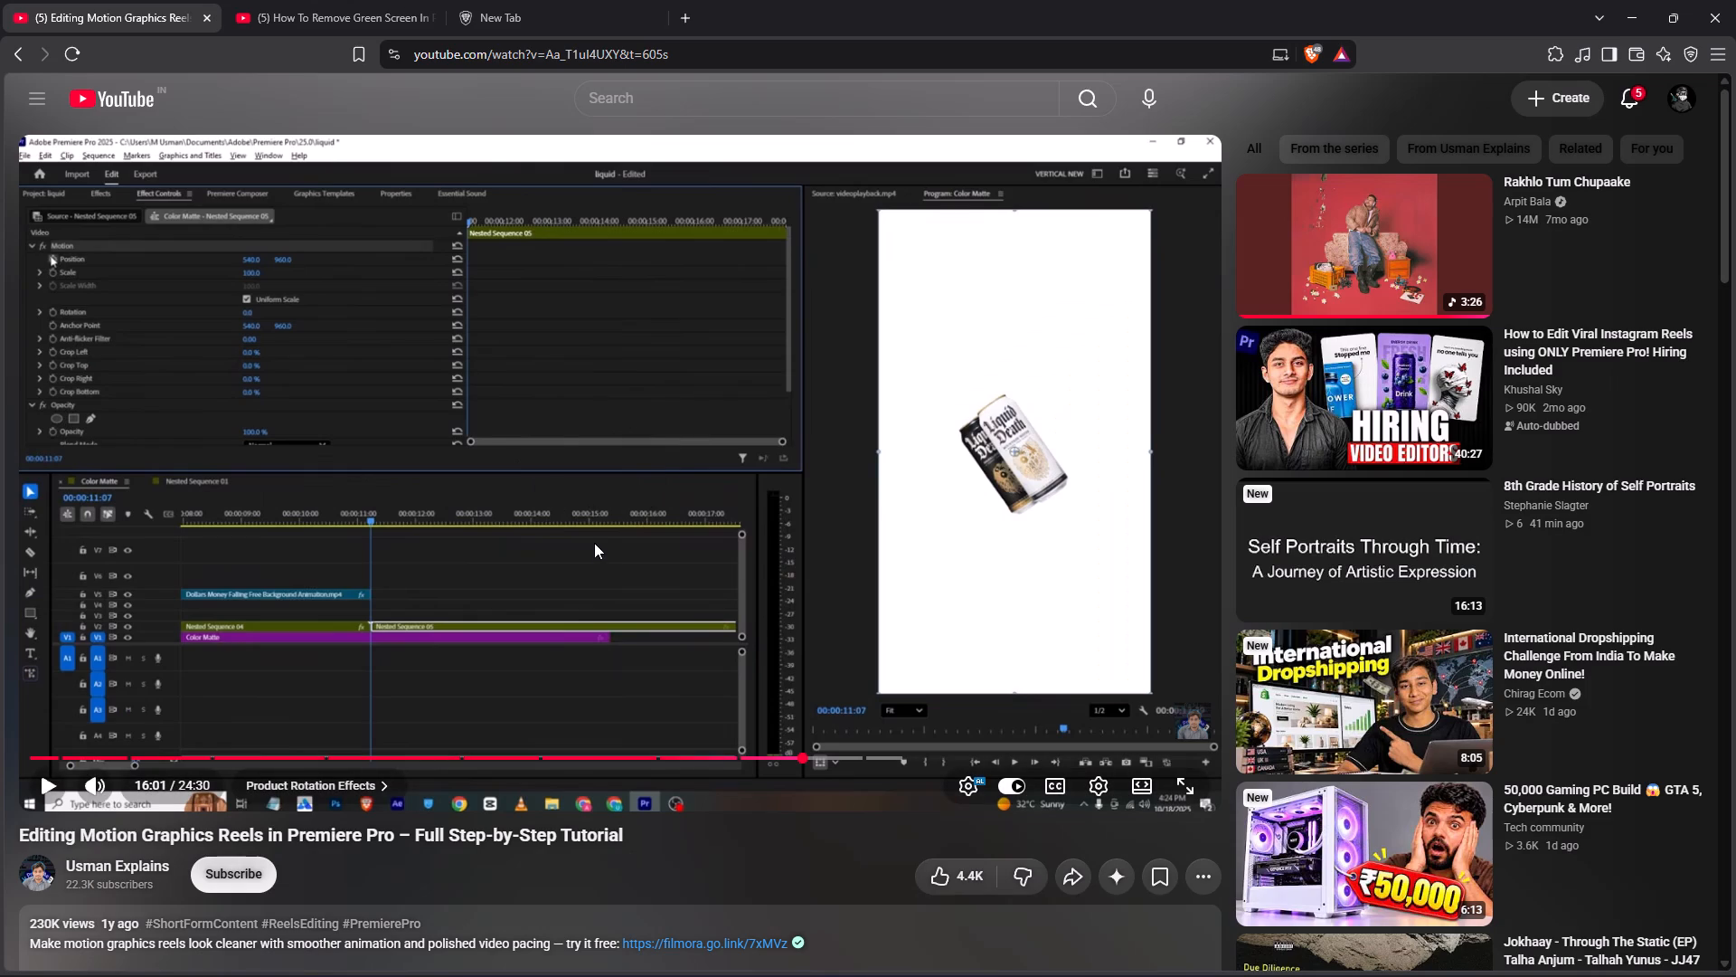
{"action": "left_click", "coordinate": [600, 550]}
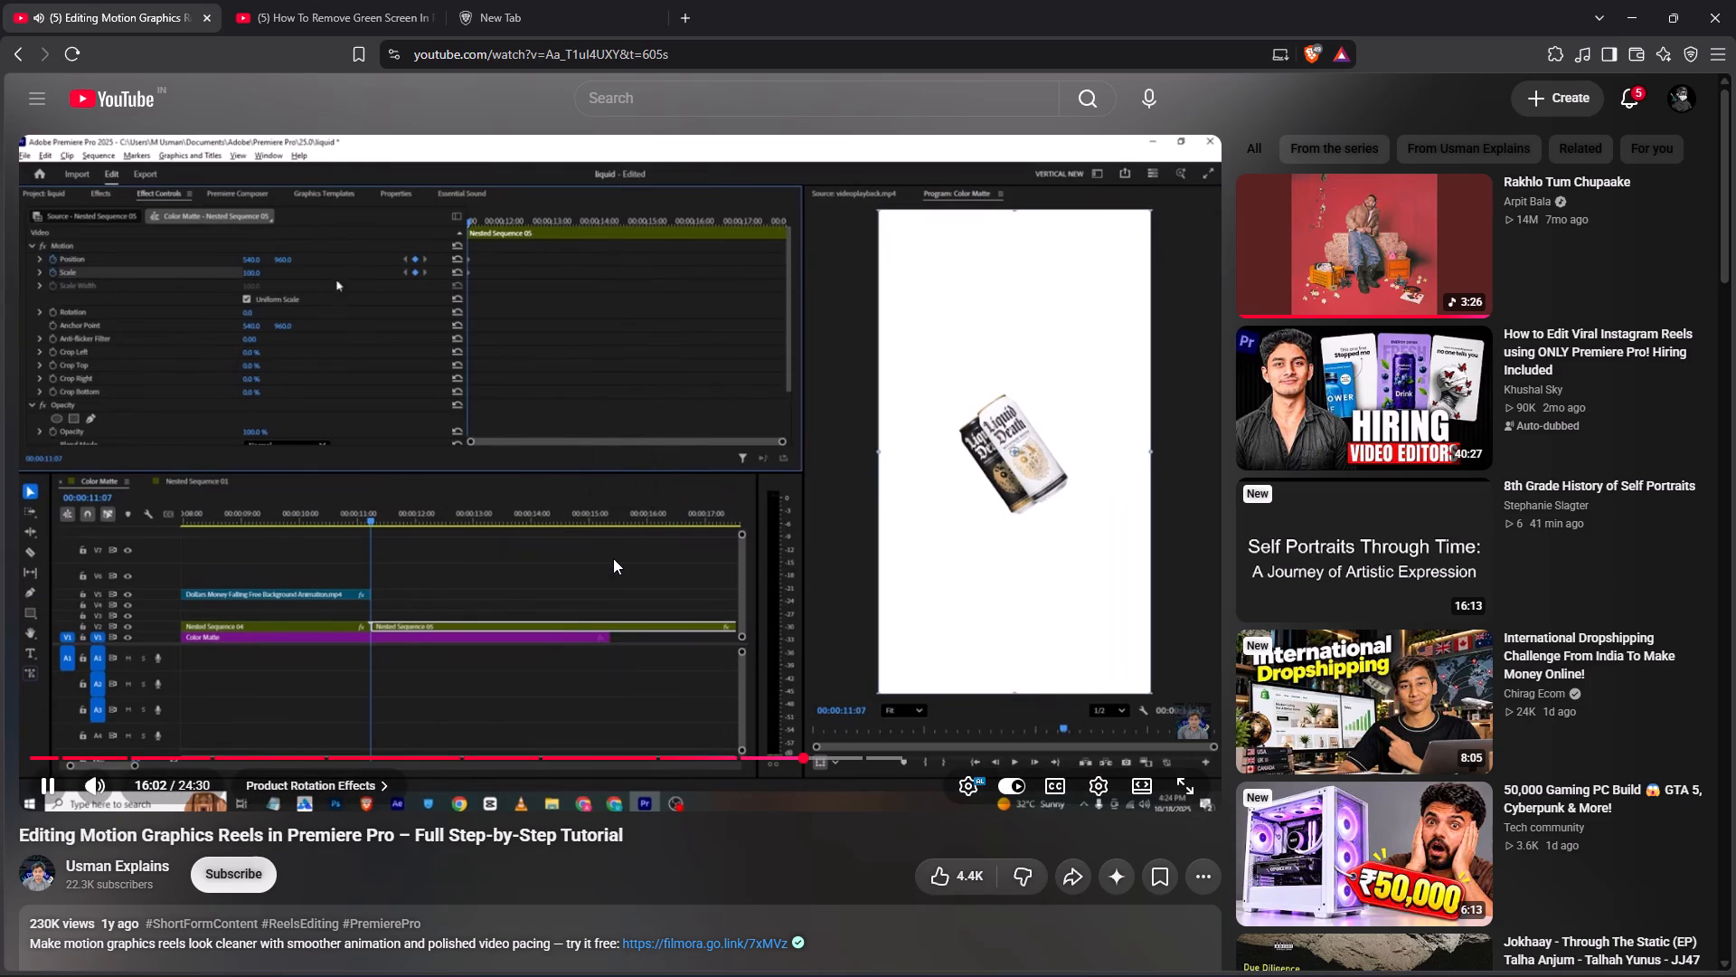
{"action": "left_click", "coordinate": [613, 558]}
{"action": "key", "text": "alt+Tab"}
{"action": "left_click", "coordinate": [39, 178]}
{"action": "left_click", "coordinate": [47, 207]}
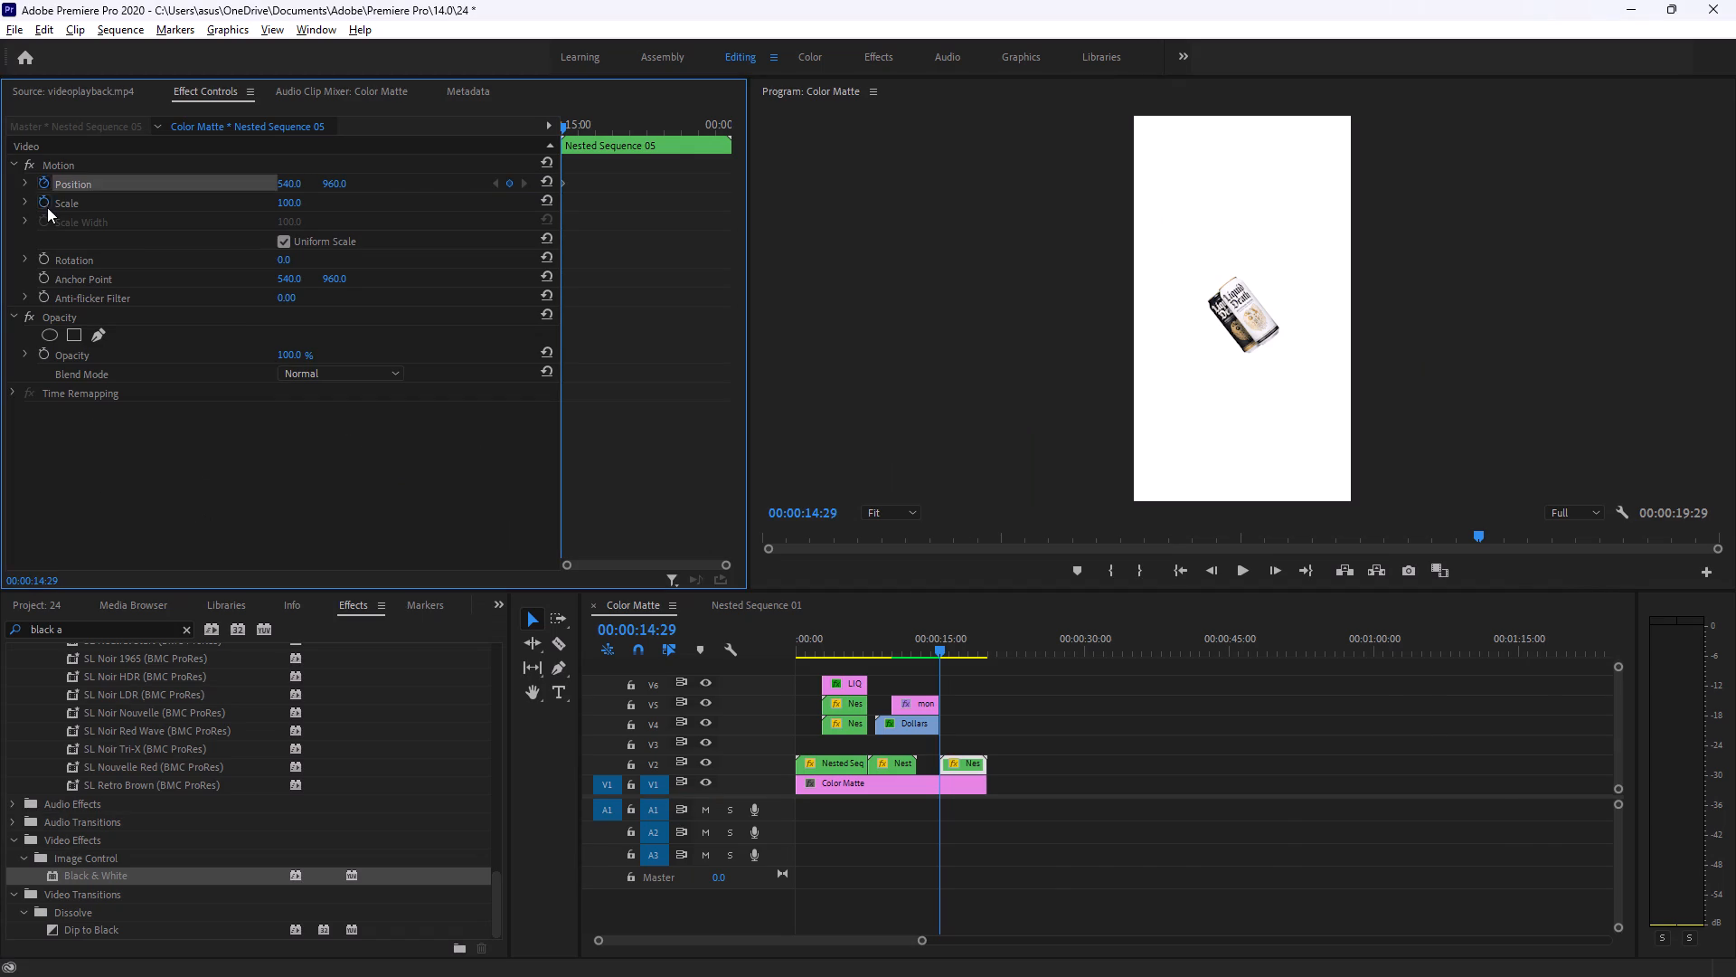
Check the tutorial's keyframe move in Brave, then shift Nested Sequence 05's Position and Scale keyframes to about 00:00:17:17 in Premiere Pro.
{"action": "key", "text": "alt+Tab"}
{"action": "left_click", "coordinate": [390, 471]}
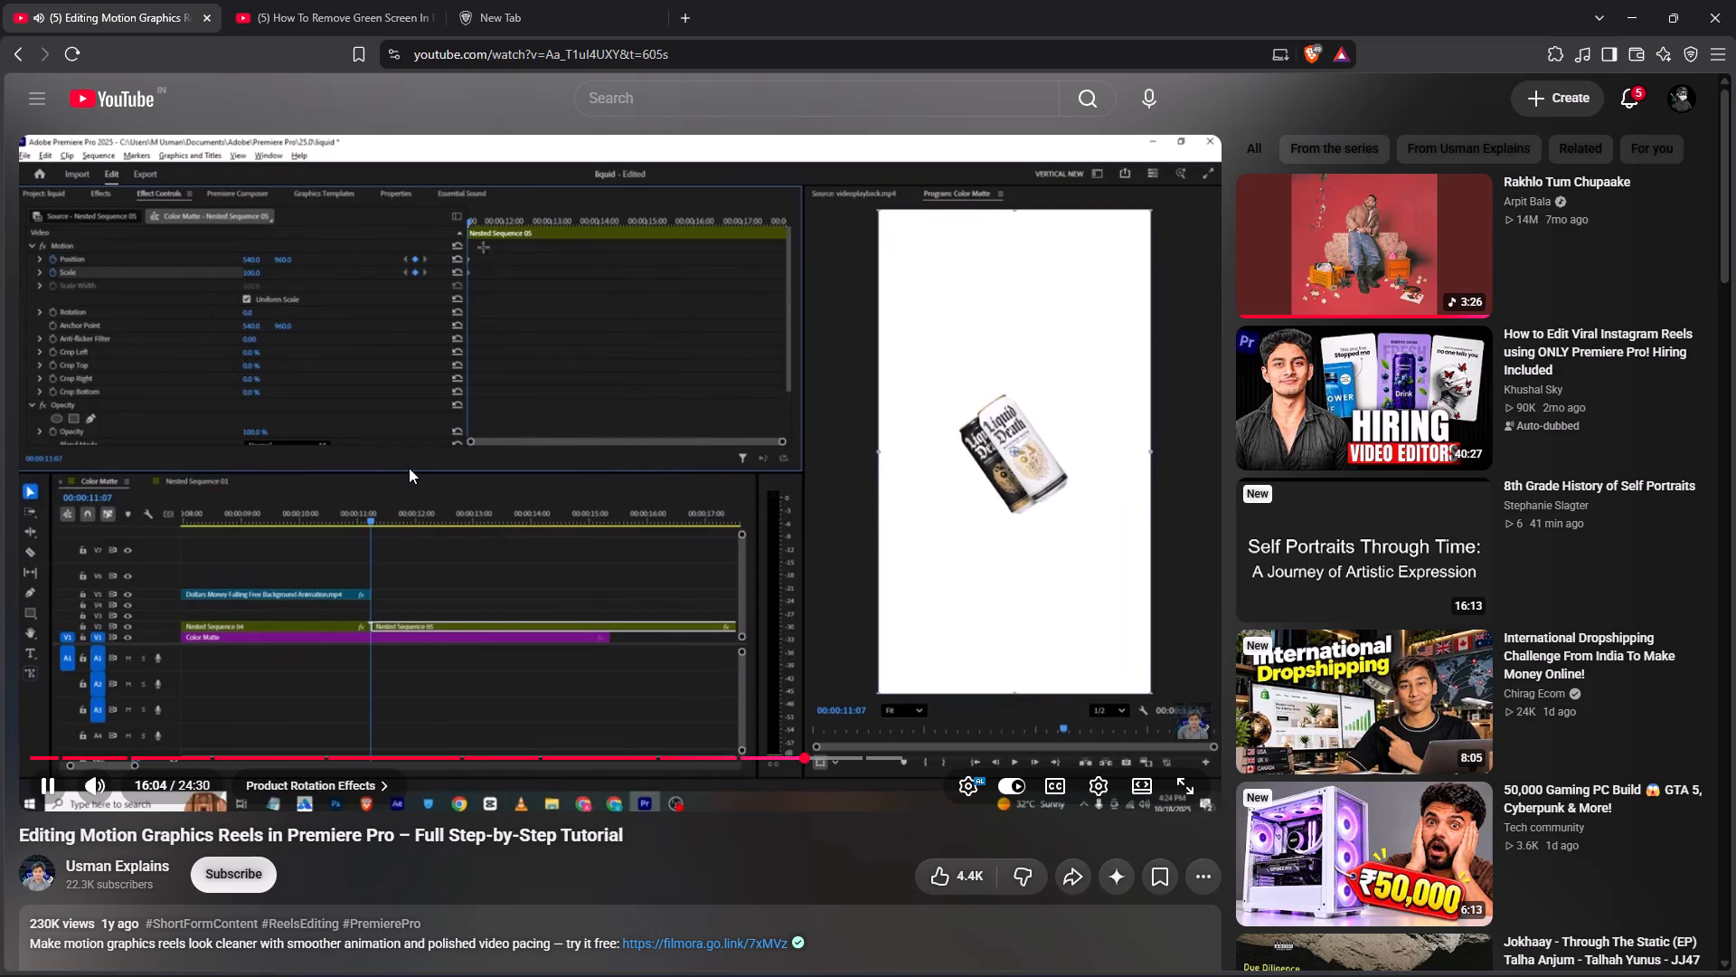
{"action": "left_click", "coordinate": [497, 464]}
{"action": "key", "text": "alt+Tab"}
{"action": "left_click_drag", "start_coordinate": [575, 170], "coordinate": [563, 182]}
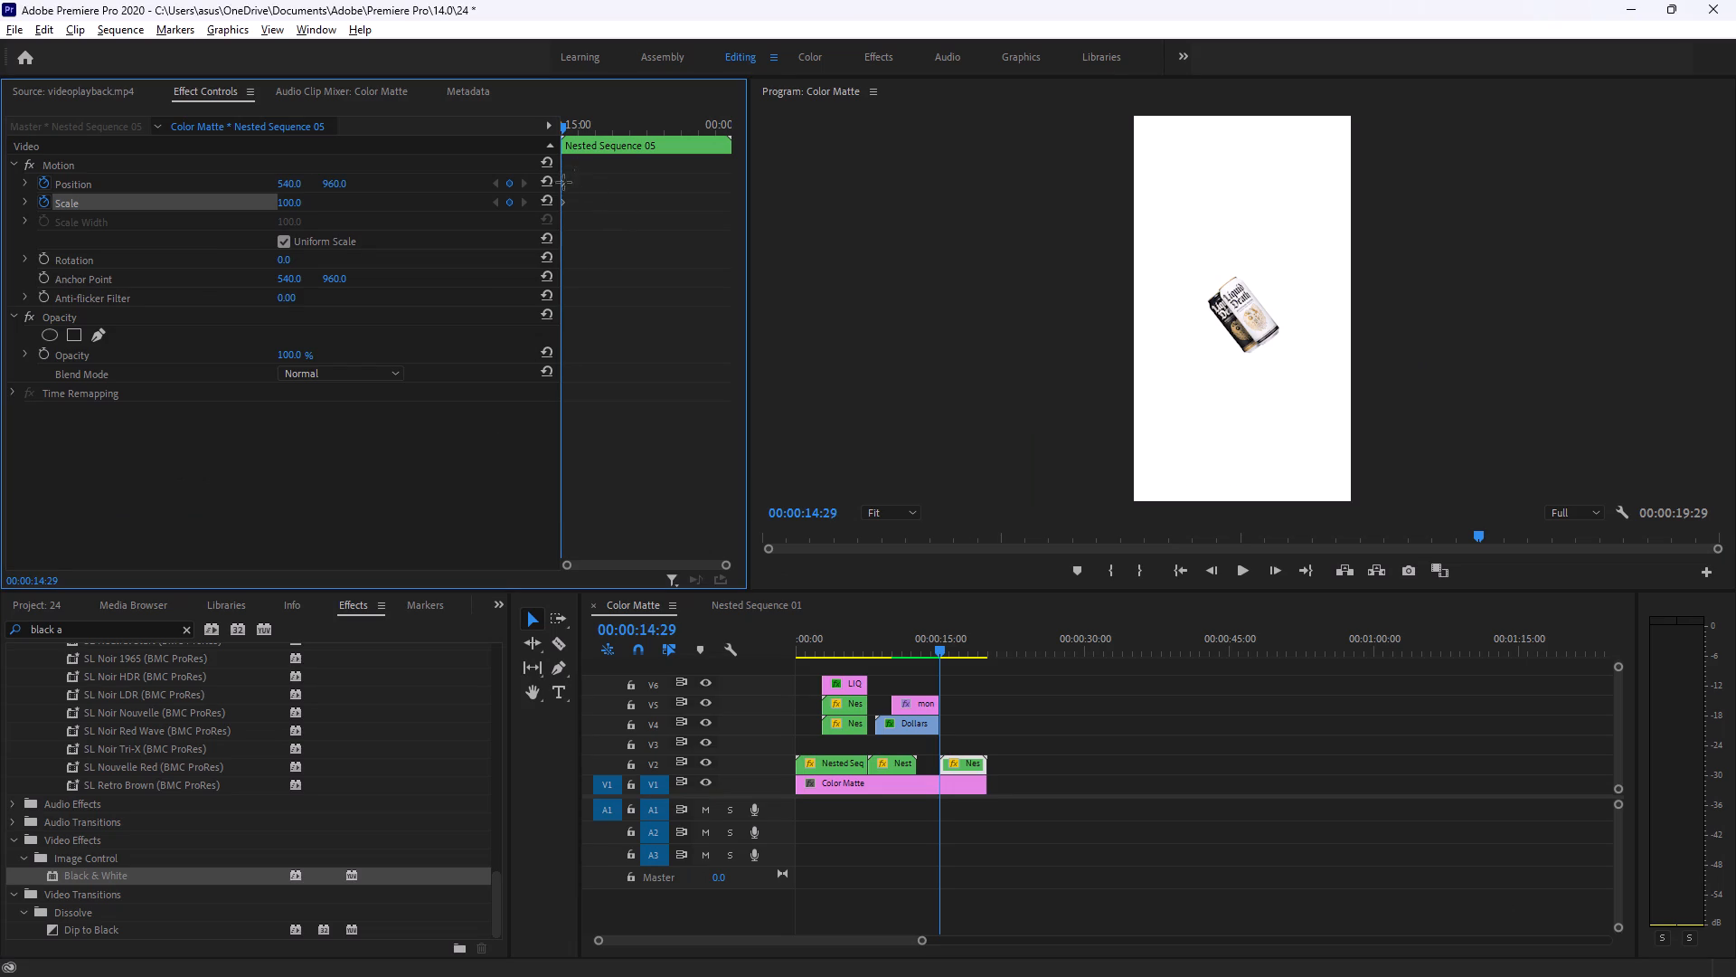
{"action": "left_click_drag", "start_coordinate": [563, 182], "coordinate": [557, 252]}
{"action": "left_click_drag", "start_coordinate": [561, 201], "coordinate": [611, 208]}
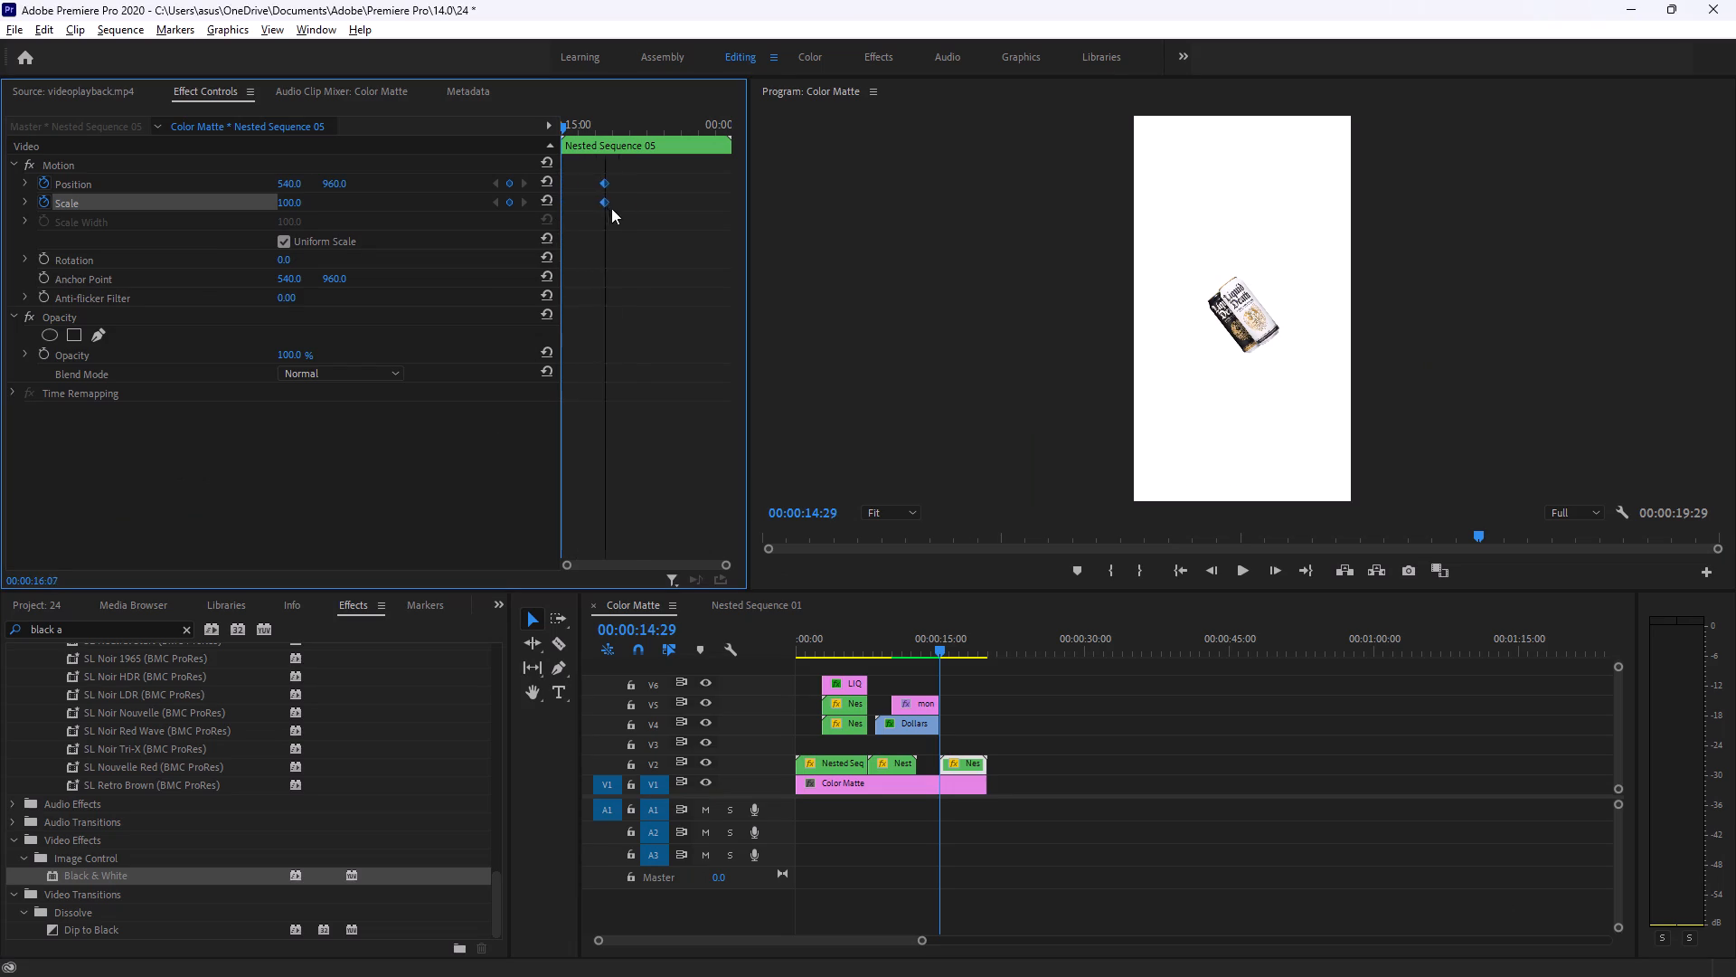
{"action": "left_click_drag", "start_coordinate": [611, 208], "coordinate": [651, 215]}
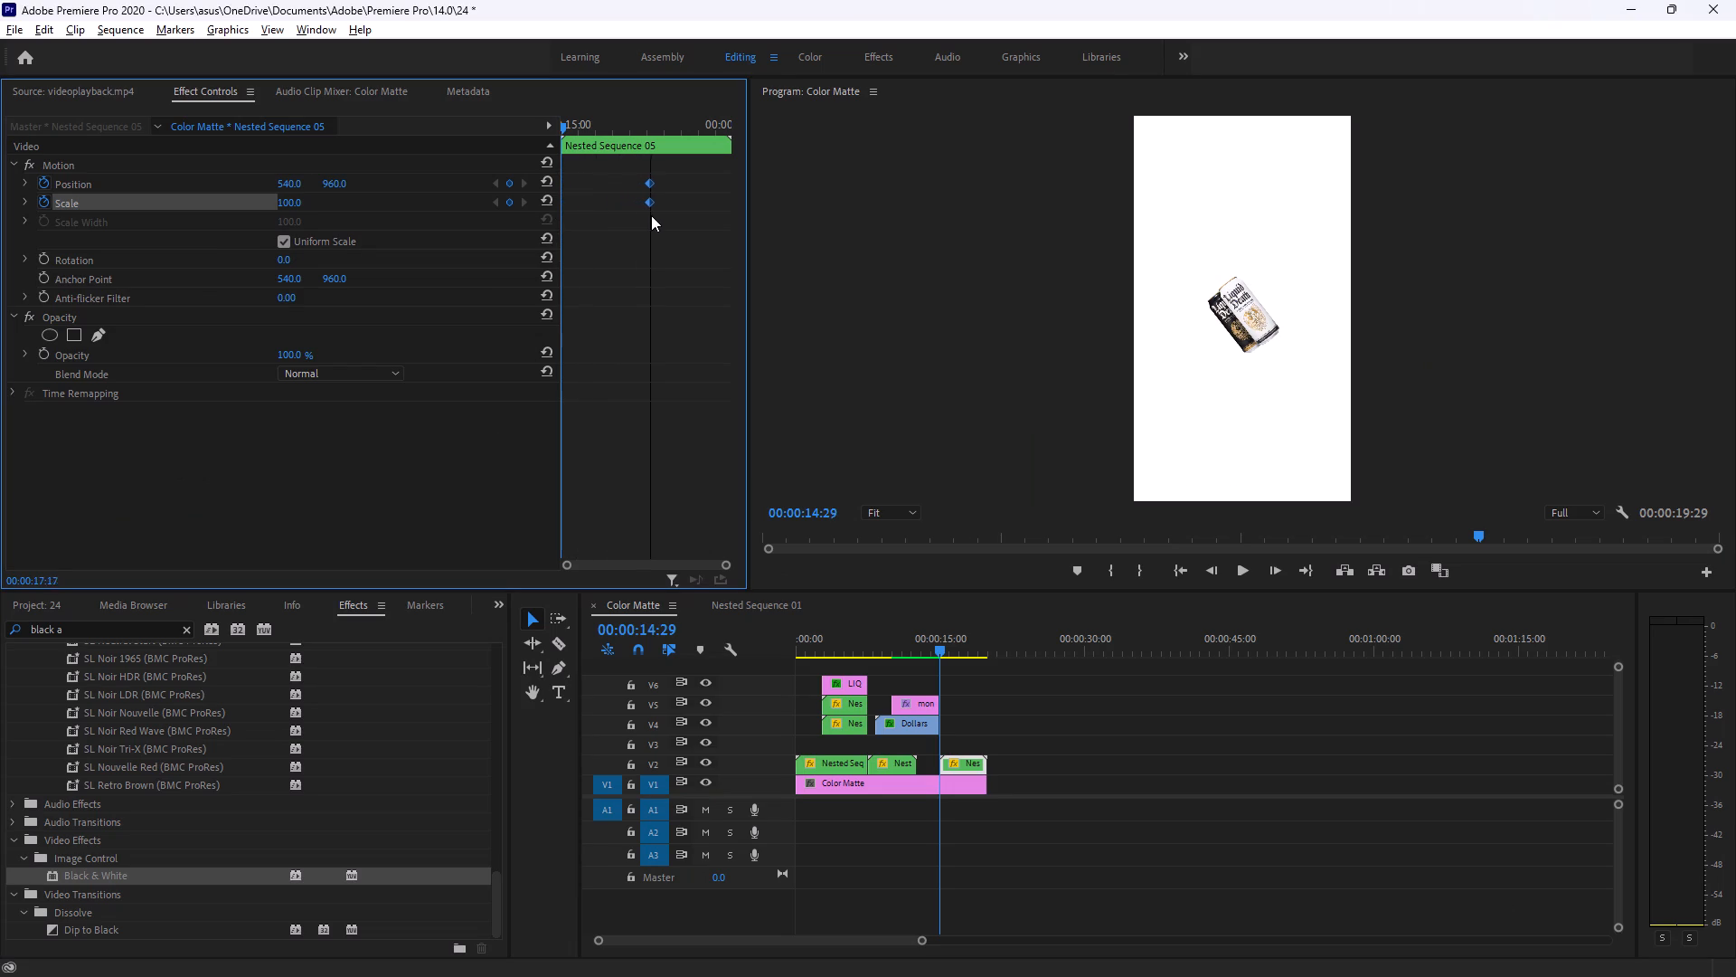
{"action": "left_click_drag", "start_coordinate": [651, 215], "coordinate": [652, 217]}
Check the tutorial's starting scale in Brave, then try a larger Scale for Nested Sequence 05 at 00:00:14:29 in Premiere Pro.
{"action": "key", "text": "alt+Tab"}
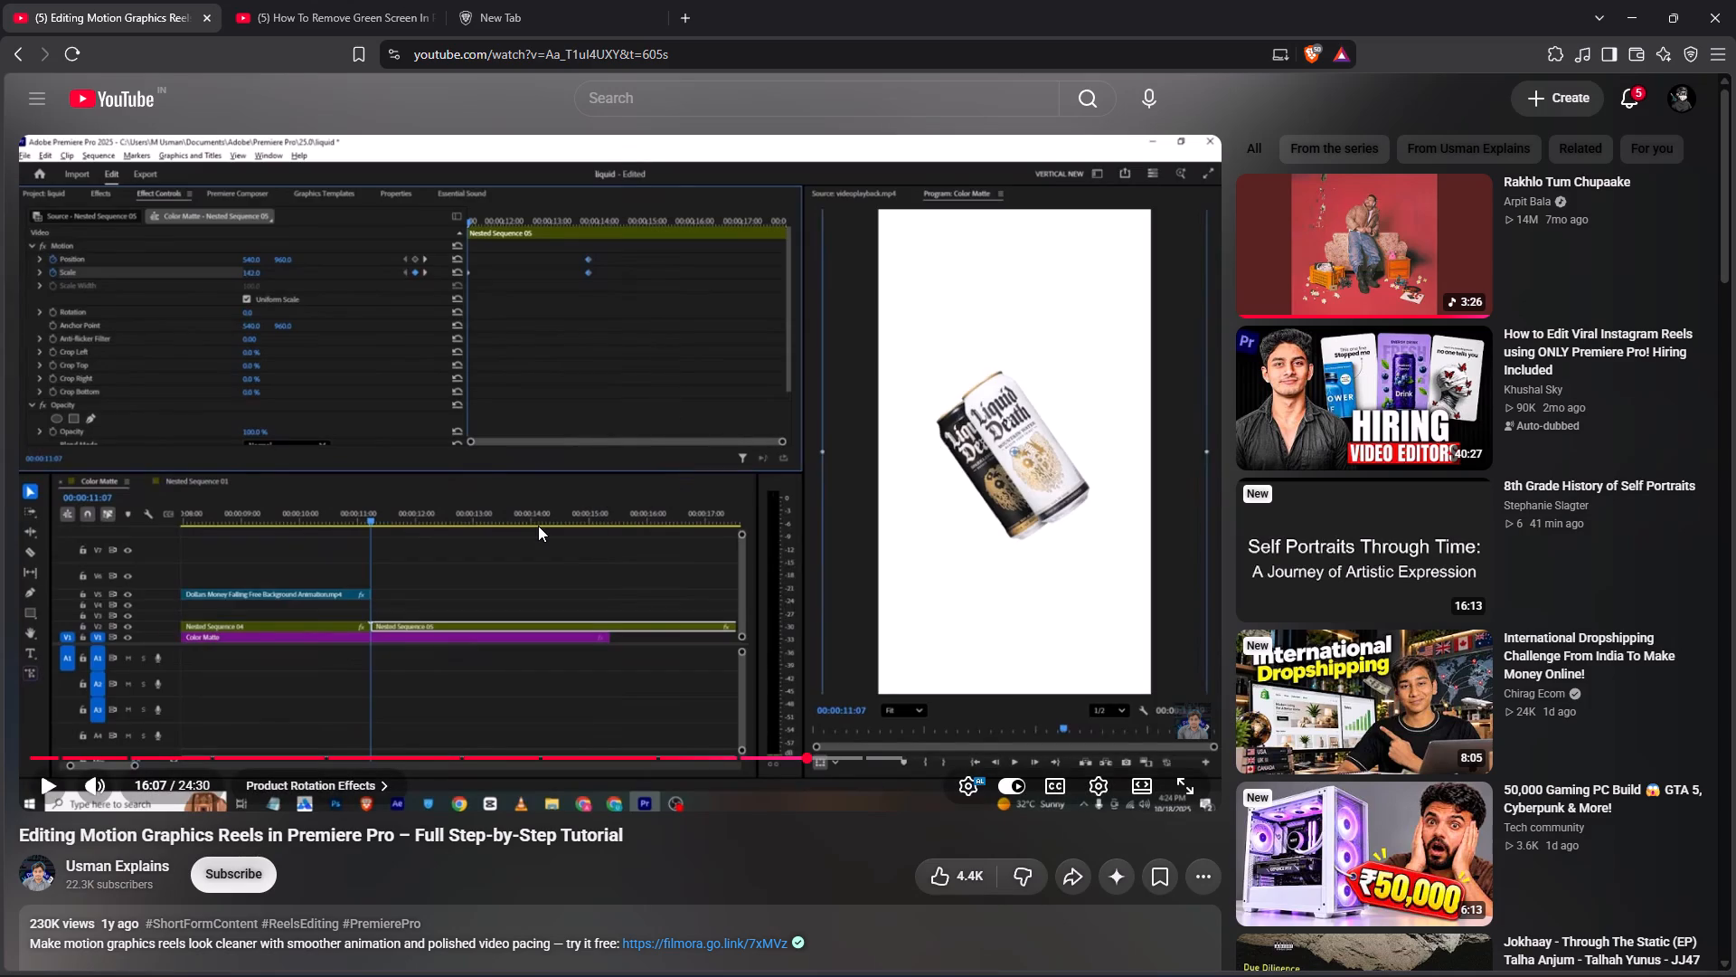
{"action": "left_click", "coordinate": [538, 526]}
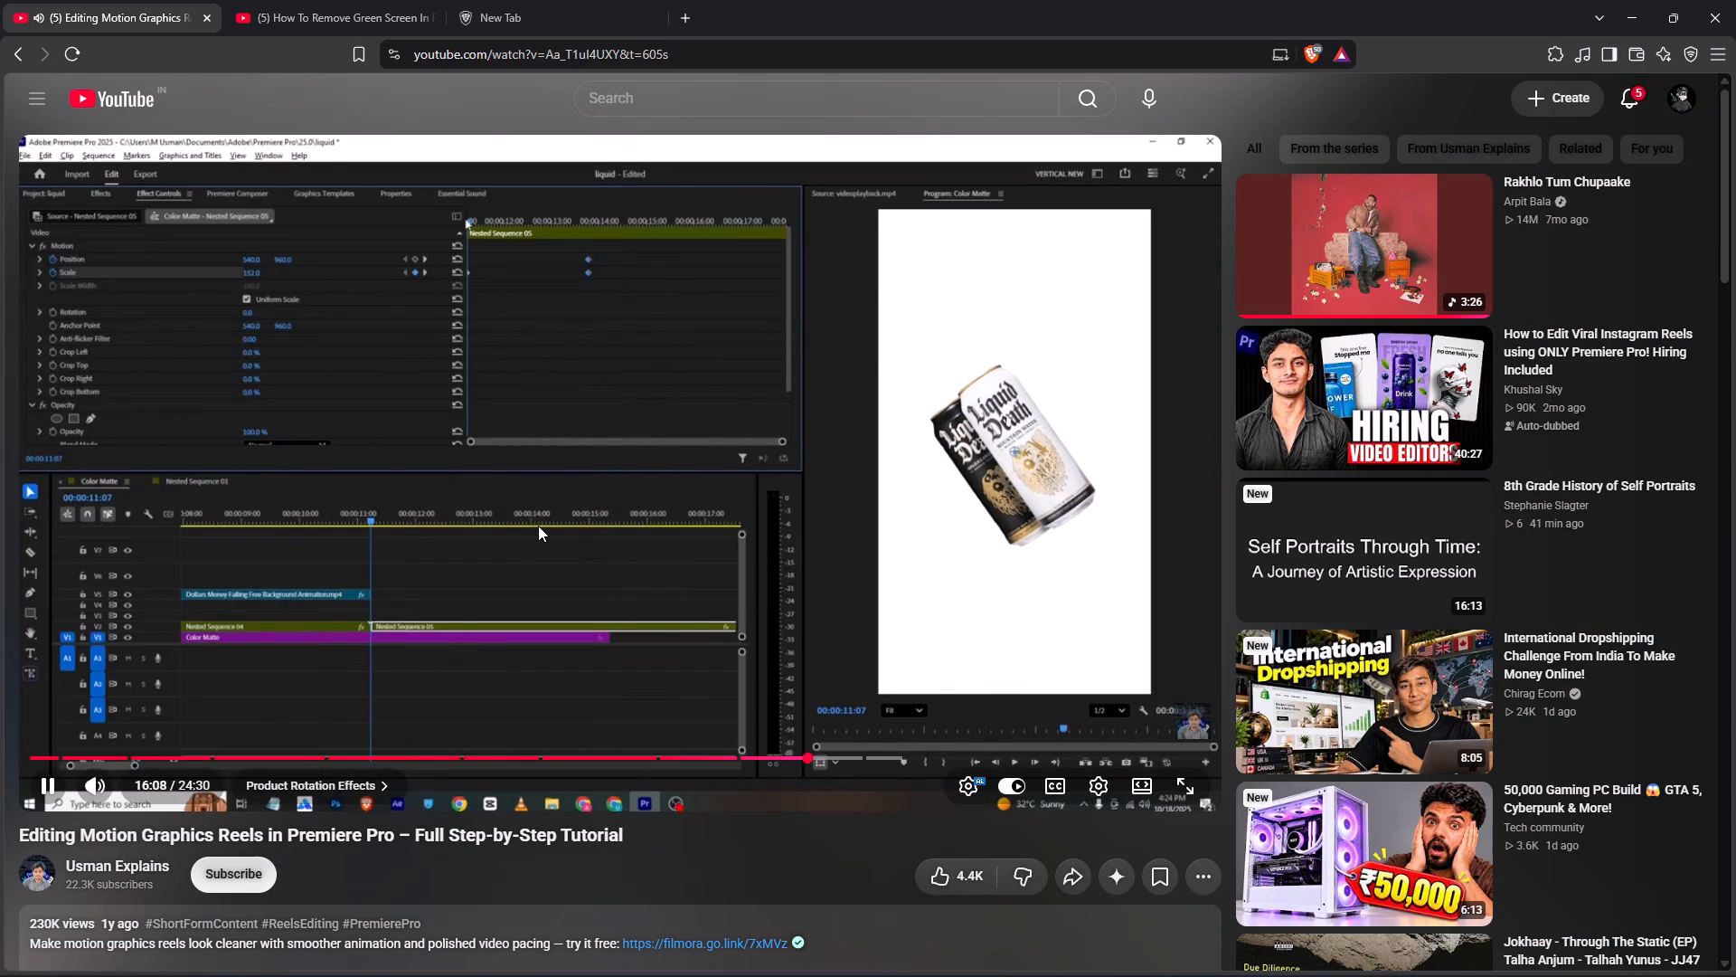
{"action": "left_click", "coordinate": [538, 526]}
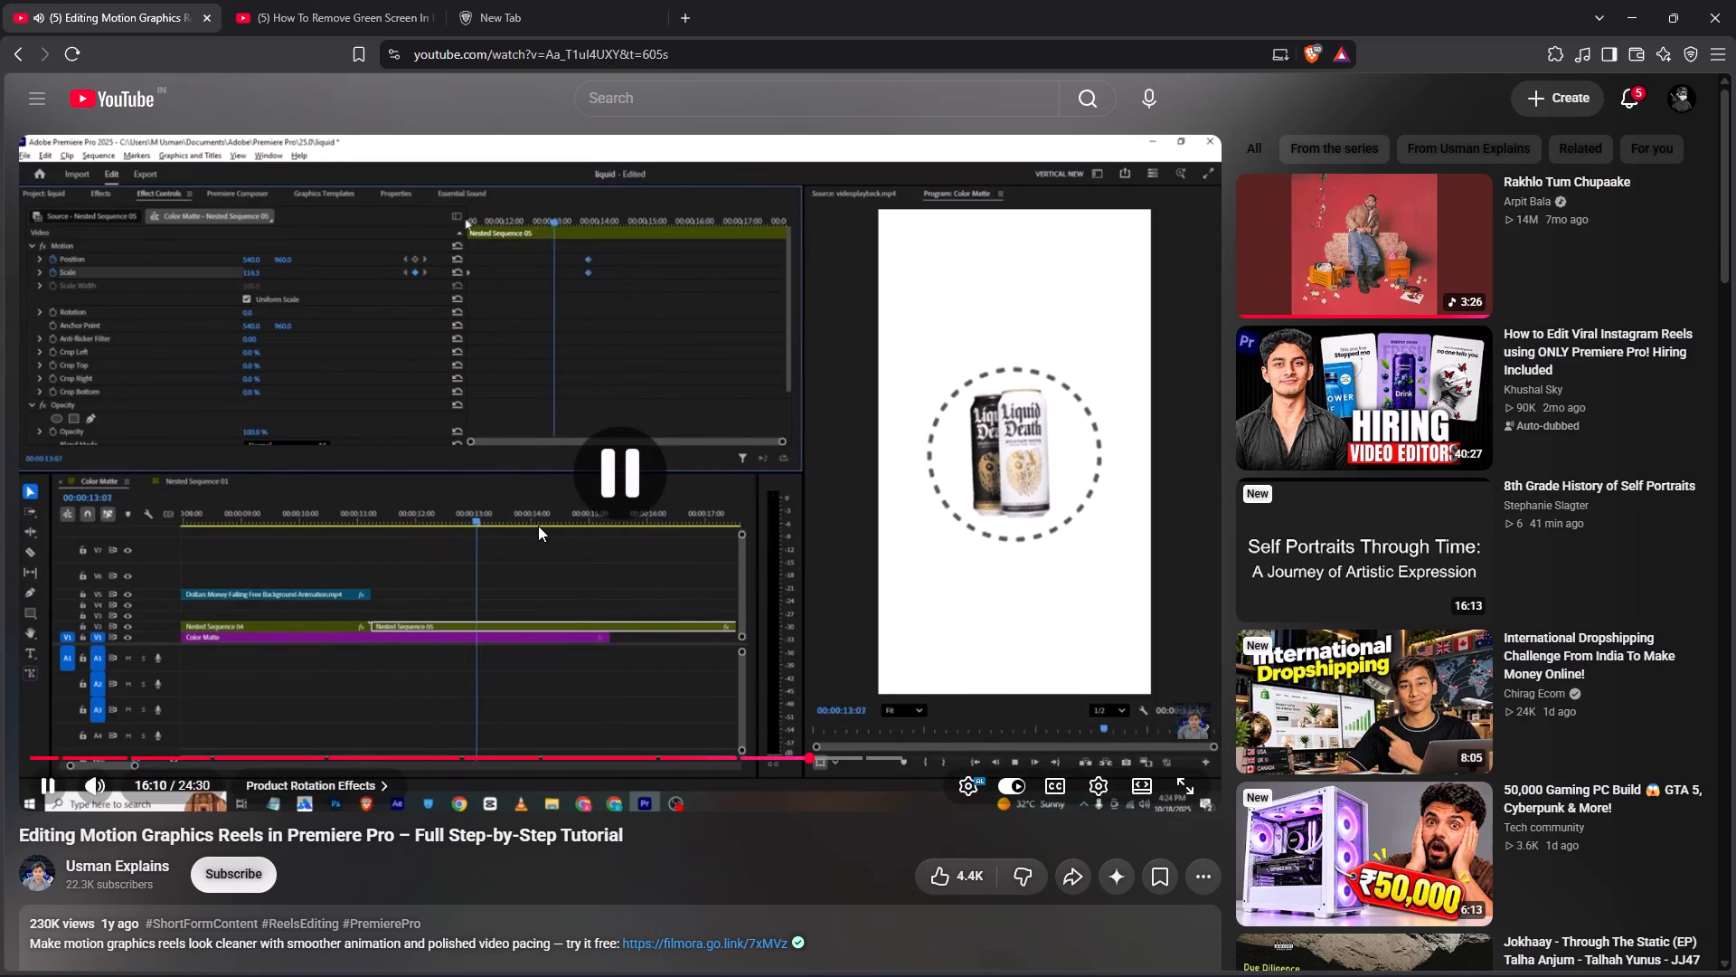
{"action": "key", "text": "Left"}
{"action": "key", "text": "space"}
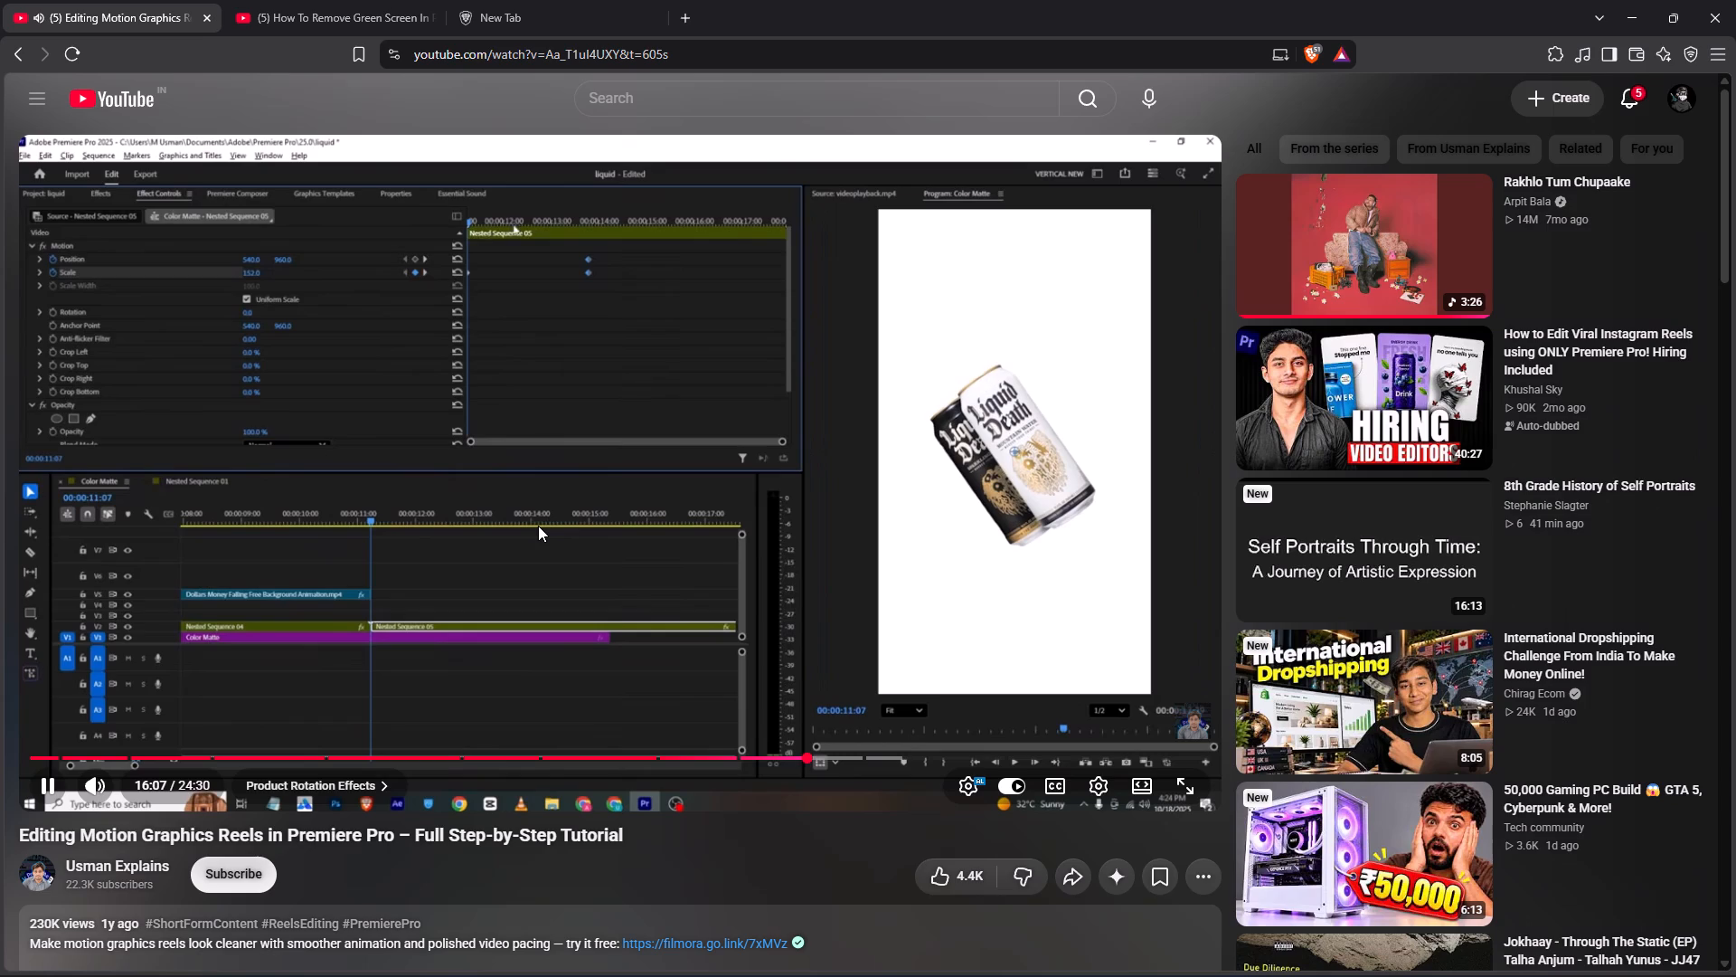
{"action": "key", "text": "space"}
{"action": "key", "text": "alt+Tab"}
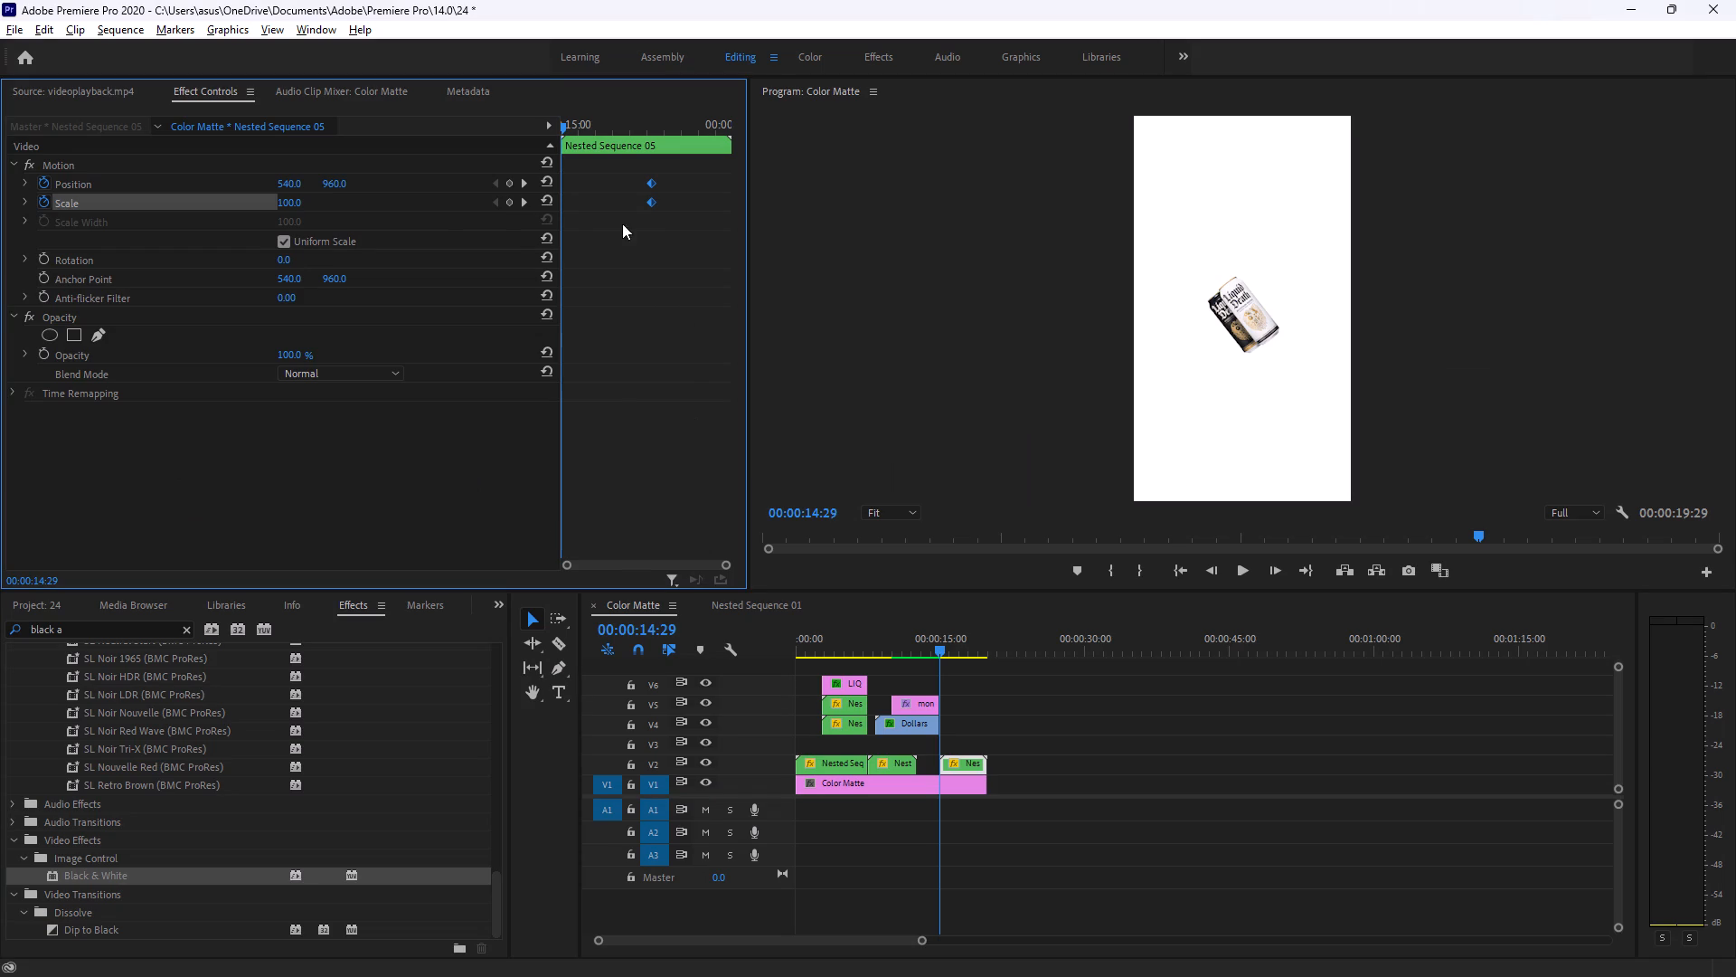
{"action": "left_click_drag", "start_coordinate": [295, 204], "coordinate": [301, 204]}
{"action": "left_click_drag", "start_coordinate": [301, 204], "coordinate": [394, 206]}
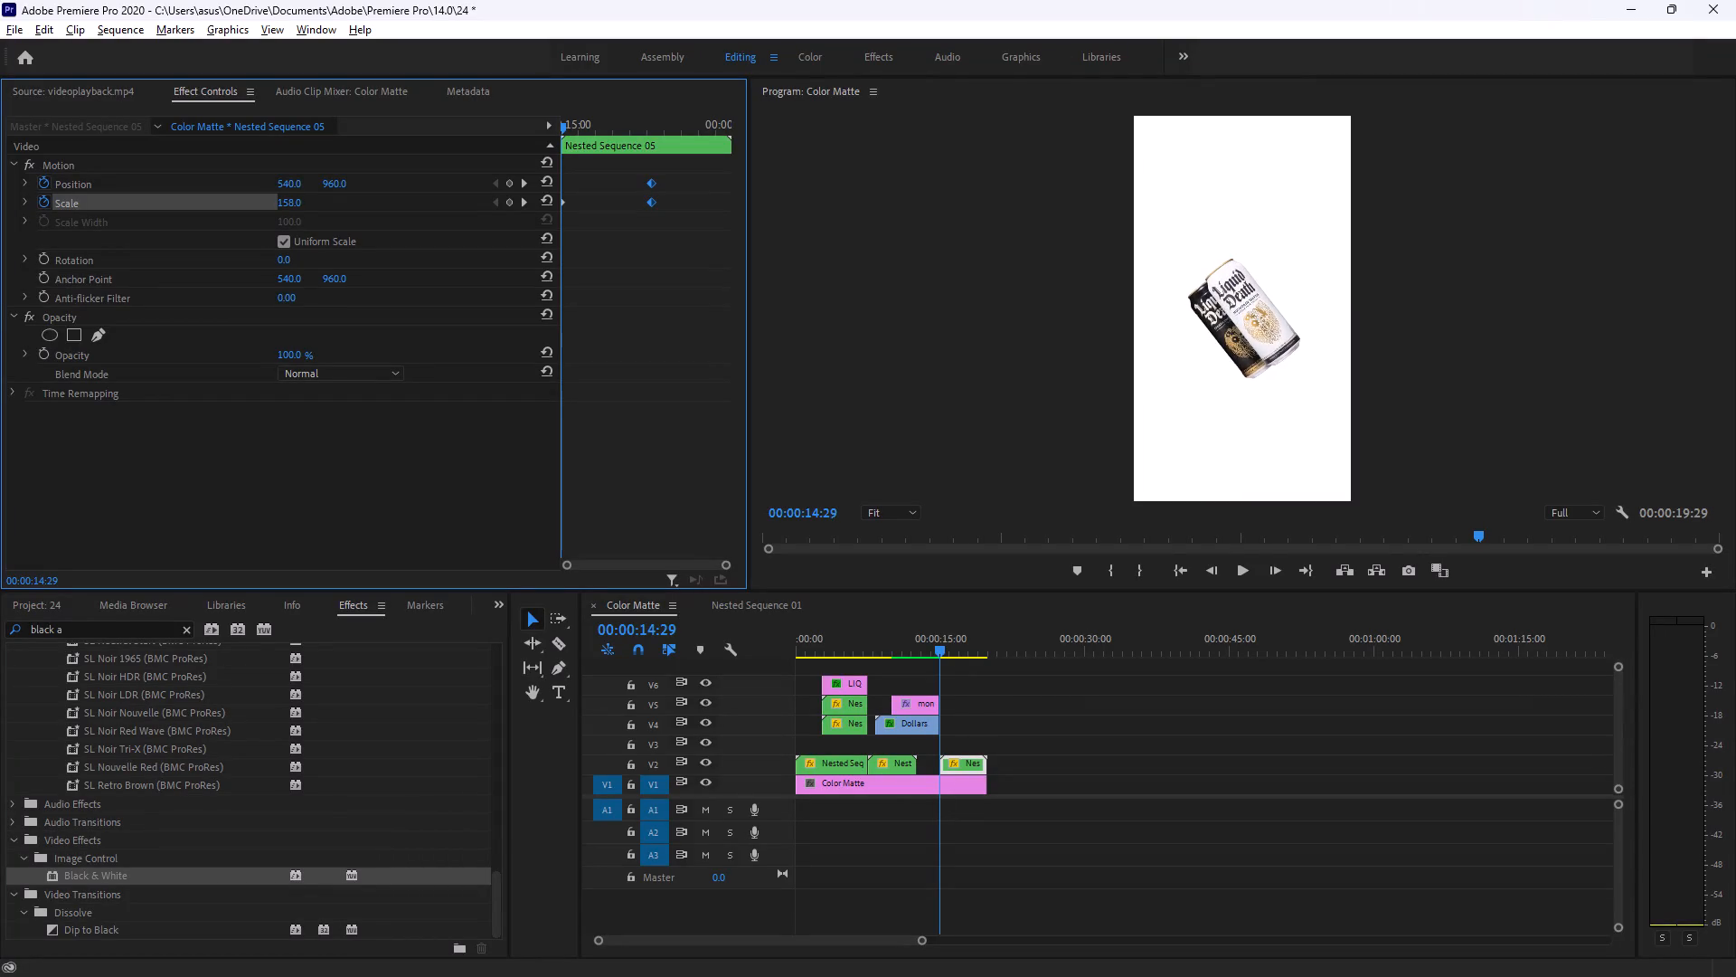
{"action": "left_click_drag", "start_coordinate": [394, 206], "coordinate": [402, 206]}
Watch the tutorial's zoom-out in Brave, then play back Nested Sequence 05's scale animation in Premiere Pro to compare.
{"action": "key", "text": "alt+Tab"}
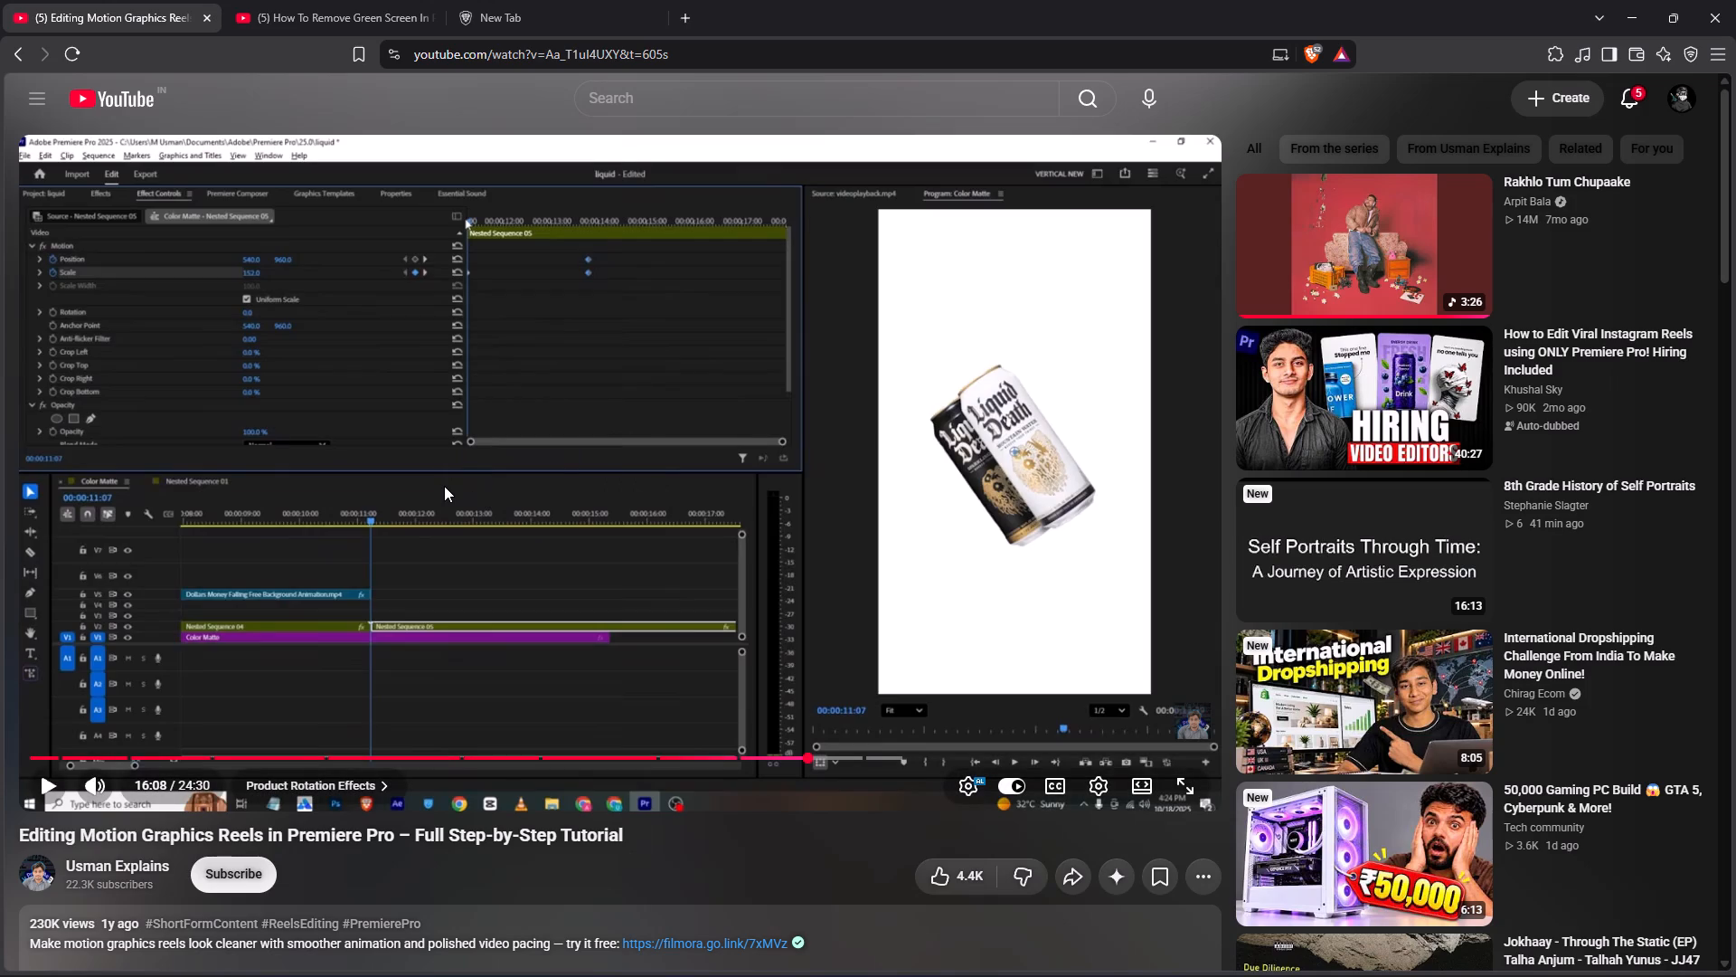
{"action": "left_click", "coordinate": [444, 486]}
{"action": "left_click", "coordinate": [444, 486]}
{"action": "key", "text": "alt+Tab"}
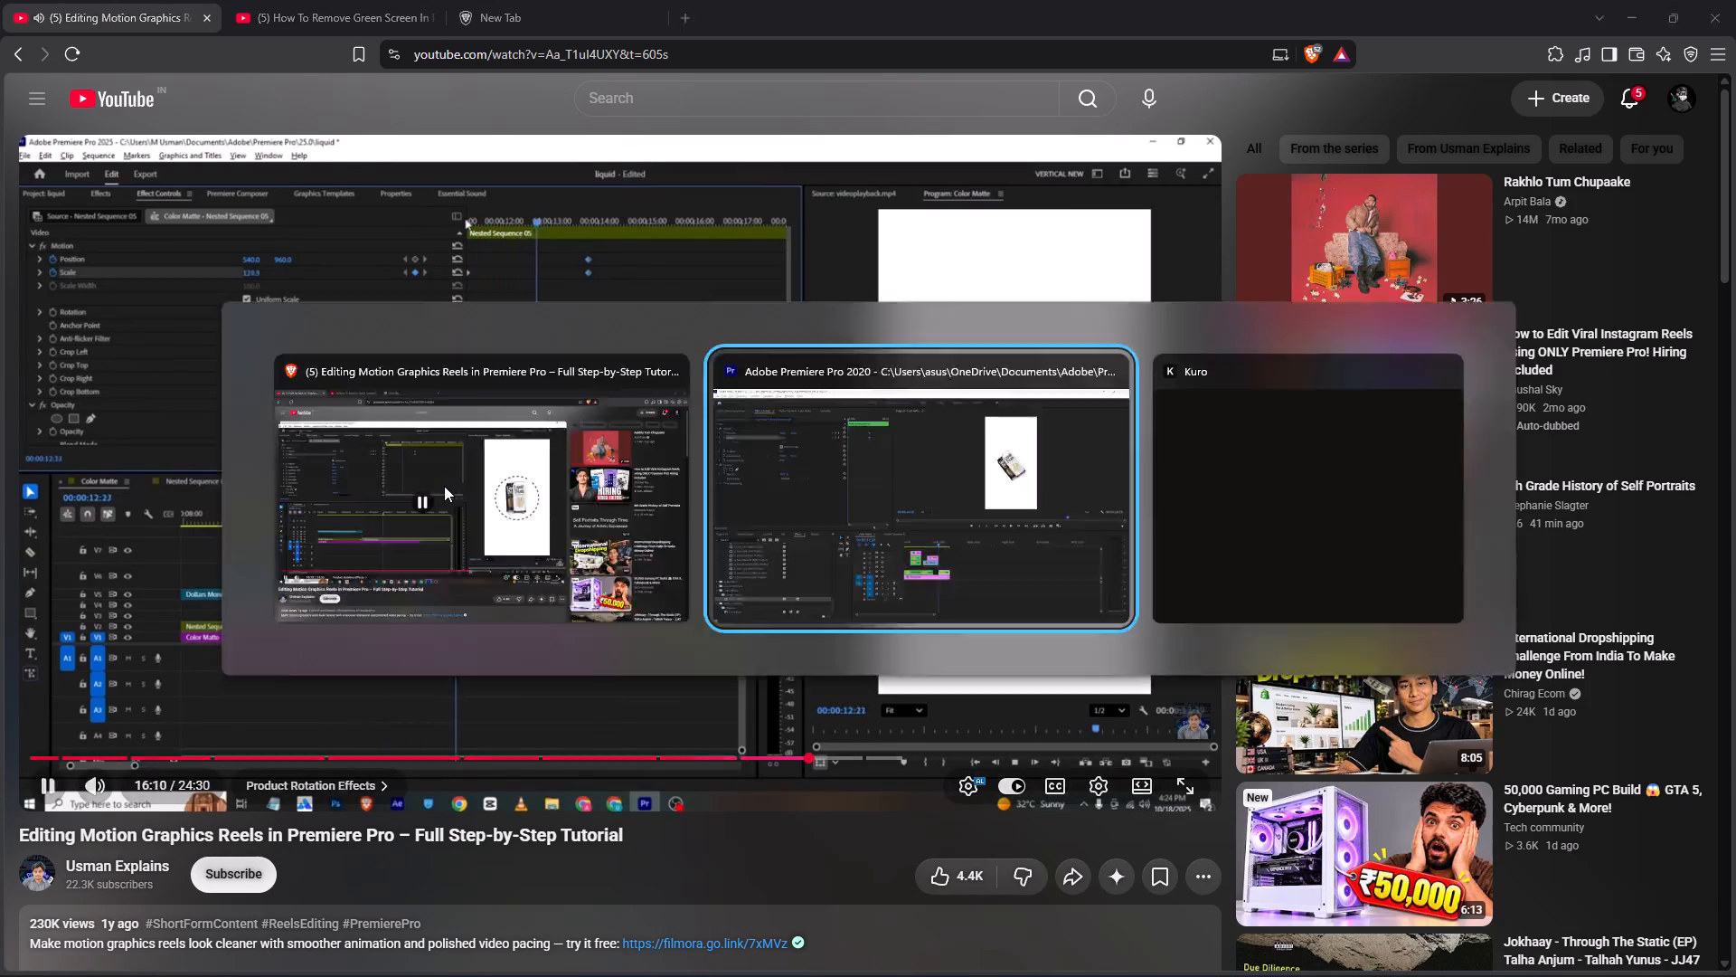
{"action": "key", "text": "space"}
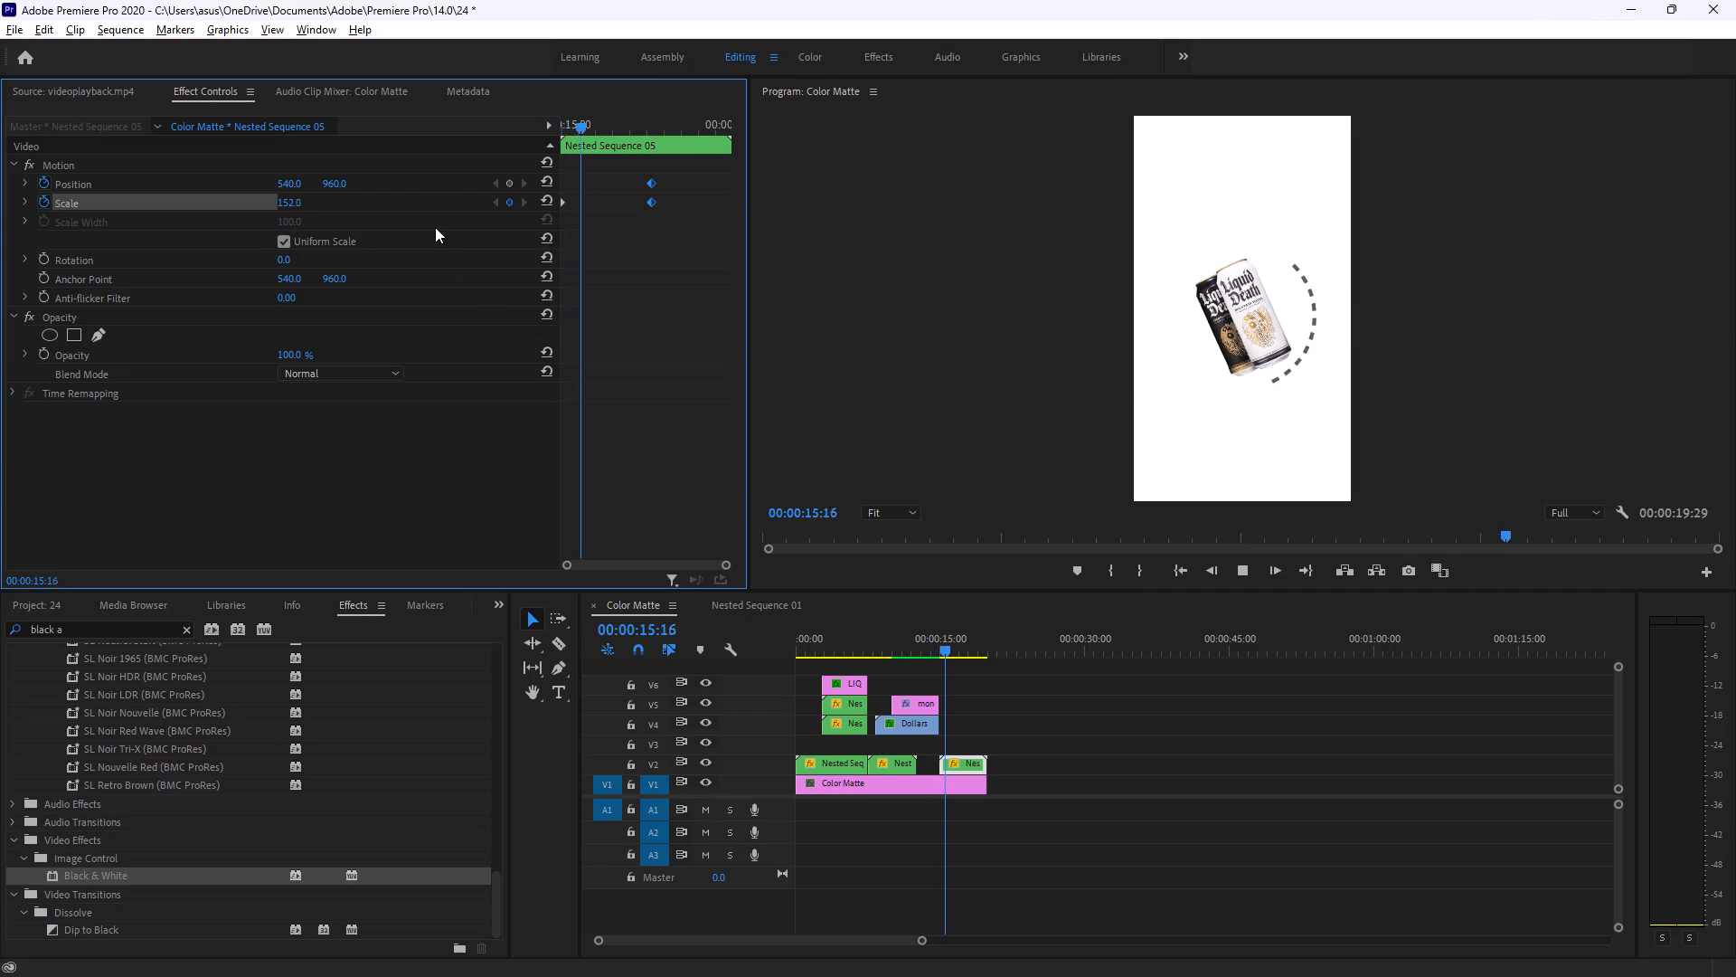
{"action": "key", "text": "space"}
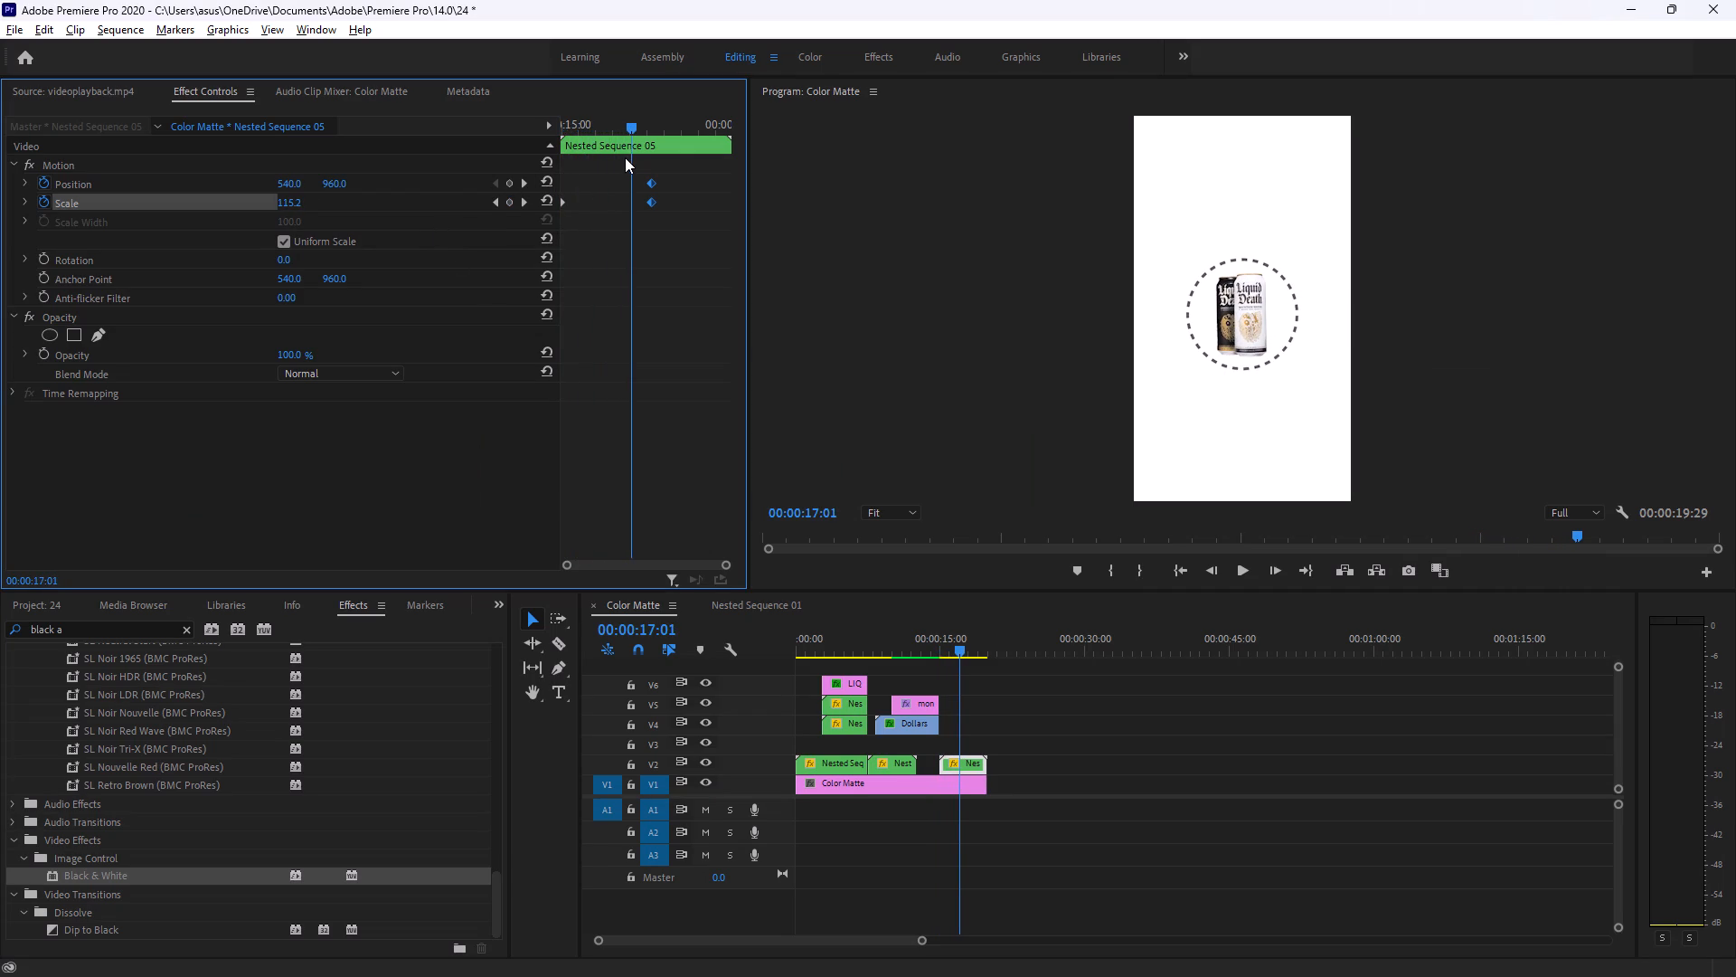
Undo the last Scale change, set Nested Sequence 05's Scale to about 188 at 00:00:14:29, and preview the animation.
{"action": "key", "text": "ctrl+z"}
{"action": "left_click_drag", "start_coordinate": [626, 119], "coordinate": [529, 119]}
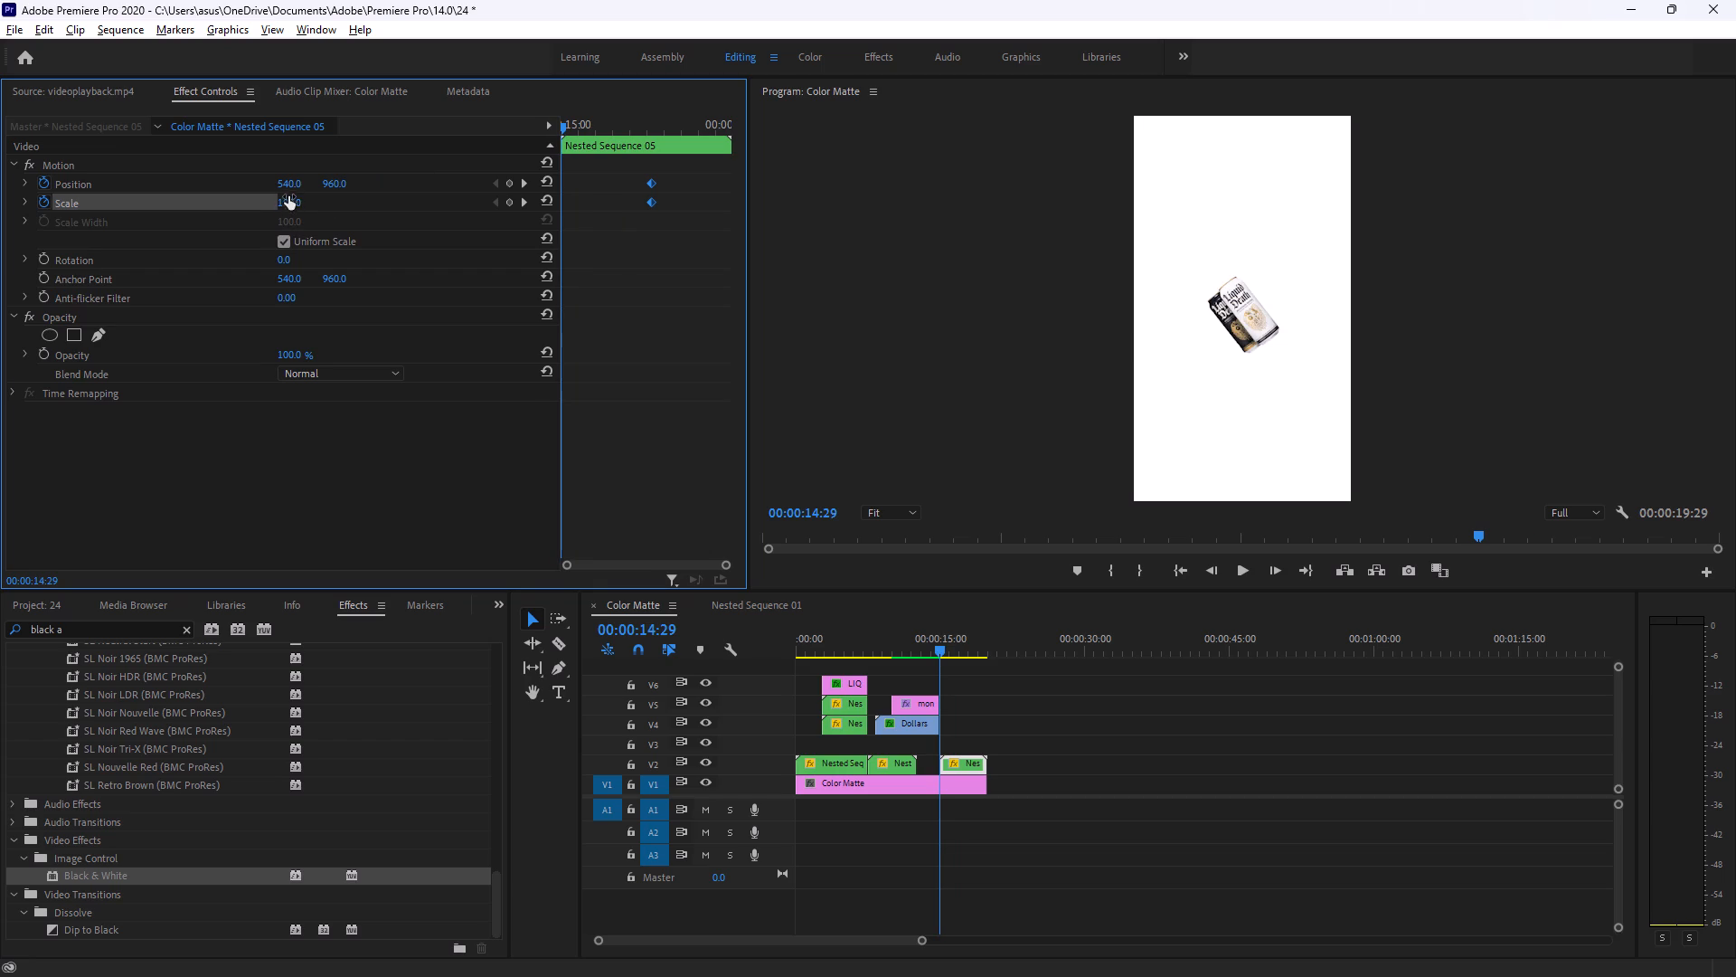
{"action": "left_click_drag", "start_coordinate": [287, 203], "coordinate": [357, 216]}
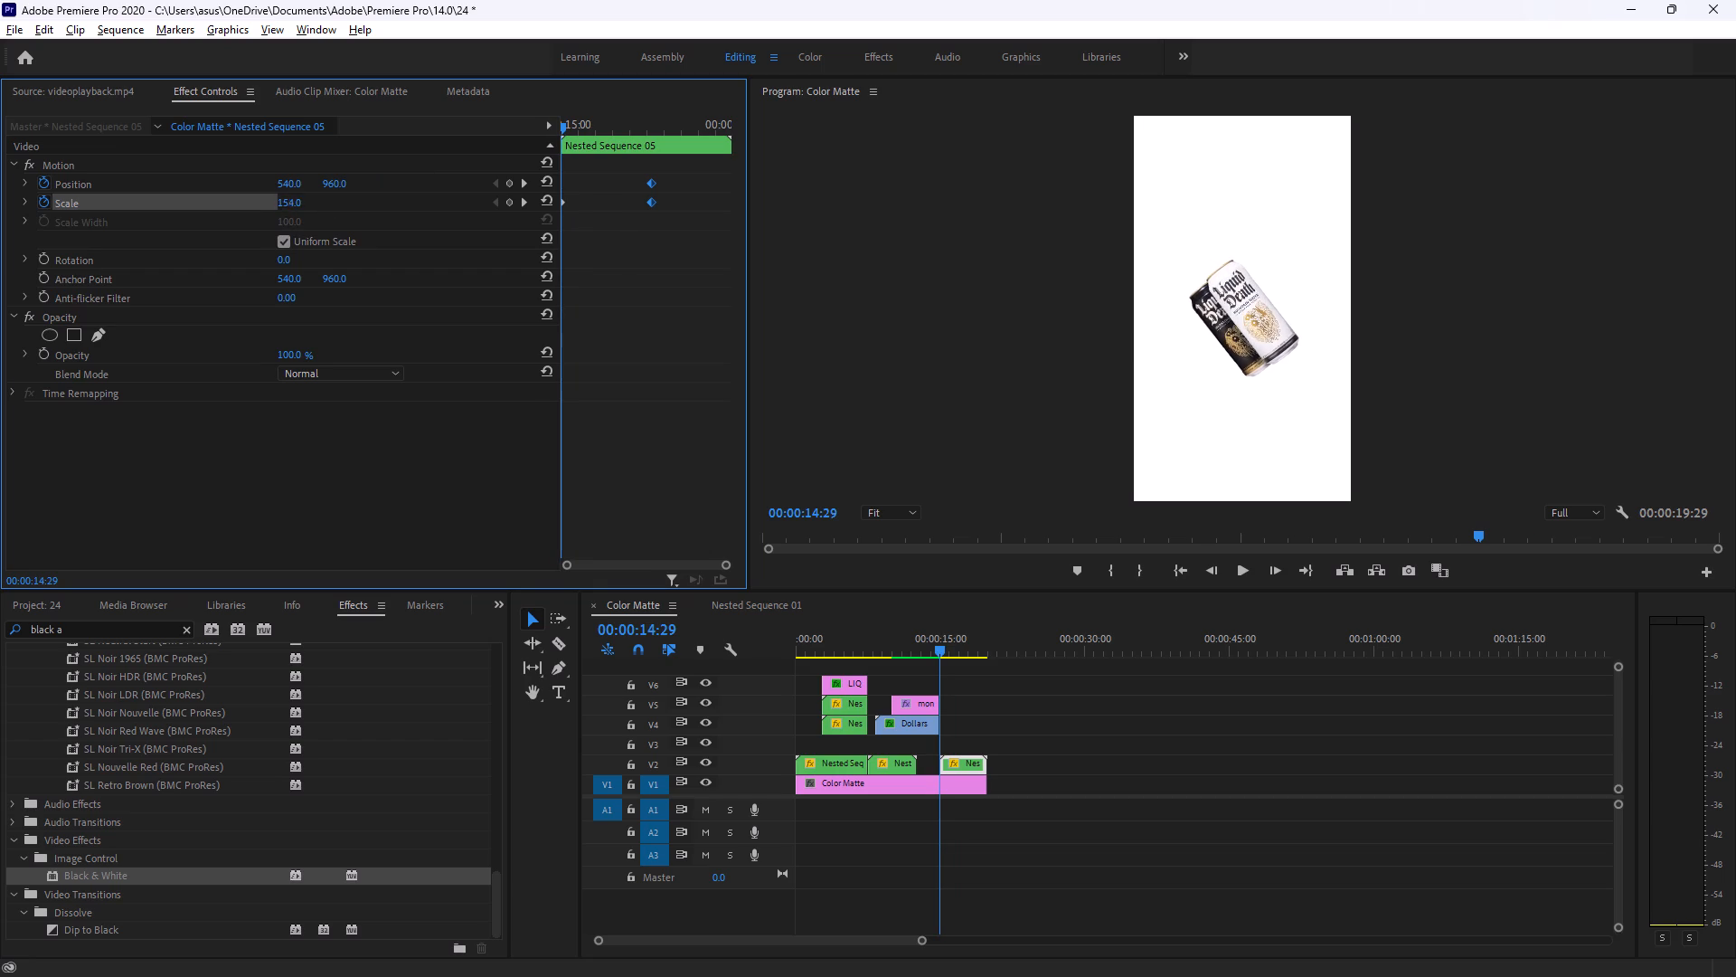
{"action": "left_click_drag", "start_coordinate": [357, 216], "coordinate": [403, 230]}
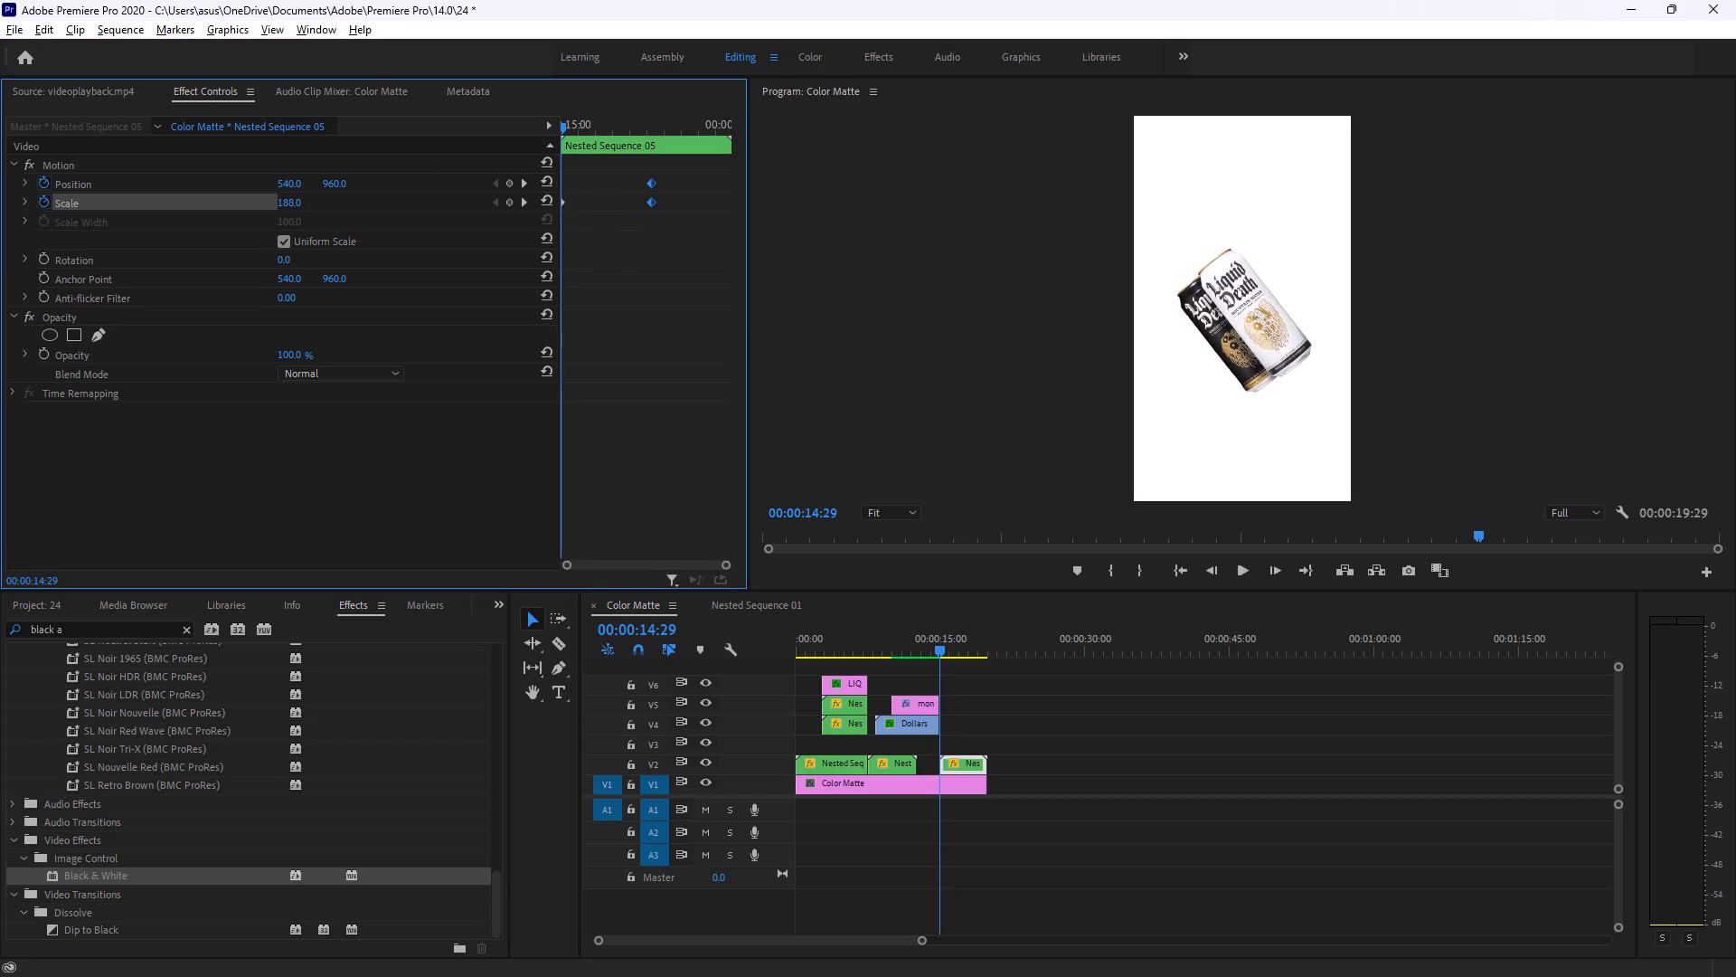
{"action": "left_click_drag", "start_coordinate": [403, 230], "coordinate": [402, 230]}
{"action": "key", "text": "space"}
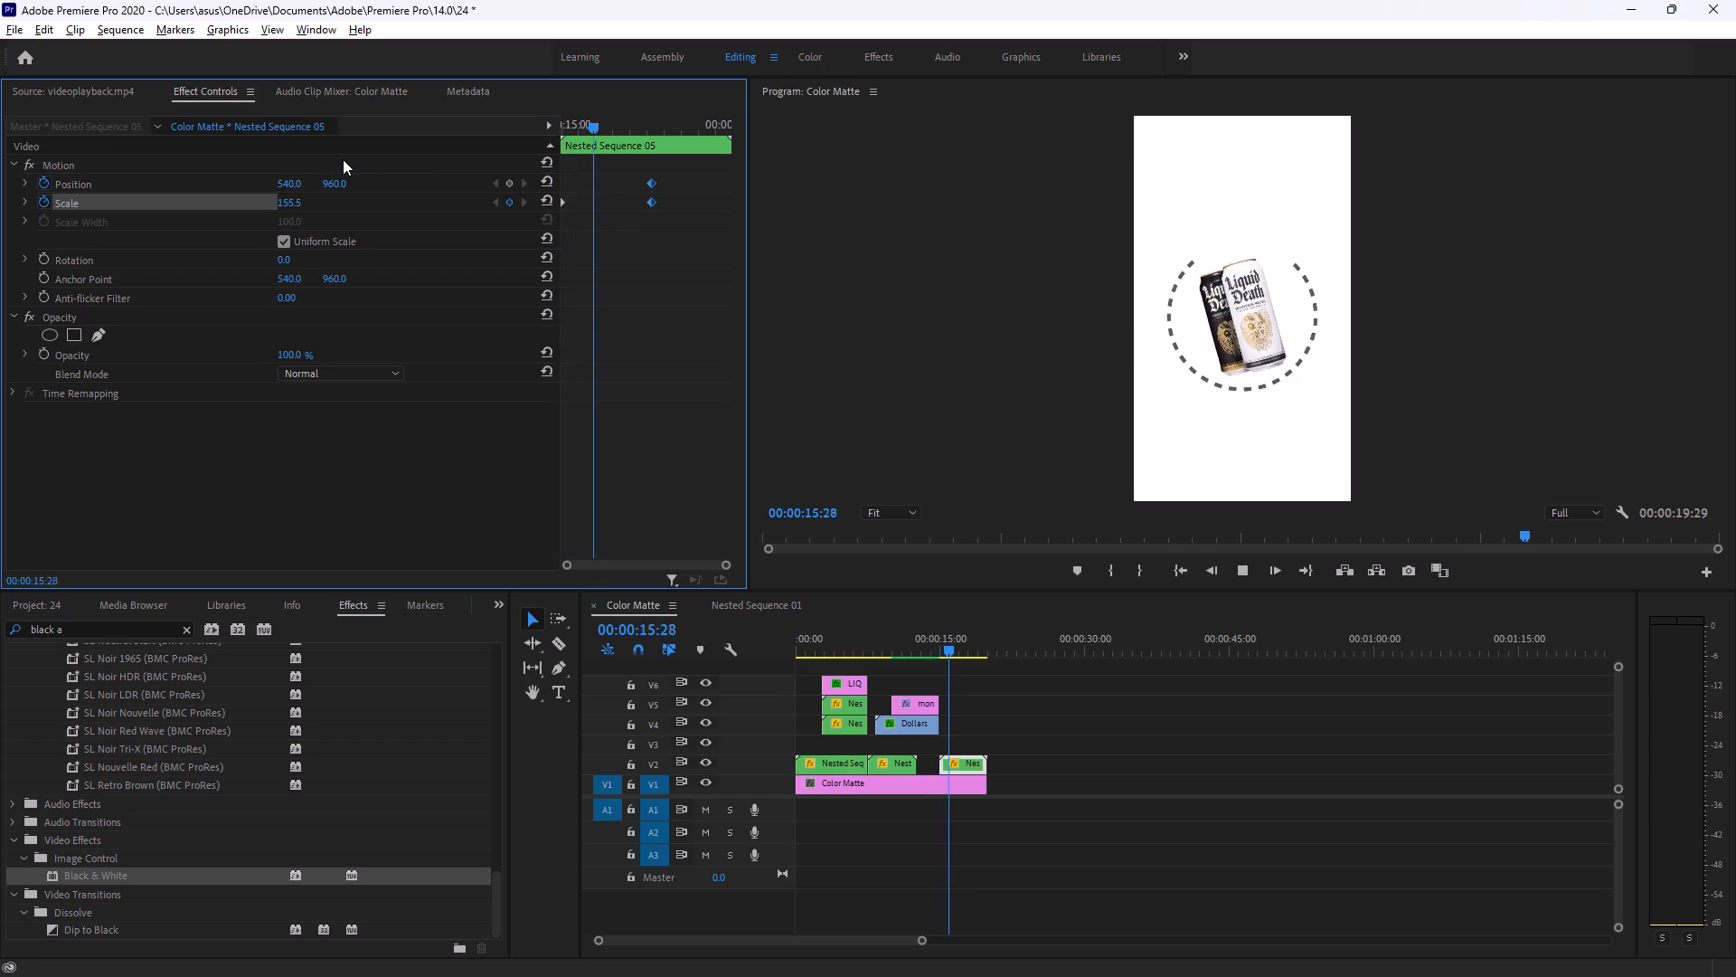
{"action": "key", "text": "space"}
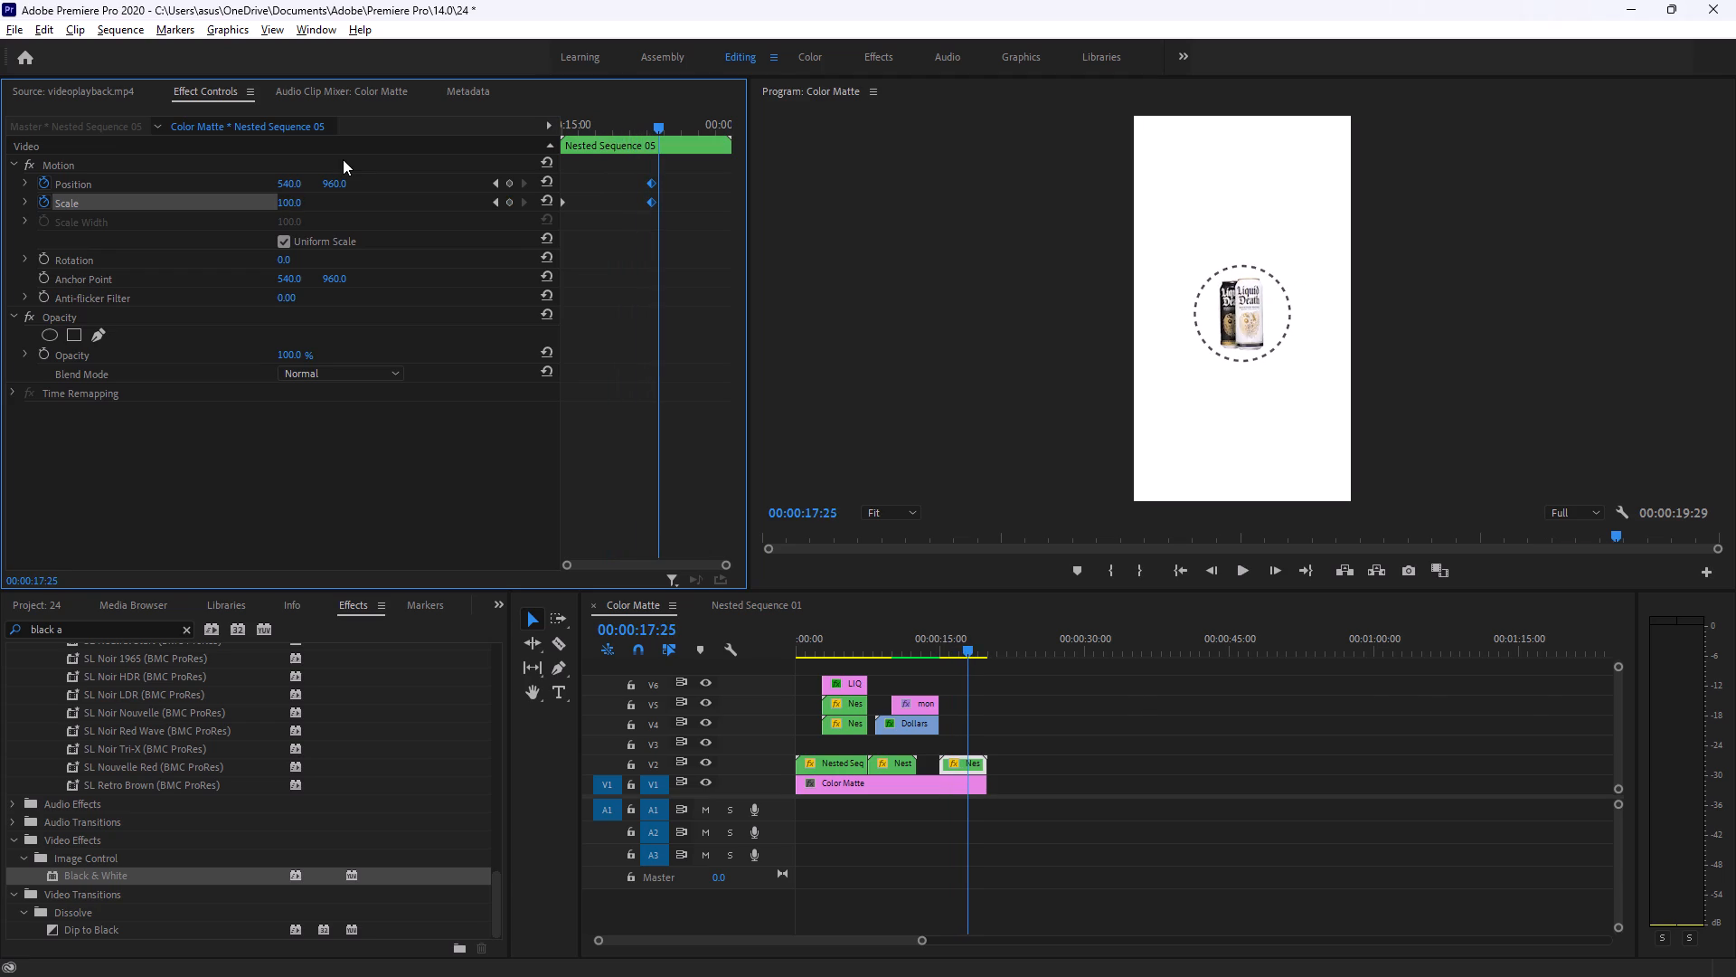
Check the tutorial's keyframe easing in Brave, then apply Ease In temporal interpolation to all Nested Sequence 05 Position and Scale keyframes in Premiere Pro.
{"action": "key", "text": "alt+Tab"}
{"action": "left_click", "coordinate": [557, 507]}
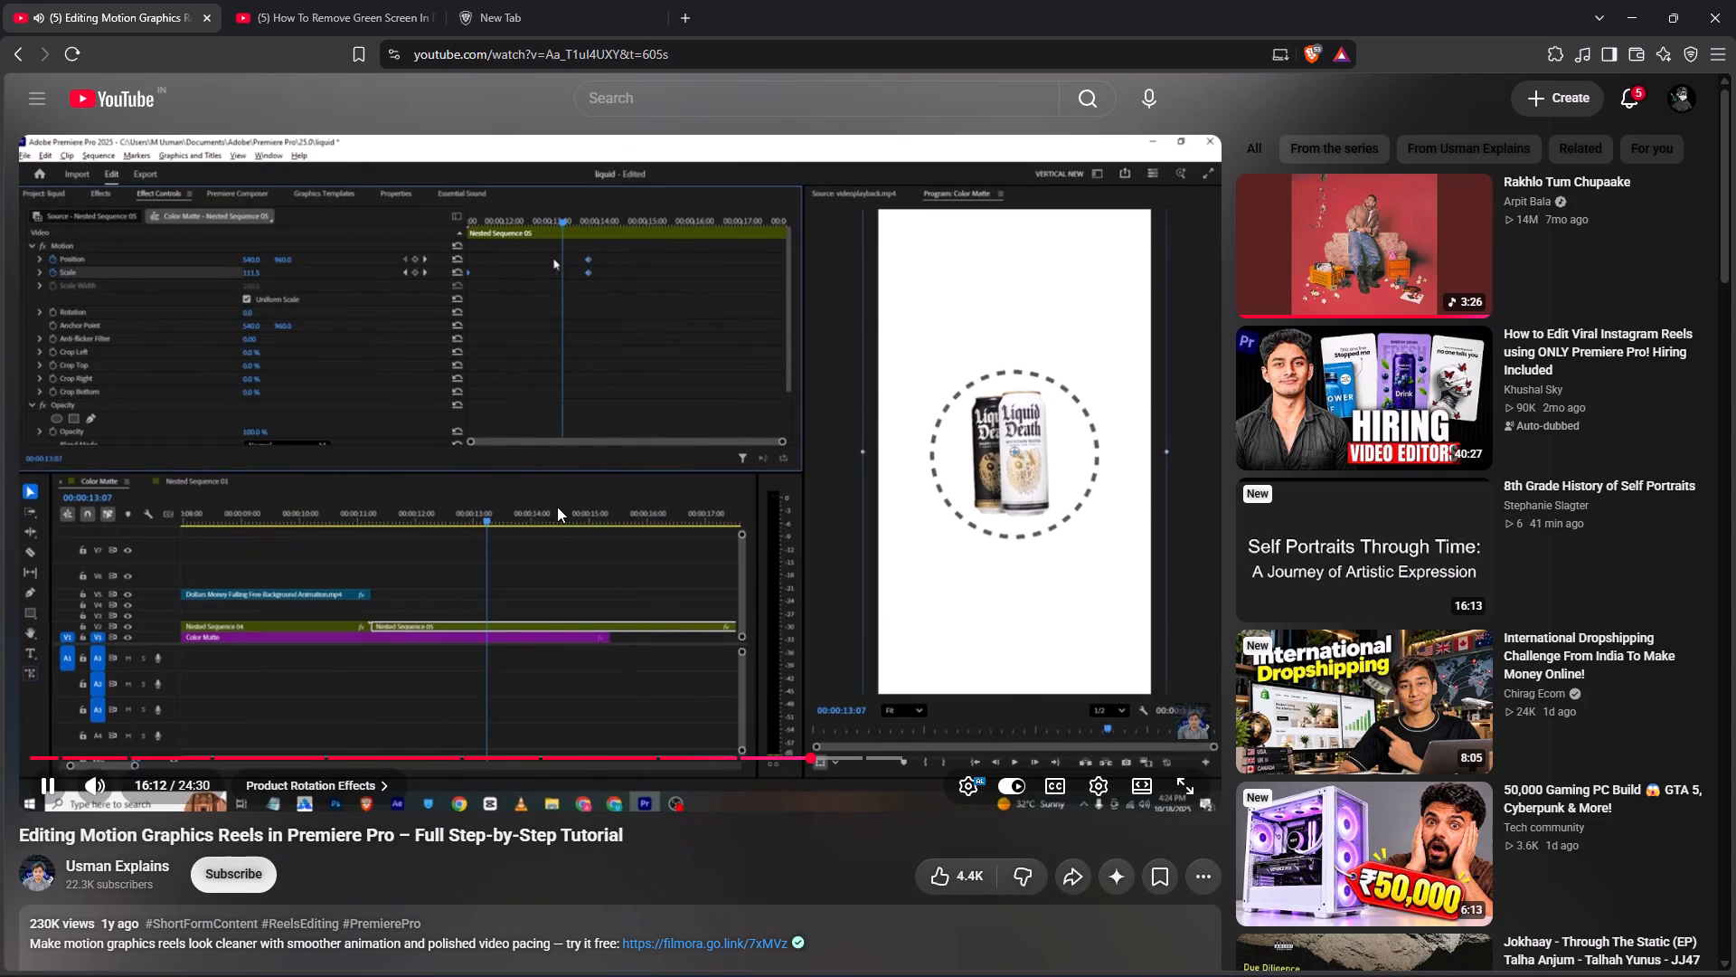
{"action": "key", "text": "space"}
{"action": "key", "text": "space"}
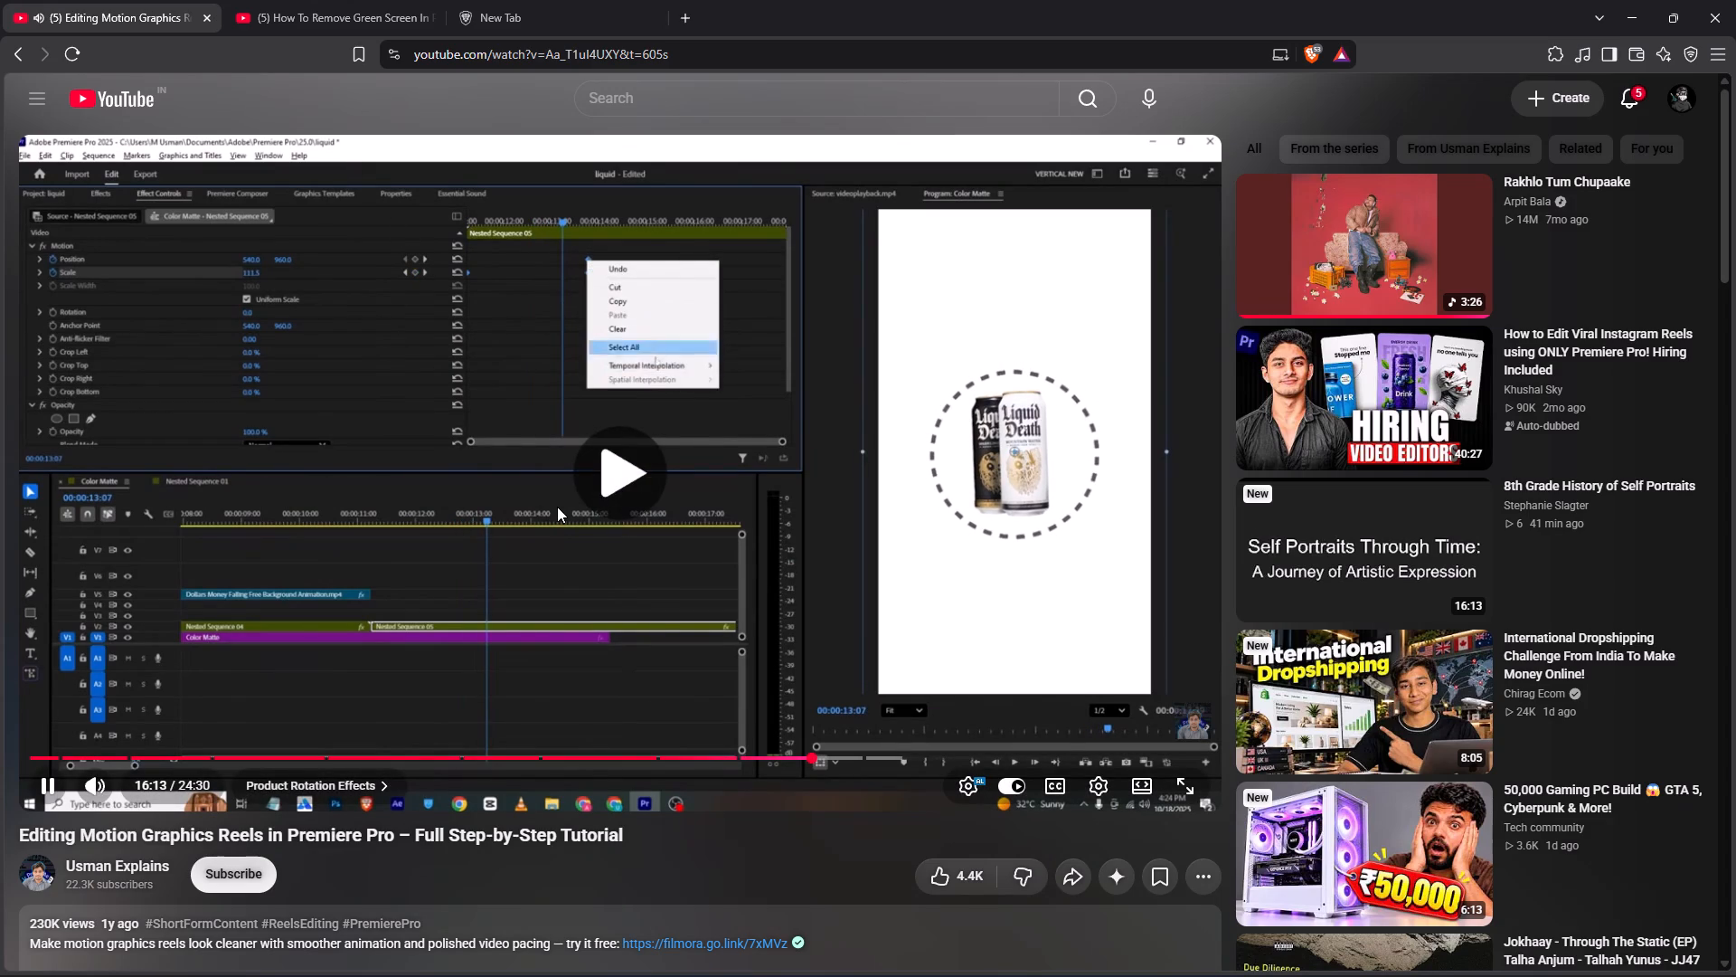
{"action": "key", "text": "space"}
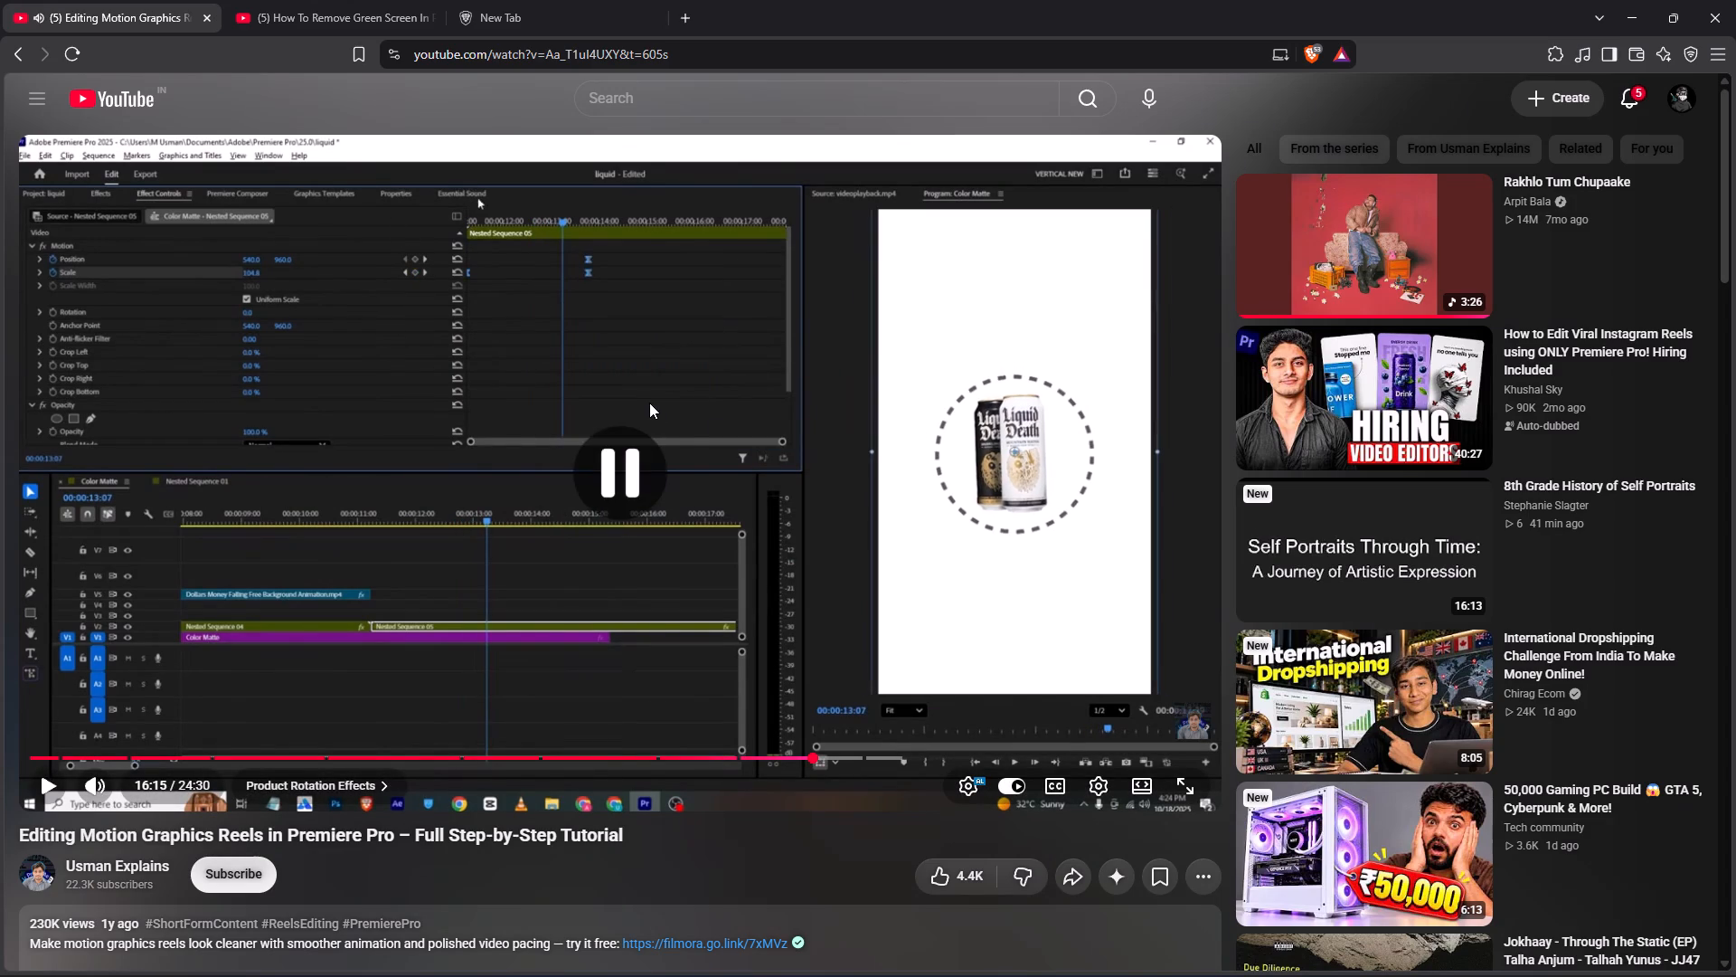
{"action": "key", "text": "alt+Tab"}
{"action": "left_click_drag", "start_coordinate": [696, 154], "coordinate": [564, 412]}
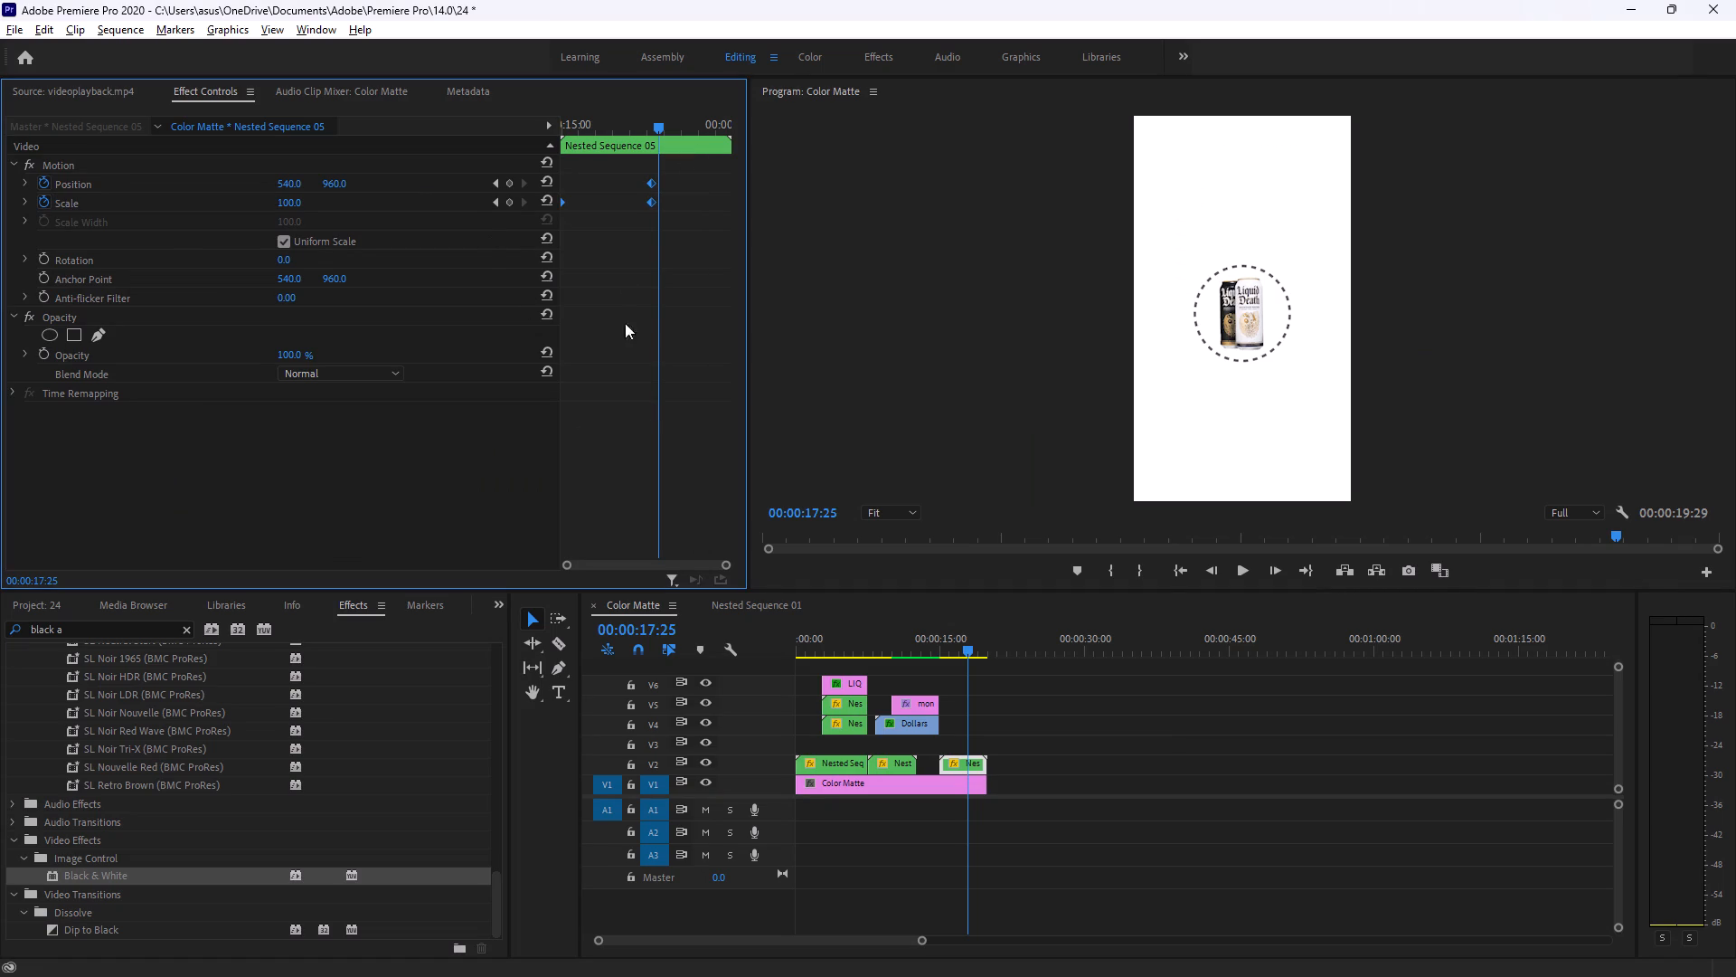
{"action": "right_click", "coordinate": [654, 199]}
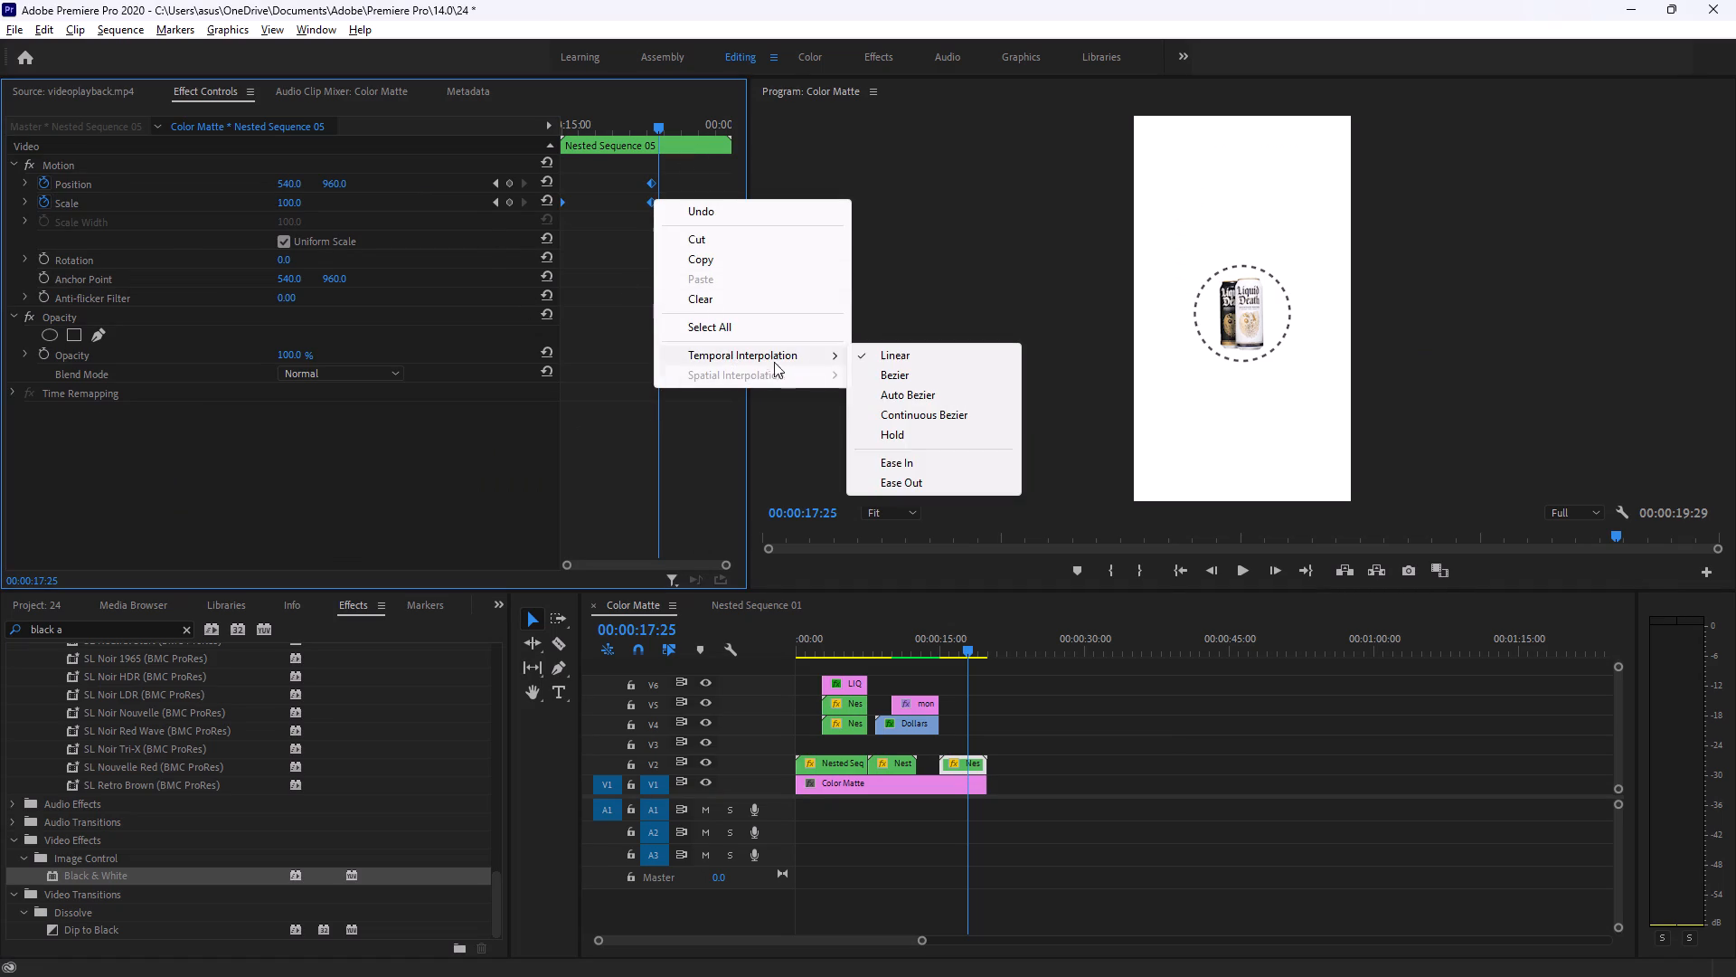
{"action": "left_click", "coordinate": [907, 460]}
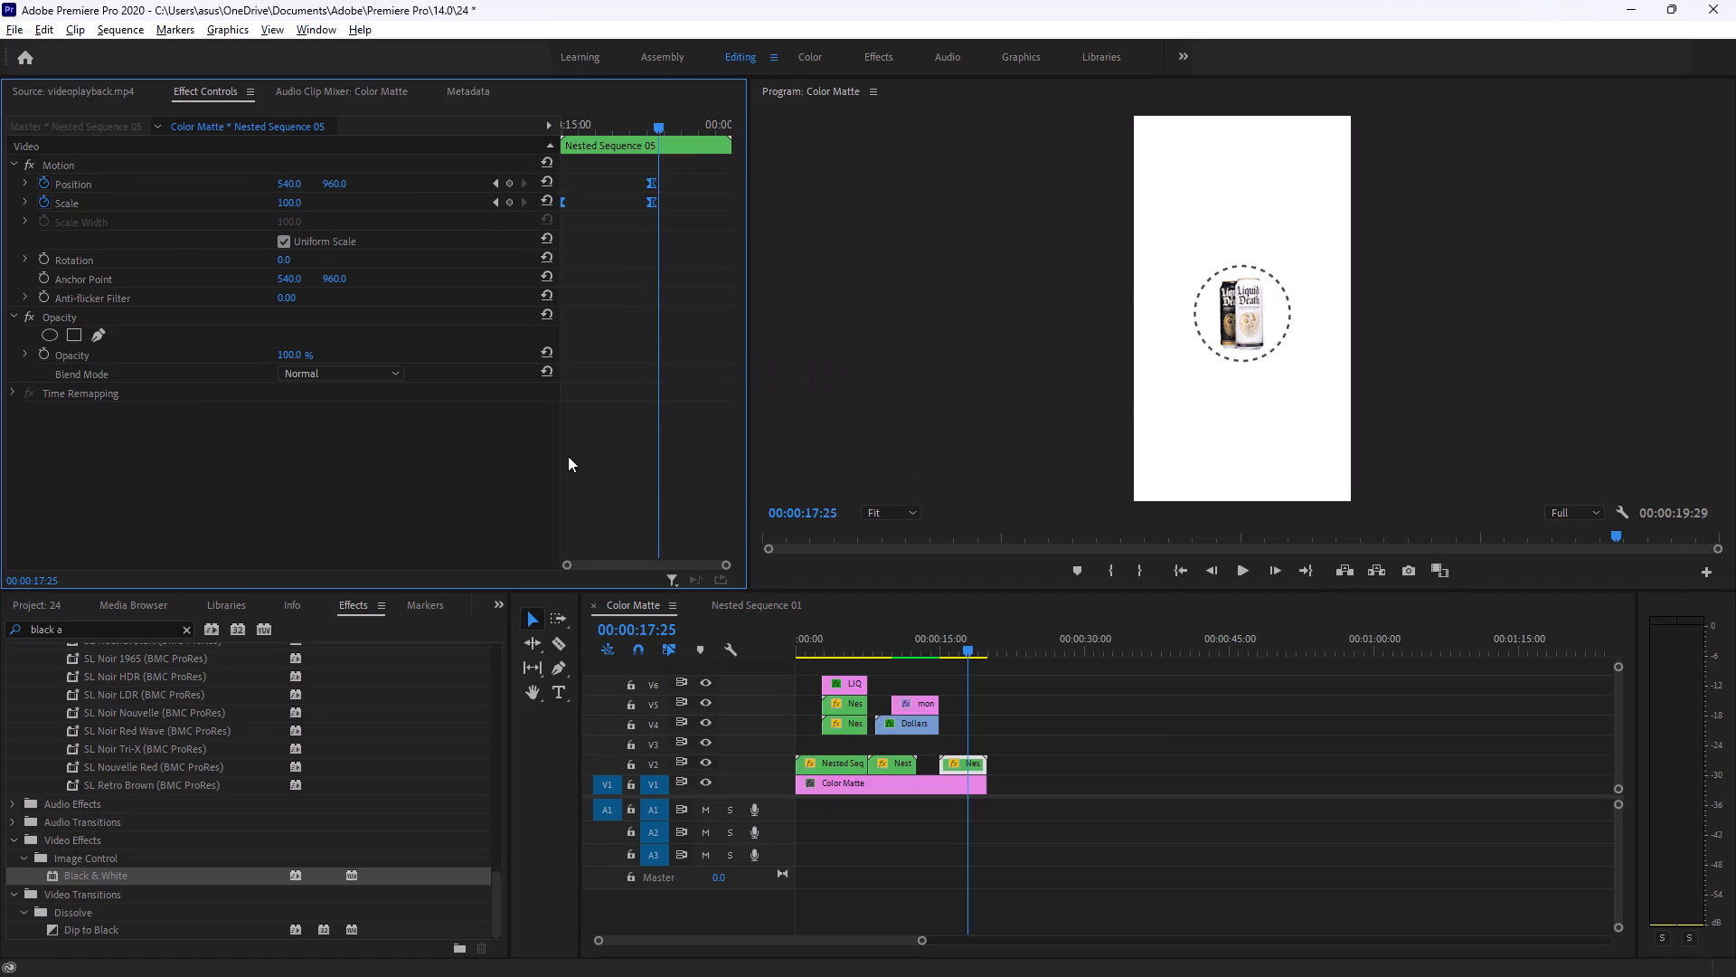
Continue the tutorial in Brave to check what follows the keyframe easing on Nested Sequence 05.
{"action": "key", "text": "alt+Tab"}
{"action": "left_click", "coordinate": [603, 300]}
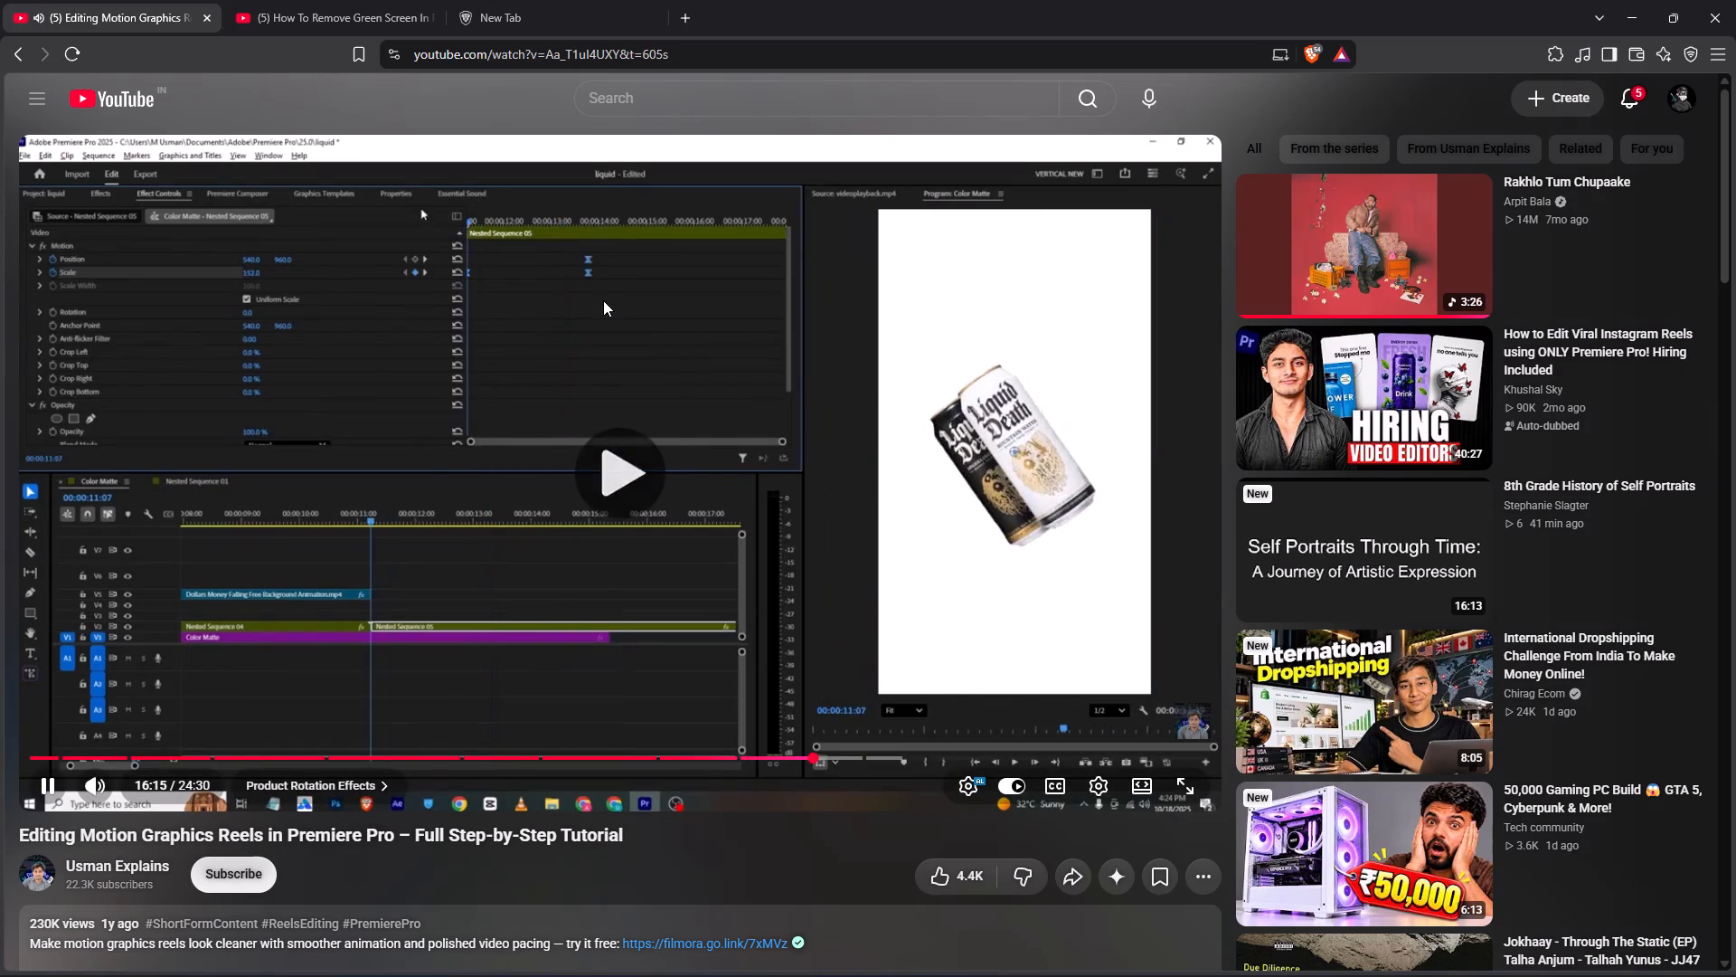
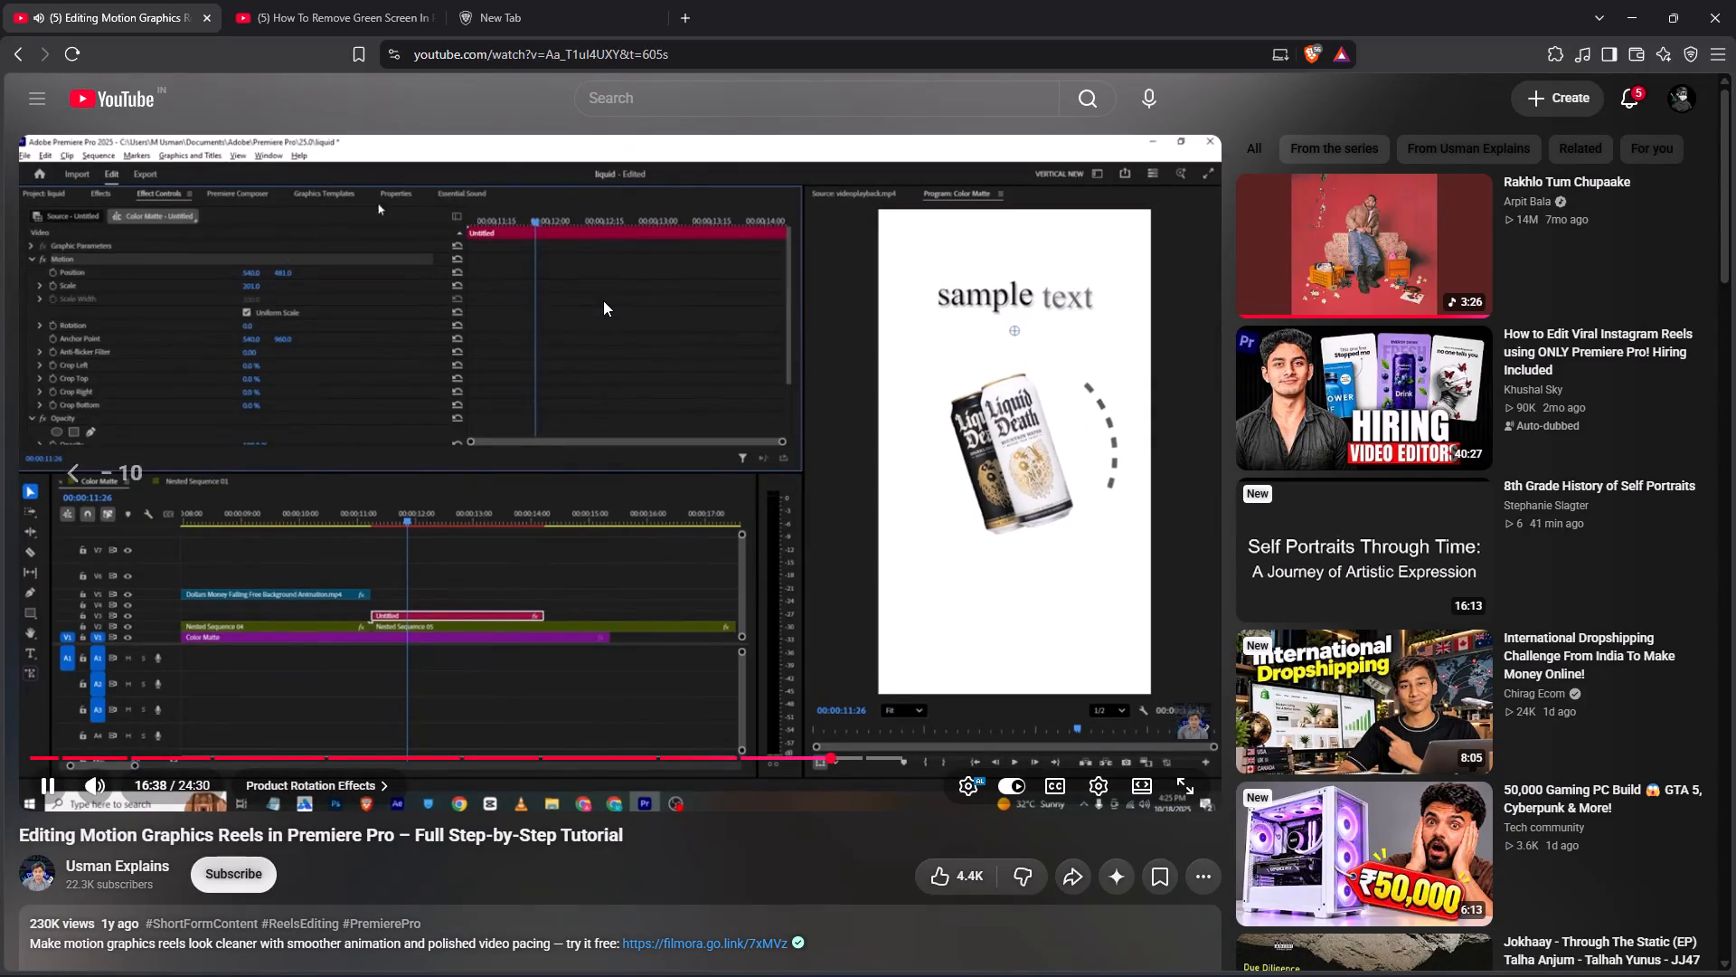
Rewind the tutorial and rewatch how the sample text graphics template is added above Nested Sequence 05.
{"action": "key", "text": "Left"}
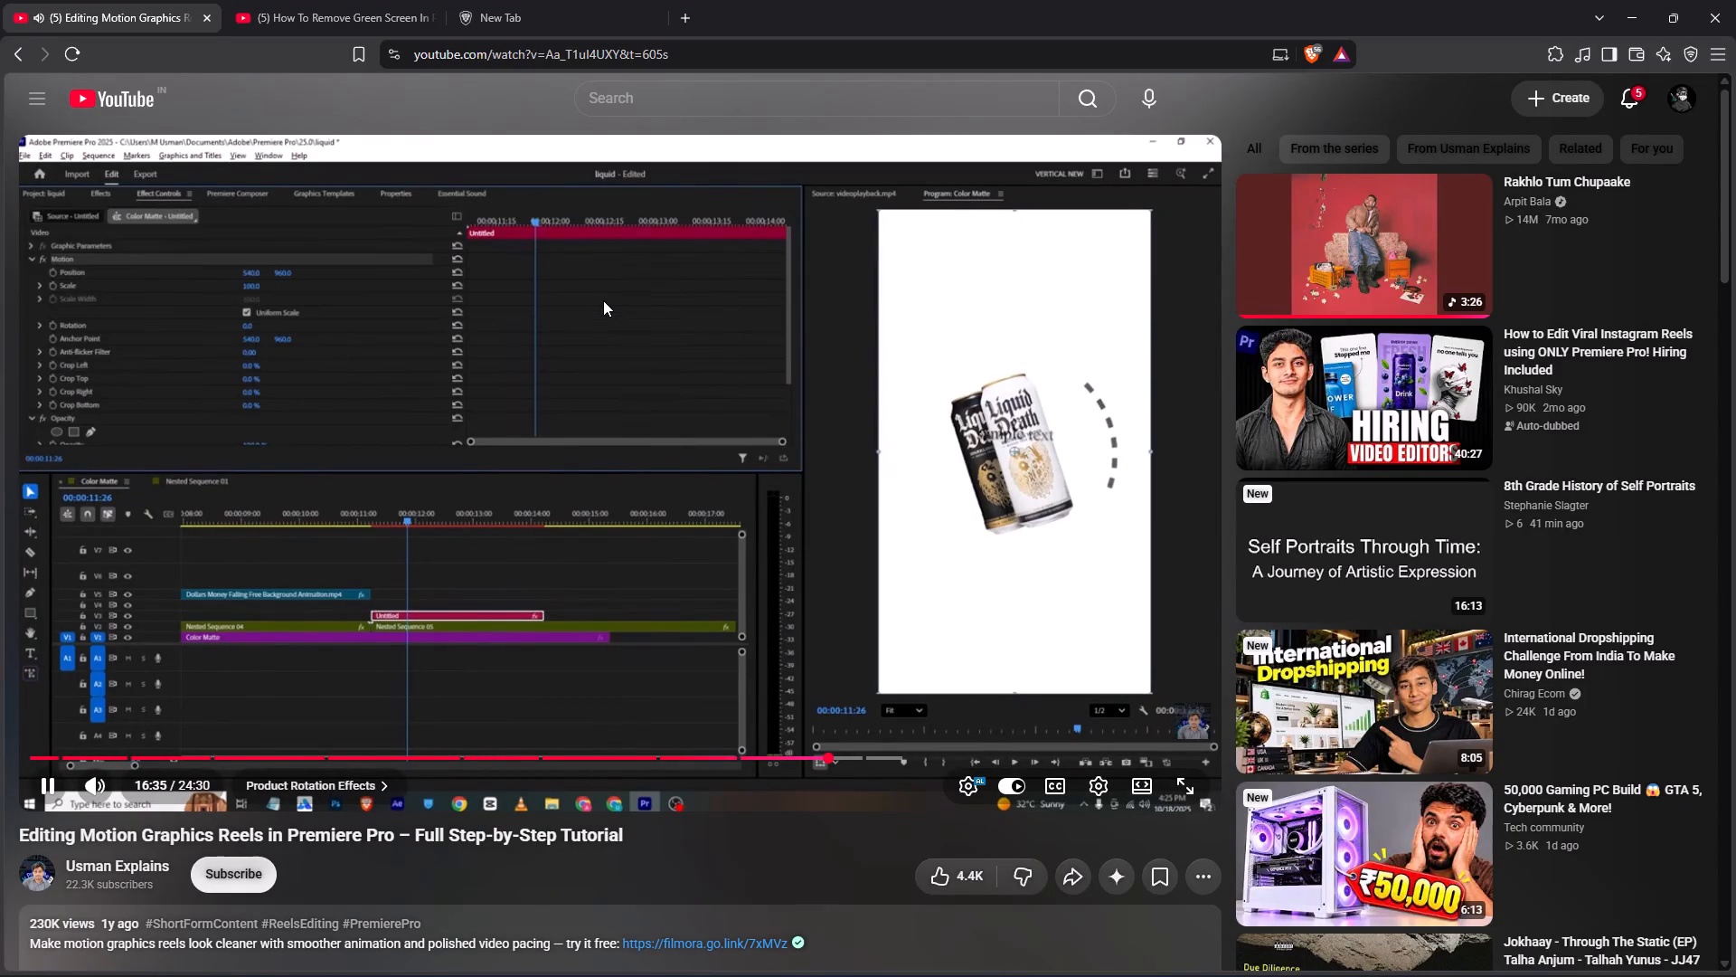
{"action": "key", "text": "Left"}
{"action": "key", "text": "Left"}
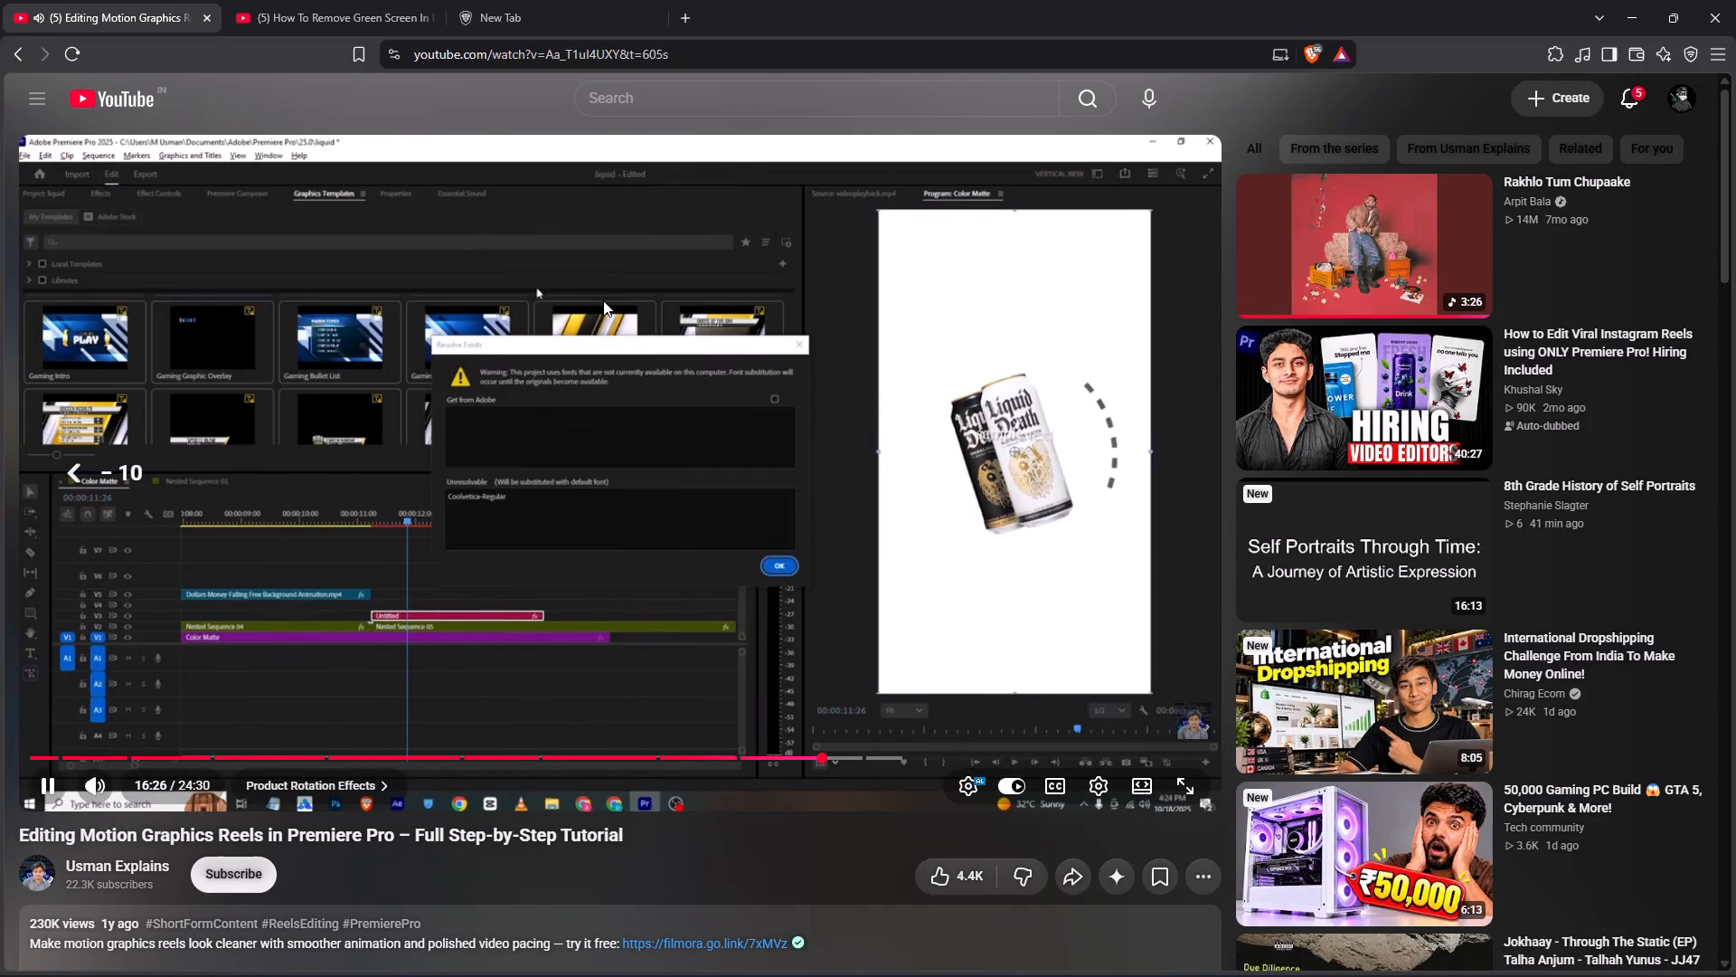
{"action": "key", "text": "Left"}
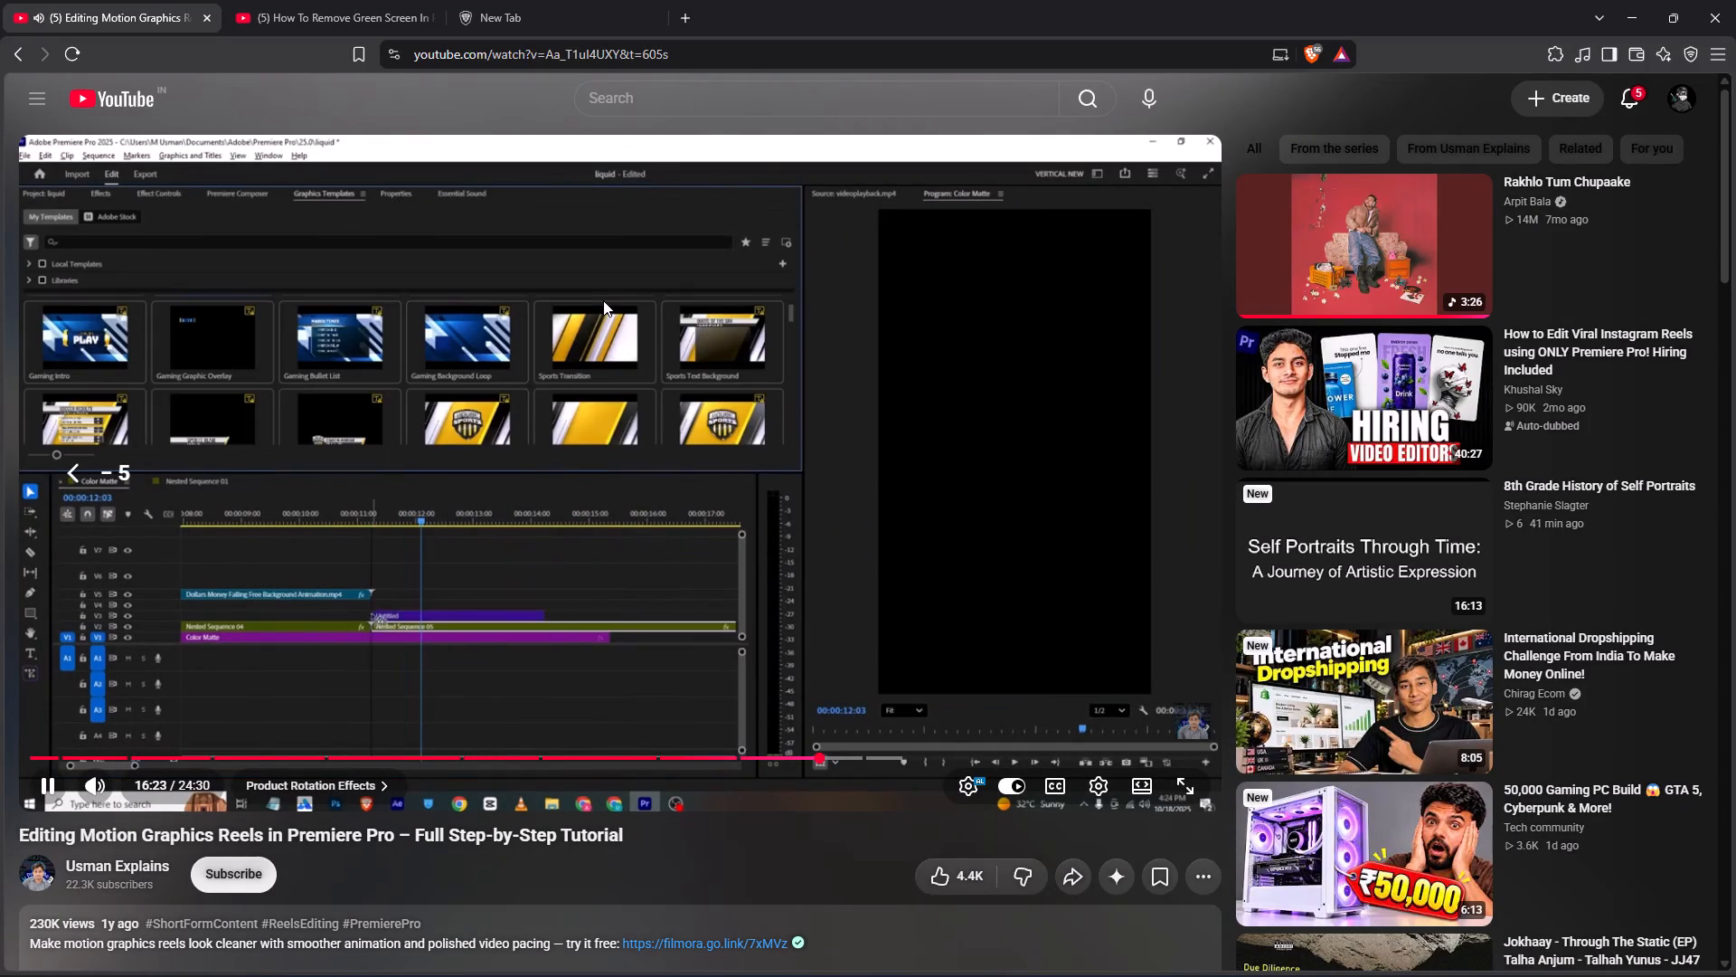
{"action": "key", "text": "Left"}
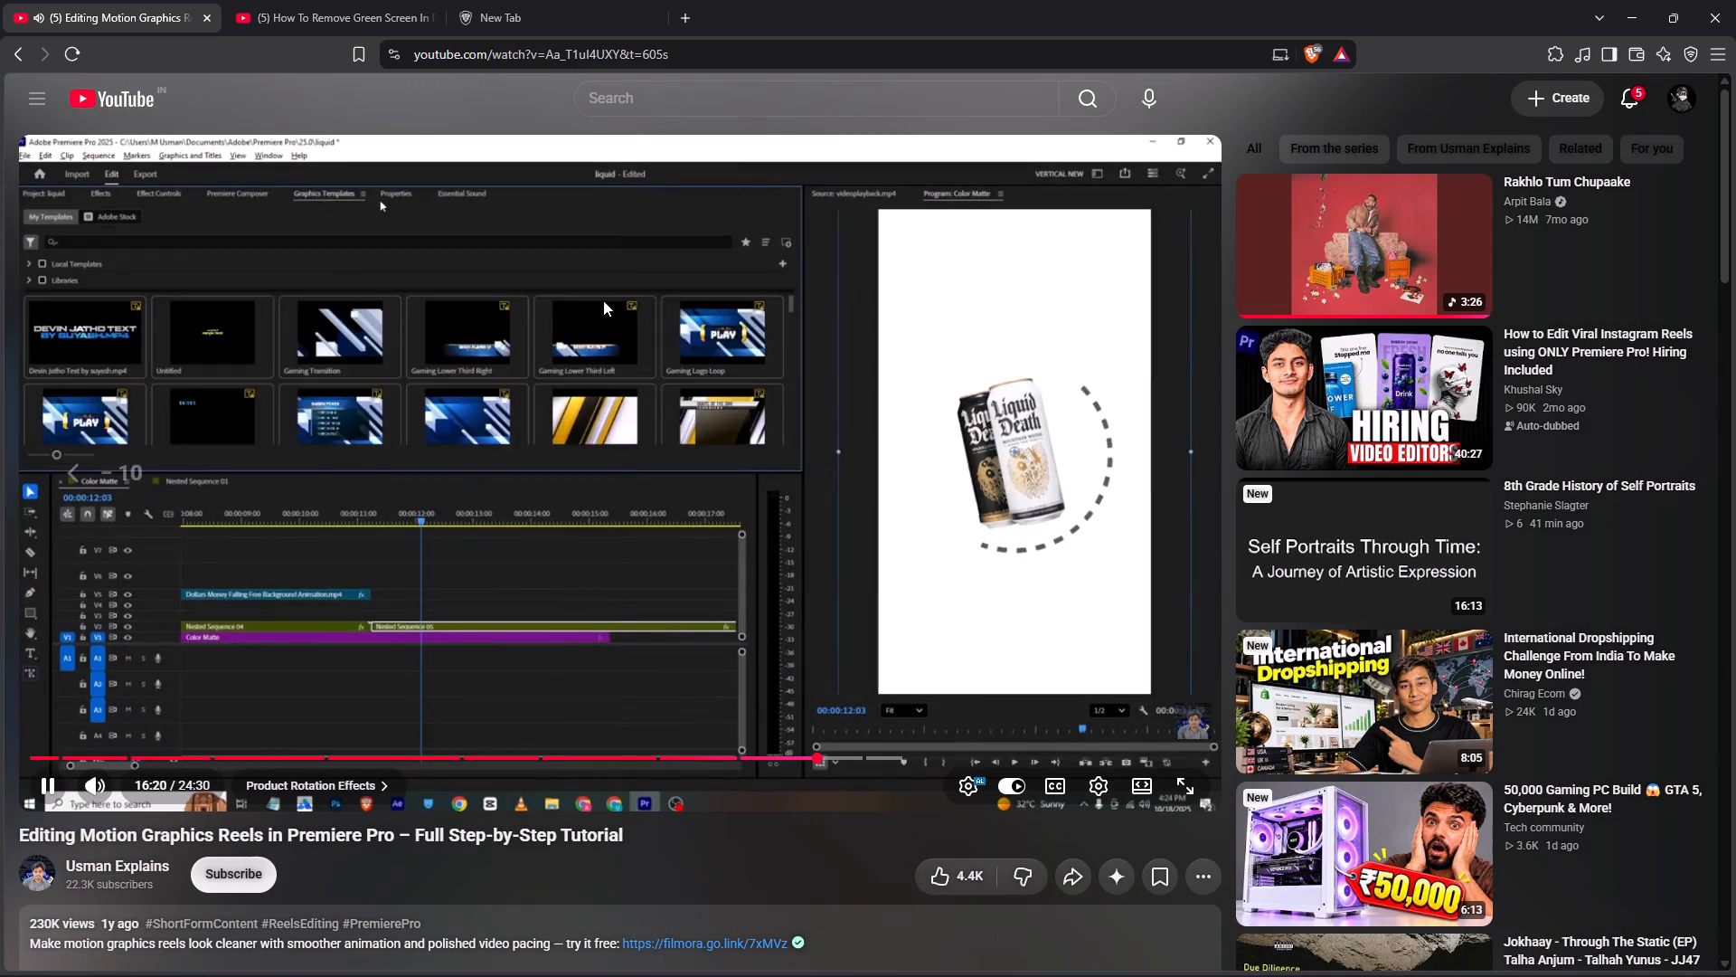
{"action": "key", "text": "space"}
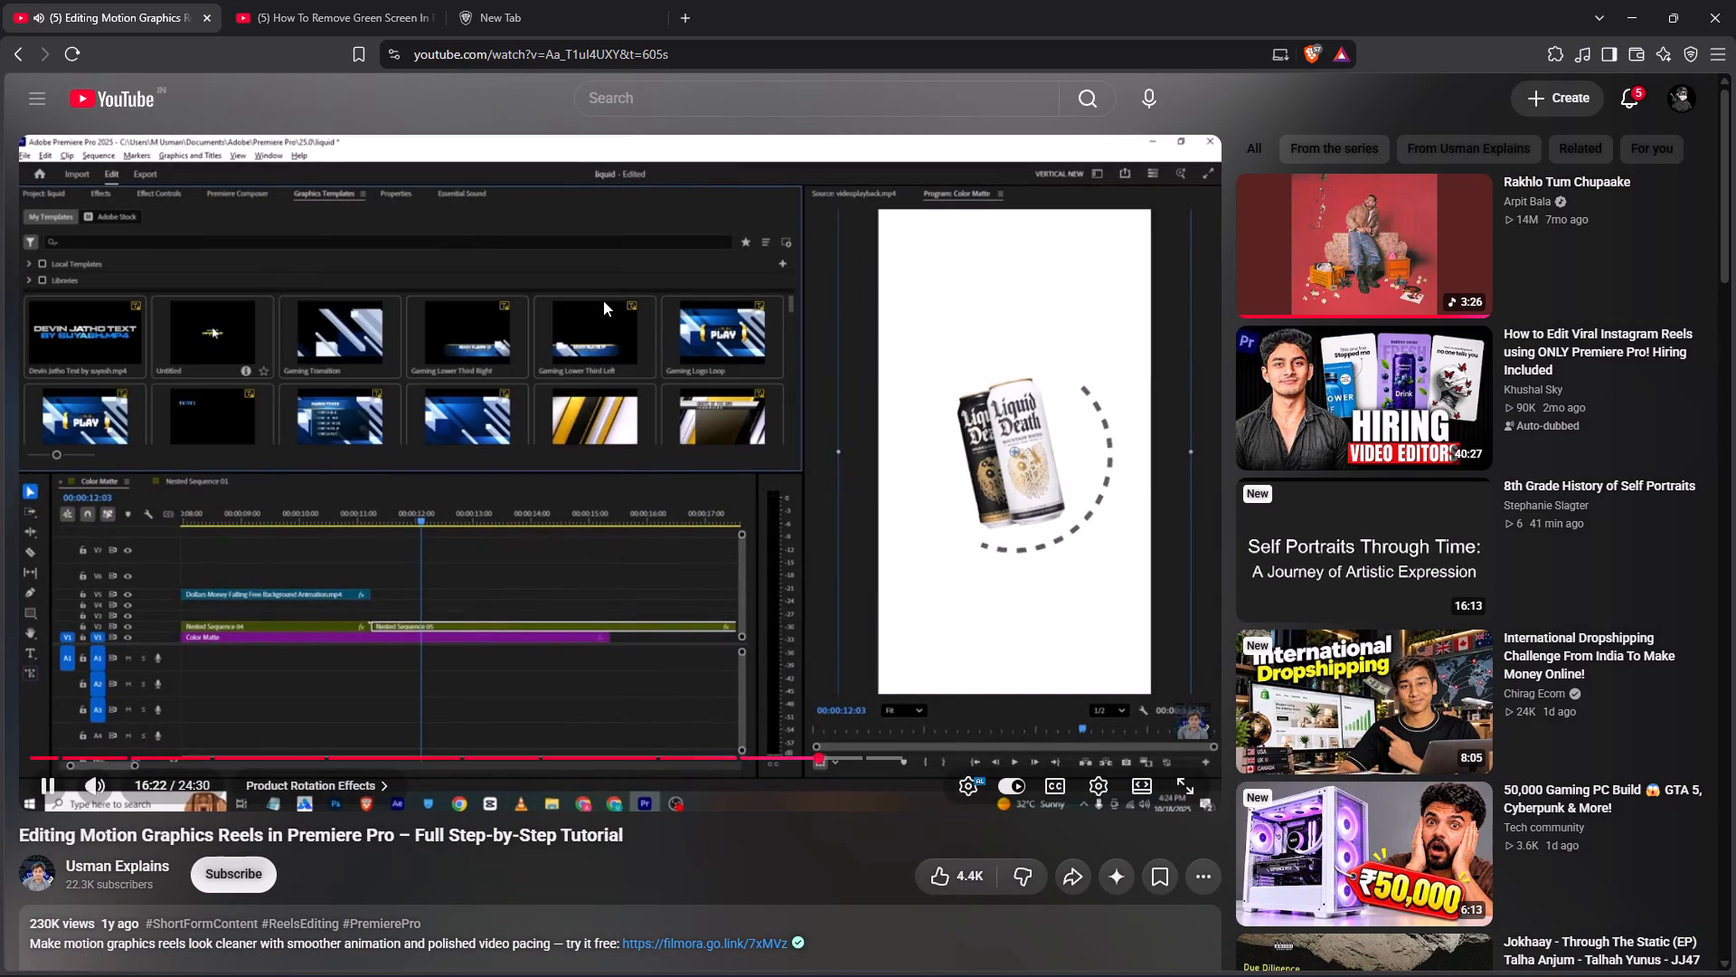
{"action": "key", "text": "space"}
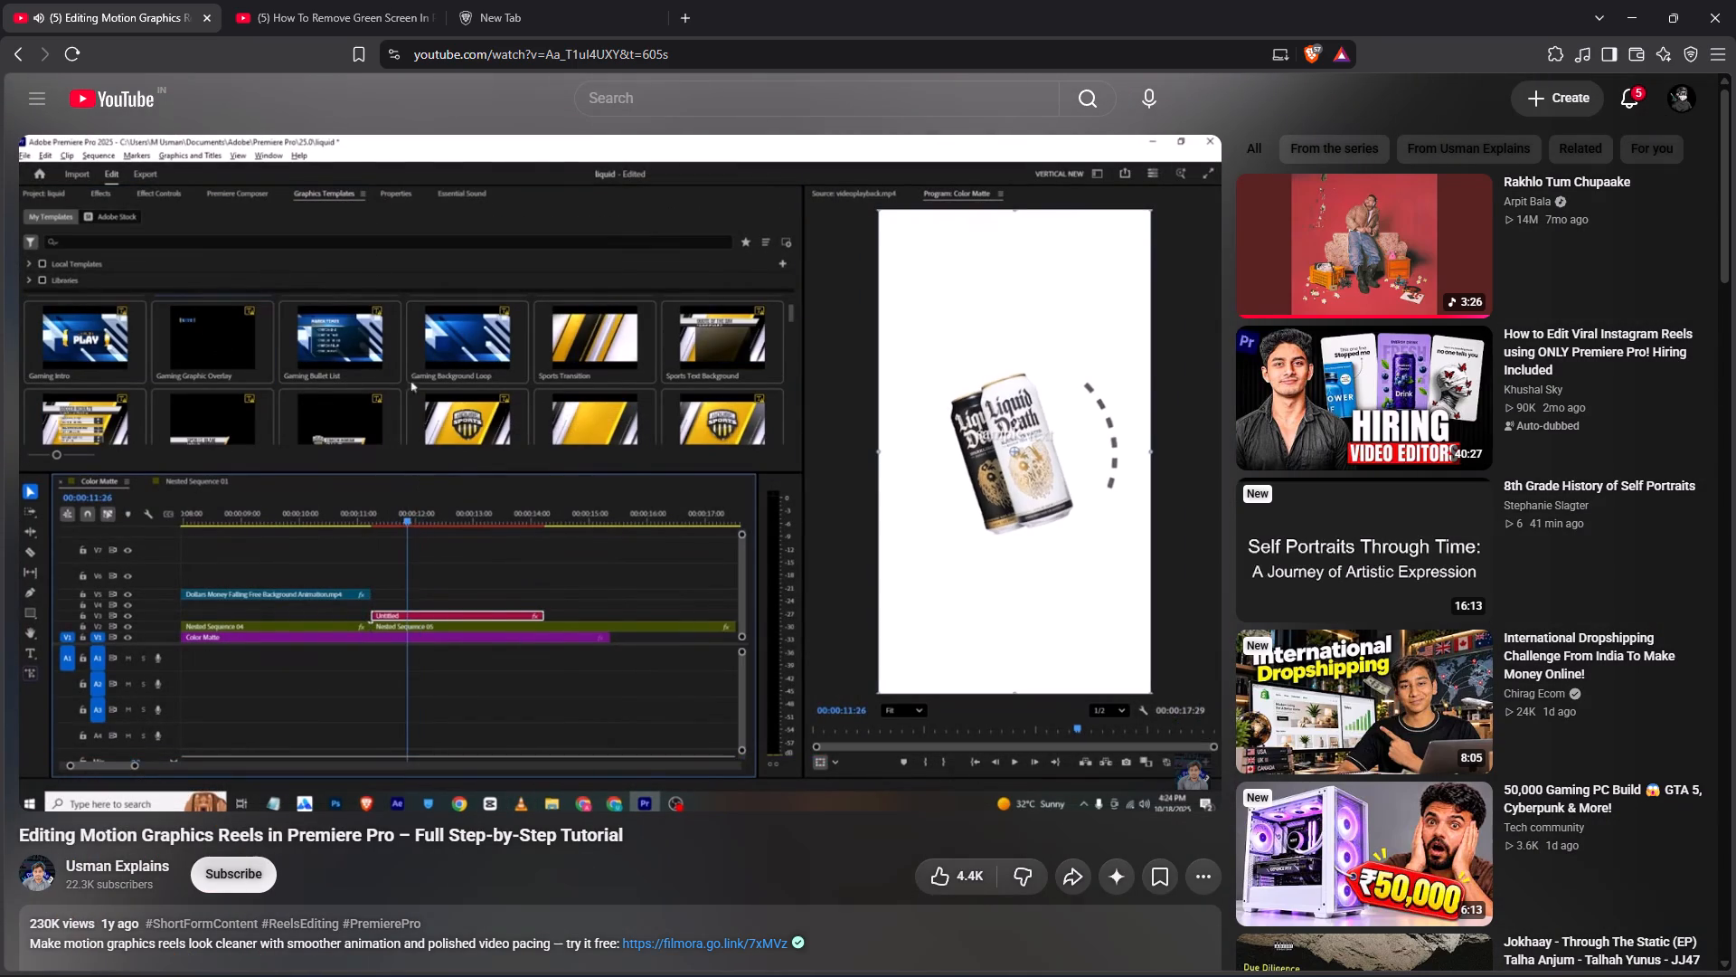
{"action": "key", "text": "space"}
In the second YouTube tab, replace the old query and search for "how to write water text in primer pro".
{"action": "left_click", "coordinate": [298, 5]}
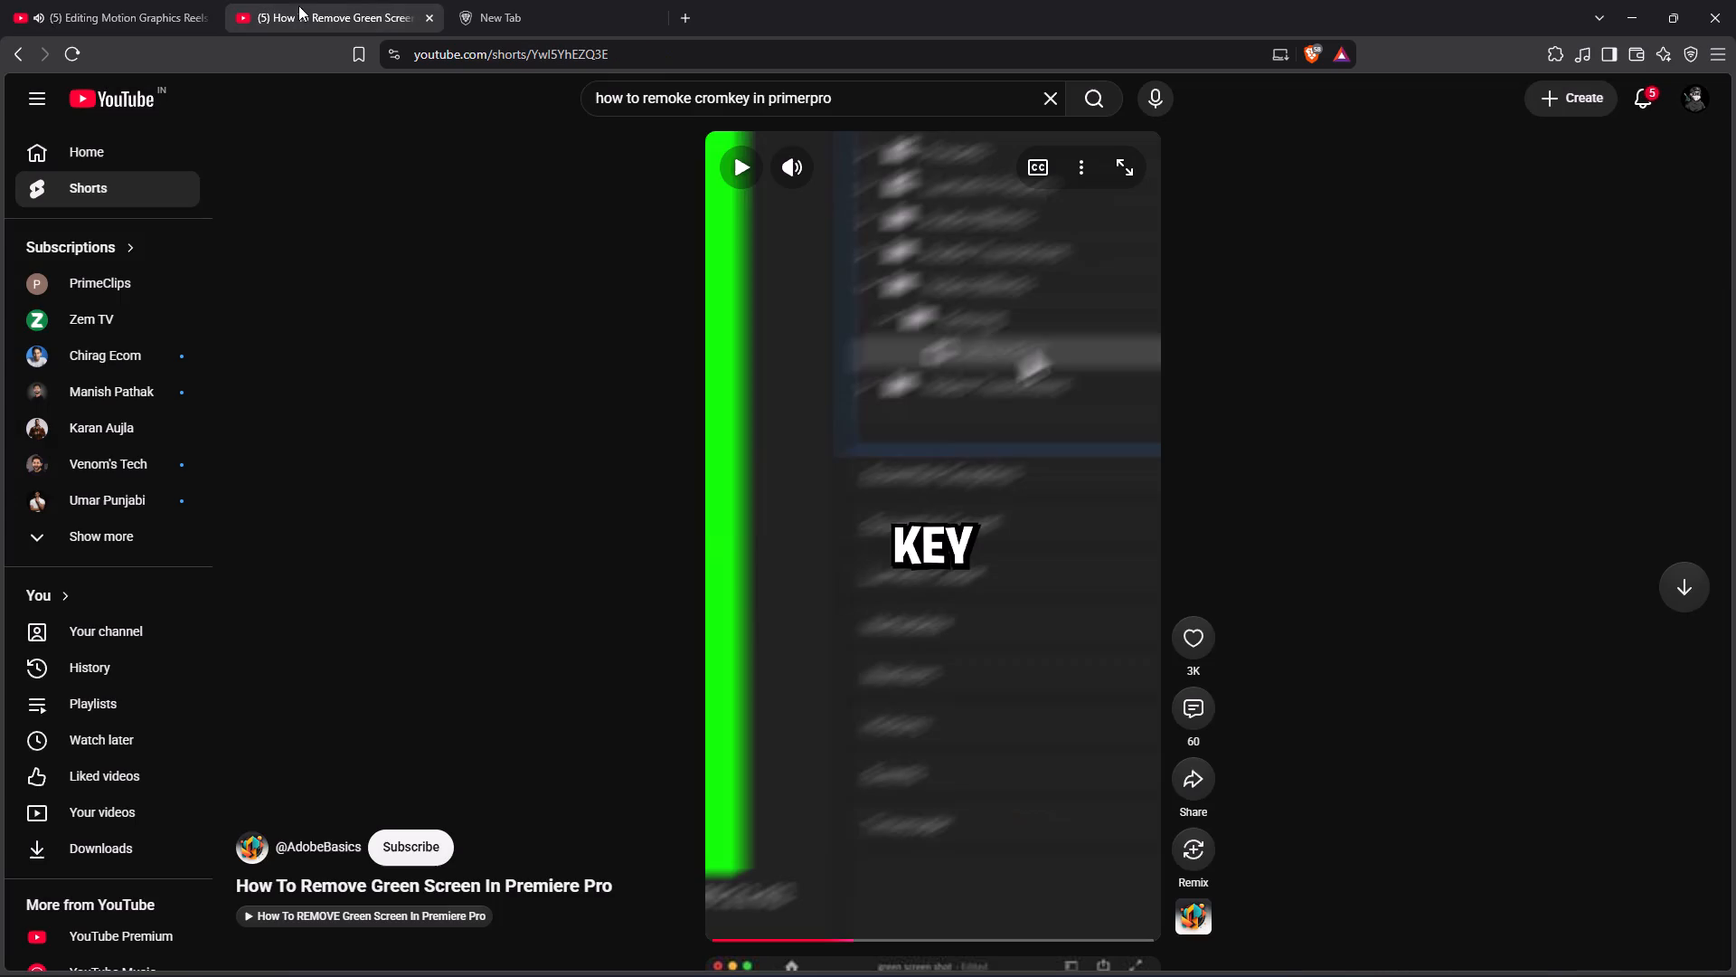
{"action": "left_click", "coordinate": [874, 115]}
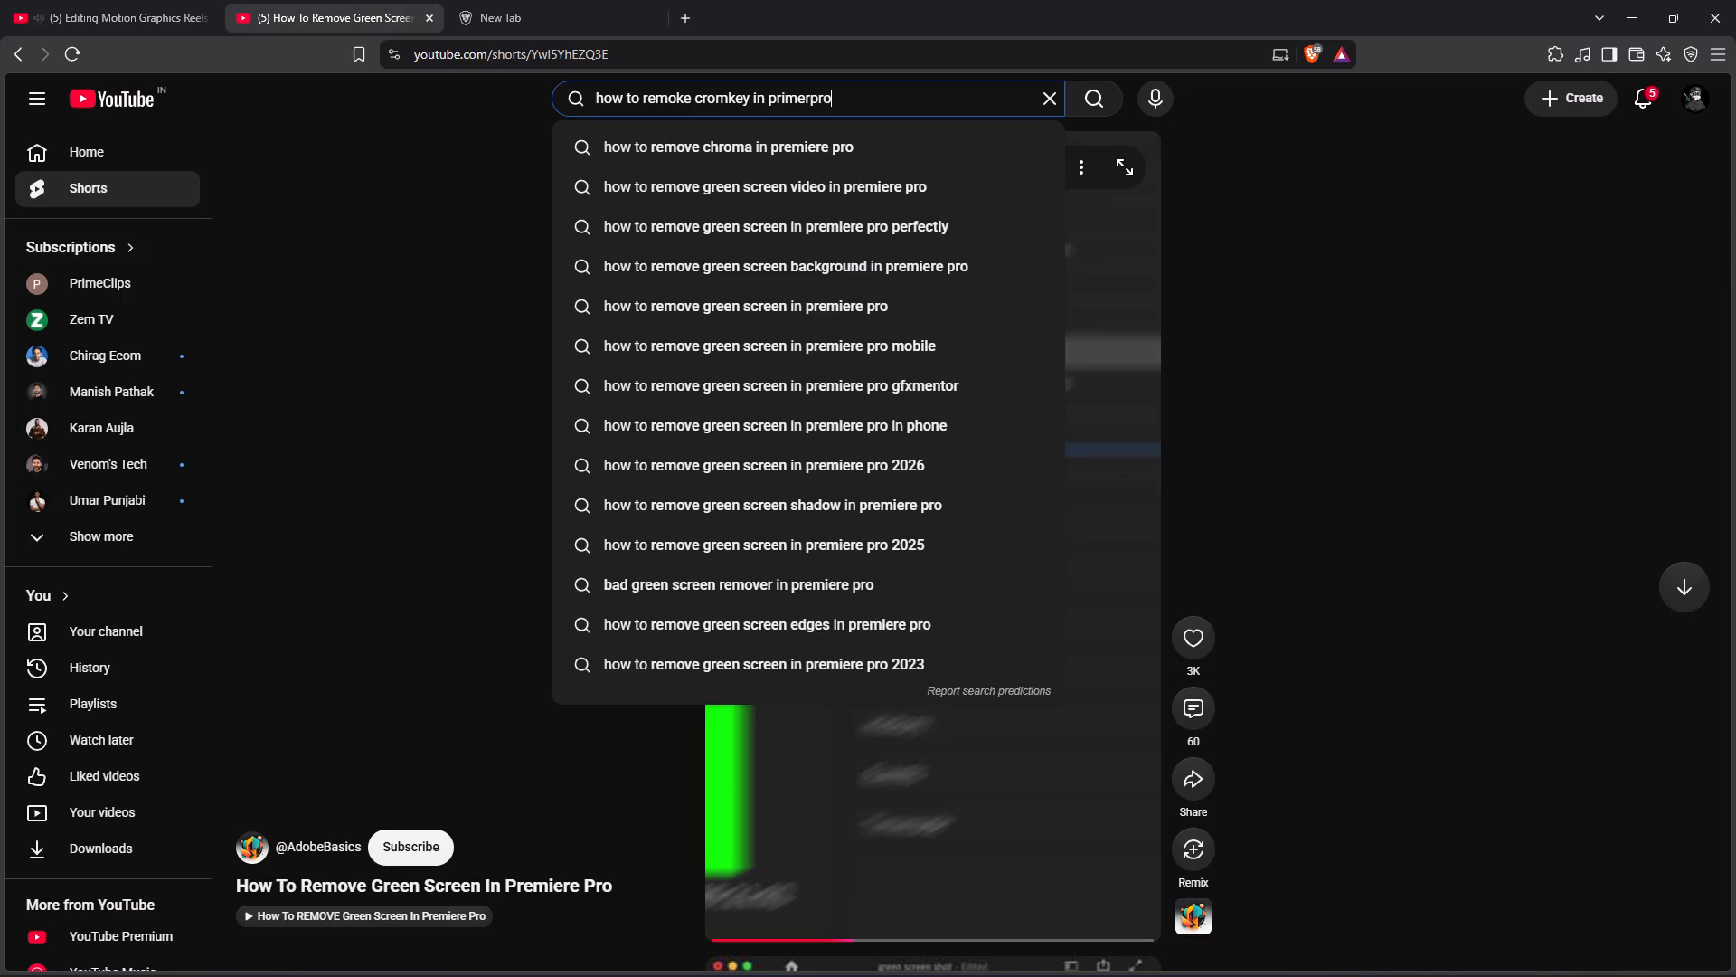
{"action": "key", "text": "BackSpace"}
{"action": "key", "text": "BackSpace"}
{"action": "key", "text": "BackSpace"}
{"action": "key", "text": "BackSpace"}
{"action": "key", "text": "BackSpace"}
{"action": "key", "text": "BackSpace"}
{"action": "key", "text": "BackSpace"}
{"action": "key", "text": "BackSpace"}
{"action": "key", "text": "BackSpace"}
{"action": "key", "text": "BackSpace"}
{"action": "key", "text": "BackSpace"}
{"action": "key", "text": "BackSpace"}
{"action": "key", "text": "BackSpace"}
{"action": "key", "text": "BackSpace"}
{"action": "key", "text": "BackSpace"}
{"action": "key", "text": "BackSpace"}
{"action": "key", "text": "BackSpace"}
{"action": "key", "text": "BackSpace"}
{"action": "key", "text": "BackSpace"}
{"action": "key", "text": "BackSpace"}
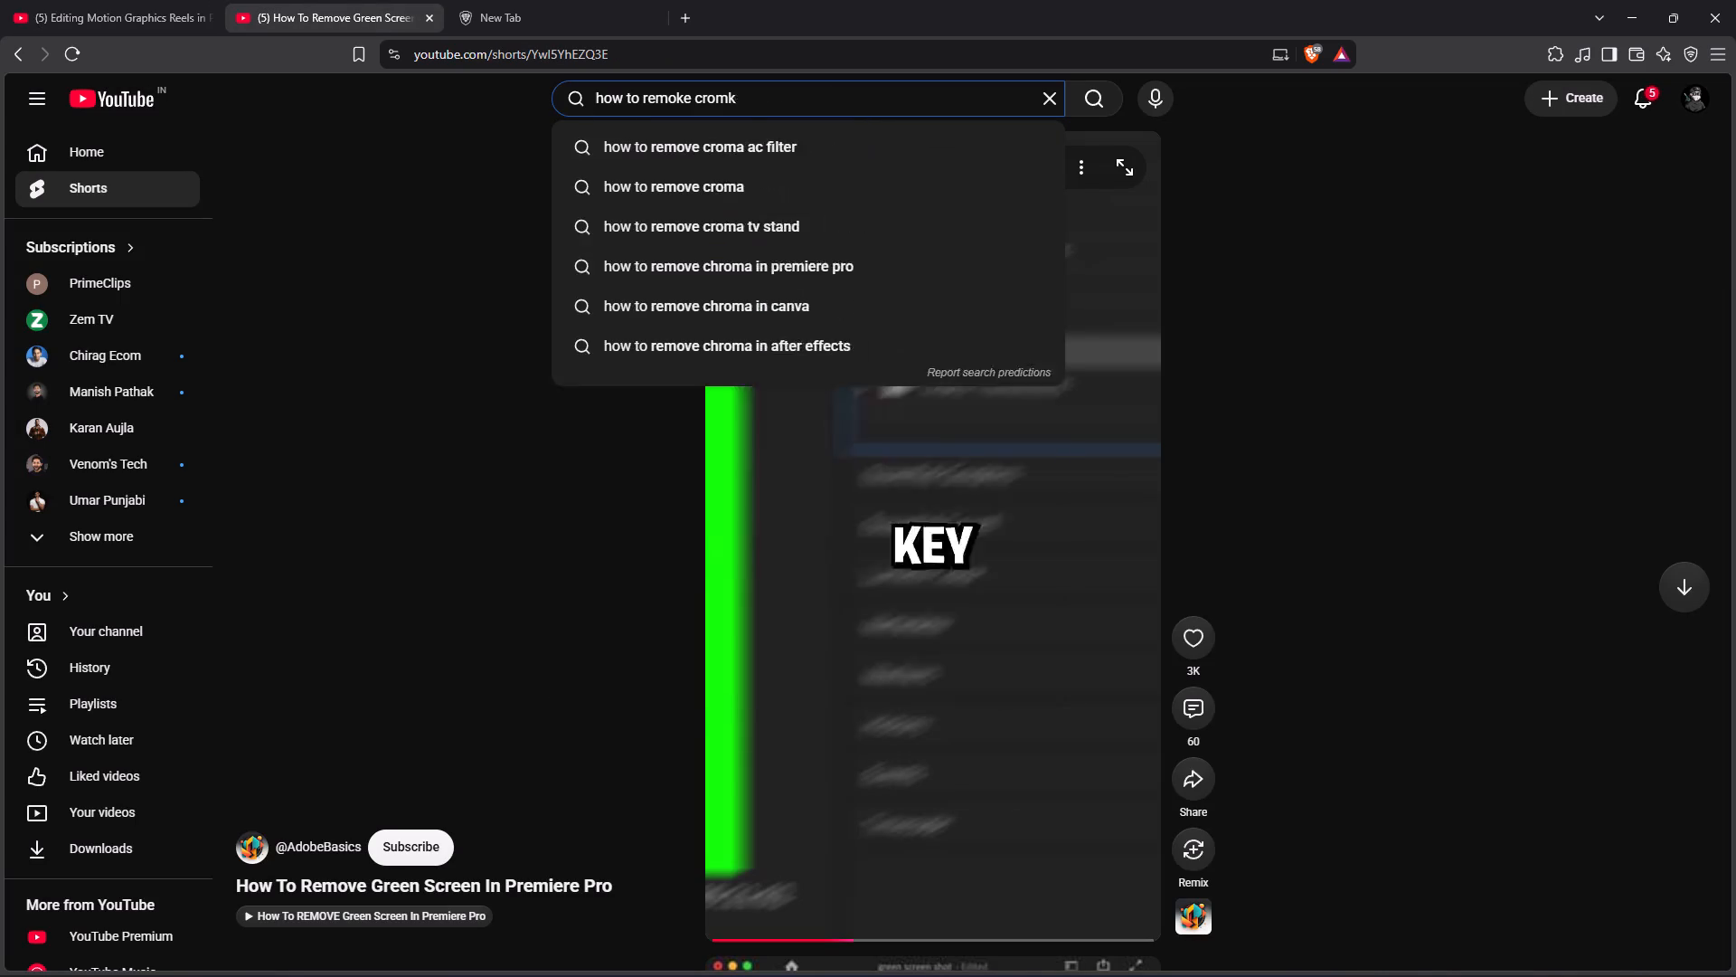
{"action": "type", "text": "how to r"}
{"action": "key", "text": "BackSpace"}
{"action": "type", "text": "wr"}
{"action": "type", "text": "ite water t"}
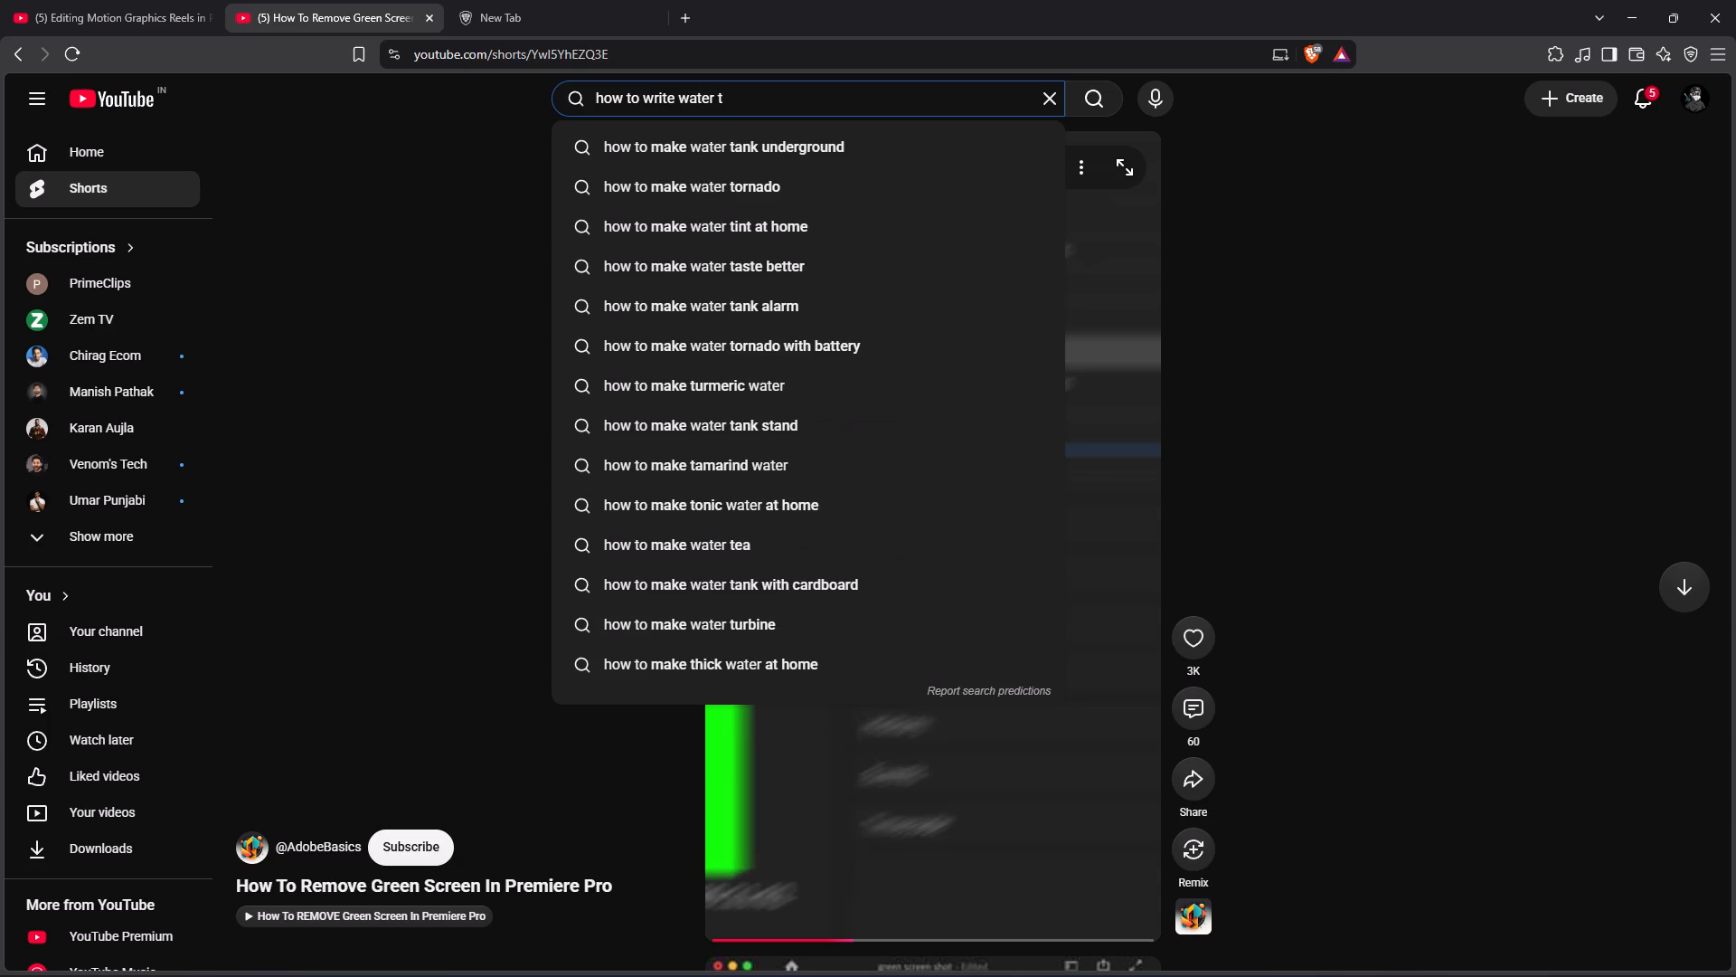
{"action": "type", "text": "ext im"}
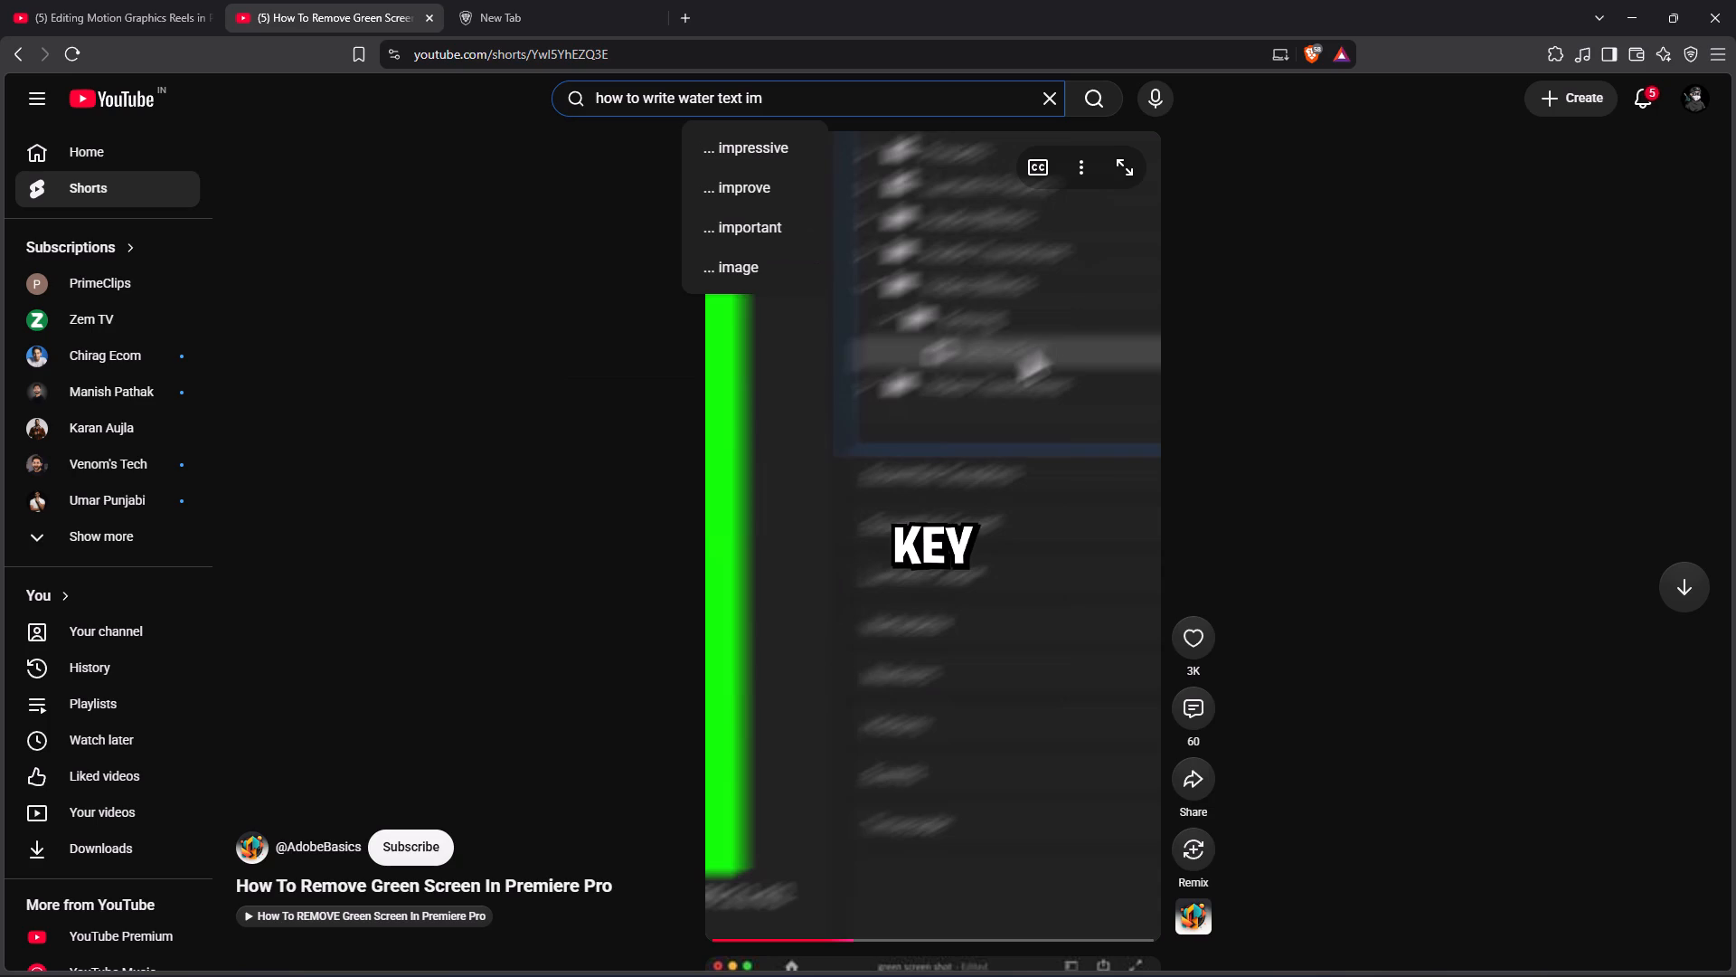
{"action": "key", "text": "BackSpace"}
{"action": "type", "text": "n primer pro"}
{"action": "key", "text": "Return"}
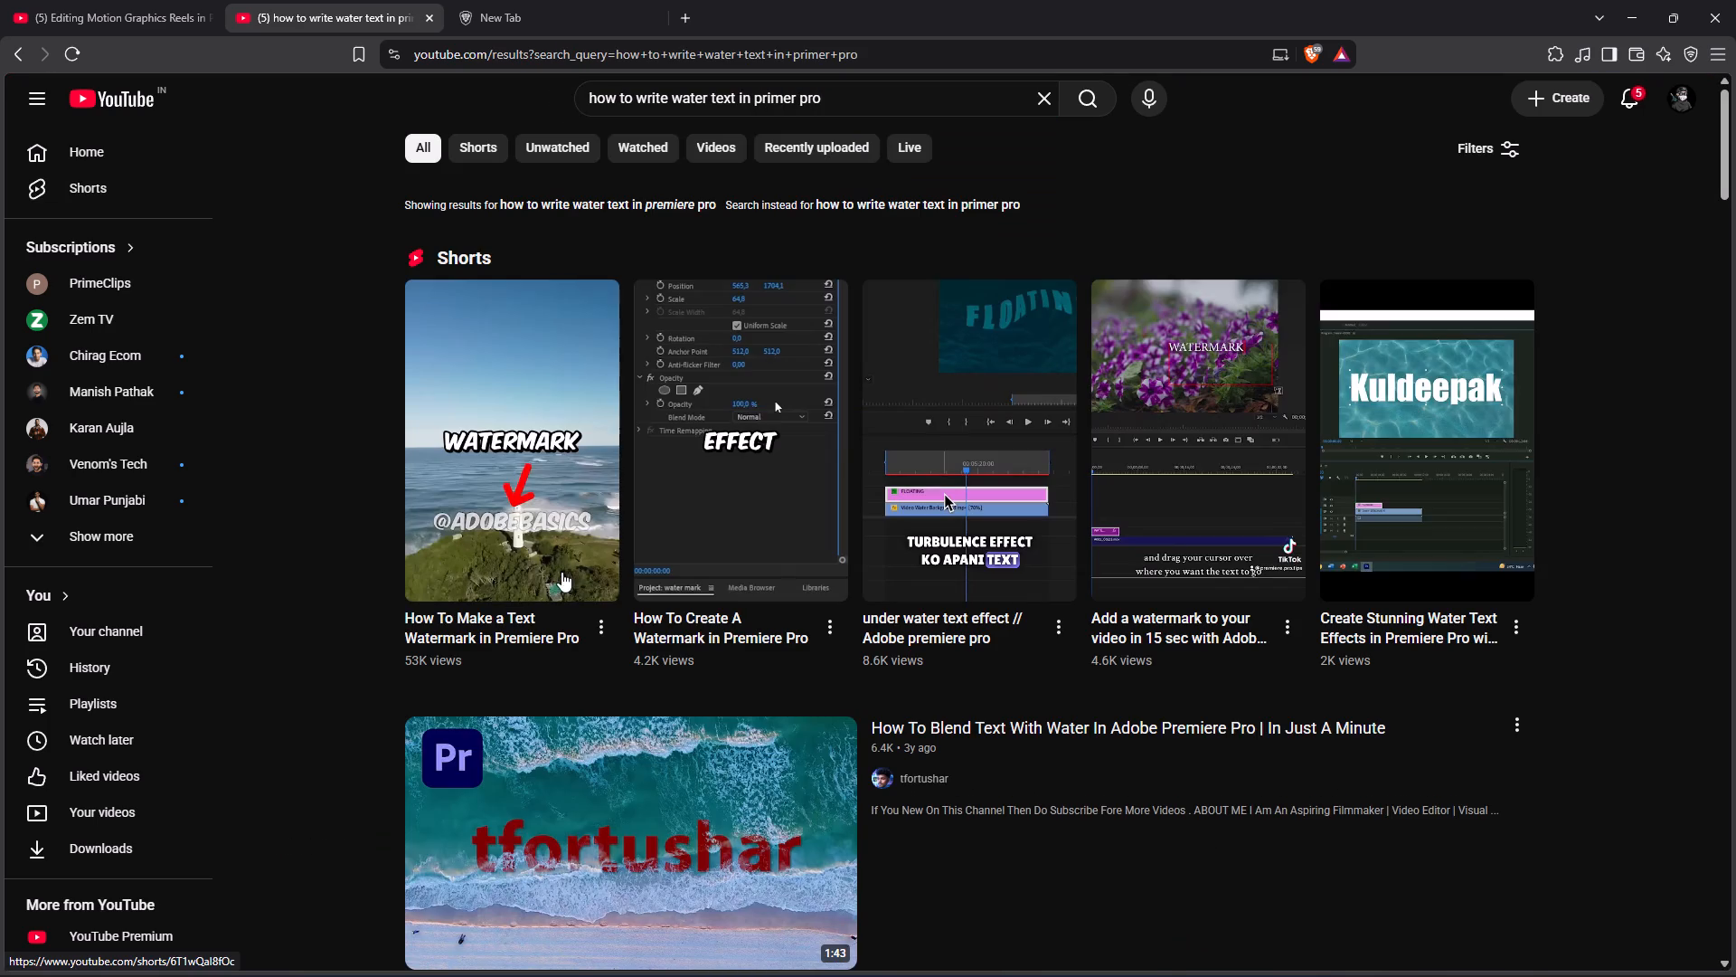
Look through the water text search results for a tutorial matching the reel's animated text.
{"action": "scroll", "coordinate": [578, 542], "scroll_direction": "down", "scroll_amount": 6}
{"action": "scroll", "coordinate": [646, 602], "scroll_direction": "down", "scroll_amount": 1}
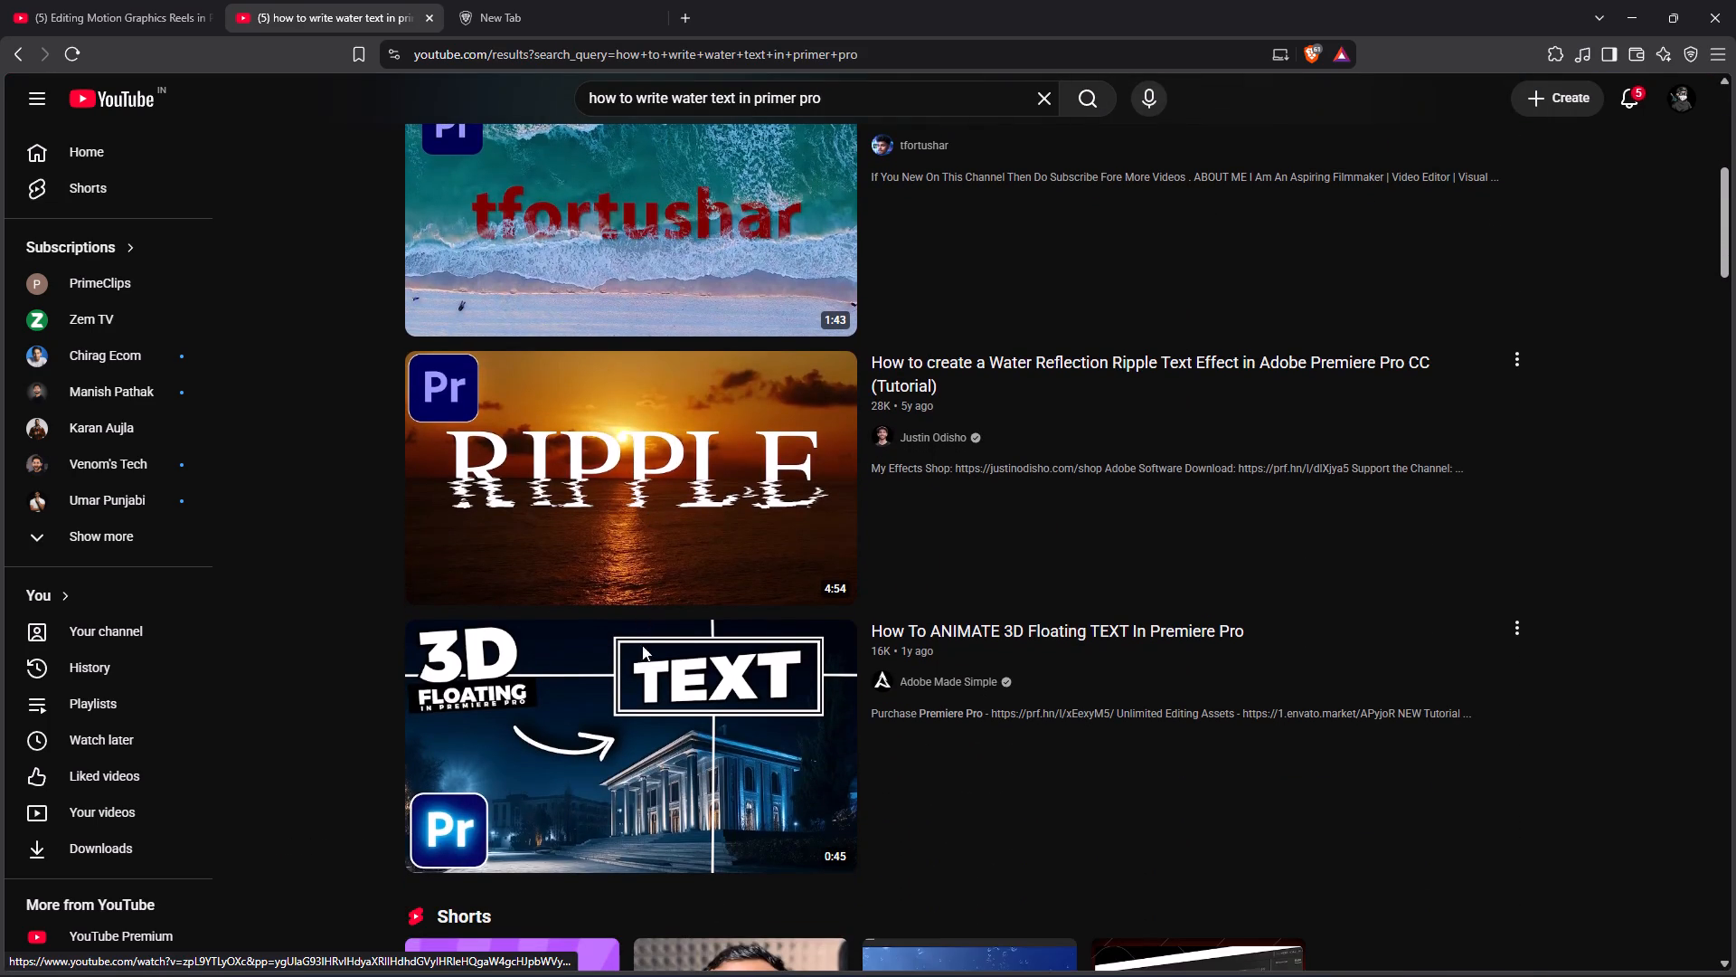
{"action": "scroll", "coordinate": [670, 608], "scroll_direction": "up", "scroll_amount": 3}
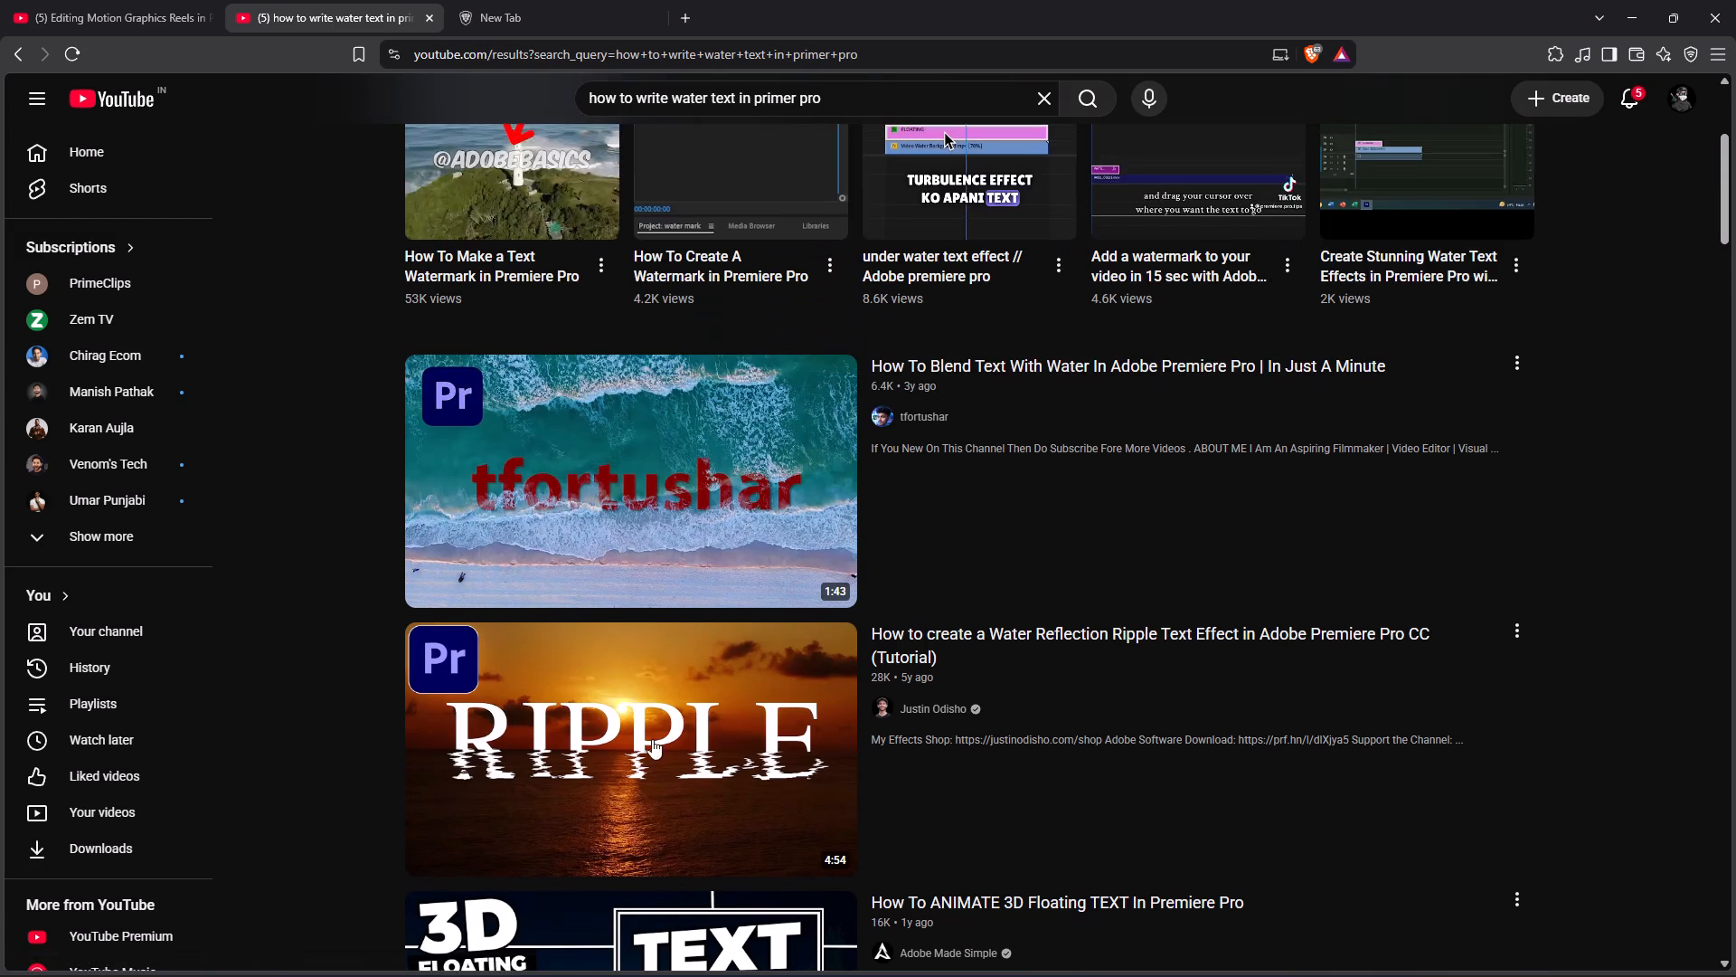
{"action": "scroll", "coordinate": [686, 600], "scroll_direction": "up", "scroll_amount": 10}
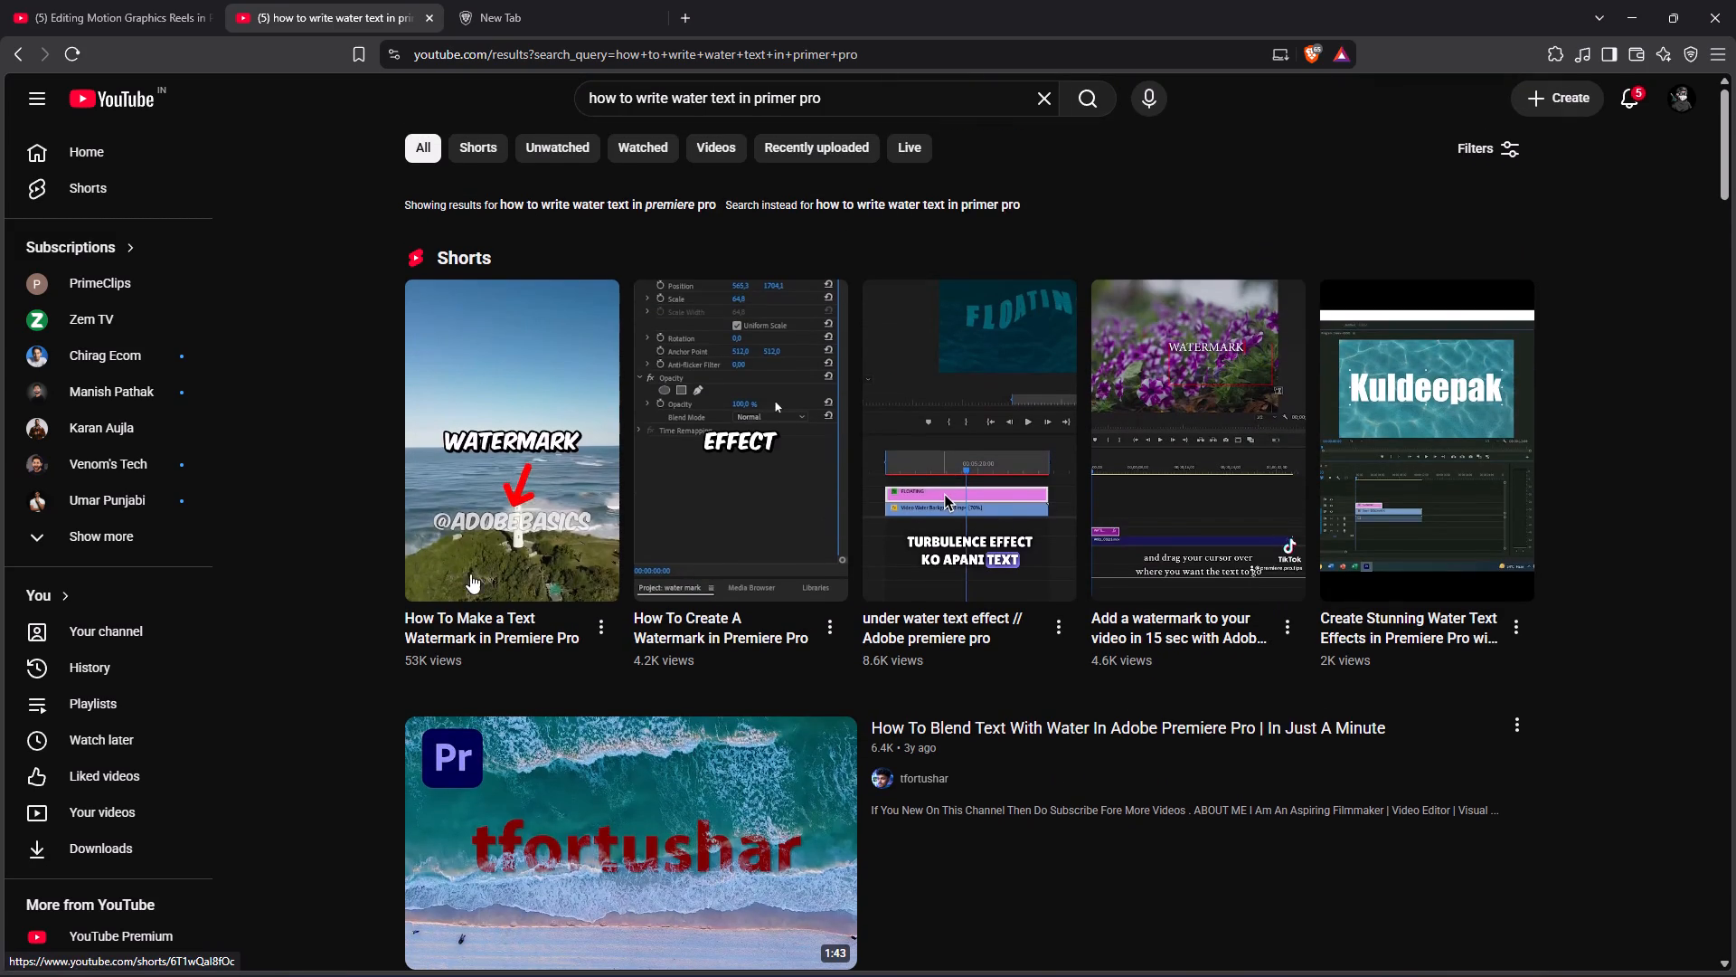
{"action": "scroll", "coordinate": [573, 660], "scroll_direction": "down", "scroll_amount": 16}
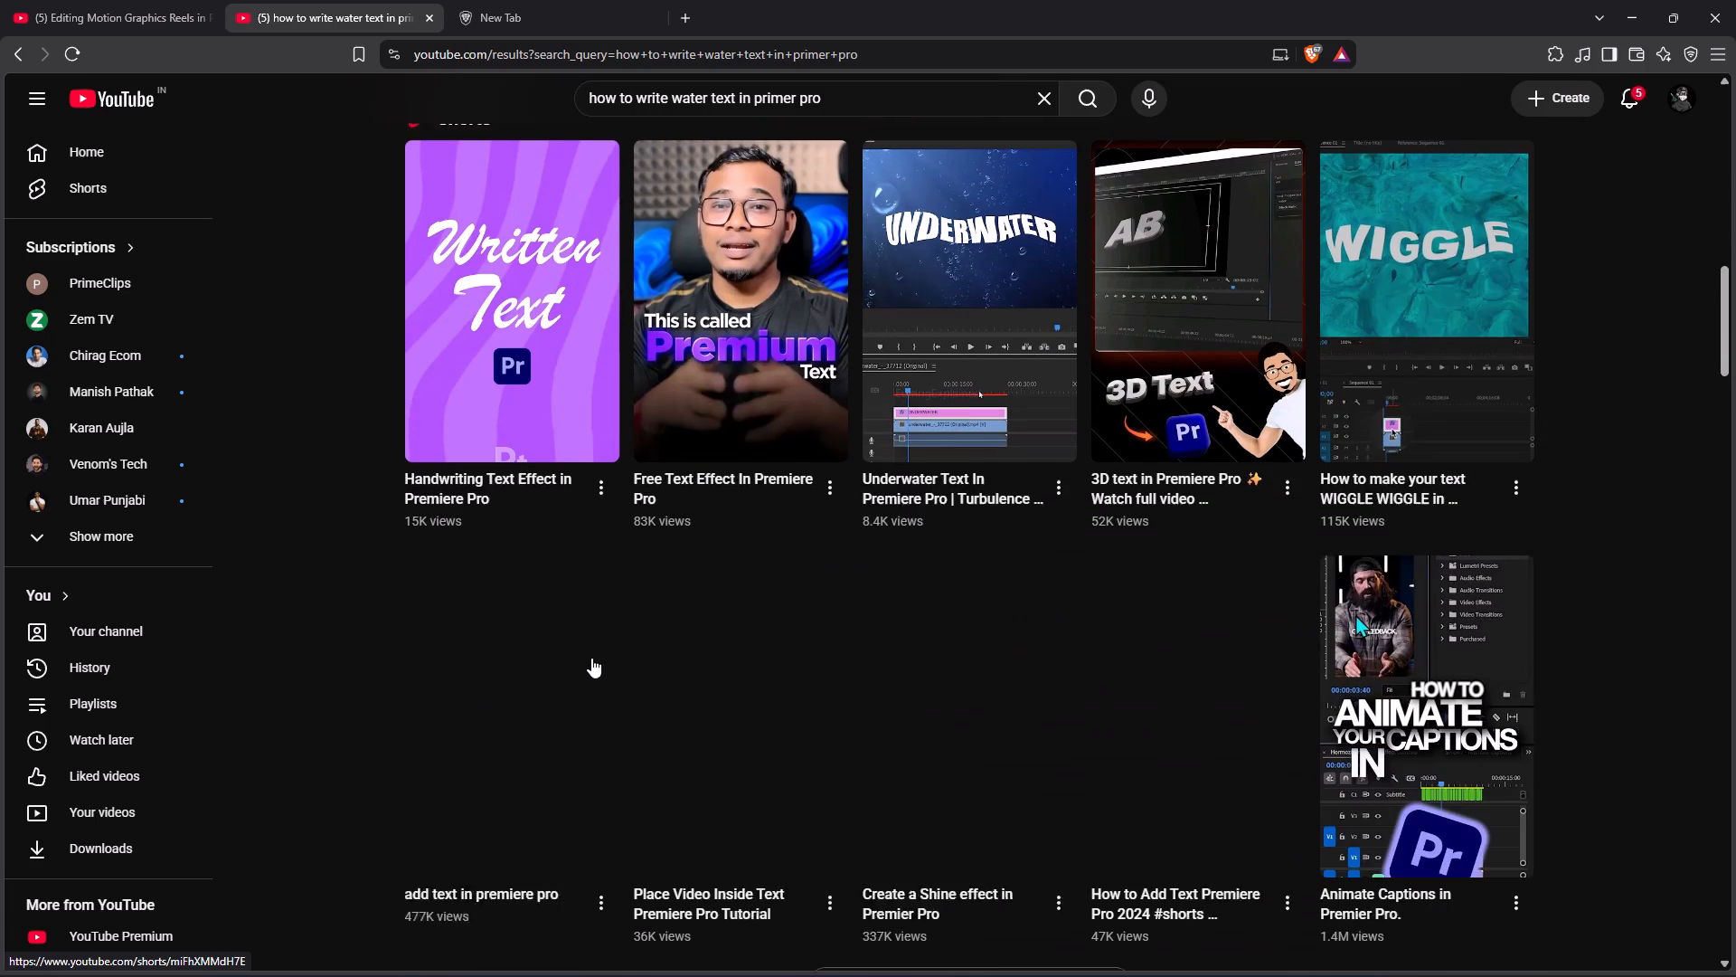
{"action": "scroll", "coordinate": [644, 613], "scroll_direction": "down", "scroll_amount": 4}
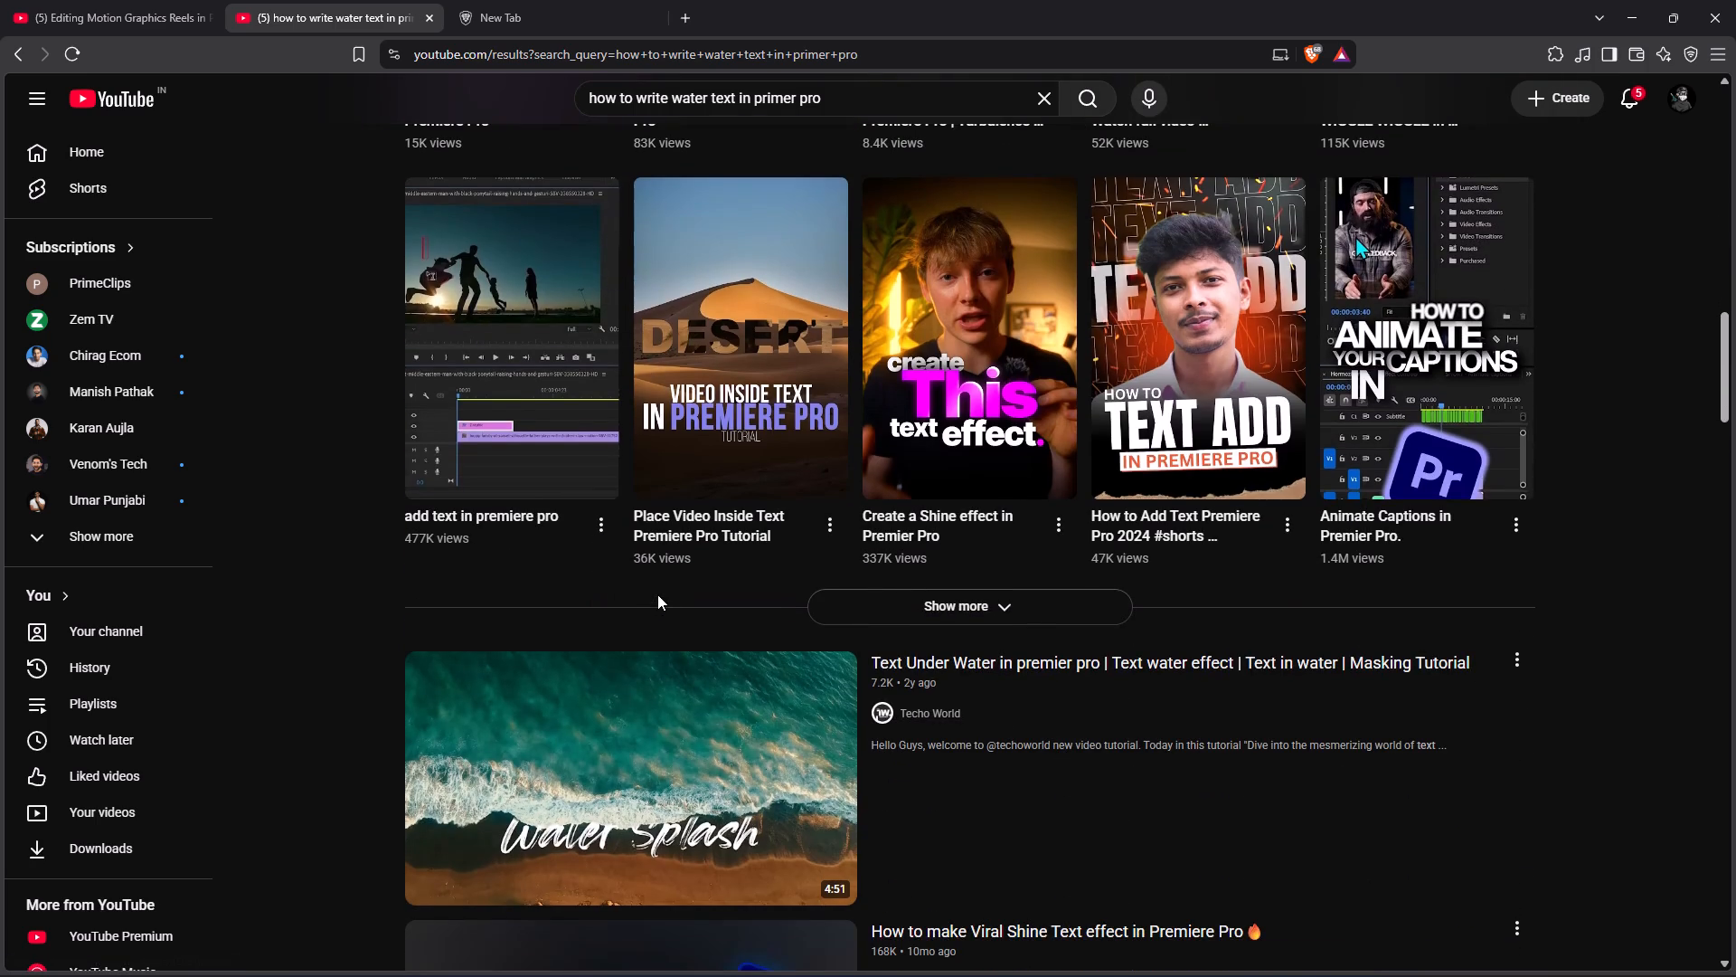
{"action": "scroll", "coordinate": [657, 594], "scroll_direction": "down", "scroll_amount": 5}
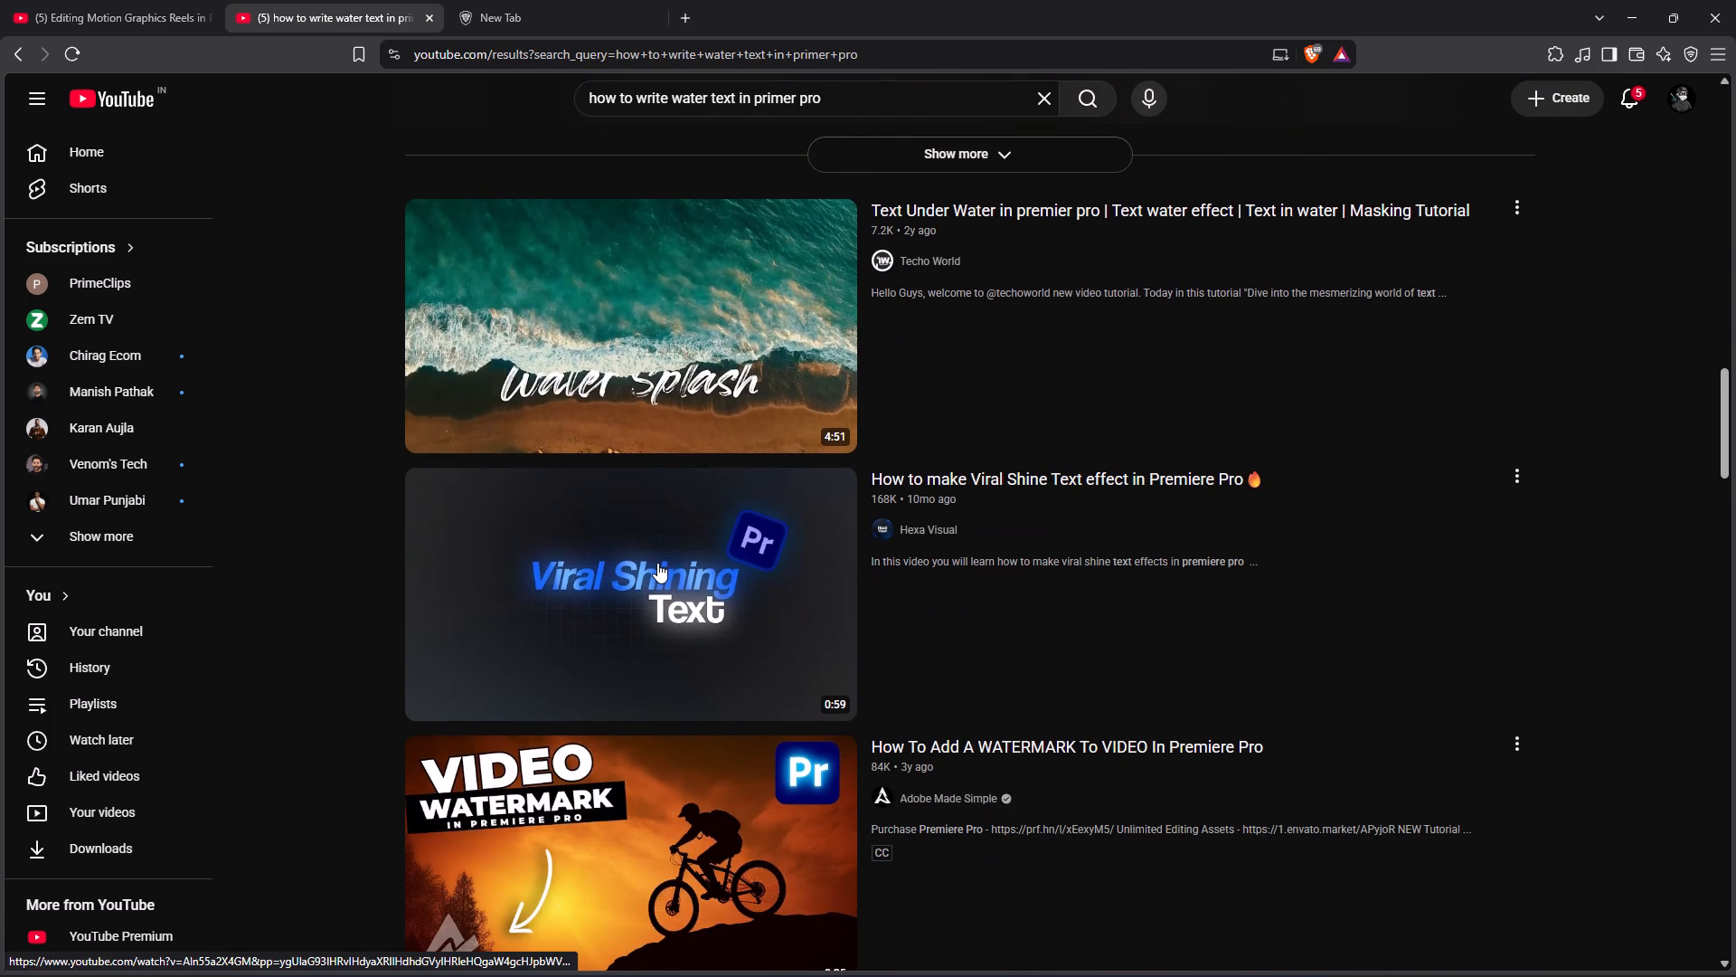
{"action": "scroll", "coordinate": [690, 555], "scroll_direction": "down", "scroll_amount": 5}
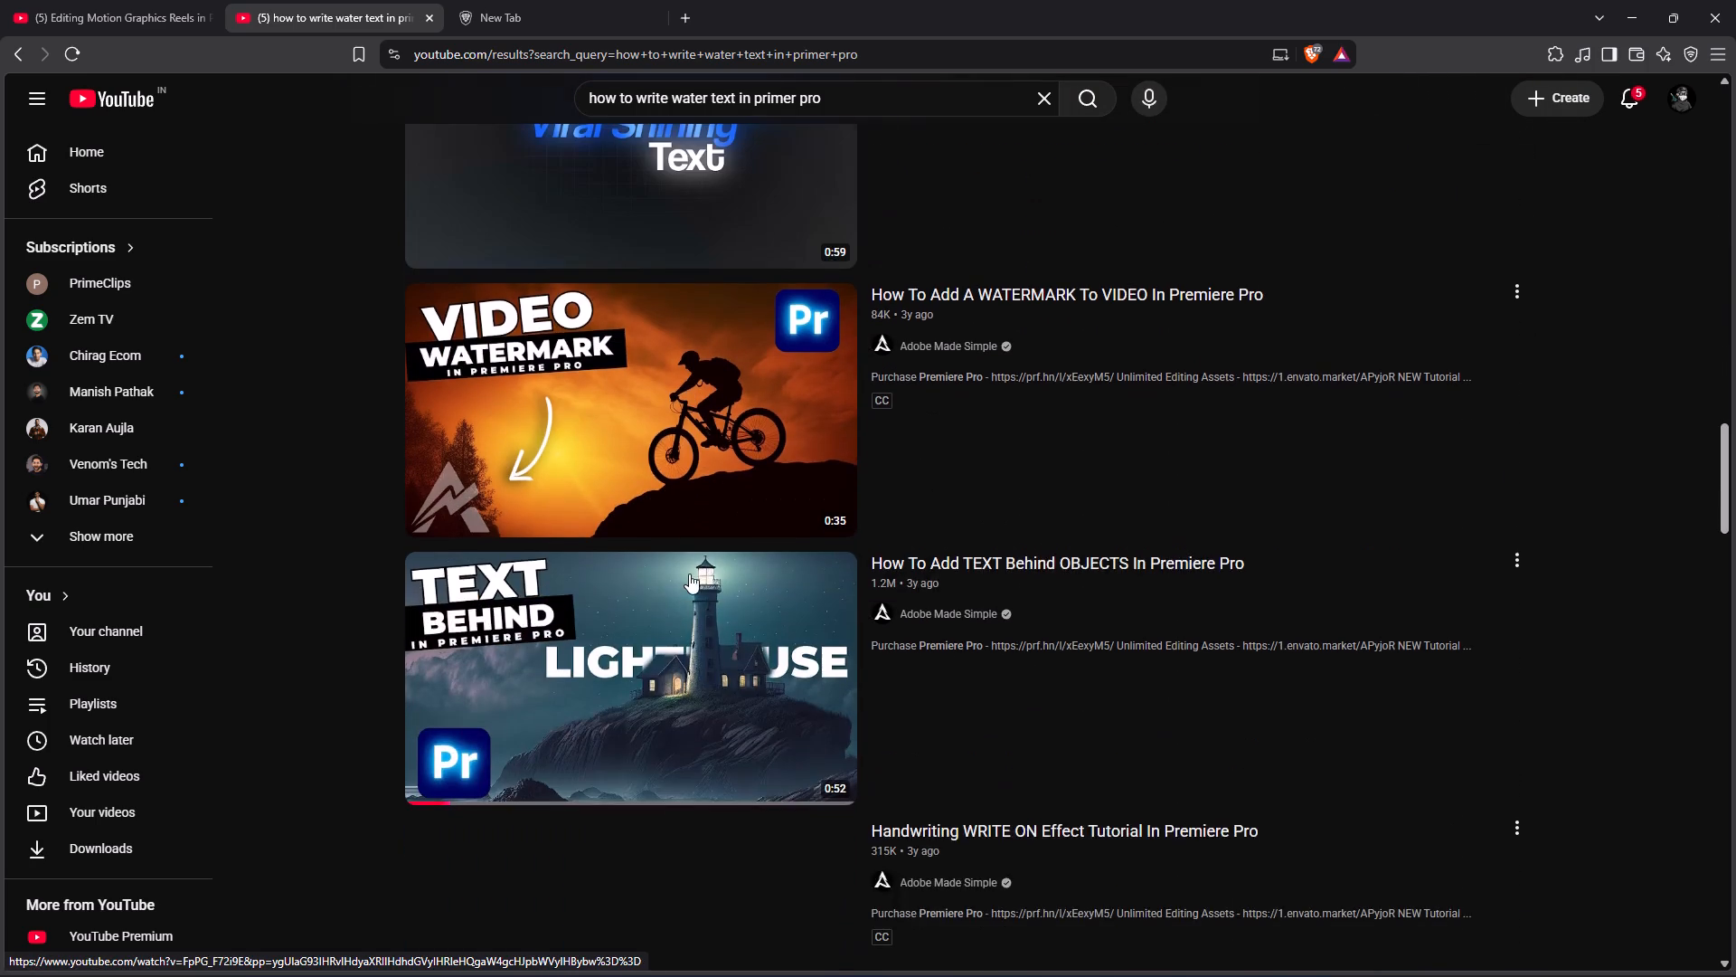
{"action": "scroll", "coordinate": [661, 669], "scroll_direction": "down", "scroll_amount": 6}
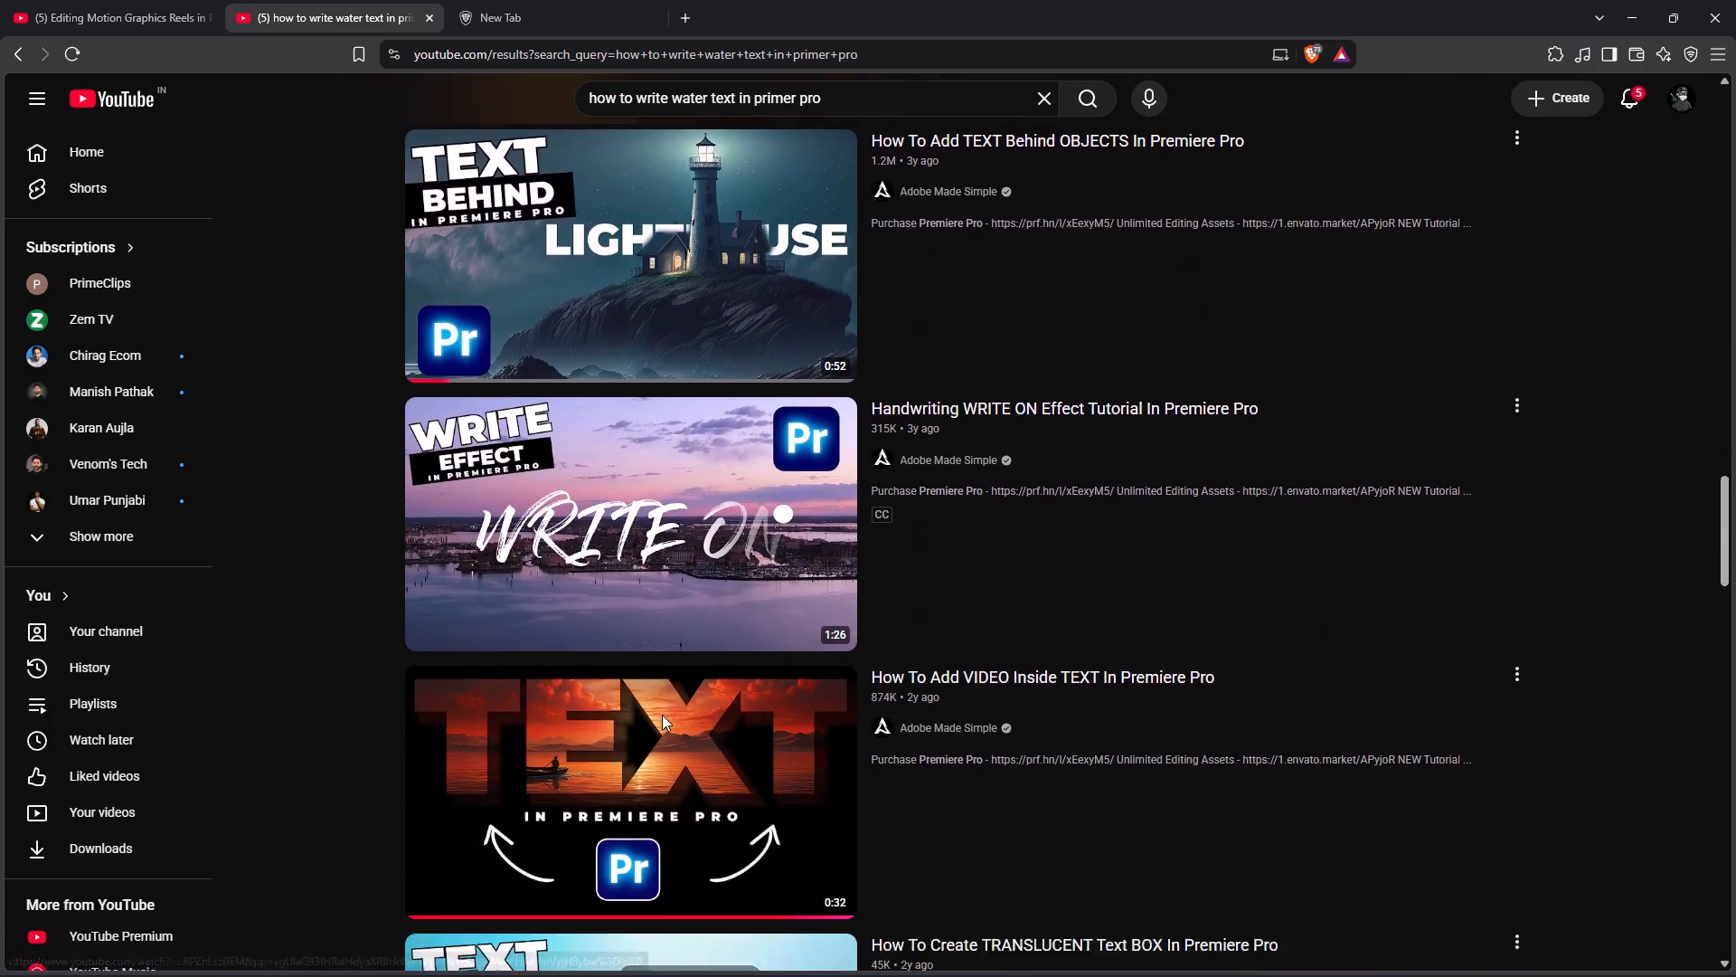
{"action": "scroll", "coordinate": [662, 715], "scroll_direction": "down", "scroll_amount": 2}
{"action": "scroll", "coordinate": [656, 498], "scroll_direction": "up", "scroll_amount": 20}
{"action": "scroll", "coordinate": [656, 498], "scroll_direction": "up", "scroll_amount": 3}
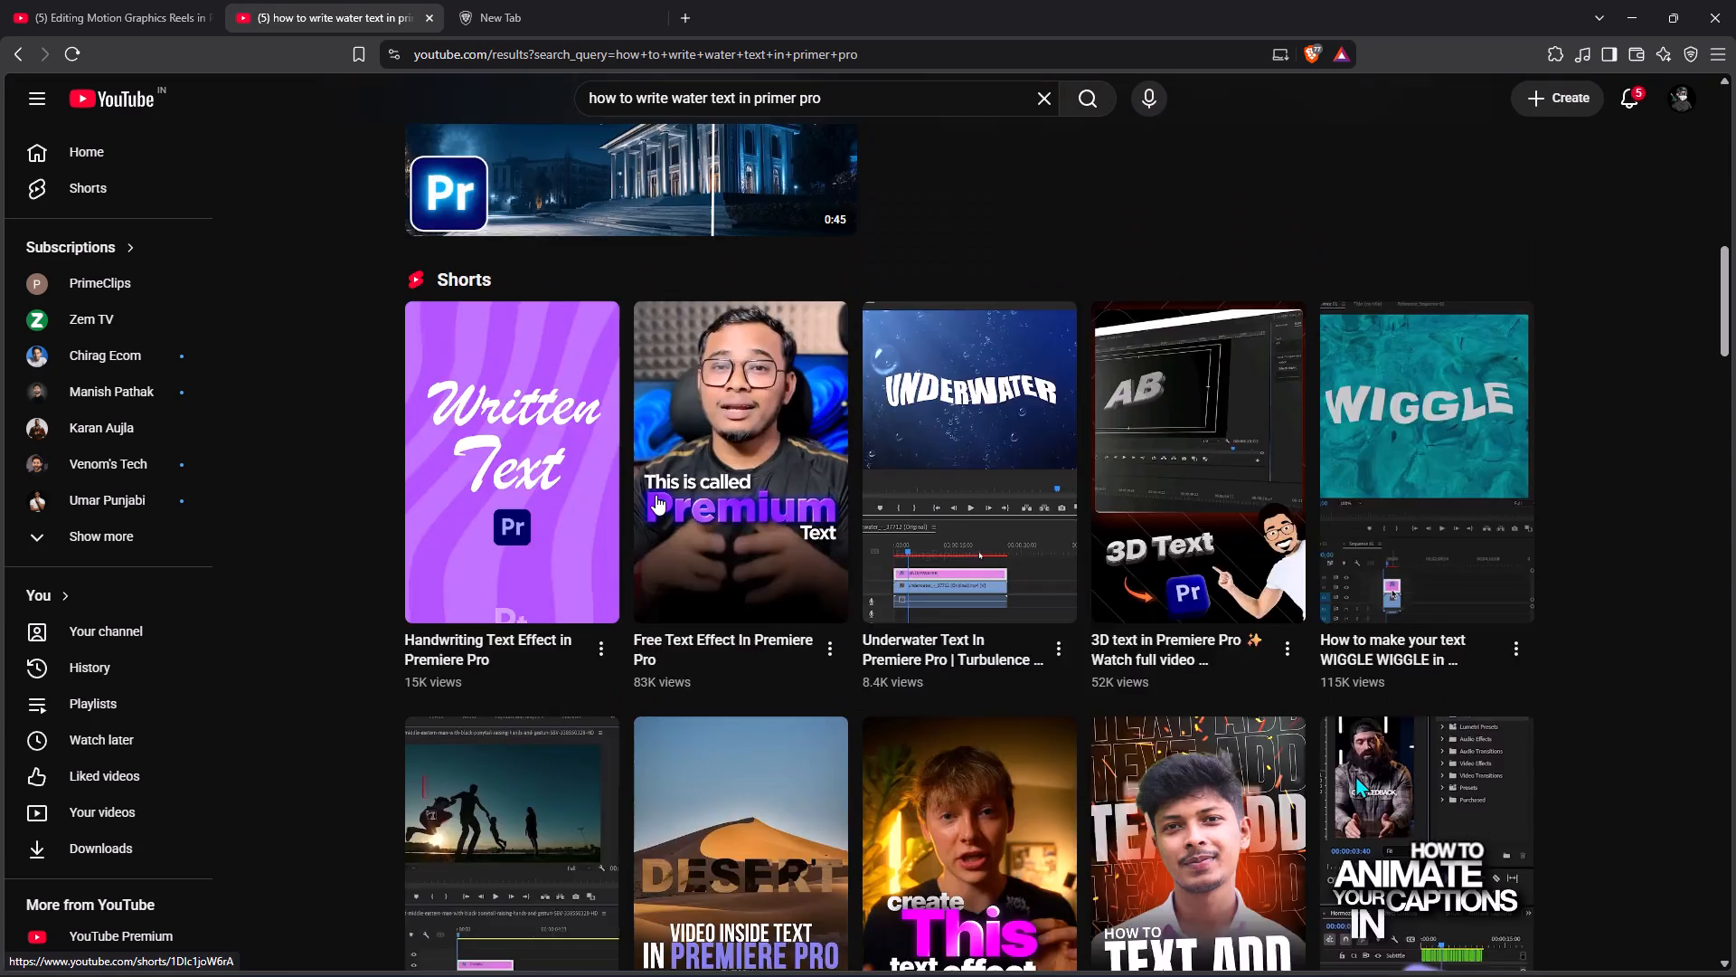
{"action": "scroll", "coordinate": [656, 495], "scroll_direction": "up", "scroll_amount": 16}
{"action": "scroll", "coordinate": [661, 481], "scroll_direction": "up", "scroll_amount": 8}
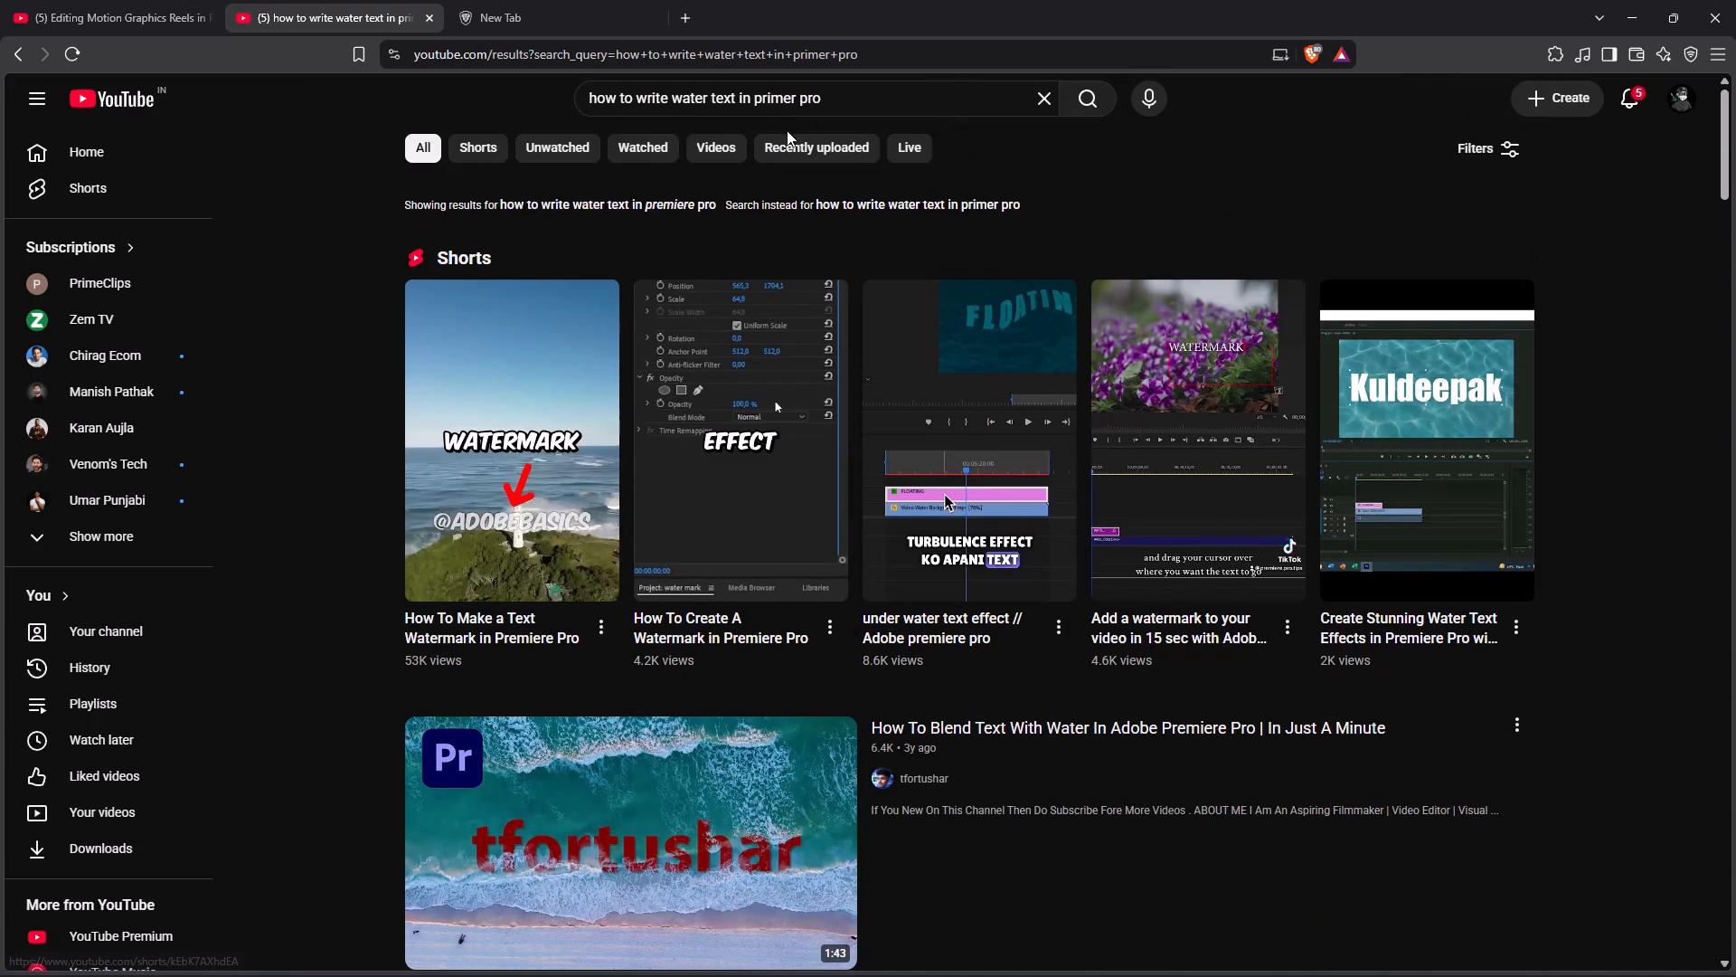
Change the query's word "water" to "effect" and search for "how to write effect text in primer pro".
{"action": "left_click", "coordinate": [708, 98]}
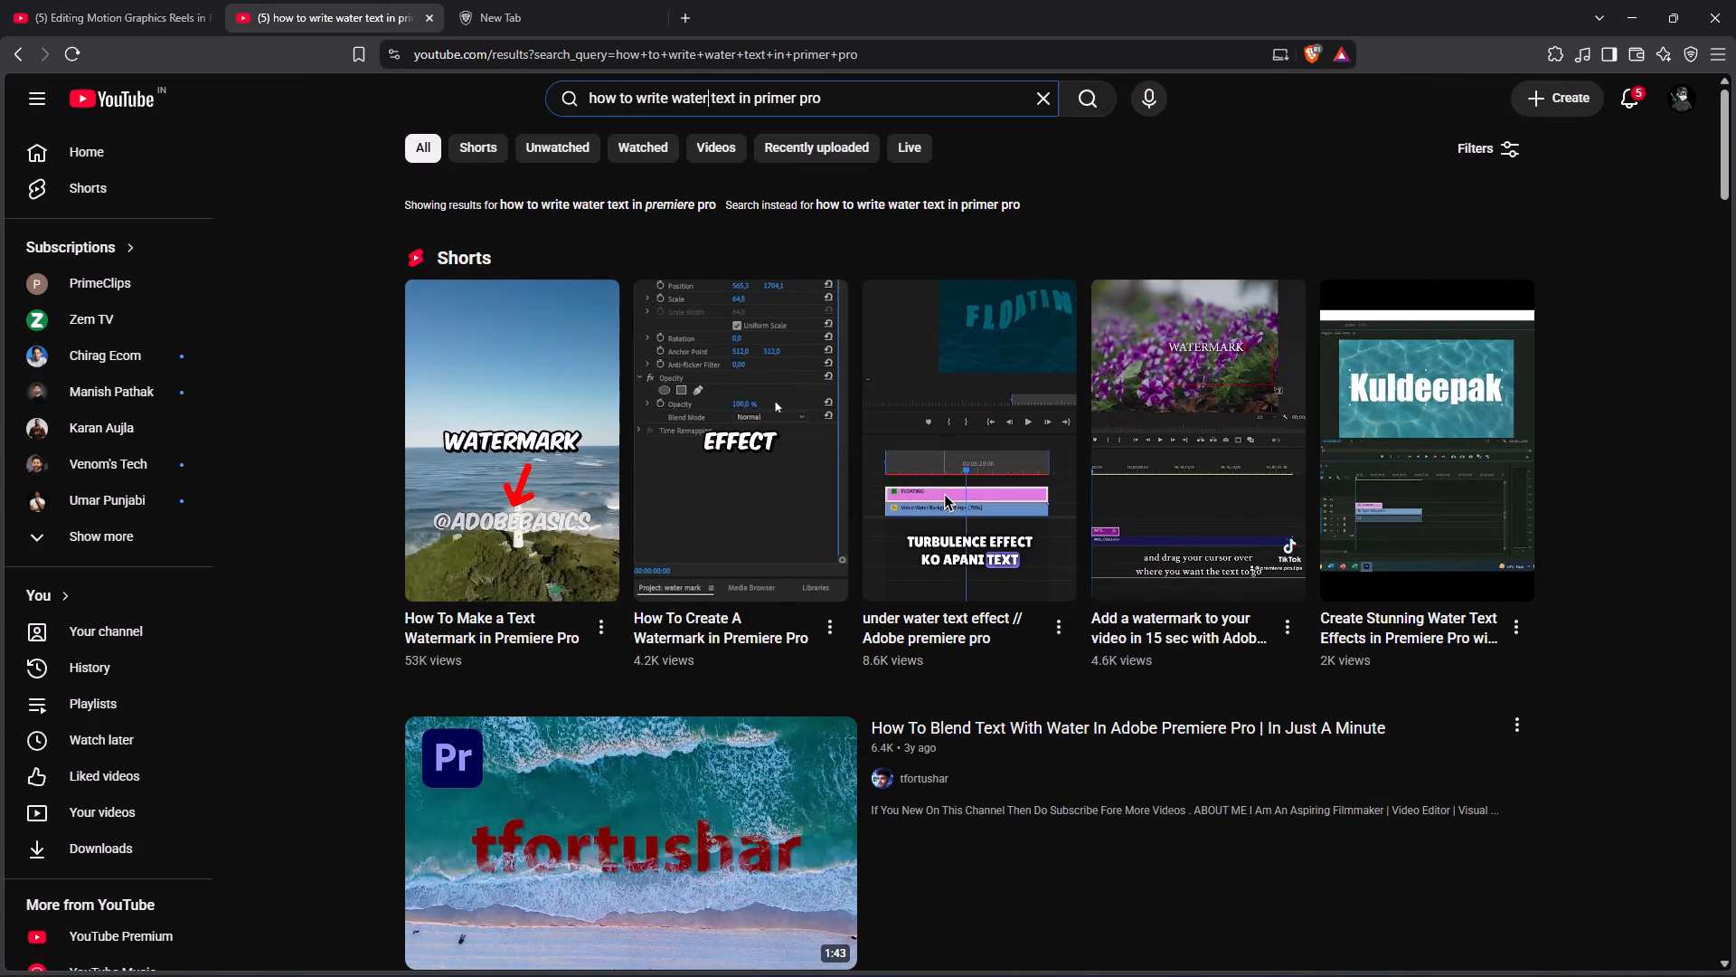
{"action": "key", "text": "BackSpace"}
{"action": "key", "text": "BackSpace"}
{"action": "key", "text": "BackSpace"}
{"action": "key", "text": "BackSpace"}
{"action": "key", "text": "BackSpace"}
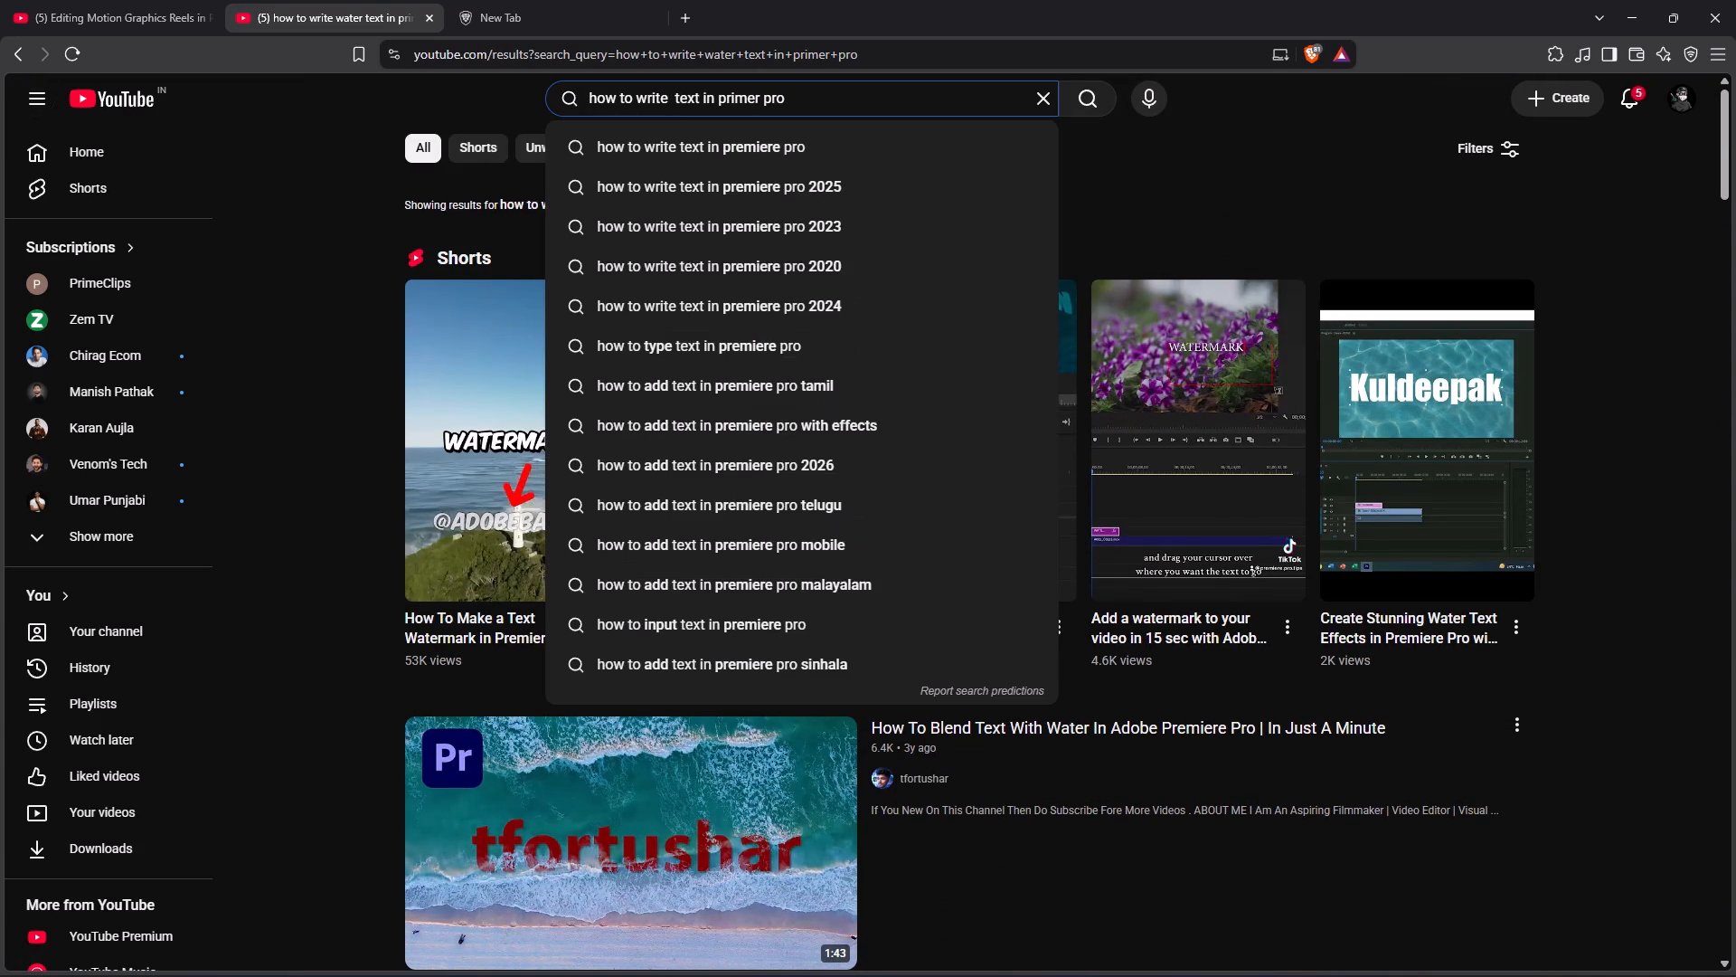
{"action": "type", "text": "effect"}
{"action": "key", "text": "Return"}
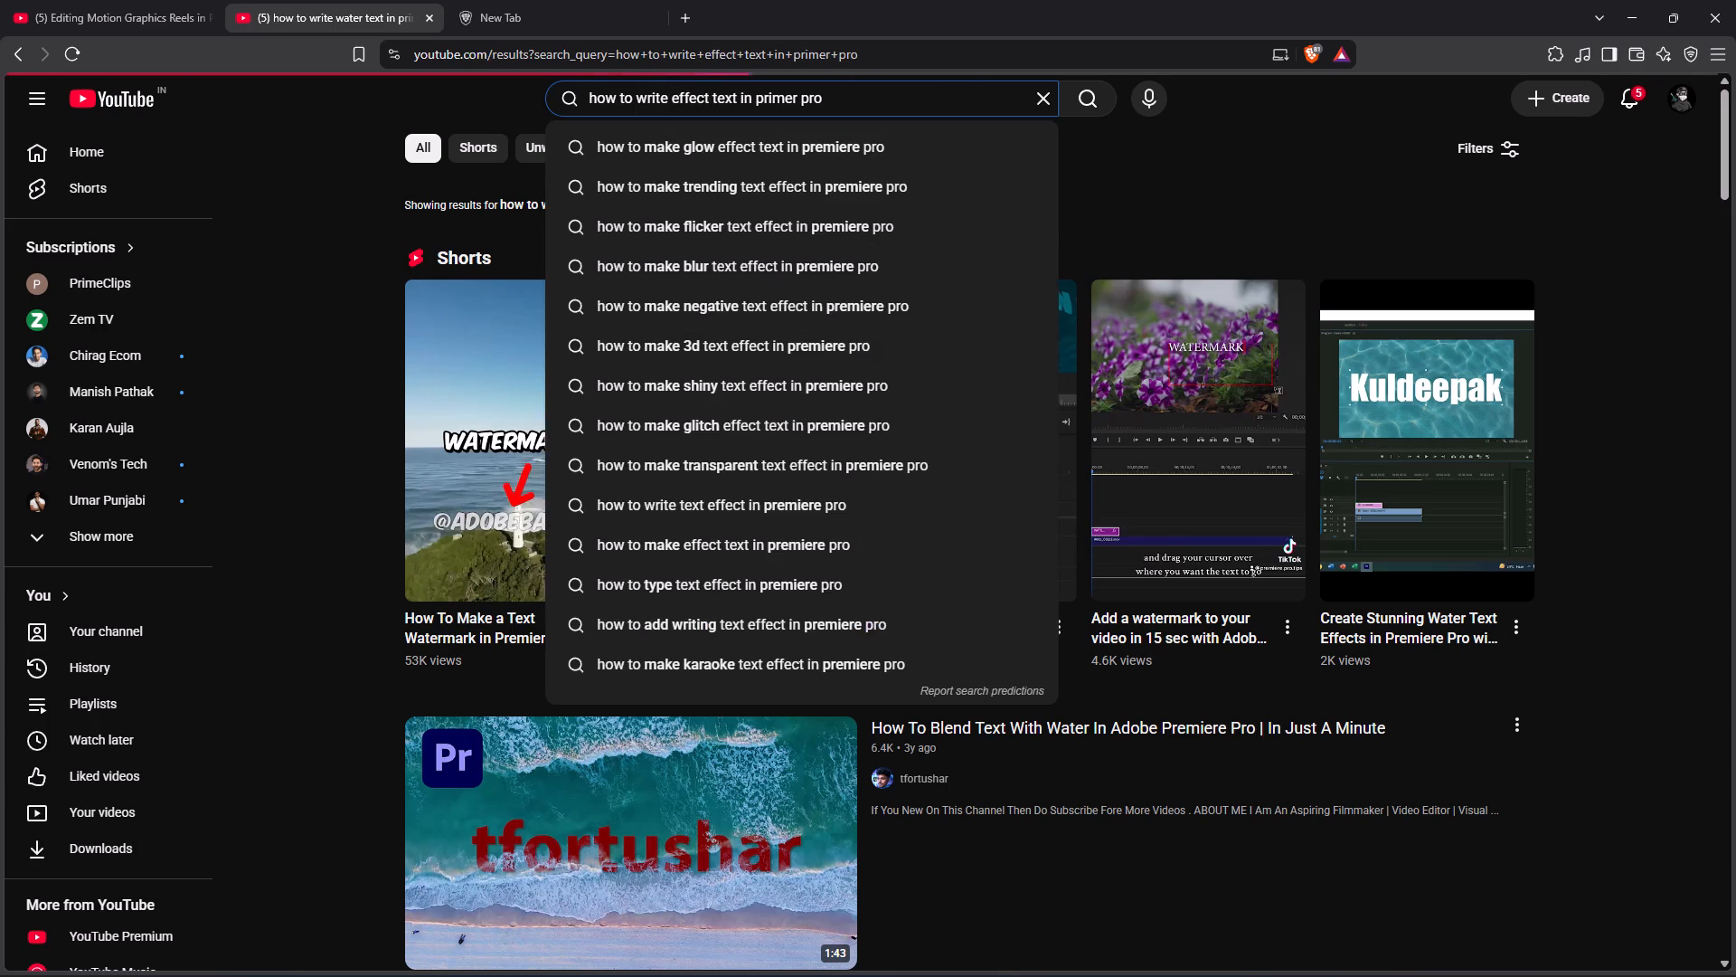
Look through the text effect search results for a suitable Premiere Pro text animation tutorial.
{"action": "scroll", "coordinate": [702, 329], "scroll_direction": "down", "scroll_amount": 6}
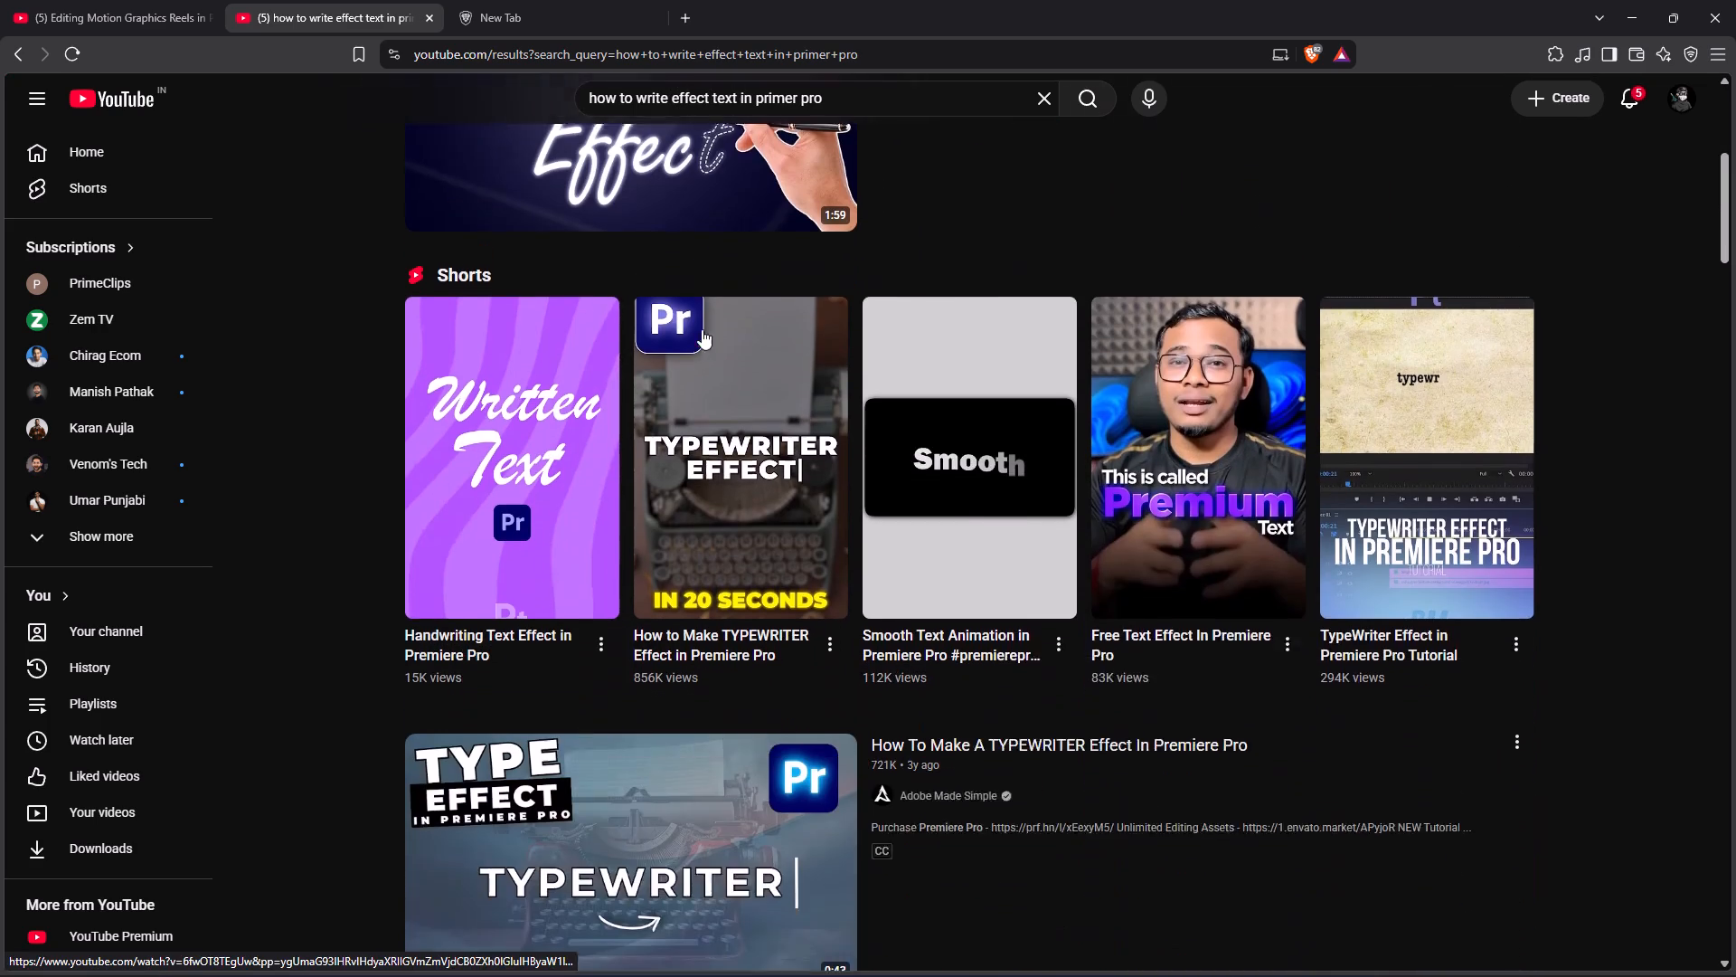
{"action": "scroll", "coordinate": [702, 329], "scroll_direction": "down", "scroll_amount": 5}
{"action": "scroll", "coordinate": [679, 400], "scroll_direction": "down", "scroll_amount": 3}
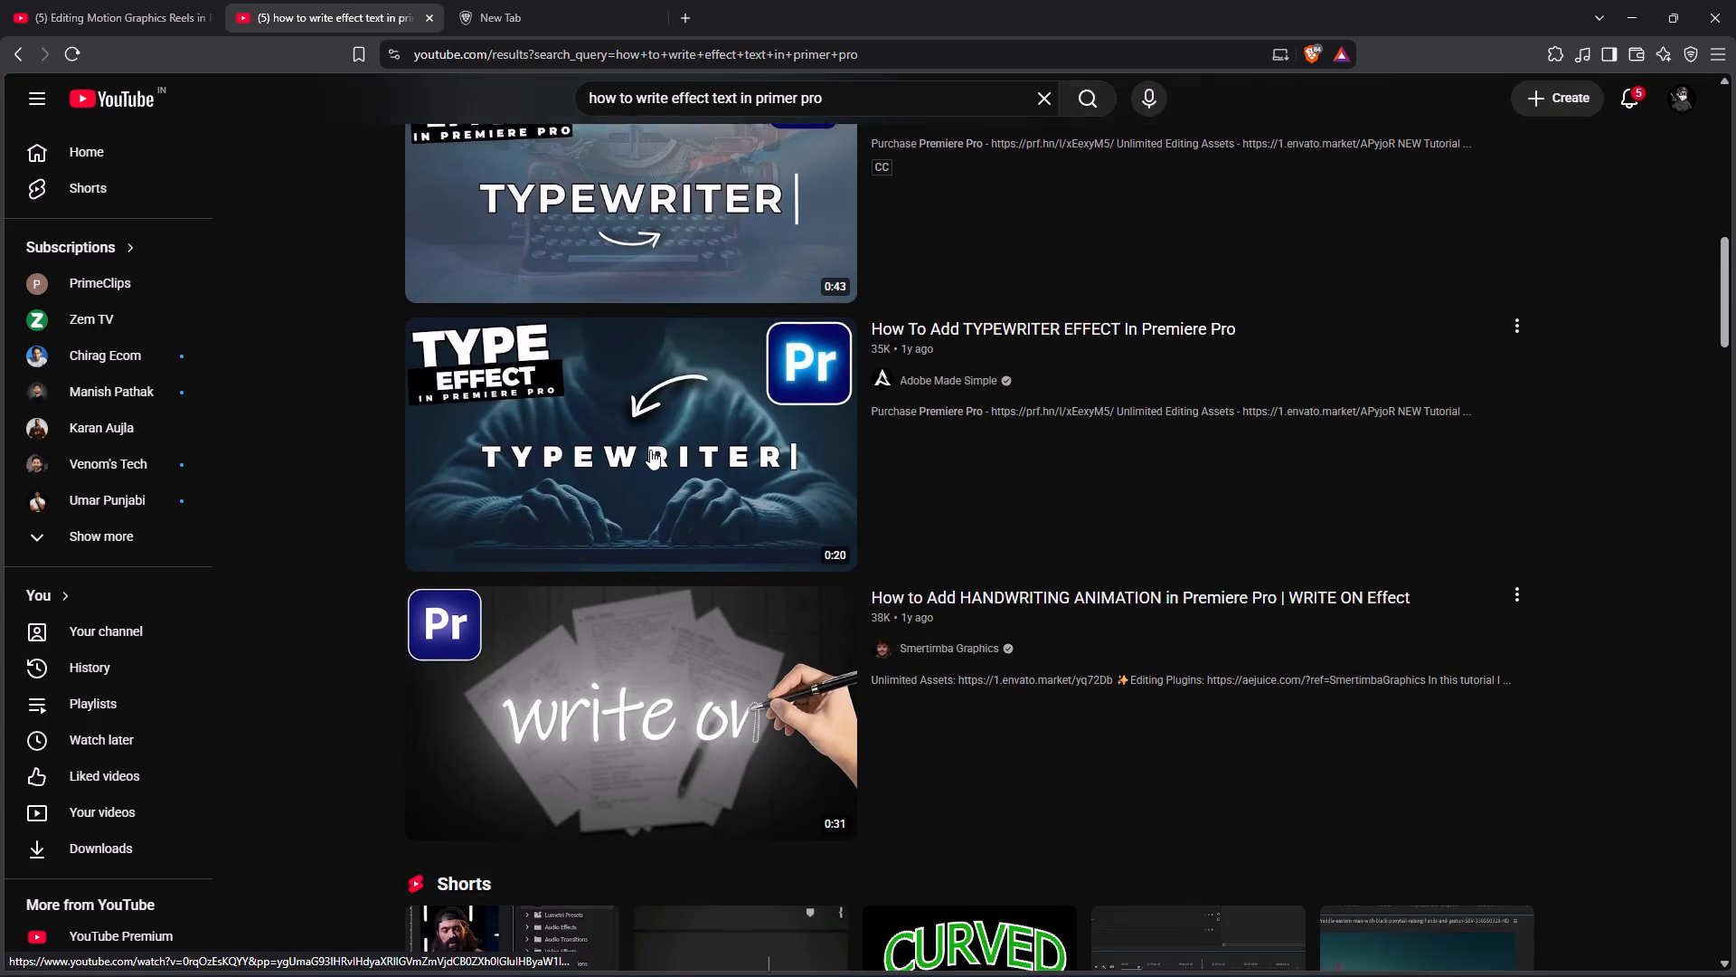
{"action": "scroll", "coordinate": [650, 450], "scroll_direction": "down", "scroll_amount": 9}
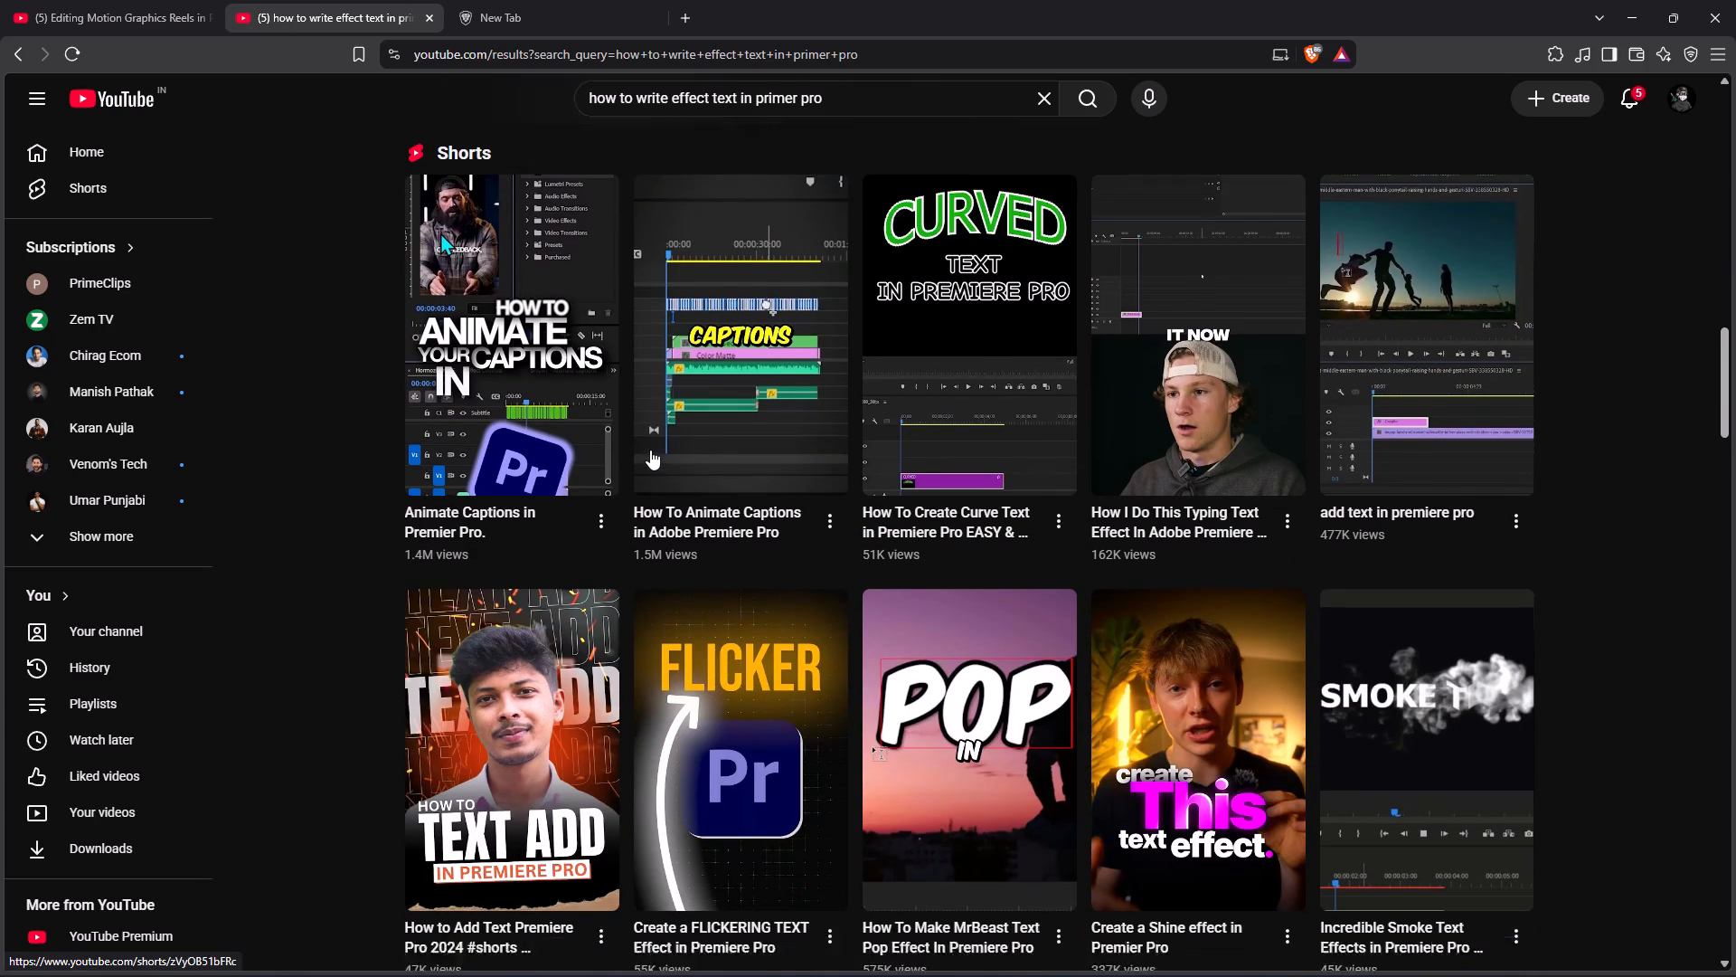
{"action": "scroll", "coordinate": [650, 450], "scroll_direction": "down", "scroll_amount": 3}
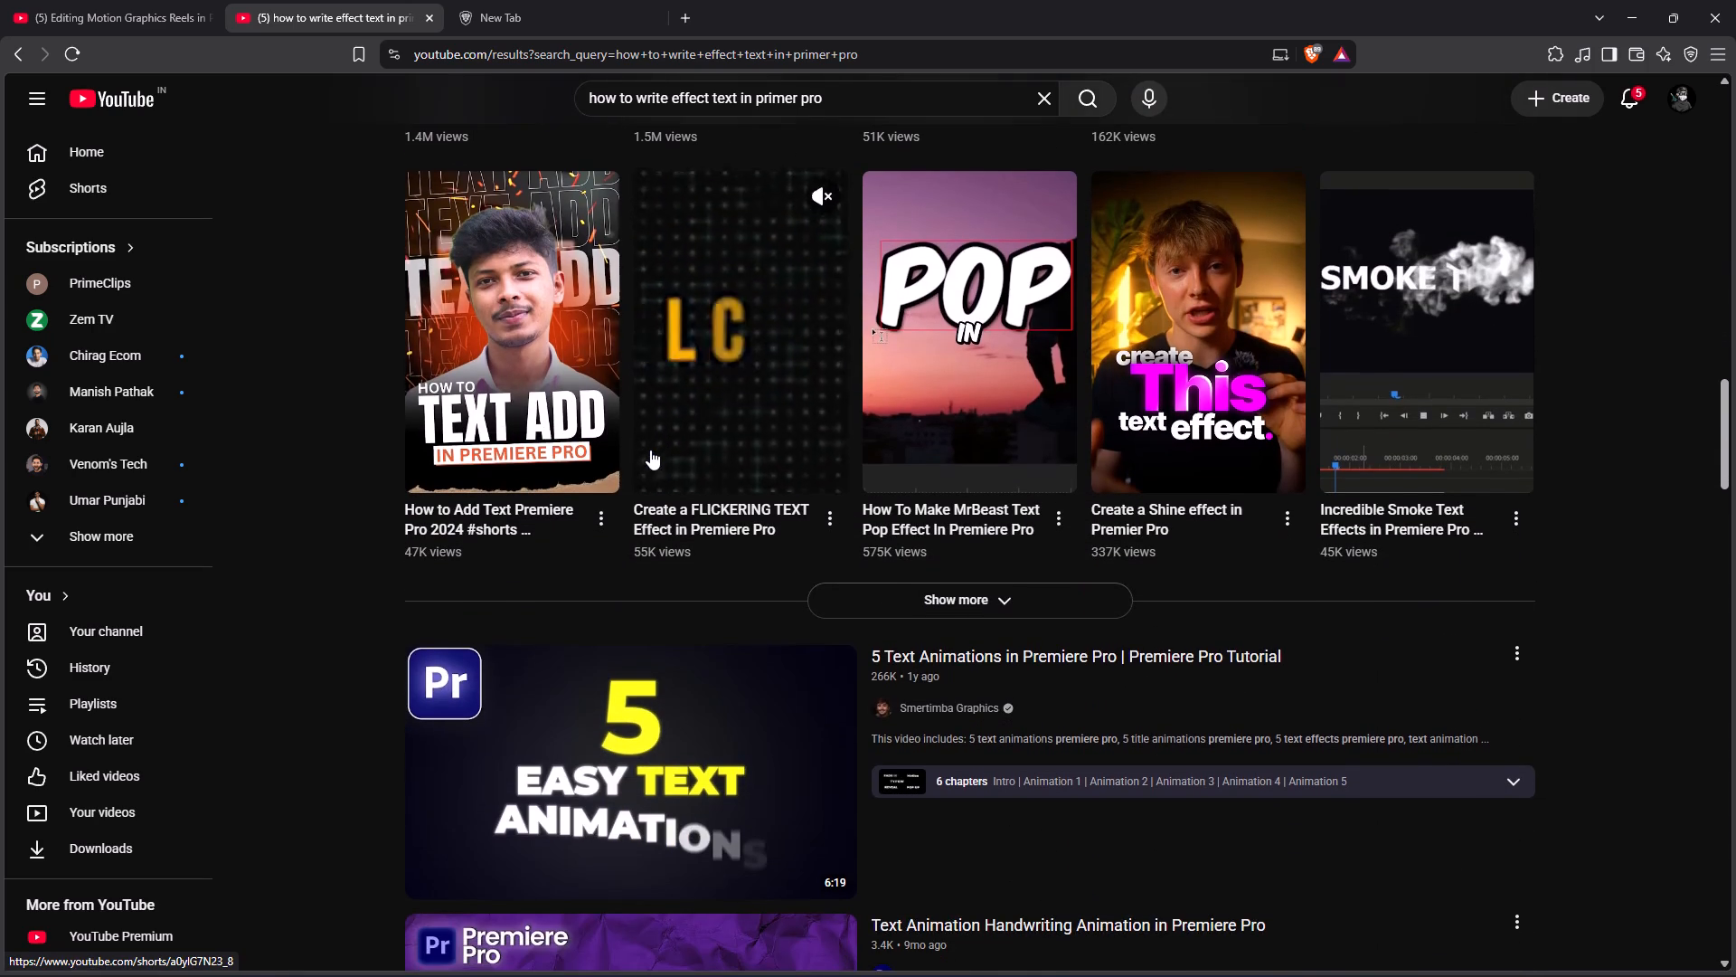
{"action": "key", "text": "alt+Tab"}
{"action": "key", "text": "alt+Tab"}
{"action": "scroll", "coordinate": [637, 671], "scroll_direction": "down", "scroll_amount": 2}
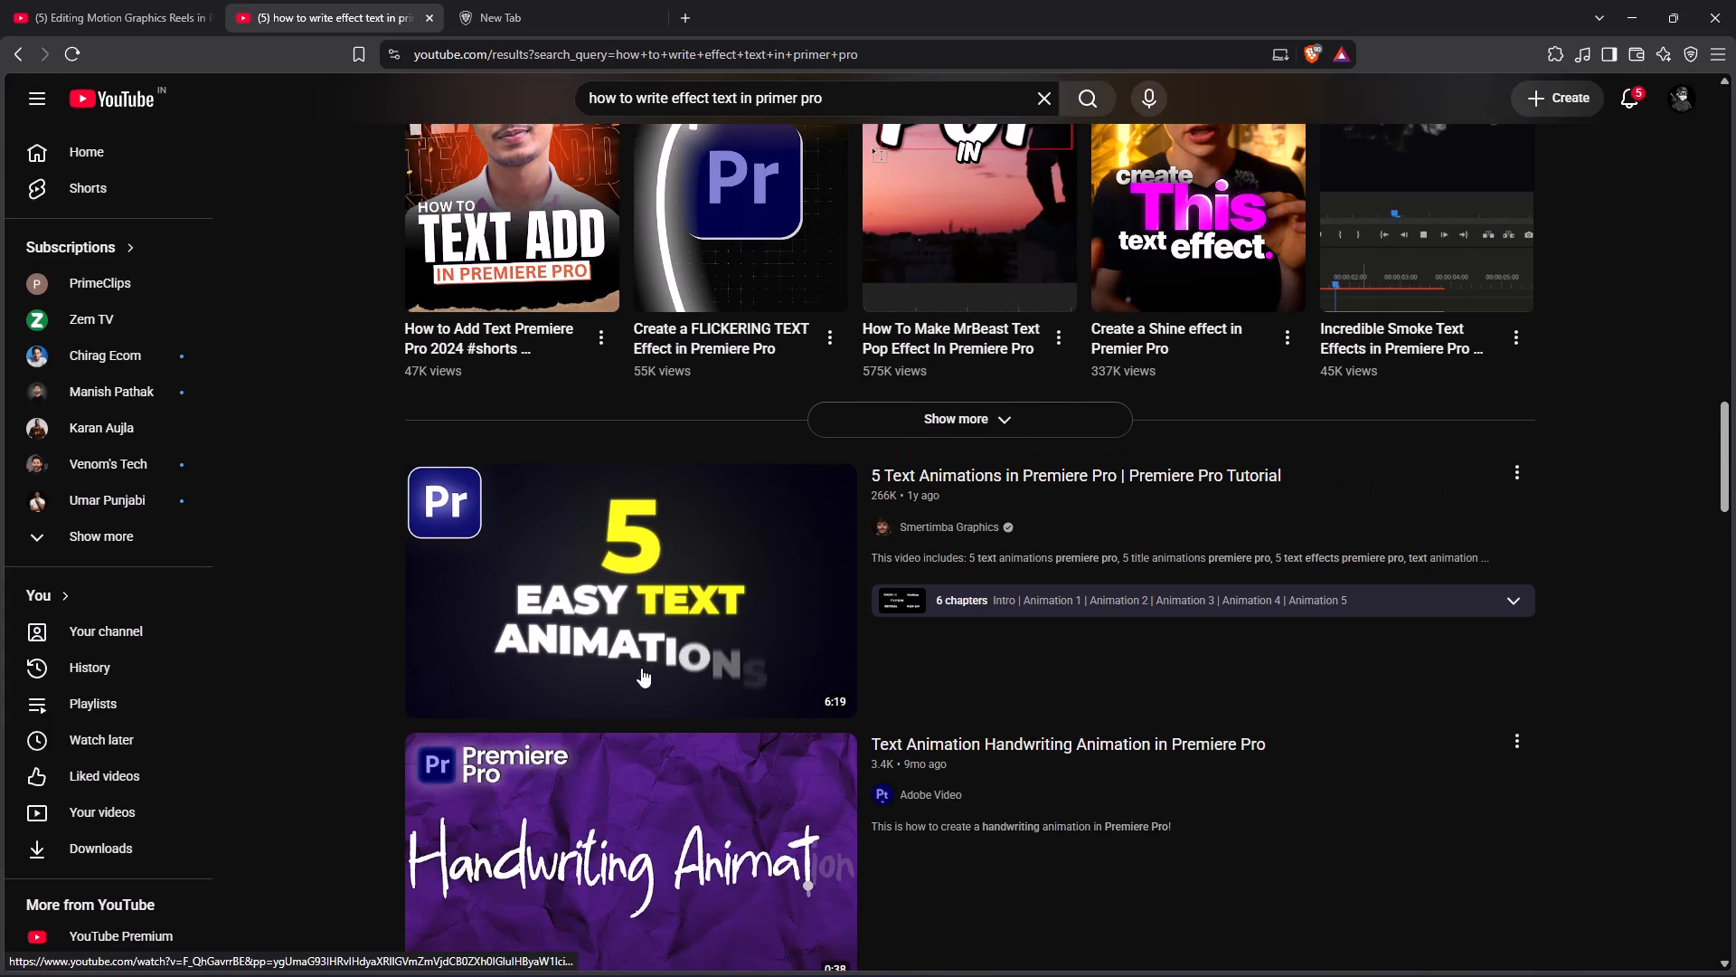
{"action": "key", "text": "alt+Tab"}
{"action": "key", "text": "alt+Tab"}
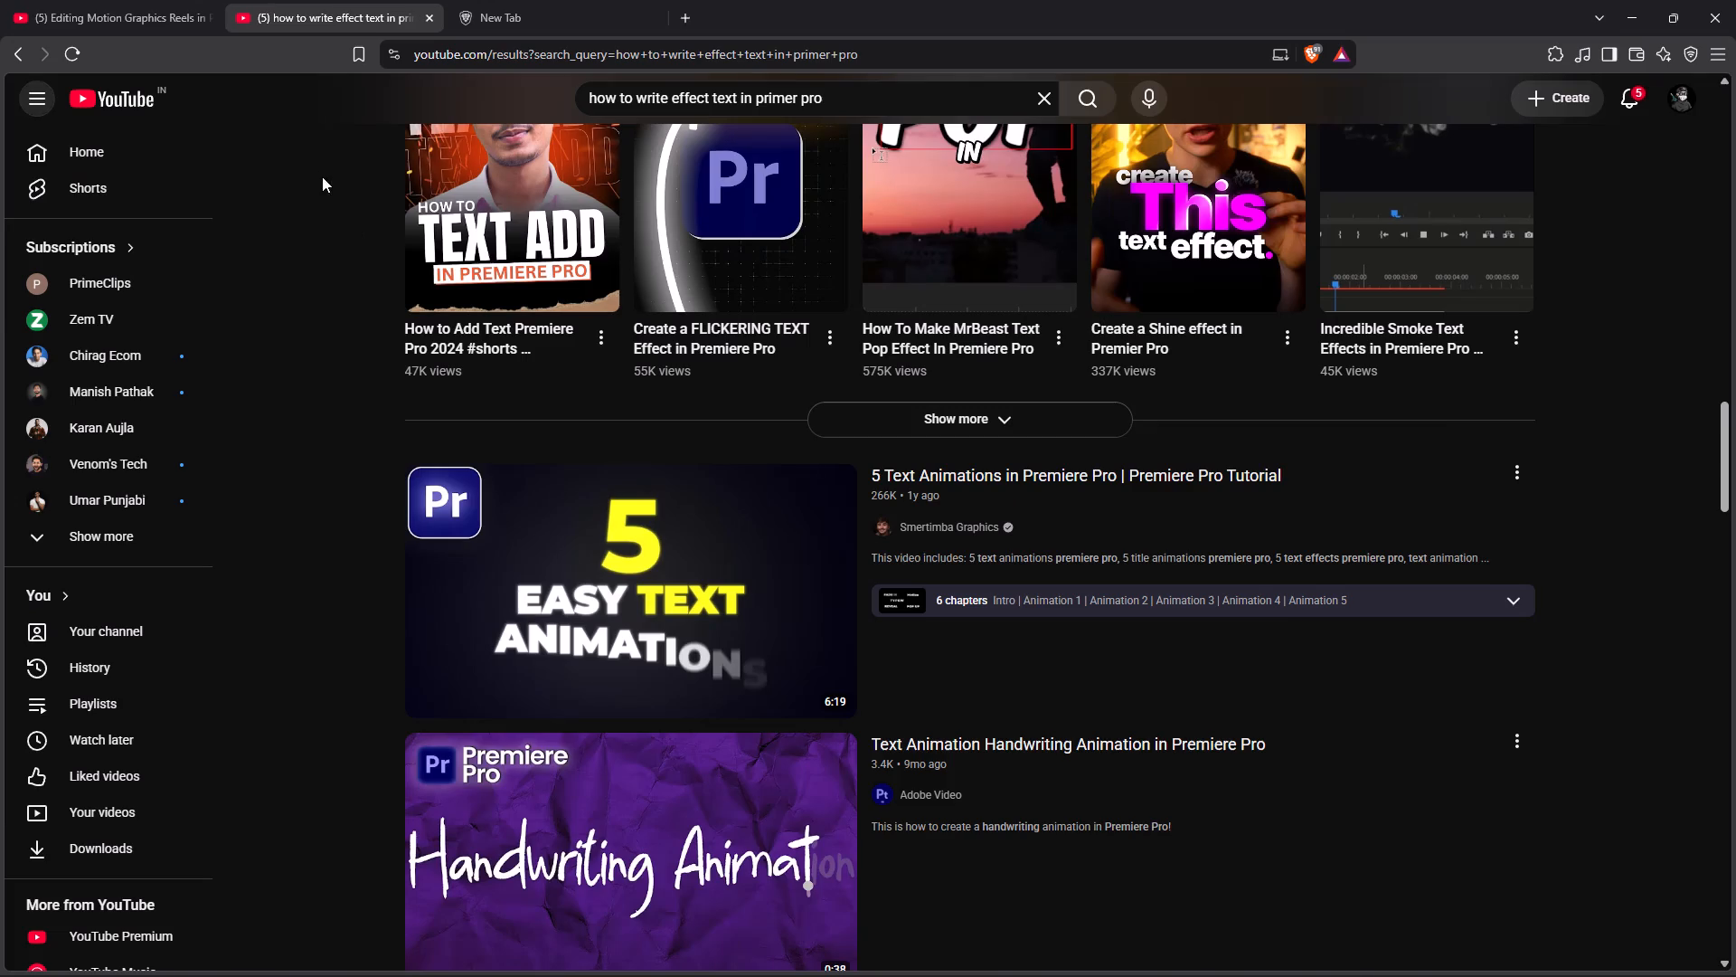
Return to the motion graphics tutorial and watch how the sample text template's properties are edited.
{"action": "left_click", "coordinate": [127, 0]}
{"action": "left_click", "coordinate": [653, 327]}
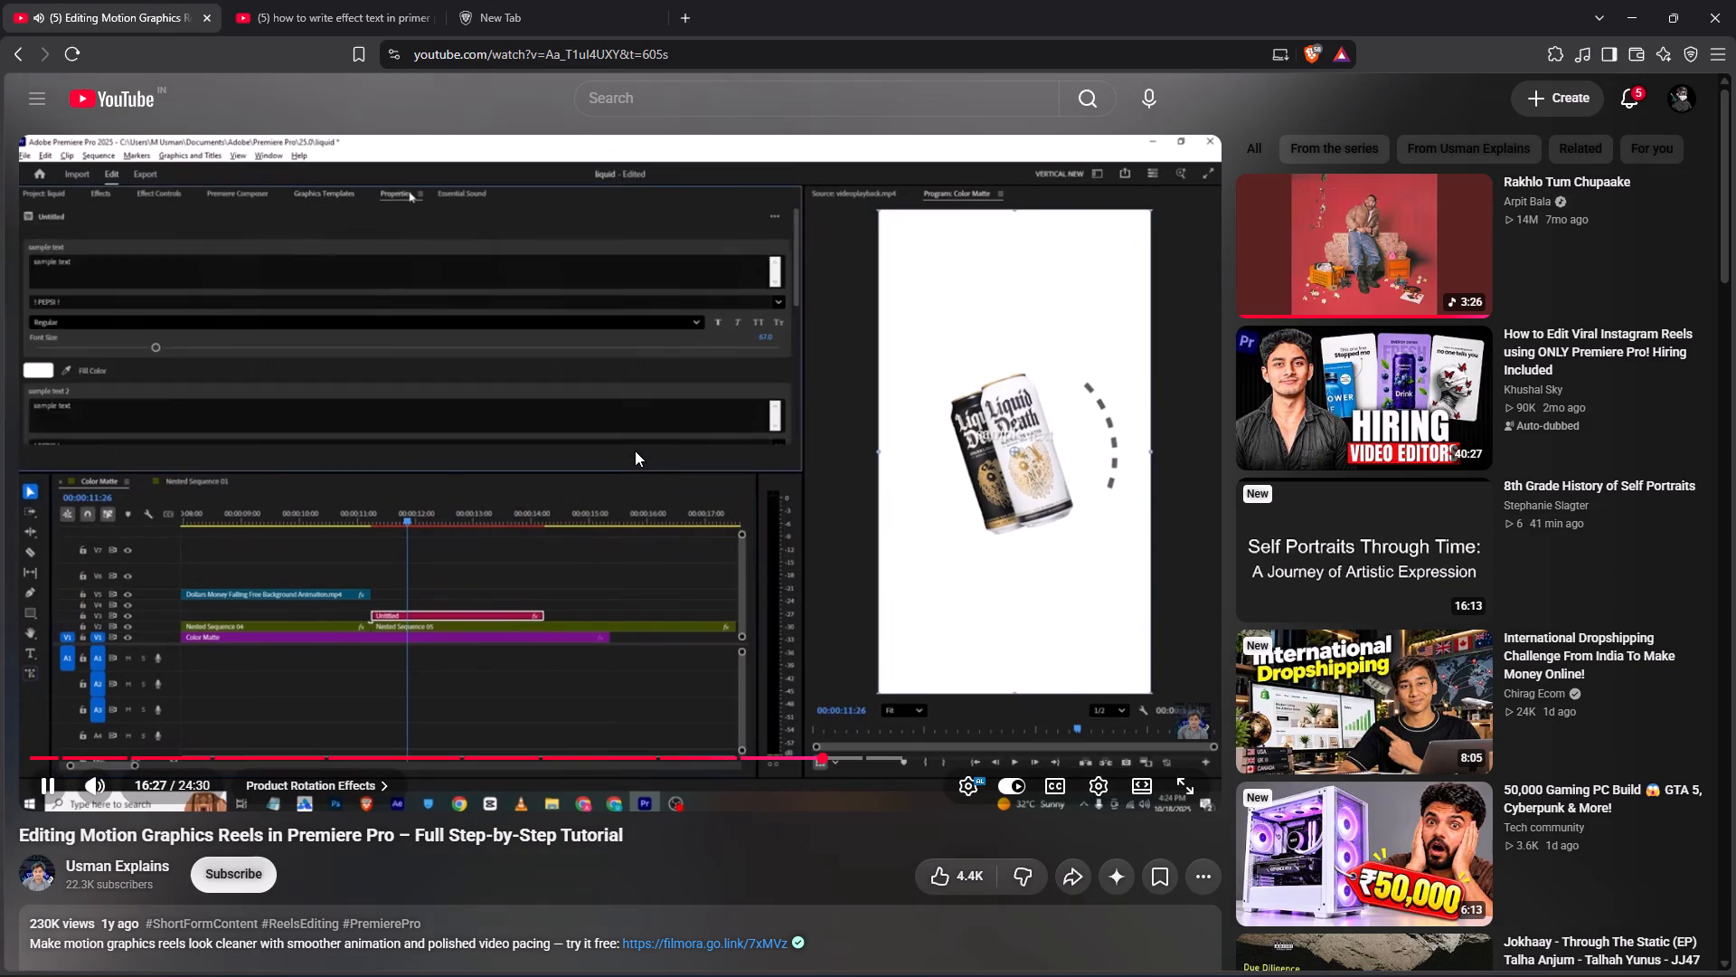
{"action": "key", "text": "space"}
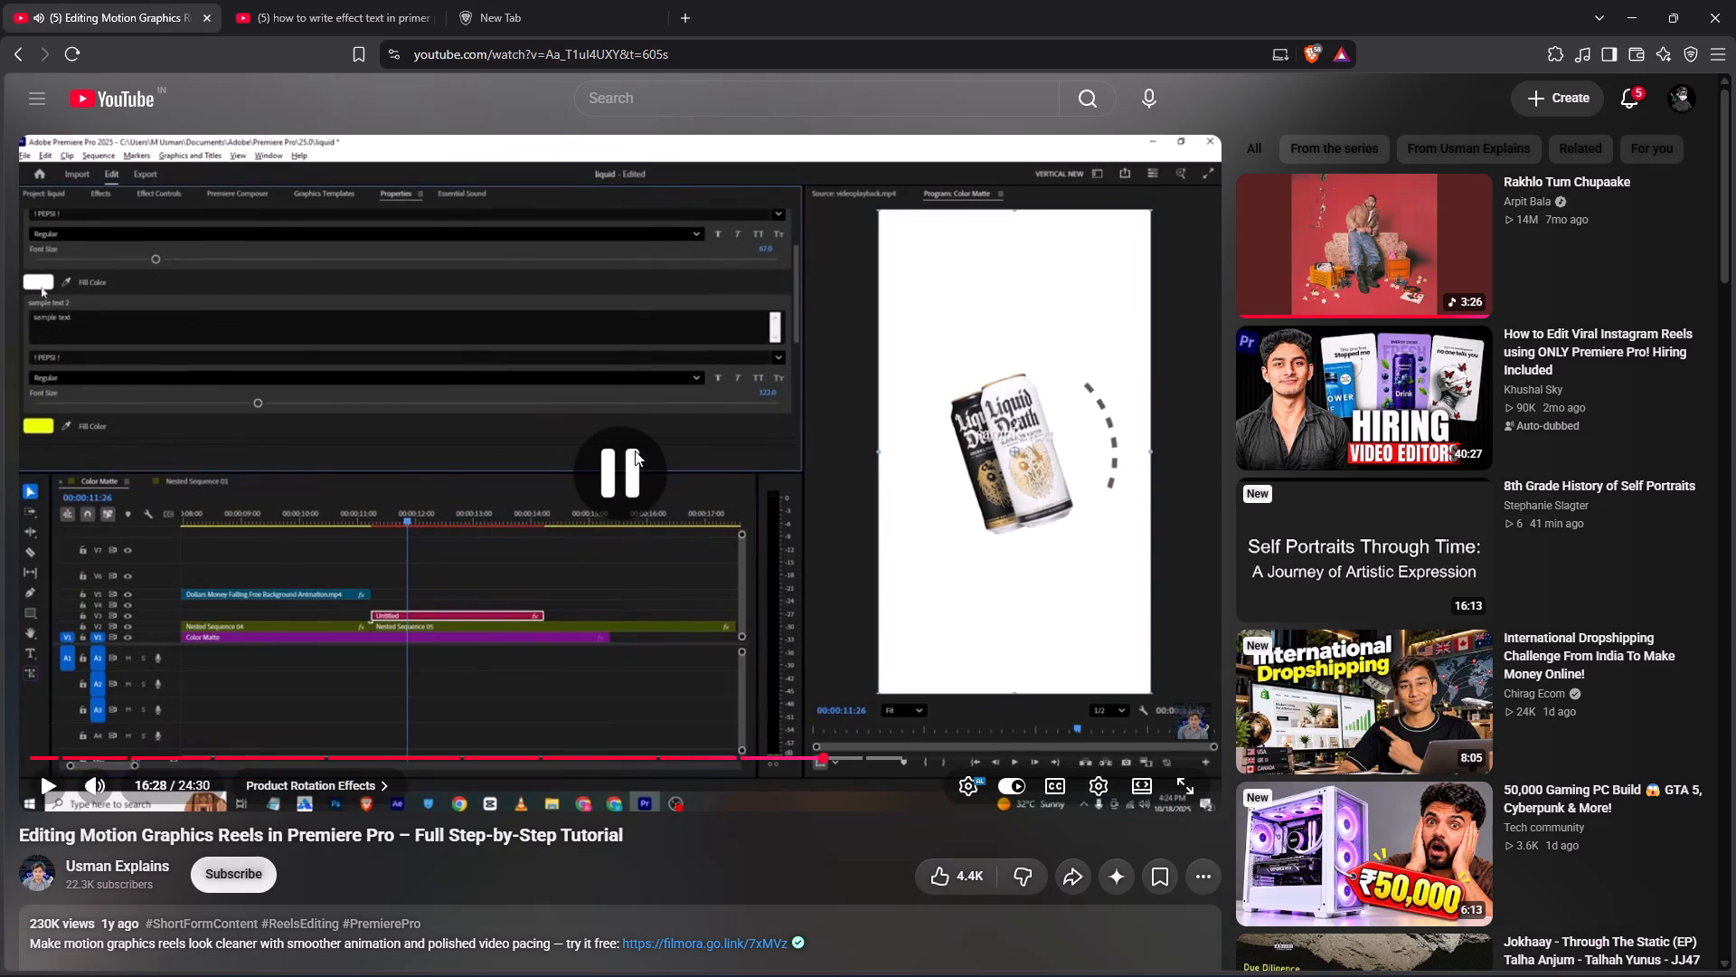
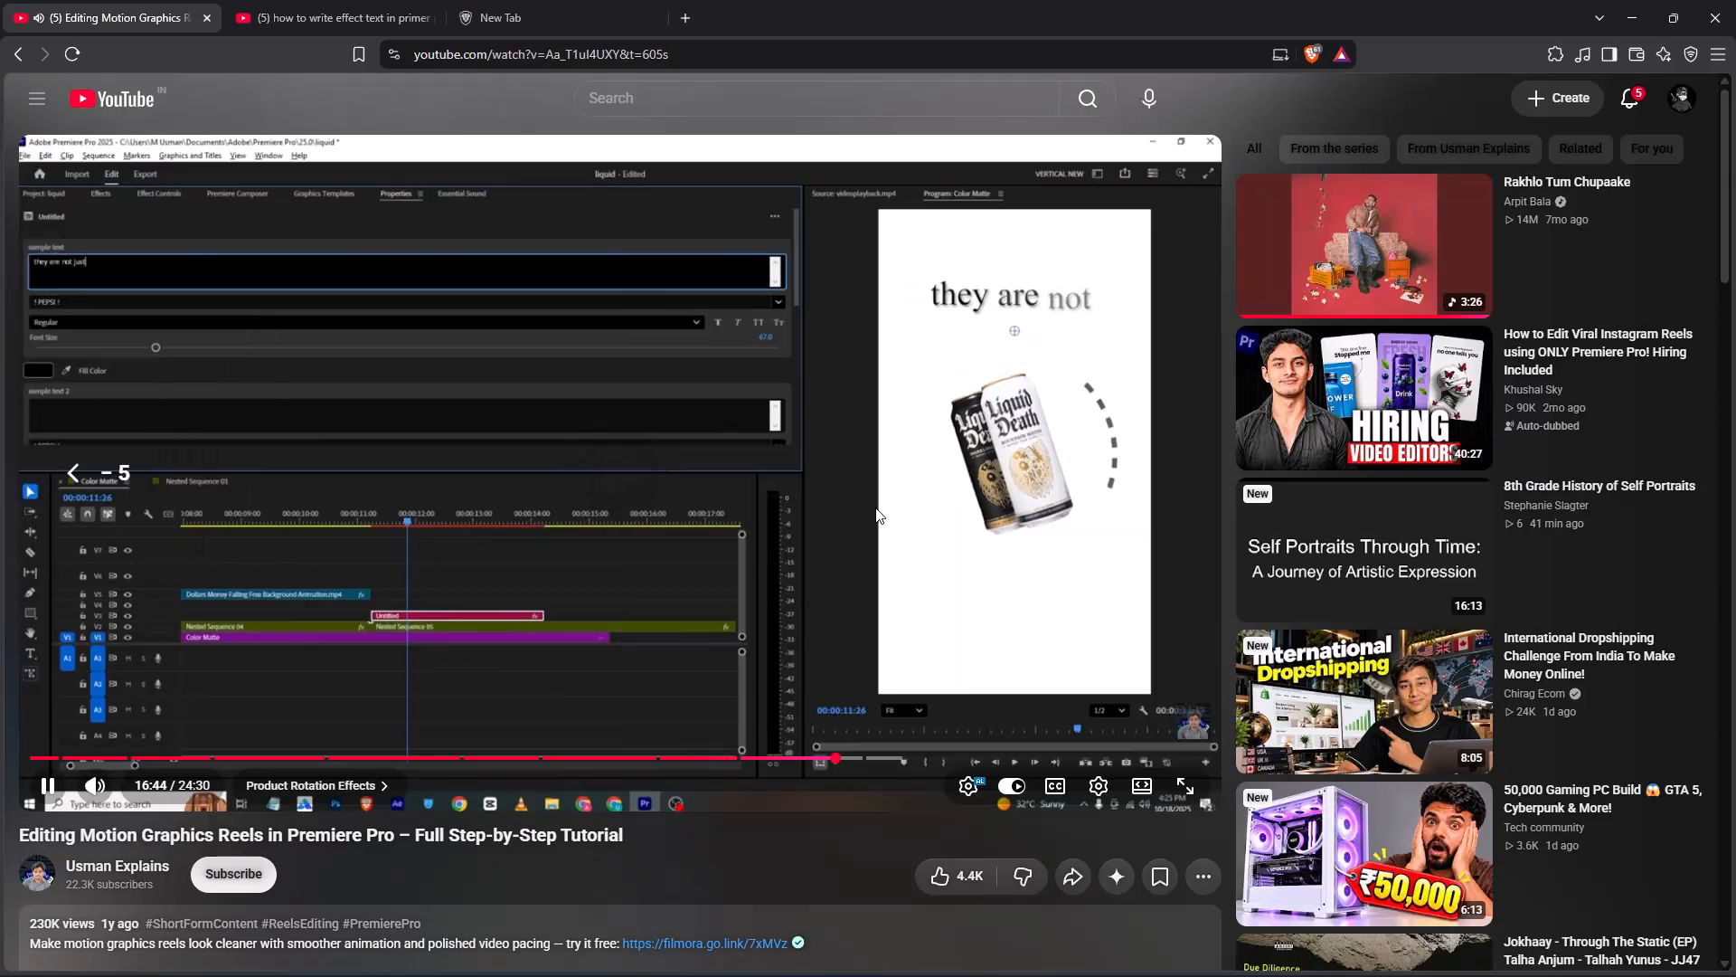
Rewind the motion graphics tutorial a few seconds and pause it at the sample text edit.
{"action": "key", "text": "Left"}
{"action": "key", "text": "space"}
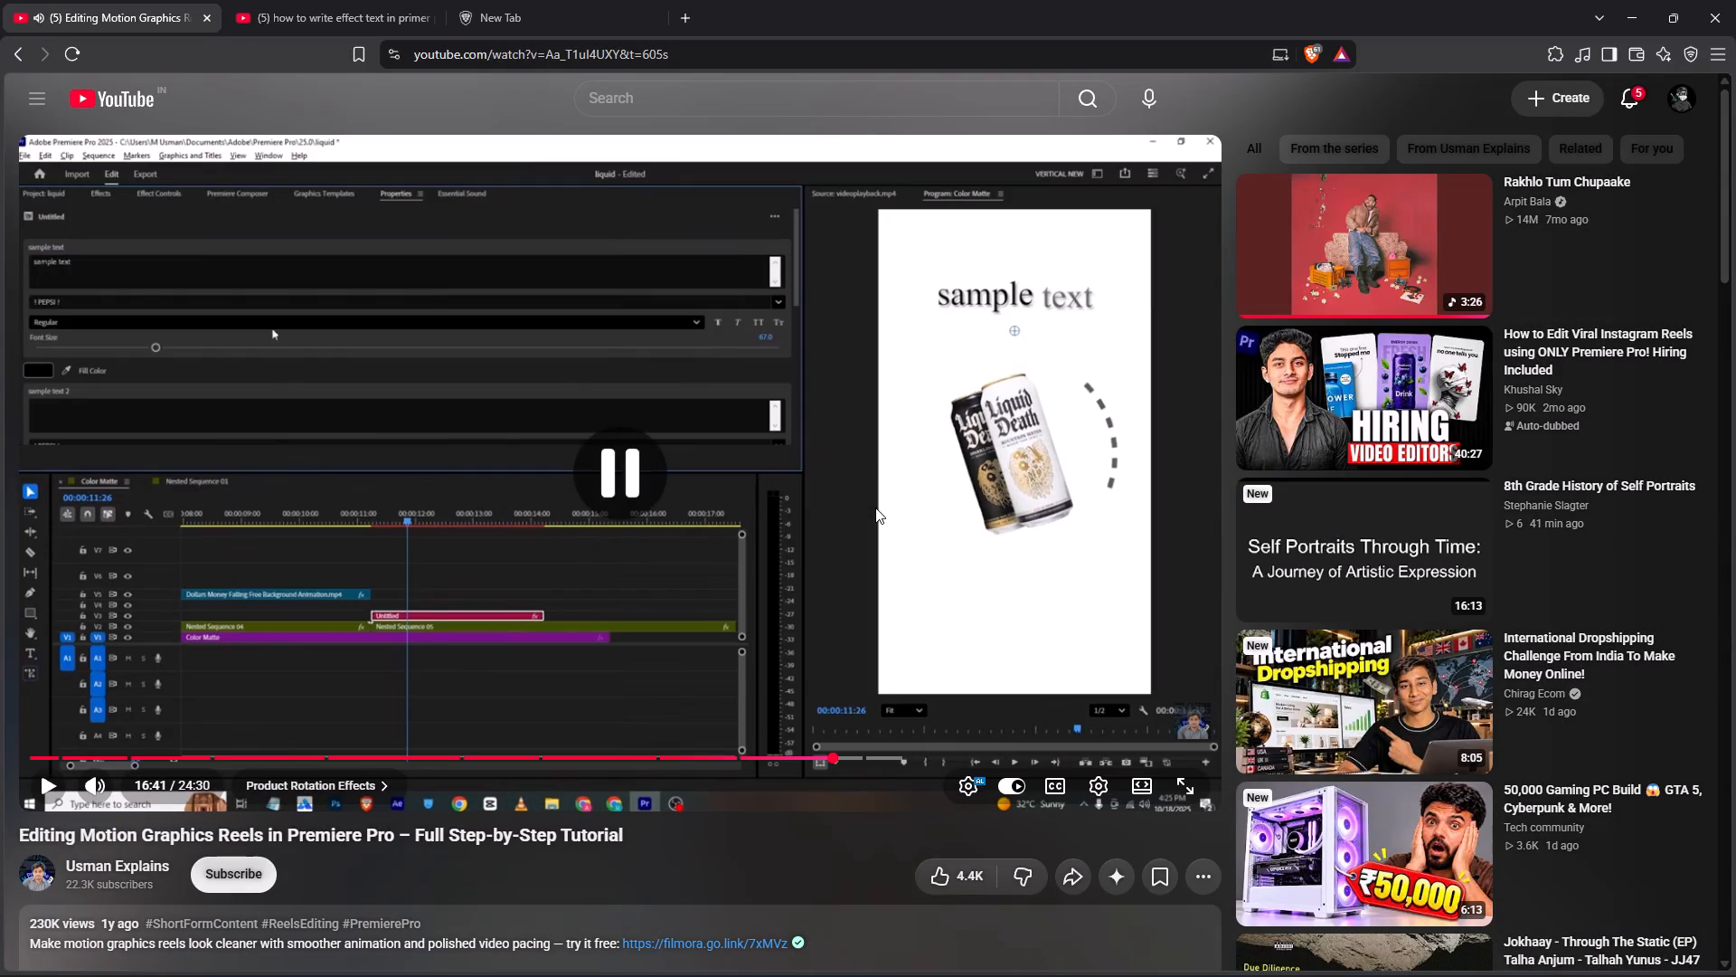
Switch to Premiere Pro and add the text "they are not sell water" above the cans at 00:00:16:10.
{"action": "key", "text": "alt+Tab"}
{"action": "left_click", "coordinate": [616, 461], "text": "alt"}
{"action": "key", "text": "alt+Tab"}
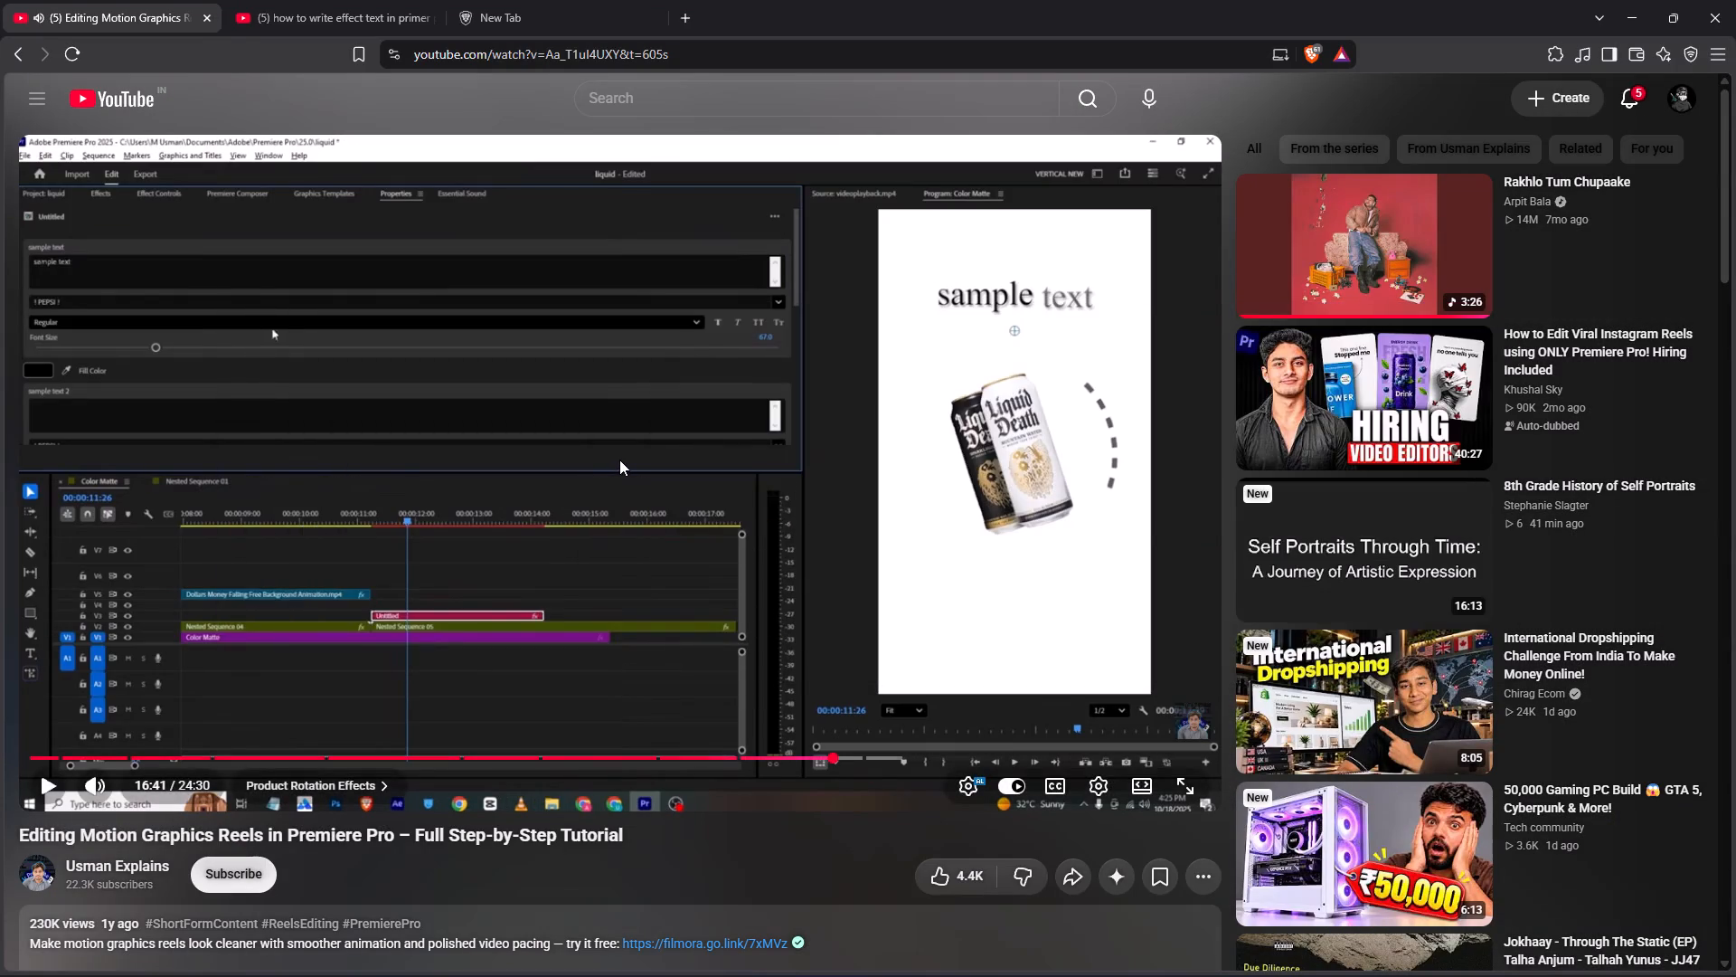
{"action": "left_click", "coordinate": [1265, 456], "text": "alt"}
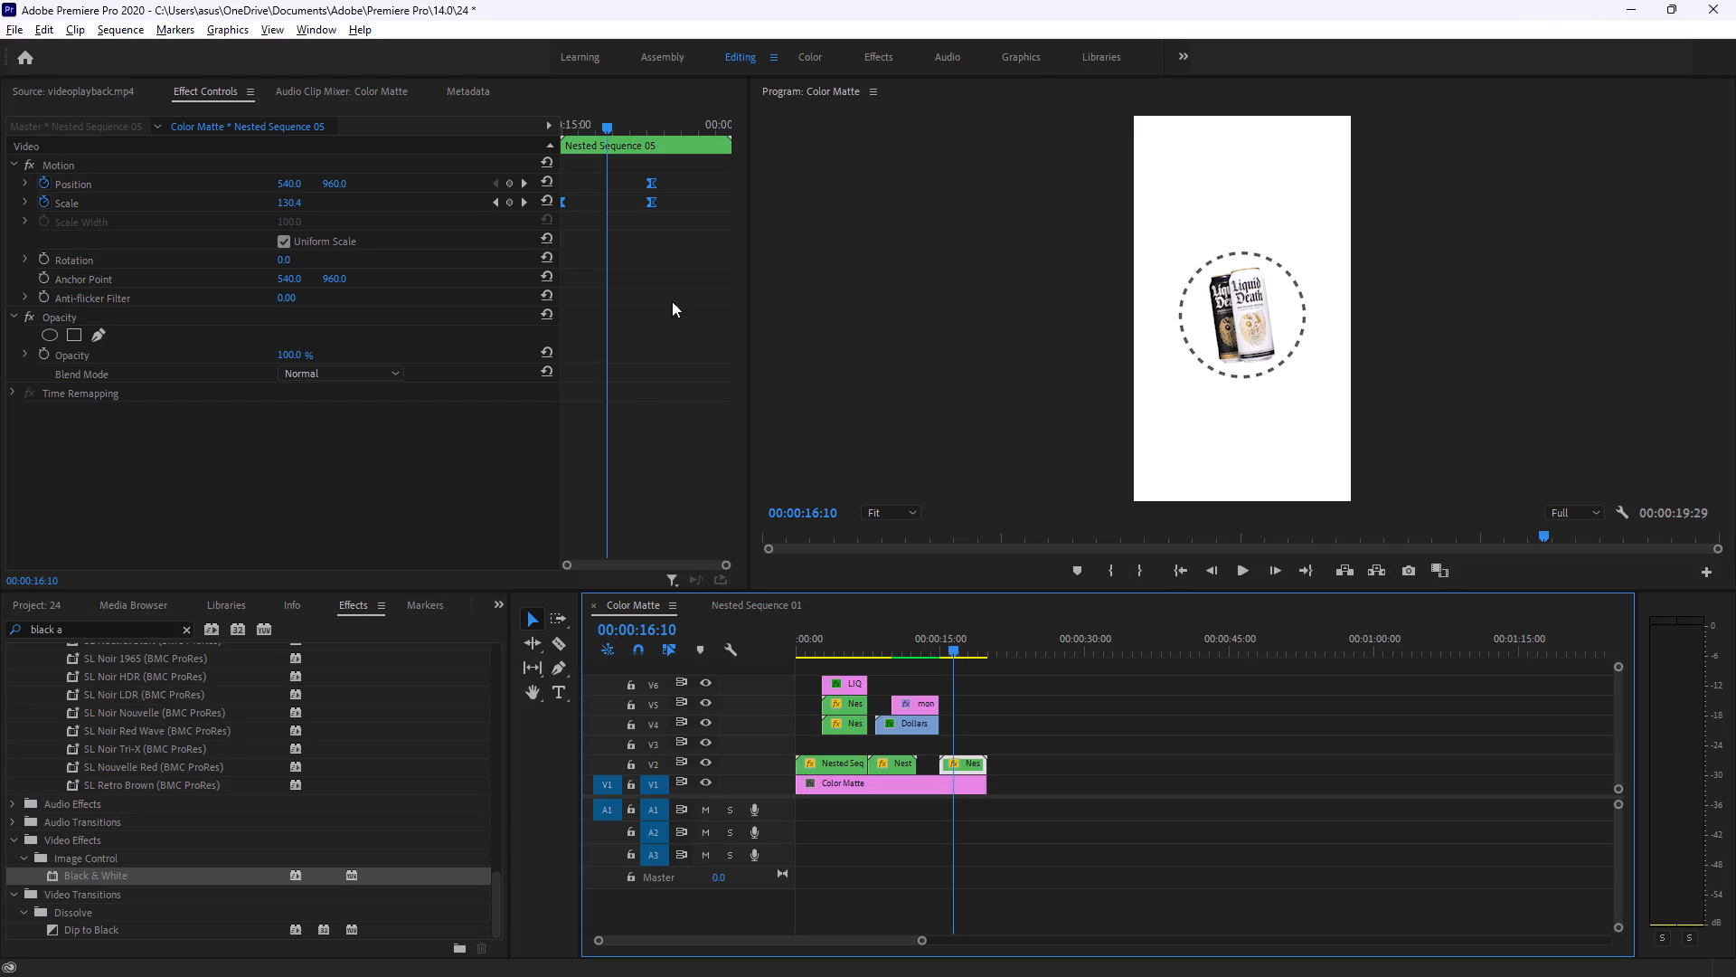
{"action": "left_click", "coordinate": [561, 685]}
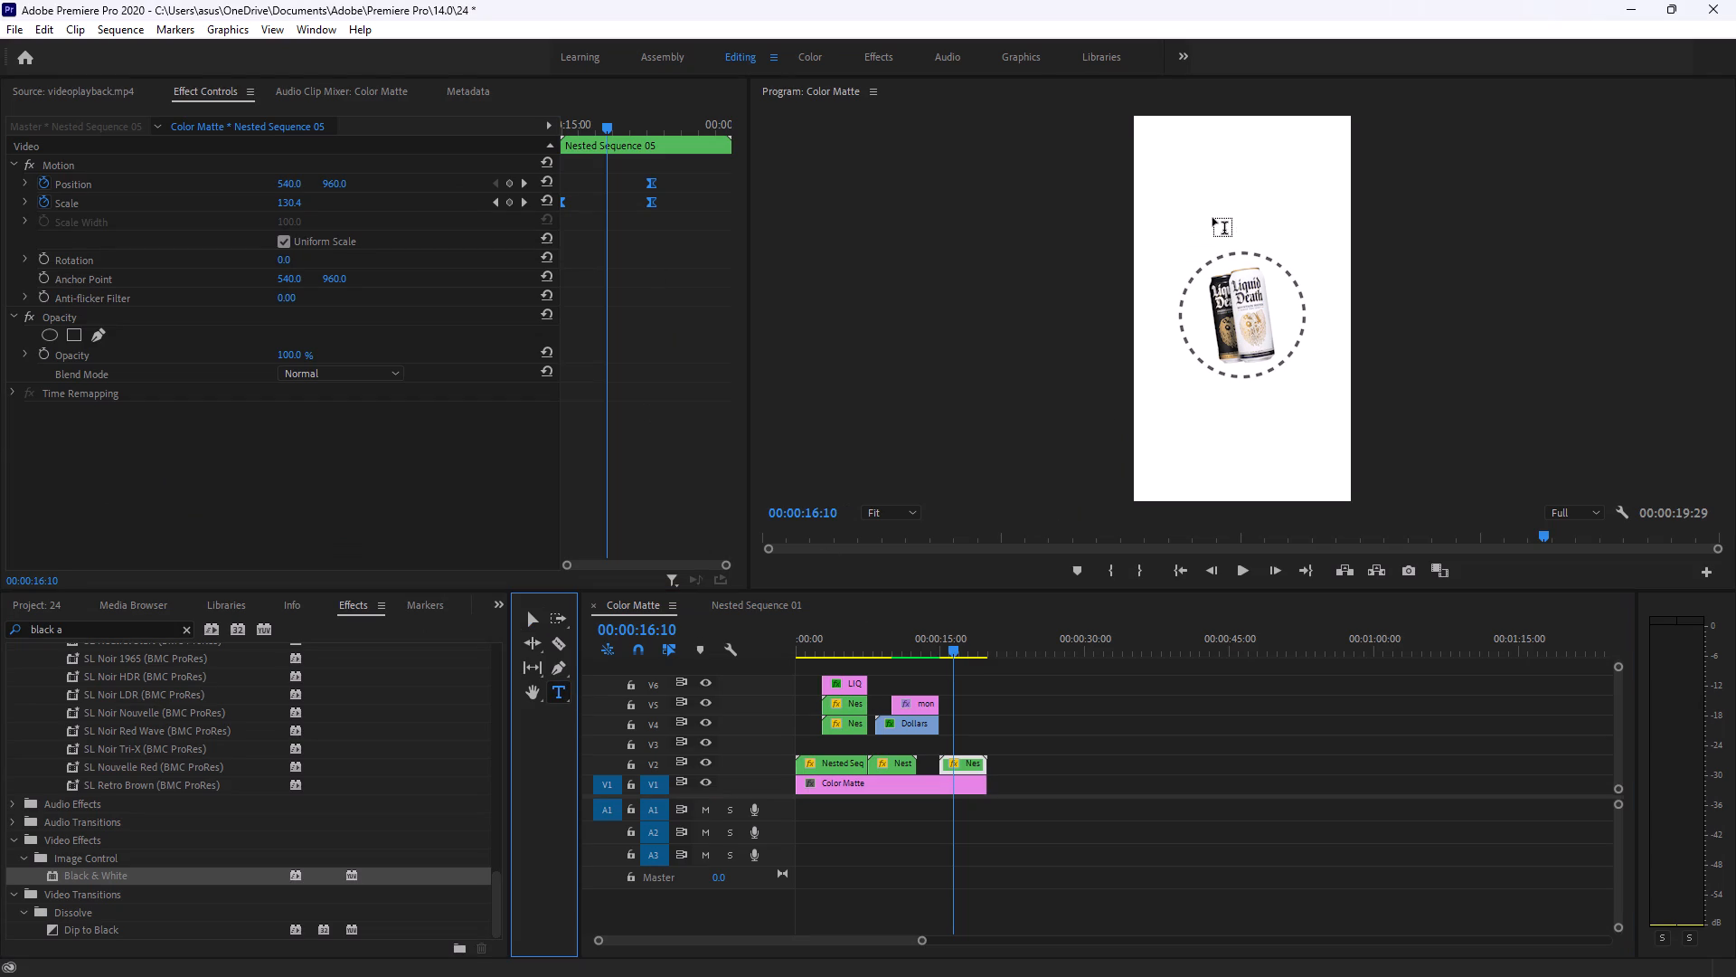
{"action": "left_click", "coordinate": [1212, 216]}
{"action": "type", "text": "they"}
{"action": "key", "text": "space"}
{"action": "type", "text": "are not"}
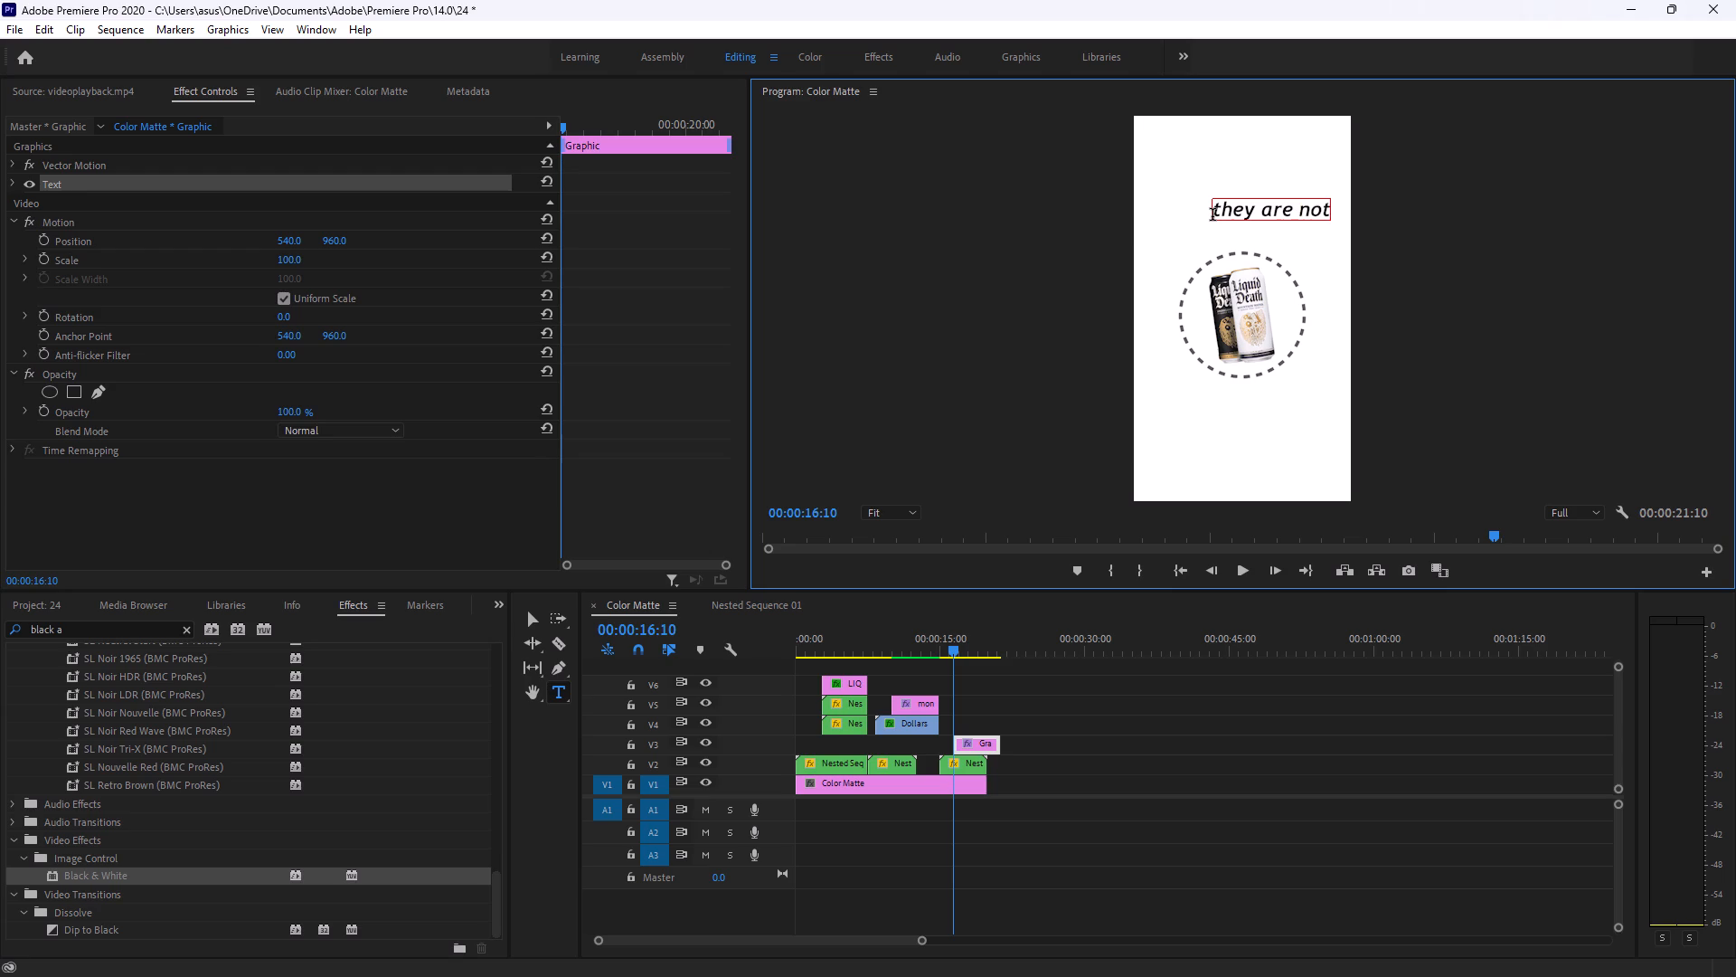
{"action": "key", "text": "space"}
{"action": "type", "text": "sell water"}
{"action": "left_click", "coordinate": [532, 622]}
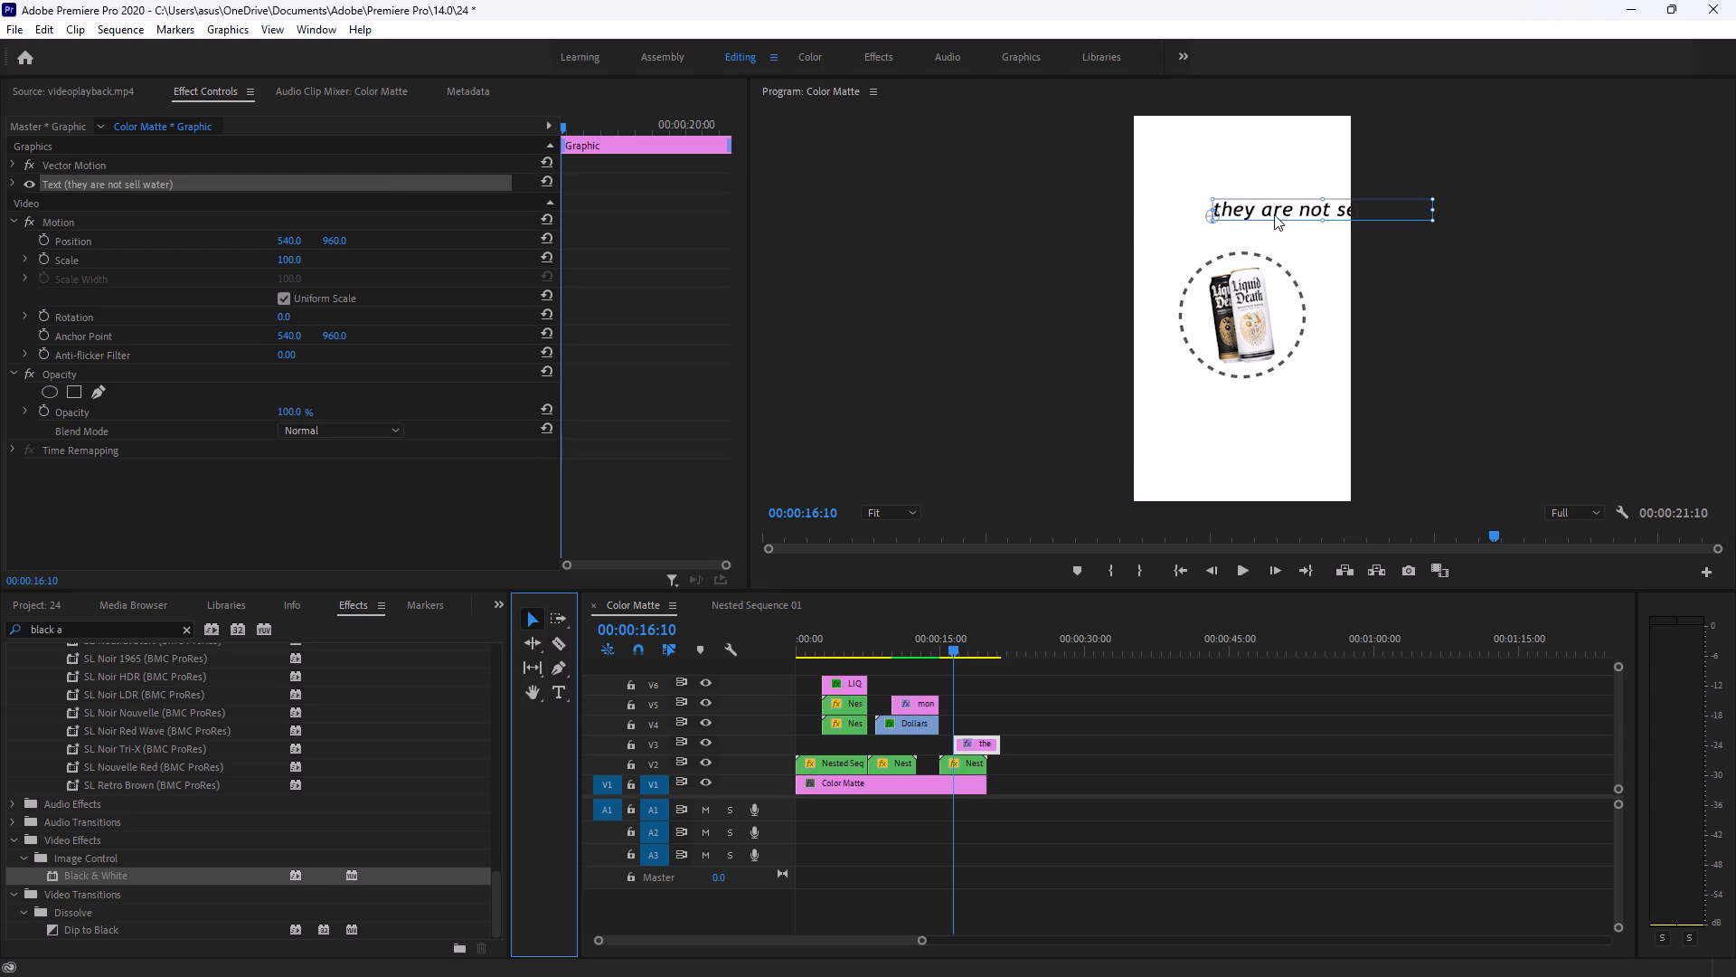
Shrink the text layer to about 87 scale and place it within the frame, just above the dashed circle.
{"action": "left_click_drag", "start_coordinate": [1269, 206], "coordinate": [1188, 205]}
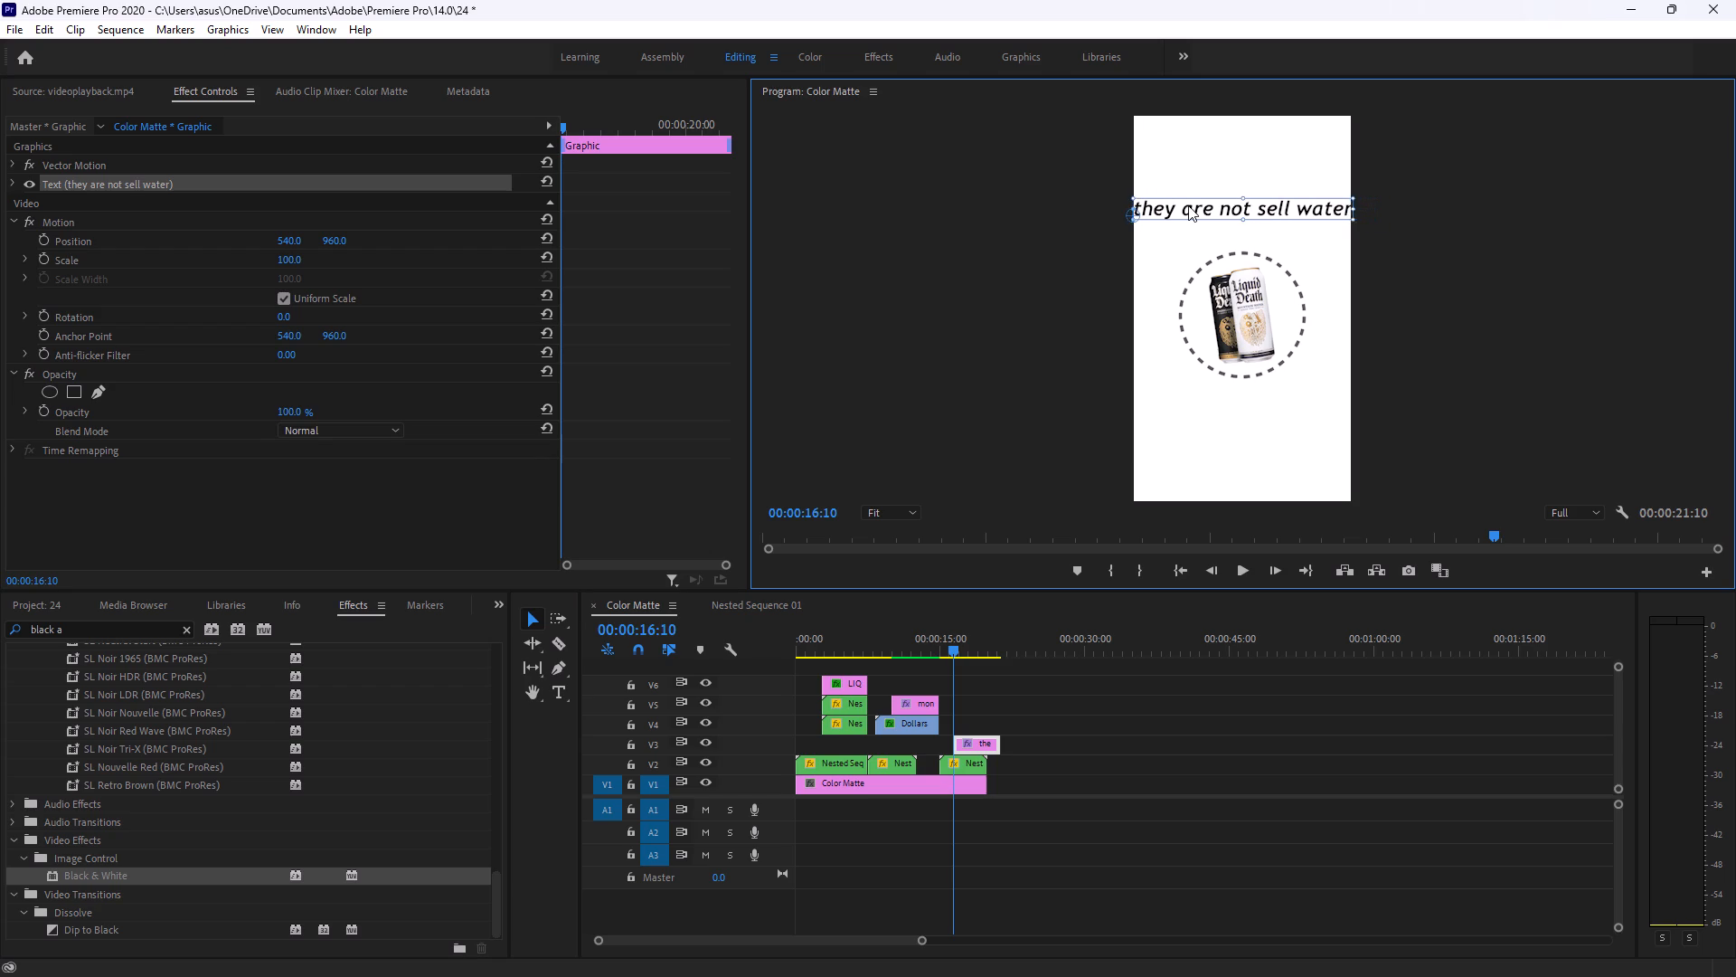
{"action": "left_click_drag", "start_coordinate": [1188, 205], "coordinate": [1193, 205]}
{"action": "left_click_drag", "start_coordinate": [1361, 222], "coordinate": [1353, 219]}
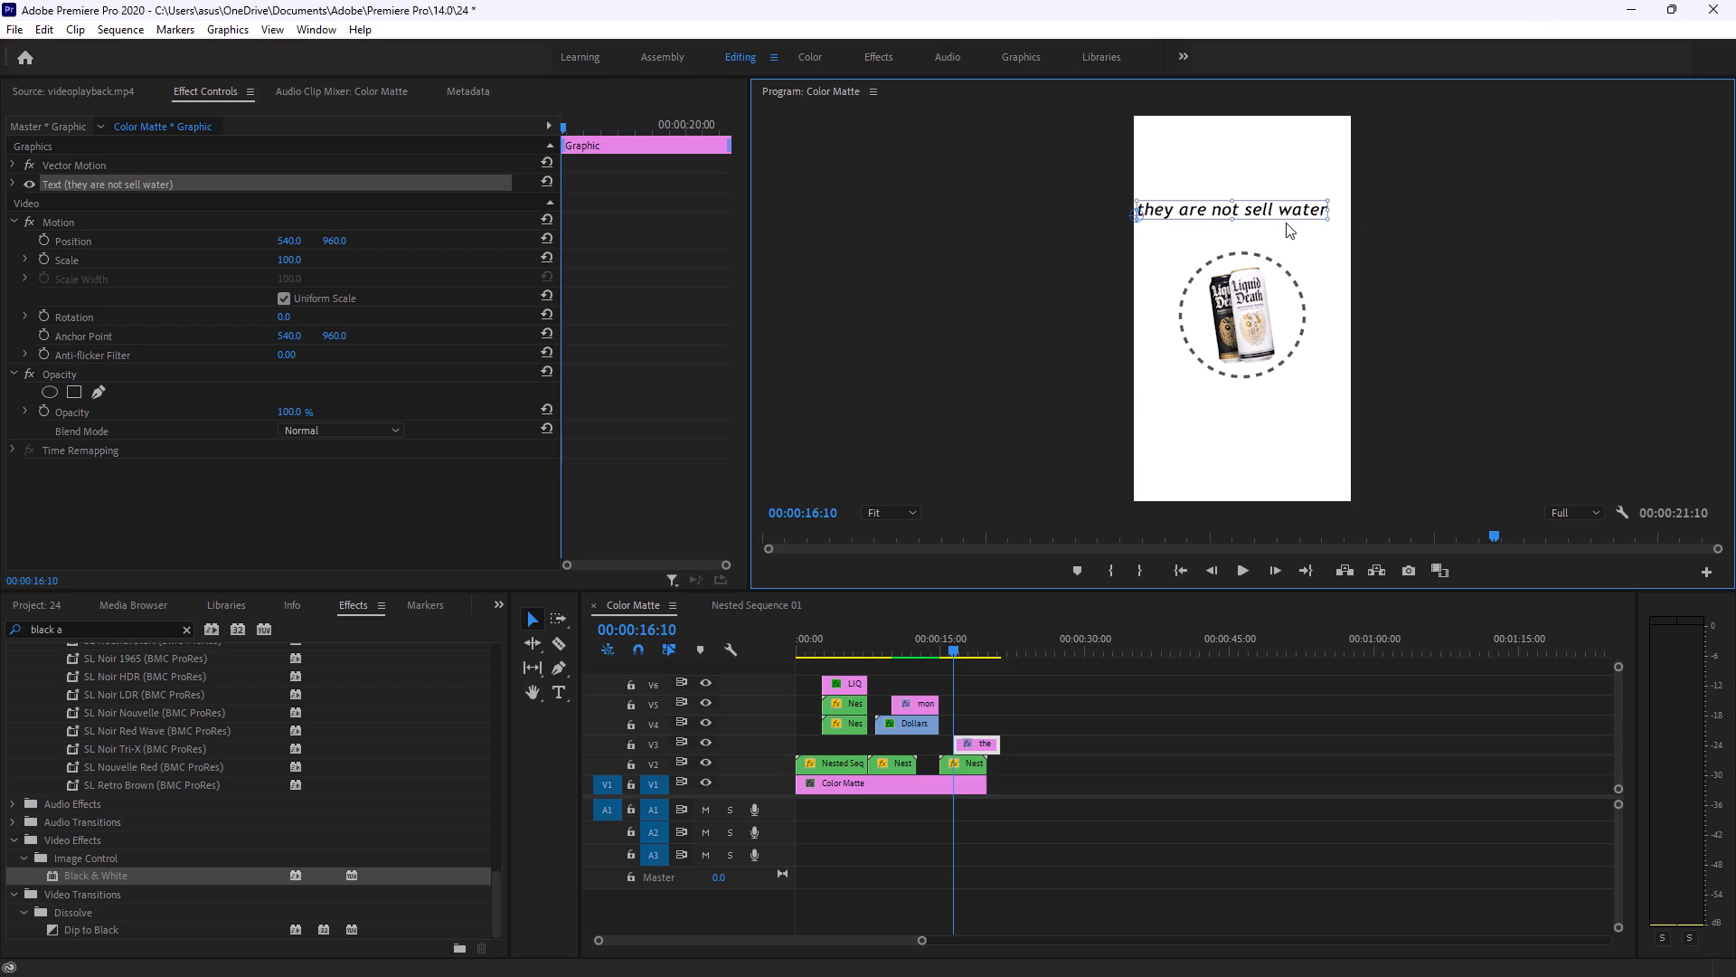
{"action": "left_click_drag", "start_coordinate": [1271, 212], "coordinate": [1281, 229]}
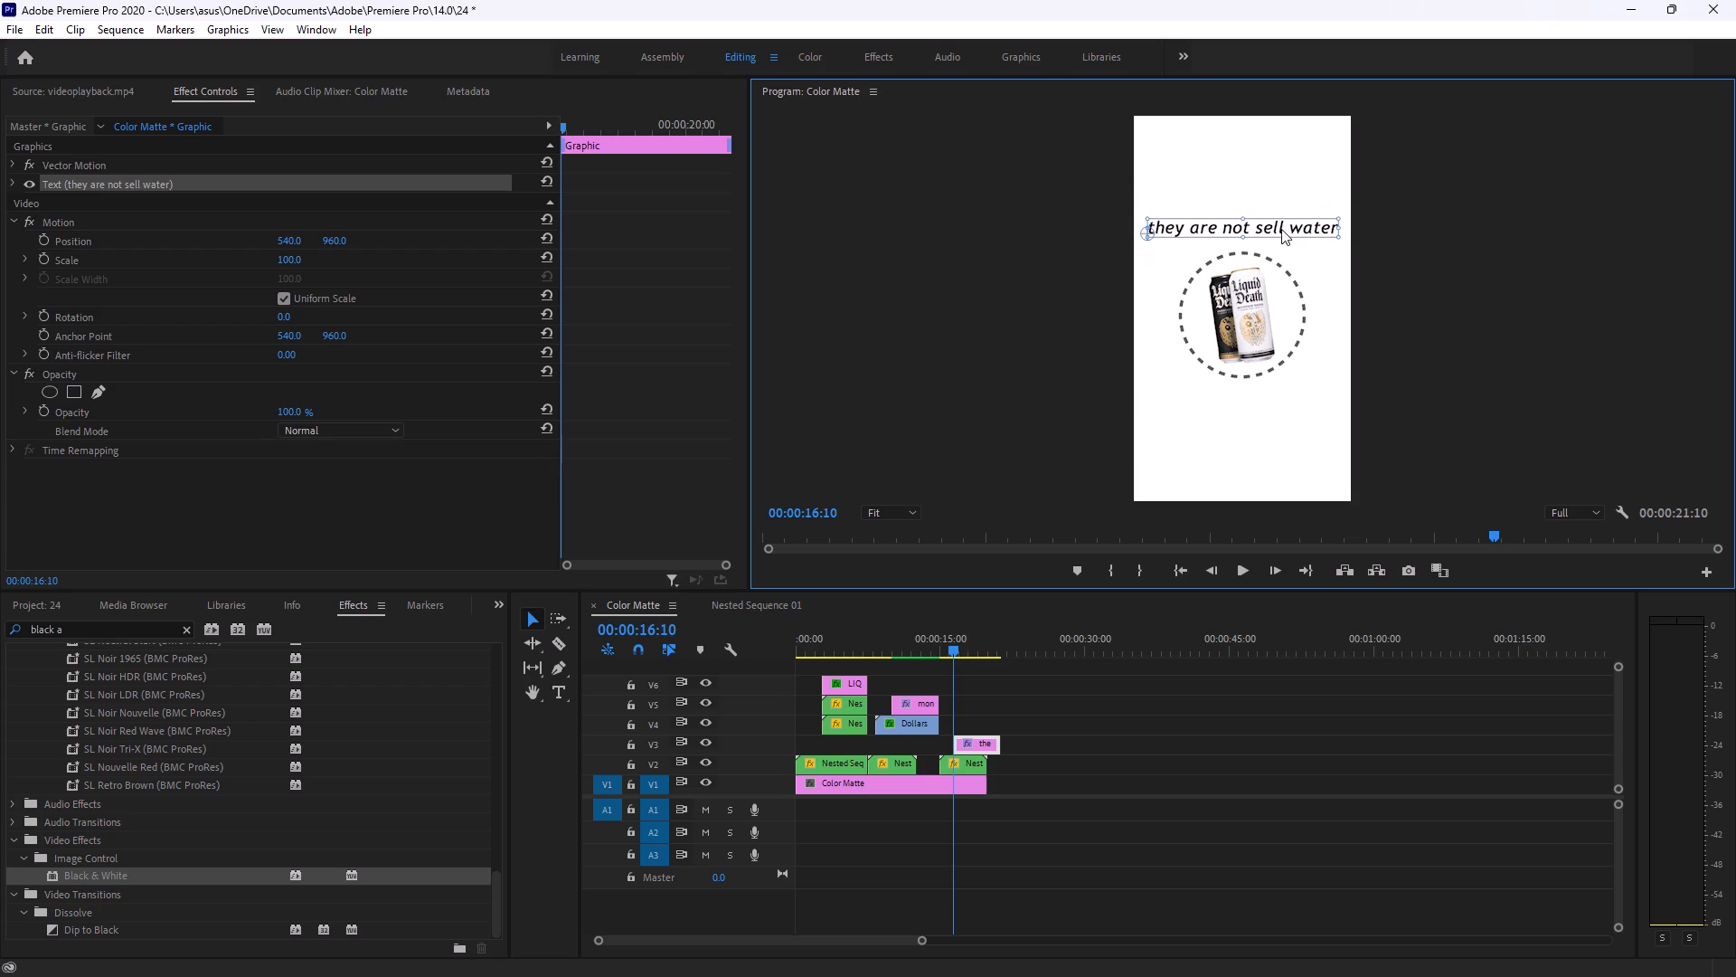
{"action": "left_click_drag", "start_coordinate": [1281, 229], "coordinate": [1281, 227]}
{"action": "left_click", "coordinate": [1339, 242]}
{"action": "left_click_drag", "start_coordinate": [1289, 231], "coordinate": [1302, 234]}
{"action": "left_click", "coordinate": [1292, 223]}
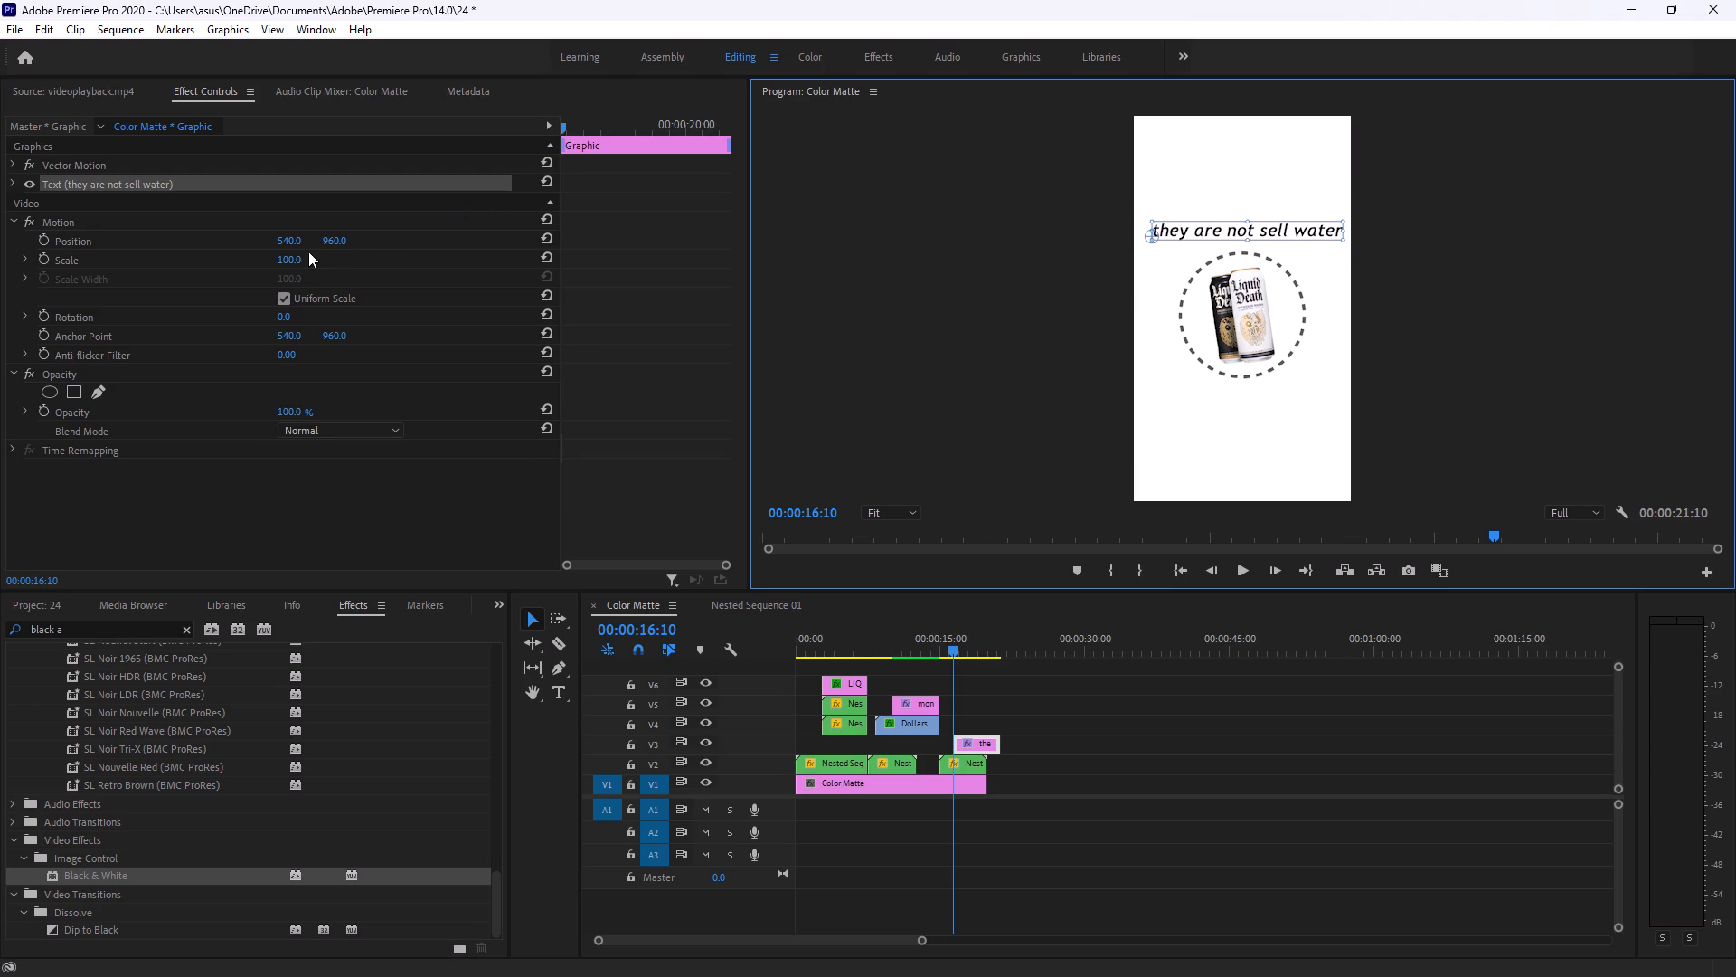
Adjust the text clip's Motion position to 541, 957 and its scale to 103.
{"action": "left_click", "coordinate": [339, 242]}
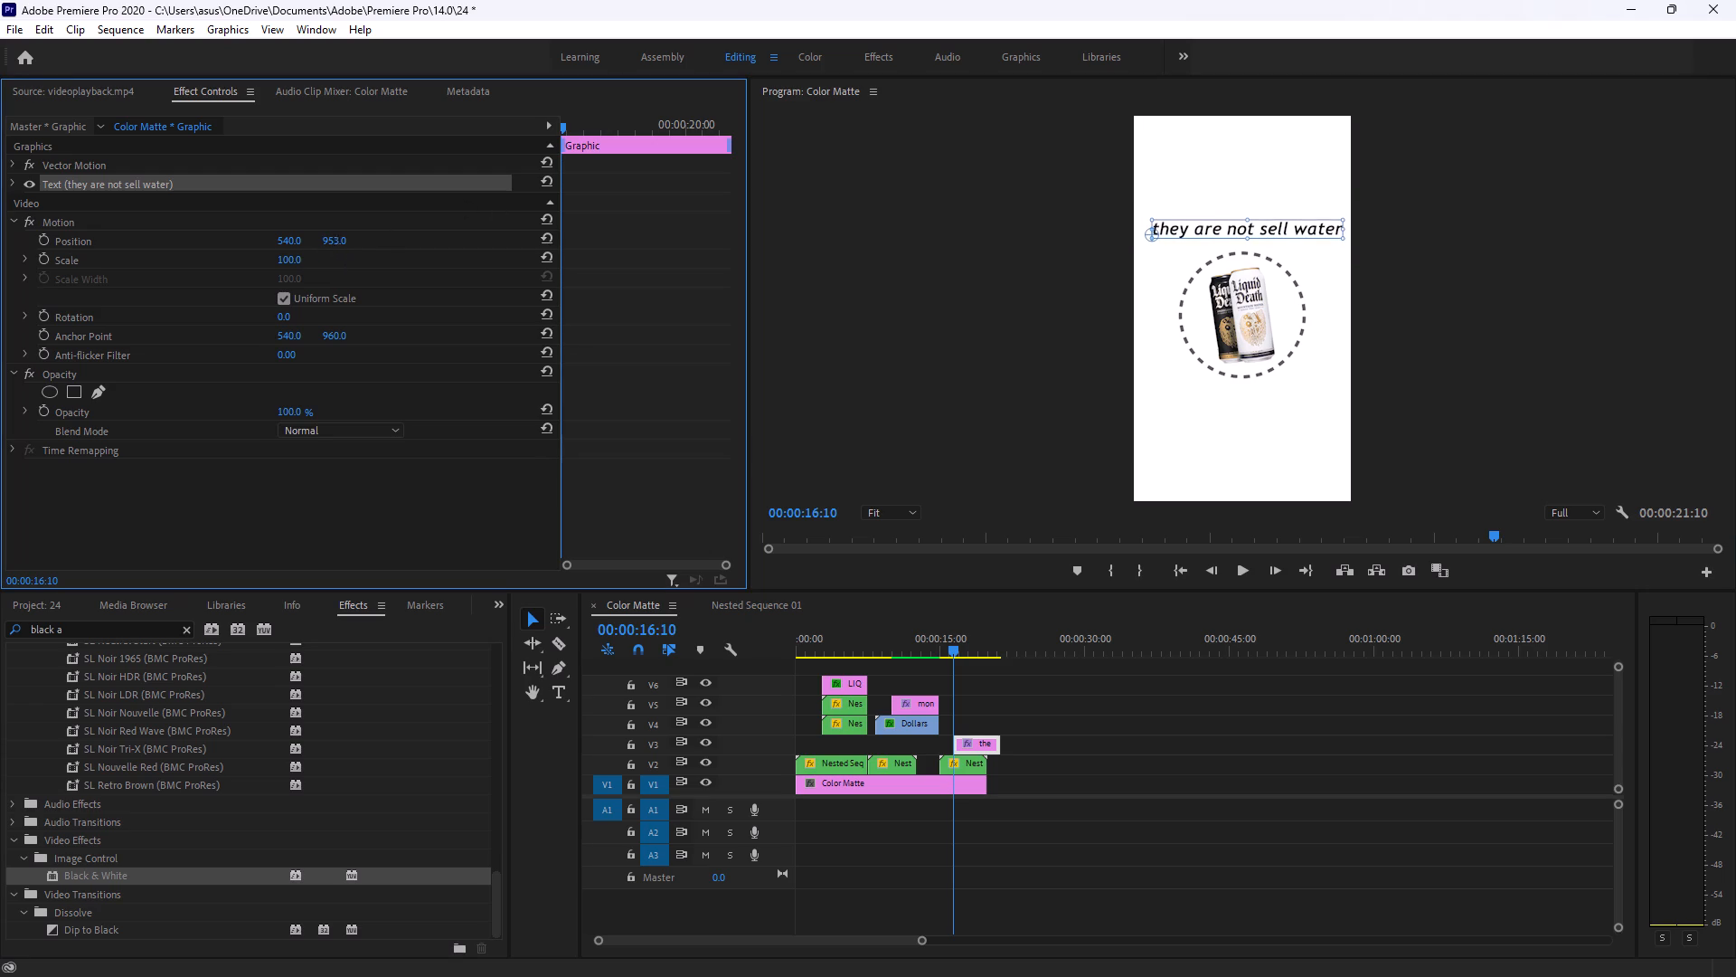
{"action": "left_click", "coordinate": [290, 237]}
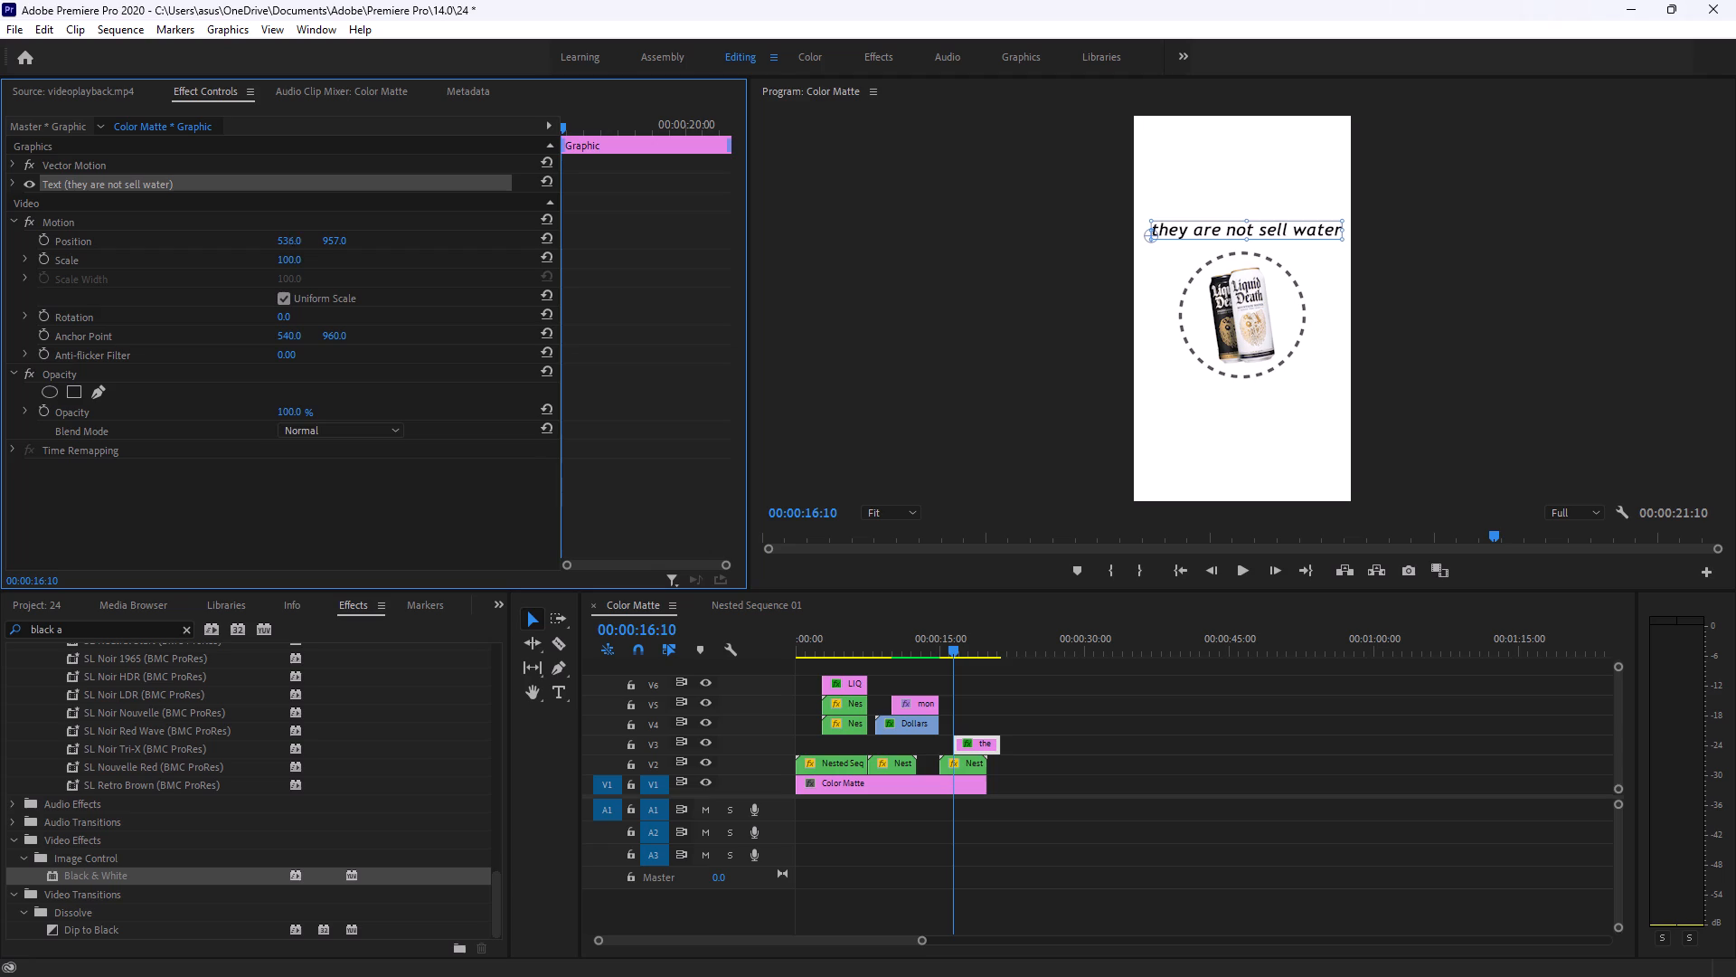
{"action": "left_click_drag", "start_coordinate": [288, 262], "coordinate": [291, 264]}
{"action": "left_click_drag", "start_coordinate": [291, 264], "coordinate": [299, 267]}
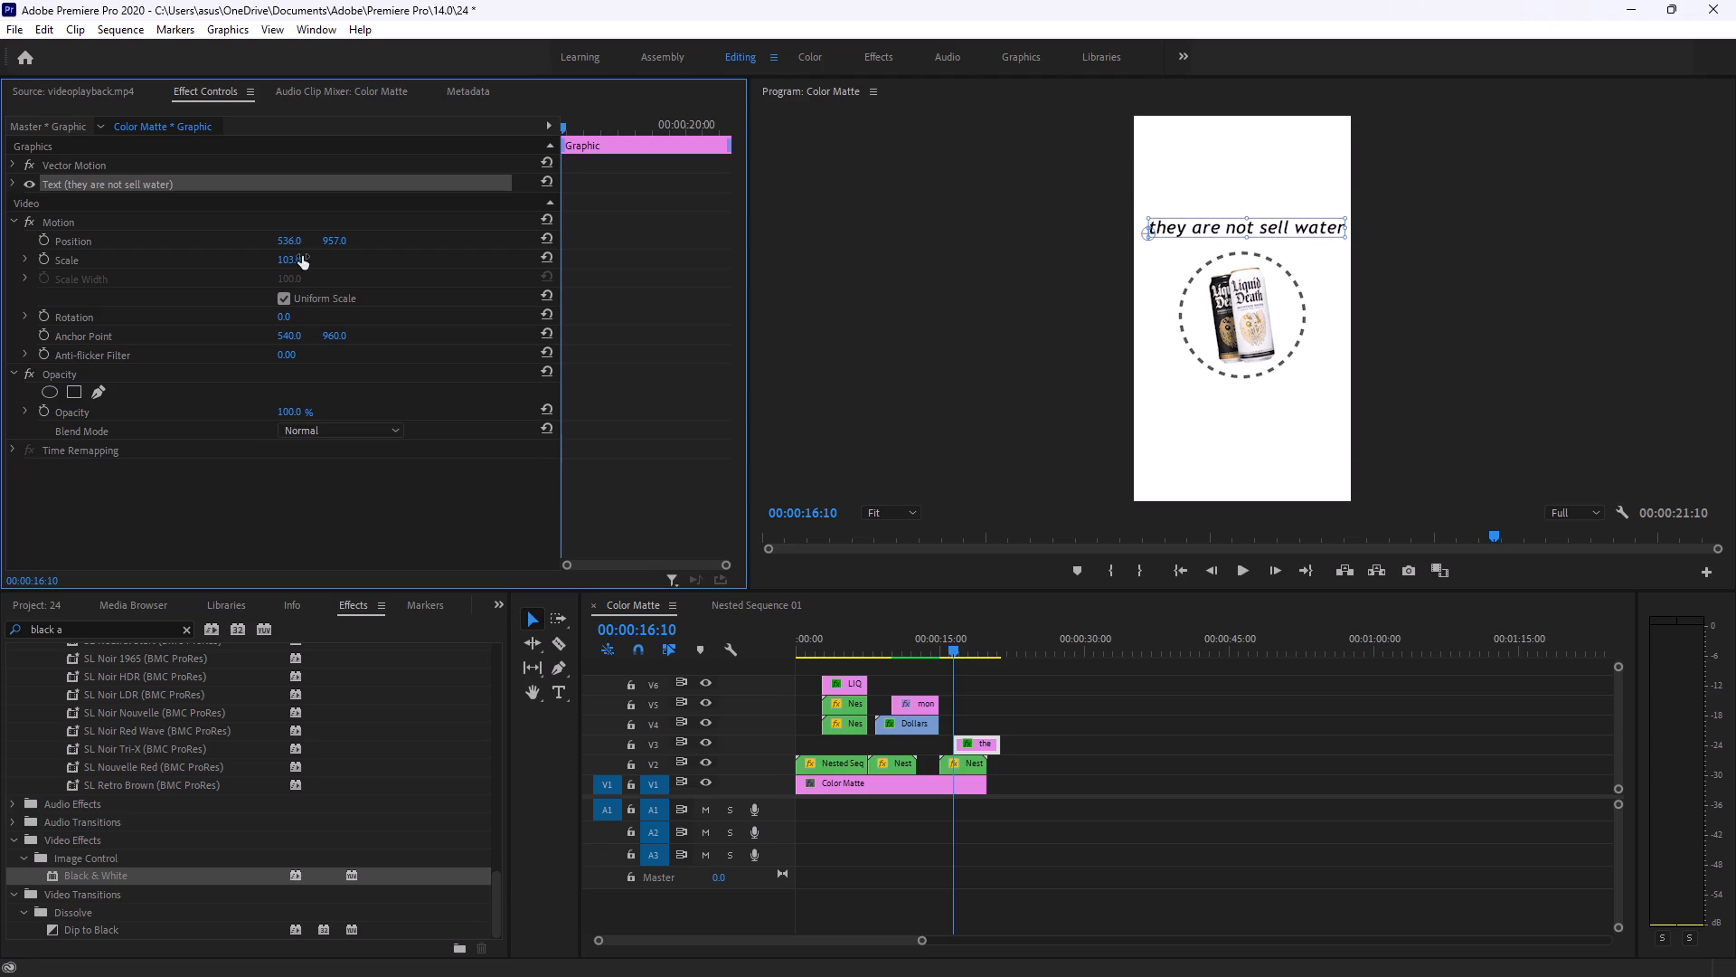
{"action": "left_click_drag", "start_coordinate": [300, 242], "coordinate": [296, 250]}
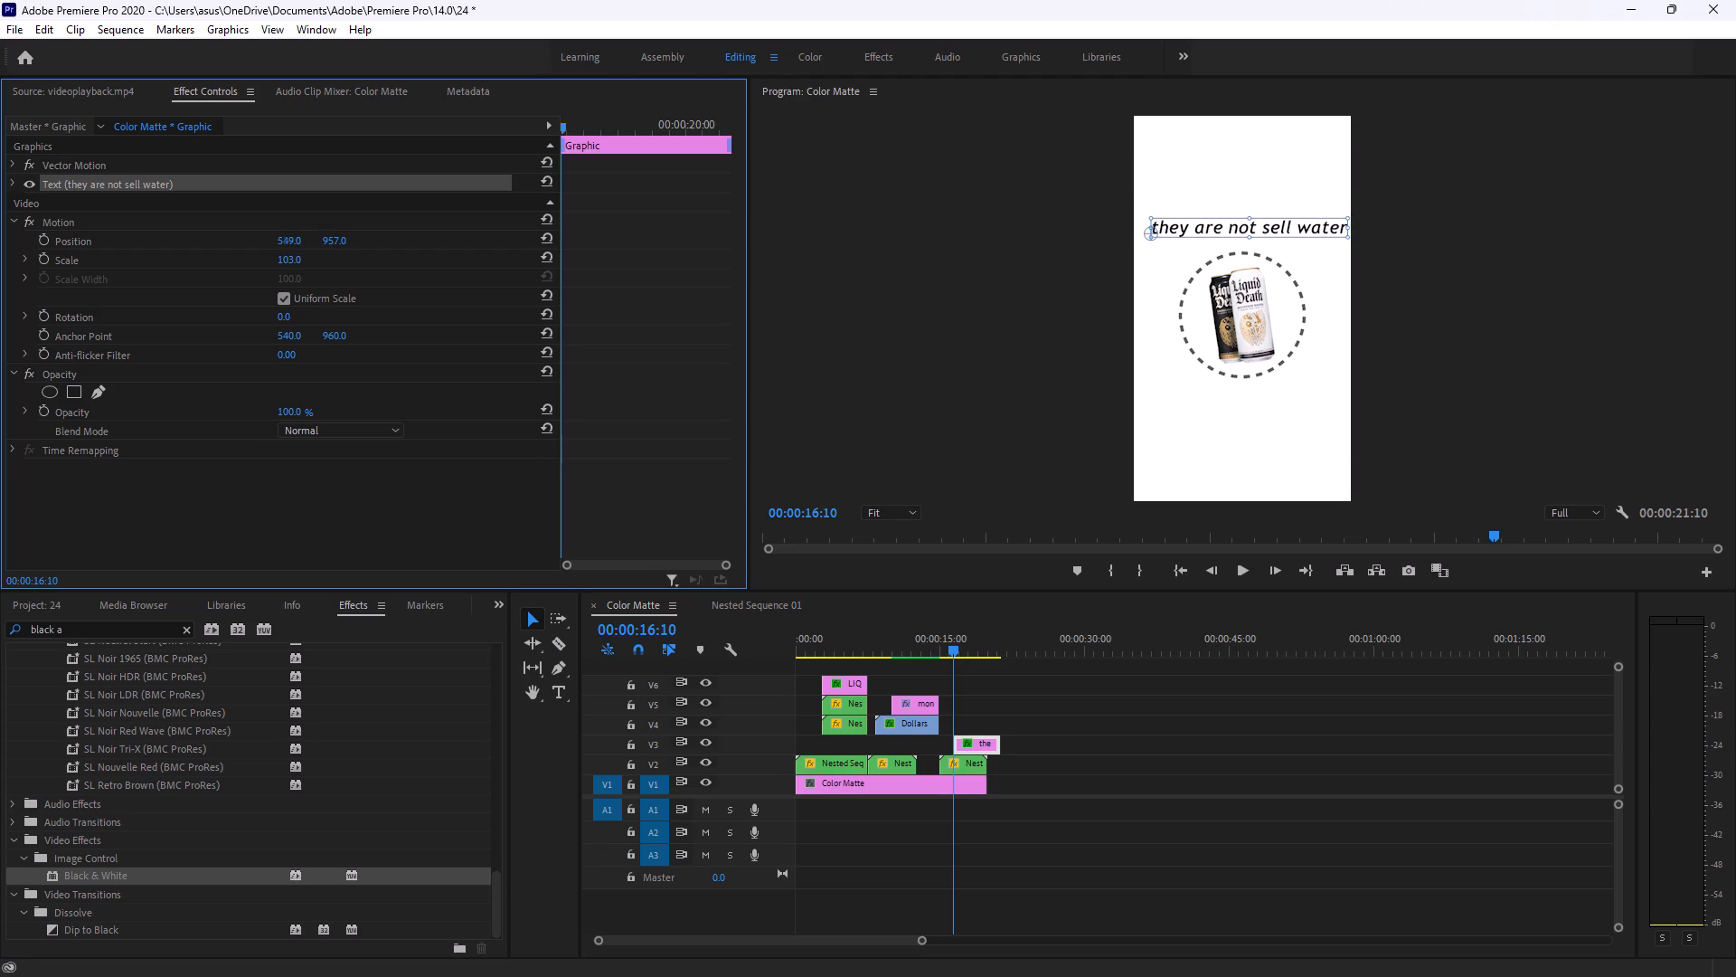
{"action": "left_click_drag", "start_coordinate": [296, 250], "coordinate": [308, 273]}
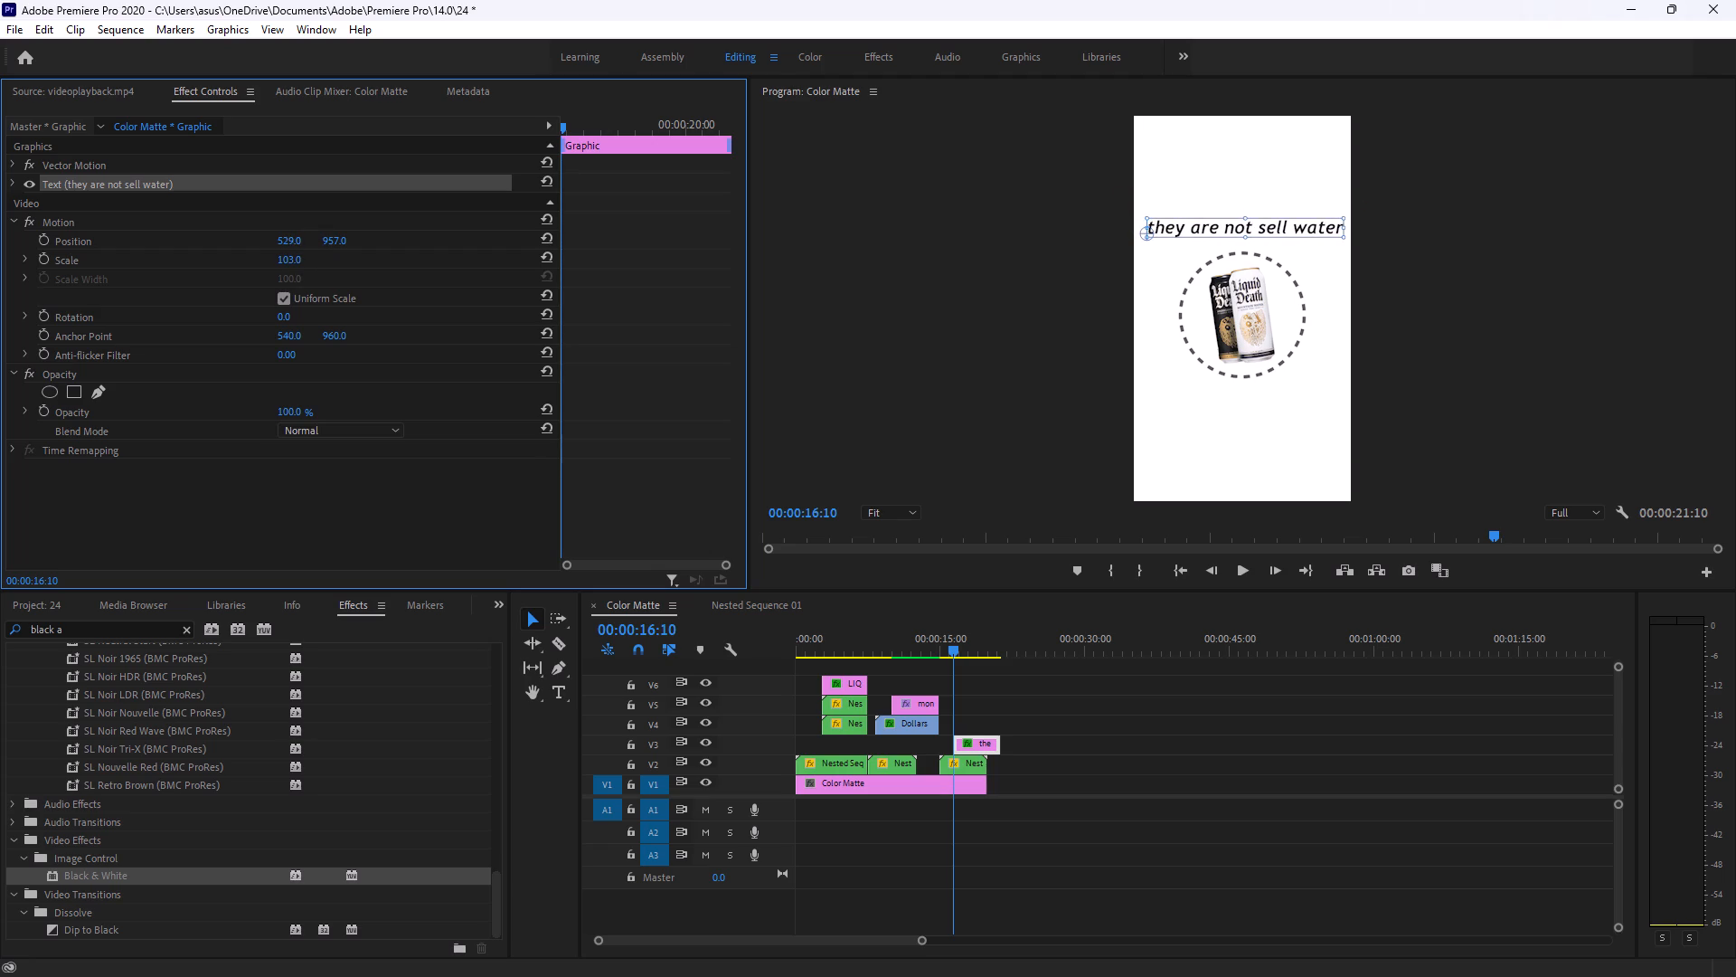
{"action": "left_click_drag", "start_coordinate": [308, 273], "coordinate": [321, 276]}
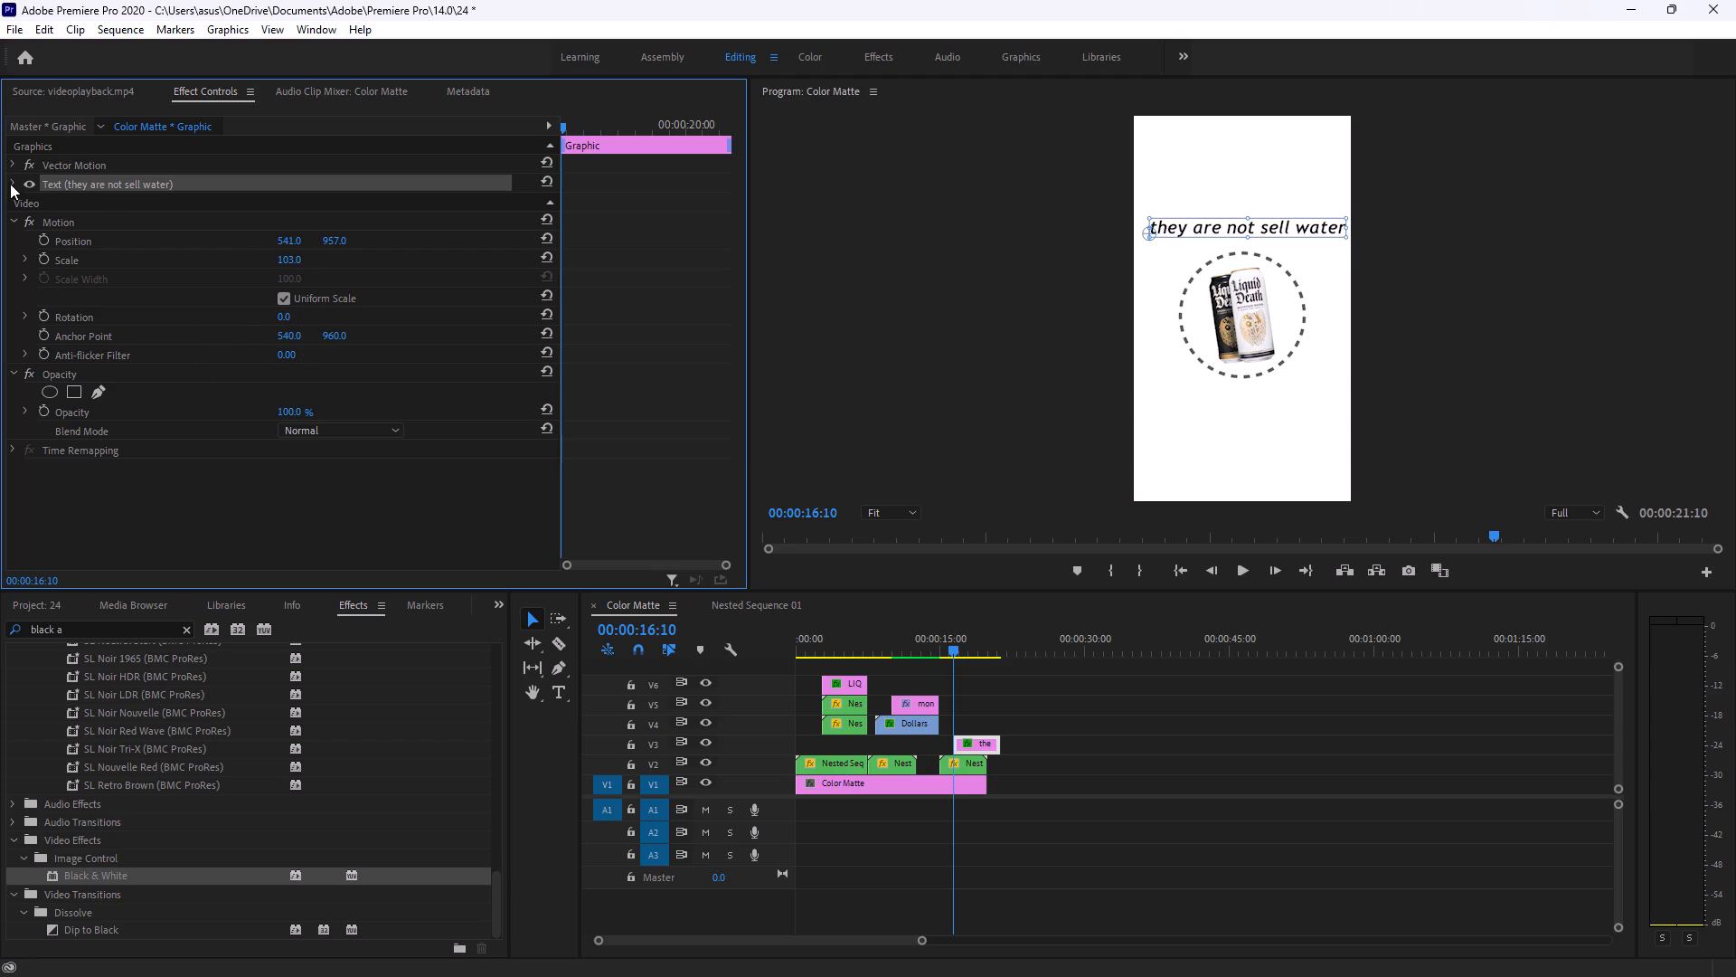
Change the text's font to Tw Cen MT Condensed Extra Bold.
{"action": "left_click", "coordinate": [11, 184]}
{"action": "left_click", "coordinate": [278, 244]}
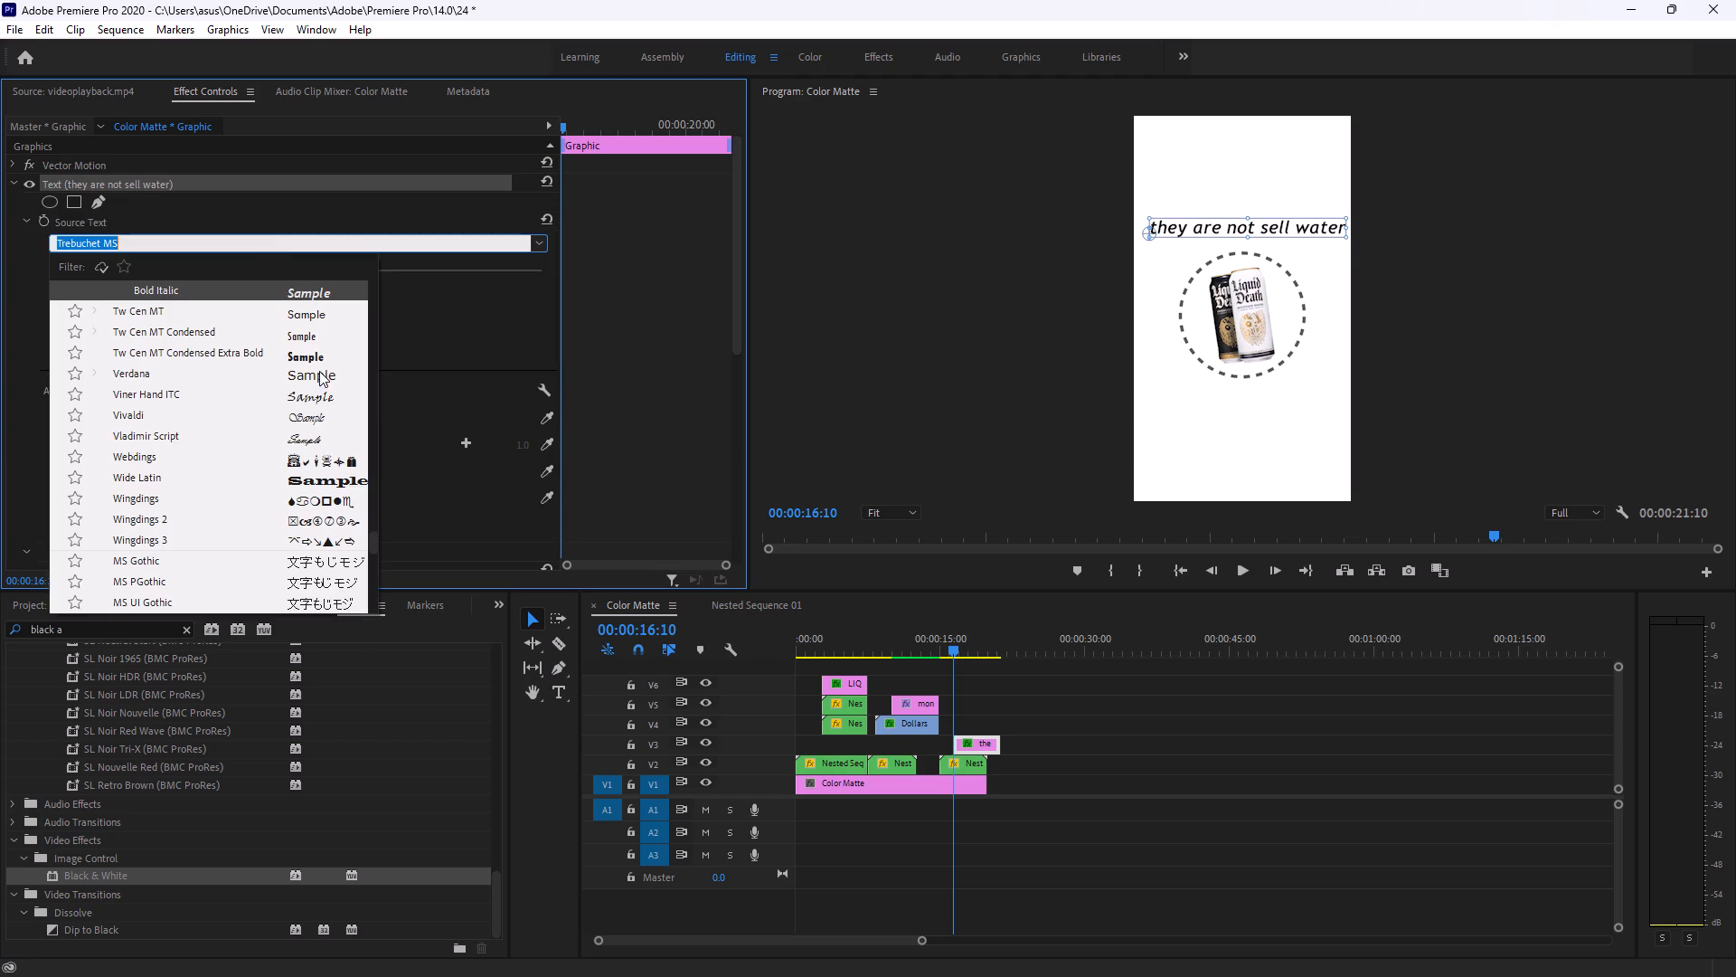
{"action": "left_click", "coordinate": [315, 356]}
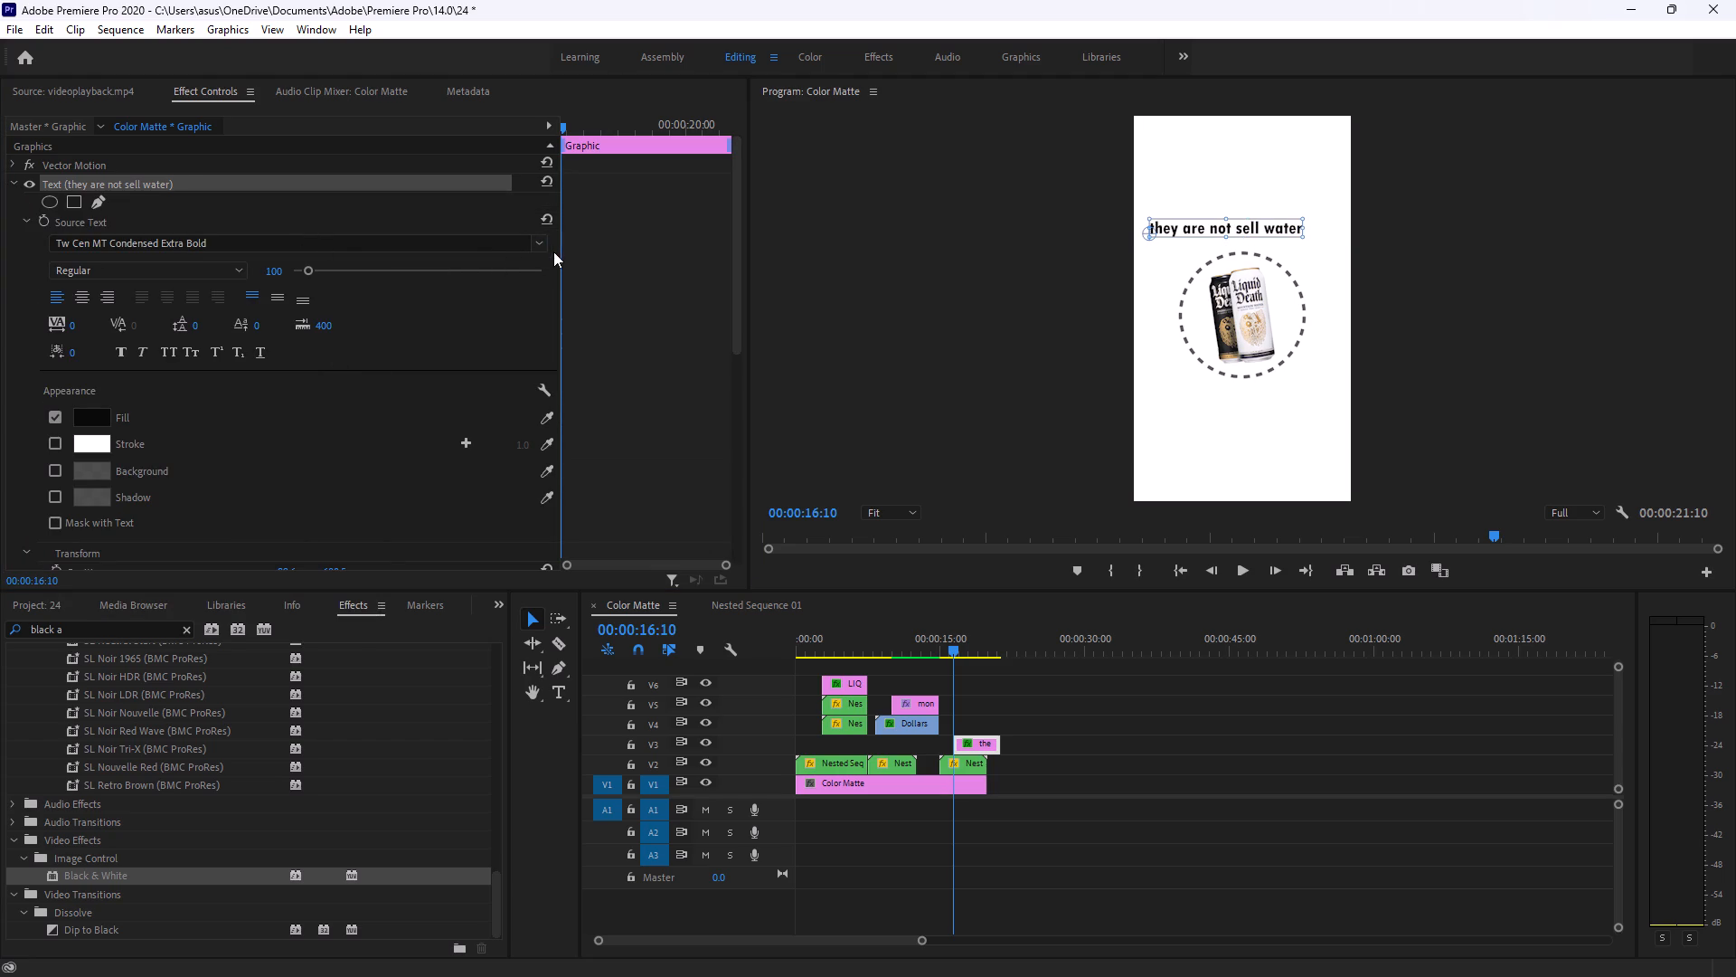
Move the text to about 189.6, 635.4 so it is centred just above the dashed circle.
{"action": "left_click_drag", "start_coordinate": [1252, 227], "coordinate": [1271, 231]}
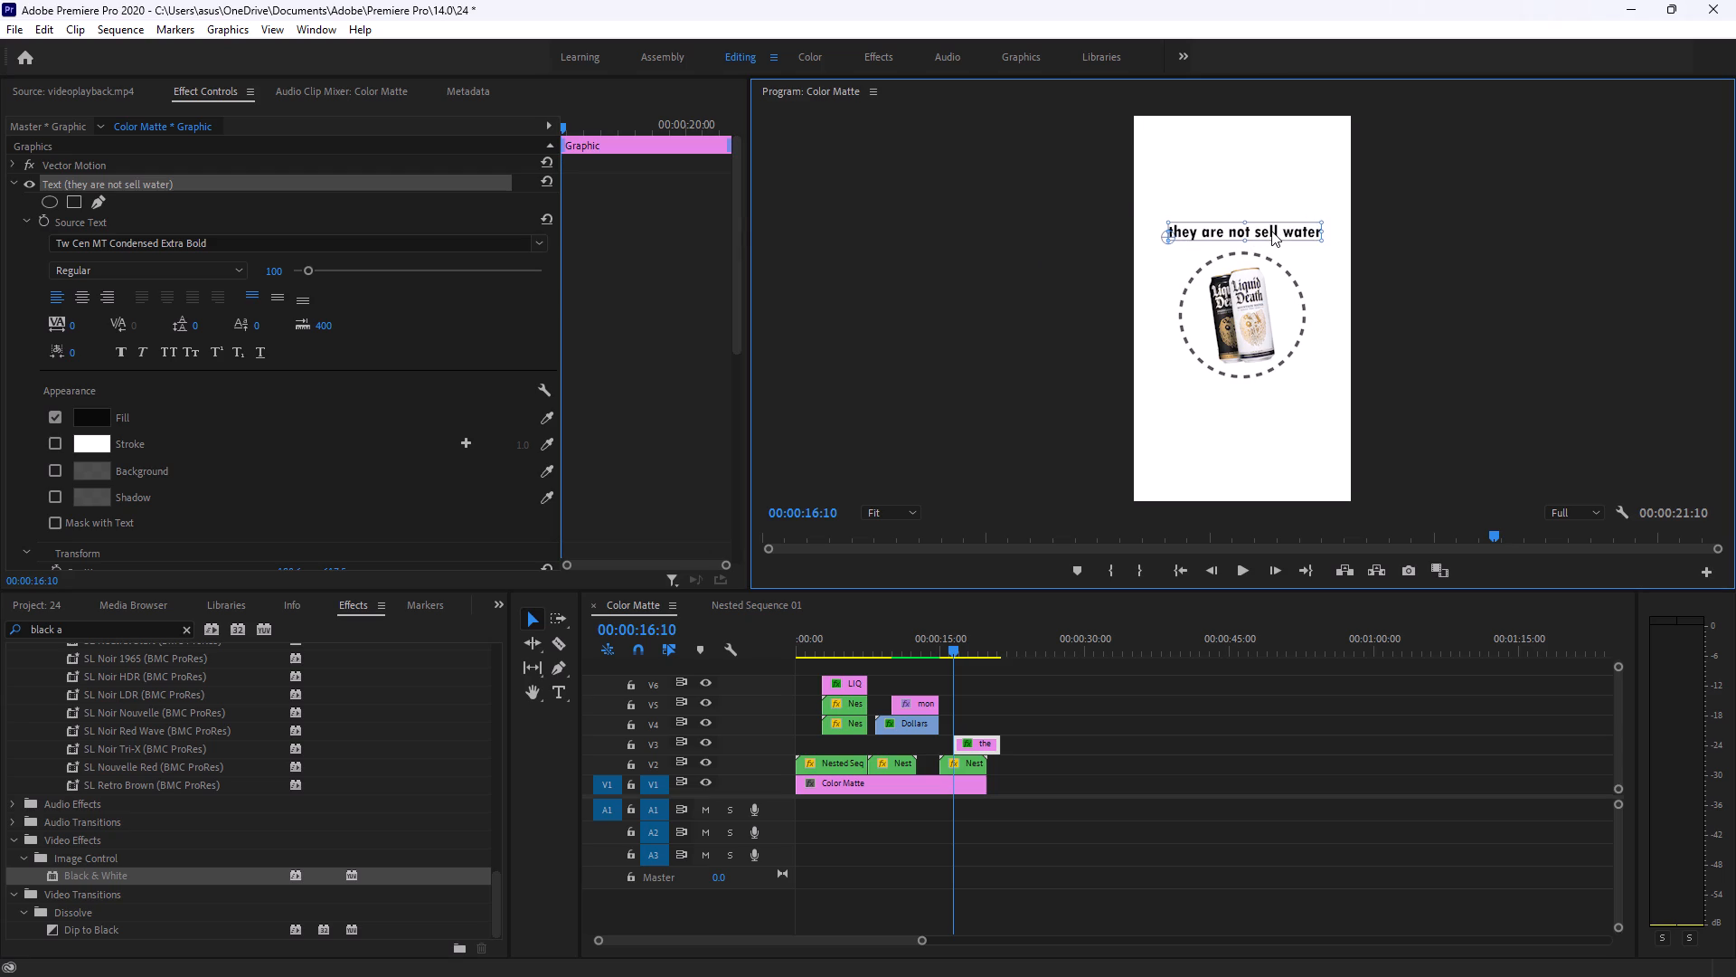
{"action": "left_click_drag", "start_coordinate": [1271, 231], "coordinate": [1274, 234]}
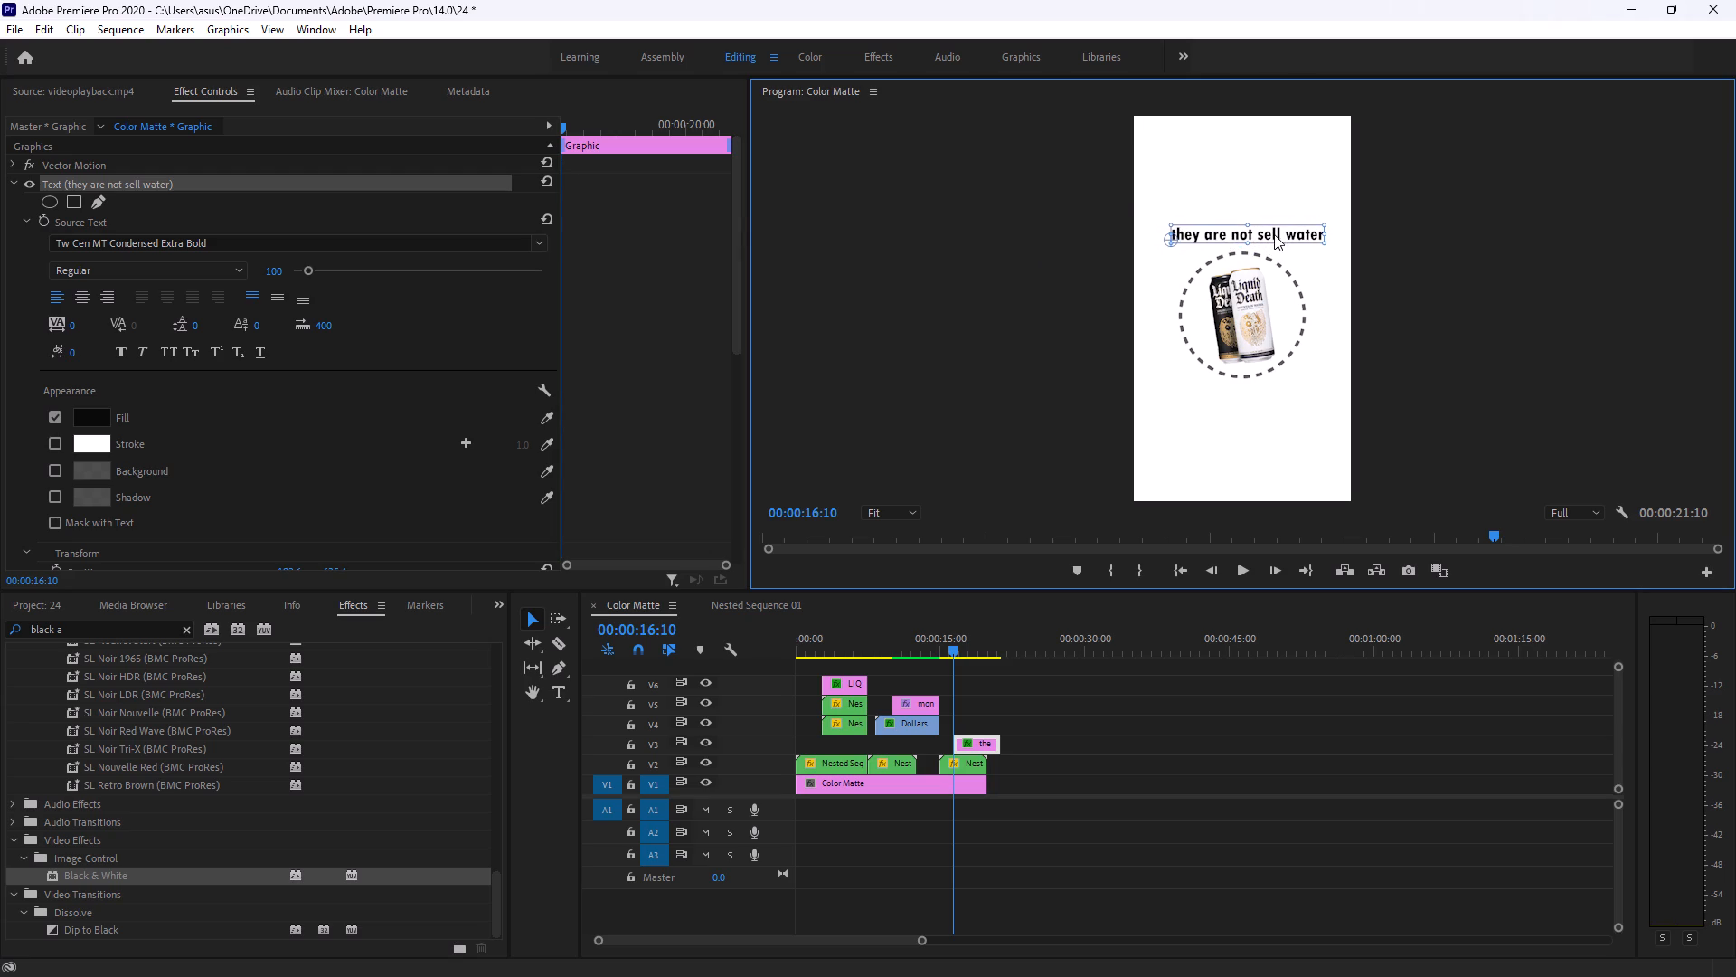
{"action": "left_click_drag", "start_coordinate": [1274, 234], "coordinate": [1273, 234]}
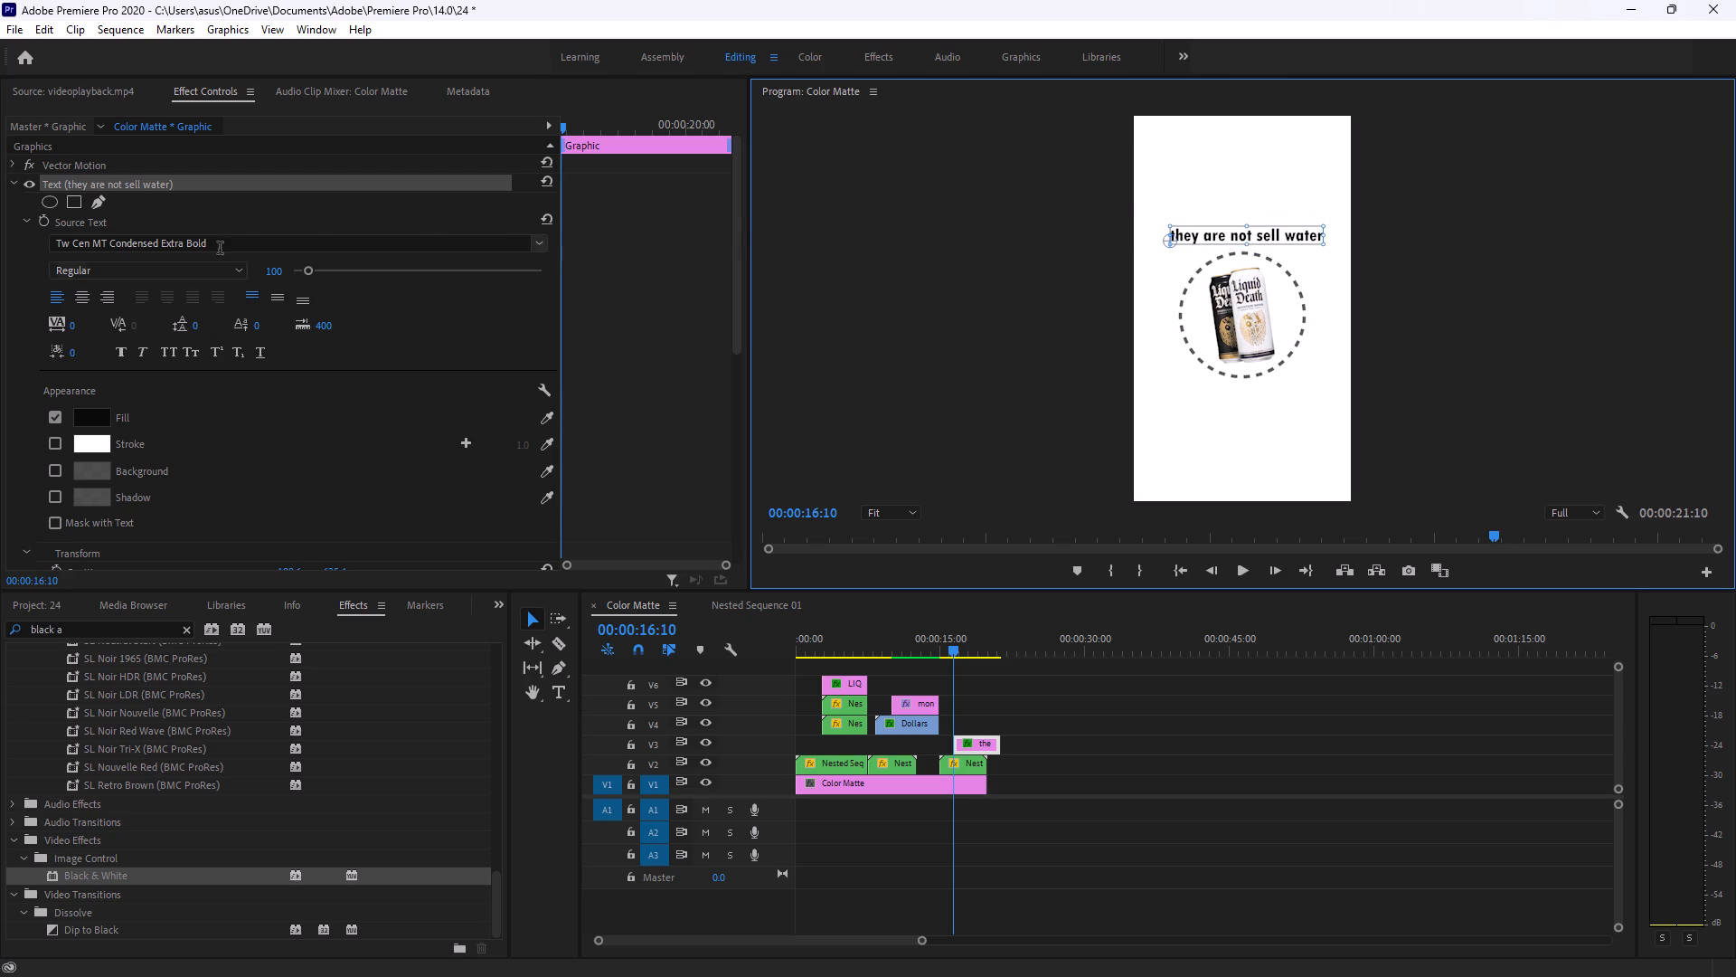
Look through the text layer's font, appearance and transform properties, and collapse them.
{"action": "scroll", "coordinate": [163, 323], "scroll_direction": "down", "scroll_amount": 1}
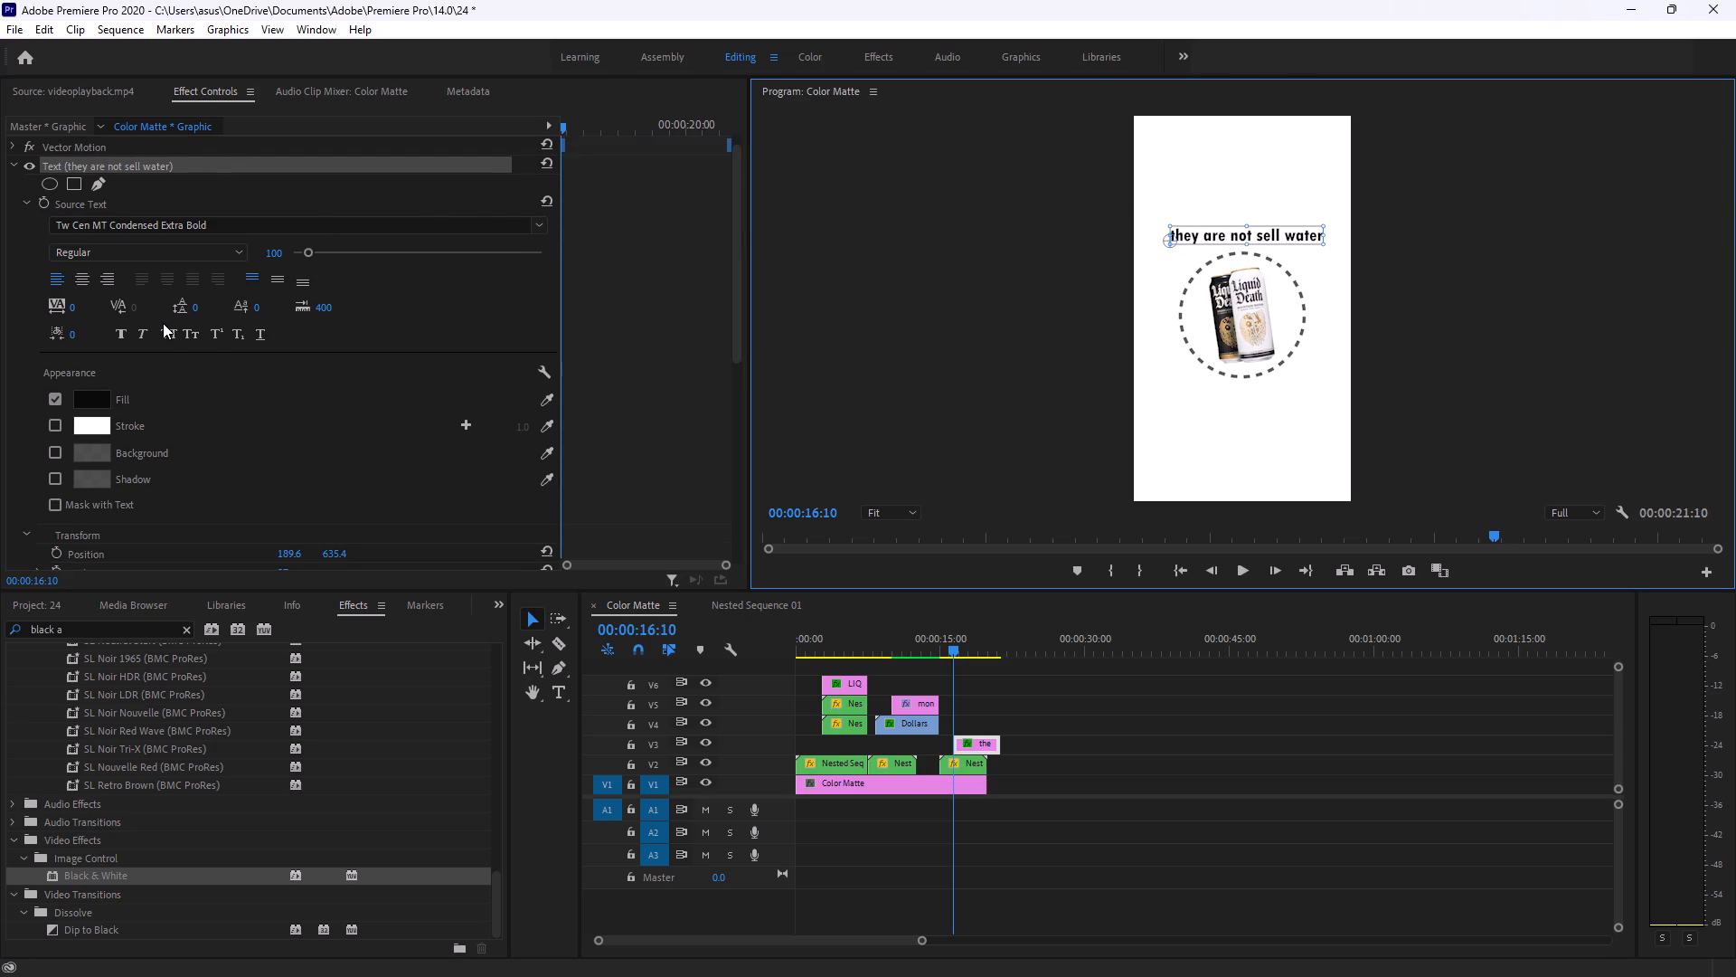
{"action": "scroll", "coordinate": [163, 323], "scroll_direction": "up", "scroll_amount": 2}
{"action": "scroll", "coordinate": [163, 323], "scroll_direction": "down", "scroll_amount": 3}
{"action": "scroll", "coordinate": [184, 360], "scroll_direction": "up", "scroll_amount": 10}
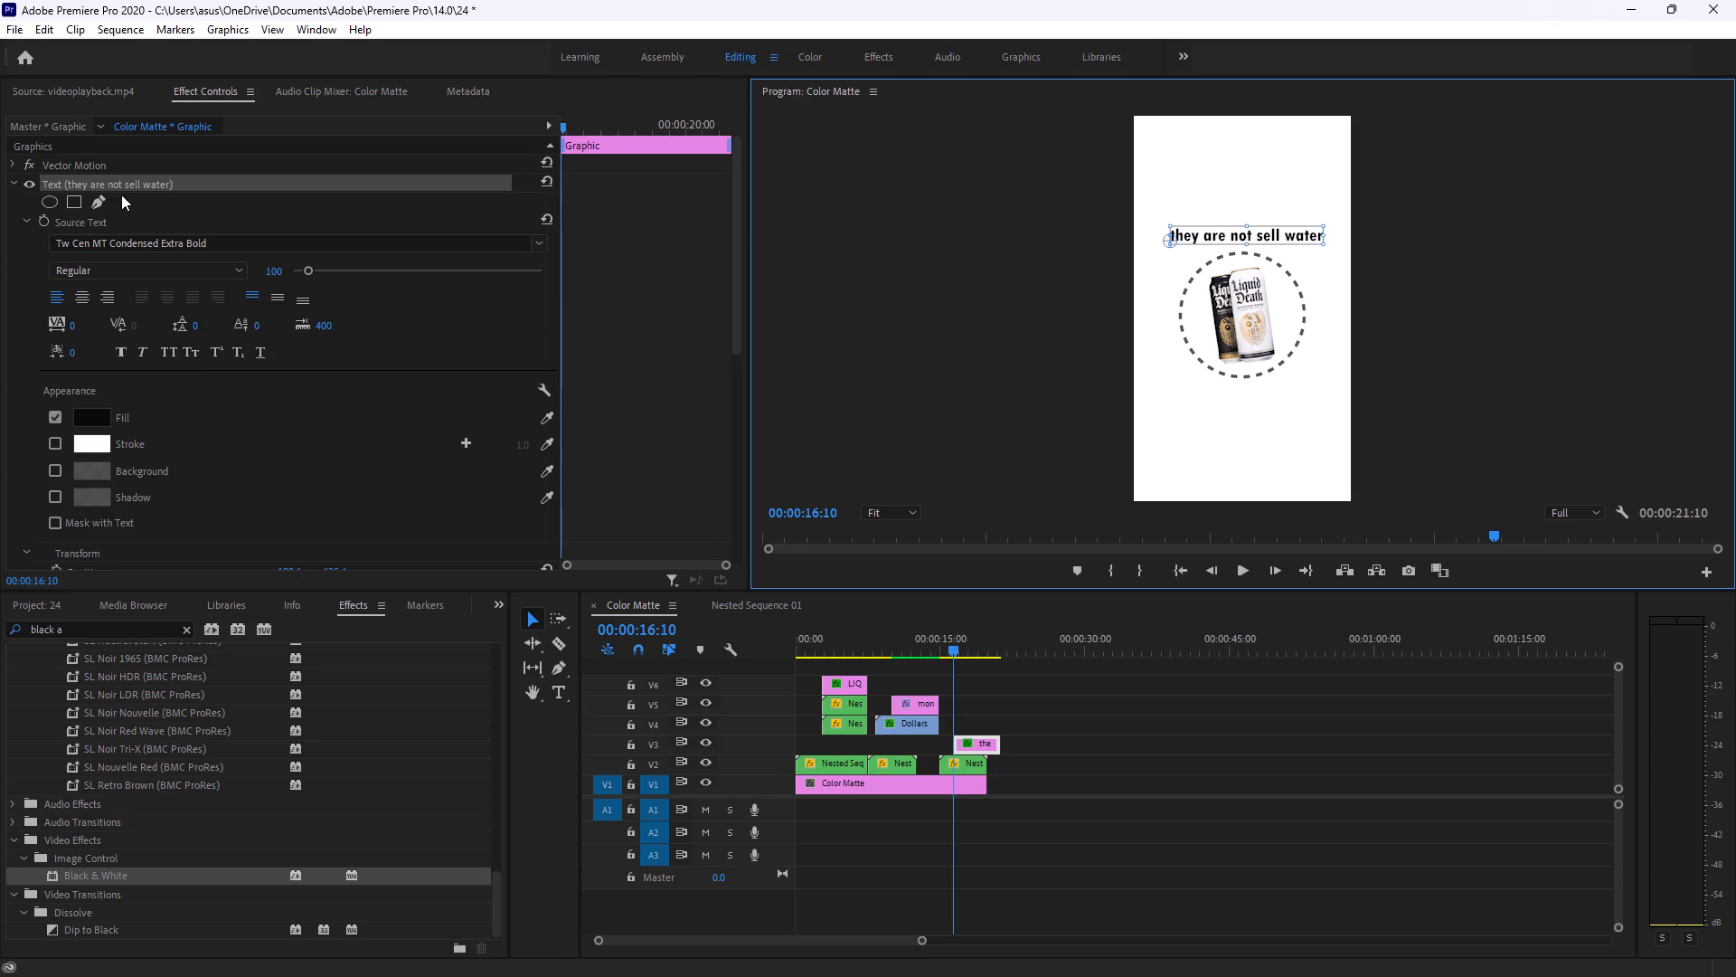
{"action": "scroll", "coordinate": [142, 347], "scroll_direction": "down", "scroll_amount": 5}
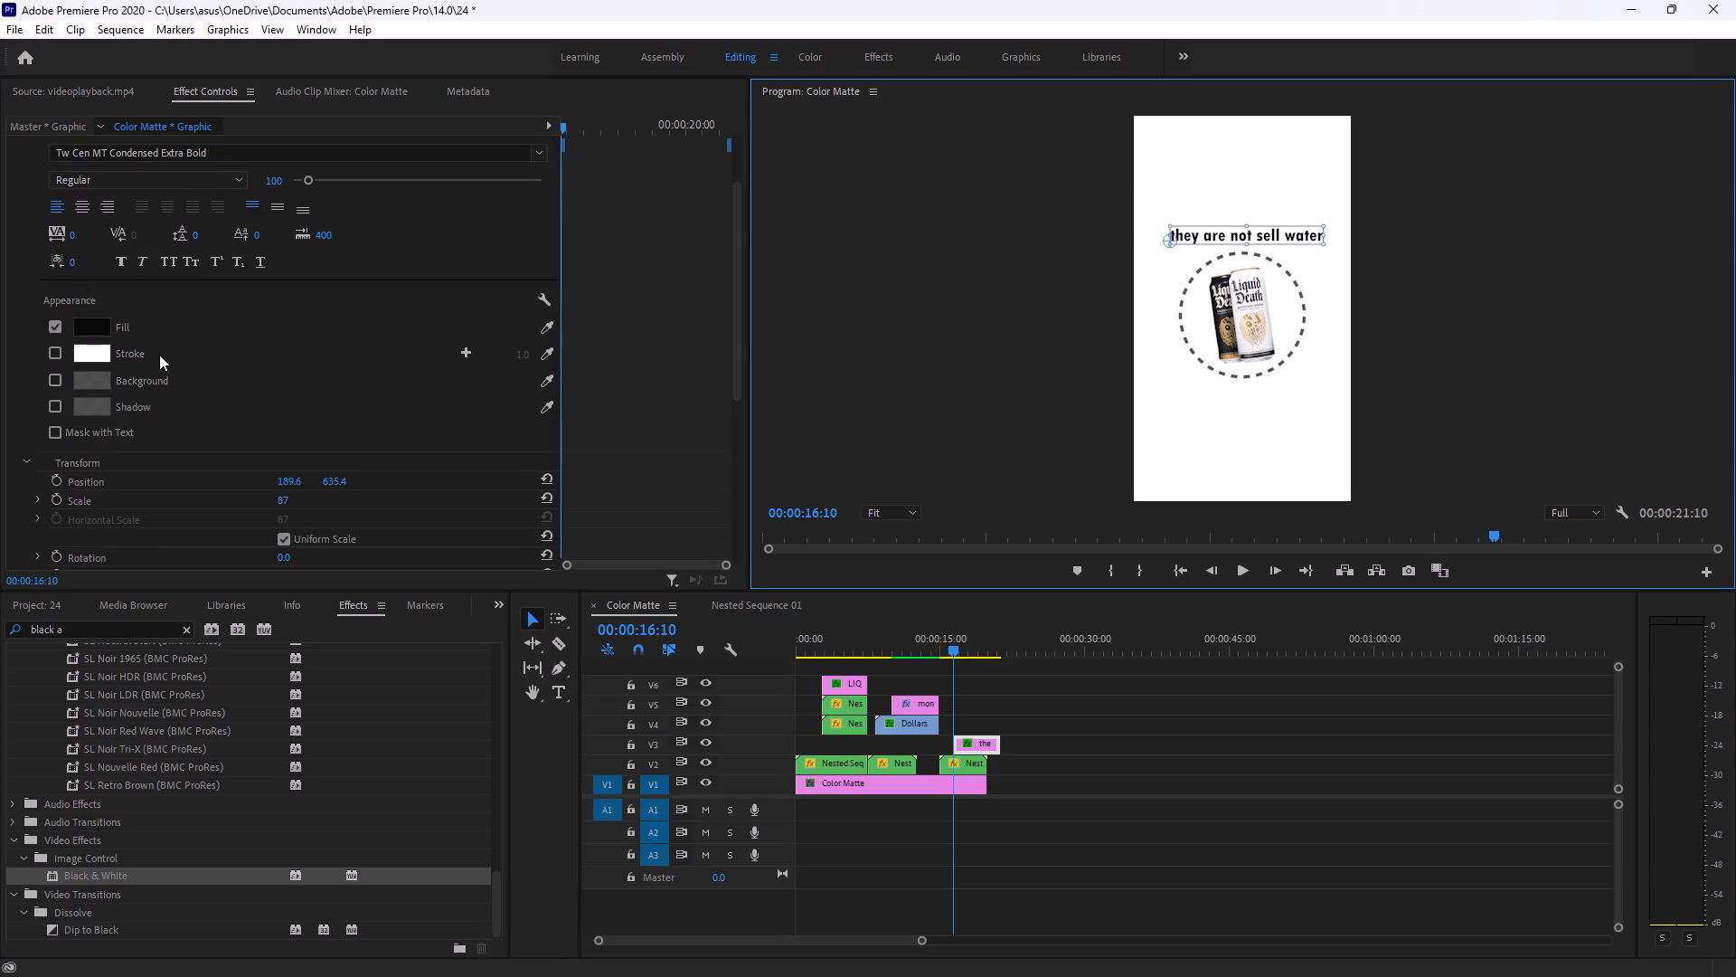
{"action": "scroll", "coordinate": [155, 410], "scroll_direction": "up", "scroll_amount": 11}
{"action": "scroll", "coordinate": [174, 346], "scroll_direction": "down", "scroll_amount": 4}
{"action": "scroll", "coordinate": [149, 324], "scroll_direction": "up", "scroll_amount": 6}
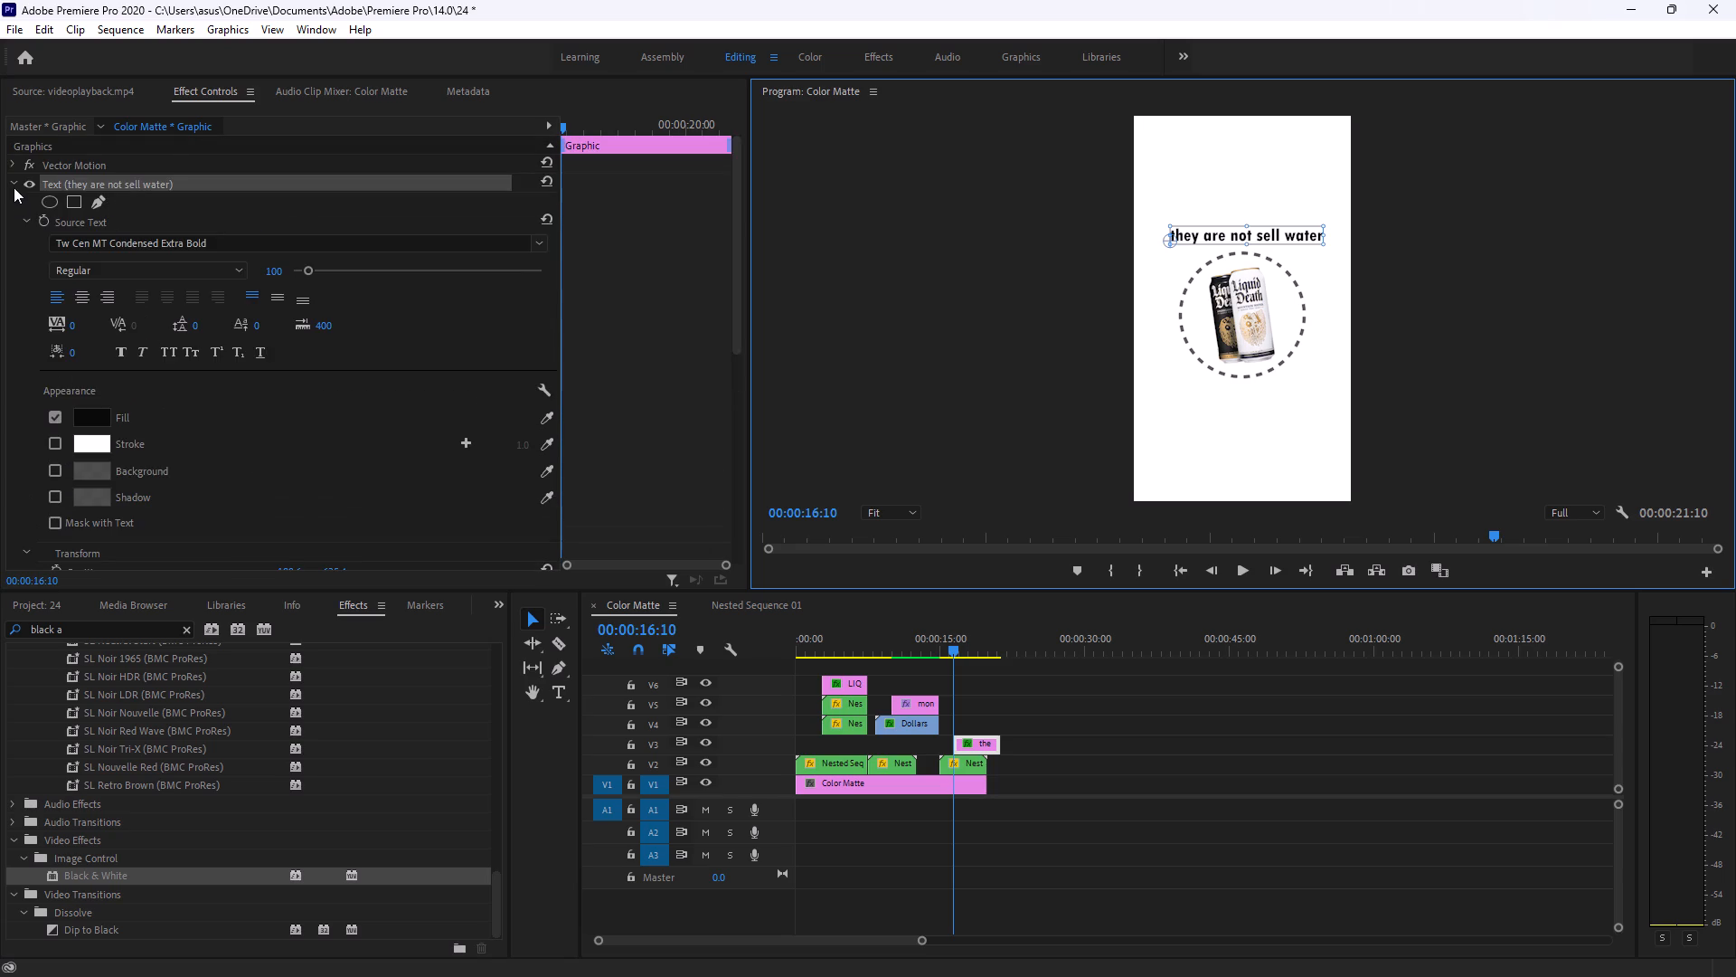
{"action": "left_click", "coordinate": [14, 185]}
Set the text clip's Motion scale to 100 and its position to 474, 941.
{"action": "left_click", "coordinate": [292, 263]}
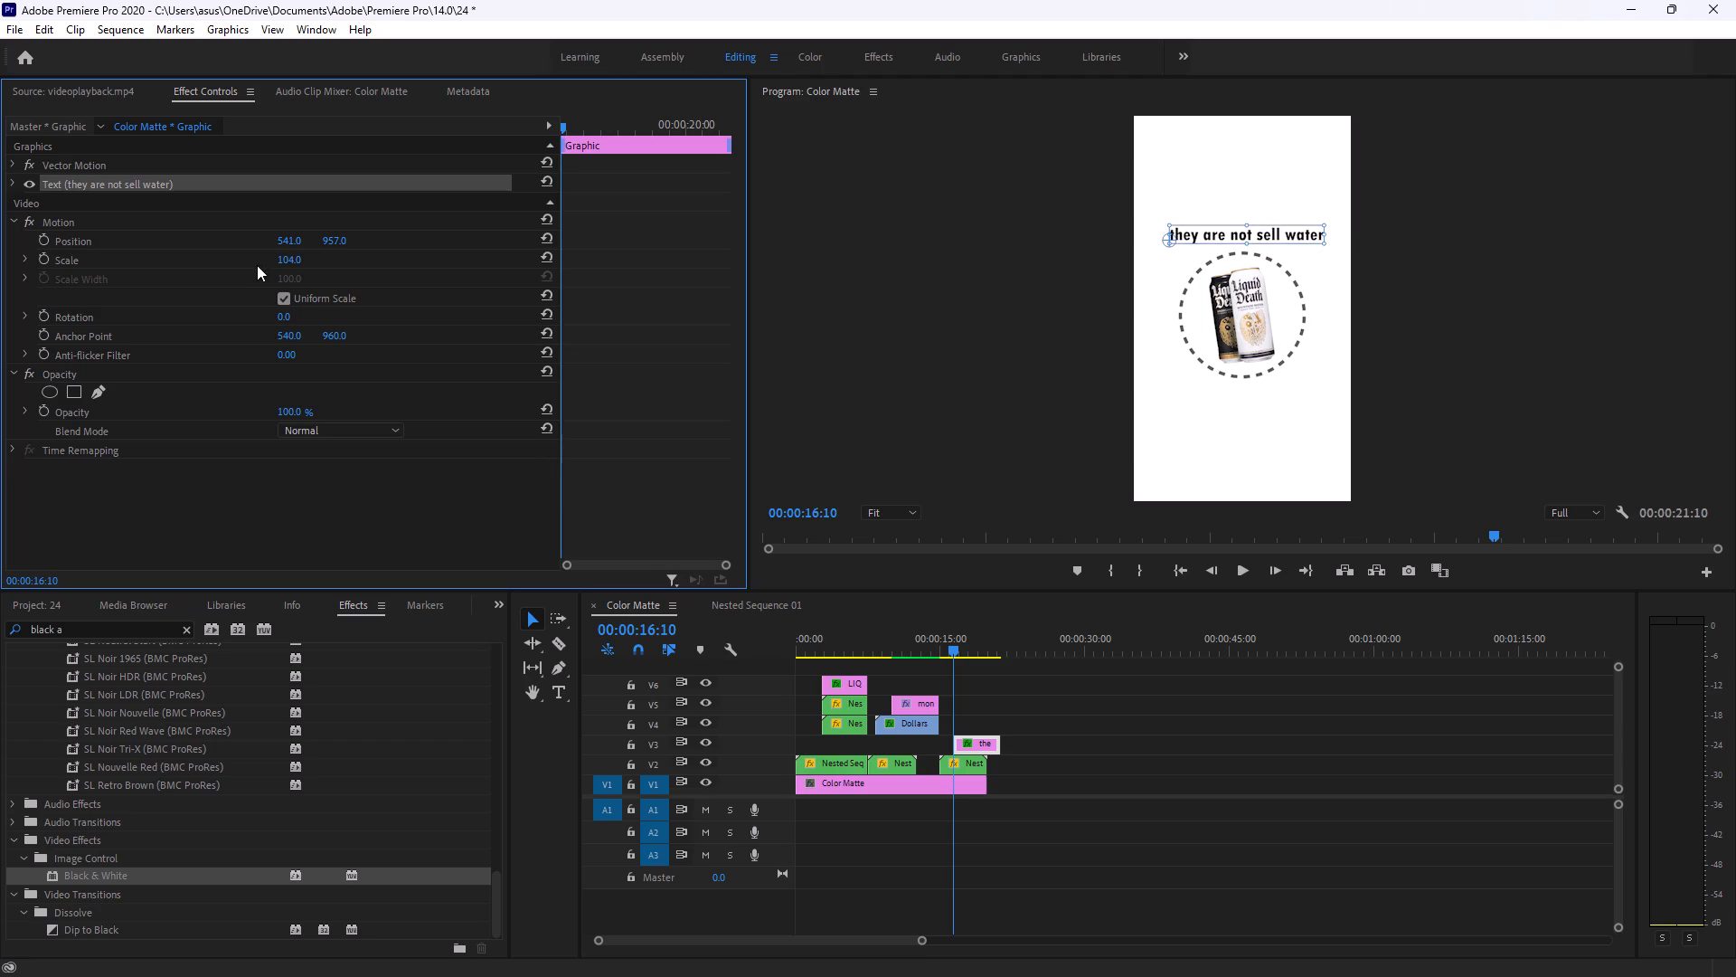
{"action": "left_click", "coordinate": [291, 263]}
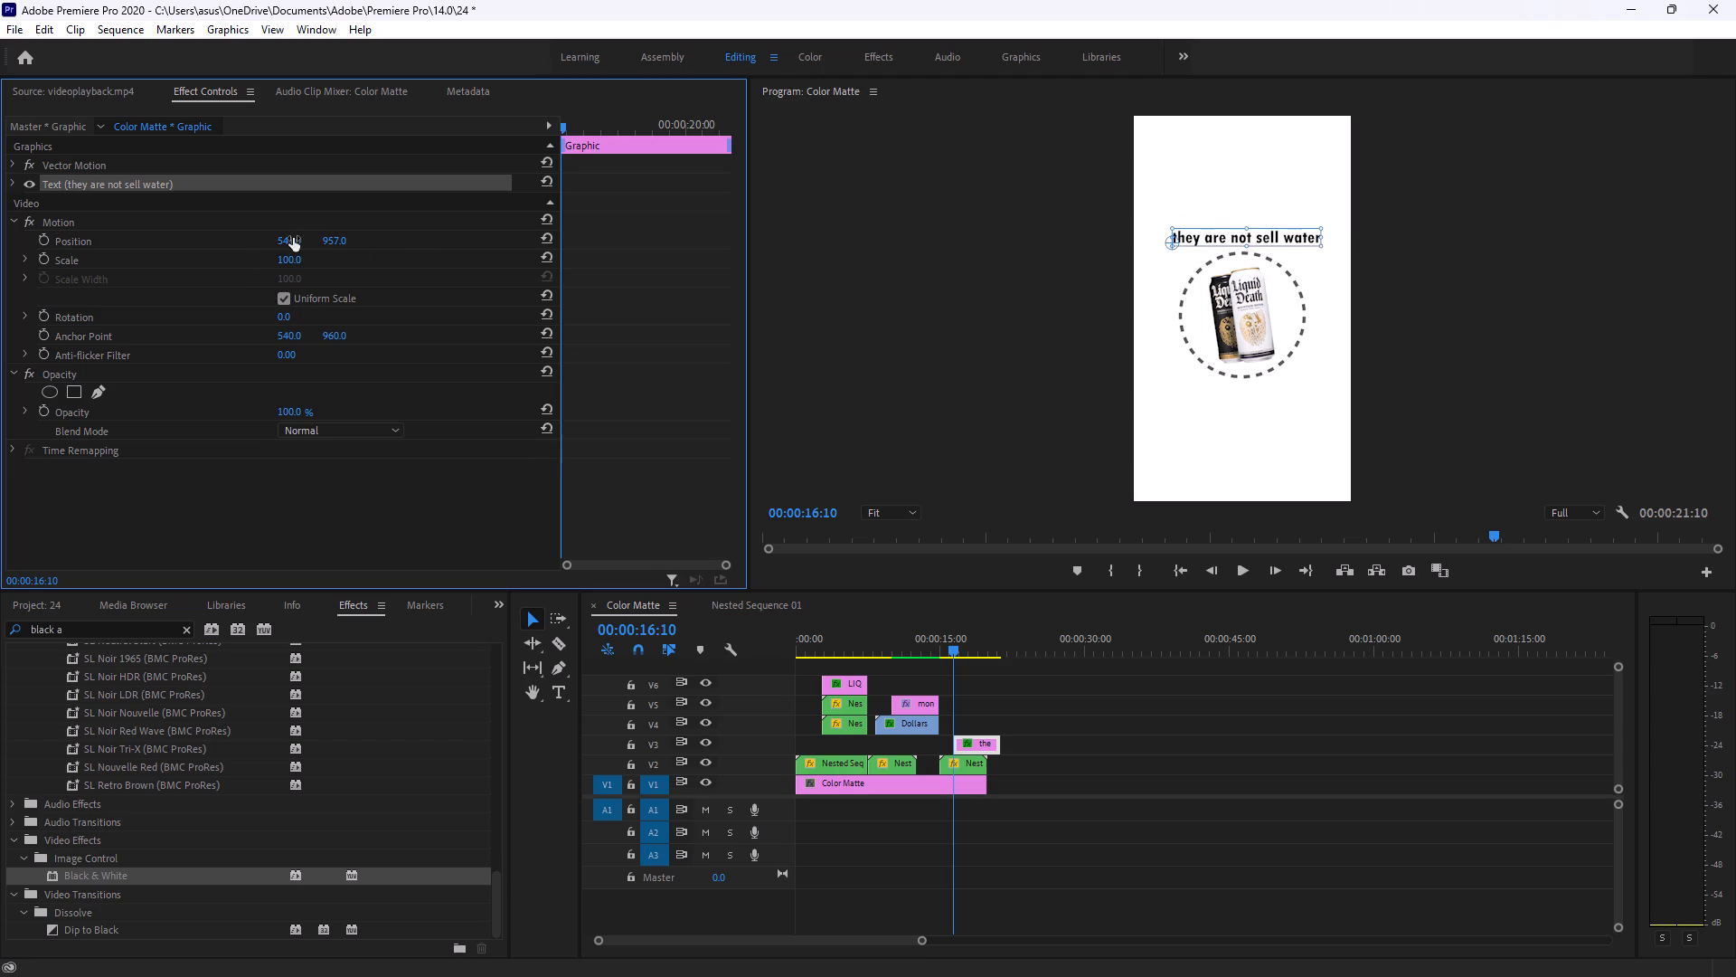
{"action": "left_click_drag", "start_coordinate": [290, 241], "coordinate": [275, 242]}
{"action": "left_click", "coordinate": [334, 242]}
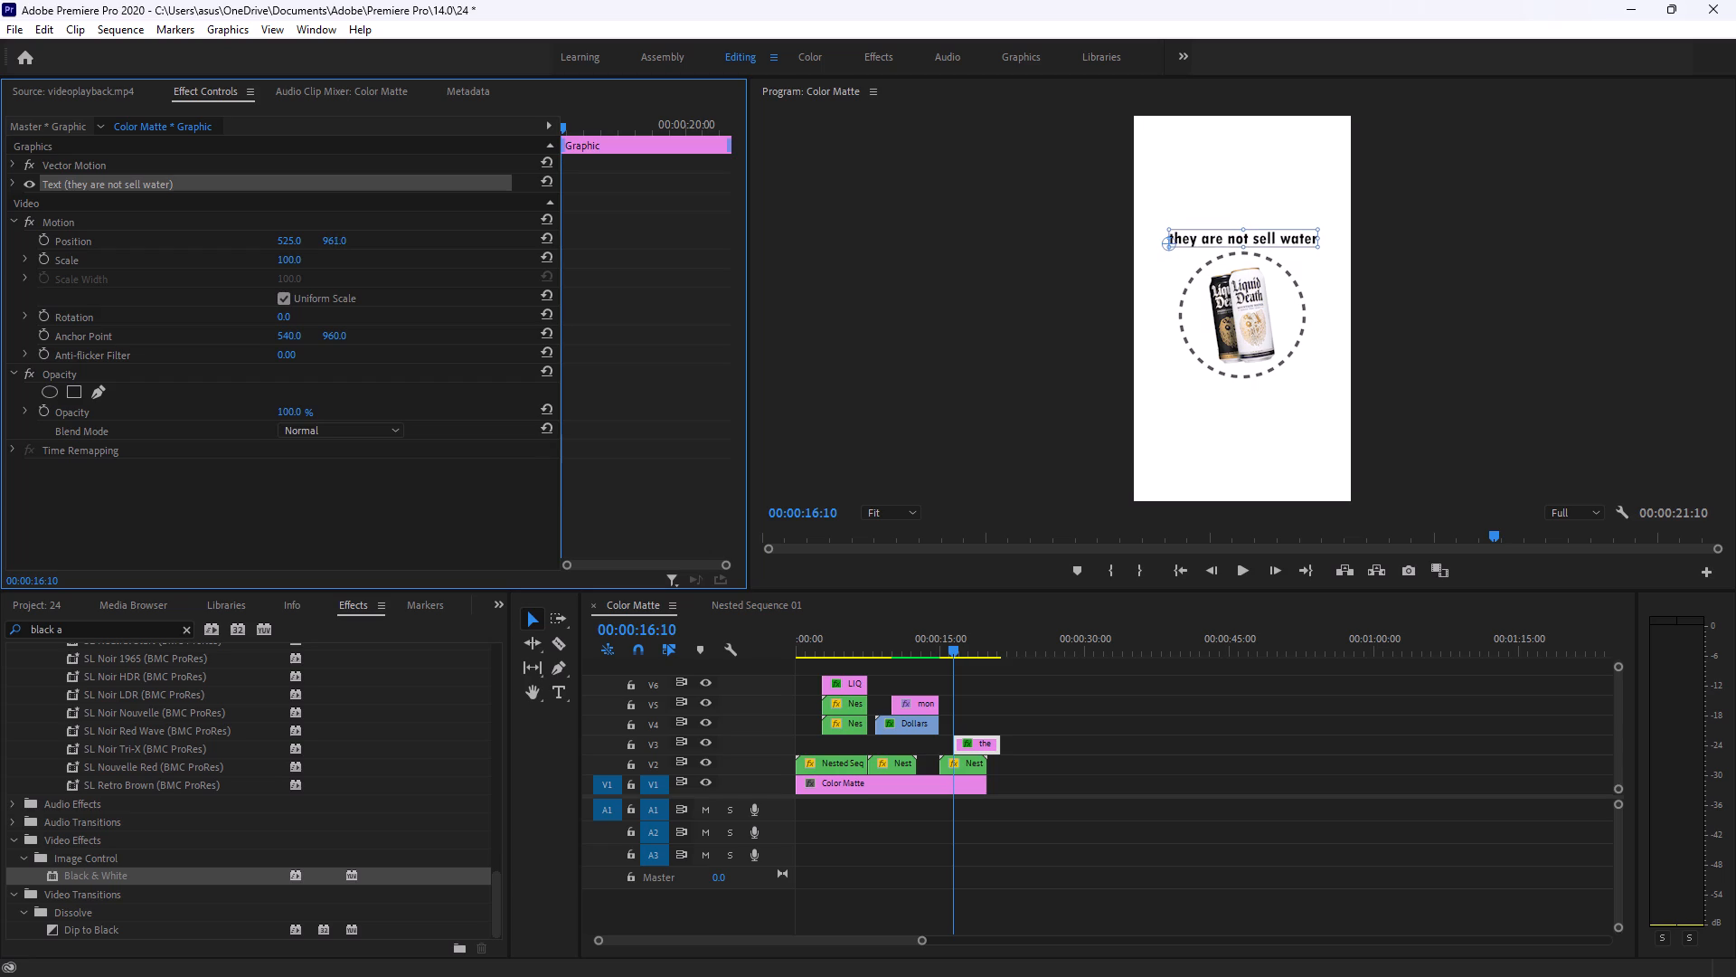
{"action": "left_click_drag", "start_coordinate": [297, 229], "coordinate": [325, 232]}
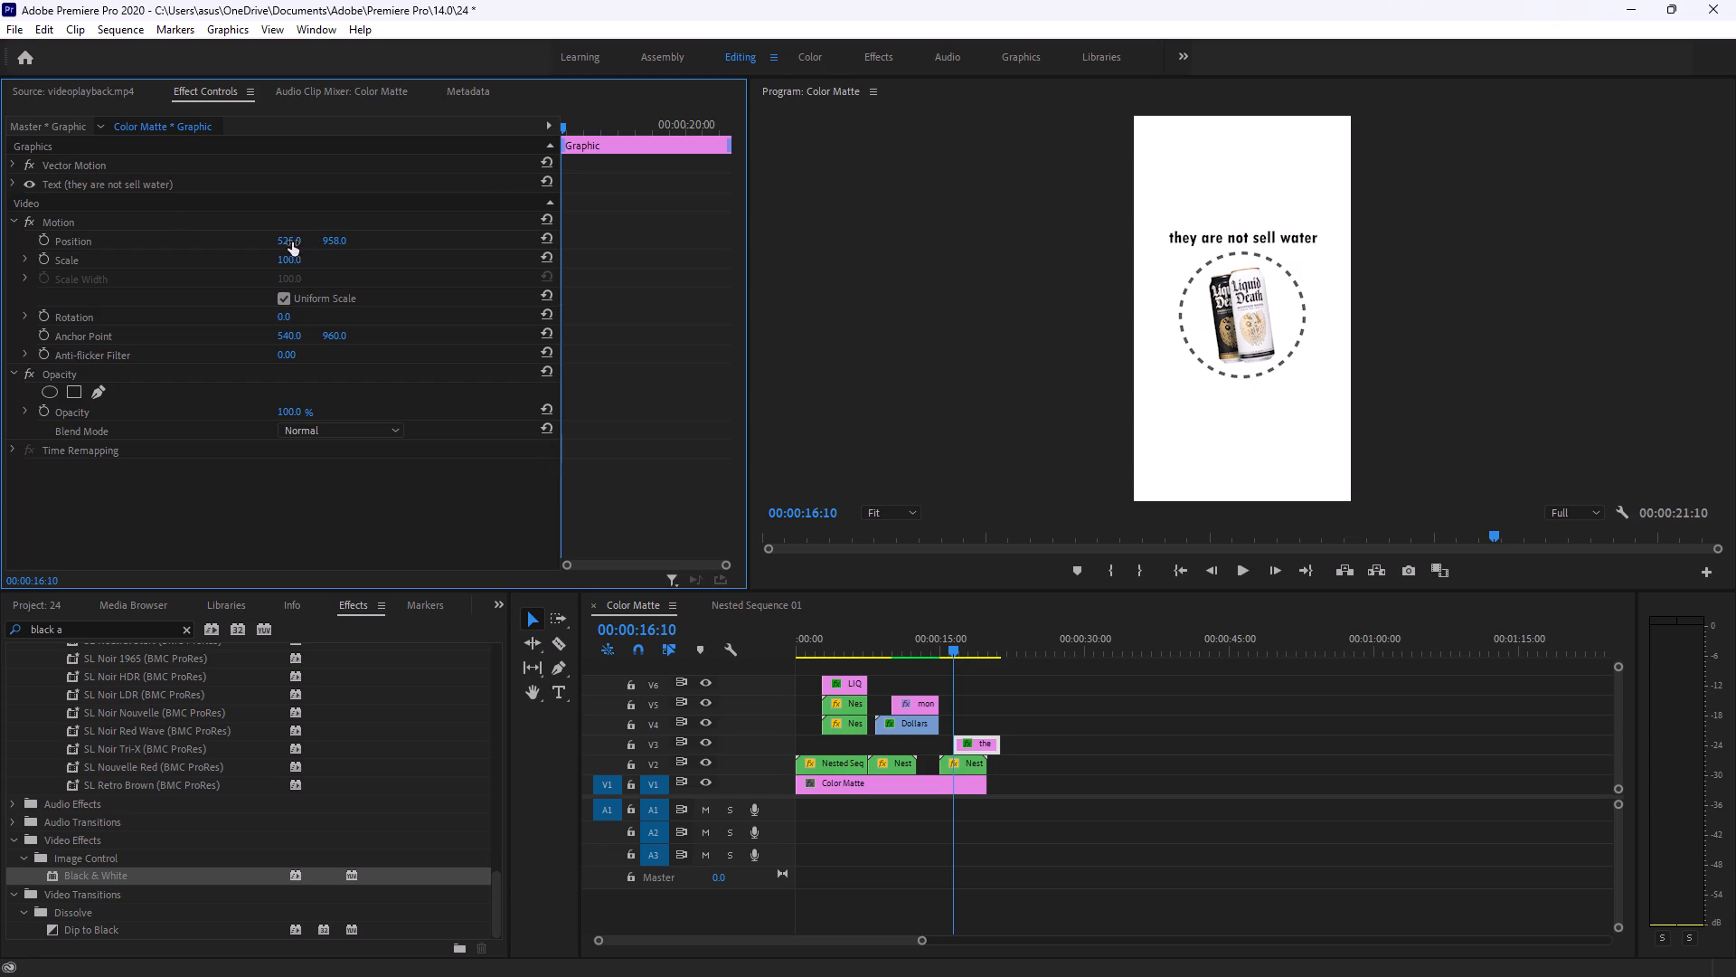
{"action": "left_click_drag", "start_coordinate": [292, 242], "coordinate": [269, 245]}
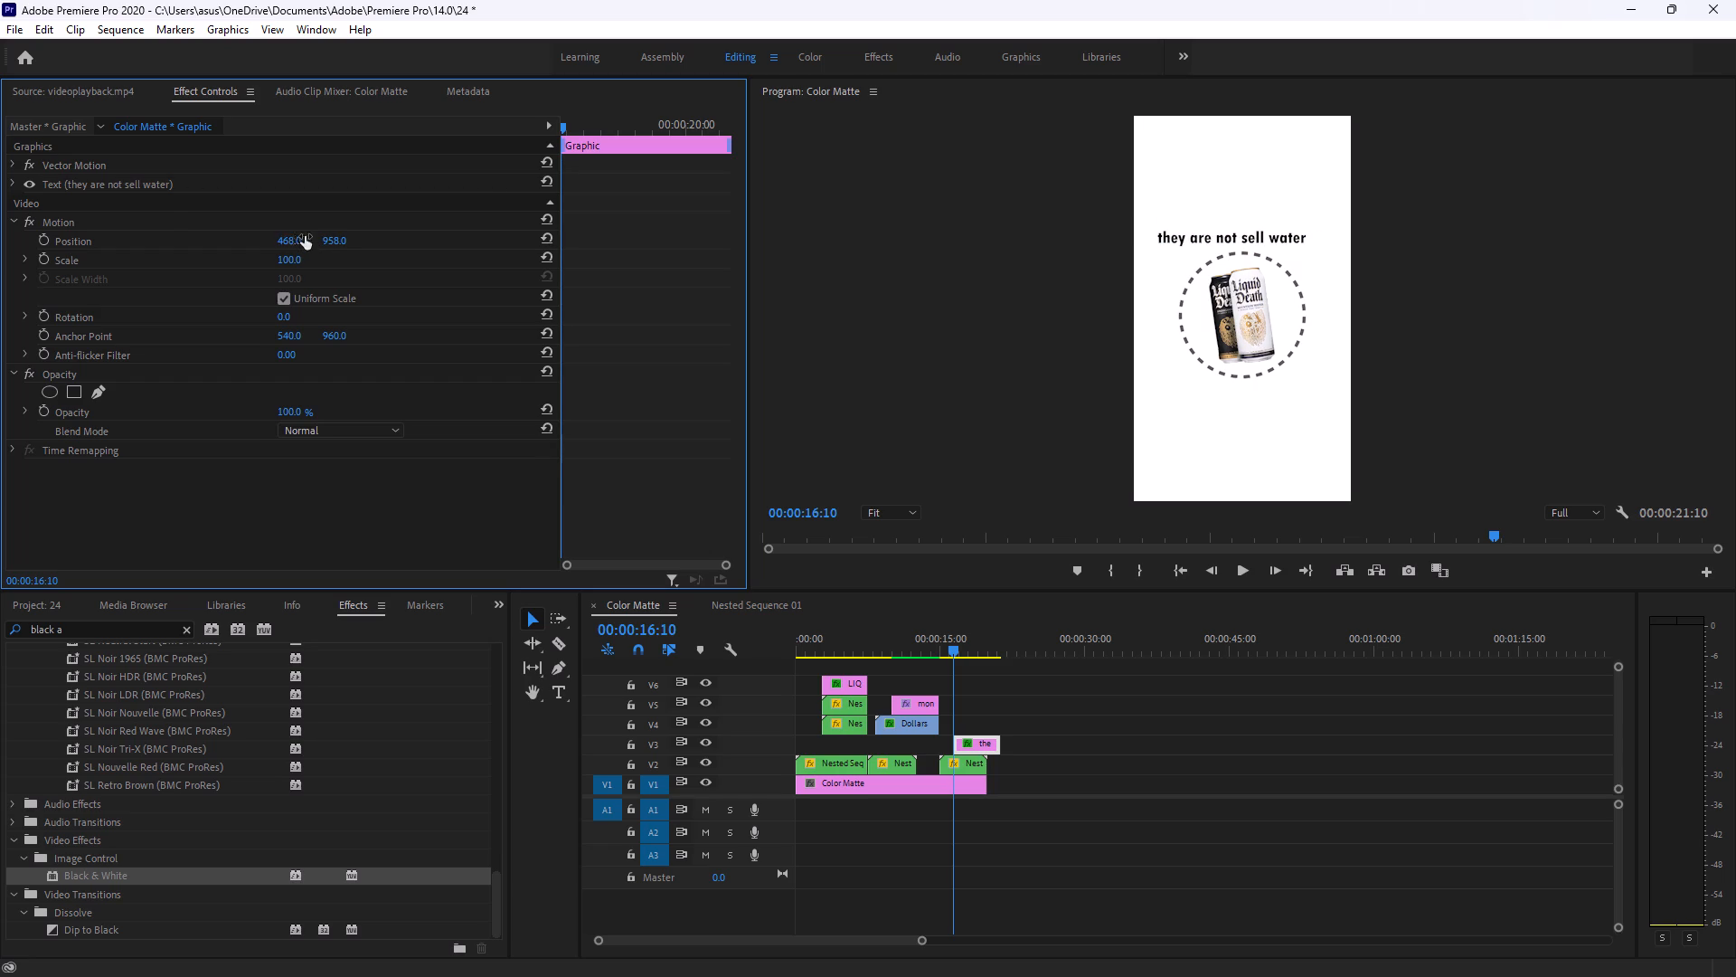
{"action": "left_click", "coordinate": [297, 242]}
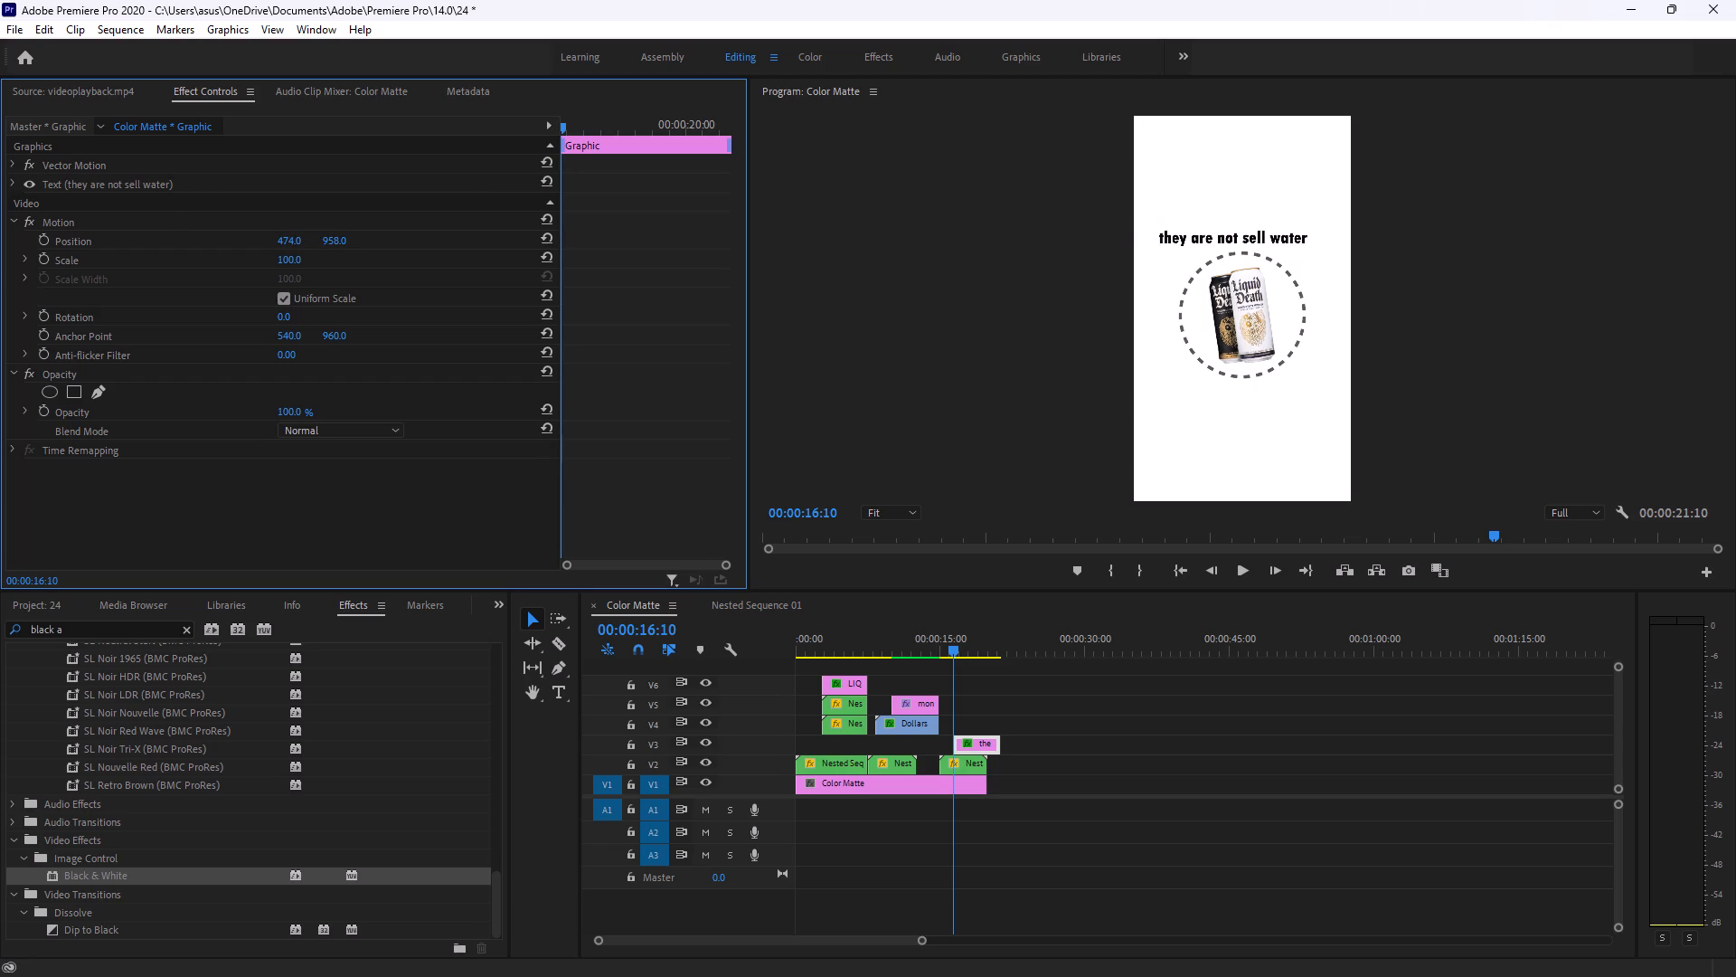
{"action": "left_click_drag", "start_coordinate": [332, 239], "coordinate": [318, 239]}
{"action": "left_click_drag", "start_coordinate": [318, 239], "coordinate": [316, 239]}
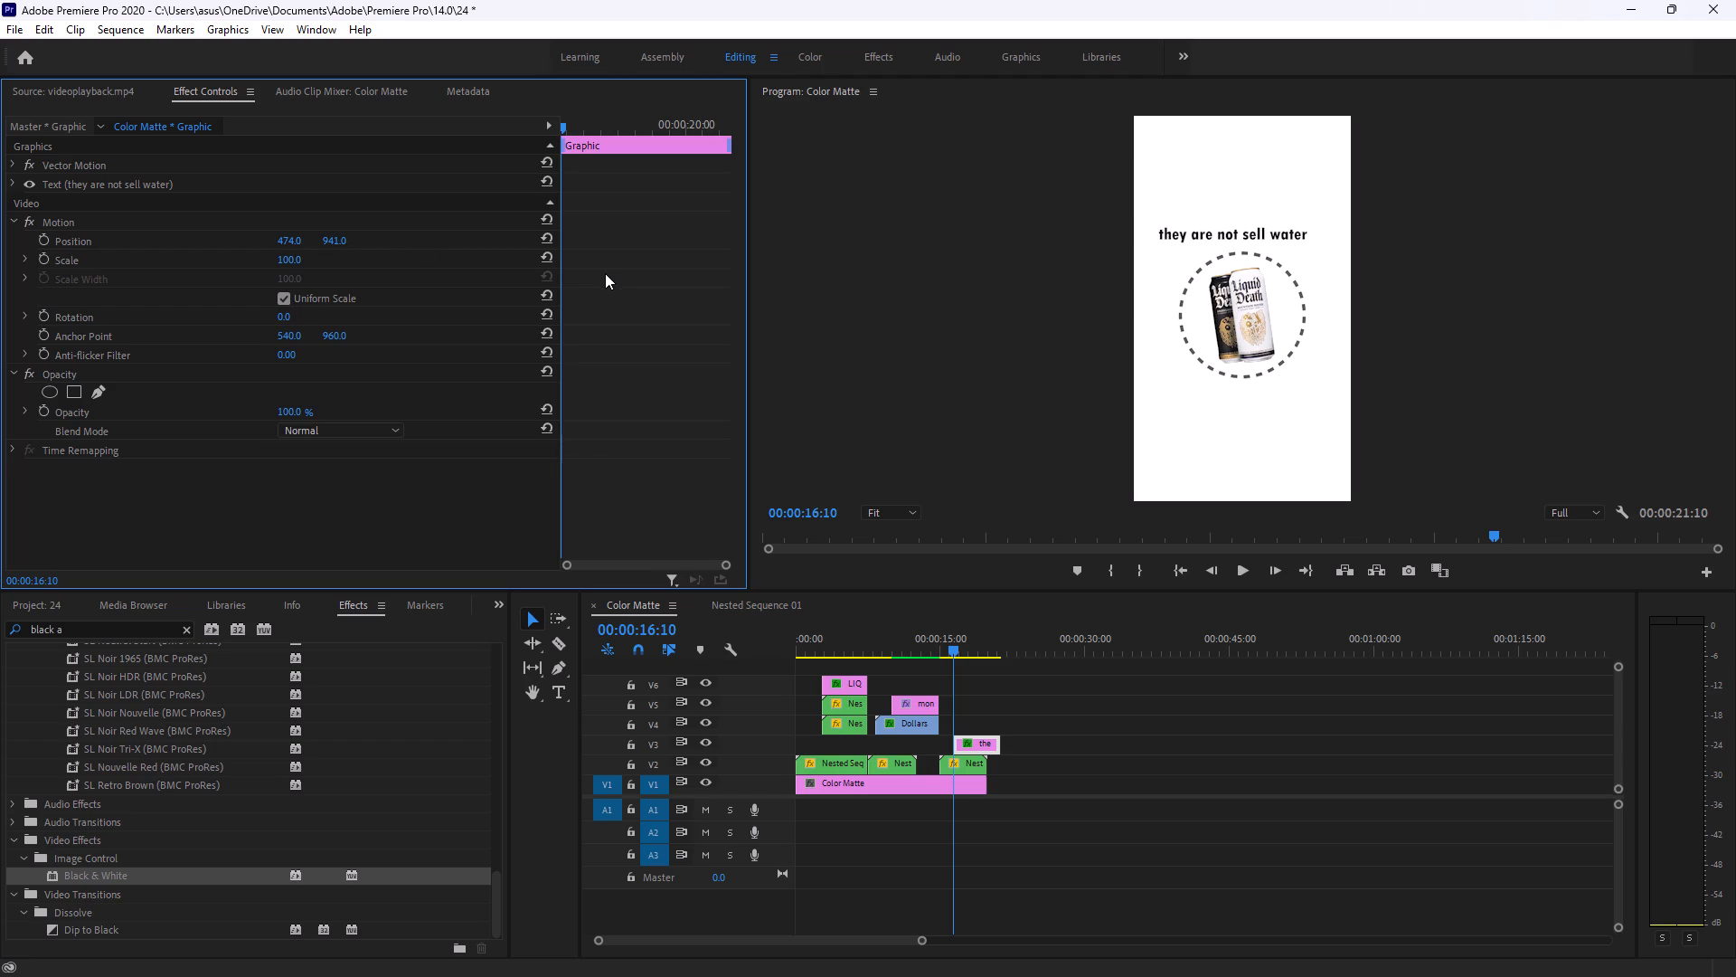
Return to the motion graphics tutorial in the browser and resume watching the sample text edit.
{"action": "key", "text": "alt+Tab"}
{"action": "left_click", "coordinate": [769, 427]}
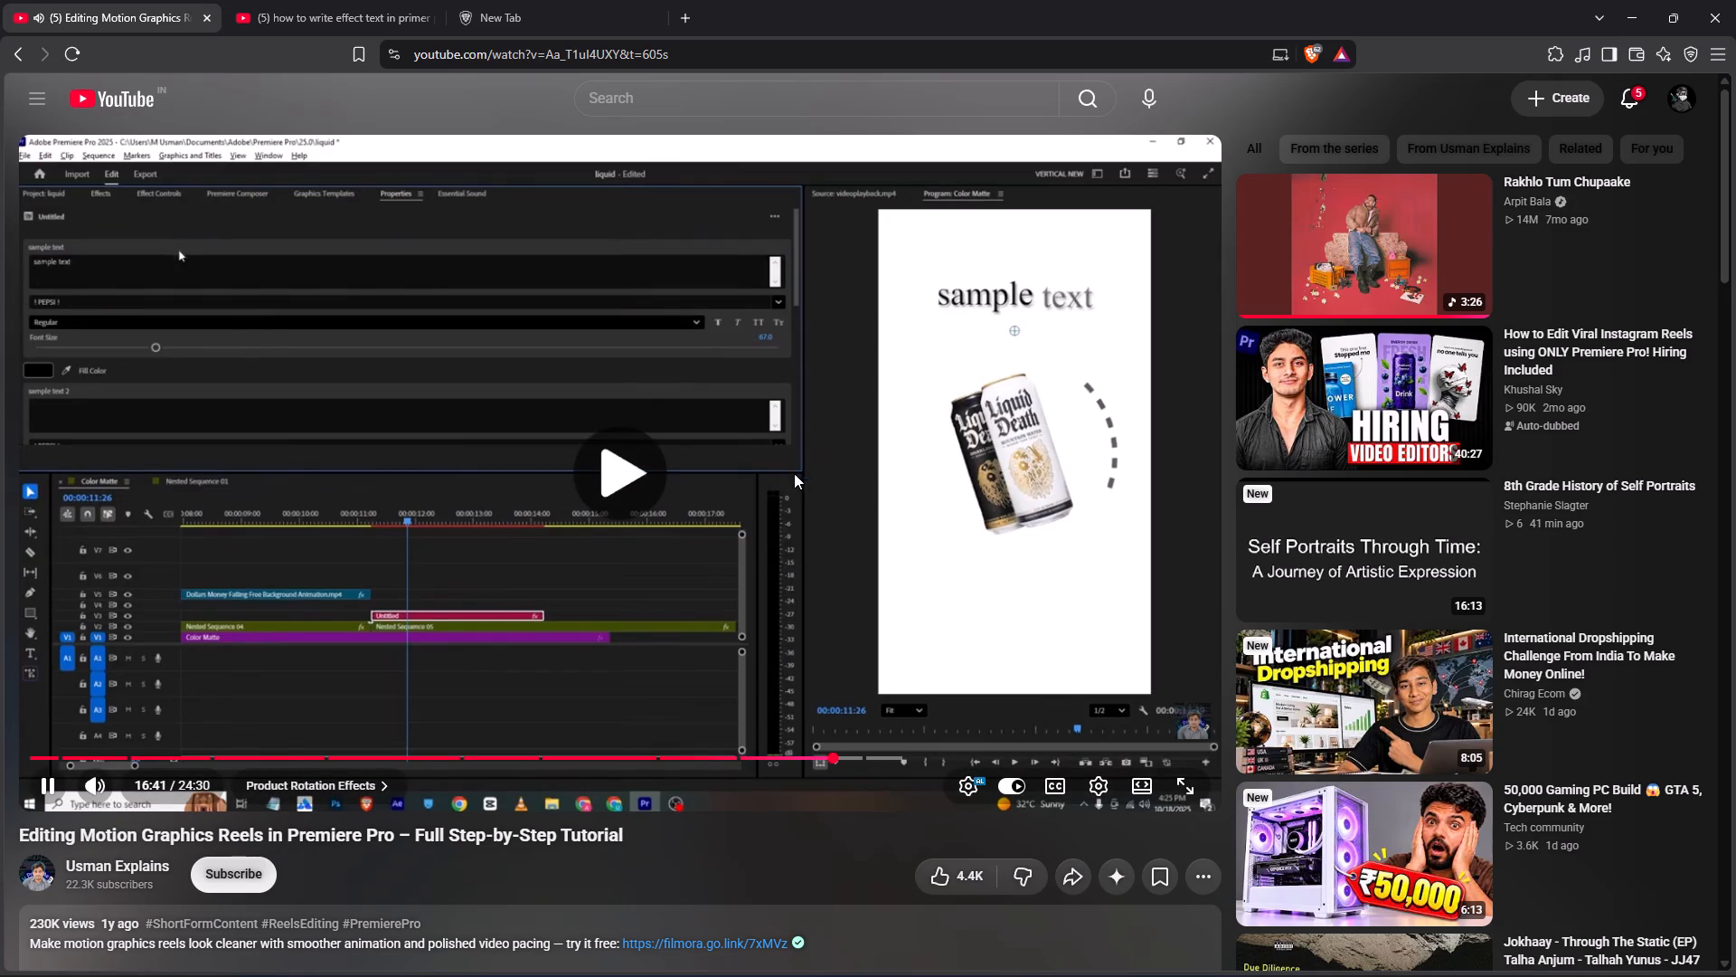
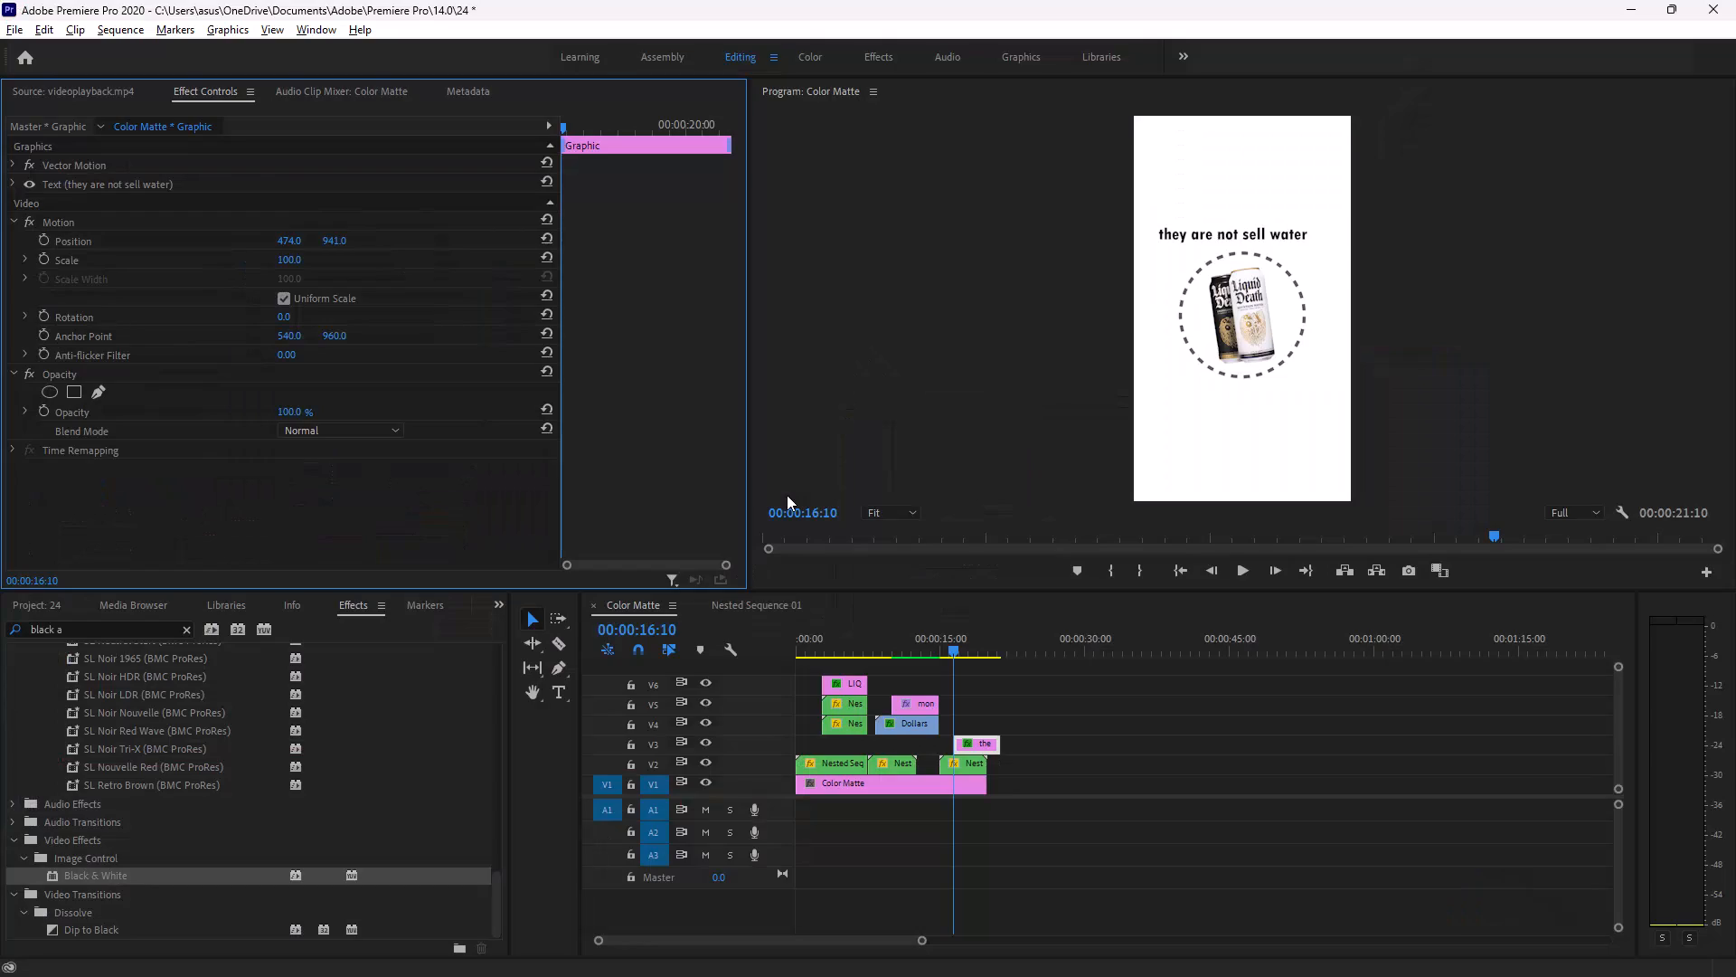
Nest the "they are not sell water" text clip on track V3 into its own sequence, keeping the suggested name.
{"action": "right_click", "coordinate": [985, 735]}
{"action": "right_click", "coordinate": [981, 743]}
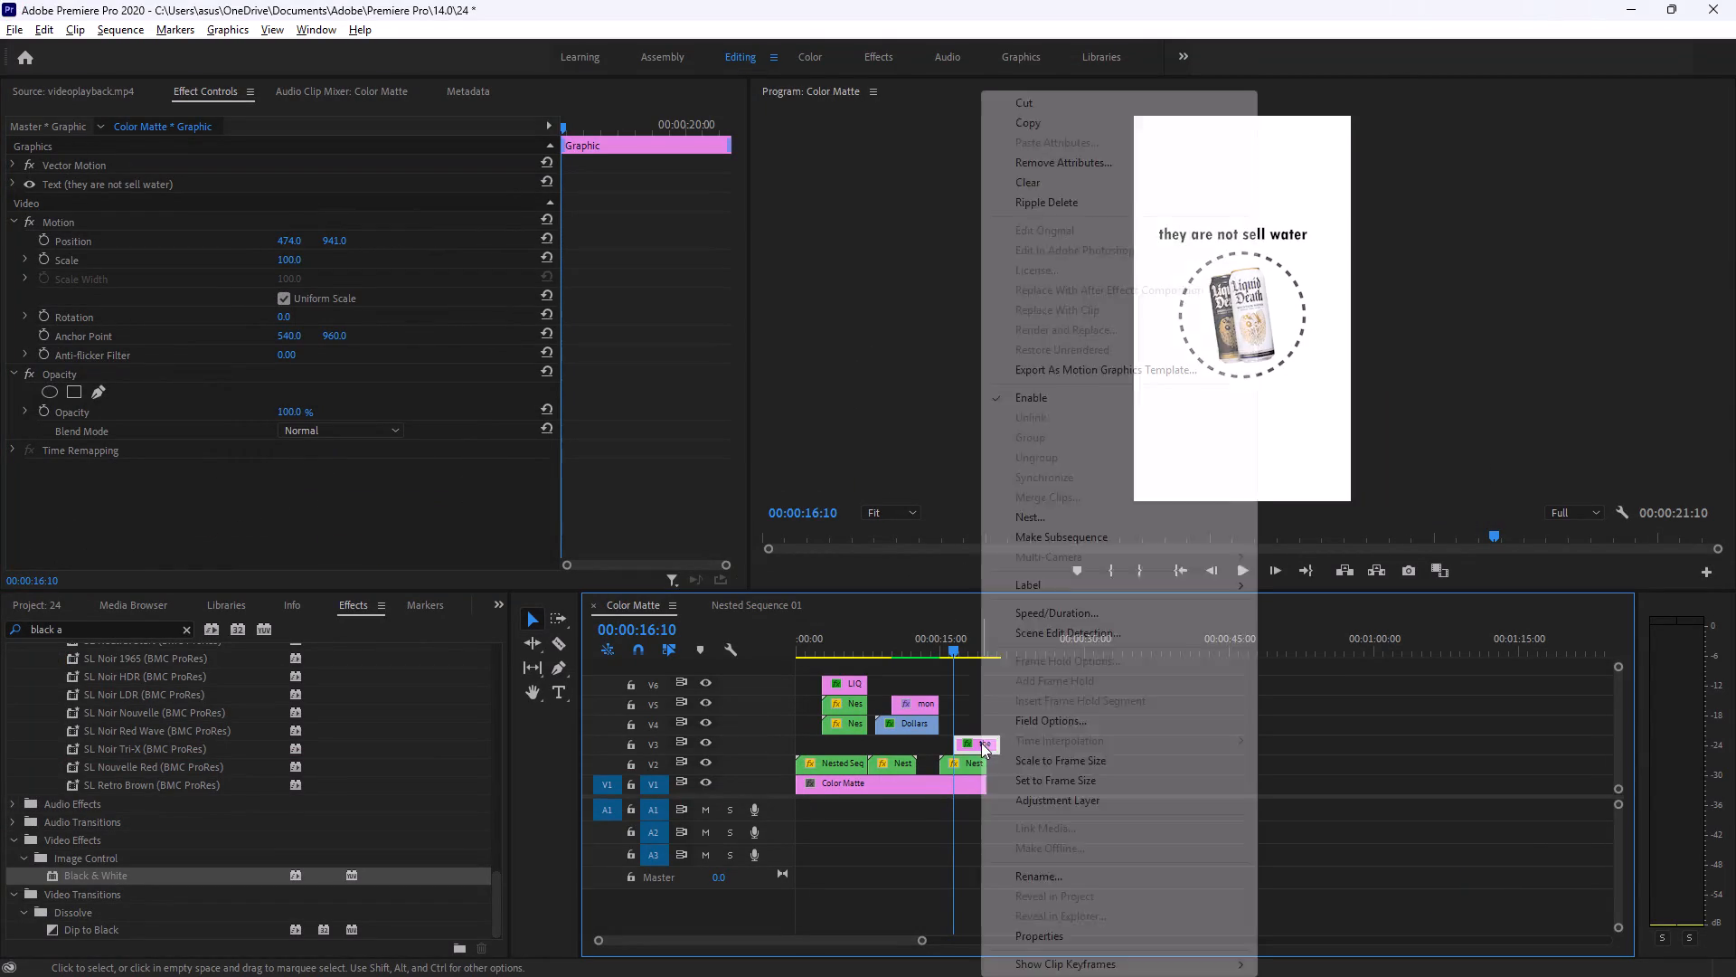
{"action": "left_click", "coordinate": [1046, 522]}
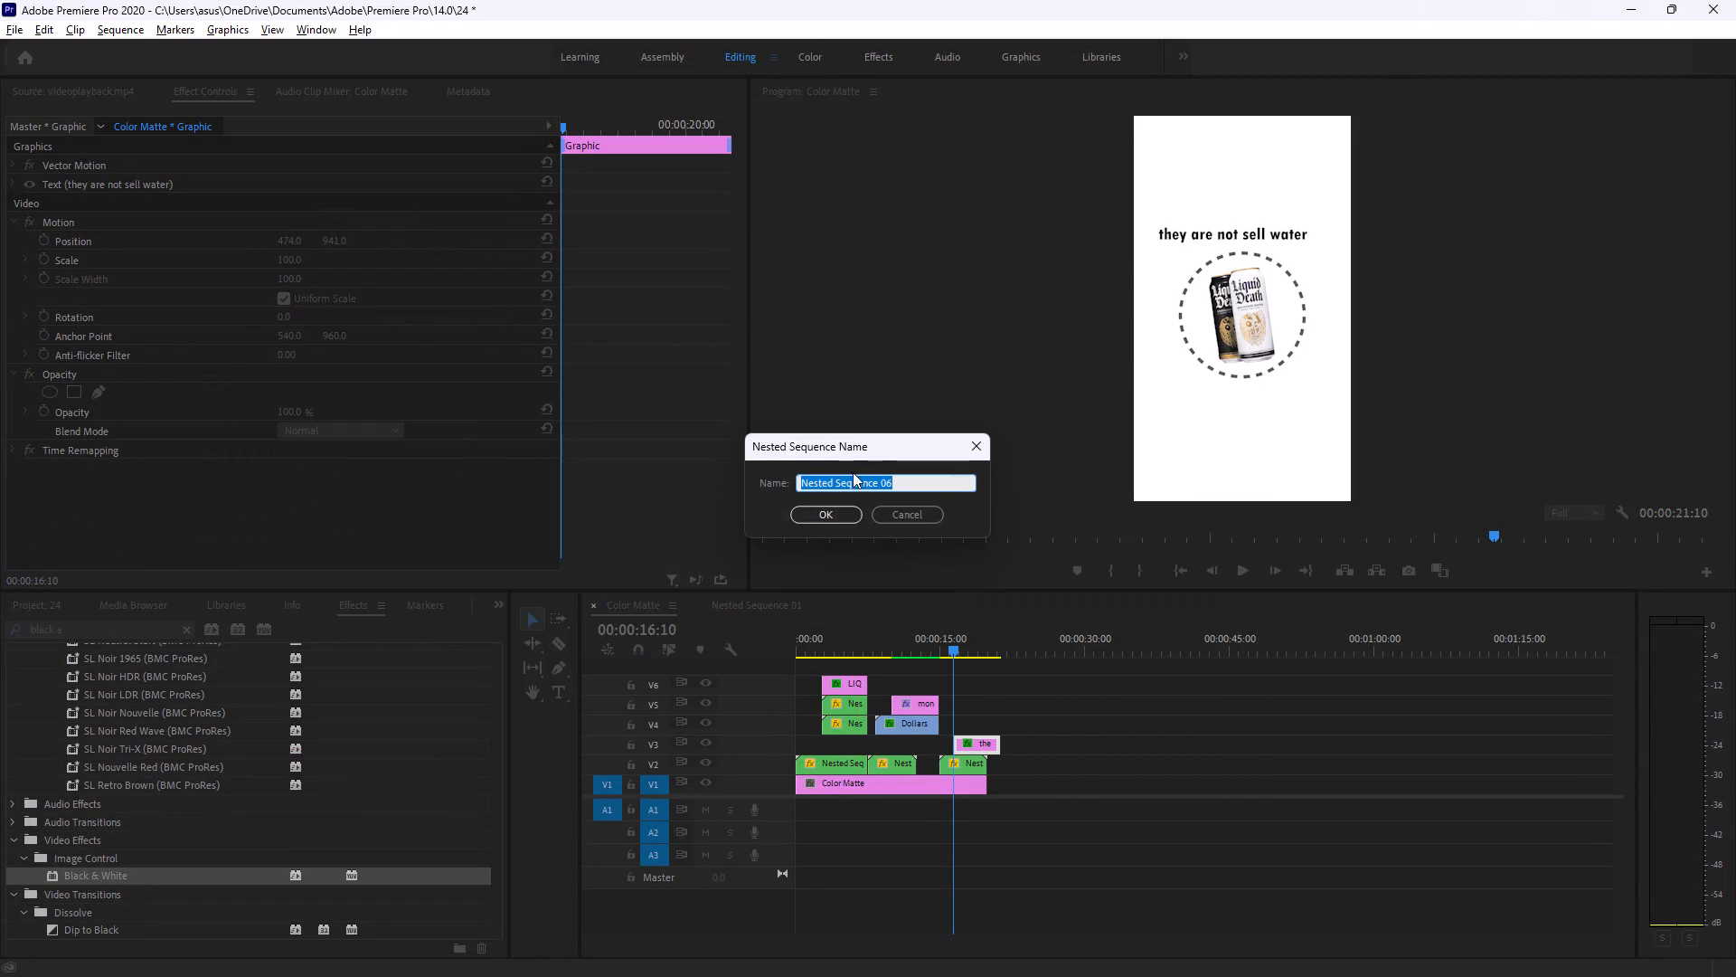
{"action": "left_click", "coordinate": [830, 512]}
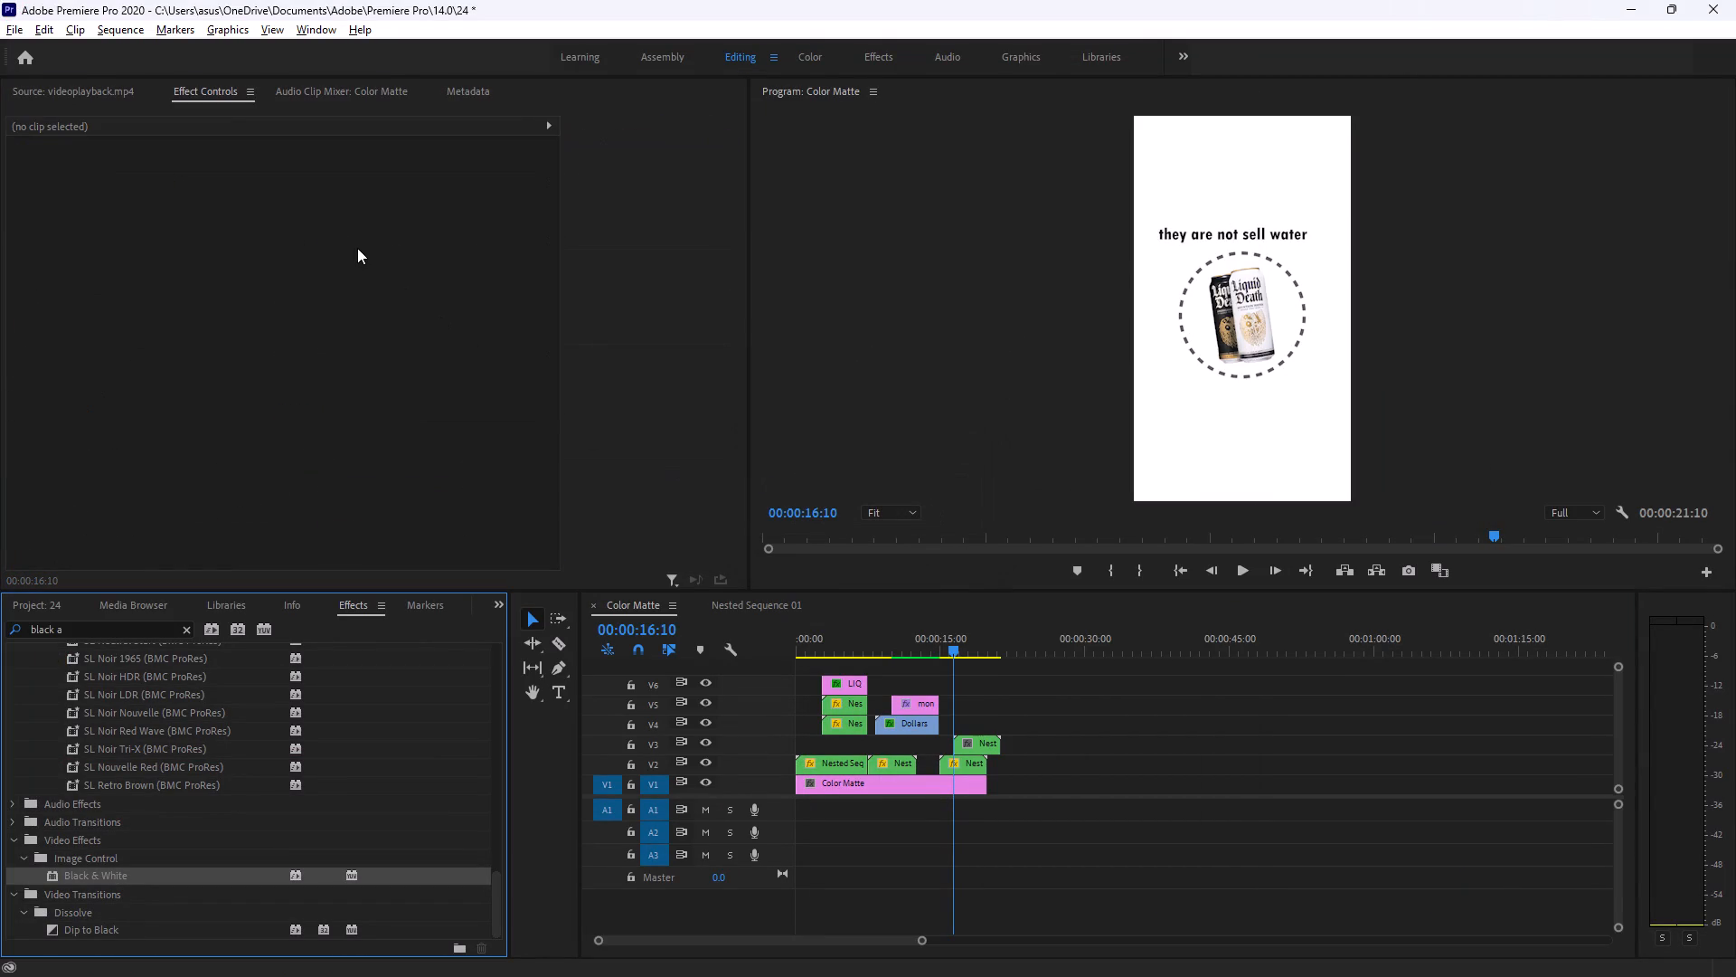
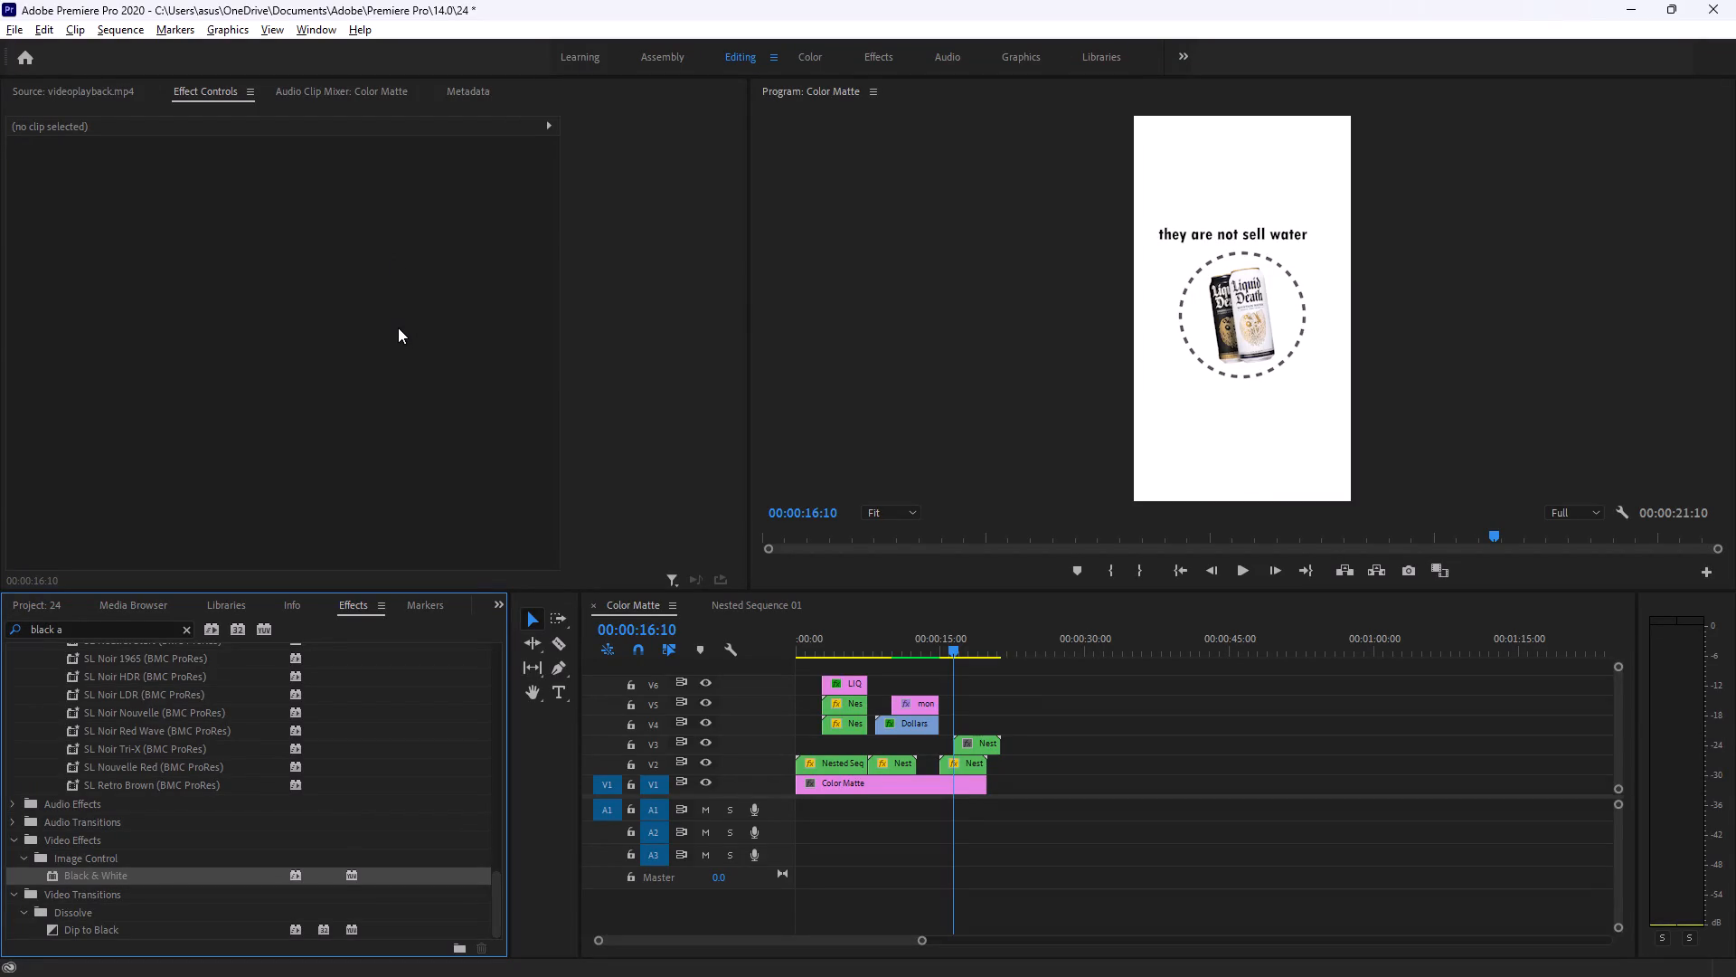
Following the tutorial, enable Scale, Rotation and Position keyframing on the nested text clip on V3 at 00:00:16:10.
{"action": "key", "text": "alt+Tab"}
{"action": "left_click", "coordinate": [600, 443]}
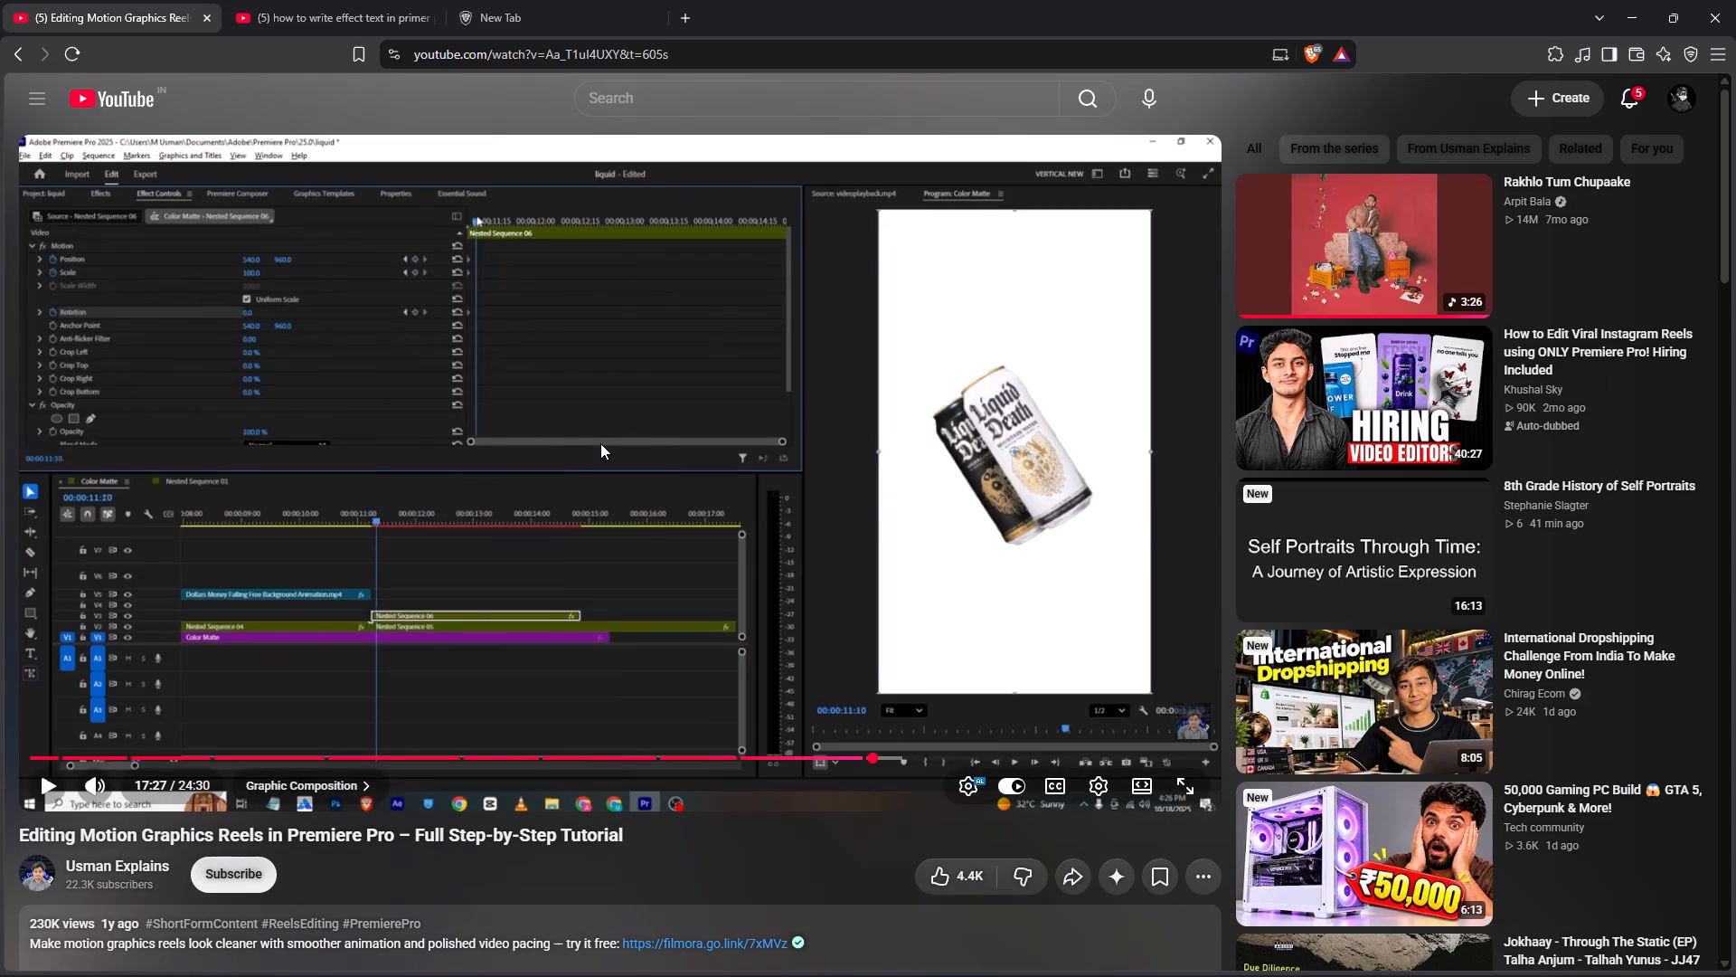
{"action": "left_click", "coordinate": [524, 477]}
{"action": "key", "text": "alt+Tab"}
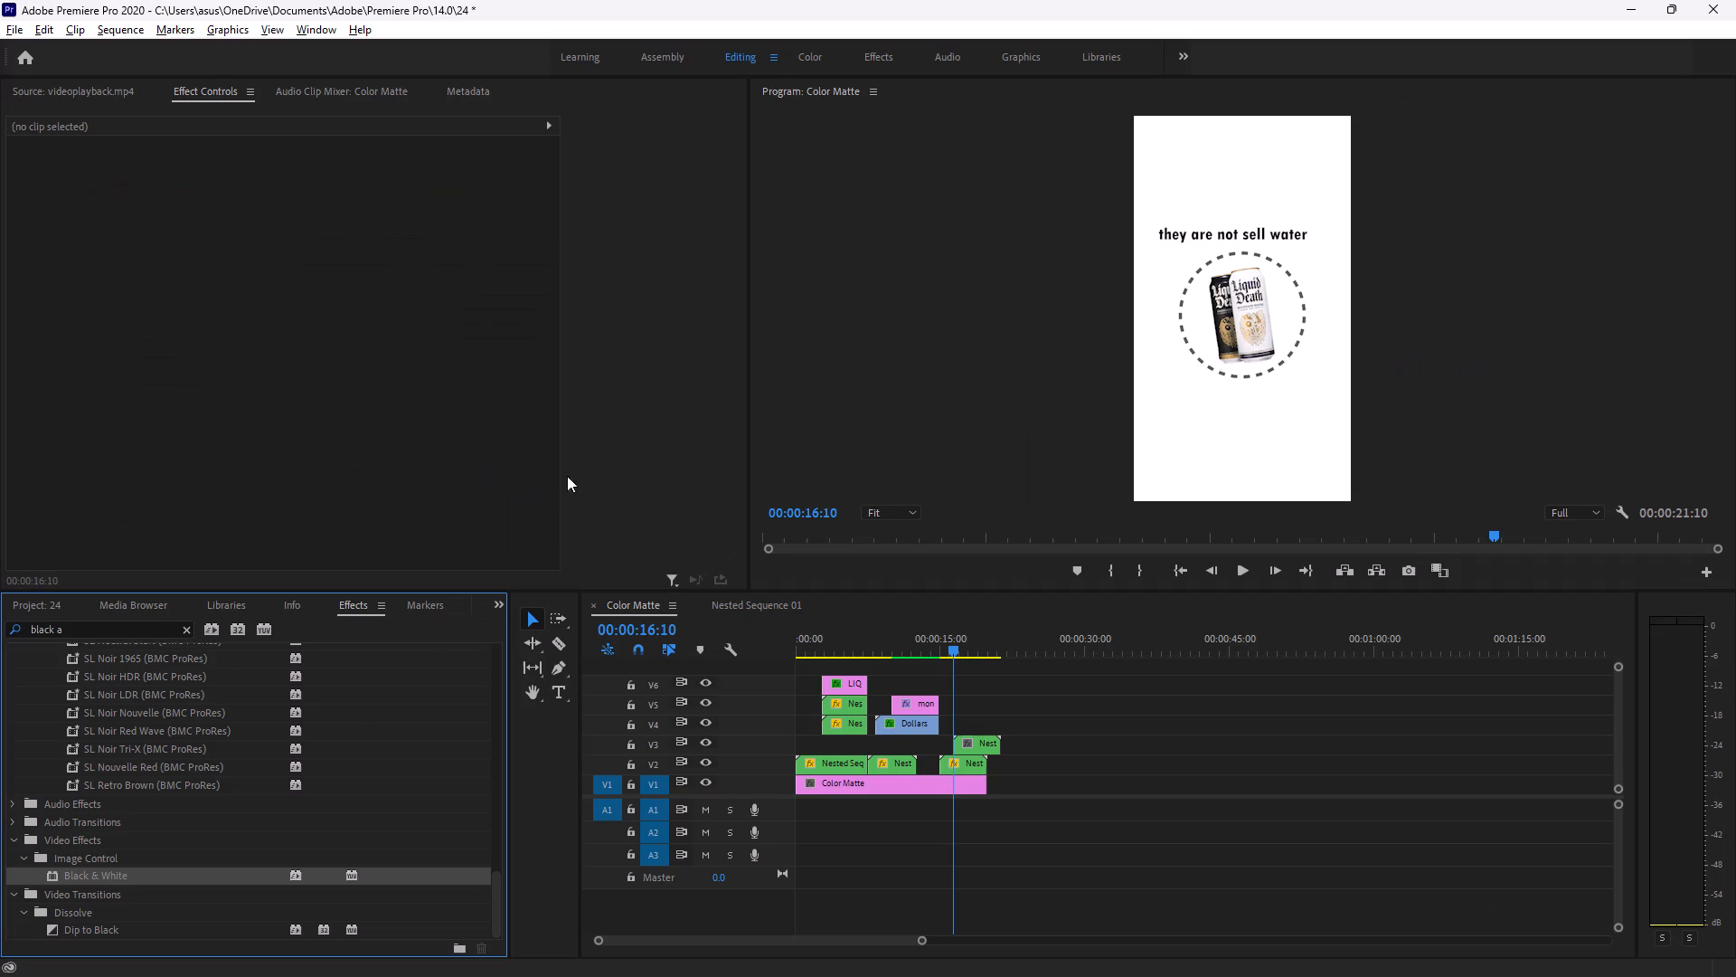
{"action": "left_click", "coordinate": [963, 743]}
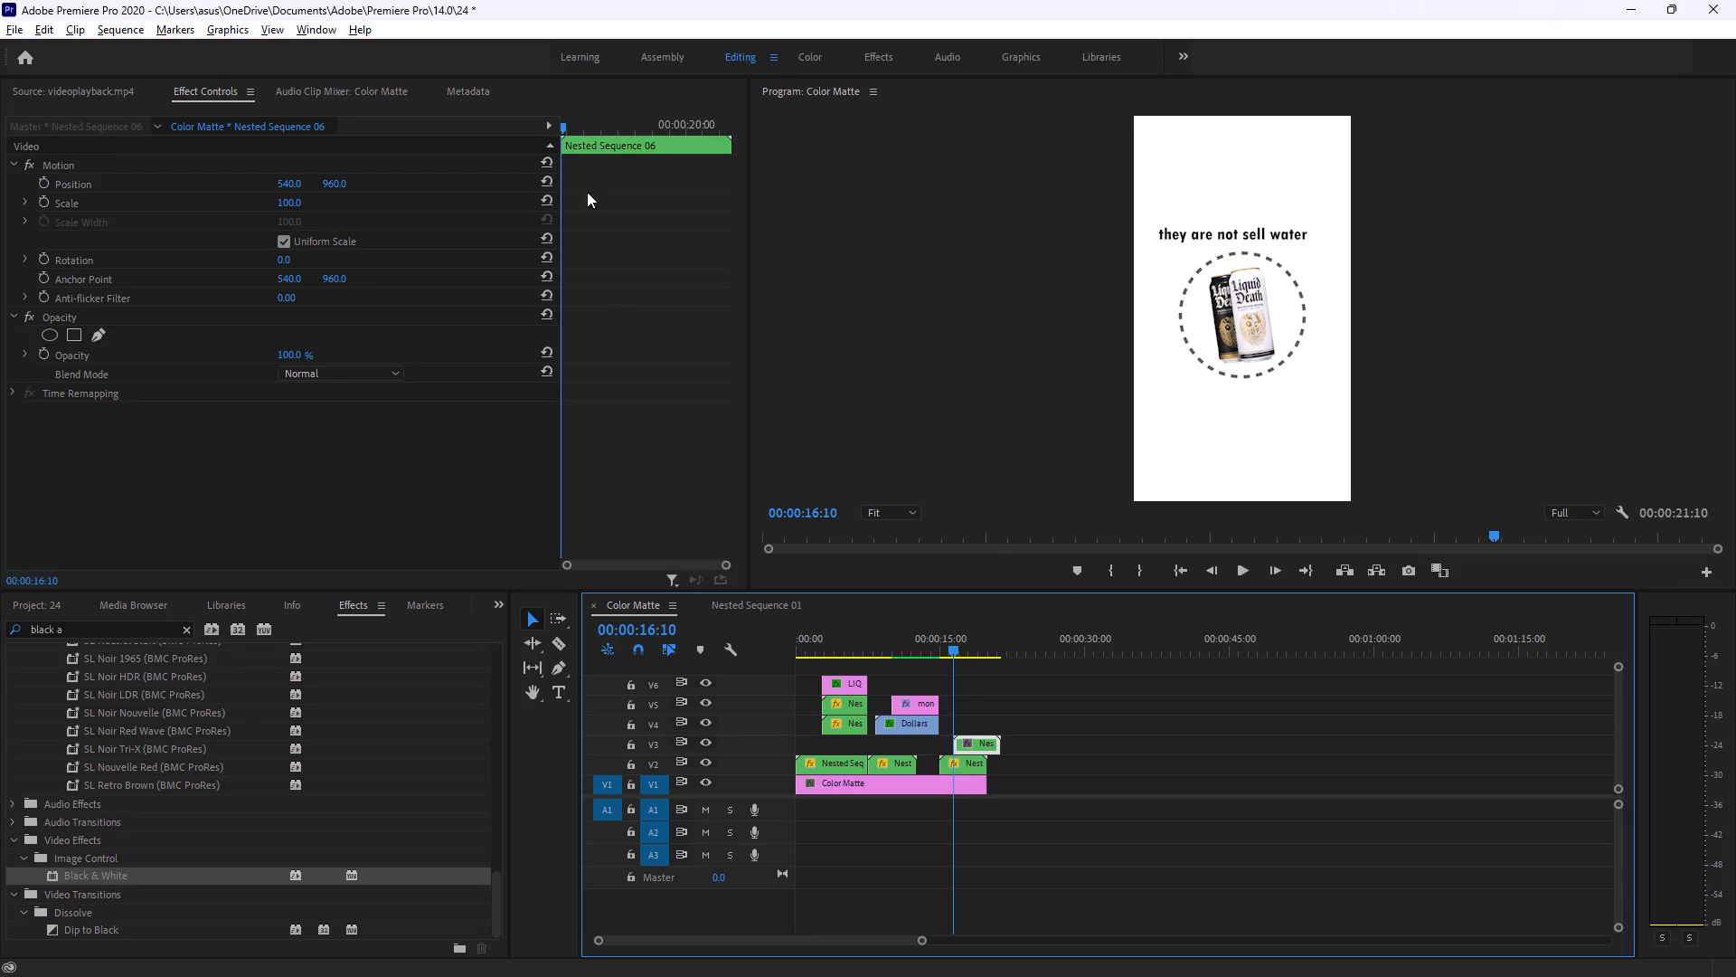
{"action": "key", "text": "alt+Tab"}
{"action": "key", "text": "Left"}
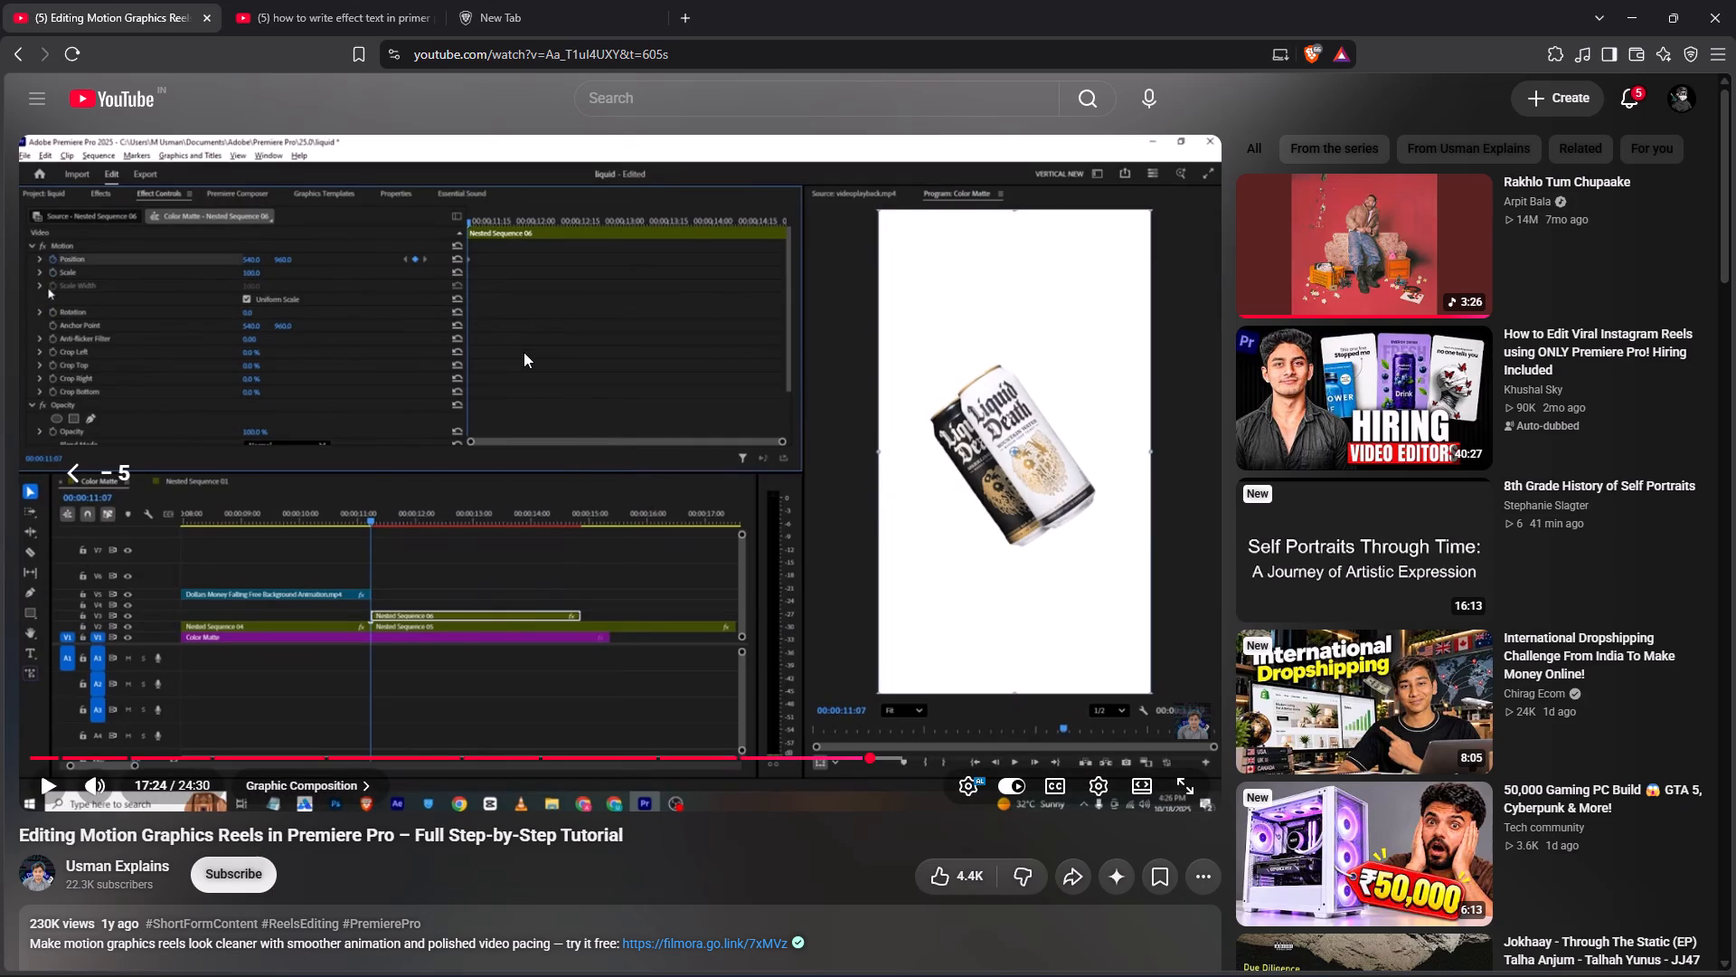
{"action": "key", "text": "alt+Tab"}
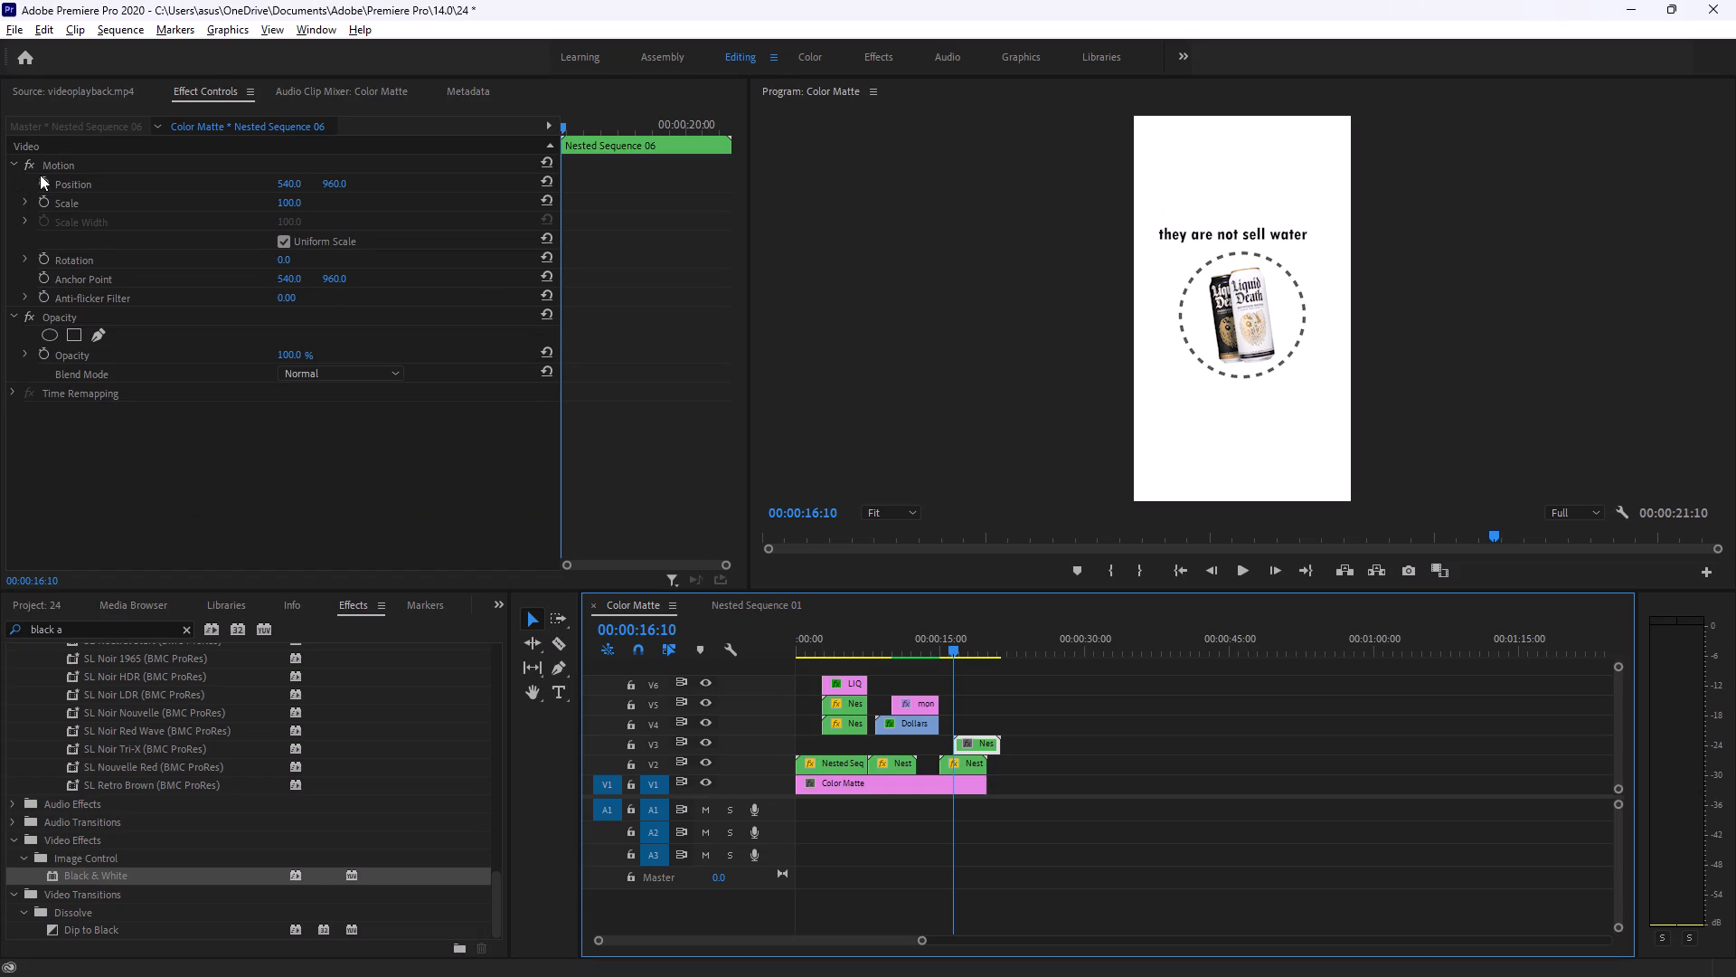
{"action": "left_click", "coordinate": [40, 175]}
{"action": "left_click", "coordinate": [43, 202]}
{"action": "left_click", "coordinate": [42, 261]}
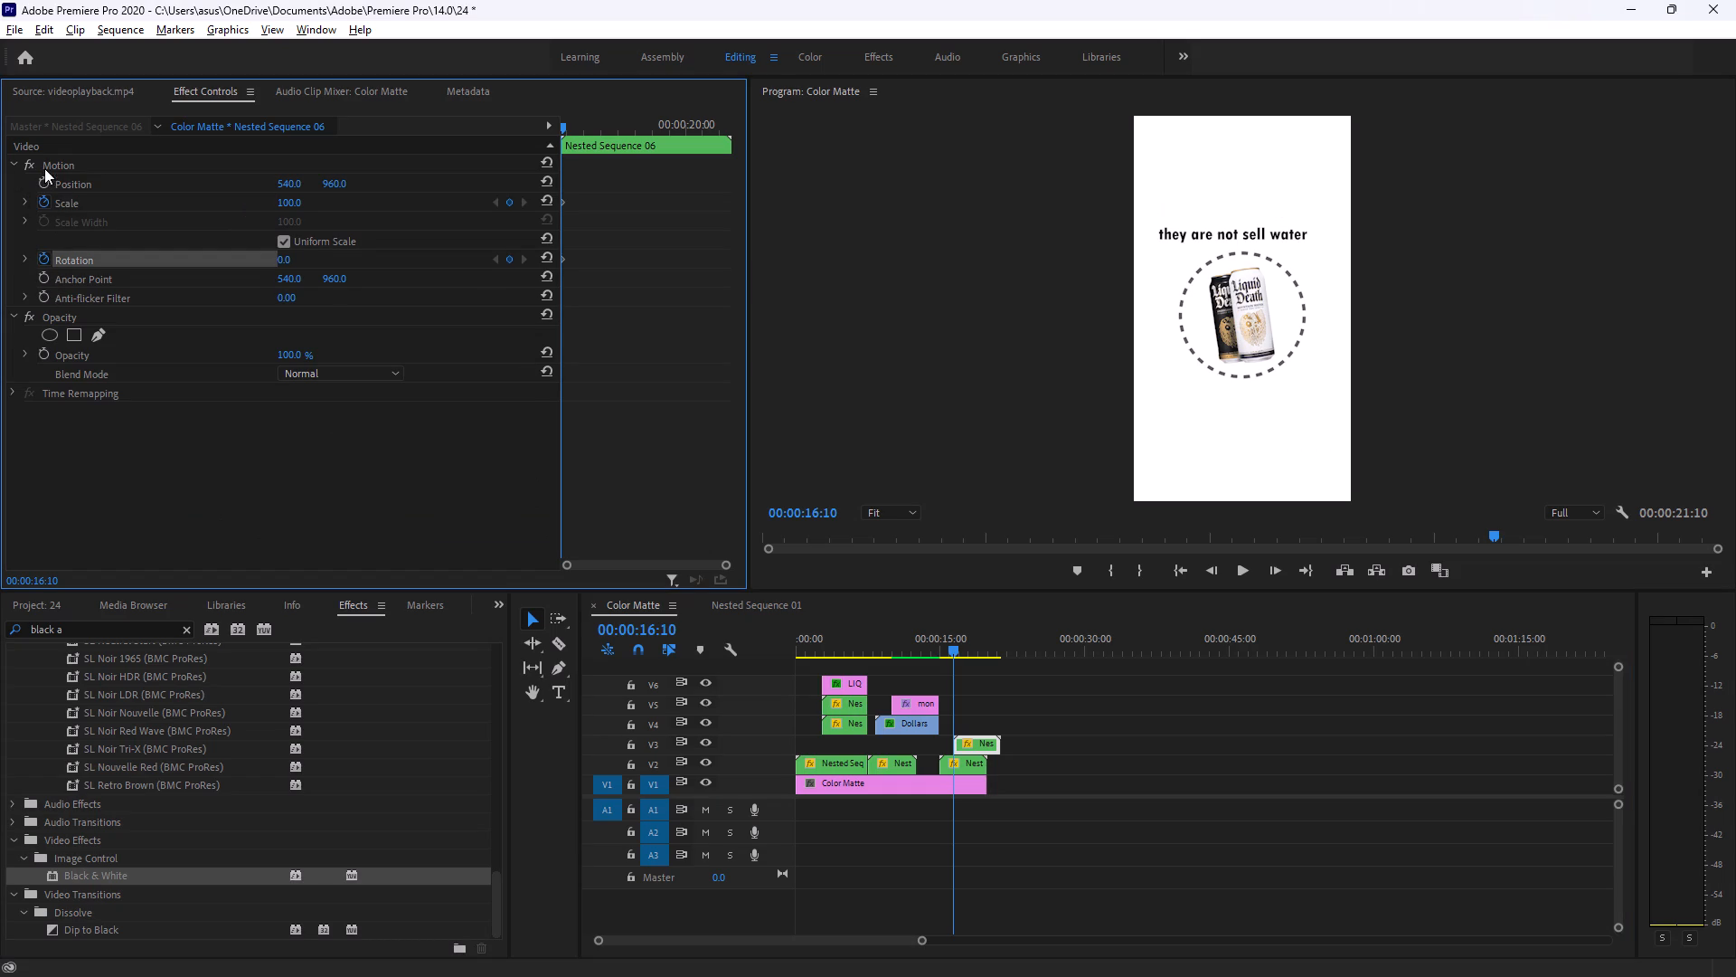
{"action": "left_click", "coordinate": [42, 184]}
Watch the tutorial in the browser for how the nested text's Position, Scale and Rotation keyframes are placed.
{"action": "key", "text": "alt+Tab"}
{"action": "left_click", "coordinate": [629, 544]}
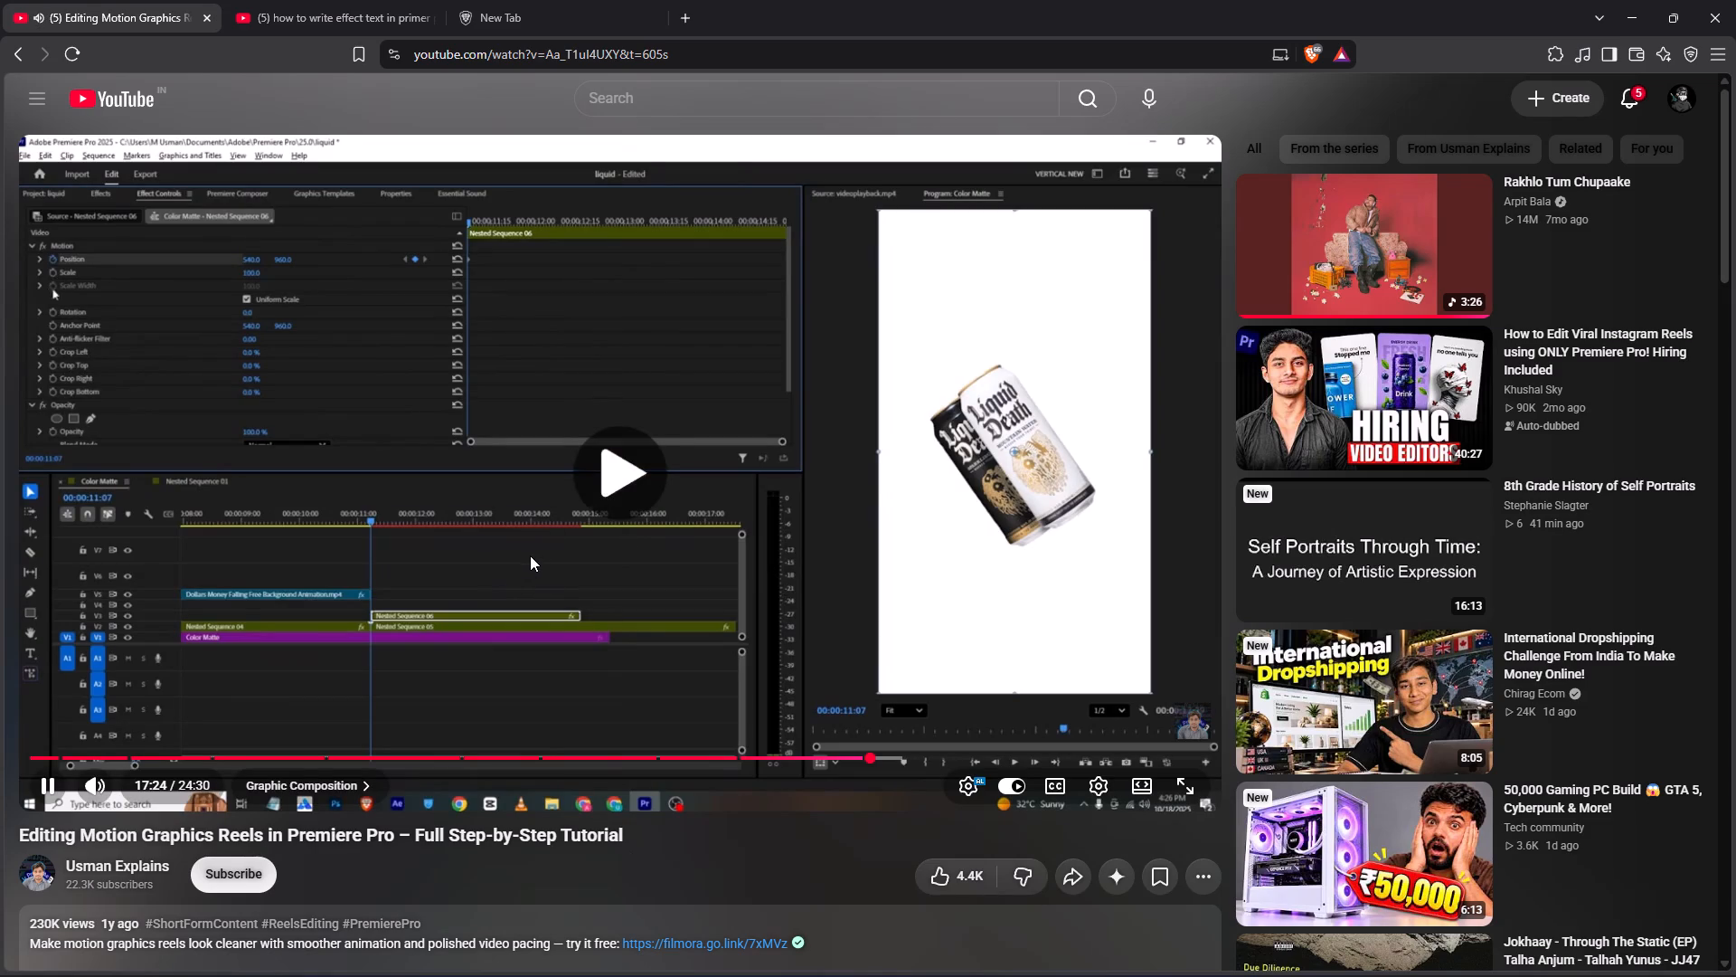
{"action": "key", "text": "space"}
{"action": "key", "text": "space"}
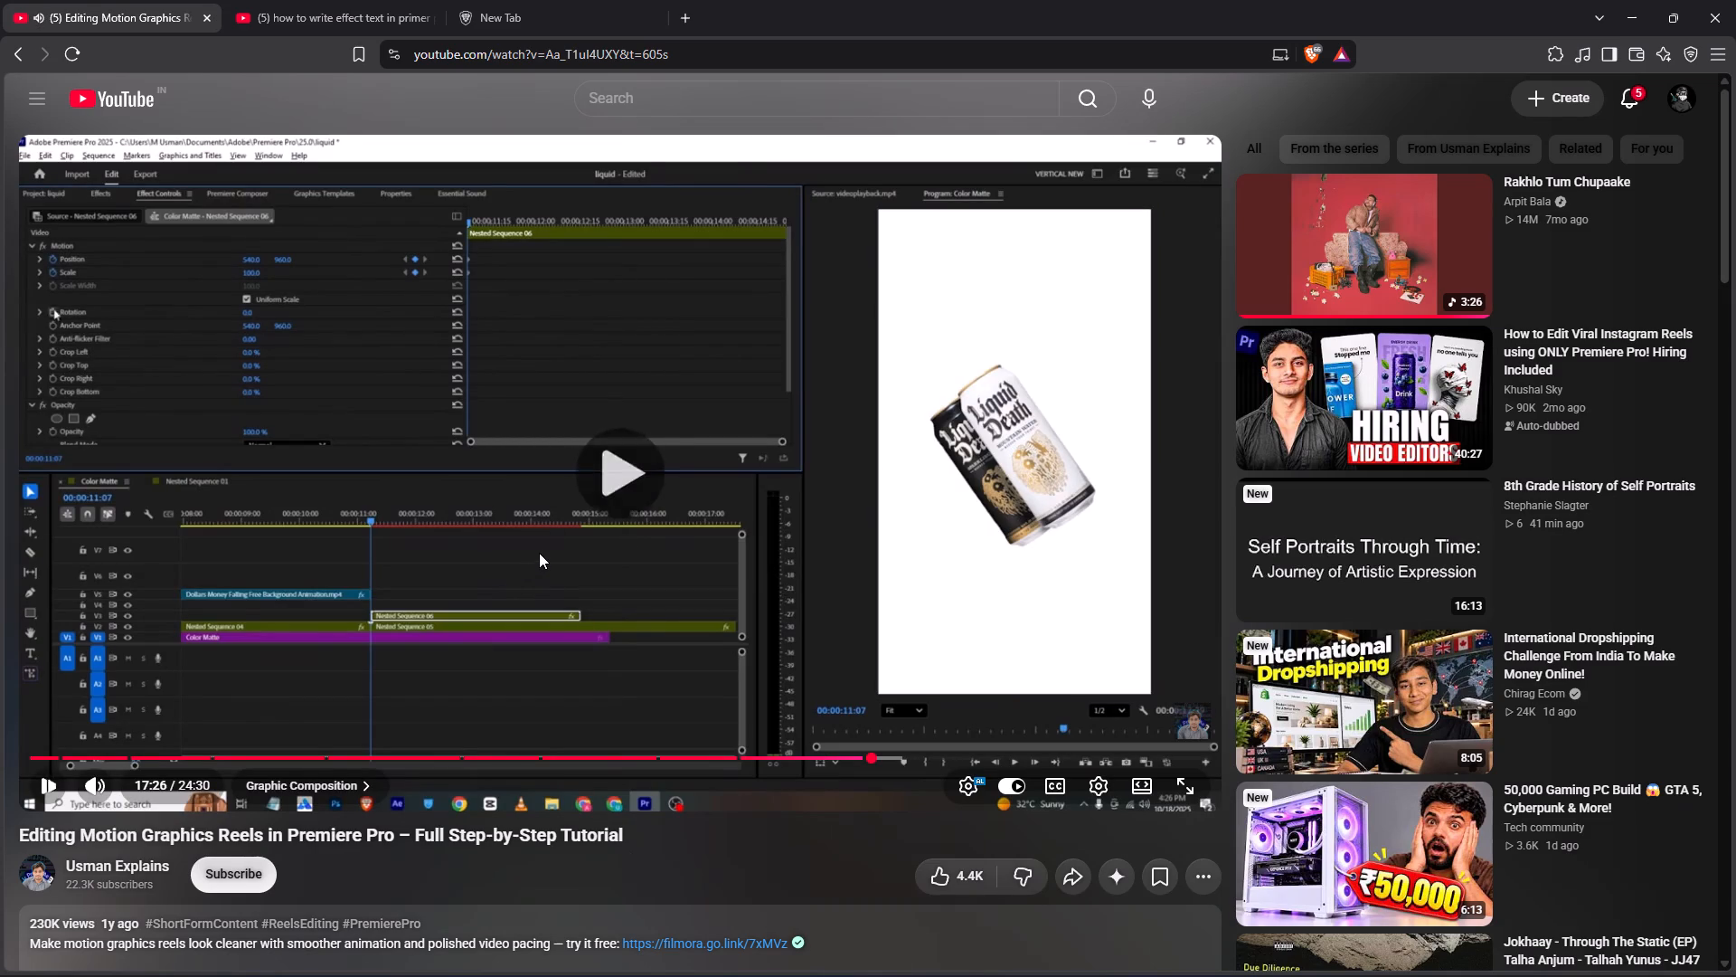
{"action": "key", "text": "space"}
{"action": "key", "text": "space"}
{"action": "key", "text": "space"}
{"action": "key", "text": "space"}
{"action": "key", "text": "space"}
{"action": "key", "text": "space"}
{"action": "key", "text": "space"}
{"action": "key", "text": "space"}
{"action": "key", "text": "space"}
{"action": "key", "text": "space"}
{"action": "key", "text": "space"}
{"action": "key", "text": "space"}
{"action": "key", "text": "space"}
{"action": "key", "text": "space"}
{"action": "key", "text": "space"}
{"action": "key", "text": "space"}
{"action": "key", "text": "space"}
{"action": "key", "text": "space"}
{"action": "key", "text": "space"}
{"action": "key", "text": "space"}
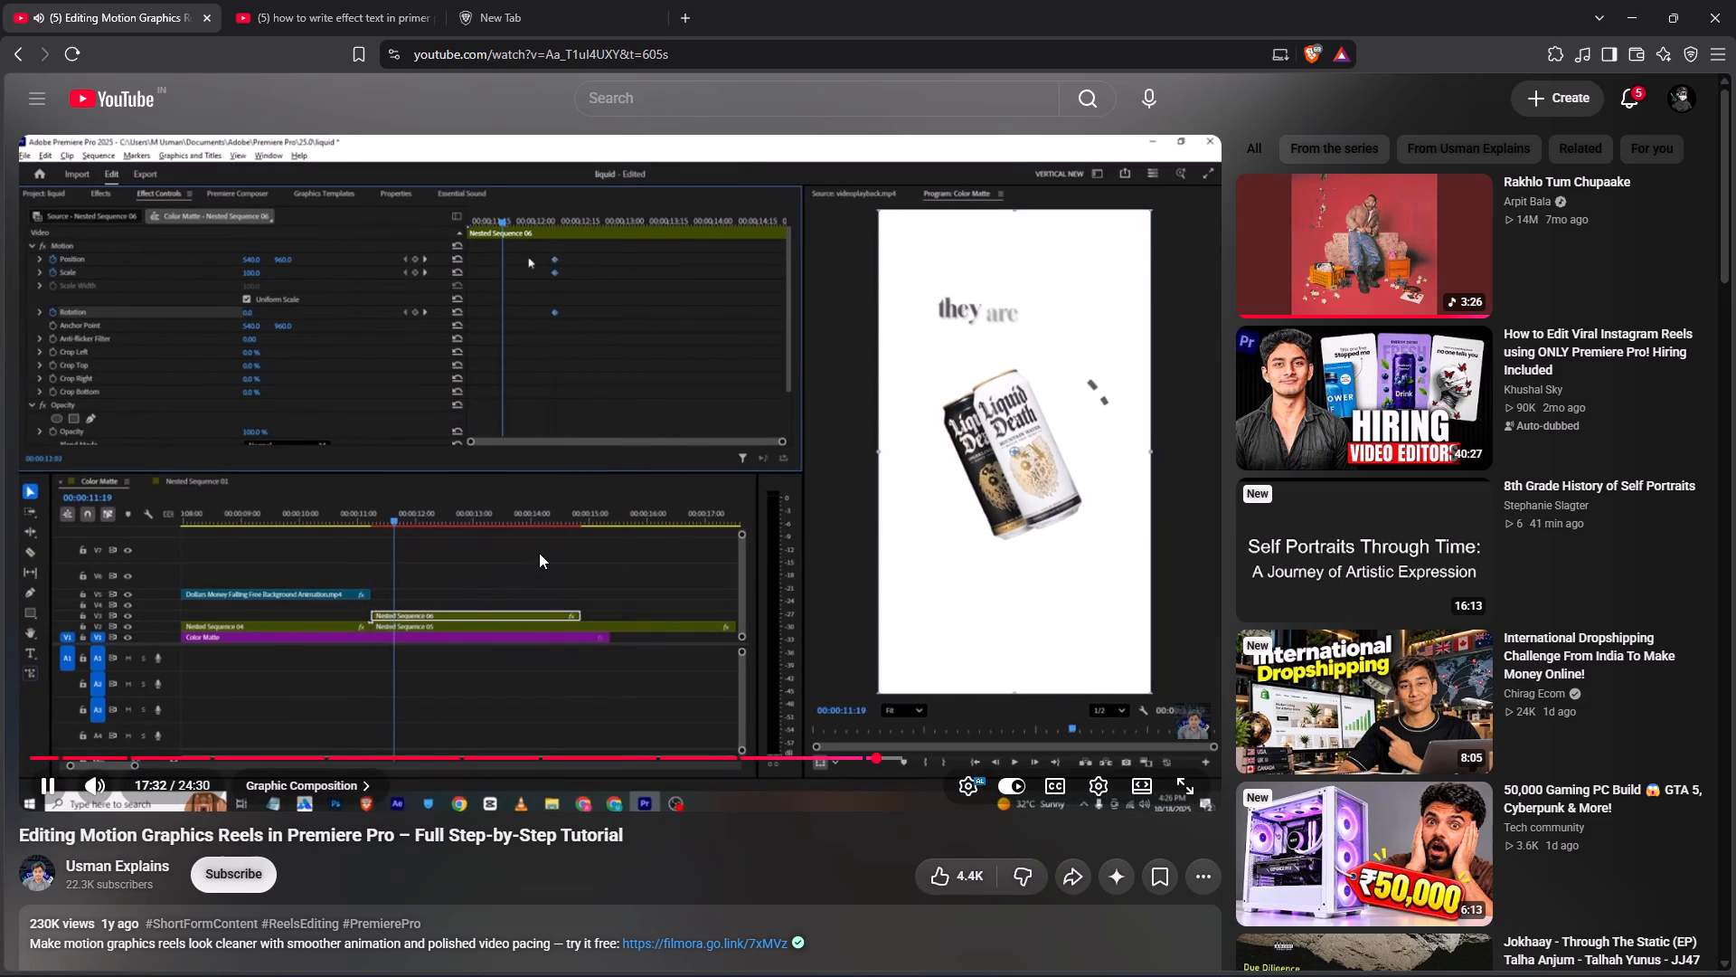
{"action": "key", "text": "space"}
Back in Premiere Pro, shift the nested text's Position, Scale and Rotation keyframes together slightly past the clip's start.
{"action": "key", "text": "alt+Tab"}
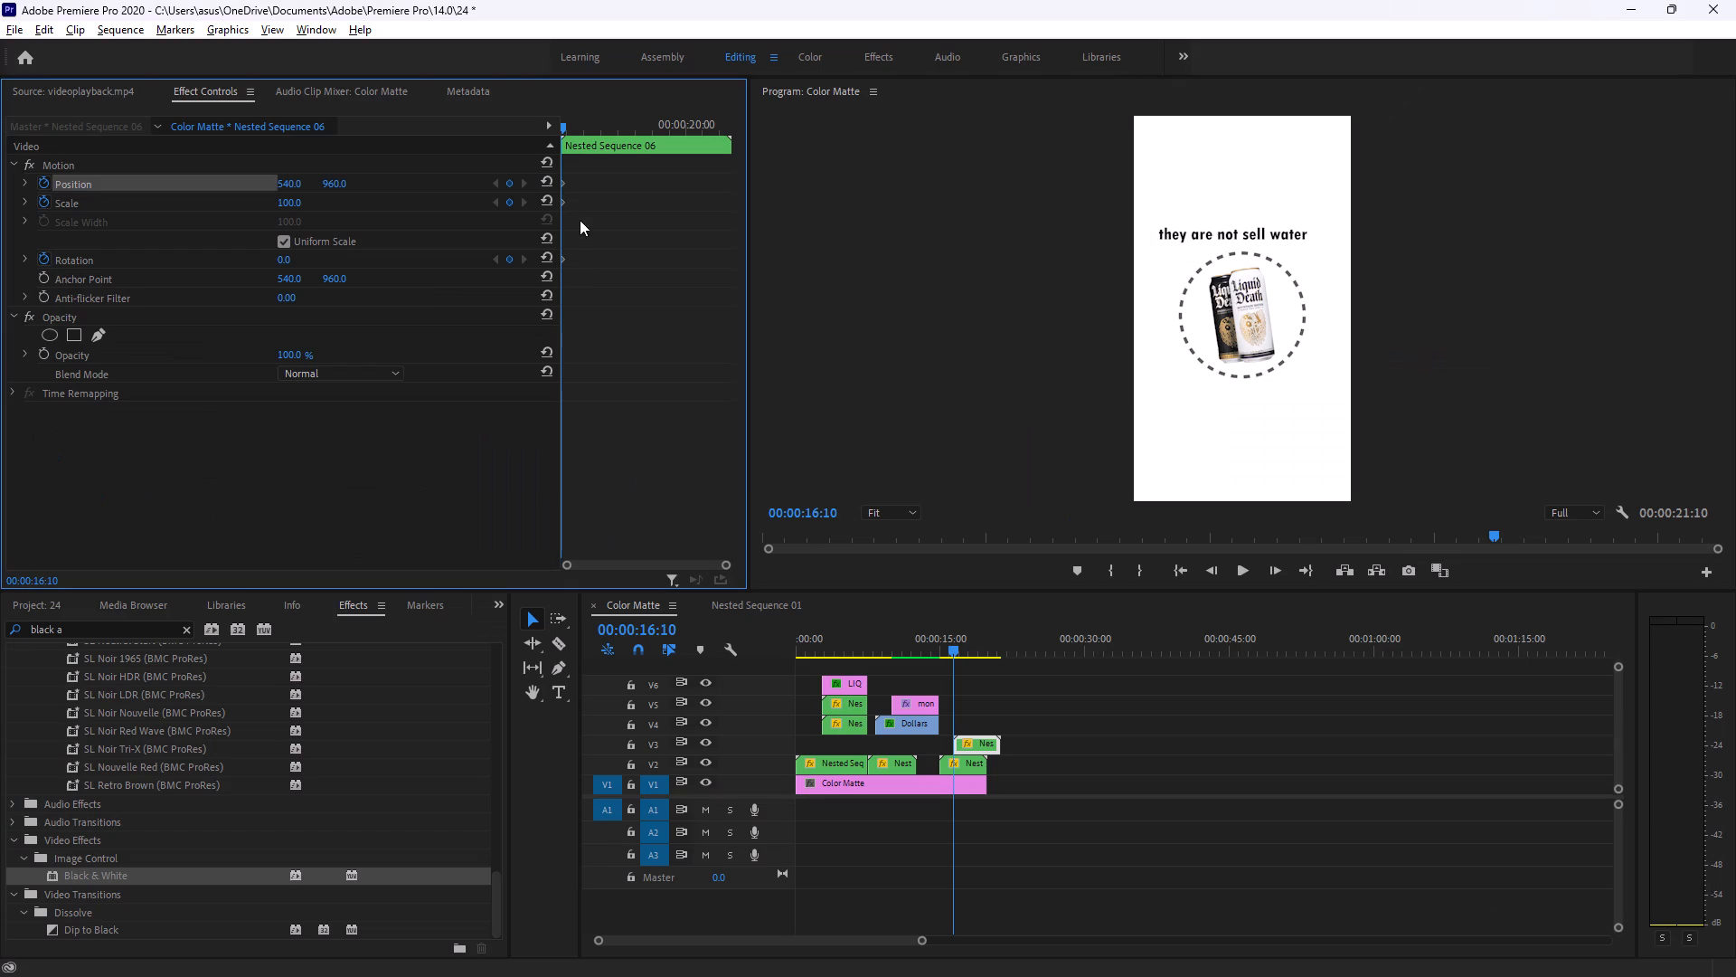
{"action": "left_click_drag", "start_coordinate": [580, 176], "coordinate": [509, 338]}
{"action": "left_click_drag", "start_coordinate": [561, 177], "coordinate": [584, 180]}
{"action": "left_click_drag", "start_coordinate": [560, 121], "coordinate": [599, 138]}
{"action": "left_click_drag", "start_coordinate": [561, 125], "coordinate": [553, 129]}
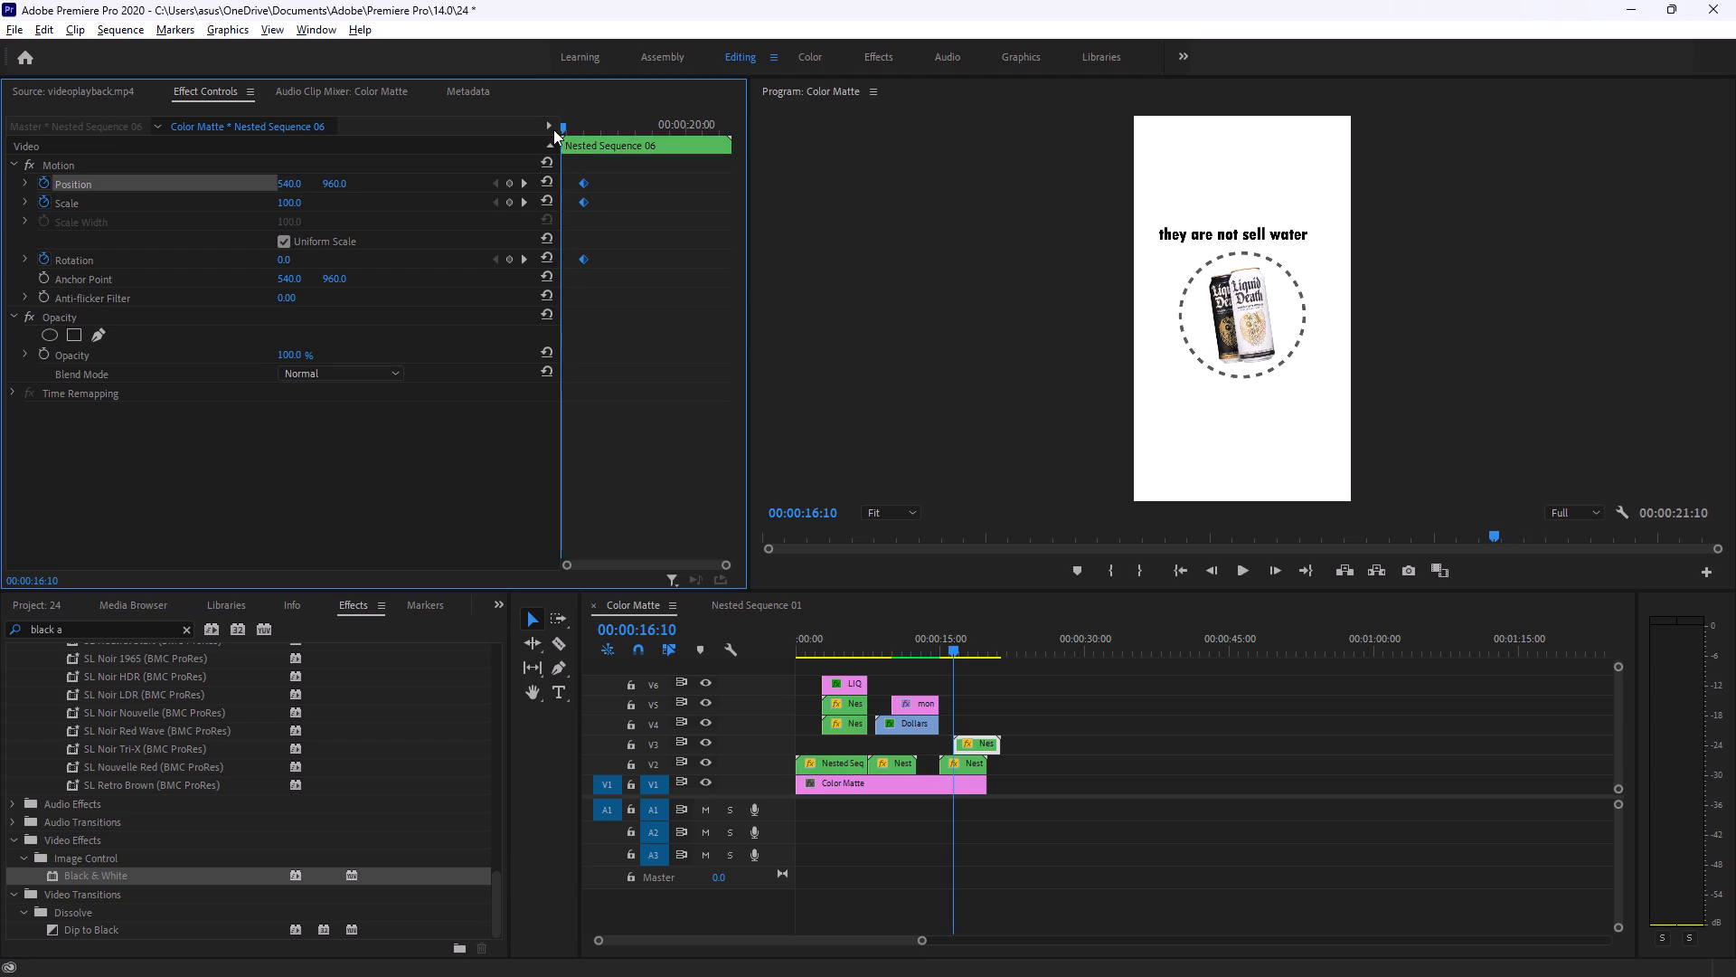
{"action": "left_click_drag", "start_coordinate": [553, 129], "coordinate": [618, 137]}
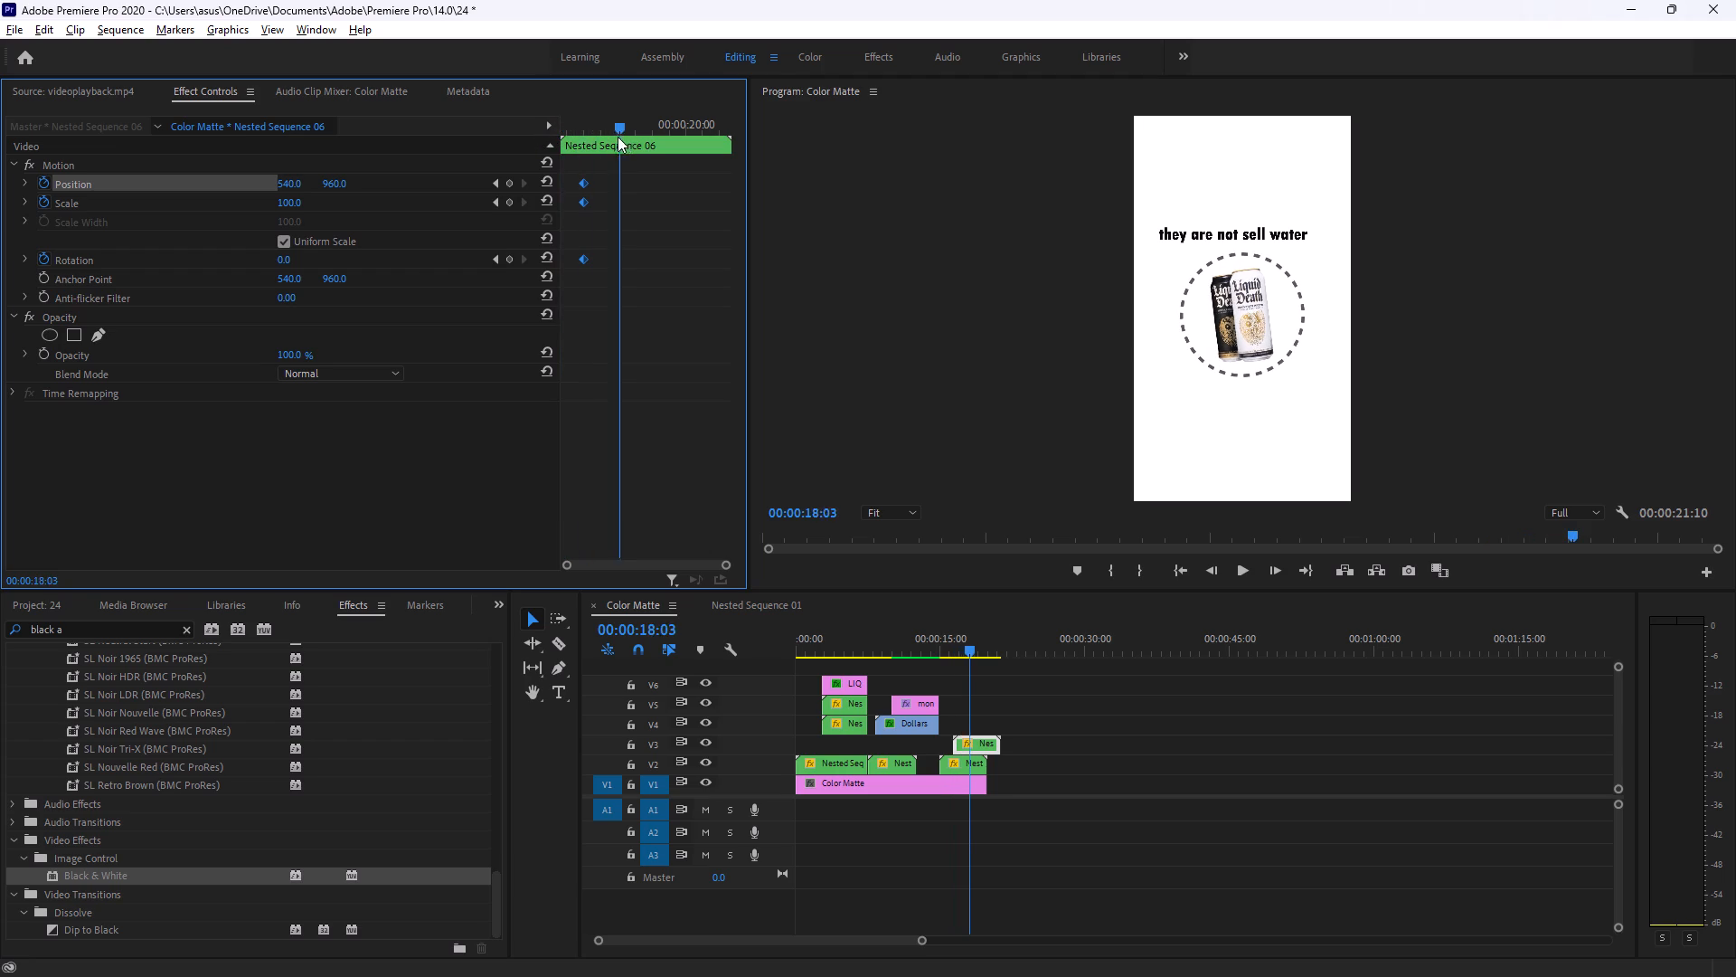
{"action": "left_click_drag", "start_coordinate": [618, 137], "coordinate": [415, 149]}
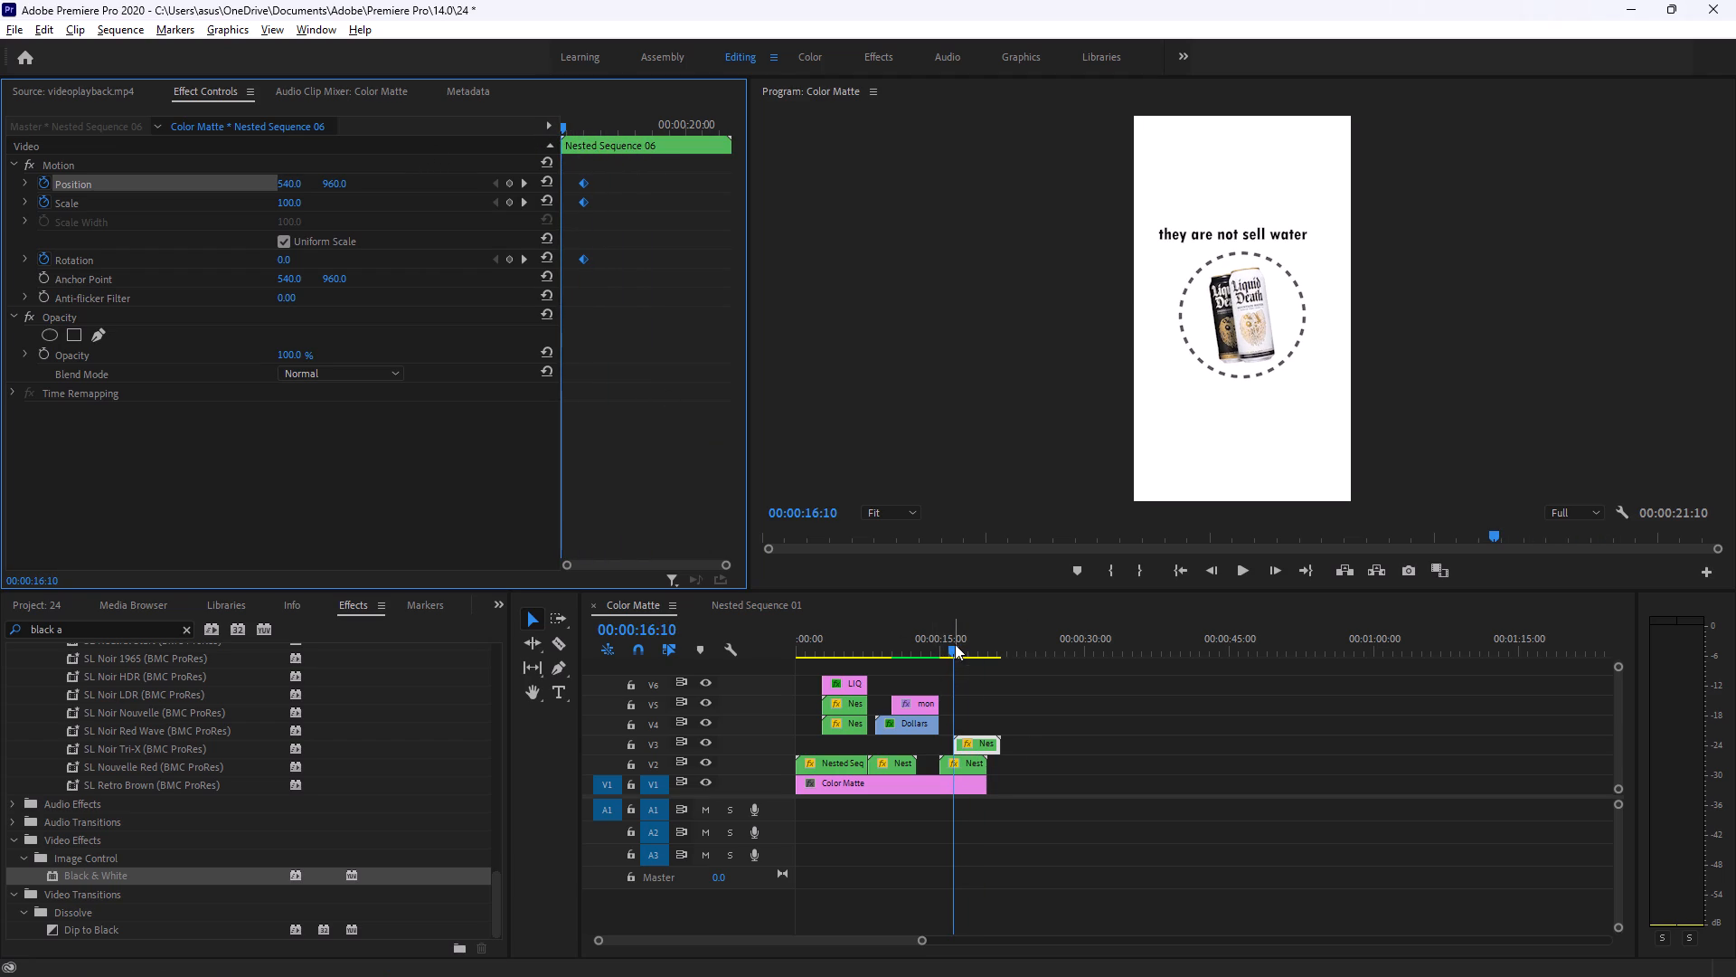
Align the can graphic clip on V2 and the nested text clip on V3 to both start at 00:00:15:06.
{"action": "left_click_drag", "start_coordinate": [953, 641], "coordinate": [944, 639]}
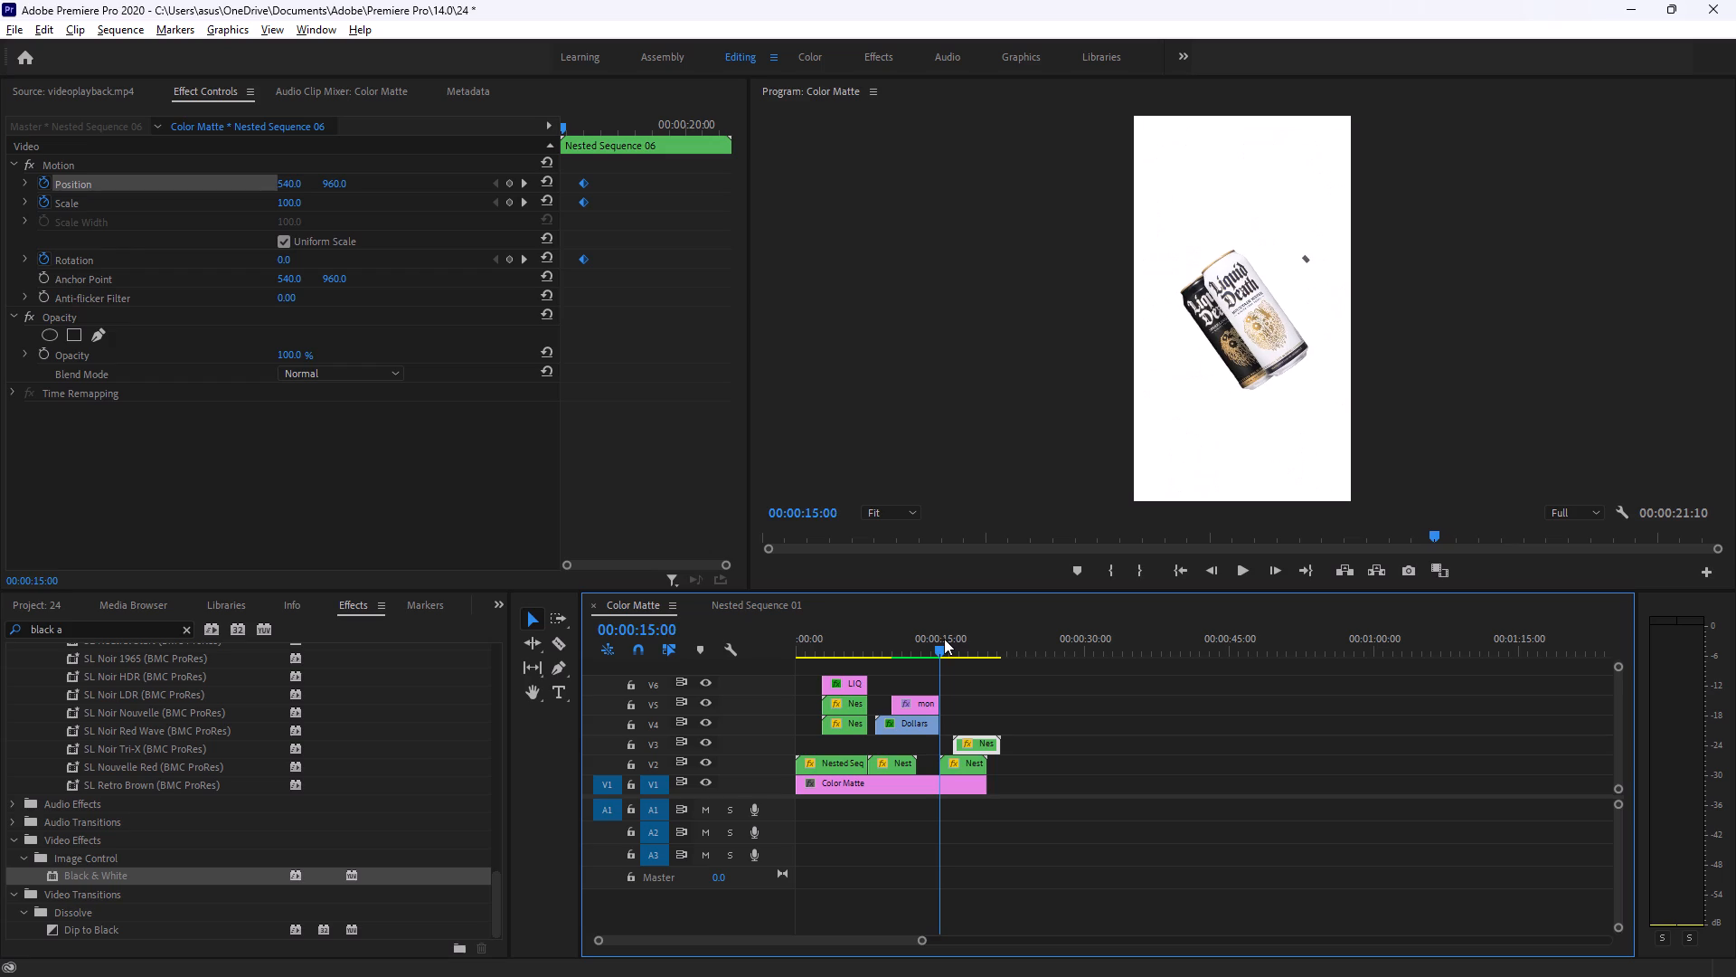
{"action": "left_click_drag", "start_coordinate": [944, 639], "coordinate": [945, 639]}
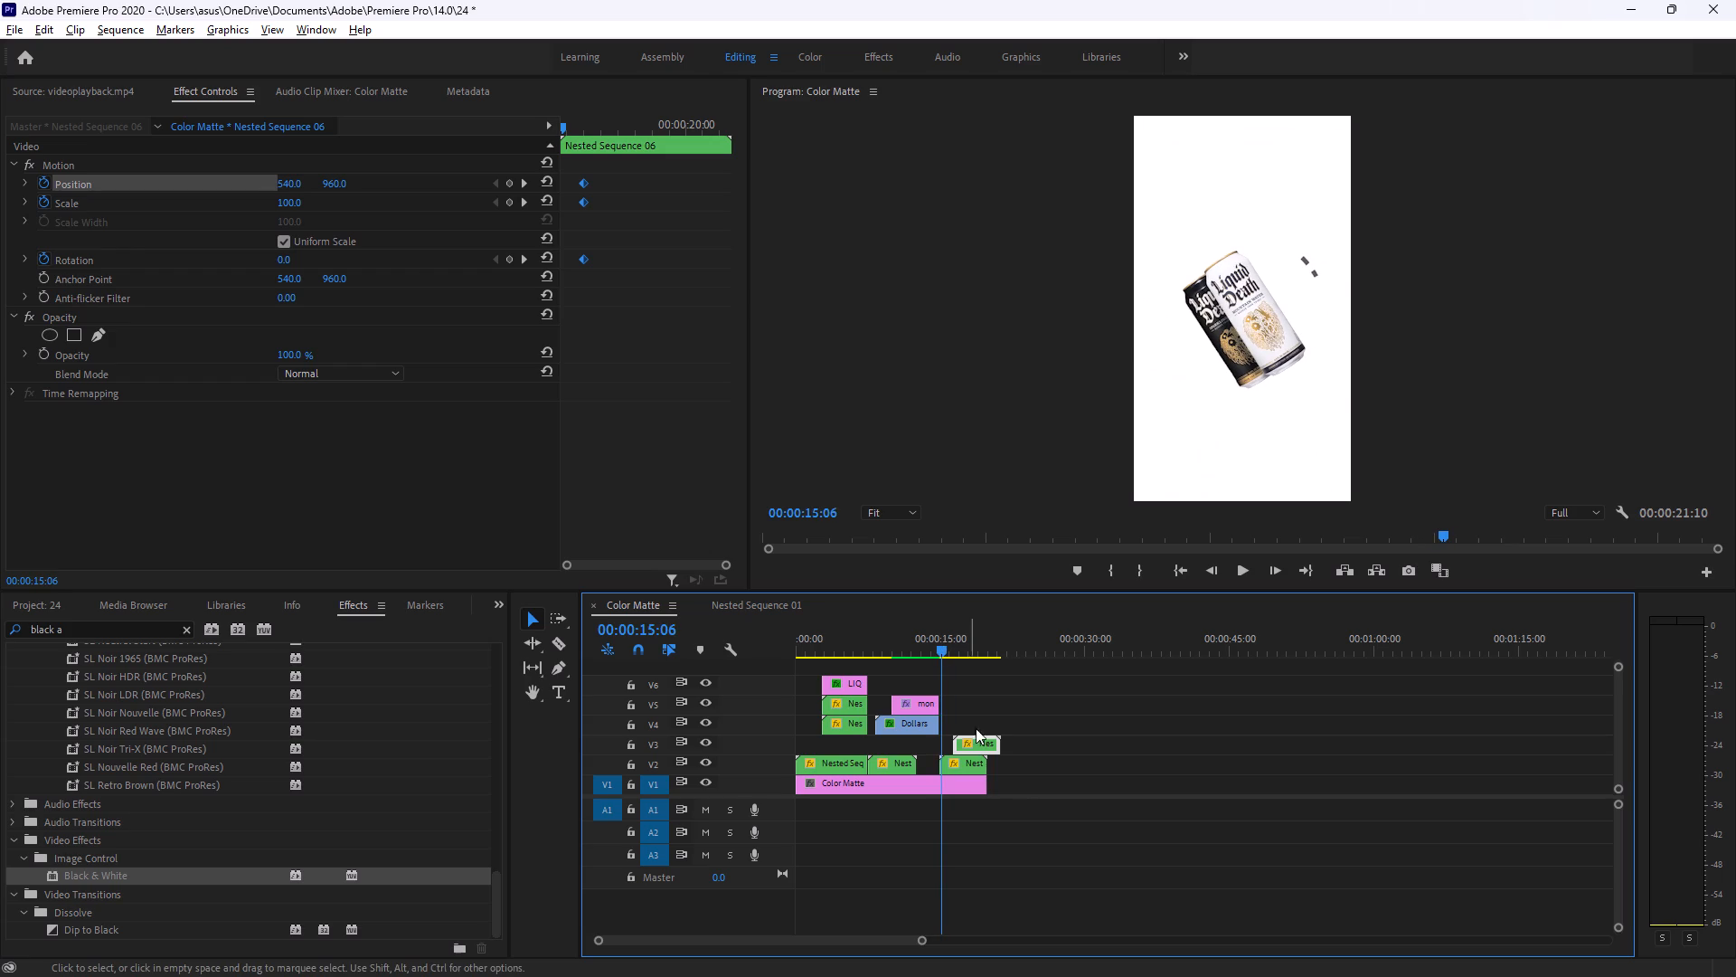
{"action": "left_click", "coordinate": [969, 762]}
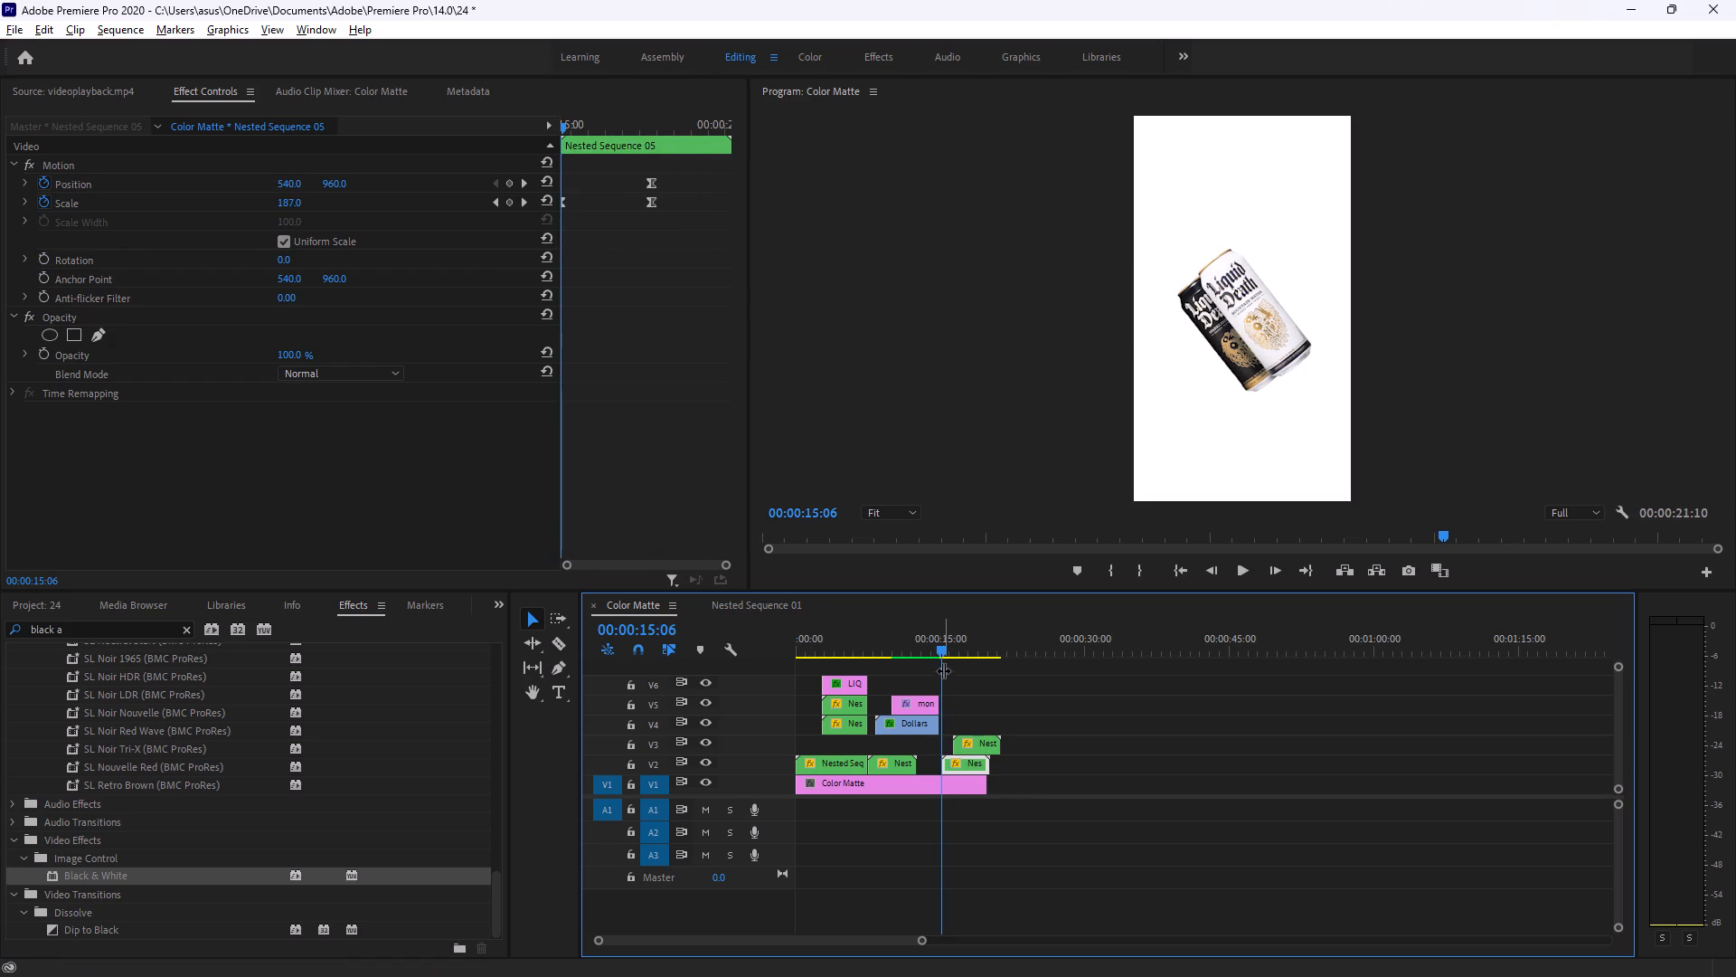
{"action": "left_click_drag", "start_coordinate": [984, 739], "coordinate": [969, 738]}
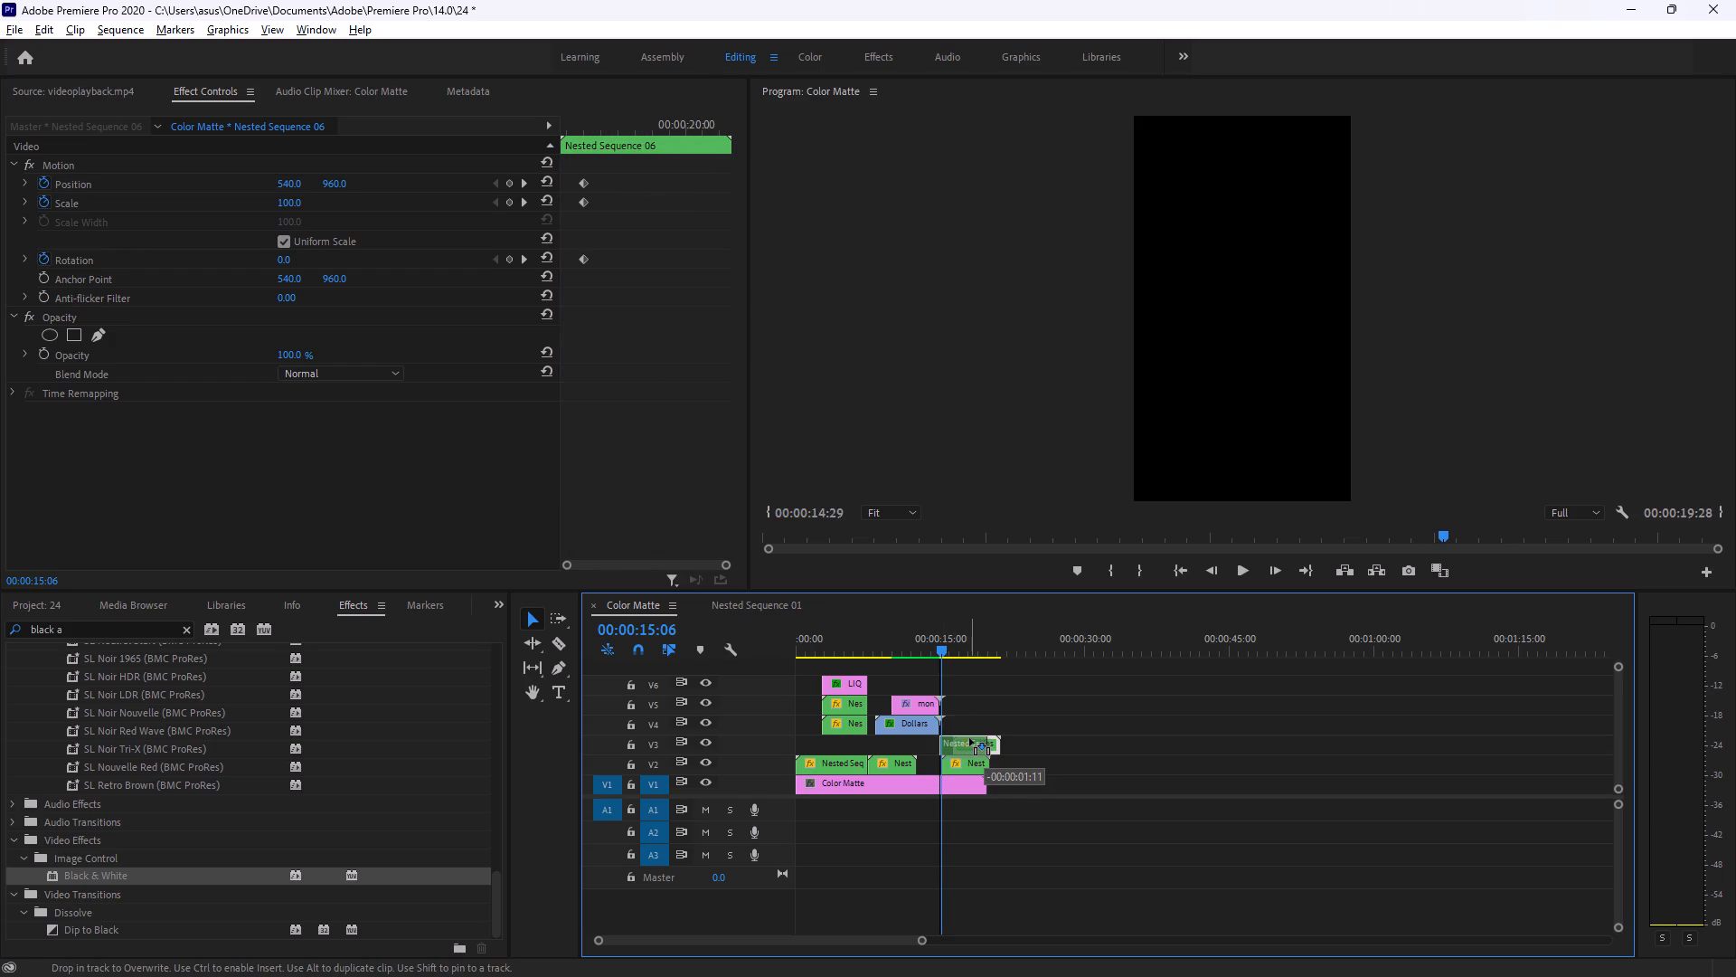
{"action": "left_click_drag", "start_coordinate": [969, 738], "coordinate": [973, 738]}
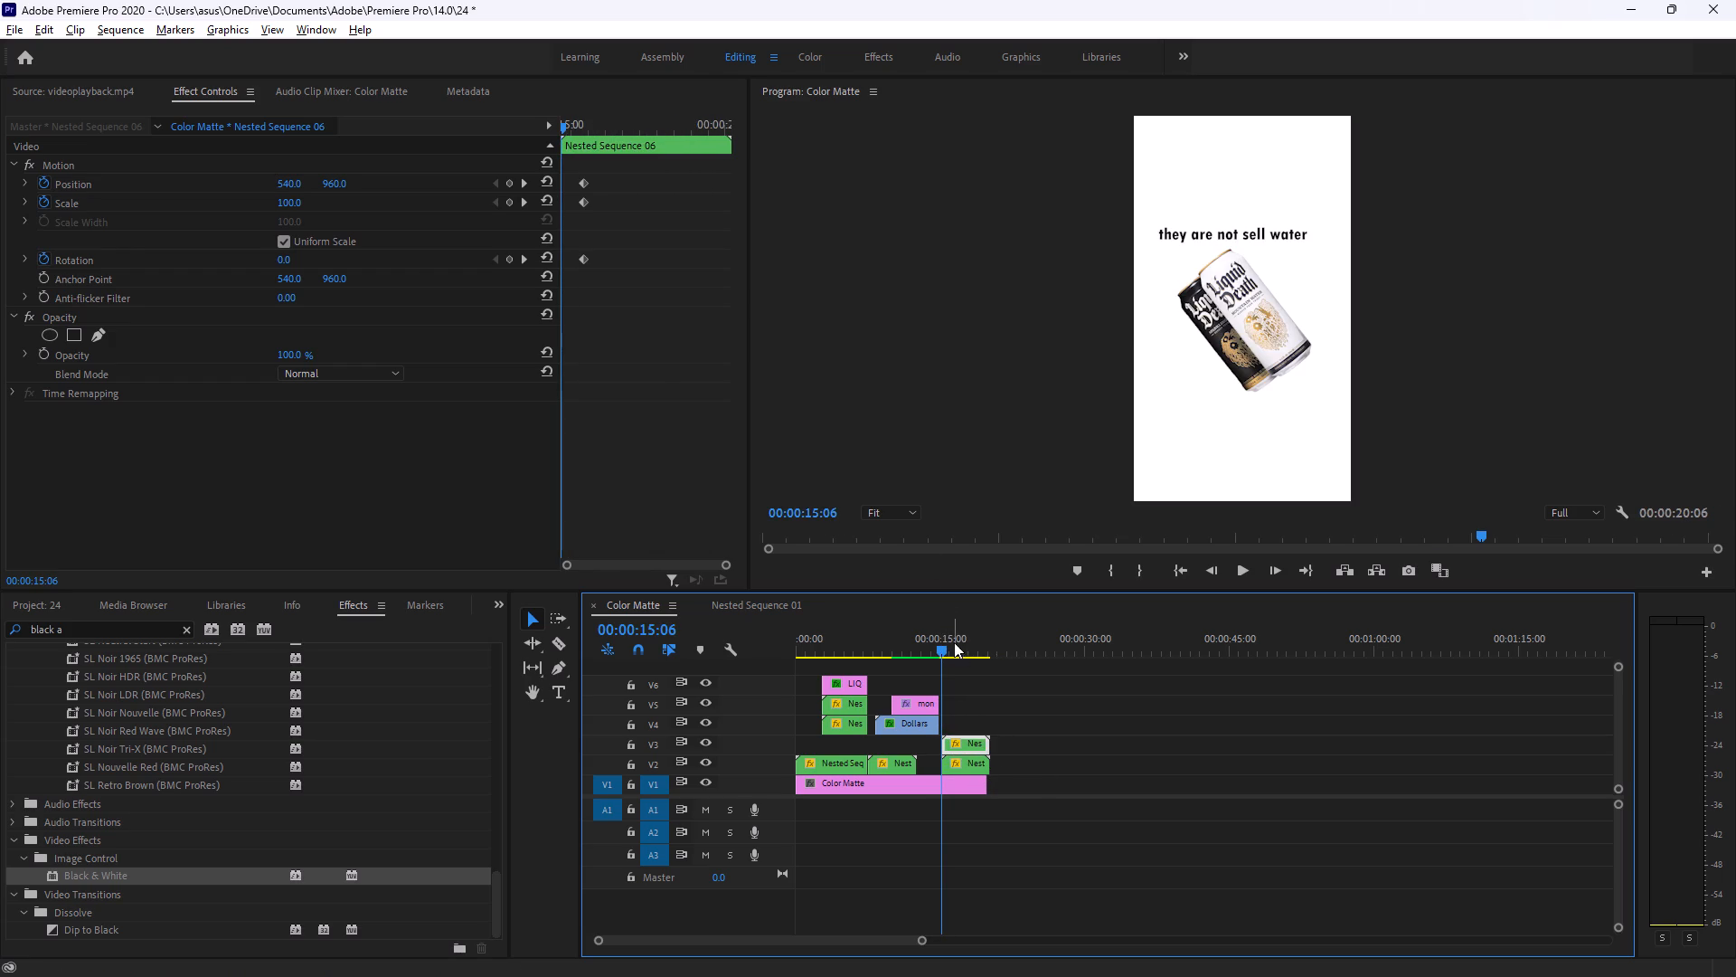
Check the text timing against the tutorial and shift its three Motion keyframes to about one second after the clip's start.
{"action": "left_click_drag", "start_coordinate": [940, 640], "coordinate": [961, 645]}
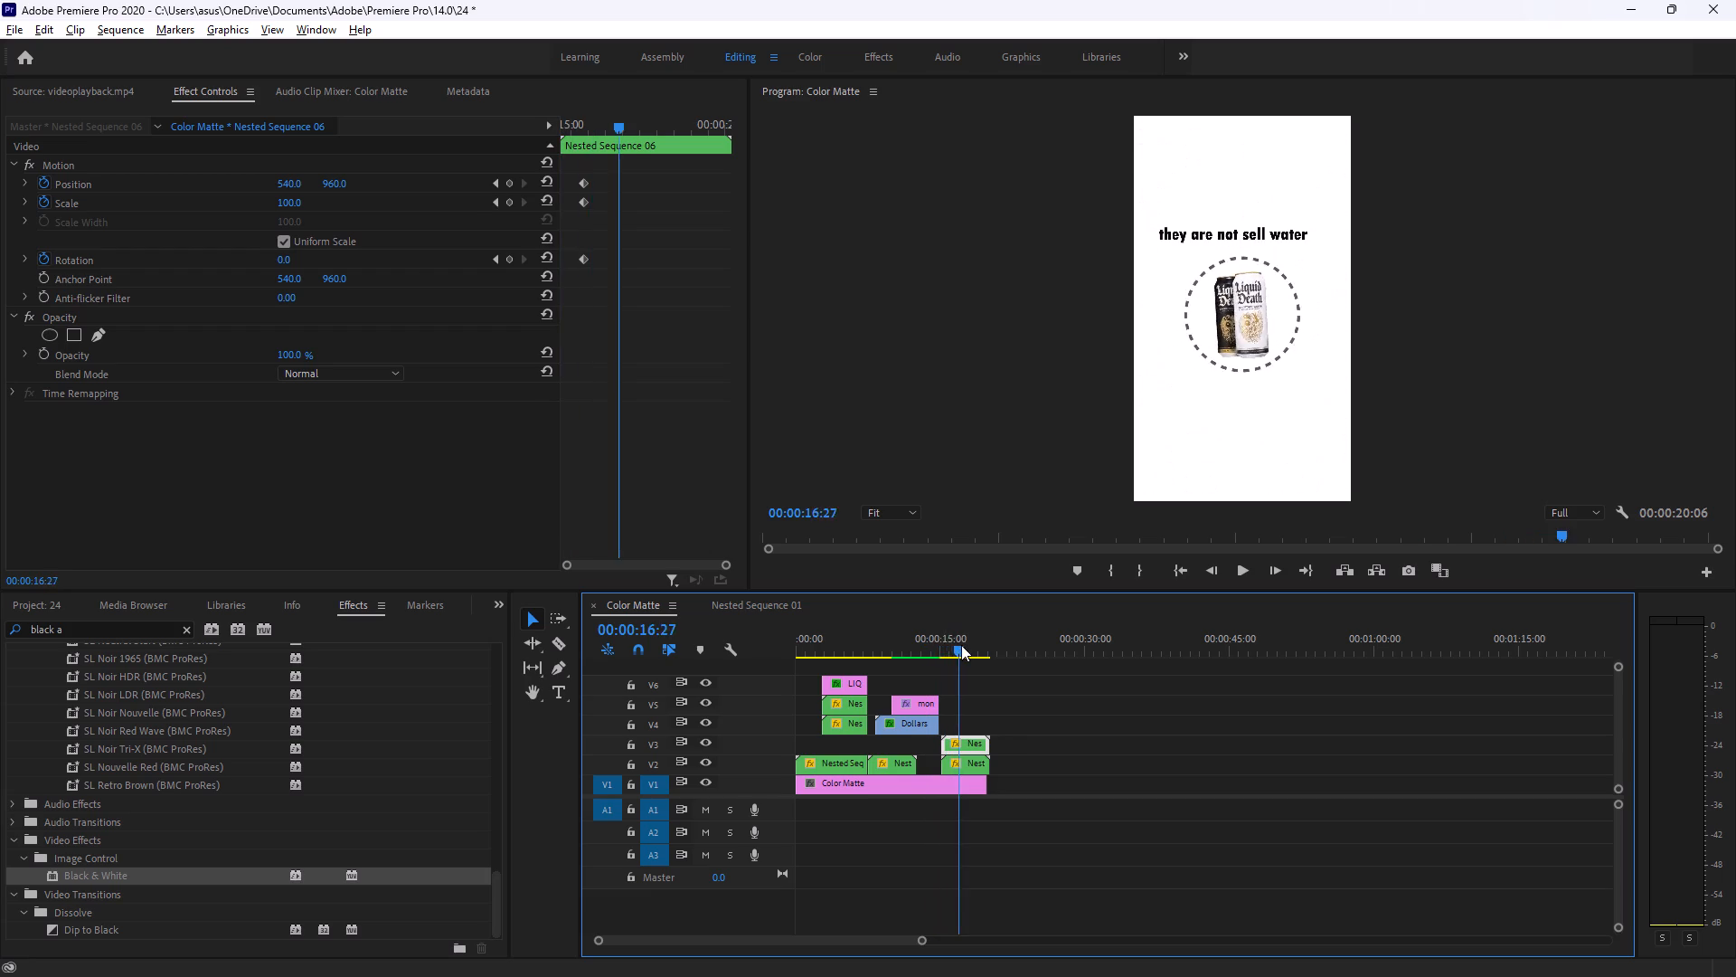
{"action": "left_click_drag", "start_coordinate": [961, 645], "coordinate": [949, 640]}
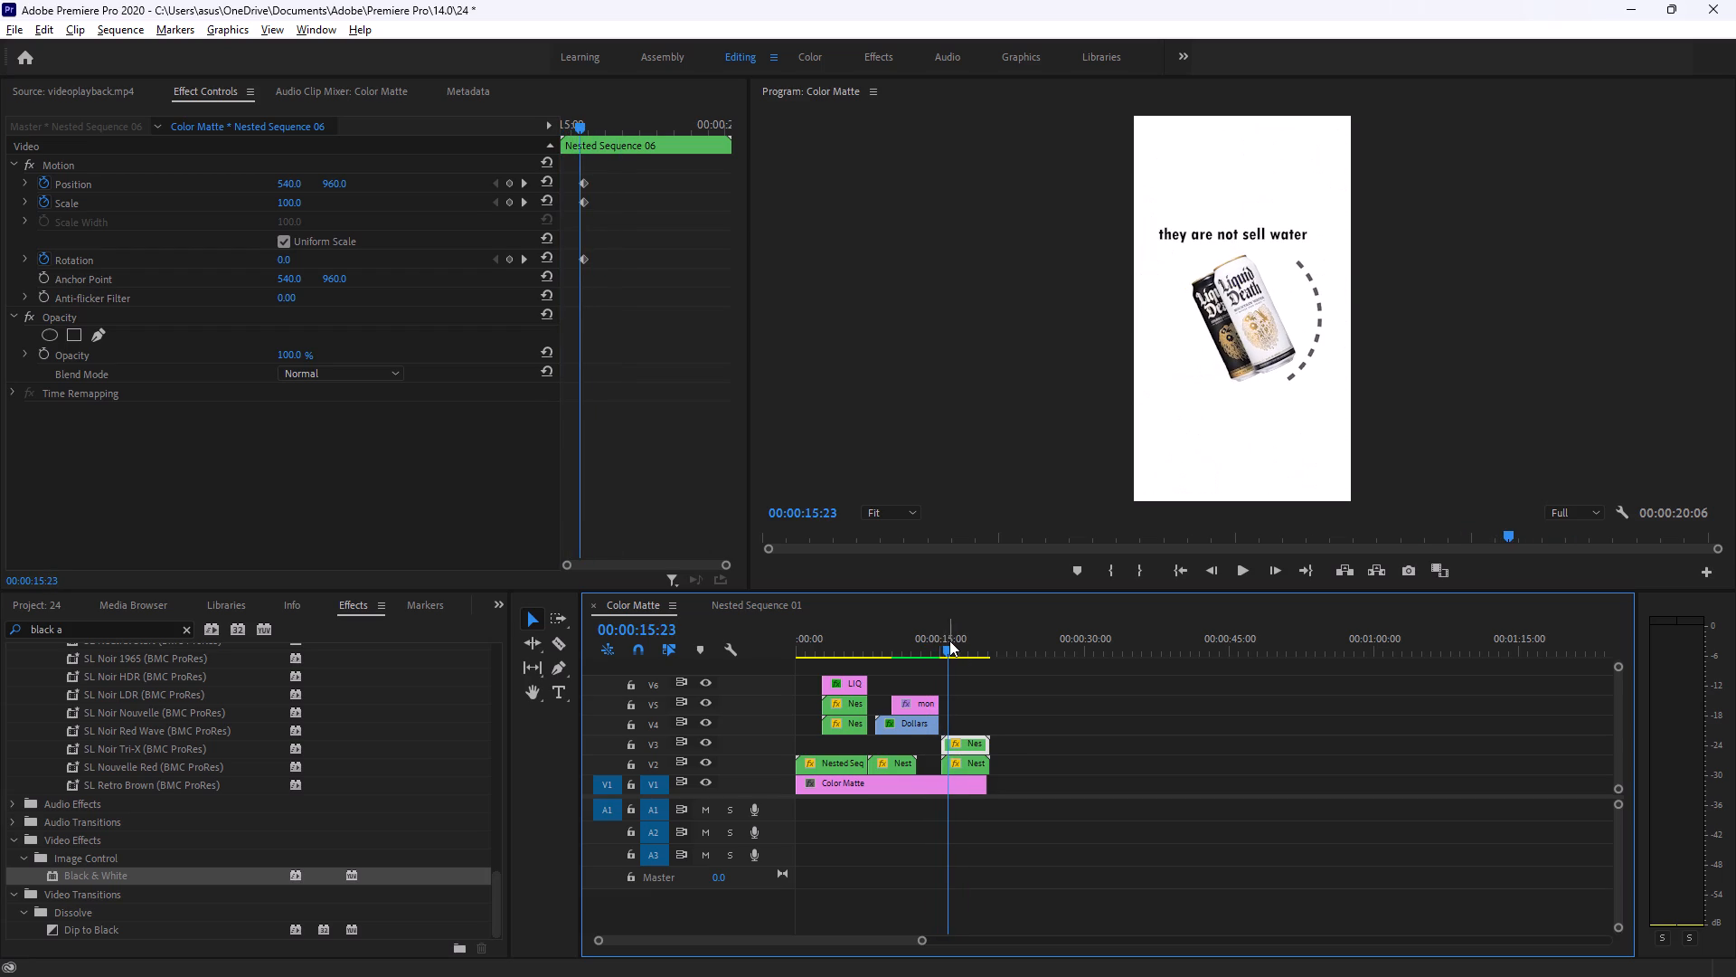
{"action": "left_click_drag", "start_coordinate": [571, 119], "coordinate": [561, 118]}
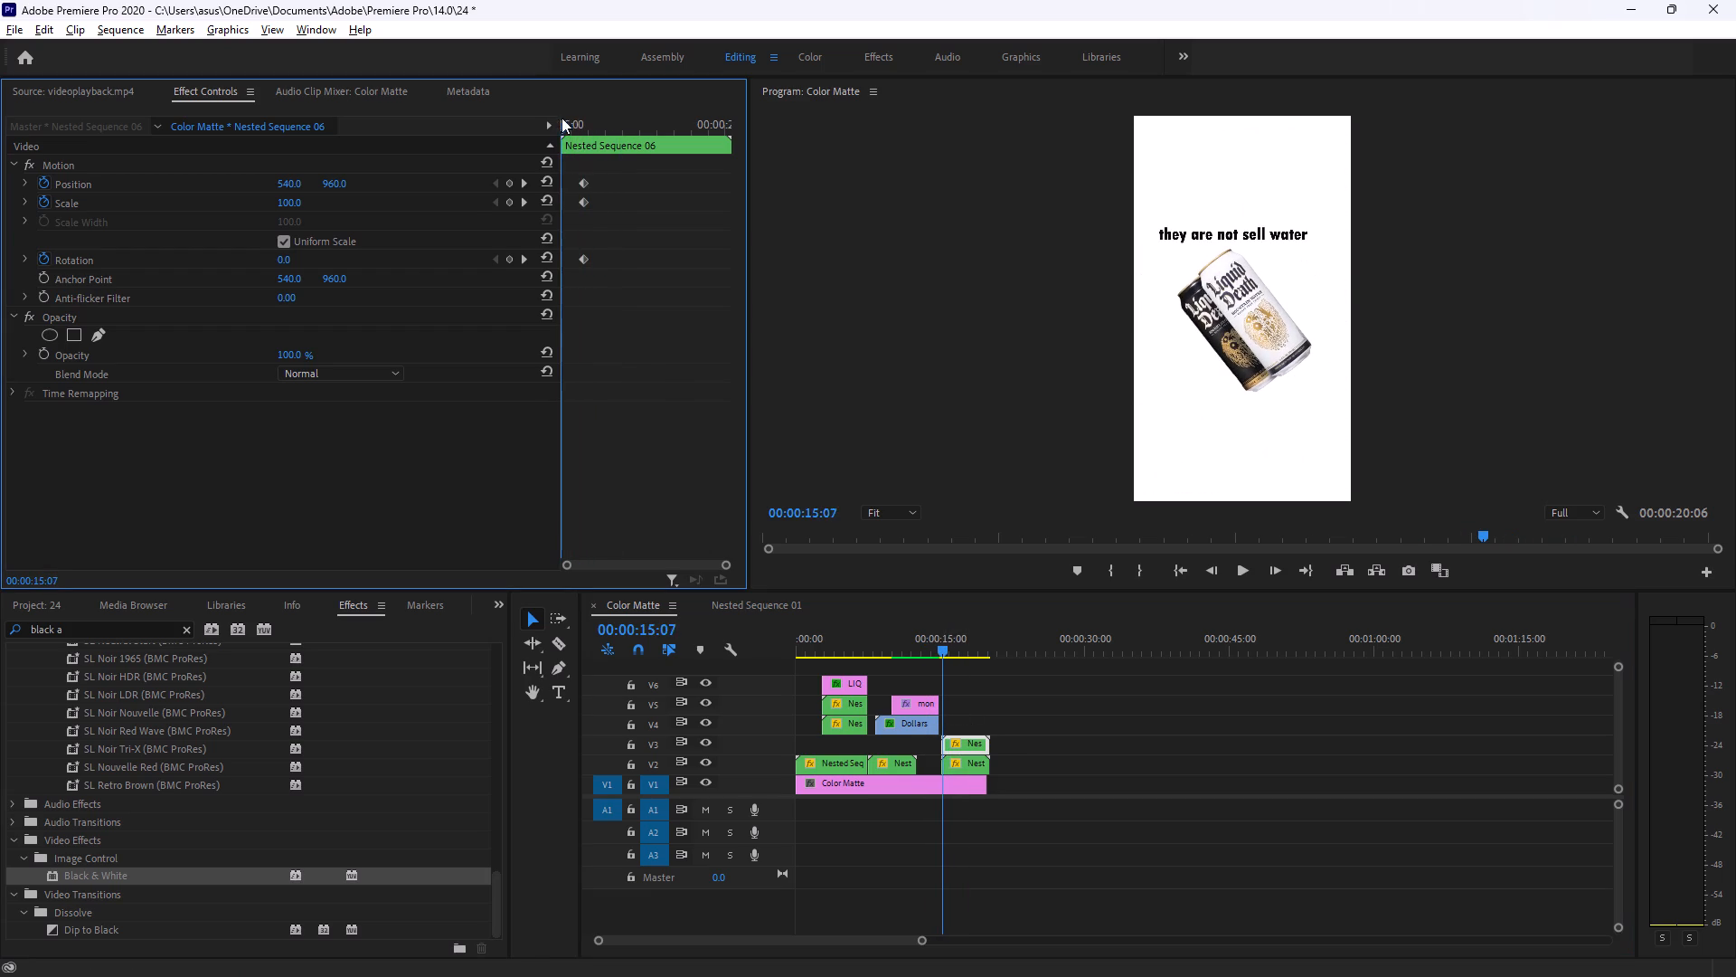
{"action": "left_click_drag", "start_coordinate": [561, 118], "coordinate": [541, 119]}
{"action": "key", "text": "alt+Tab"}
{"action": "left_click", "coordinate": [828, 430]}
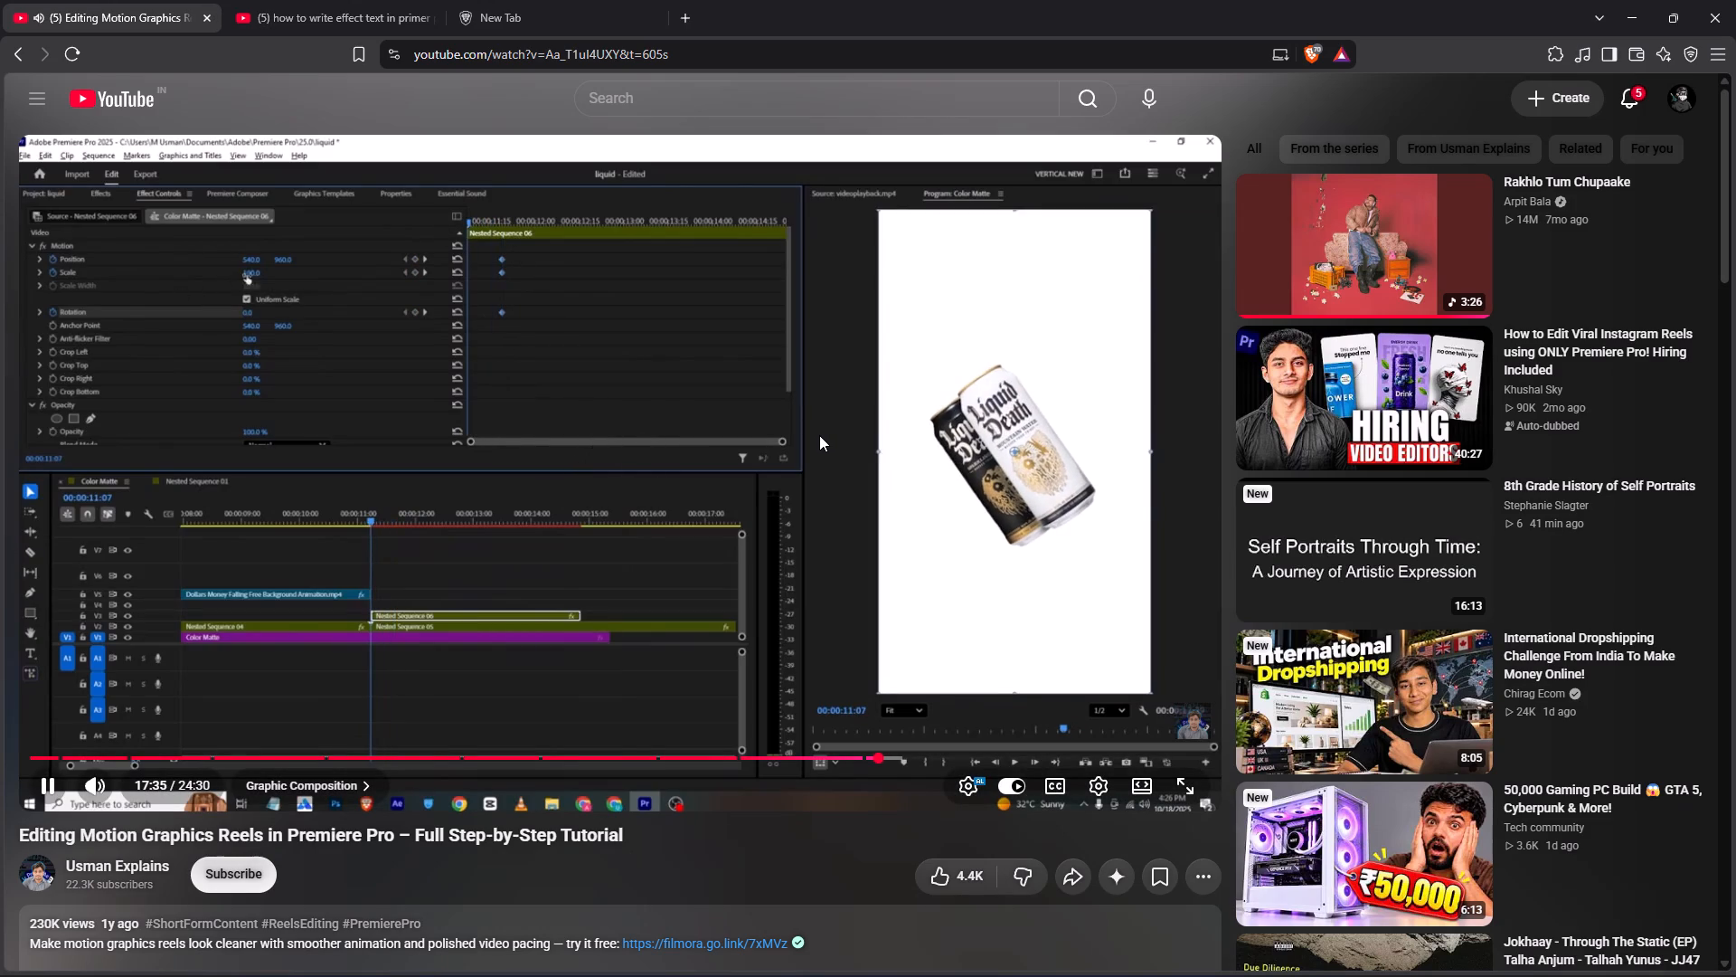
{"action": "key", "text": "space"}
{"action": "key", "text": "alt+Tab"}
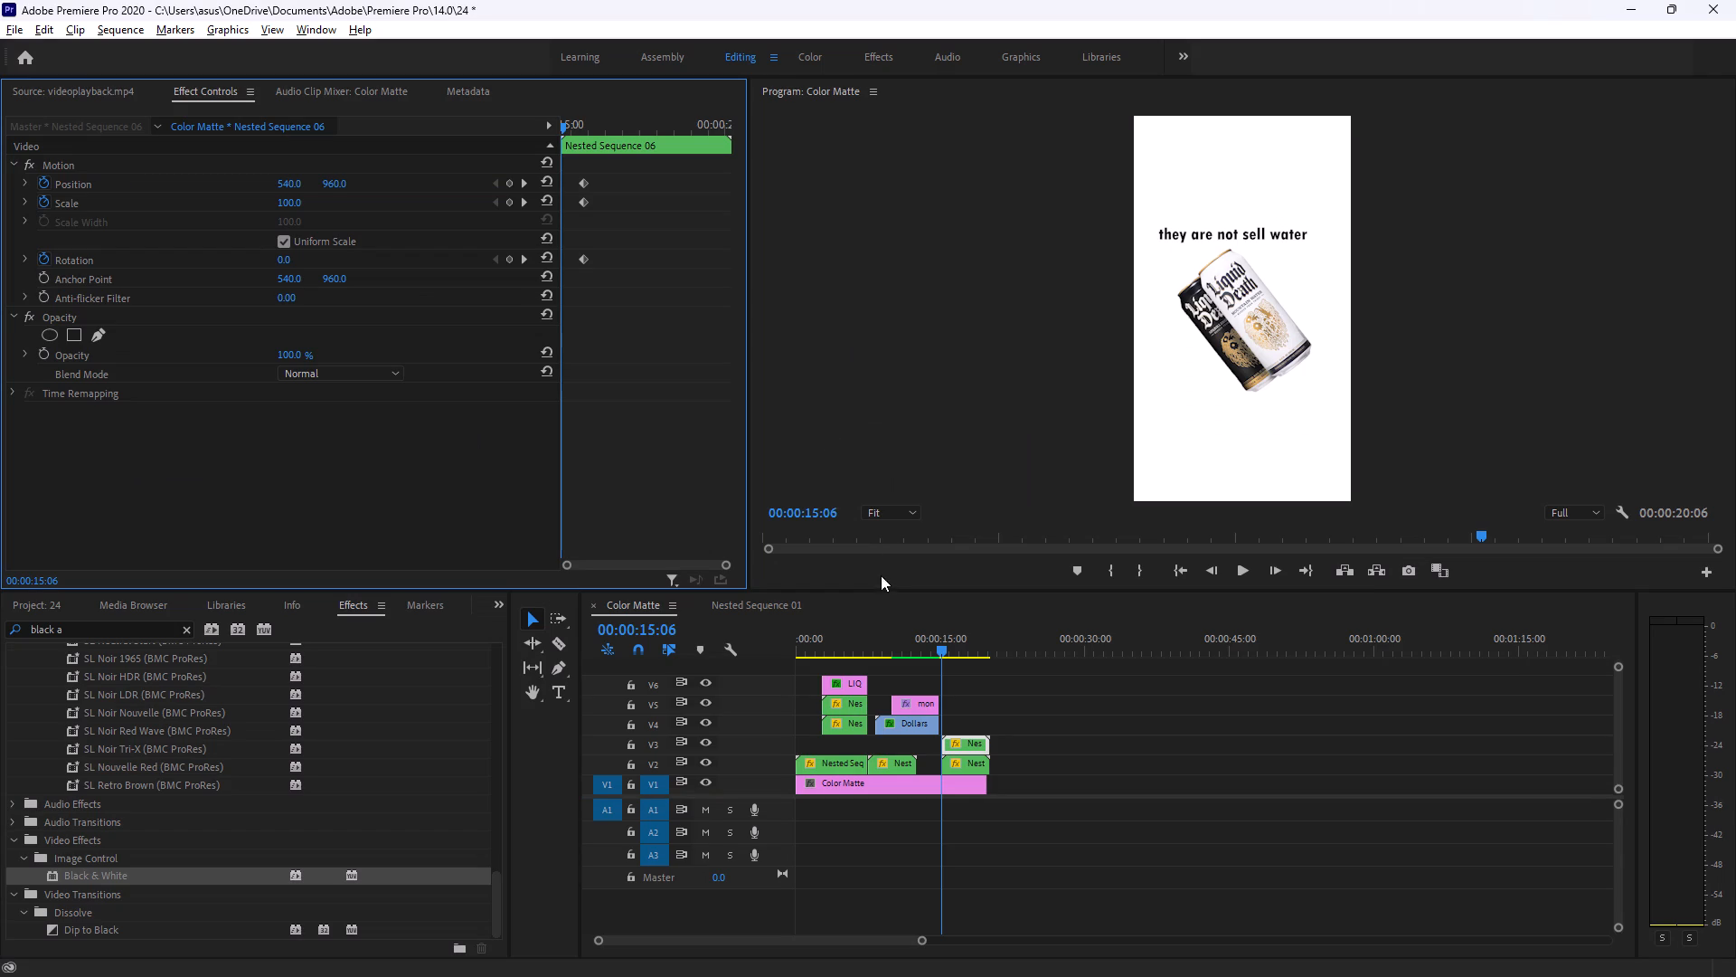
{"action": "left_click_drag", "start_coordinate": [571, 173], "coordinate": [588, 370]}
{"action": "left_click_drag", "start_coordinate": [588, 370], "coordinate": [586, 362]}
{"action": "left_click_drag", "start_coordinate": [584, 259], "coordinate": [595, 262]}
{"action": "left_click_drag", "start_coordinate": [563, 122], "coordinate": [600, 131]}
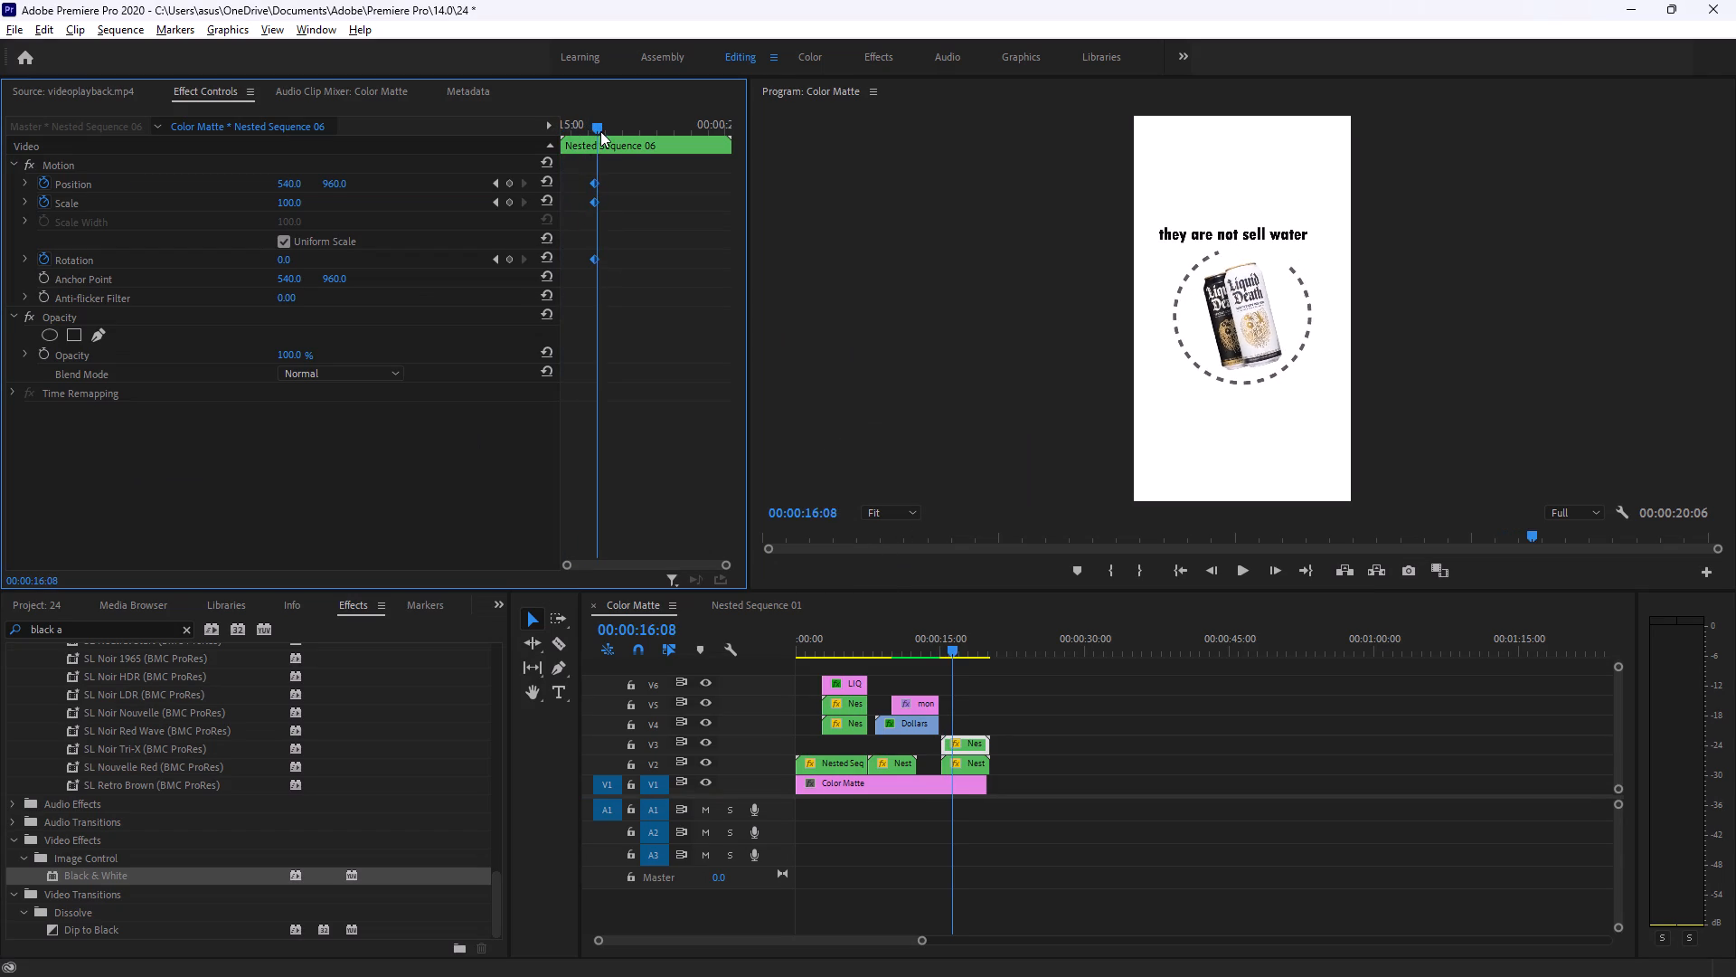
{"action": "left_click_drag", "start_coordinate": [600, 131], "coordinate": [549, 131]}
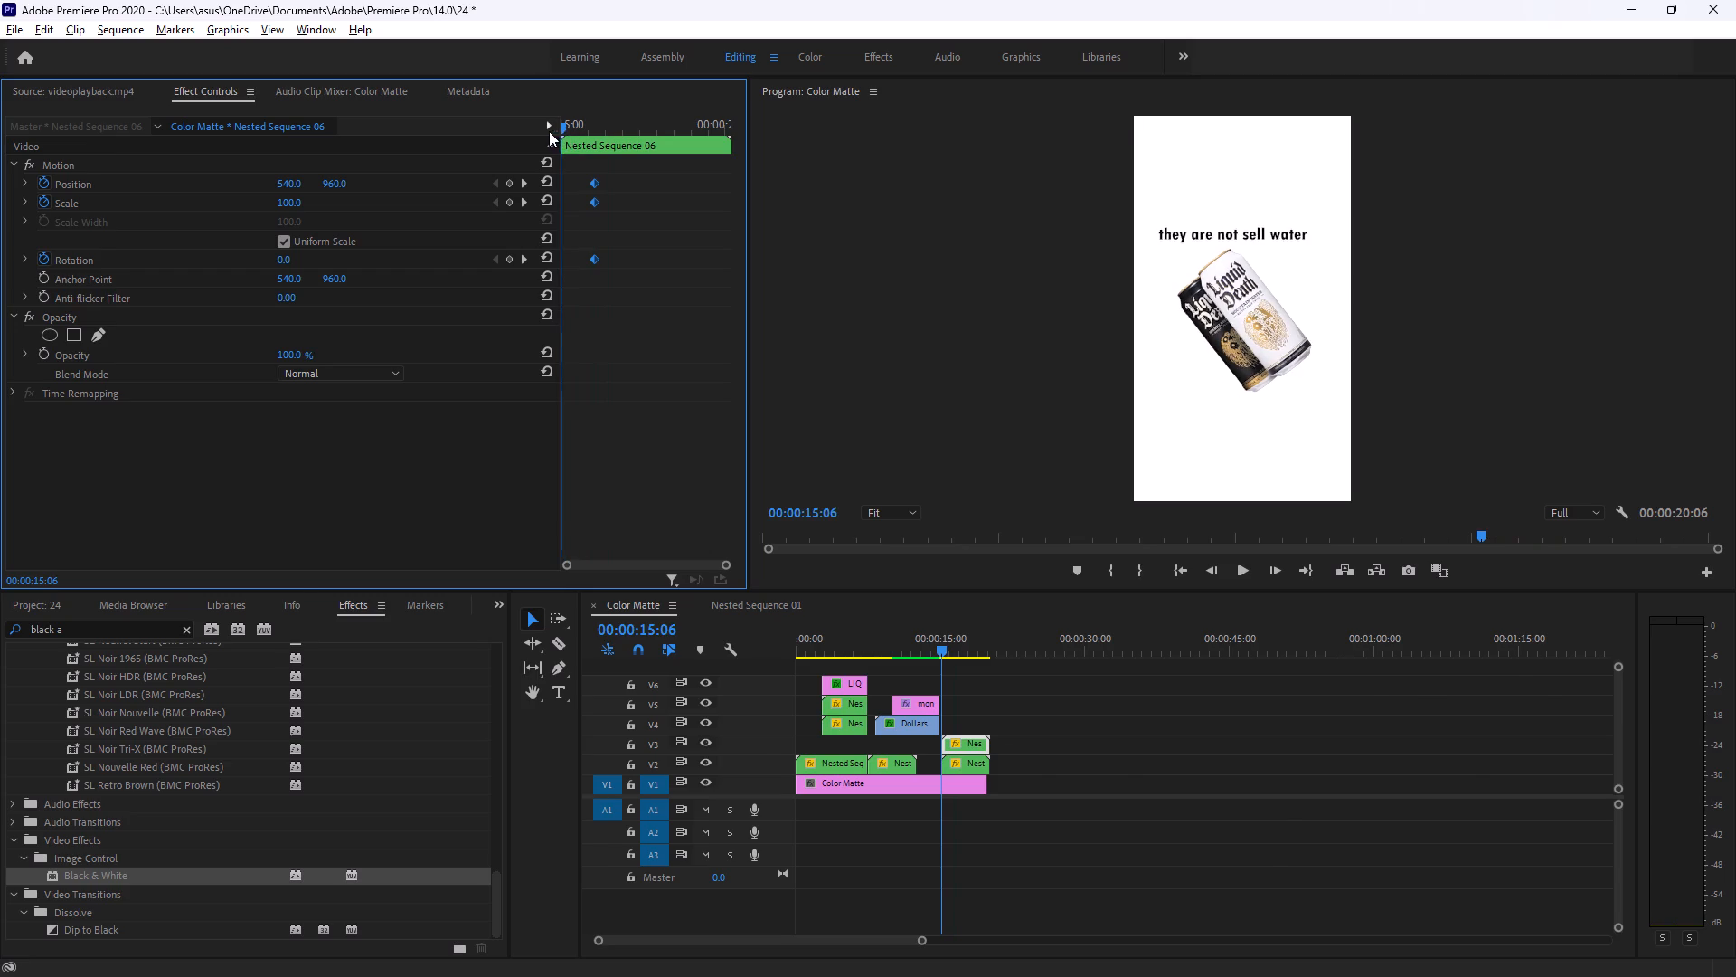
Replay the tutorial section on the nested text's starting Scale, Position and Rotation values.
{"action": "key", "text": "alt+Tab"}
{"action": "left_click", "coordinate": [810, 467]}
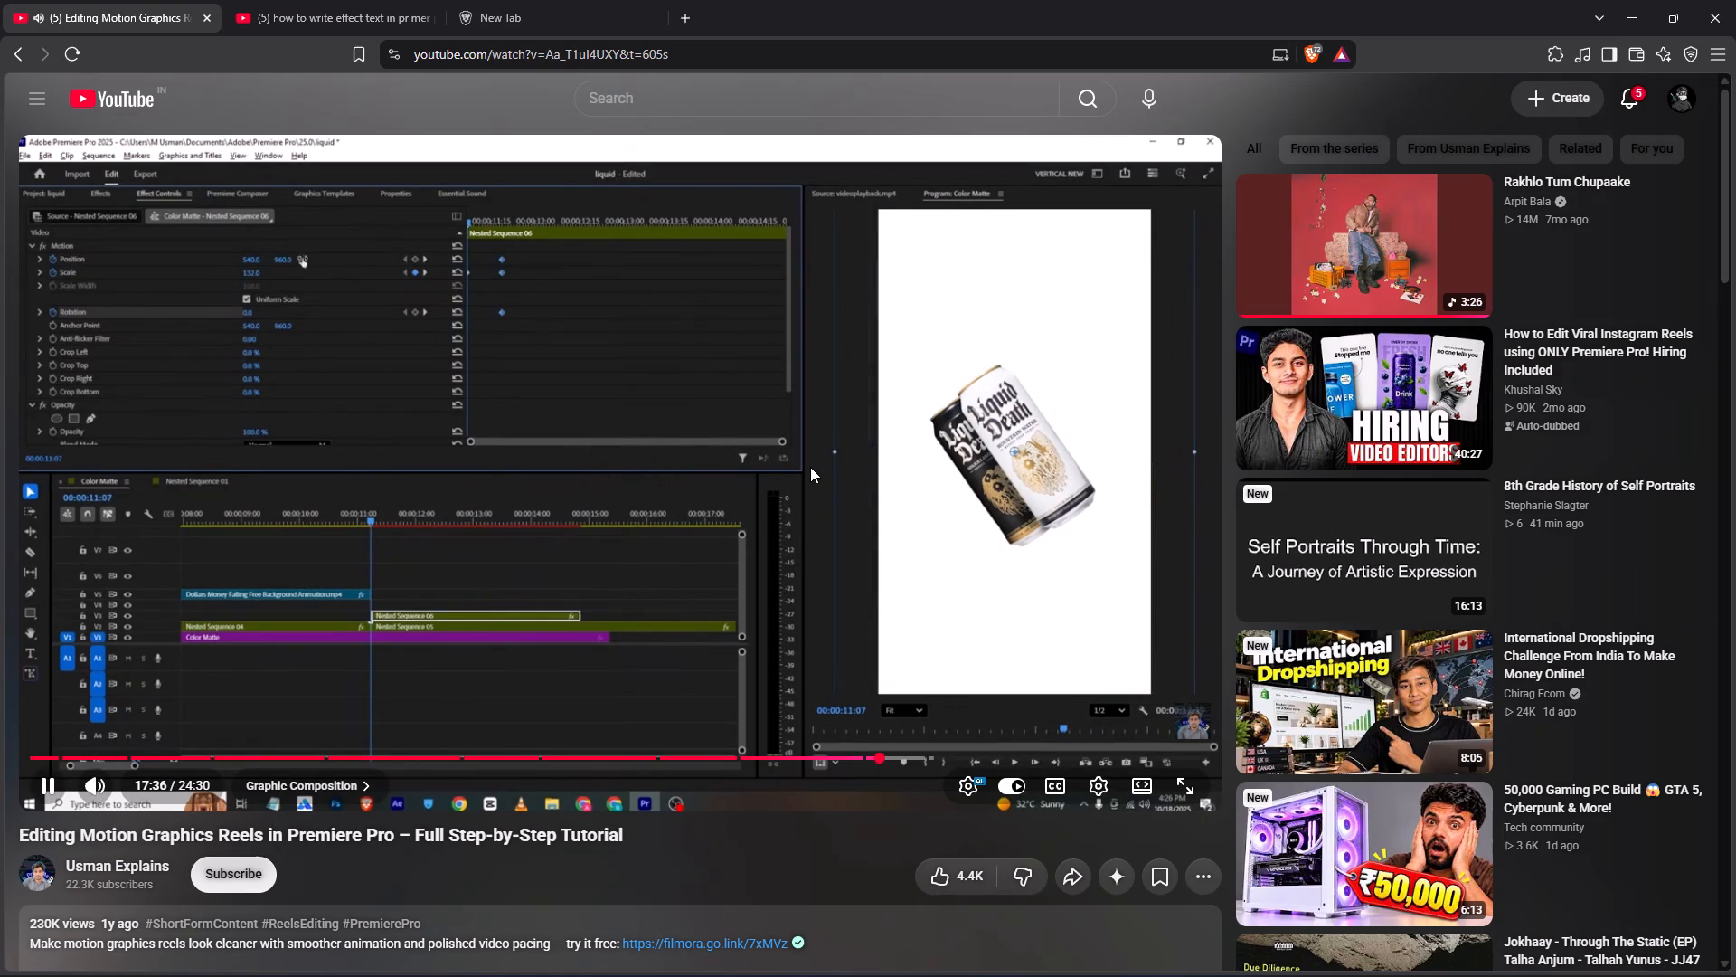
{"action": "key", "text": "Left"}
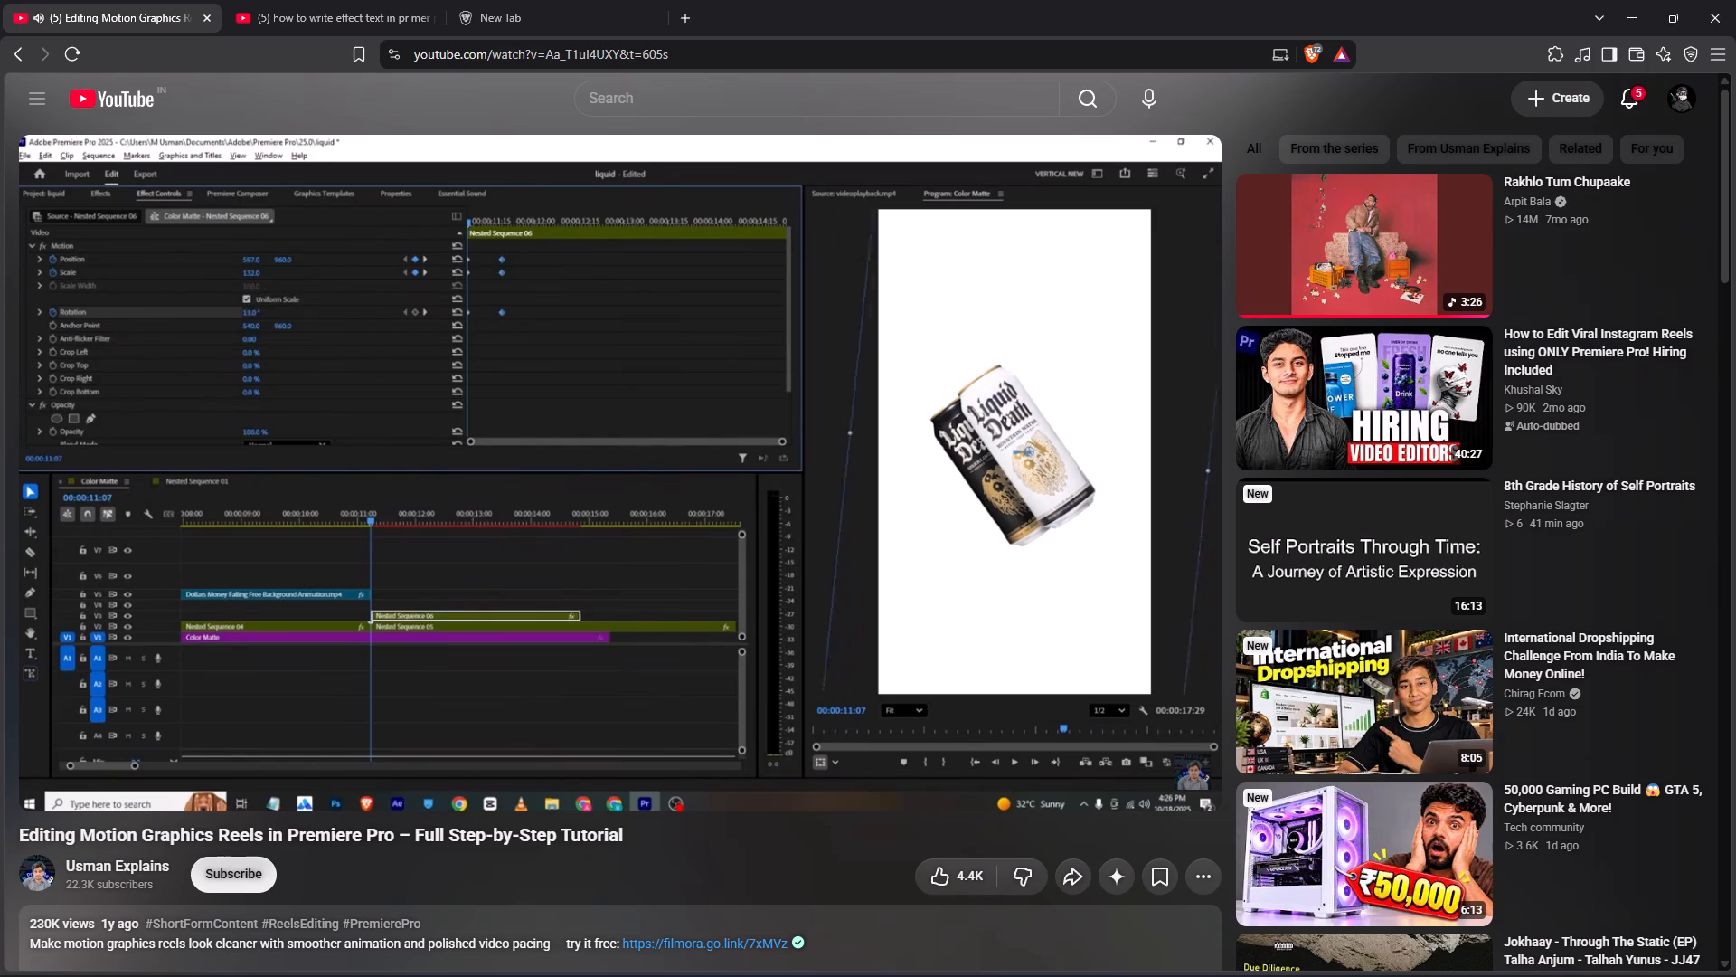
{"action": "key", "text": "Left"}
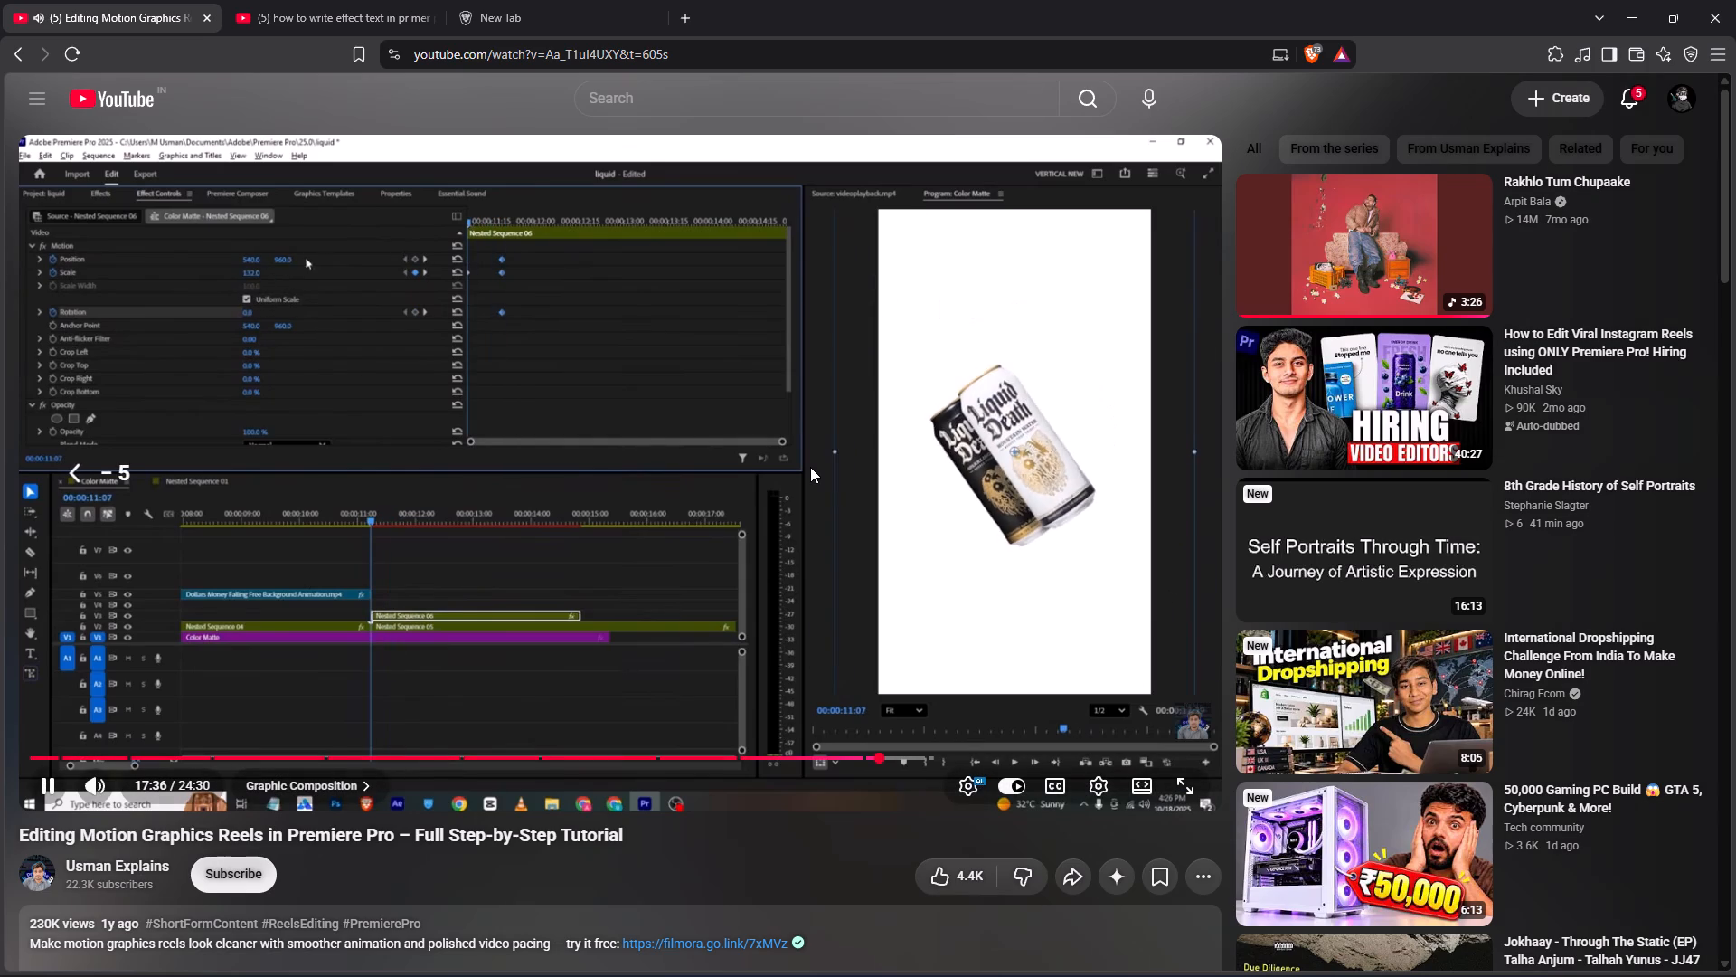
{"action": "key", "text": "Left"}
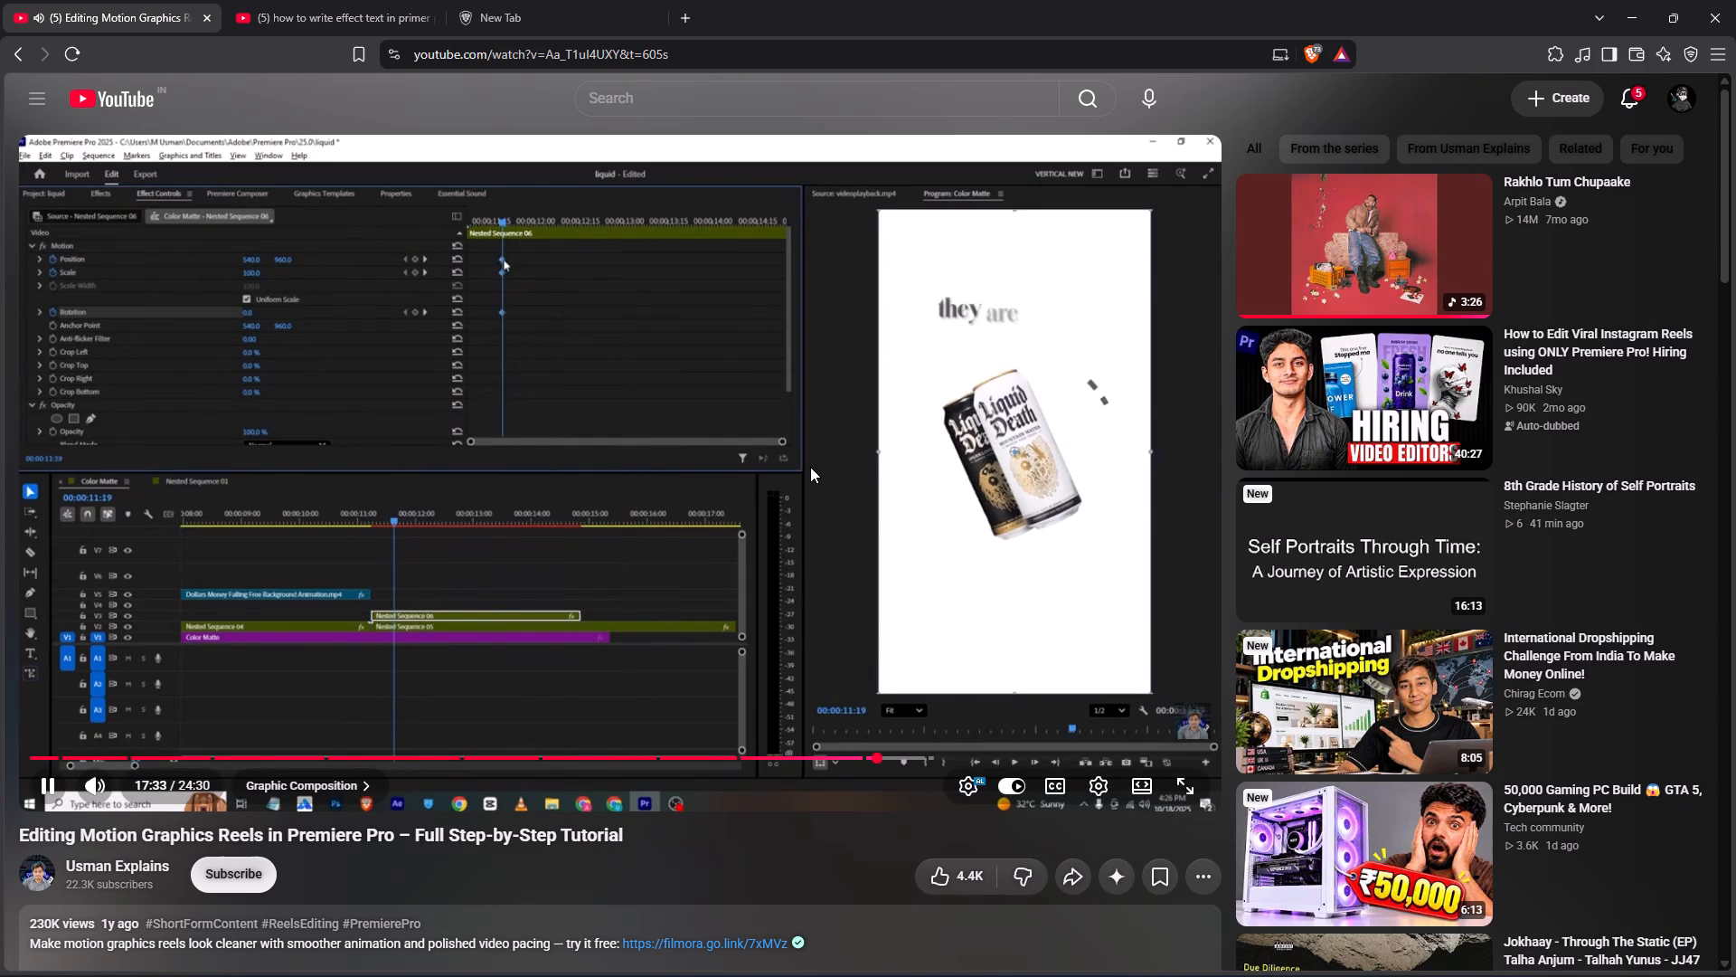
{"action": "key", "text": "space"}
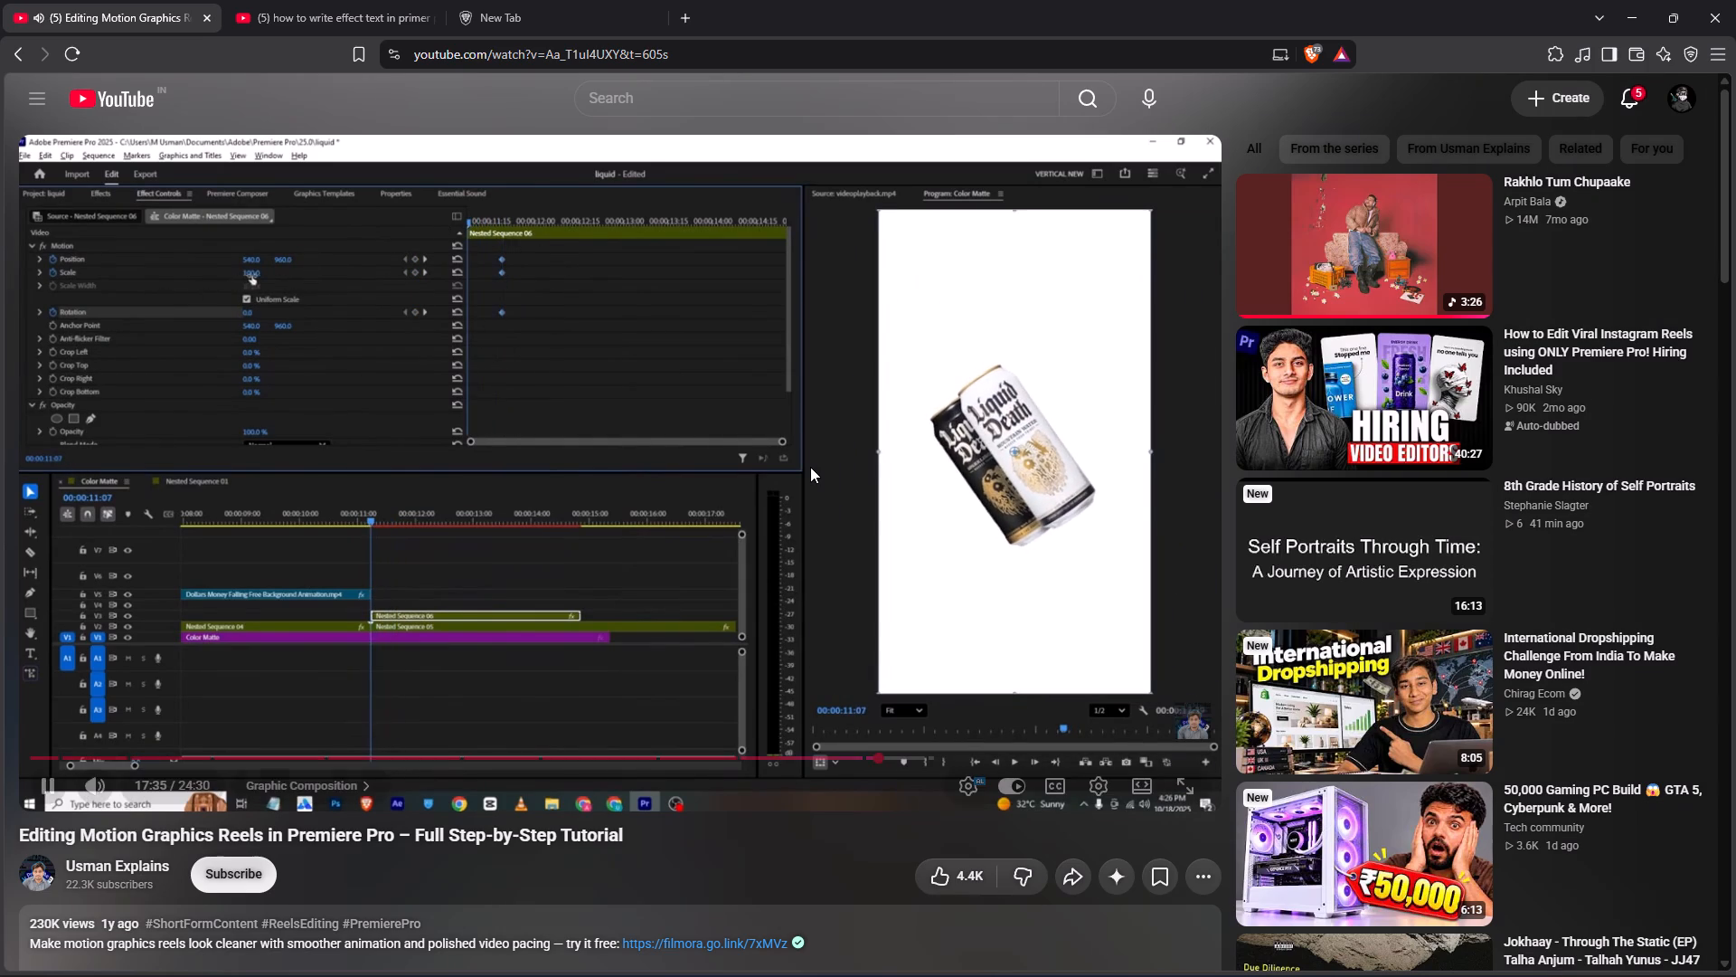
In Premiere Pro, add default-value Position, Scale and Rotation keyframes at the nested text clip's start, 00:00:15:06, checking against the tutorial.
{"action": "key", "text": "alt+Tab"}
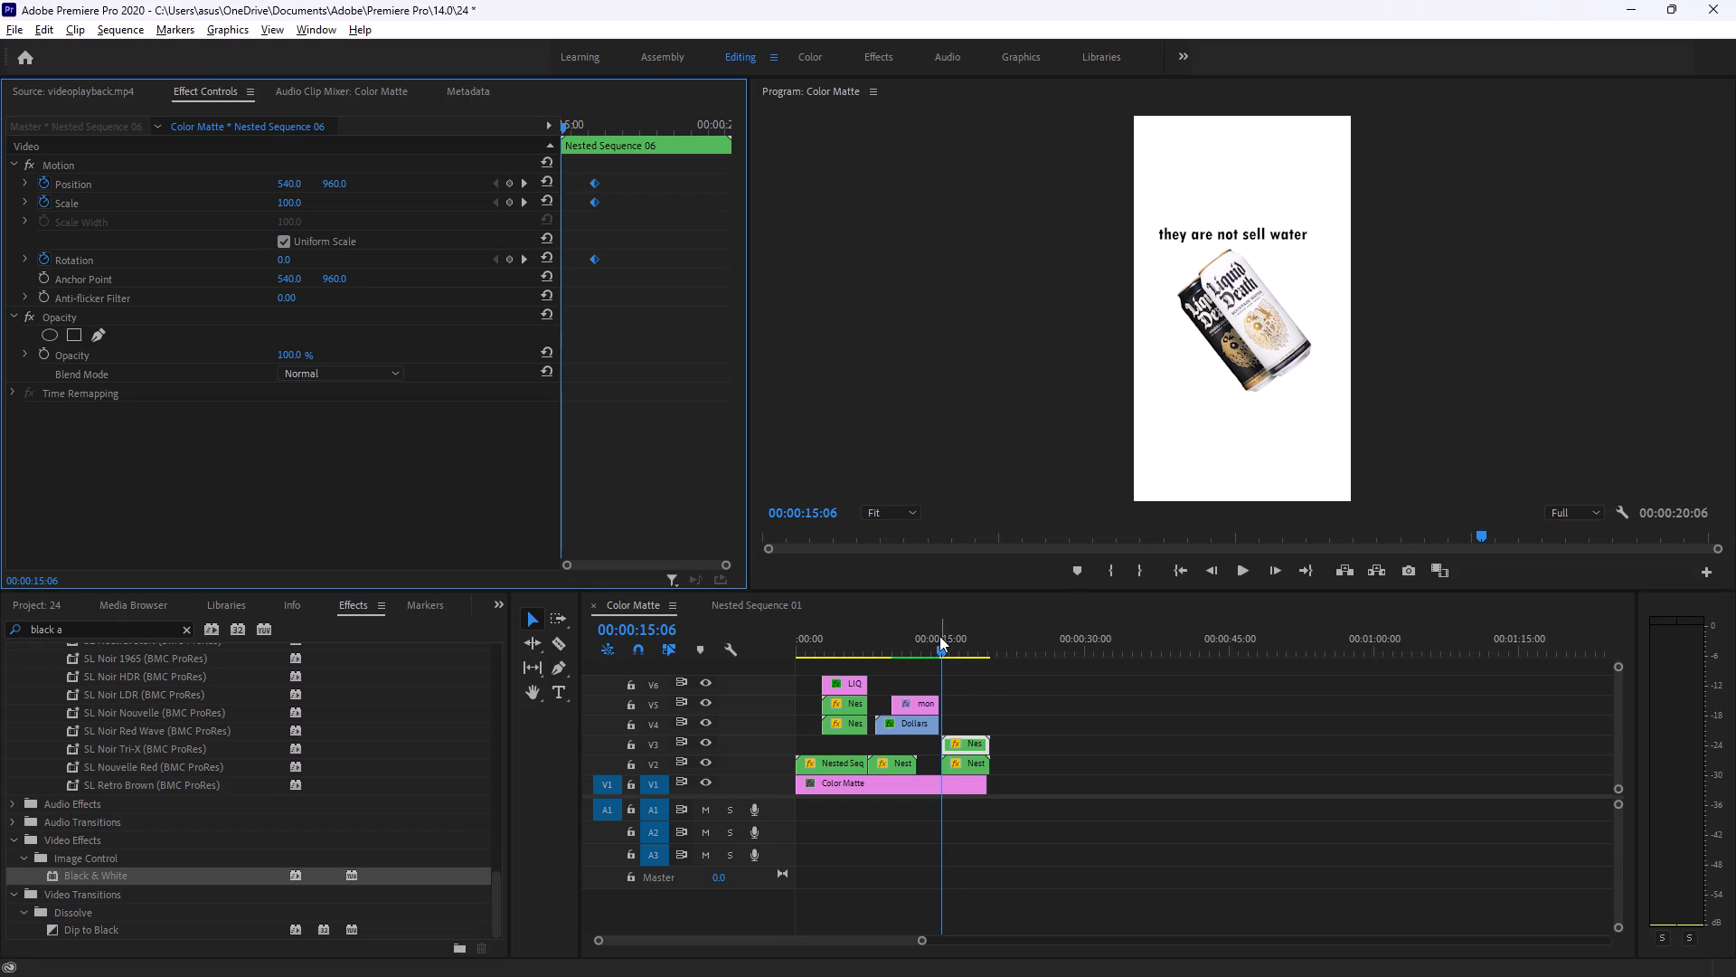
{"action": "left_click_drag", "start_coordinate": [938, 634], "coordinate": [939, 633]}
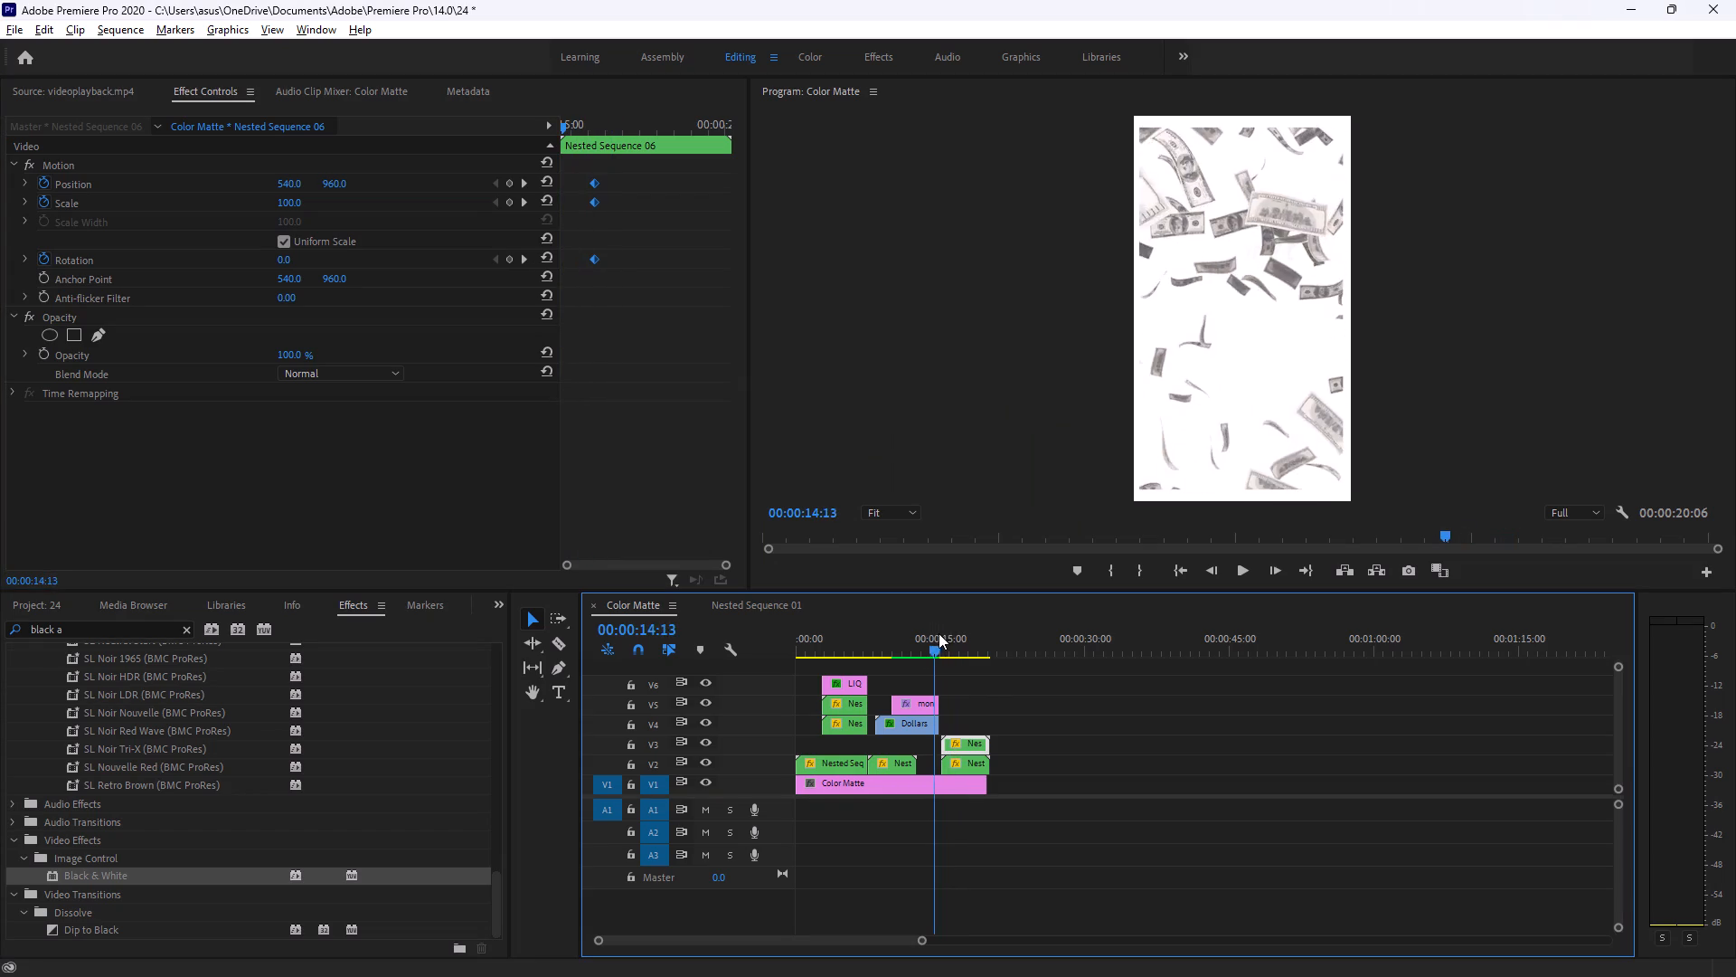
{"action": "left_click_drag", "start_coordinate": [939, 633], "coordinate": [948, 639]}
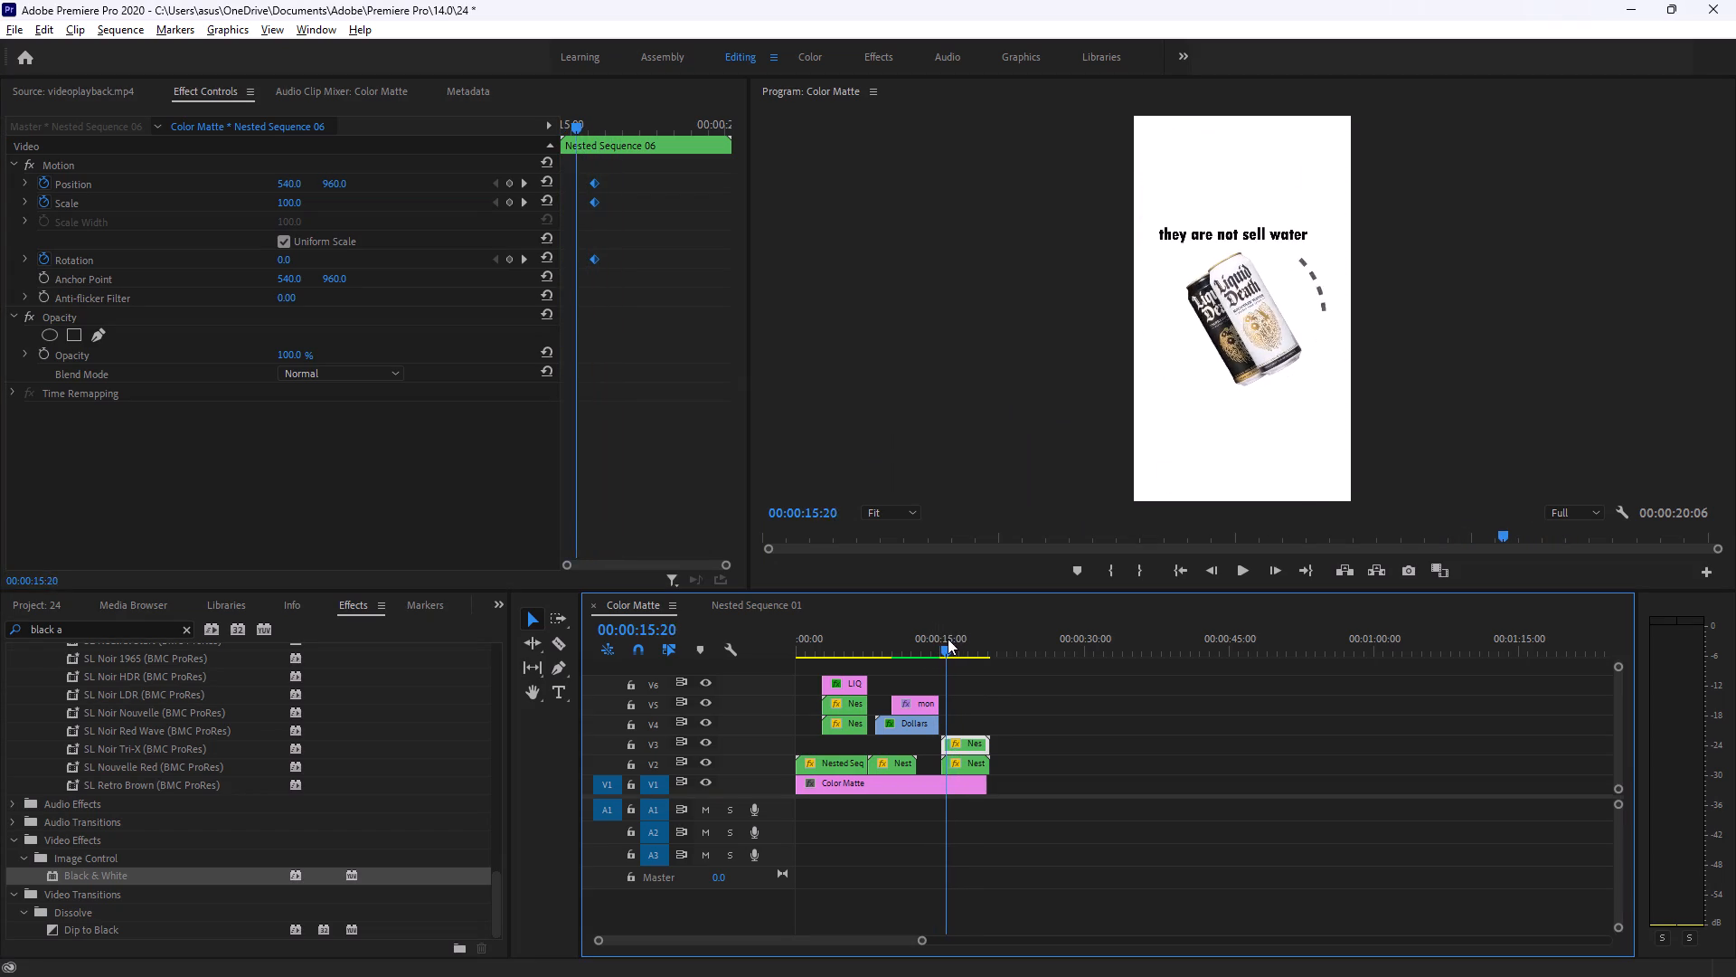
{"action": "left_click_drag", "start_coordinate": [948, 639], "coordinate": [947, 645]}
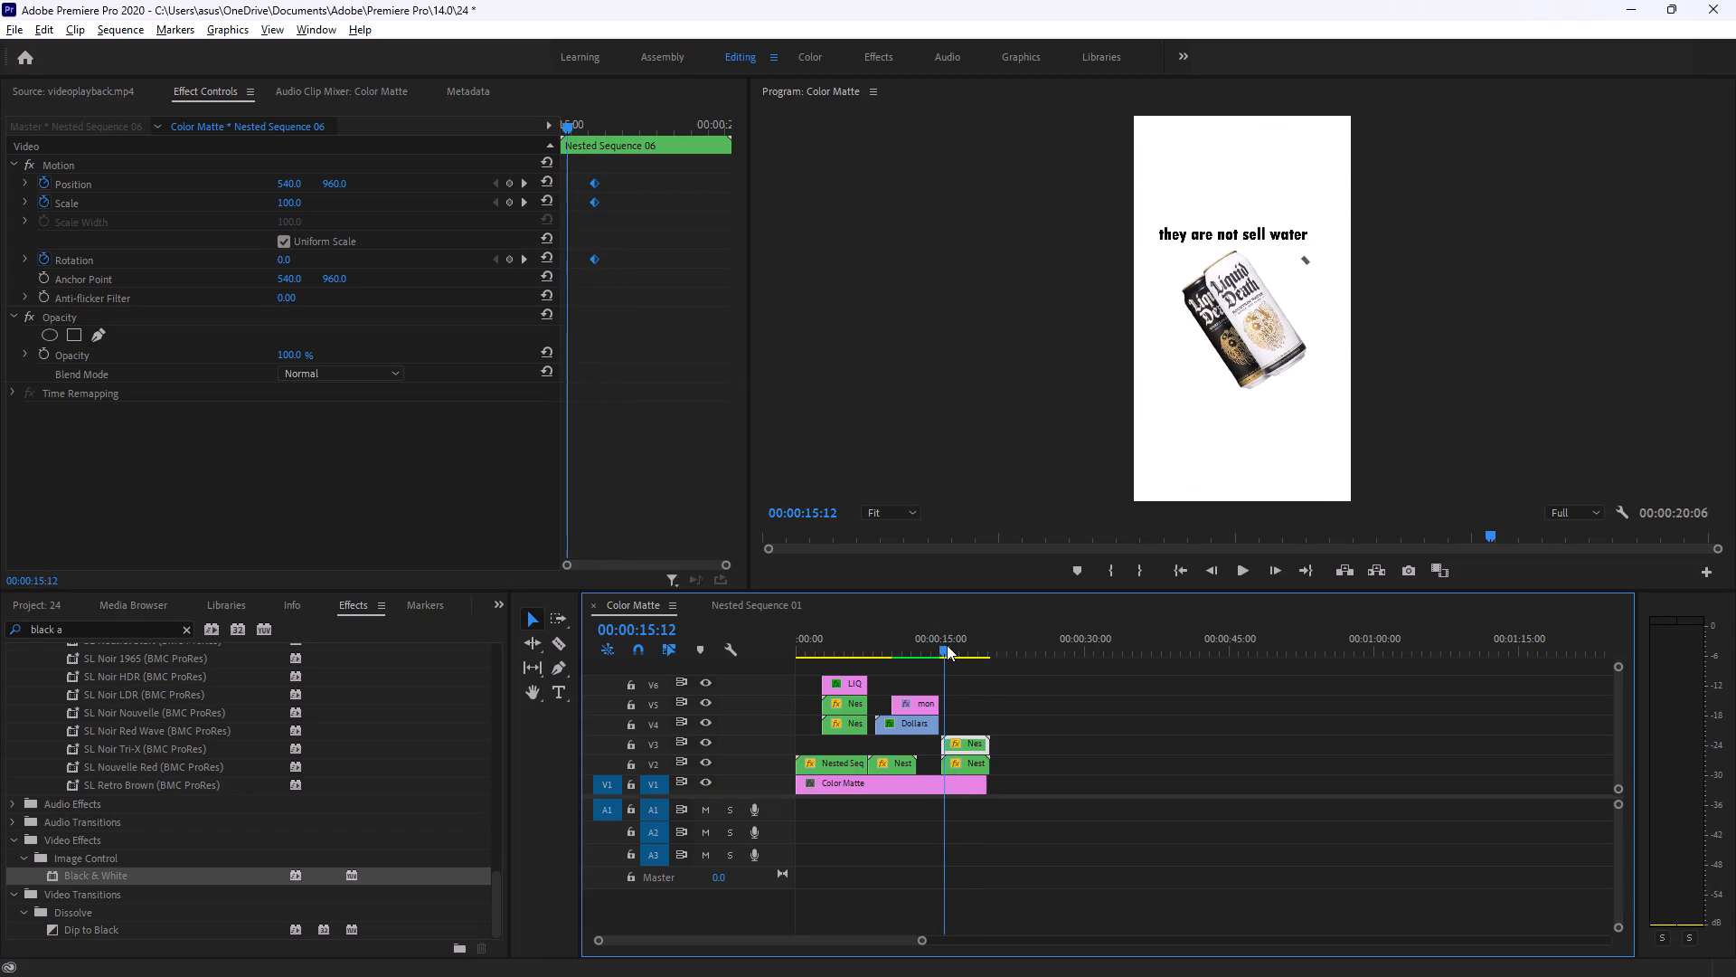
{"action": "left_click_drag", "start_coordinate": [947, 645], "coordinate": [945, 645]}
{"action": "key", "text": "alt+Tab"}
{"action": "left_click", "coordinate": [835, 631]}
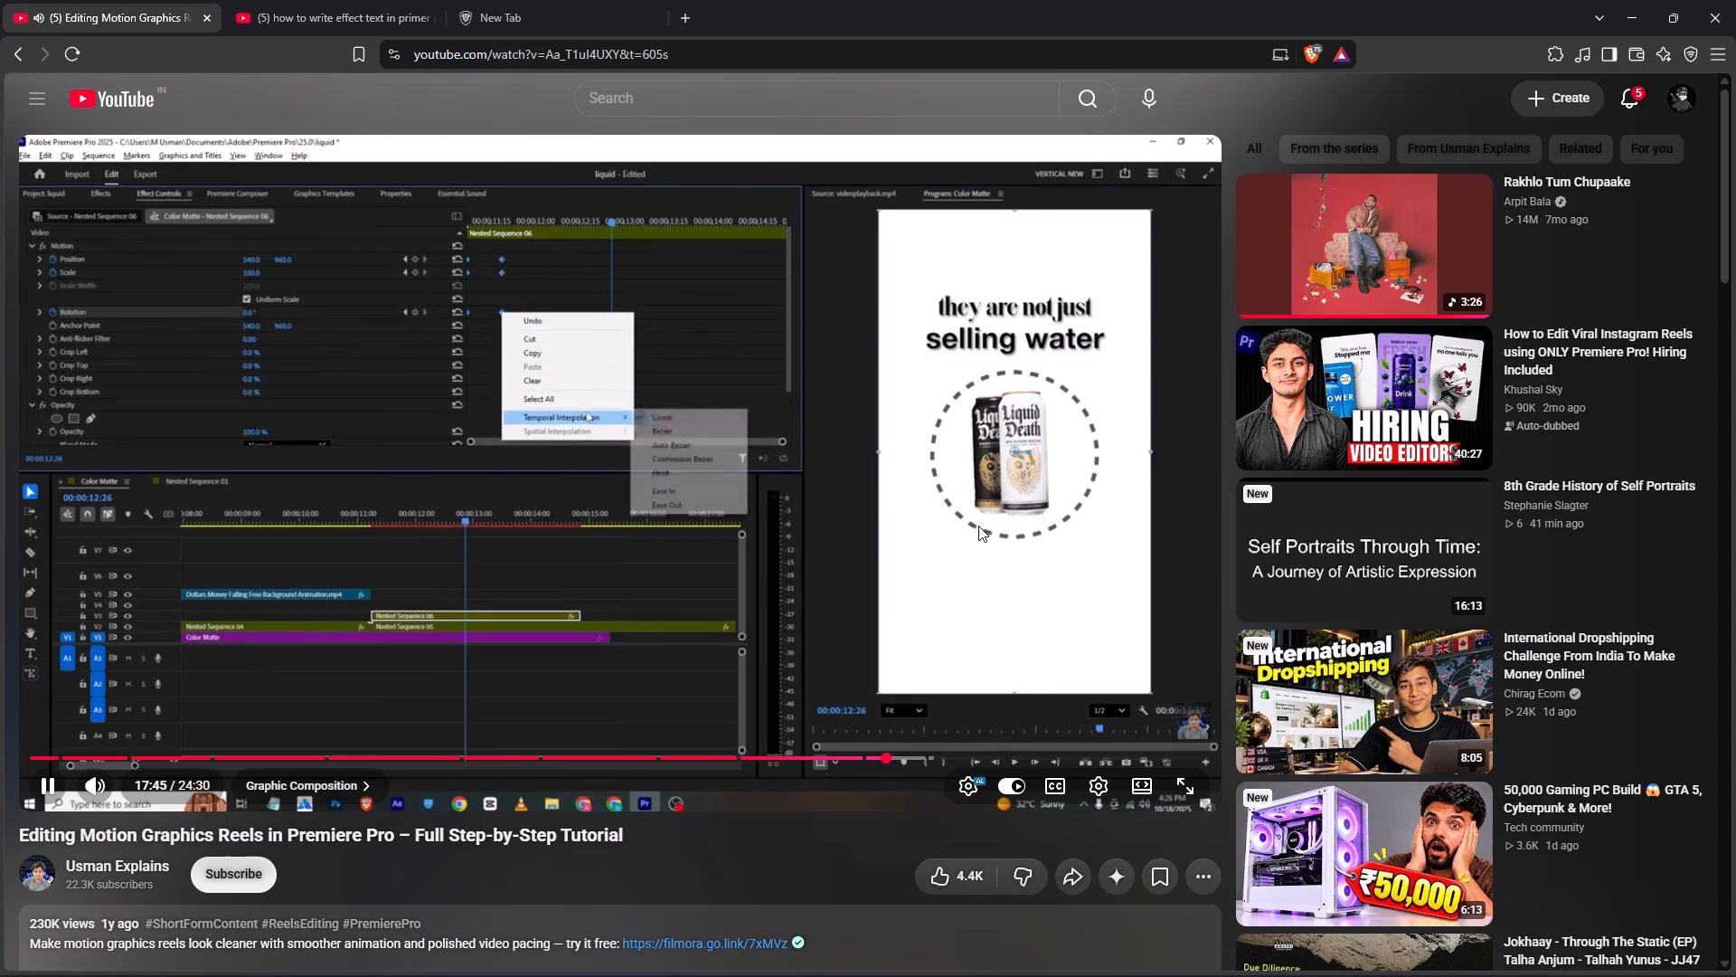
{"action": "key", "text": "space"}
{"action": "key", "text": "alt+Tab"}
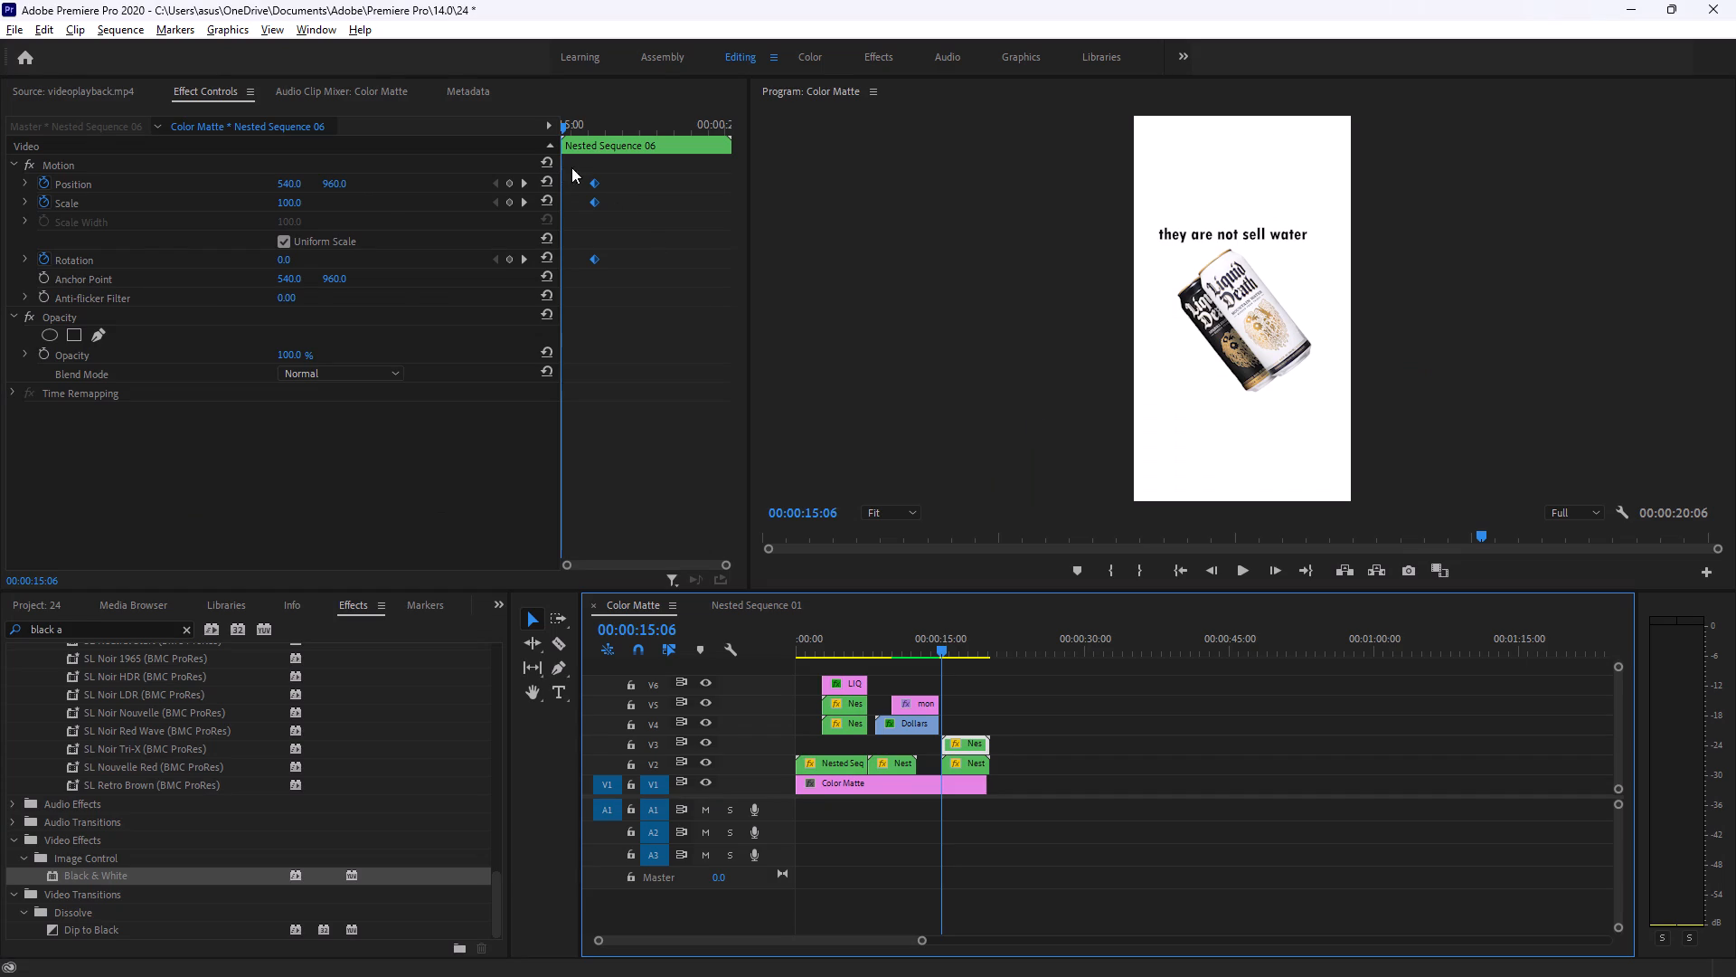
{"action": "left_click", "coordinate": [546, 183]}
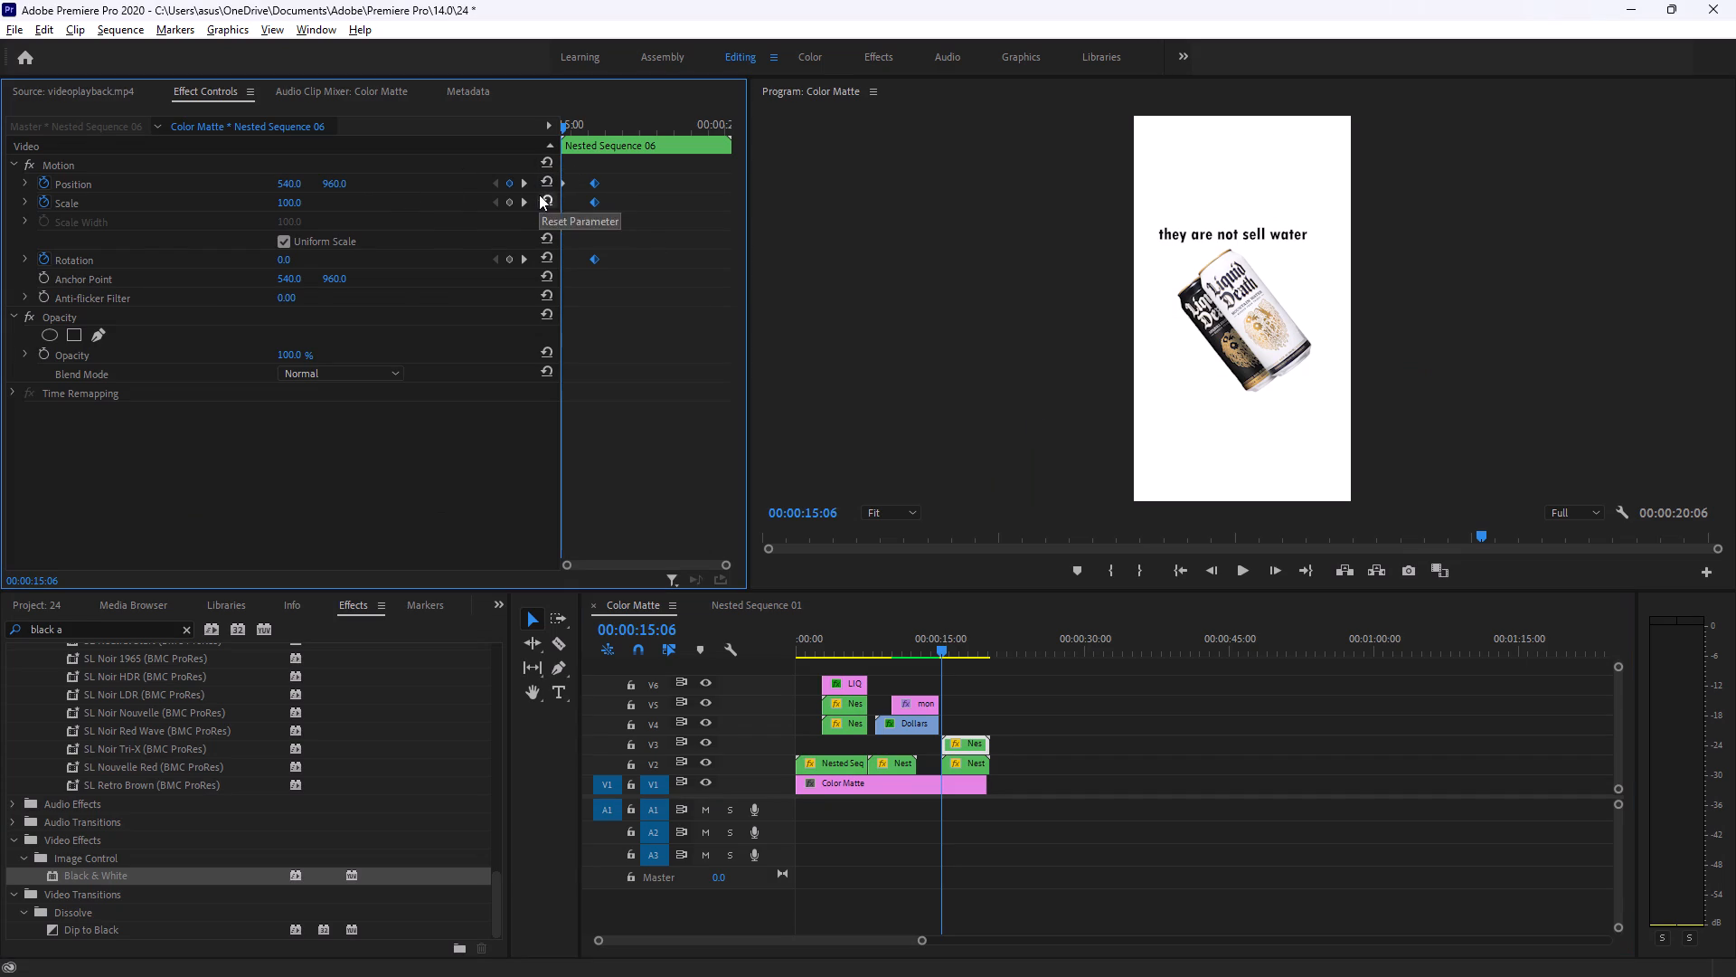
{"action": "left_click", "coordinate": [543, 198]}
{"action": "left_click", "coordinate": [541, 257]}
Apply eased temporal interpolation to all the nested text's Position, Scale and Rotation keyframes and preview the animation.
{"action": "left_click_drag", "start_coordinate": [641, 181], "coordinate": [554, 160]}
{"action": "left_click_drag", "start_coordinate": [554, 160], "coordinate": [533, 344]}
{"action": "right_click", "coordinate": [591, 255]}
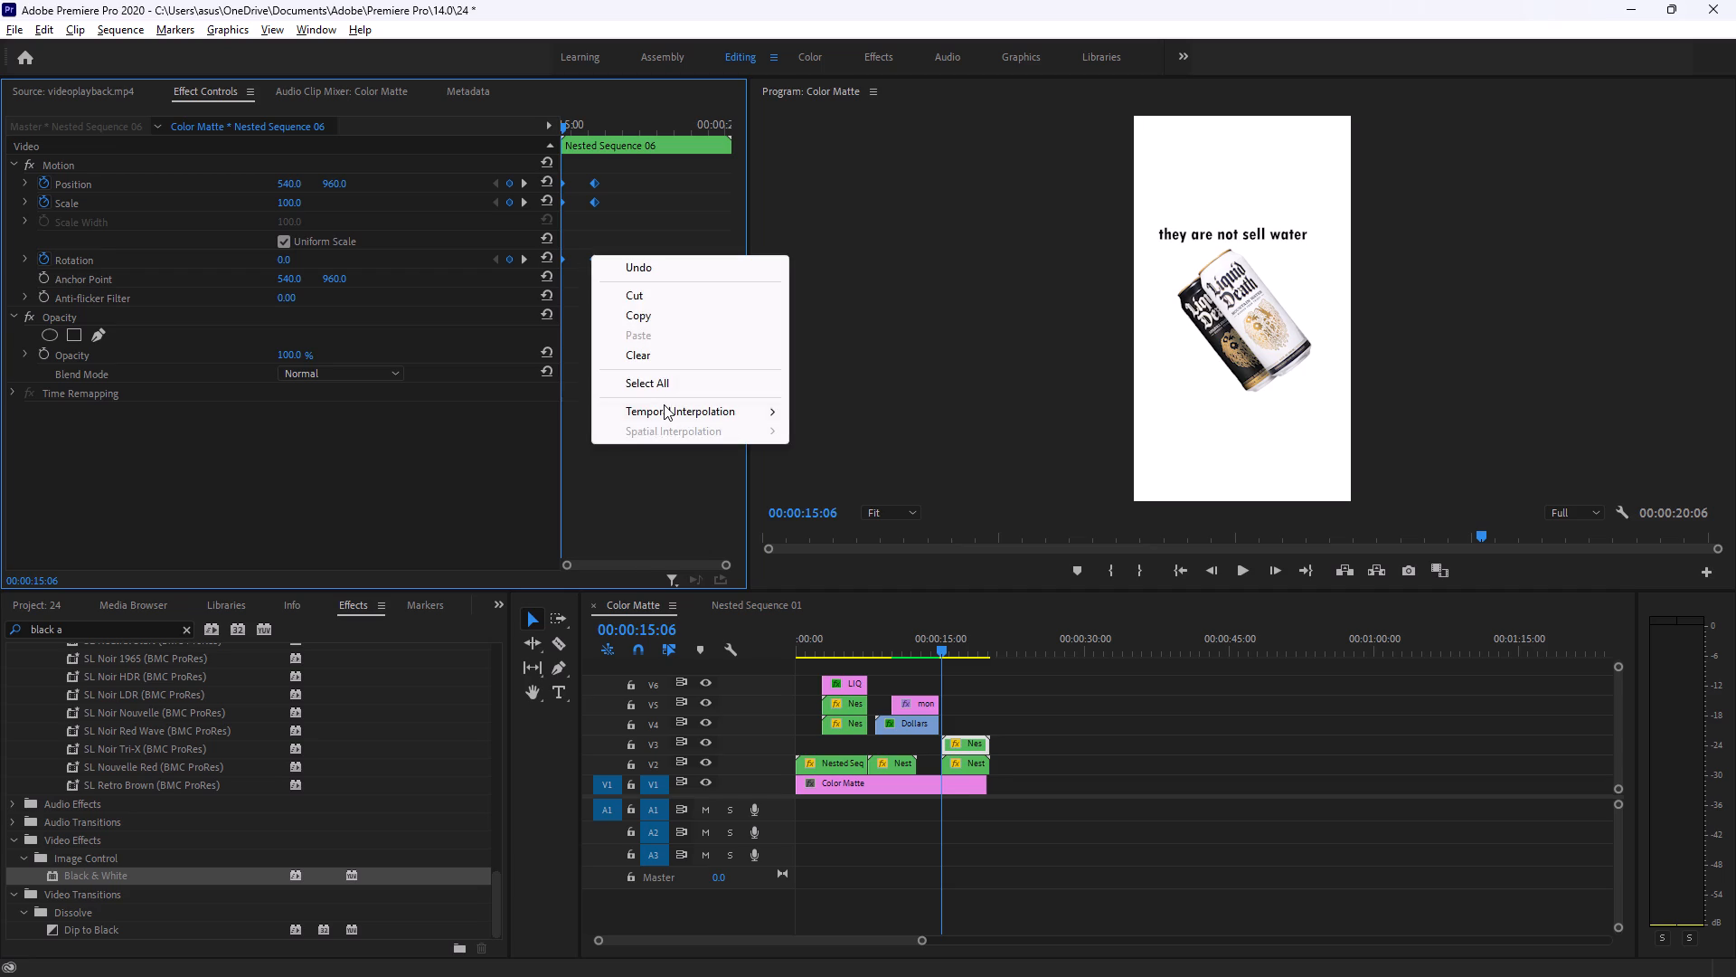
{"action": "left_click", "coordinate": [665, 406]}
{"action": "left_click", "coordinate": [847, 521]}
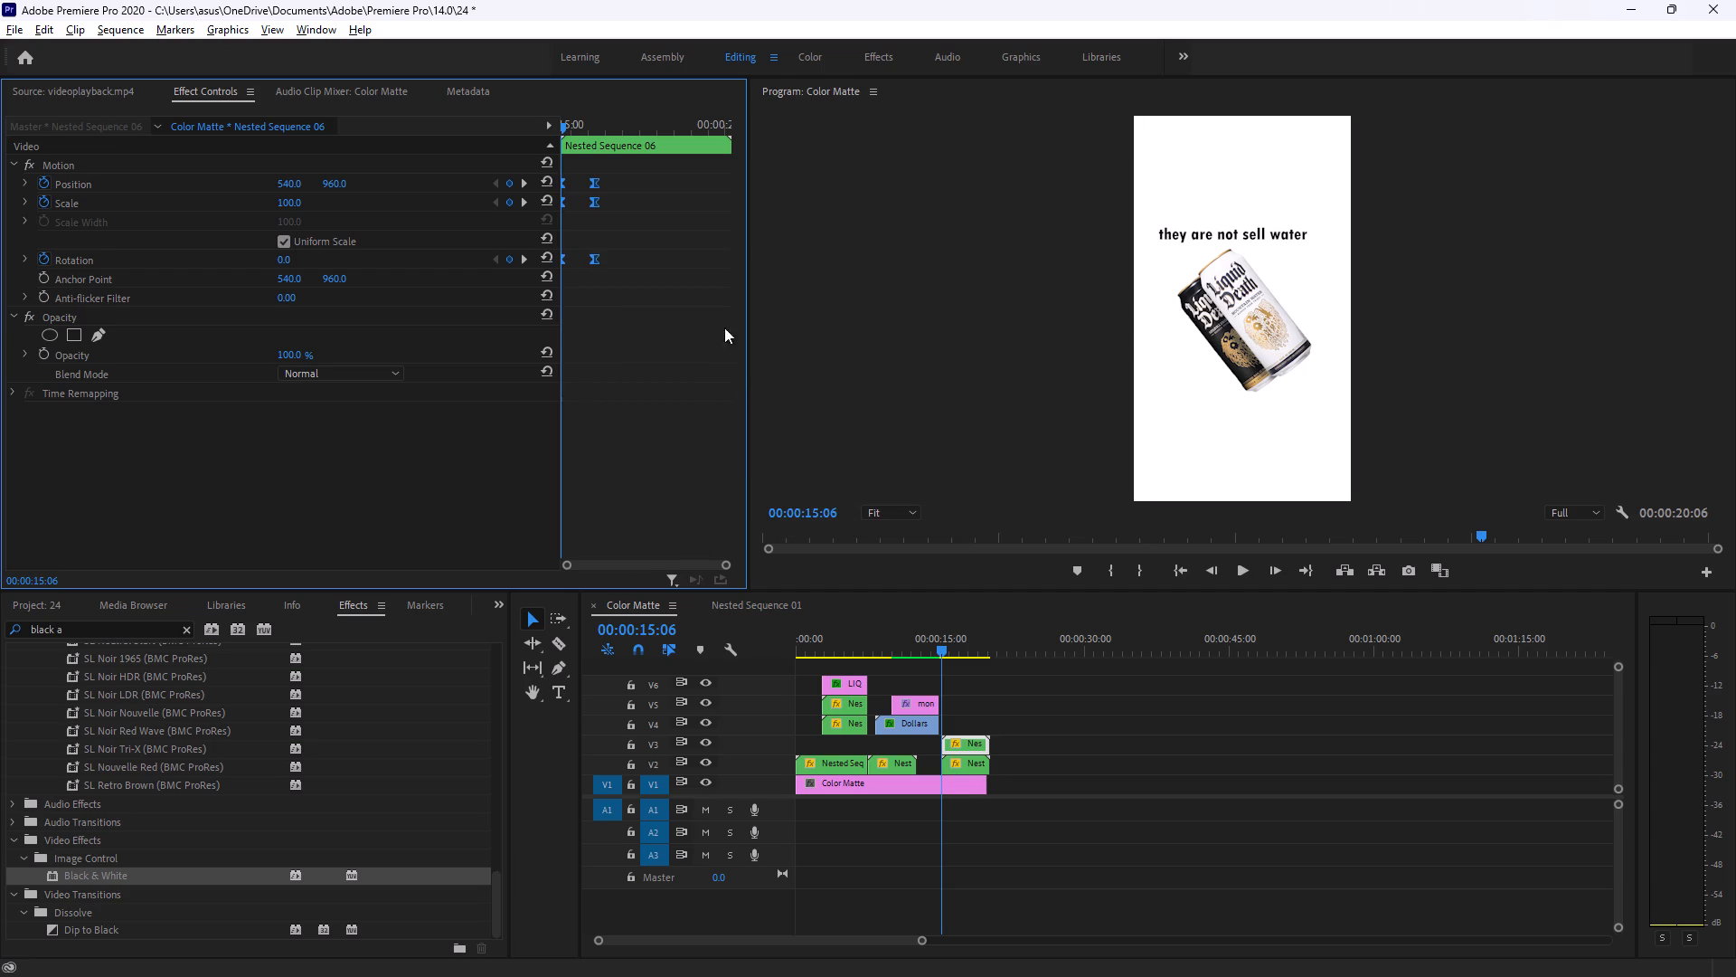
{"action": "key", "text": "space"}
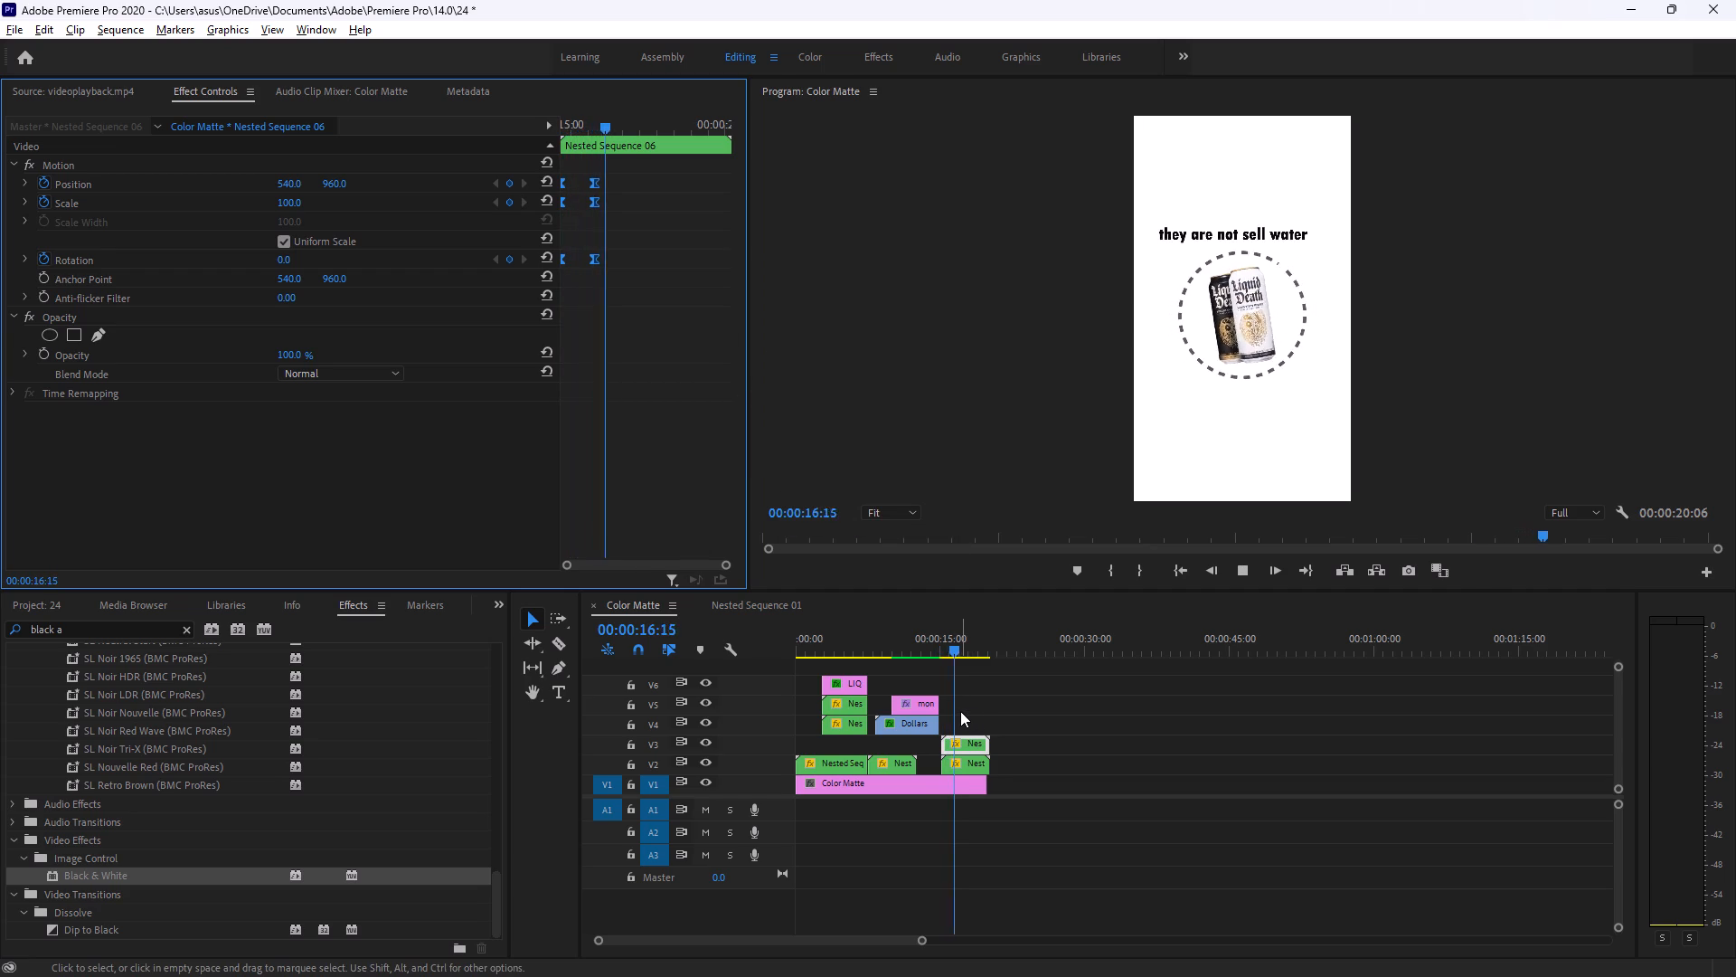
{"action": "key", "text": "space"}
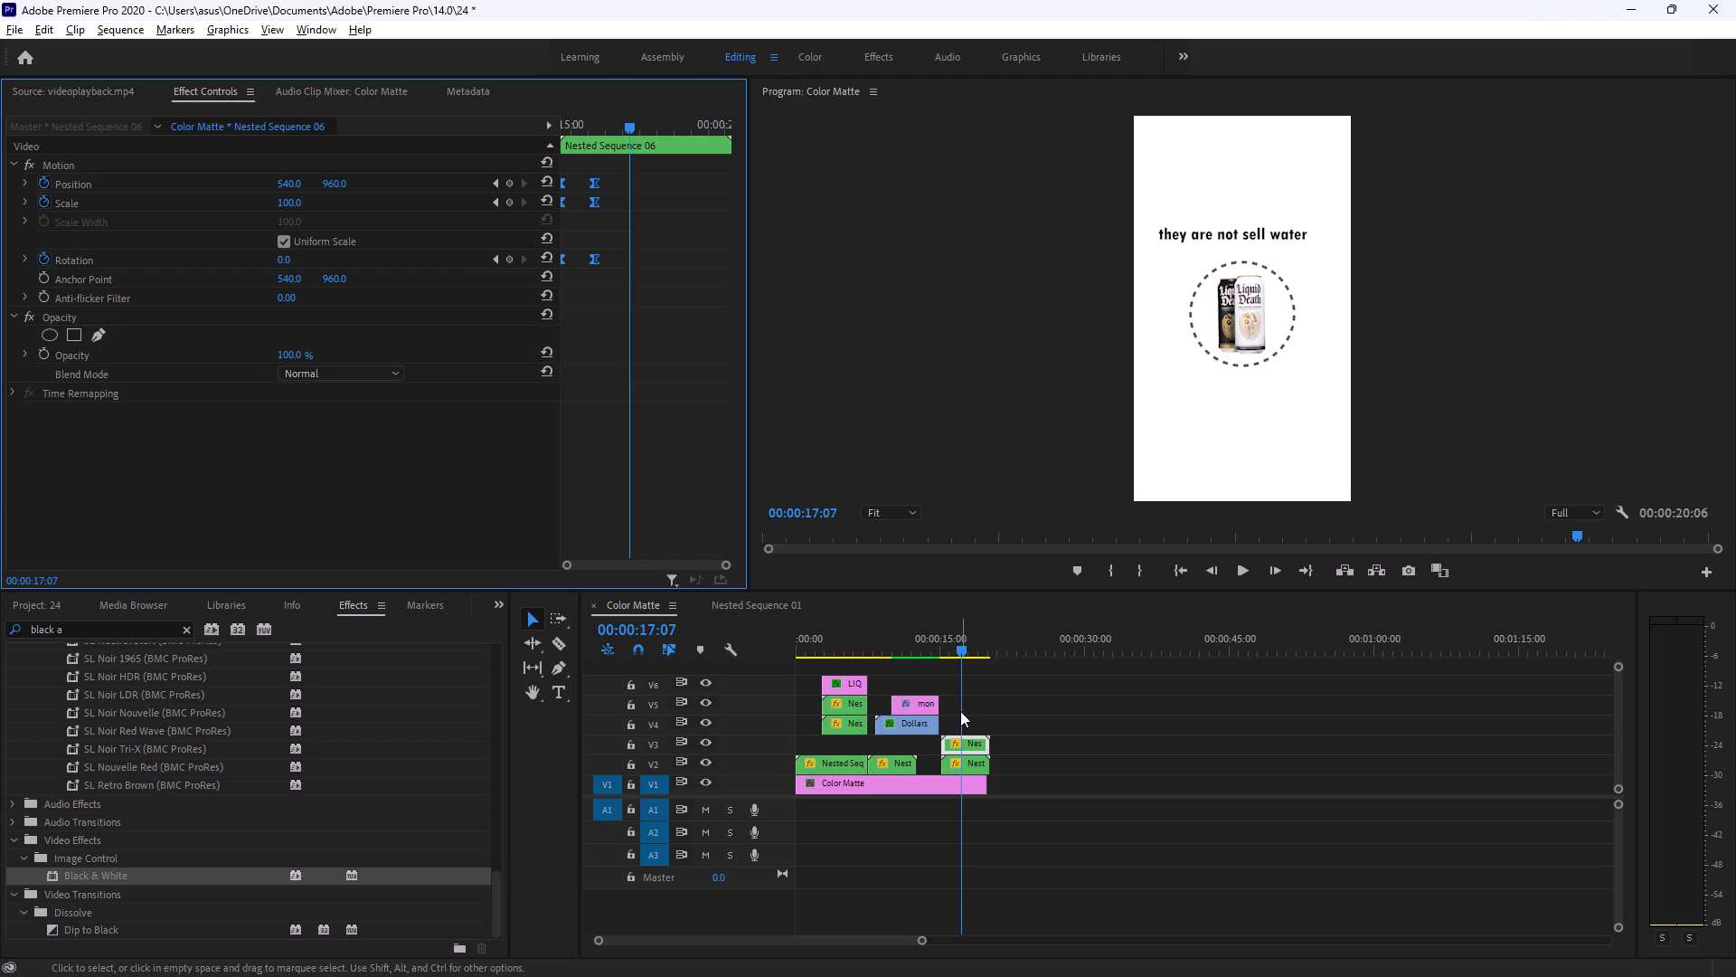
Check the tutorial's next section, and in Premiere Pro extend the Color Matte clip on V1 to about 00:00:51:04.
{"action": "key", "text": "alt+Tab"}
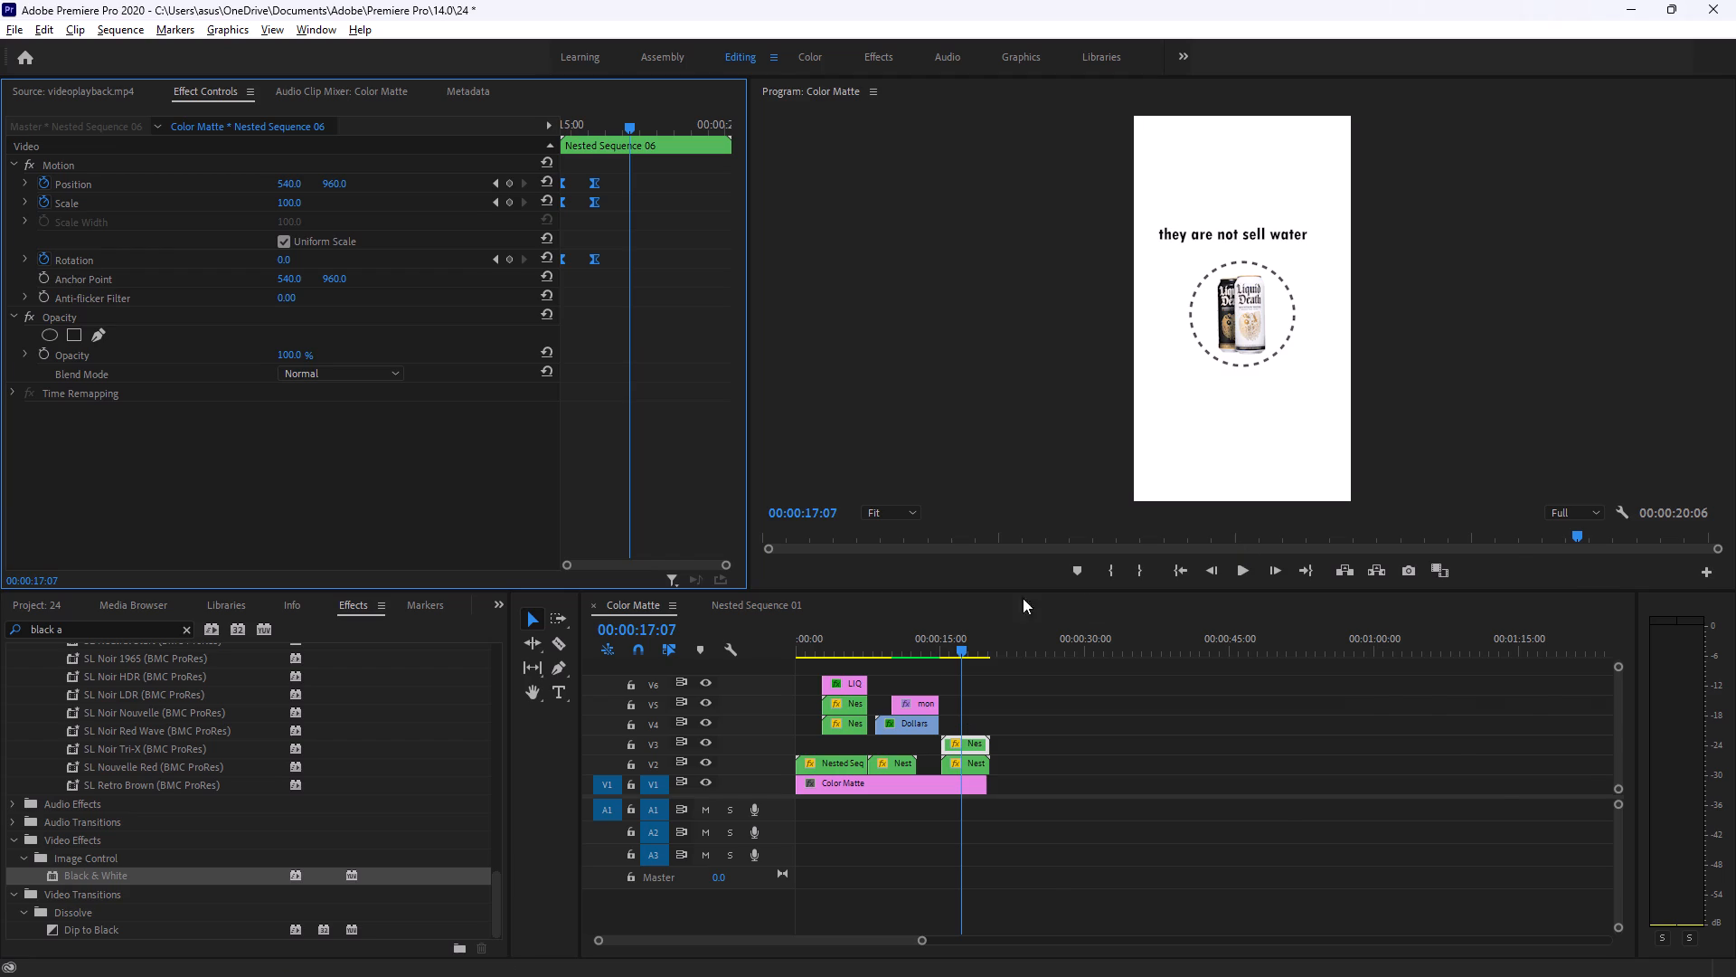
{"action": "left_click", "coordinate": [864, 601]}
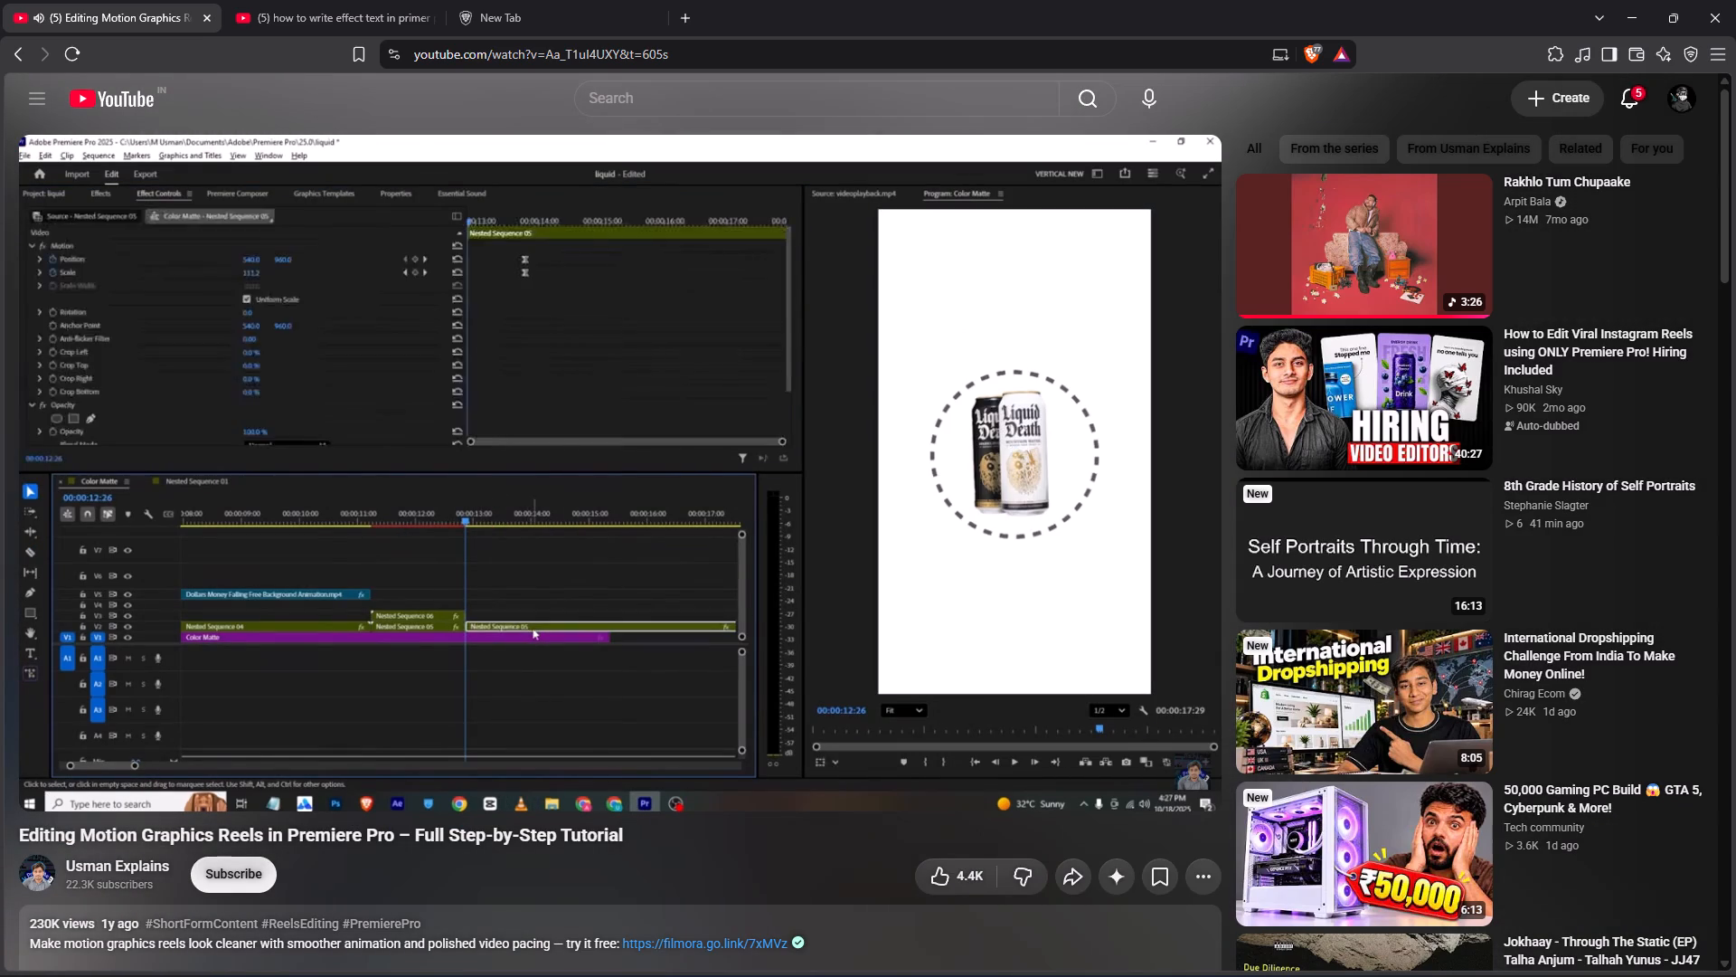
{"action": "key", "text": "space"}
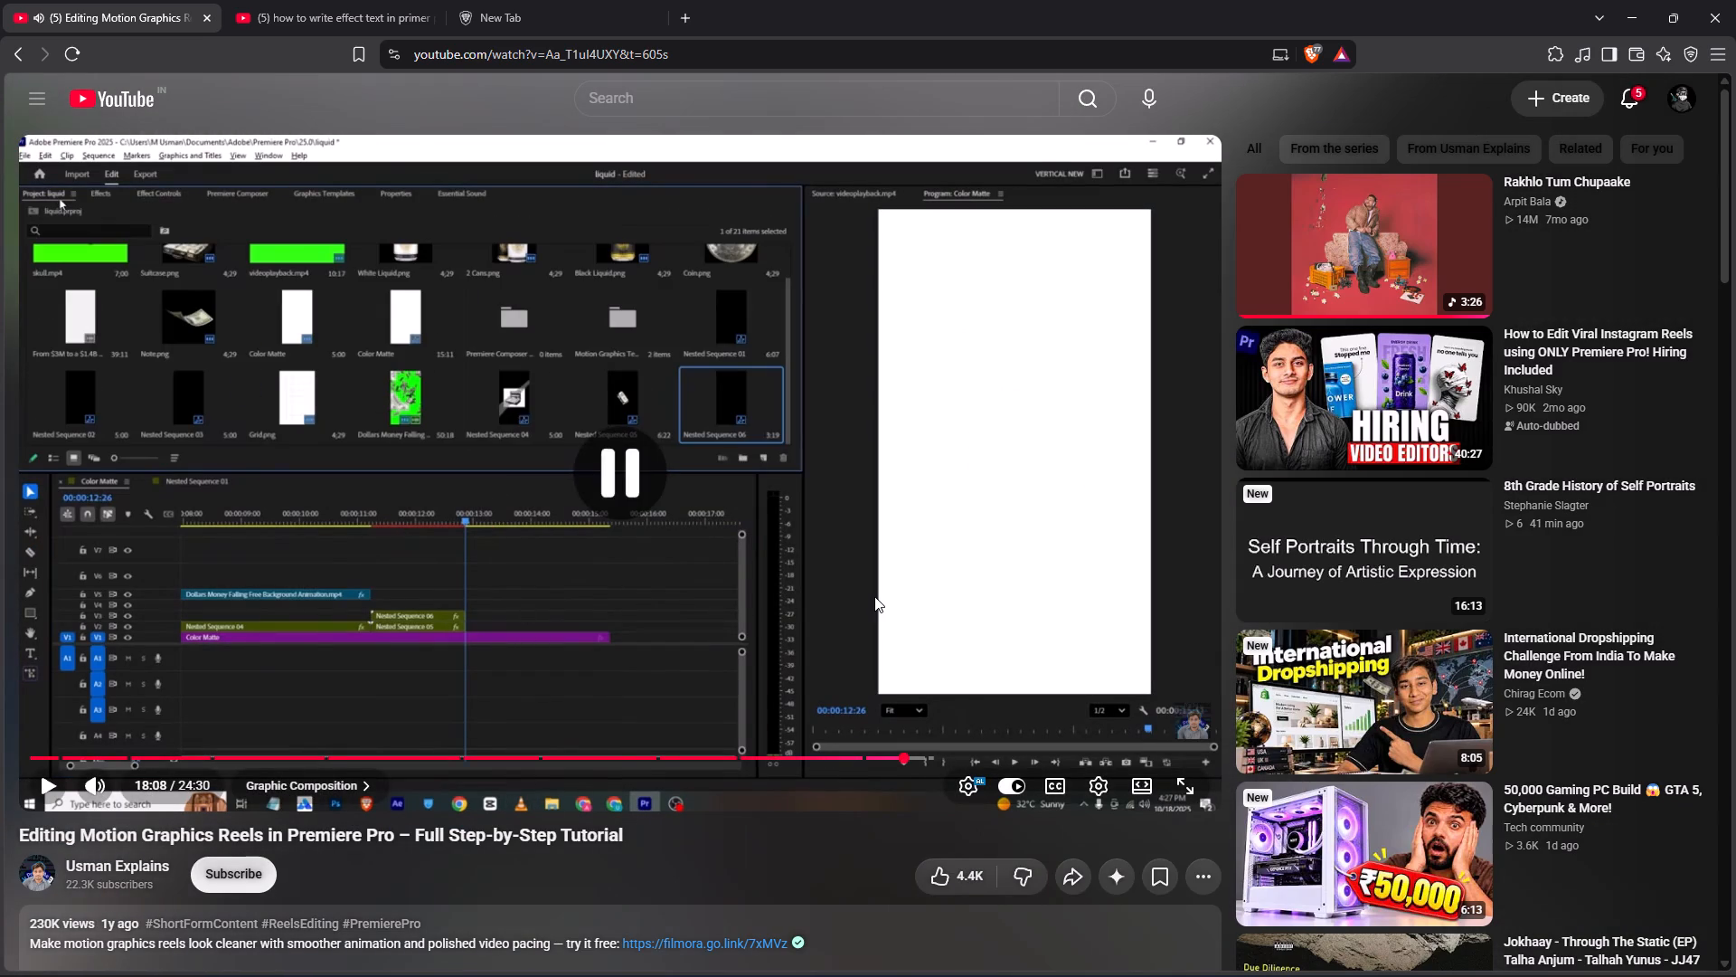
{"action": "key", "text": "alt+Tab"}
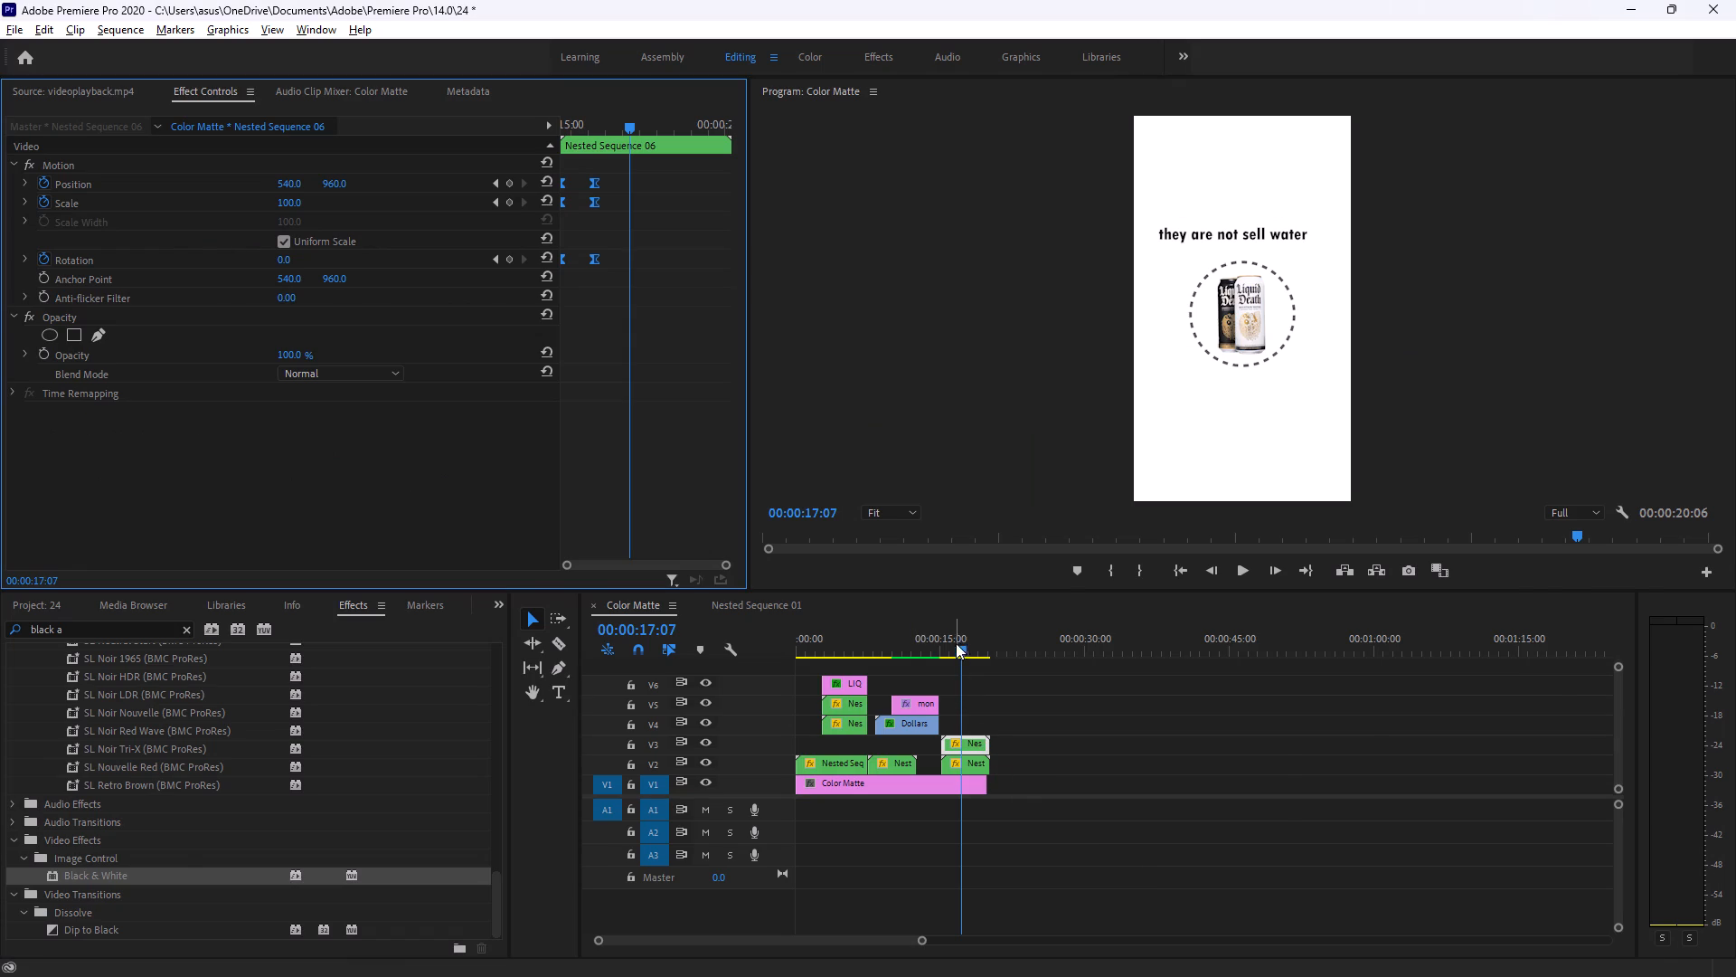
{"action": "key", "text": "alt+Tab"}
{"action": "key", "text": "alt+Tab"}
{"action": "left_click_drag", "start_coordinate": [984, 783], "coordinate": [1089, 784]}
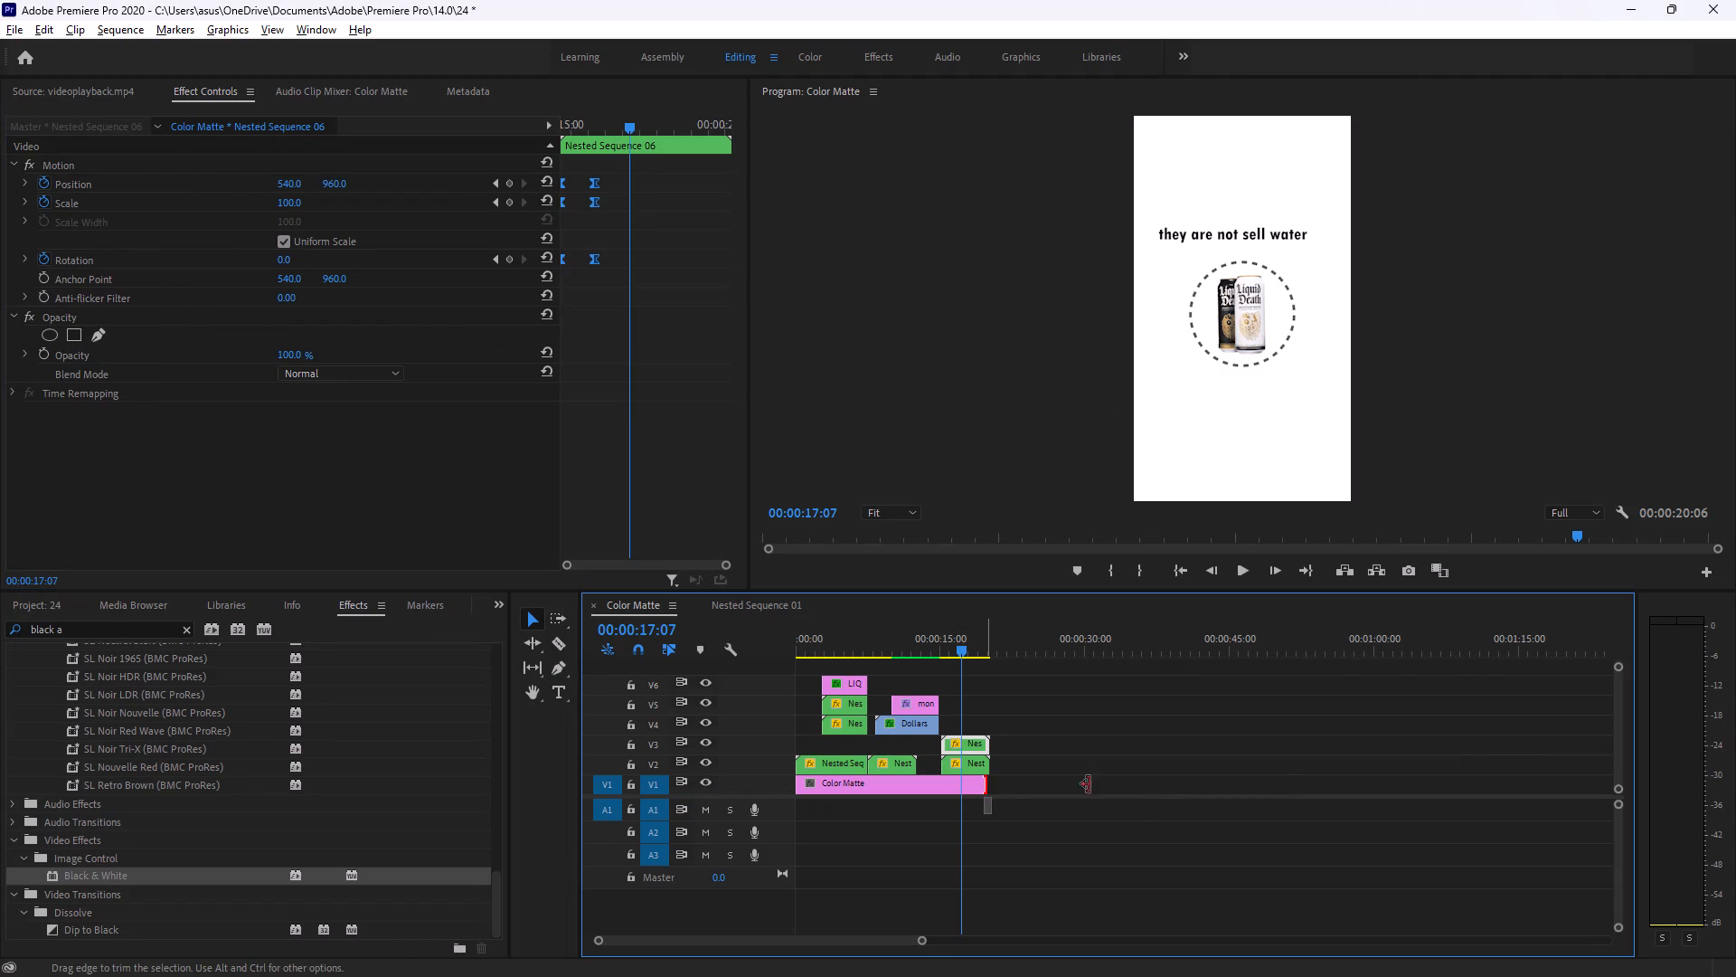
{"action": "left_click_drag", "start_coordinate": [1089, 784], "coordinate": [1284, 781]}
{"action": "key", "text": "space"}
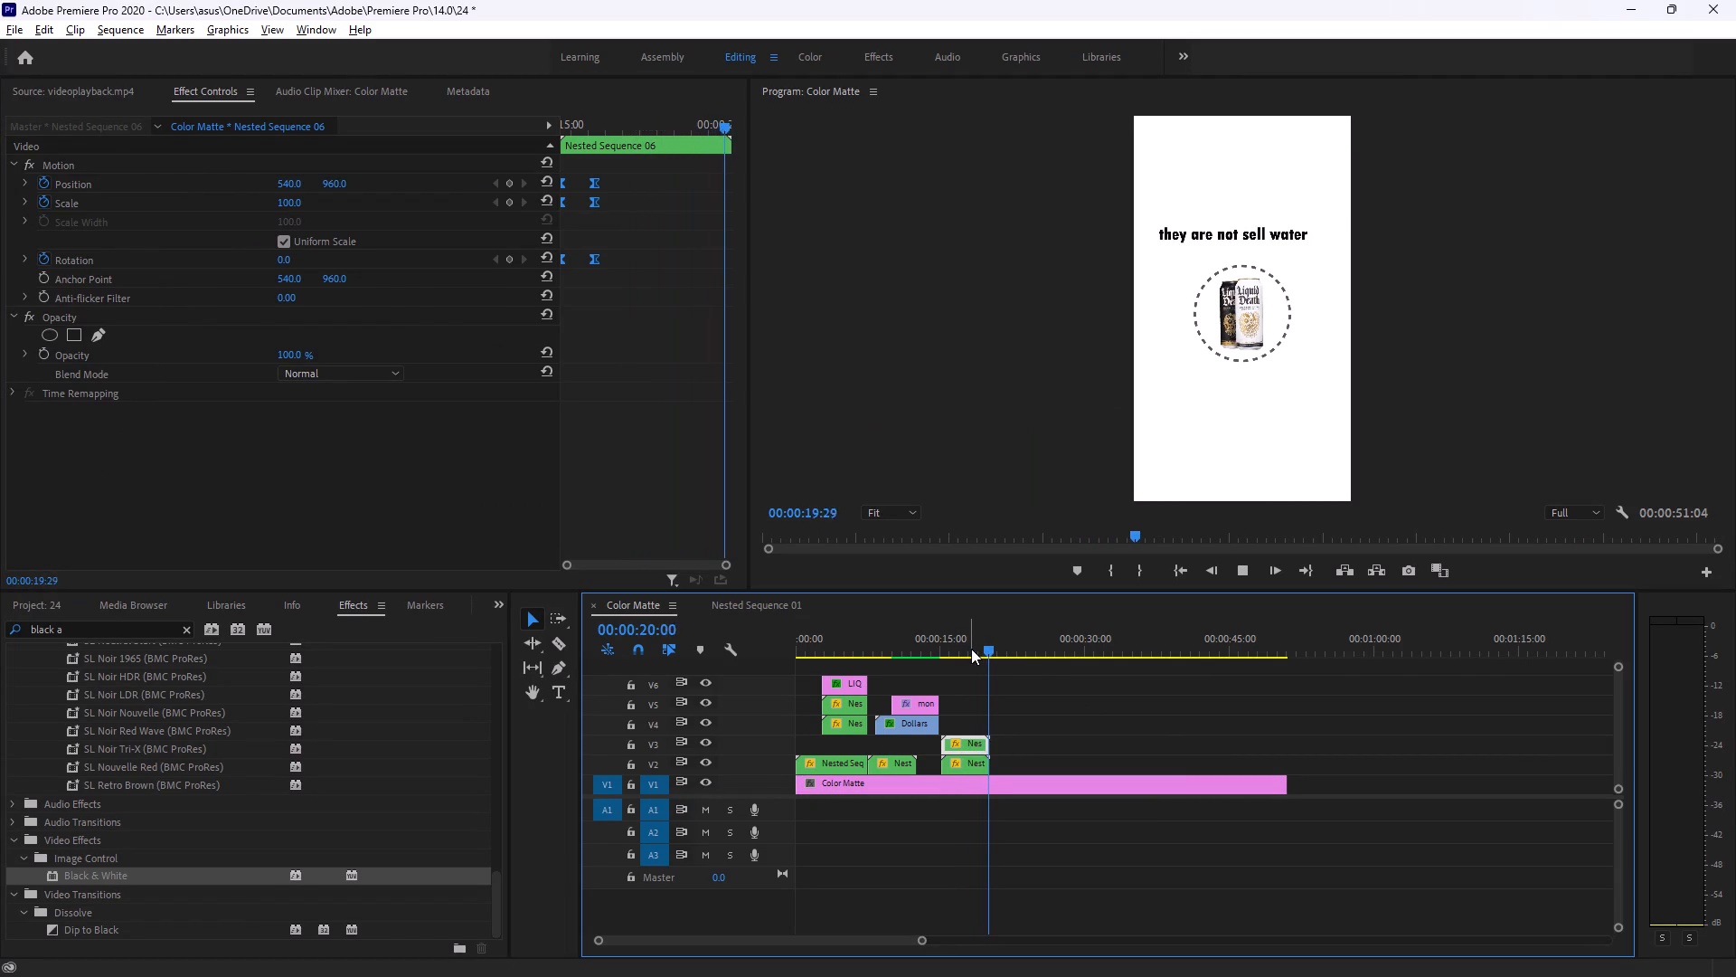
{"action": "key", "text": "space"}
Following the tutorial, place Grid.png from the project on V2 in Premiere Pro, starting at about 23 seconds.
{"action": "key", "text": "alt+Tab"}
{"action": "left_click", "coordinate": [854, 574]}
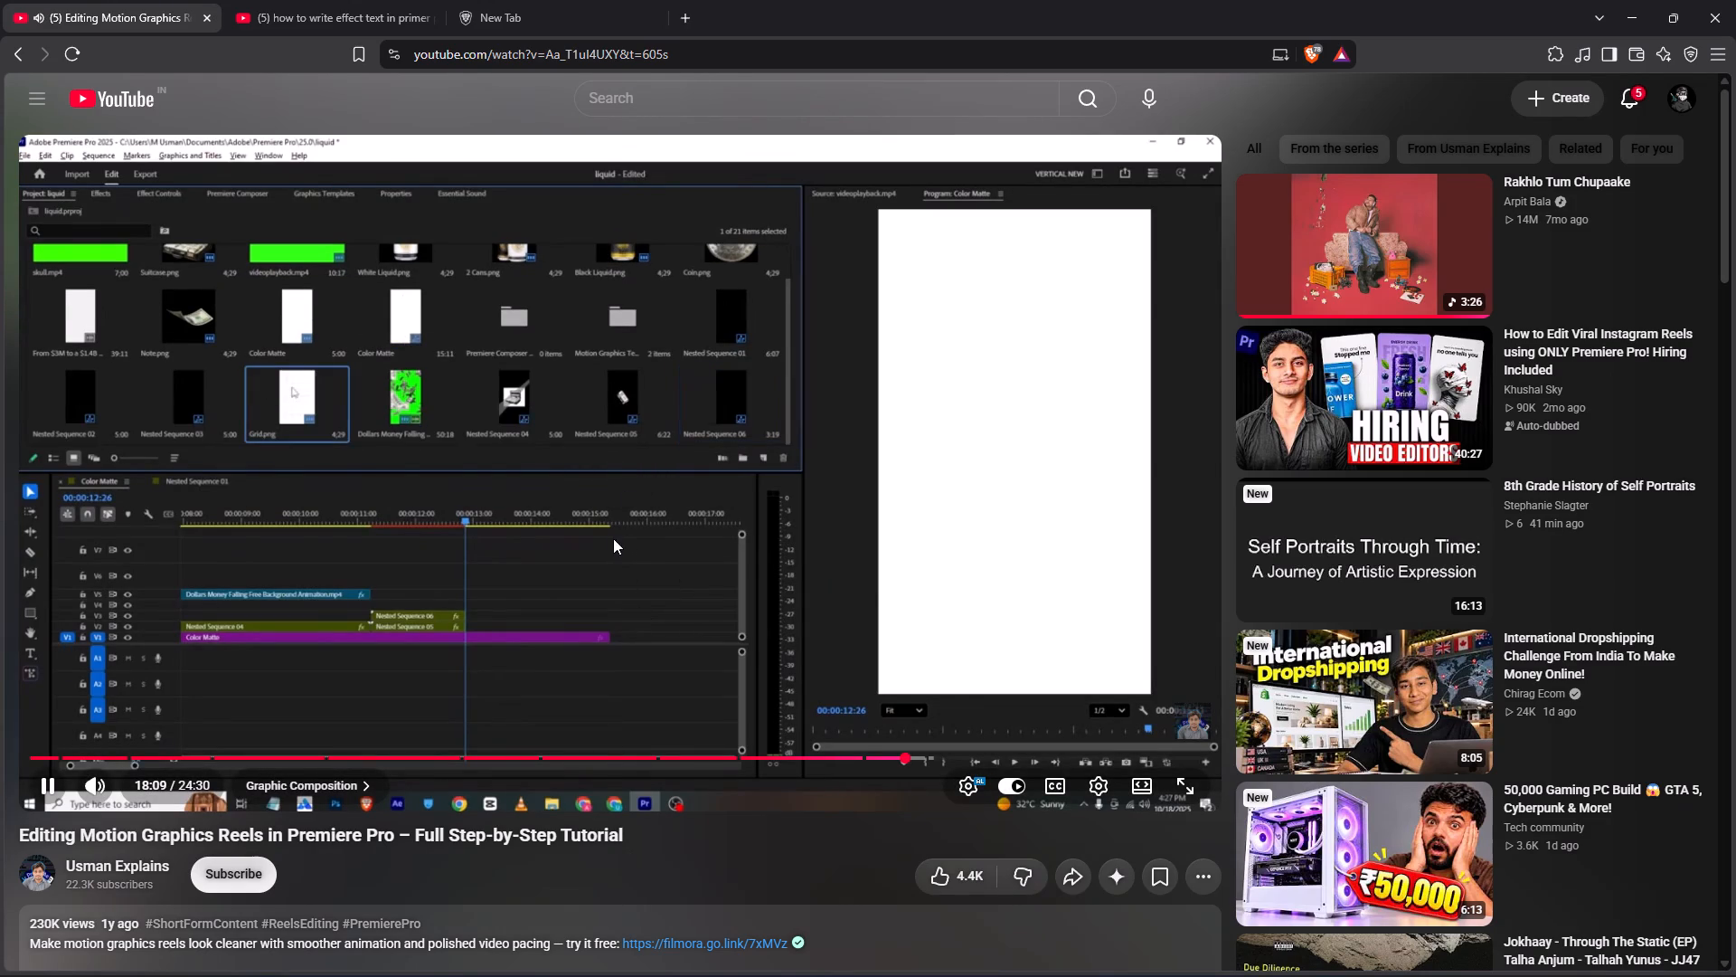
{"action": "left_click", "coordinate": [568, 497]}
{"action": "key", "text": "alt+Tab"}
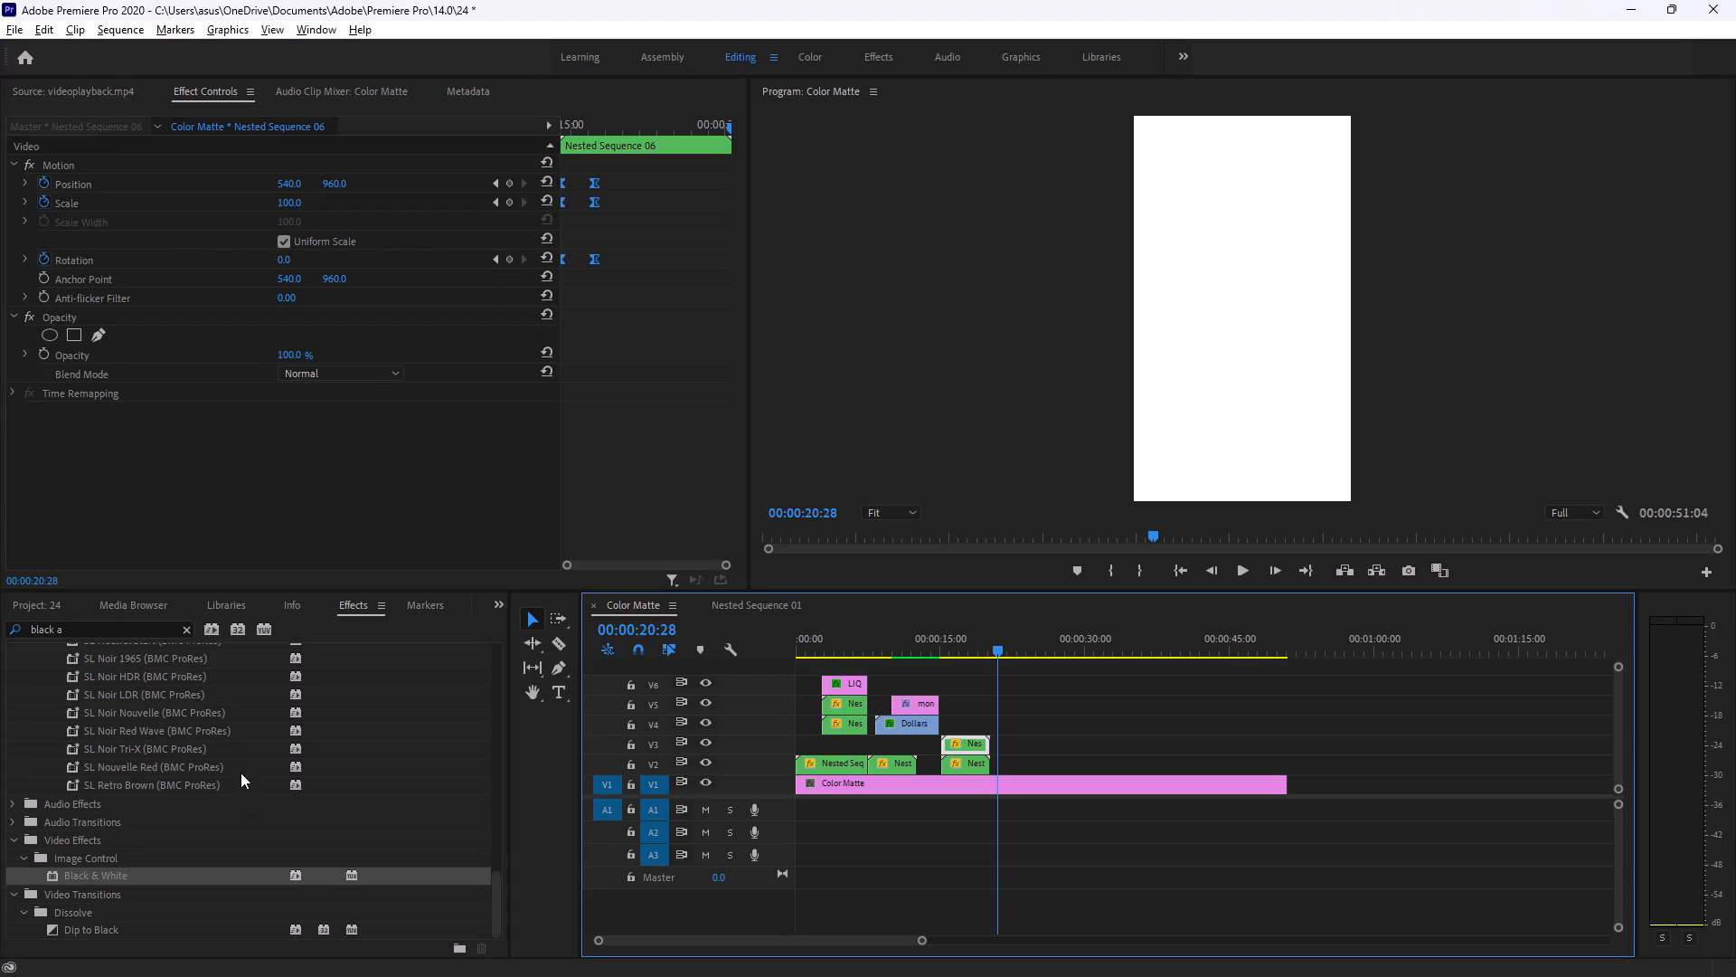
{"action": "scroll", "coordinate": [278, 605], "scroll_direction": "up", "scroll_amount": 5}
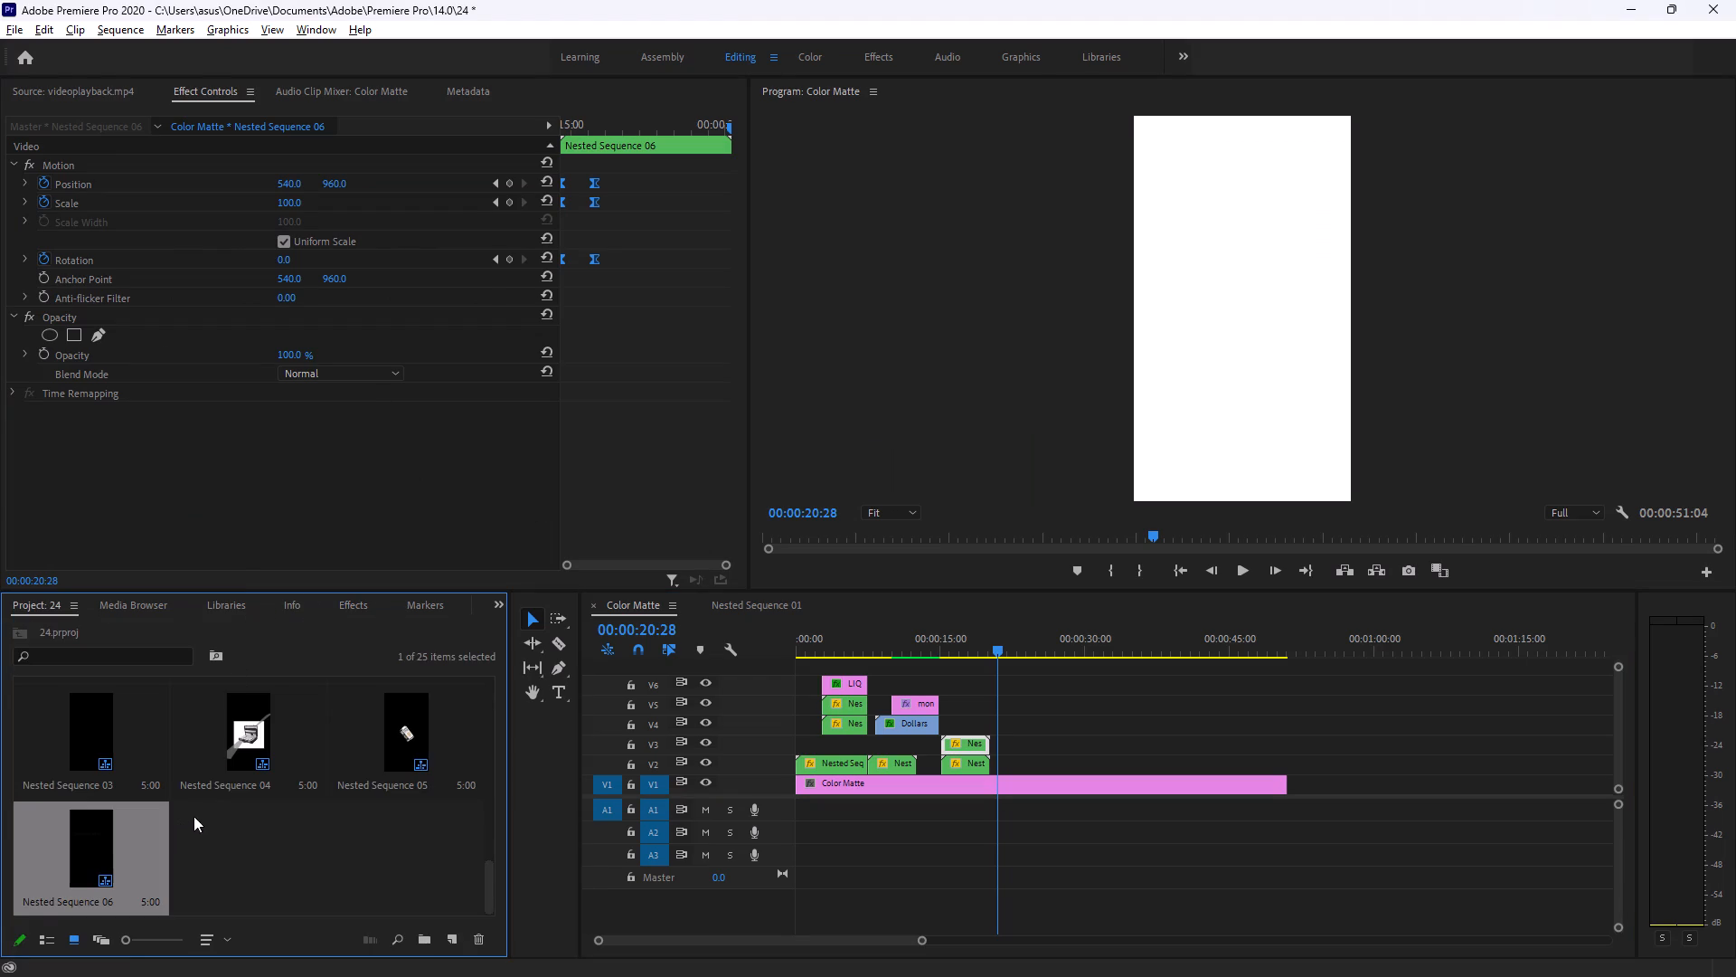
{"action": "scroll", "coordinate": [245, 802], "scroll_direction": "up", "scroll_amount": 1}
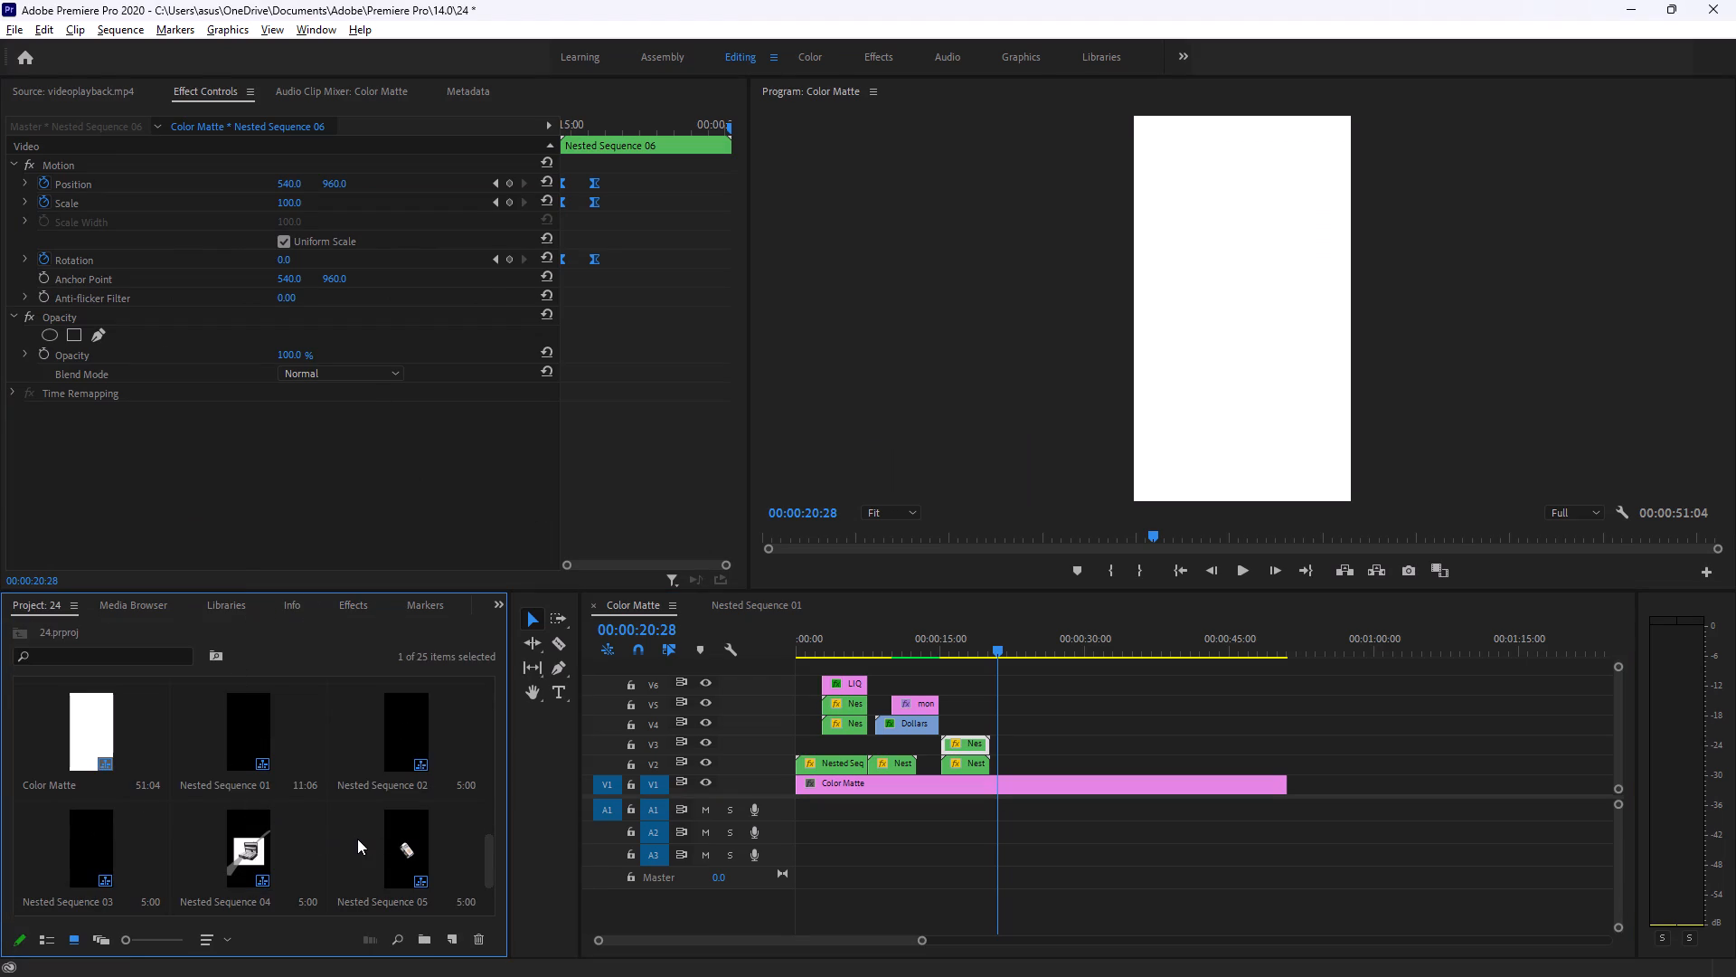
{"action": "scroll", "coordinate": [357, 839], "scroll_direction": "up", "scroll_amount": 1}
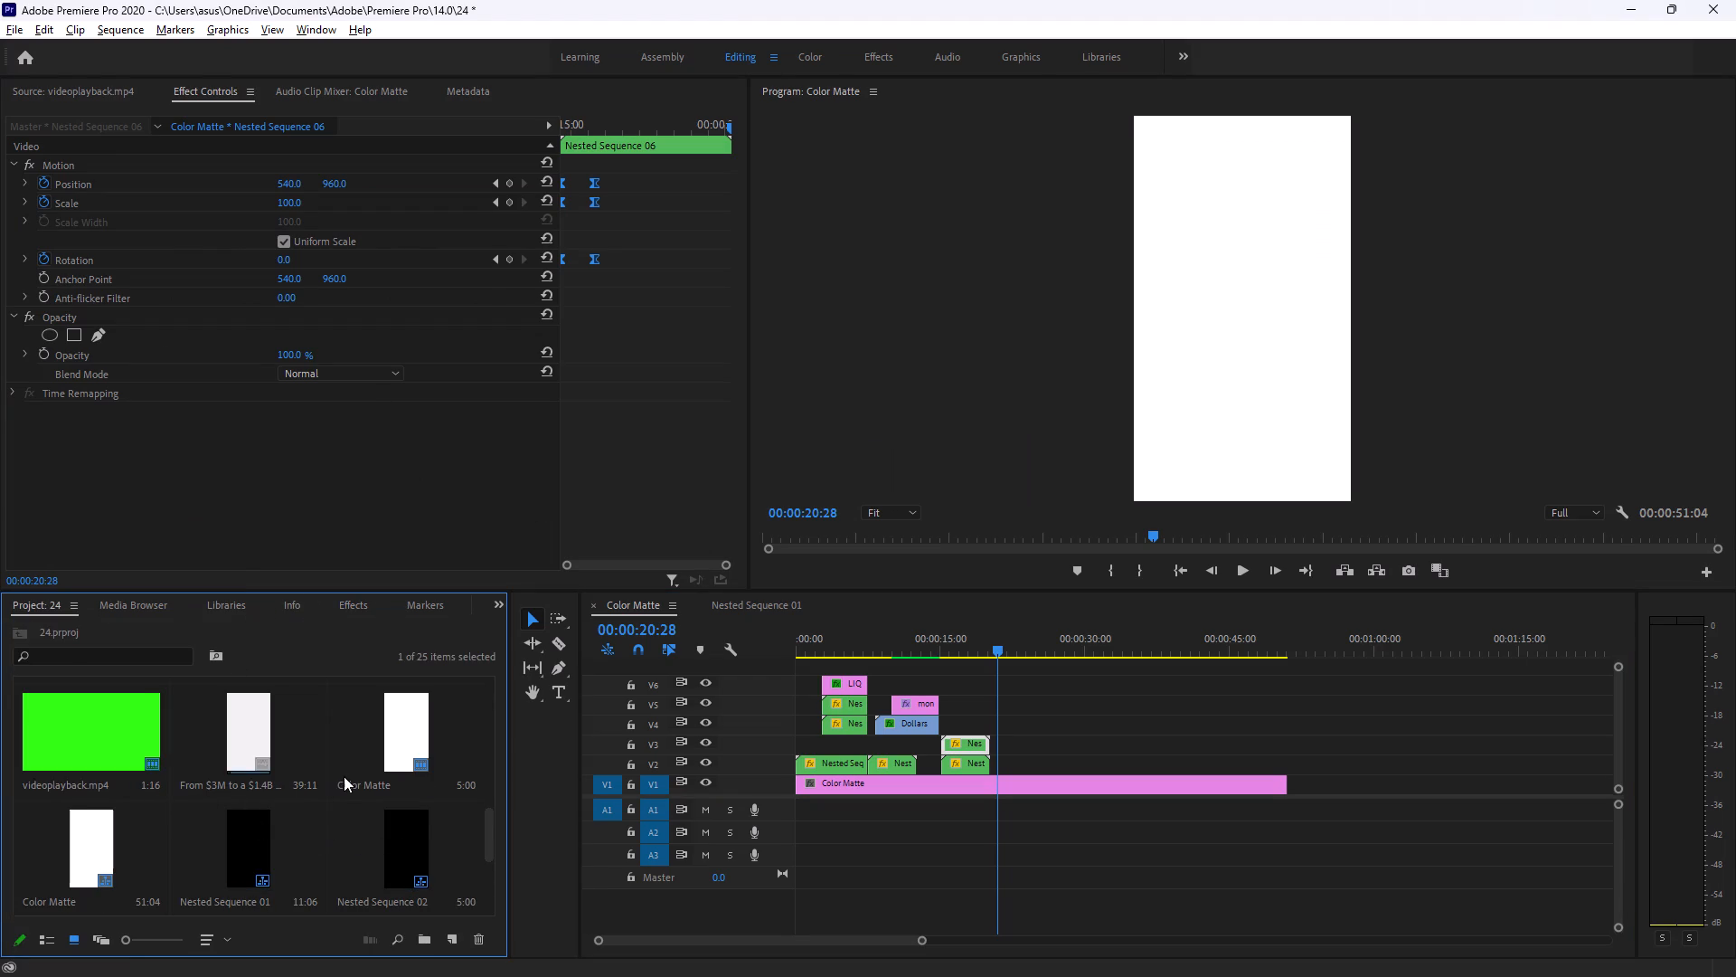
{"action": "scroll", "coordinate": [349, 773], "scroll_direction": "up", "scroll_amount": 2}
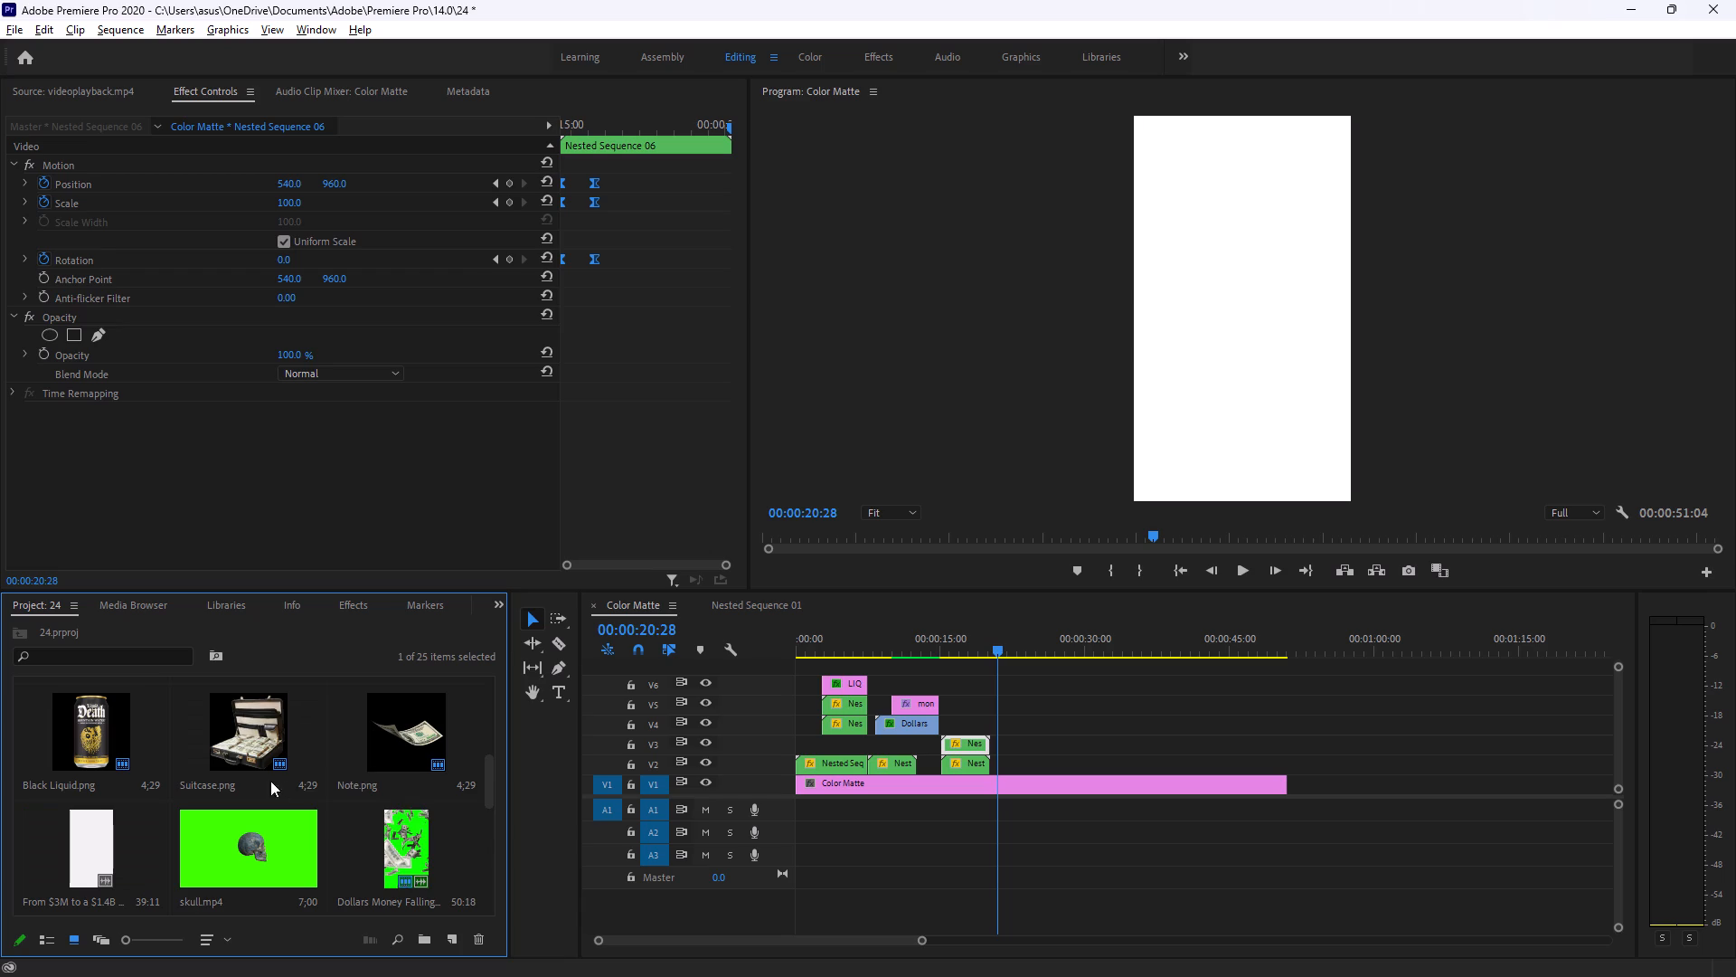
{"action": "scroll", "coordinate": [338, 773], "scroll_direction": "up", "scroll_amount": 2}
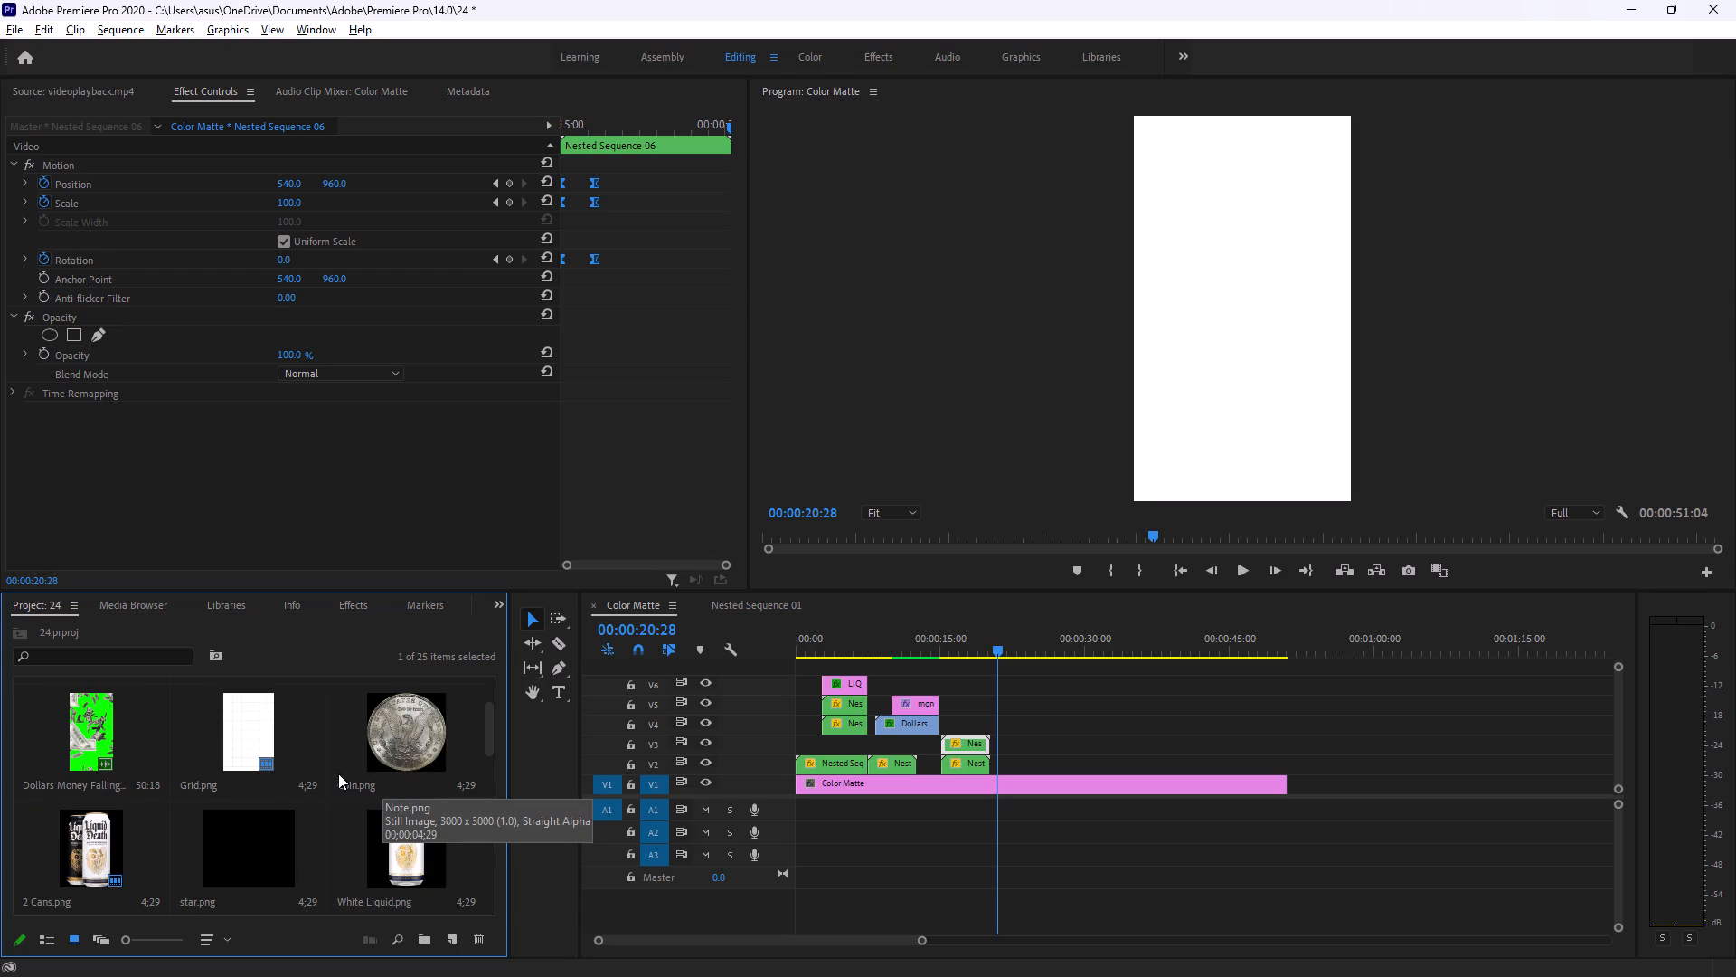
{"action": "left_click_drag", "start_coordinate": [229, 732], "coordinate": [1020, 760]}
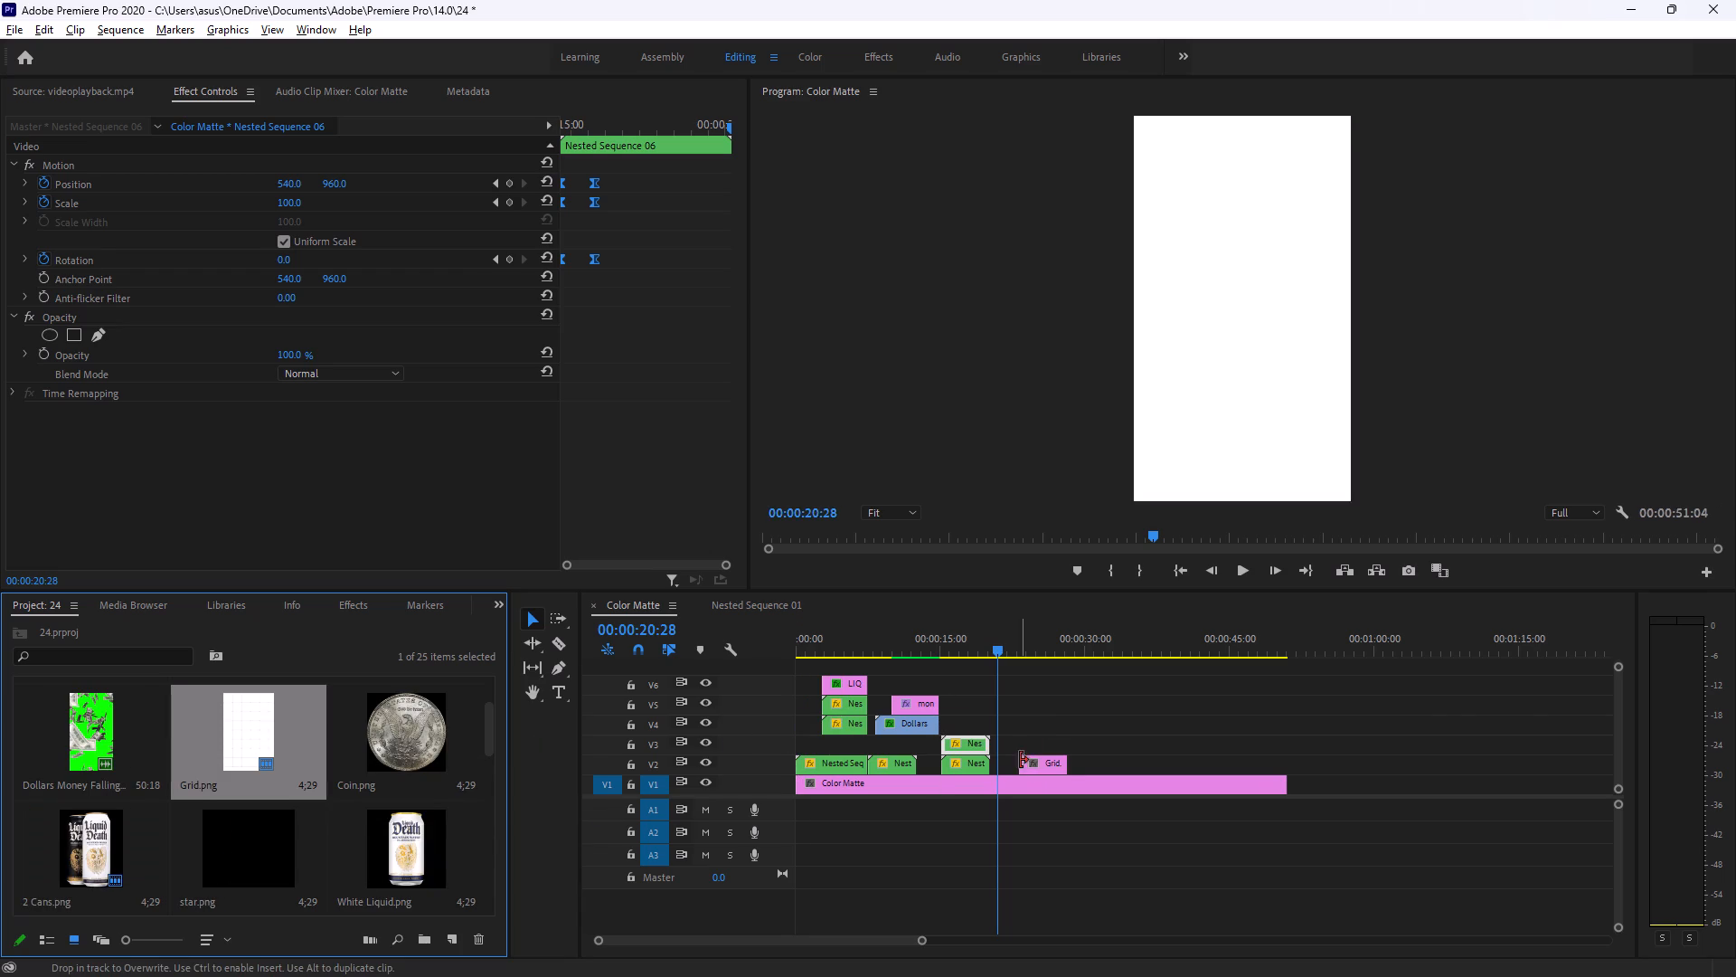
Search the effects for "crop" and apply the Crop effect to the Grid.png clip on V2.
{"action": "key", "text": "alt+Tab"}
{"action": "left_click", "coordinate": [721, 583]}
{"action": "key", "text": "alt+Tab"}
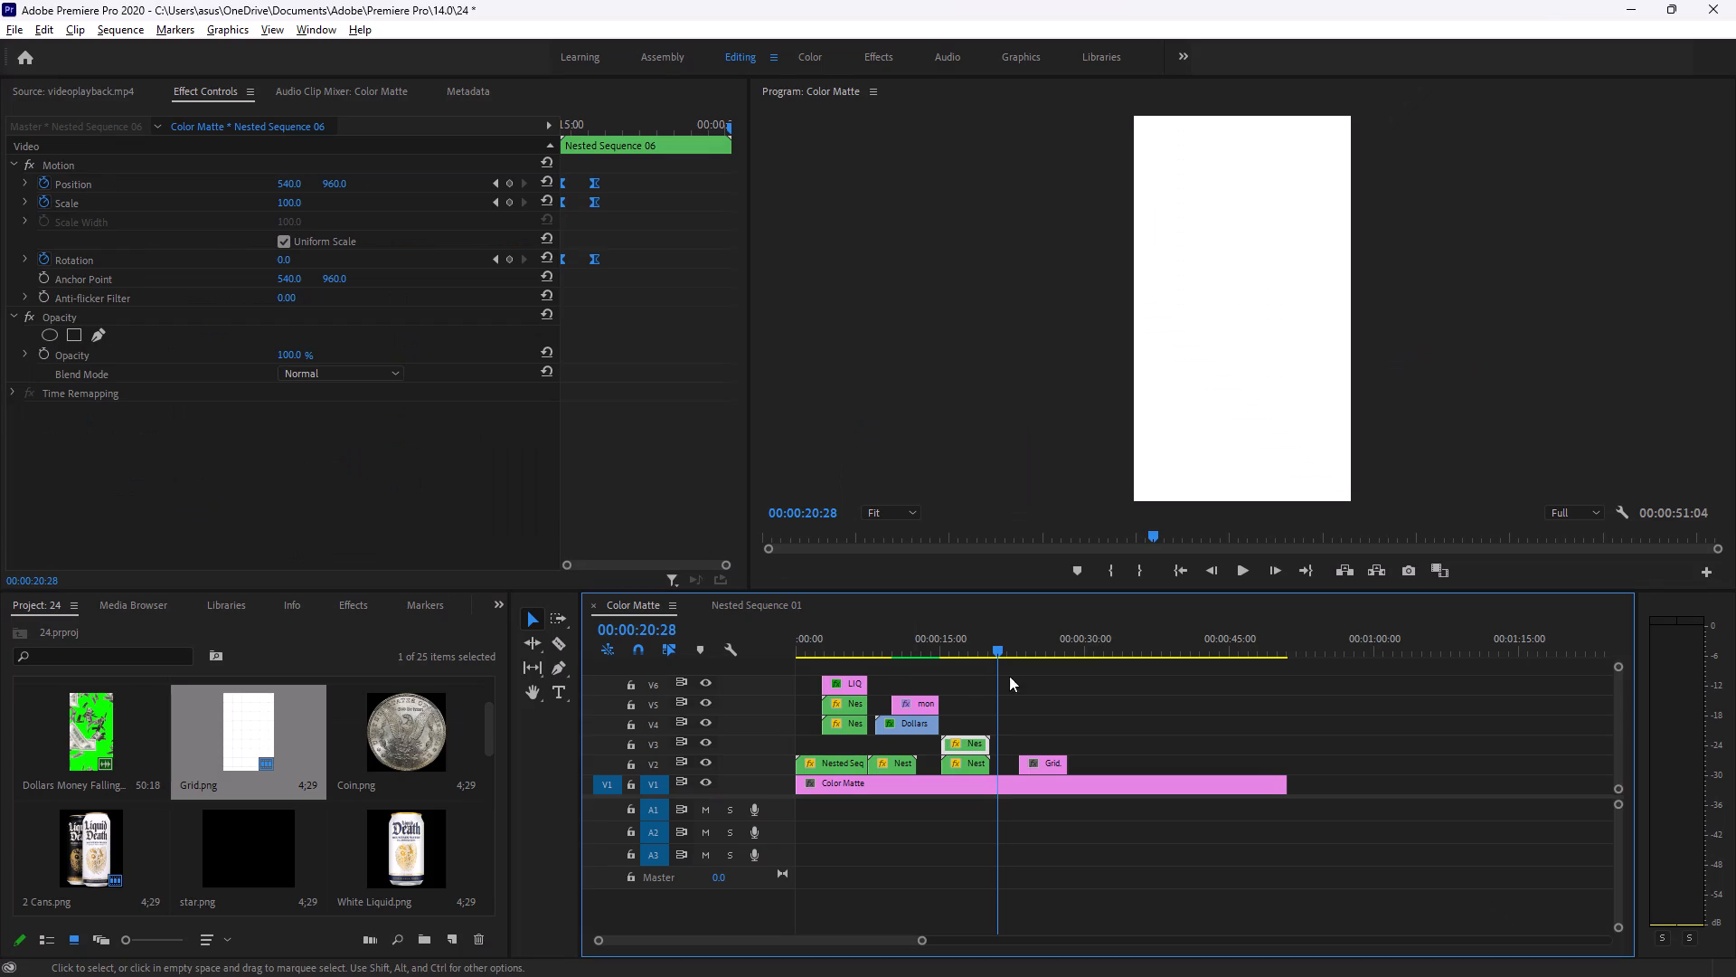
{"action": "left_click_drag", "start_coordinate": [994, 642], "coordinate": [1032, 647]}
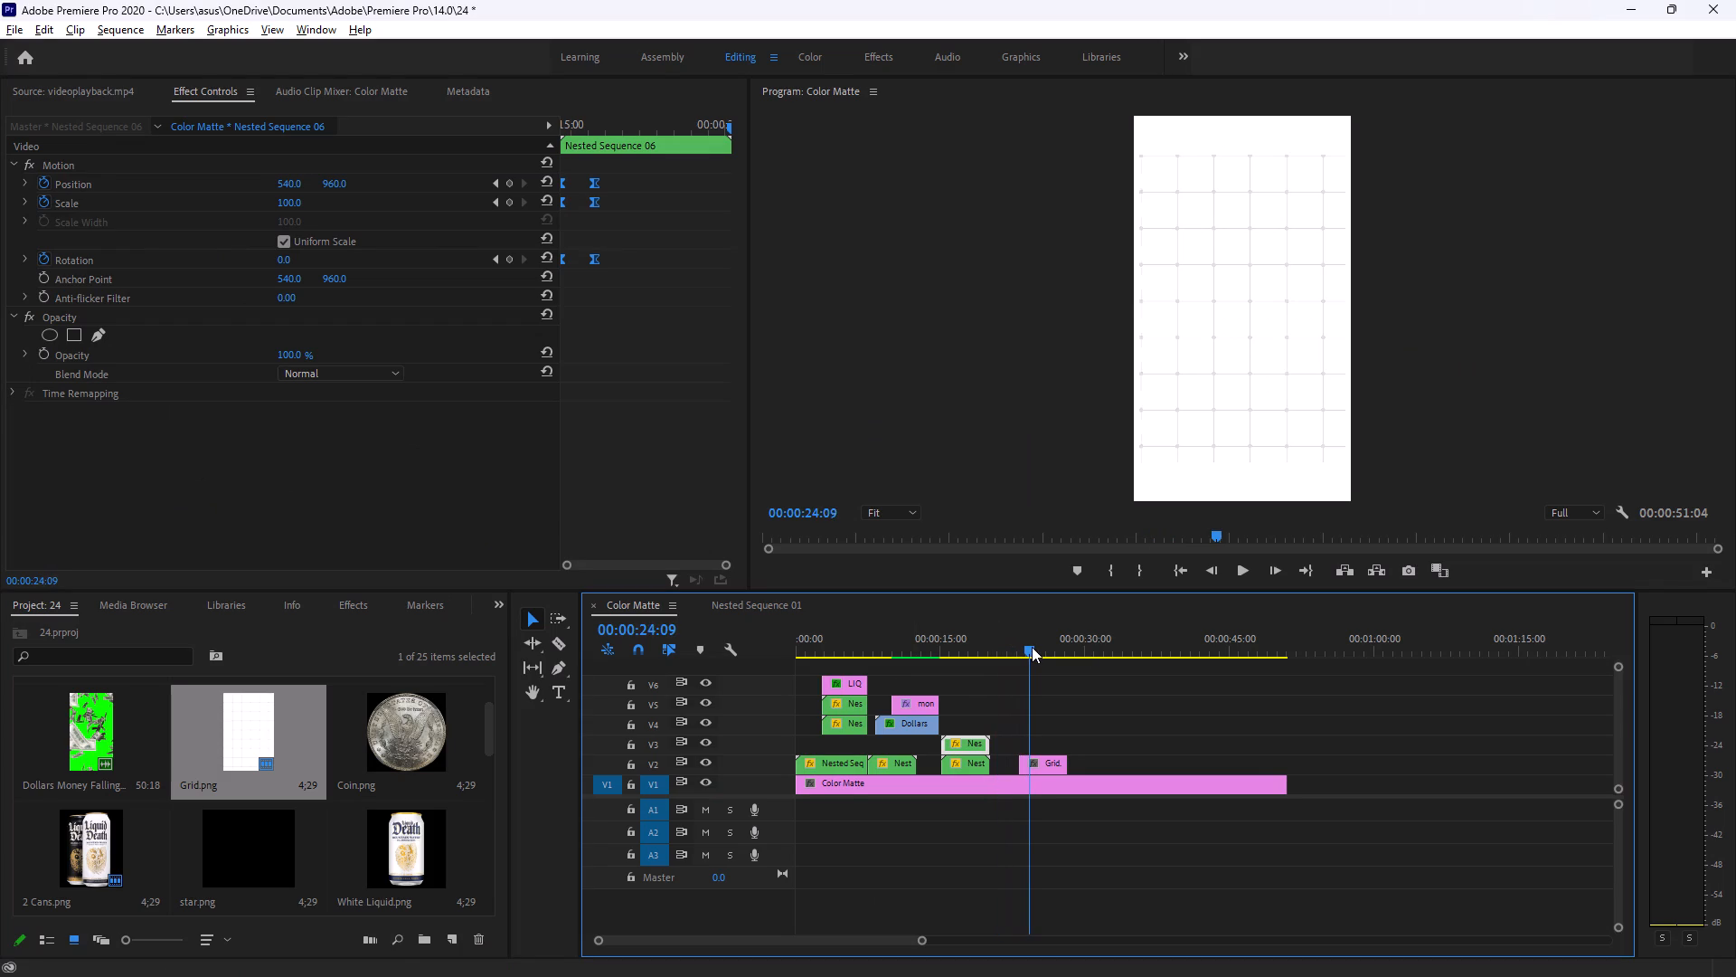
{"action": "left_click_drag", "start_coordinate": [1032, 647], "coordinate": [1028, 649]}
{"action": "left_click", "coordinate": [1043, 765]}
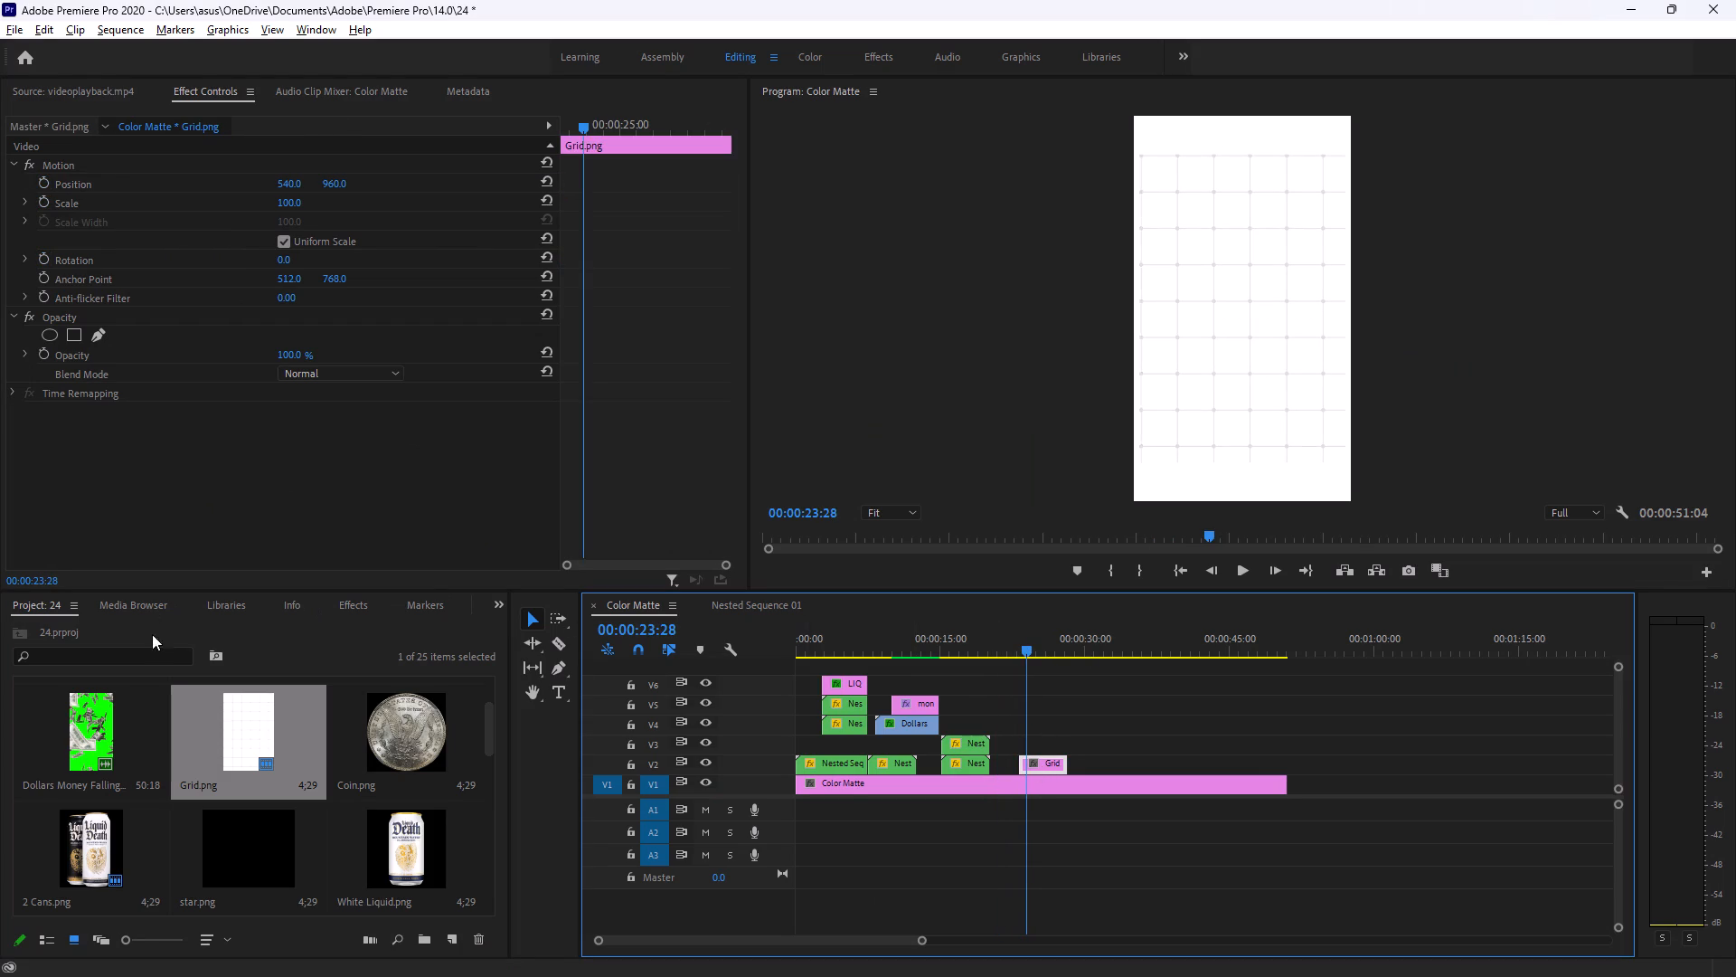
{"action": "left_click", "coordinate": [365, 607]}
{"action": "left_click", "coordinate": [145, 627]}
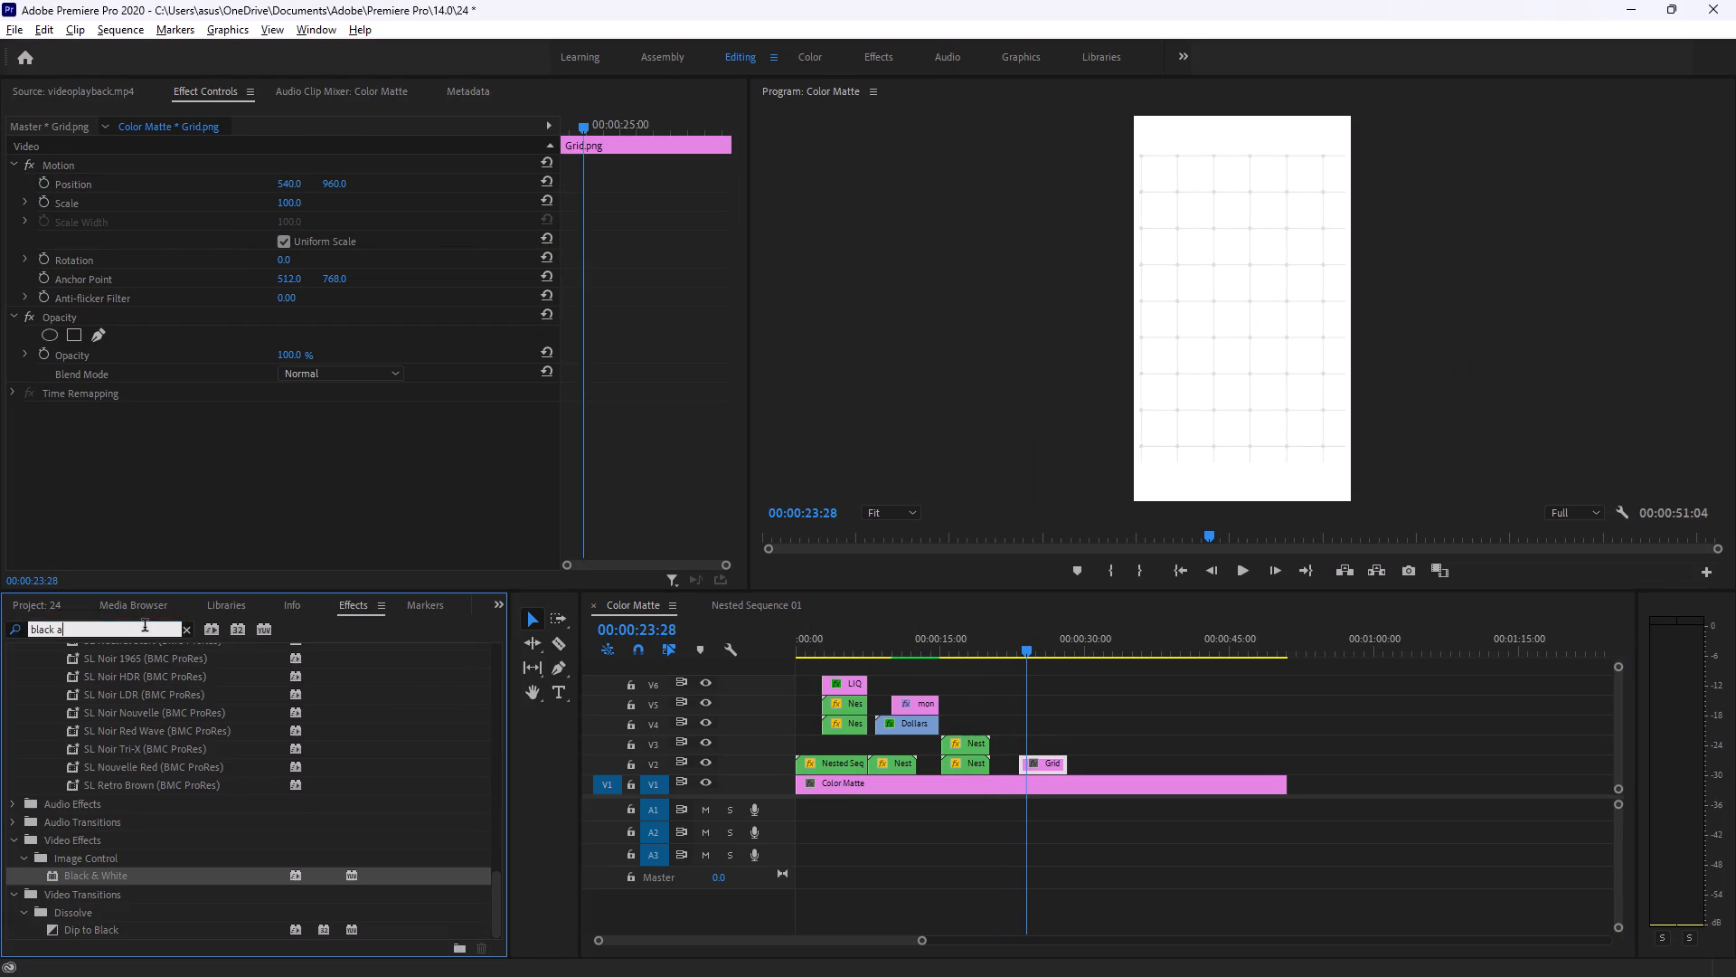
{"action": "key", "text": "BackSpace"}
{"action": "key", "text": "BackSpace"}
{"action": "key", "text": "BackSpace"}
{"action": "key", "text": "BackSpace"}
{"action": "key", "text": "BackSpace"}
{"action": "key", "text": "BackSpace"}
{"action": "key", "text": "BackSpace"}
{"action": "key", "text": "BackSpace"}
{"action": "key", "text": "BackSpace"}
{"action": "key", "text": "BackSpace"}
{"action": "key", "text": "BackSpace"}
{"action": "key", "text": "BackSpace"}
{"action": "key", "text": "BackSpace"}
{"action": "key", "text": "BackSpace"}
{"action": "key", "text": "BackSpace"}
{"action": "key", "text": "BackSpace"}
{"action": "key", "text": "BackSpace"}
{"action": "key", "text": "BackSpace"}
{"action": "key", "text": "BackSpace"}
{"action": "key", "text": "BackSpace"}
{"action": "type", "text": "crop"}
{"action": "key", "text": "Return"}
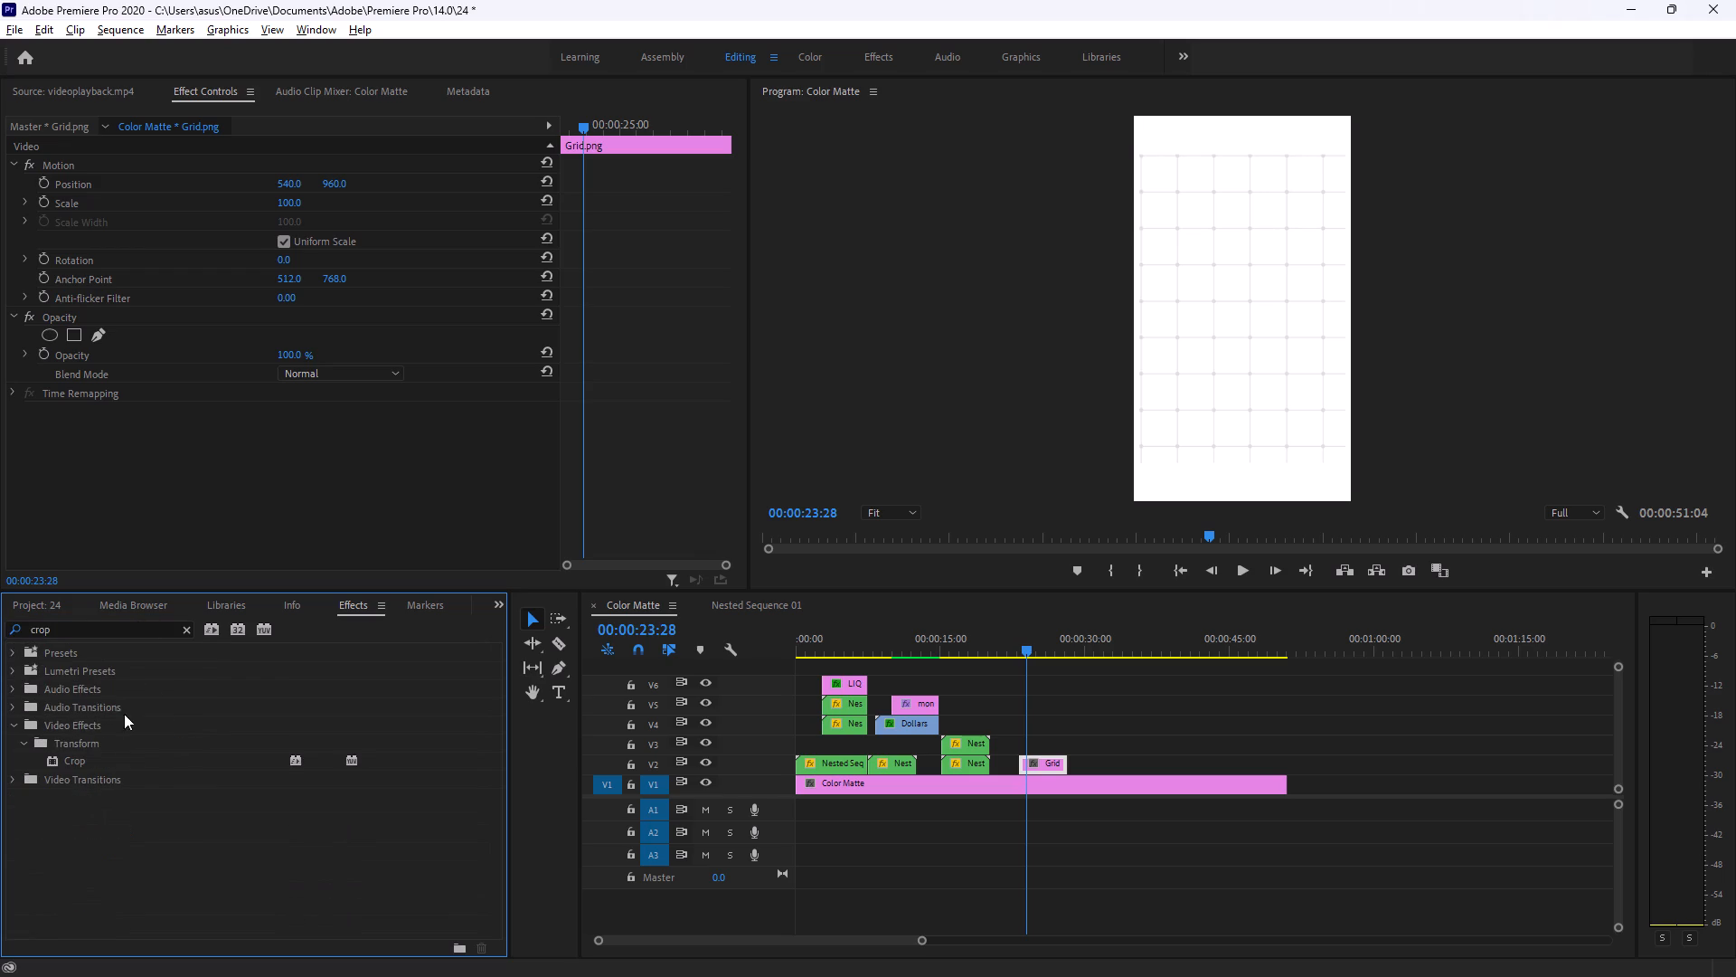
{"action": "left_click_drag", "start_coordinate": [159, 767], "coordinate": [1056, 766]}
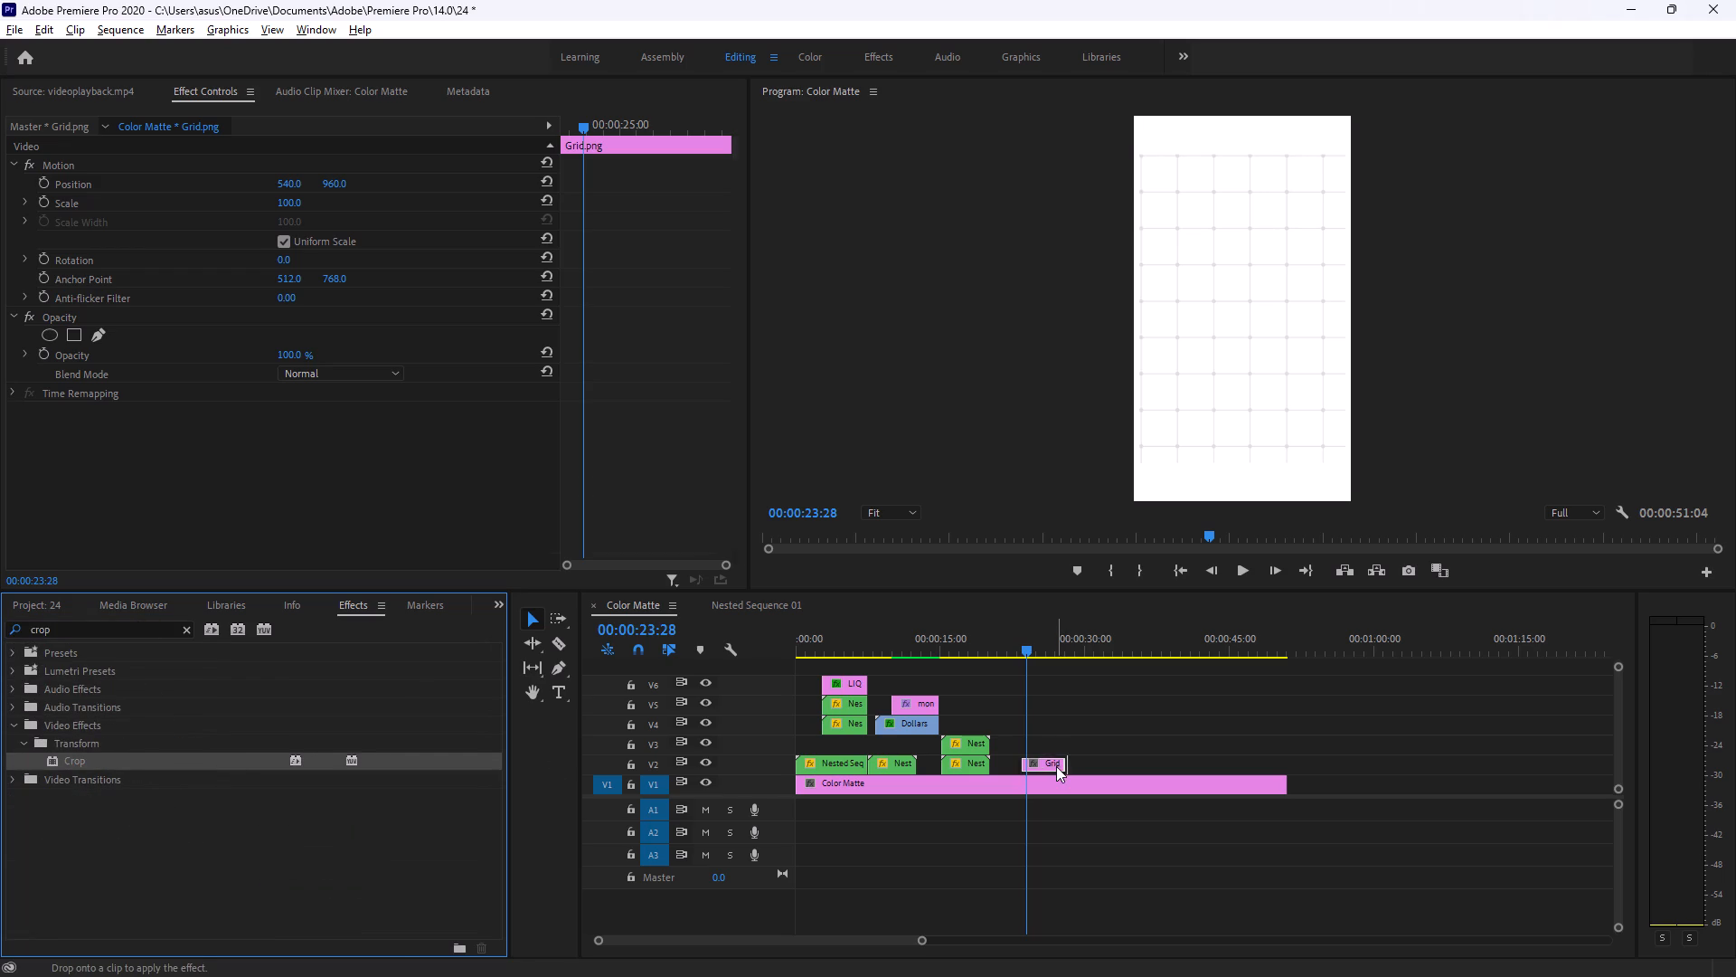
Replay the tutorial's crop section, and in Premiere Pro set the Grid.png clip's Crop Bottom to 44%.
{"action": "key", "text": "alt+Tab"}
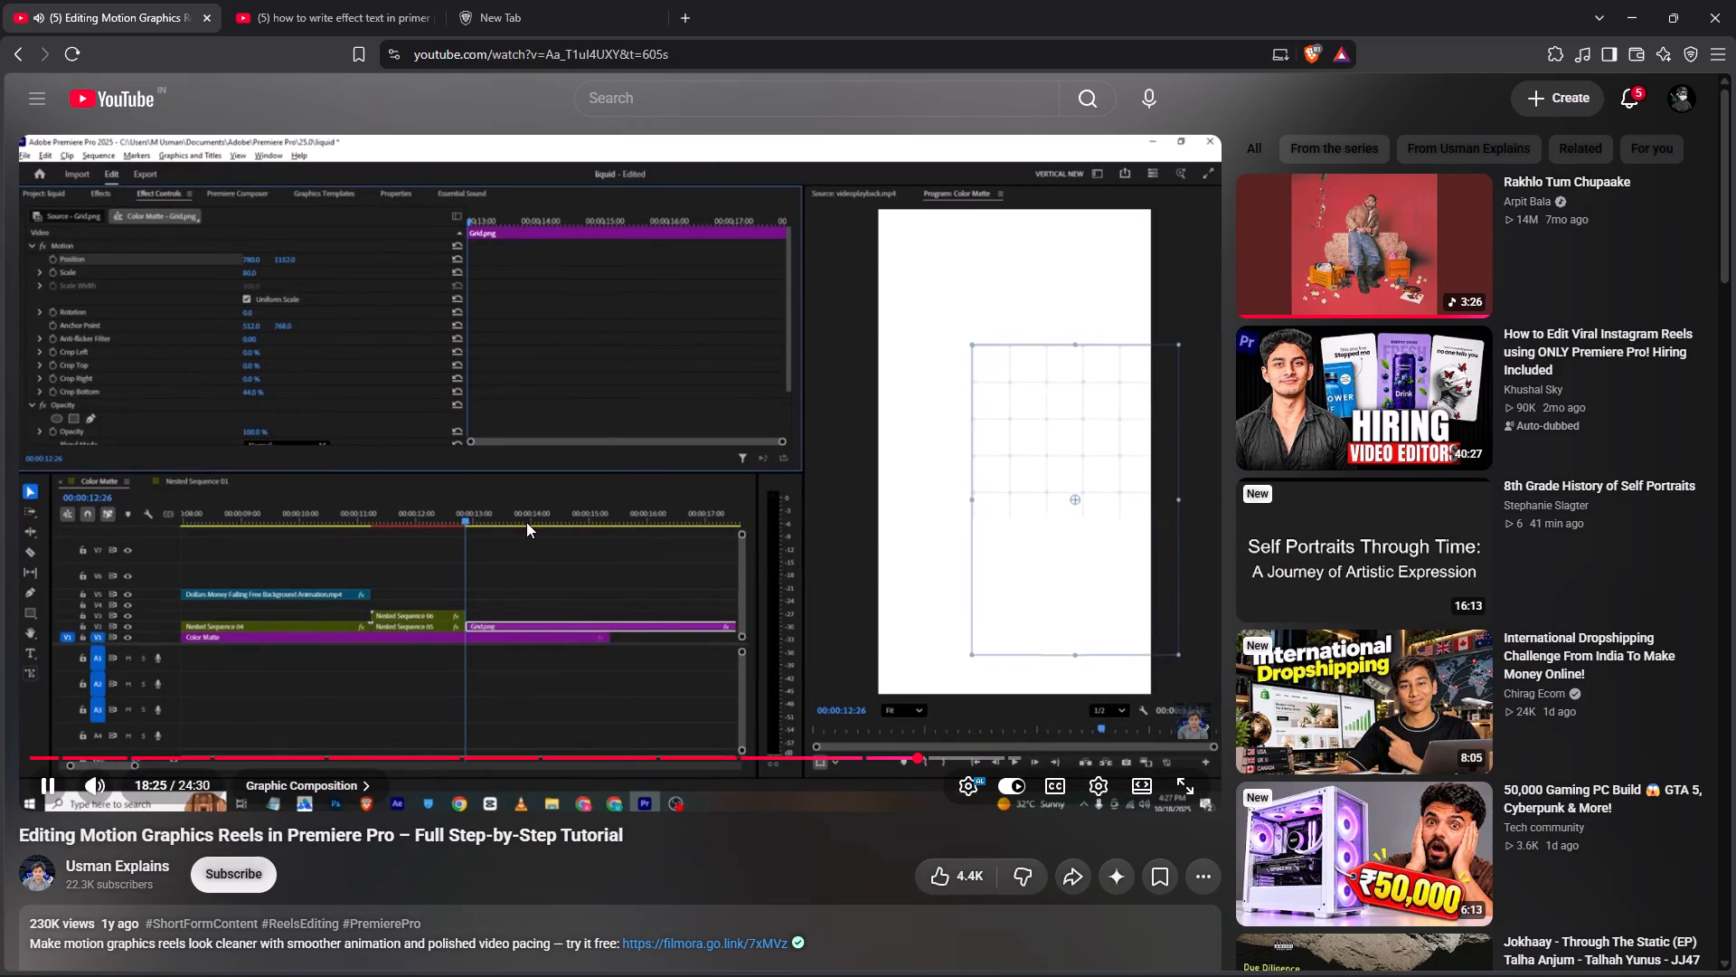
{"action": "key", "text": "Left"}
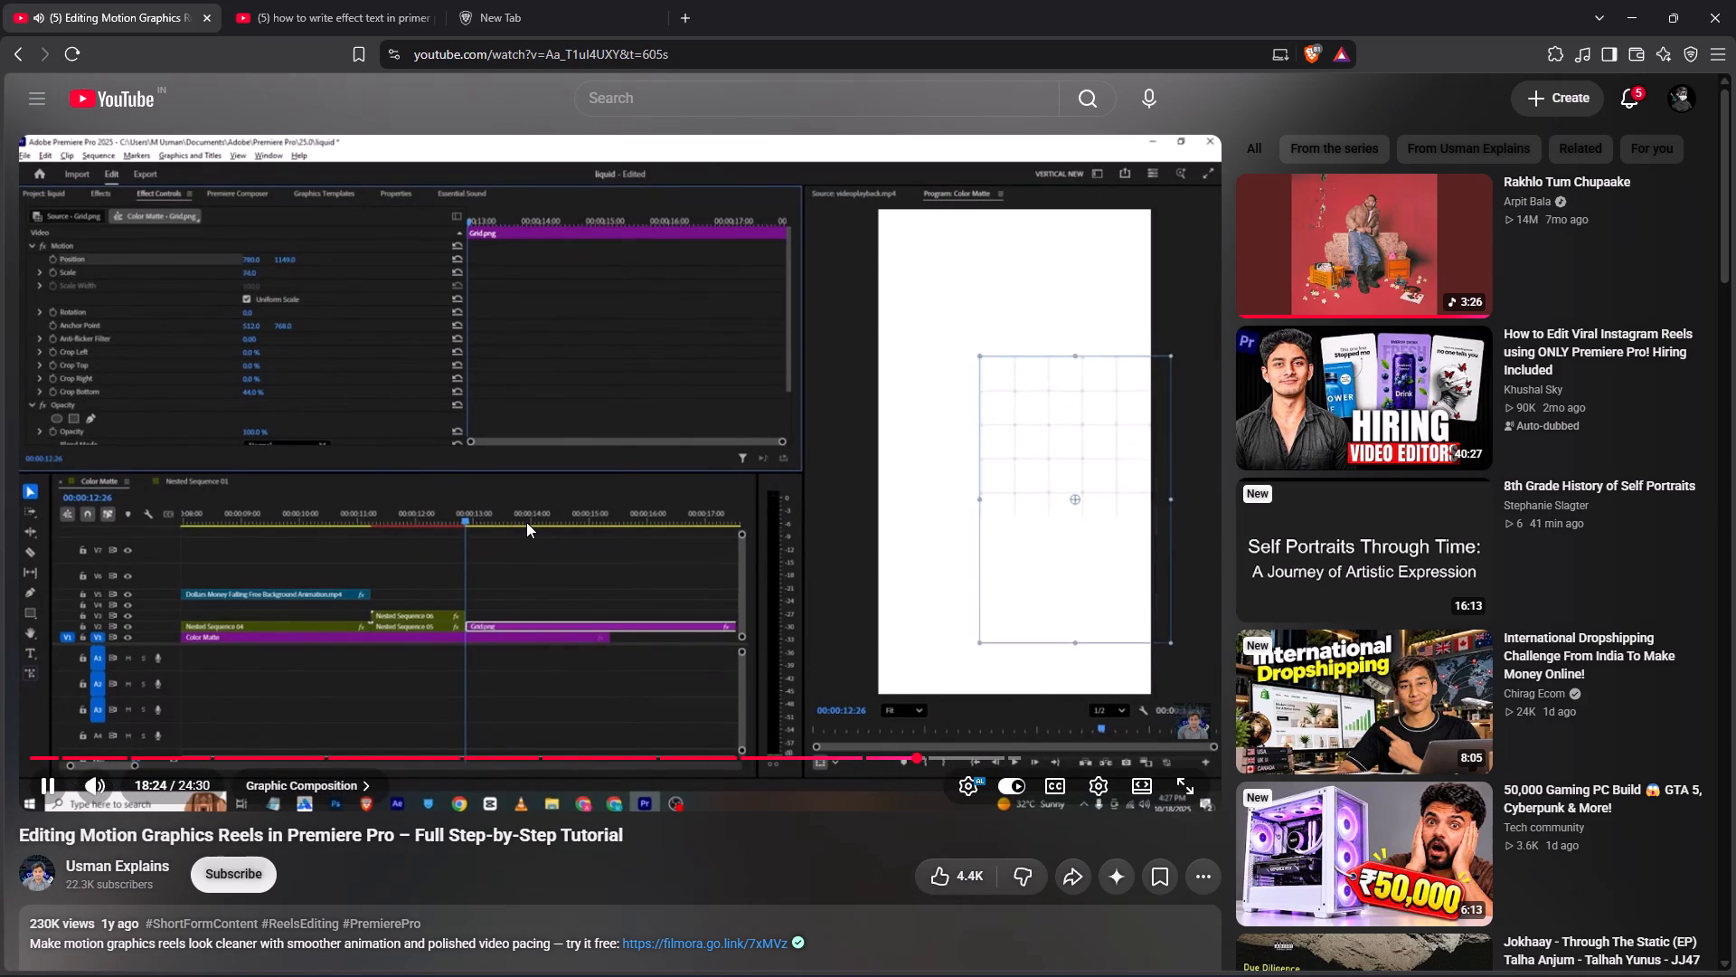
{"action": "key", "text": "Left"}
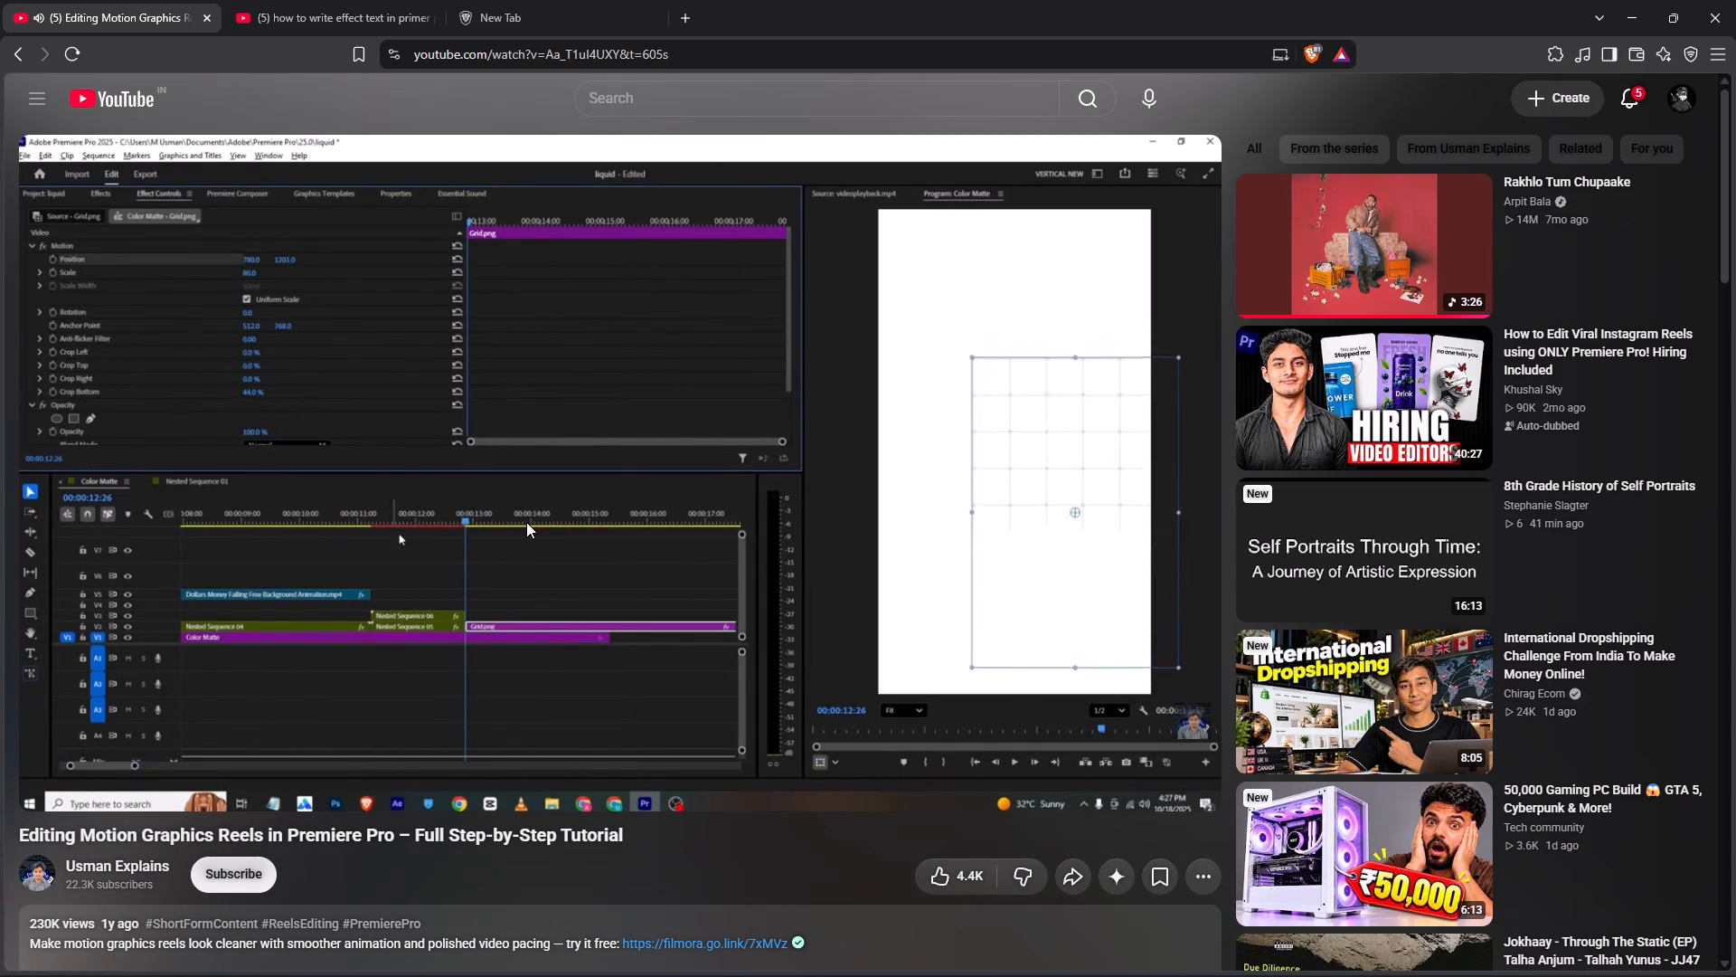
{"action": "key", "text": "Left"}
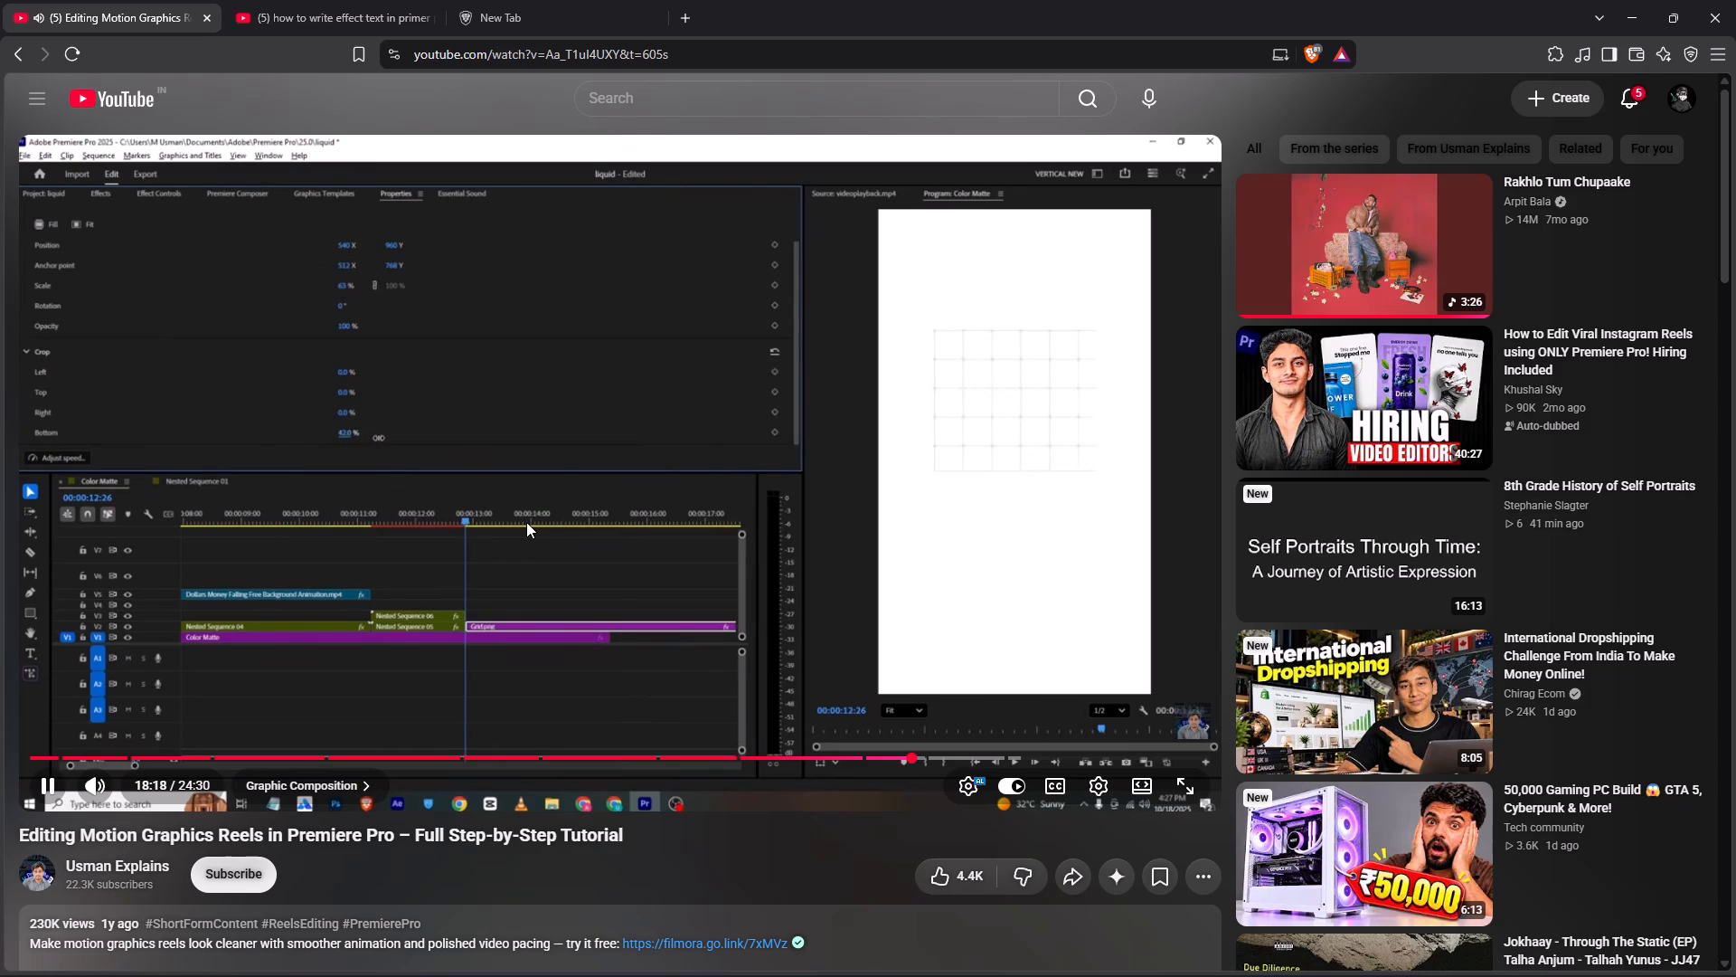
{"action": "key", "text": "space"}
{"action": "key", "text": "space"}
{"action": "key", "text": "space"}
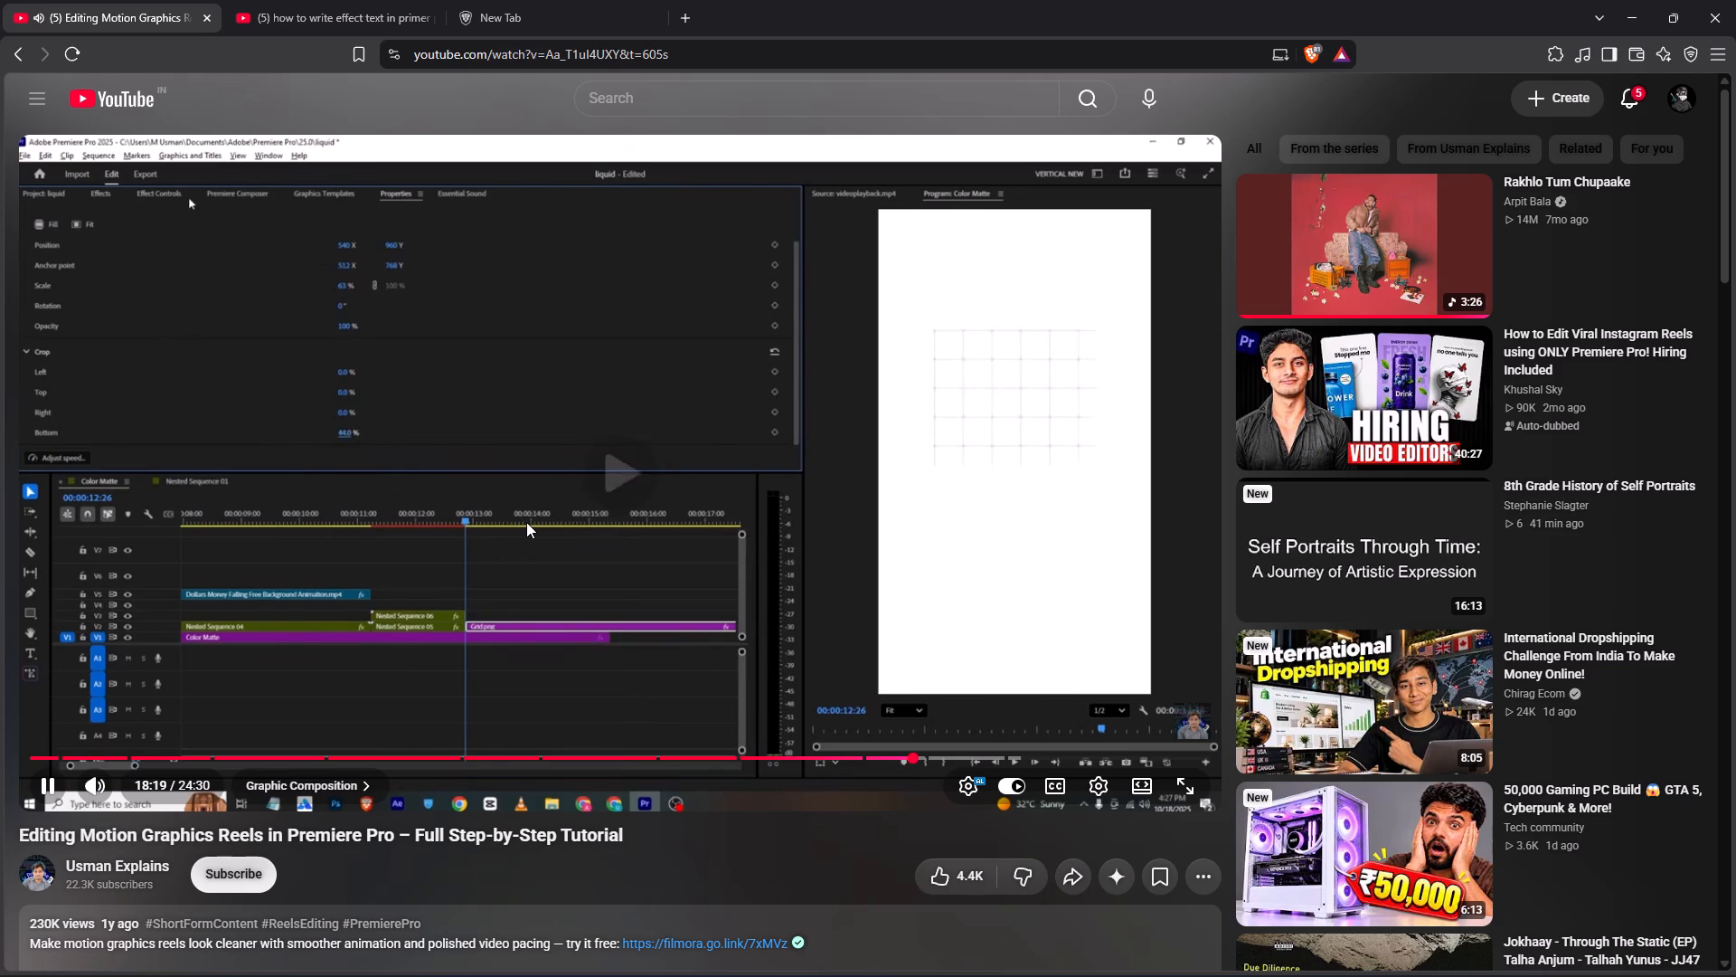
{"action": "key", "text": "alt+Tab"}
{"action": "scroll", "coordinate": [314, 490], "scroll_direction": "down", "scroll_amount": 12}
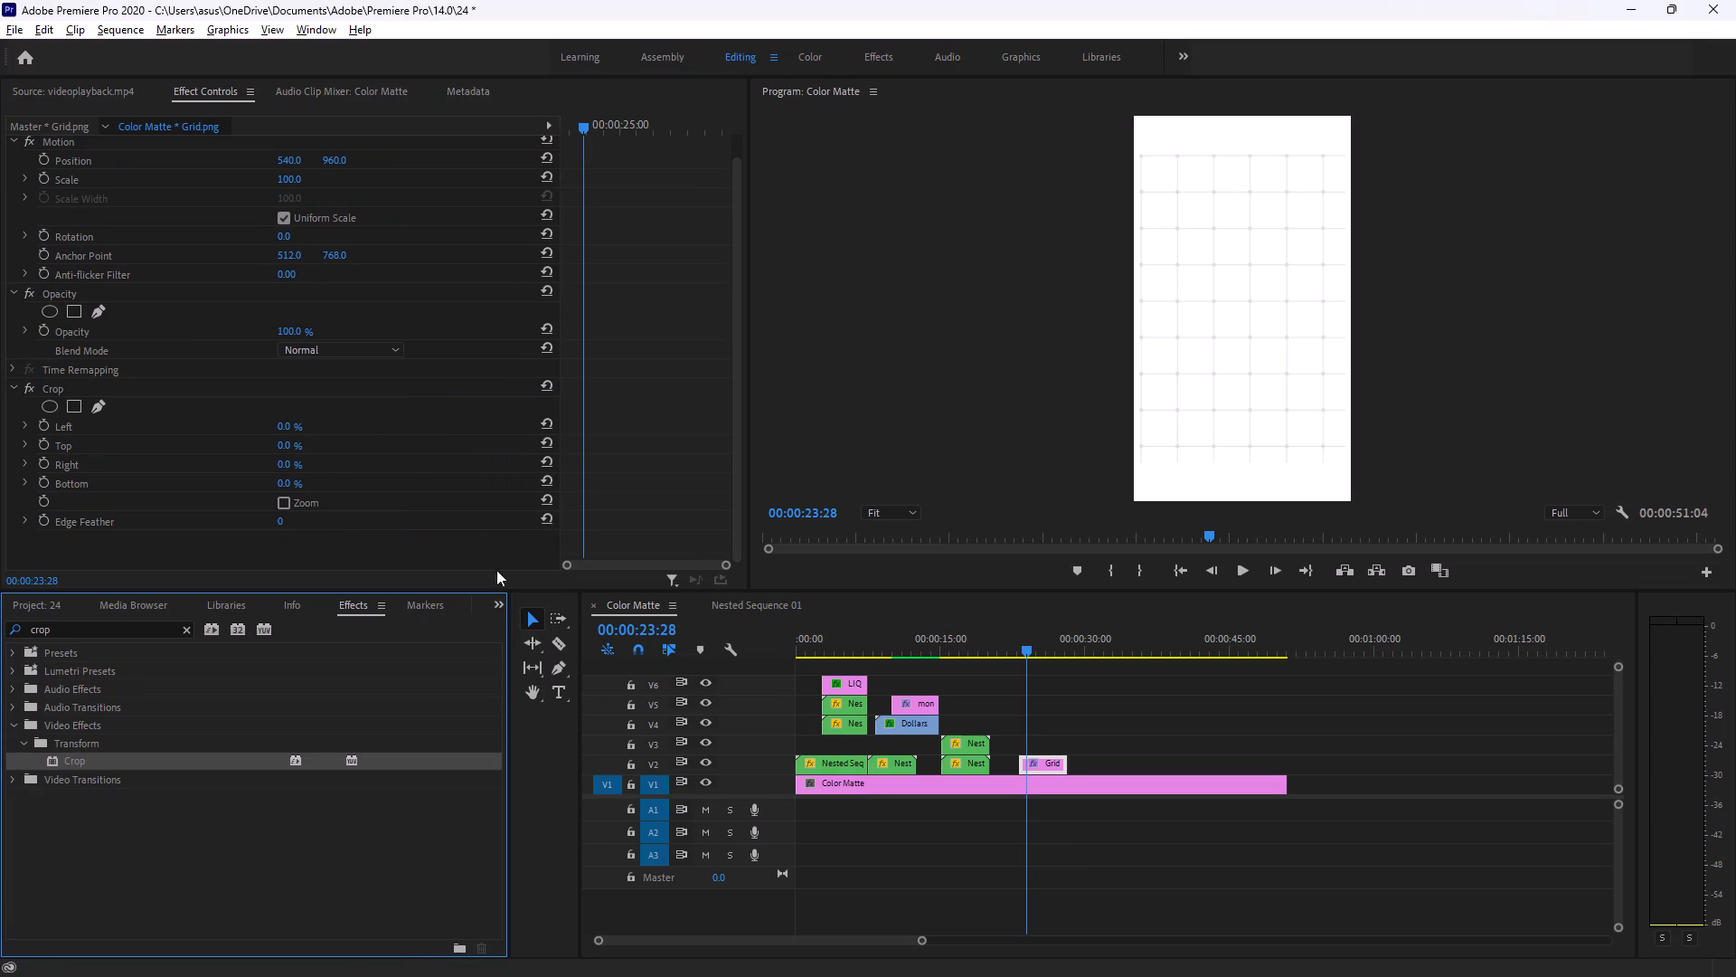
{"action": "left_click", "coordinate": [1052, 766]}
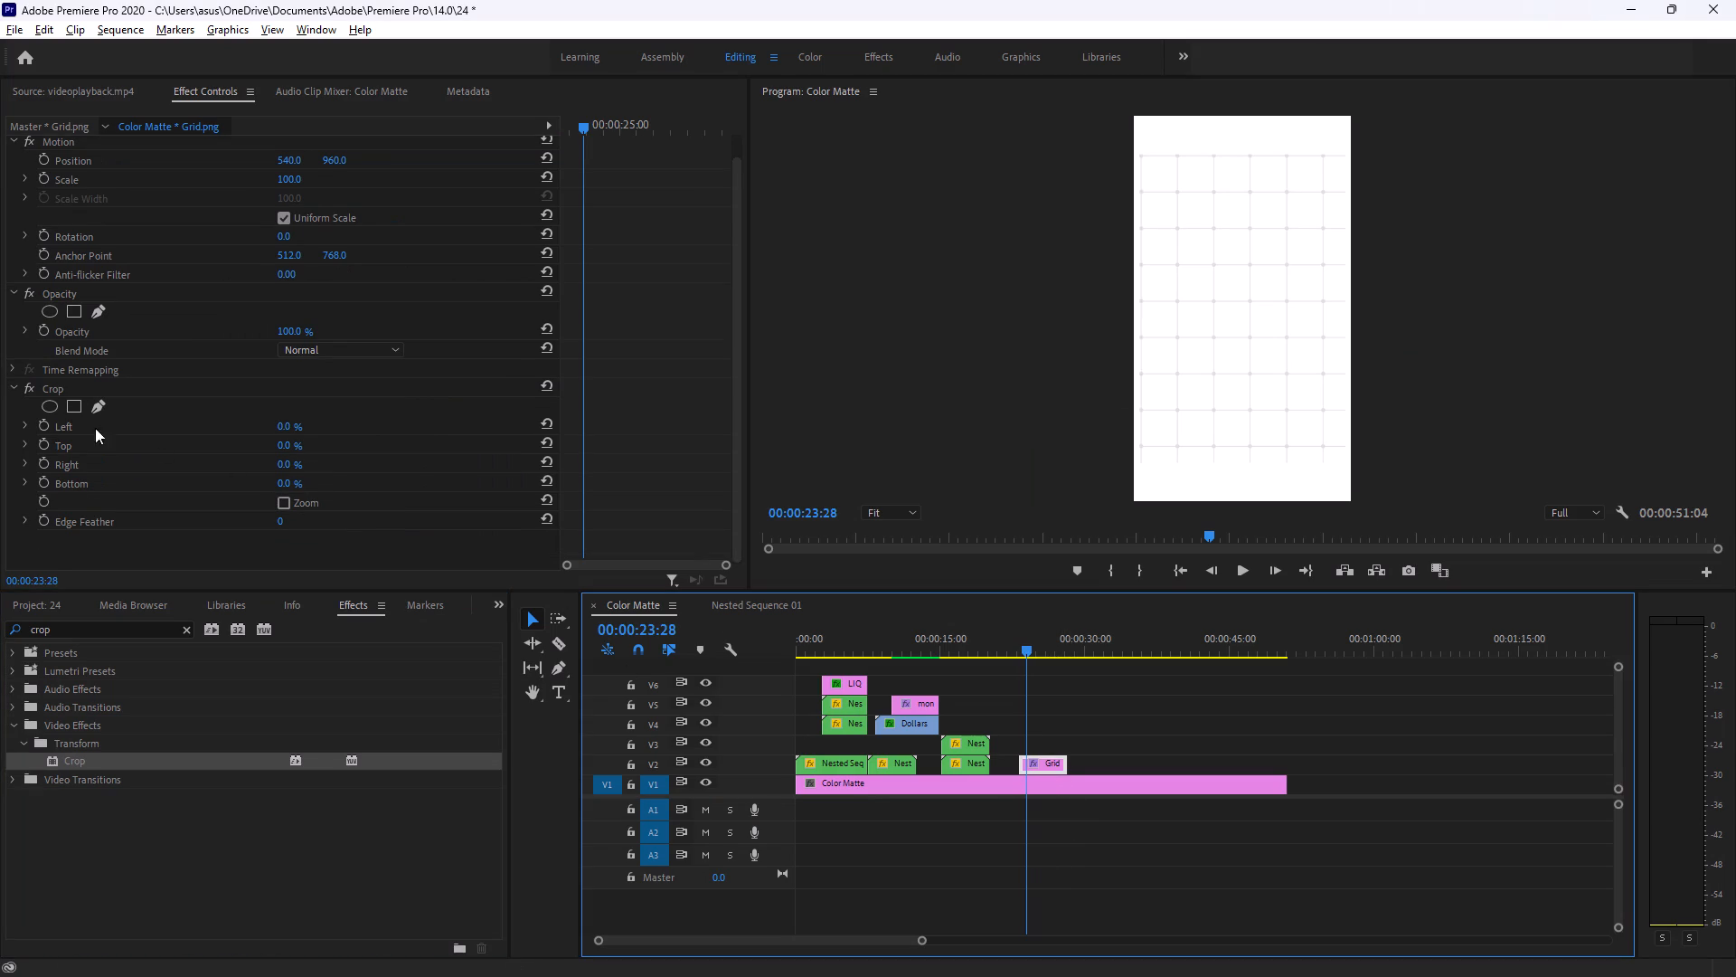
{"action": "left_click", "coordinate": [284, 484]}
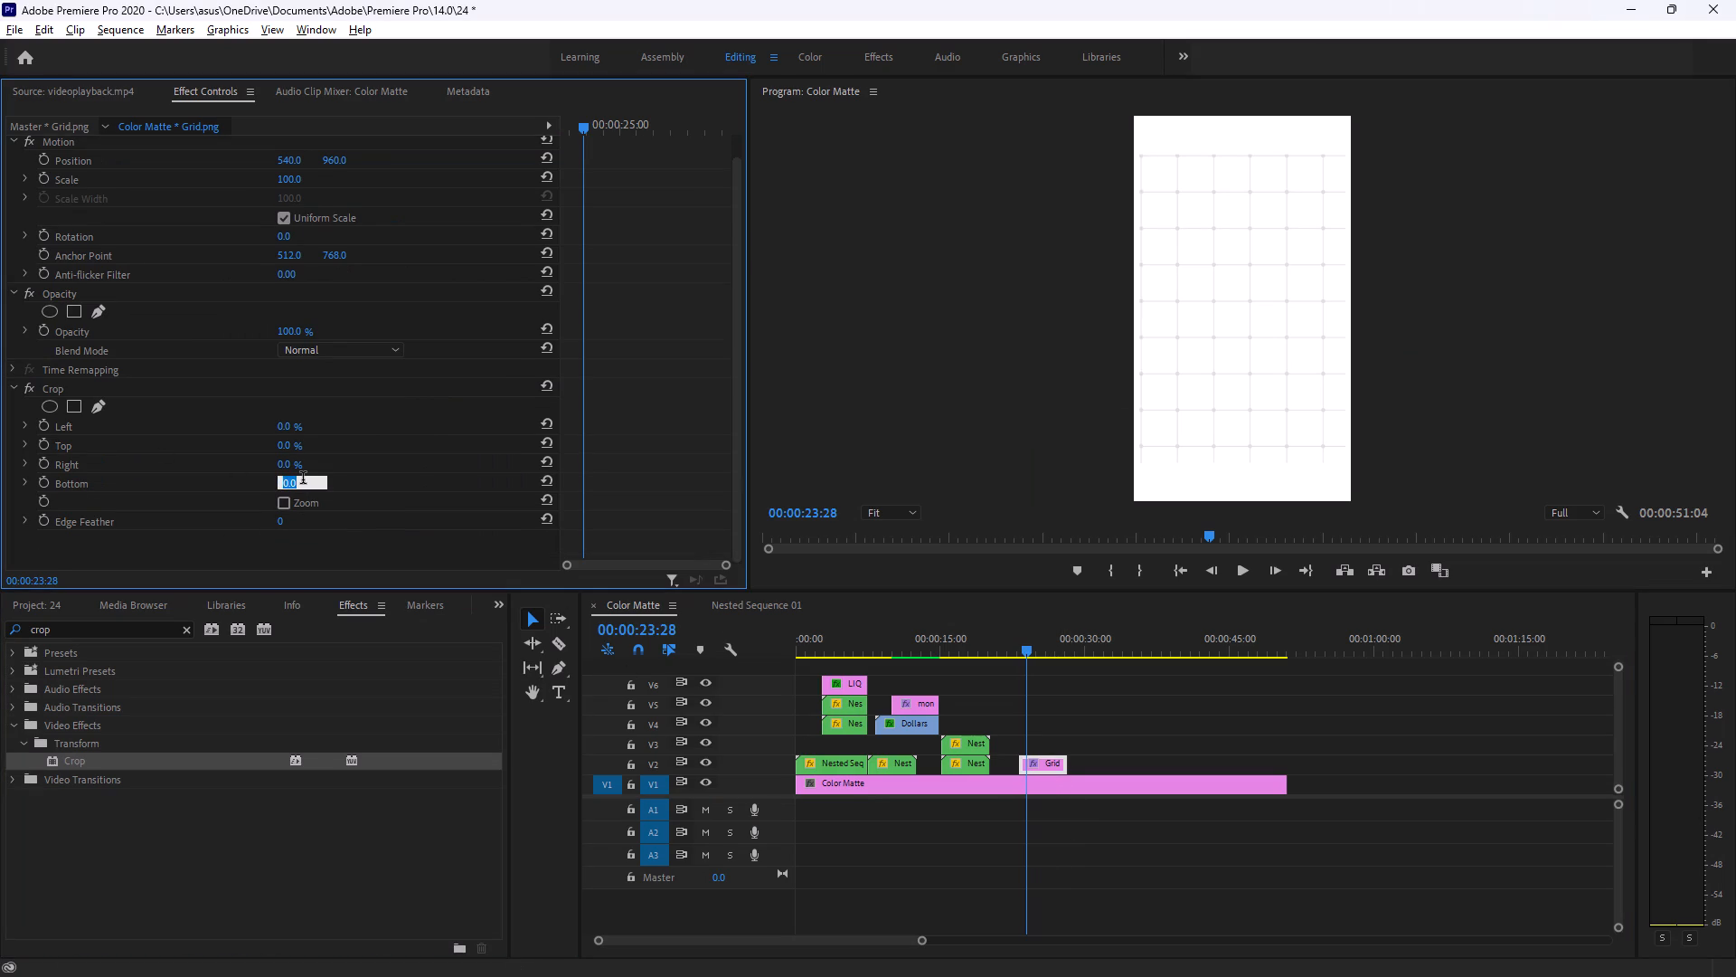
{"action": "type", "text": "44"}
{"action": "key", "text": "Return"}
Move the cropped grid down and towards the frame's right edge, to a Position of about 661, 1518.
{"action": "left_click_drag", "start_coordinate": [334, 163], "coordinate": [337, 156]}
{"action": "left_click_drag", "start_coordinate": [337, 156], "coordinate": [339, 132]}
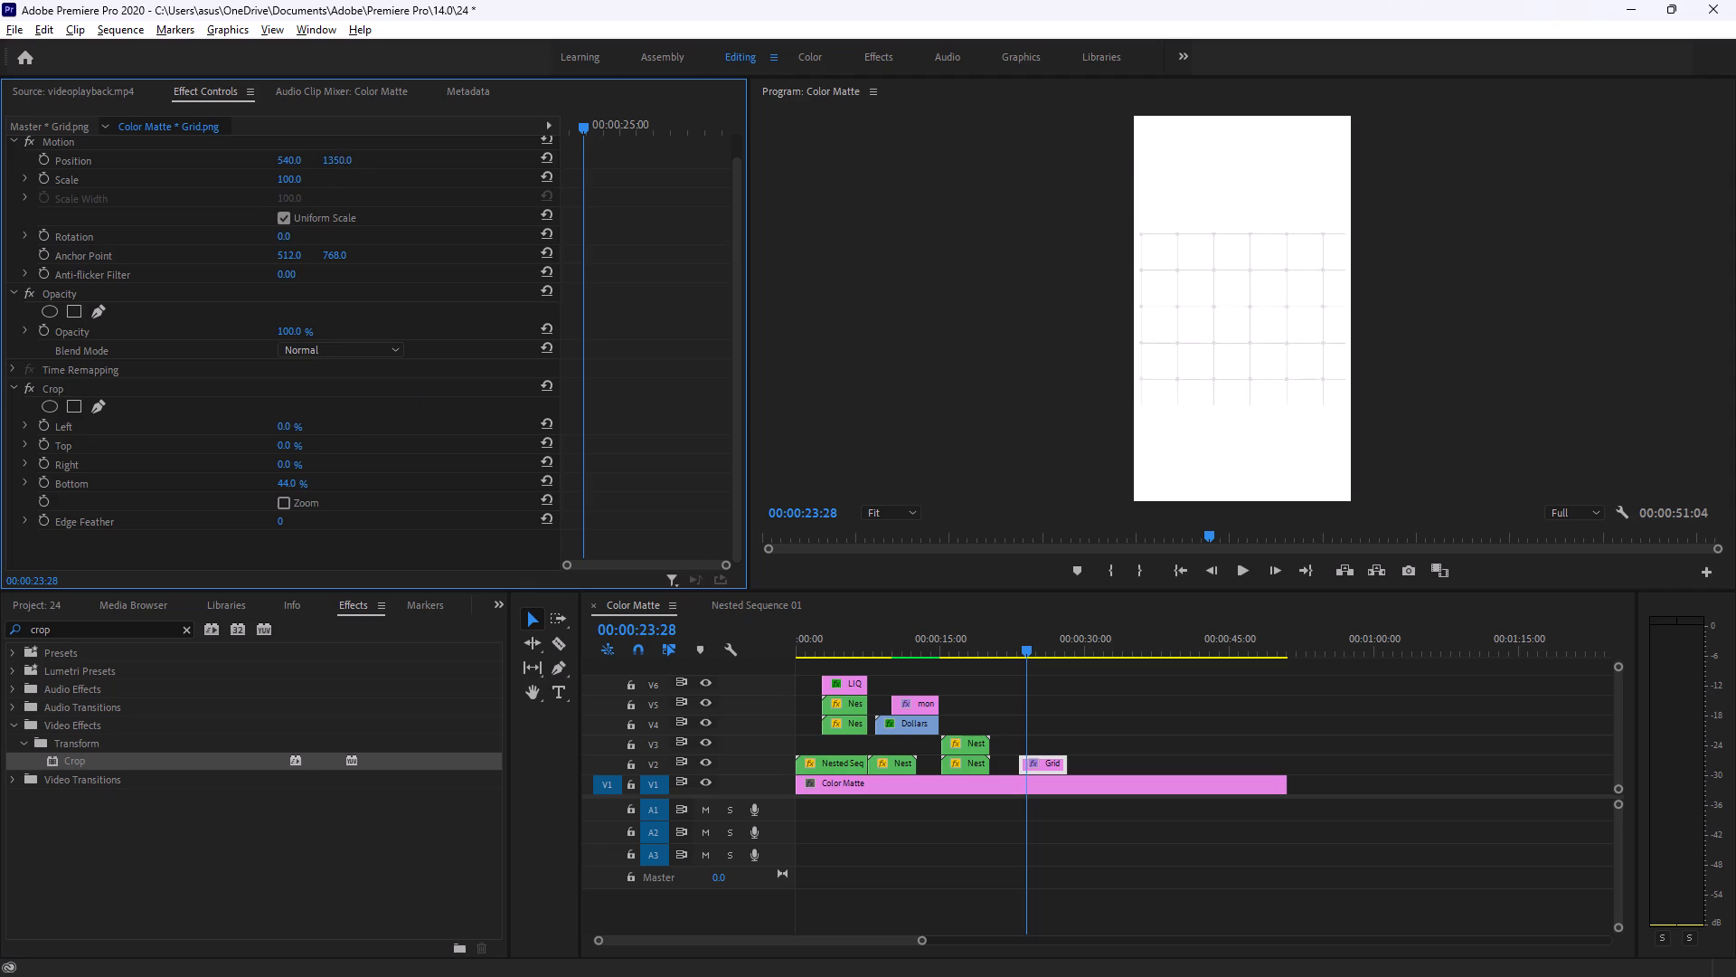
{"action": "left_click_drag", "start_coordinate": [339, 132], "coordinate": [345, 144]}
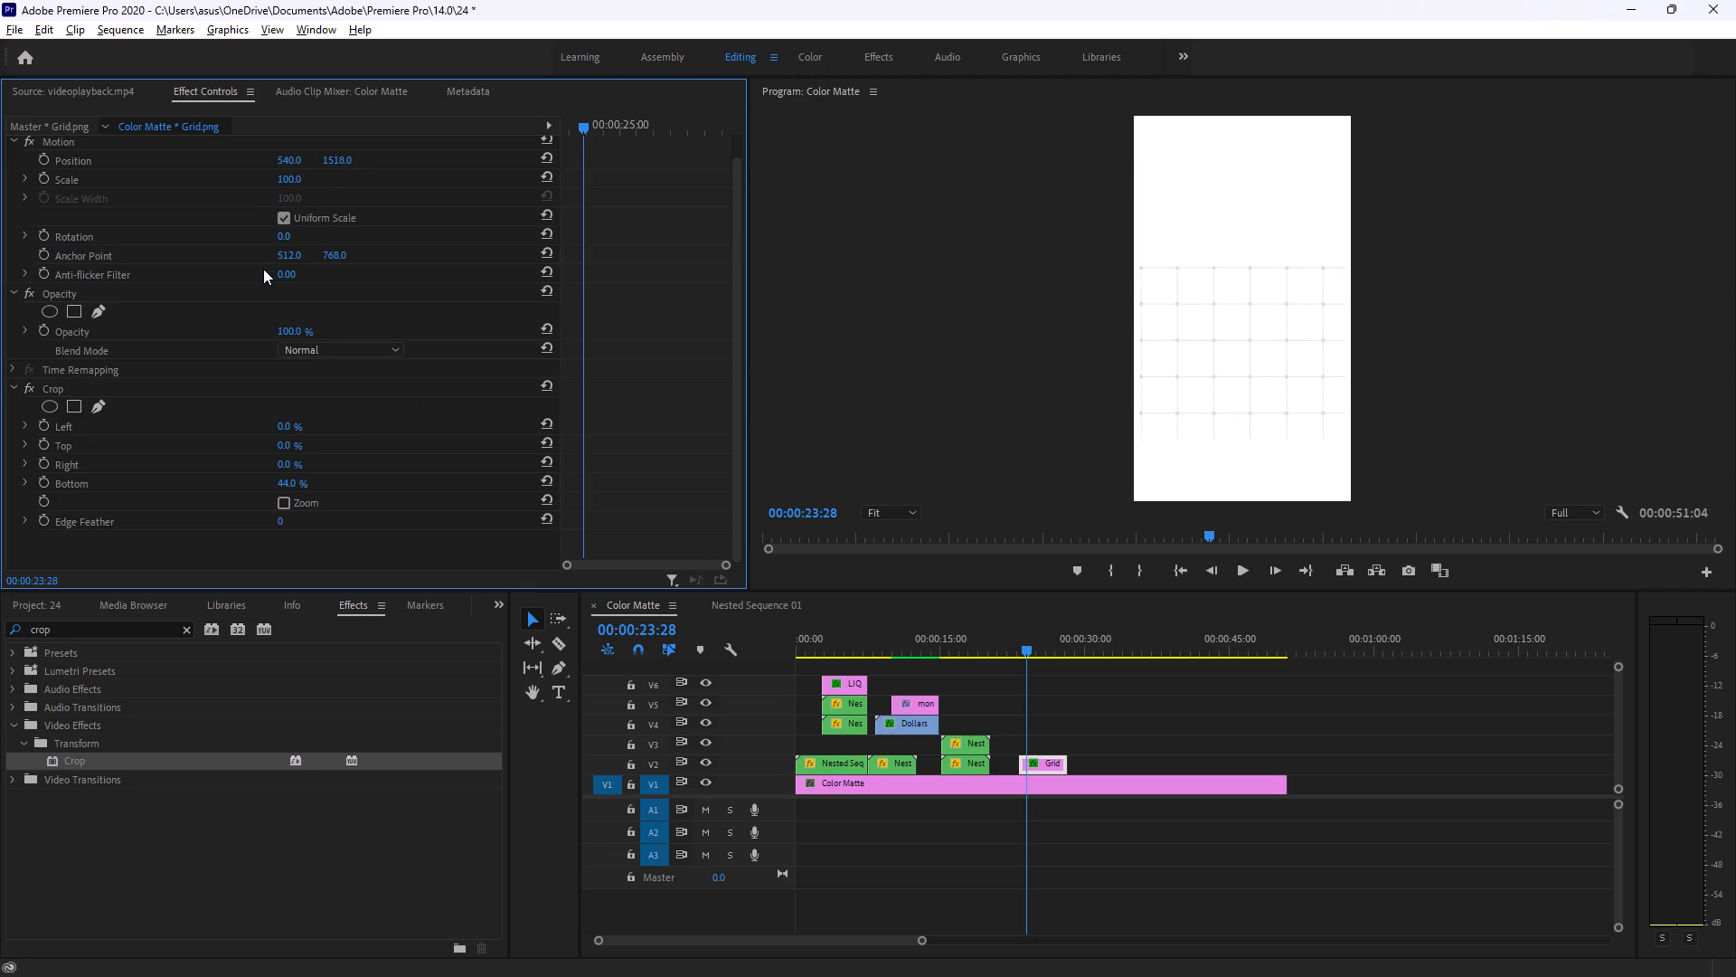
{"action": "left_click_drag", "start_coordinate": [296, 158], "coordinate": [530, 158]}
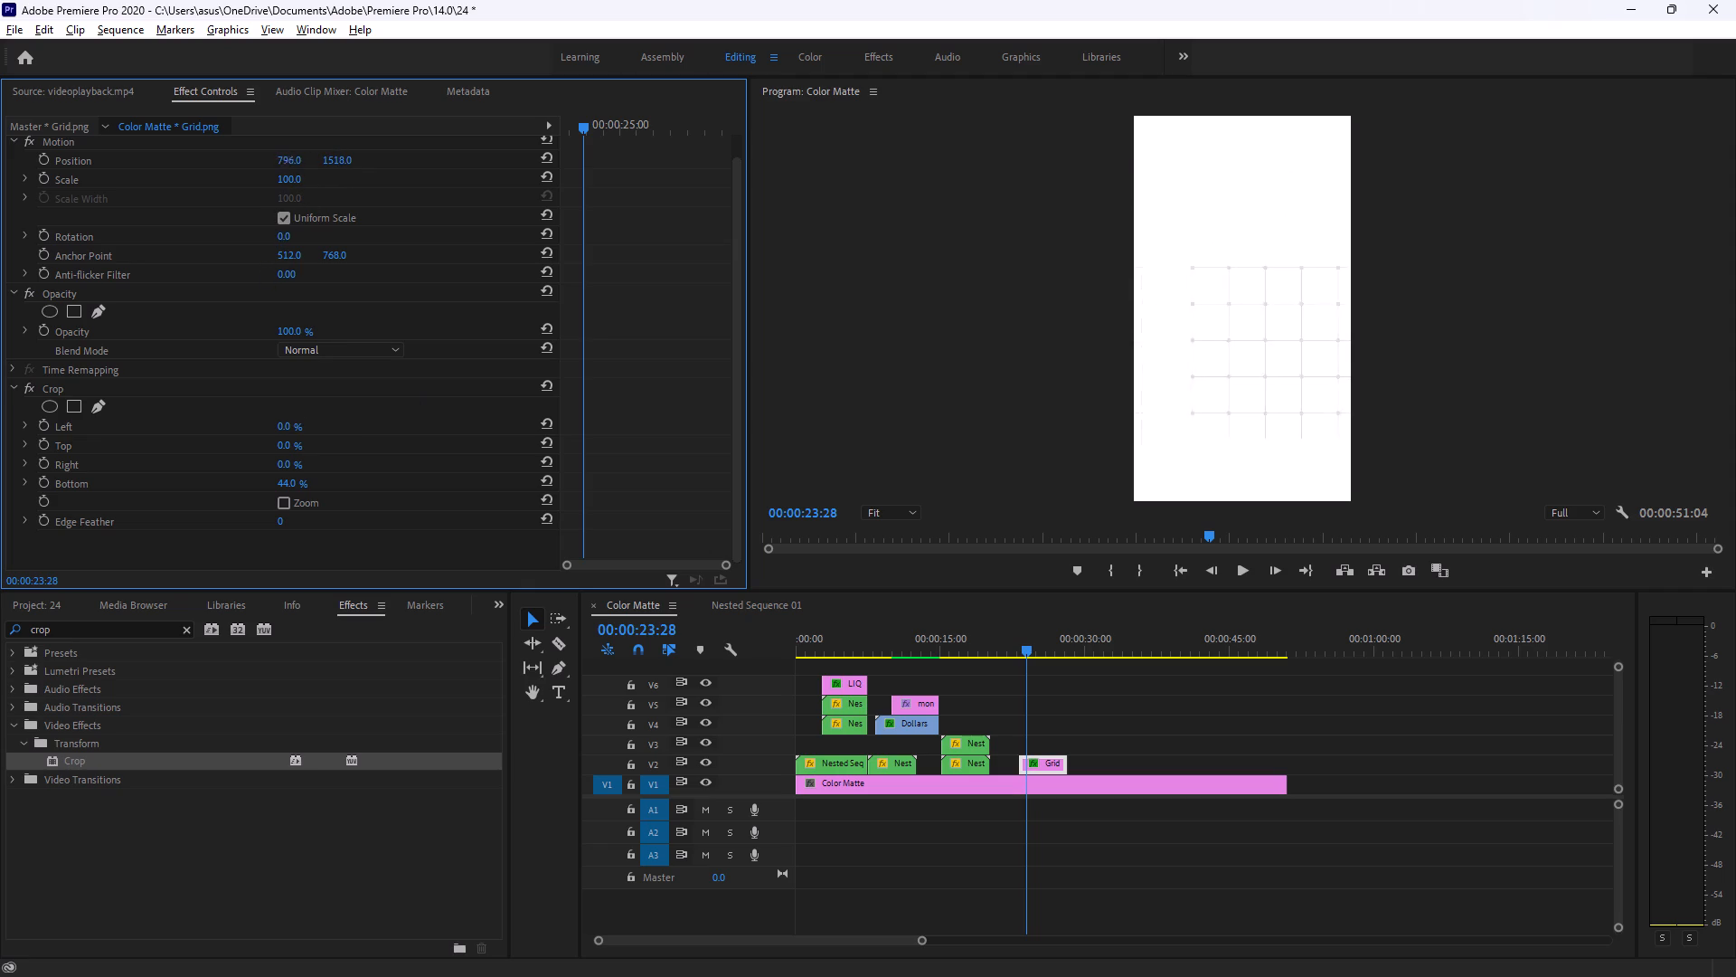
{"action": "left_click_drag", "start_coordinate": [530, 158], "coordinate": [398, 194]}
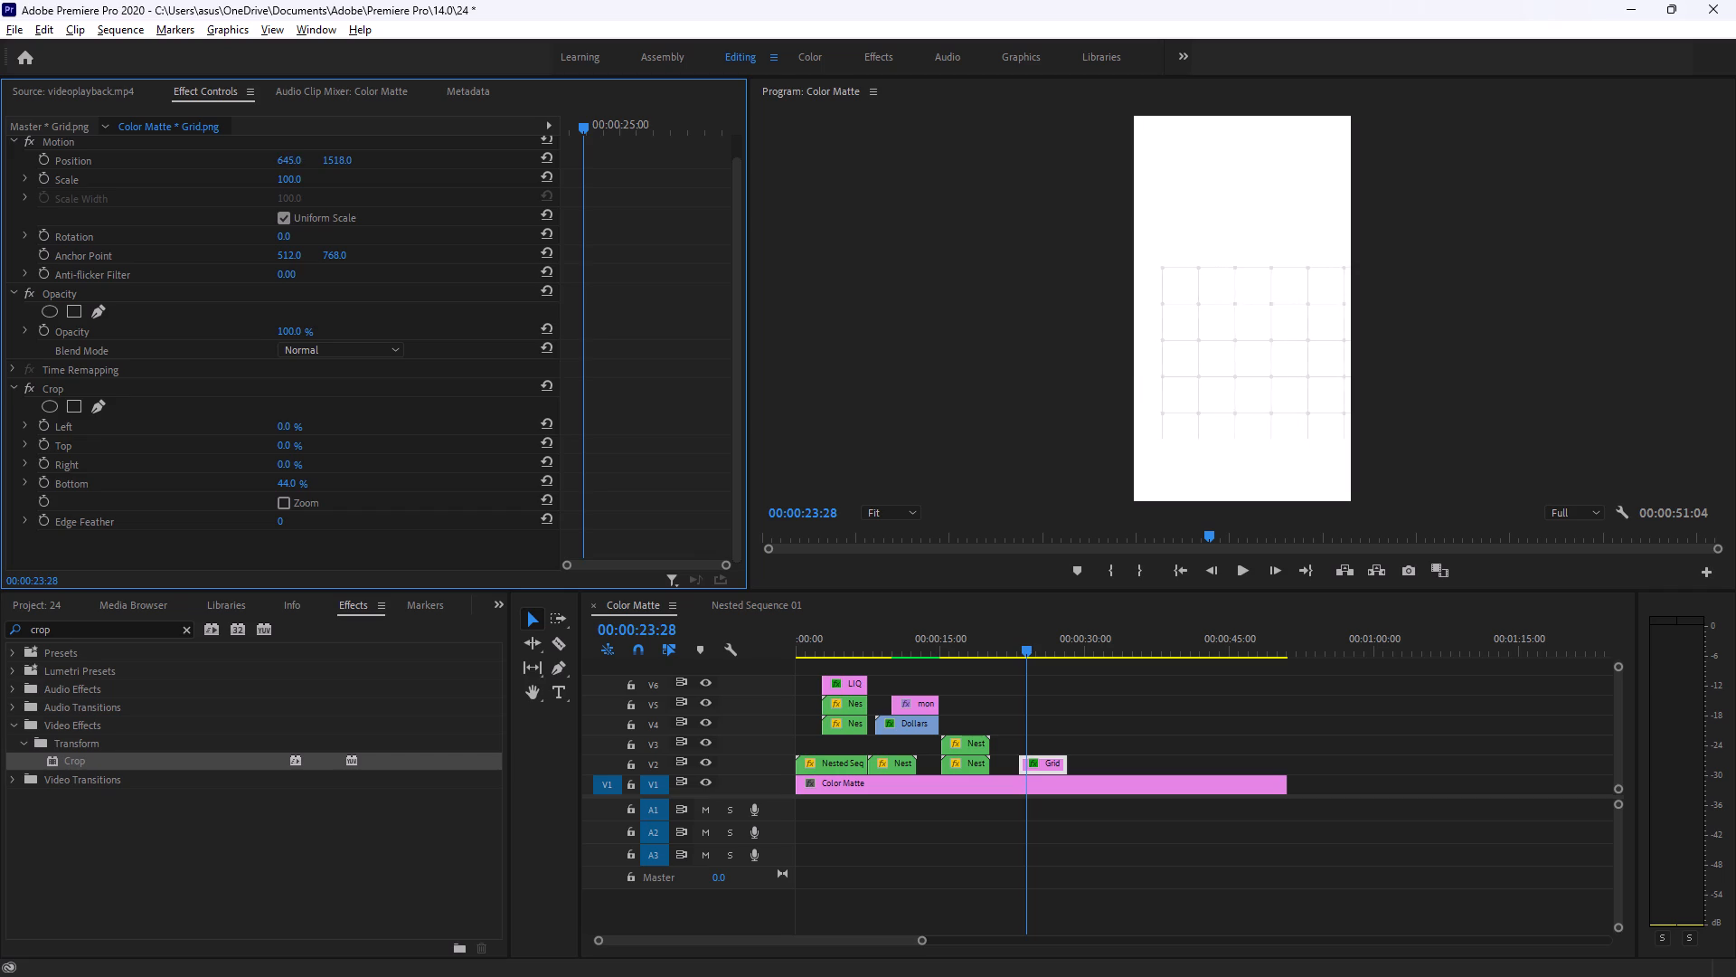
{"action": "left_click_drag", "start_coordinate": [398, 194], "coordinate": [418, 195]}
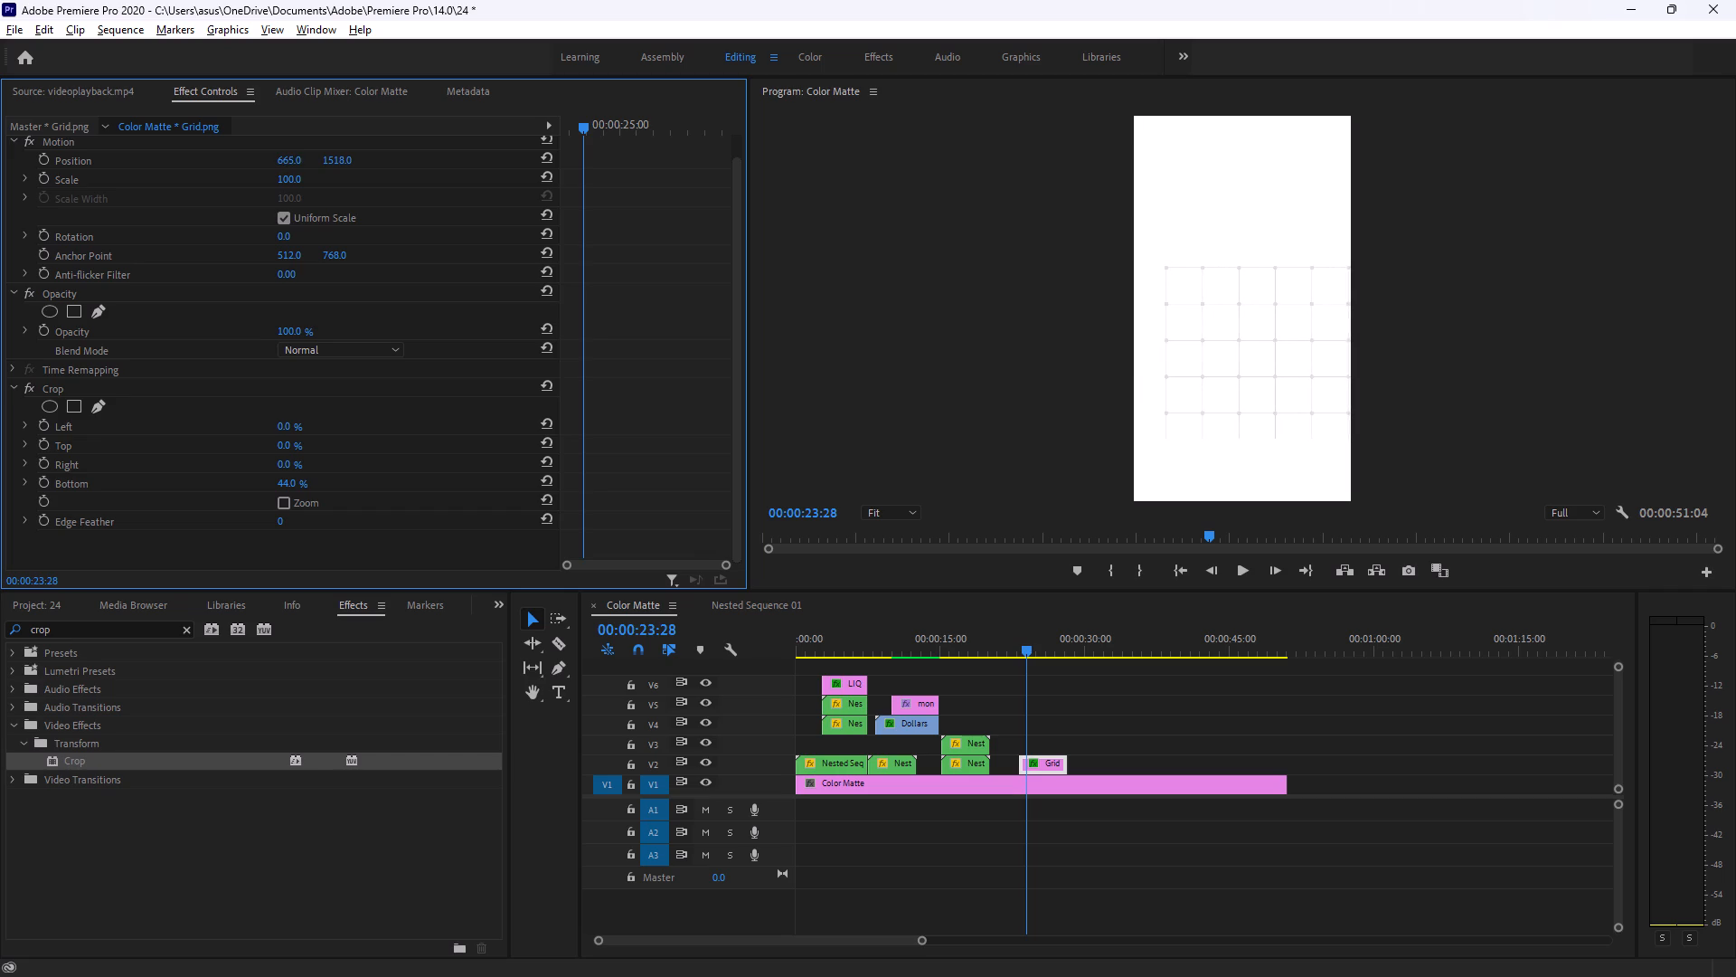
{"action": "left_click_drag", "start_coordinate": [418, 195], "coordinate": [414, 195]}
Check the tutorial's grid placement, and in Premiere Pro scale the grid to 95 and reposition it at about 652, 1428.
{"action": "key", "text": "alt+Tab"}
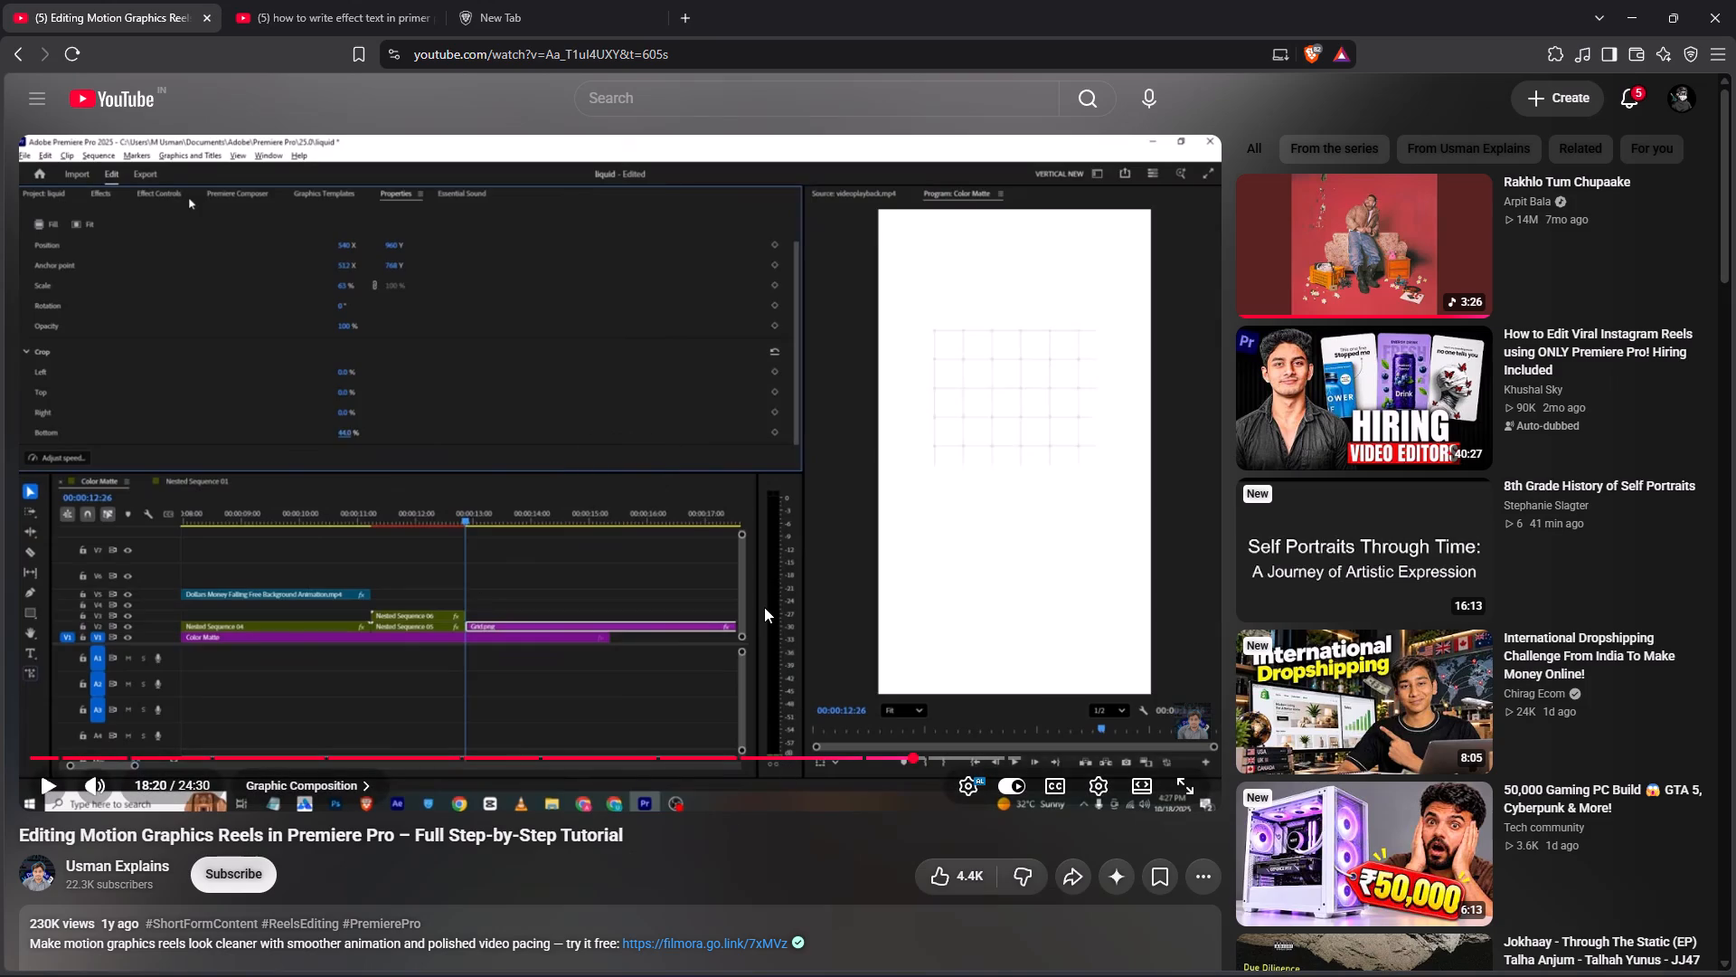
{"action": "left_click", "coordinate": [764, 607]}
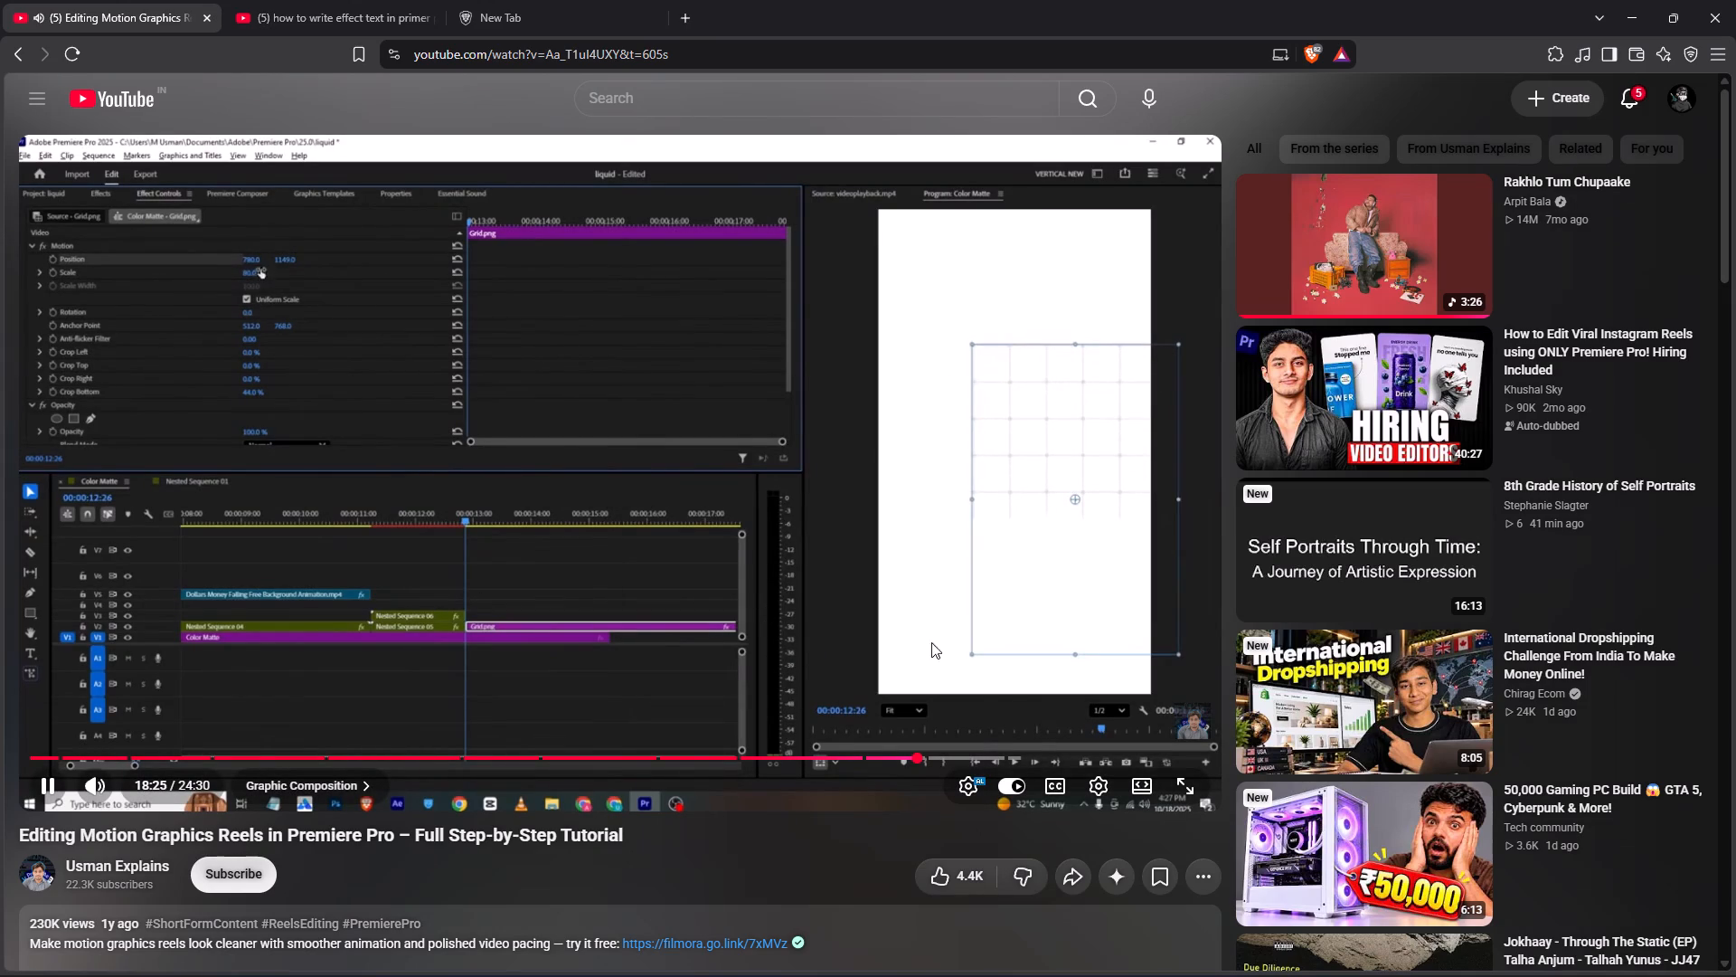
{"action": "left_click", "coordinate": [816, 568]}
{"action": "key", "text": "alt+Tab"}
{"action": "double_click", "coordinate": [1242, 366]}
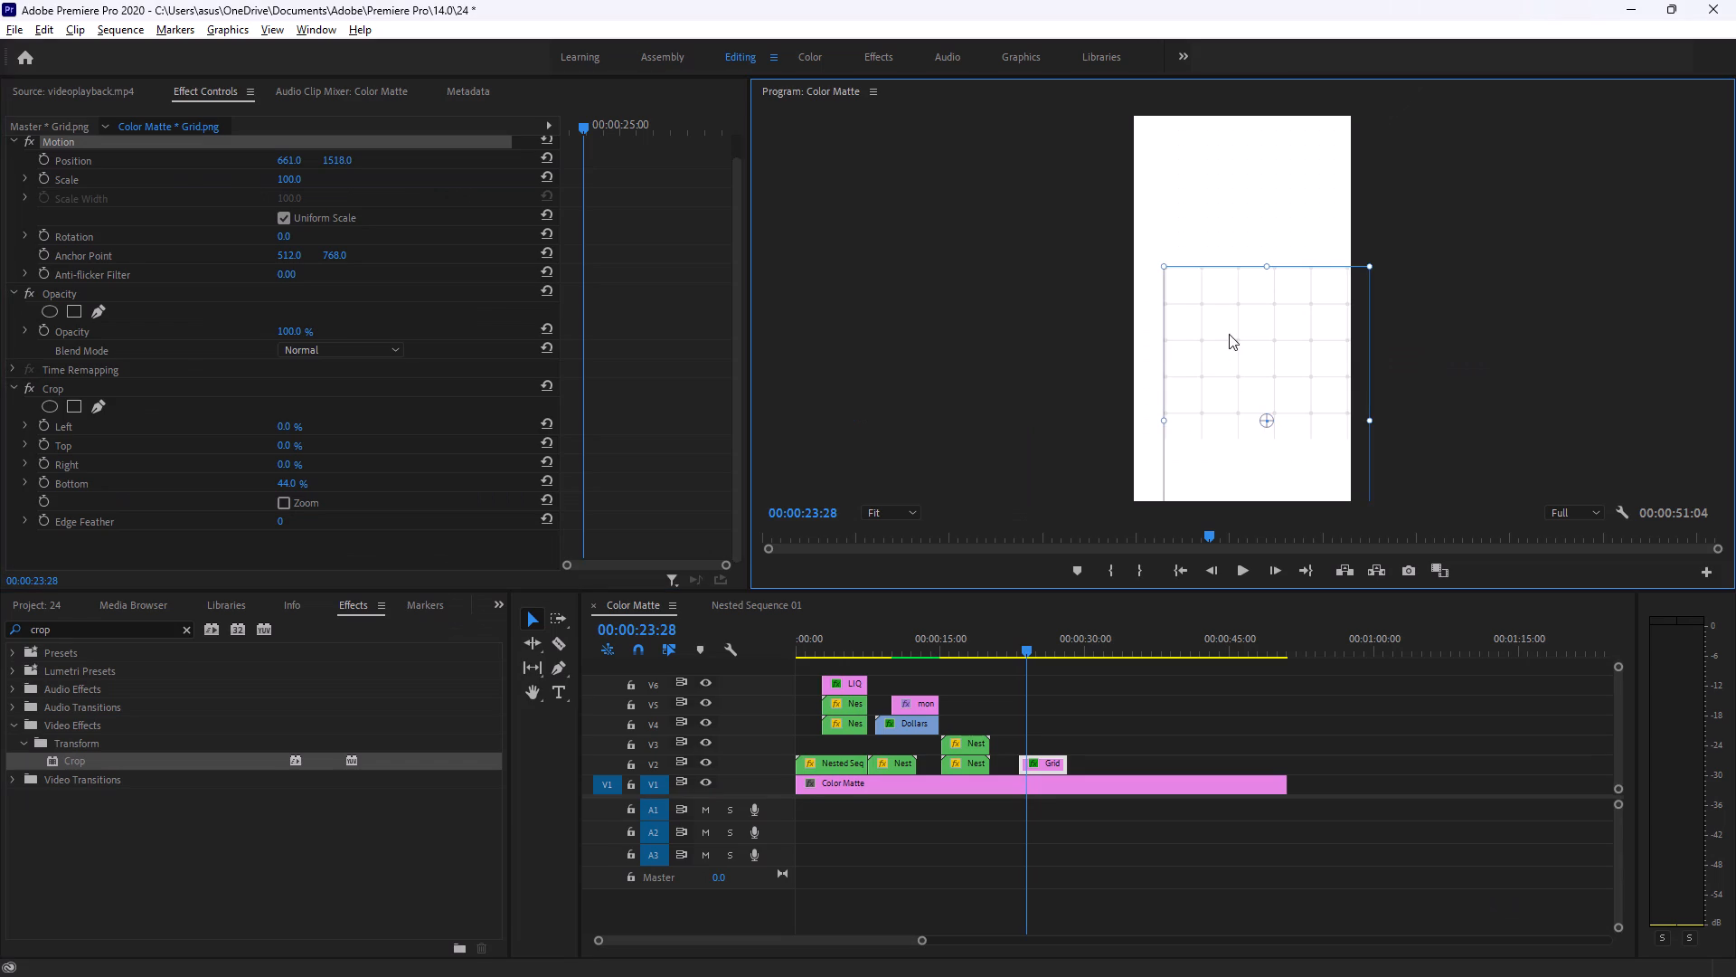
{"action": "left_click", "coordinate": [296, 182]}
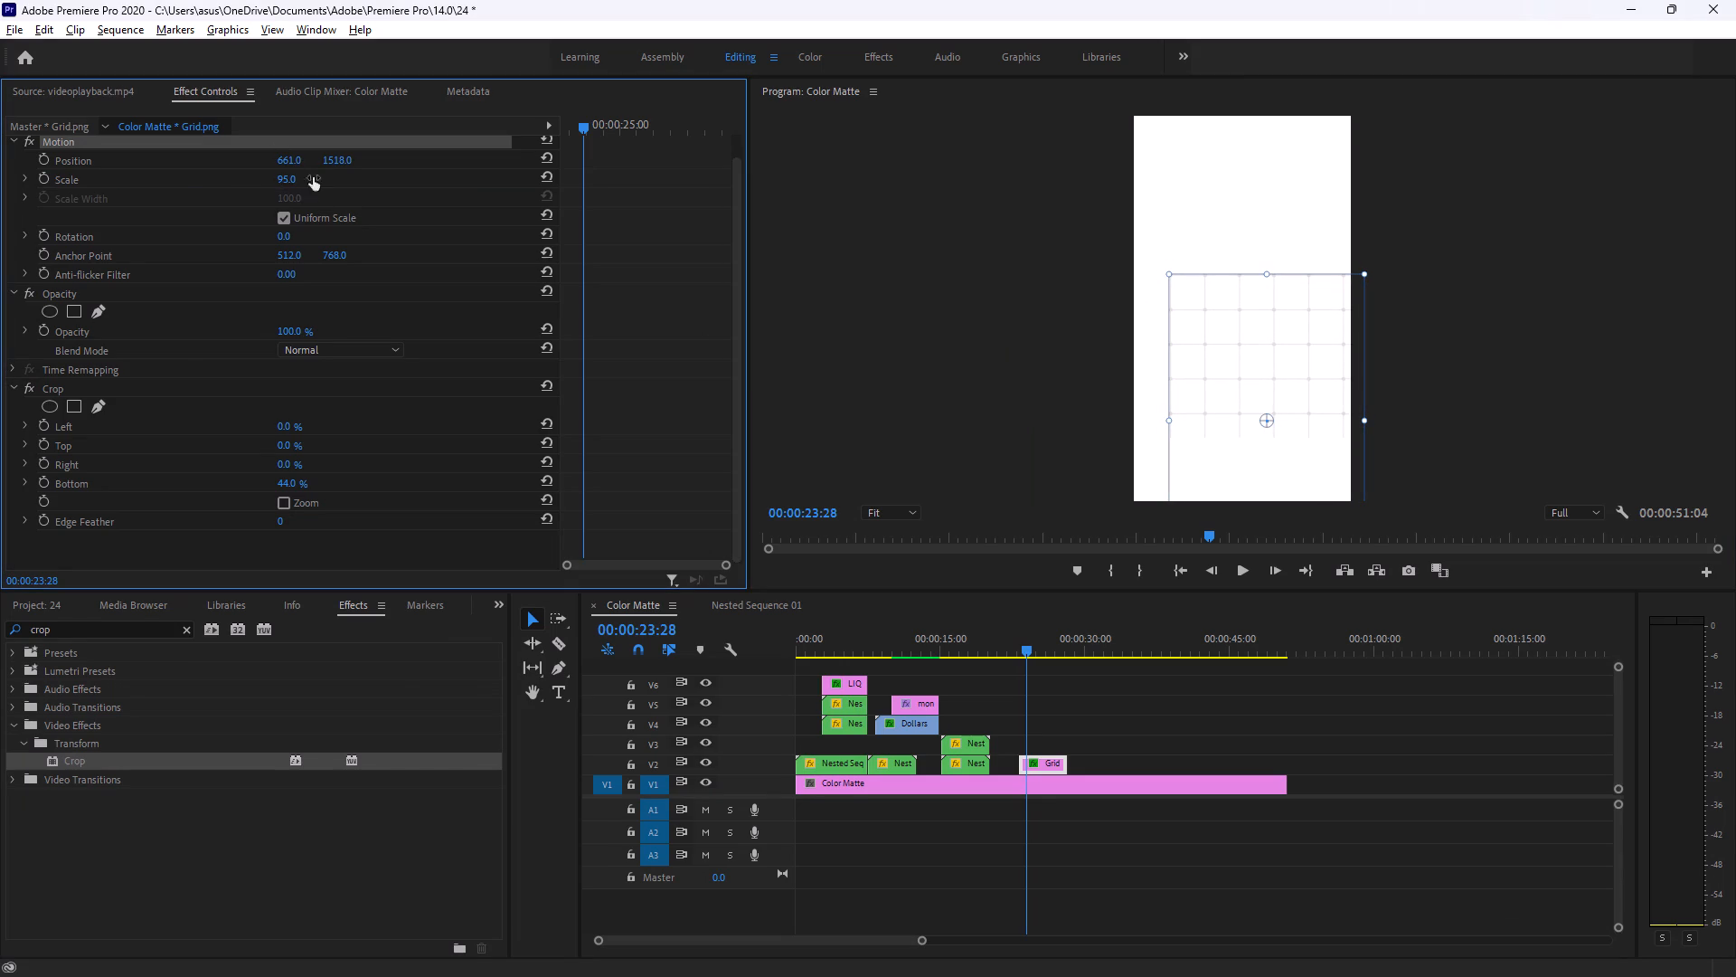
{"action": "left_click_drag", "start_coordinate": [1270, 359], "coordinate": [1274, 331]}
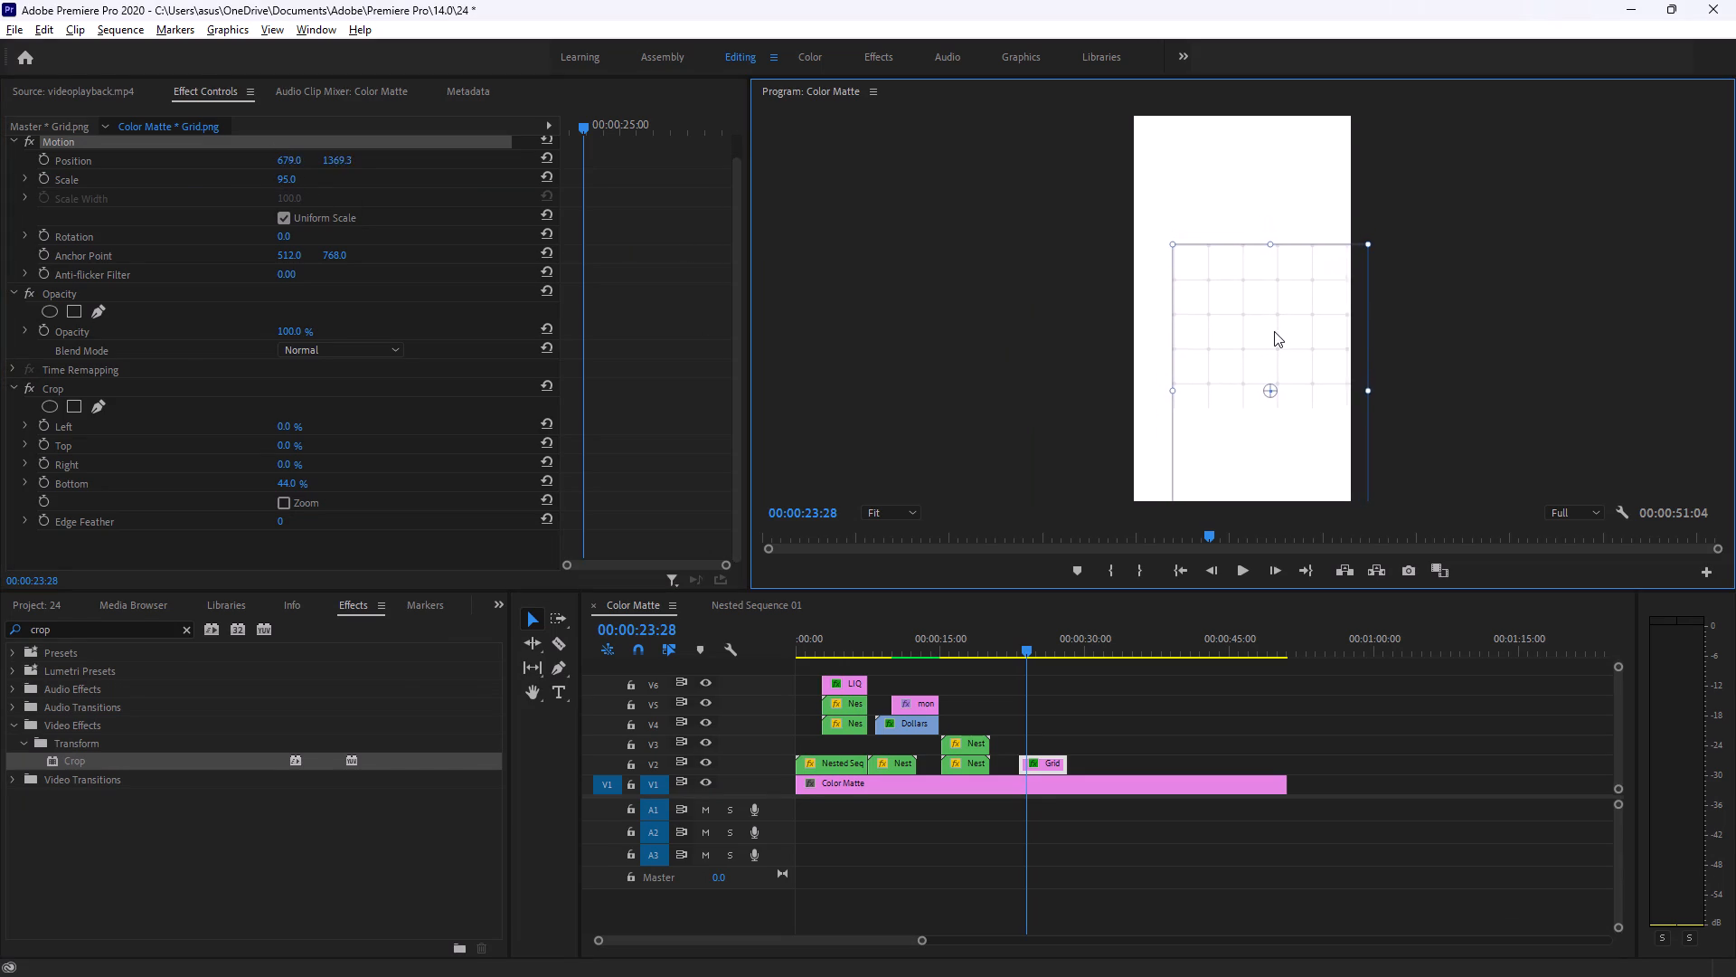
{"action": "left_click_drag", "start_coordinate": [1274, 331], "coordinate": [1271, 341]}
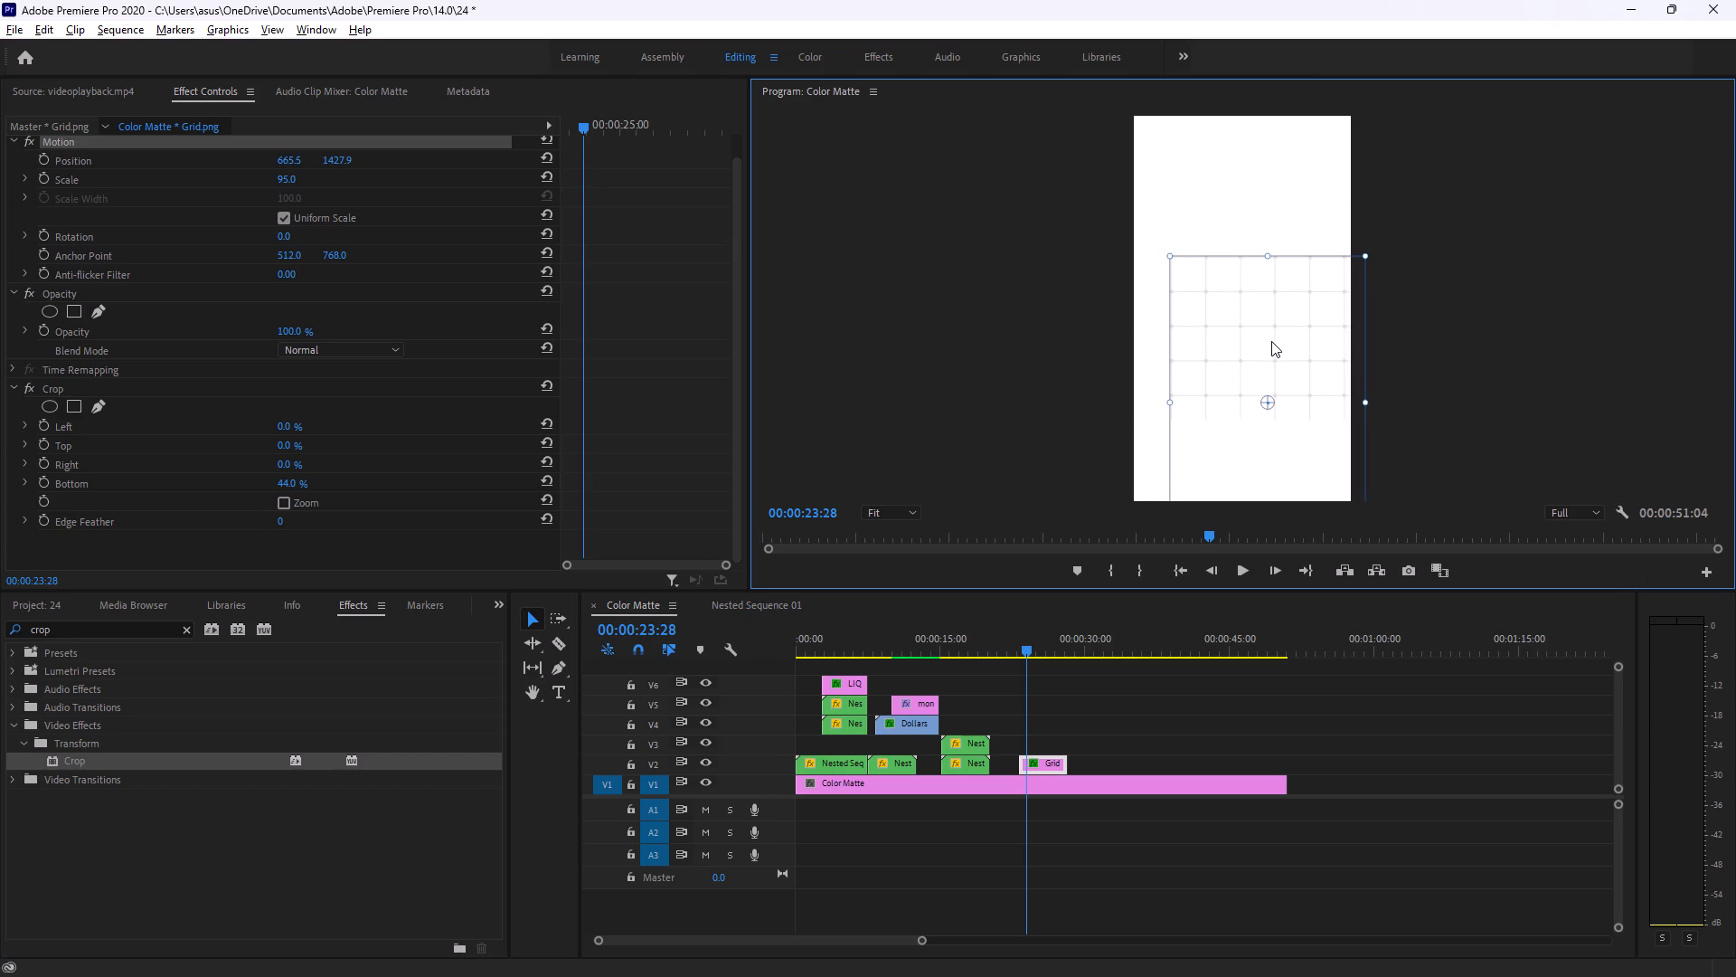
{"action": "left_click_drag", "start_coordinate": [1271, 341], "coordinate": [1269, 341]}
Comparing with the tutorial, enlarge the grid to a Scale of 105 in Premiere Pro and nudge its Position to about 656.5, 1423.4.
{"action": "left_click_drag", "start_coordinate": [288, 182], "coordinate": [315, 183]}
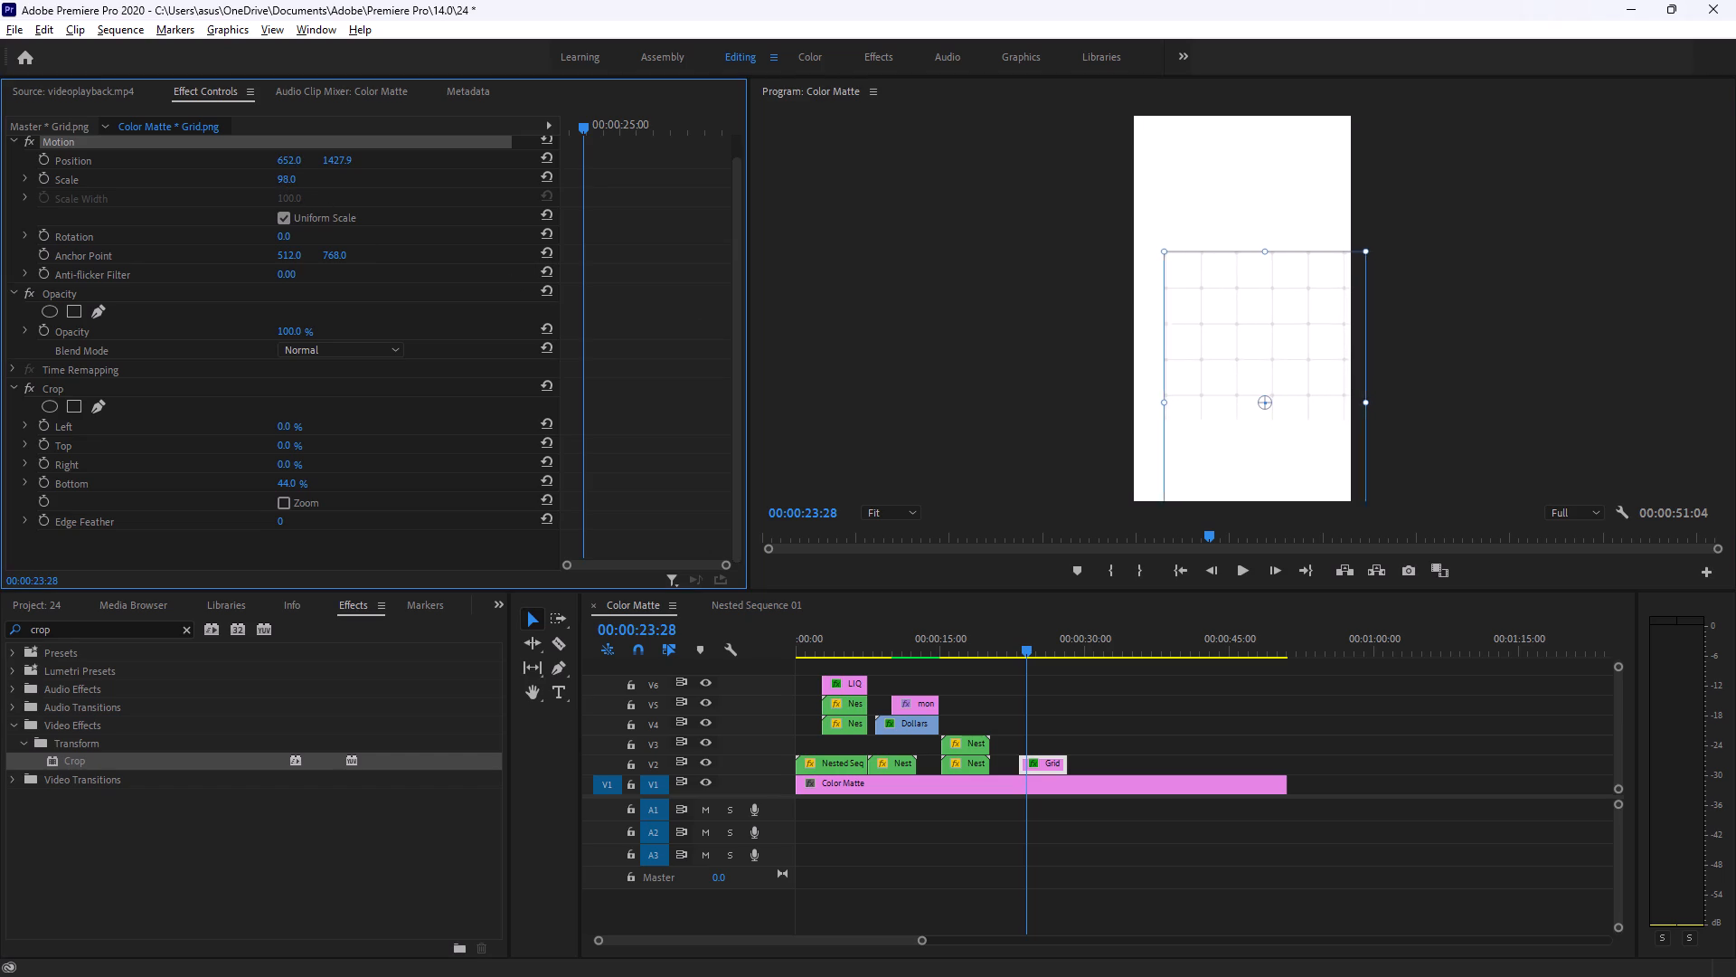
{"action": "left_click_drag", "start_coordinate": [315, 183], "coordinate": [333, 184]}
{"action": "key", "text": "alt+Tab"}
{"action": "key", "text": "alt+Tab"}
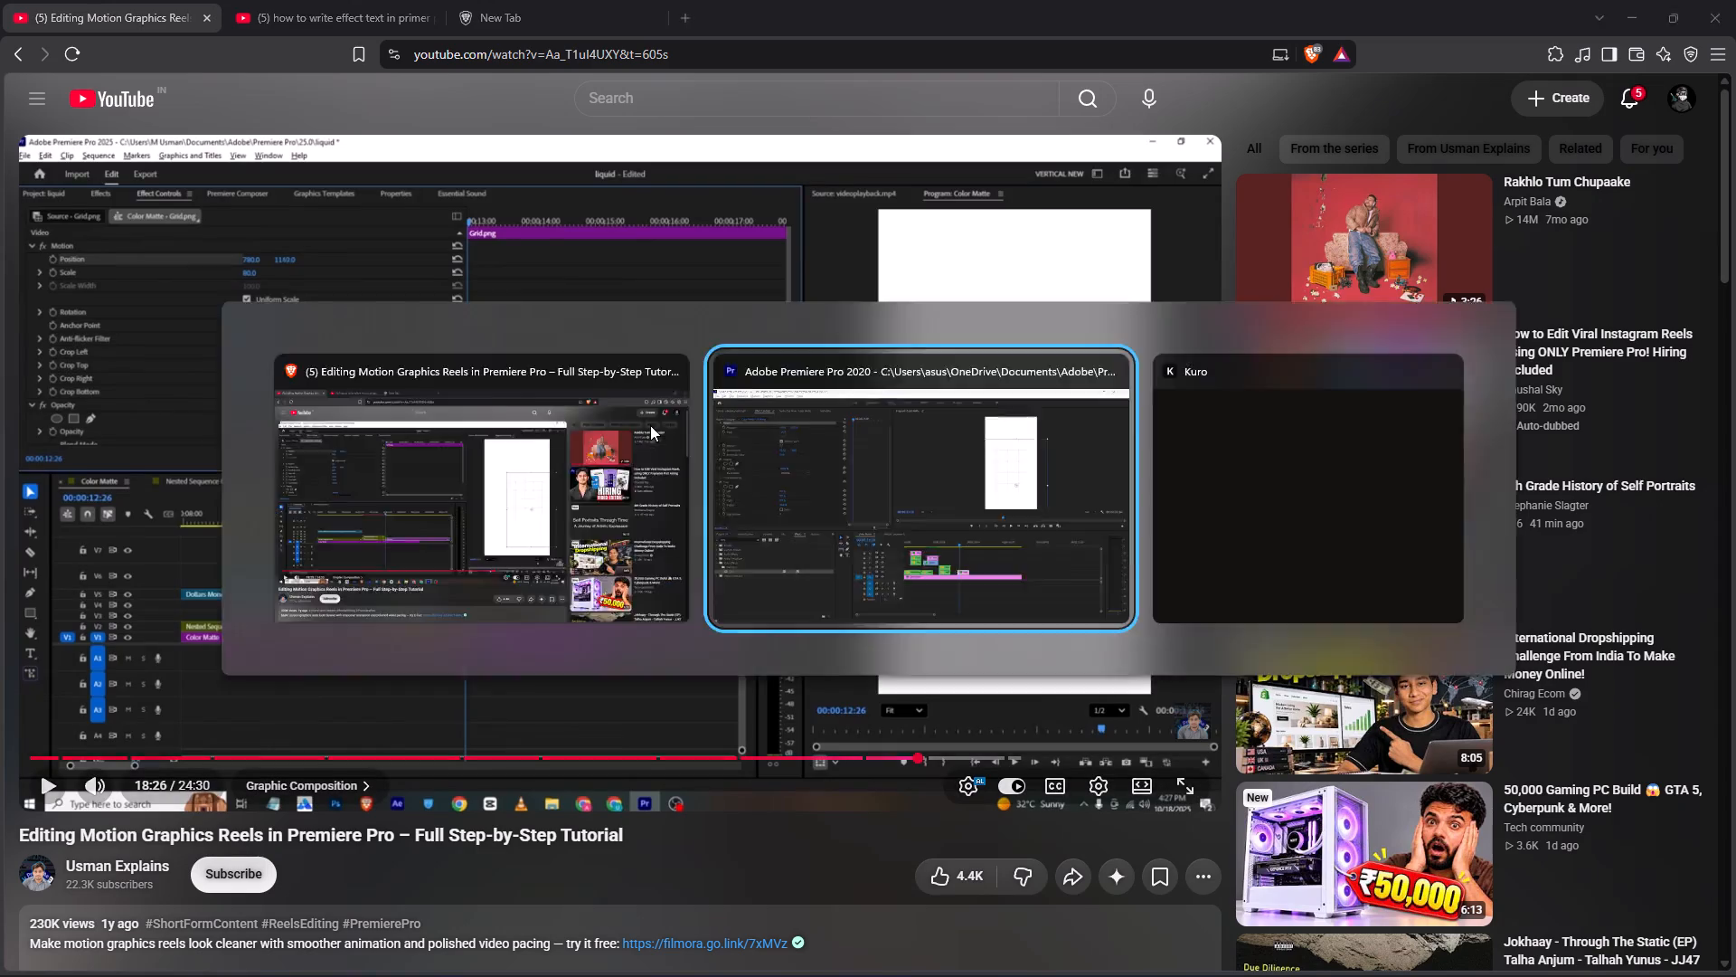
{"action": "left_click_drag", "start_coordinate": [292, 180], "coordinate": [273, 184]}
{"action": "key", "text": "alt+Tab"}
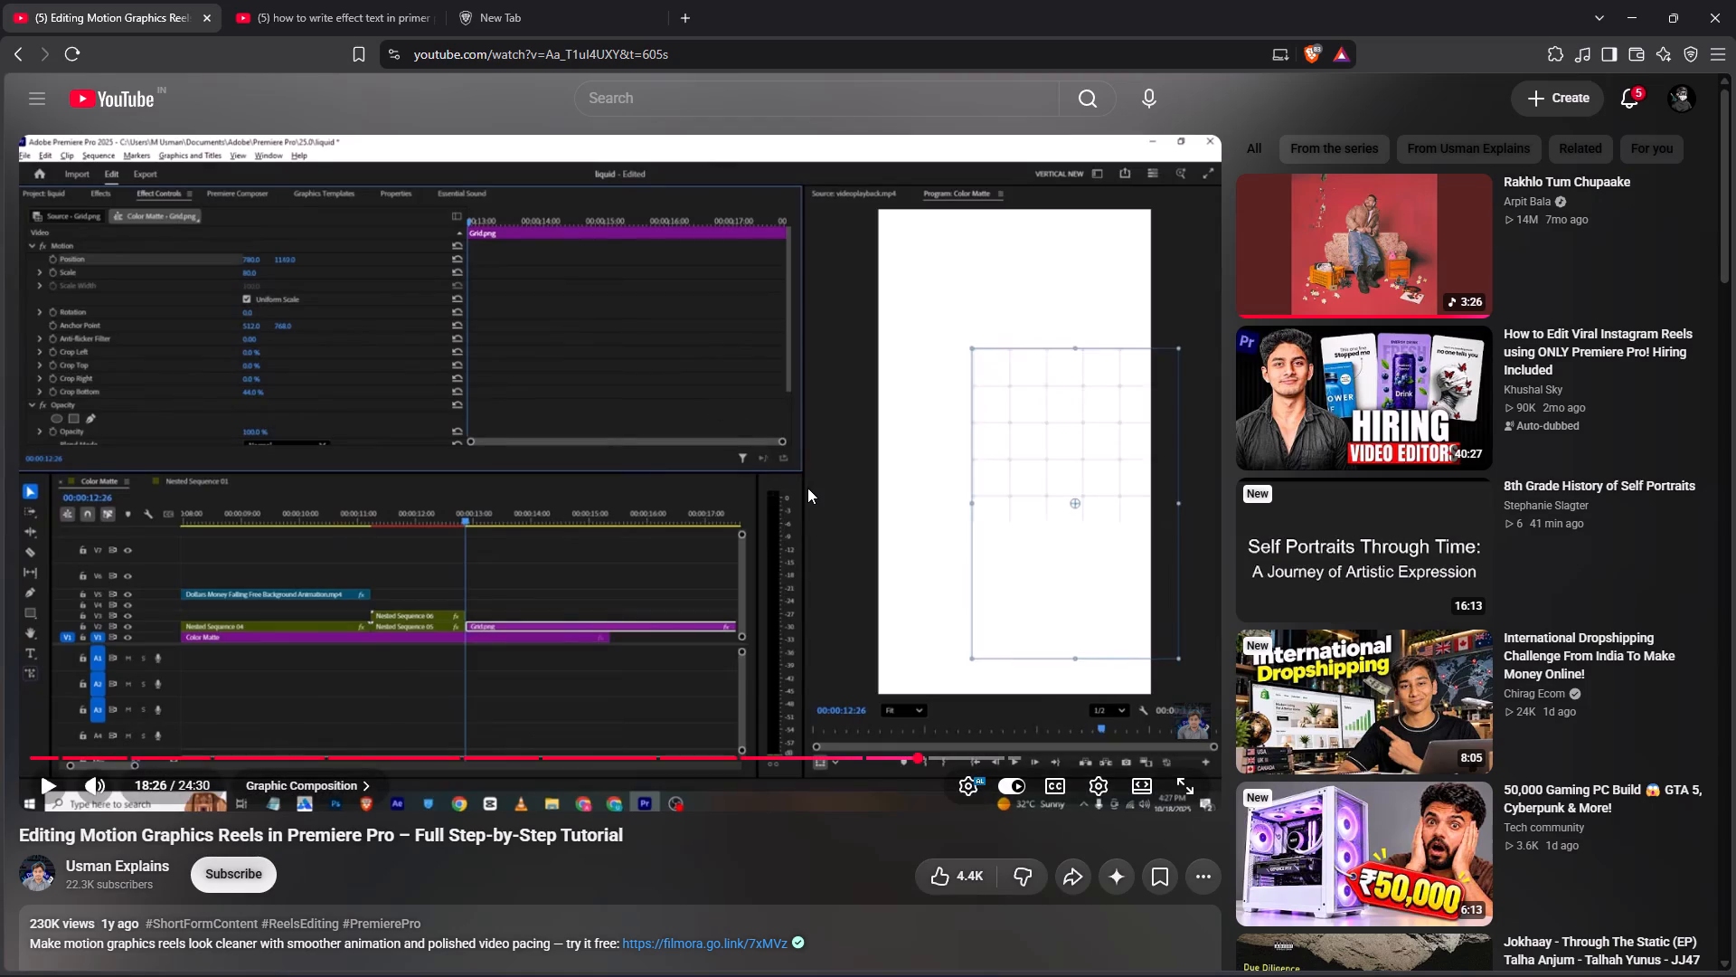
{"action": "key", "text": "alt+Tab"}
{"action": "key", "text": "alt+Tab"}
{"action": "left_click", "coordinate": [807, 488]}
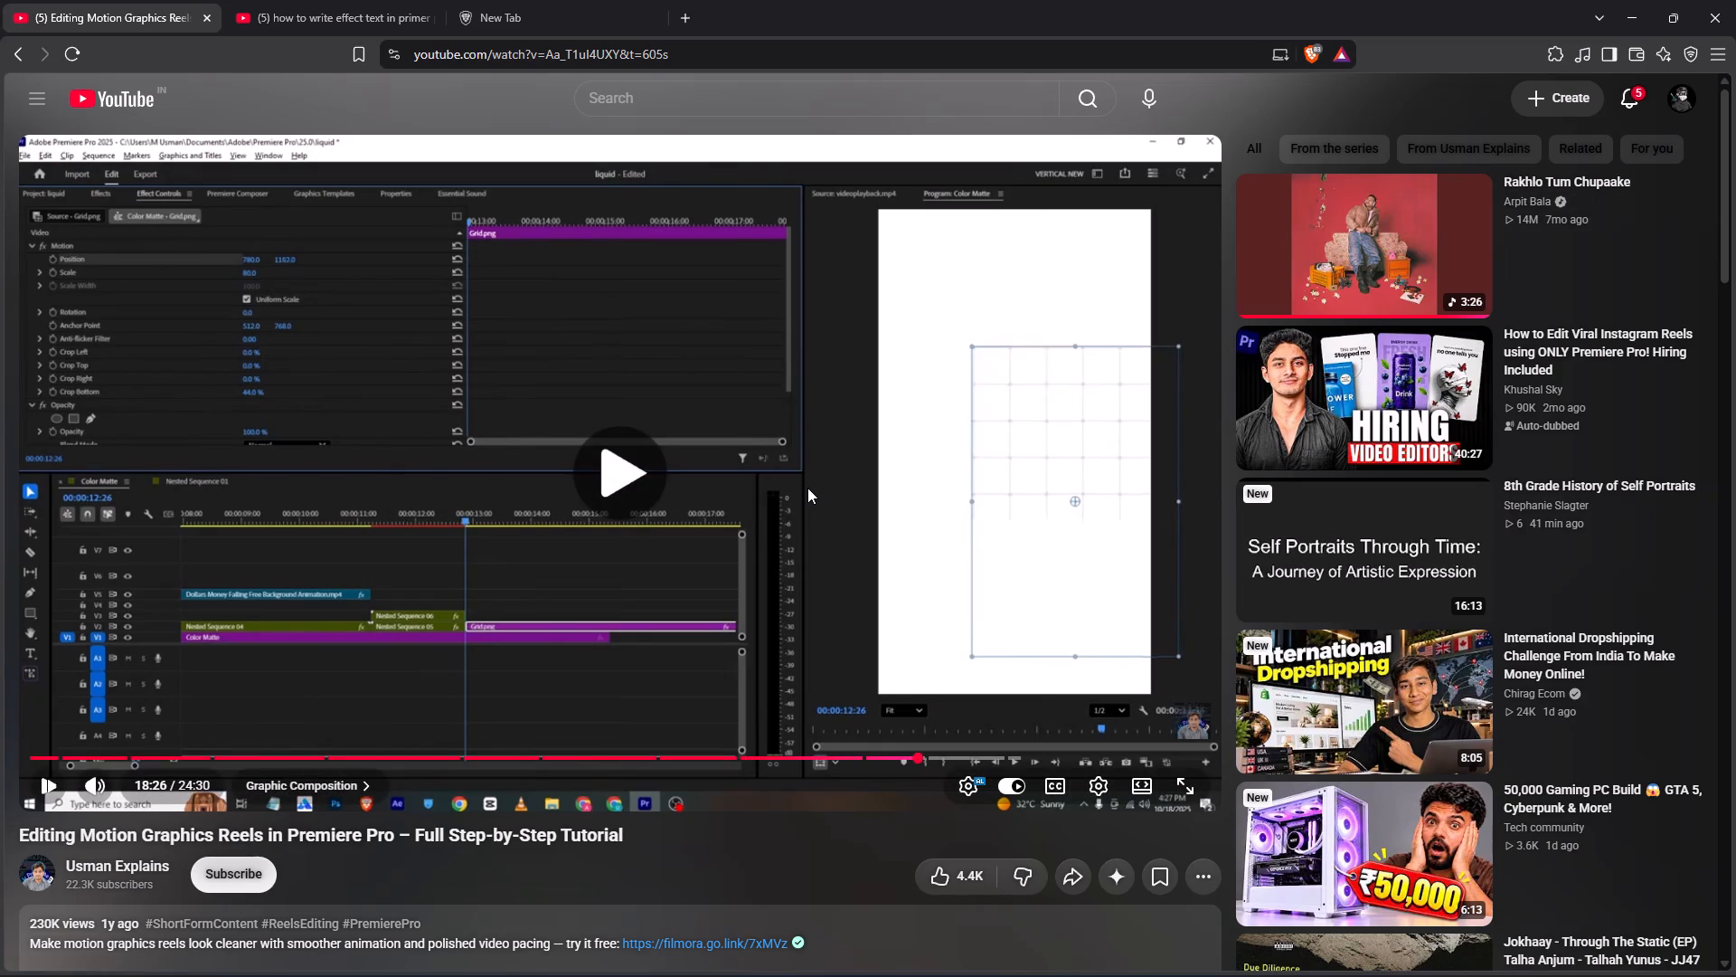
{"action": "key", "text": "alt+Tab"}
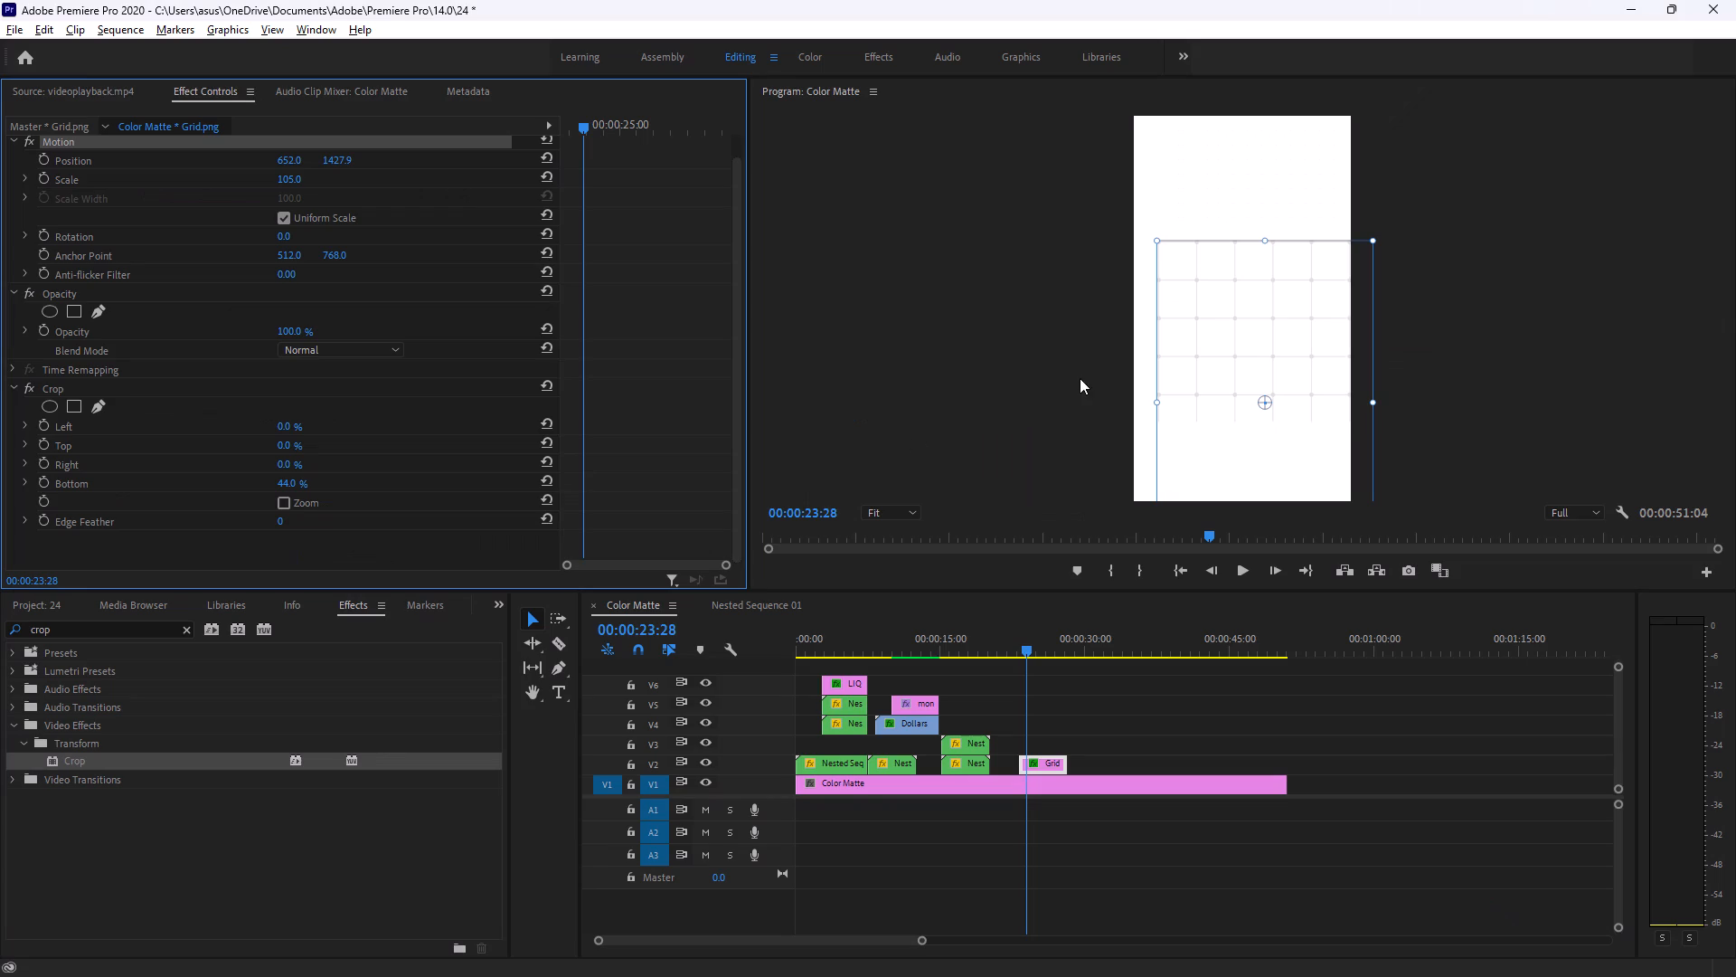
{"action": "left_click", "coordinate": [1266, 333]}
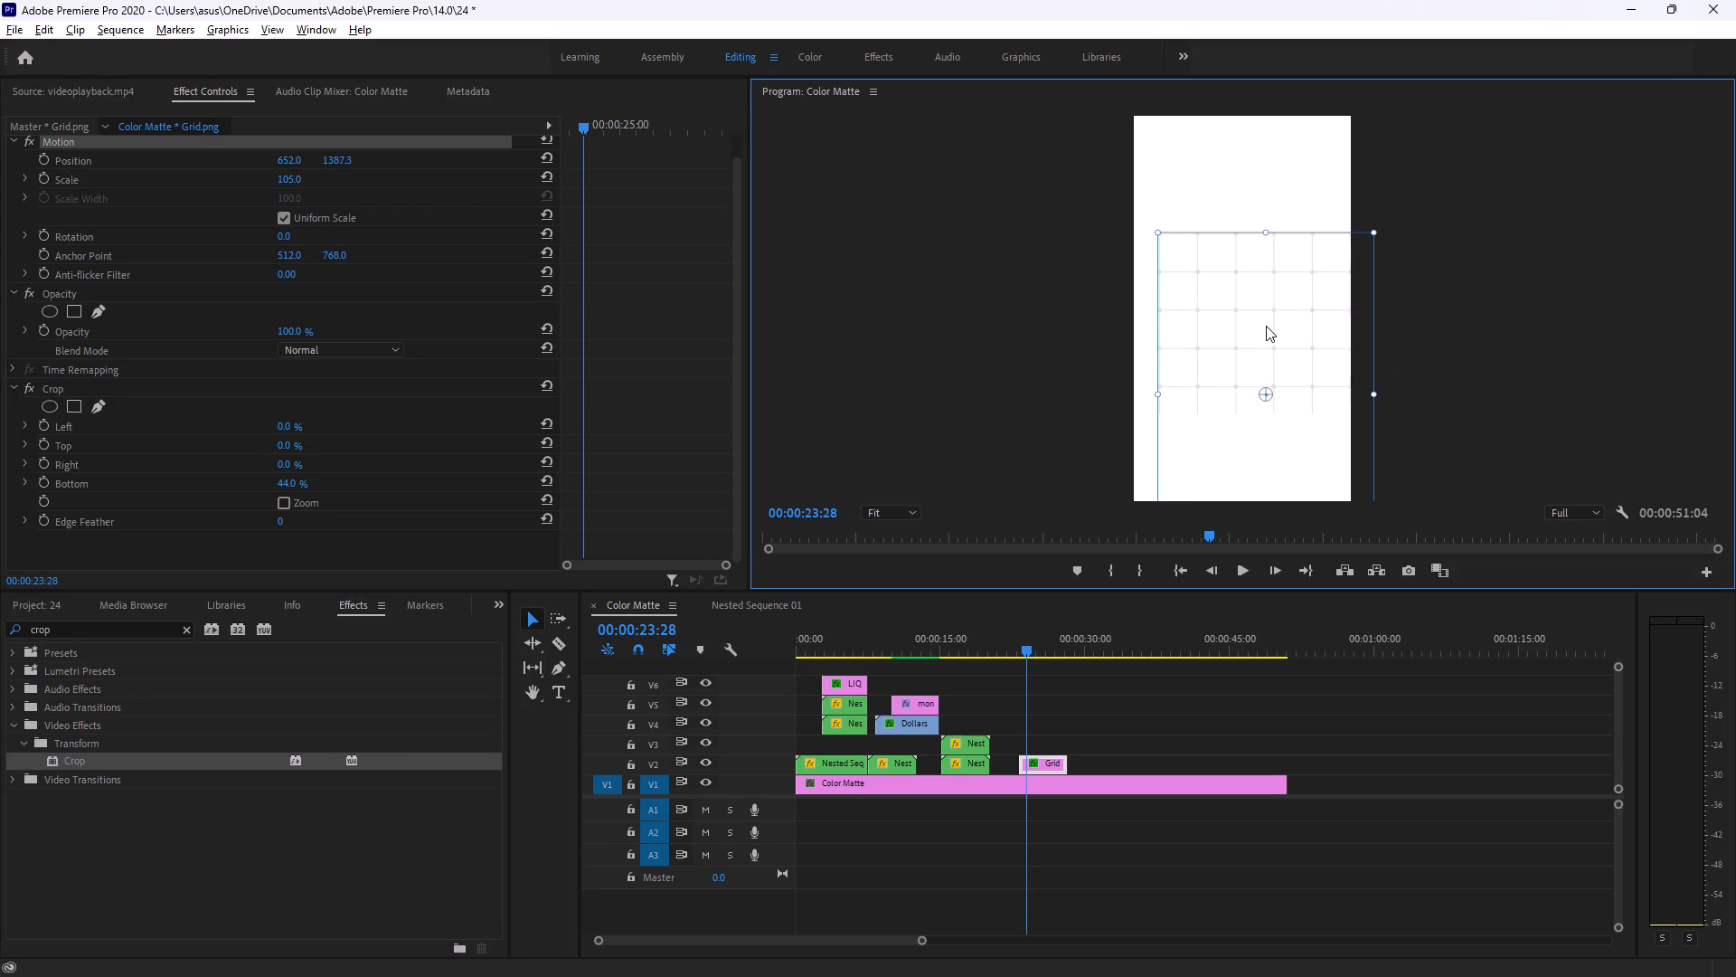
{"action": "left_click", "coordinate": [1513, 340]}
In Brave, examine how the tutorial starts drawing the coin scene's first line with the Pen tool below the grid.
{"action": "key", "text": "alt+Tab"}
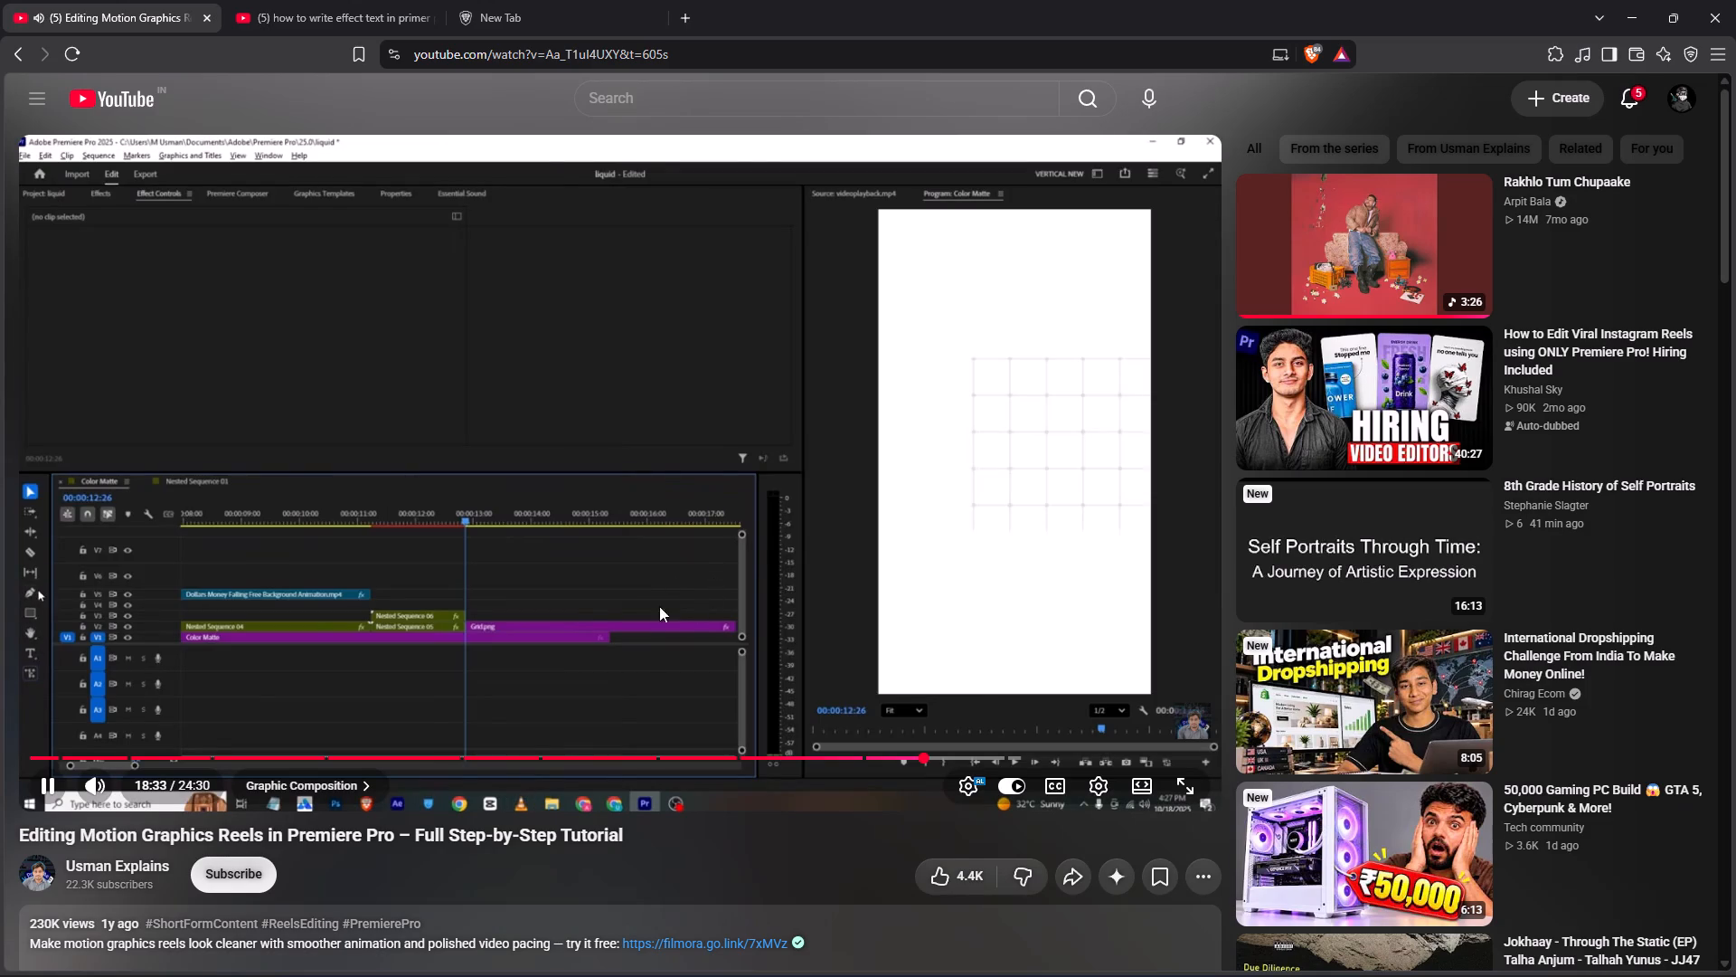
{"action": "left_click", "coordinate": [567, 595]}
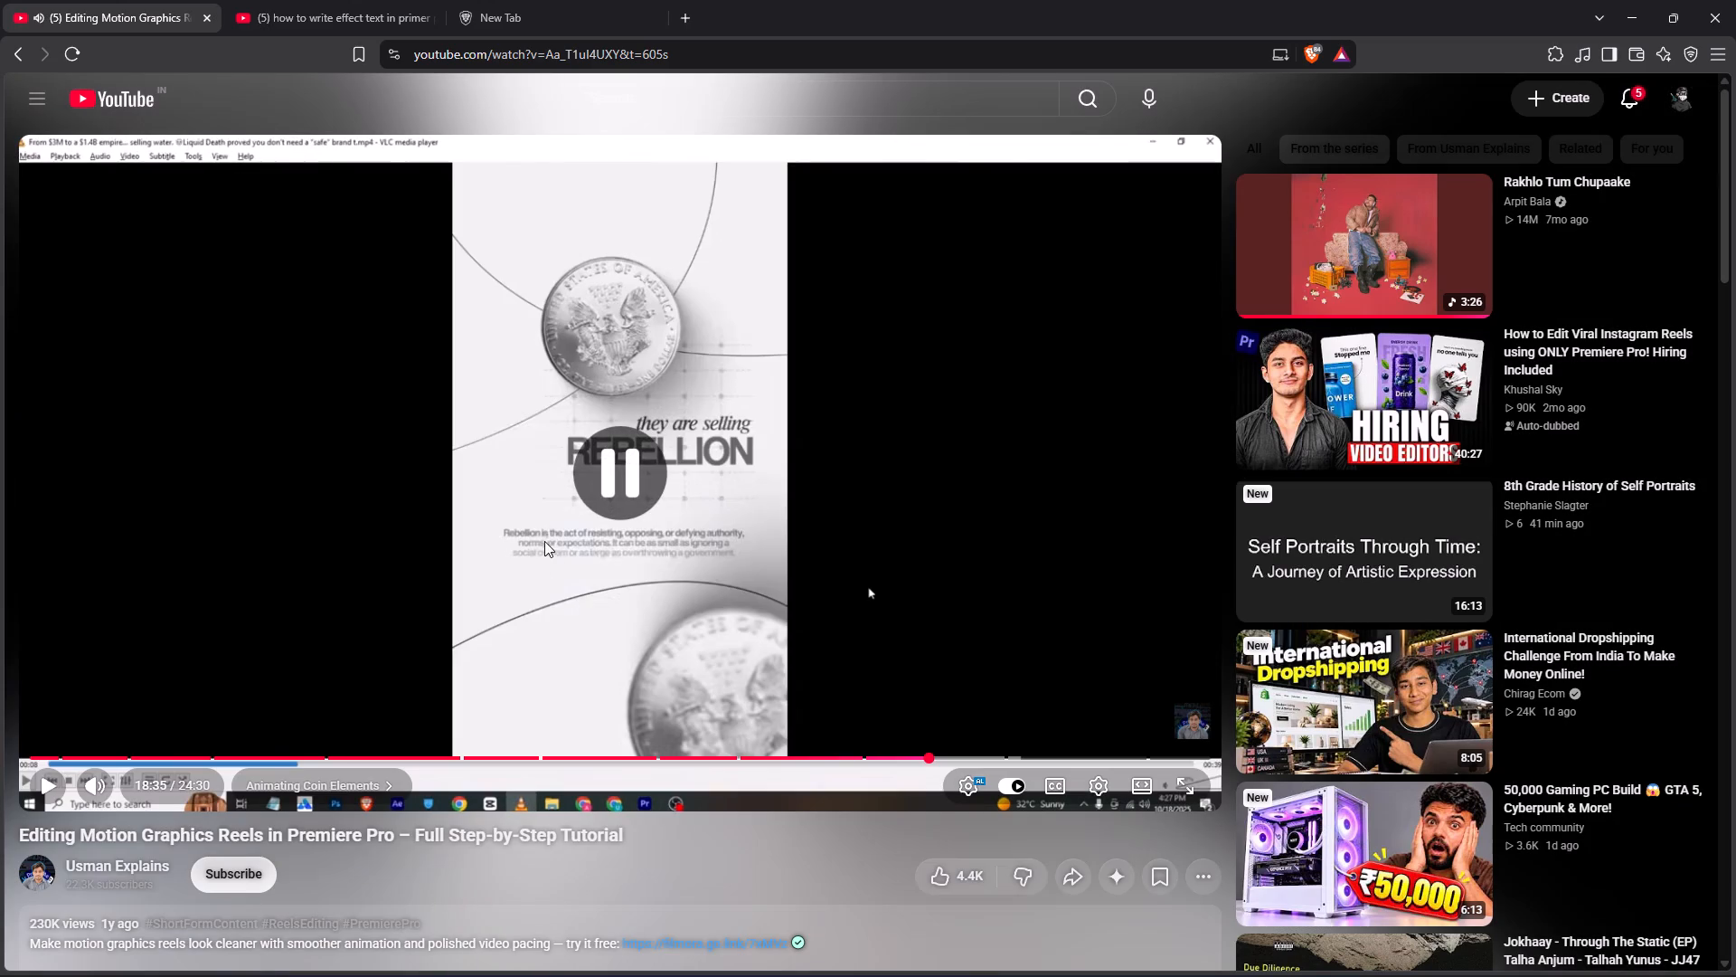
{"action": "key", "text": "alt+Tab"}
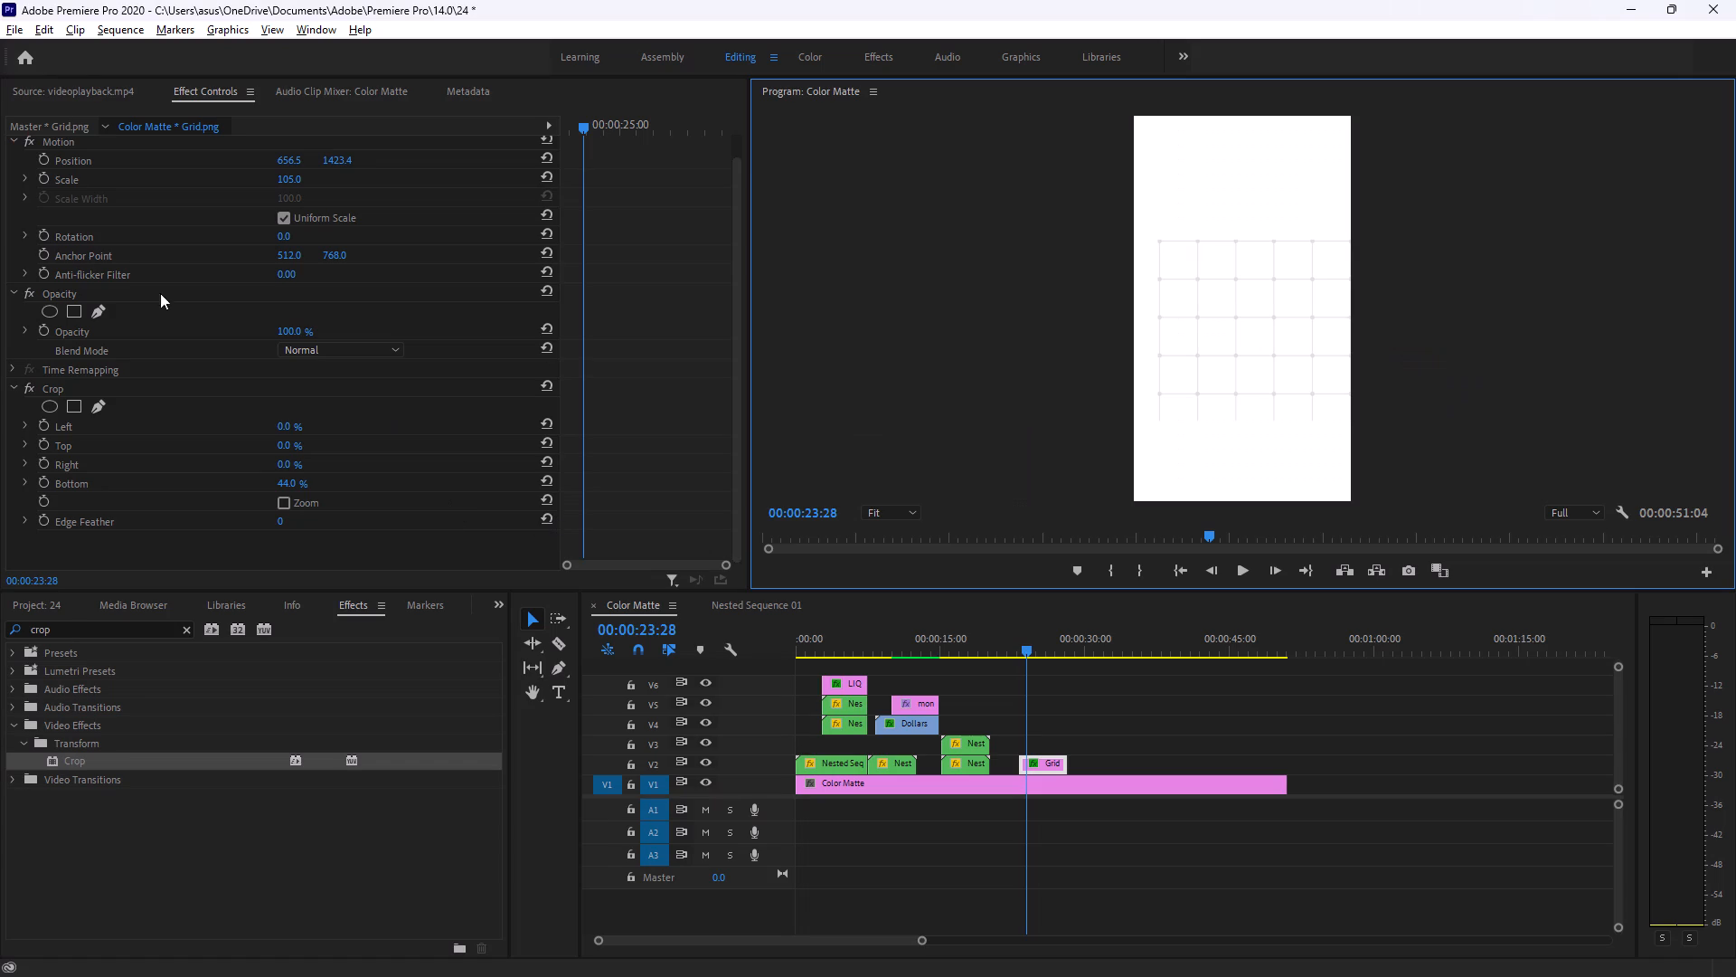
{"action": "left_click", "coordinate": [567, 667]}
{"action": "key", "text": "alt+Tab"}
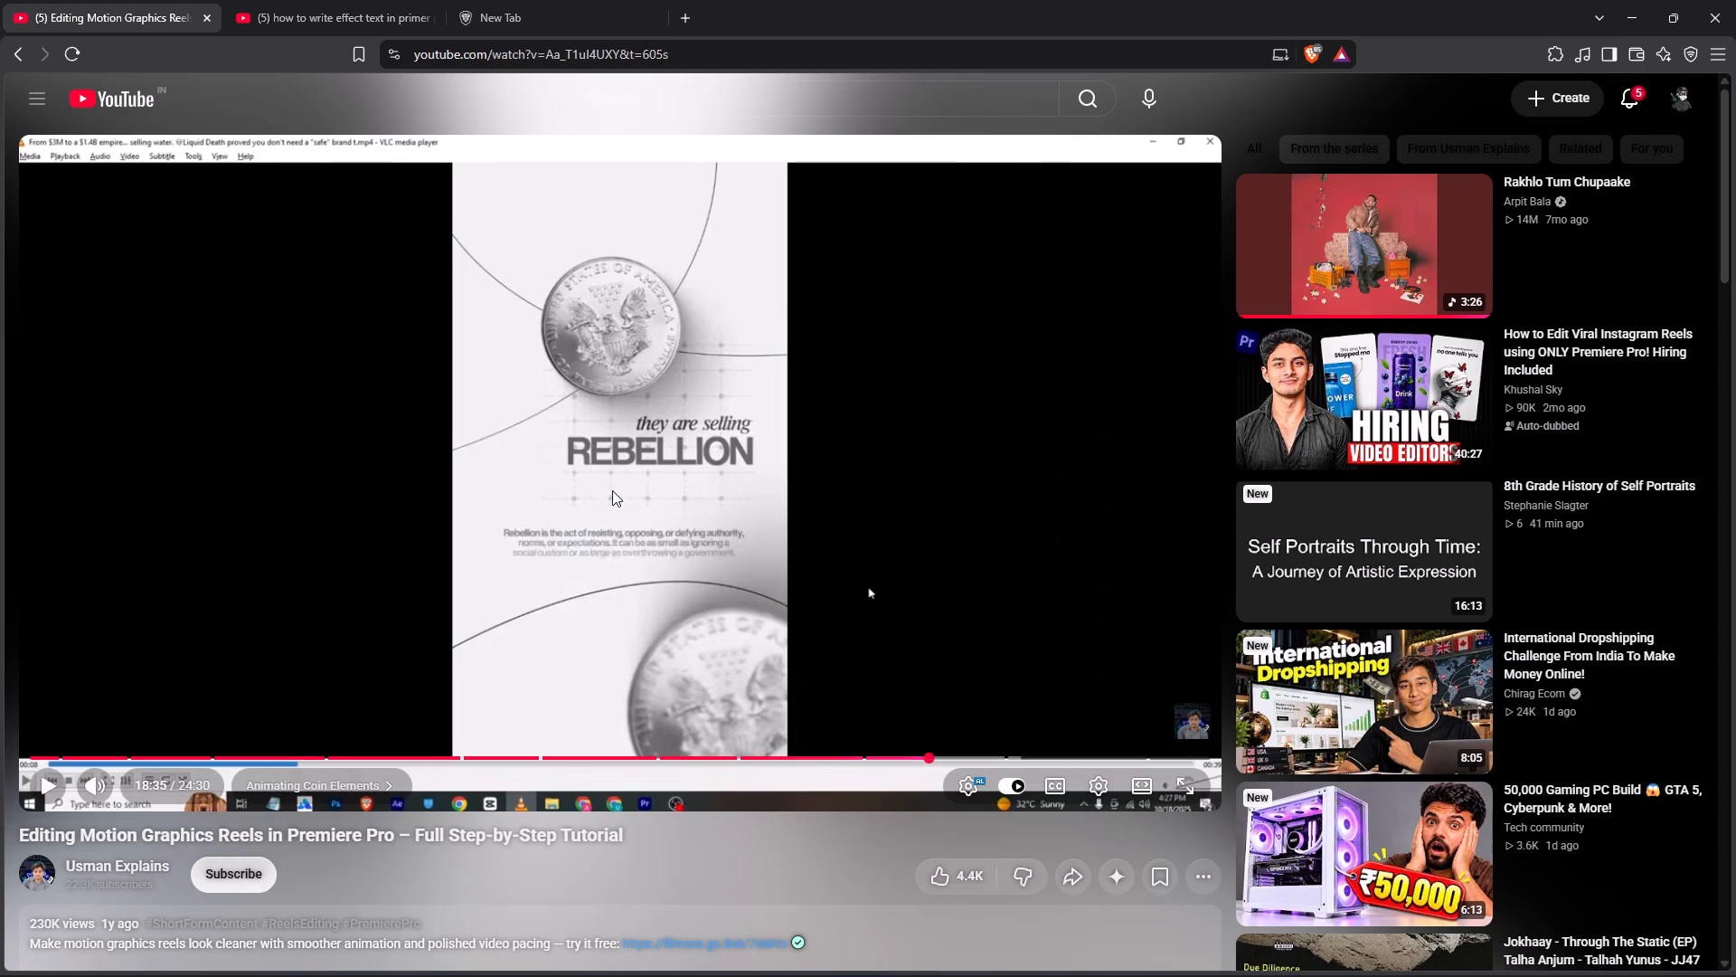
{"action": "left_click", "coordinate": [612, 490]}
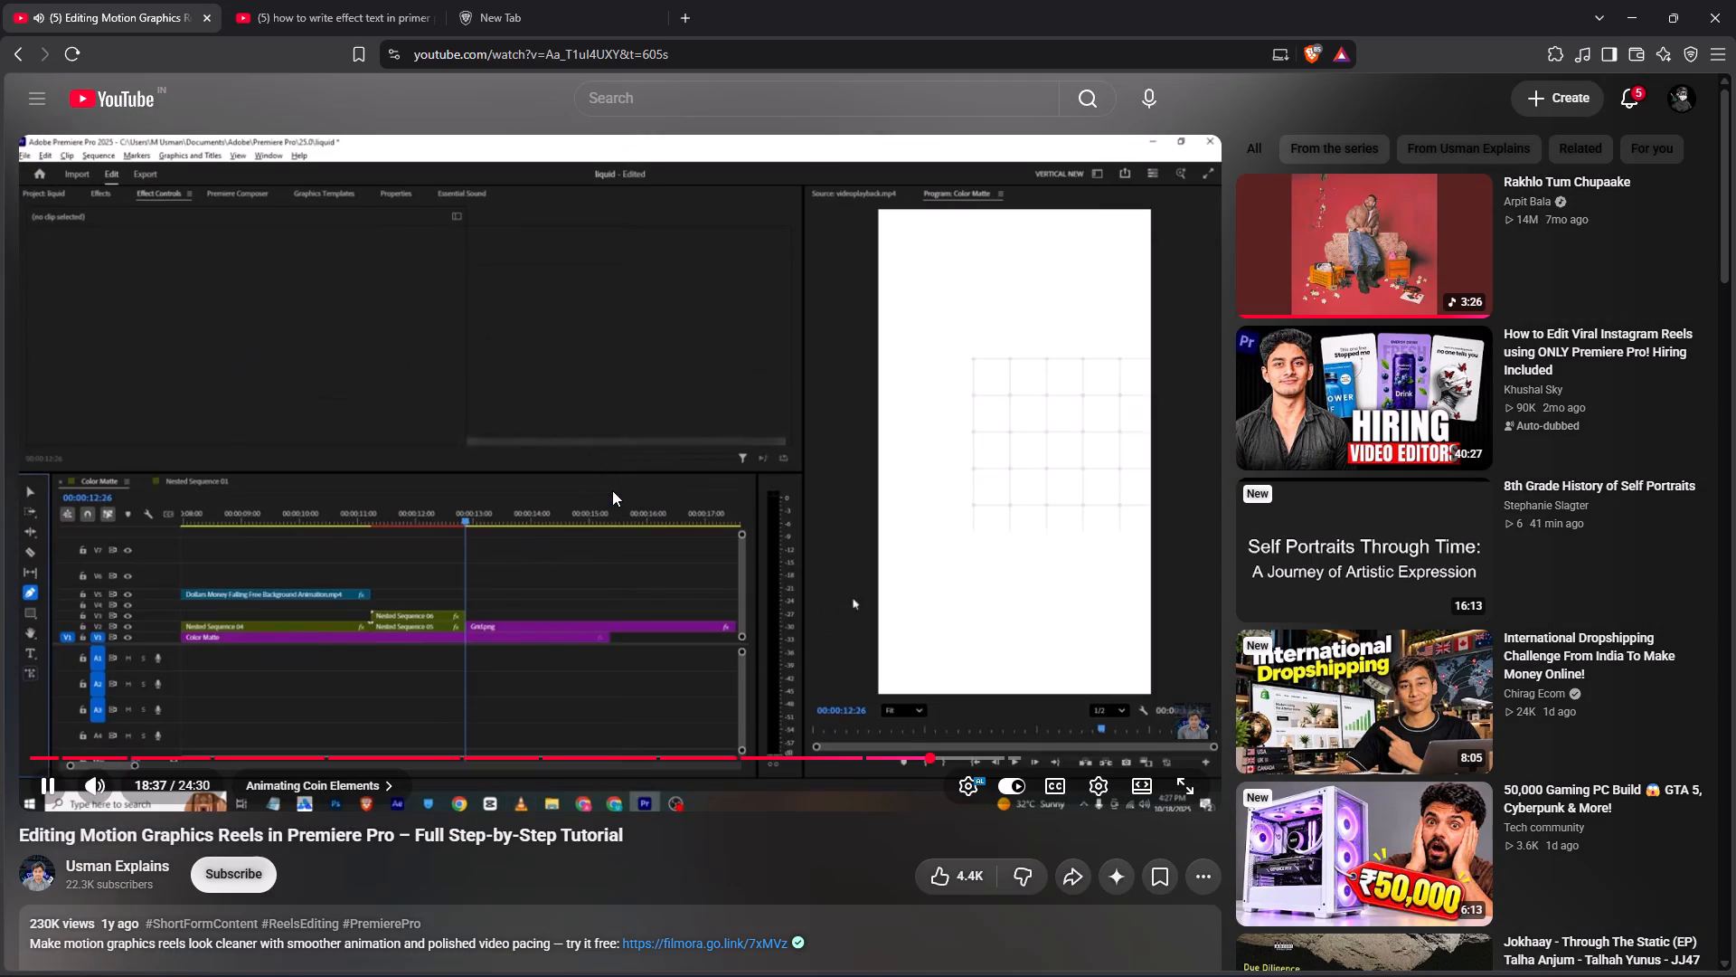
{"action": "left_click", "coordinate": [612, 490]}
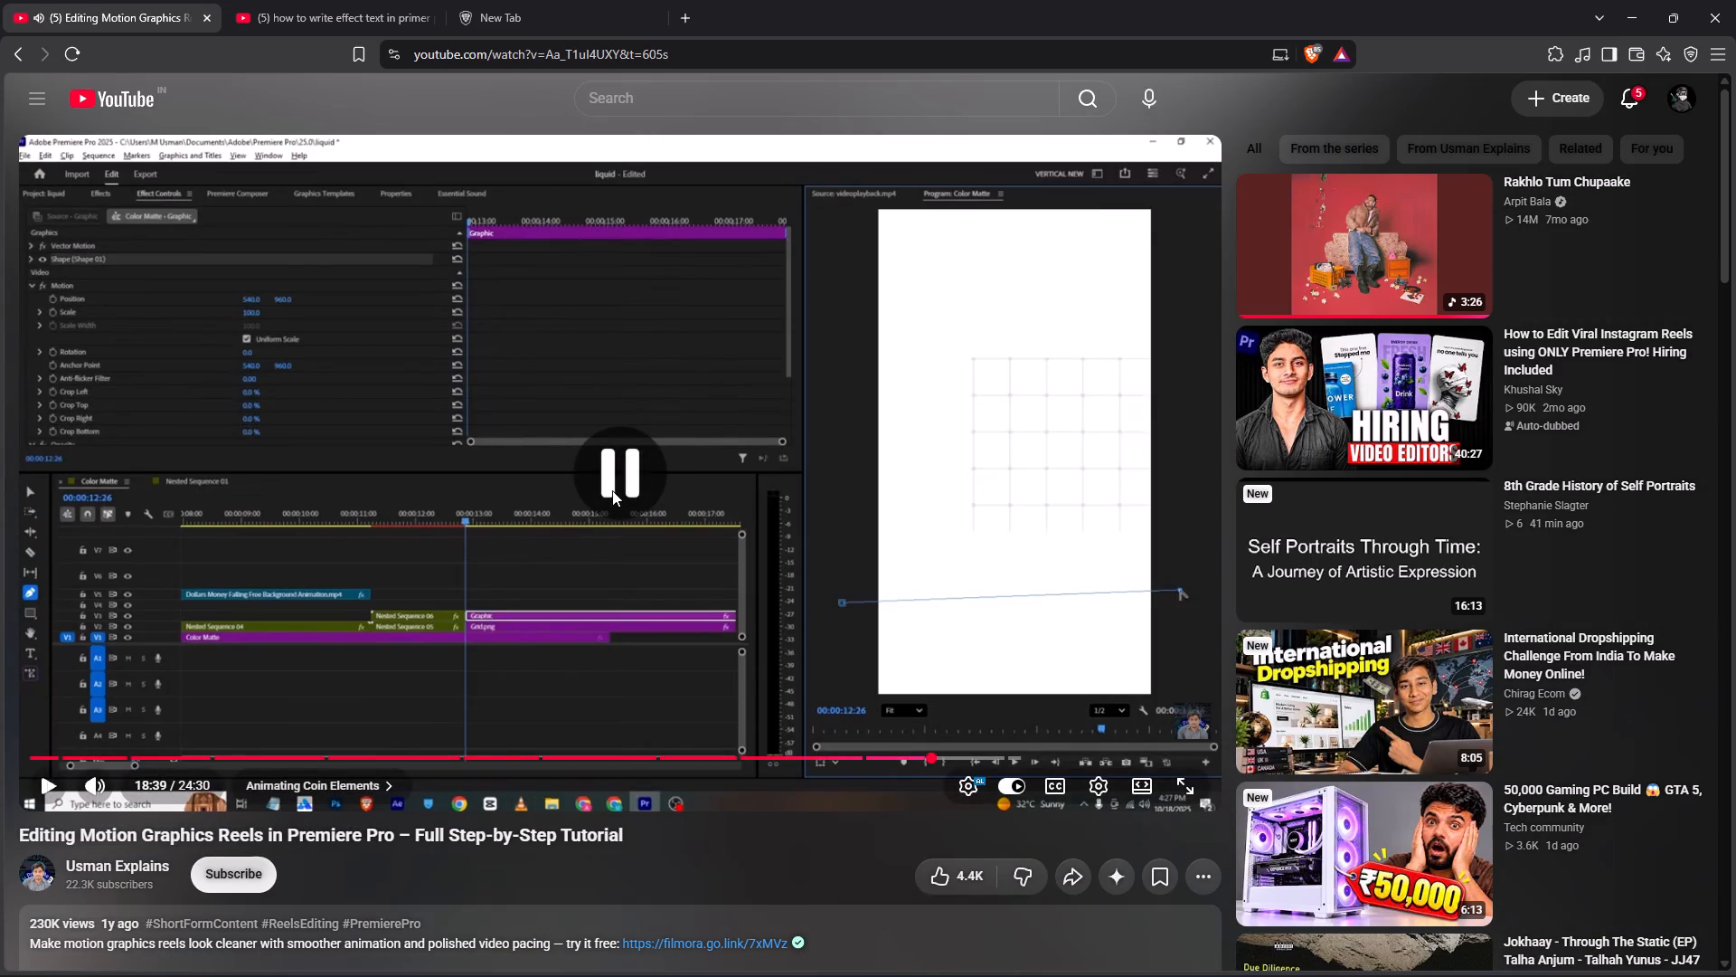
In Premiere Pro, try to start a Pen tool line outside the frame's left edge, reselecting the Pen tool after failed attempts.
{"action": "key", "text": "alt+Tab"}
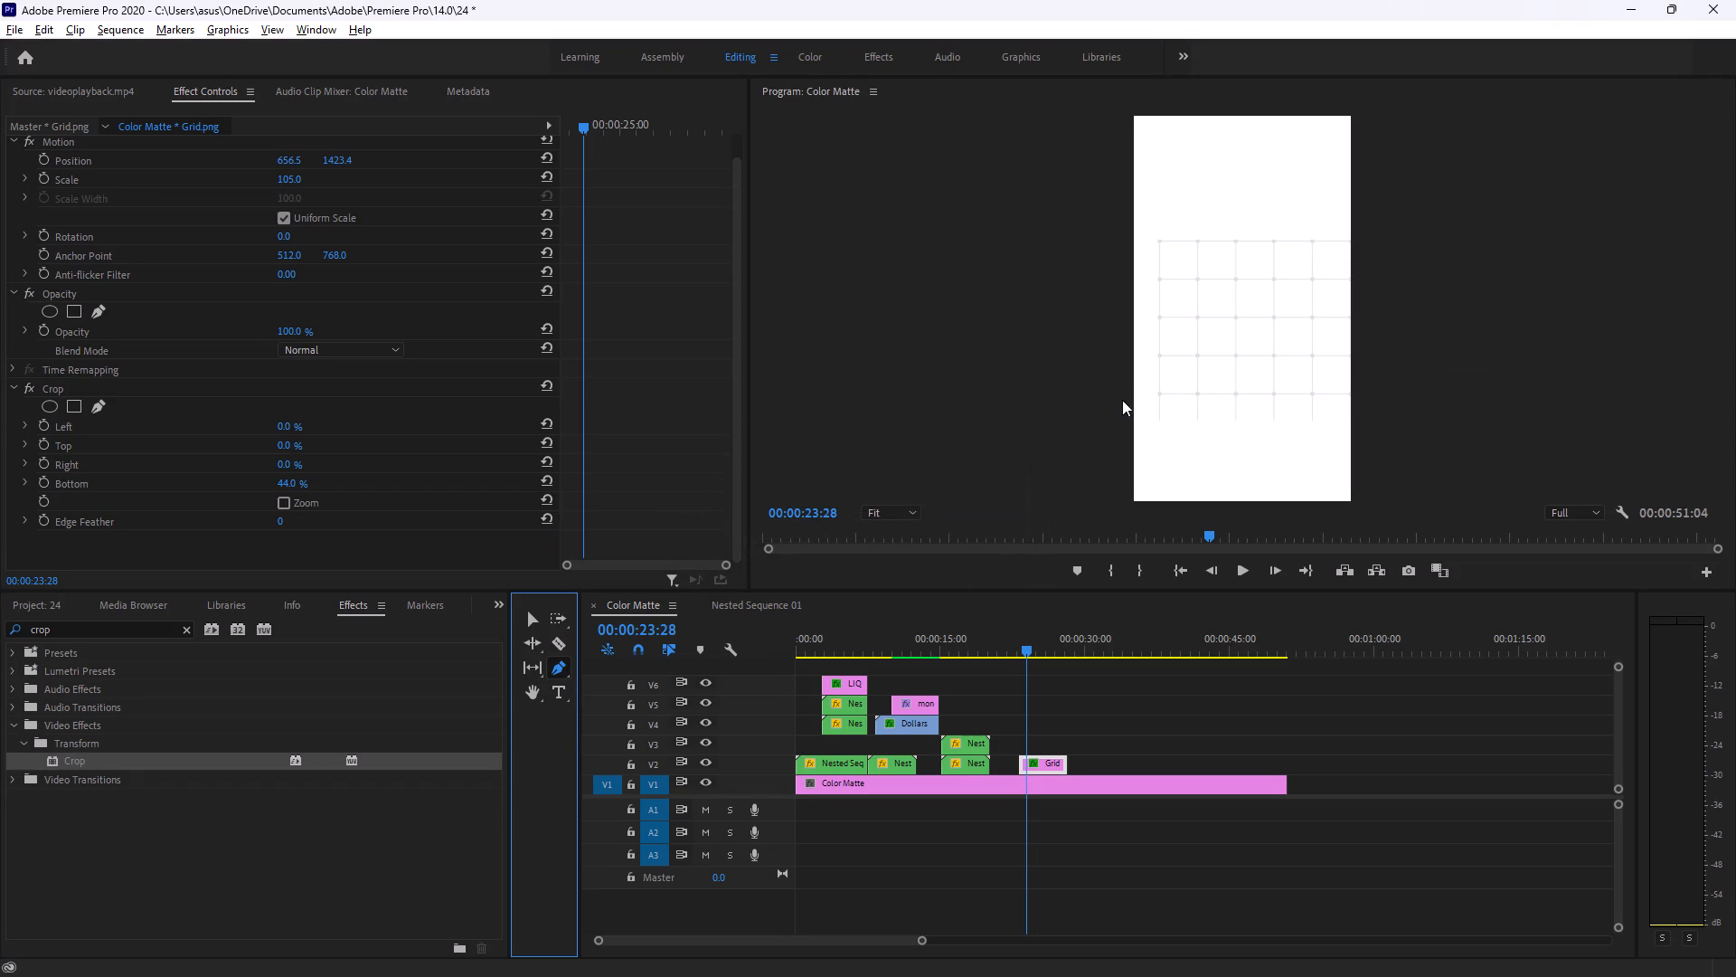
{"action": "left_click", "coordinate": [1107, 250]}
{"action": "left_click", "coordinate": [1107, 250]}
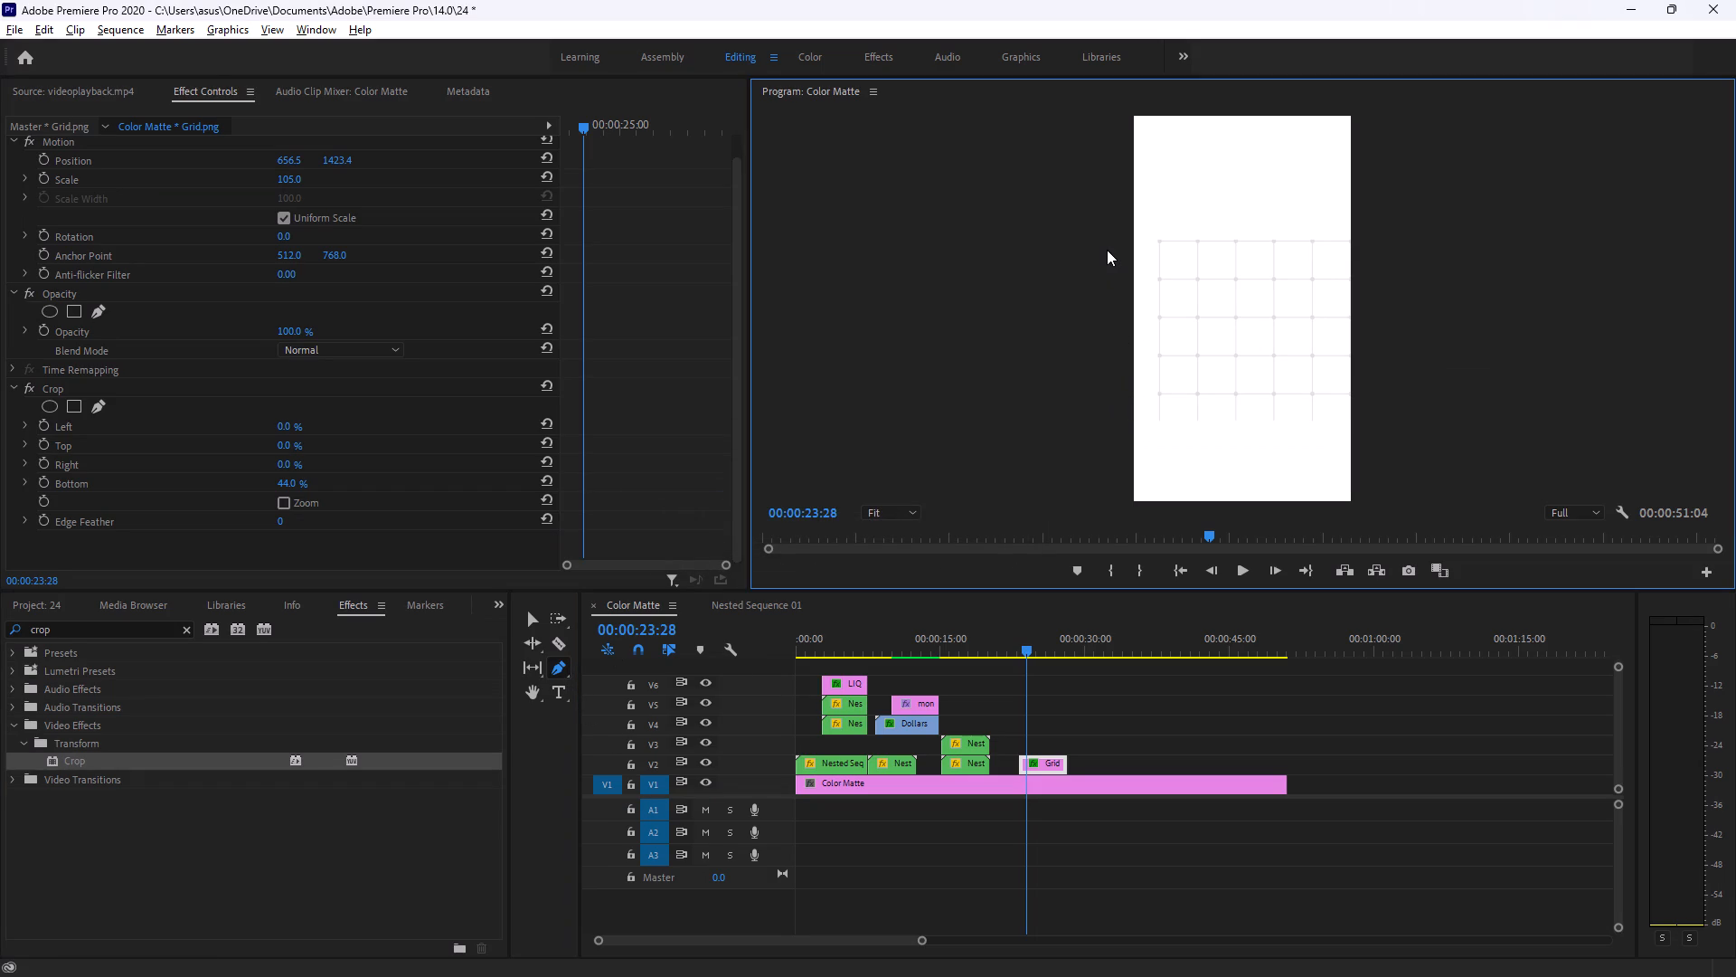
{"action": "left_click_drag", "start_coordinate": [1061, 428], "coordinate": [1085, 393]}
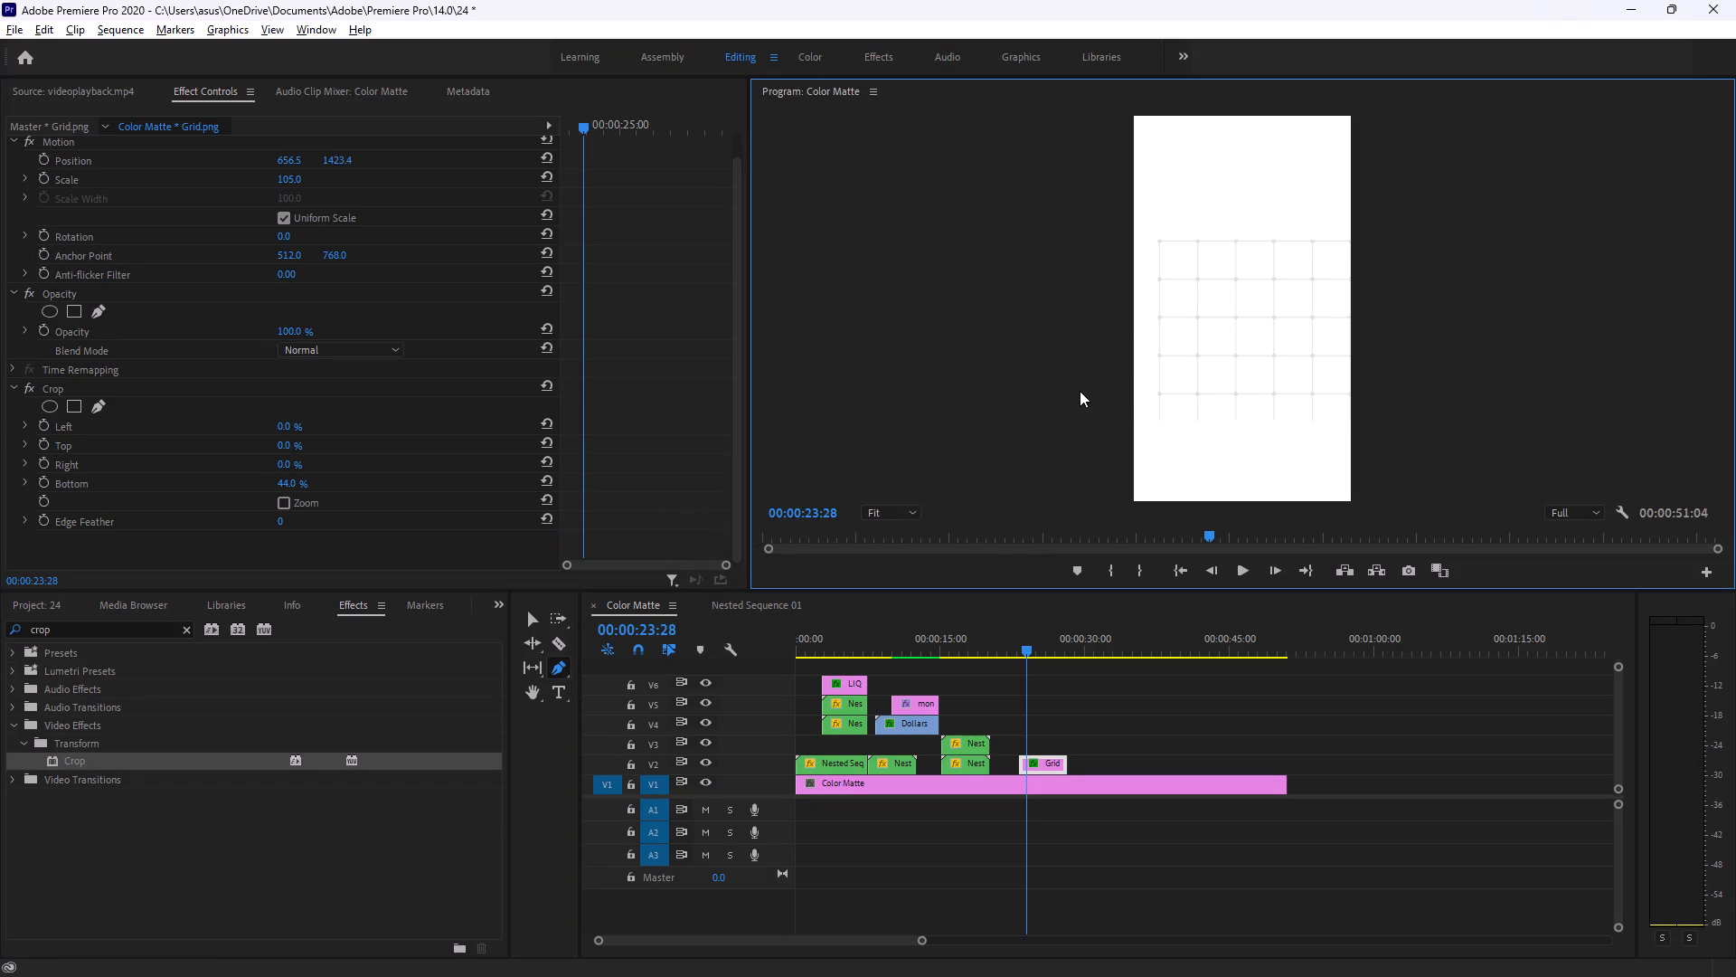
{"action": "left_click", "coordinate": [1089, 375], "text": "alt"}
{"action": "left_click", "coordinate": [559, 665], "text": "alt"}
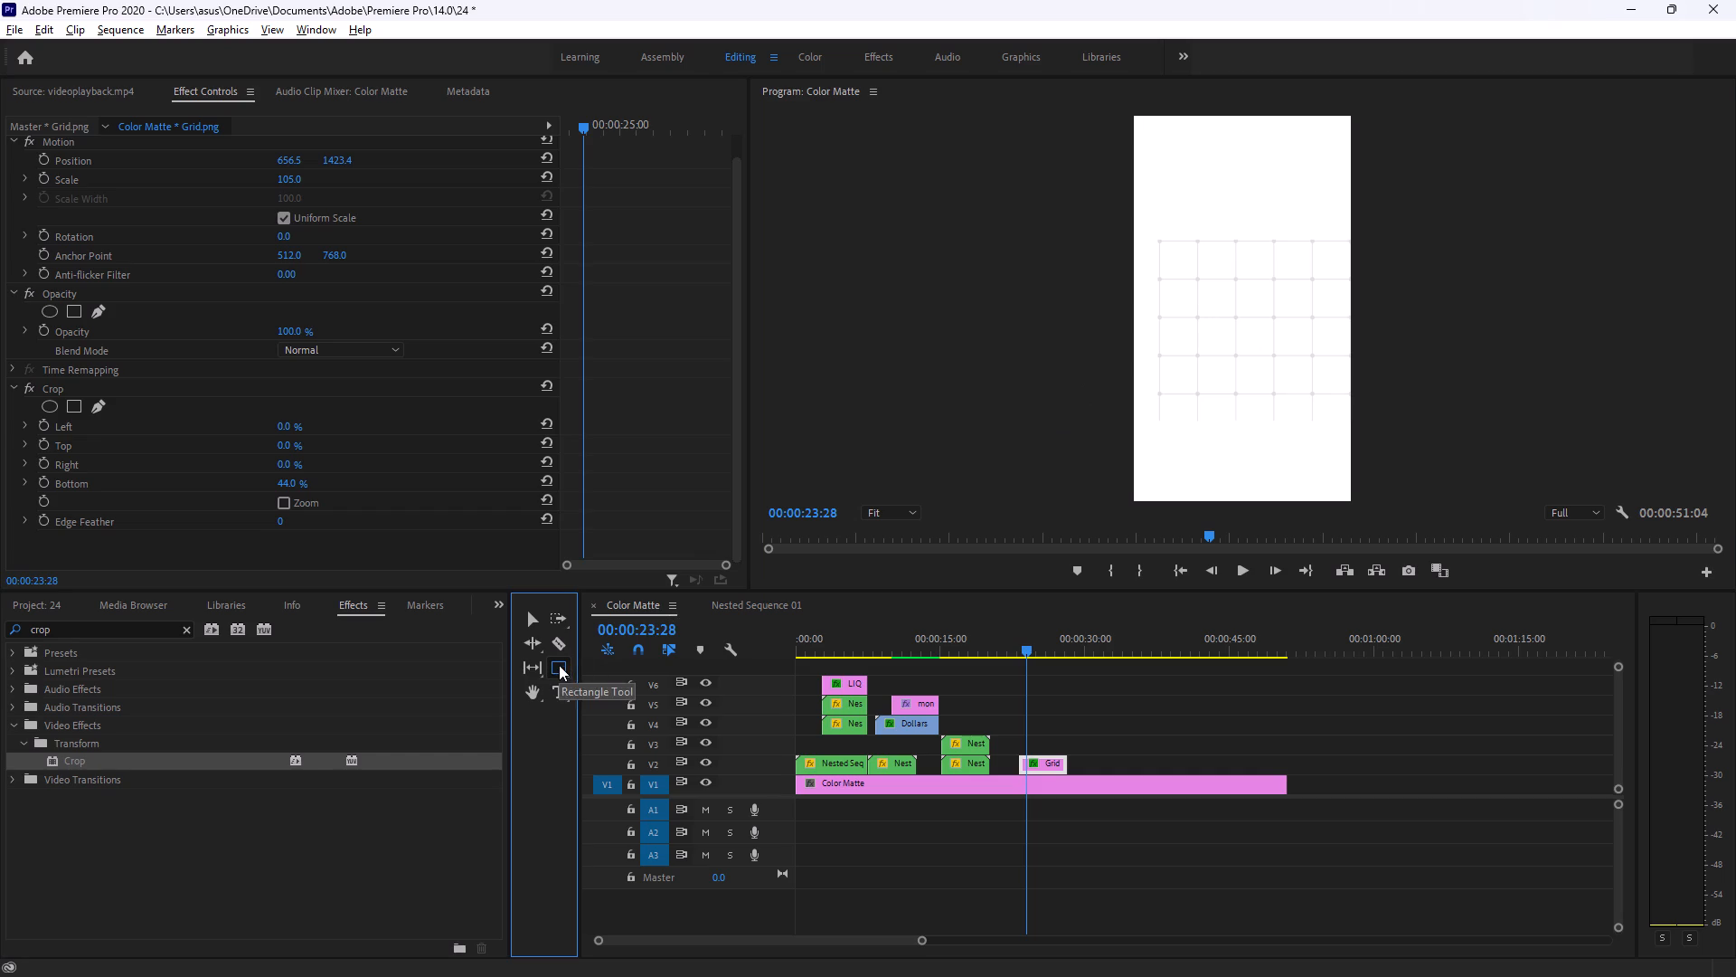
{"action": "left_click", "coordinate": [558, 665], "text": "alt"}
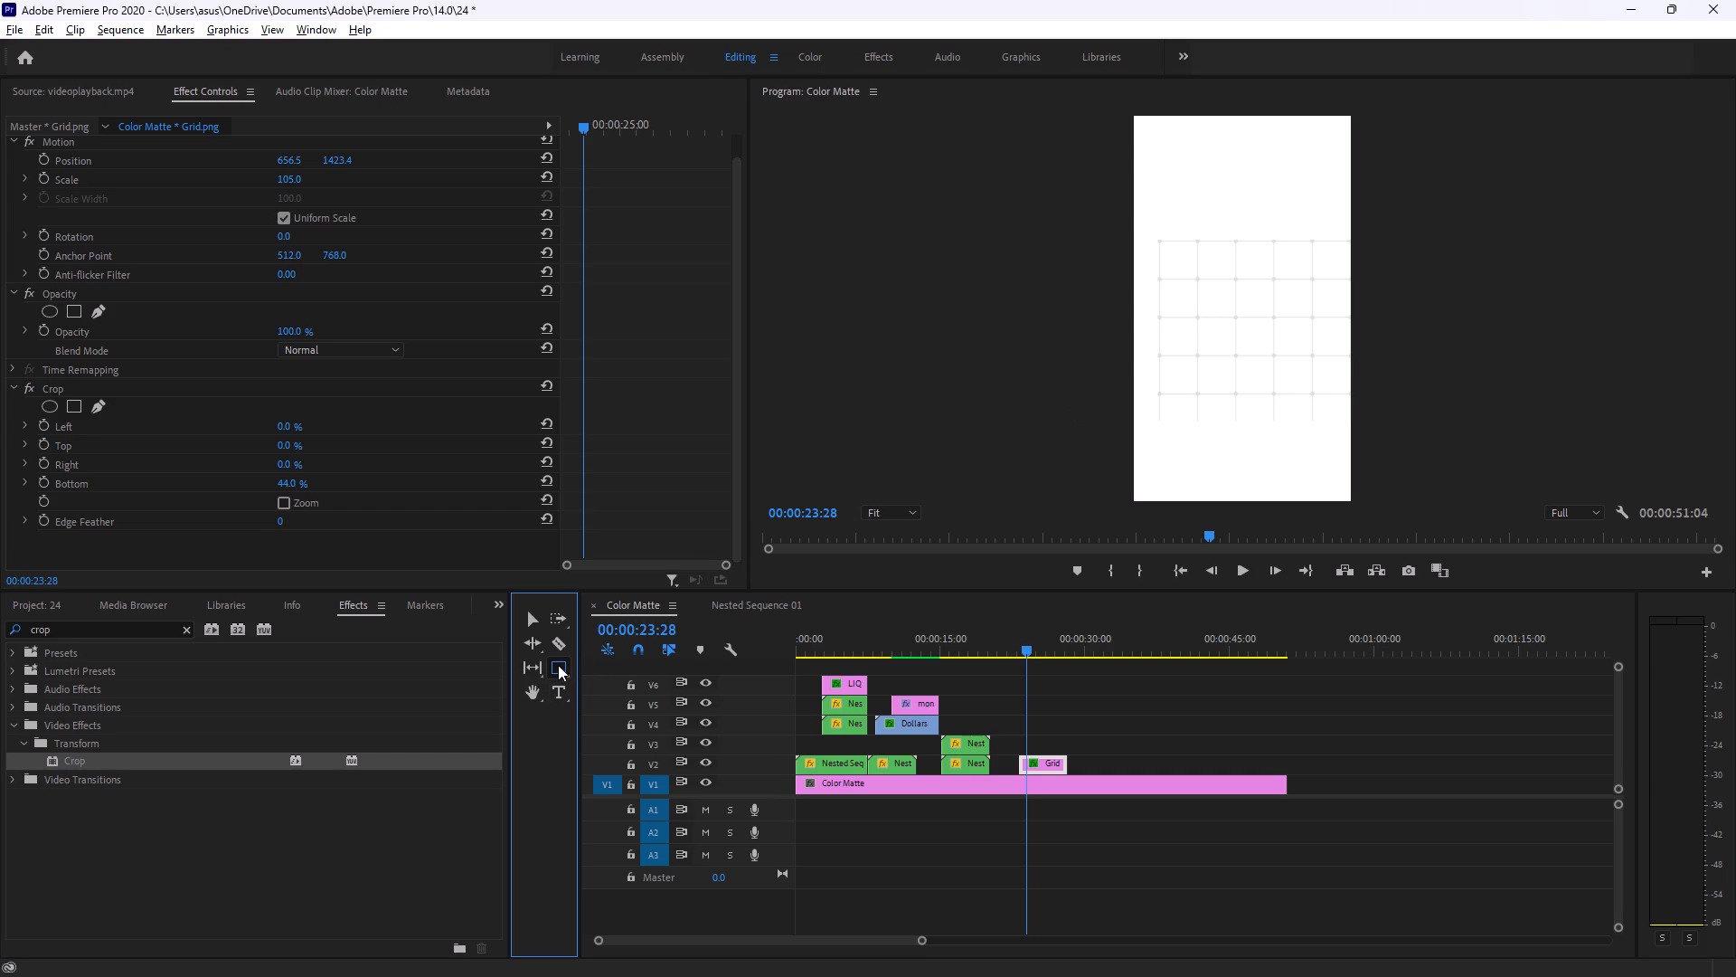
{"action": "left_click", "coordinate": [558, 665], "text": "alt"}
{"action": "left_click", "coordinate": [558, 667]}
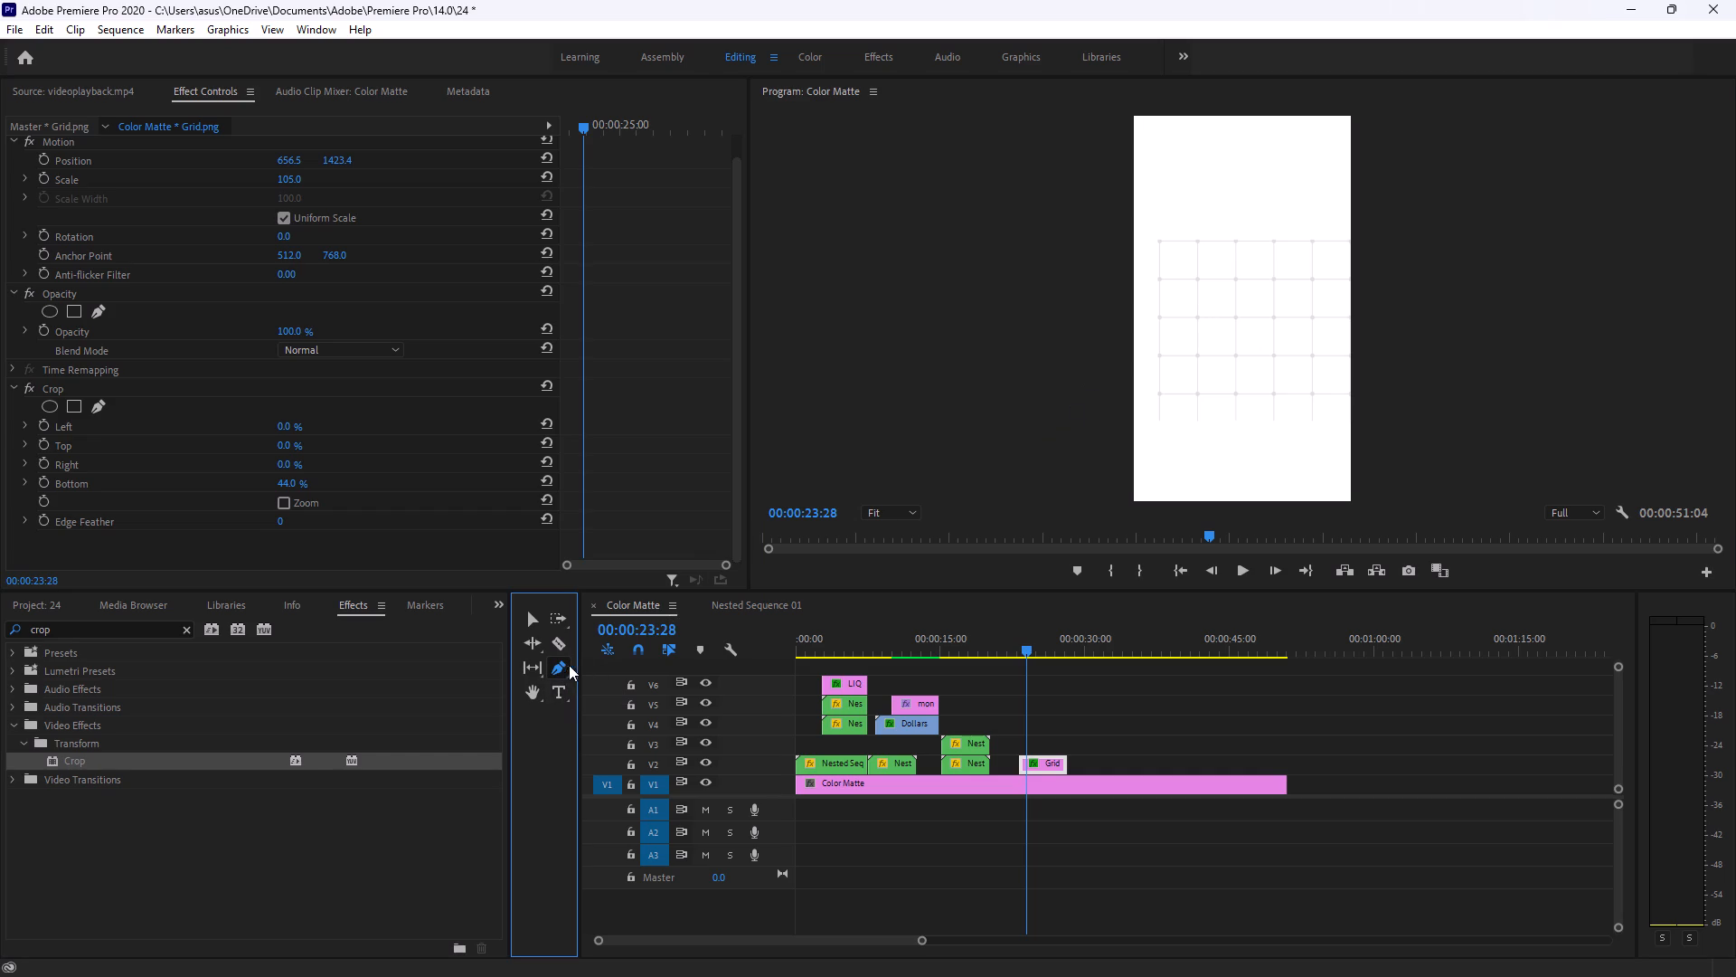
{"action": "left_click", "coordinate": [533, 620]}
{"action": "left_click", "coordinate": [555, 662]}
Check the tutorial's curved shape, and in Premiere Pro place the first Pen point on the frame's left edge, level with the grid's bottom.
{"action": "key", "text": "alt+Tab"}
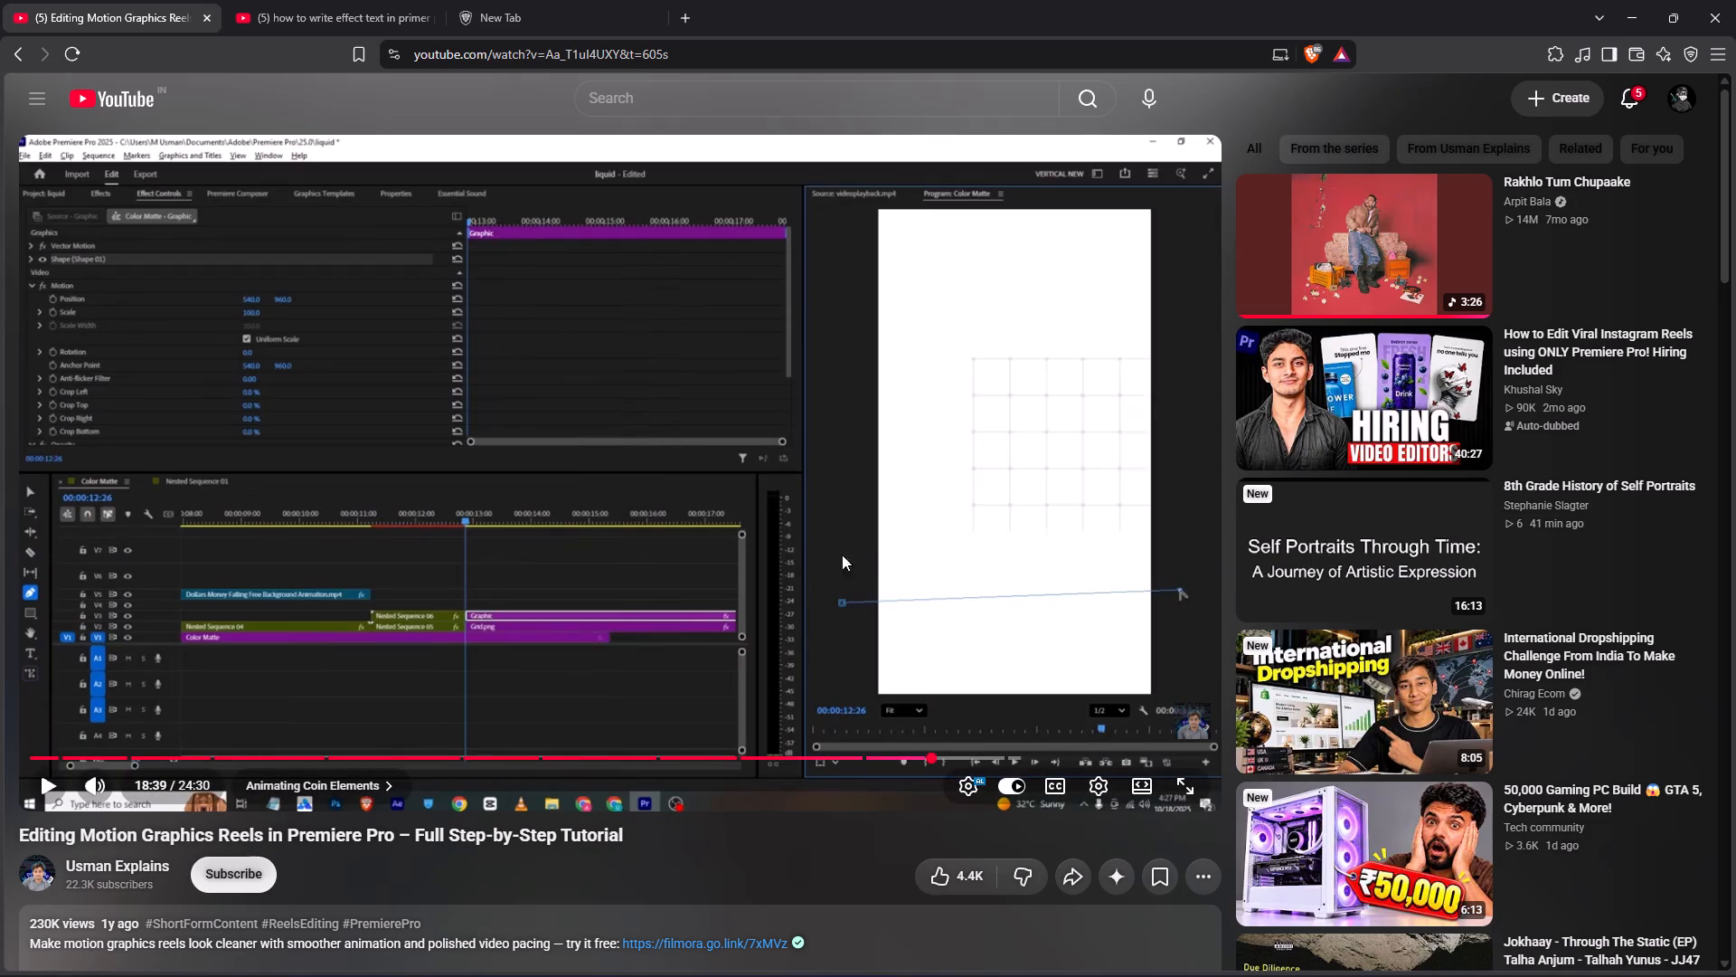
{"action": "left_click", "coordinate": [880, 555]}
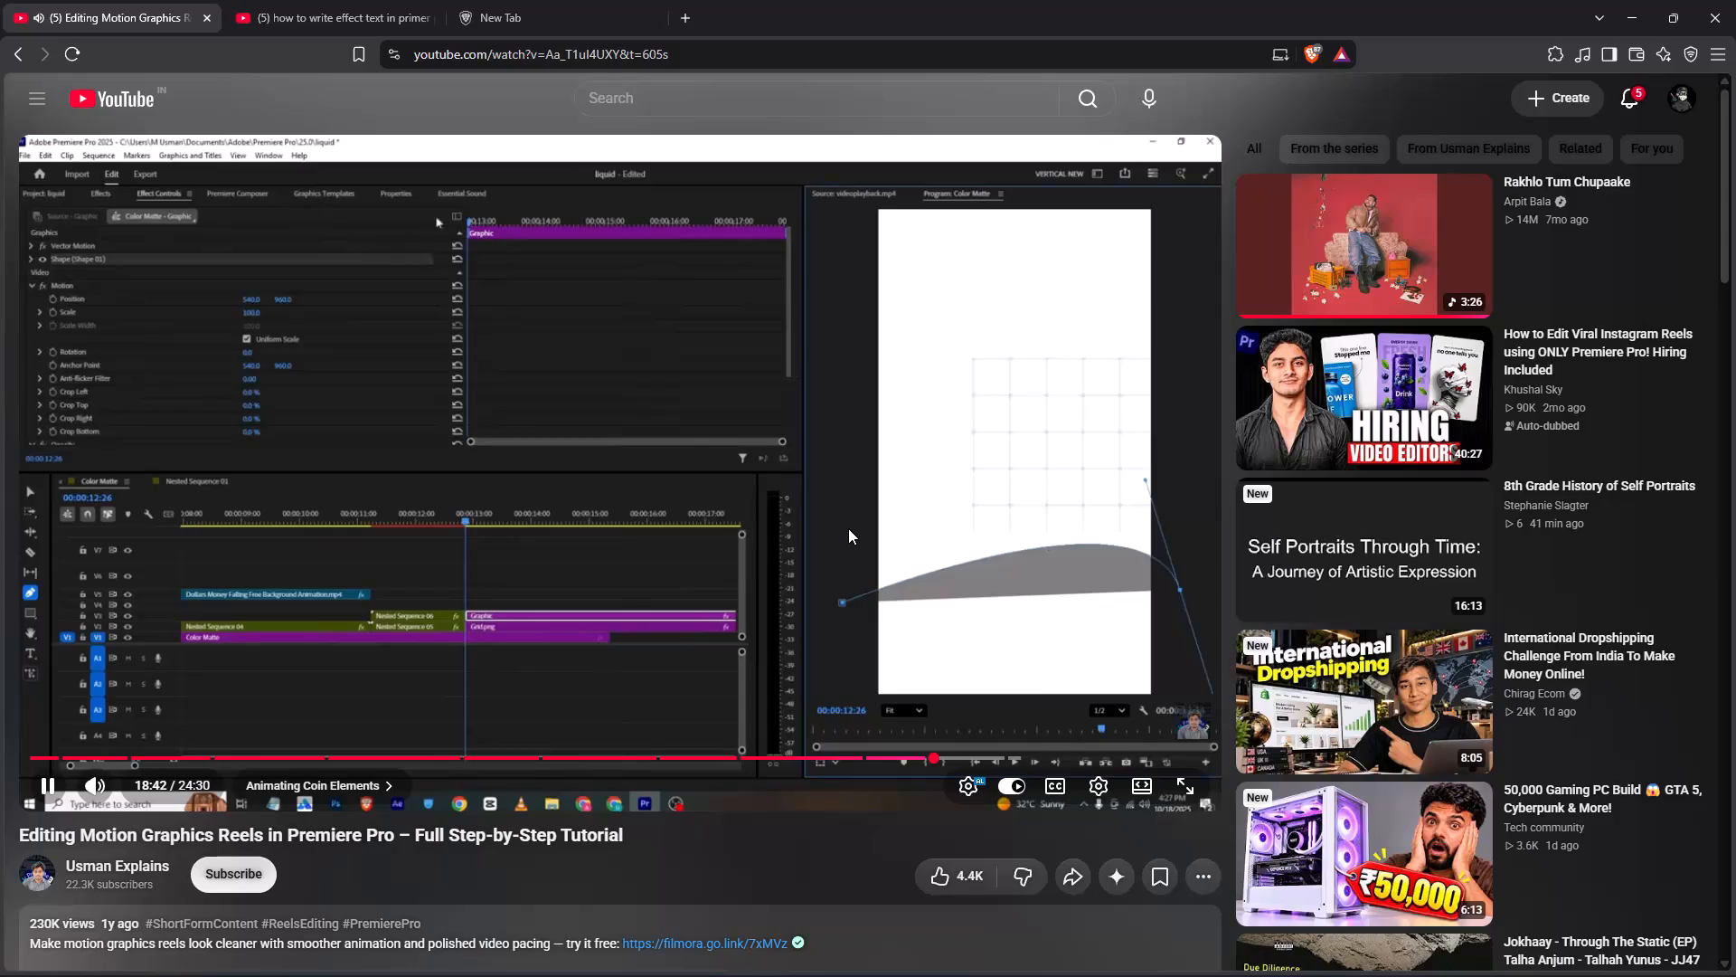
{"action": "left_click", "coordinate": [848, 528]}
{"action": "key", "text": "alt+Tab"}
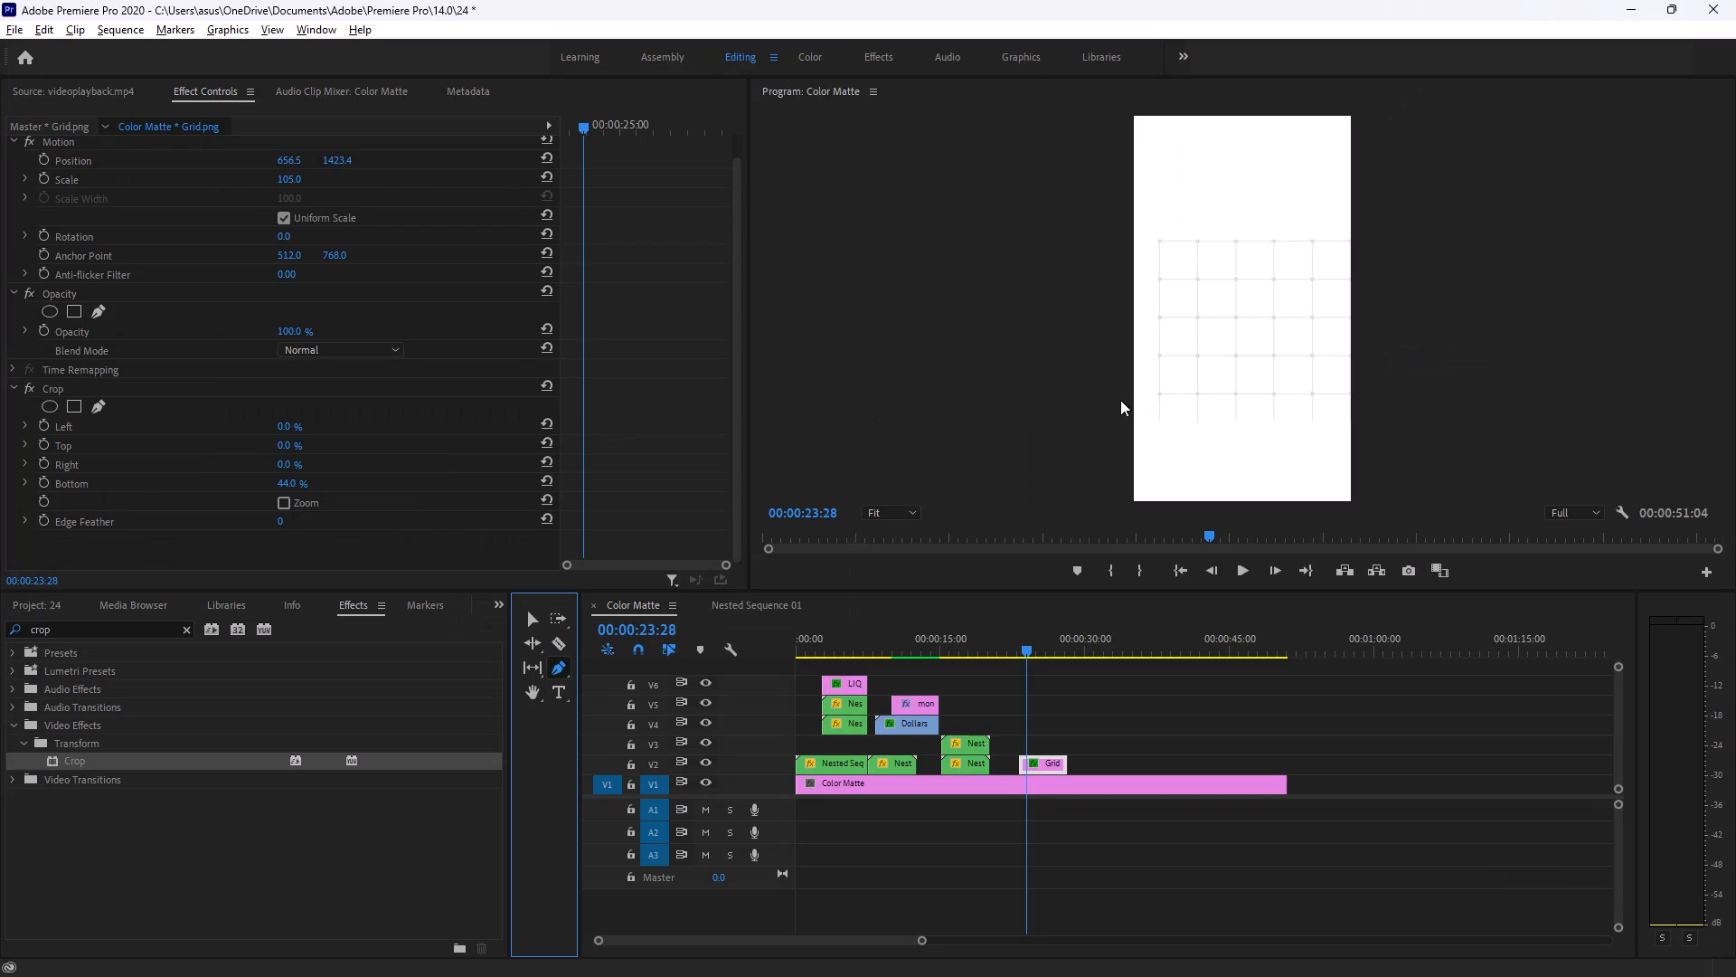
{"action": "left_click", "coordinate": [1135, 413]}
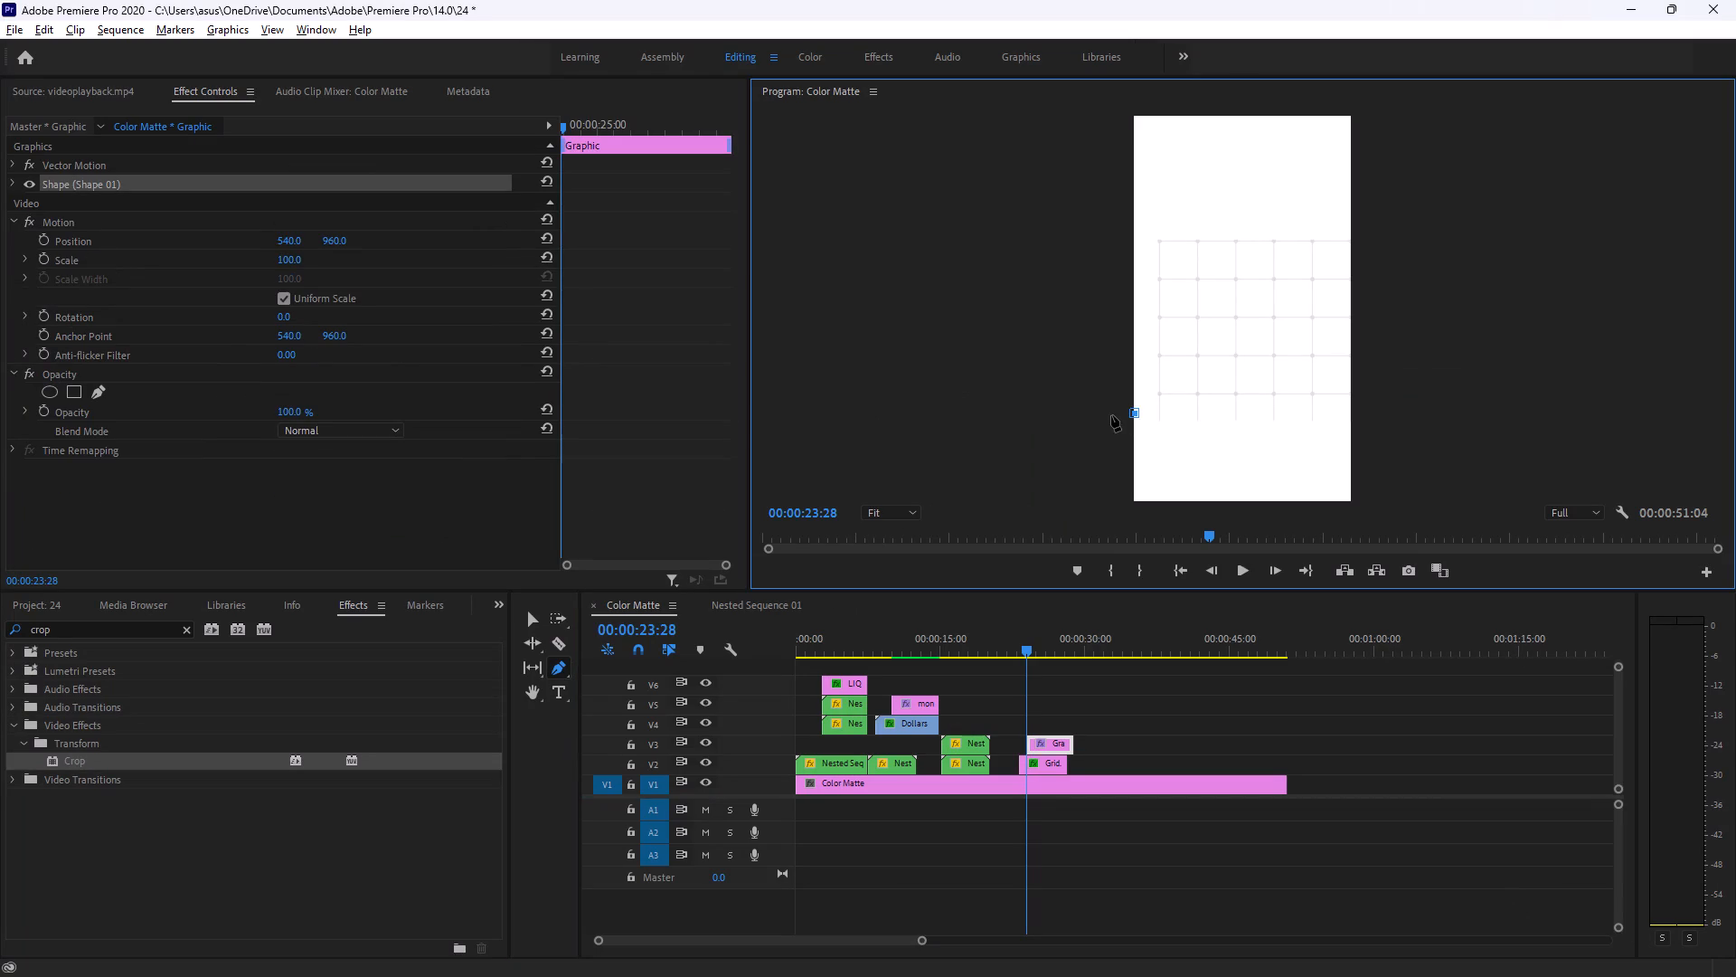
Compare with the tutorial, and in Premiere Pro try to move the shape's starting point just outside the frame's left edge with the Selection tool.
{"action": "key", "text": "alt+Tab"}
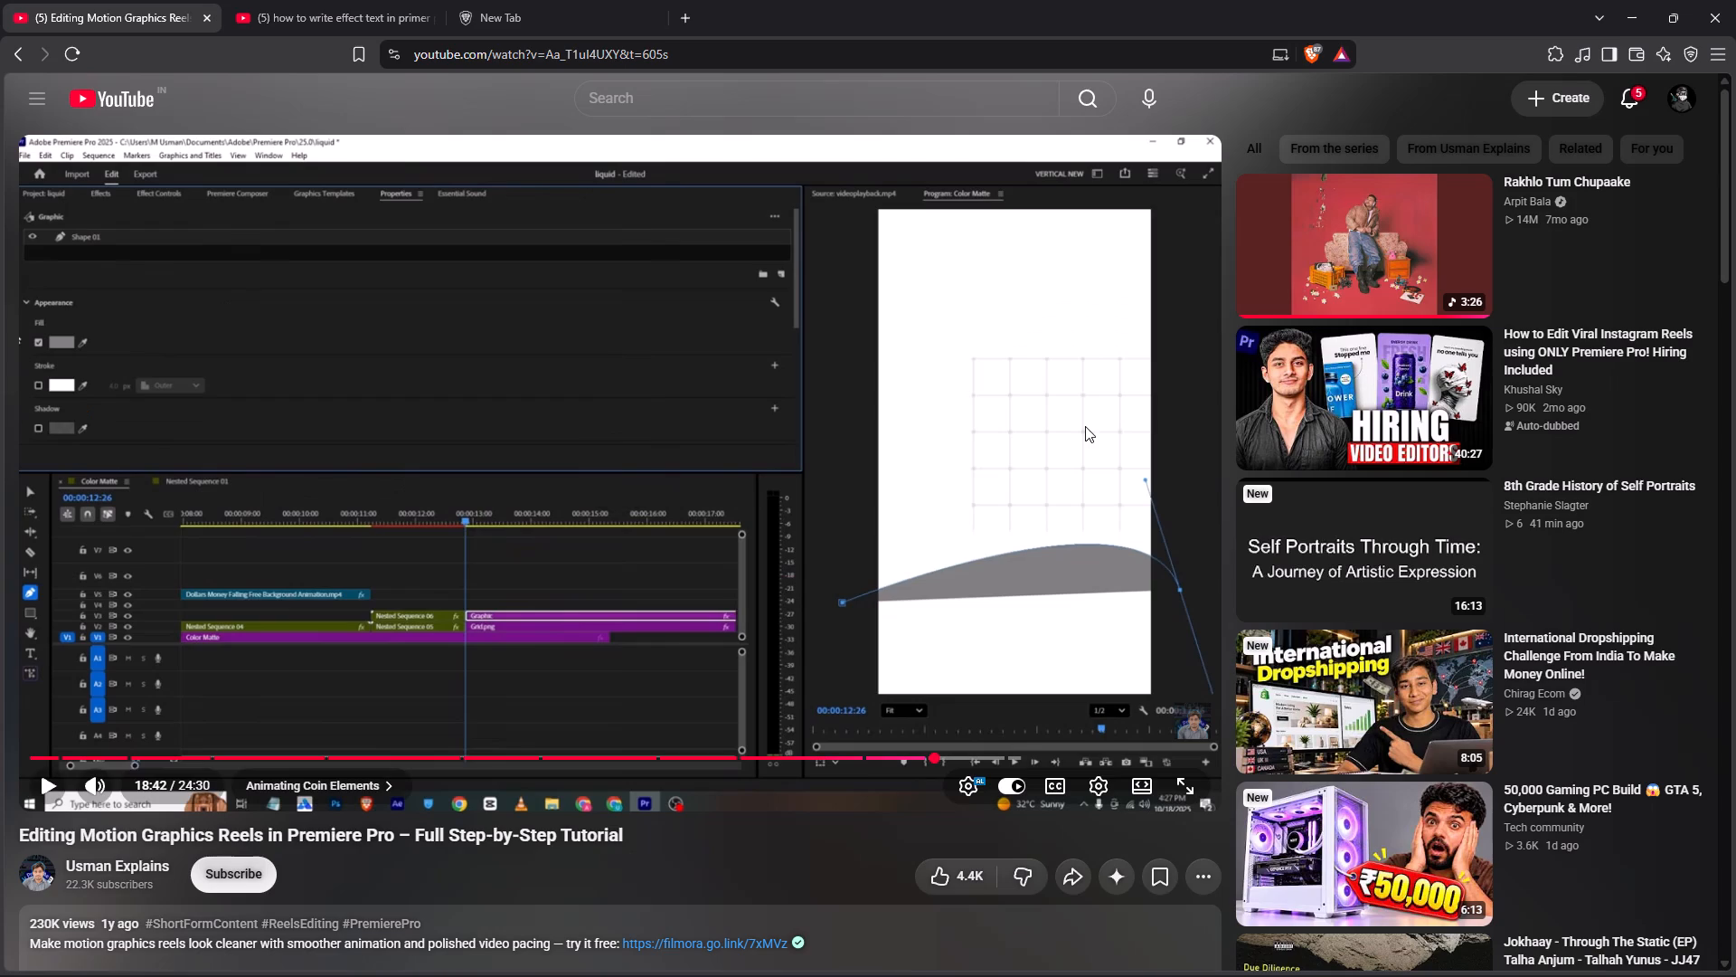
{"action": "key", "text": "alt+Tab"}
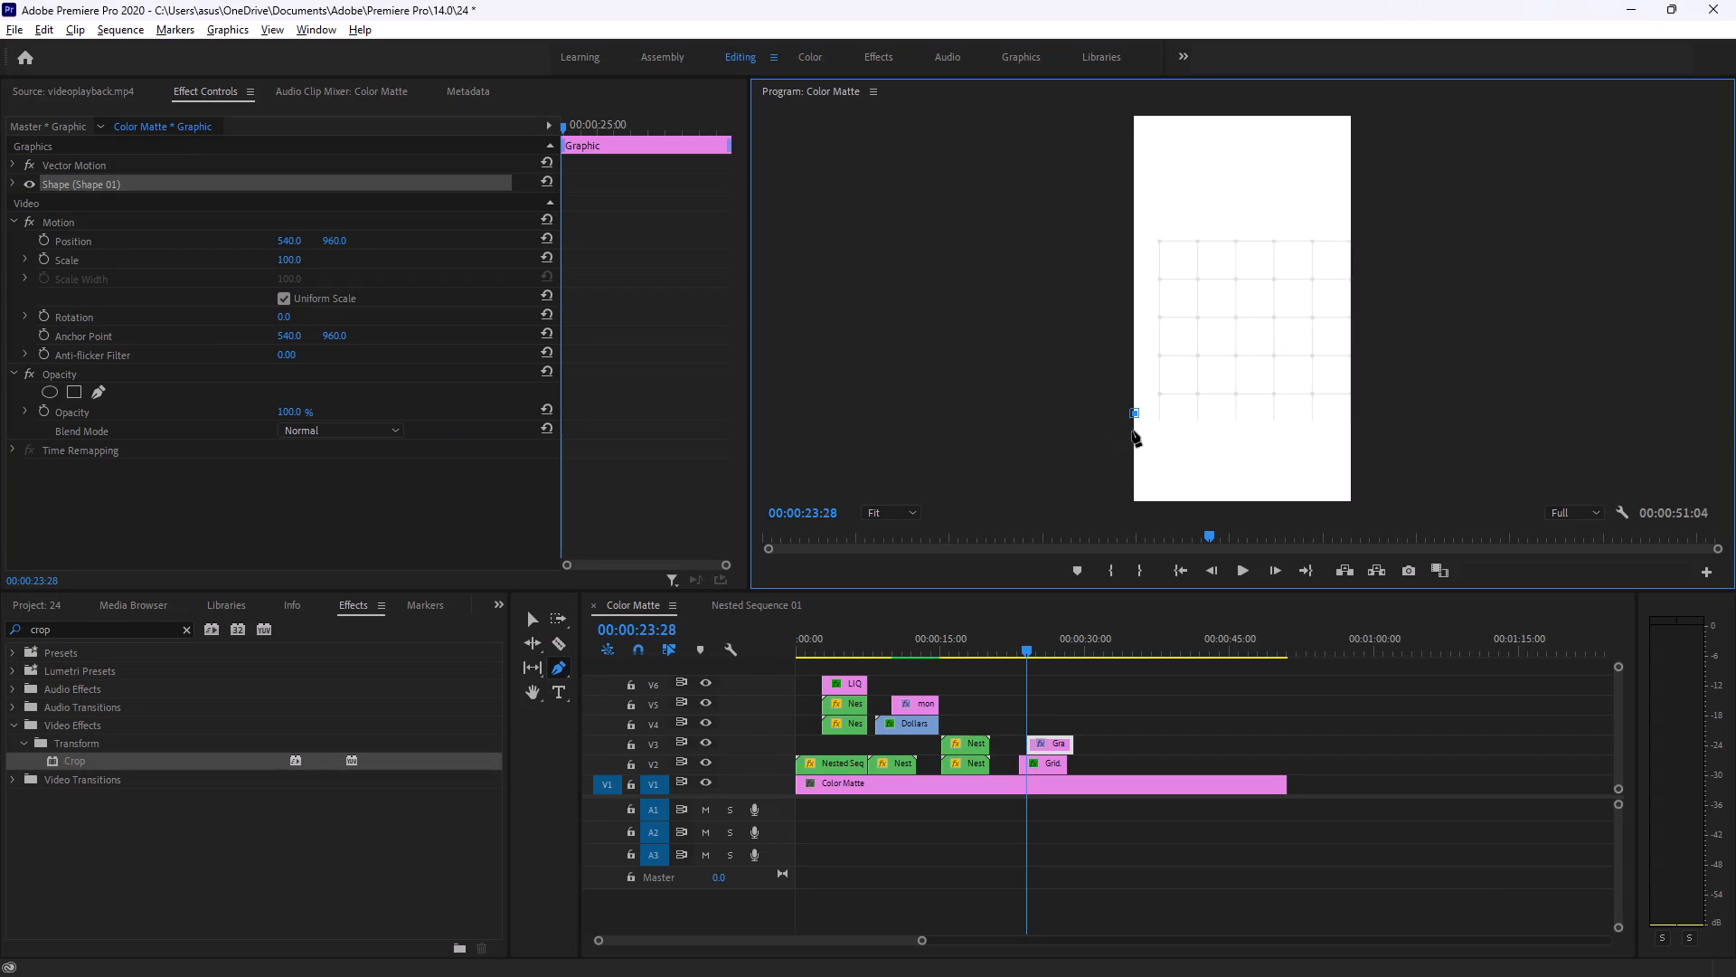
{"action": "left_click", "coordinate": [529, 619]}
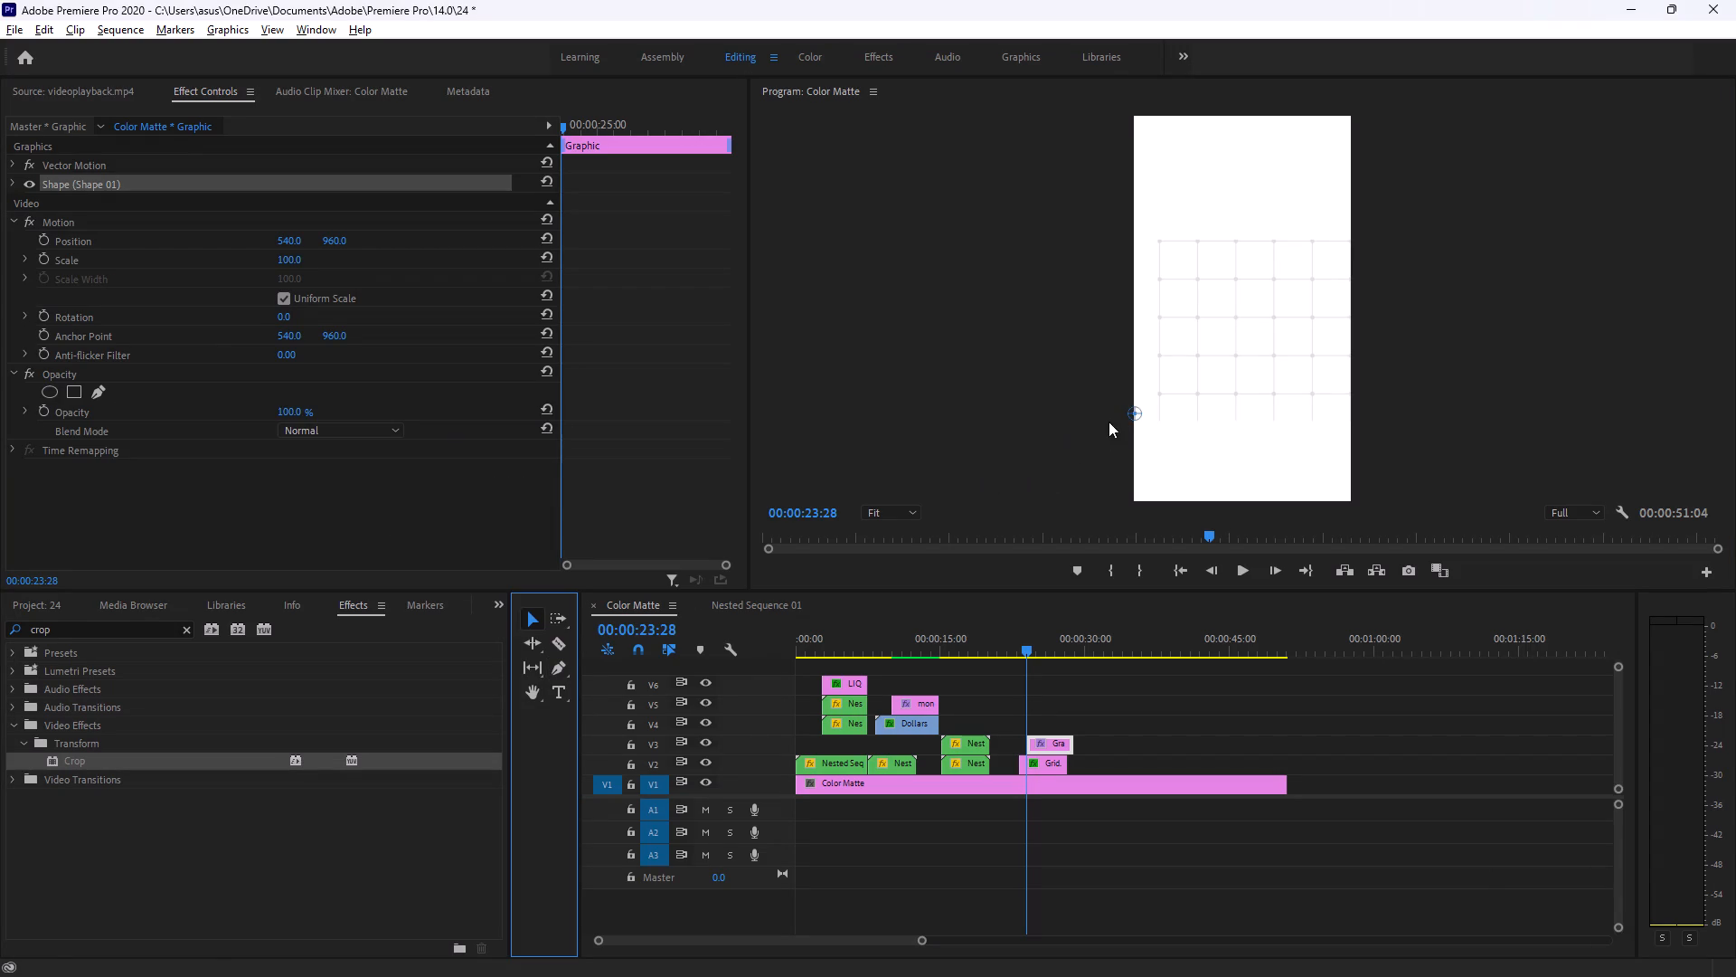
{"action": "left_click_drag", "start_coordinate": [1137, 416], "coordinate": [1091, 428]}
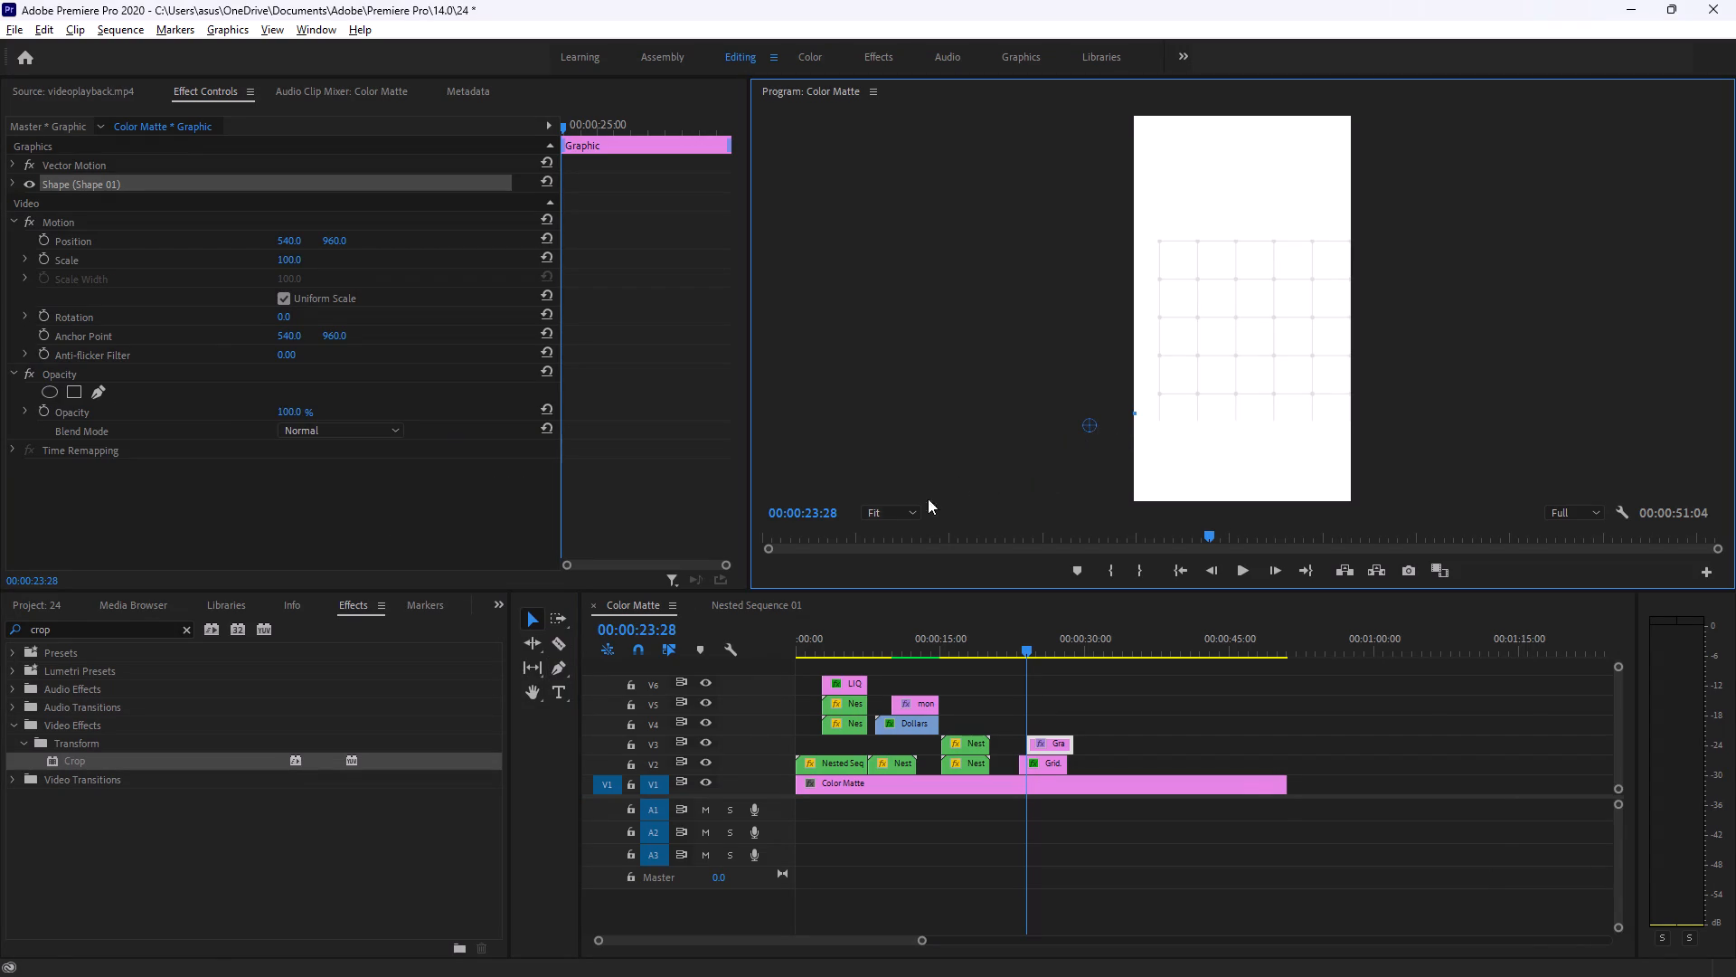
Rewind the tutorial in Brave to re-examine its Pen tool curve section, and return to Premiere Pro.
{"action": "key", "text": "alt+Tab"}
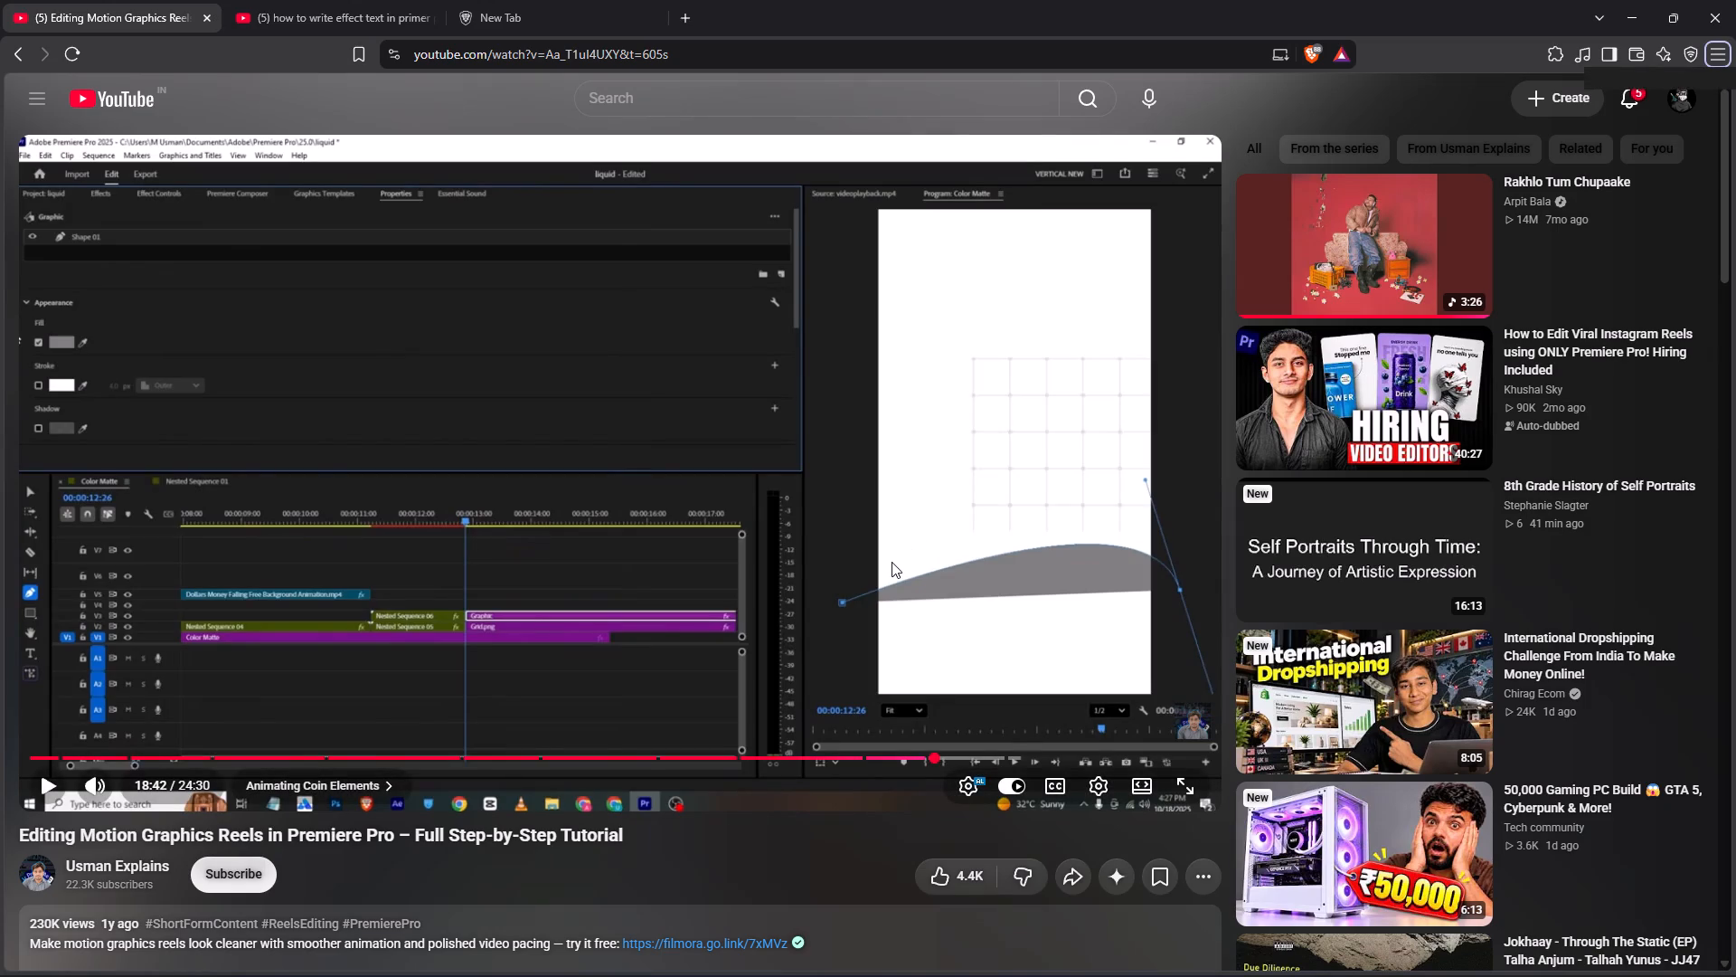
{"action": "key", "text": "Left"}
{"action": "key", "text": "Left"}
{"action": "key", "text": "Left"}
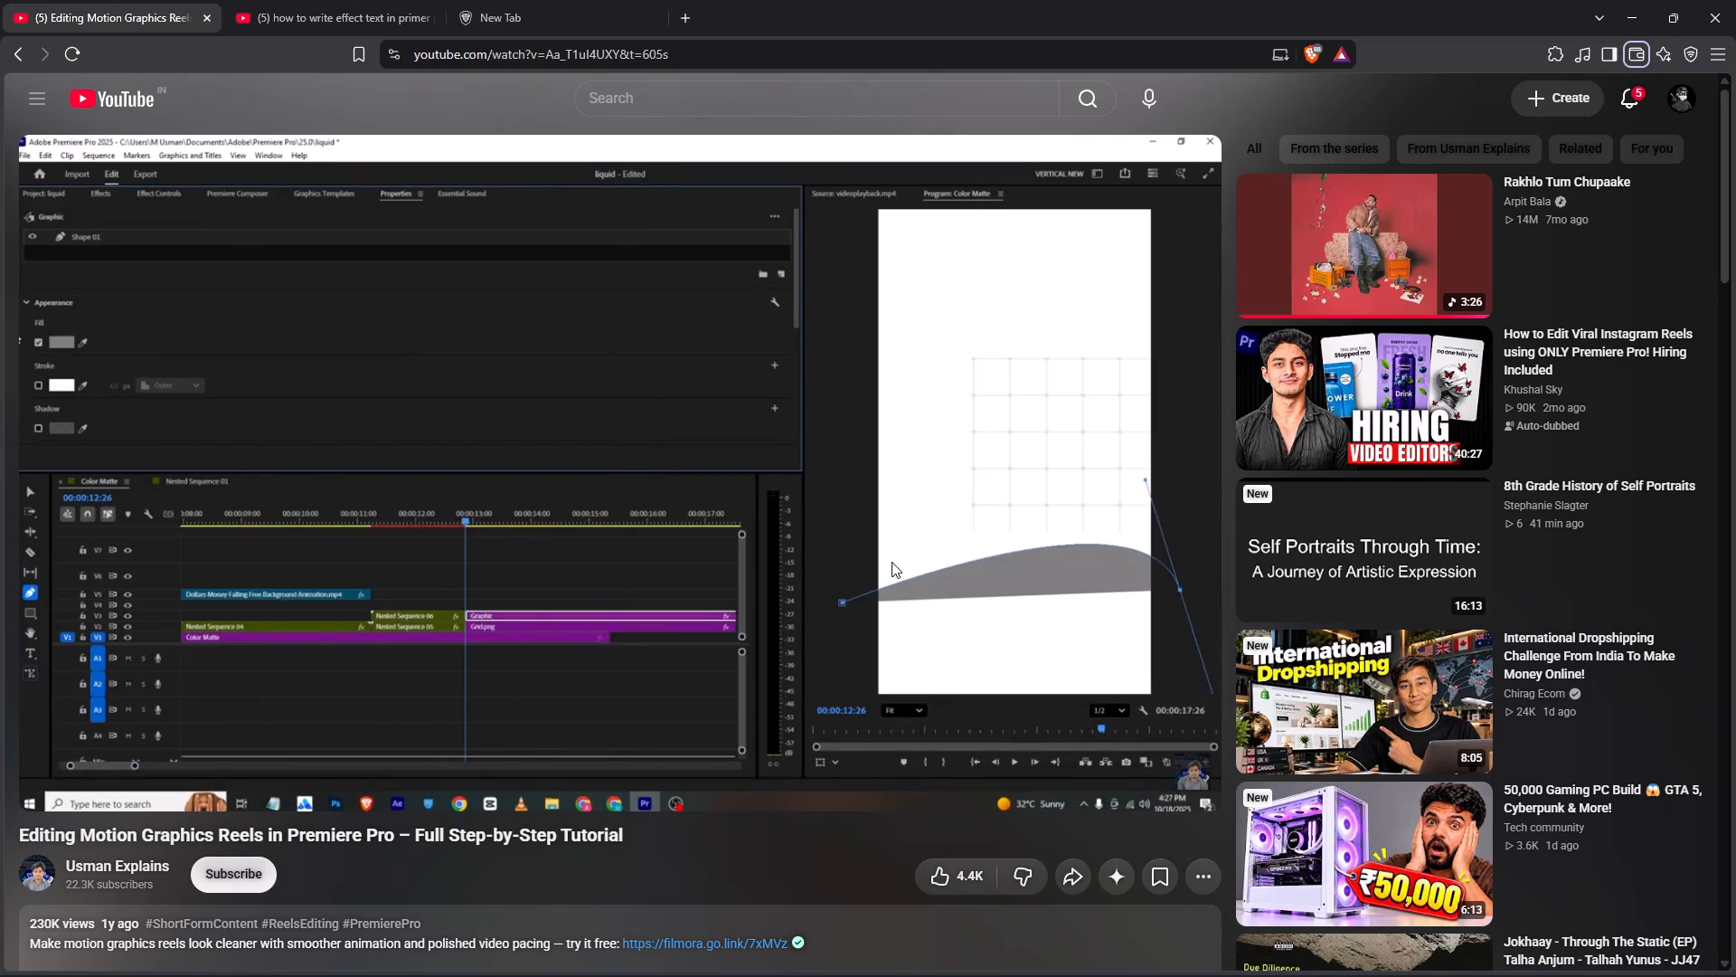
{"action": "left_click", "coordinate": [885, 608]}
{"action": "left_click", "coordinate": [885, 608]}
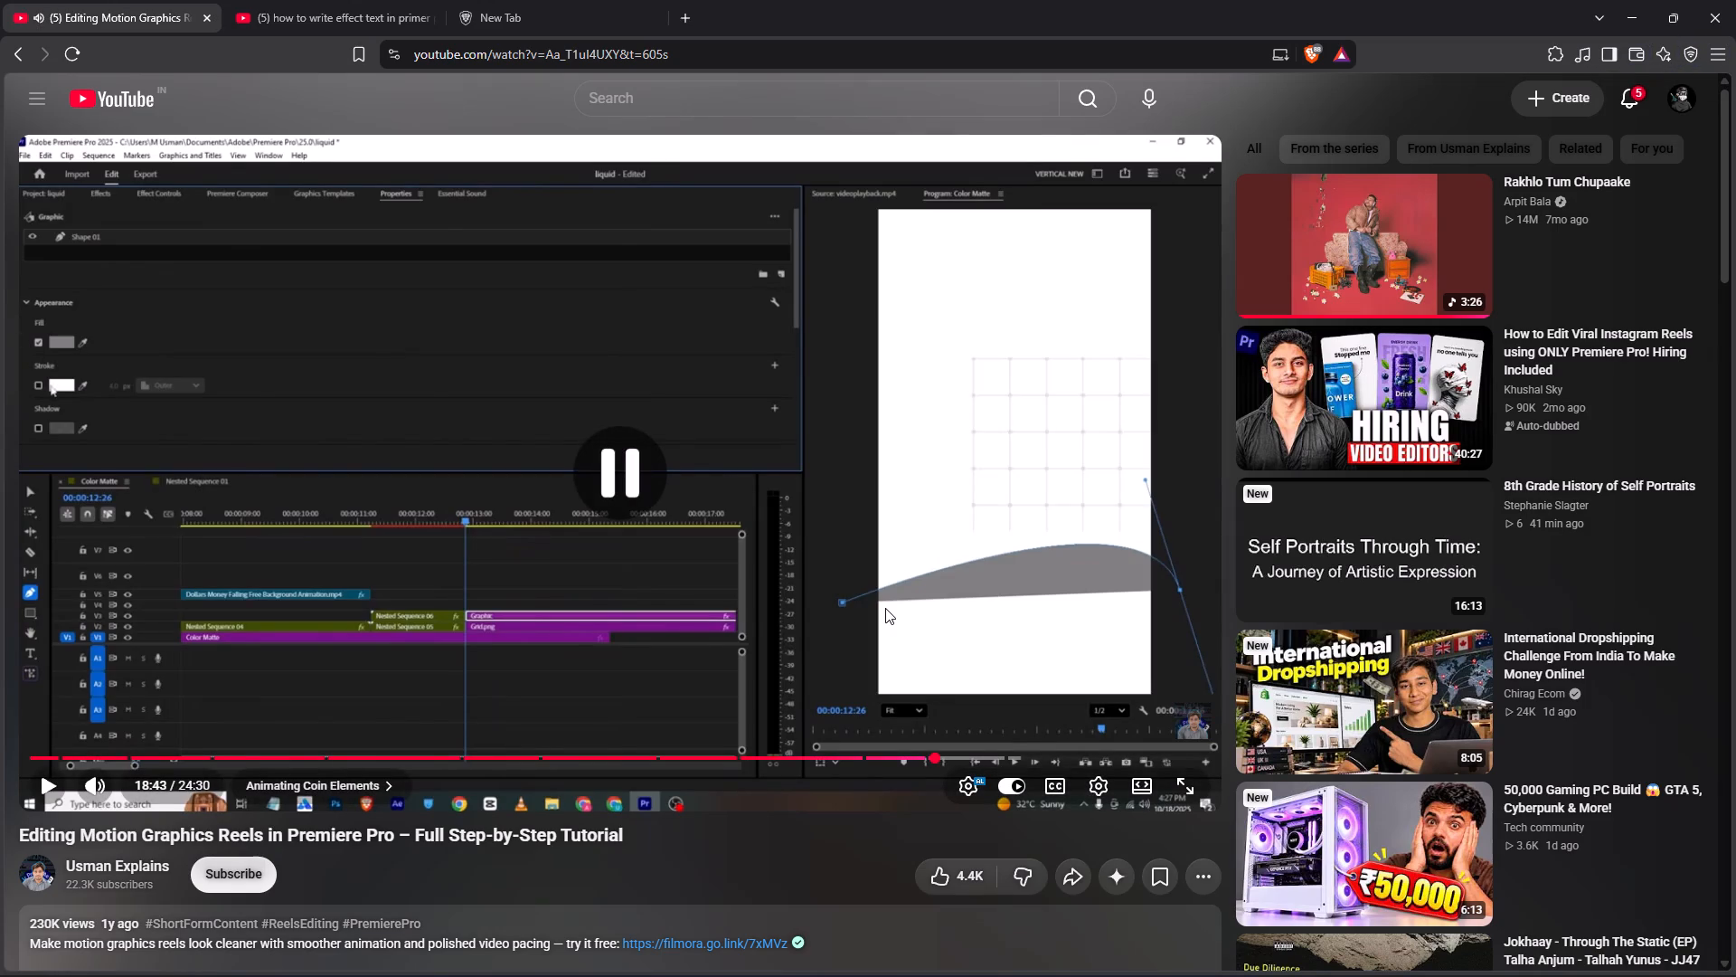
{"action": "key", "text": "Left"}
{"action": "key", "text": "Left"}
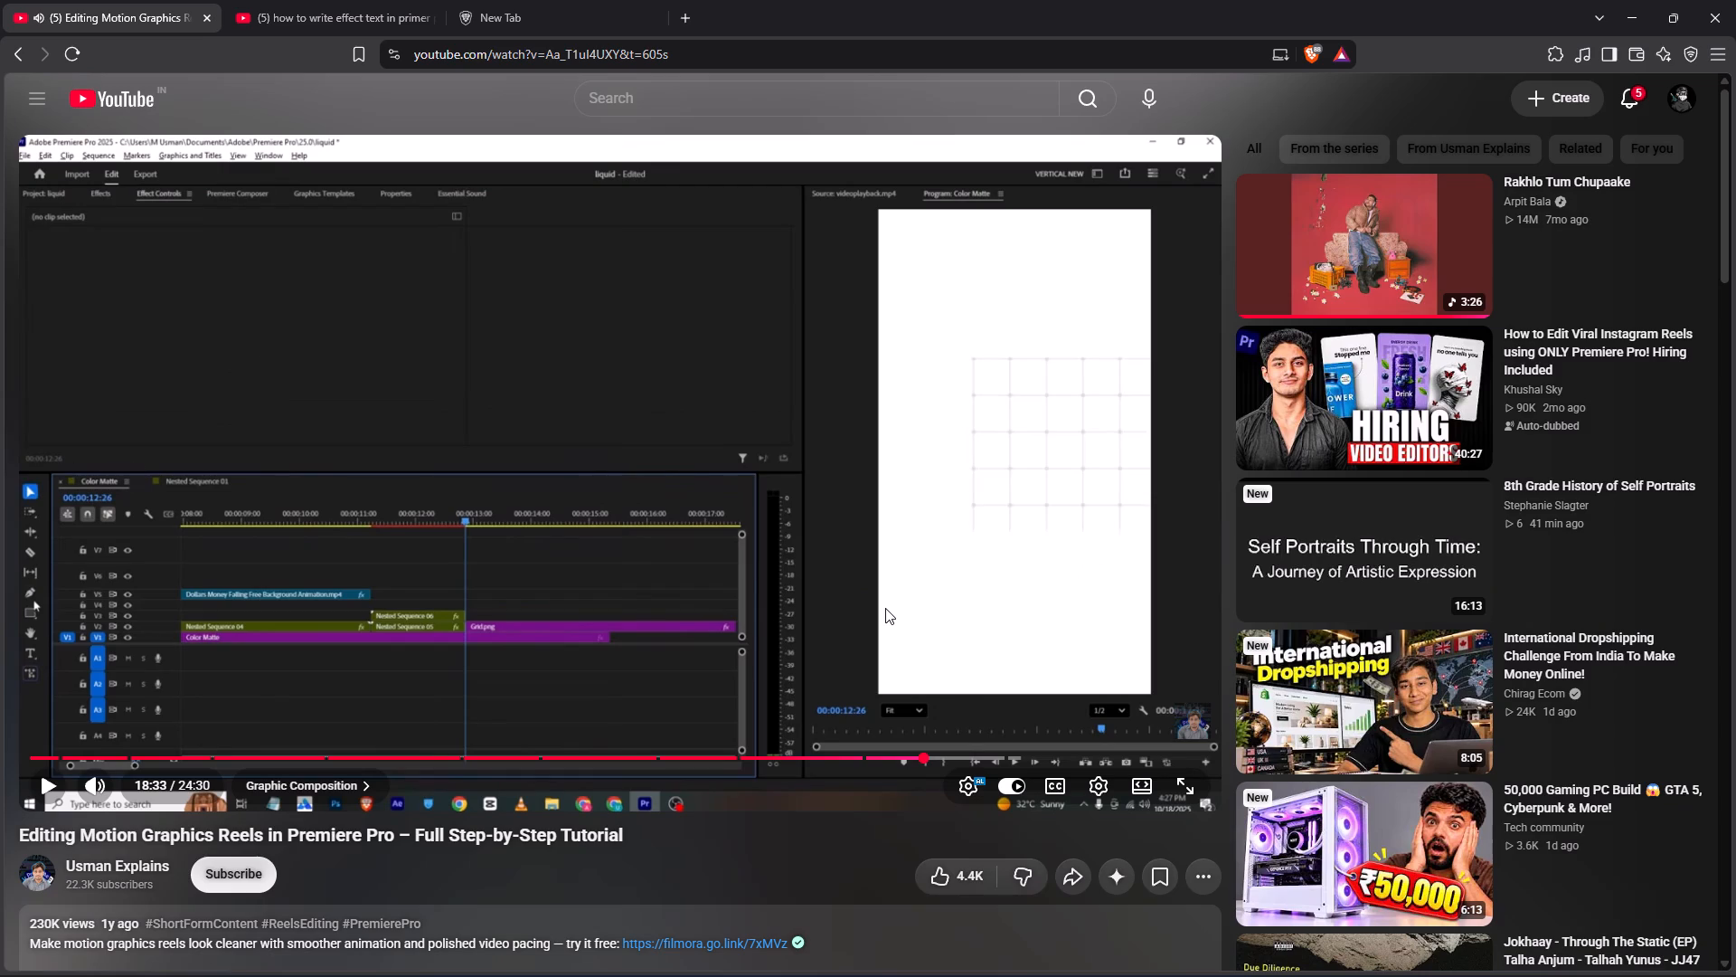
{"action": "key", "text": "alt+Tab"}
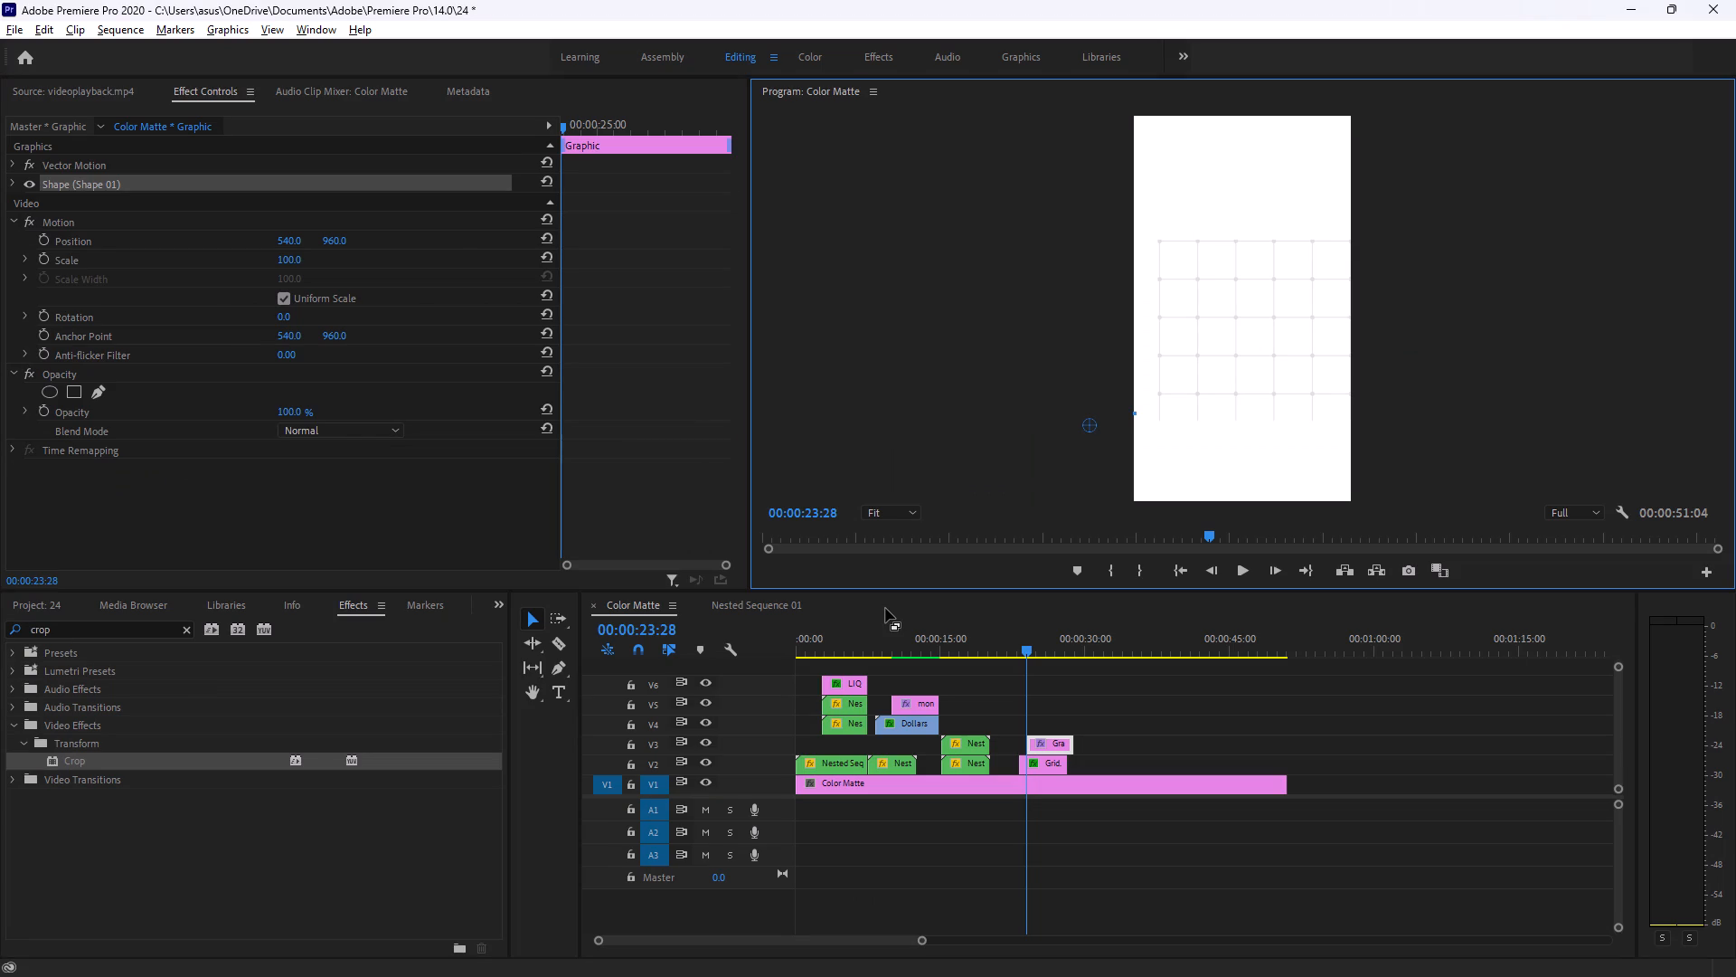
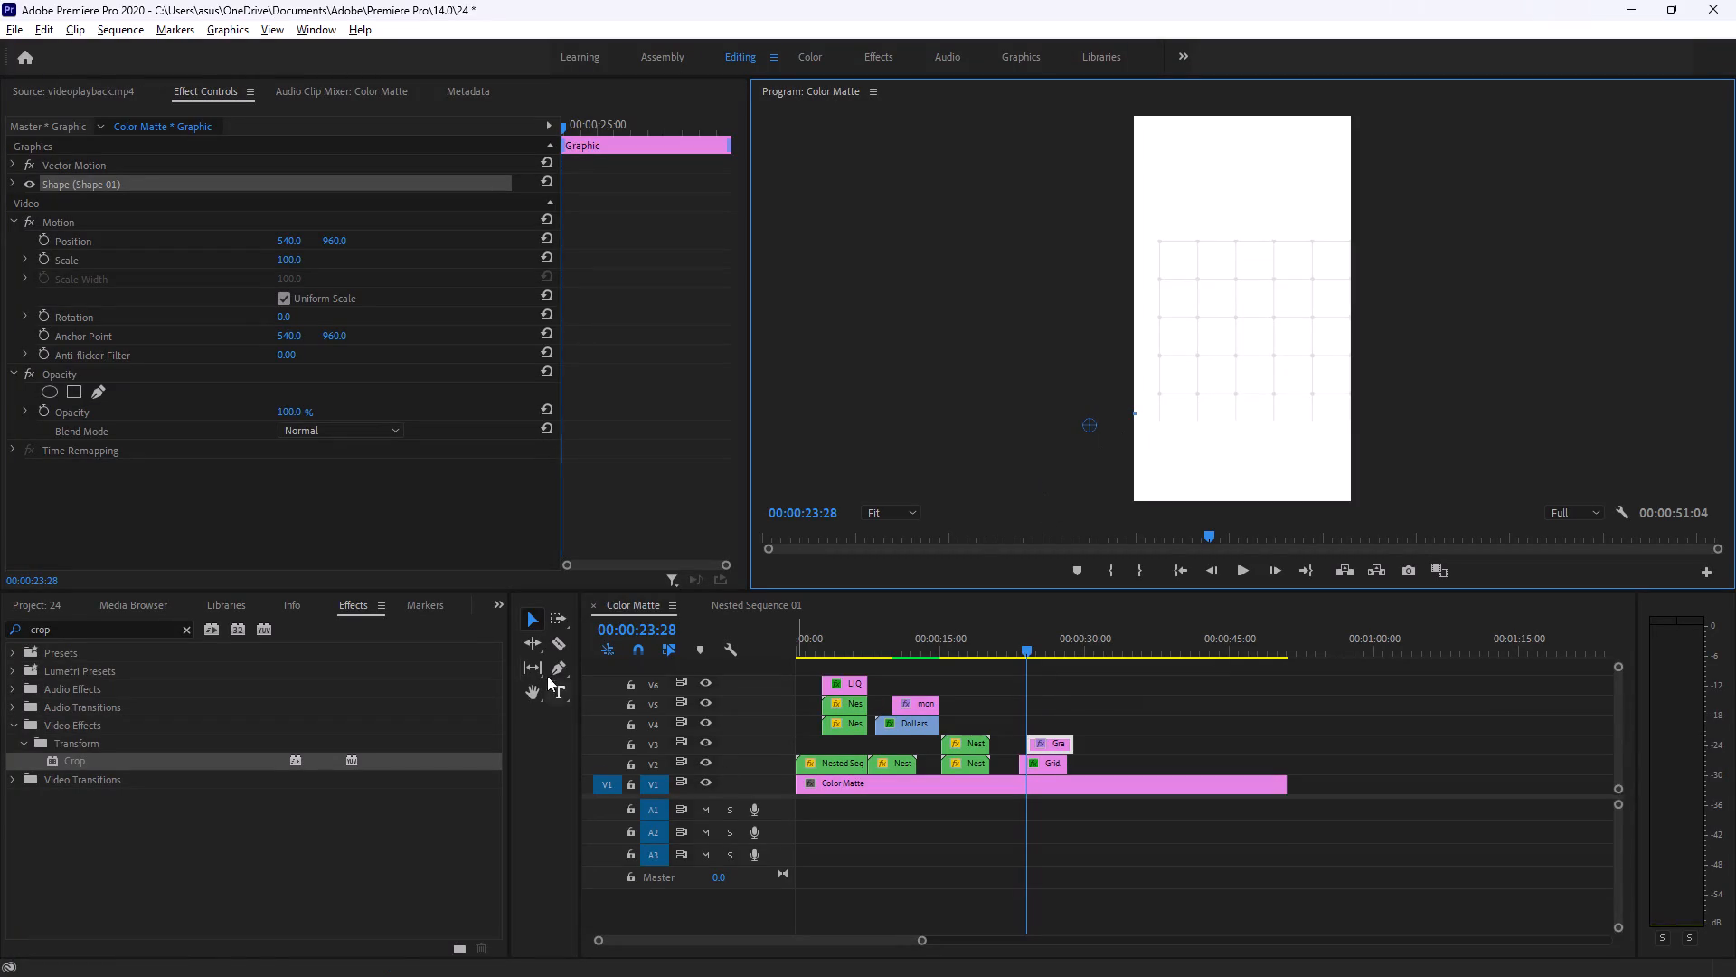
In Premiere Pro, undo the misplaced Pen shape and move the playhead to 00:00:23:14, at the start of the grid clip.
{"action": "left_click", "coordinate": [1095, 422]}
{"action": "key", "text": "ctrl+z"}
{"action": "key", "text": "ctrl+z"}
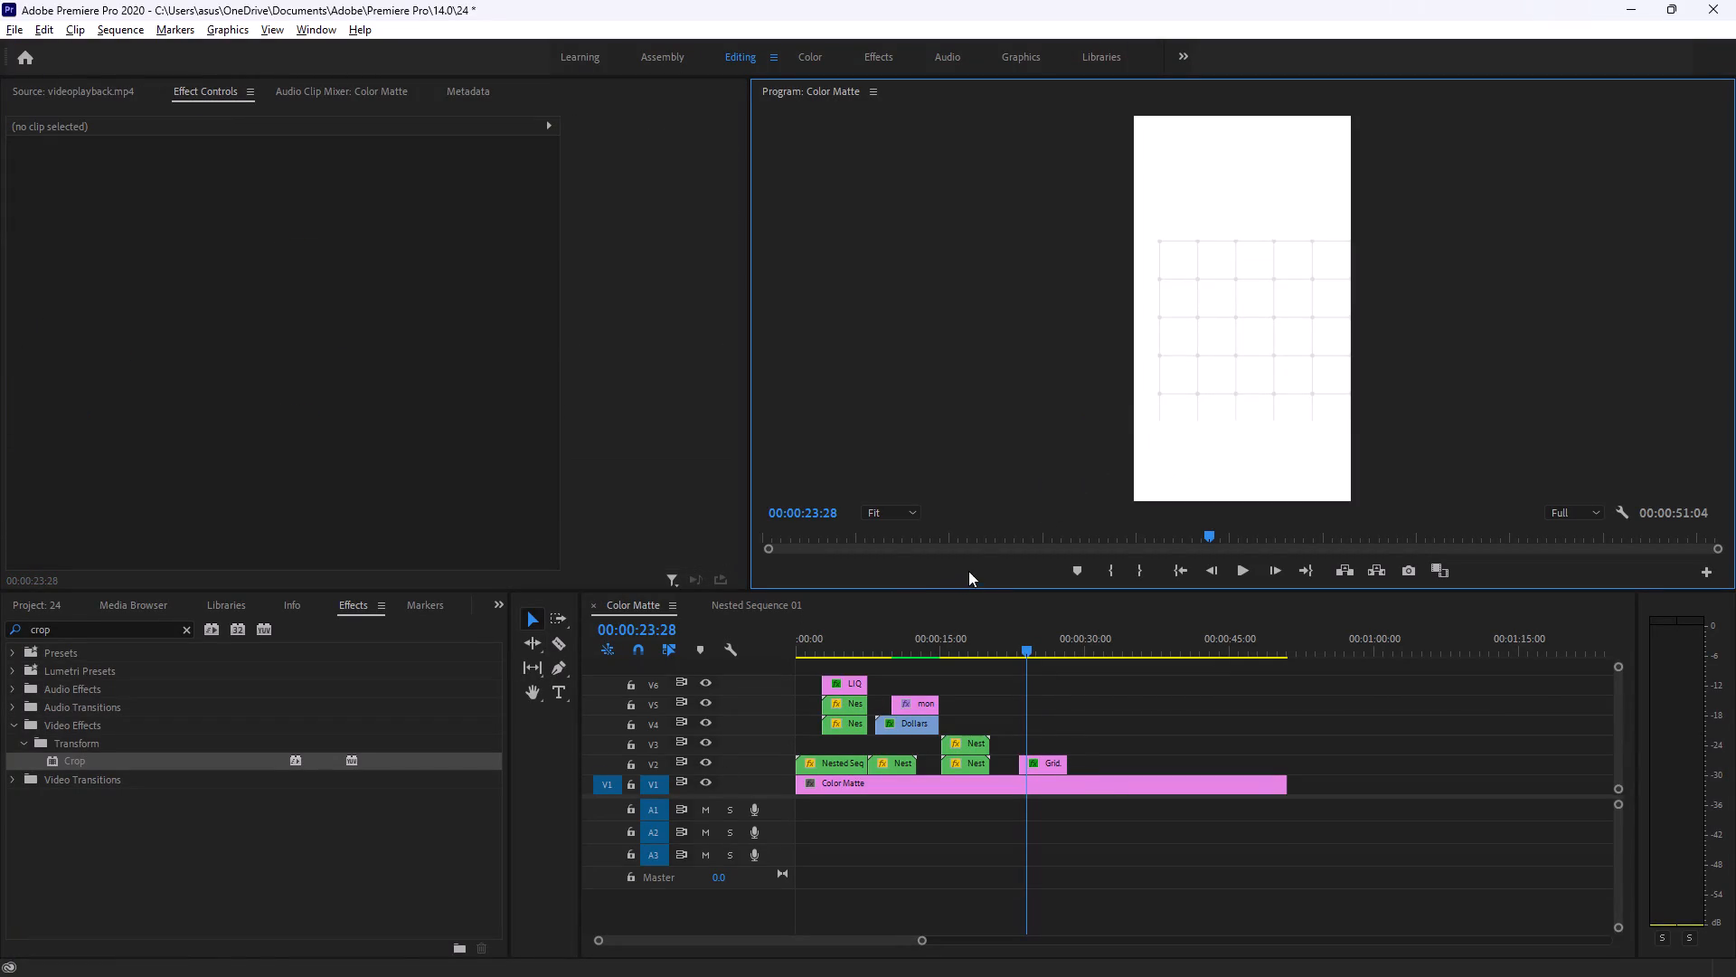
{"action": "left_click", "coordinate": [1024, 637]}
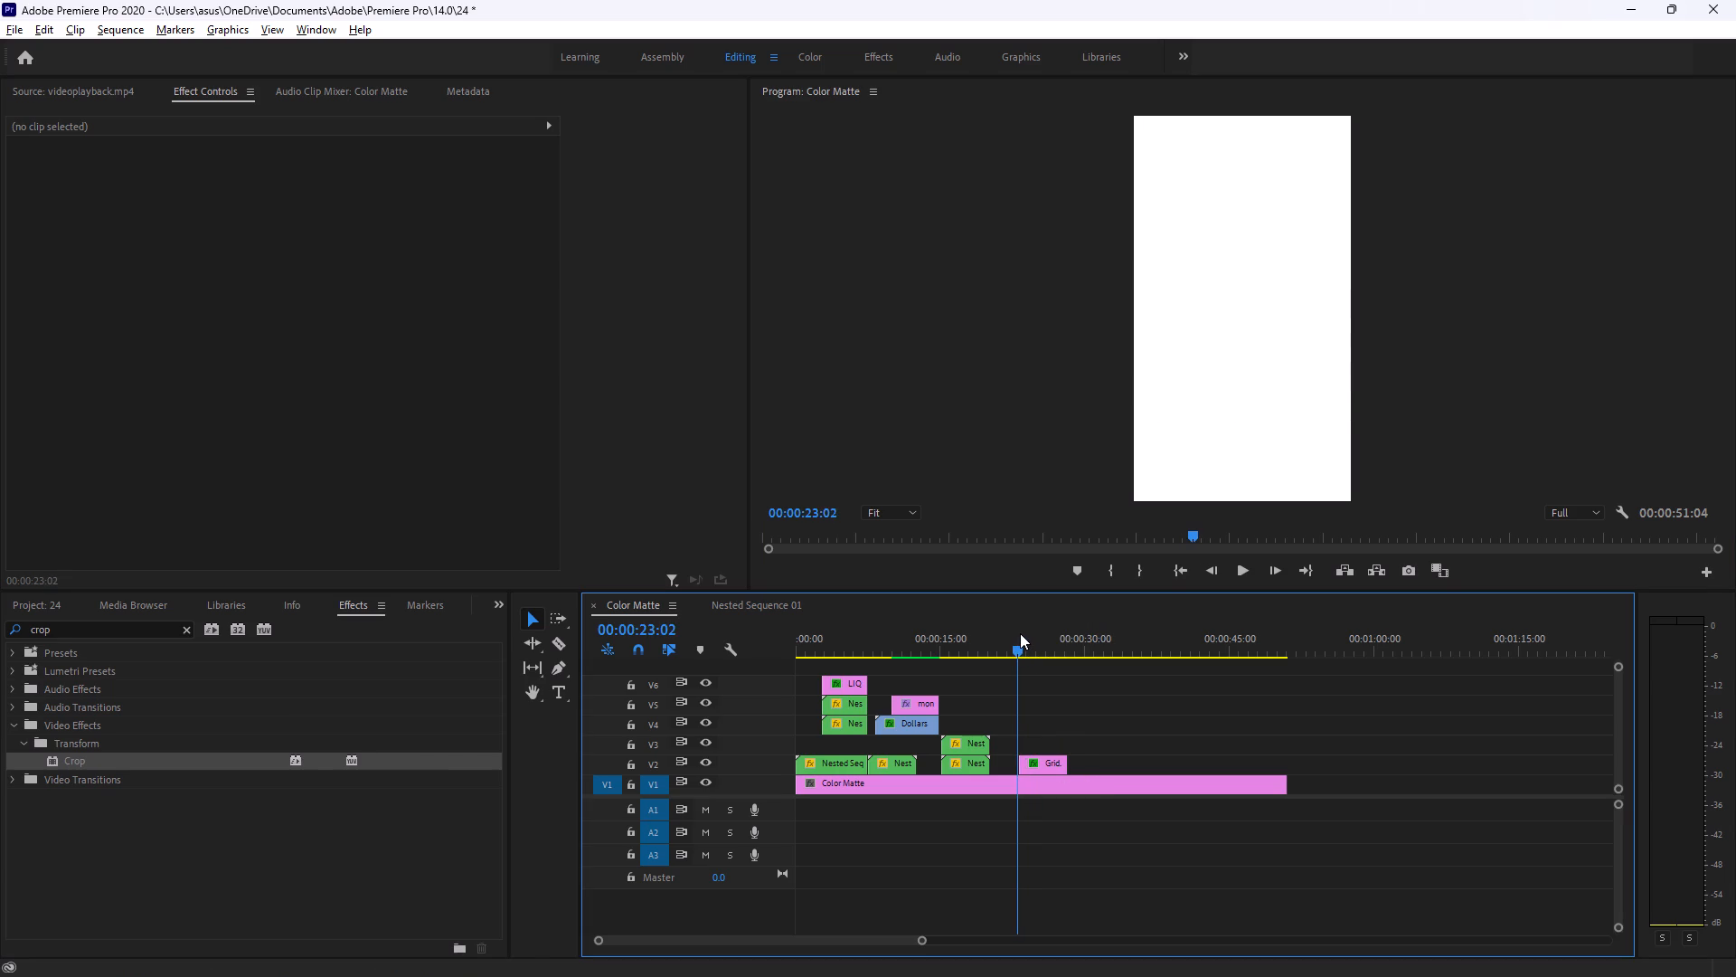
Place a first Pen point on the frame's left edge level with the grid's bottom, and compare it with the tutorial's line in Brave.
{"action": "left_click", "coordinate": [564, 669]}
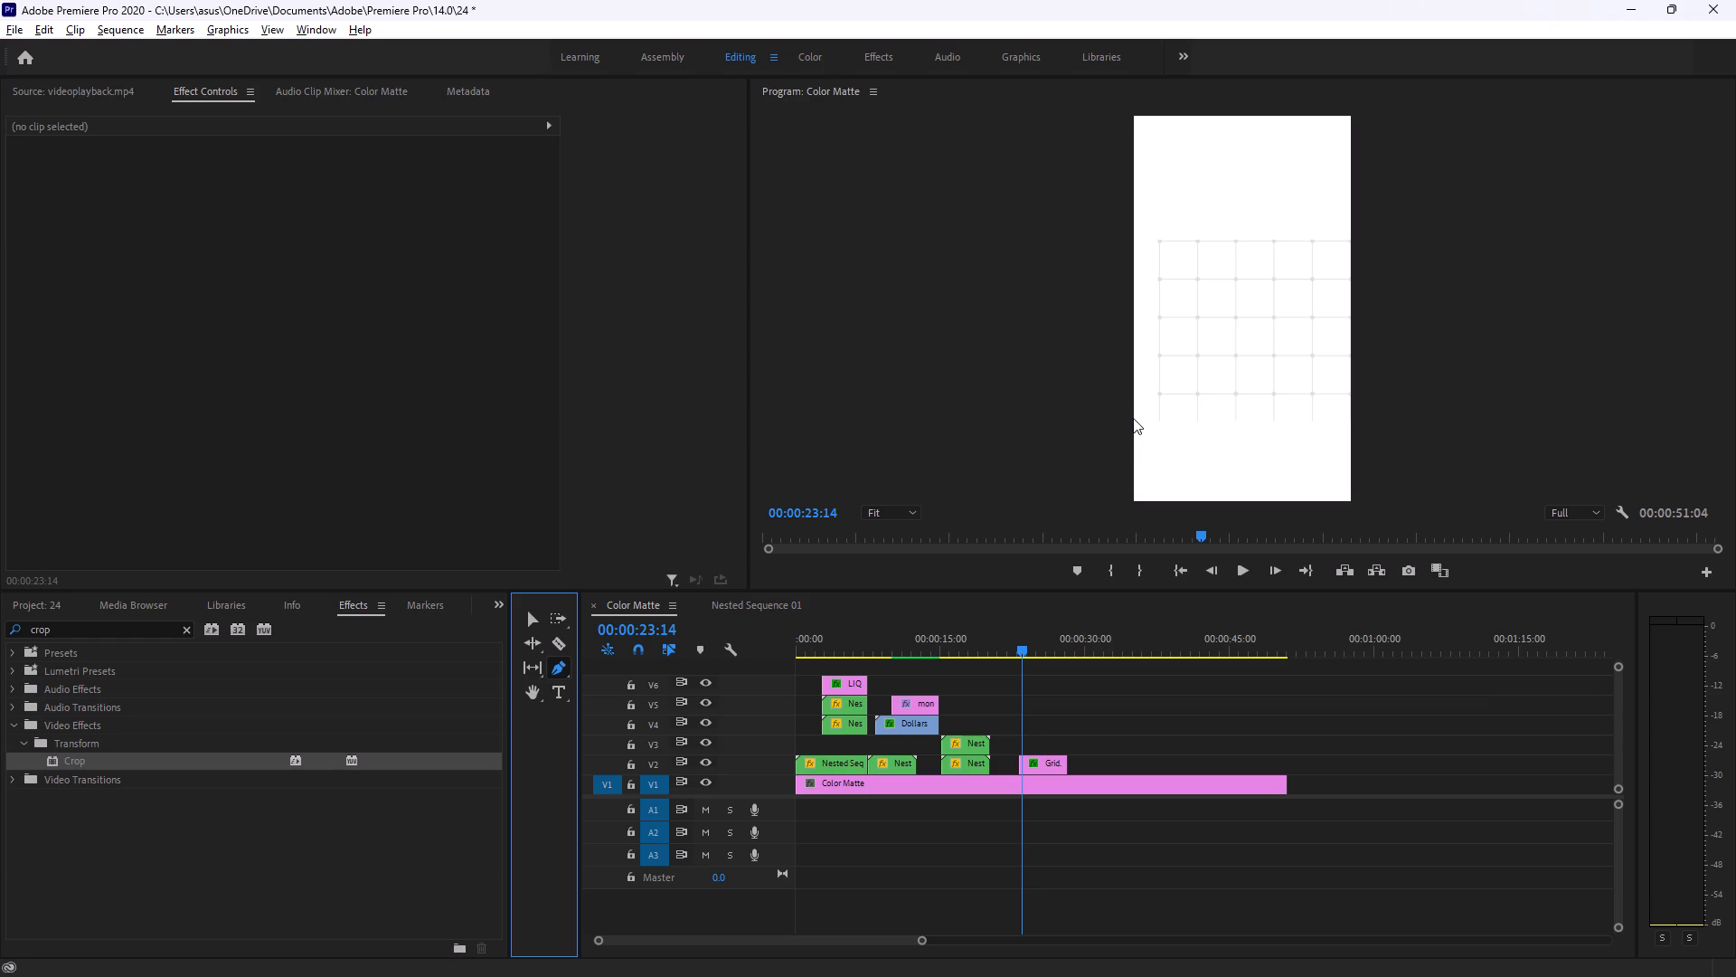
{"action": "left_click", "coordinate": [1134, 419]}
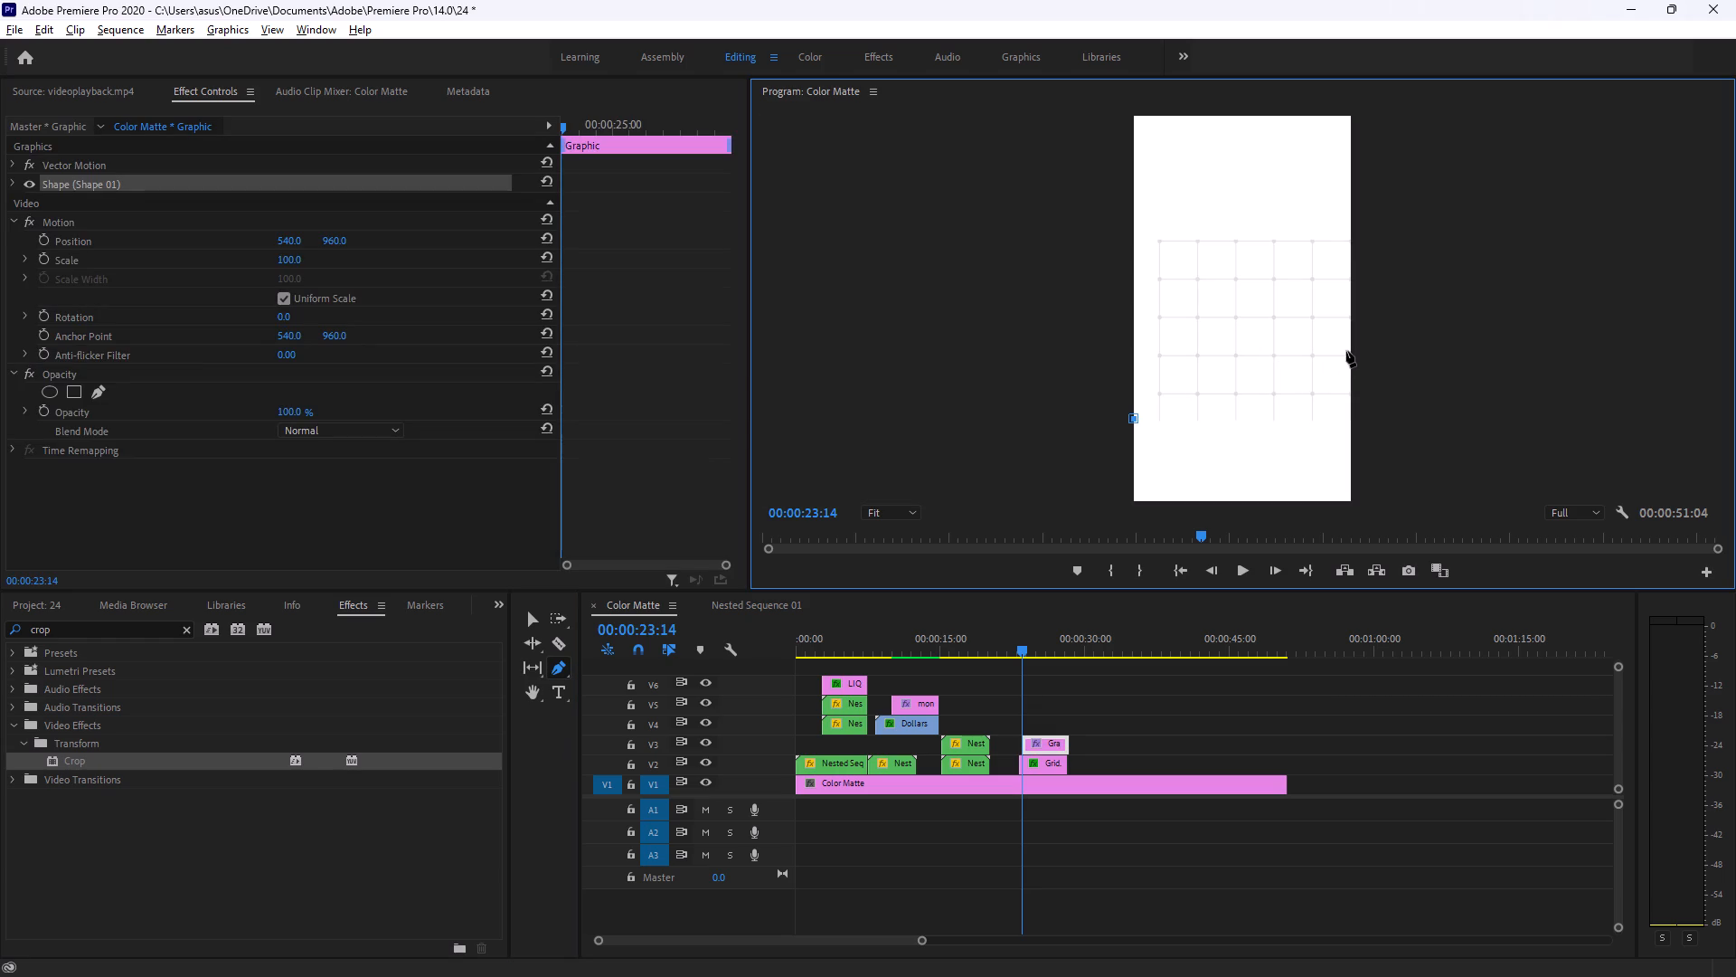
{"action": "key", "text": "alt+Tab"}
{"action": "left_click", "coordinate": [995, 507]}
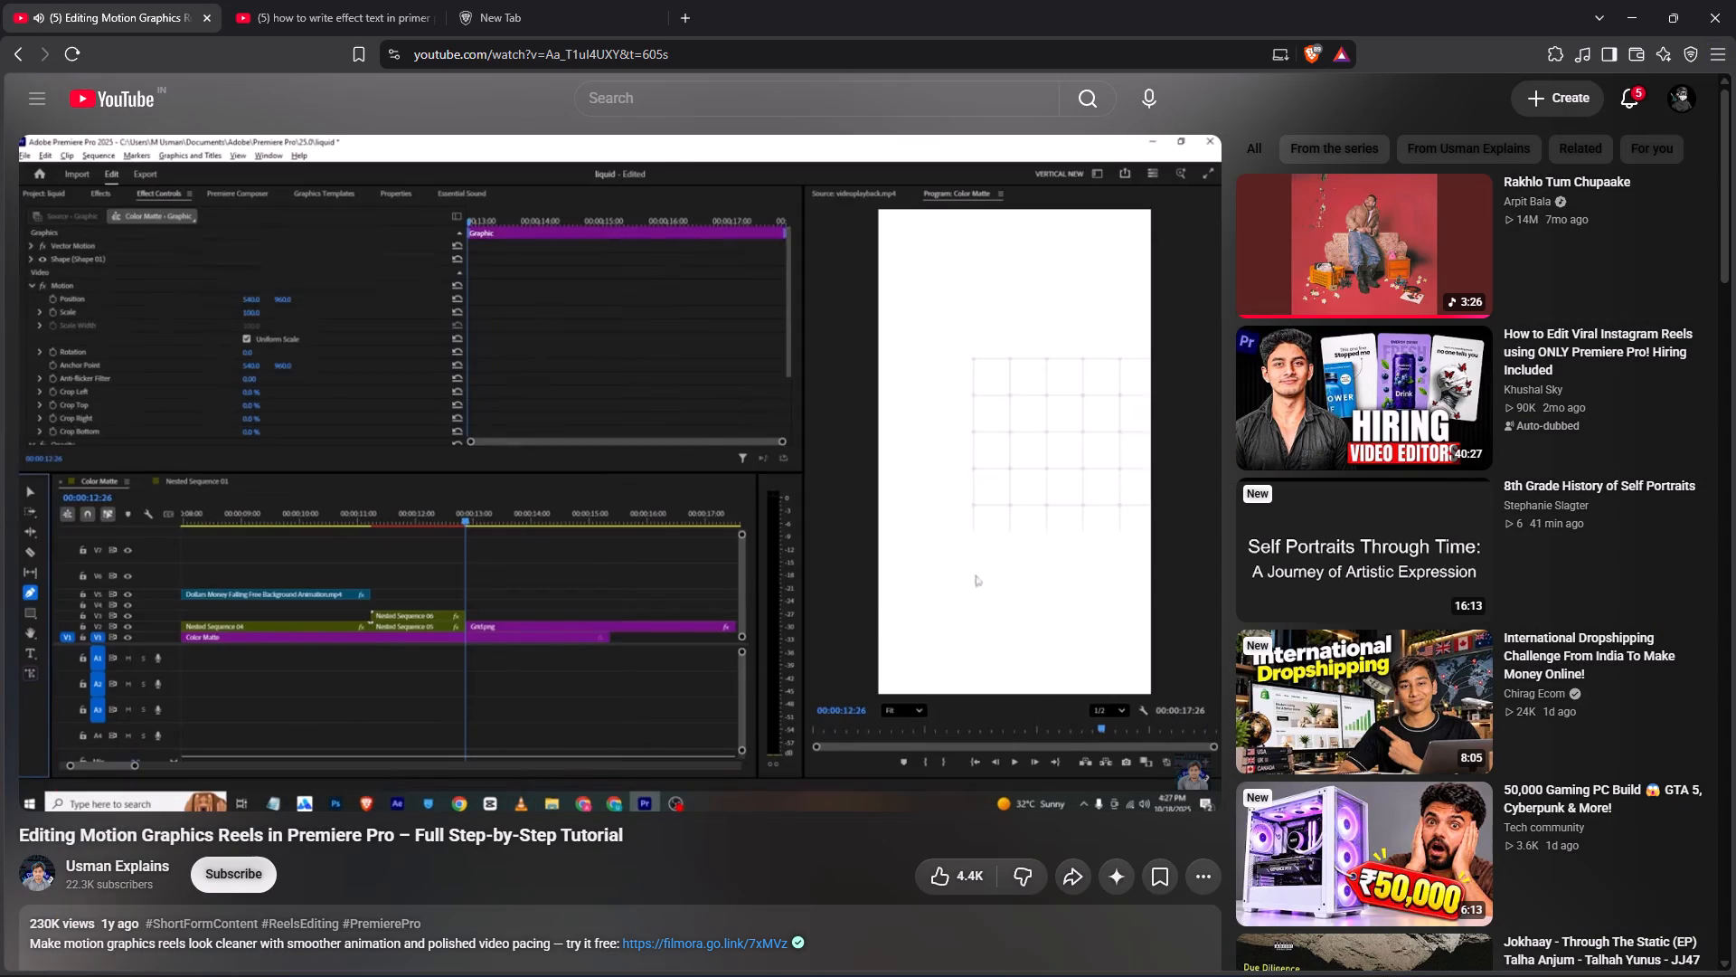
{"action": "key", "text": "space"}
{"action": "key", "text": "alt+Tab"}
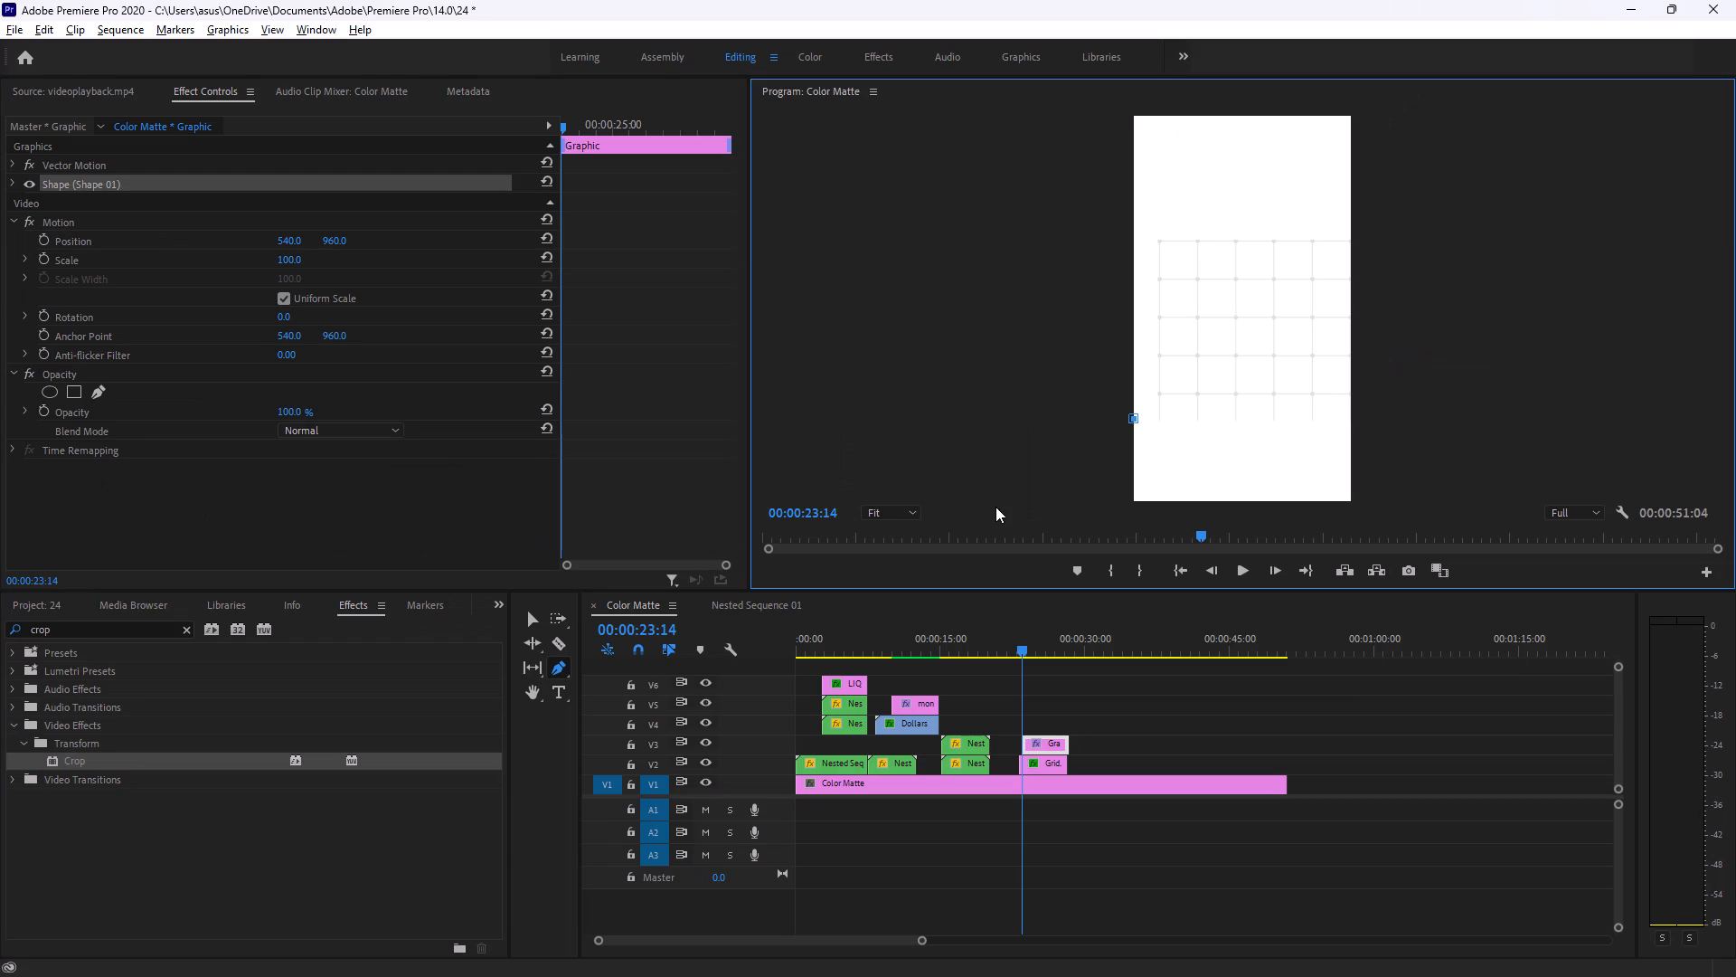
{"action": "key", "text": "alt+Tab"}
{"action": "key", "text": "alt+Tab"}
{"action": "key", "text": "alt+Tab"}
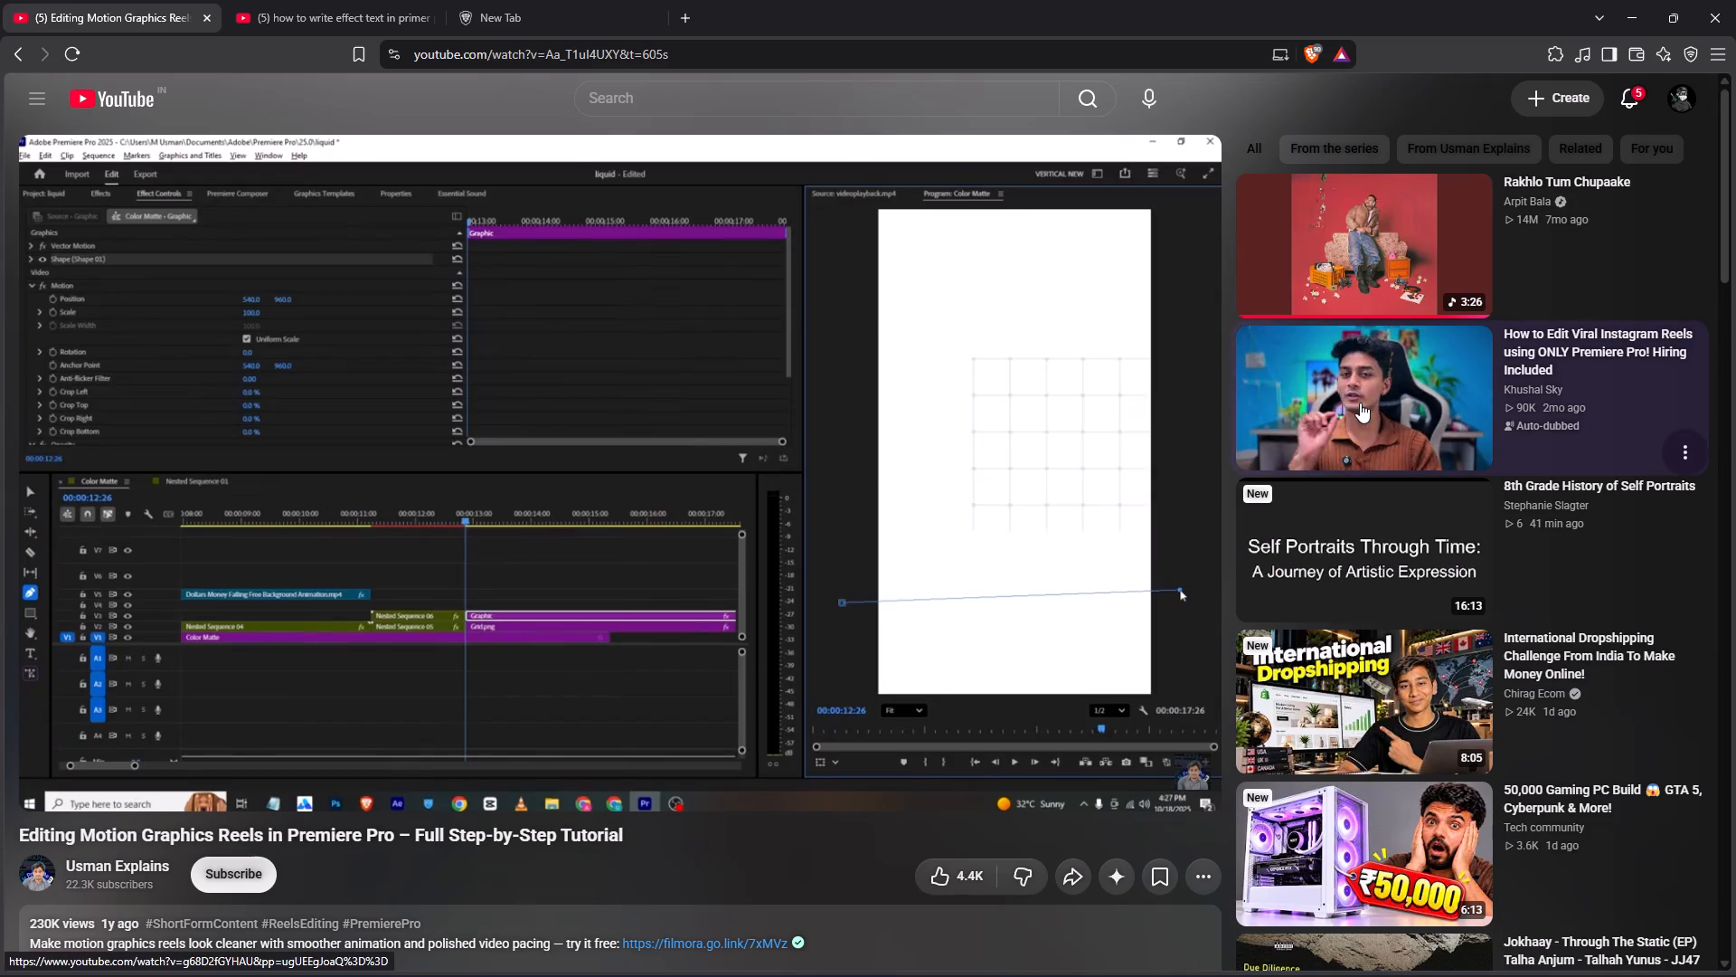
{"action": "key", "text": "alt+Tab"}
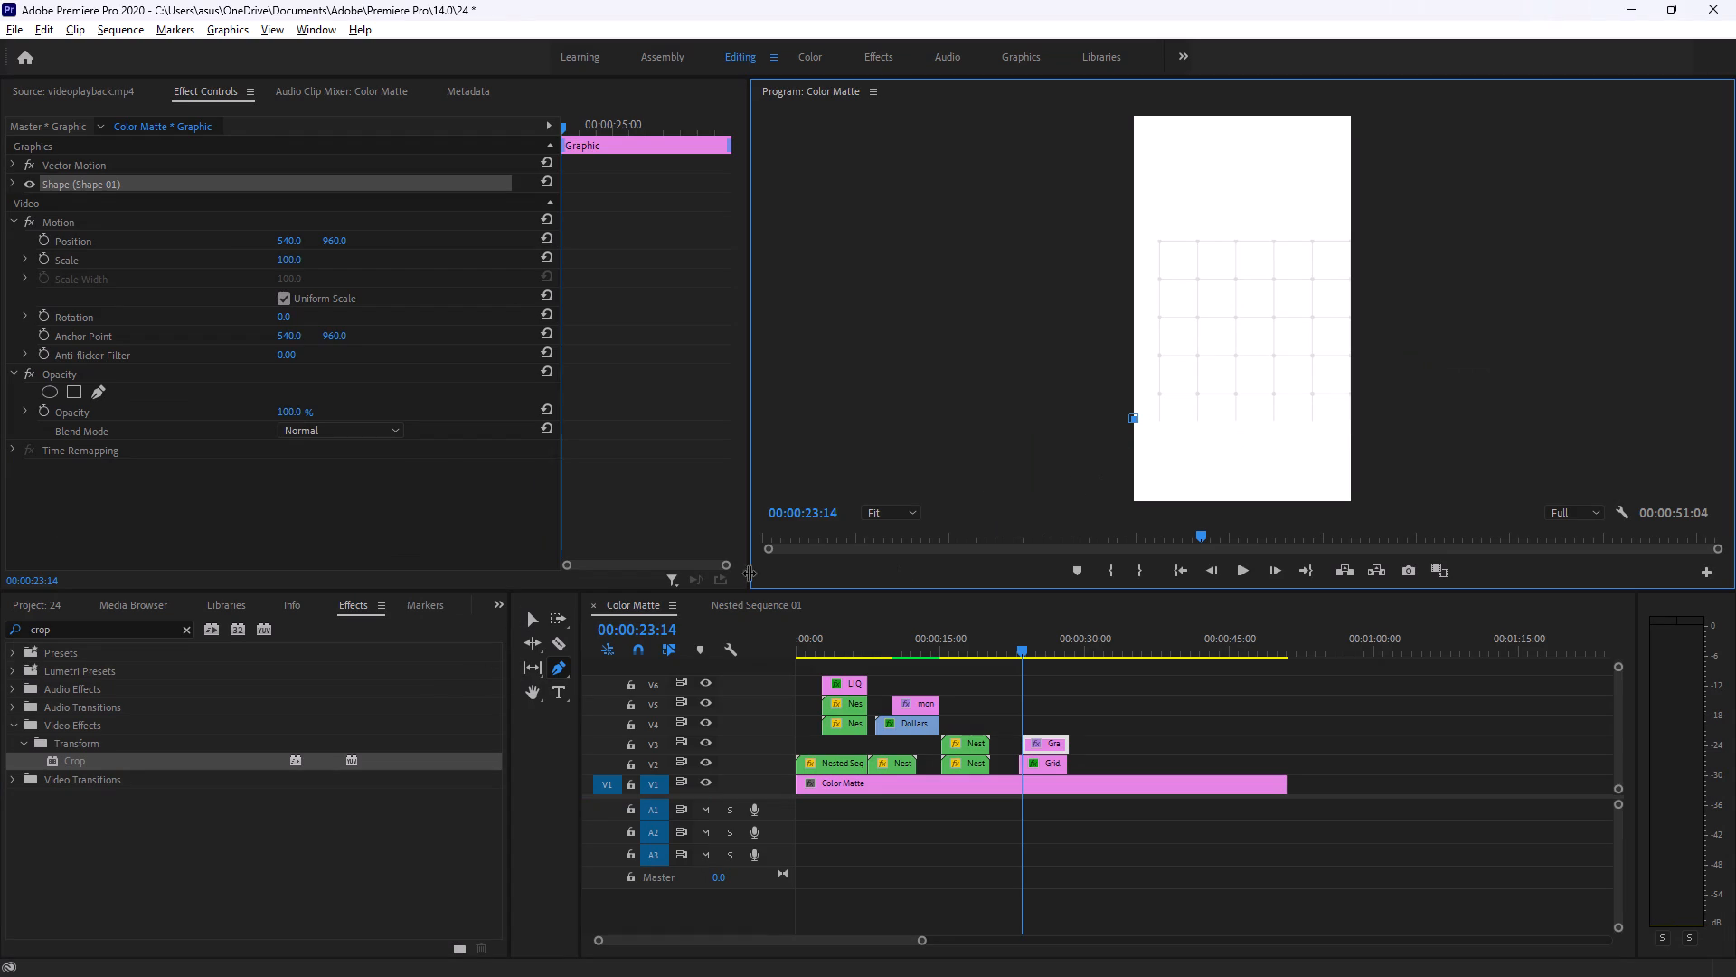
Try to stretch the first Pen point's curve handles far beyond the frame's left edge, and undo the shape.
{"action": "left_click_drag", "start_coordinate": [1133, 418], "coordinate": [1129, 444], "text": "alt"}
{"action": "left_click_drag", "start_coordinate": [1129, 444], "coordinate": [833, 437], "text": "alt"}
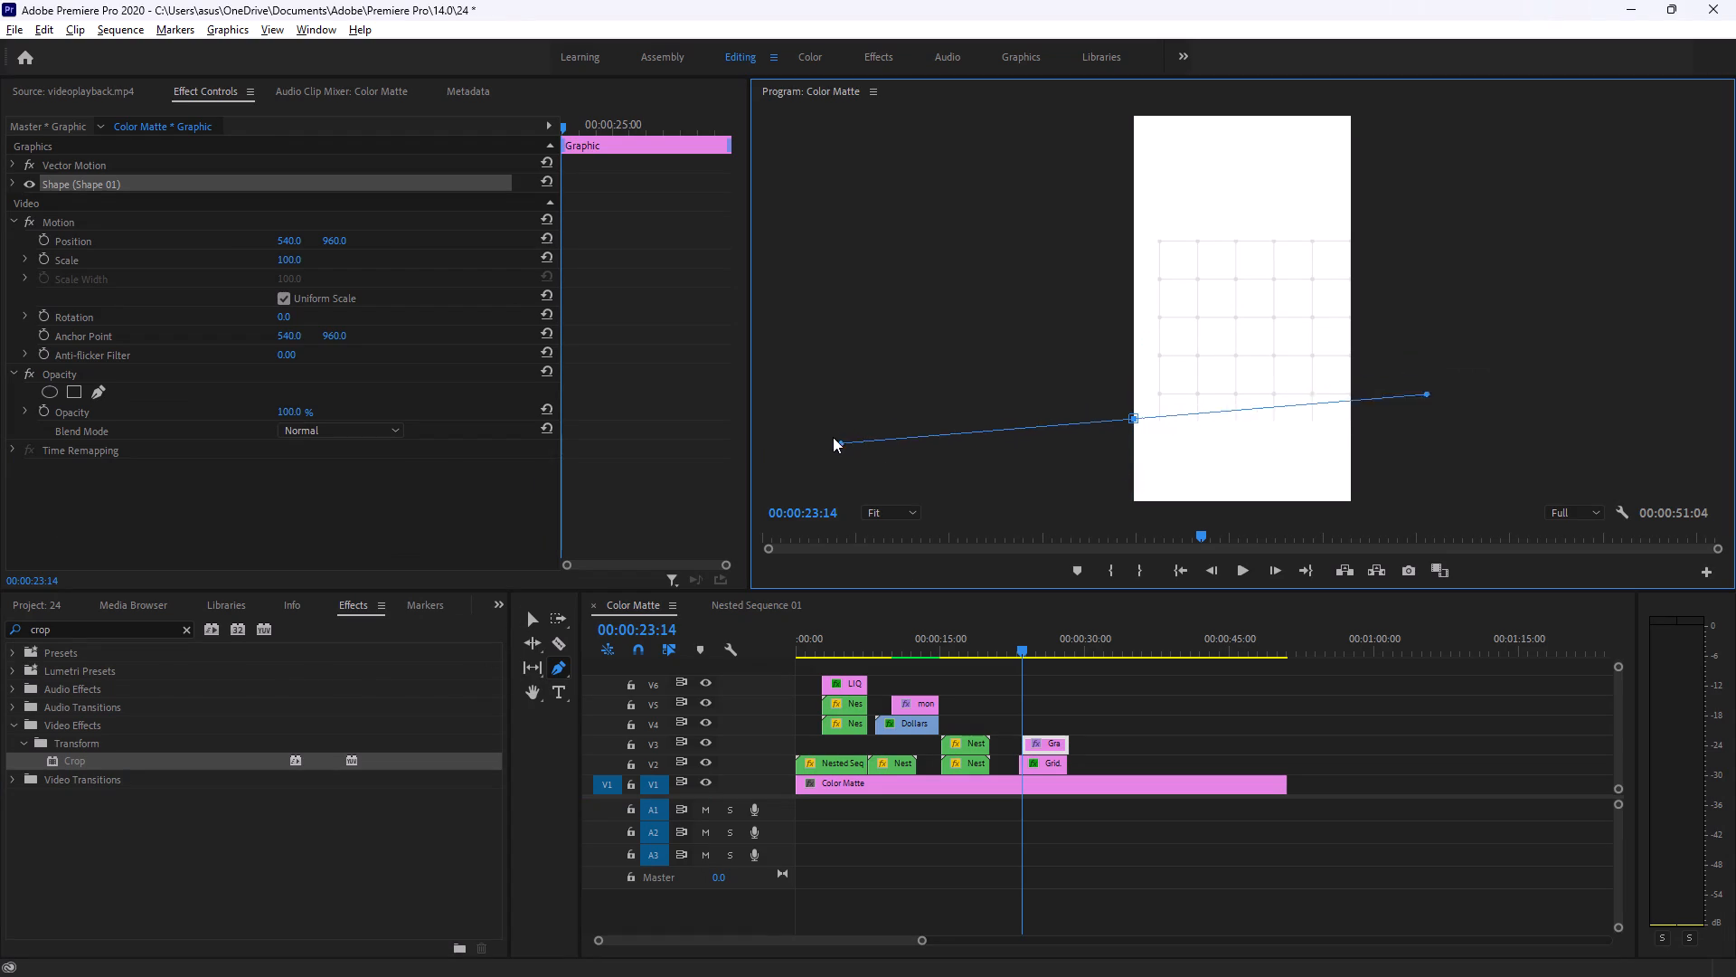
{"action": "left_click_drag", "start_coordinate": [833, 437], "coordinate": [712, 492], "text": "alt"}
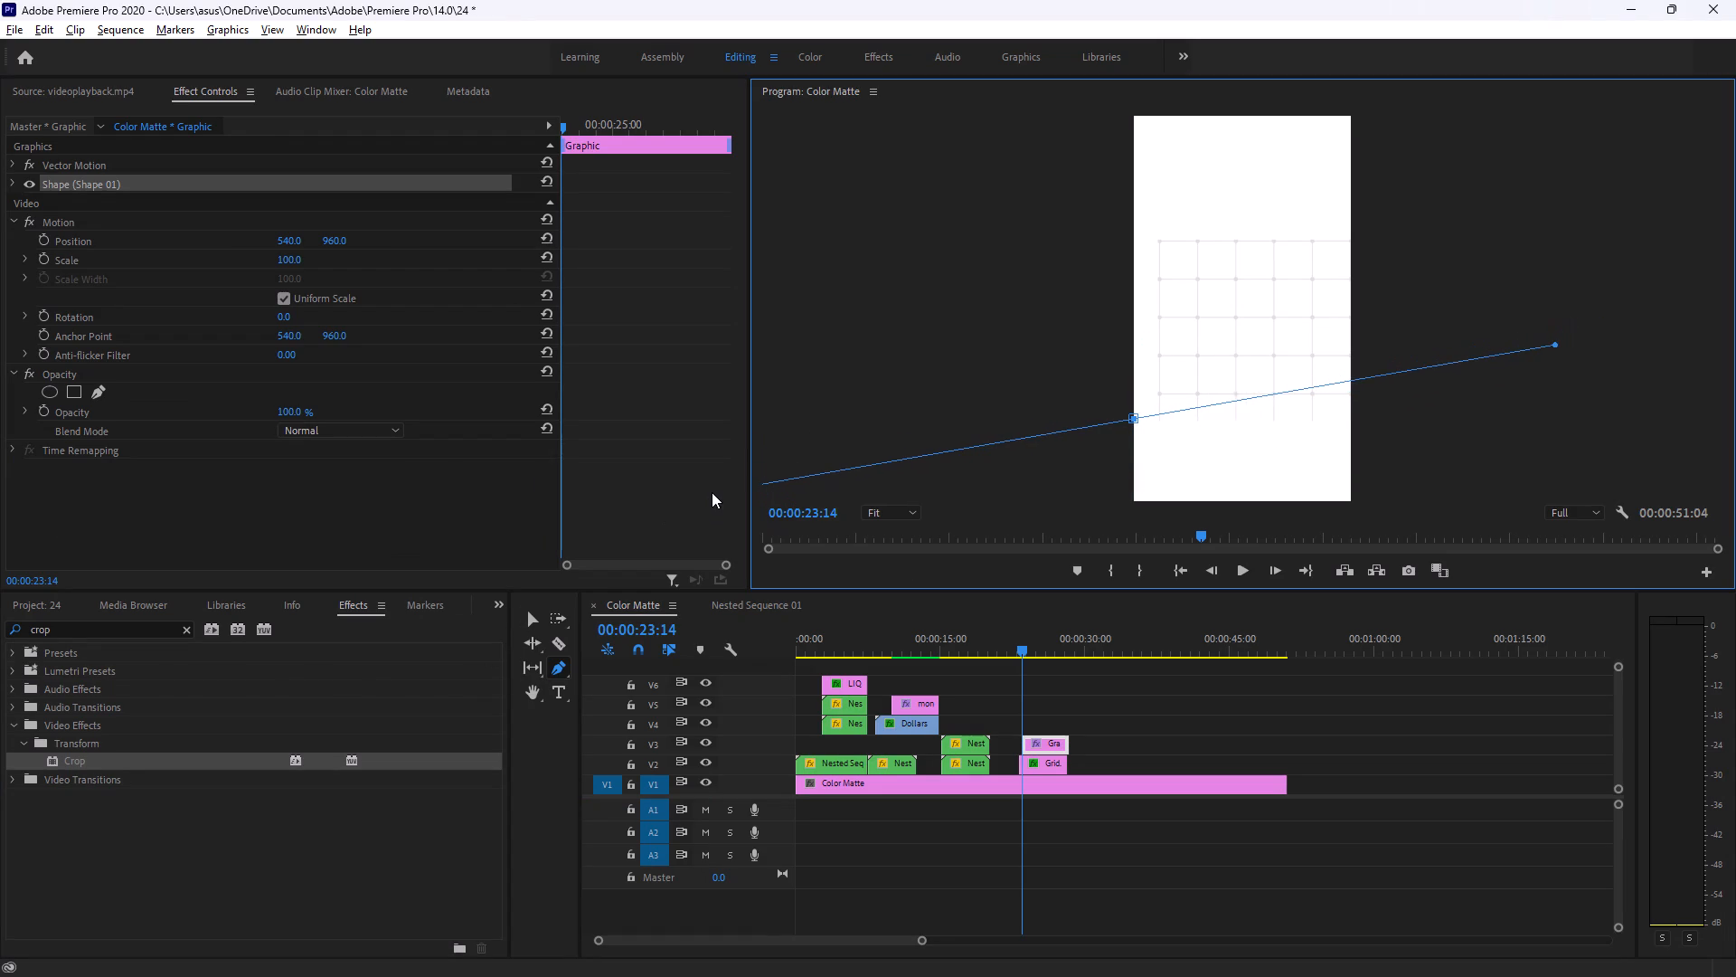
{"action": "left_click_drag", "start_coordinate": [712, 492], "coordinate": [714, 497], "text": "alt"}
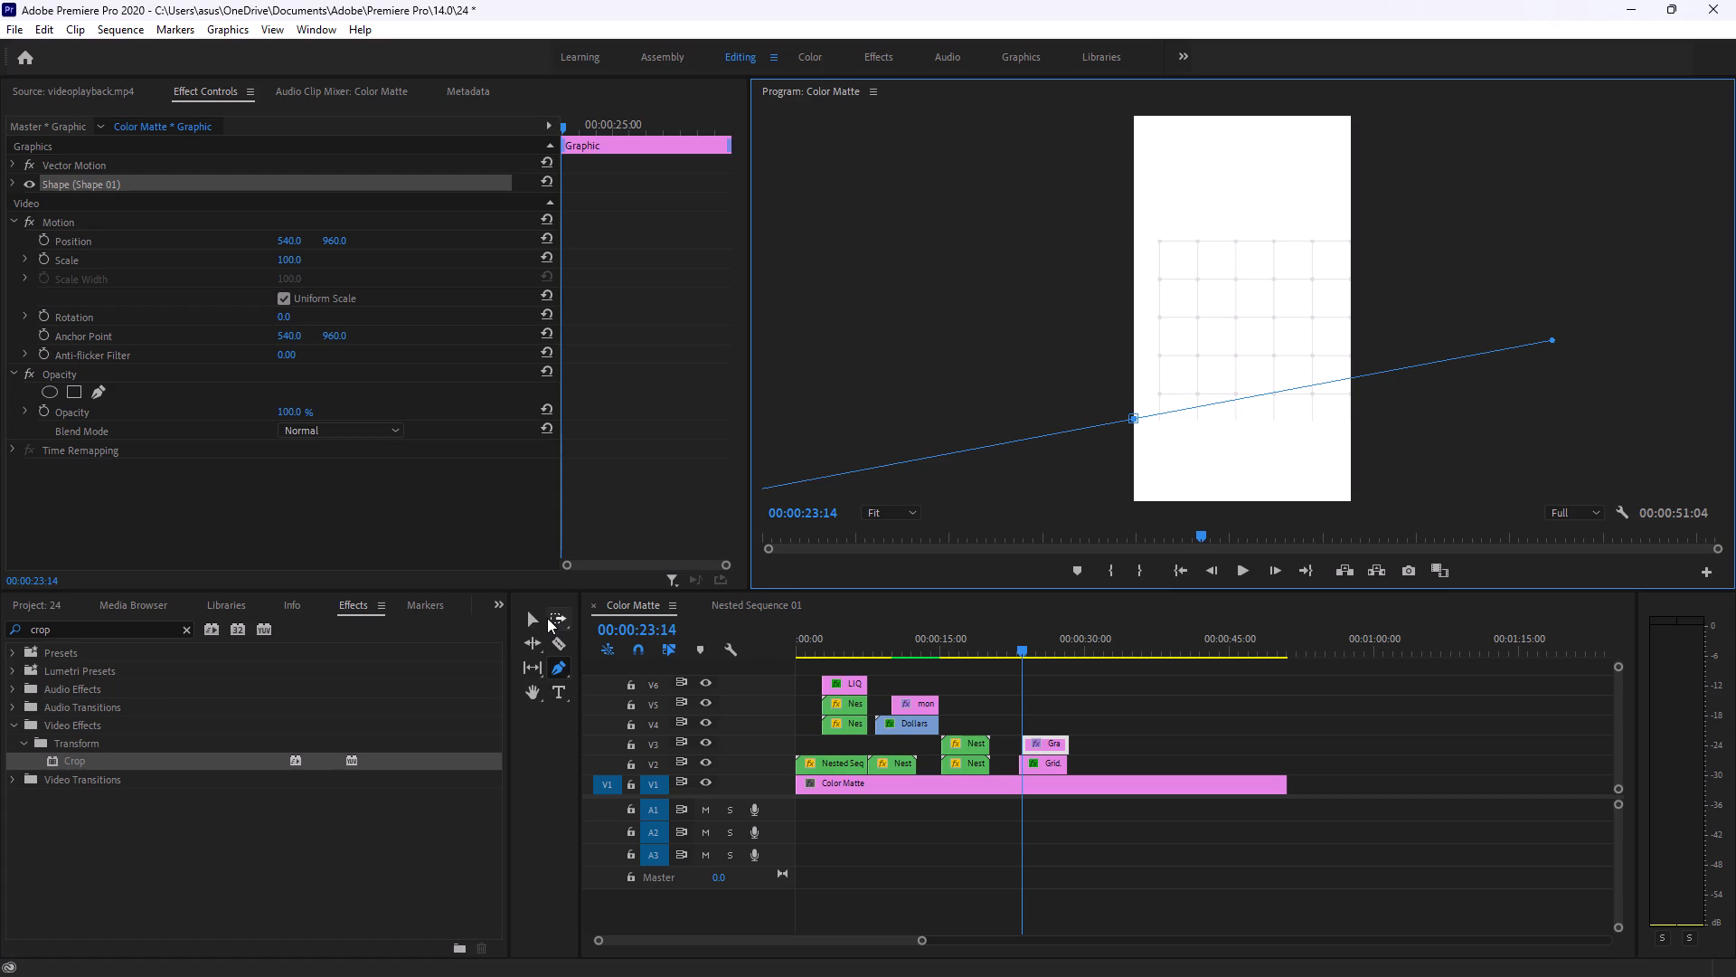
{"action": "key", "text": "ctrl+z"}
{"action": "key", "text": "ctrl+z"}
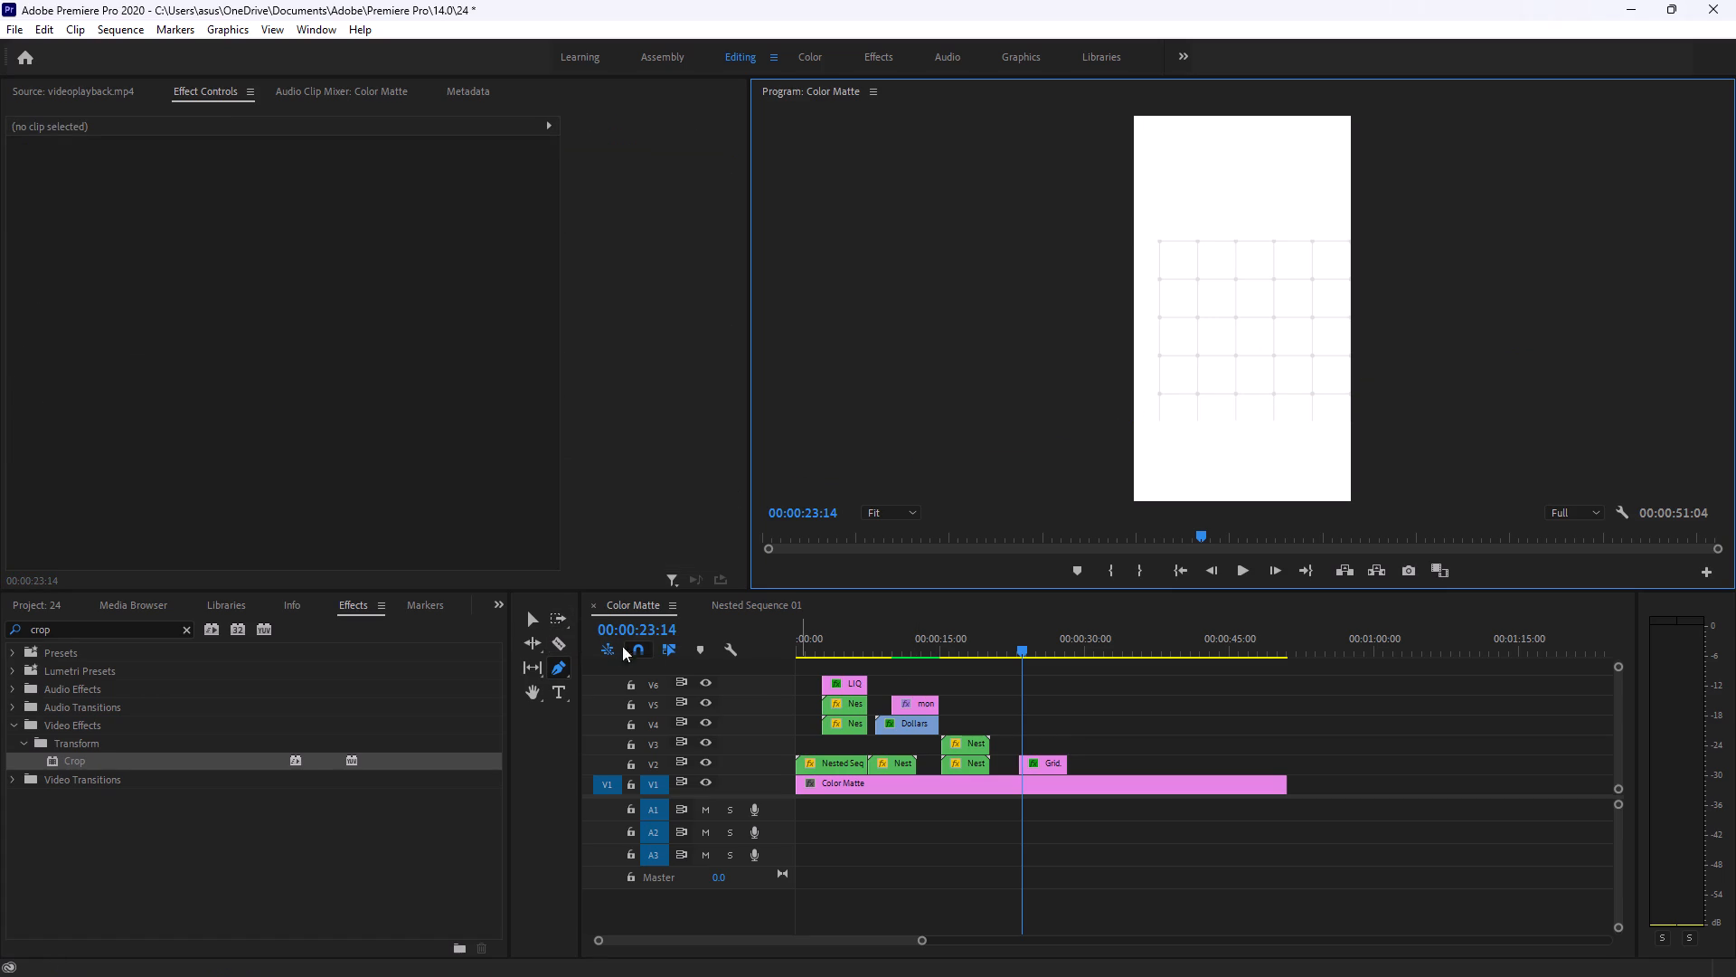
Draw a Pen line from the frame's left edge below the grid to its right edge, level with the grid's bottom.
{"action": "left_click", "coordinate": [1134, 460]}
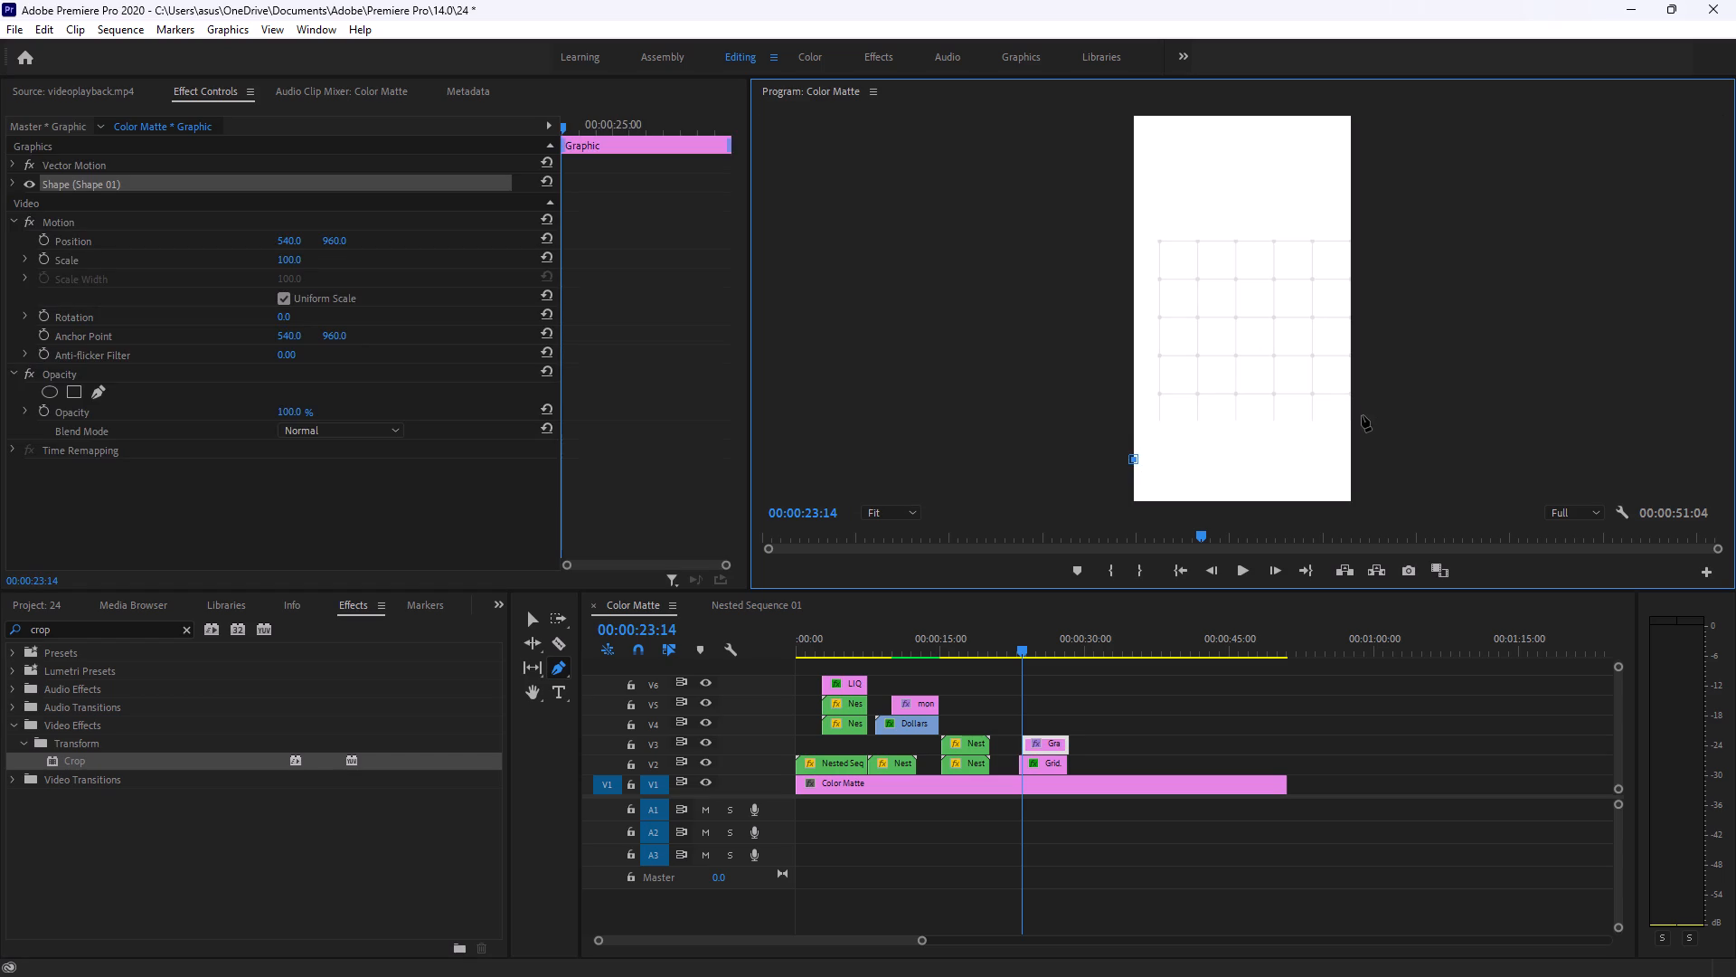
{"action": "left_click", "coordinate": [1354, 420]}
In Brave, play the tutorial full screen to see how the line's end point is curved, and return to Premiere Pro.
{"action": "key", "text": "alt+Tab"}
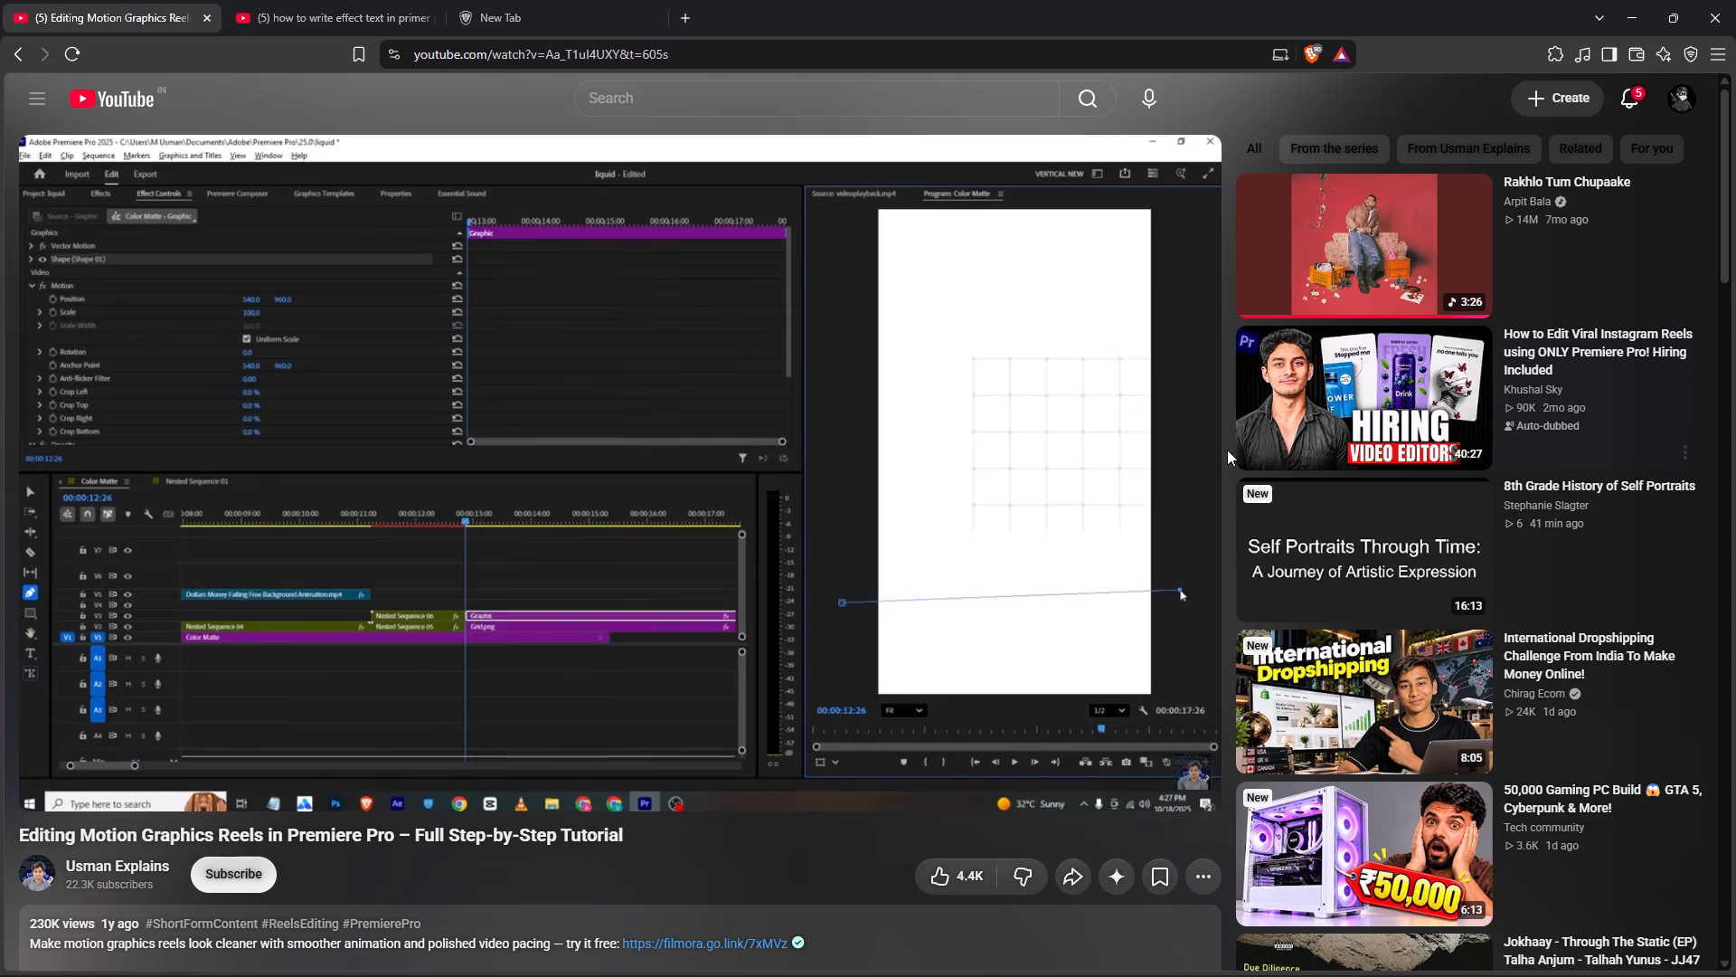
{"action": "left_click", "coordinate": [1077, 460]}
{"action": "key", "text": "f"}
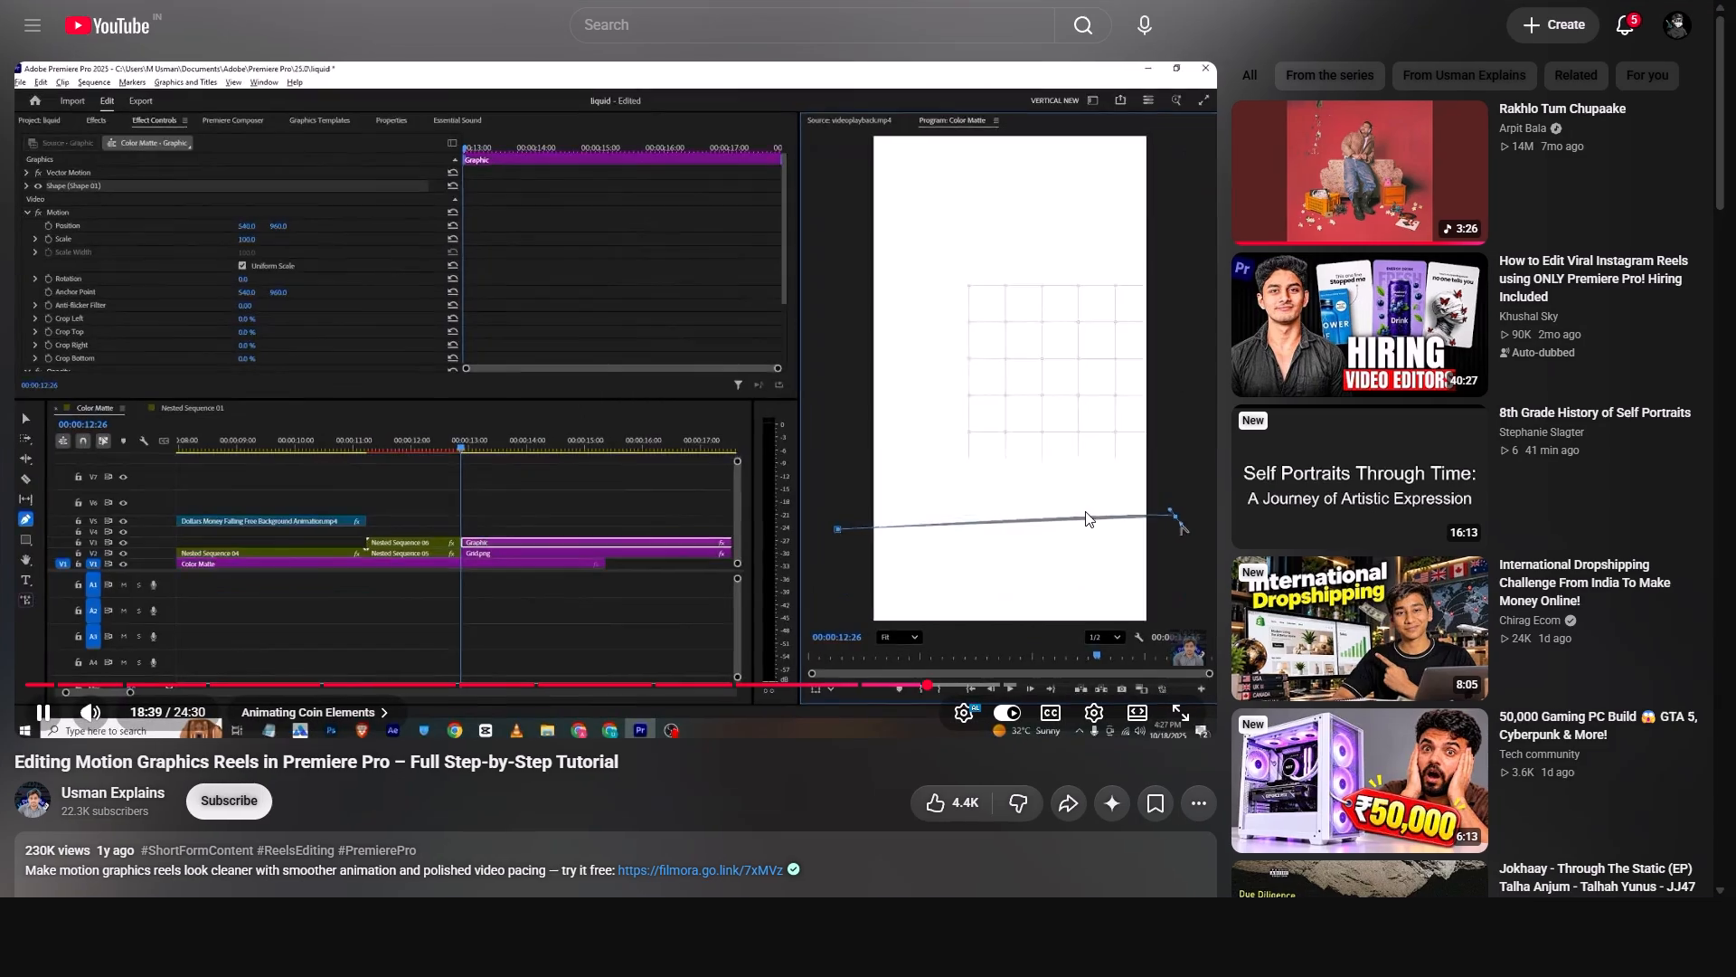
{"action": "left_click", "coordinate": [1176, 511]}
{"action": "key", "text": "alt+Tab"}
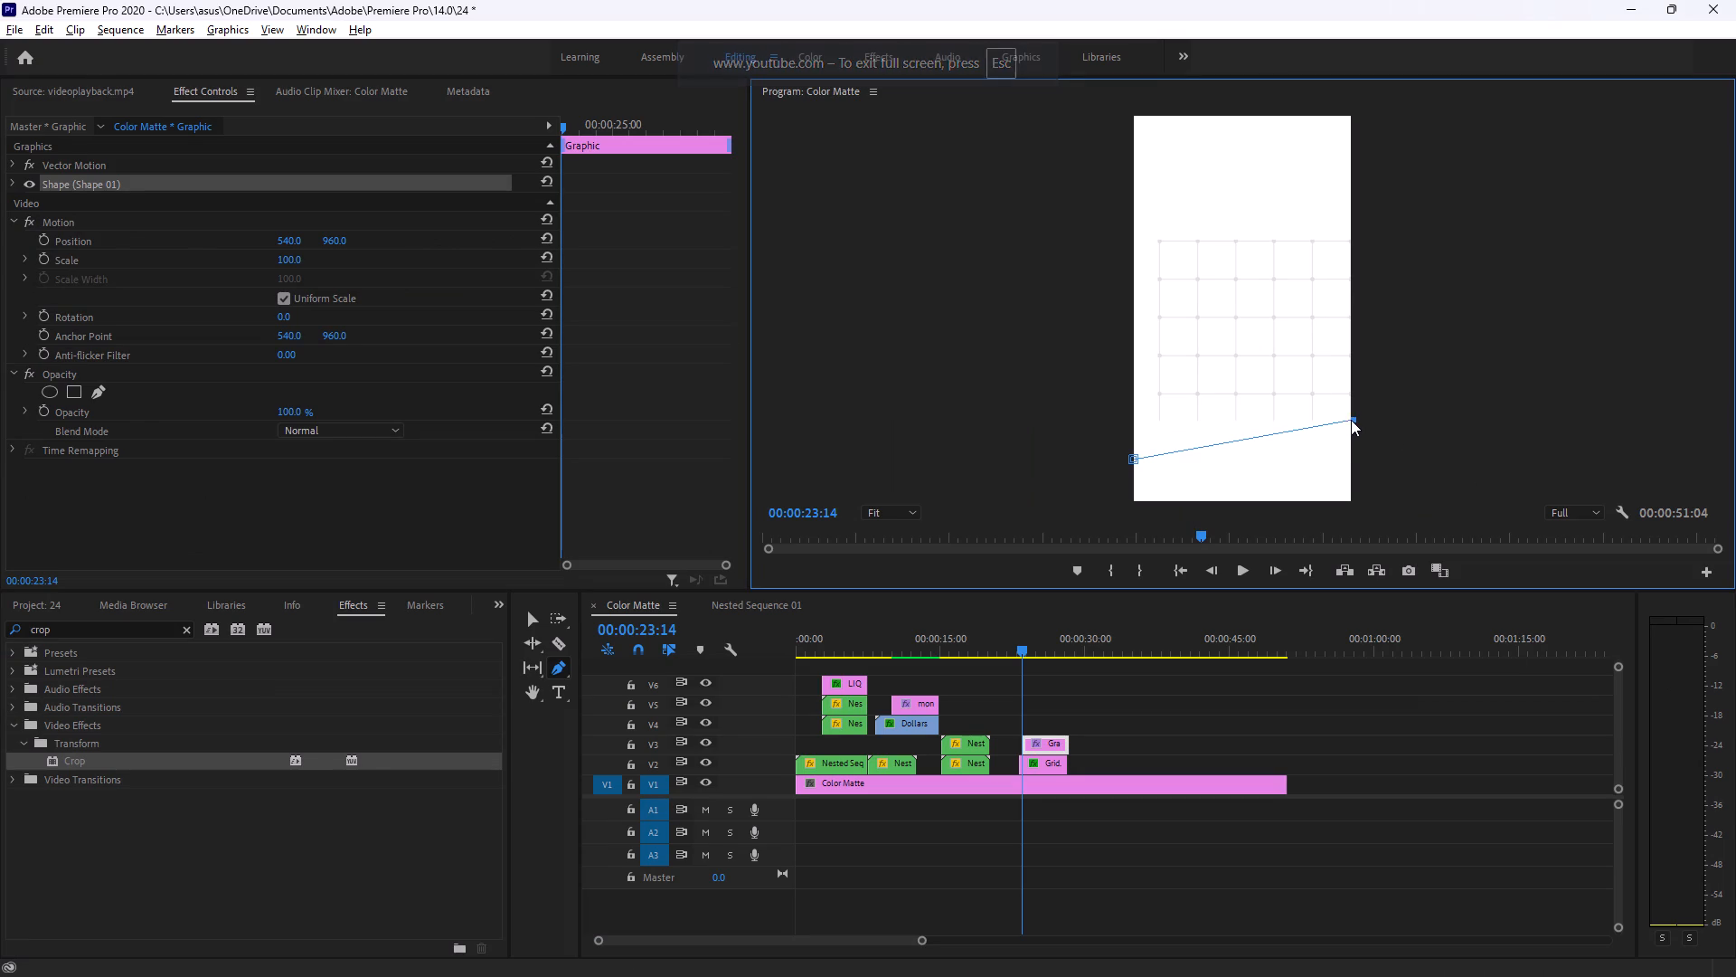
Pull curve handles out of the line's right end point to bend the line into an upward arch.
{"action": "left_click_drag", "start_coordinate": [1355, 417], "coordinate": [1354, 420], "text": "alt"}
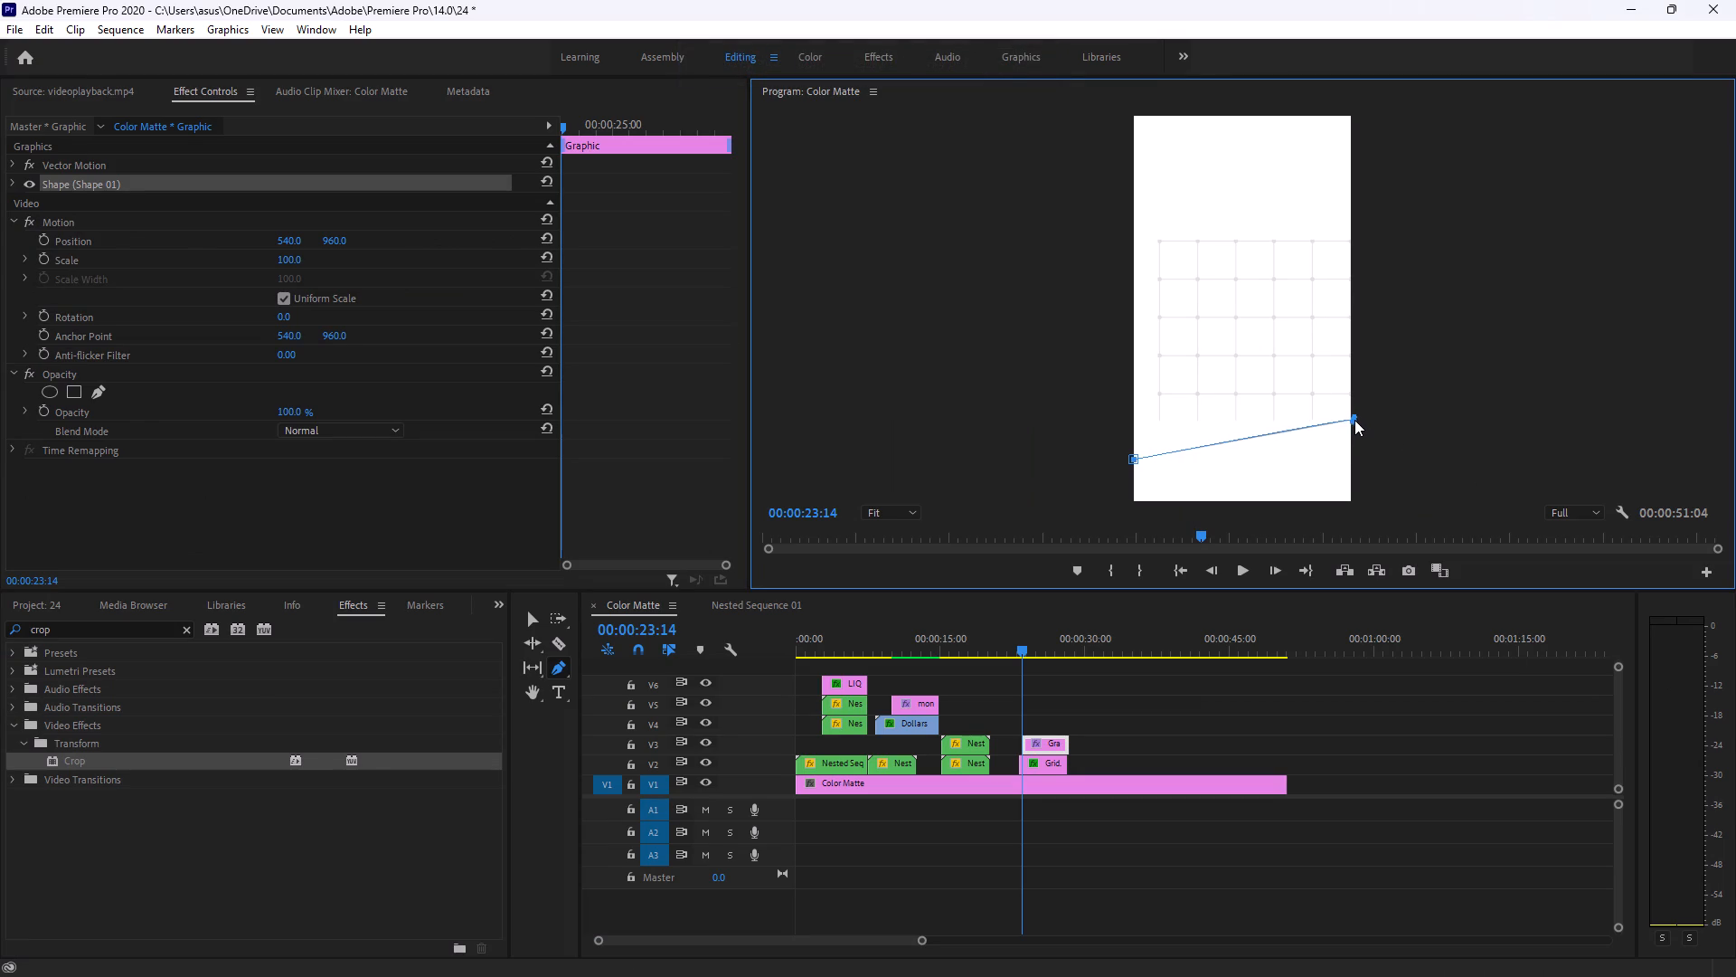
{"action": "left_click_drag", "start_coordinate": [1354, 420], "coordinate": [1363, 444], "text": "alt"}
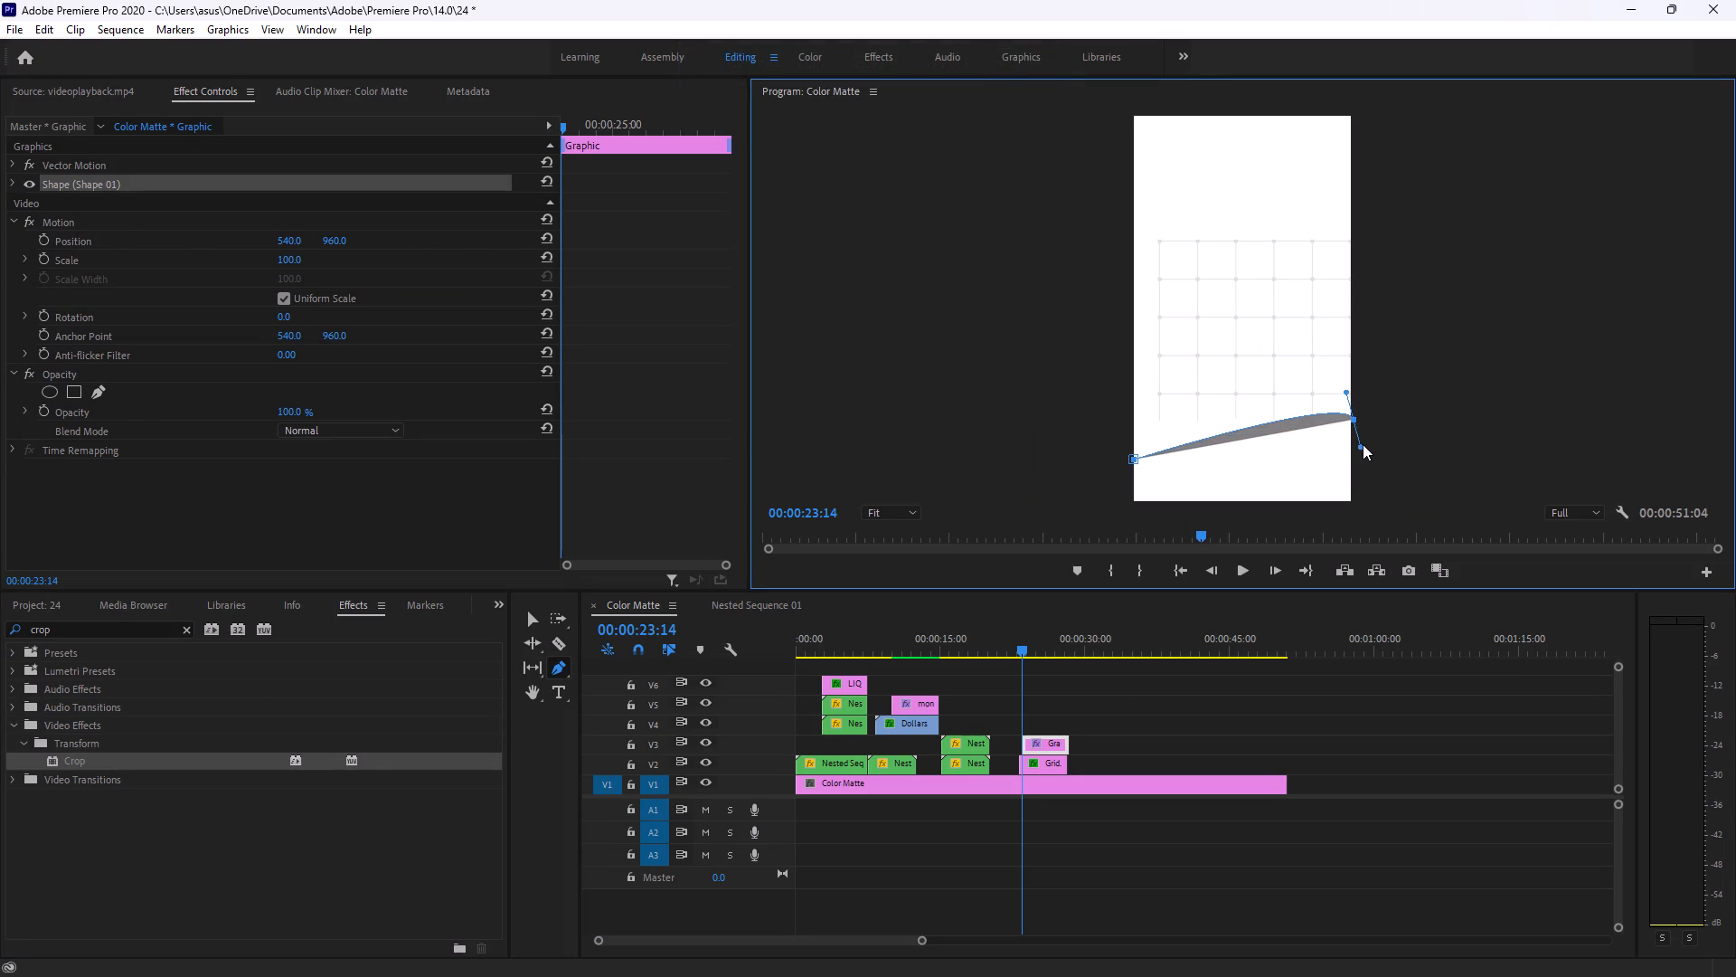
{"action": "left_click_drag", "start_coordinate": [1363, 444], "coordinate": [1362, 447], "text": "alt"}
{"action": "key", "text": "alt+Tab"}
{"action": "left_click_drag", "start_coordinate": [1362, 447], "coordinate": [1372, 469], "text": "alt"}
{"action": "key", "text": "alt+Tab"}
{"action": "left_click_drag", "start_coordinate": [1372, 469], "coordinate": [1368, 456], "text": "alt"}
{"action": "left_click_drag", "start_coordinate": [1360, 447], "coordinate": [1367, 460], "text": "alt"}
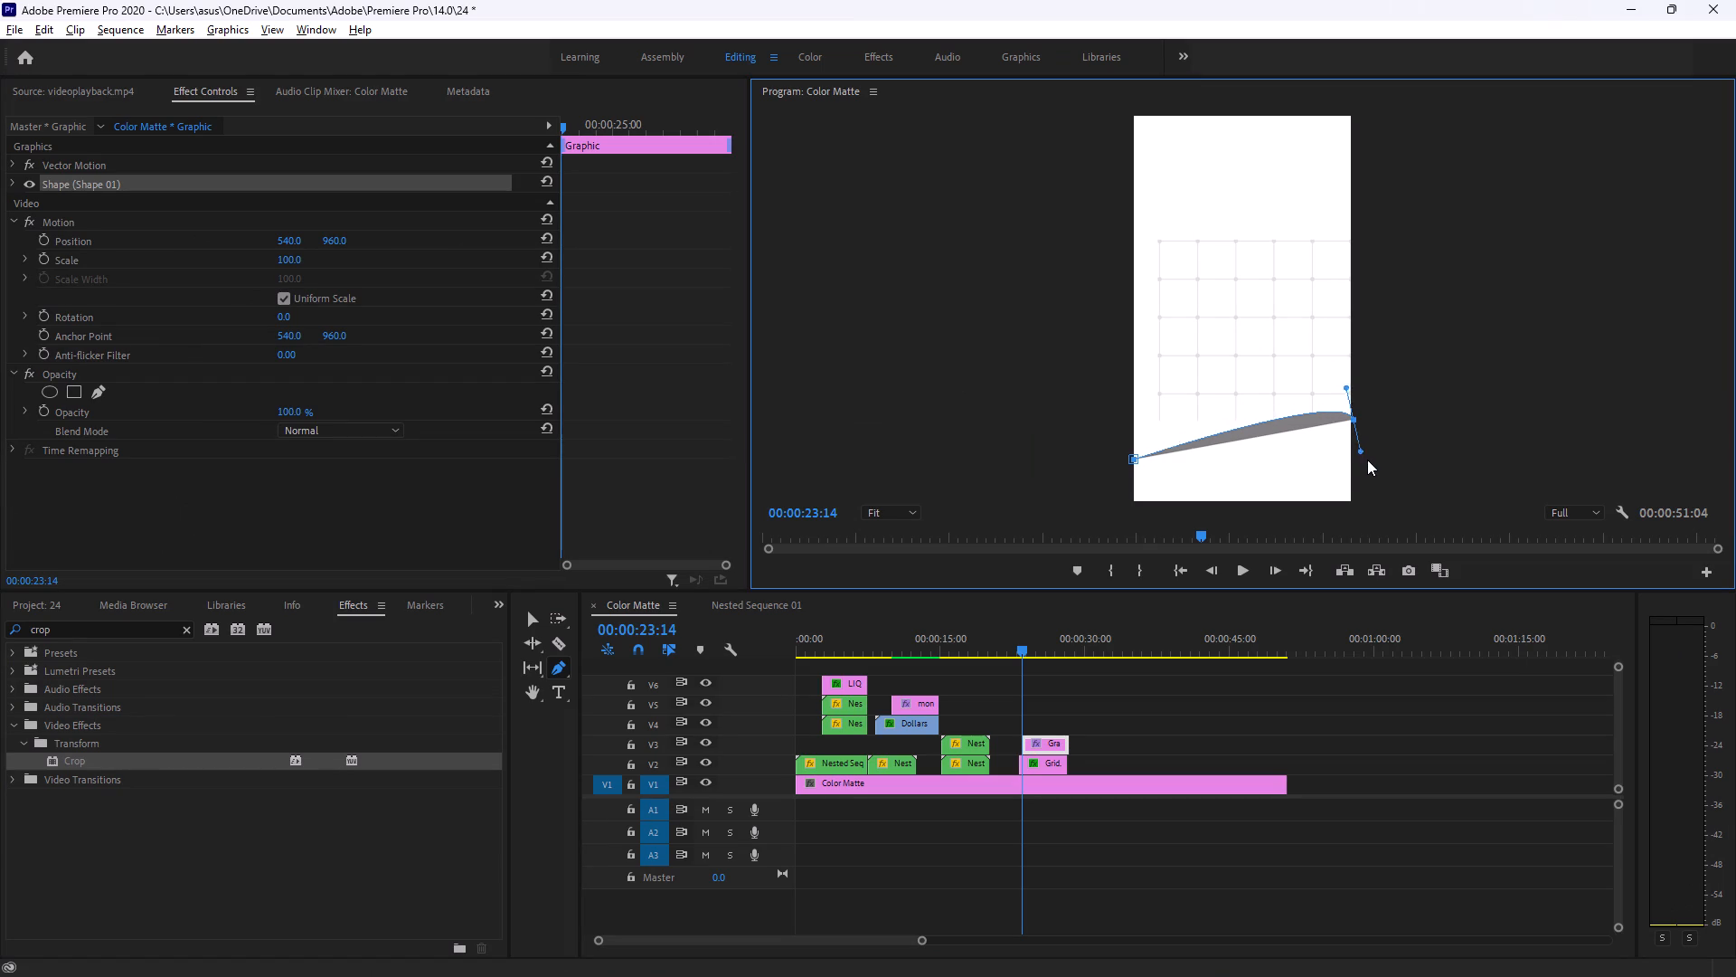
{"action": "left_click_drag", "start_coordinate": [1367, 460], "coordinate": [1390, 499], "text": "alt"}
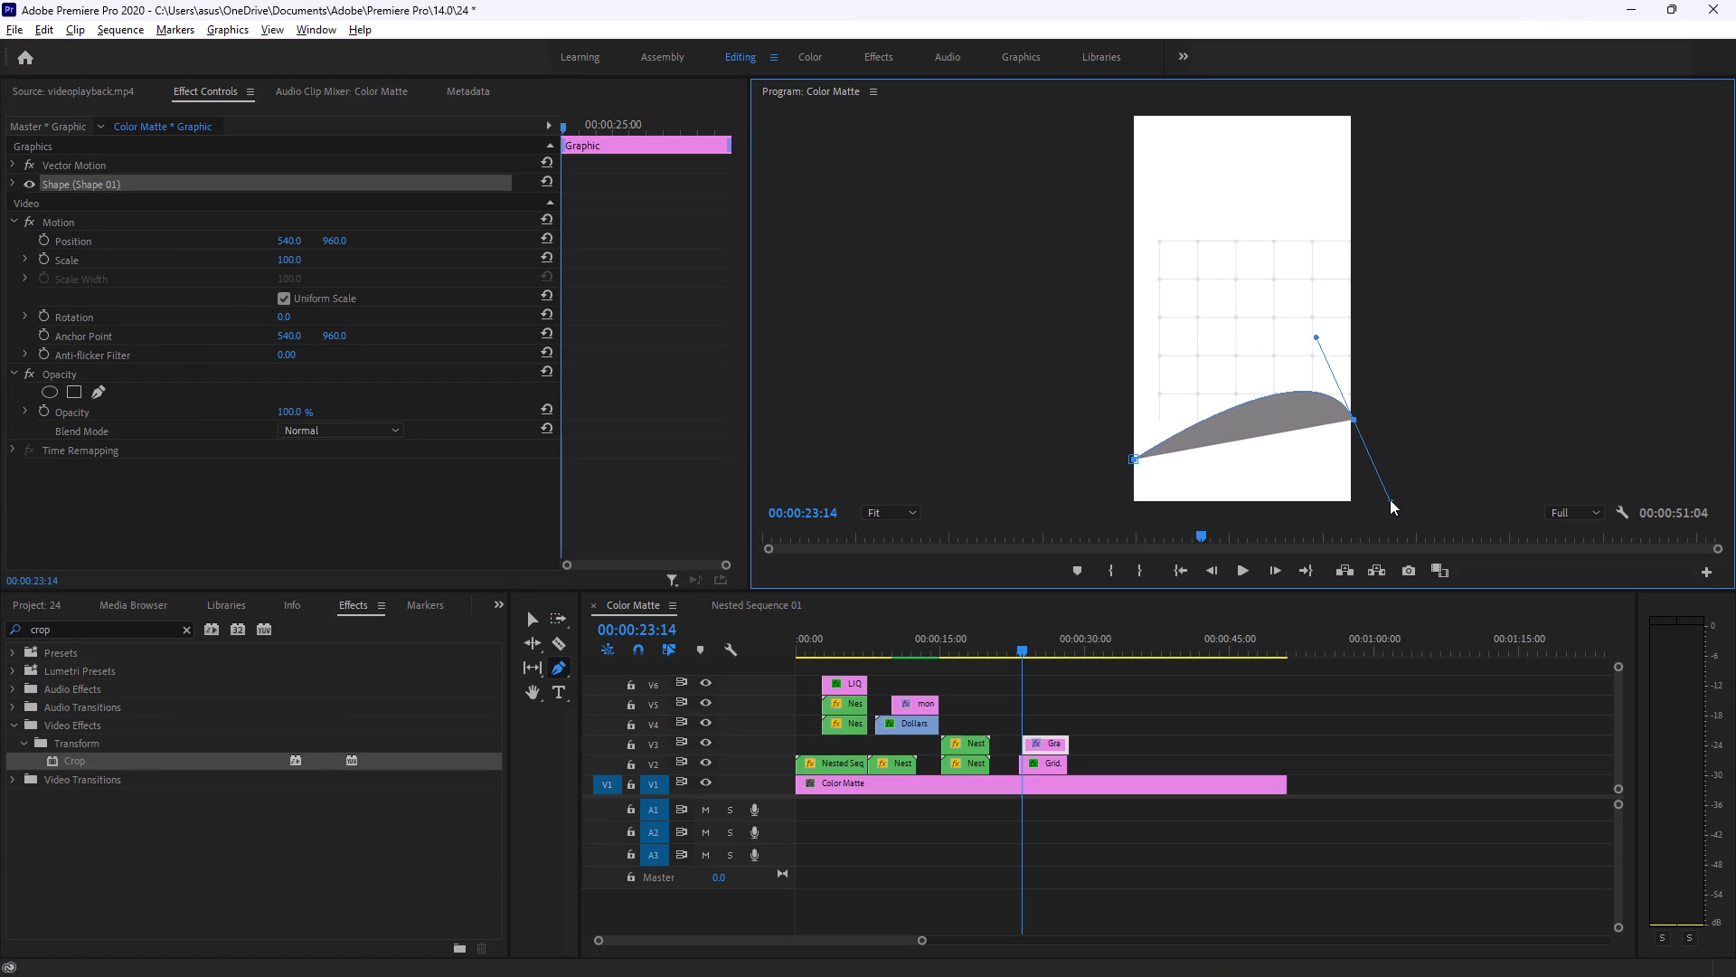
{"action": "left_click_drag", "start_coordinate": [1390, 499], "coordinate": [1388, 499], "text": "alt"}
Compare with the tutorial in Brave, and in Premiere Pro lengthen the right end point's handles to raise the arch into the grid.
{"action": "key", "text": "alt+Tab"}
{"action": "key", "text": "alt+Tab"}
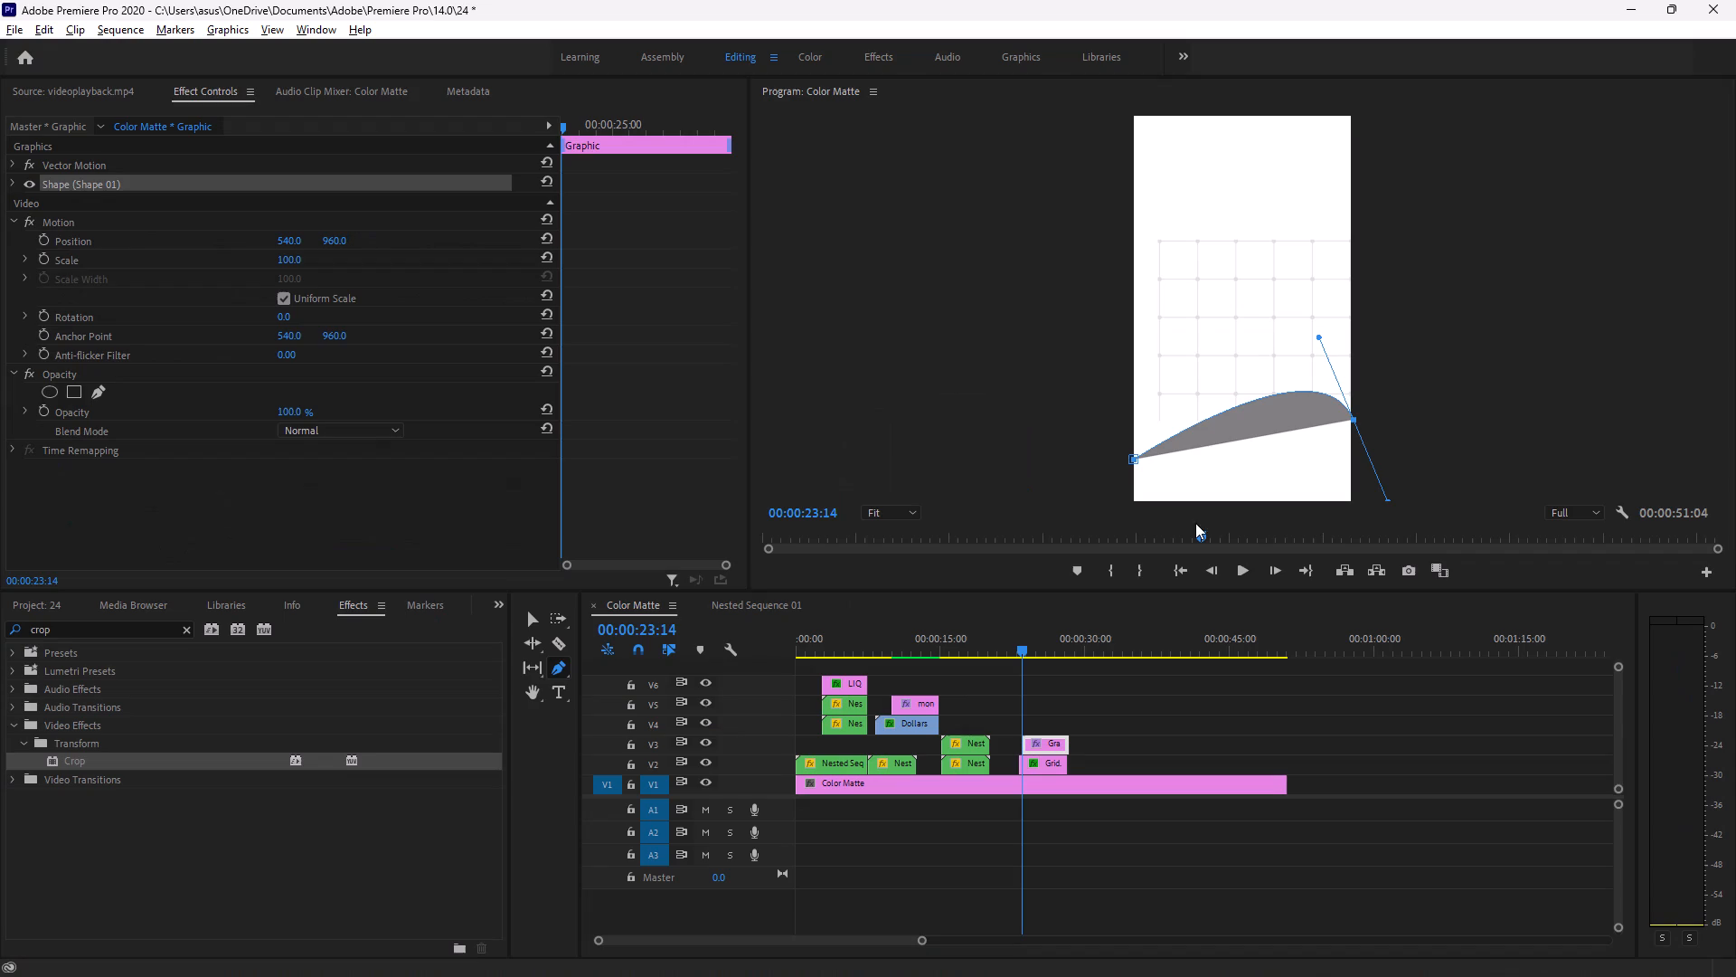
{"action": "left_click_drag", "start_coordinate": [1390, 499], "coordinate": [1390, 498], "text": "alt"}
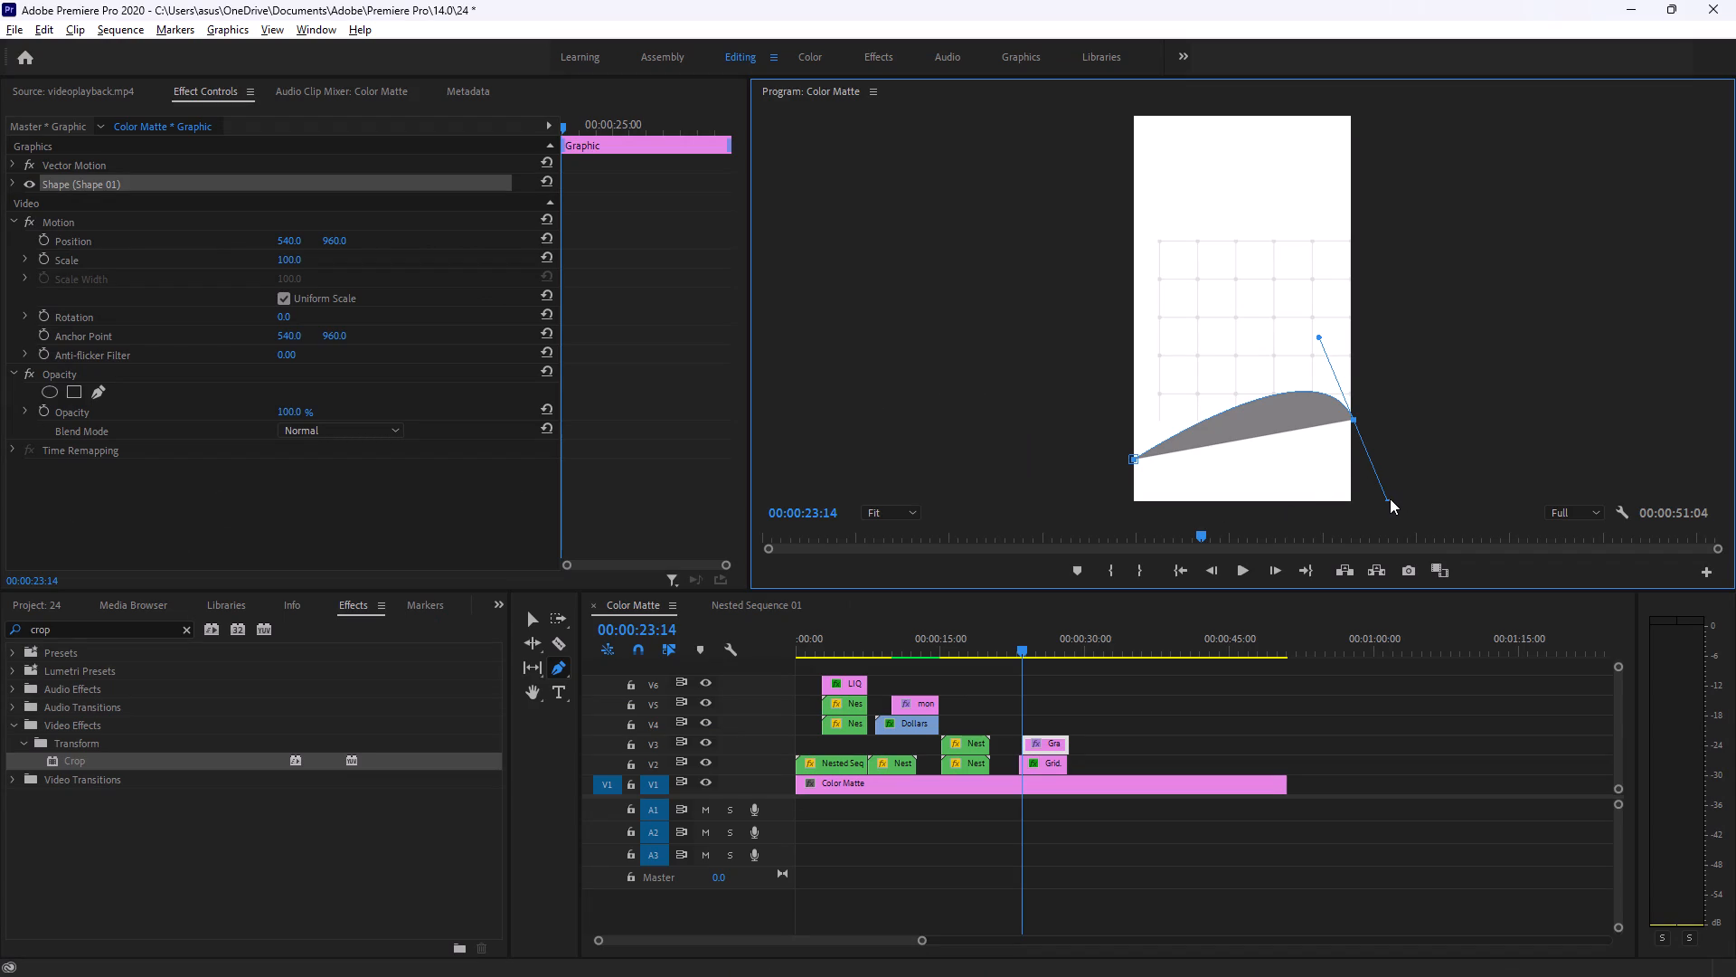
{"action": "left_click_drag", "start_coordinate": [1390, 498], "coordinate": [1369, 546], "text": "alt"}
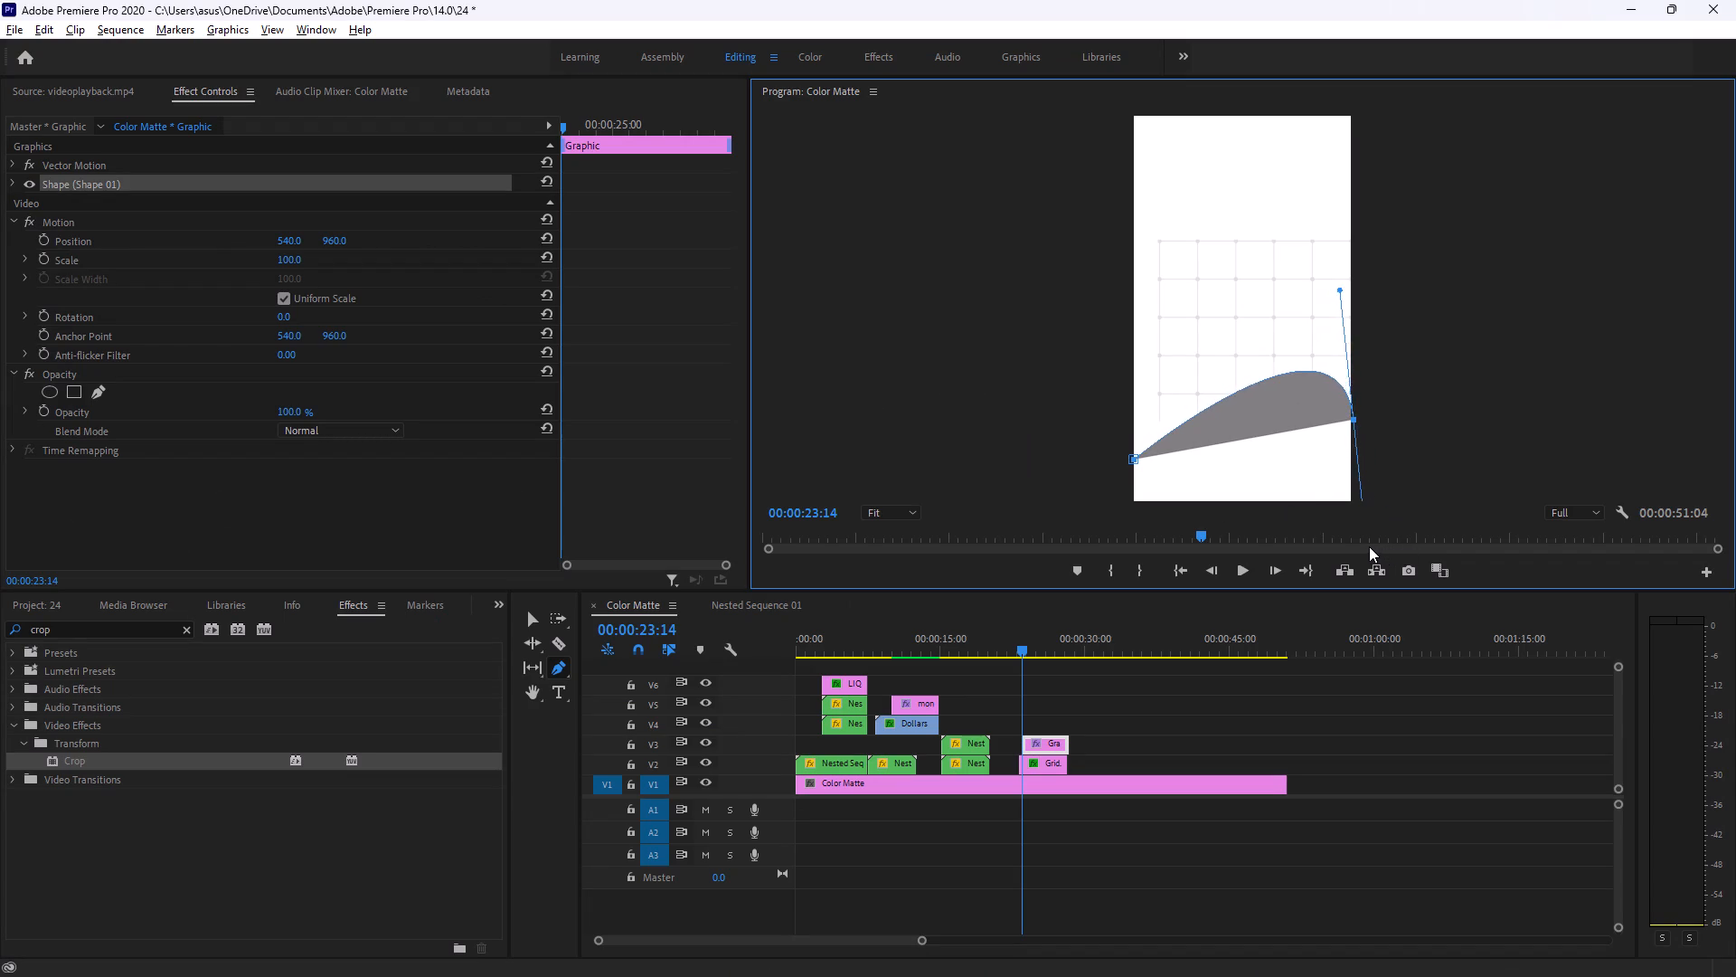
{"action": "left_click_drag", "start_coordinate": [1369, 546], "coordinate": [1404, 536], "text": "alt"}
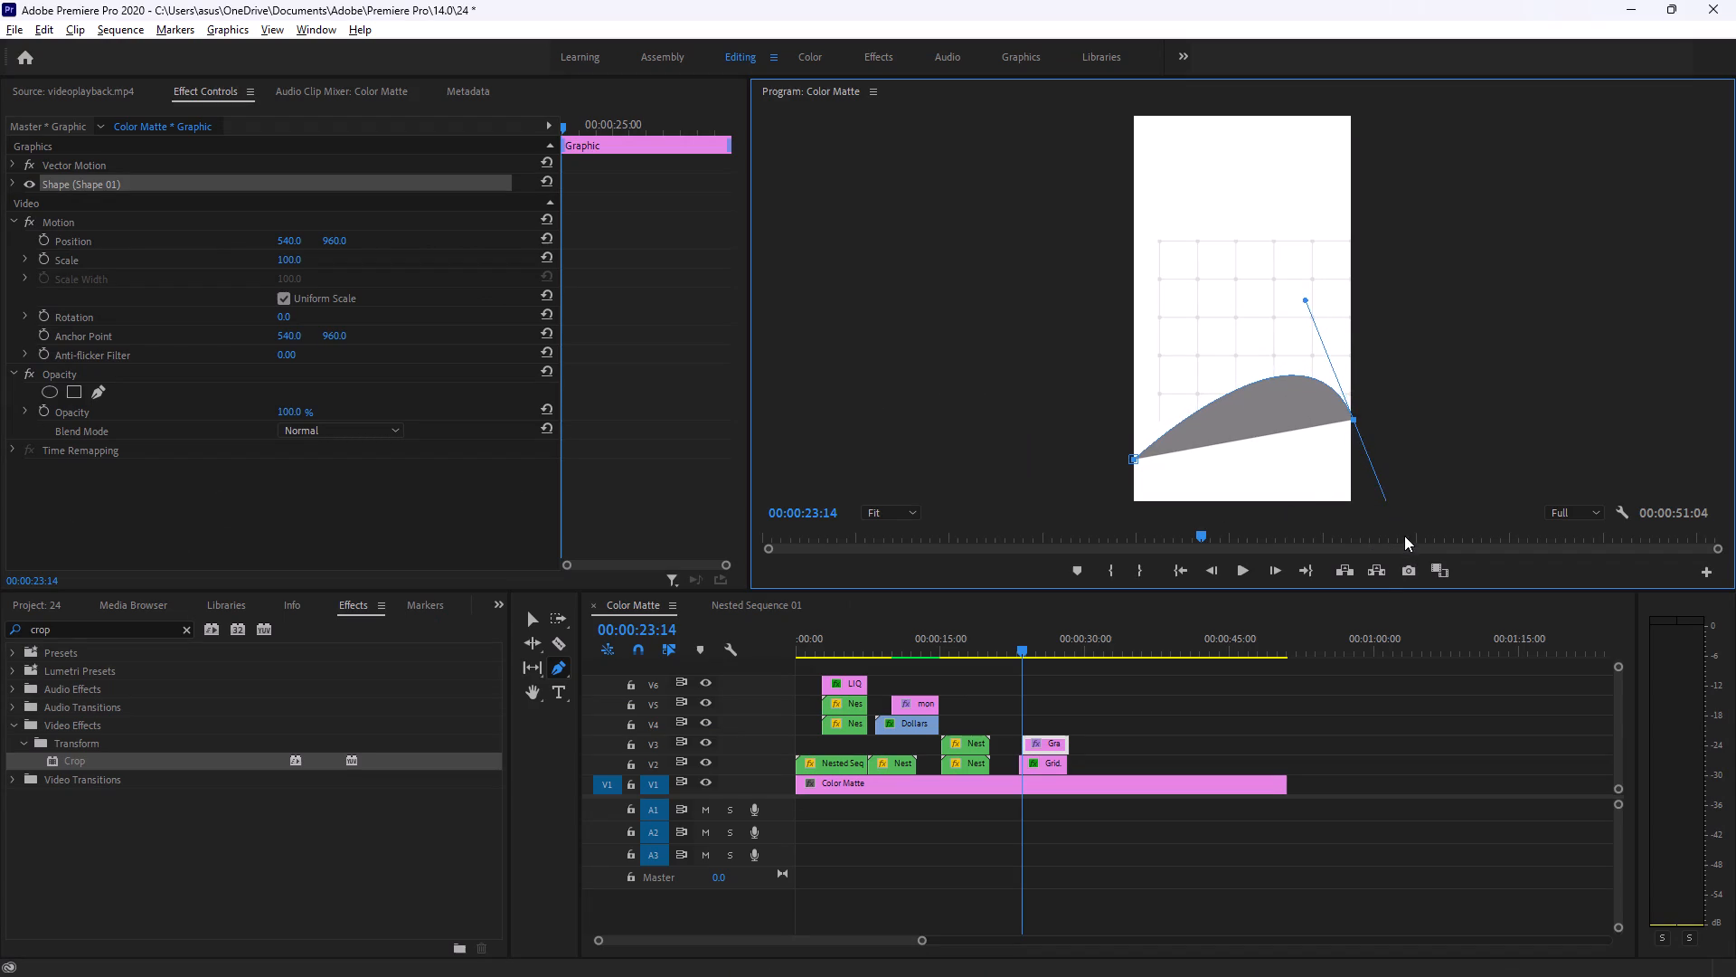
{"action": "left_click_drag", "start_coordinate": [1404, 536], "coordinate": [1411, 536], "text": "alt"}
Play the tutorial in Brave to examine its finished curve and the shape's fill and stroke settings, and return to Premiere Pro.
{"action": "key", "text": "alt+Tab"}
{"action": "left_click", "coordinate": [1165, 574]}
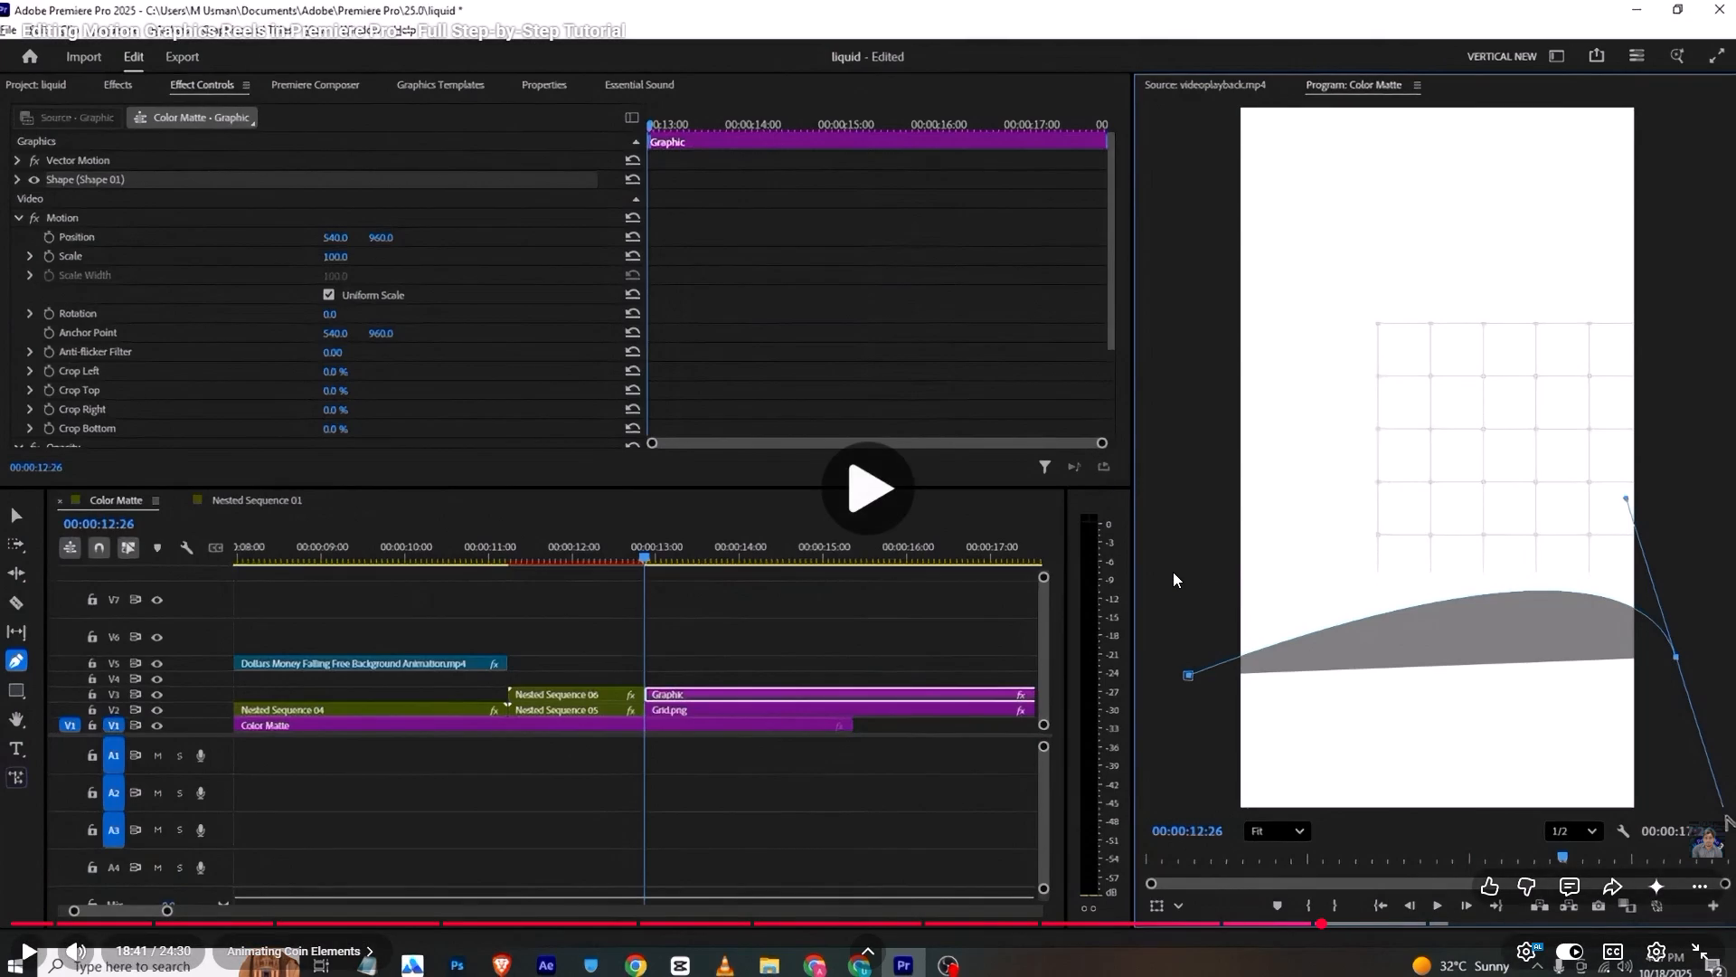
{"action": "key", "text": "alt+Tab"}
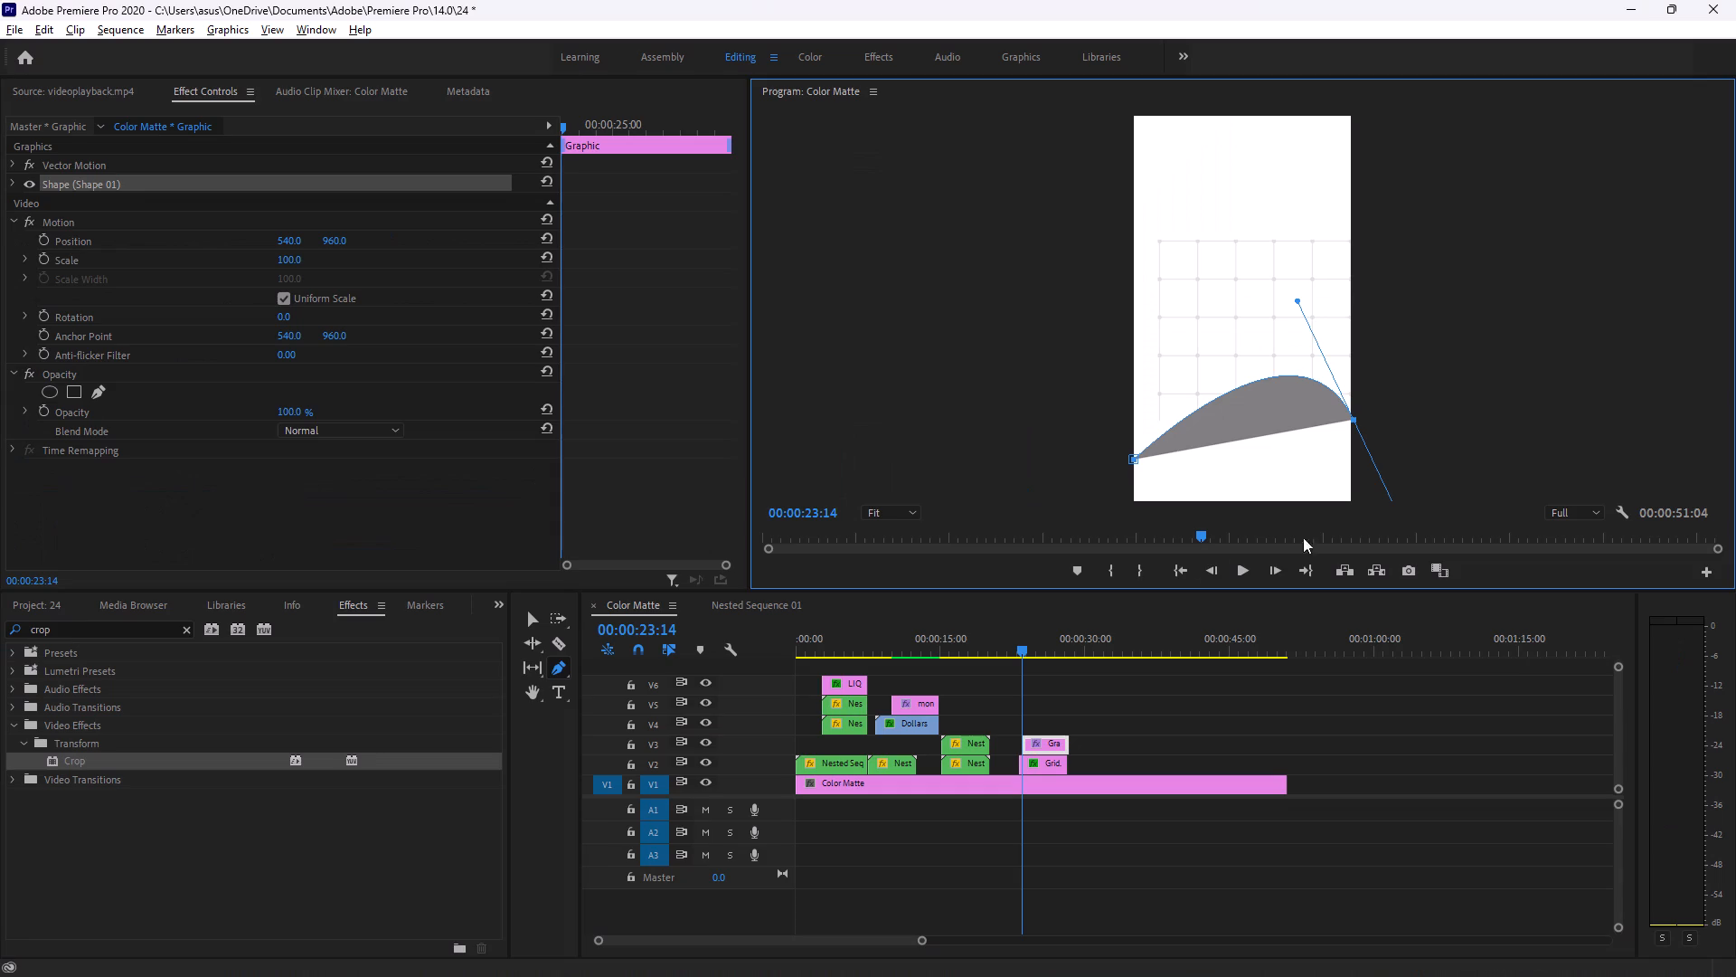
{"action": "key", "text": "alt+Tab"}
{"action": "left_click", "coordinate": [1147, 526]}
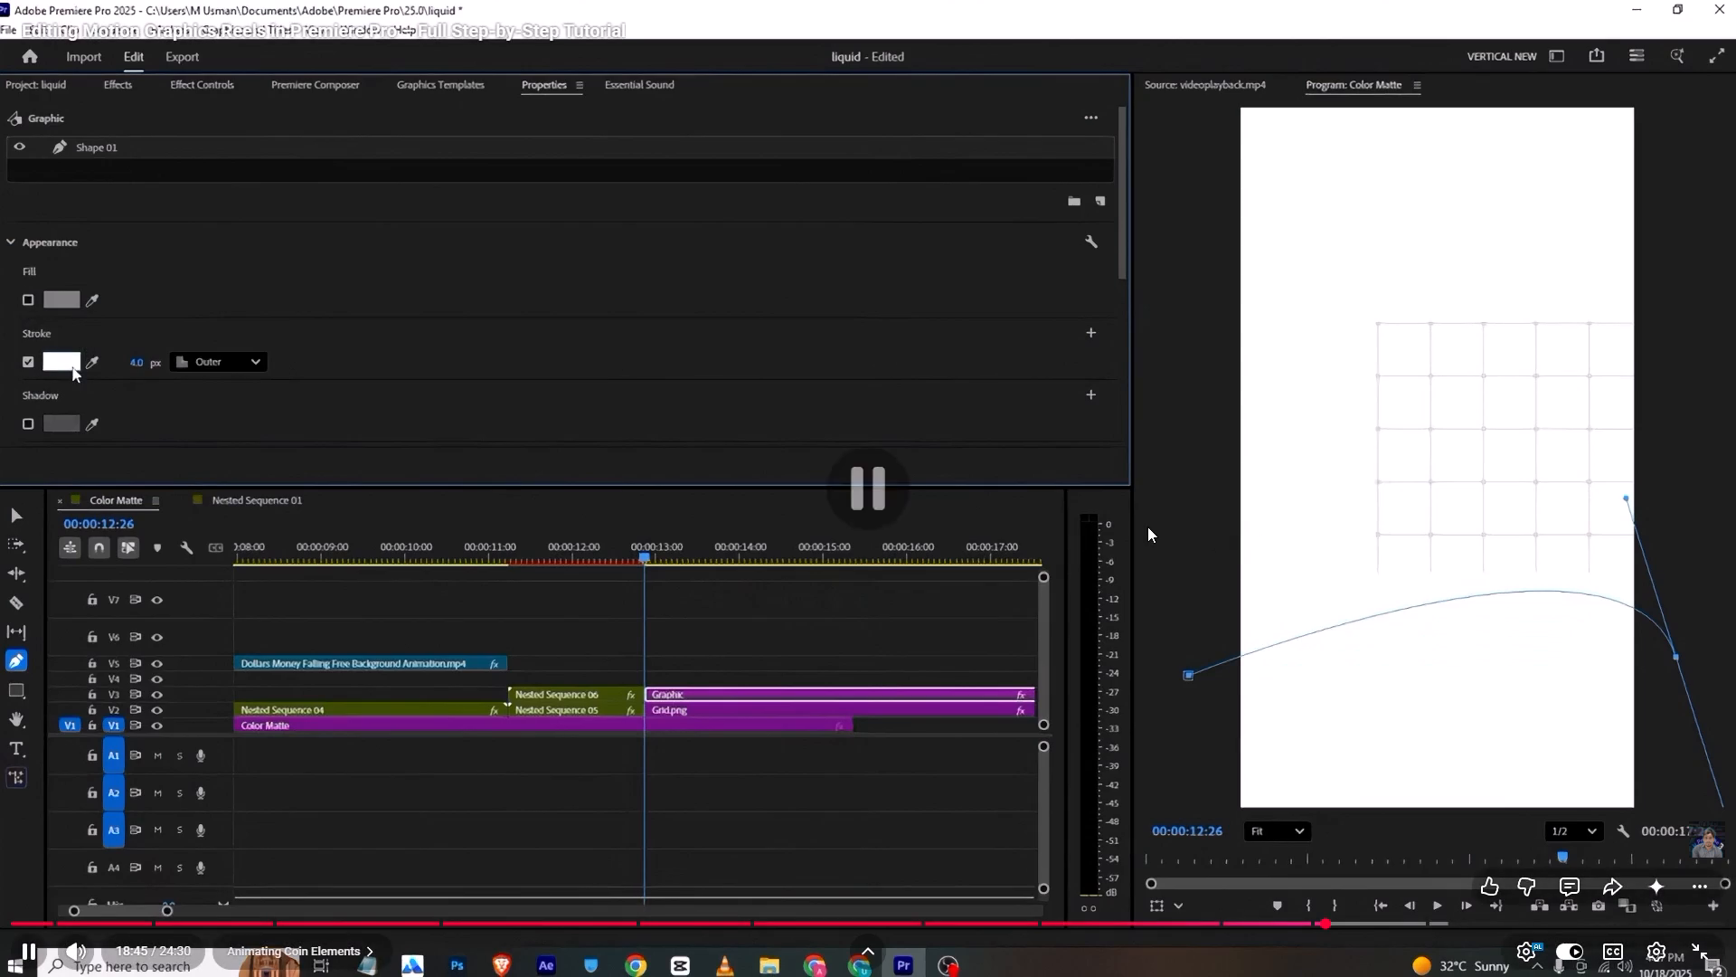
{"action": "key", "text": "alt+Tab"}
Fine-tune the curve handles at the line's right end point to lower the arch slightly, comparing it with the tutorial in Brave.
{"action": "left_click_drag", "start_coordinate": [1394, 501], "coordinate": [1392, 498], "text": "alt"}
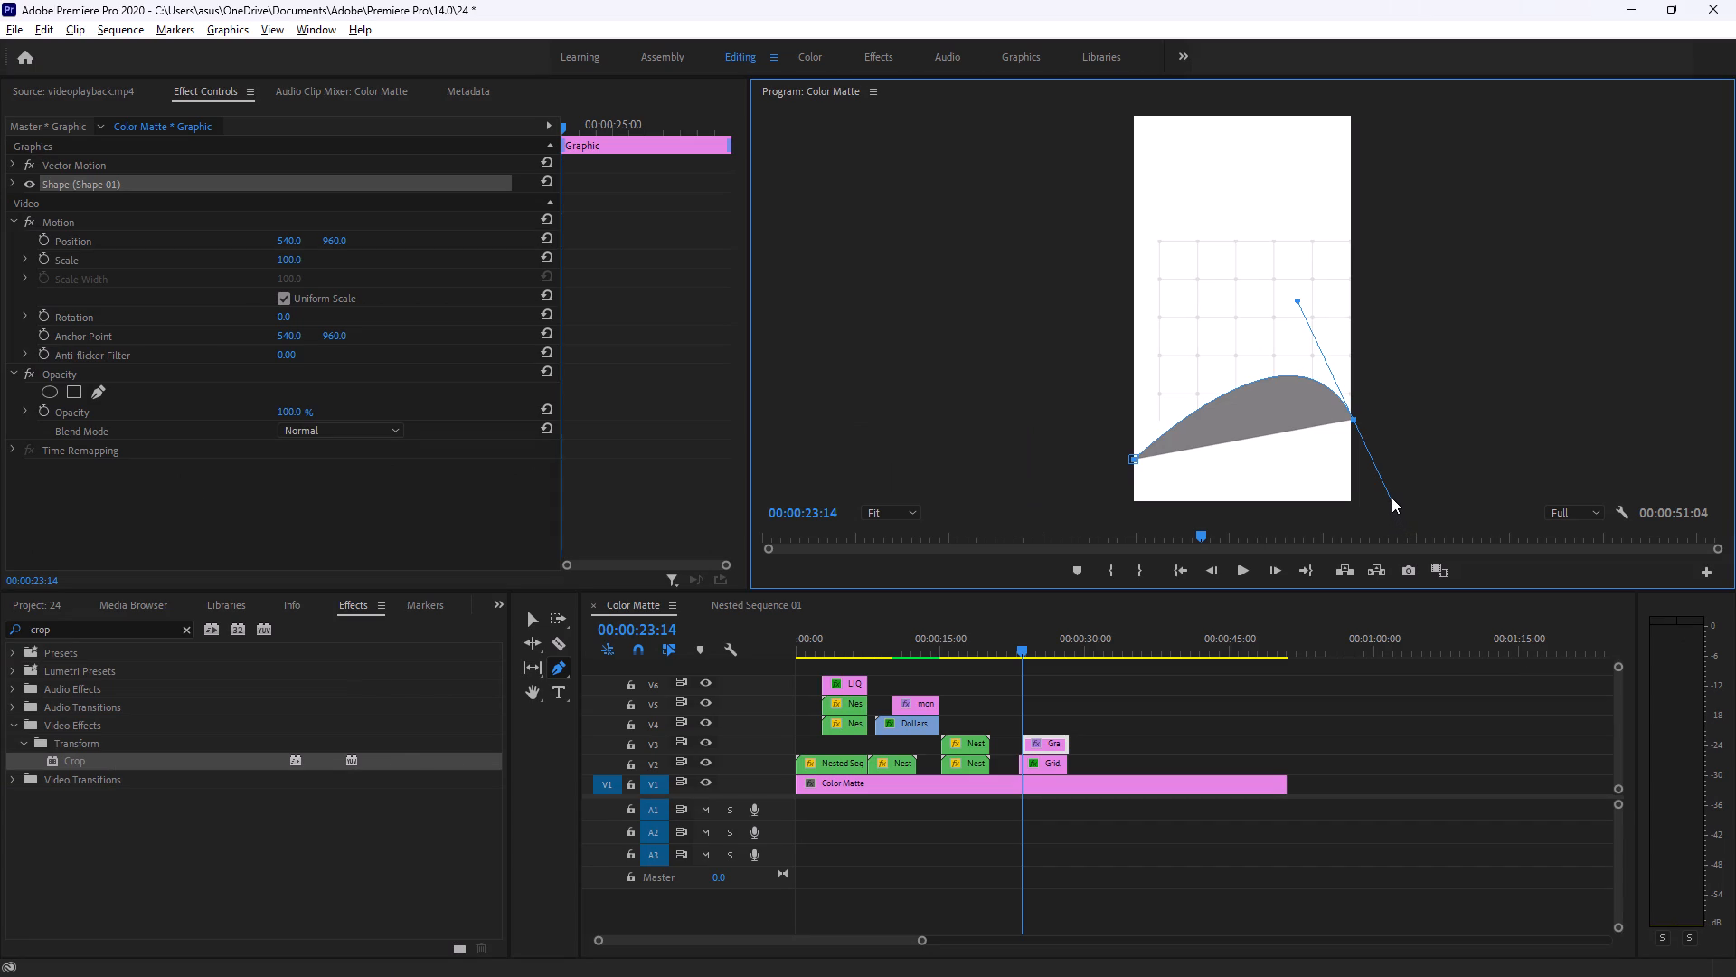
{"action": "left_click_drag", "start_coordinate": [1392, 498], "coordinate": [1403, 491], "text": "alt"}
{"action": "left_click_drag", "start_coordinate": [1297, 296], "coordinate": [1304, 302], "text": "alt"}
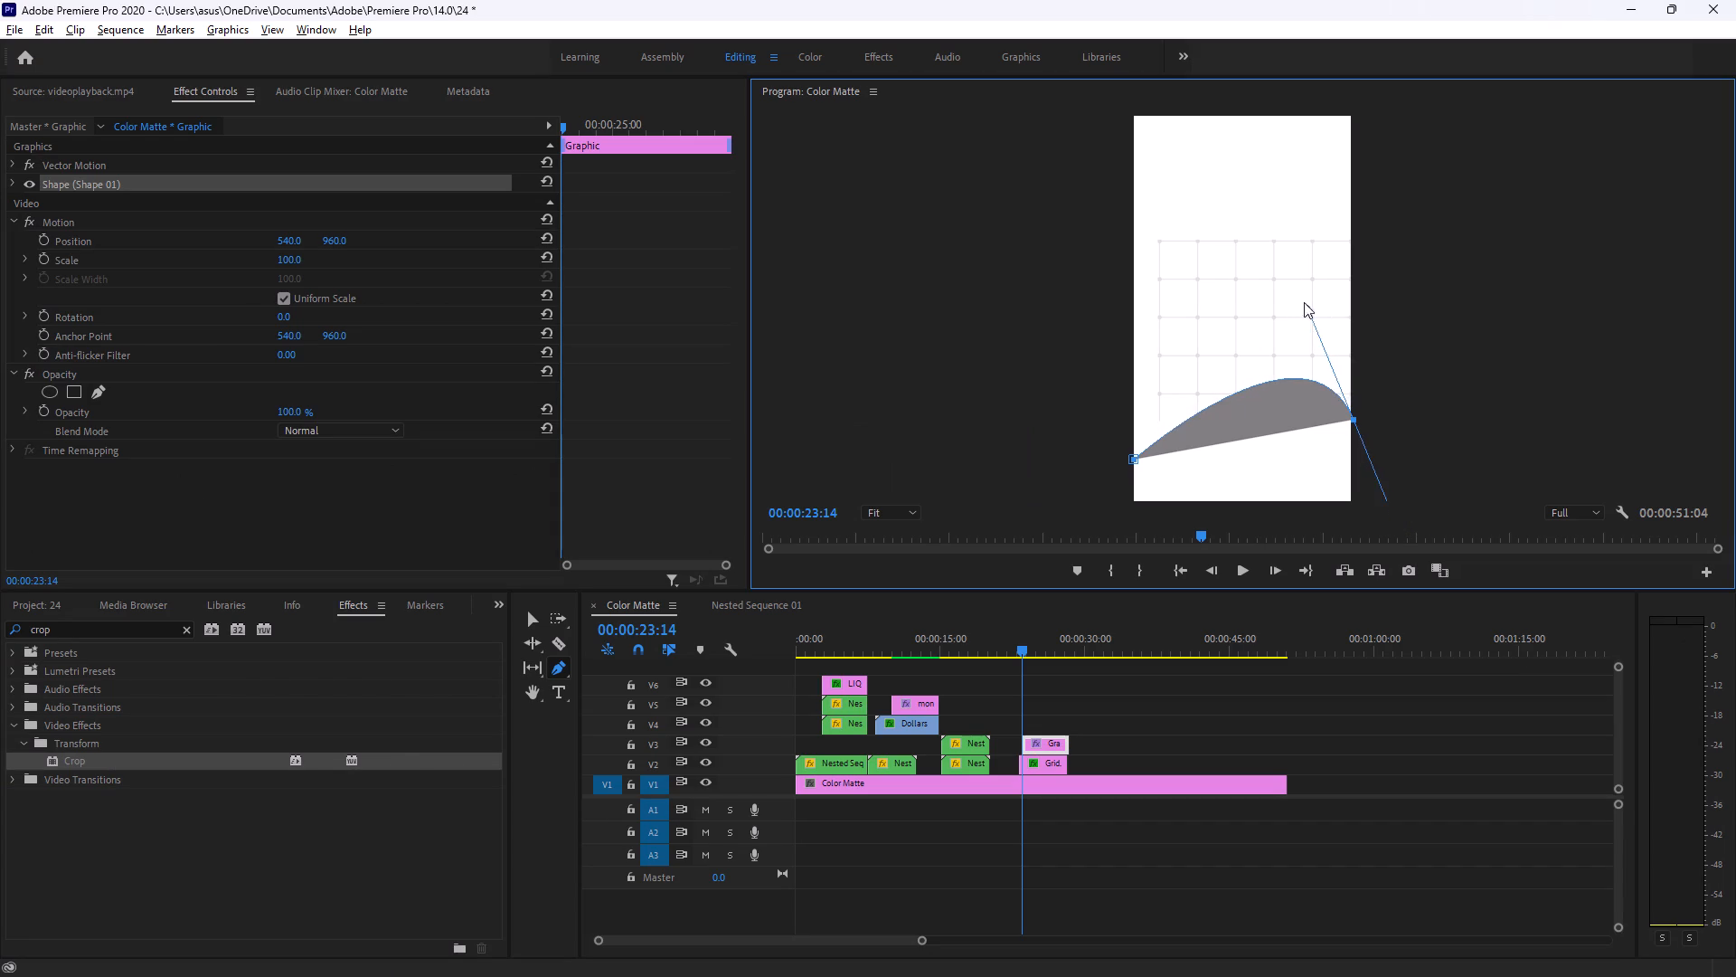
{"action": "left_click_drag", "start_coordinate": [1304, 302], "coordinate": [1296, 318], "text": "alt"}
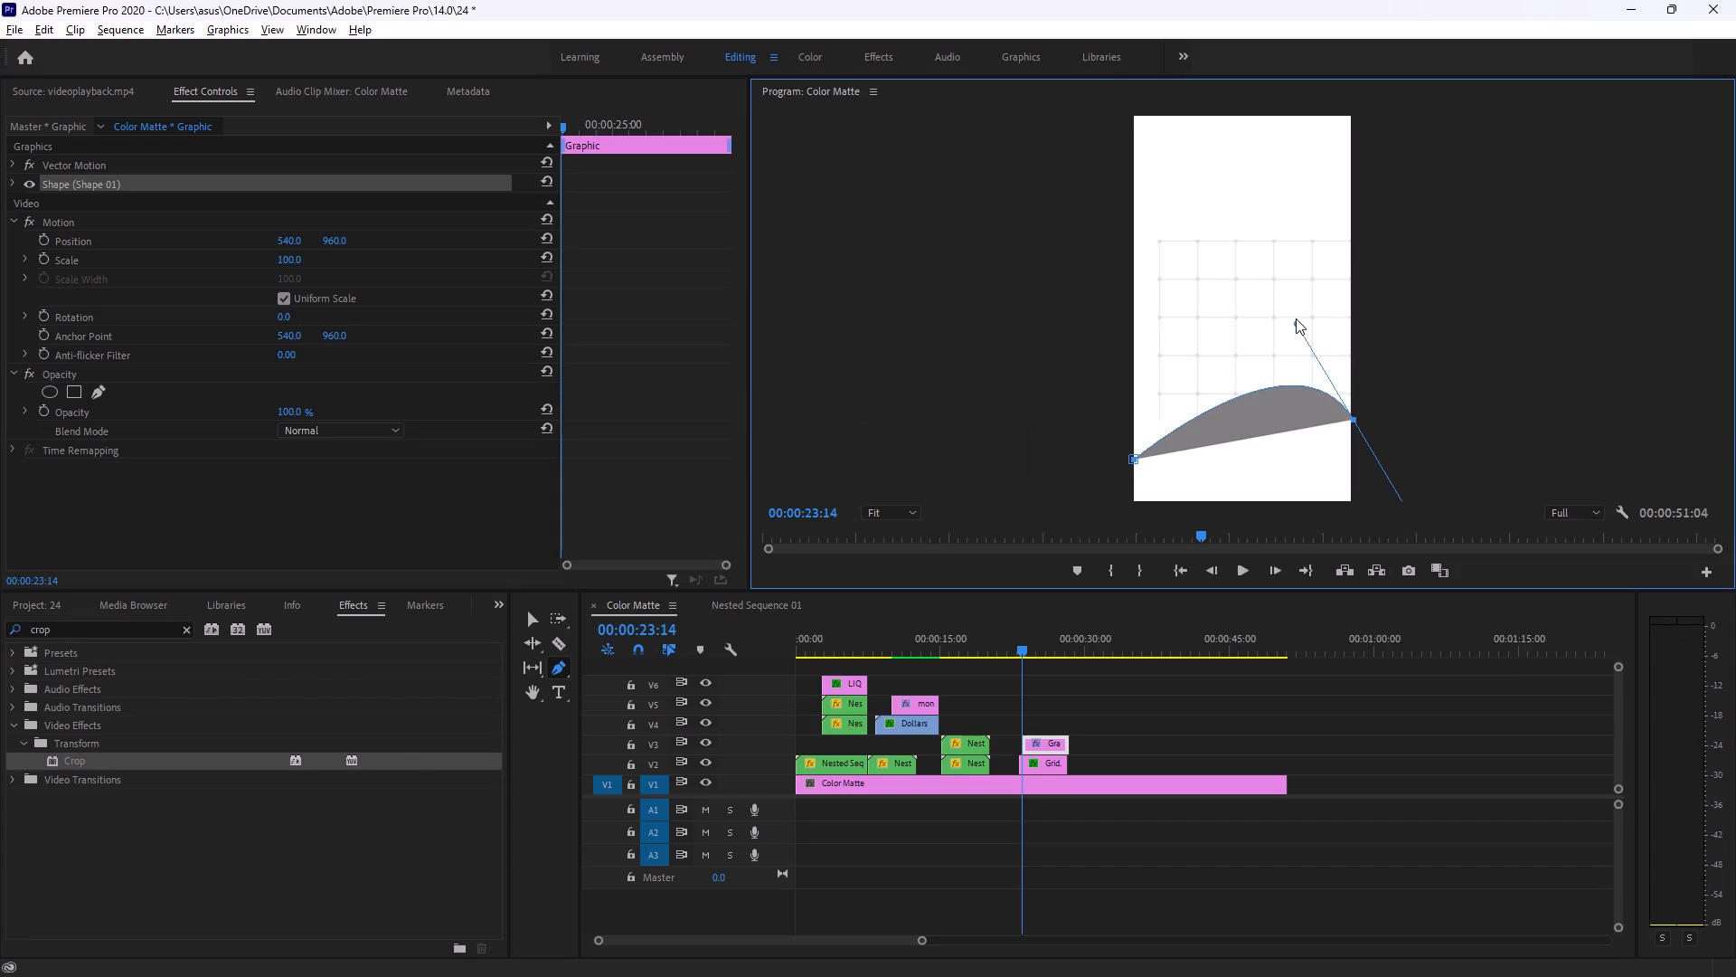
{"action": "left_click_drag", "start_coordinate": [1296, 318], "coordinate": [1310, 322], "text": "alt"}
{"action": "key", "text": "alt+Tab"}
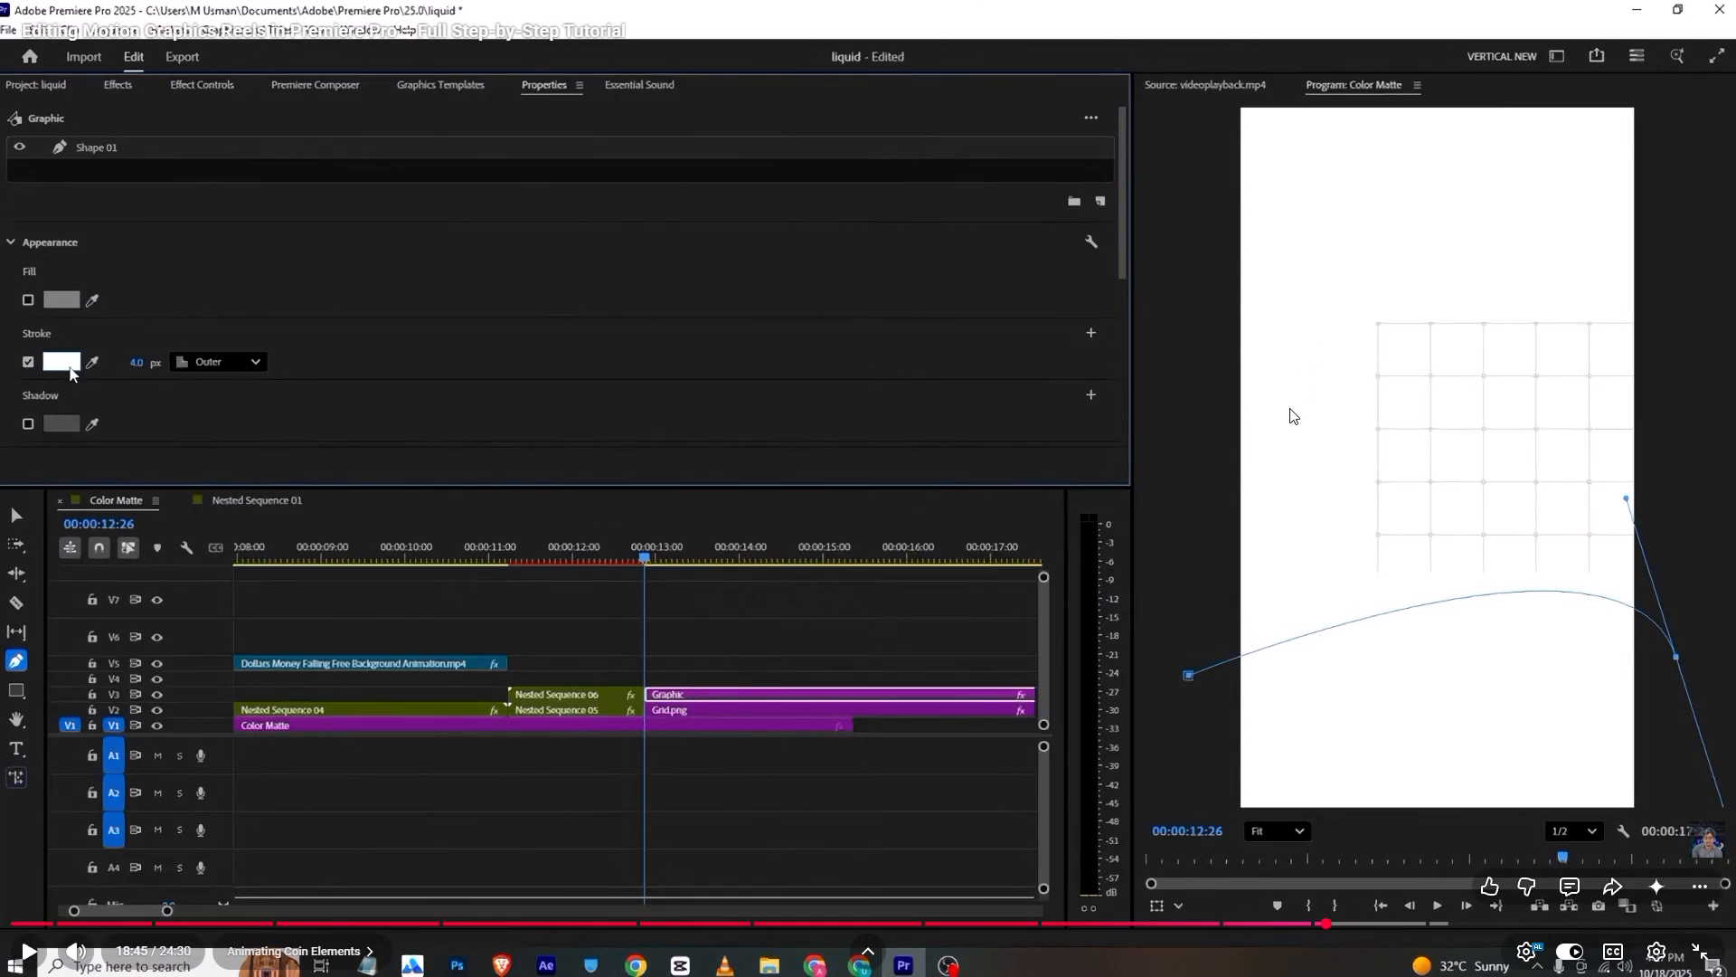
{"action": "key", "text": "alt+Tab"}
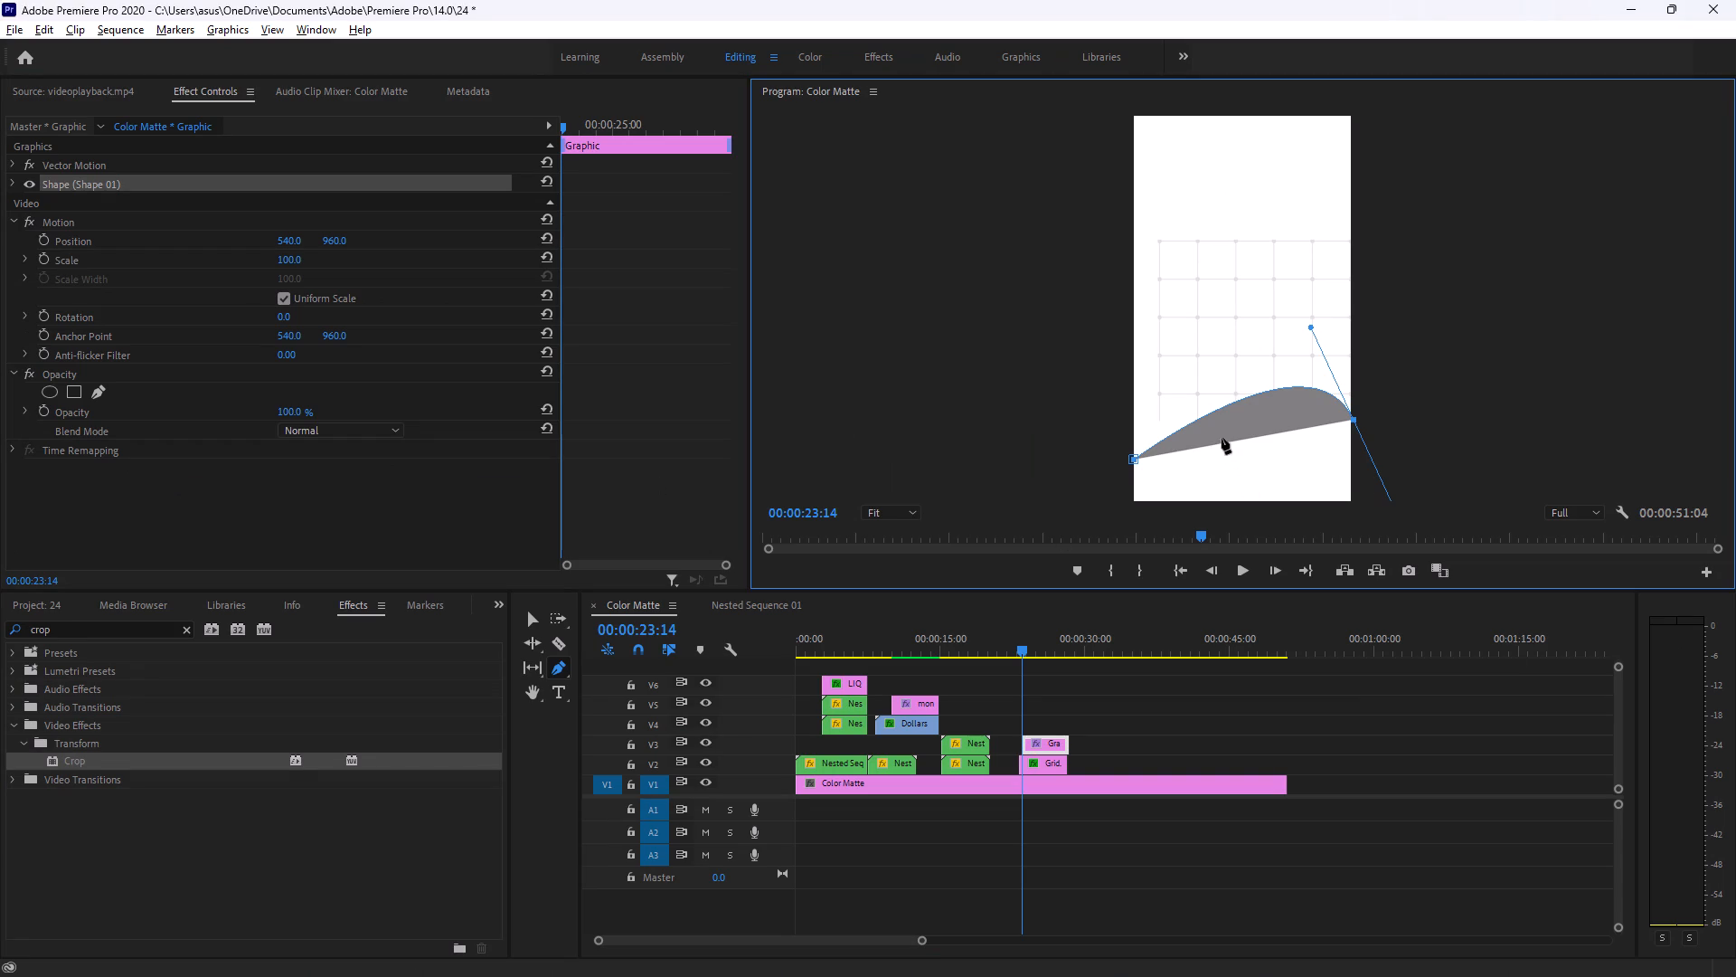
Select the Graphic clip on V3 and, in the shape's appearance settings, enable Stroke and disable Fill, checking against the tutorial in Brave.
{"action": "left_click", "coordinate": [527, 623]}
{"action": "left_click", "coordinate": [1044, 745]}
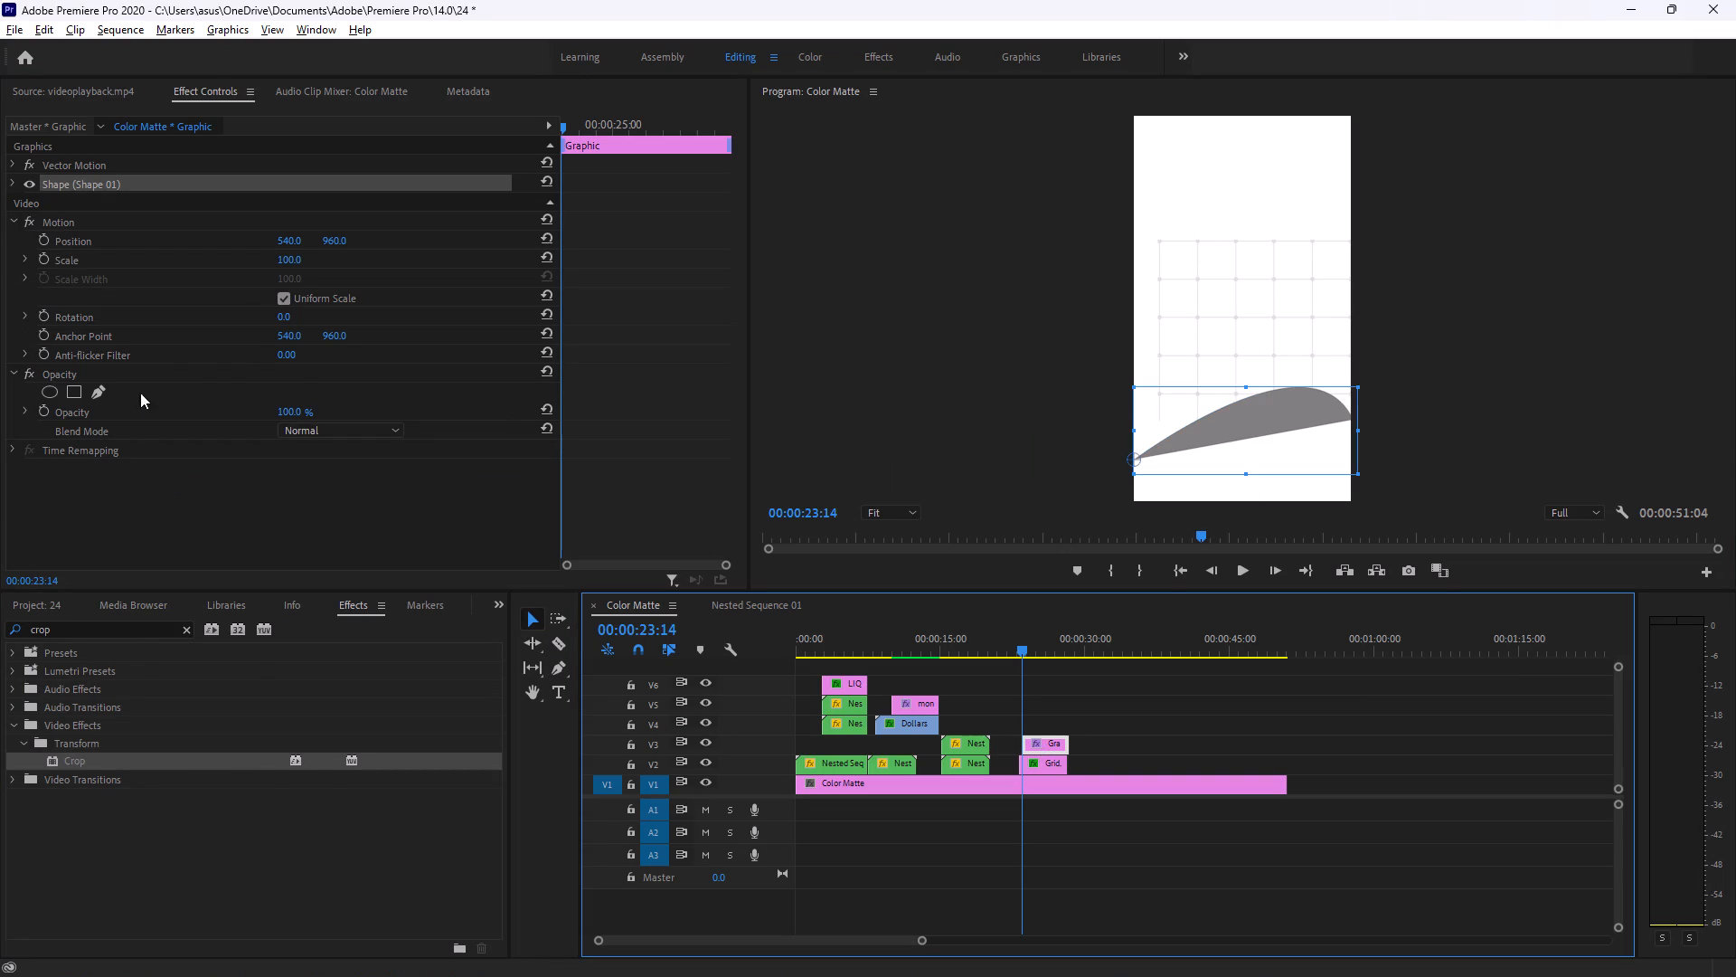
{"action": "key", "text": "alt+Tab"}
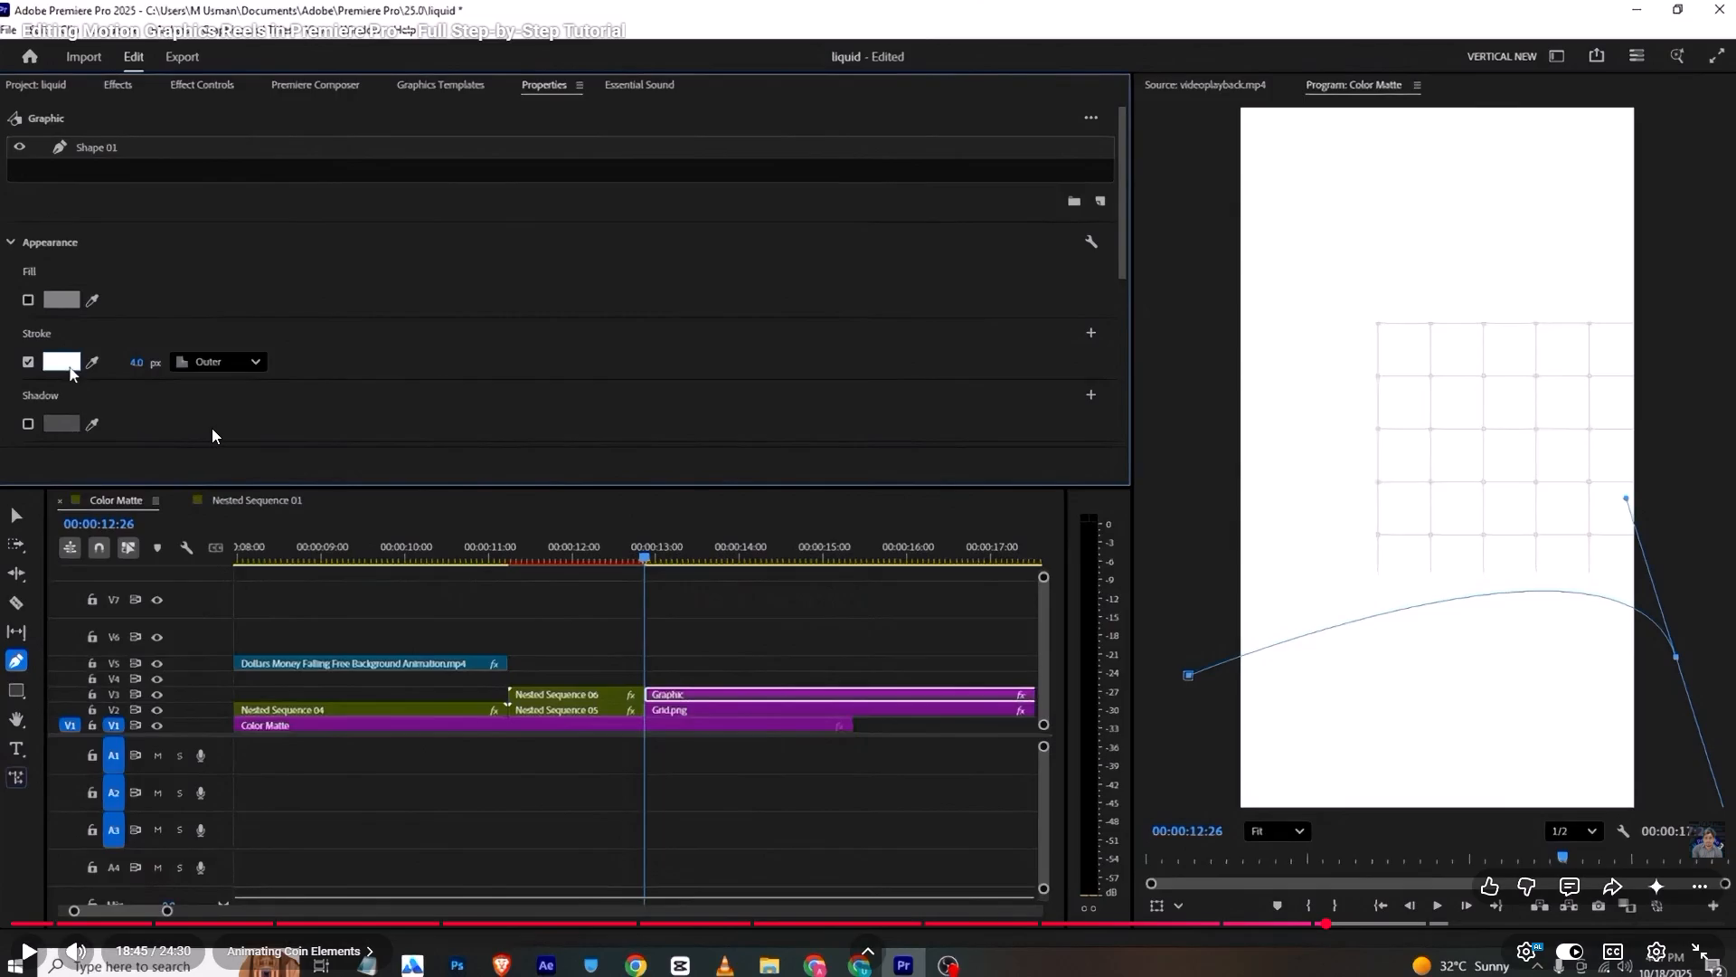
{"action": "key", "text": "alt+Tab"}
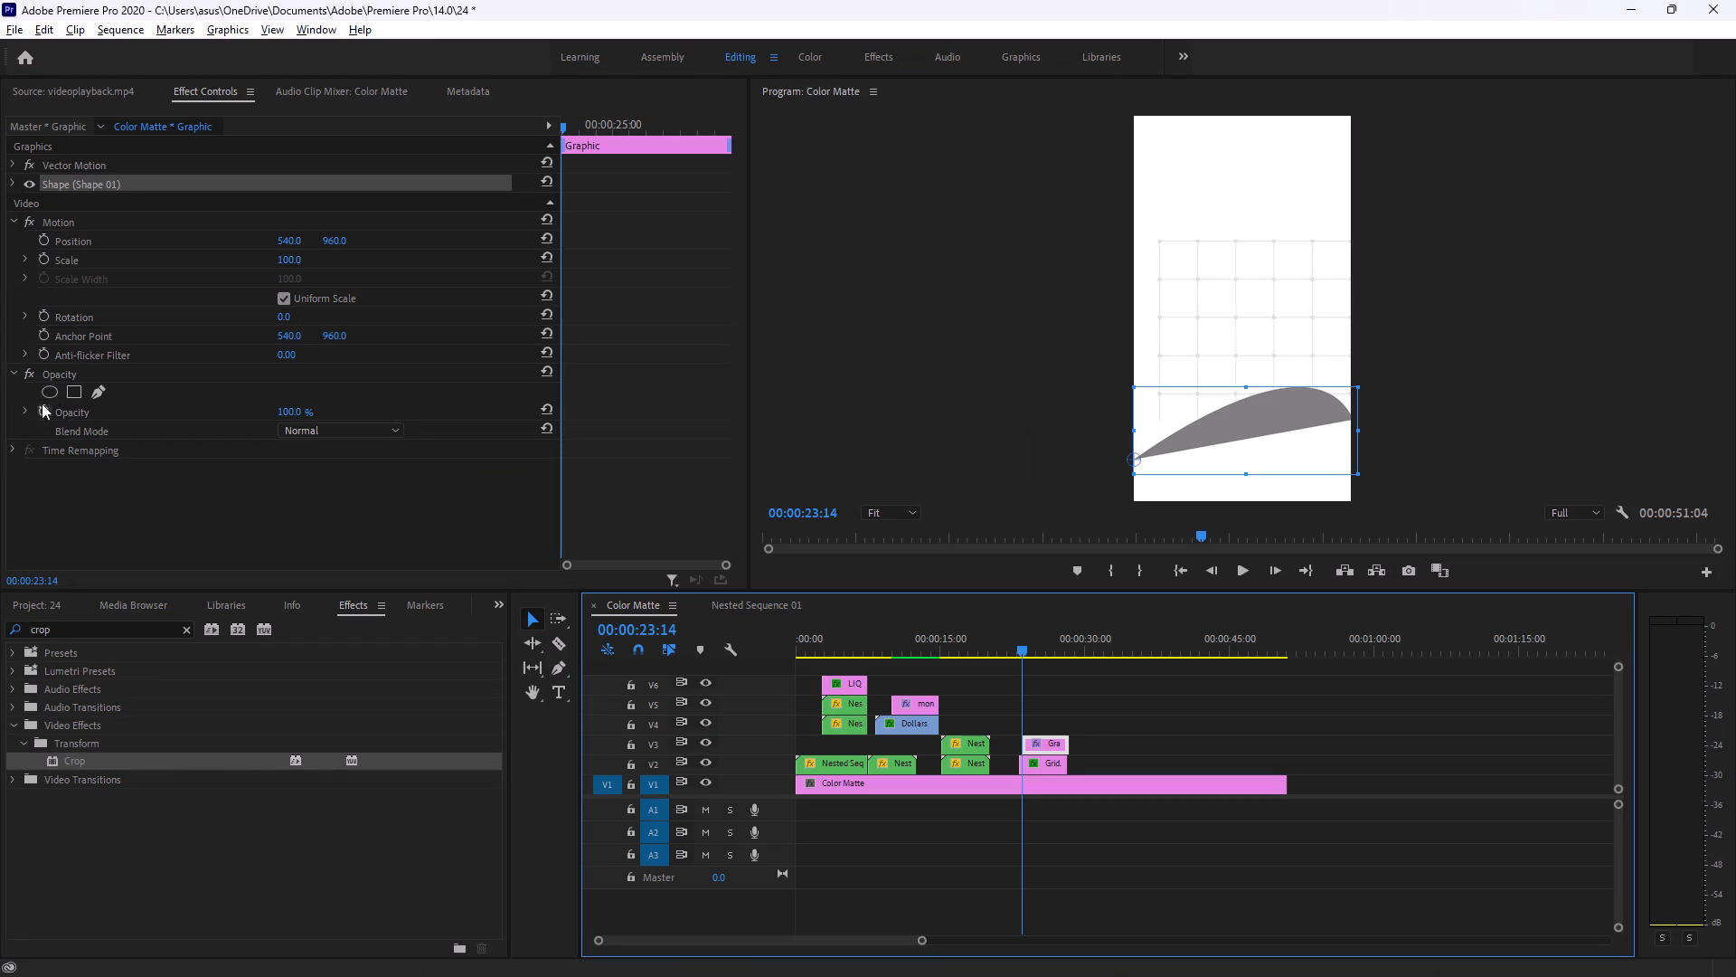
{"action": "left_click", "coordinate": [12, 444]}
{"action": "left_click", "coordinate": [12, 444]}
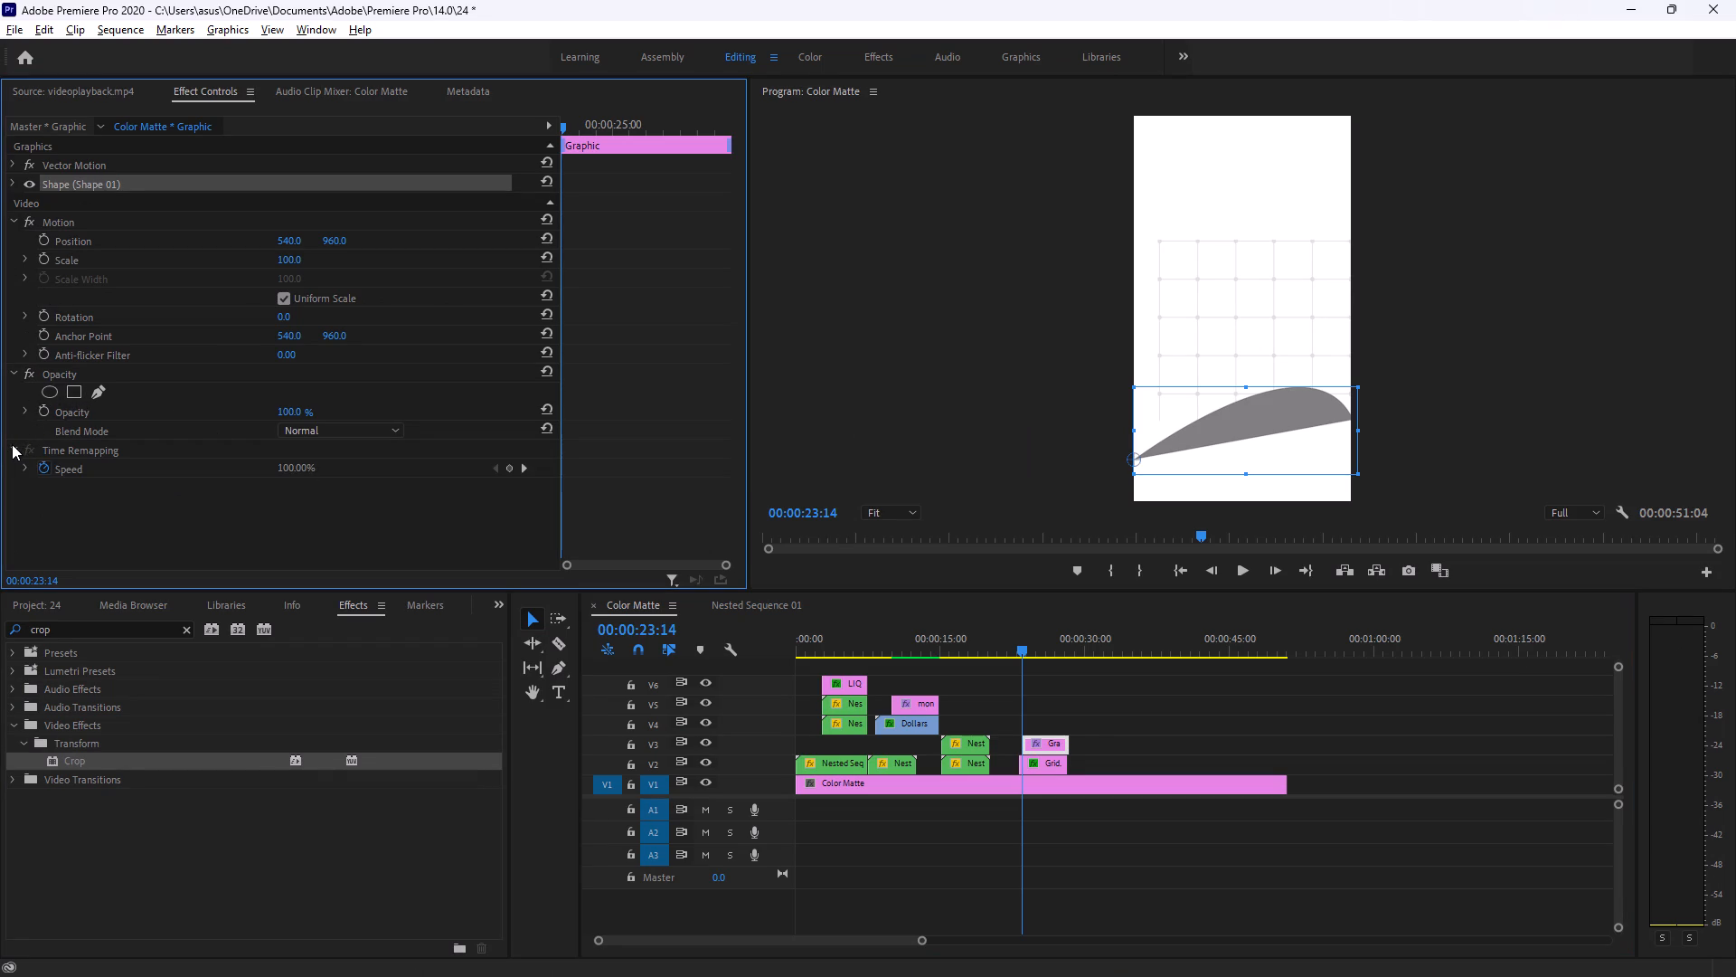
{"action": "left_click", "coordinate": [10, 162]}
{"action": "left_click", "coordinate": [18, 158]}
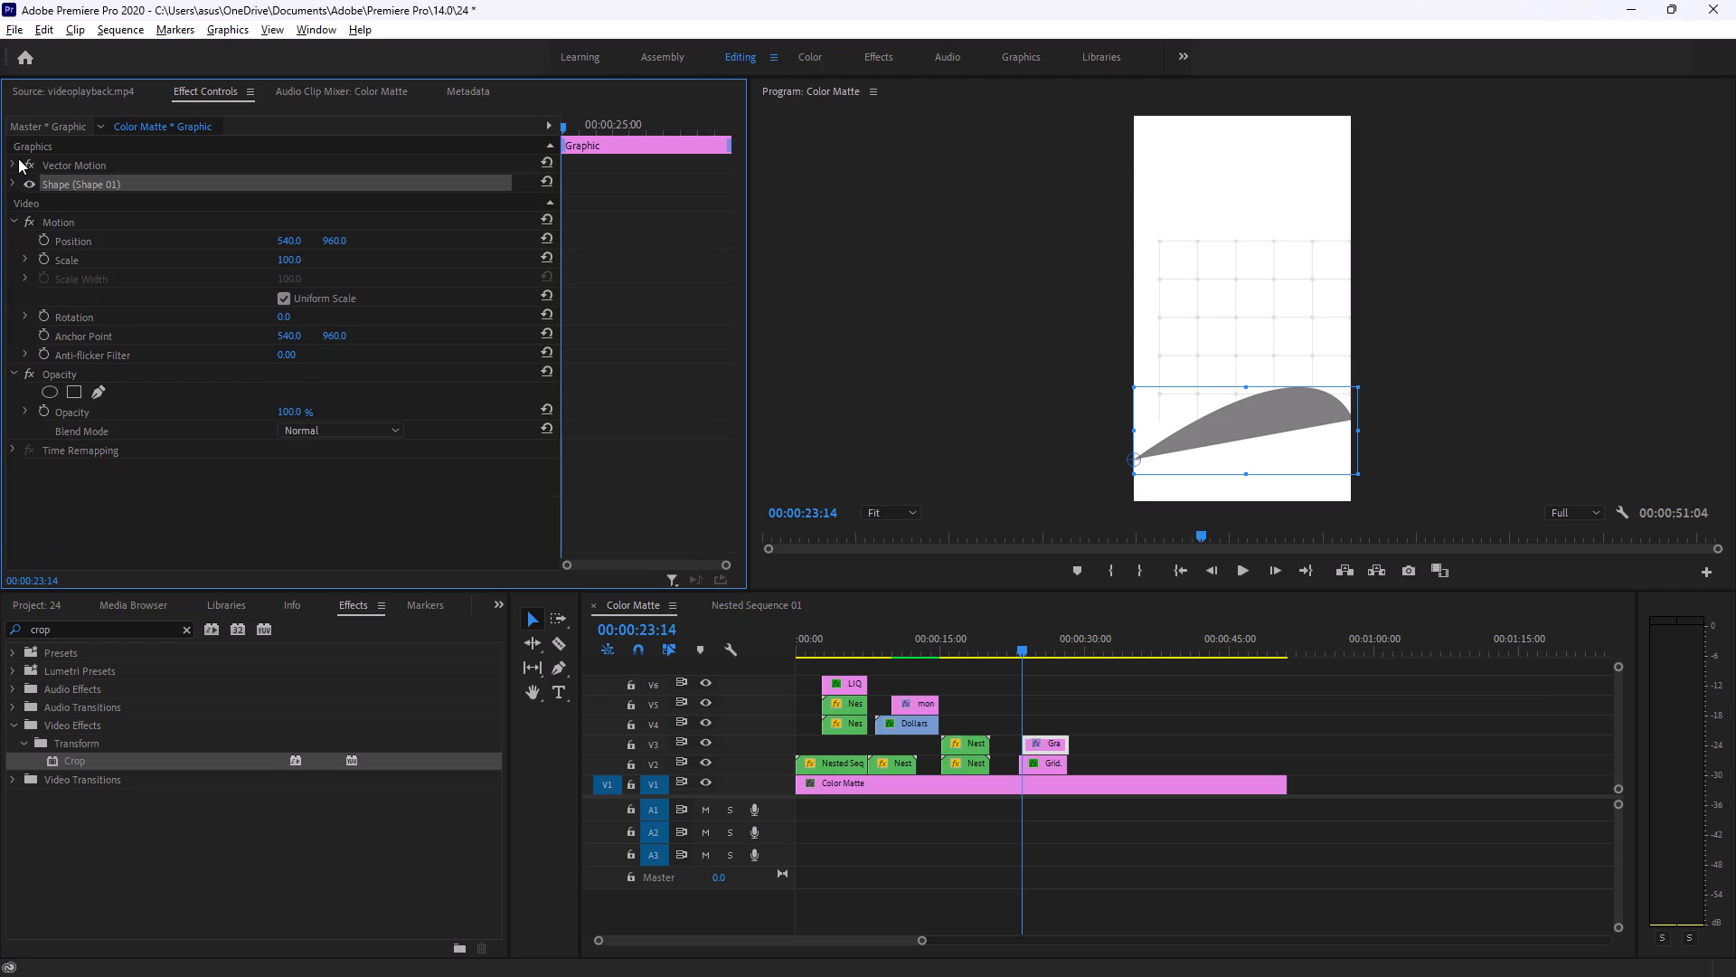
{"action": "left_click", "coordinate": [11, 178]}
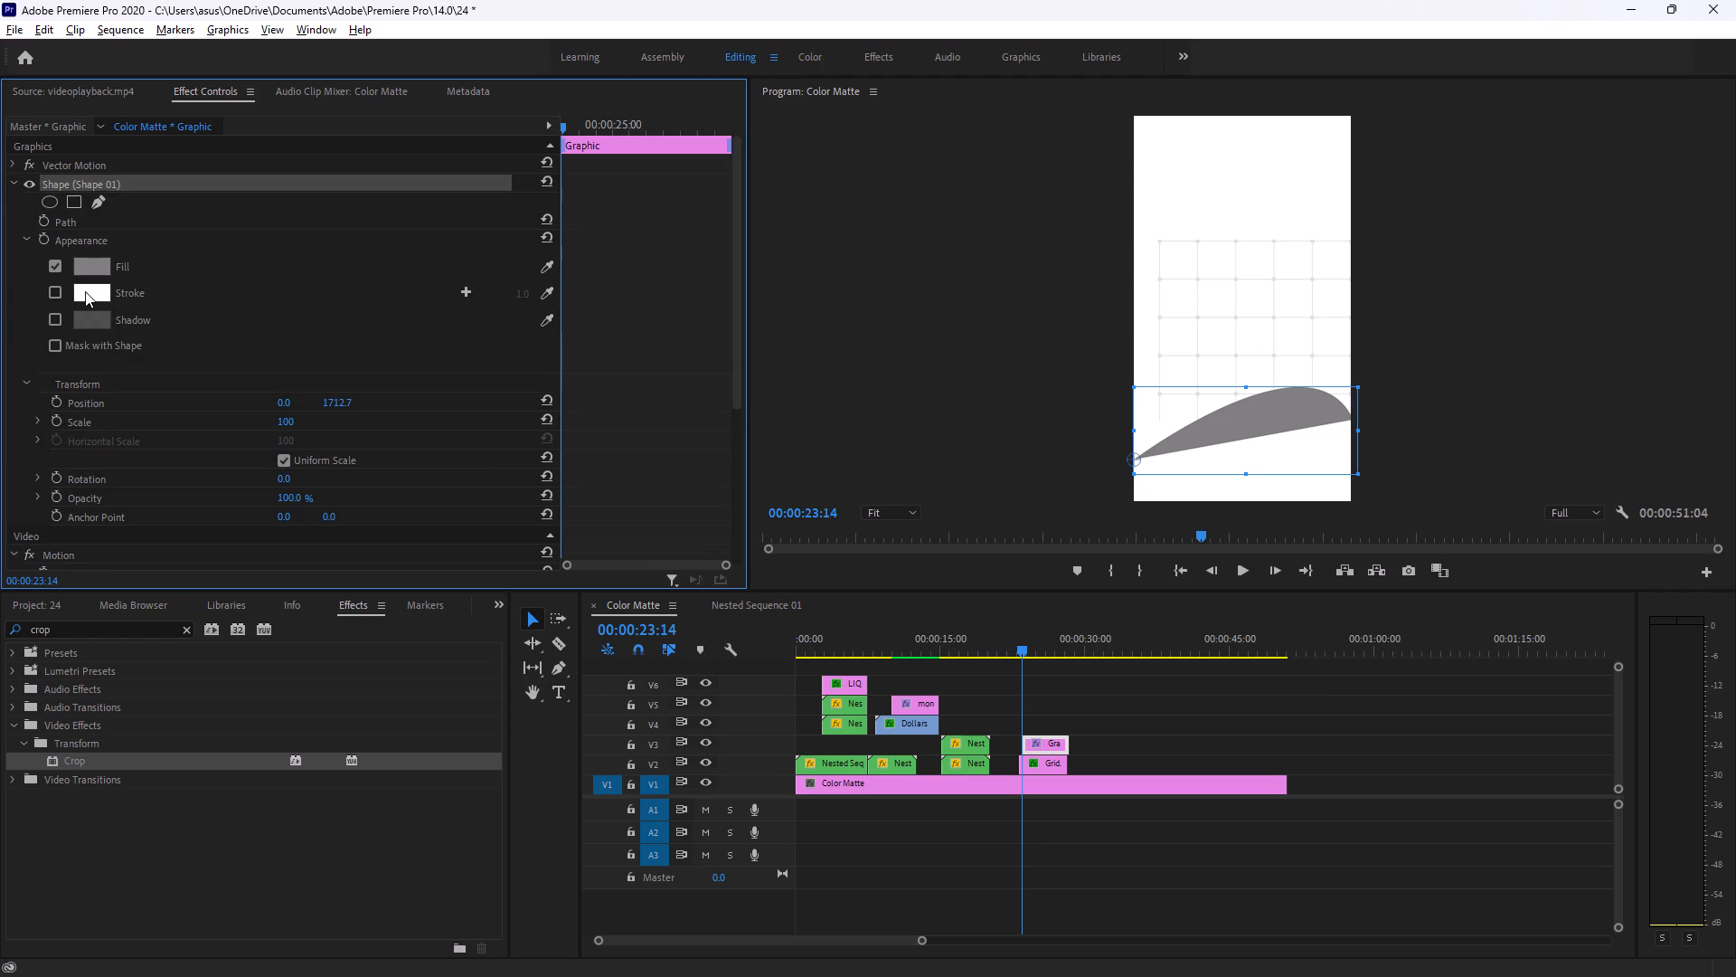
{"action": "left_click", "coordinate": [53, 289]}
{"action": "key", "text": "alt+Tab"}
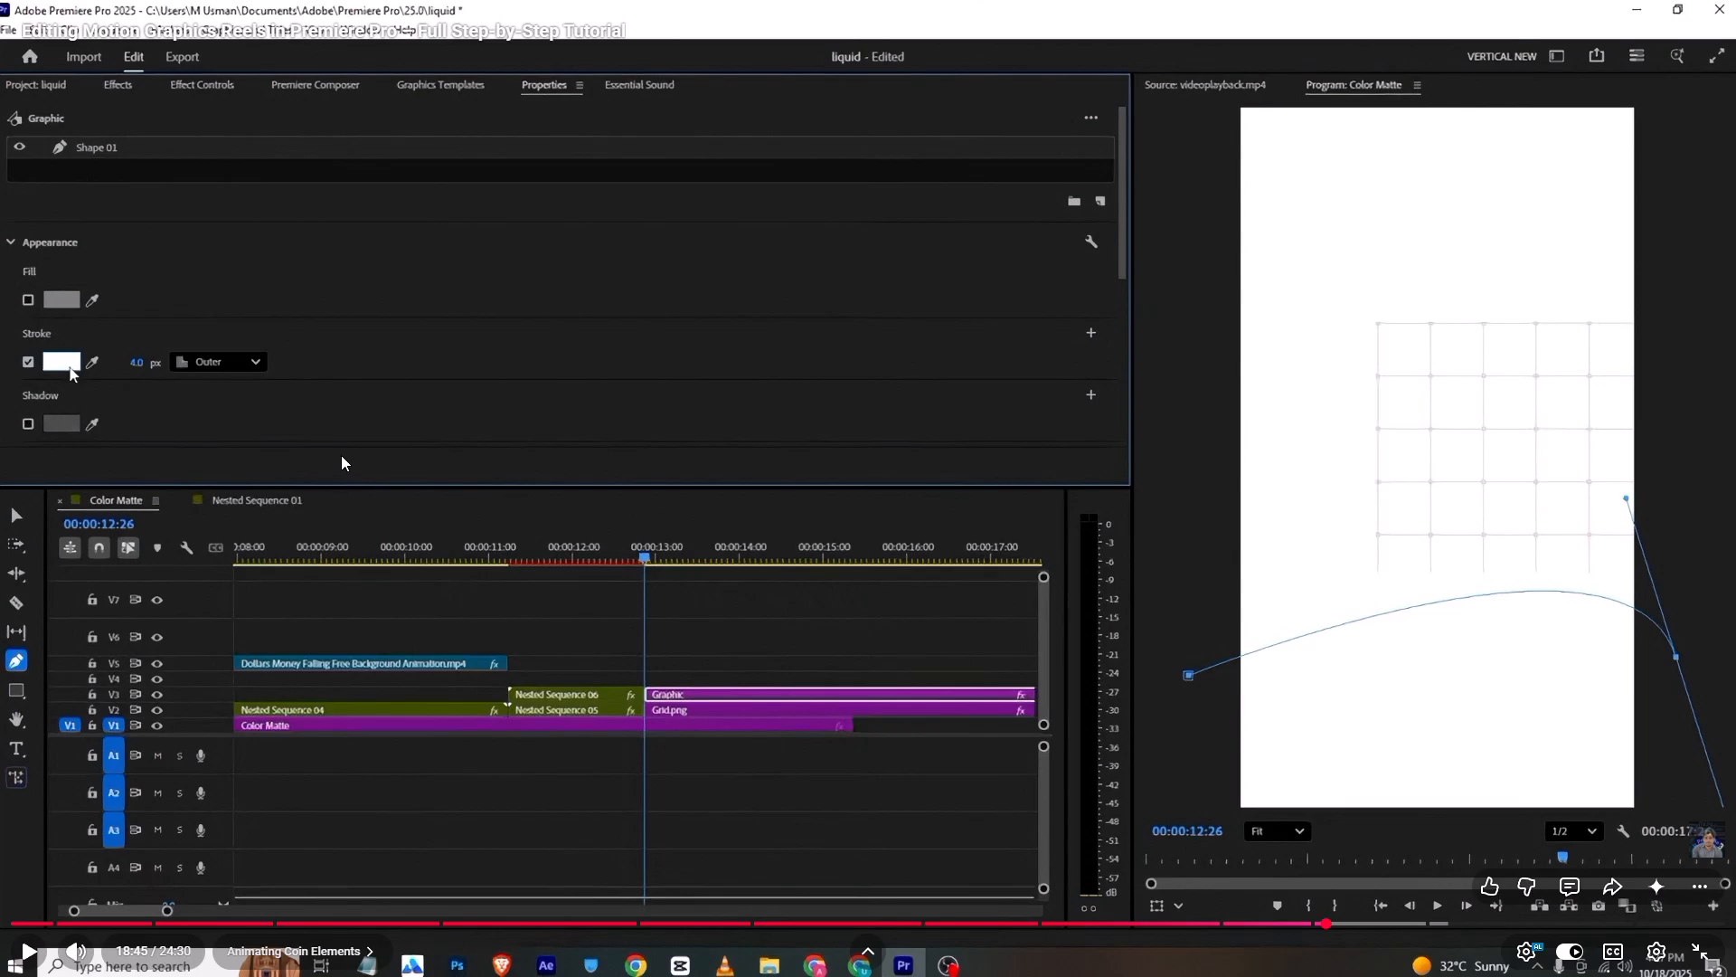
{"action": "key", "text": "alt+Tab"}
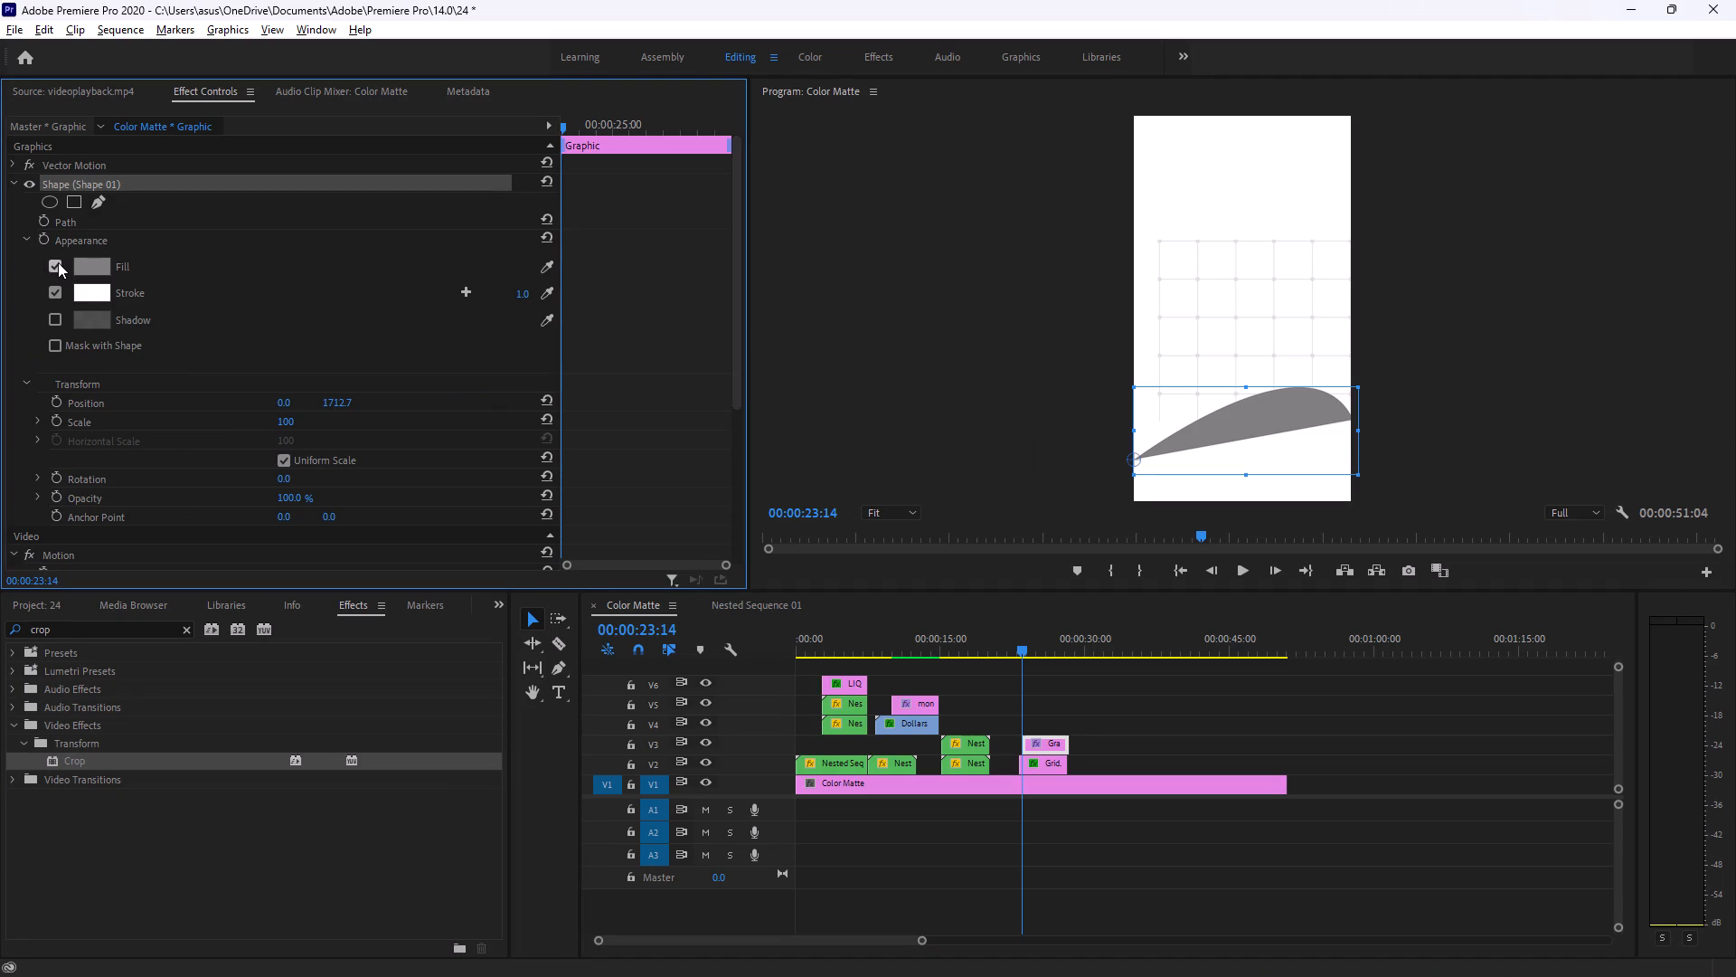
{"action": "left_click", "coordinate": [58, 262]}
Play and replay the tutorial in Brave to examine how the line's stroke colour is set, and return to Premiere Pro.
{"action": "key", "text": "alt+Tab"}
{"action": "left_click", "coordinate": [250, 473]}
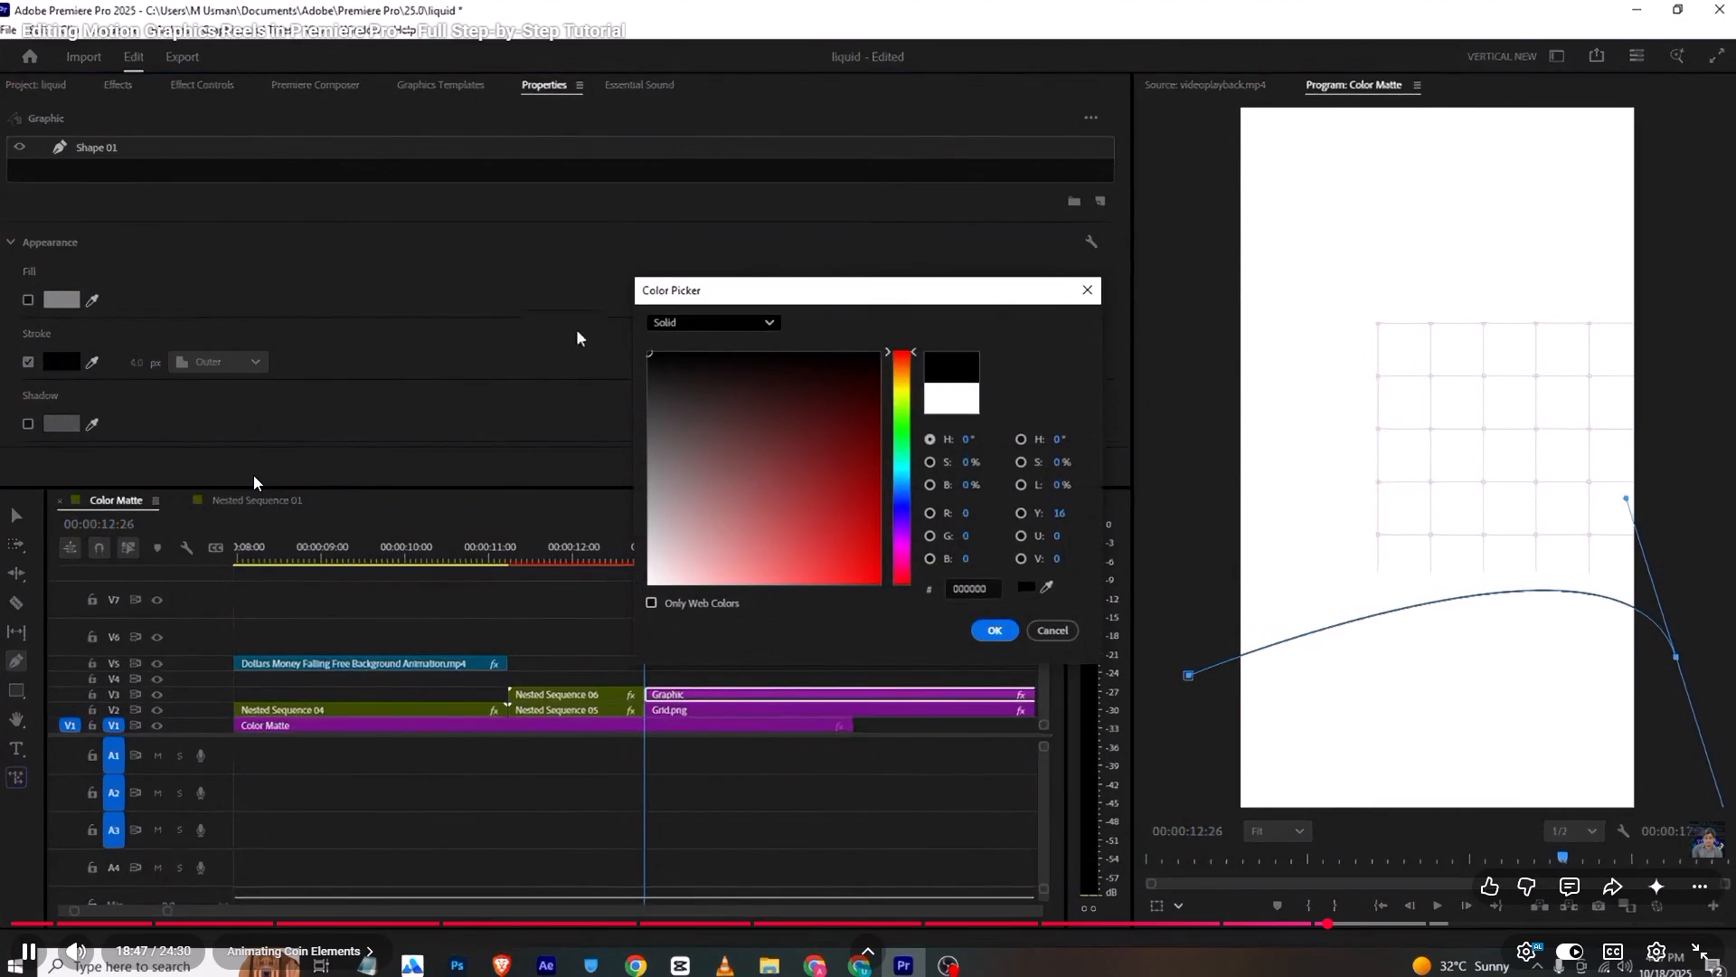
{"action": "left_click", "coordinate": [264, 450]}
{"action": "key", "text": "alt+Tab"}
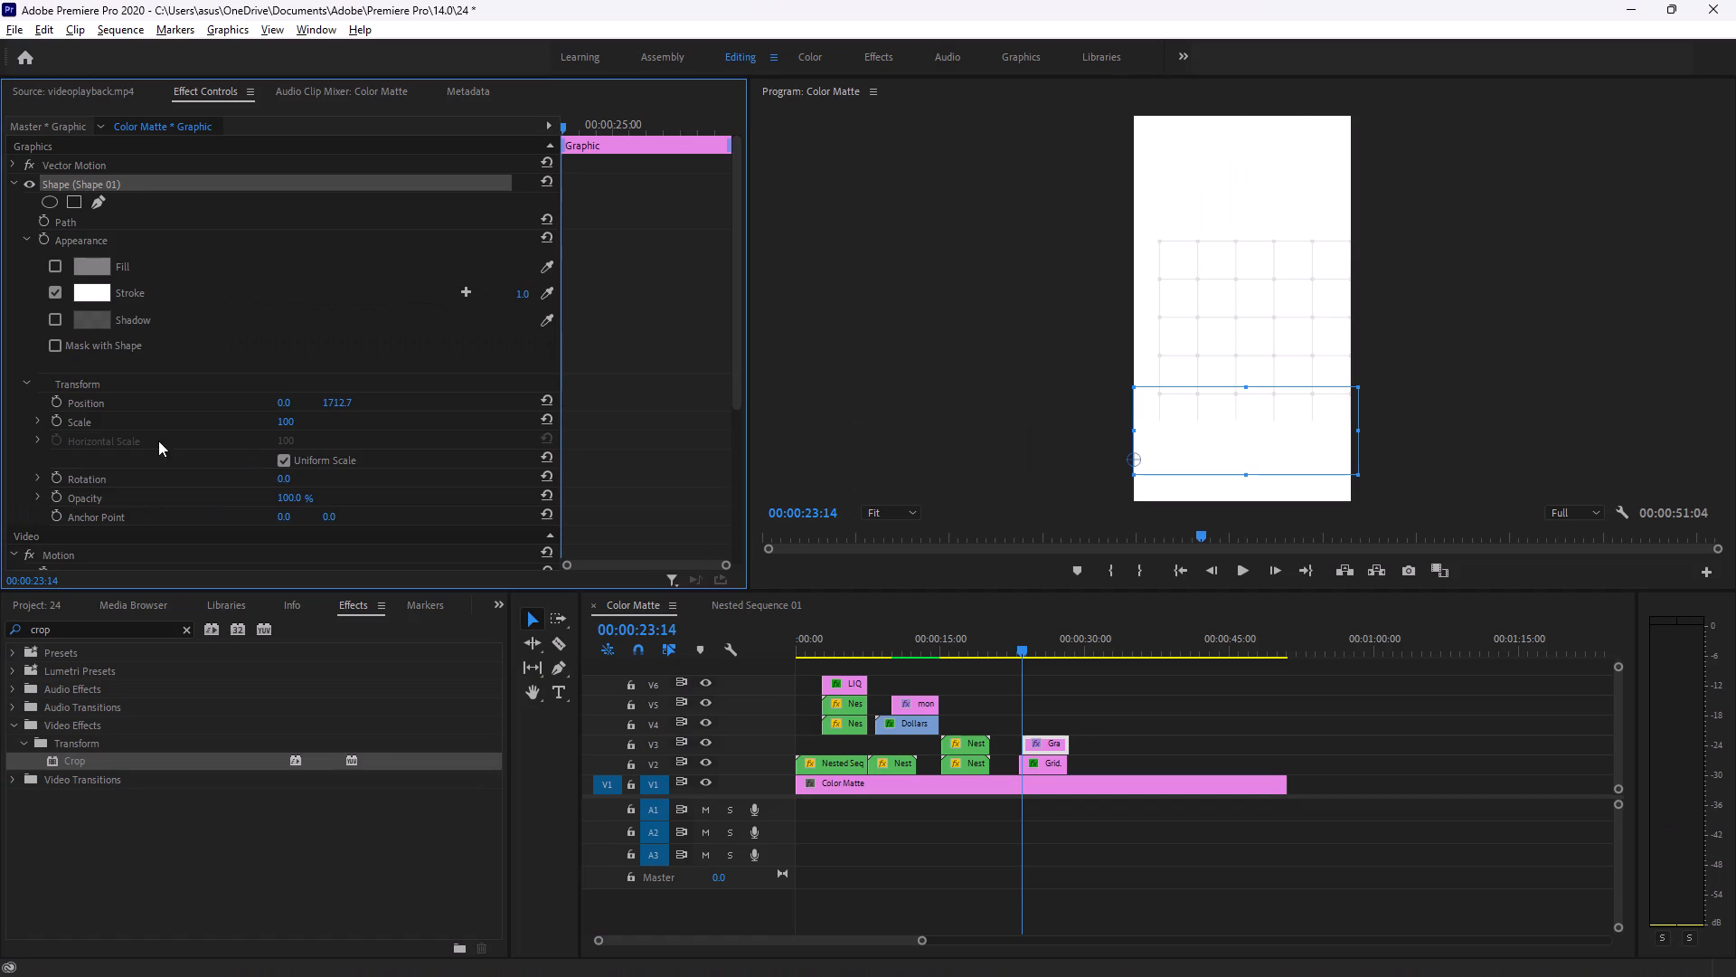
{"action": "key", "text": "alt+Tab"}
{"action": "left_click", "coordinate": [405, 488]}
{"action": "key", "text": "alt+Tab"}
{"action": "key", "text": "alt+Tab"}
{"action": "left_click", "coordinate": [560, 495]}
{"action": "key", "text": "alt+Tab"}
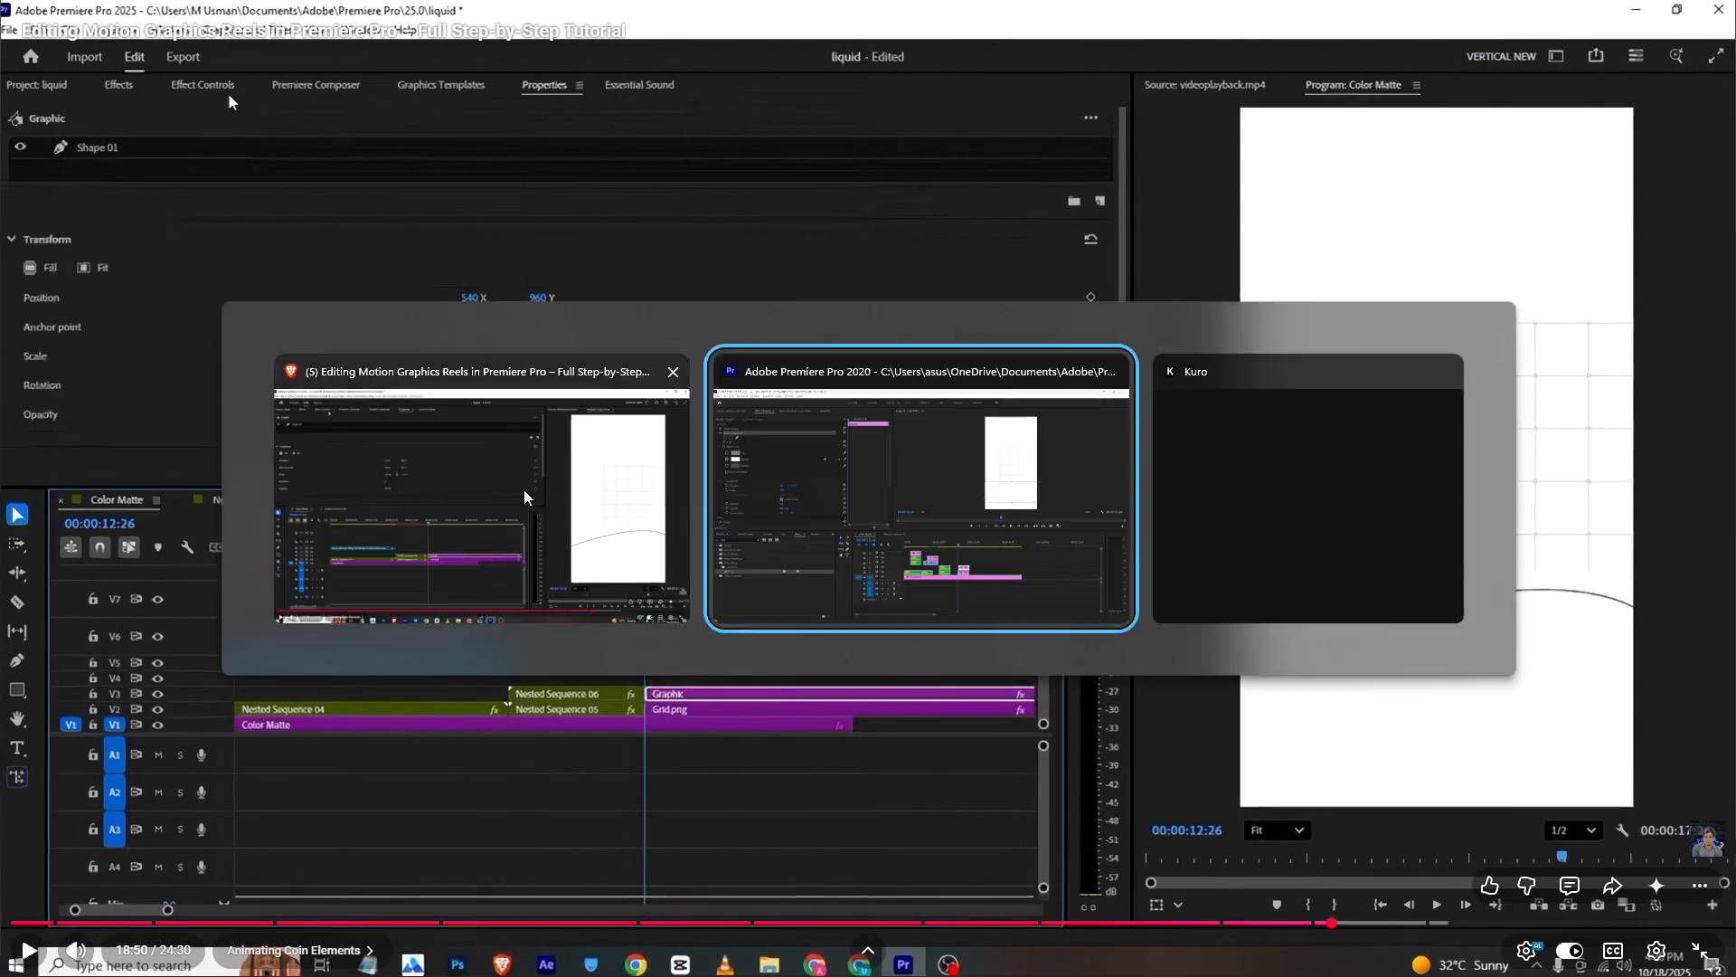
{"action": "left_click", "coordinate": [94, 261]}
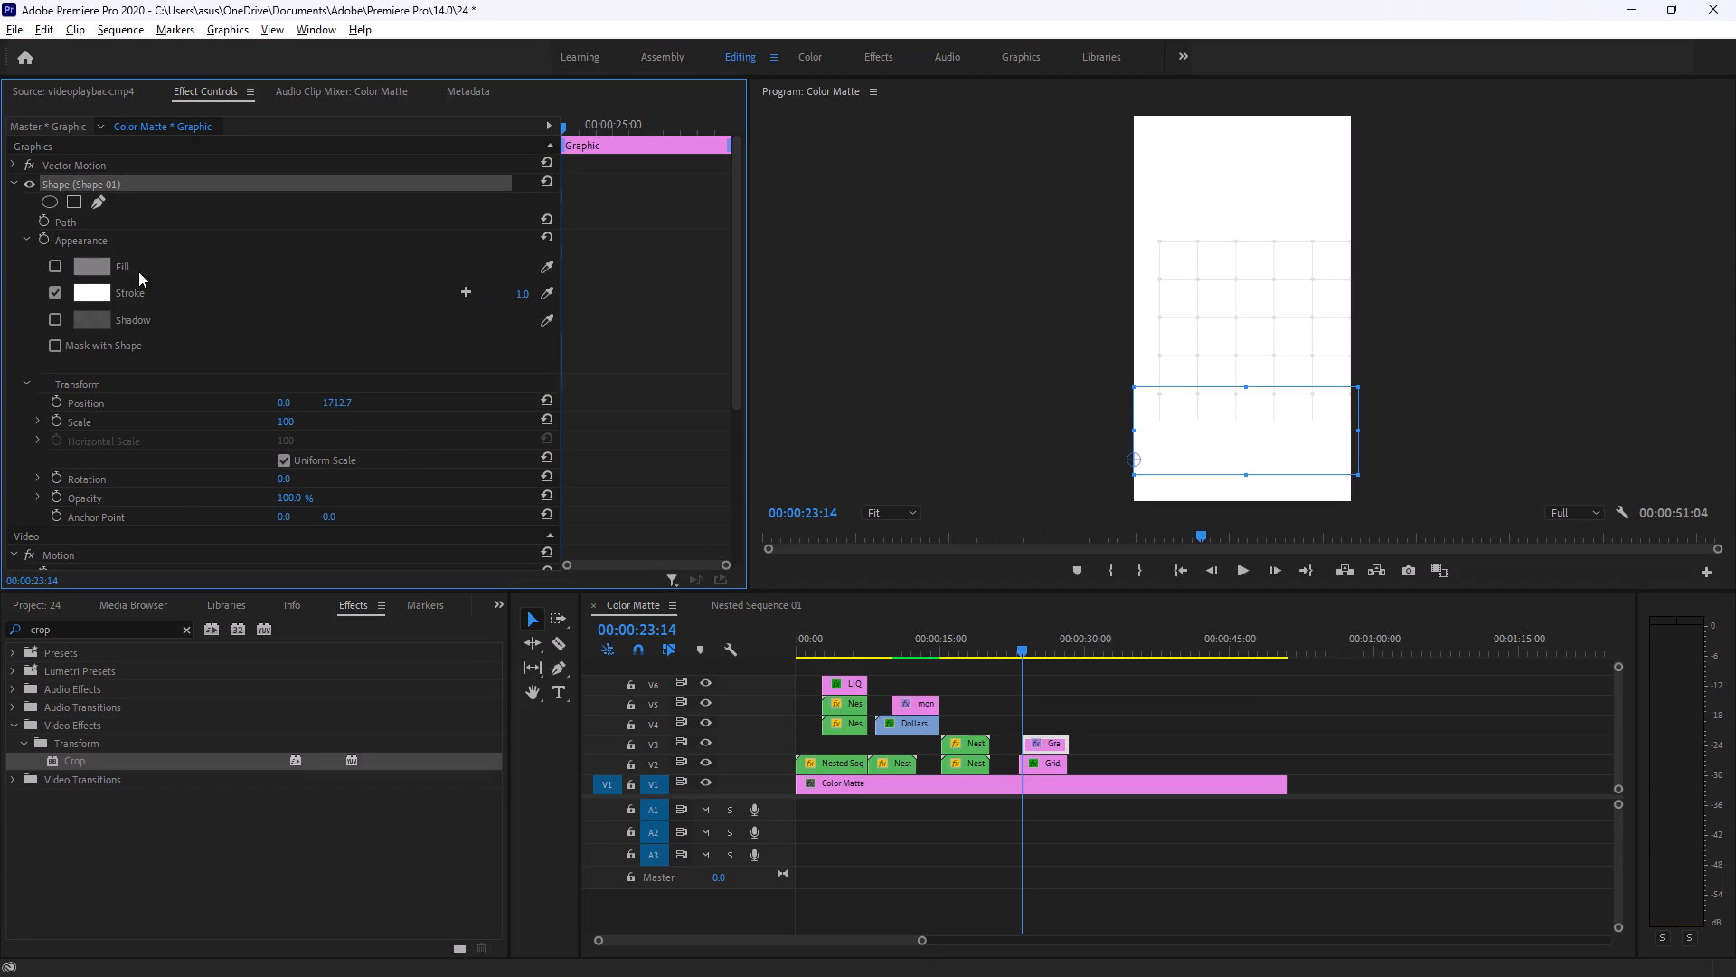
{"action": "key", "text": "alt+Tab"}
{"action": "key", "text": "Left"}
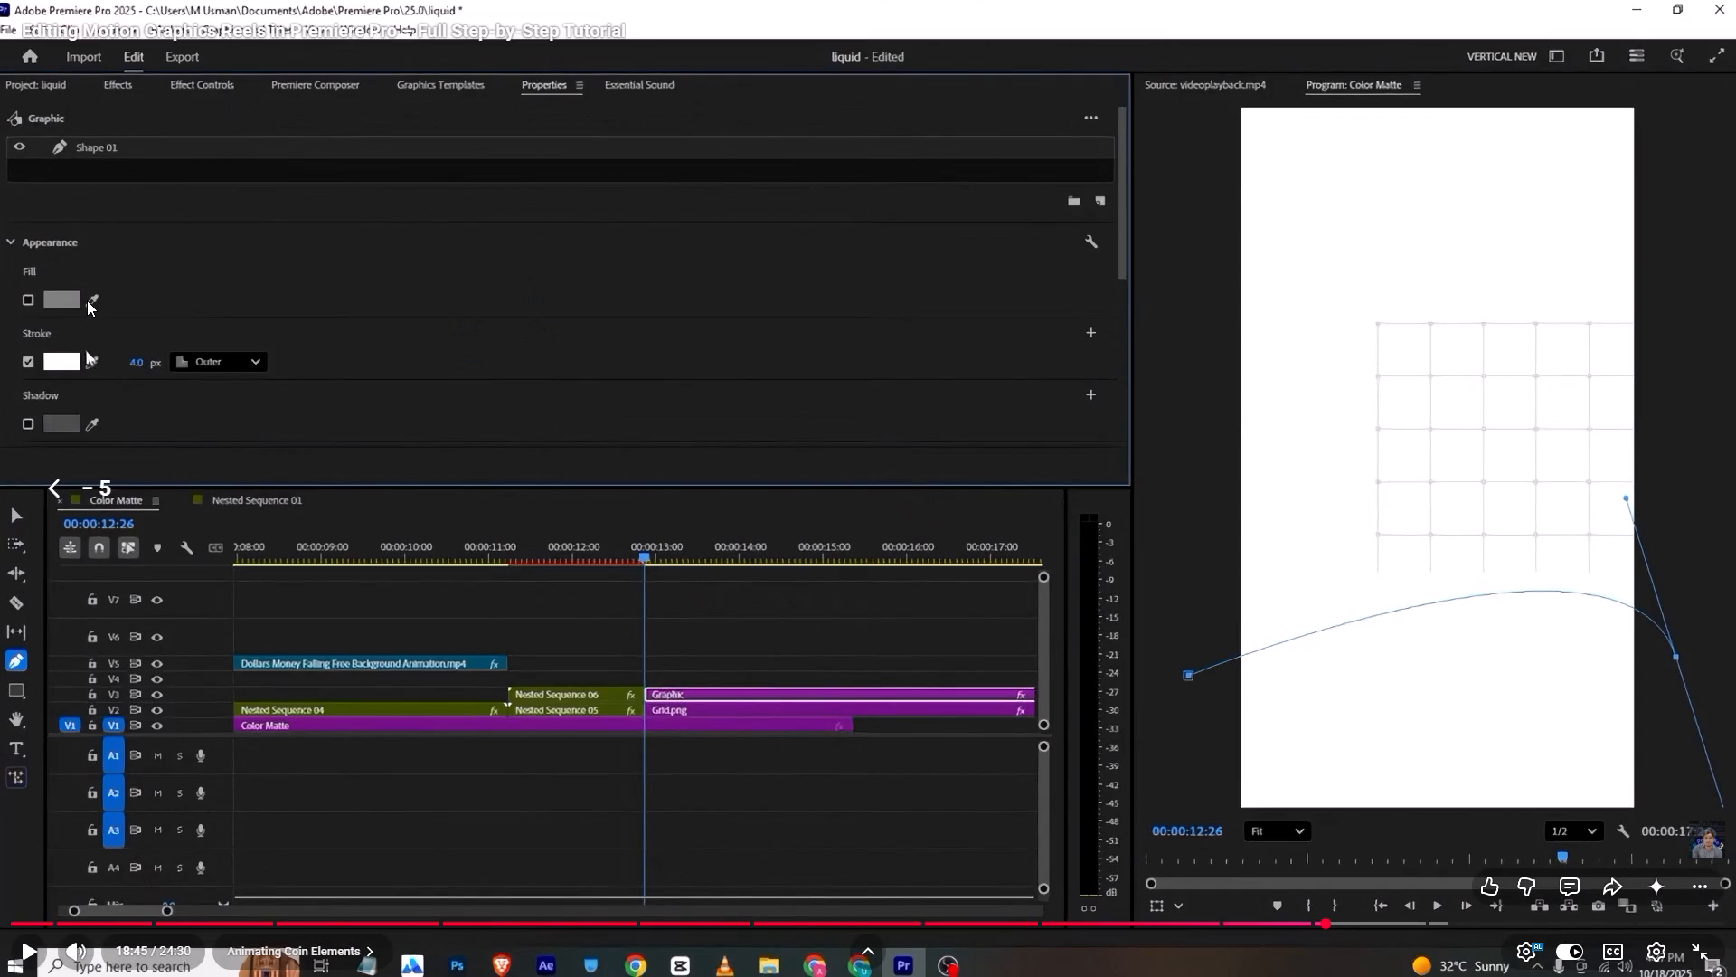
{"action": "key", "text": "space"}
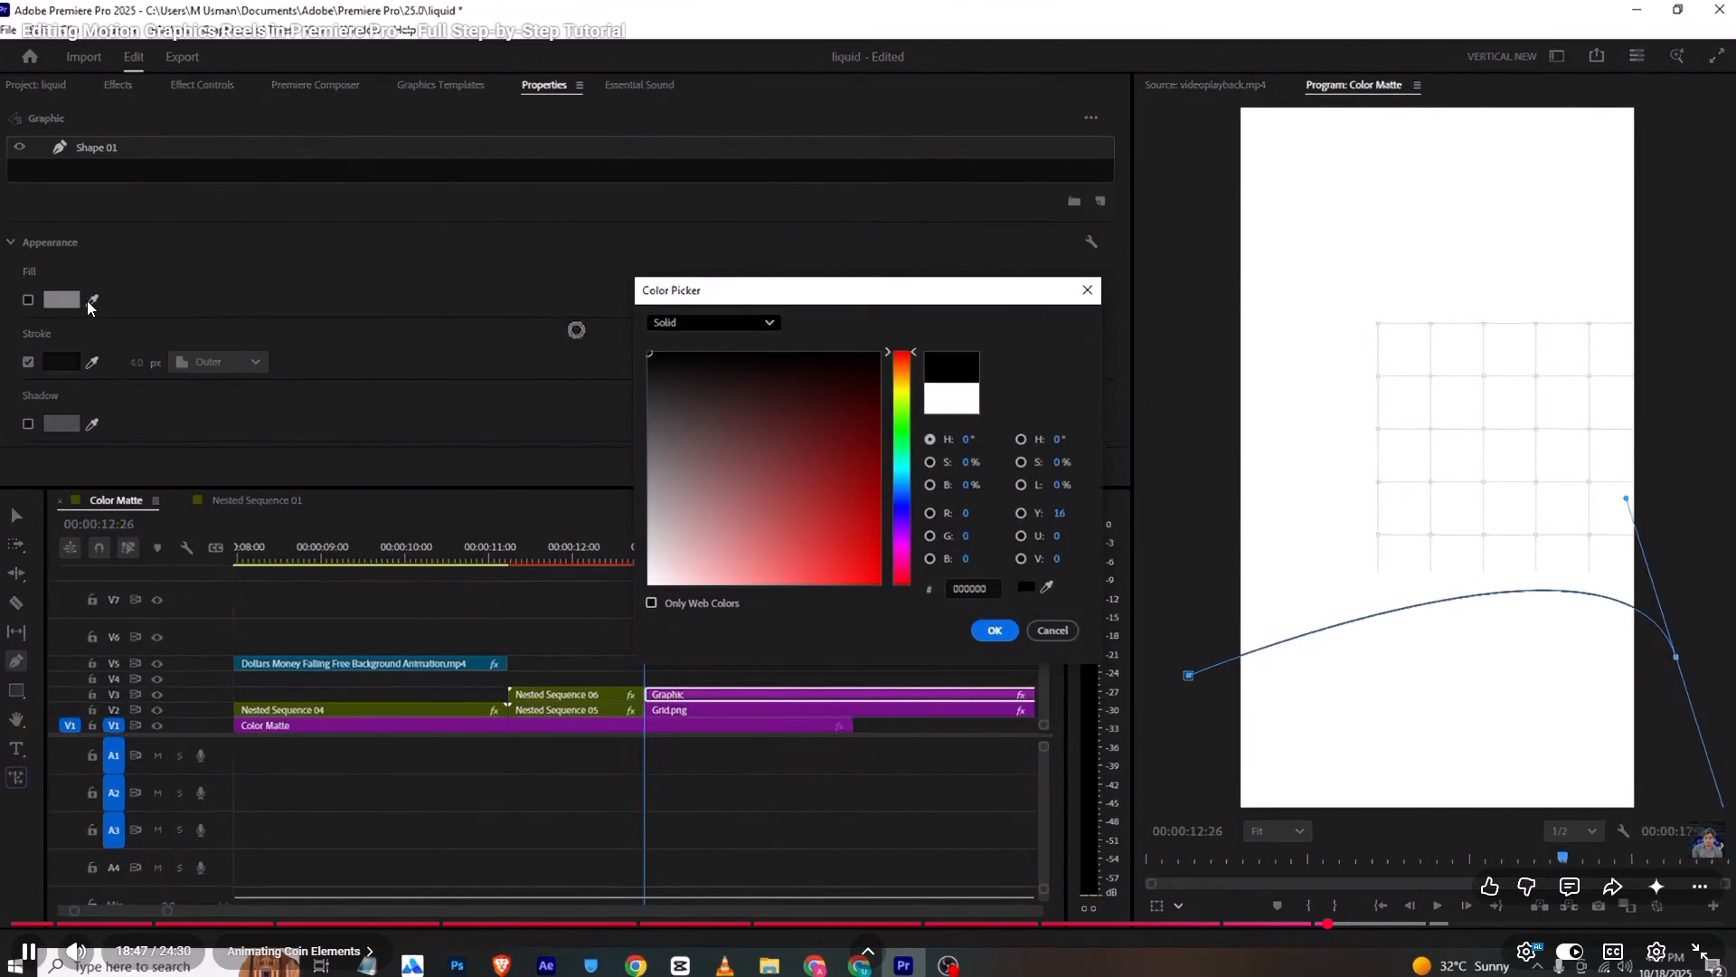
{"action": "key", "text": "space"}
{"action": "key", "text": "alt+Tab"}
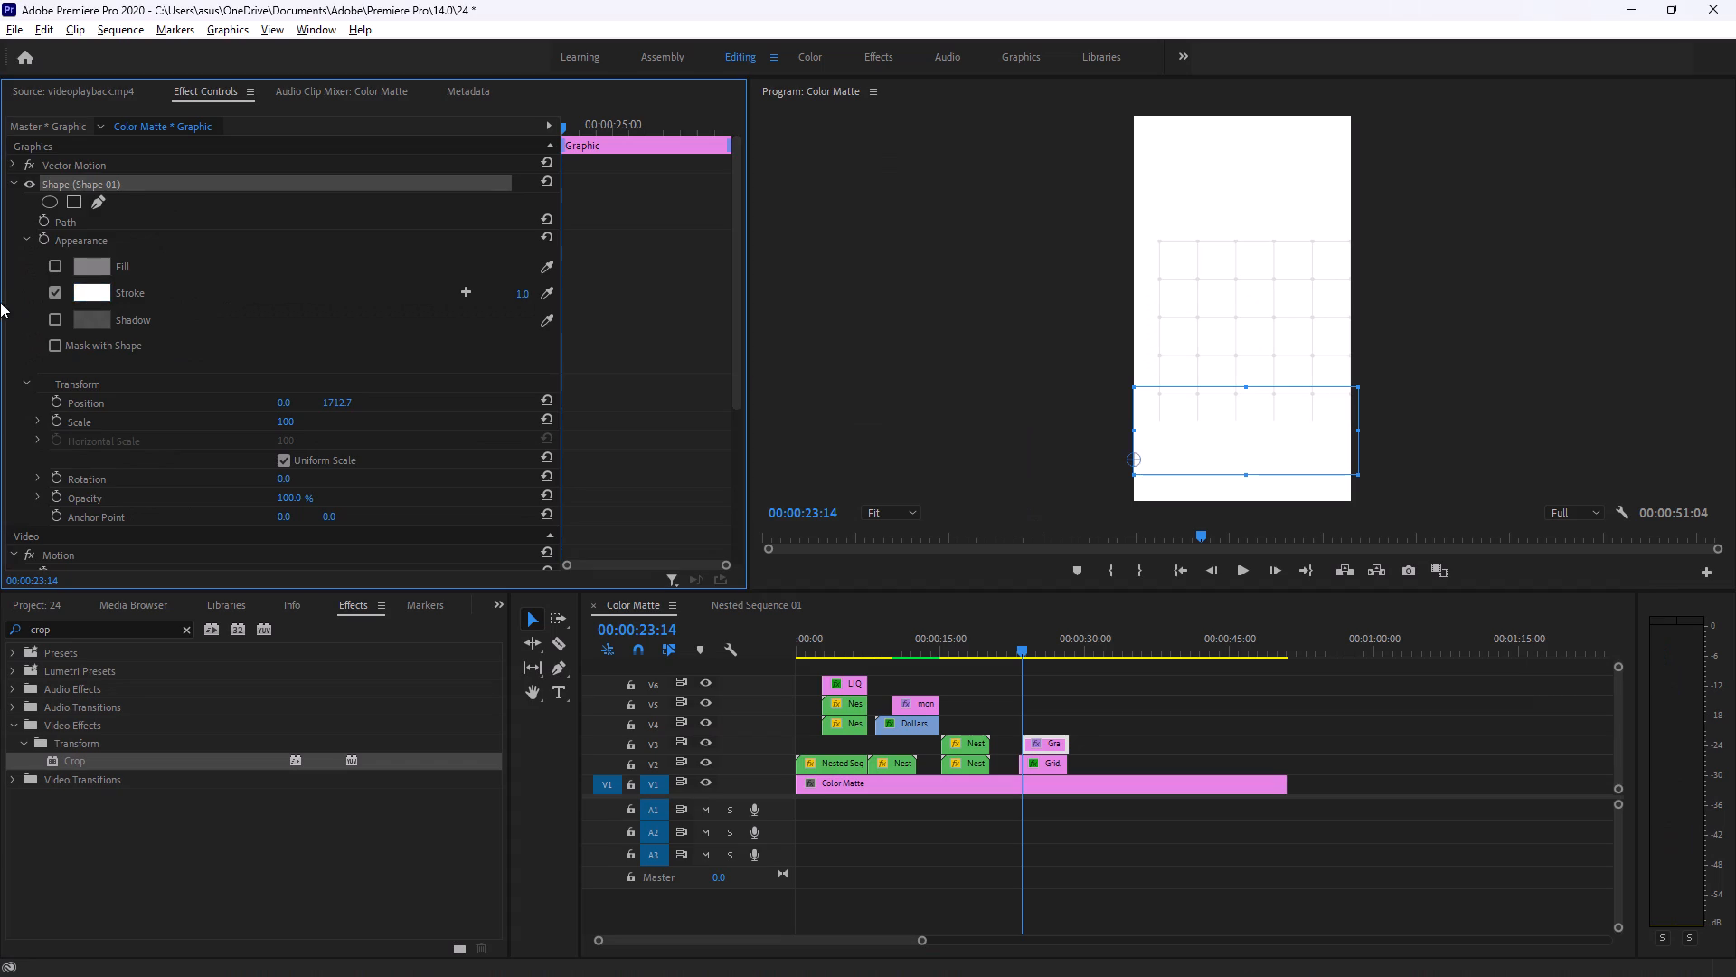
Change the curved line's stroke colour to black.
{"action": "left_click", "coordinate": [101, 282]}
{"action": "left_click", "coordinate": [99, 289]}
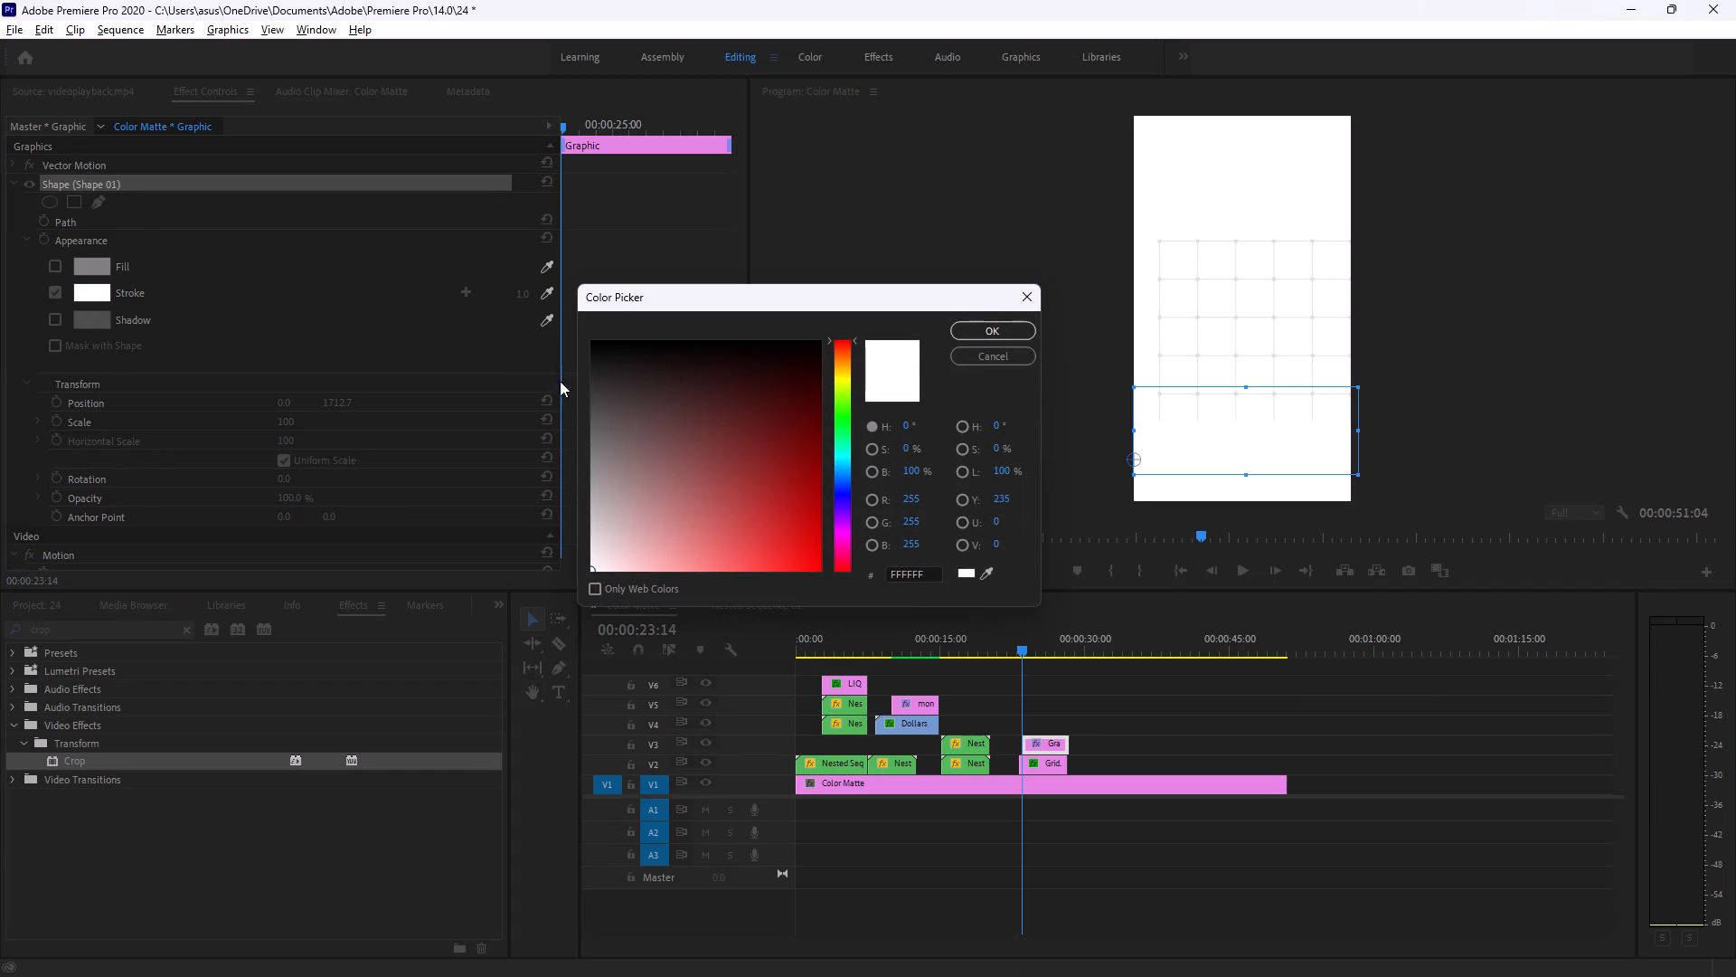
{"action": "left_click_drag", "start_coordinate": [684, 402], "coordinate": [542, 276]}
{"action": "left_click", "coordinate": [978, 325]}
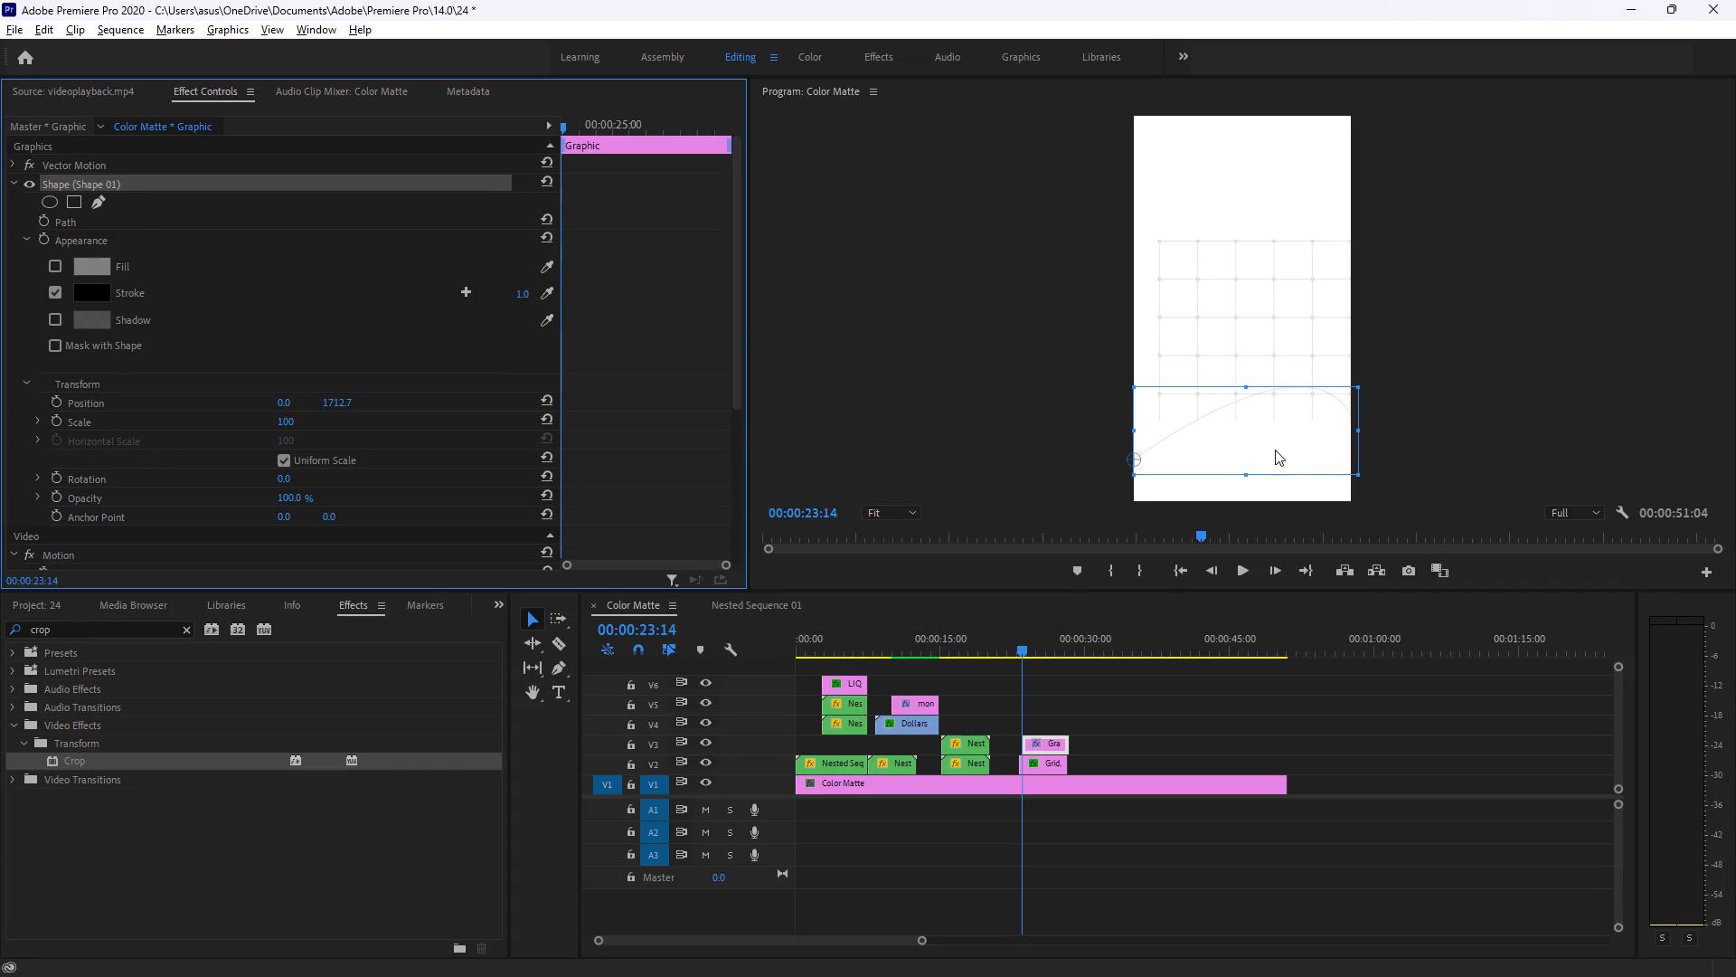
Play the tutorial in Brave to examine how the stroked line is adjusted and positioned, and return to Premiere Pro.
{"action": "key", "text": "alt+Tab"}
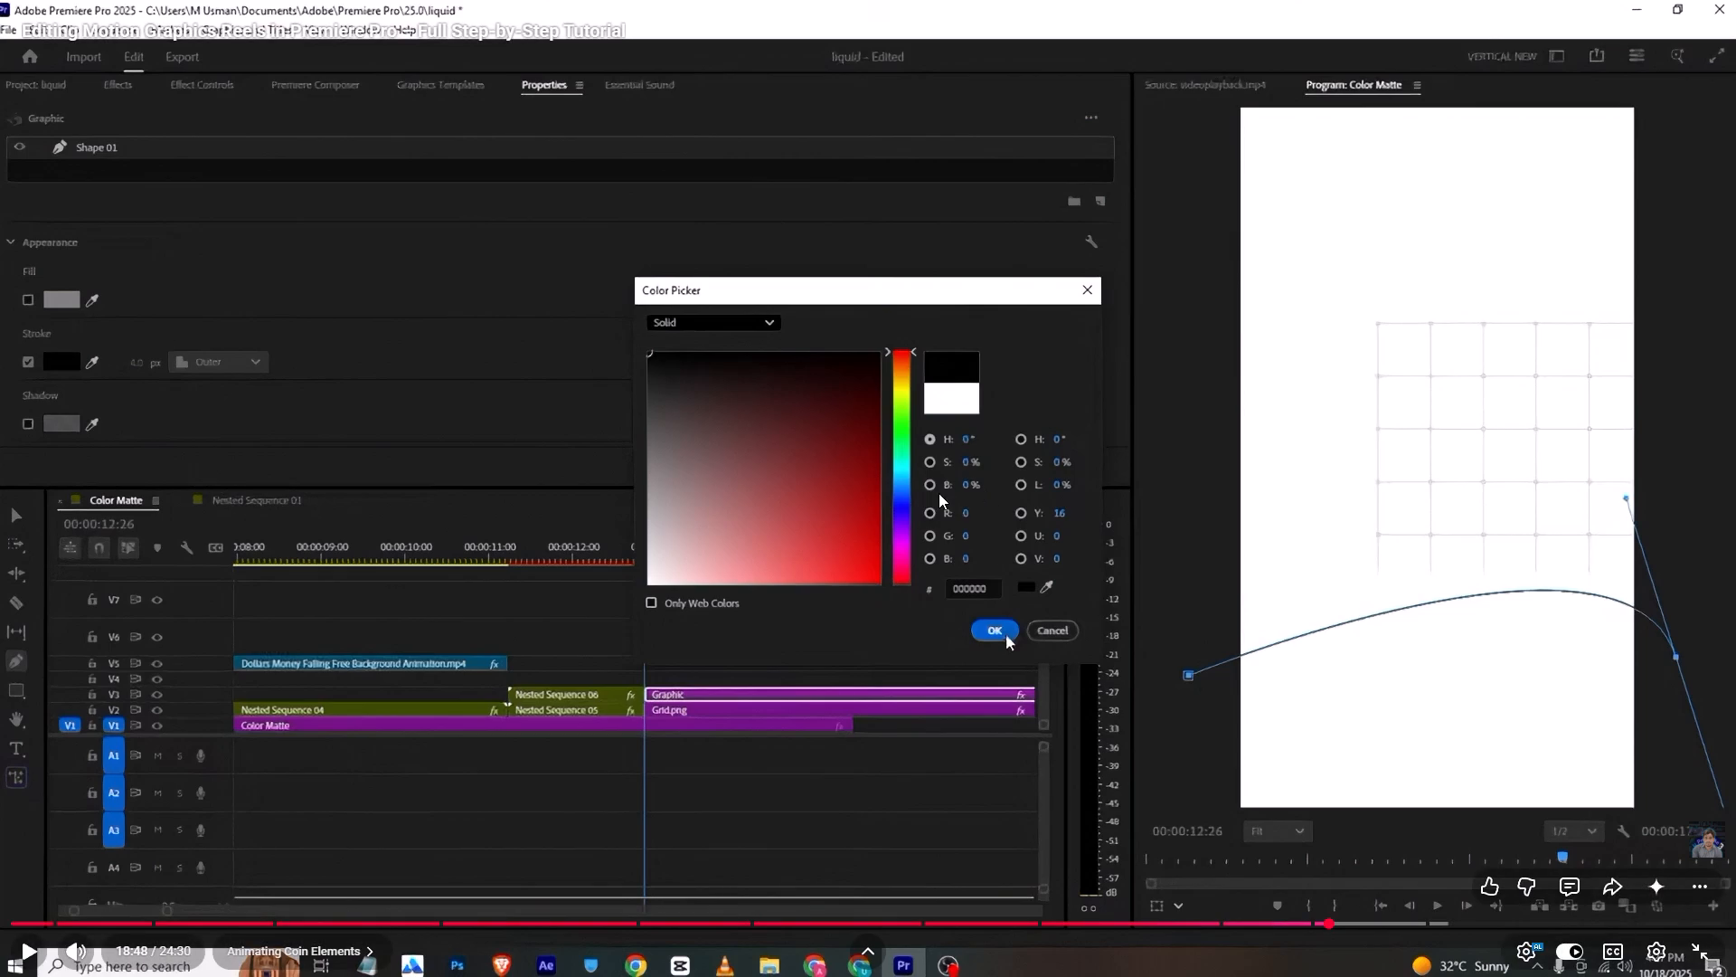
{"action": "key", "text": "alt+Tab"}
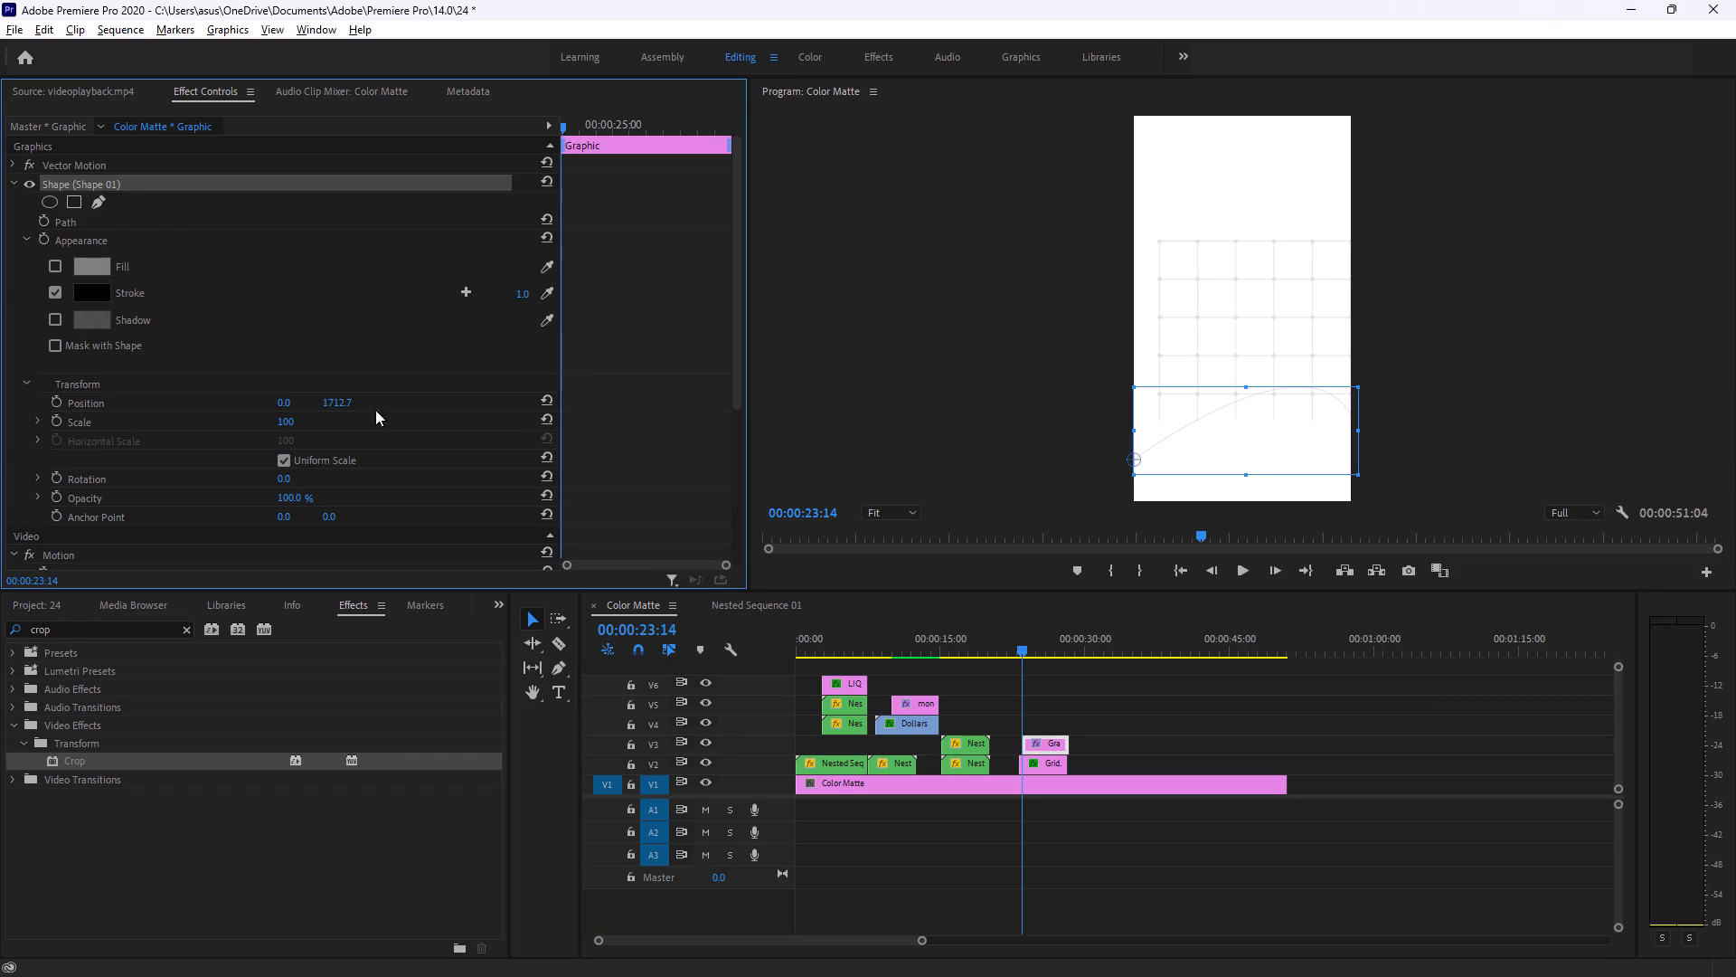
{"action": "key", "text": "alt+Tab"}
{"action": "left_click", "coordinate": [782, 517]}
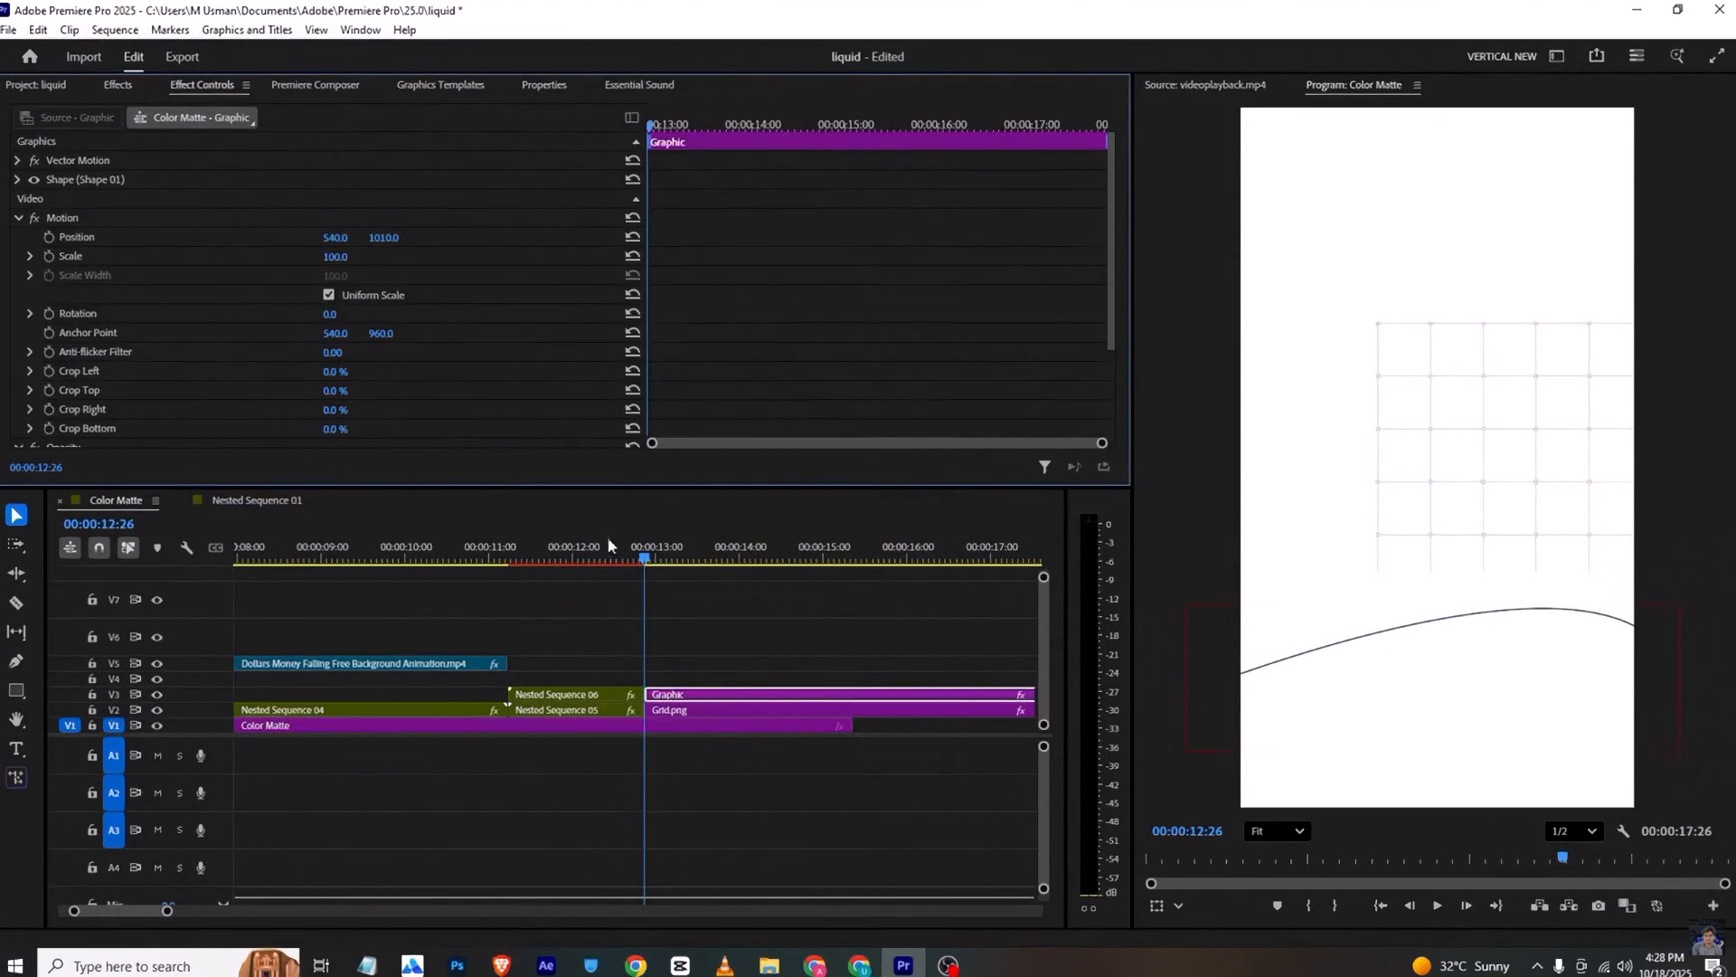
{"action": "key", "text": "alt+Tab"}
{"action": "key", "text": "alt+Tab"}
{"action": "left_click", "coordinate": [677, 485]}
{"action": "key", "text": "alt+Tab"}
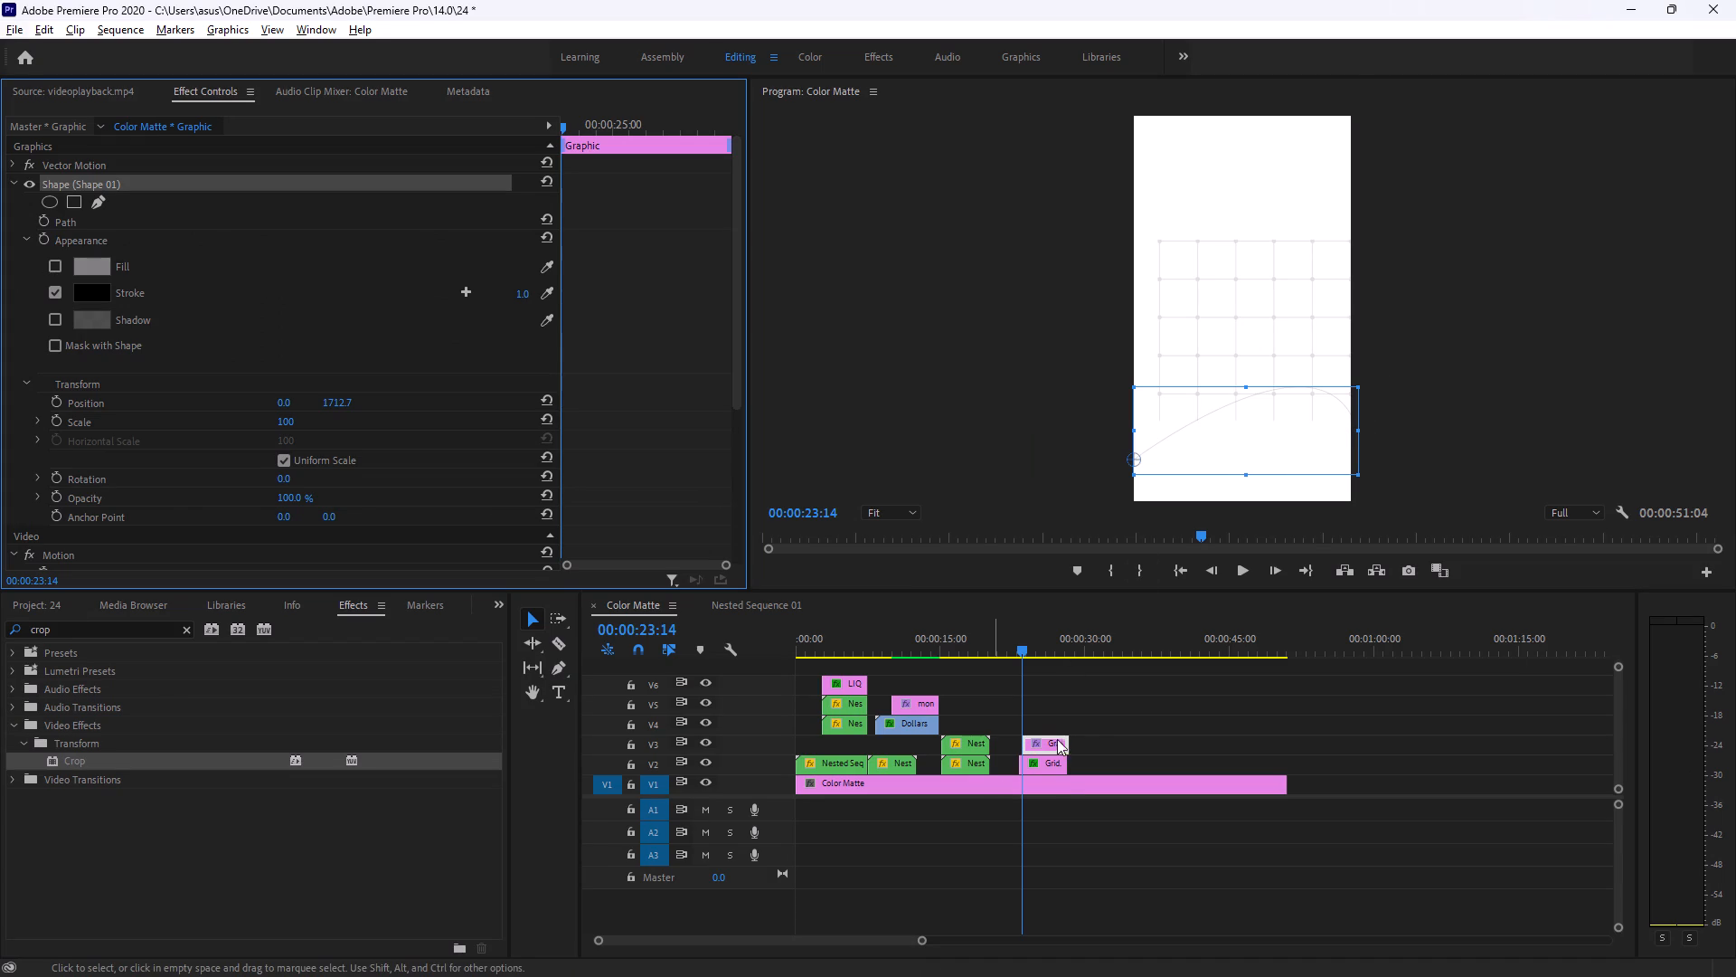
Select the curved line in the frame and shift it slightly upward to a shape position of about -4, 1685.6.
{"action": "left_click", "coordinate": [1048, 742]}
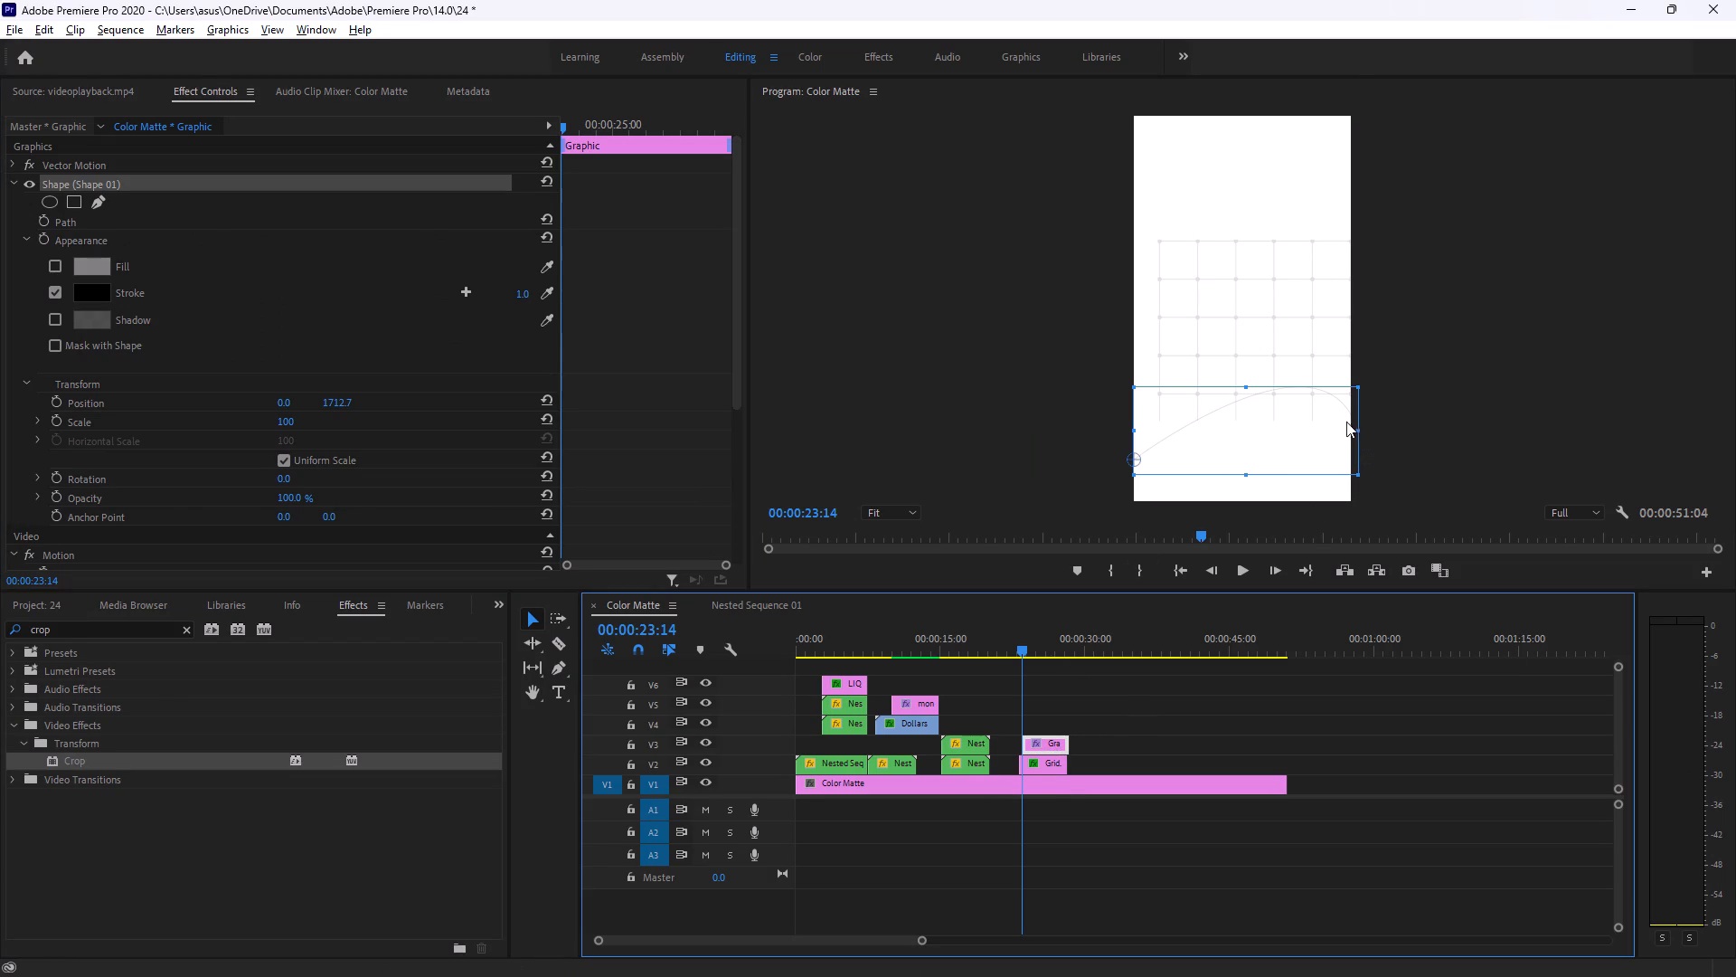
{"action": "left_click", "coordinate": [1588, 432]}
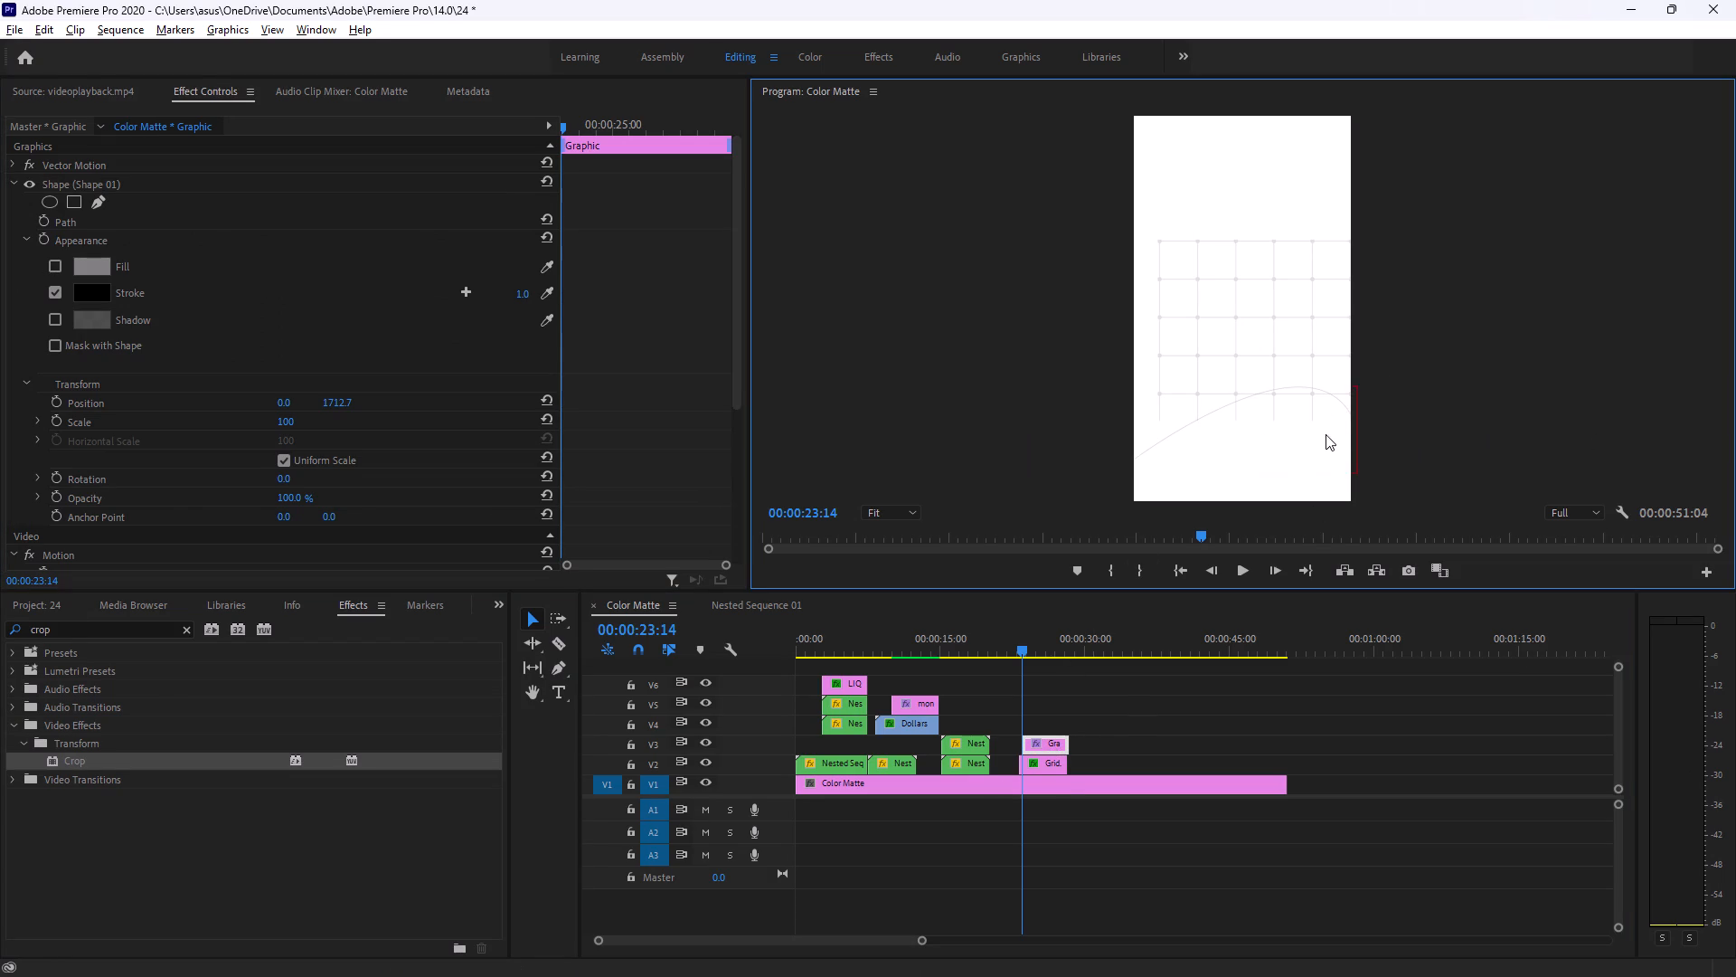
{"action": "left_click", "coordinate": [1184, 431]}
{"action": "left_click", "coordinate": [1178, 428]}
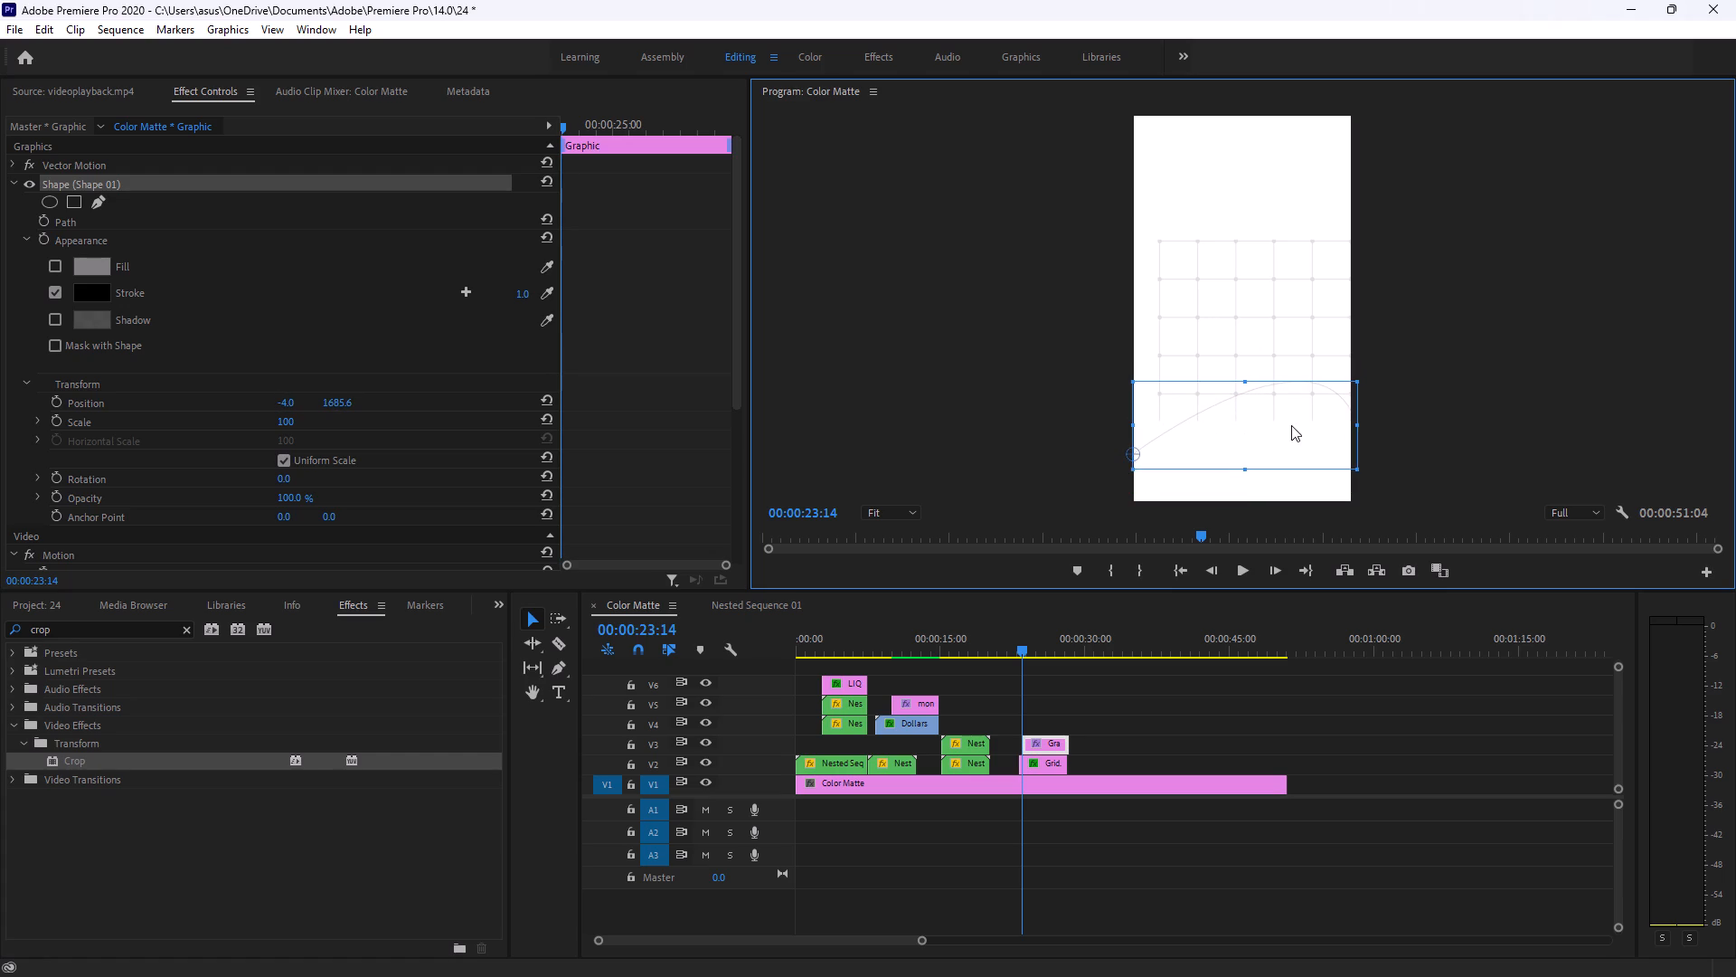
{"action": "left_click", "coordinate": [1378, 410]}
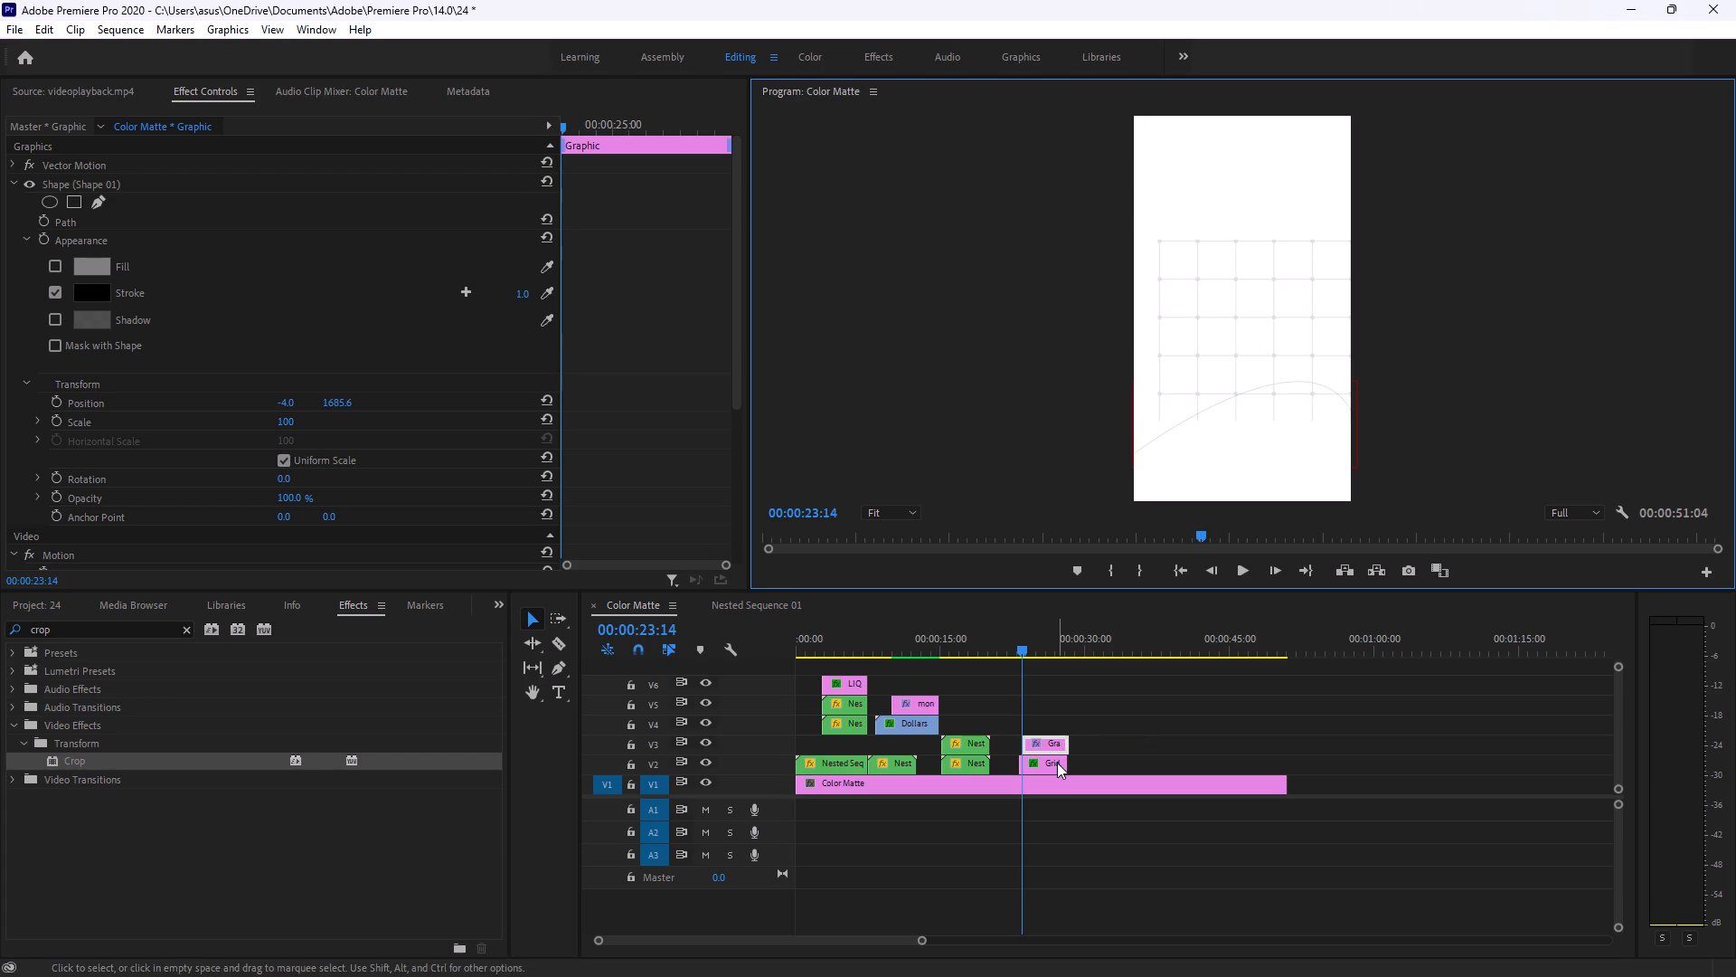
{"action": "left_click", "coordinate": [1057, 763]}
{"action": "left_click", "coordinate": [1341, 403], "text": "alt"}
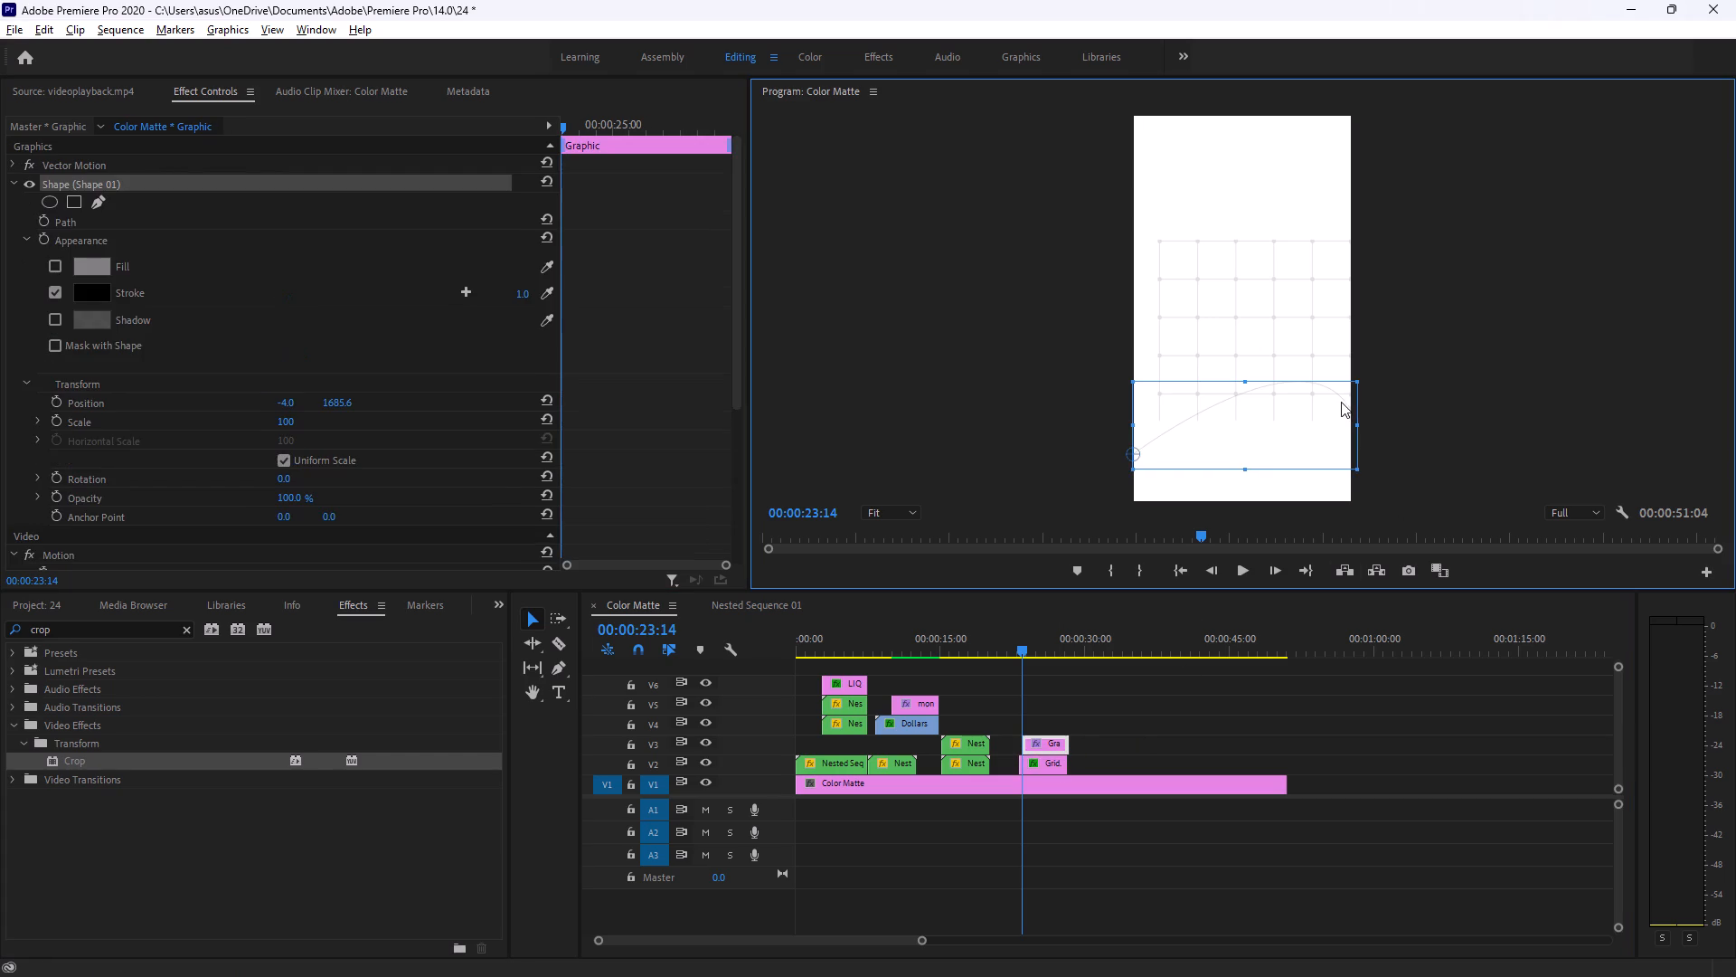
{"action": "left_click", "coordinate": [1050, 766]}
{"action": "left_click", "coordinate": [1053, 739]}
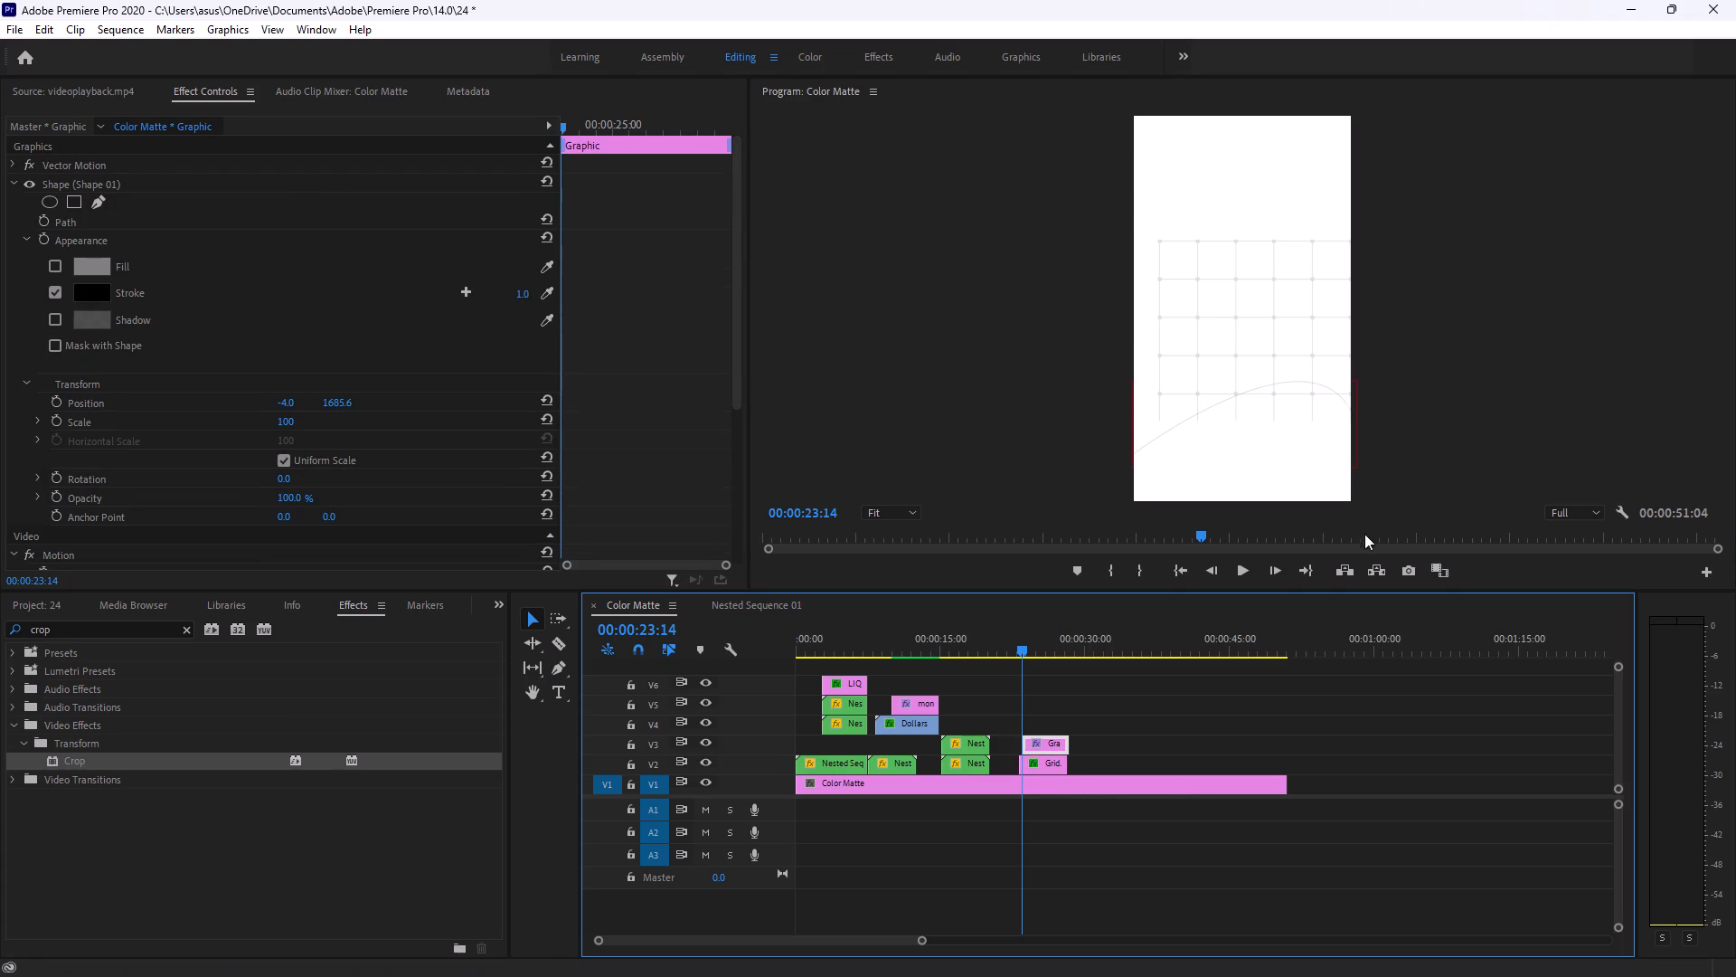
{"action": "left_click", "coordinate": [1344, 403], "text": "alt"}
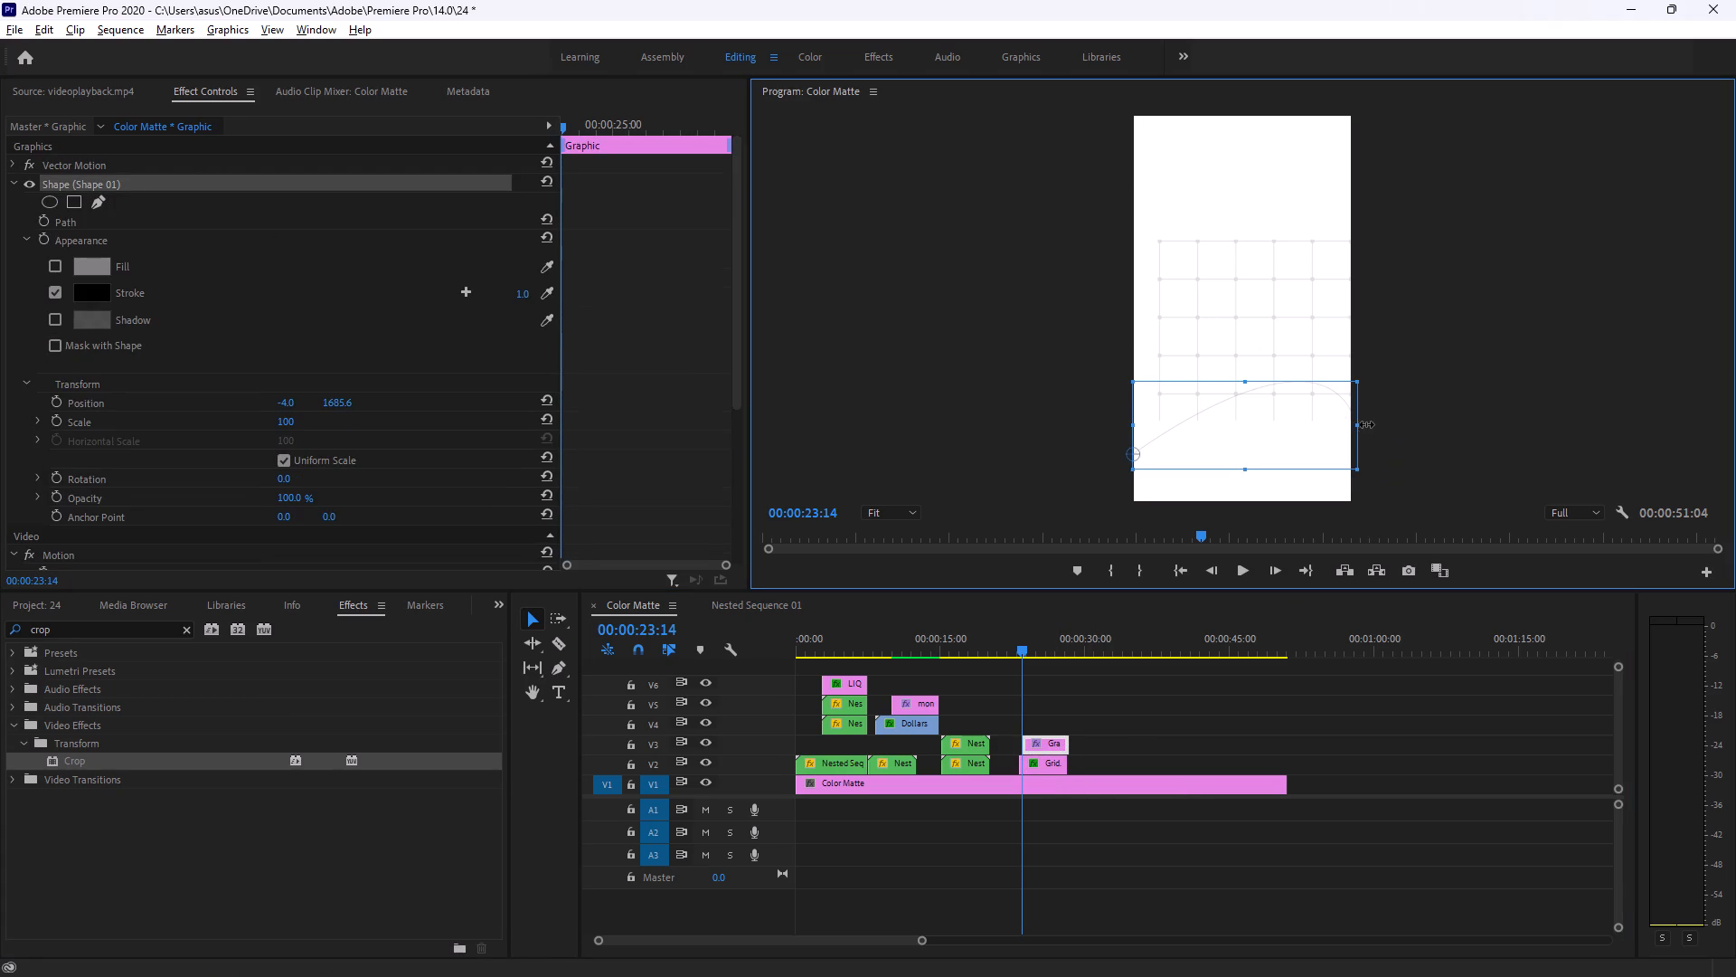
Stretch the curved line horizontally so it extends slightly farther past the frame's right edge.
{"action": "left_click", "coordinate": [1362, 425], "text": "alt"}
Play the tutorial in Brave to examine how the curved line is duplicated above the grid, and return to Premiere Pro.
{"action": "key", "text": "alt+Tab"}
{"action": "left_click", "coordinate": [876, 529]}
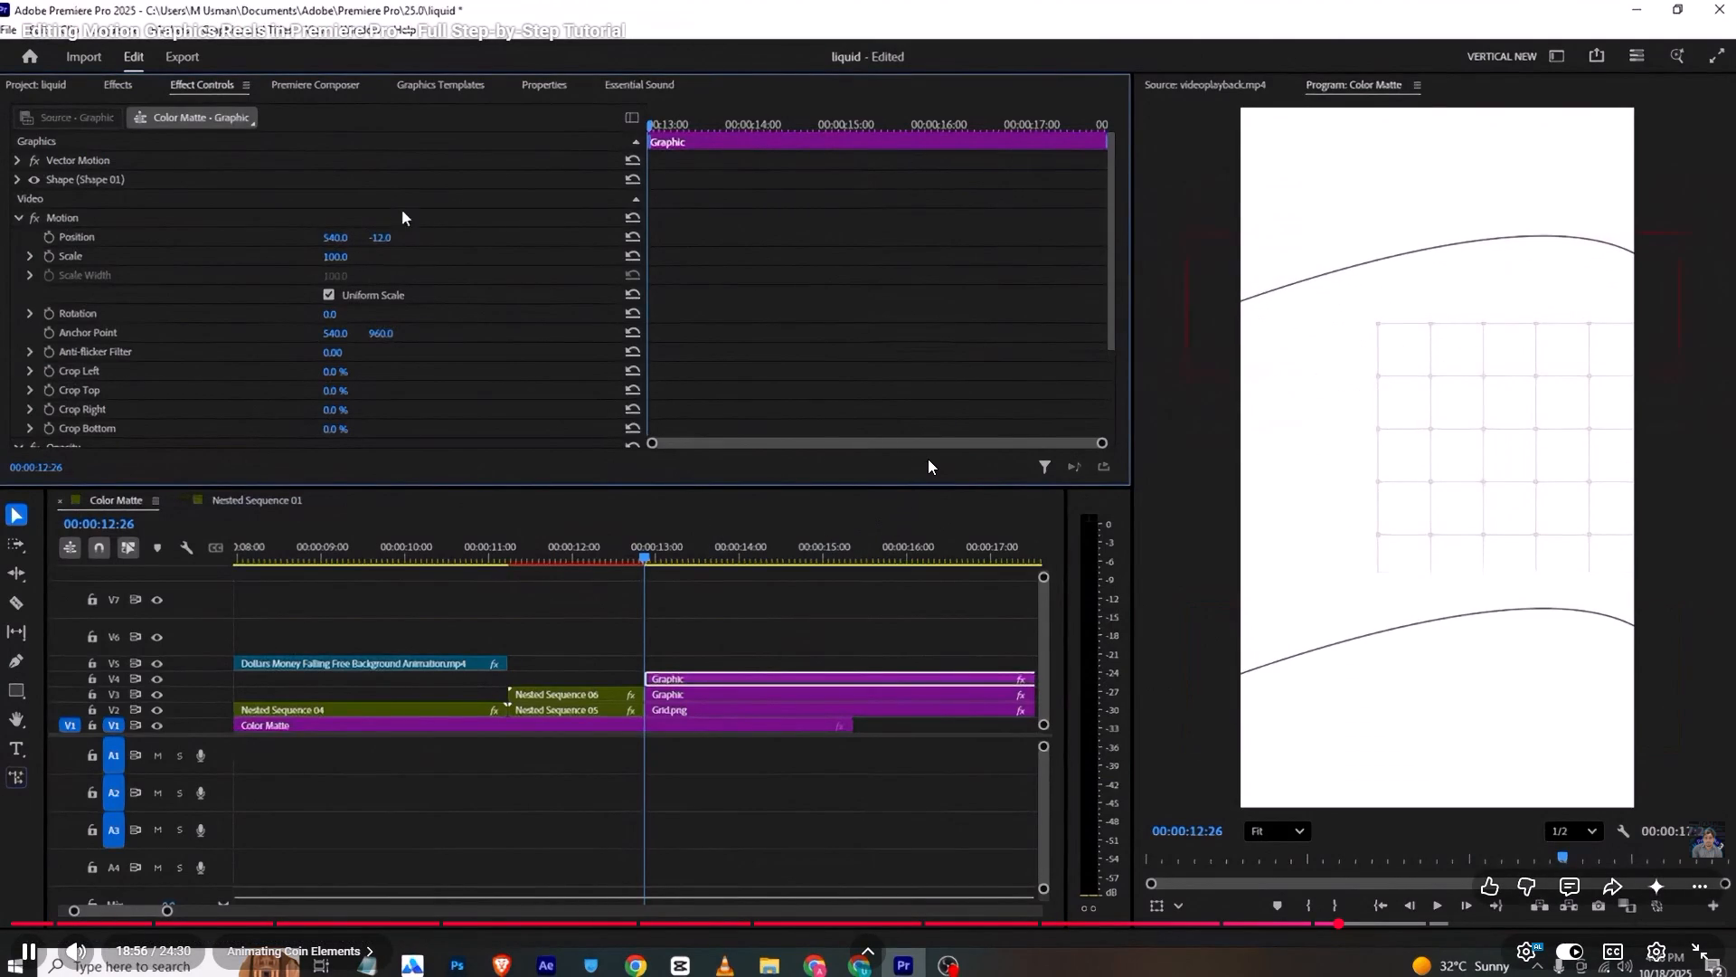
{"action": "left_click", "coordinate": [928, 459]}
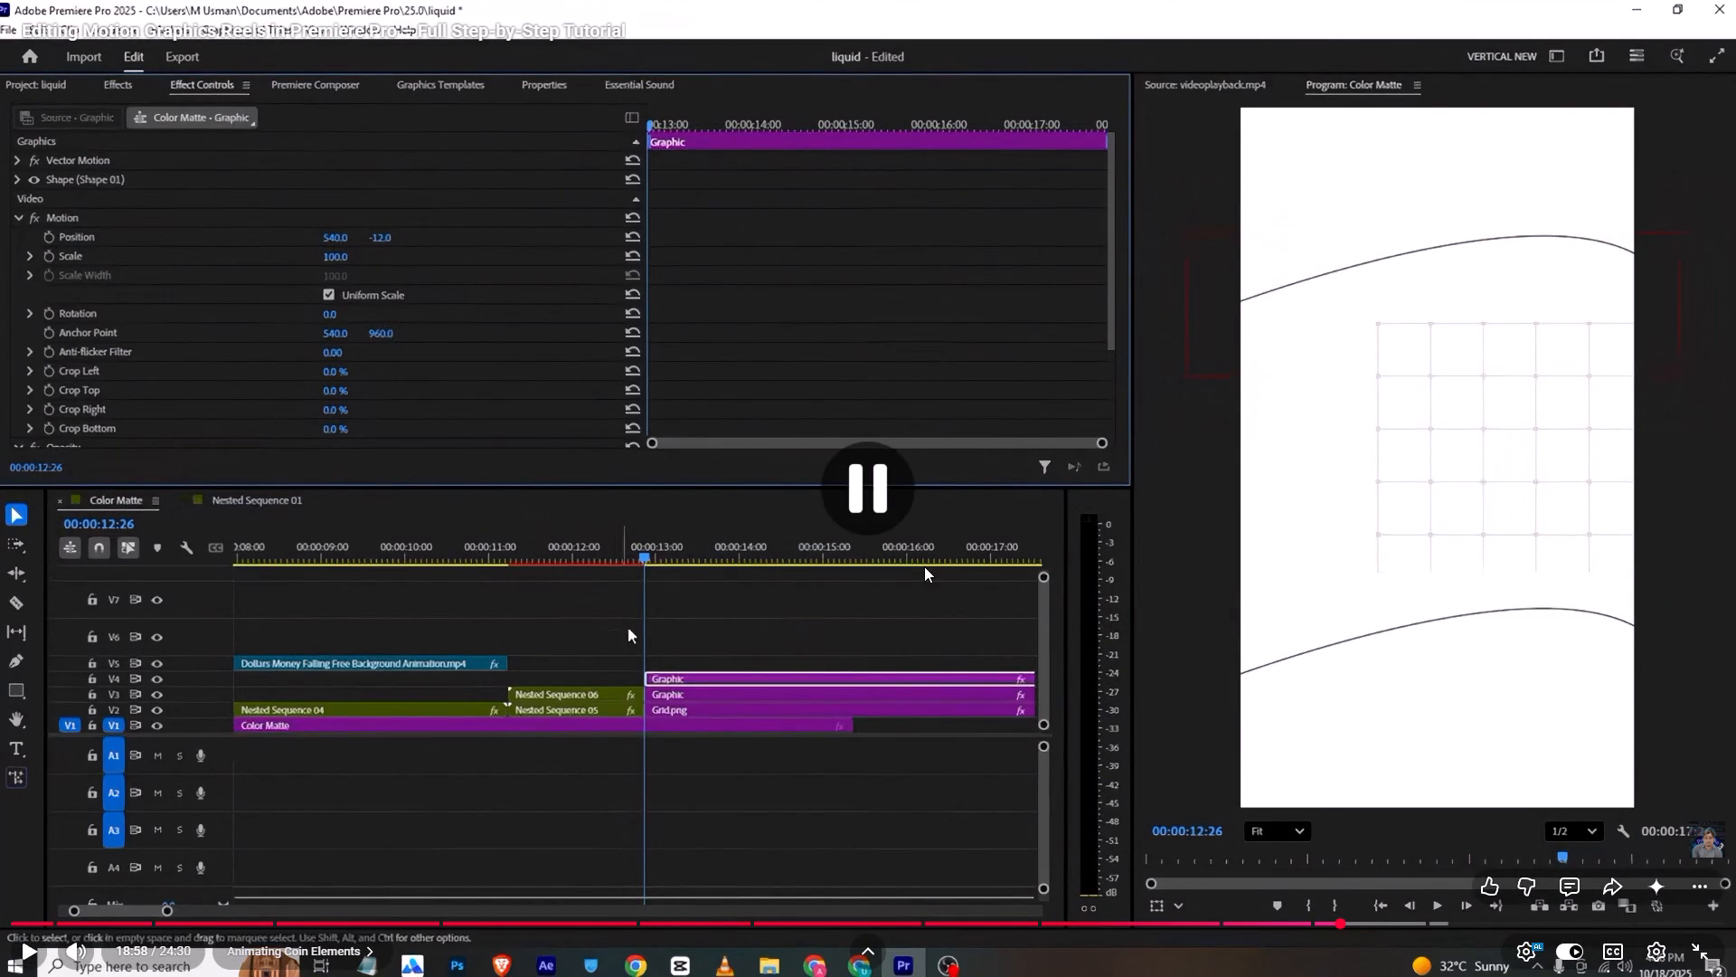
{"action": "key", "text": "alt+Tab"}
Duplicate the curved line clip onto V4 and move one line above the grid, to a shape position of about -36, 568.3.
{"action": "left_click_drag", "start_coordinate": [1040, 744], "coordinate": [1041, 724], "text": "alt"}
{"action": "left_click_drag", "start_coordinate": [1219, 415], "coordinate": [1212, 328], "text": "alt"}
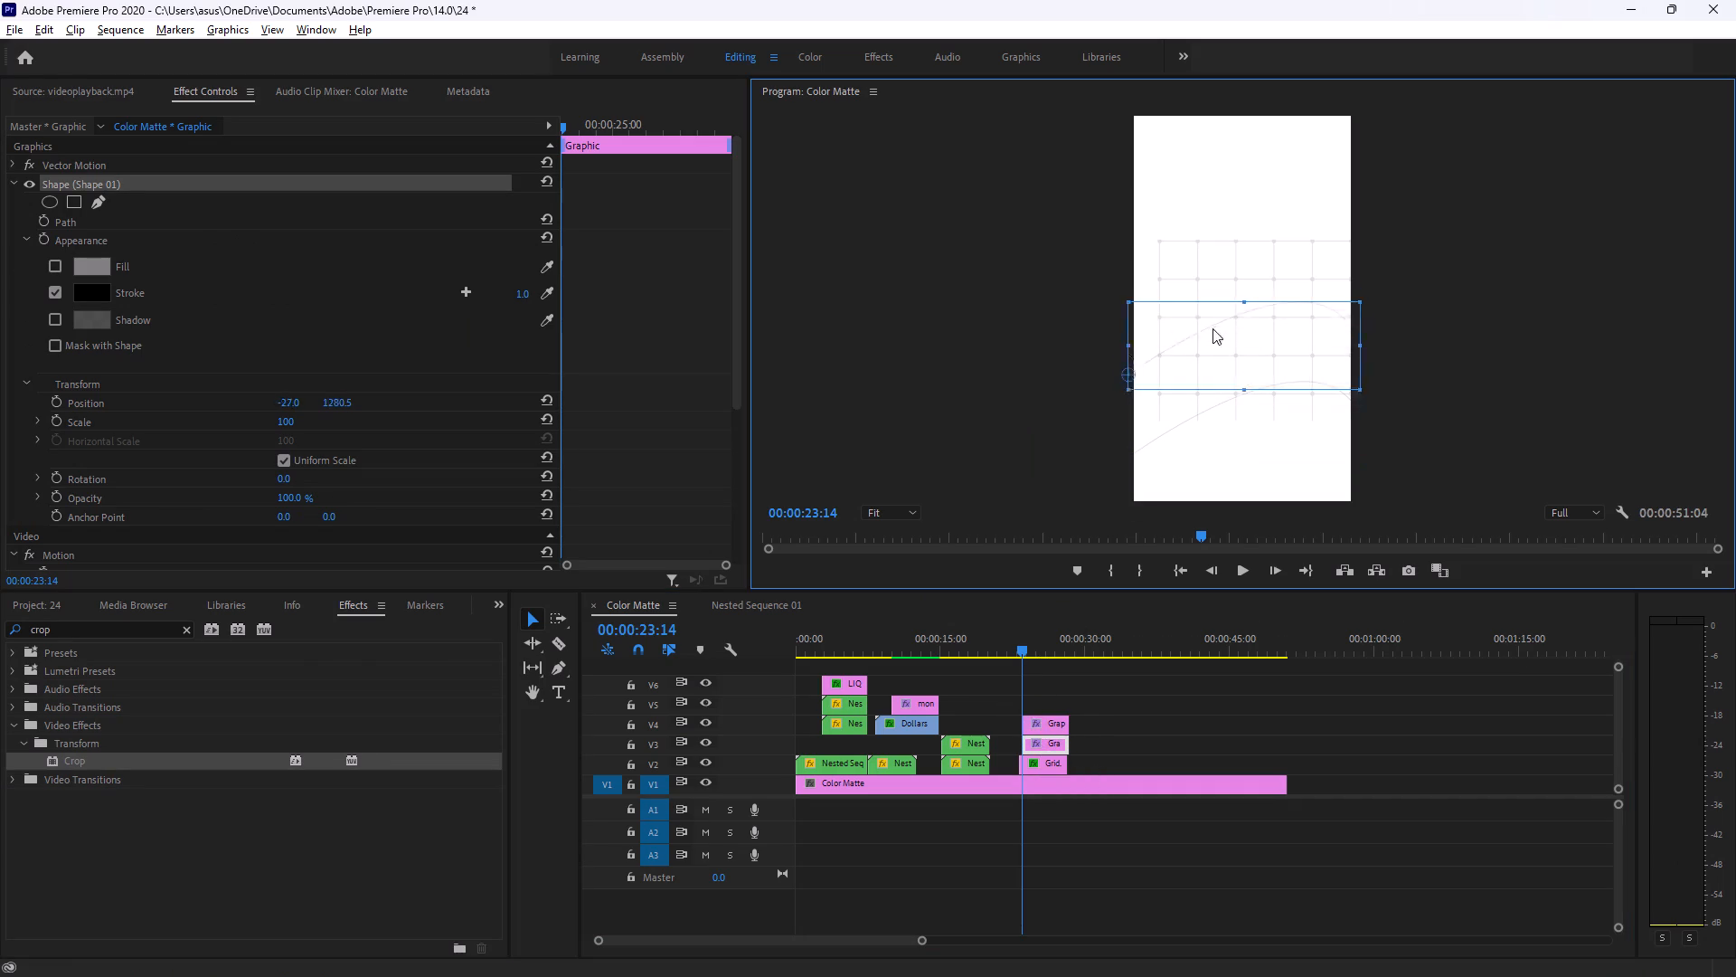
{"action": "left_click_drag", "start_coordinate": [1212, 328], "coordinate": [1202, 203], "text": "alt"}
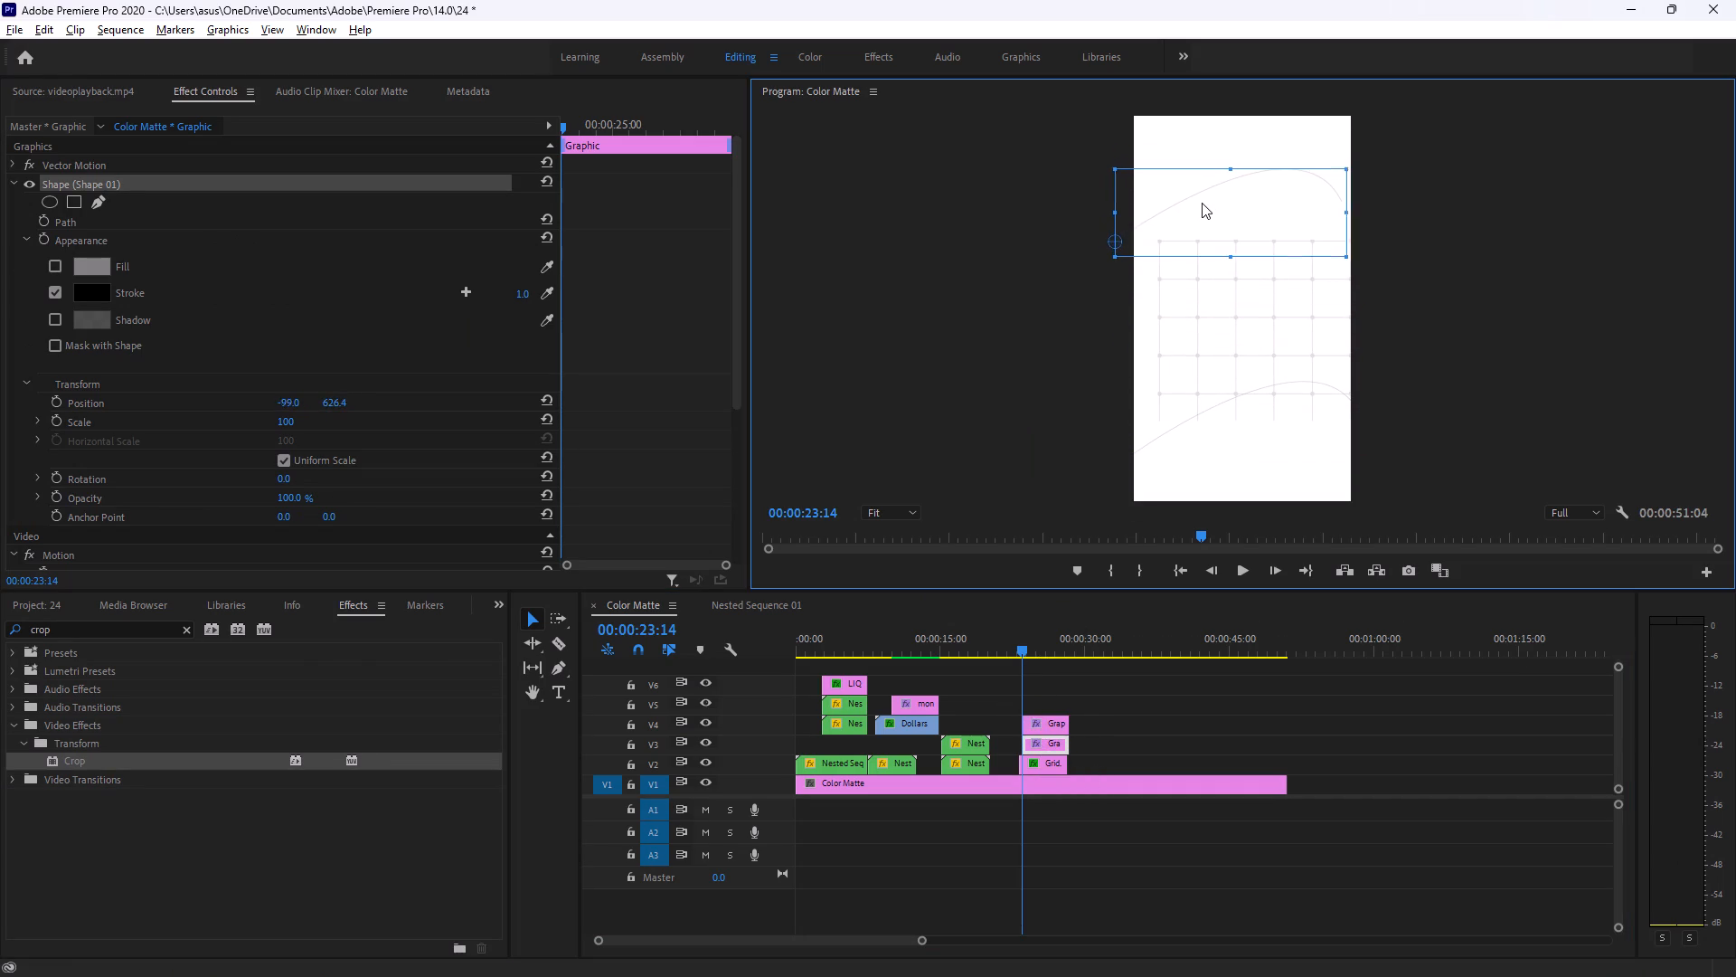
{"action": "left_click_drag", "start_coordinate": [1202, 203], "coordinate": [1212, 190], "text": "alt"}
{"action": "right_click_drag", "start_coordinate": [1234, 192], "coordinate": [1226, 188], "text": "alt"}
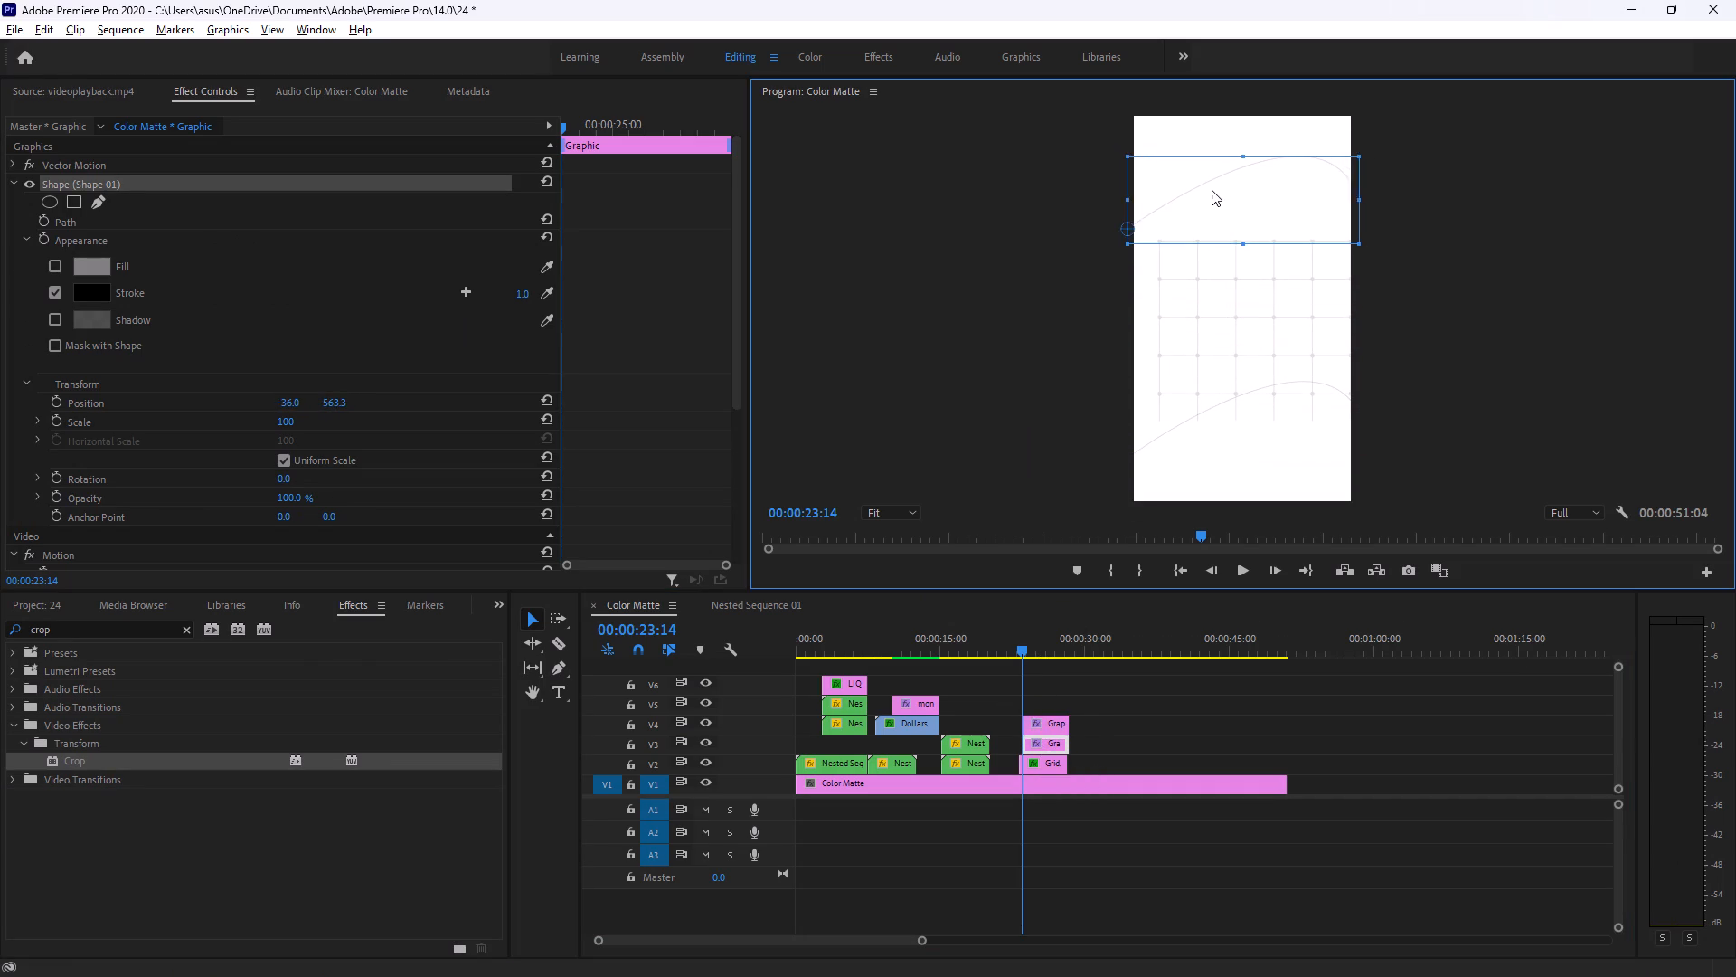
{"action": "left_click_drag", "start_coordinate": [1212, 190], "coordinate": [1212, 191], "text": "alt"}
Play the tutorial in Brave to examine how a third curved line is added and rotated, and return to Premiere Pro.
{"action": "key", "text": "alt+Tab"}
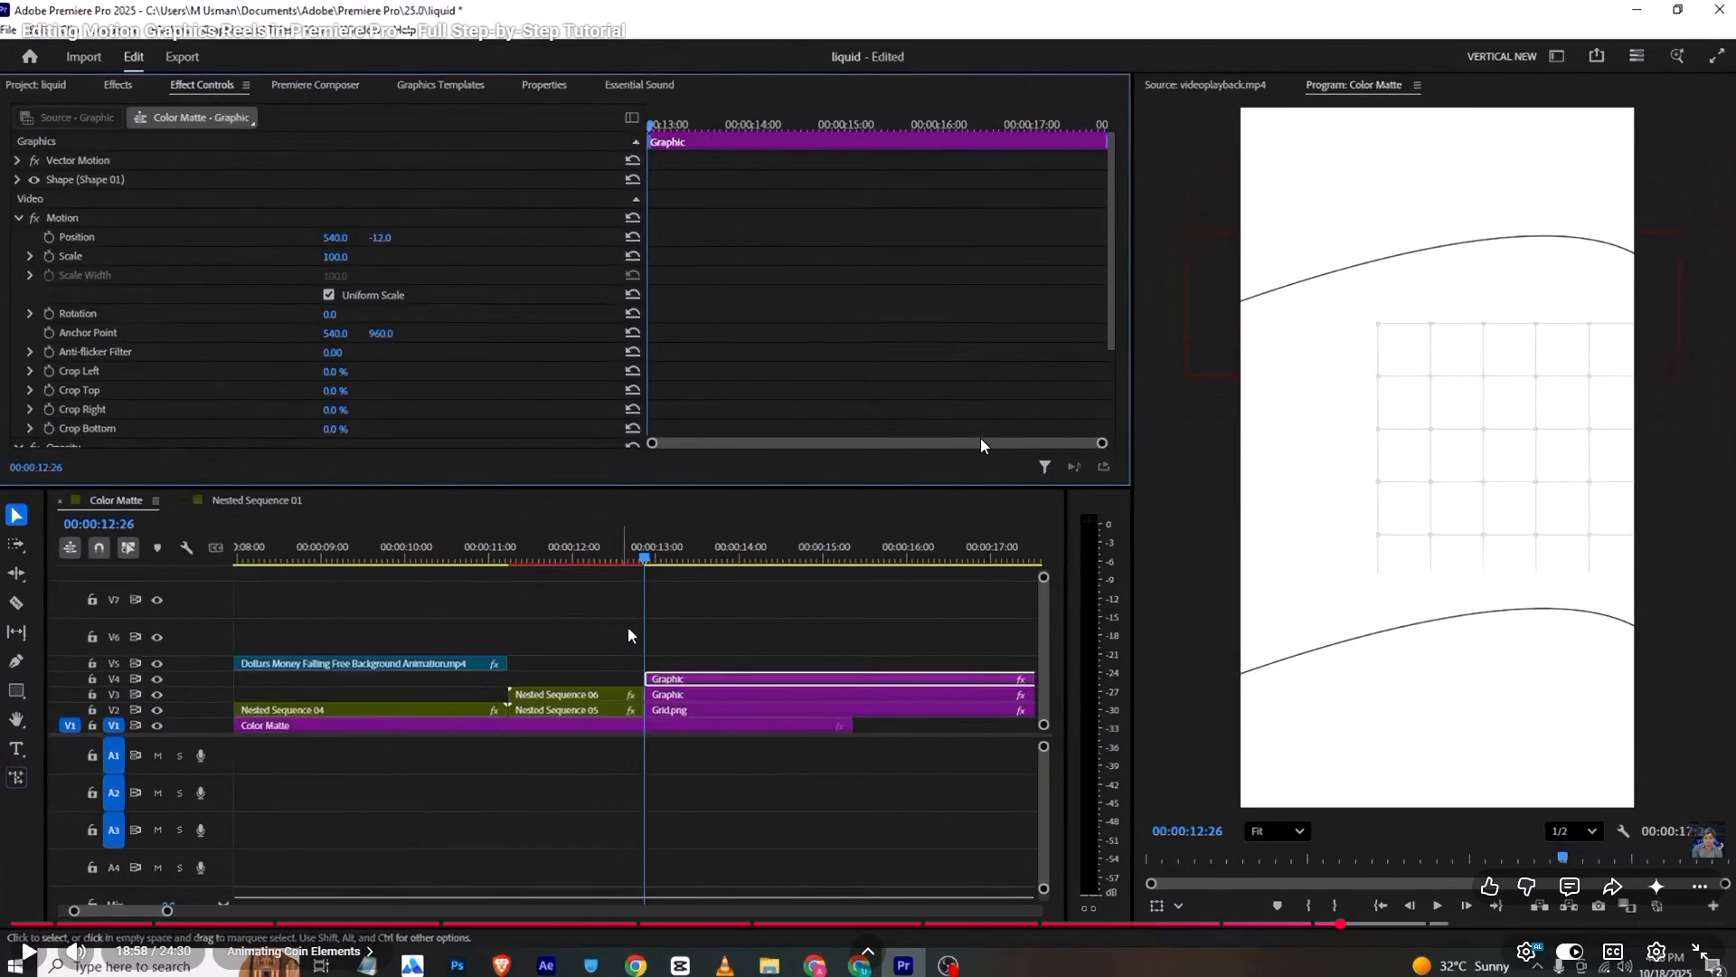
{"action": "left_click", "coordinate": [980, 438]}
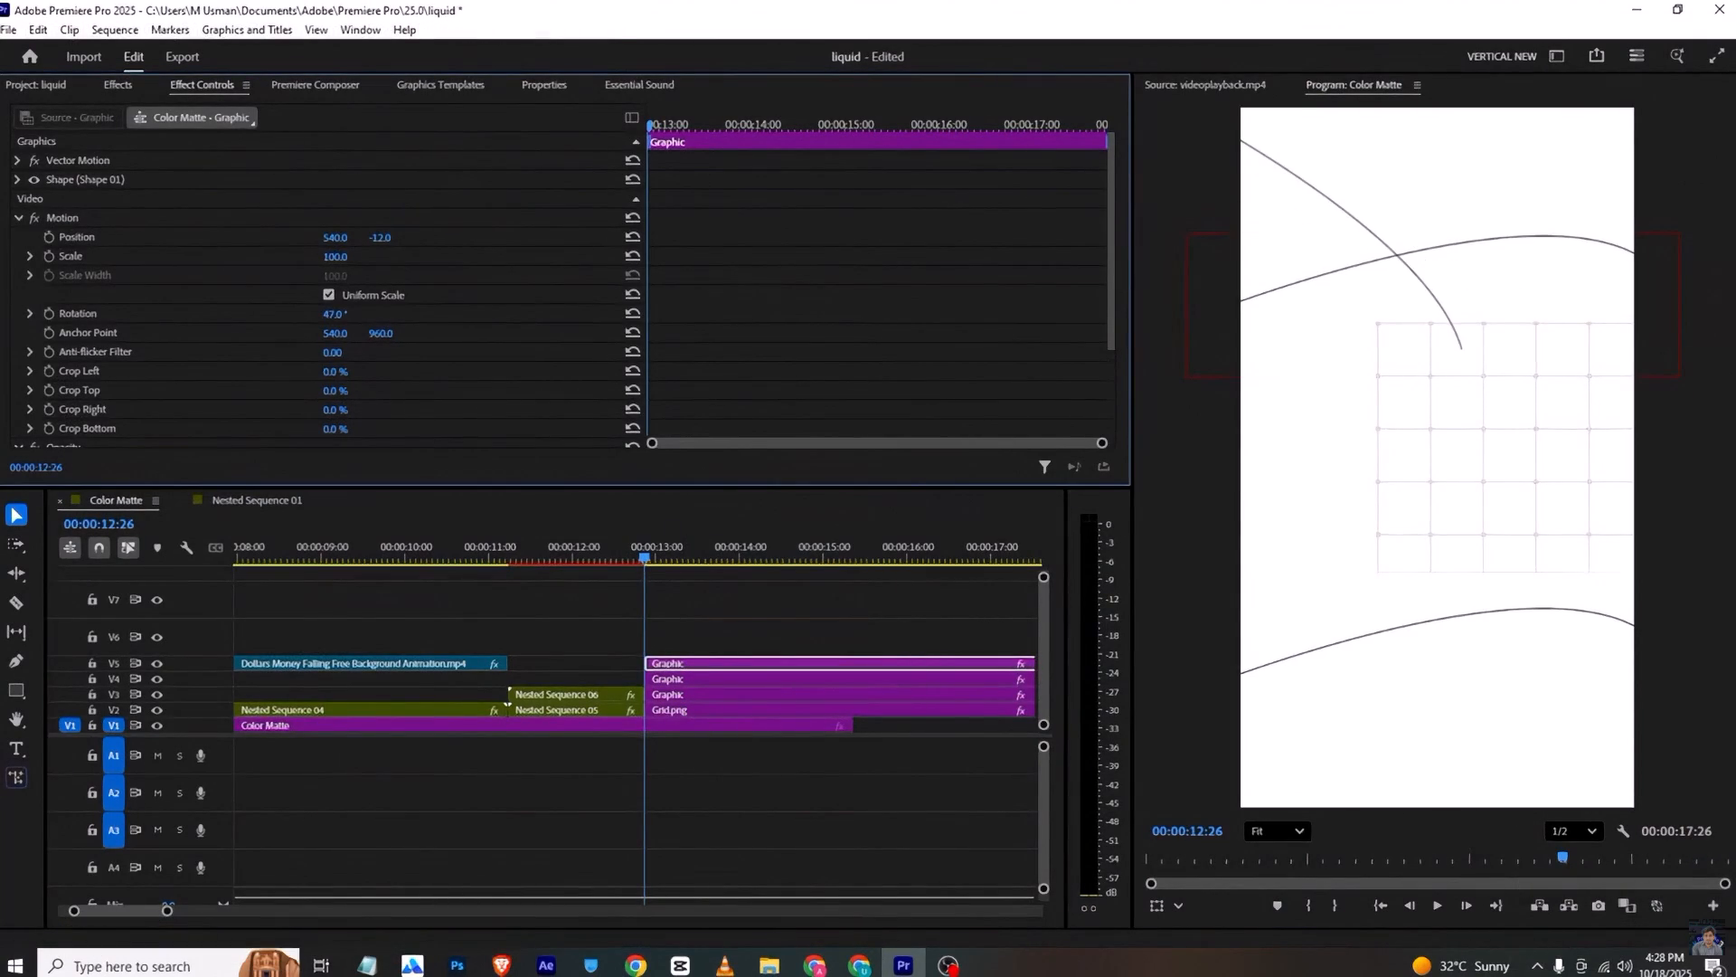
{"action": "left_click", "coordinate": [980, 438]}
{"action": "key", "text": "alt+Tab"}
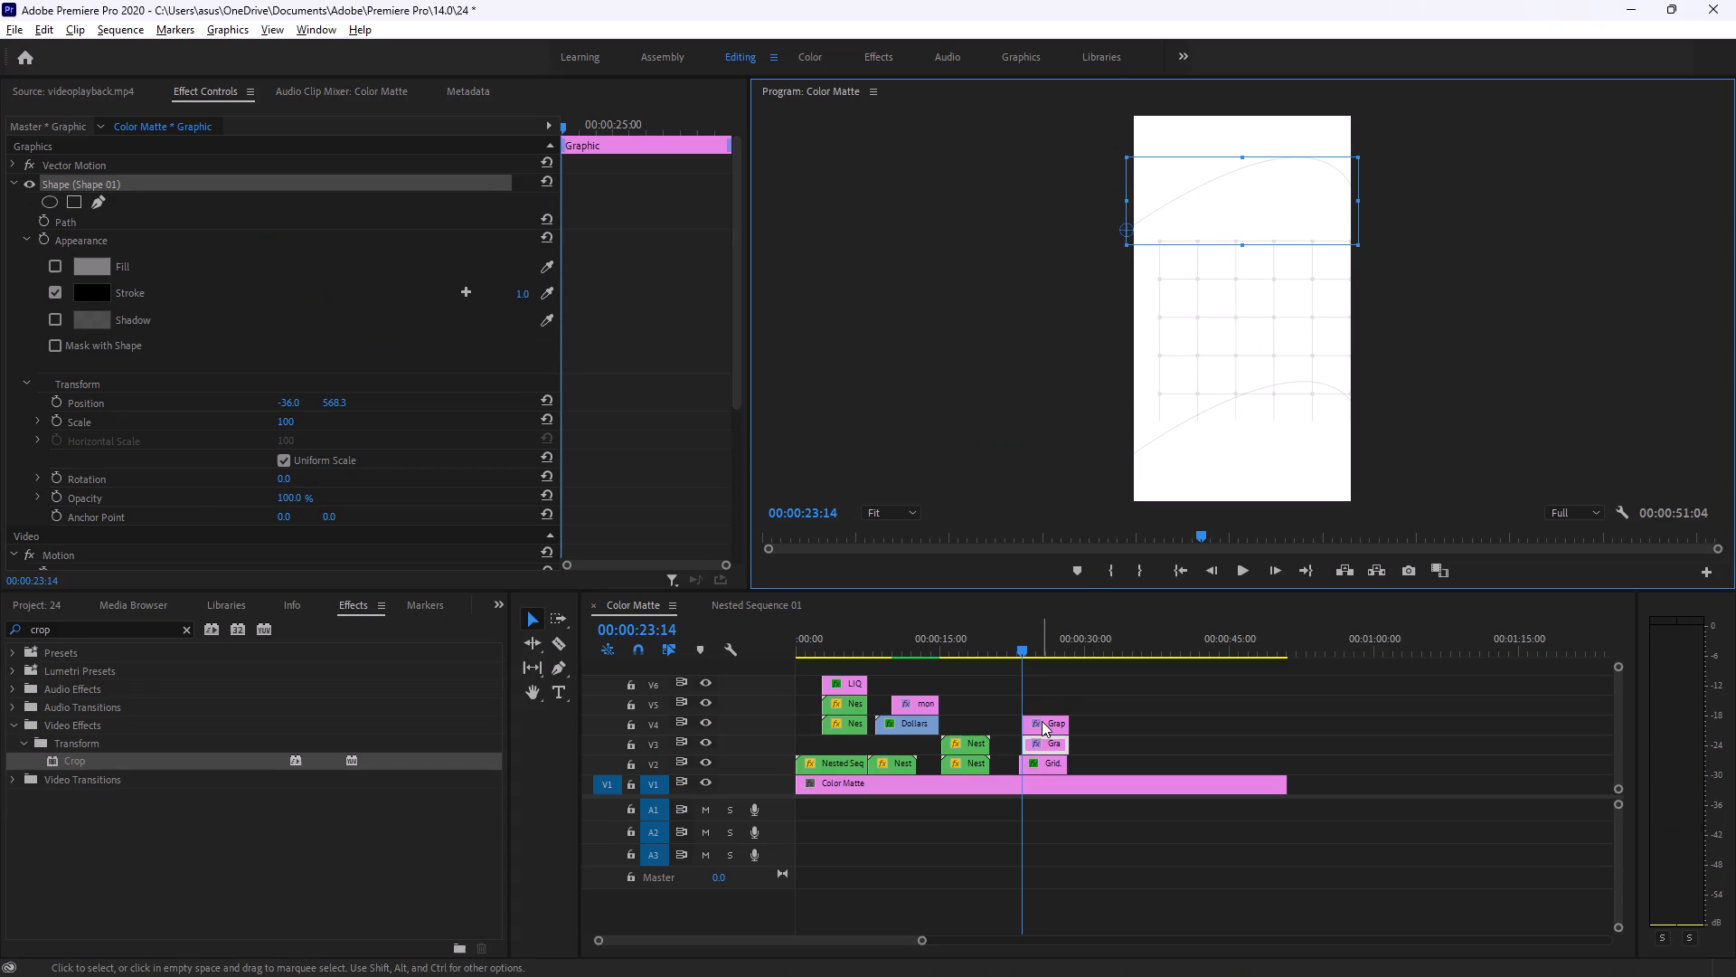
Duplicate the V4 line clip onto V5 and move the new line near the frame's top, to about -202, 531.3.
{"action": "left_click_drag", "start_coordinate": [1042, 721], "coordinate": [1043, 701], "text": "alt"}
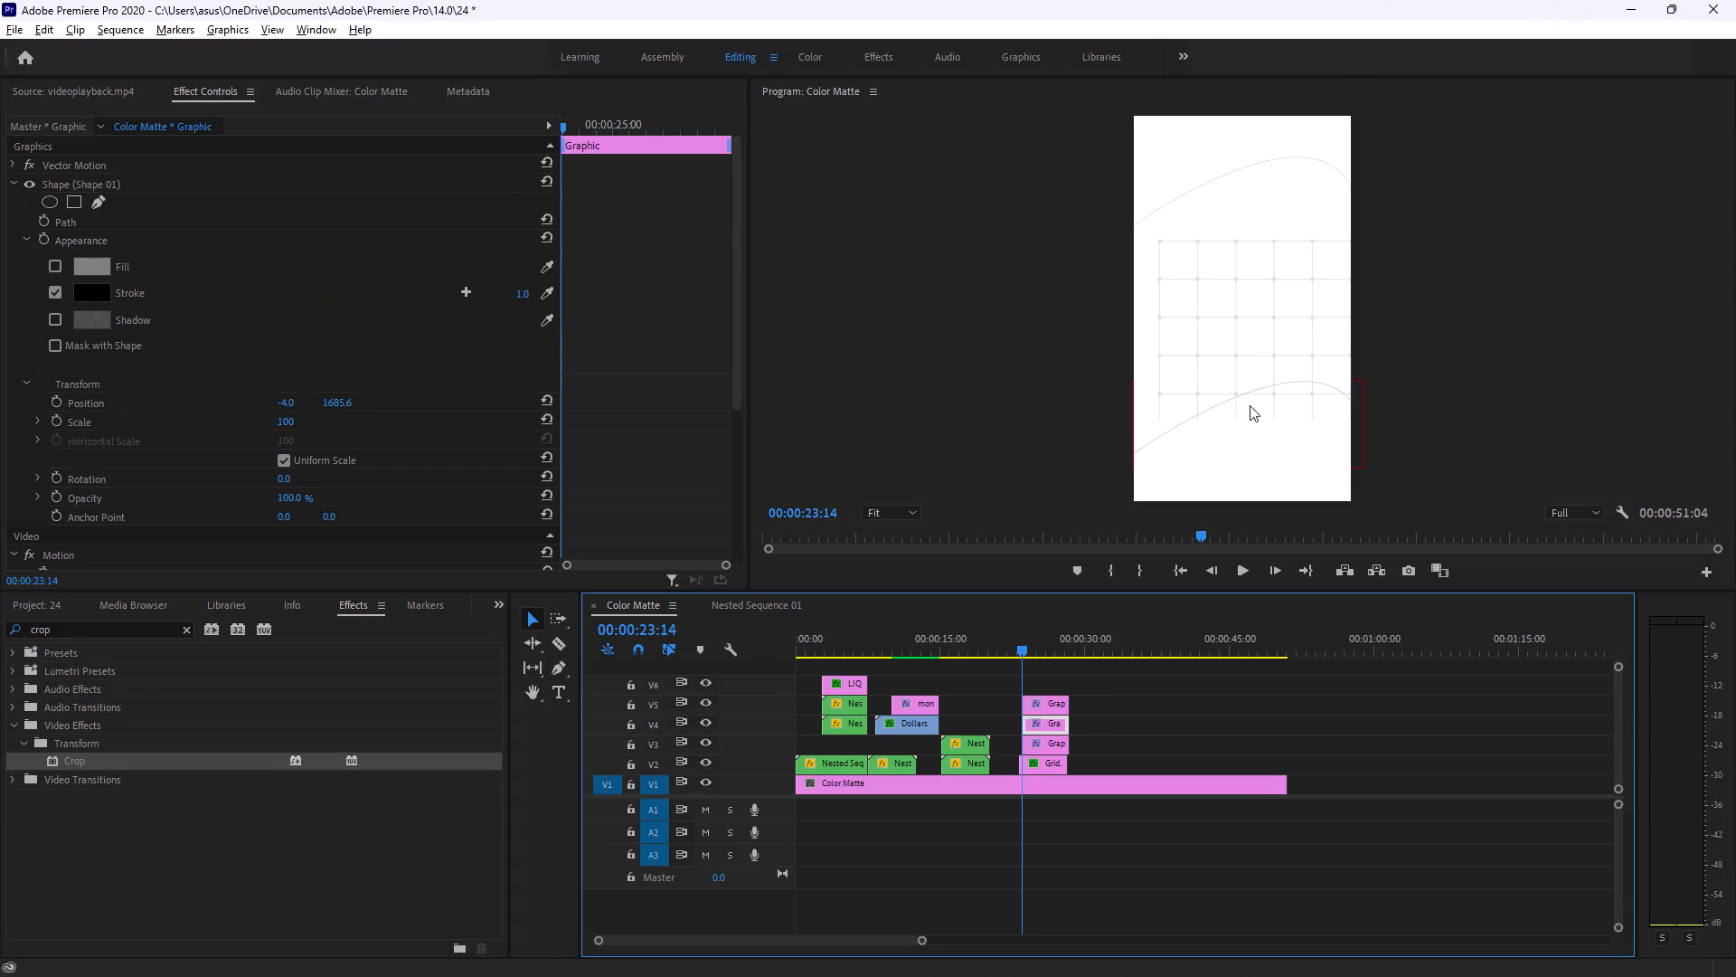
{"action": "left_click_drag", "start_coordinate": [1250, 405], "coordinate": [1209, 167], "text": "alt"}
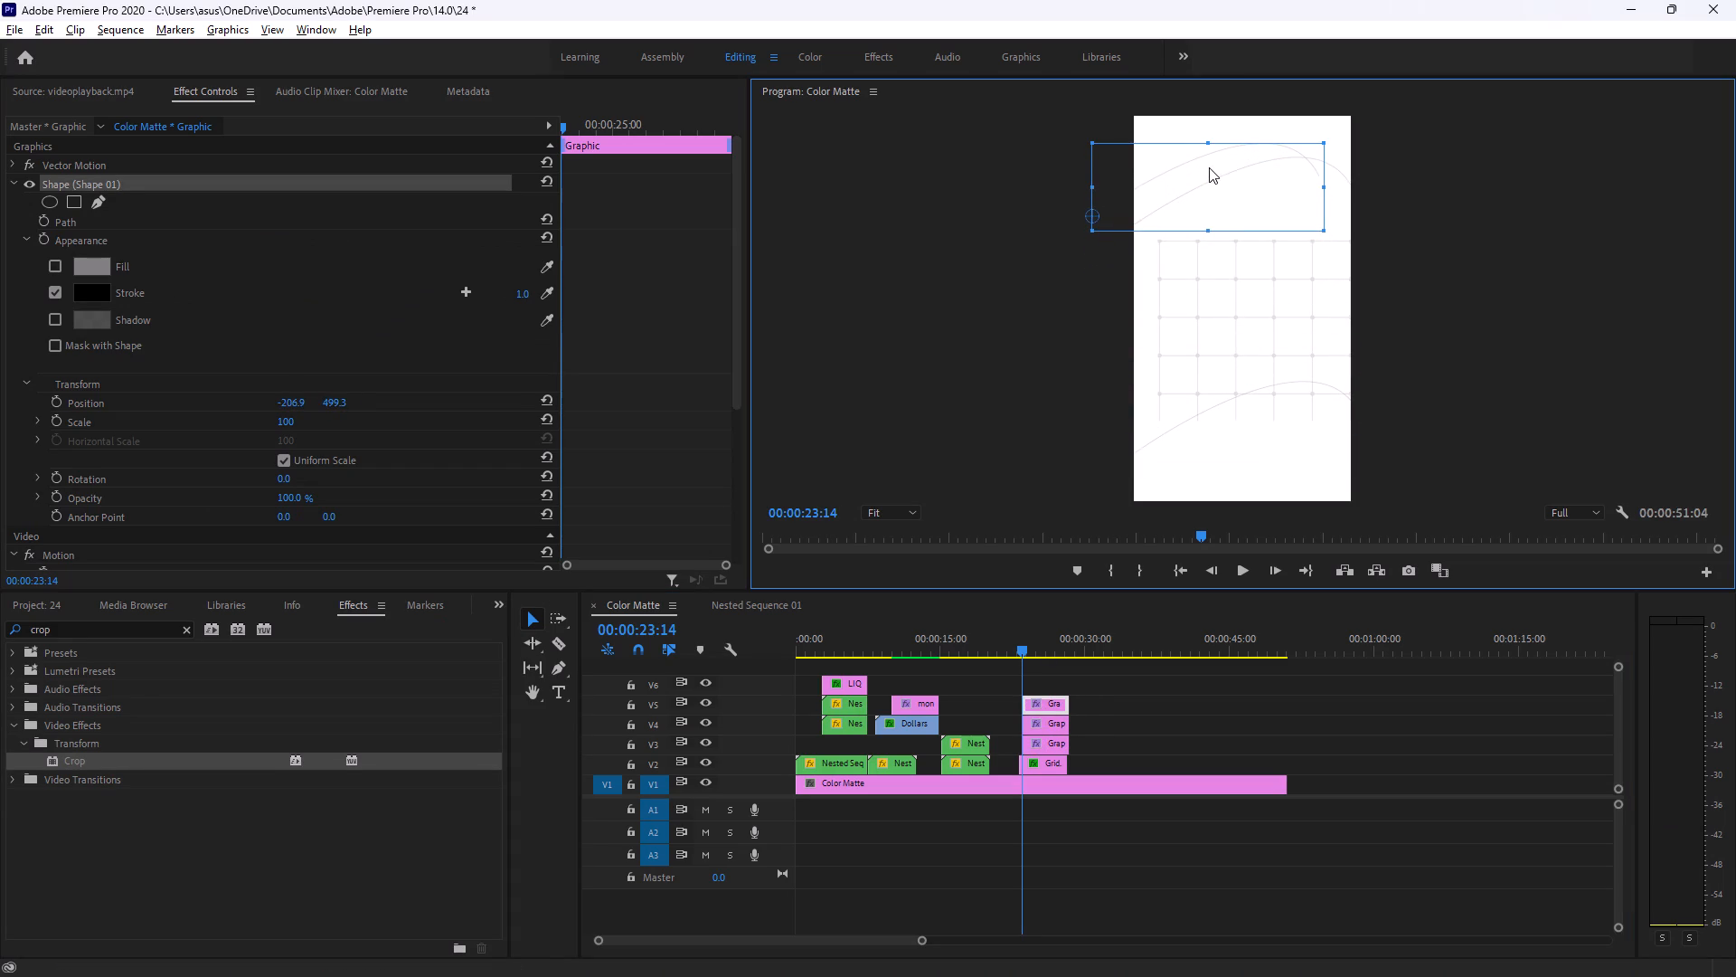
{"action": "left_click_drag", "start_coordinate": [1209, 167], "coordinate": [1210, 174], "text": "alt"}
Rotate the third curved line to 142° and move it to a shape position of about 491.1, -203.8.
{"action": "scroll", "coordinate": [319, 283], "scroll_direction": "up", "scroll_amount": 5}
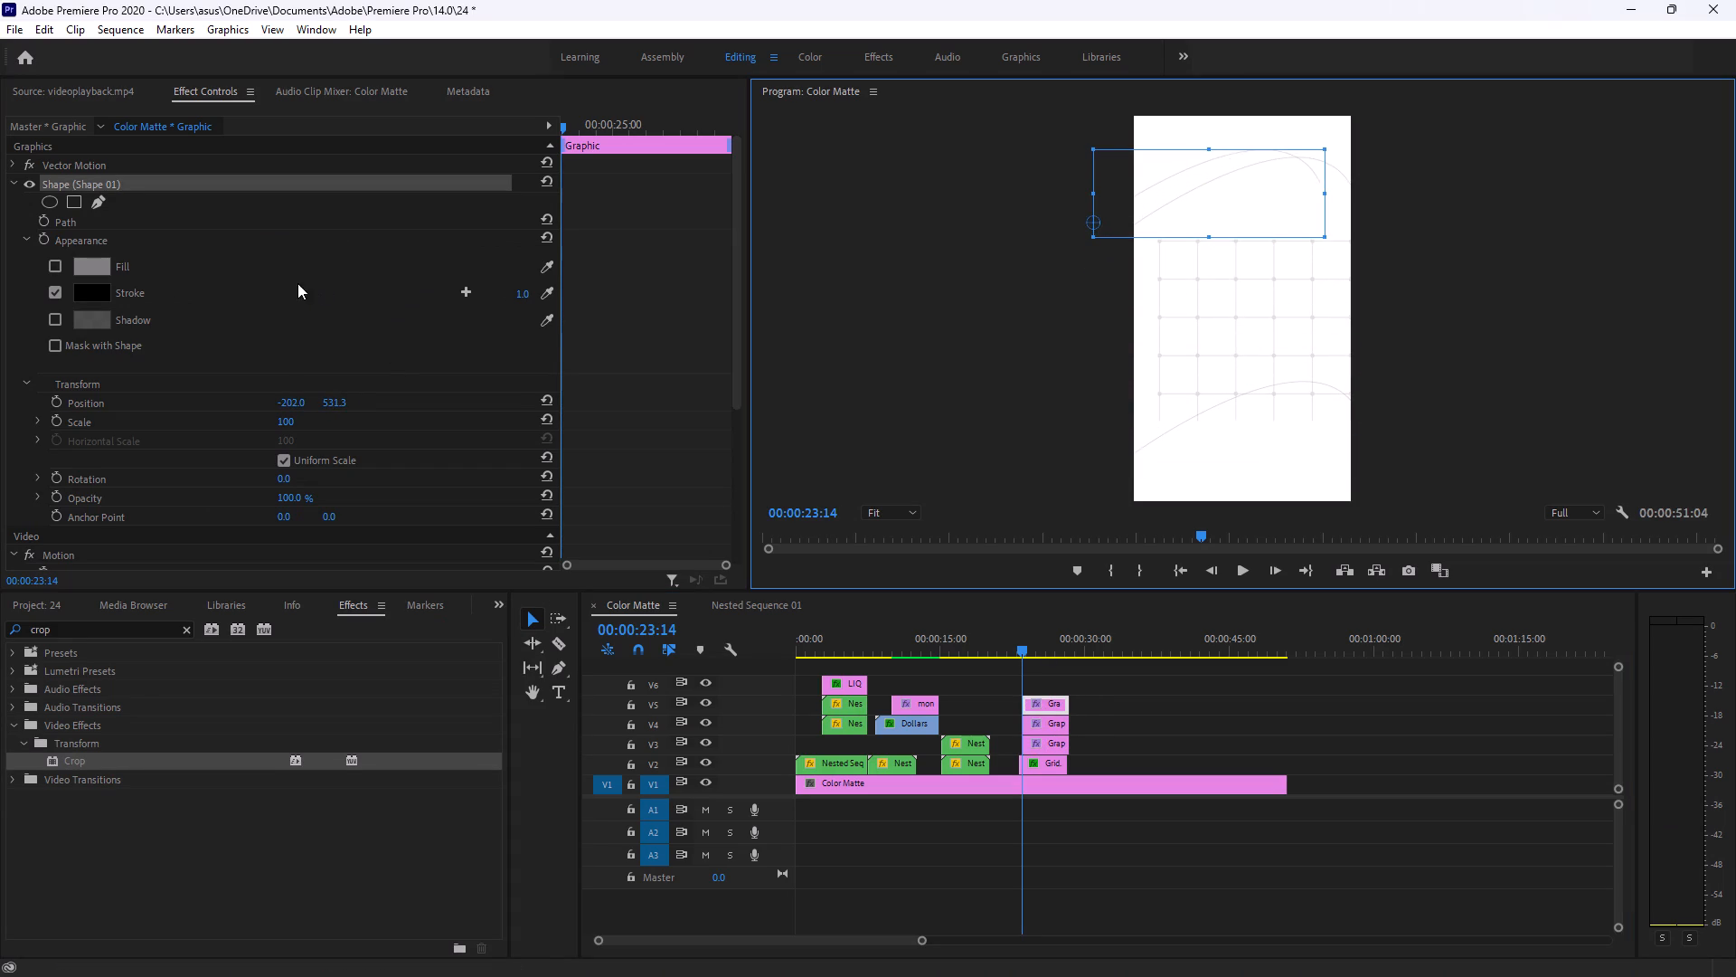
{"action": "scroll", "coordinate": [297, 283], "scroll_direction": "up", "scroll_amount": 6}
{"action": "left_click_drag", "start_coordinate": [285, 475], "coordinate": [404, 493]}
{"action": "left_click_drag", "start_coordinate": [1048, 306], "coordinate": [1184, 158]}
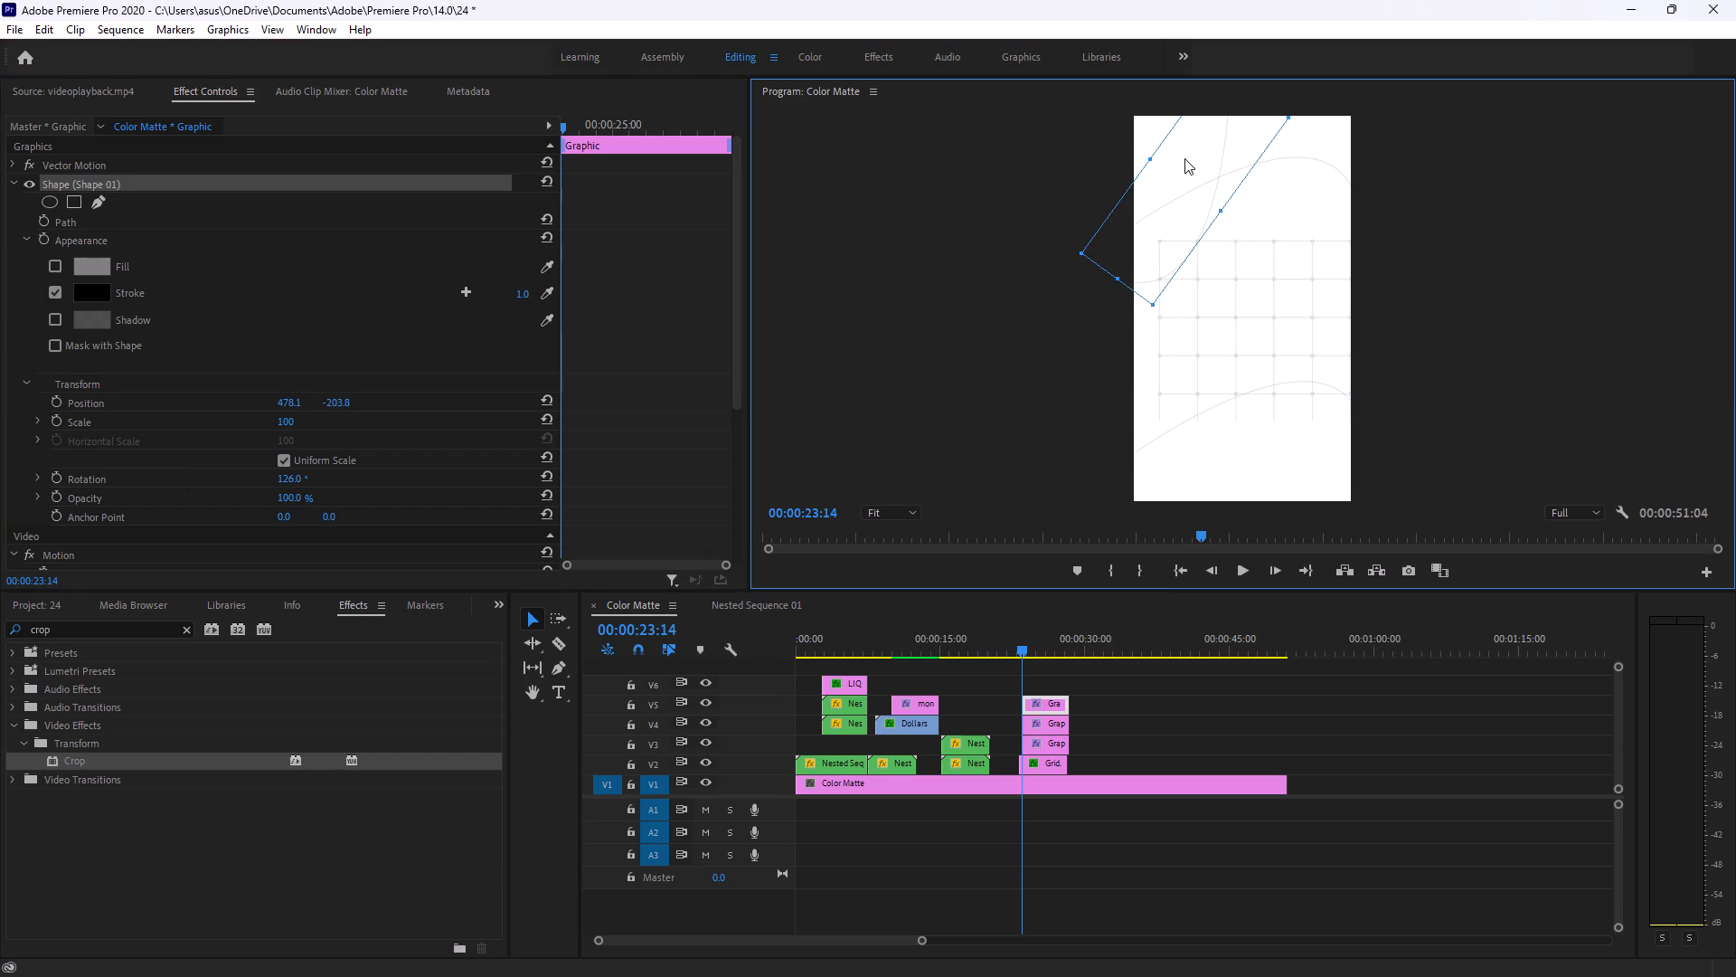
{"action": "left_click_drag", "start_coordinate": [1184, 158], "coordinate": [1187, 158]}
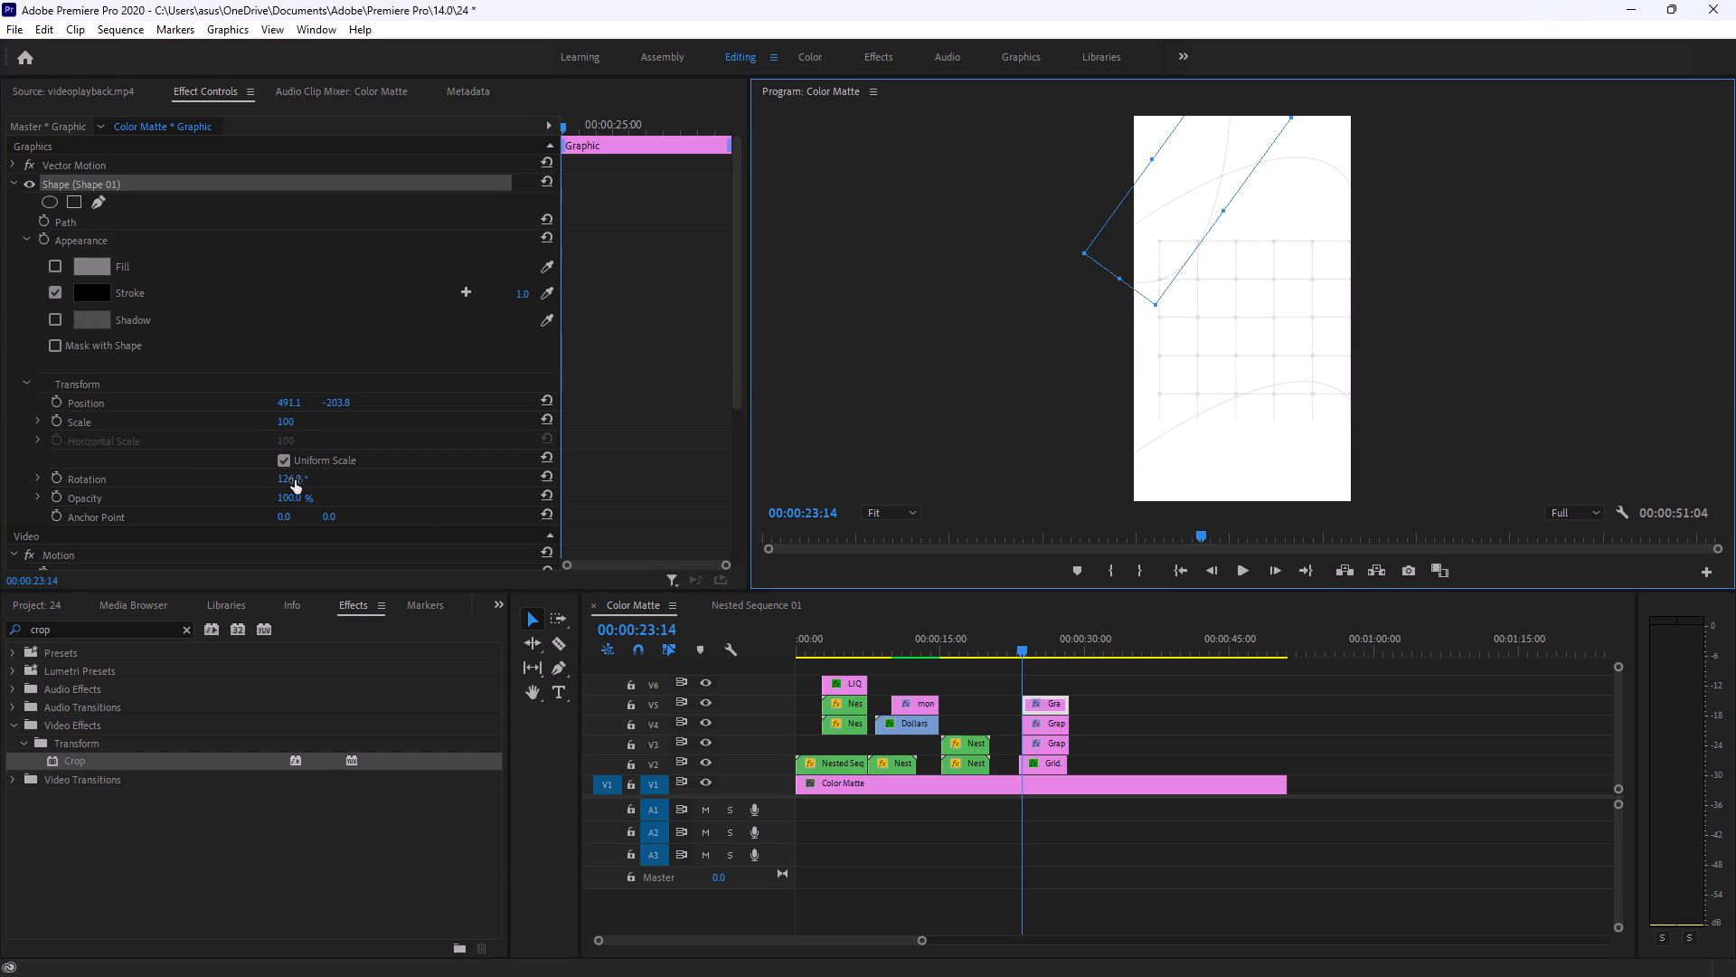
{"action": "left_click_drag", "start_coordinate": [295, 480], "coordinate": [319, 487]}
Play the tutorial in Brave to examine how the third line is scaled and placed around the coin, and return to Premiere Pro.
{"action": "key", "text": "alt+Tab"}
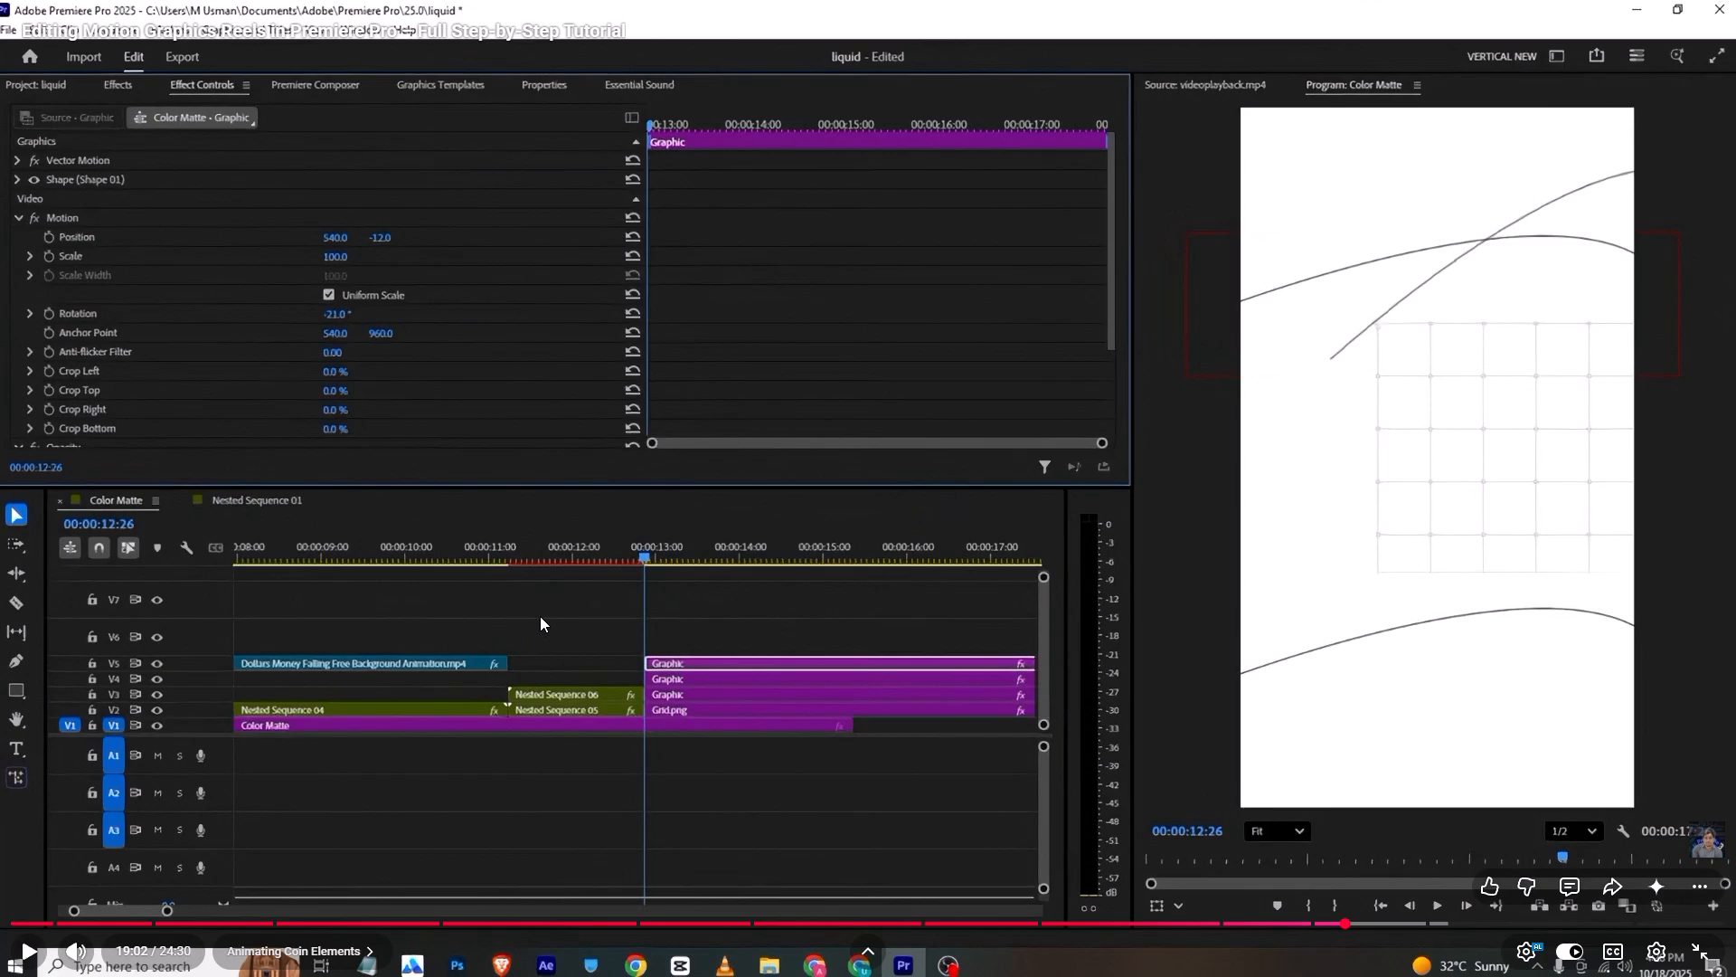
{"action": "left_click", "coordinate": [540, 616]}
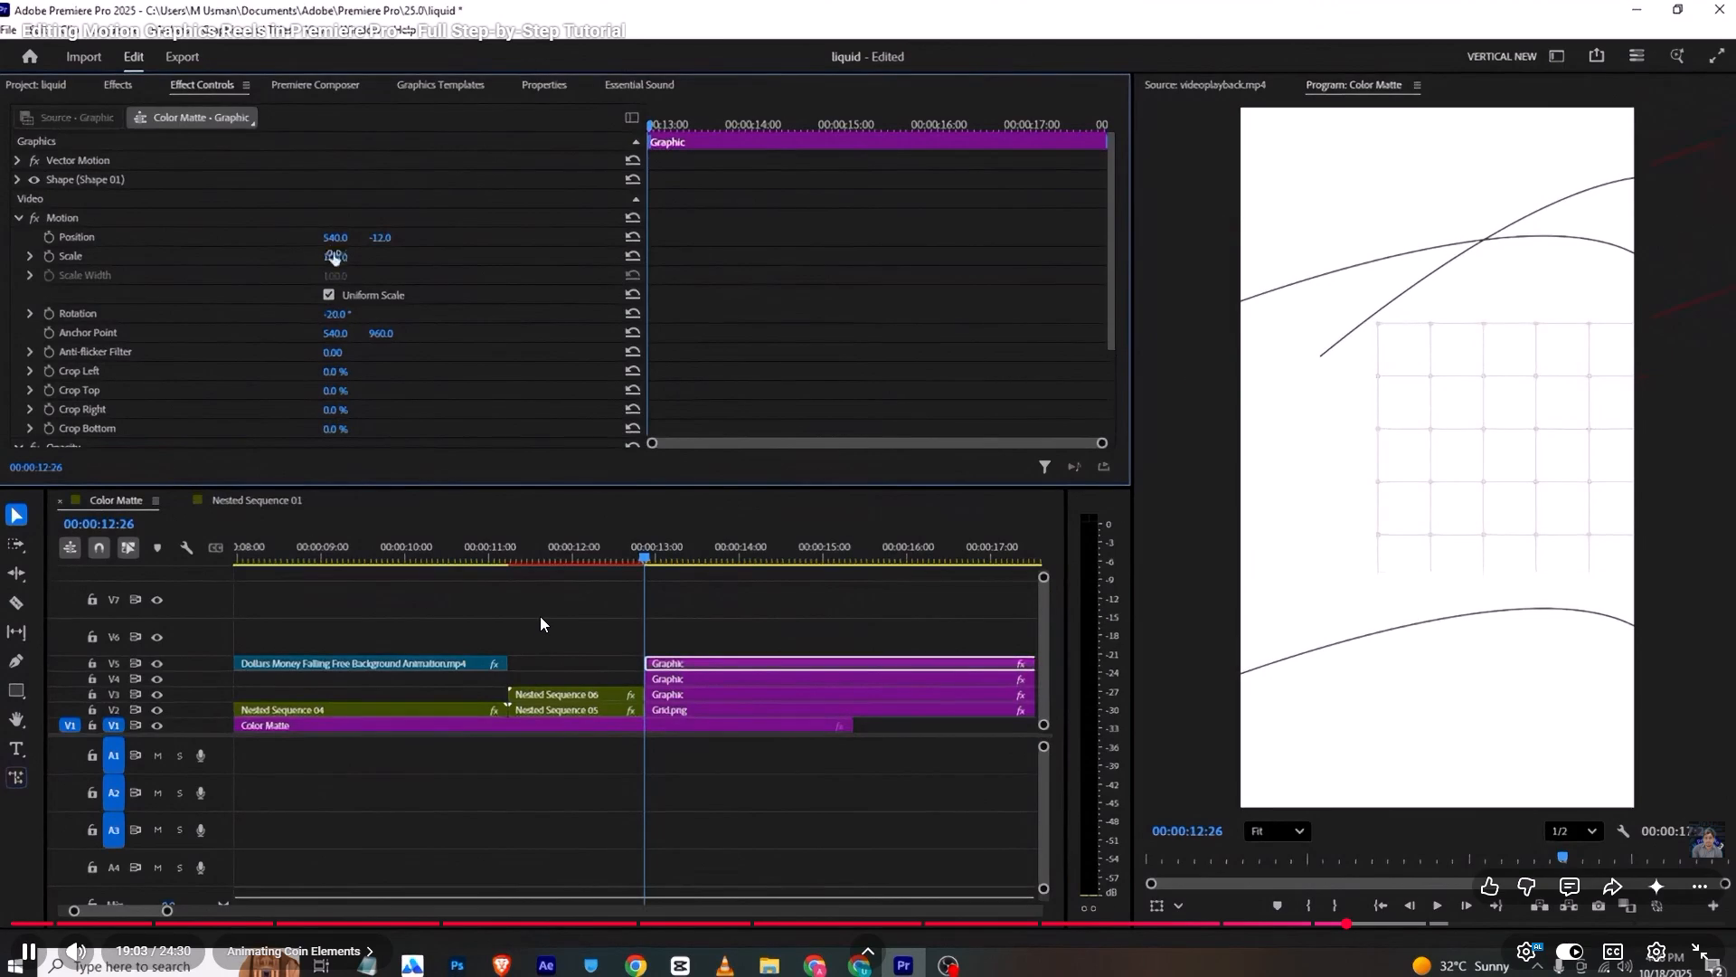
{"action": "left_click", "coordinate": [548, 618]}
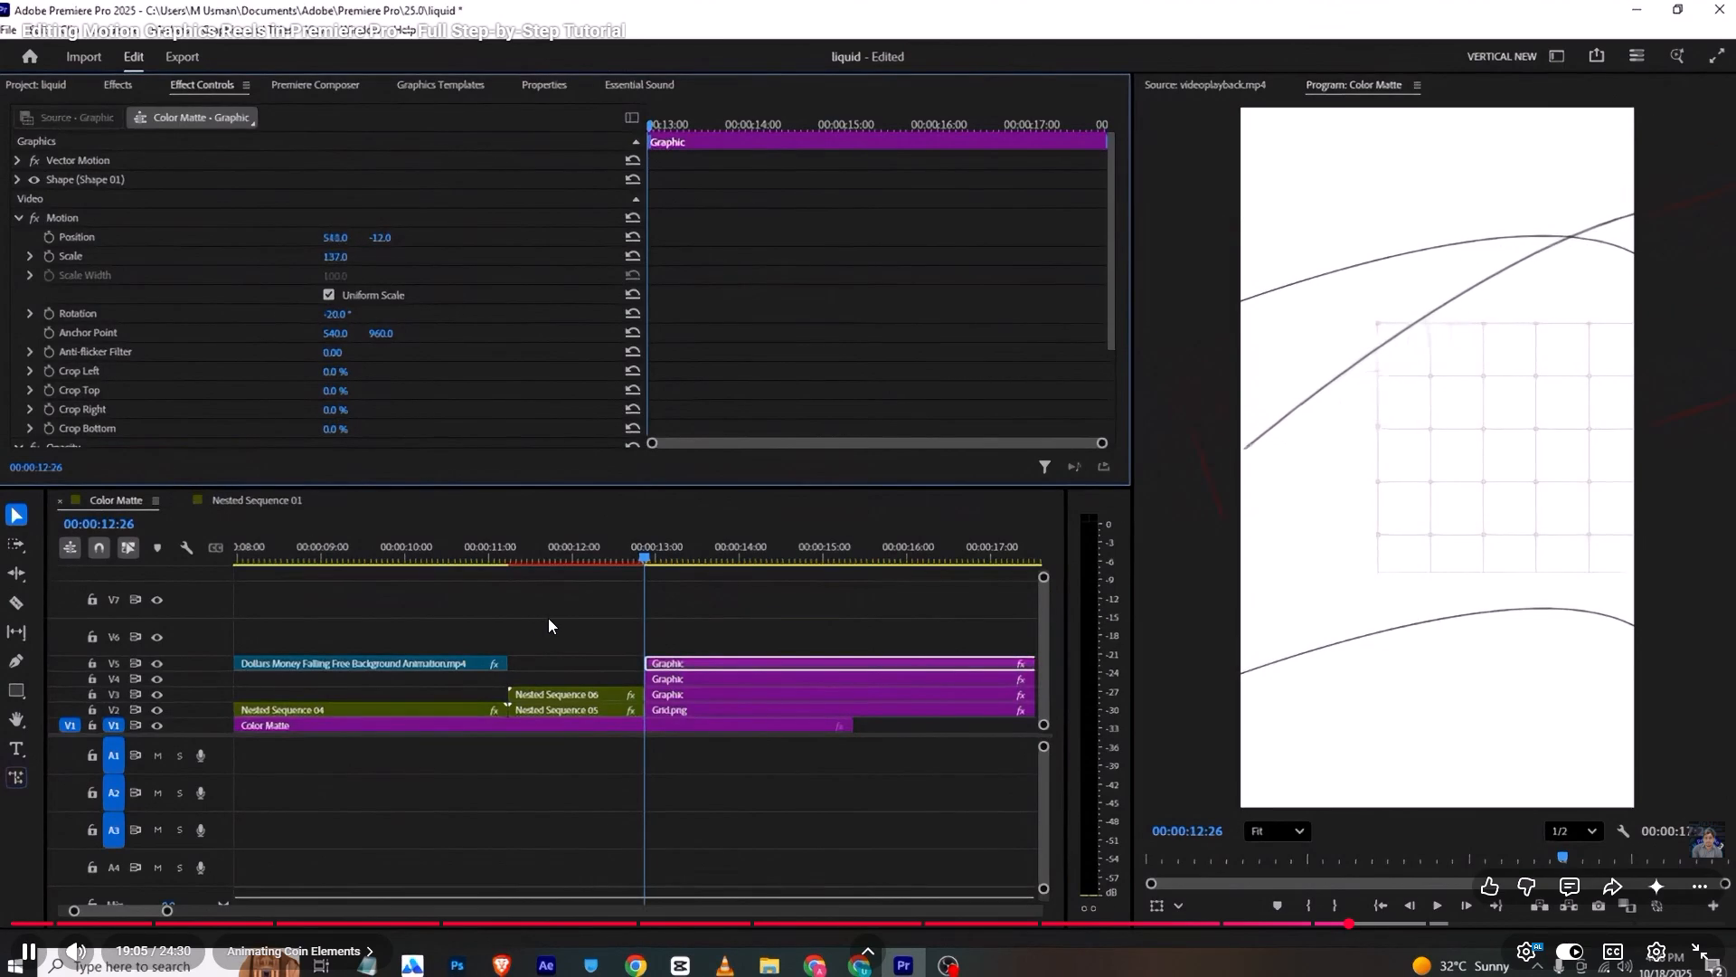
{"action": "left_click", "coordinate": [548, 618]}
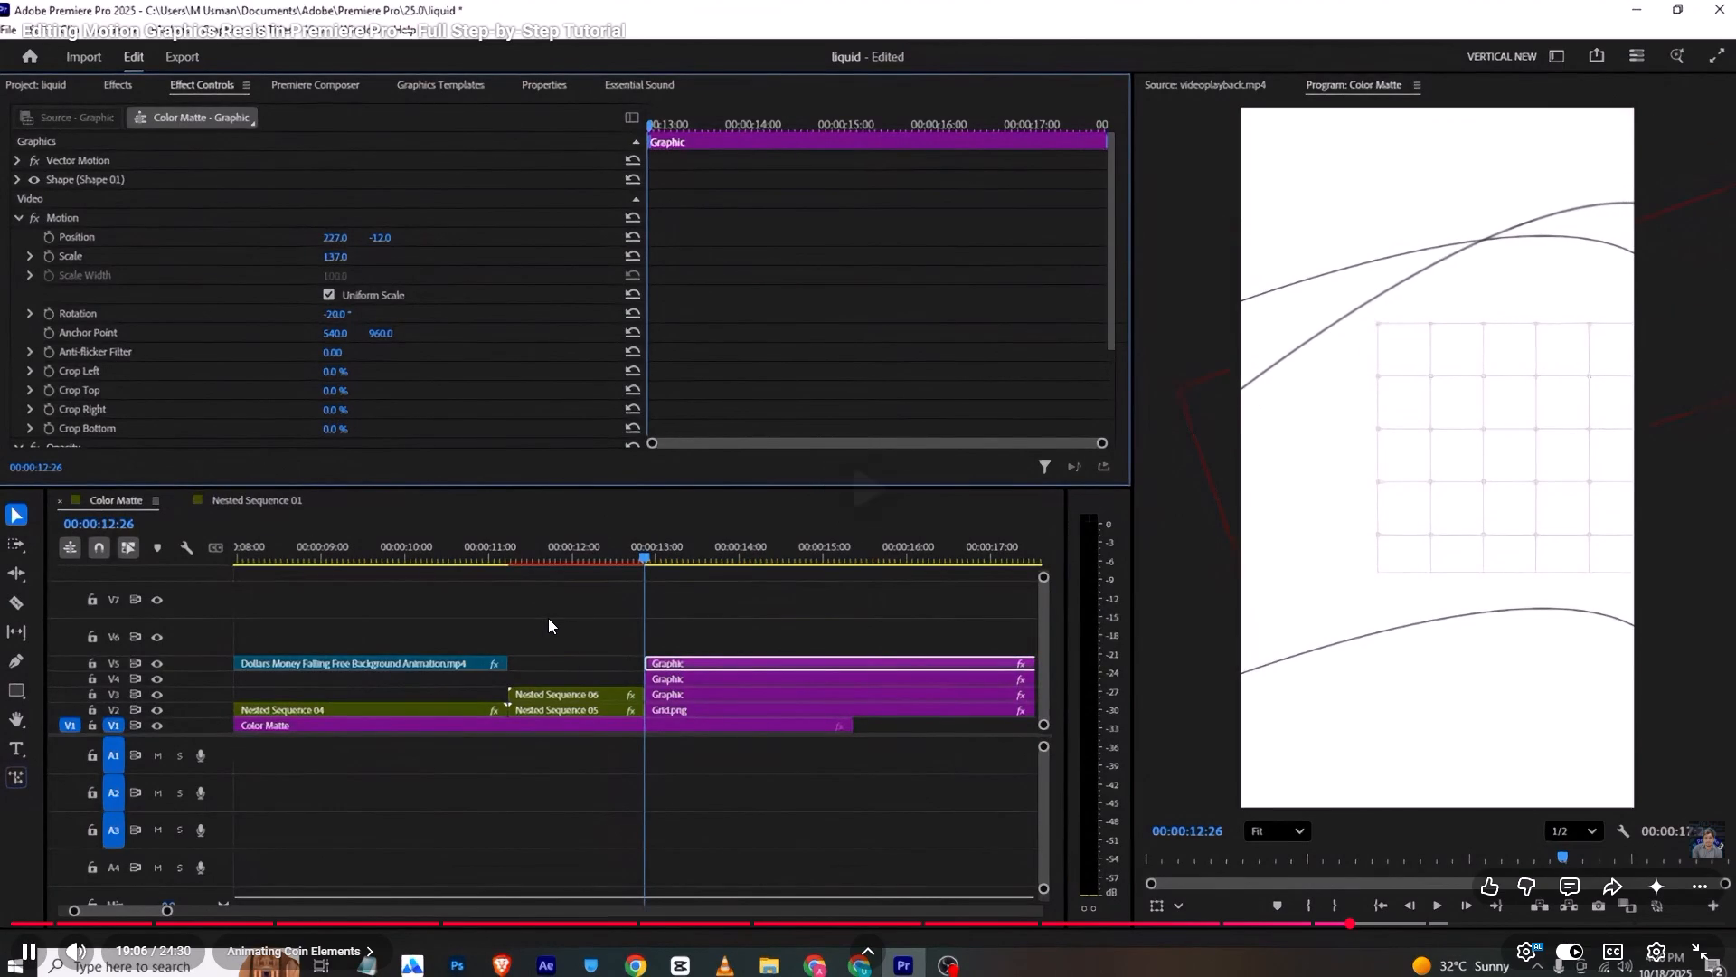
{"action": "left_click", "coordinate": [548, 618]}
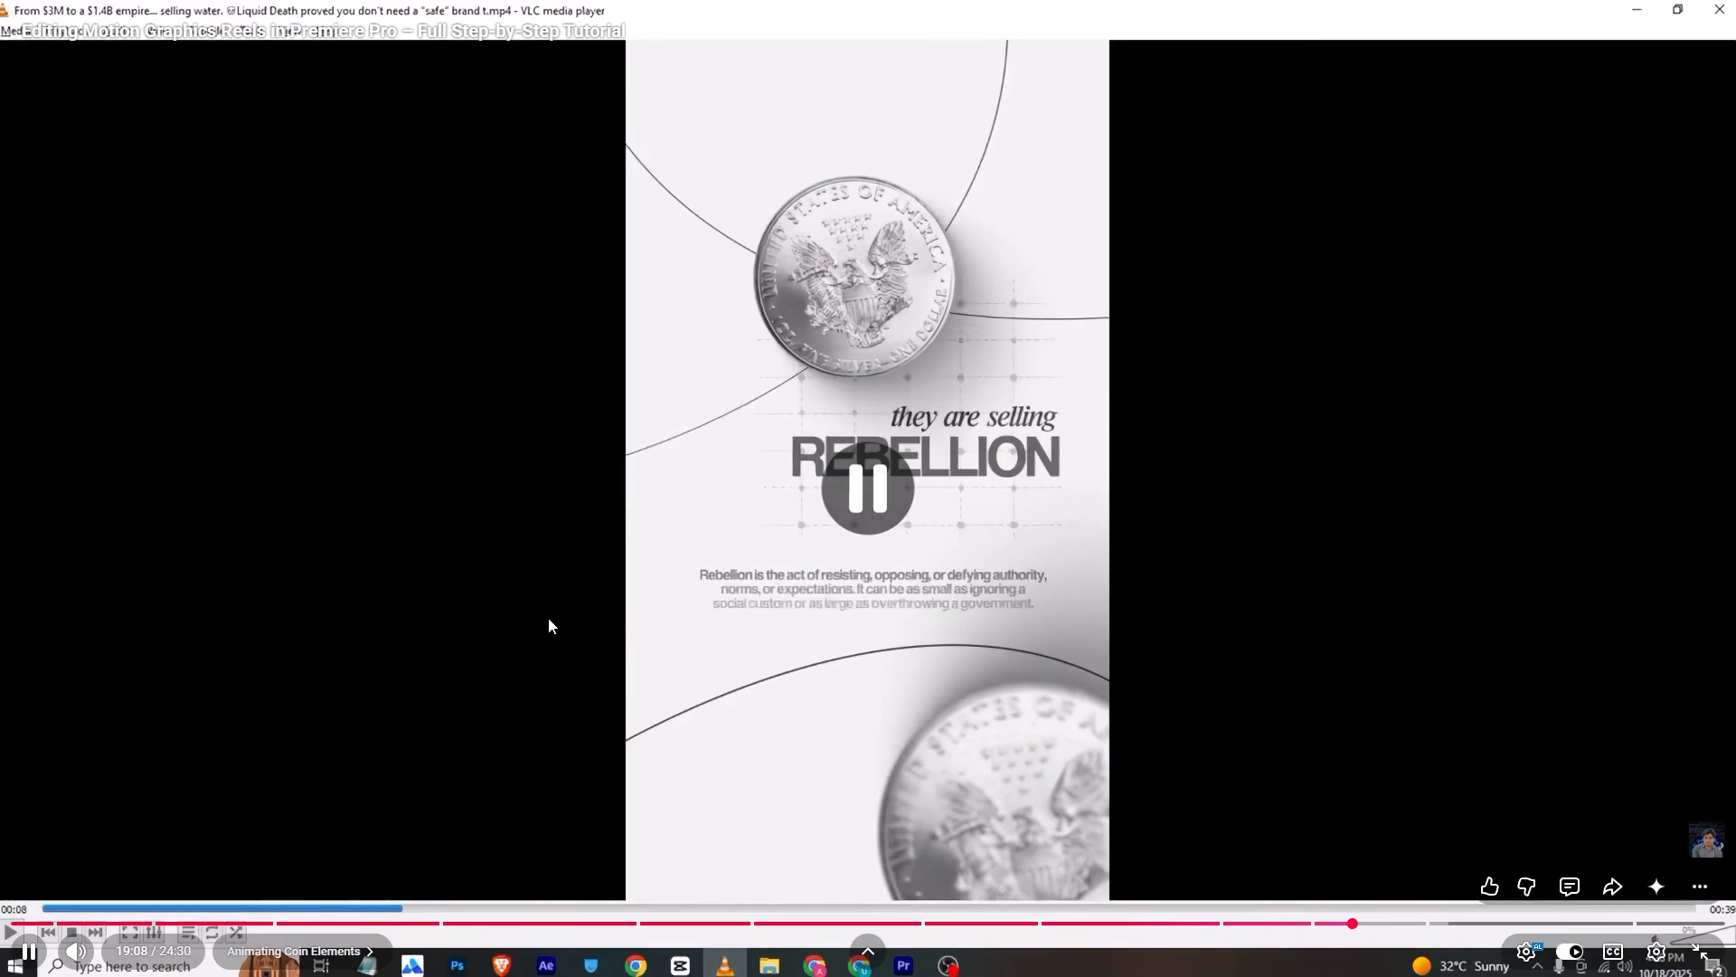
{"action": "key", "text": "alt+Tab"}
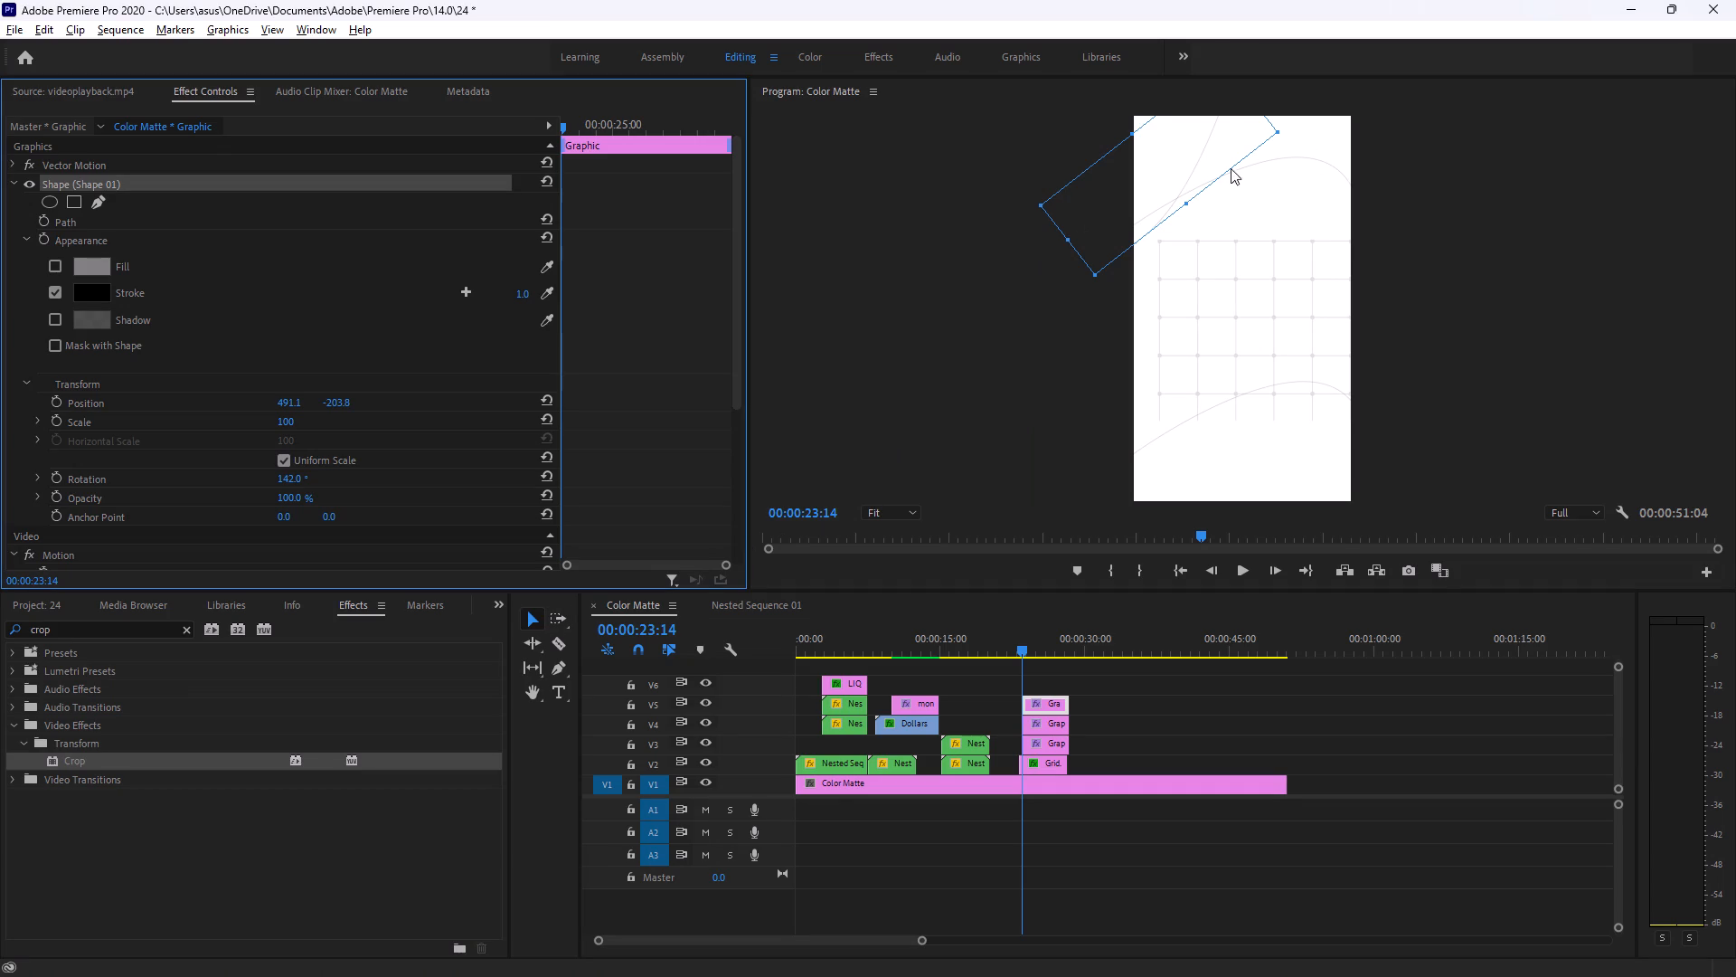
Move the rotated third line down into the frame, to a shape position of about 545.1, 44.7.
{"action": "left_click_drag", "start_coordinate": [1210, 139], "coordinate": [1242, 178]}
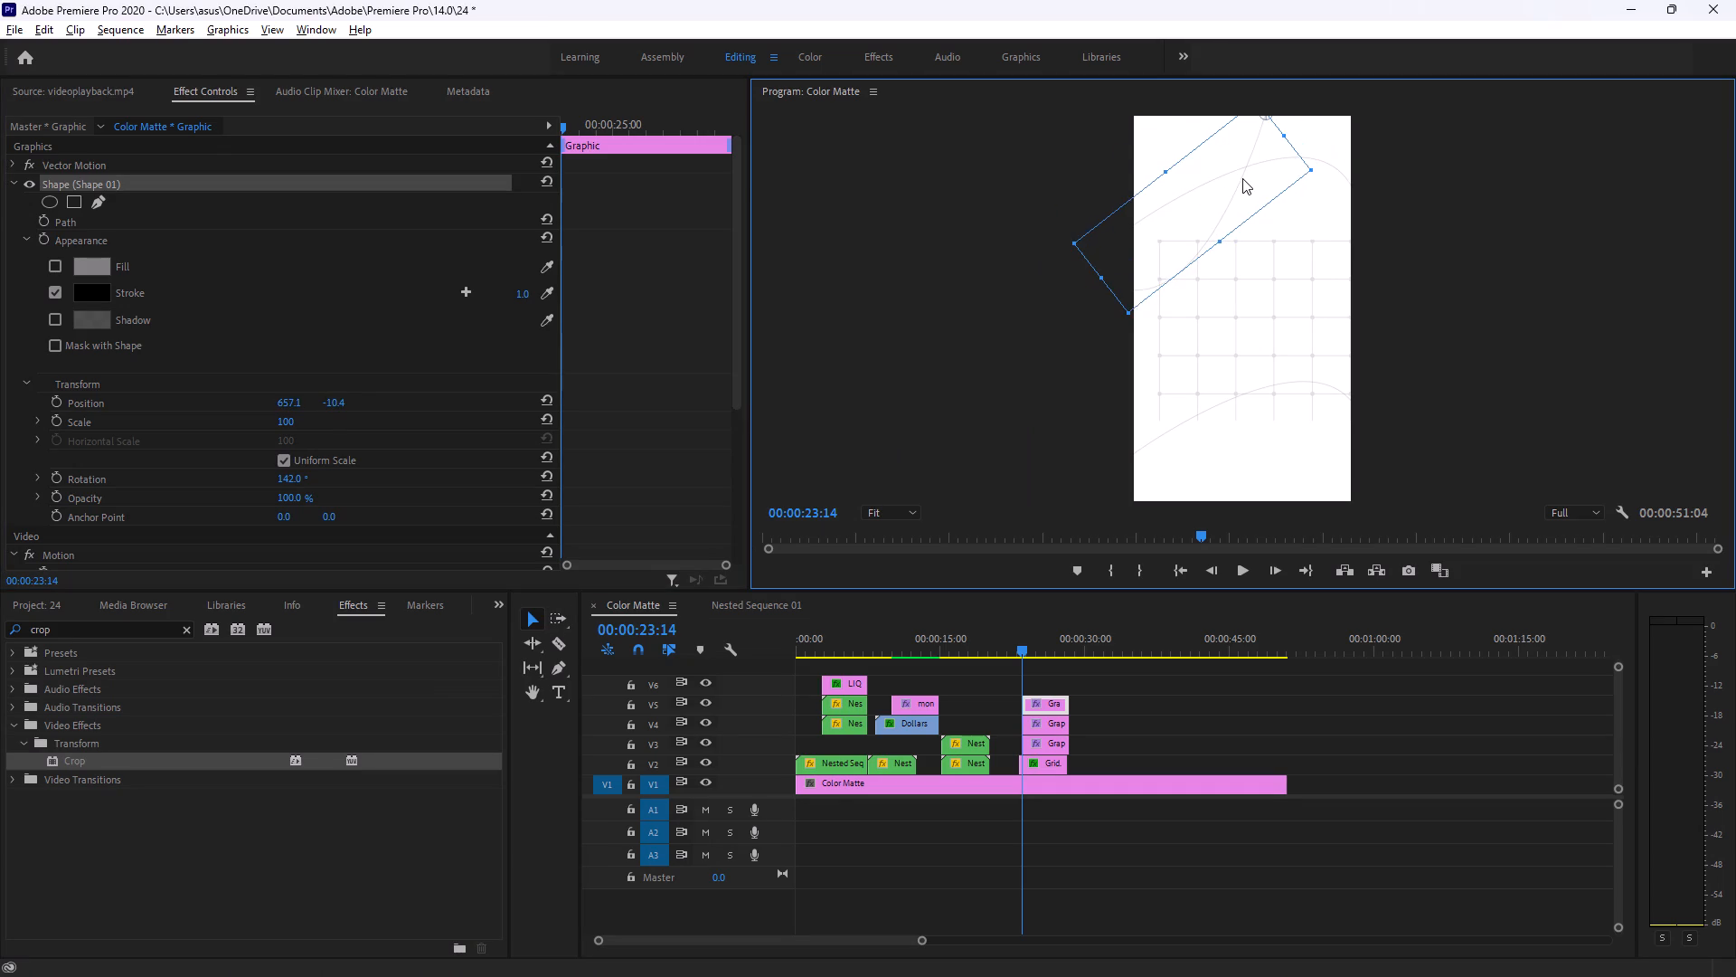
{"action": "left_click_drag", "start_coordinate": [1242, 178], "coordinate": [1218, 191]}
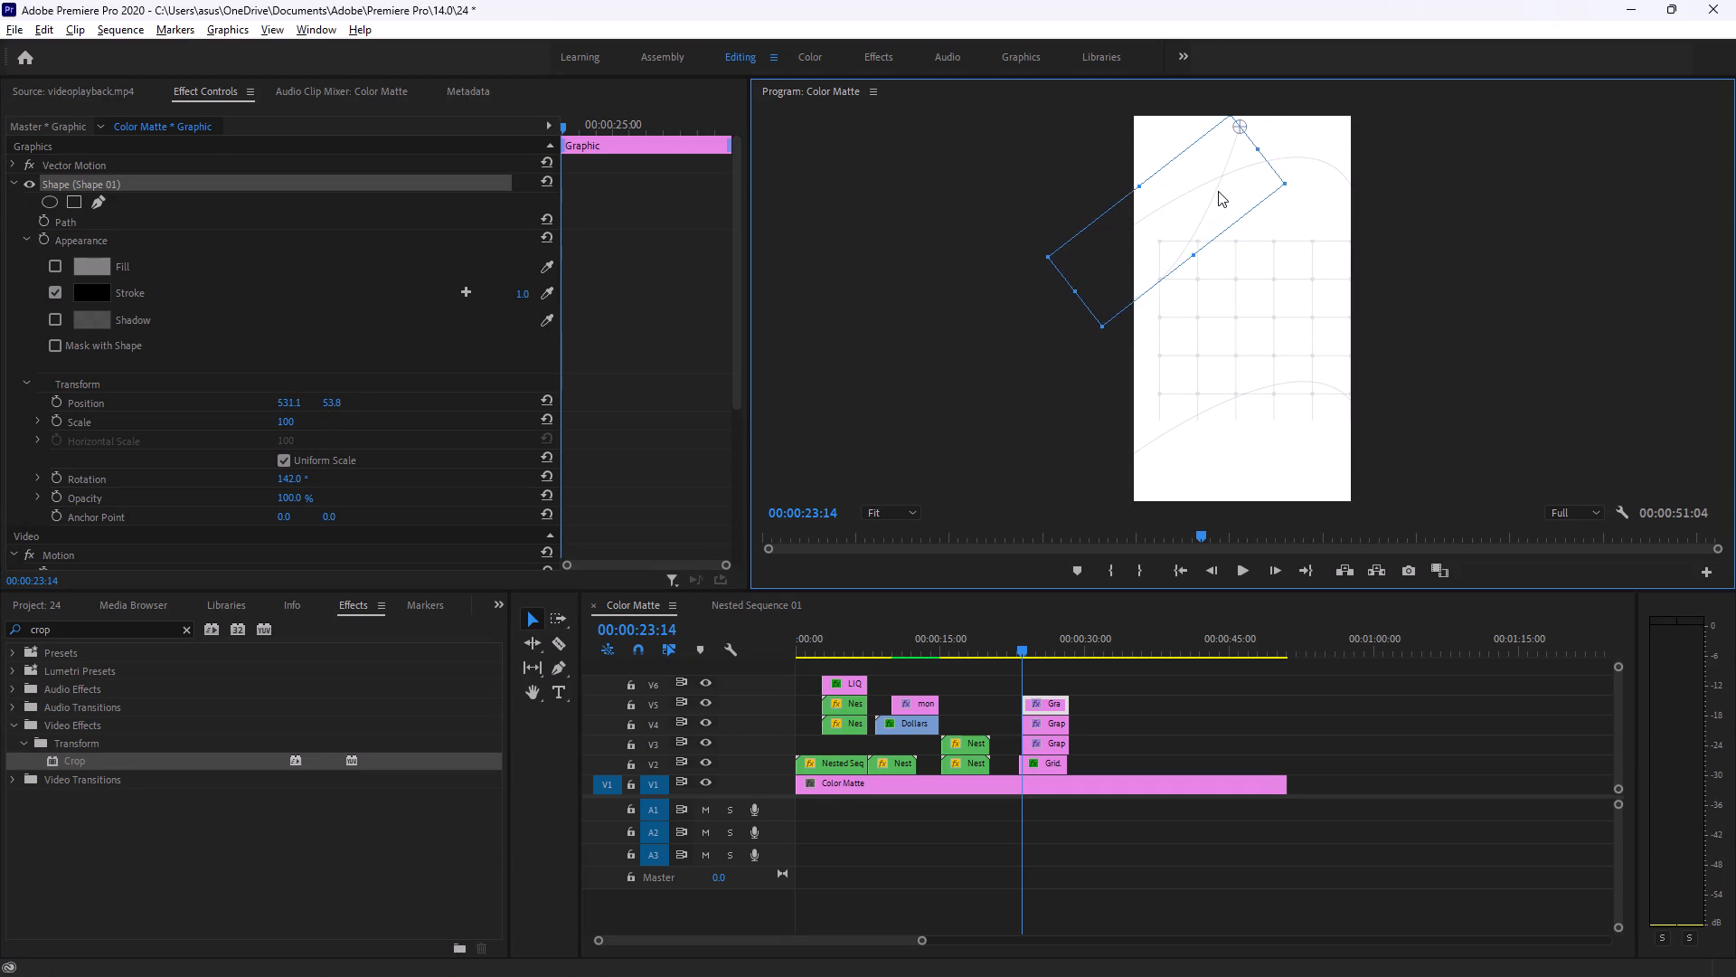
{"action": "left_click_drag", "start_coordinate": [1218, 191], "coordinate": [1221, 189]}
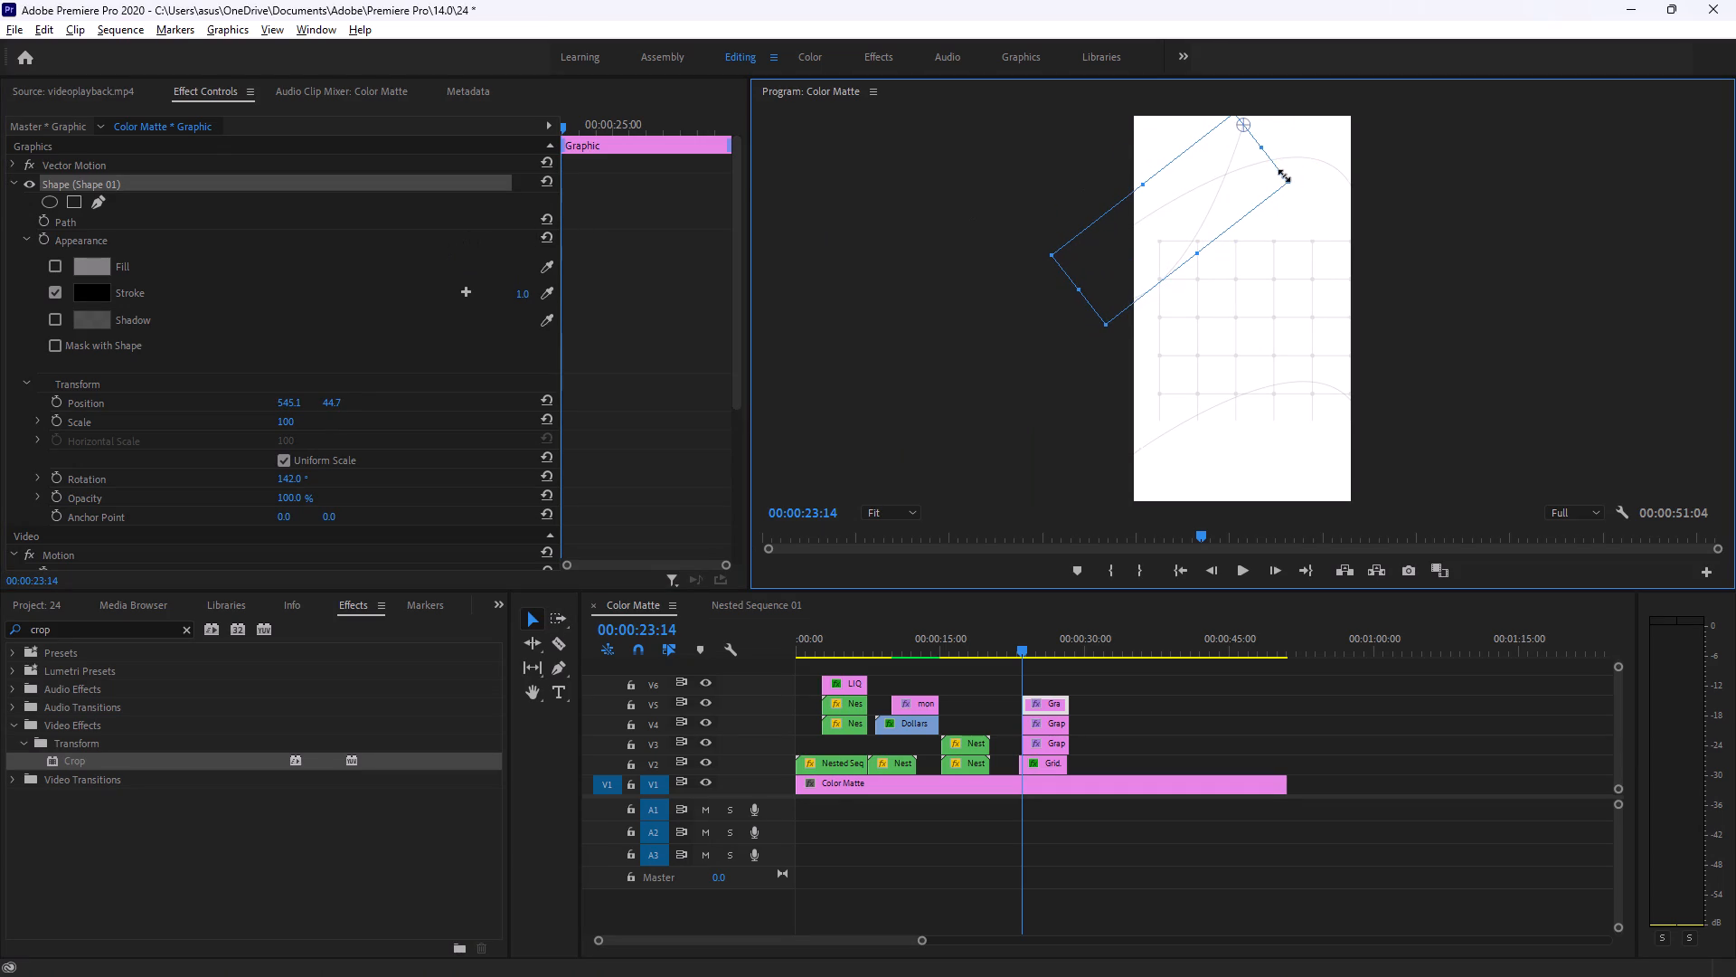
Reshape the third line by stretching its bounding box on the long side and adjusting both ends.
{"action": "left_click", "coordinate": [1291, 182], "text": "alt"}
{"action": "left_click_drag", "start_coordinate": [1143, 183], "coordinate": [1143, 169]}
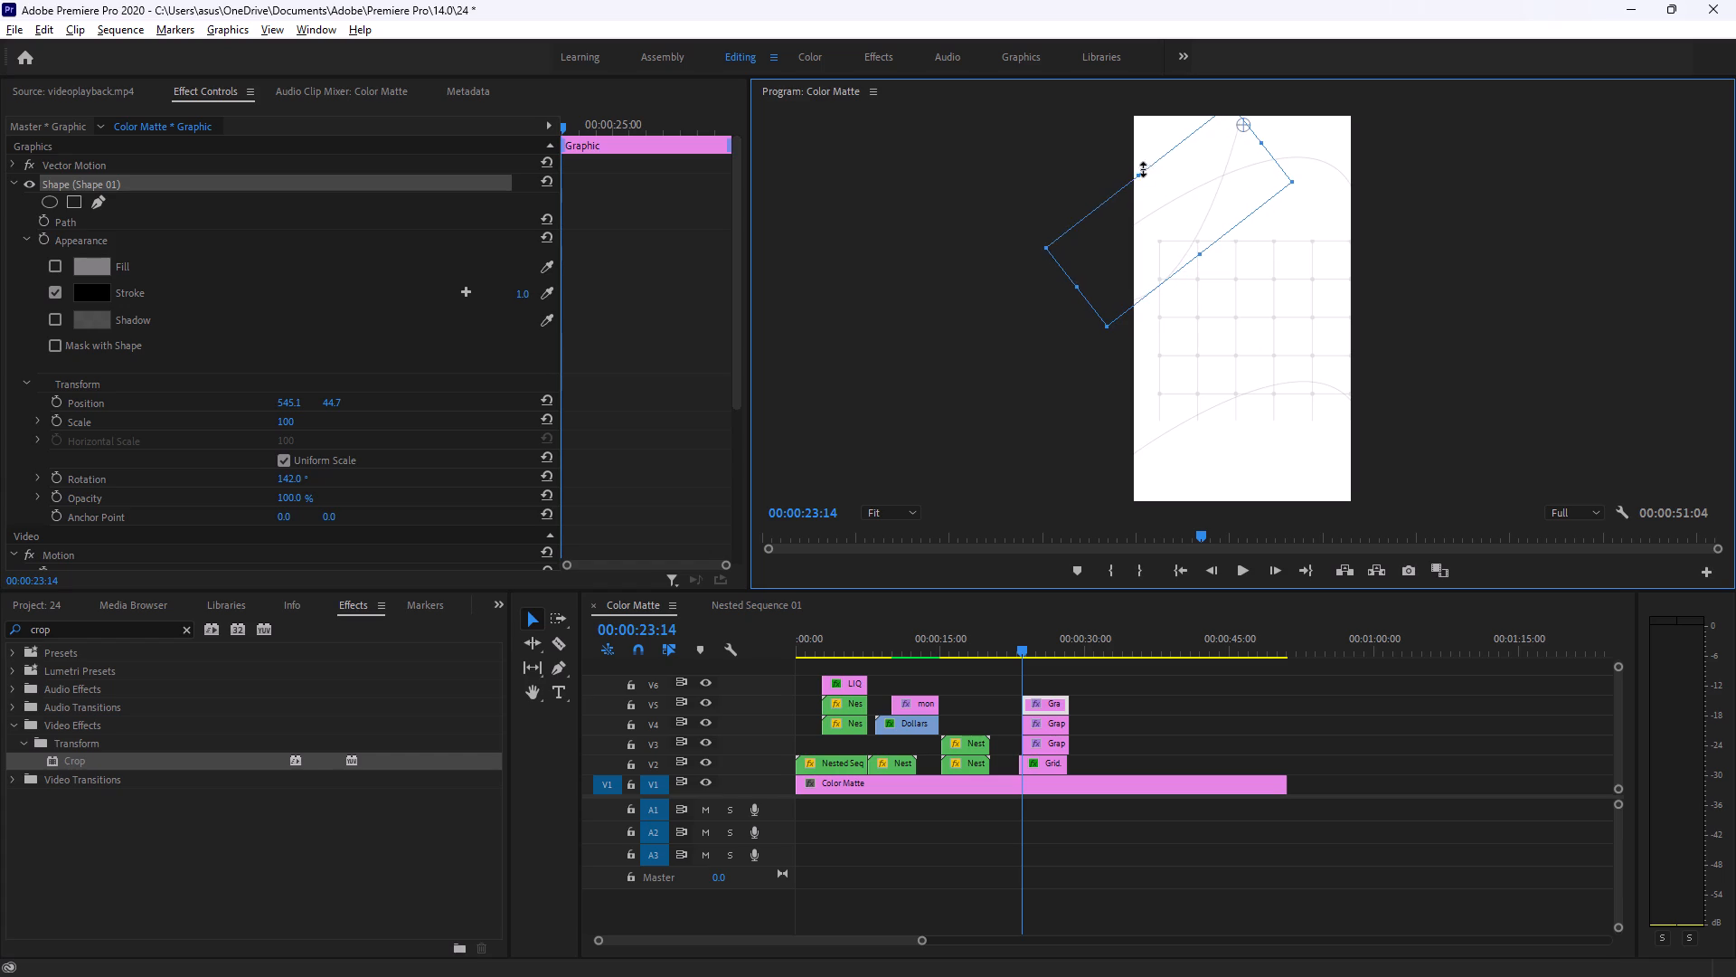
{"action": "left_click_drag", "start_coordinate": [1143, 169], "coordinate": [1143, 160]}
{"action": "left_click_drag", "start_coordinate": [1263, 138], "coordinate": [1272, 136]}
{"action": "left_click_drag", "start_coordinate": [1272, 136], "coordinate": [1297, 139]}
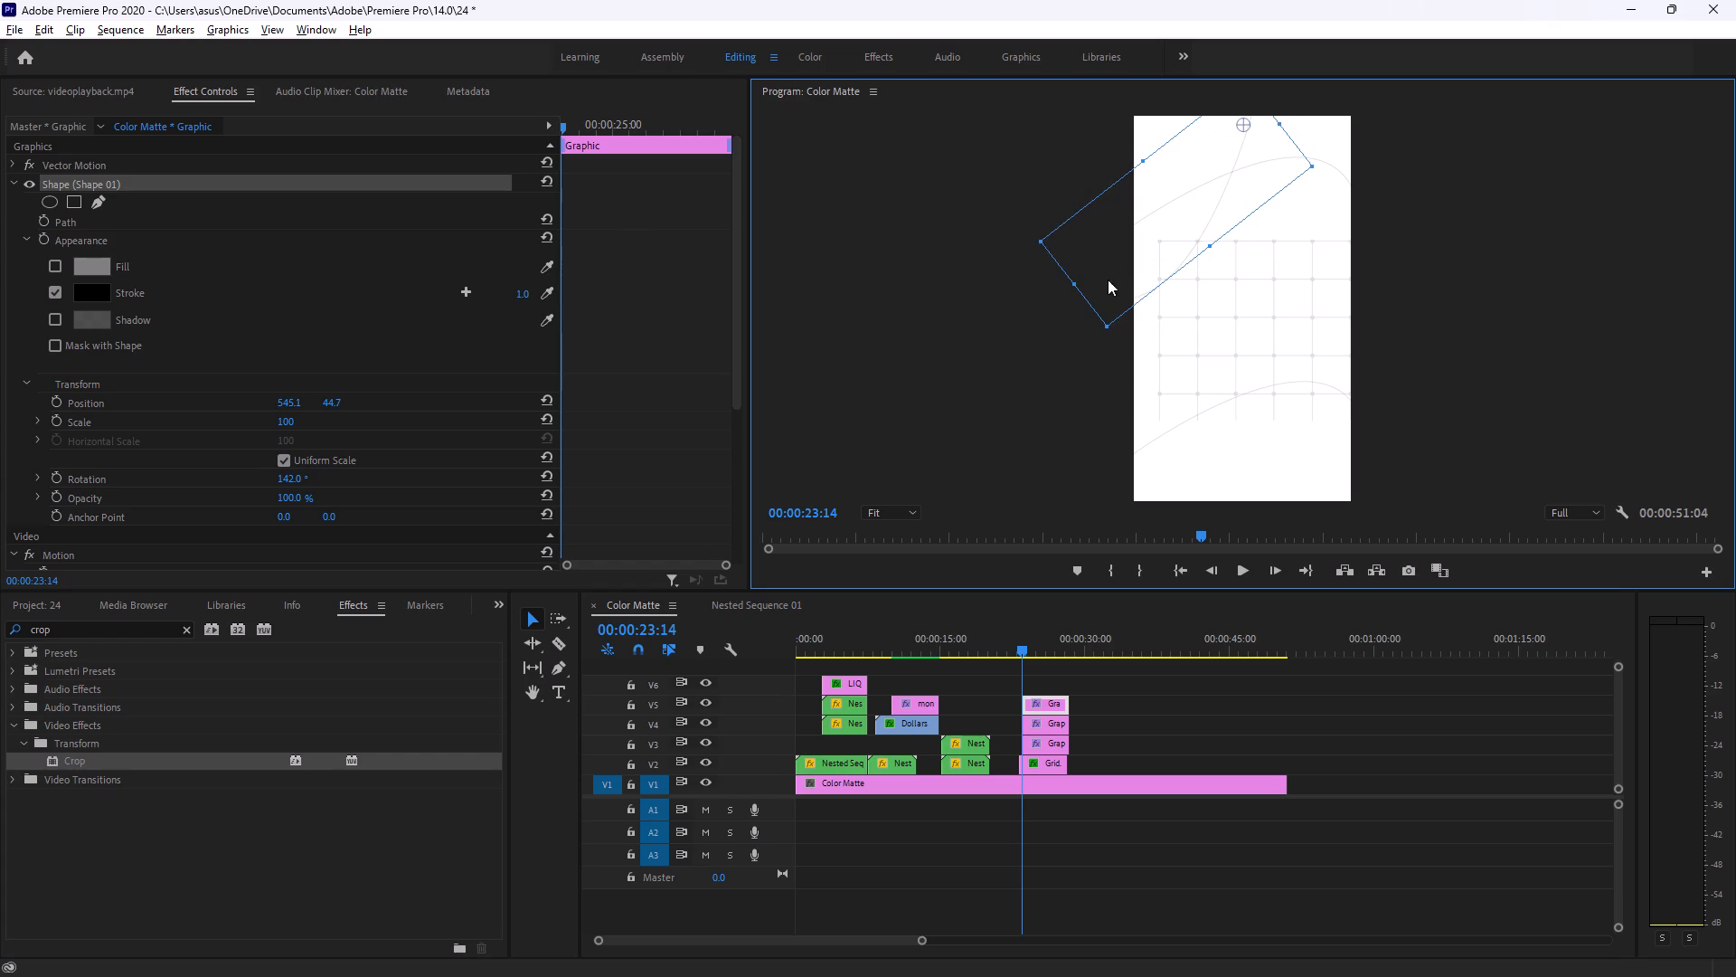
{"action": "left_click_drag", "start_coordinate": [1078, 282], "coordinate": [1093, 271]}
Rotate the third line to 148.5°, stretch it slightly, and reposition it so it crosses the upper curve above the grid.
{"action": "left_click_drag", "start_coordinate": [1210, 214], "coordinate": [1188, 218]}
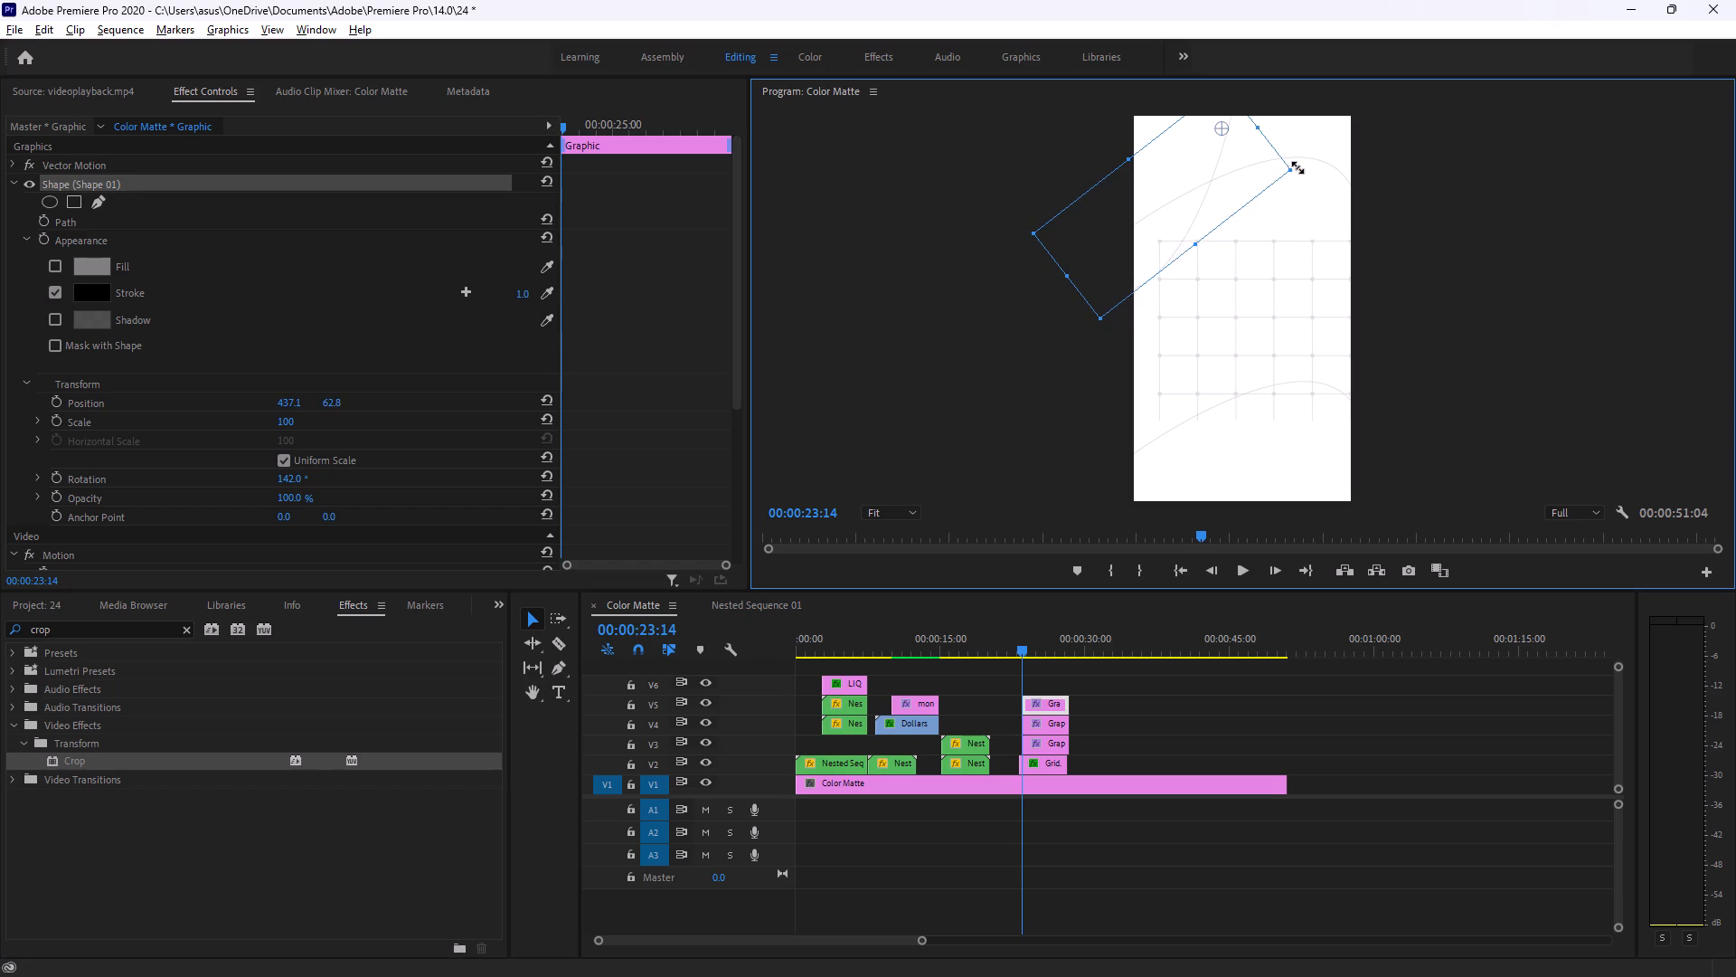
{"action": "left_click_drag", "start_coordinate": [1296, 160], "coordinate": [1305, 175]}
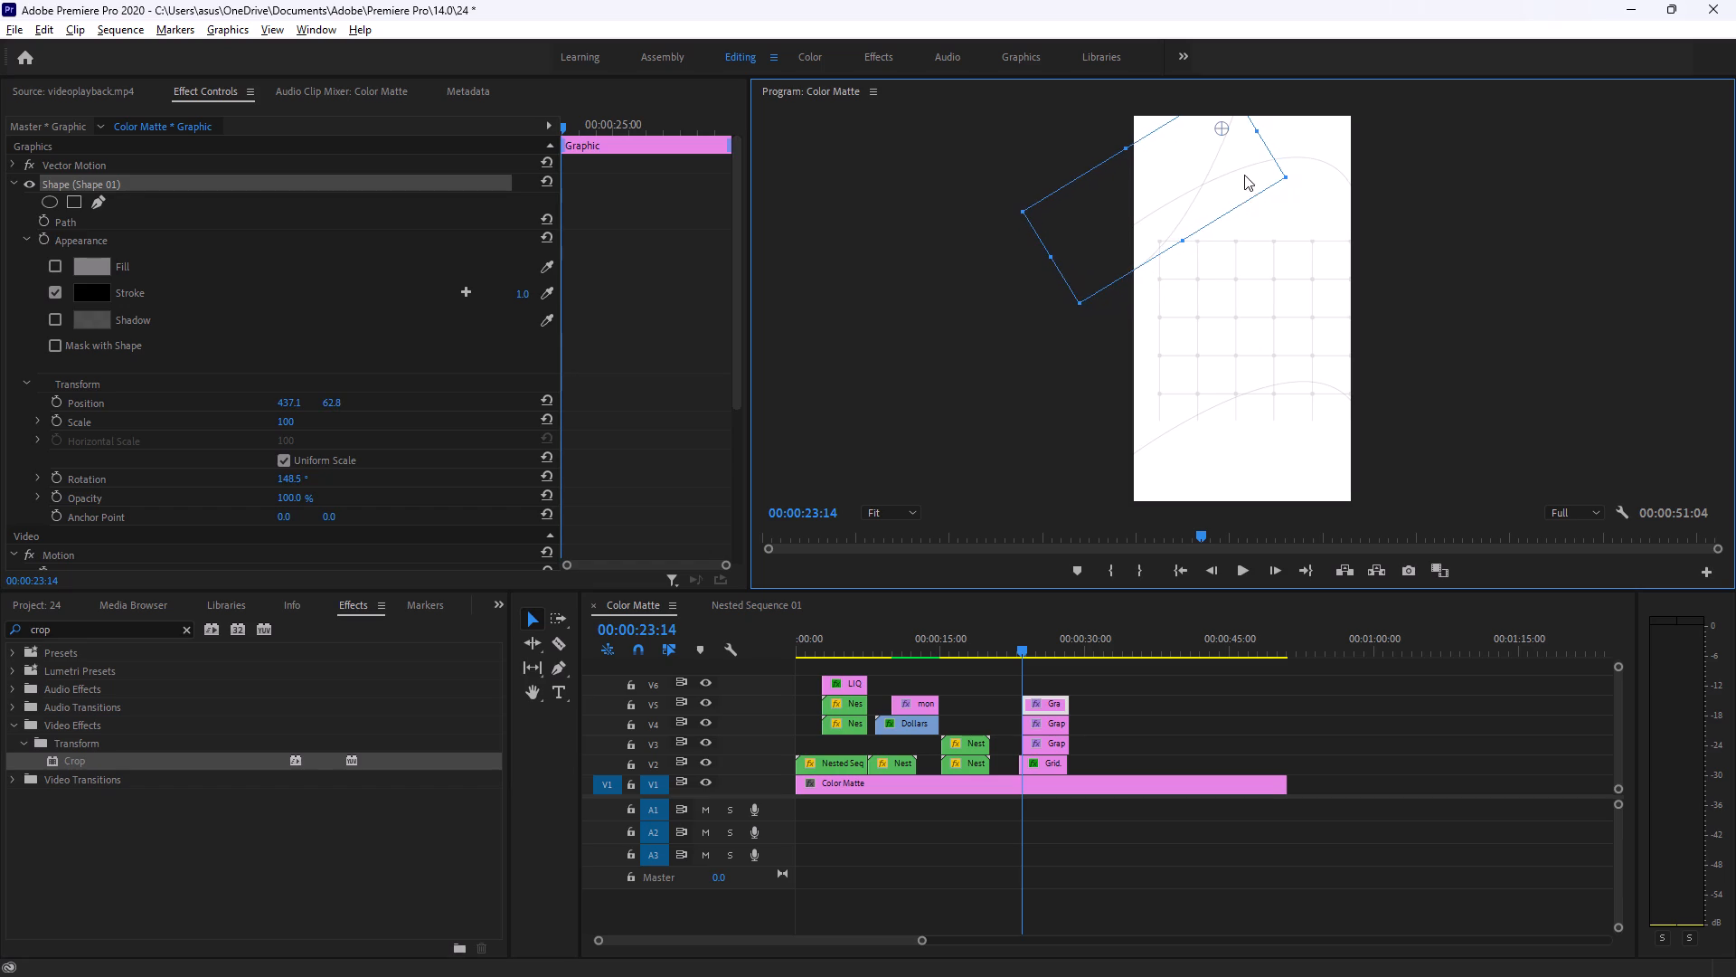
{"action": "left_click_drag", "start_coordinate": [1233, 171], "coordinate": [1258, 182]}
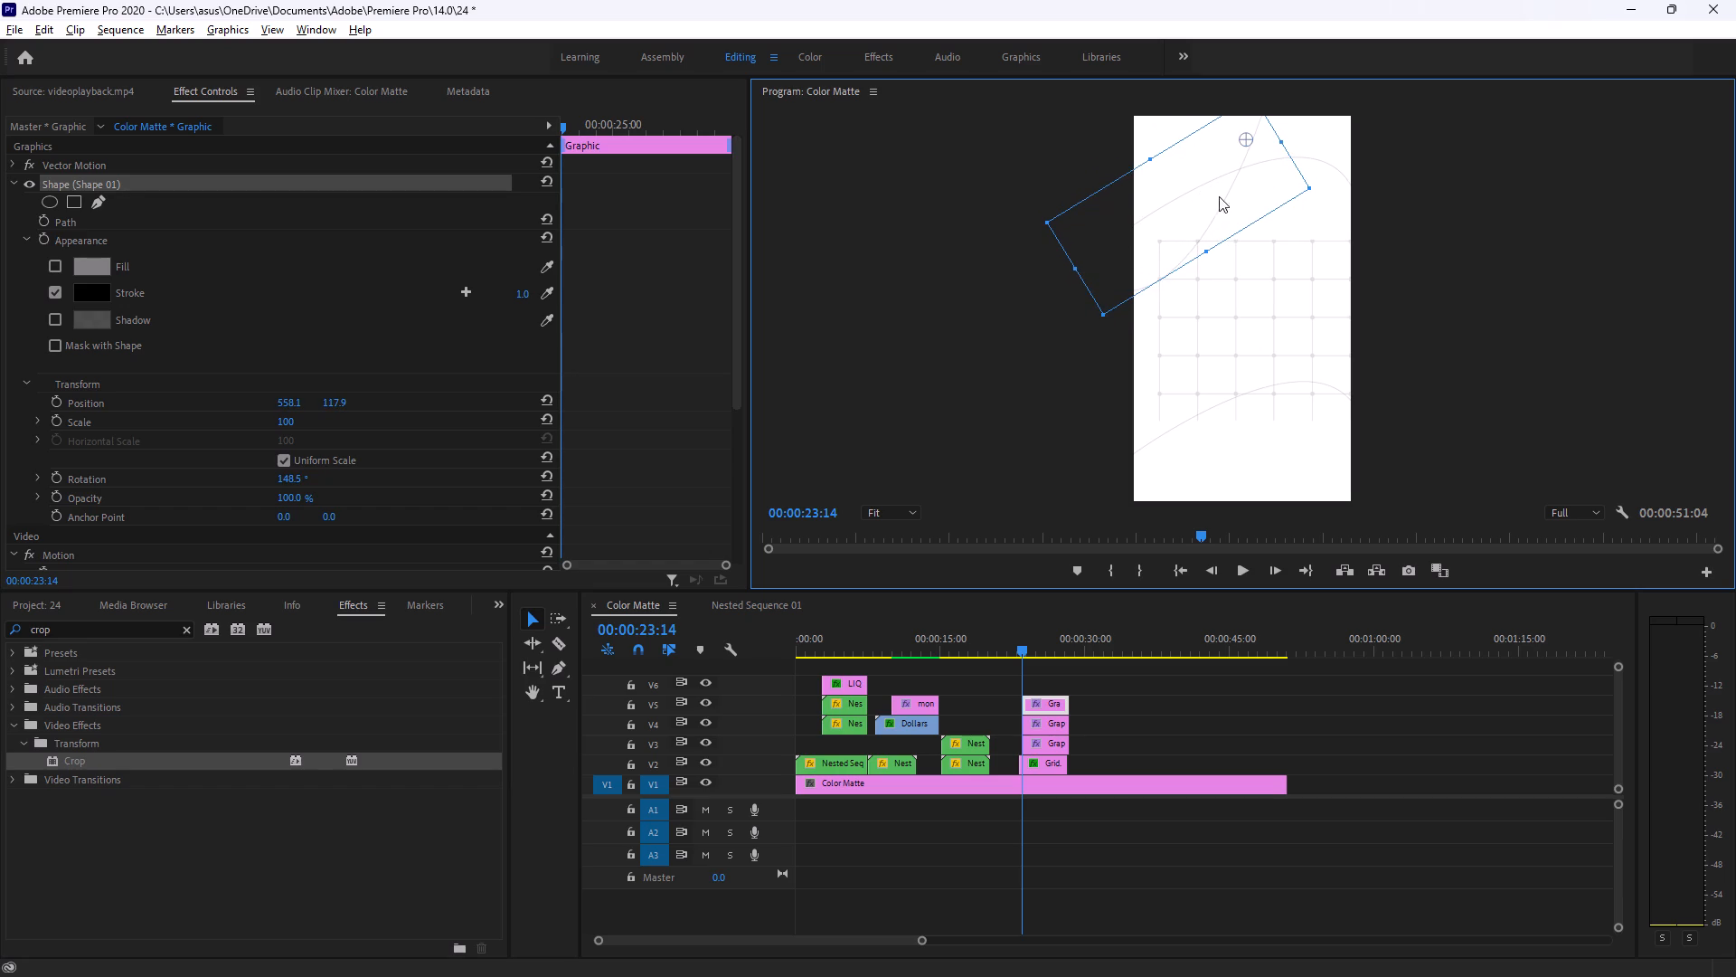
{"action": "left_click_drag", "start_coordinate": [1202, 258], "coordinate": [1212, 263]}
{"action": "left_click_drag", "start_coordinate": [1205, 204], "coordinate": [1193, 201]}
Play the tutorial in Brave to examine how the line copies are repositioned and rotated, and return to Premiere Pro.
{"action": "key", "text": "alt+Tab"}
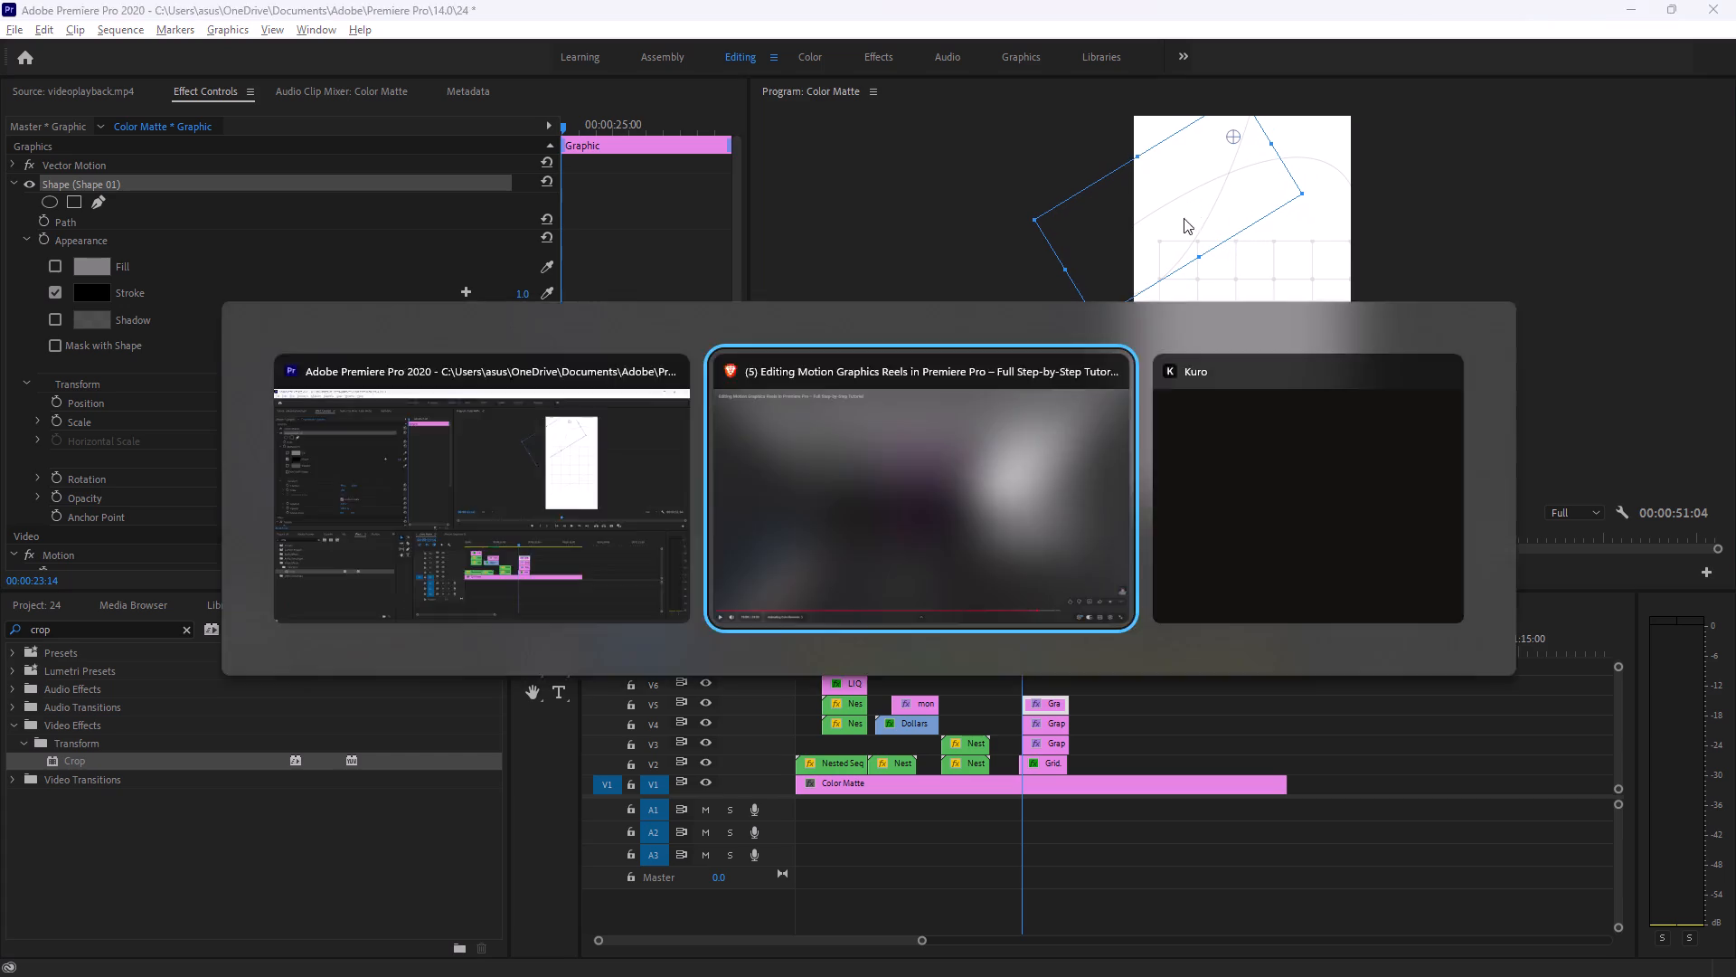
{"action": "left_click", "coordinate": [968, 390]}
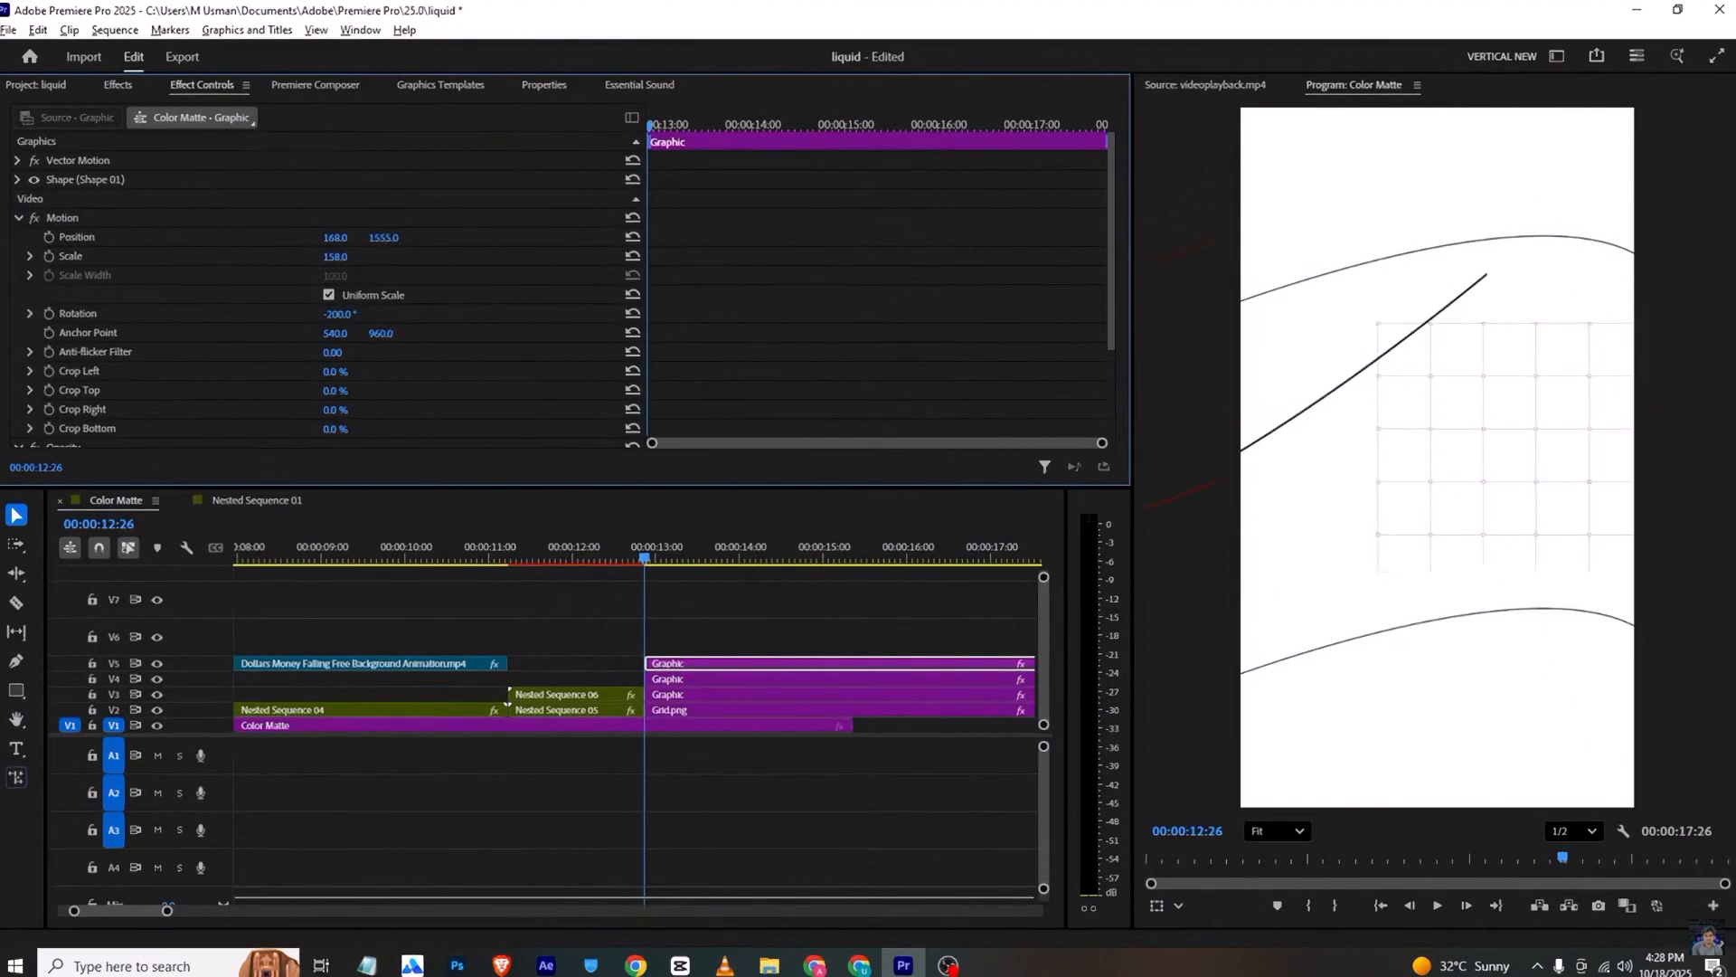
{"action": "key", "text": "space"}
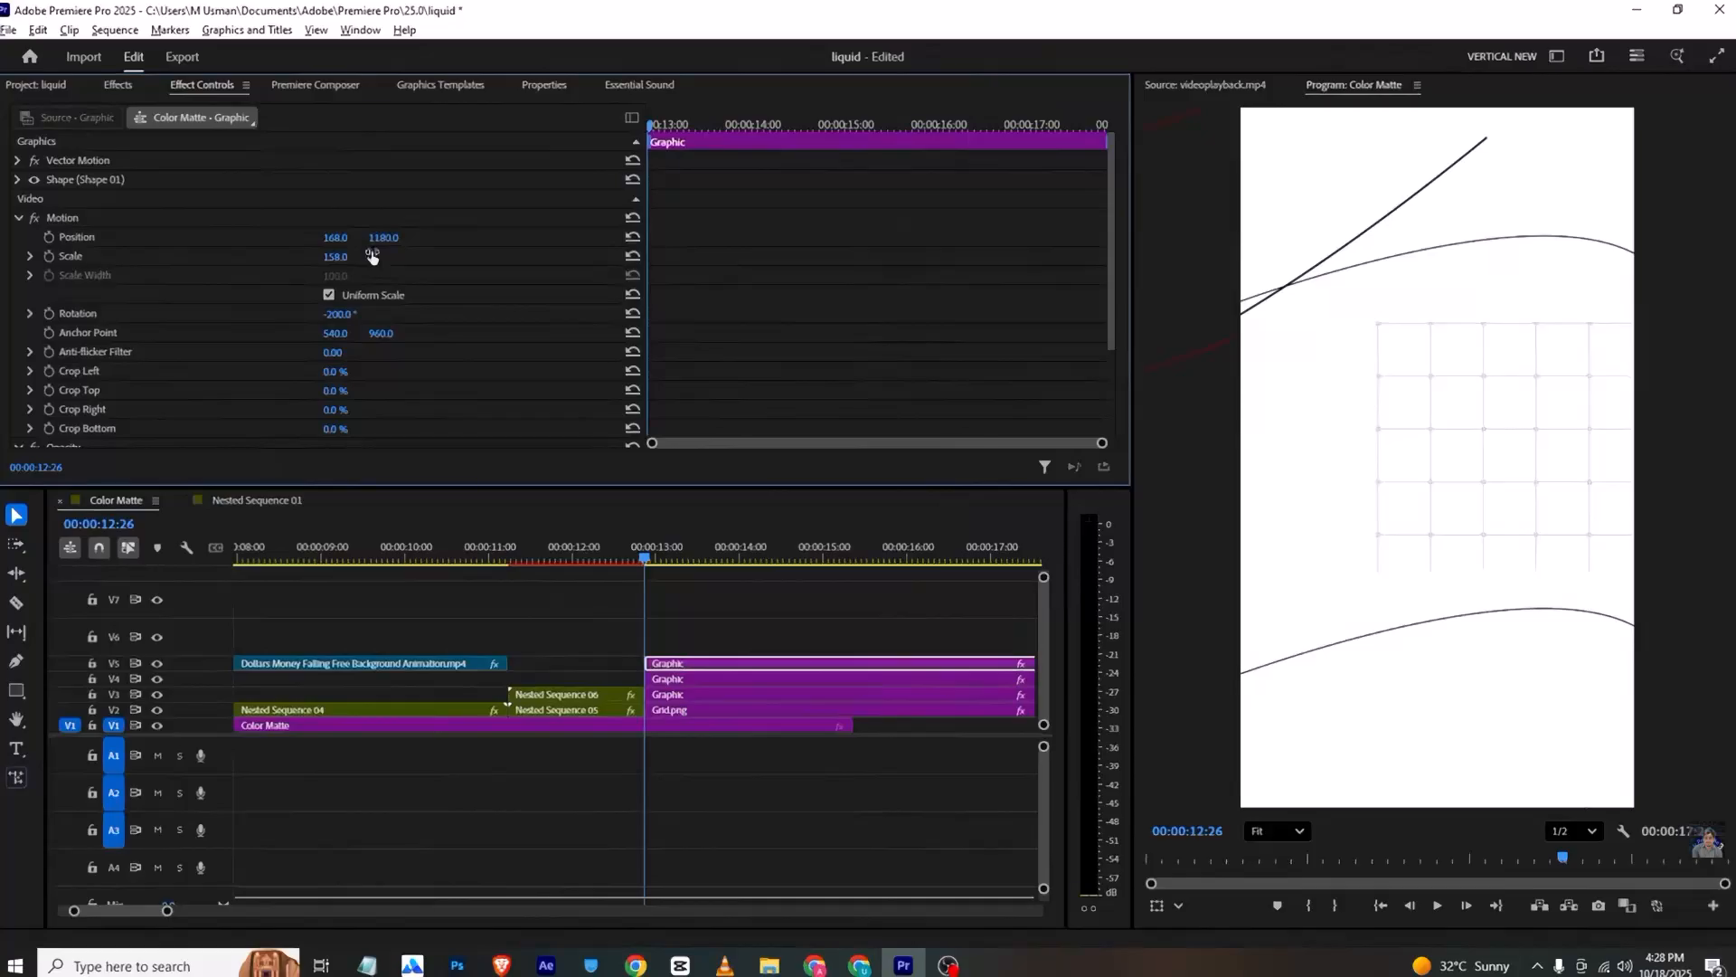
{"action": "key", "text": "alt+Tab"}
{"action": "key", "text": "alt+Tab"}
{"action": "key", "text": "alt+Tab"}
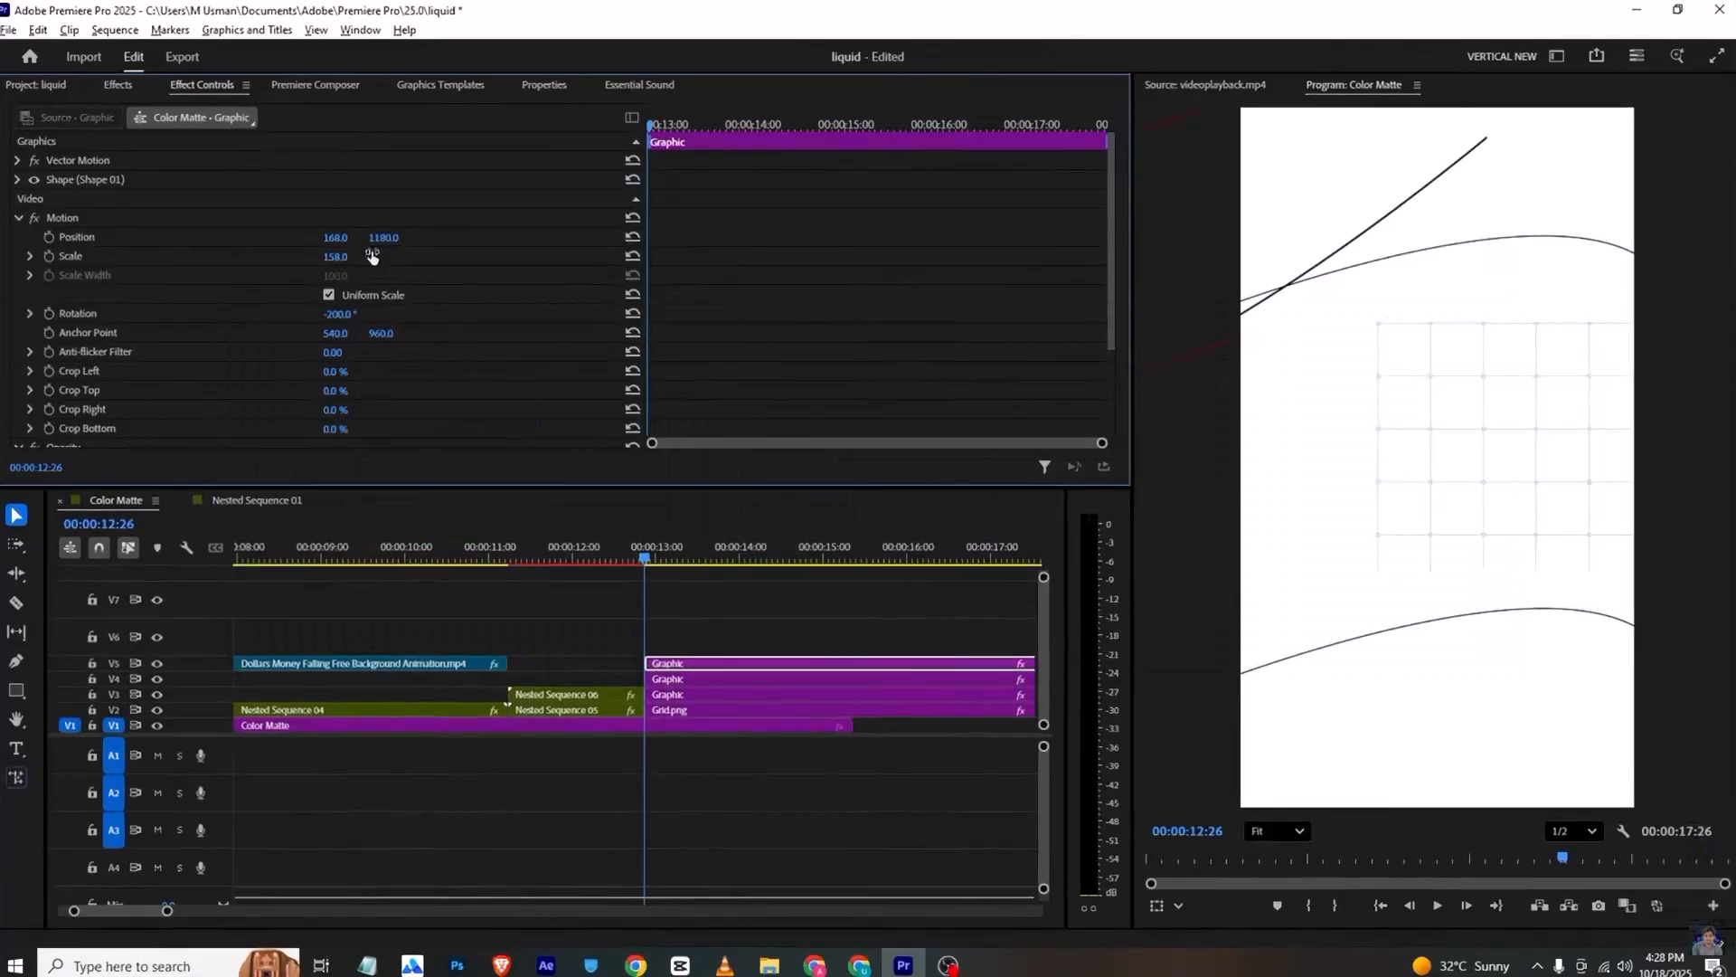
{"action": "key", "text": "space"}
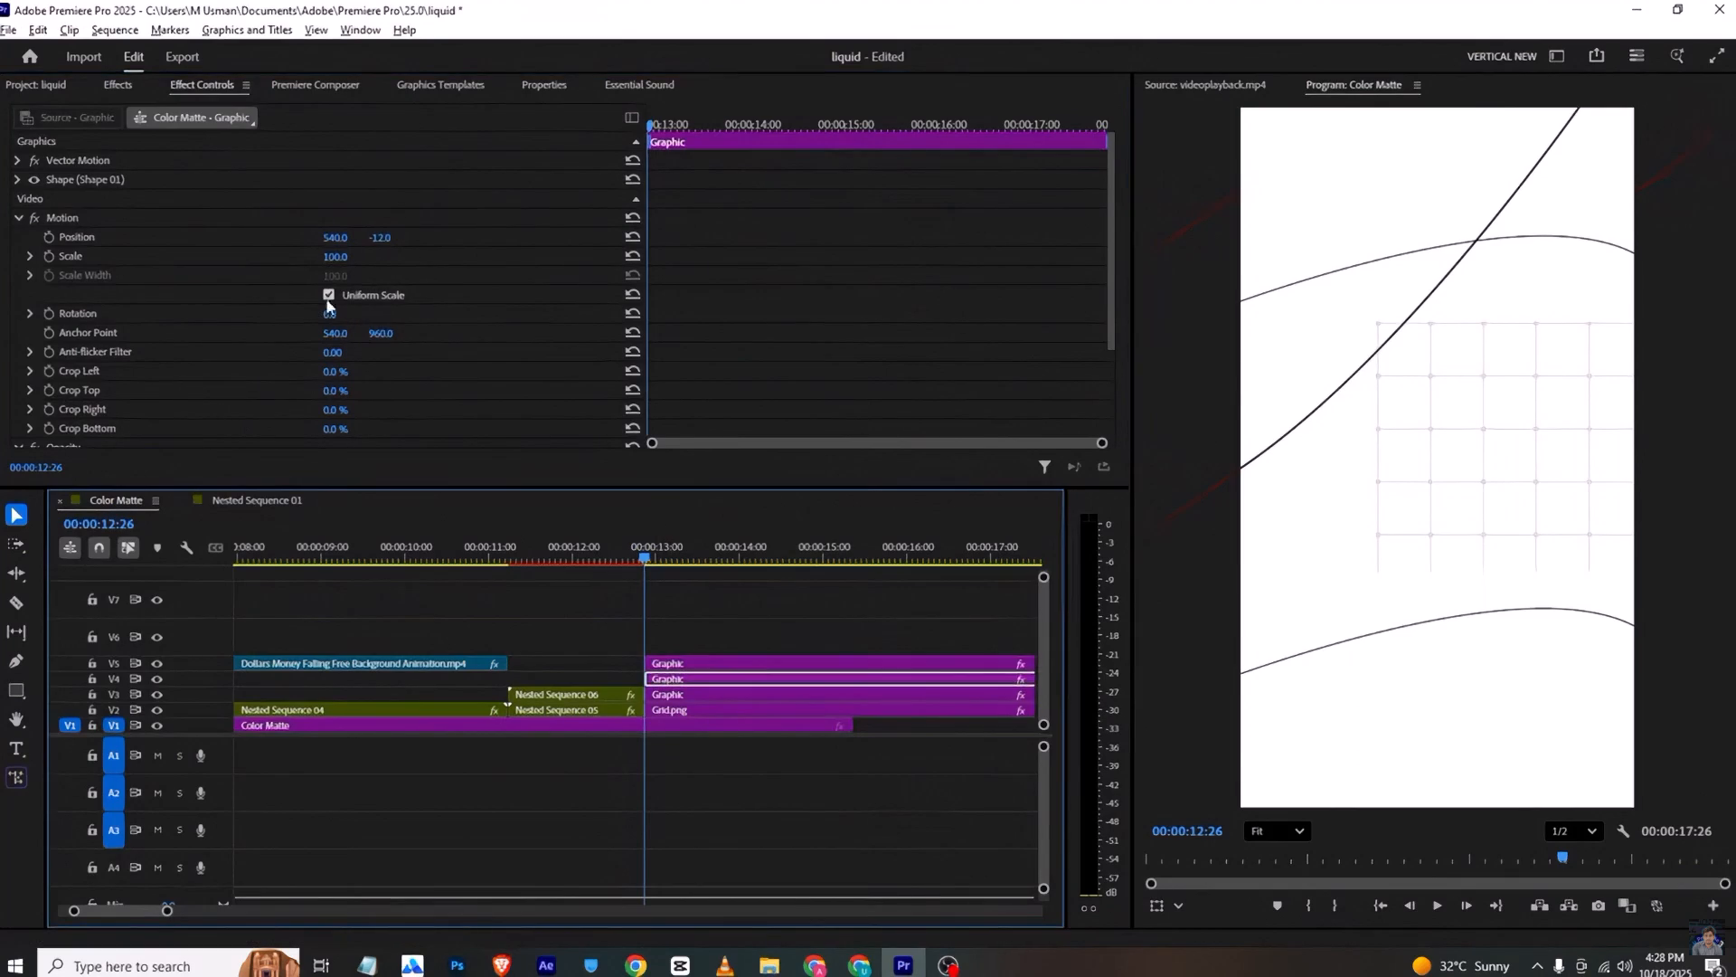
{"action": "key", "text": "space"}
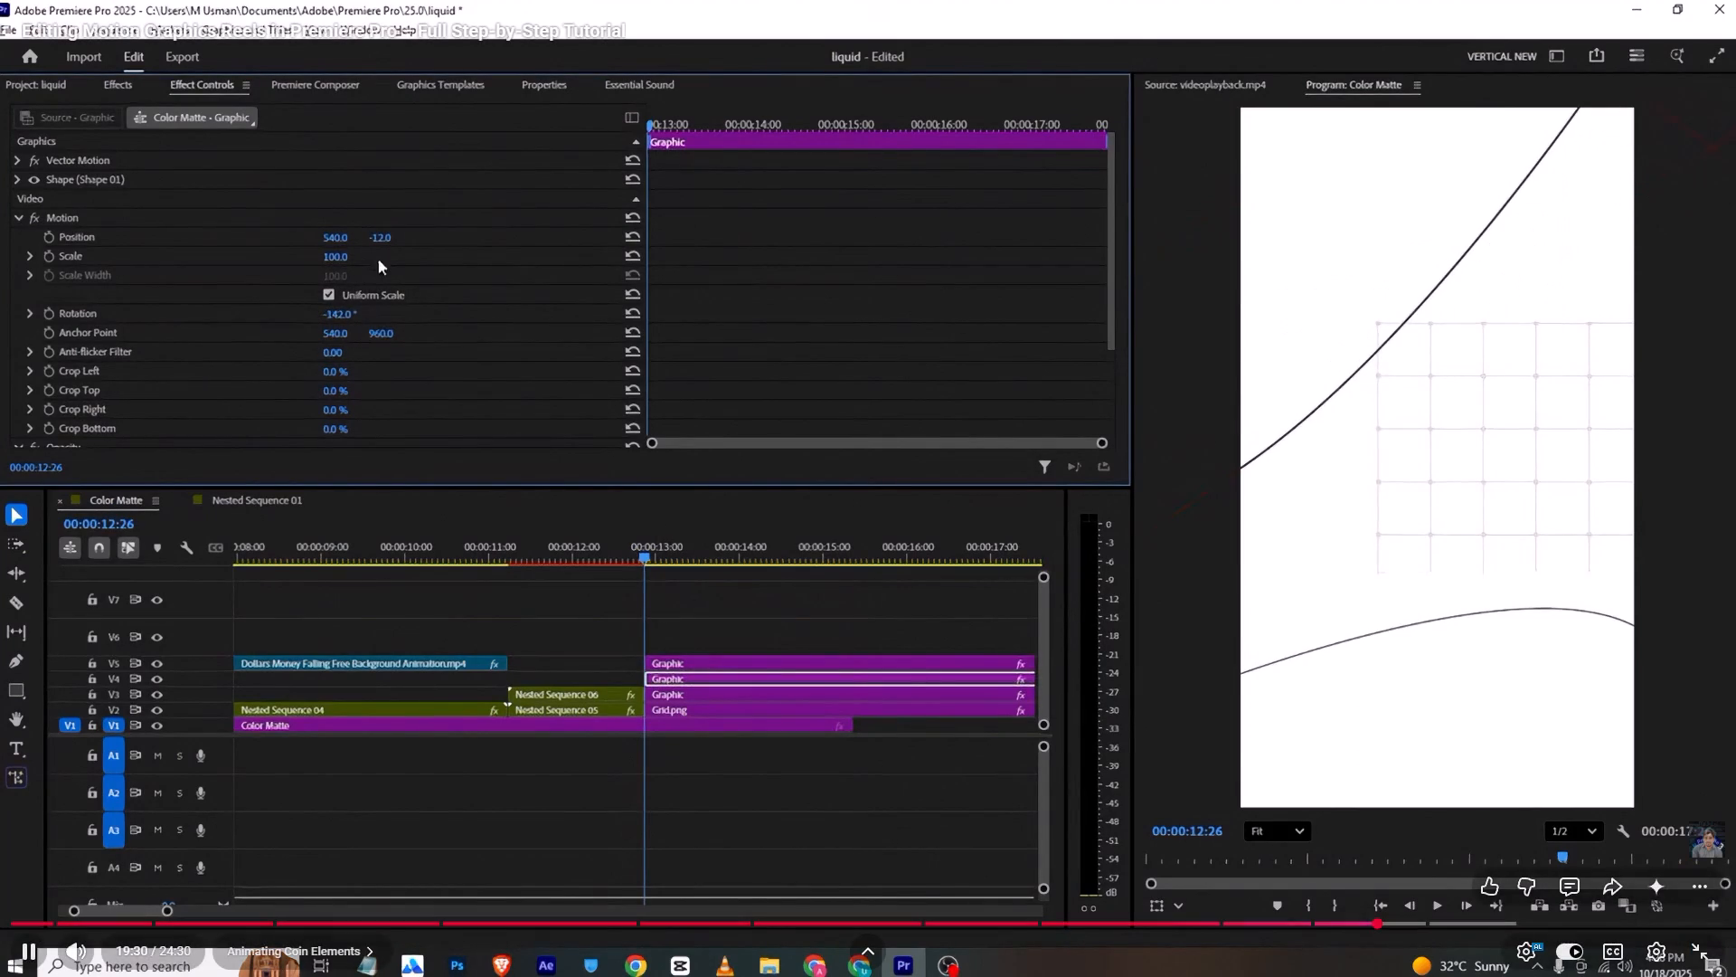
{"action": "key", "text": "alt+Tab"}
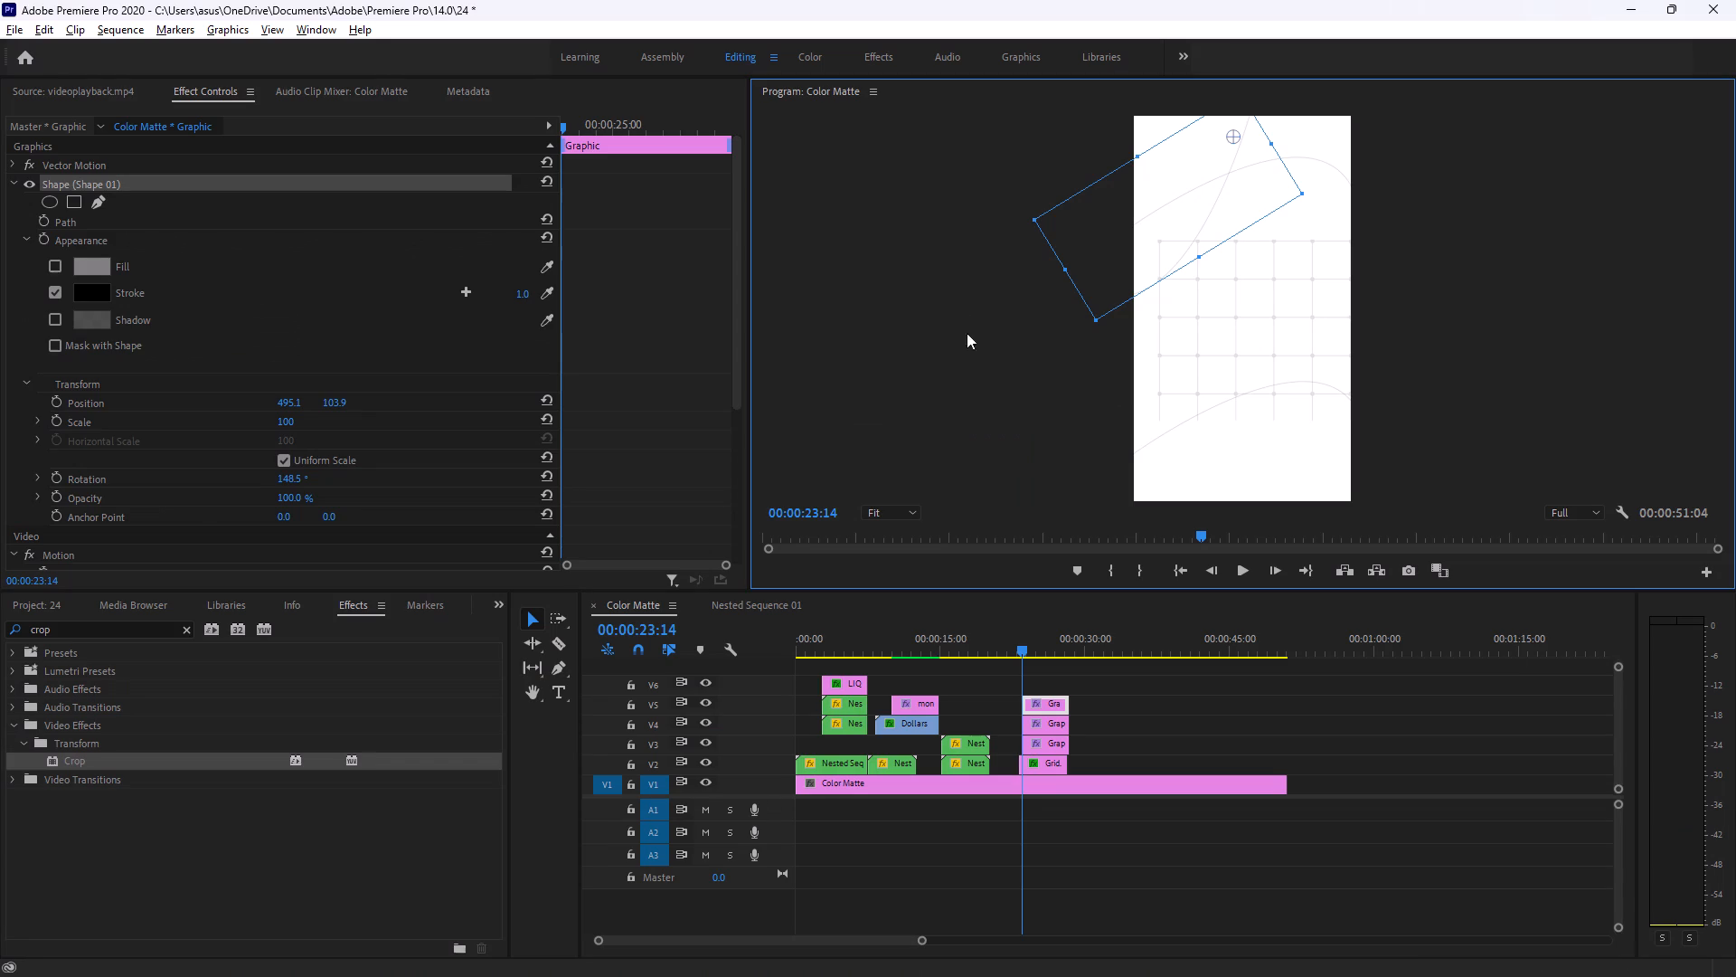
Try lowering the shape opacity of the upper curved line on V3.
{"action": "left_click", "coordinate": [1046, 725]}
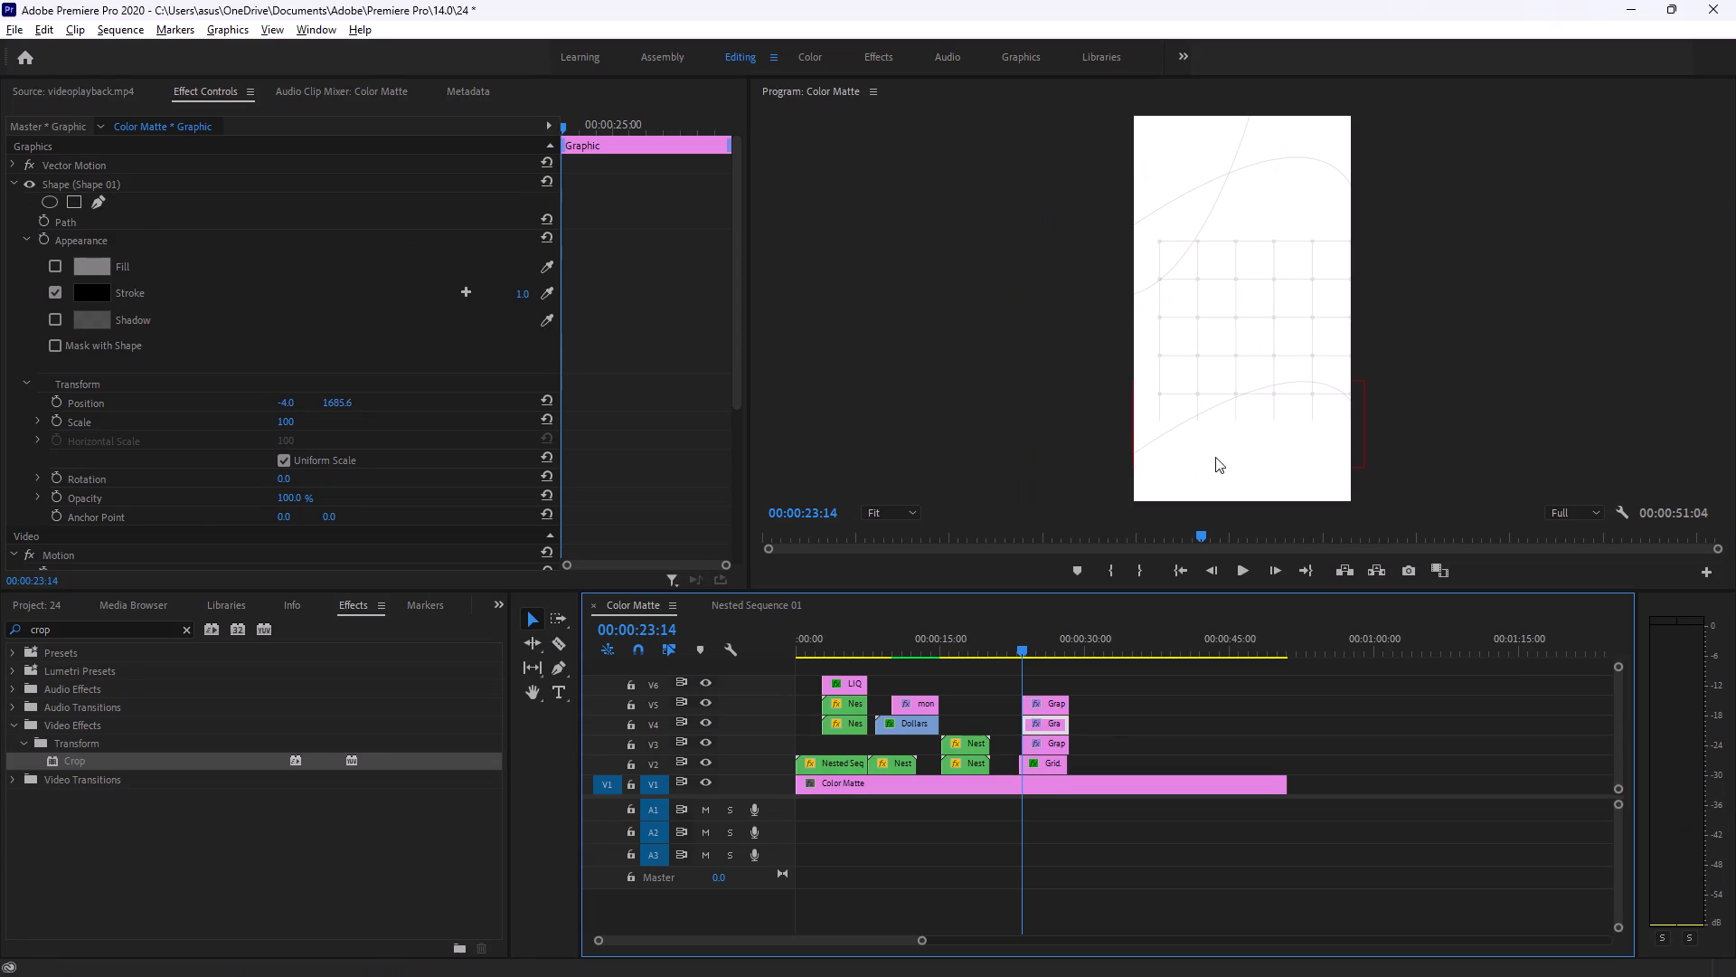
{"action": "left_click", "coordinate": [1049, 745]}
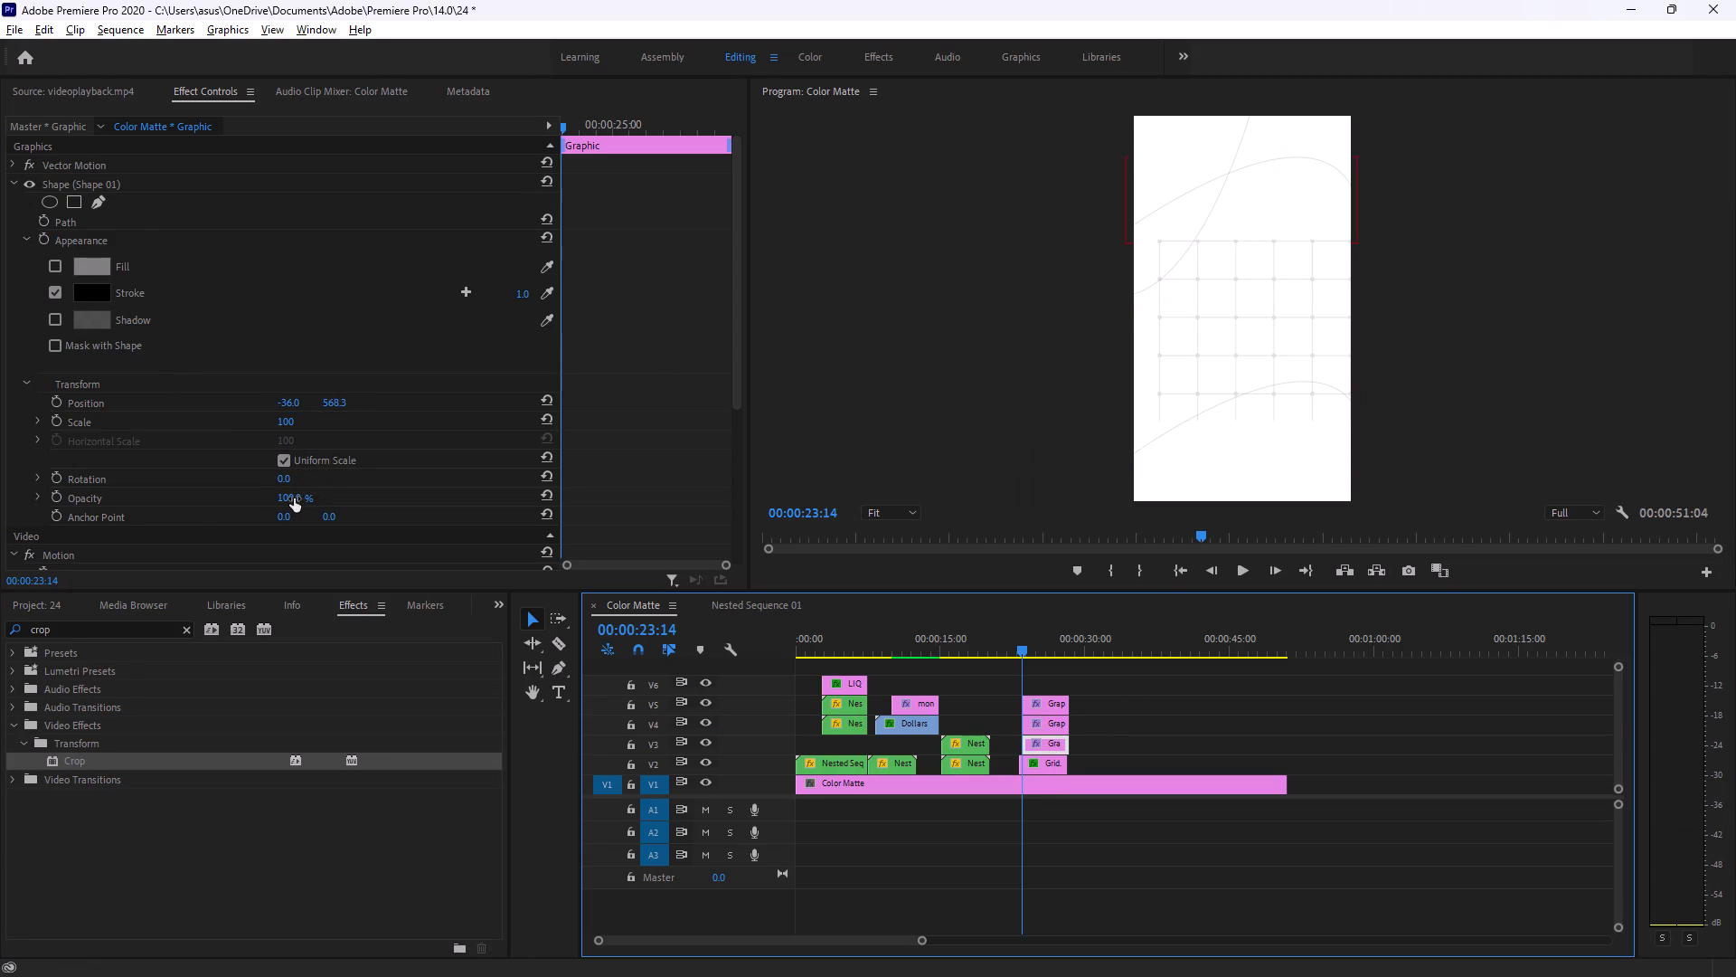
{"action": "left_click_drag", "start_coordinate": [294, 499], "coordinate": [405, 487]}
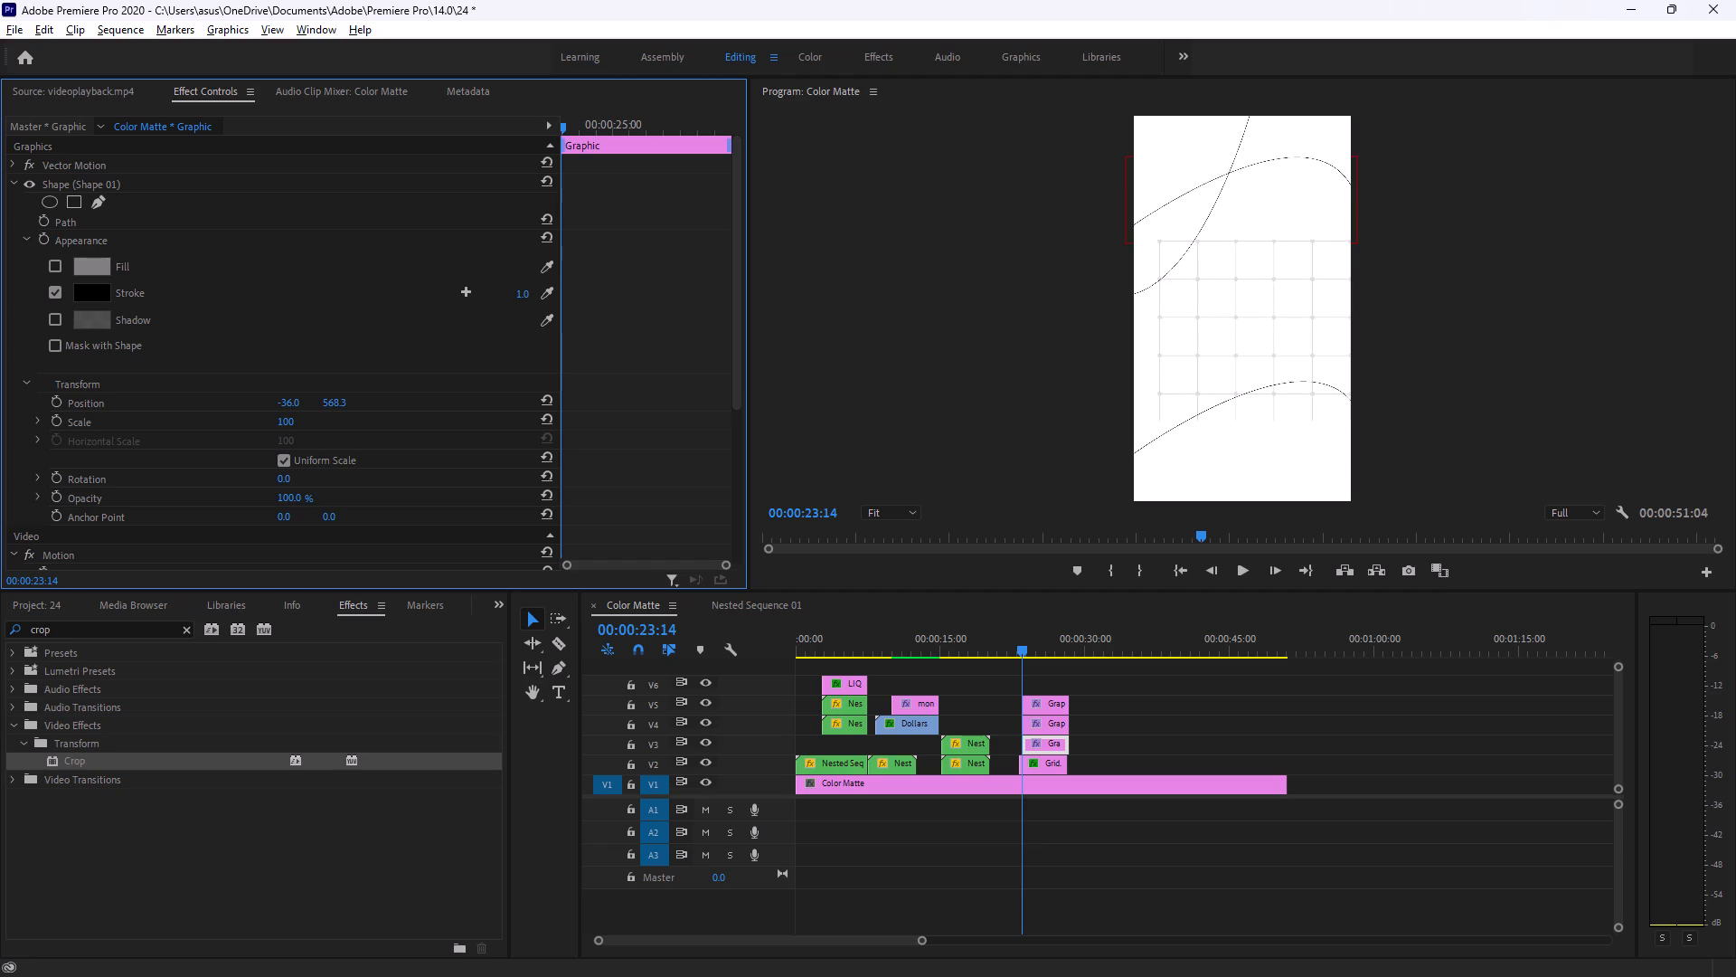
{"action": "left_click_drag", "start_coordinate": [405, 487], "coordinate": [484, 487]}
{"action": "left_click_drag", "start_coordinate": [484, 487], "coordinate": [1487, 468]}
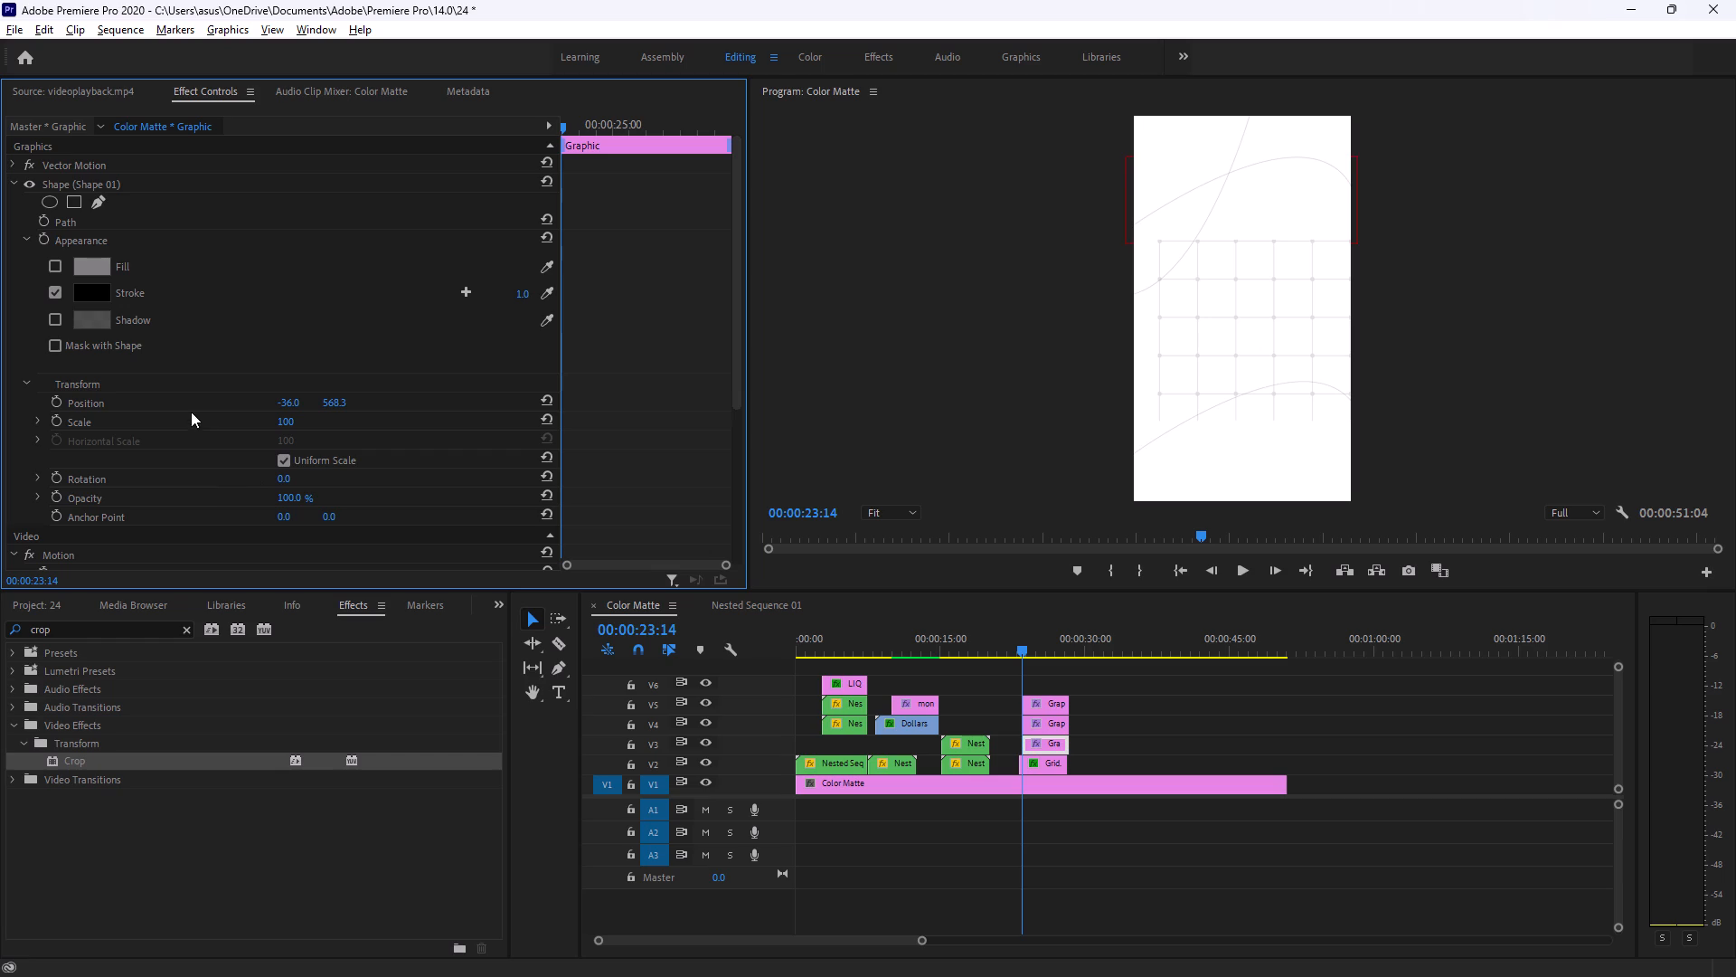
Rotate the upper curved line on V3 to about 179° with its Motion rotation, flipping it below the grid.
{"action": "scroll", "coordinate": [191, 402], "scroll_direction": "up", "scroll_amount": 4}
{"action": "scroll", "coordinate": [232, 436], "scroll_direction": "down", "scroll_amount": 4}
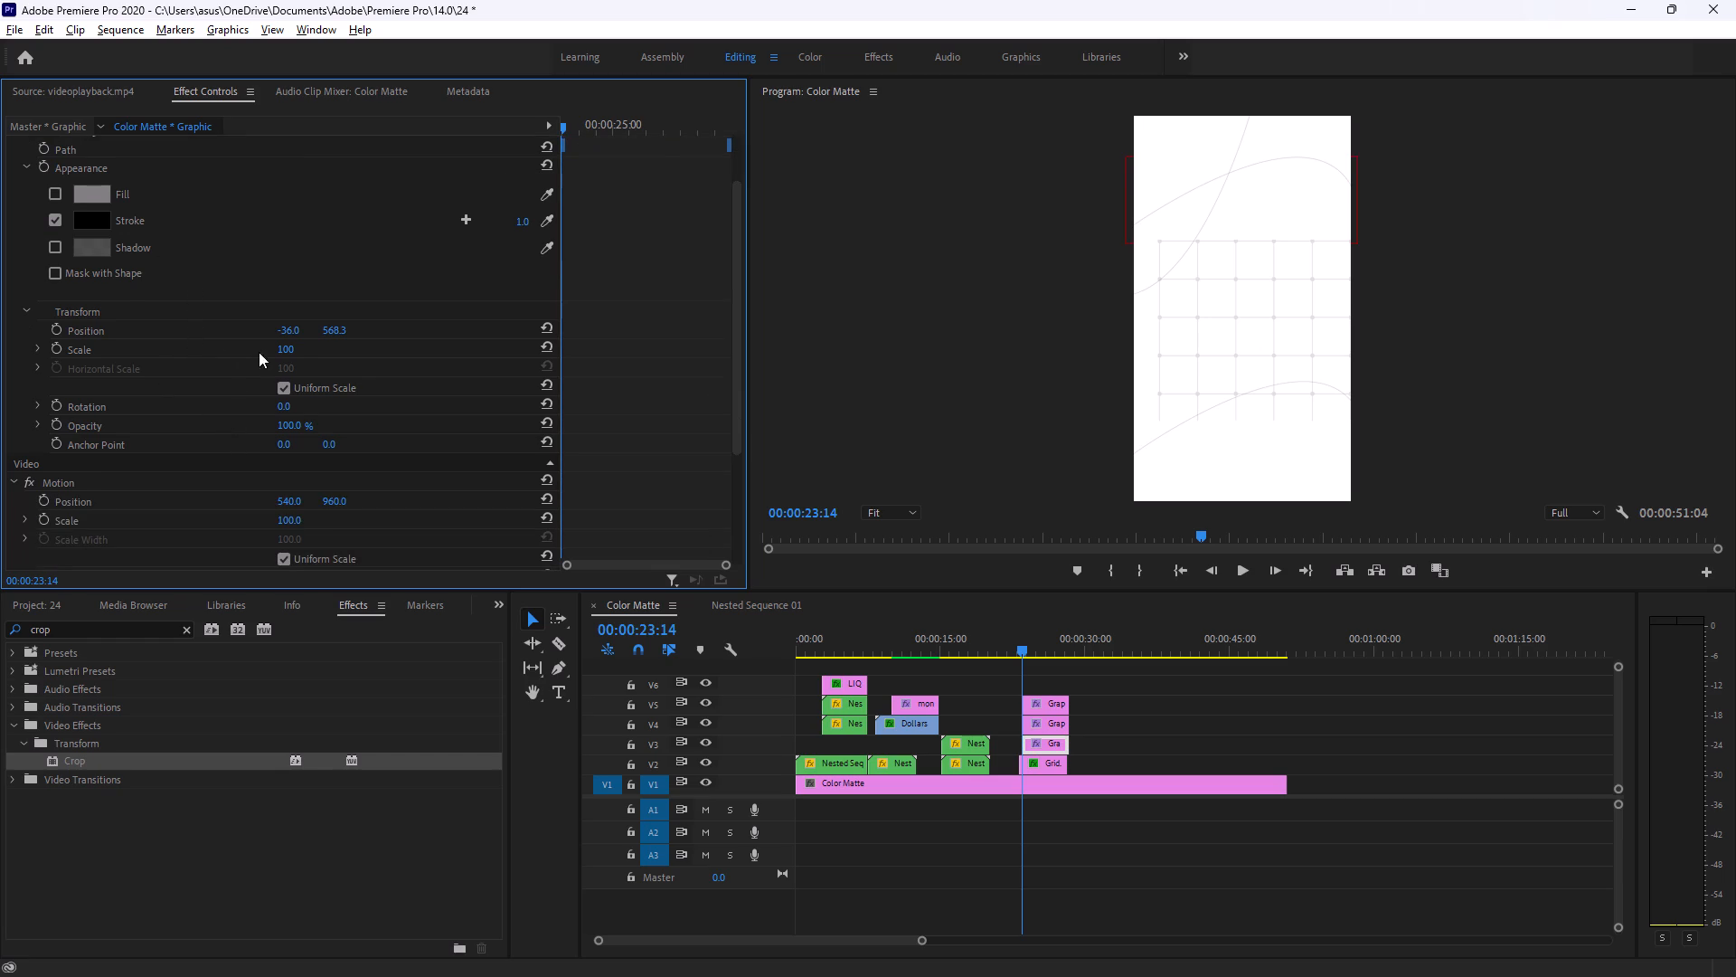
{"action": "scroll", "coordinate": [273, 524], "scroll_direction": "down", "scroll_amount": 3}
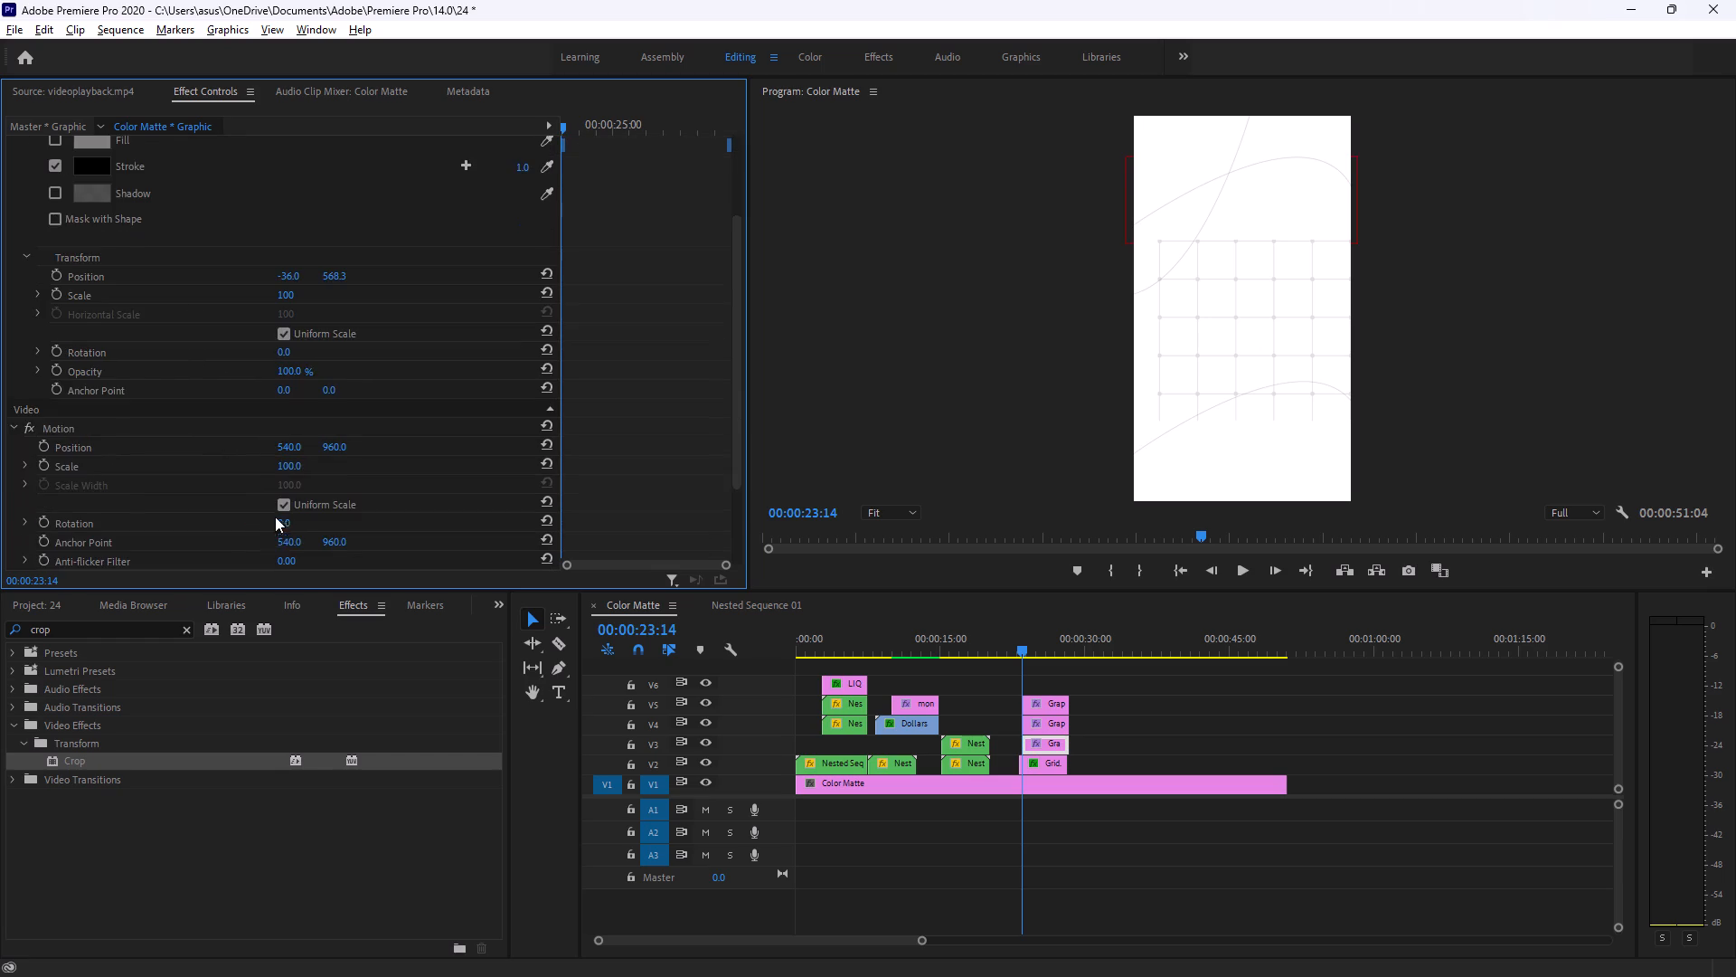
{"action": "scroll", "coordinate": [268, 510], "scroll_direction": "down", "scroll_amount": 3}
{"action": "left_click_drag", "start_coordinate": [285, 465], "coordinate": [339, 468]}
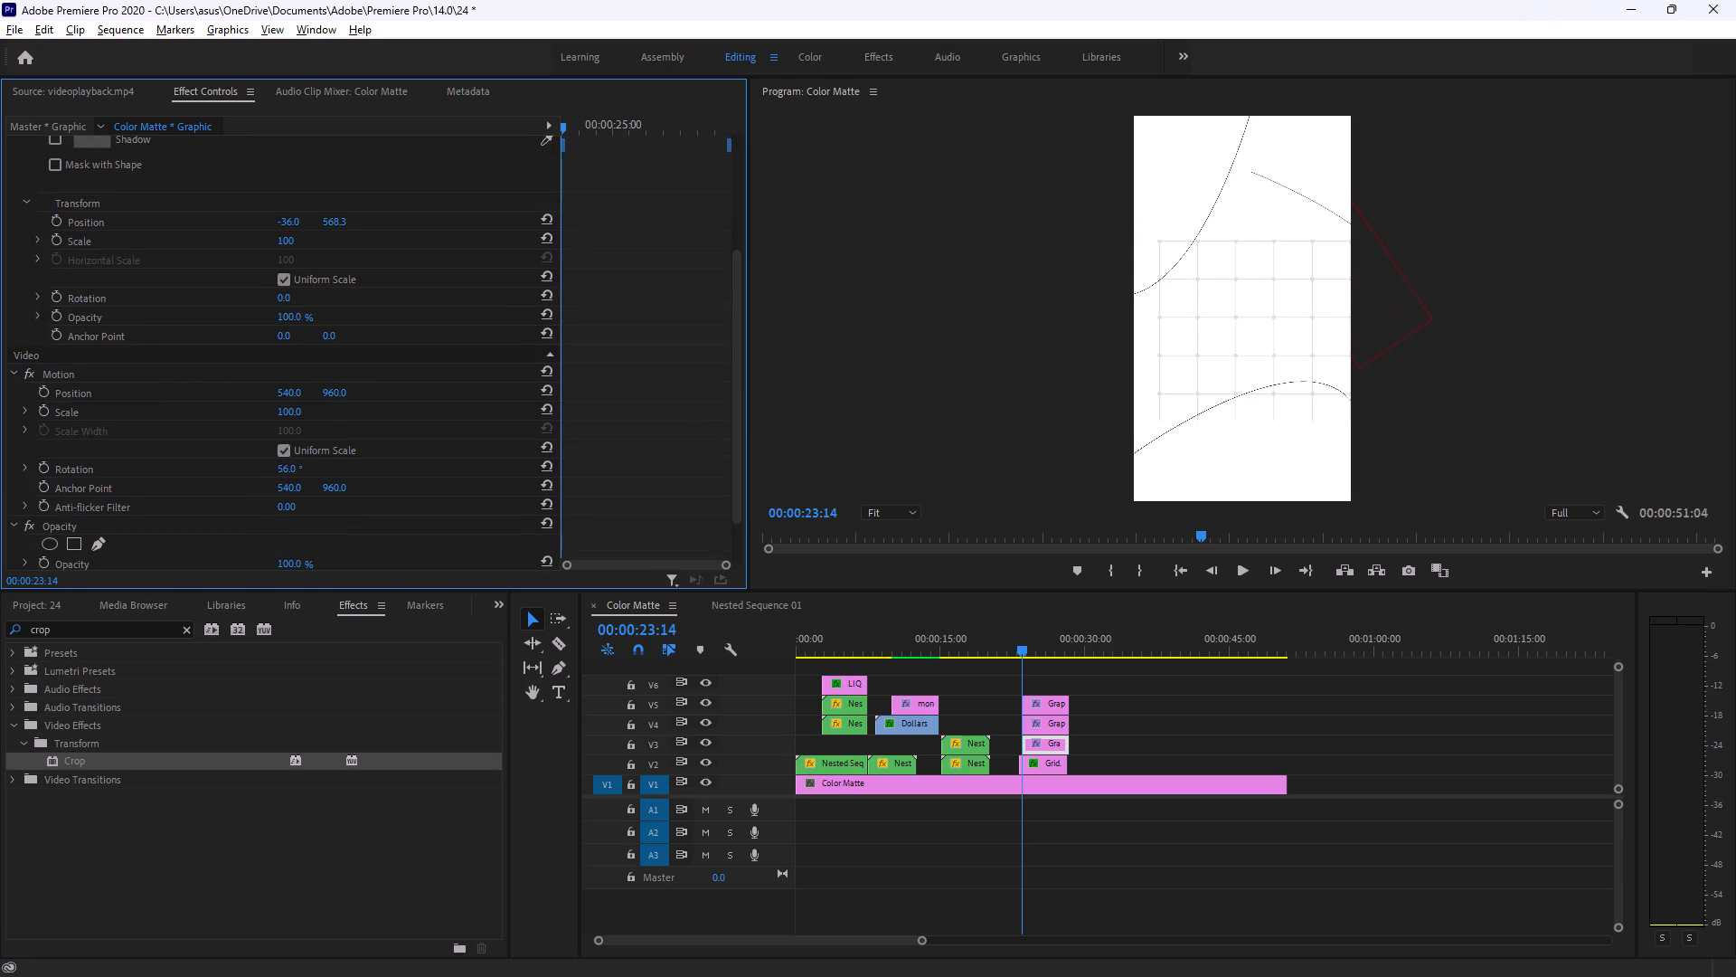
{"action": "left_click_drag", "start_coordinate": [339, 468], "coordinate": [452, 470]}
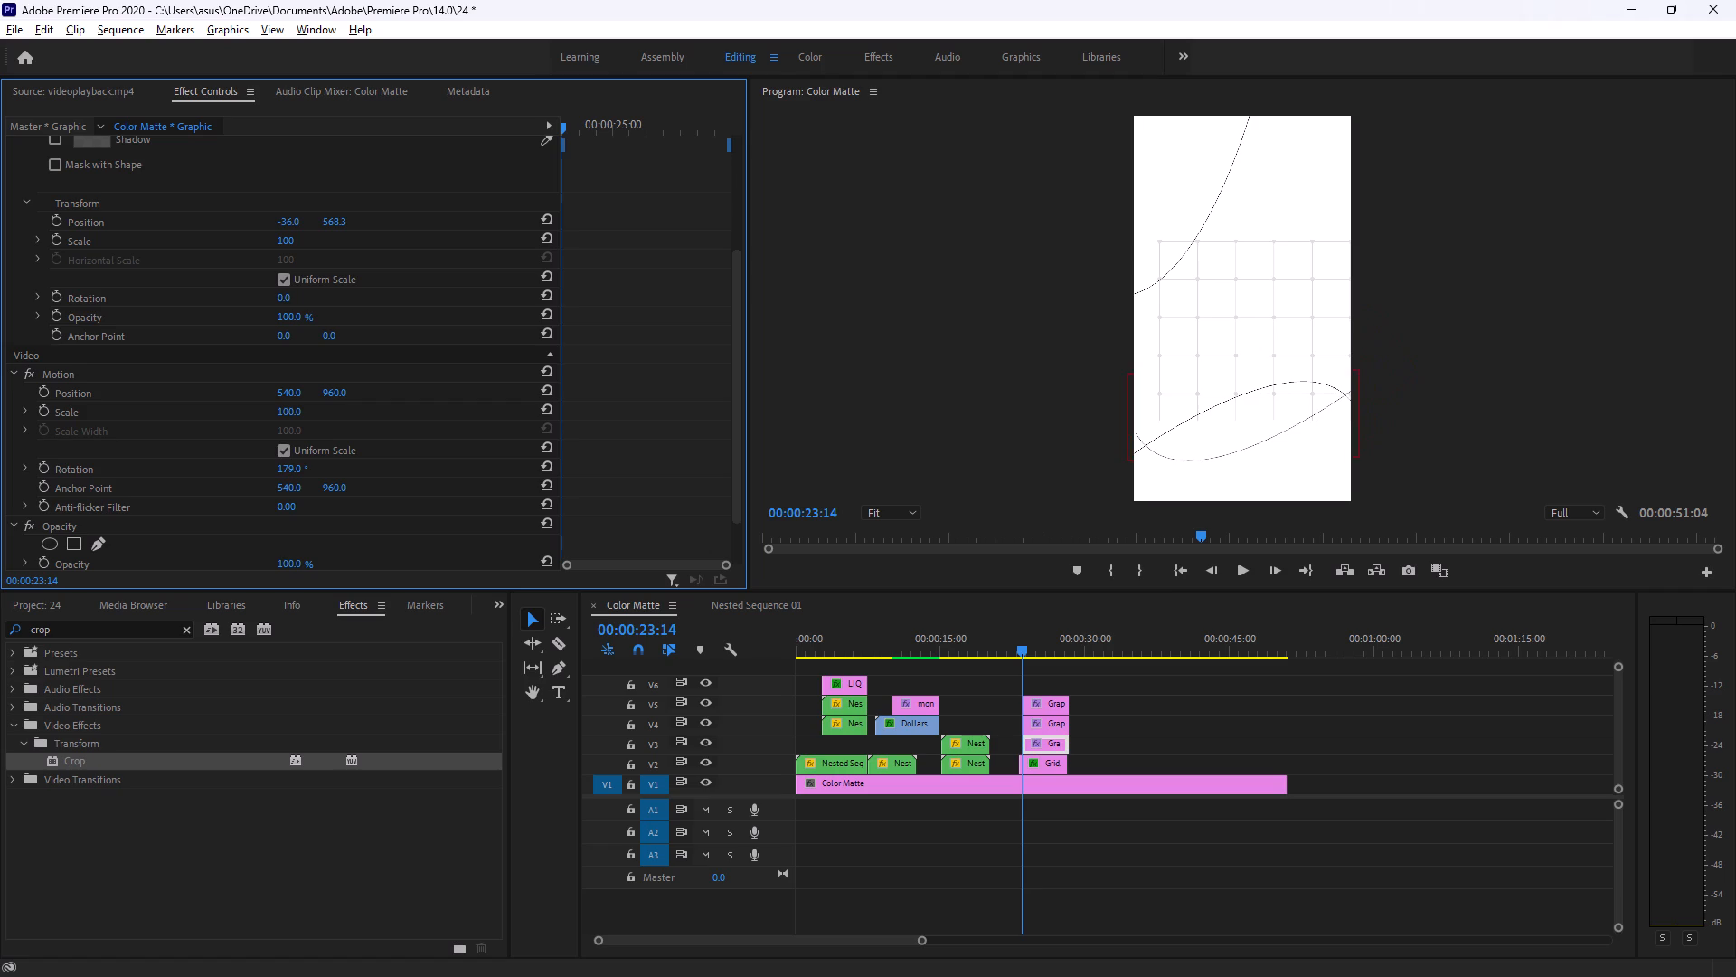
{"action": "left_click_drag", "start_coordinate": [452, 470], "coordinate": [453, 470]}
Turn the V4 curved line to a Motion rotation of -213° and move it over the grid's upper part, shape position about -165.1, 1477.9.
{"action": "left_click_drag", "start_coordinate": [1231, 454], "coordinate": [1246, 436]}
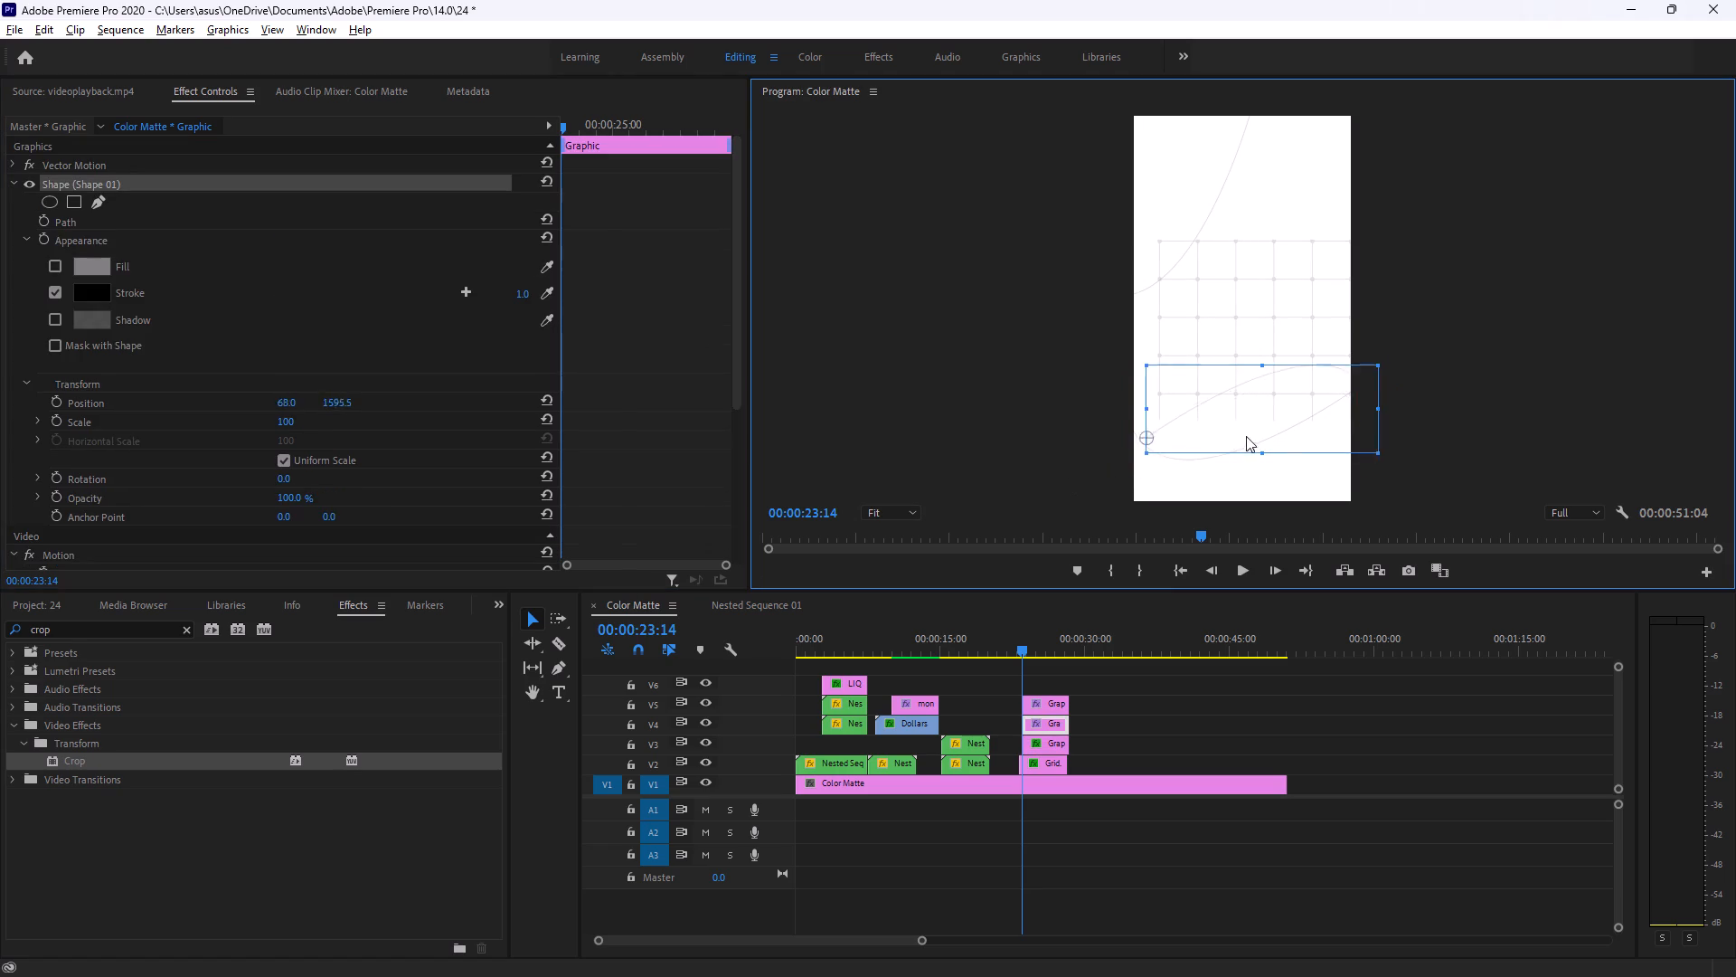
{"action": "left_click_drag", "start_coordinate": [1246, 436], "coordinate": [1206, 221]}
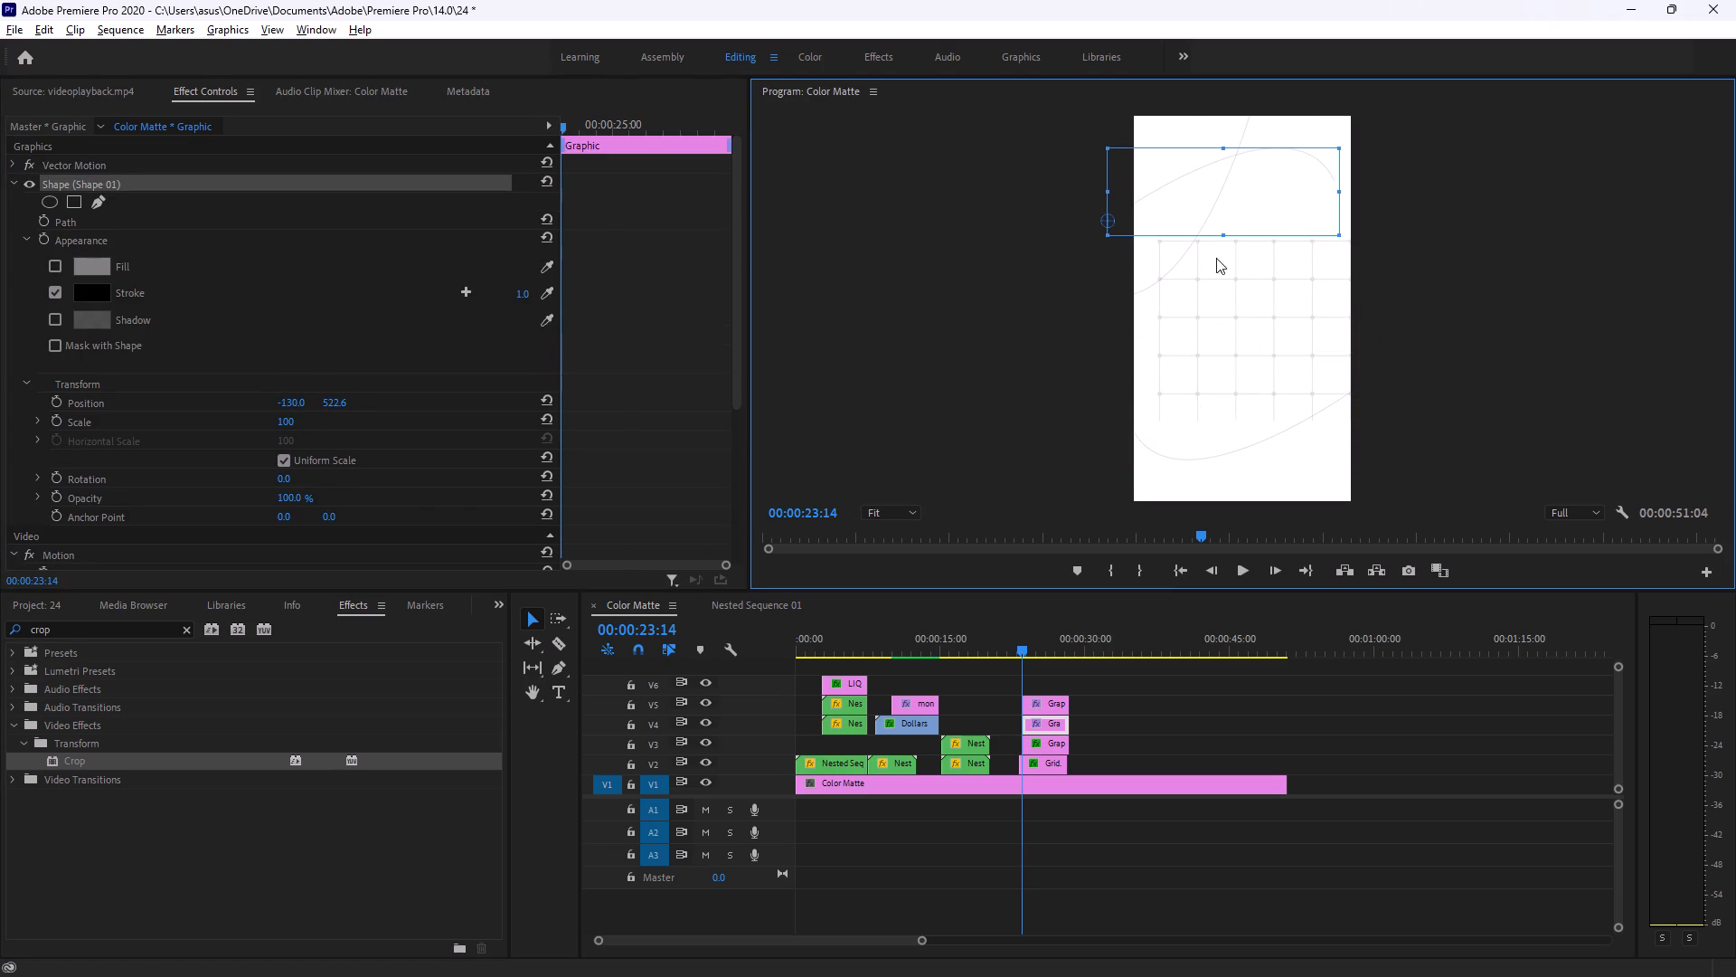
{"action": "scroll", "coordinate": [311, 486], "scroll_direction": "down", "scroll_amount": 2}
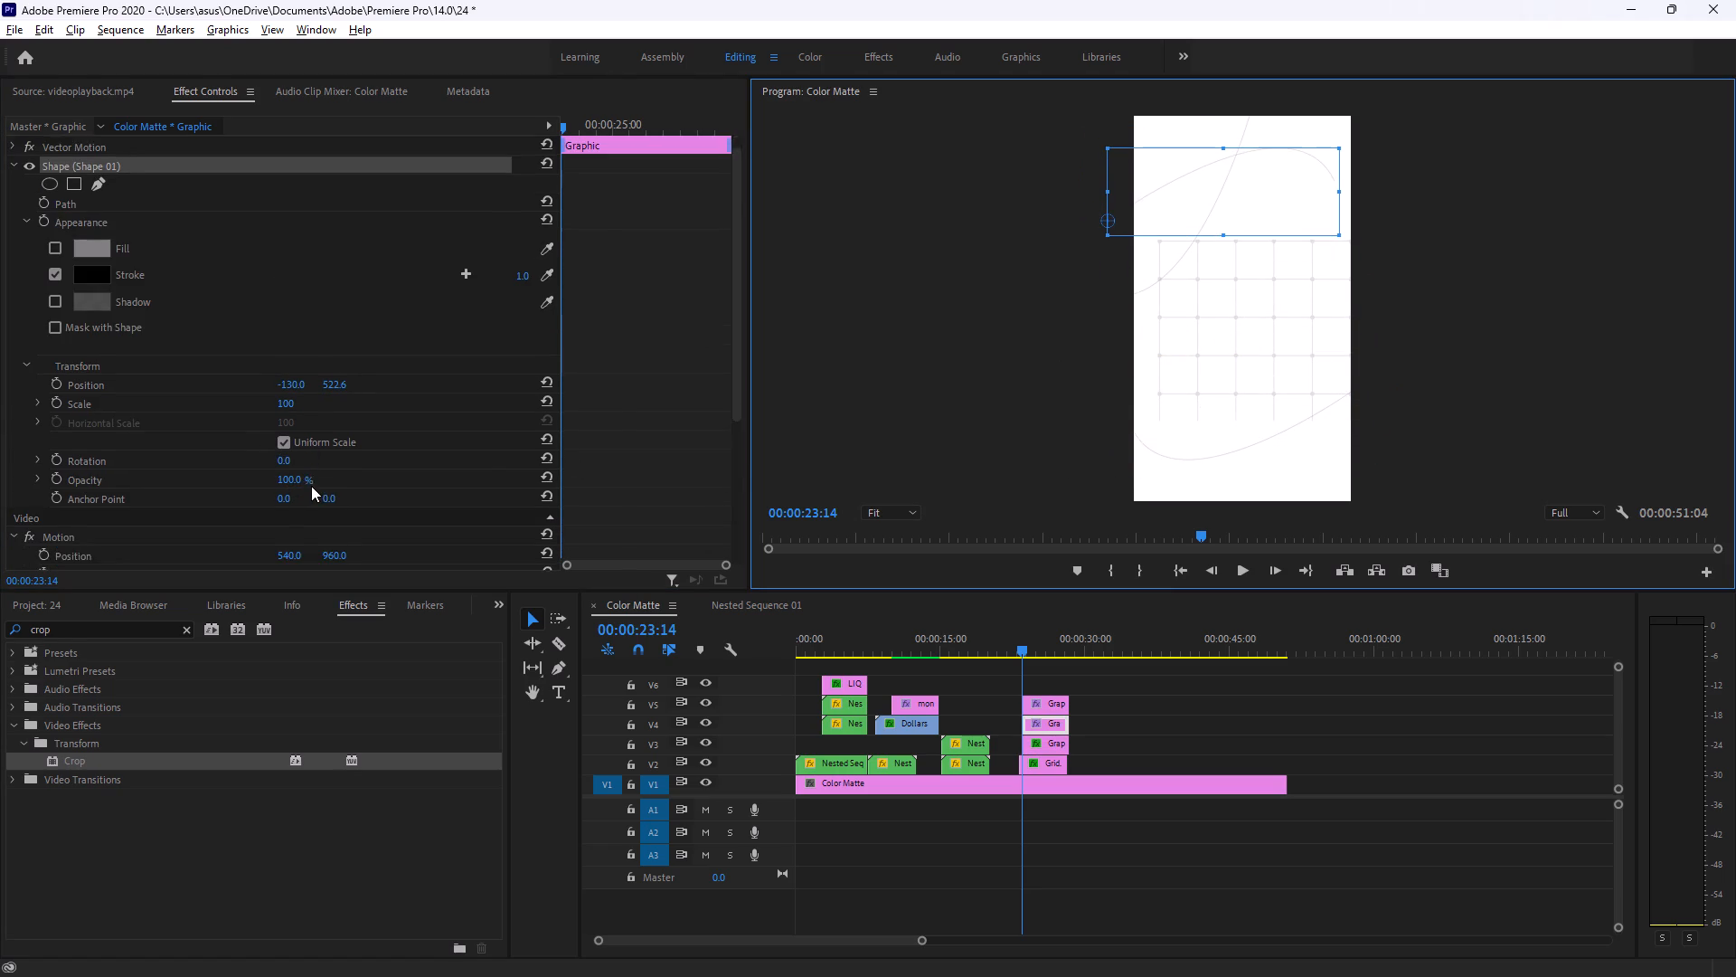
{"action": "scroll", "coordinate": [311, 486], "scroll_direction": "down", "scroll_amount": 20}
{"action": "scroll", "coordinate": [311, 486], "scroll_direction": "down", "scroll_amount": 1}
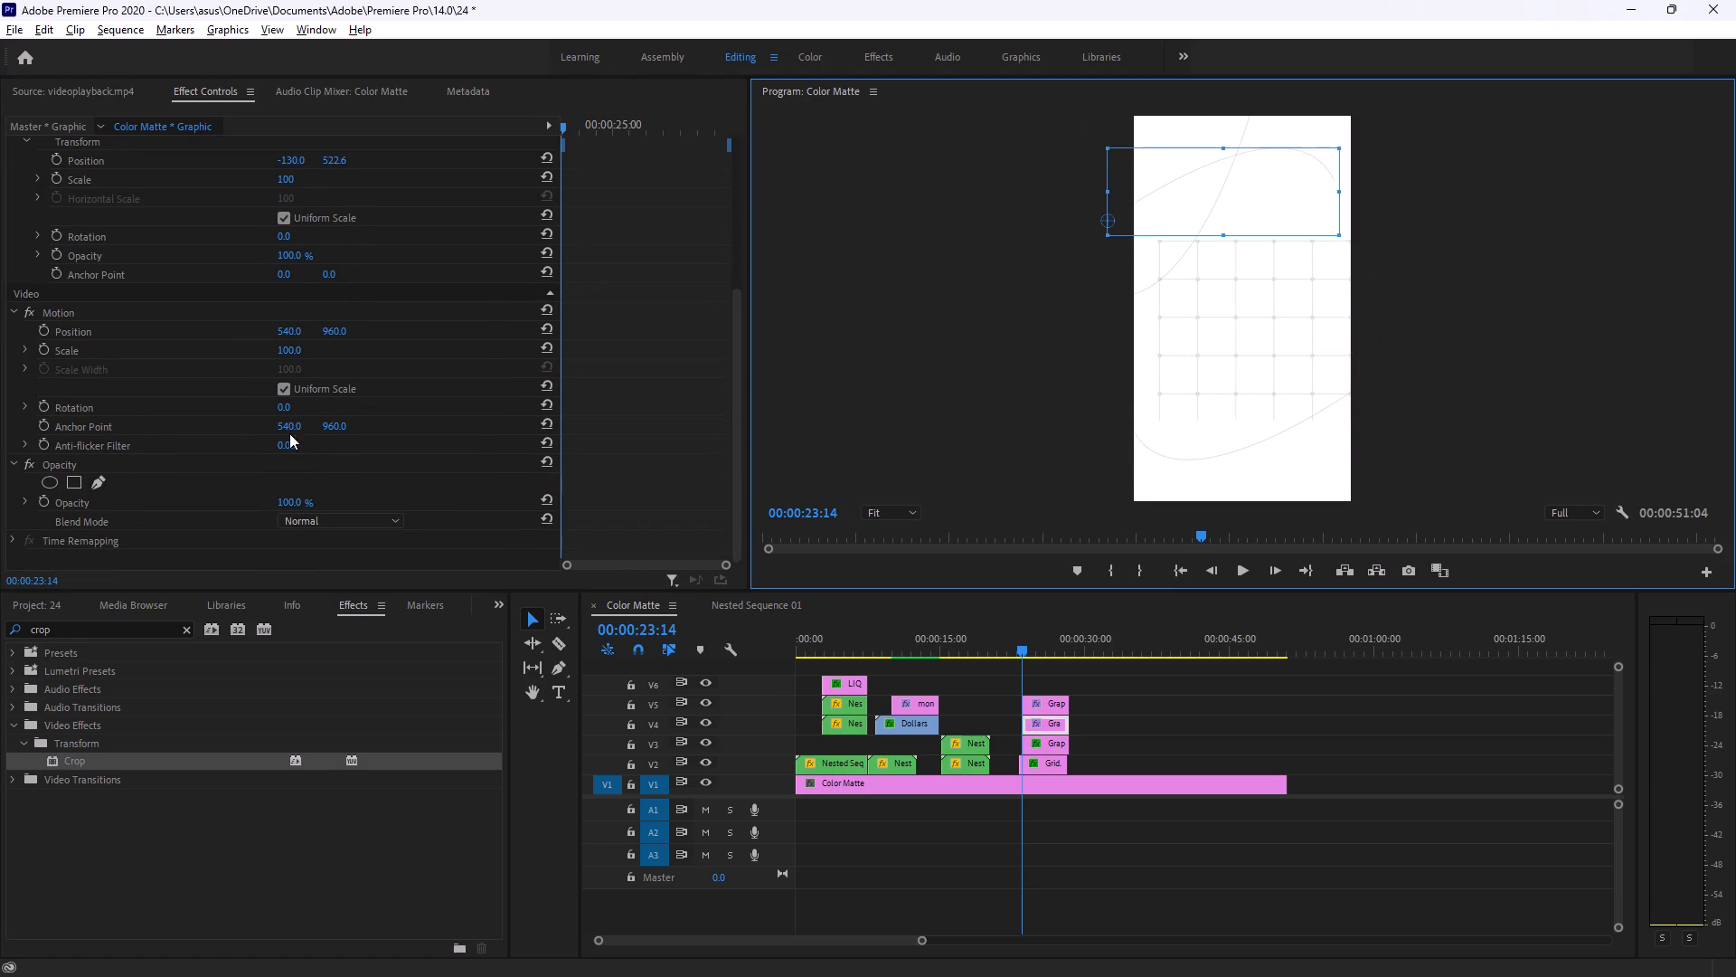
{"action": "scroll", "coordinate": [288, 491], "scroll_direction": "down", "scroll_amount": 4}
{"action": "left_click_drag", "start_coordinate": [286, 405], "coordinate": [268, 403]}
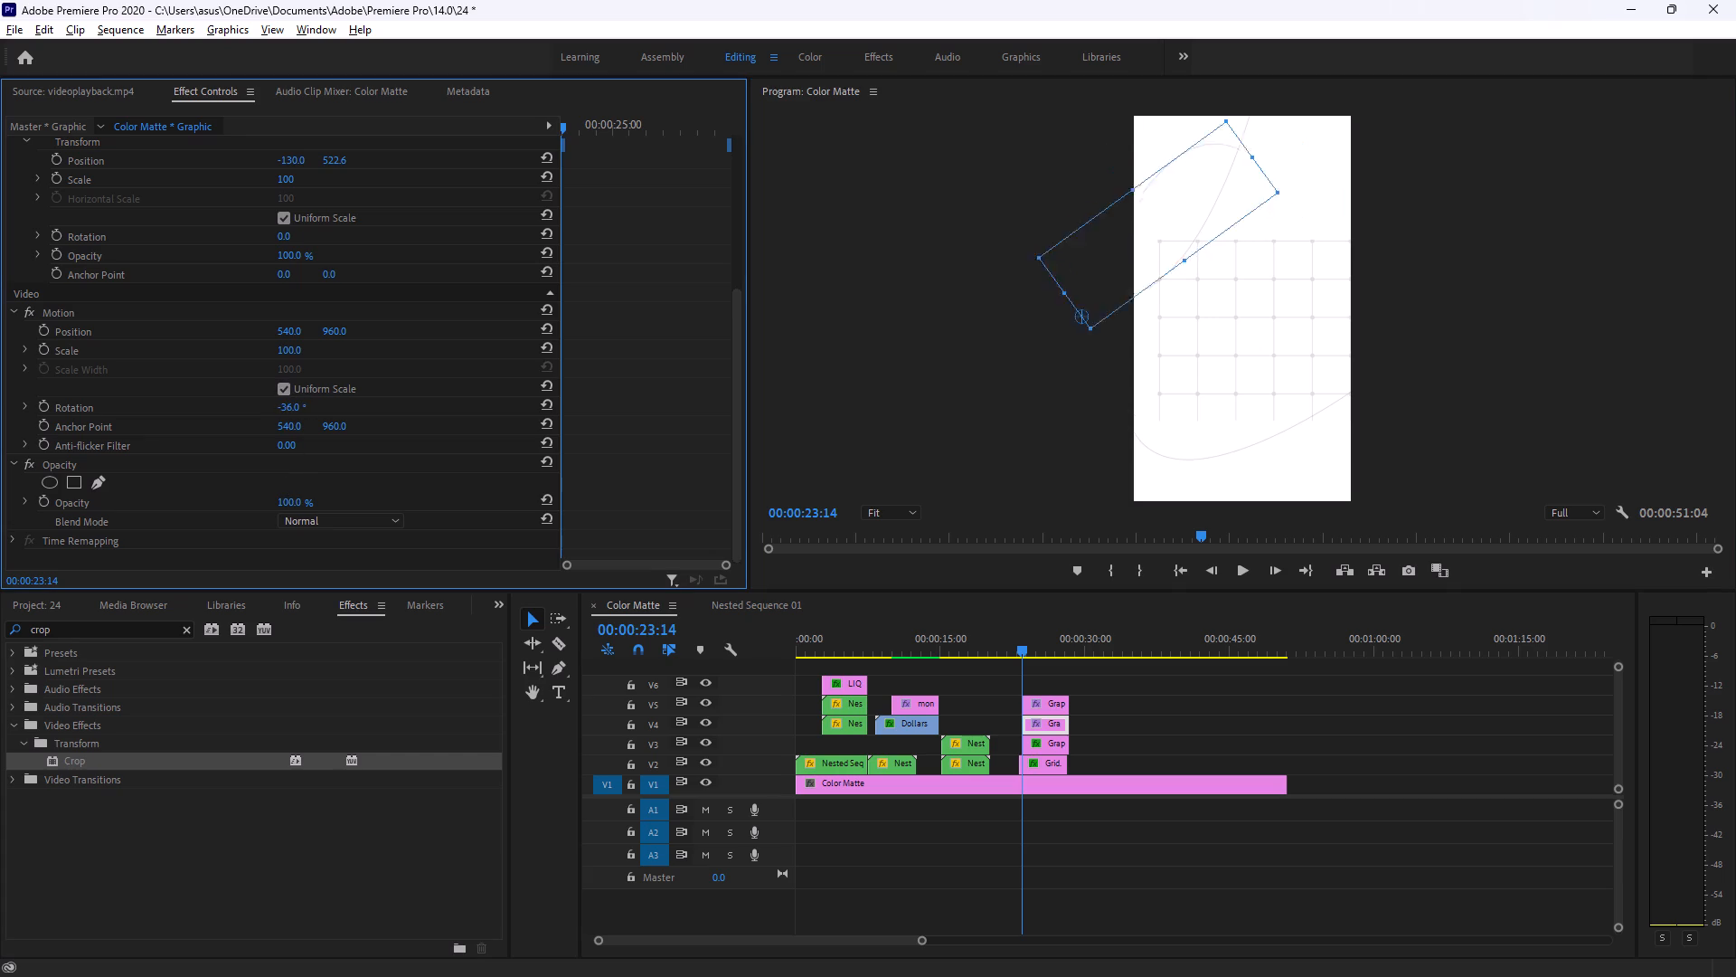
{"action": "left_click_drag", "start_coordinate": [268, 403], "coordinate": [112, 433]}
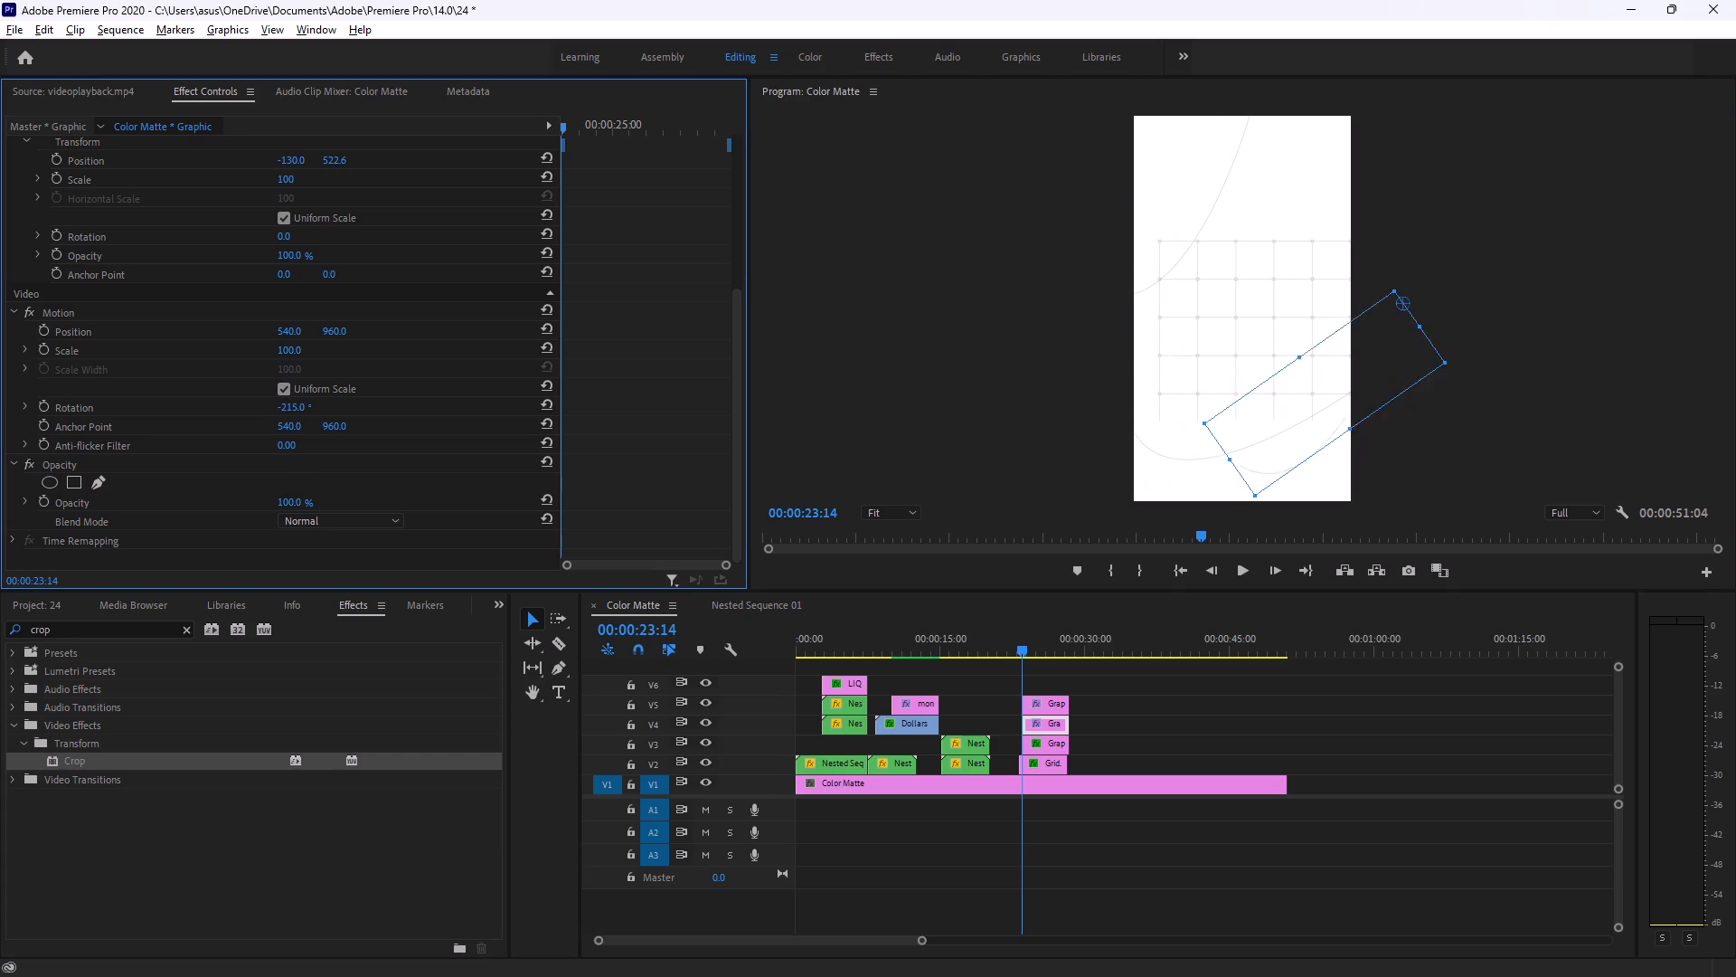
{"action": "left_click_drag", "start_coordinate": [112, 433], "coordinate": [112, 429]}
{"action": "left_click_drag", "start_coordinate": [1327, 384], "coordinate": [1239, 276]}
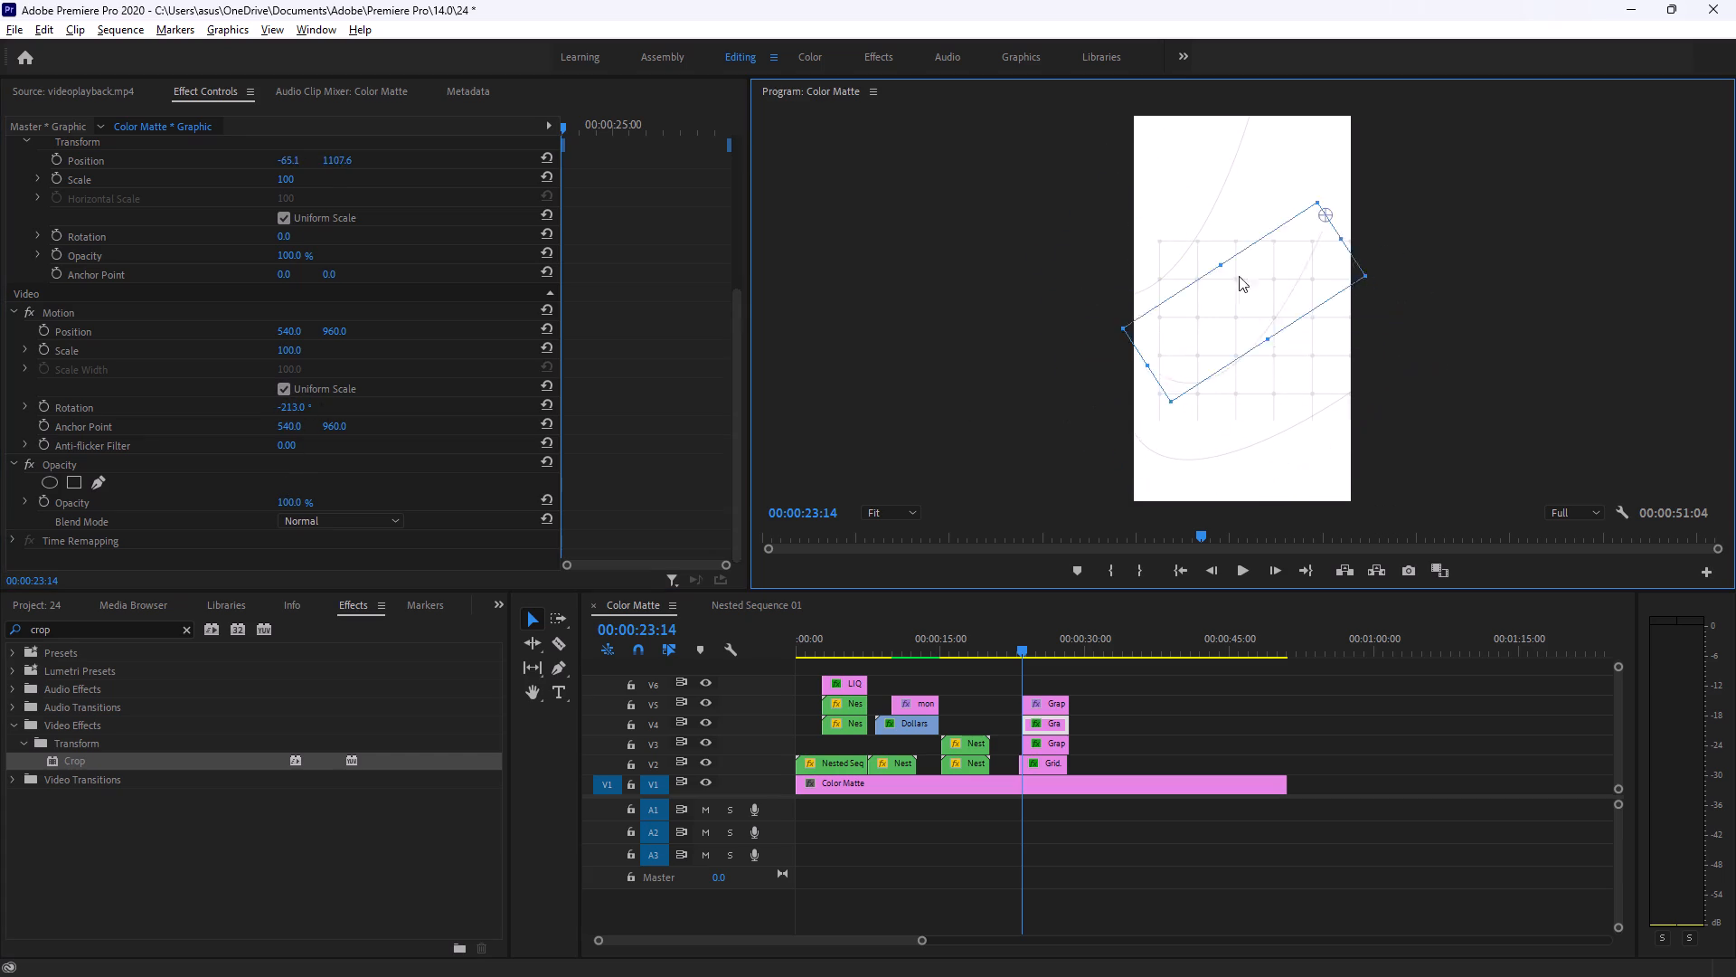
{"action": "left_click_drag", "start_coordinate": [1239, 276], "coordinate": [1229, 220]}
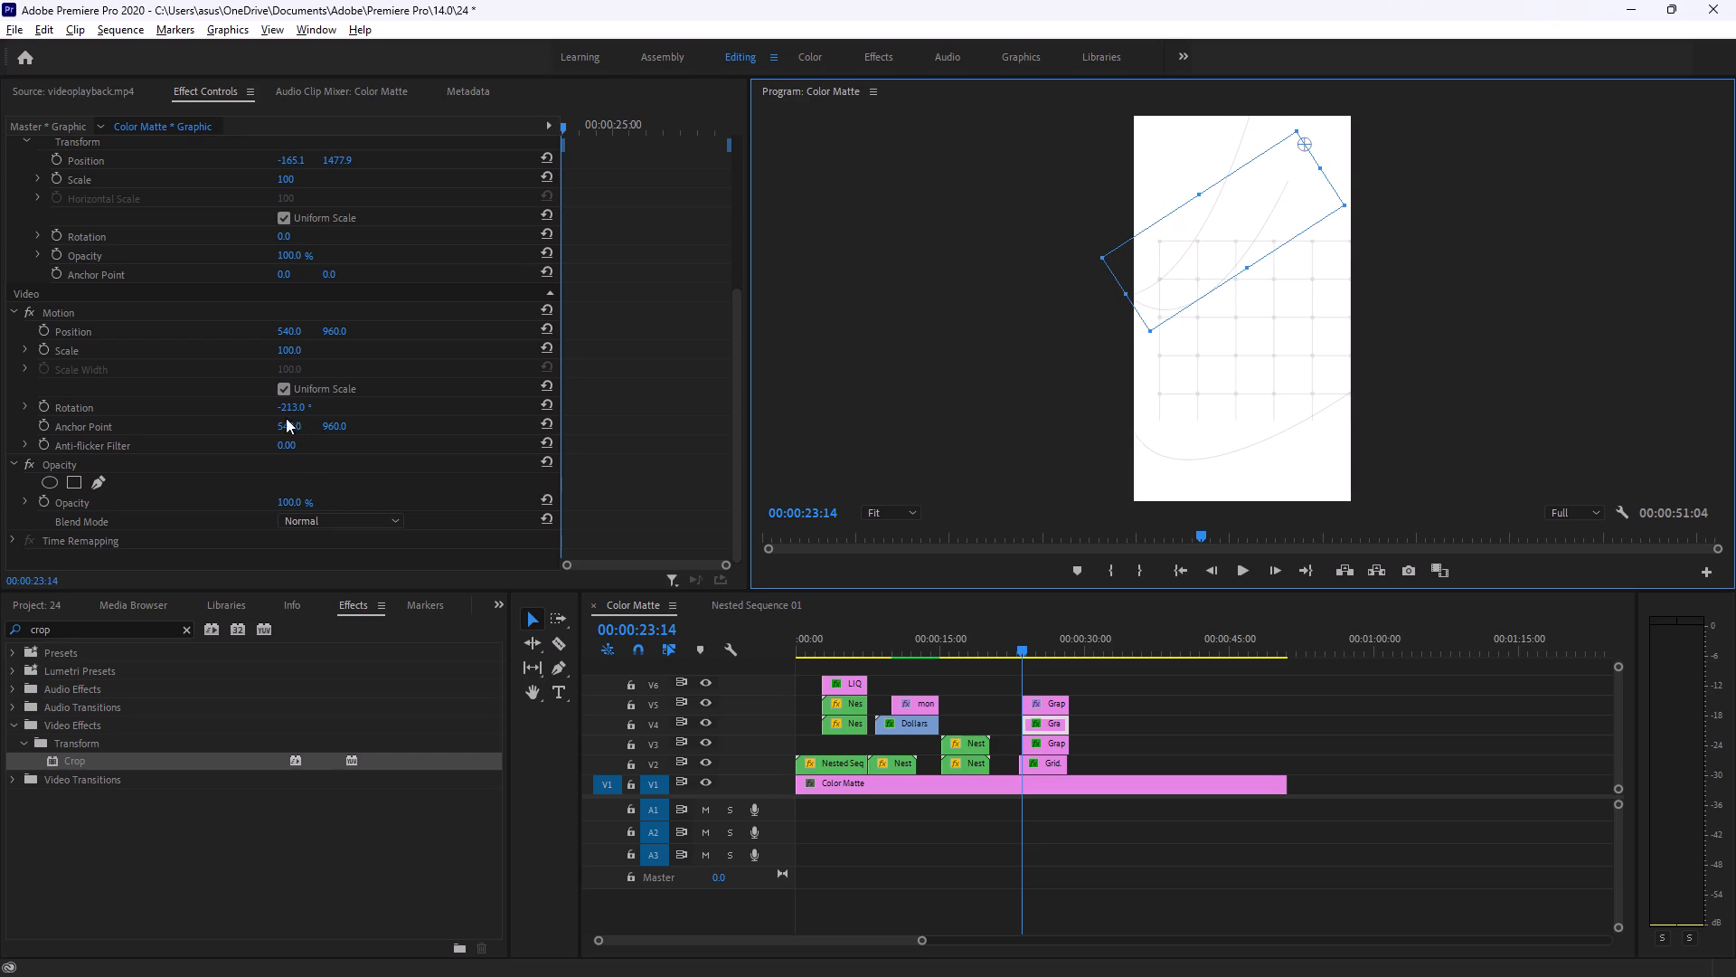
Set the V4 line's Motion rotation to -157° and move it above the grid, to a shape position of about 264.9, 1764.8.
{"action": "scroll", "coordinate": [270, 511], "scroll_direction": "down", "scroll_amount": 6}
{"action": "left_click_drag", "start_coordinate": [301, 405], "coordinate": [313, 406]}
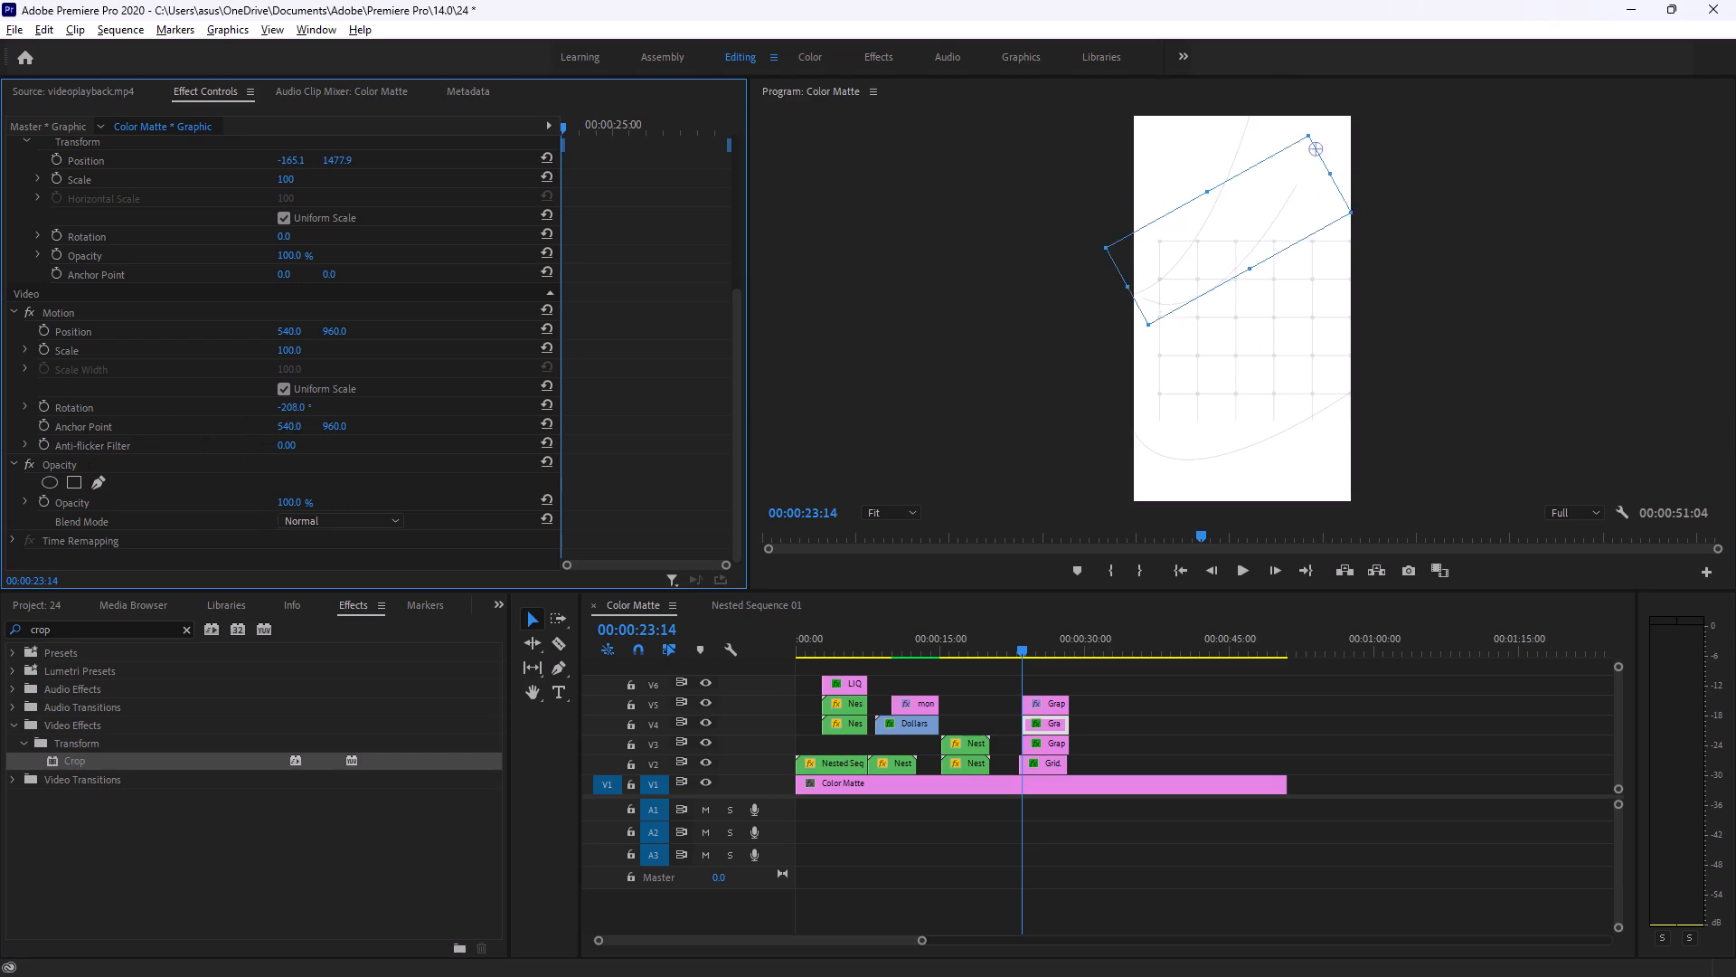
{"action": "left_click_drag", "start_coordinate": [313, 406], "coordinate": [400, 441]}
{"action": "left_click_drag", "start_coordinate": [1340, 276], "coordinate": [1280, 186]}
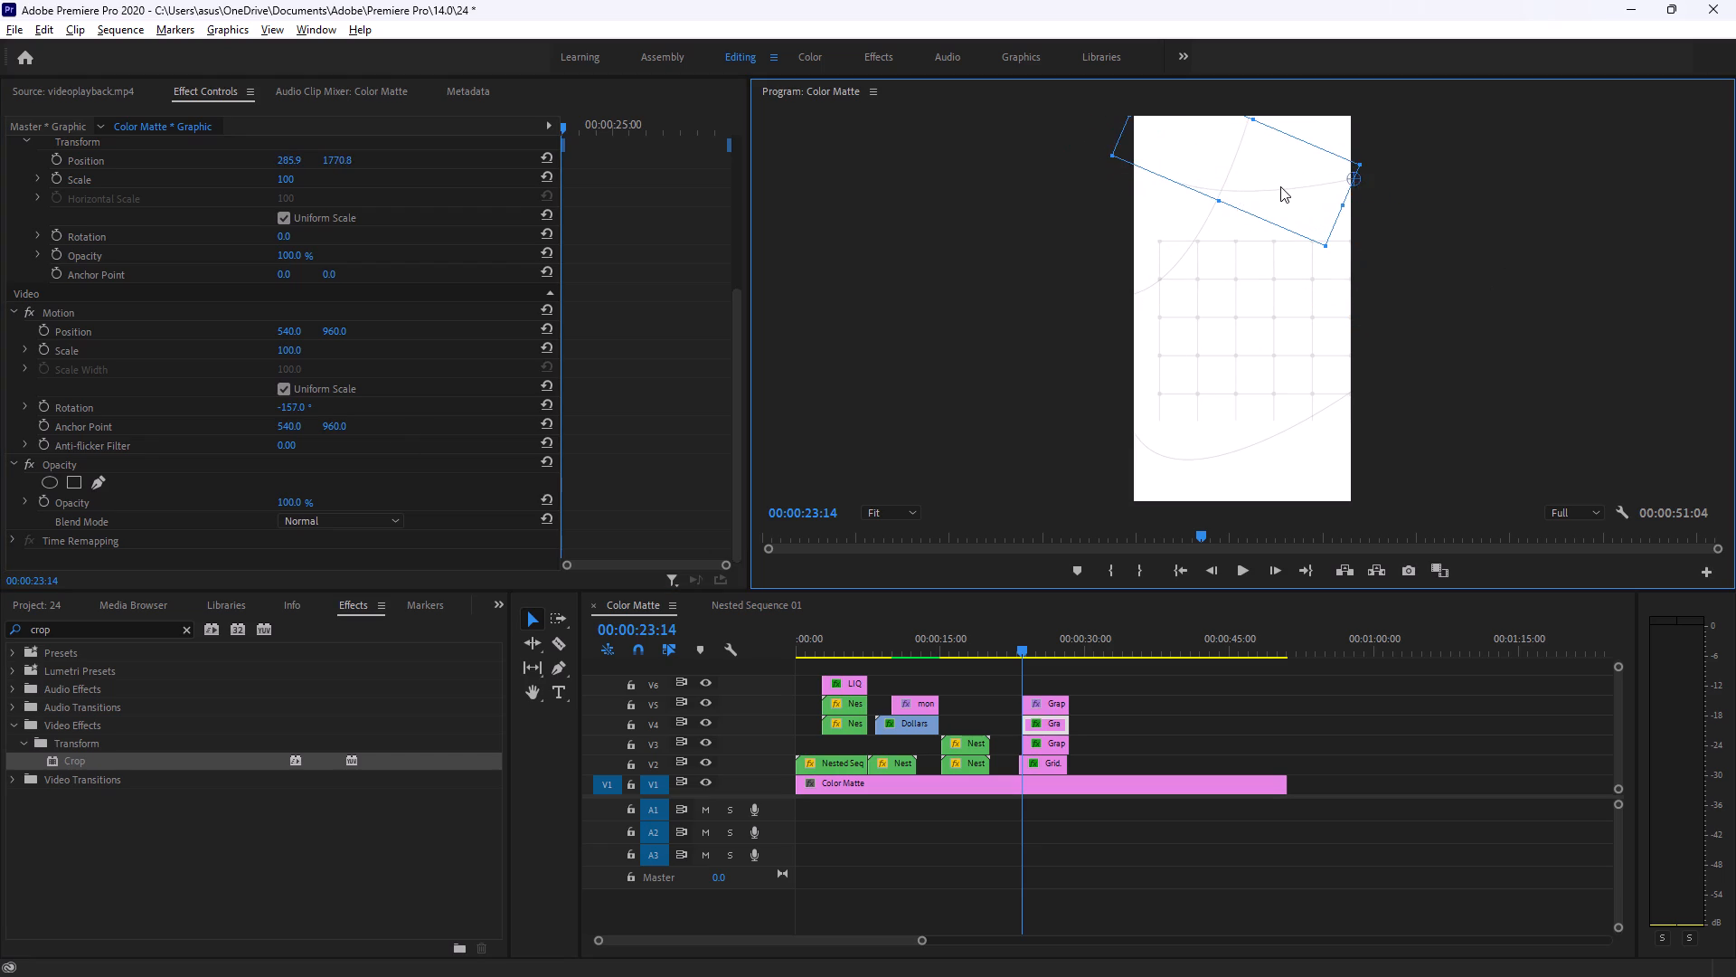
{"action": "left_click_drag", "start_coordinate": [1280, 186], "coordinate": [1283, 189]}
Rotate the V4 line's shape to 23.9° and move it down to a shape position of about 124.9, 1490.7.
{"action": "left_click", "coordinate": [1349, 209]}
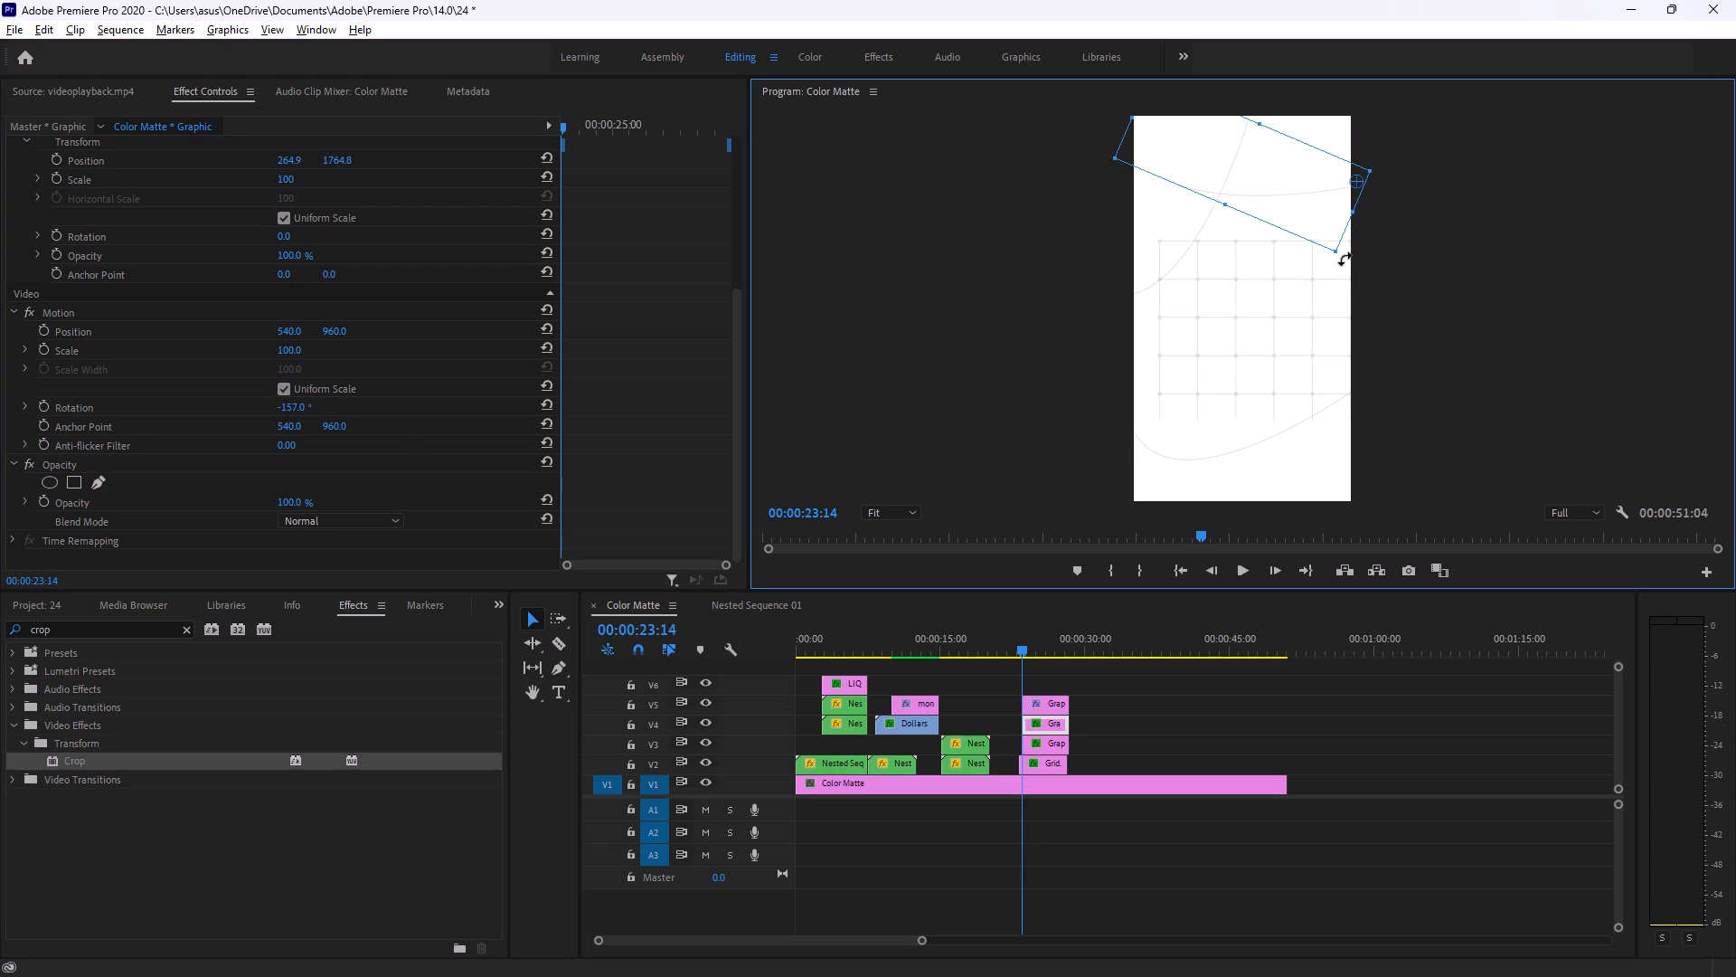
{"action": "left_click", "coordinate": [1342, 256]}
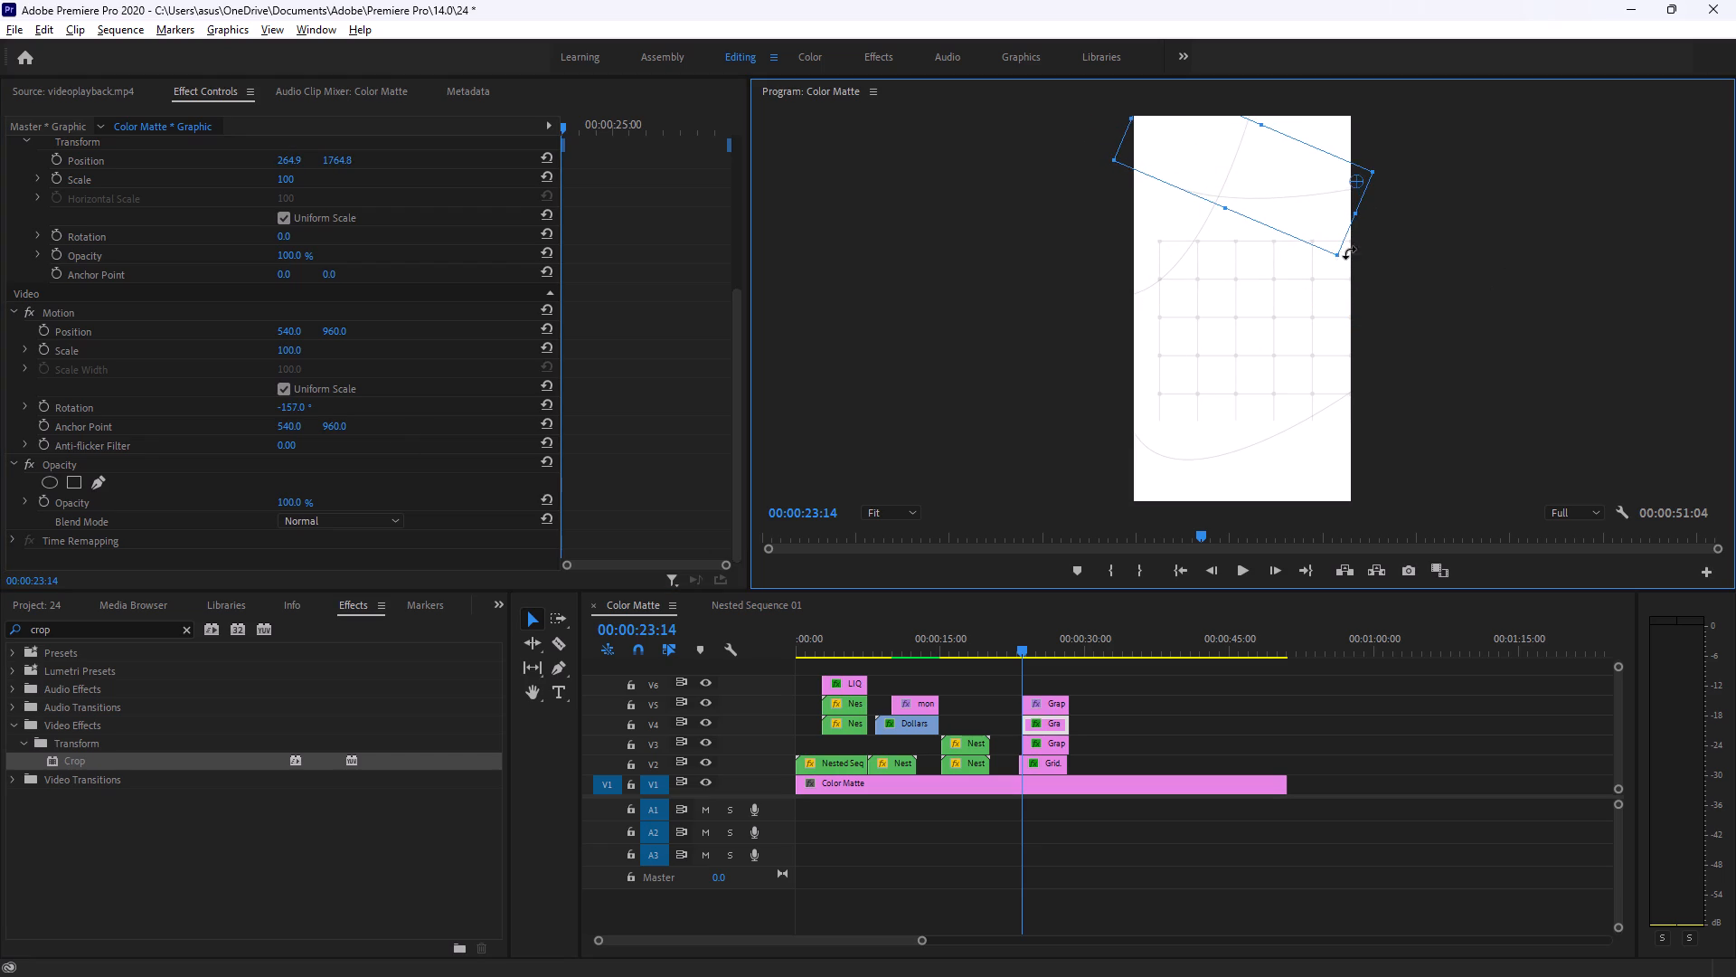
{"action": "left_click_drag", "start_coordinate": [1351, 251], "coordinate": [1344, 270]}
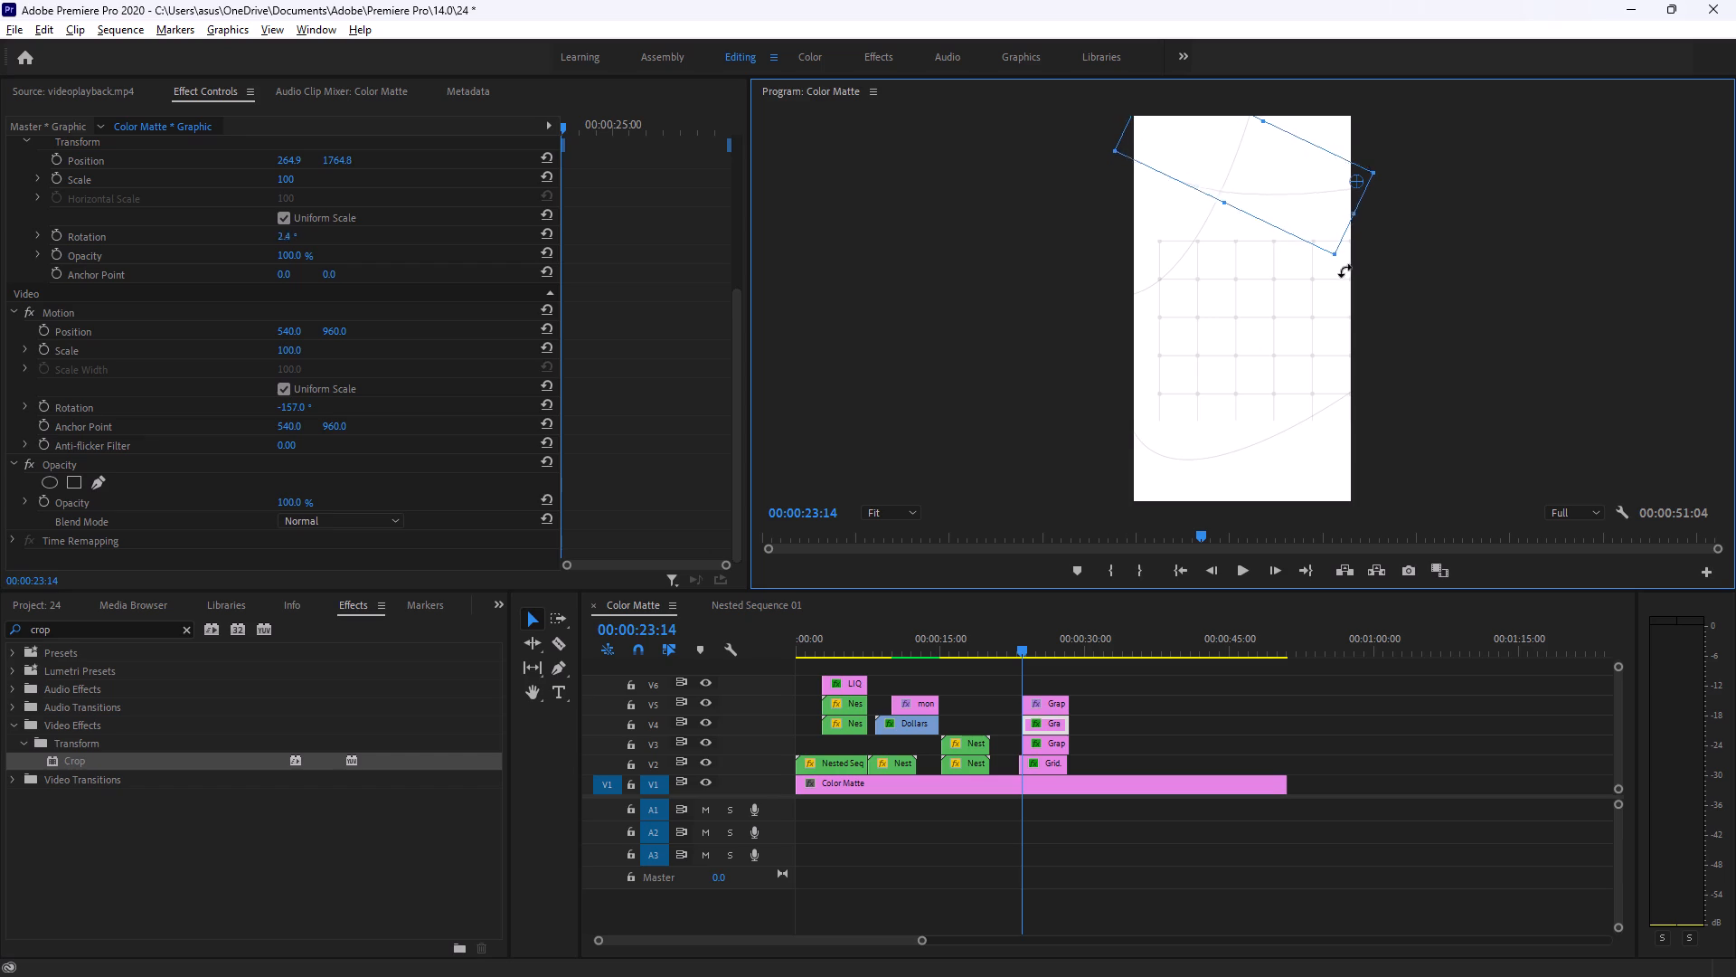
{"action": "left_click_drag", "start_coordinate": [1344, 270], "coordinate": [1307, 288]}
{"action": "left_click_drag", "start_coordinate": [1279, 185], "coordinate": [1277, 229]}
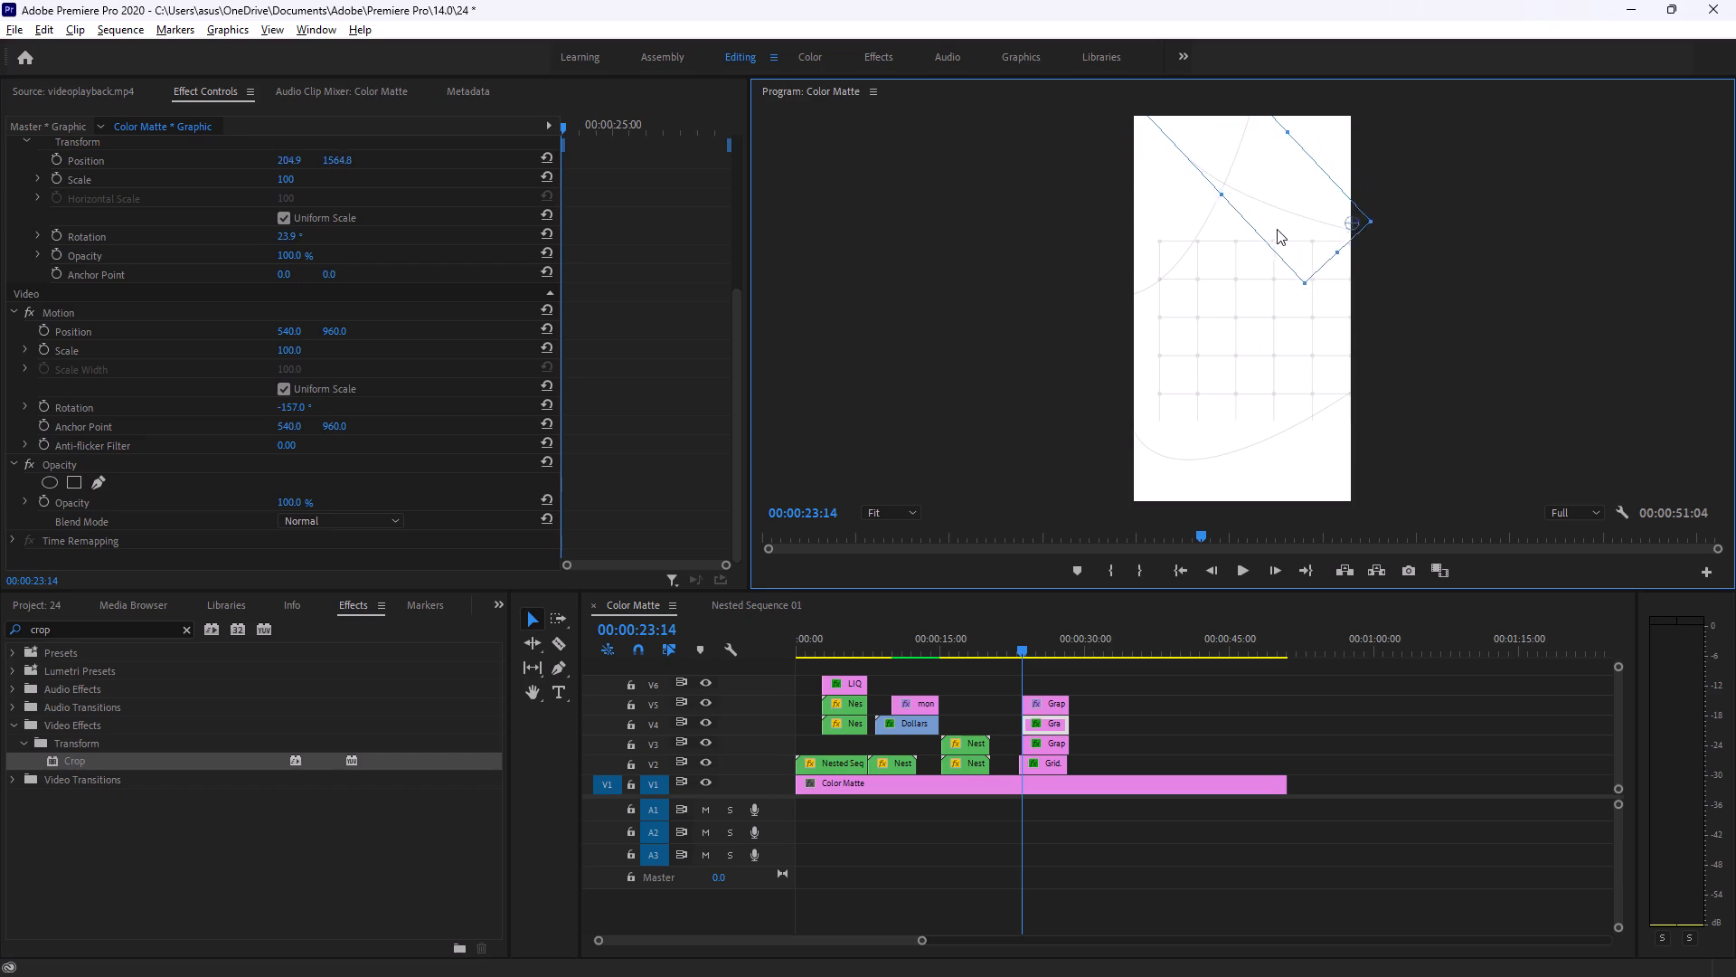
{"action": "left_click_drag", "start_coordinate": [1277, 229], "coordinate": [1284, 247]}
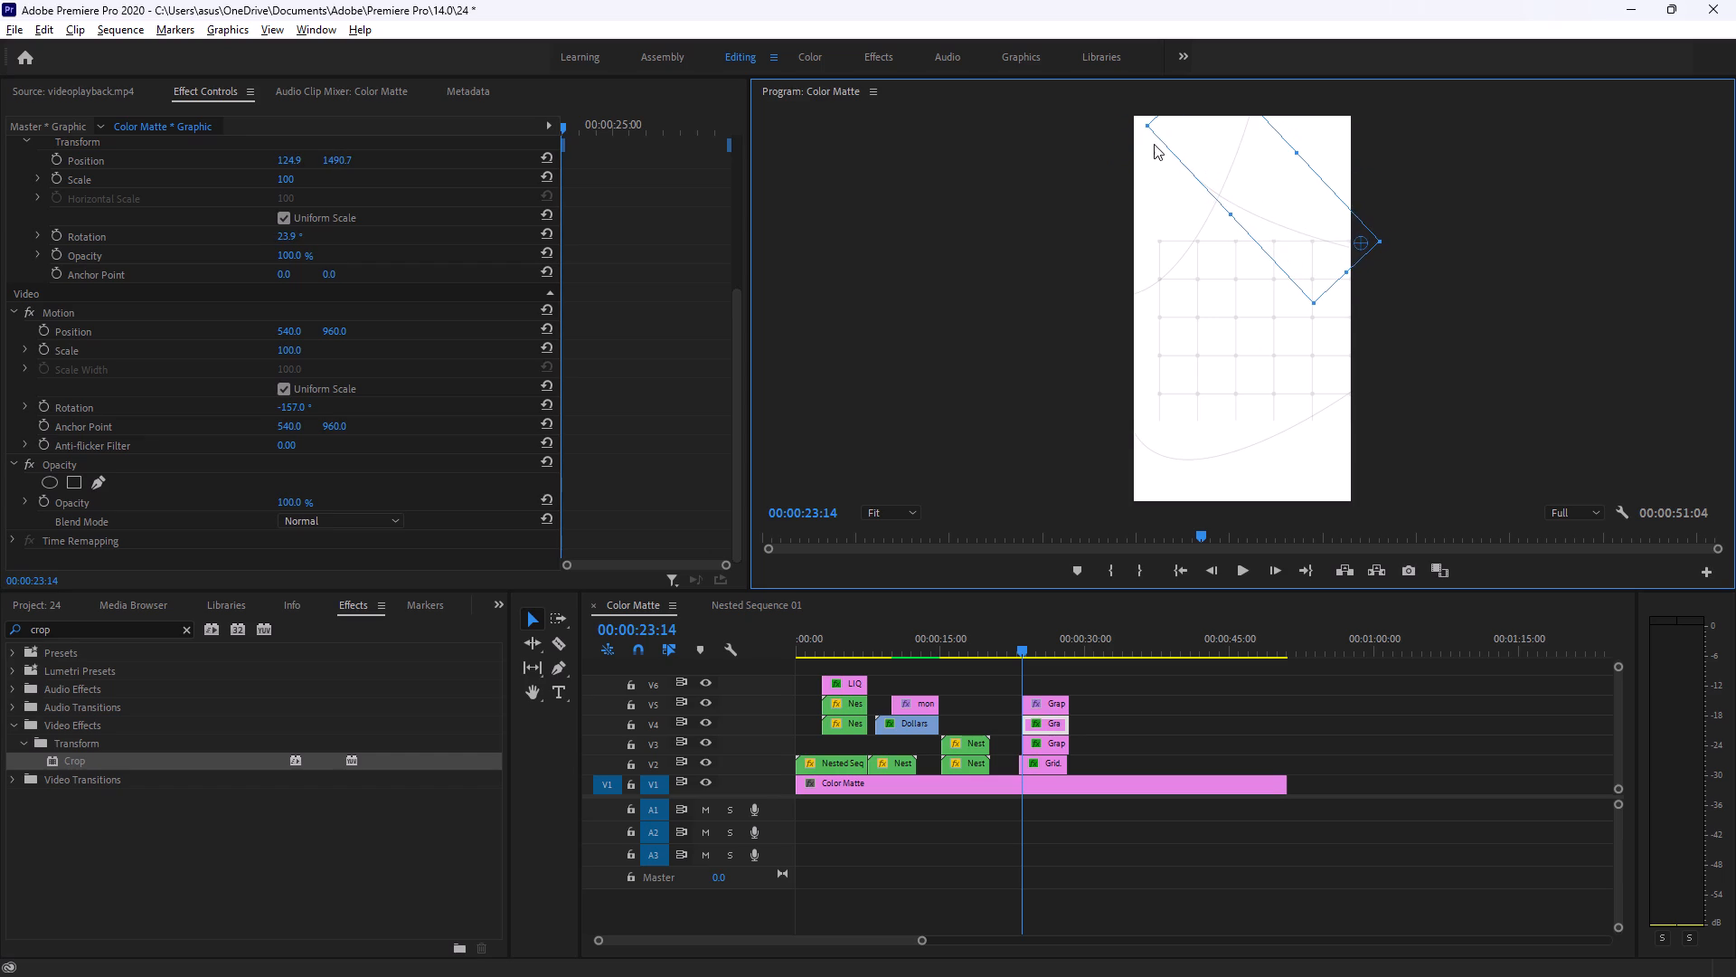
Move the V4 curved line up to a shape position of about 45.9, 1696 and turn its shape rotation to 22.2°.
{"action": "left_click_drag", "start_coordinate": [1147, 133], "coordinate": [1012, 91]}
{"action": "left_click_drag", "start_coordinate": [1268, 181], "coordinate": [1294, 143]}
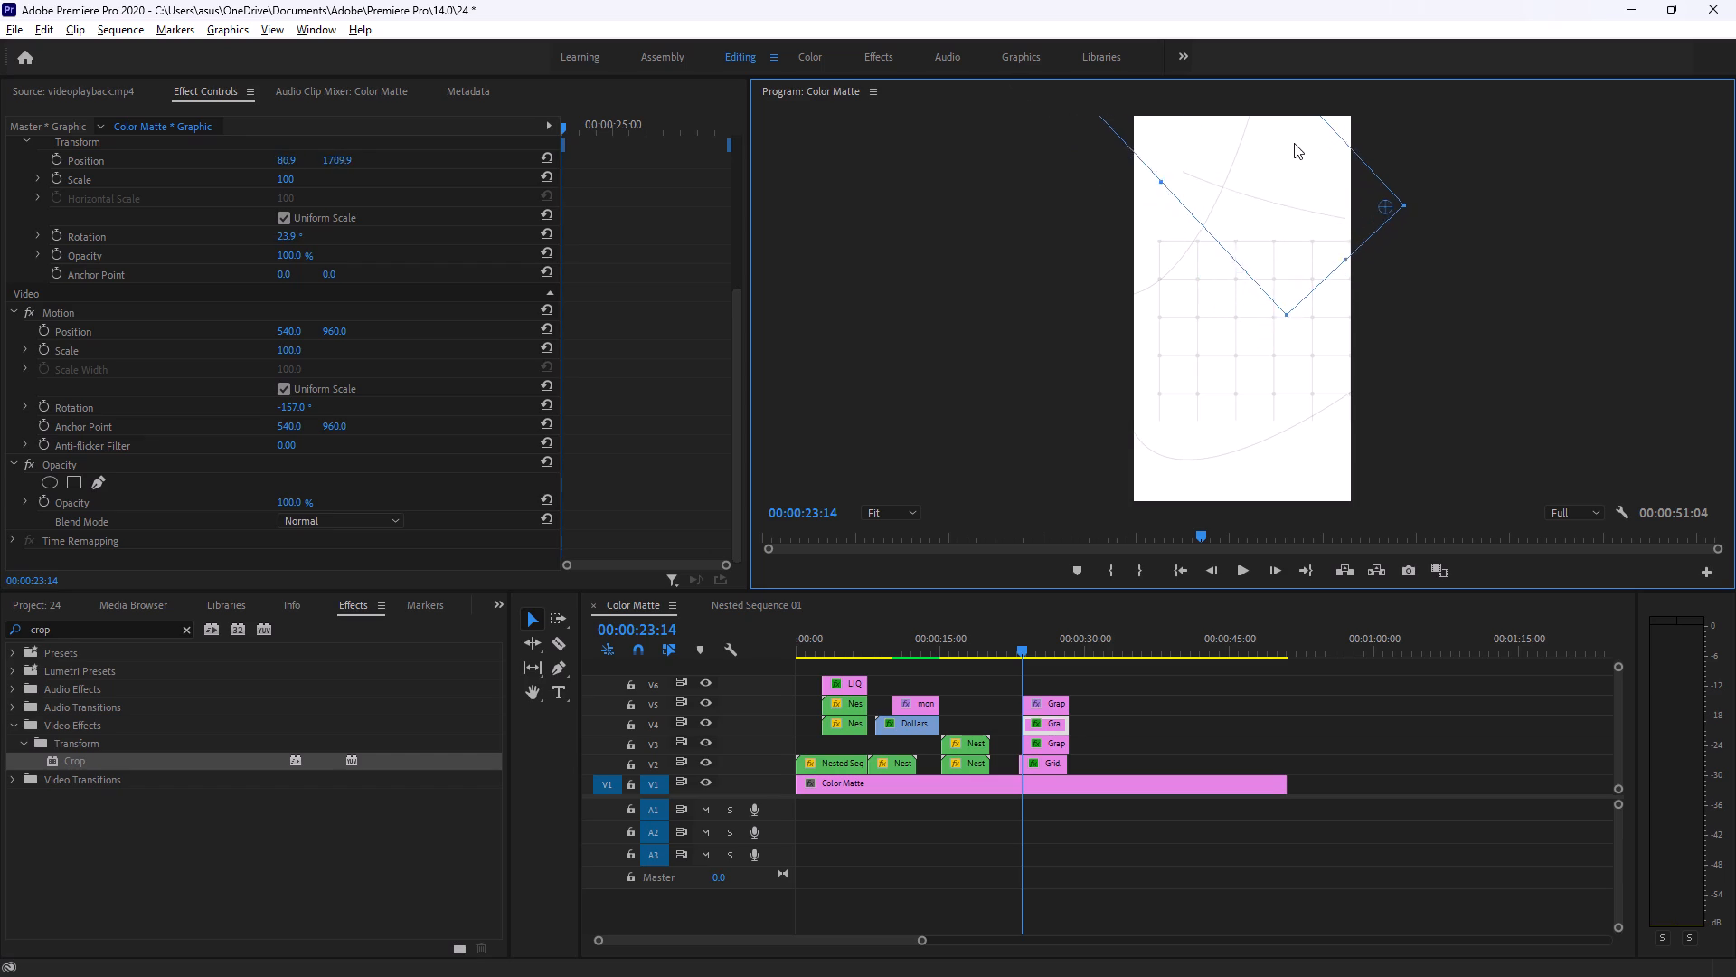
{"action": "left_click_drag", "start_coordinate": [1294, 143], "coordinate": [1298, 149]}
{"action": "left_click_drag", "start_coordinate": [1297, 323], "coordinate": [1297, 318]}
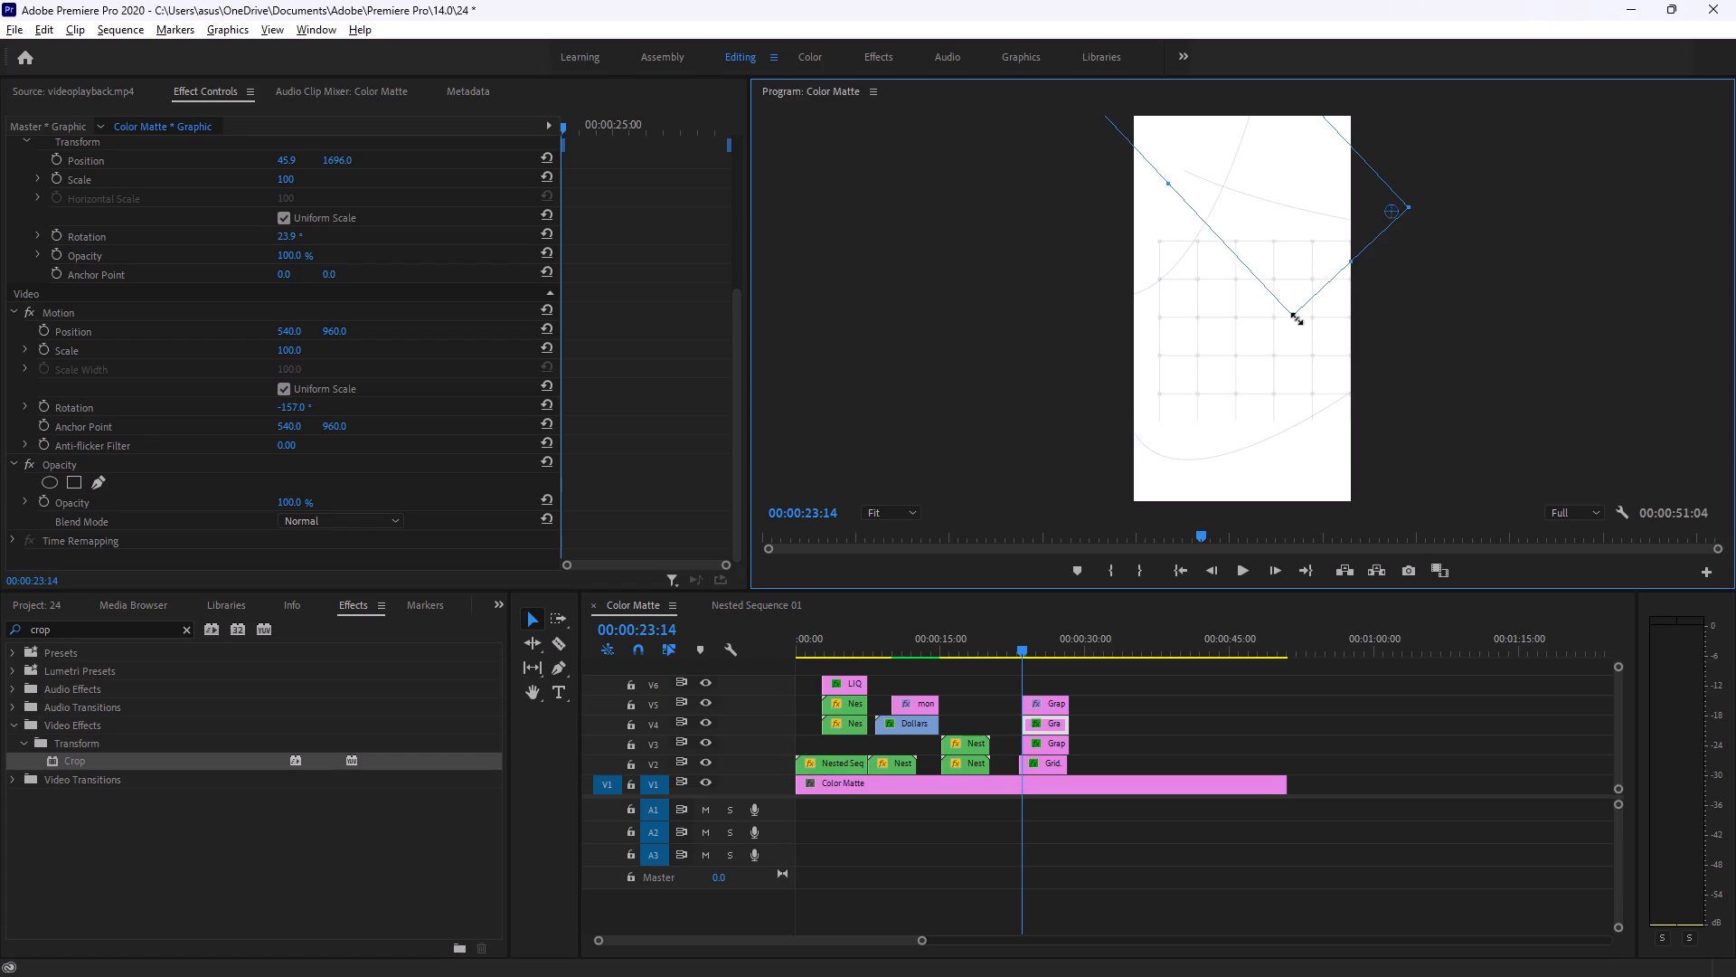
{"action": "left_click_drag", "start_coordinate": [1297, 318], "coordinate": [1295, 308]}
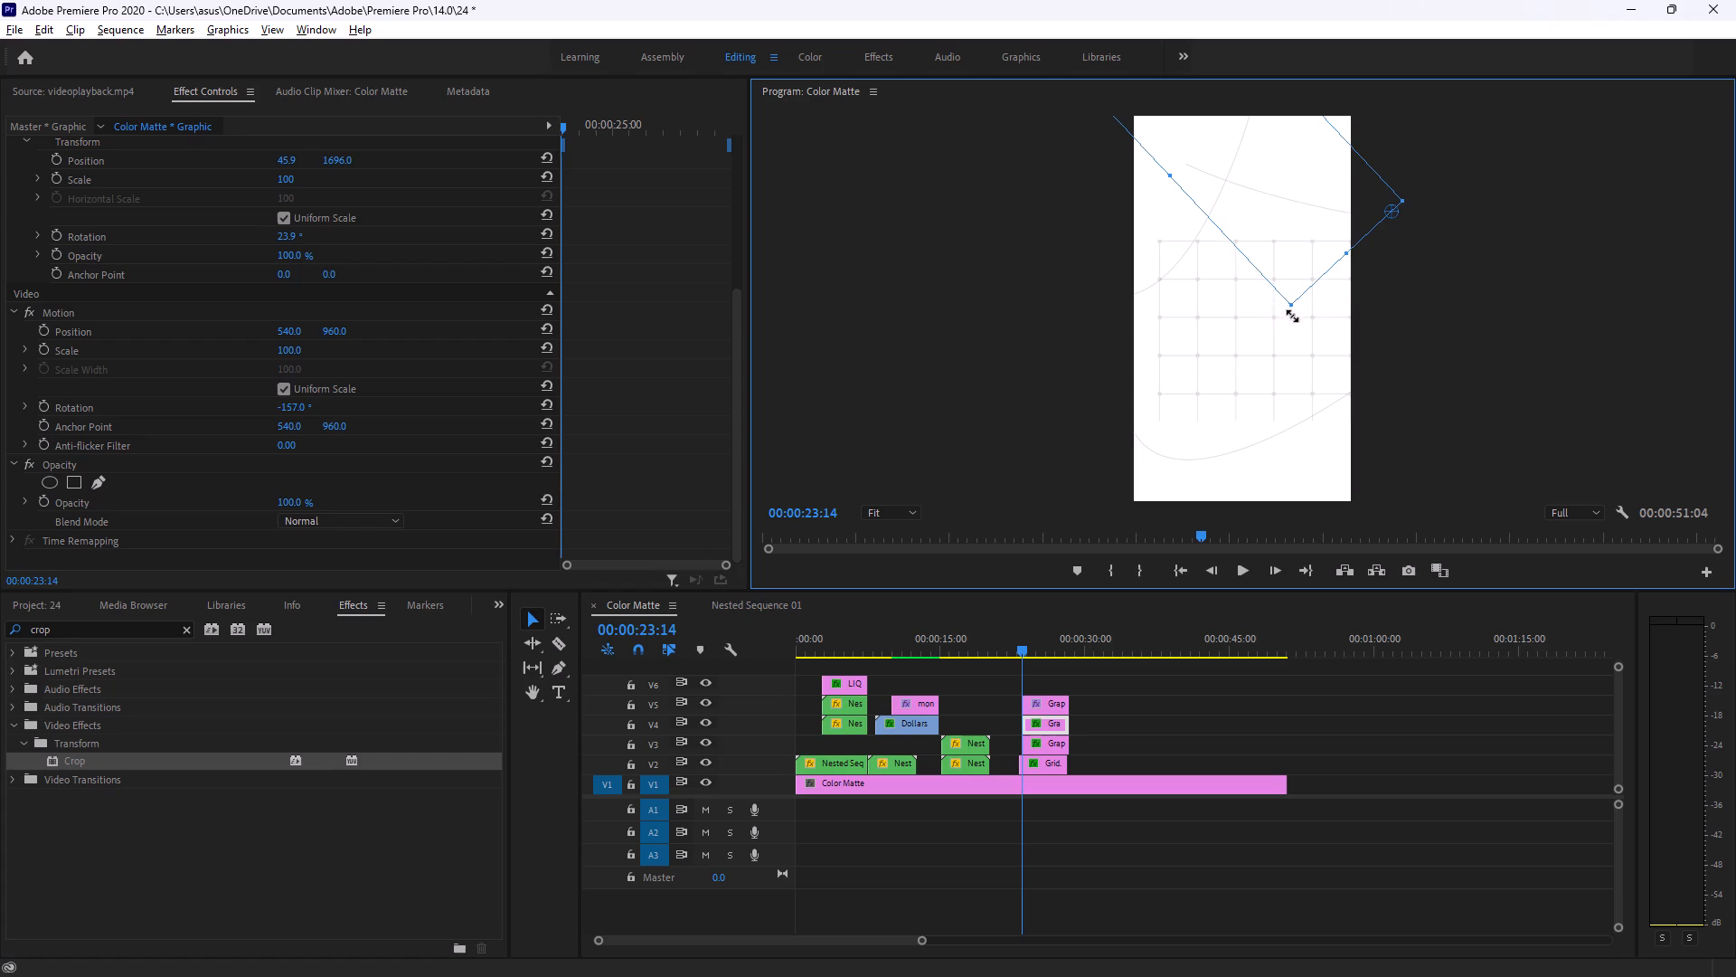
{"action": "left_click", "coordinate": [1296, 317]}
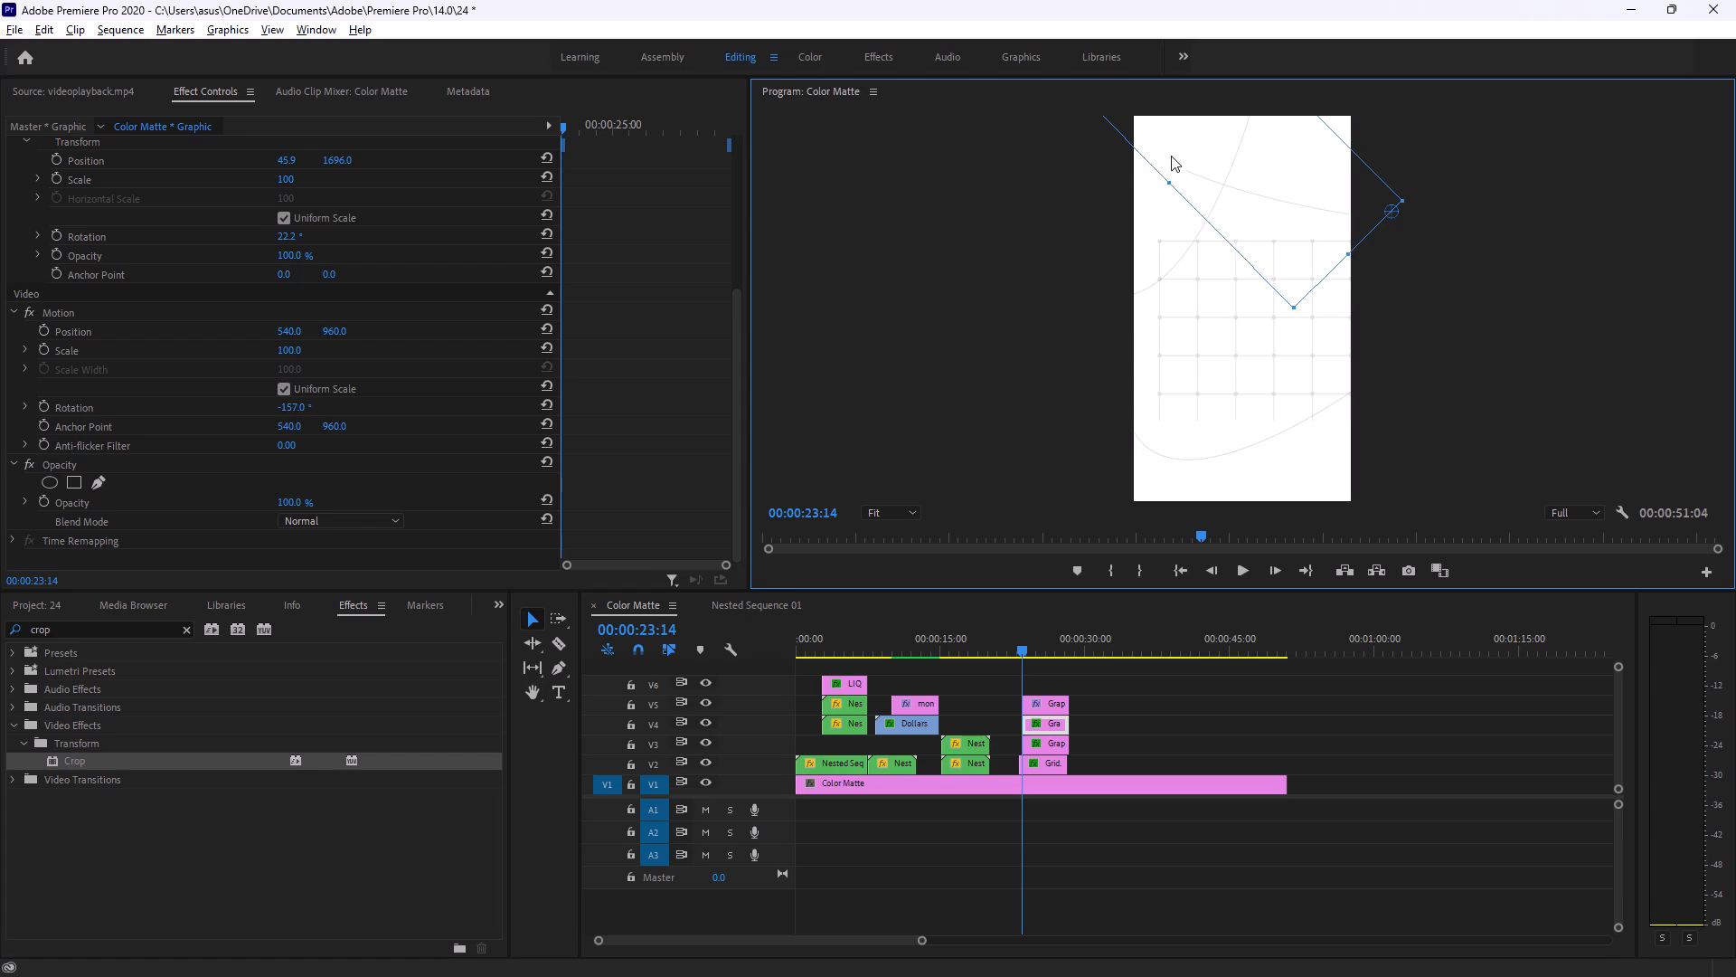
Scale the V4 line's shape to 78 and check the lines on nearby frames, ending at 00:00:24:01 with nothing selected.
{"action": "scroll", "coordinate": [317, 201], "scroll_direction": "up", "scroll_amount": 6}
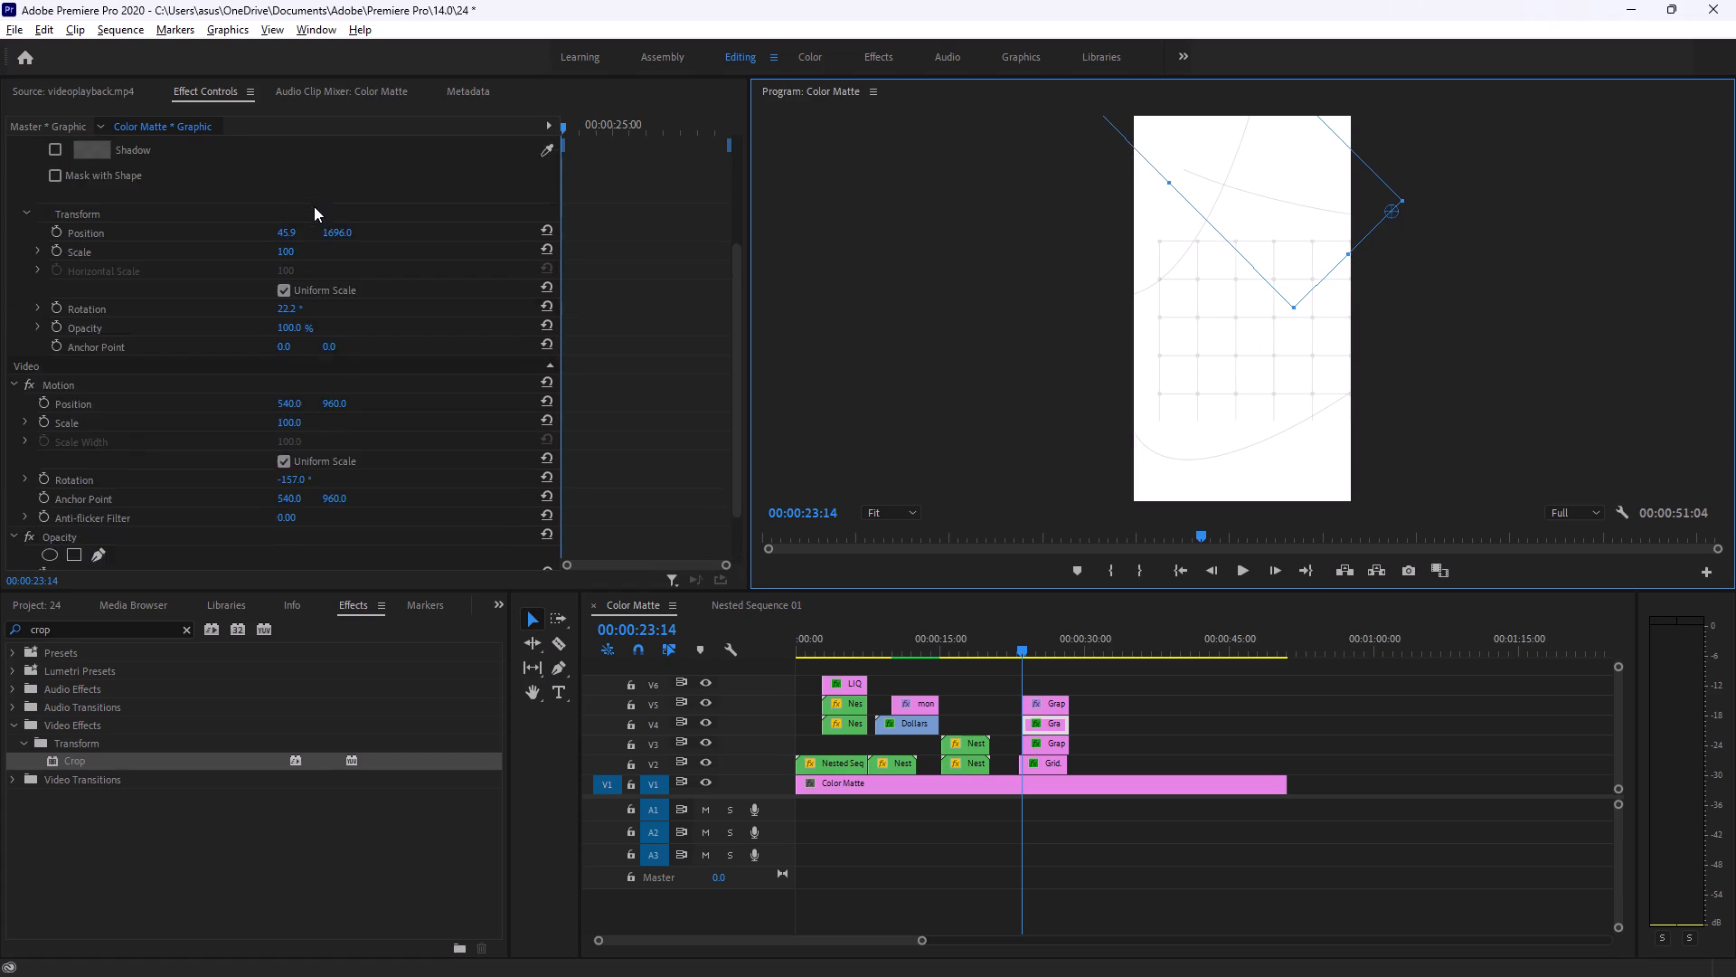
{"action": "scroll", "coordinate": [314, 206], "scroll_direction": "up", "scroll_amount": 2}
{"action": "scroll", "coordinate": [307, 291], "scroll_direction": "up", "scroll_amount": 15}
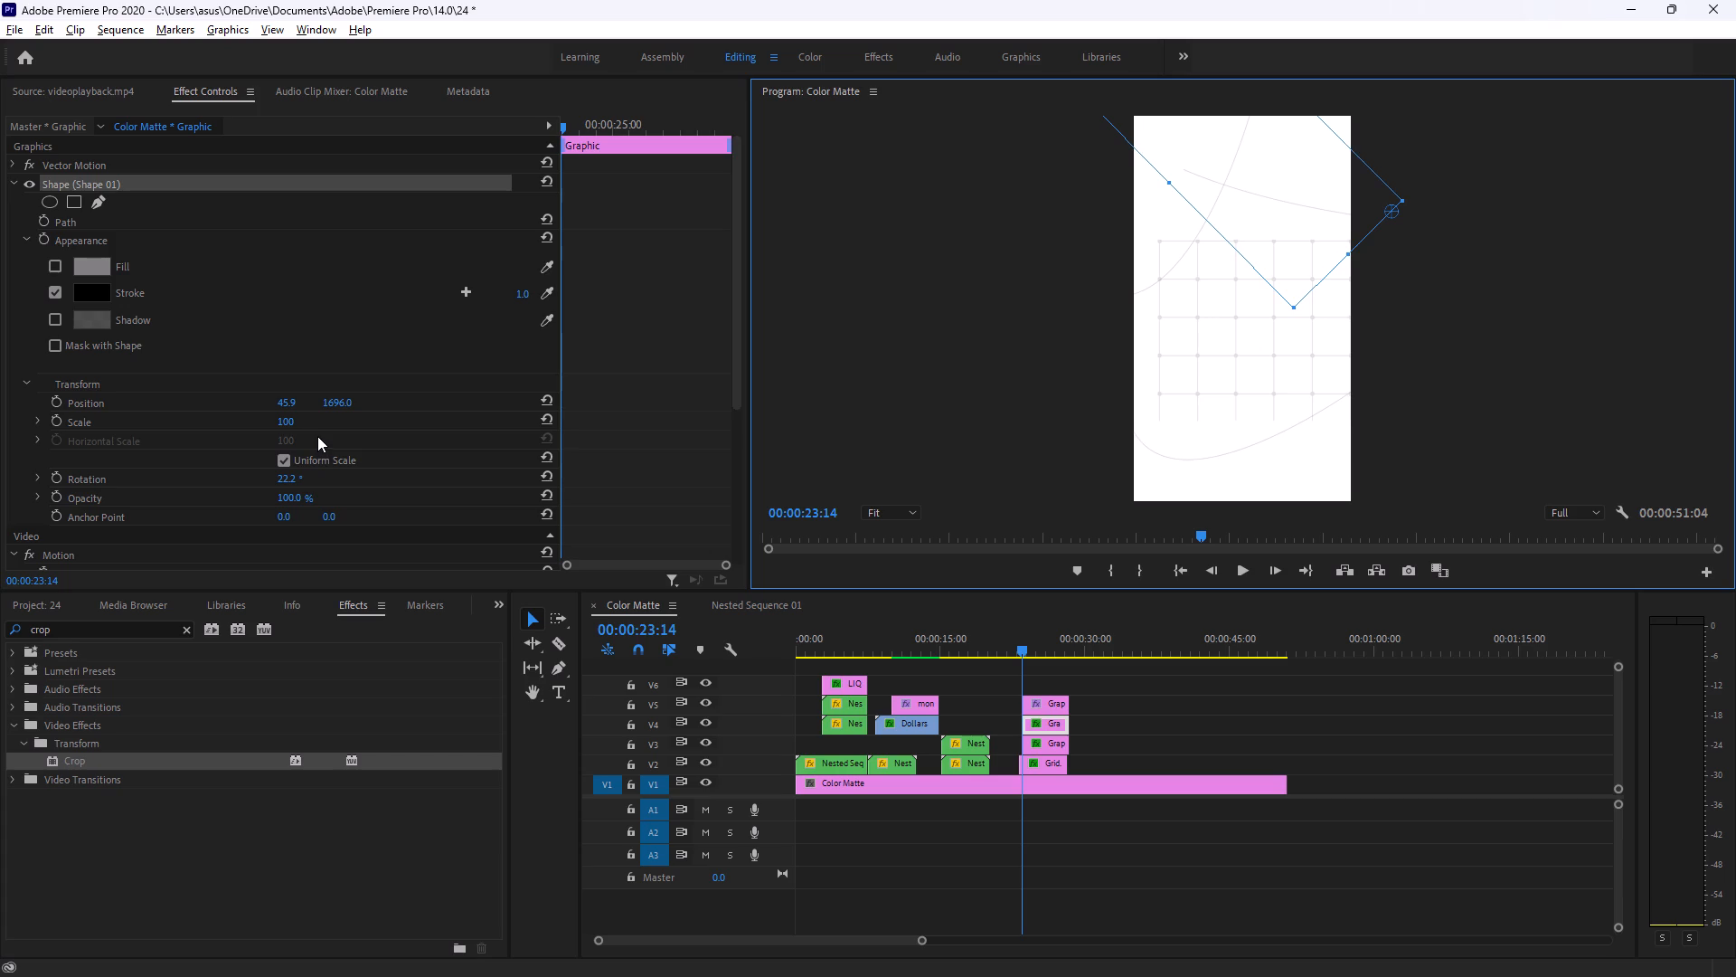
{"action": "left_click_drag", "start_coordinate": [288, 424], "coordinate": [281, 426]}
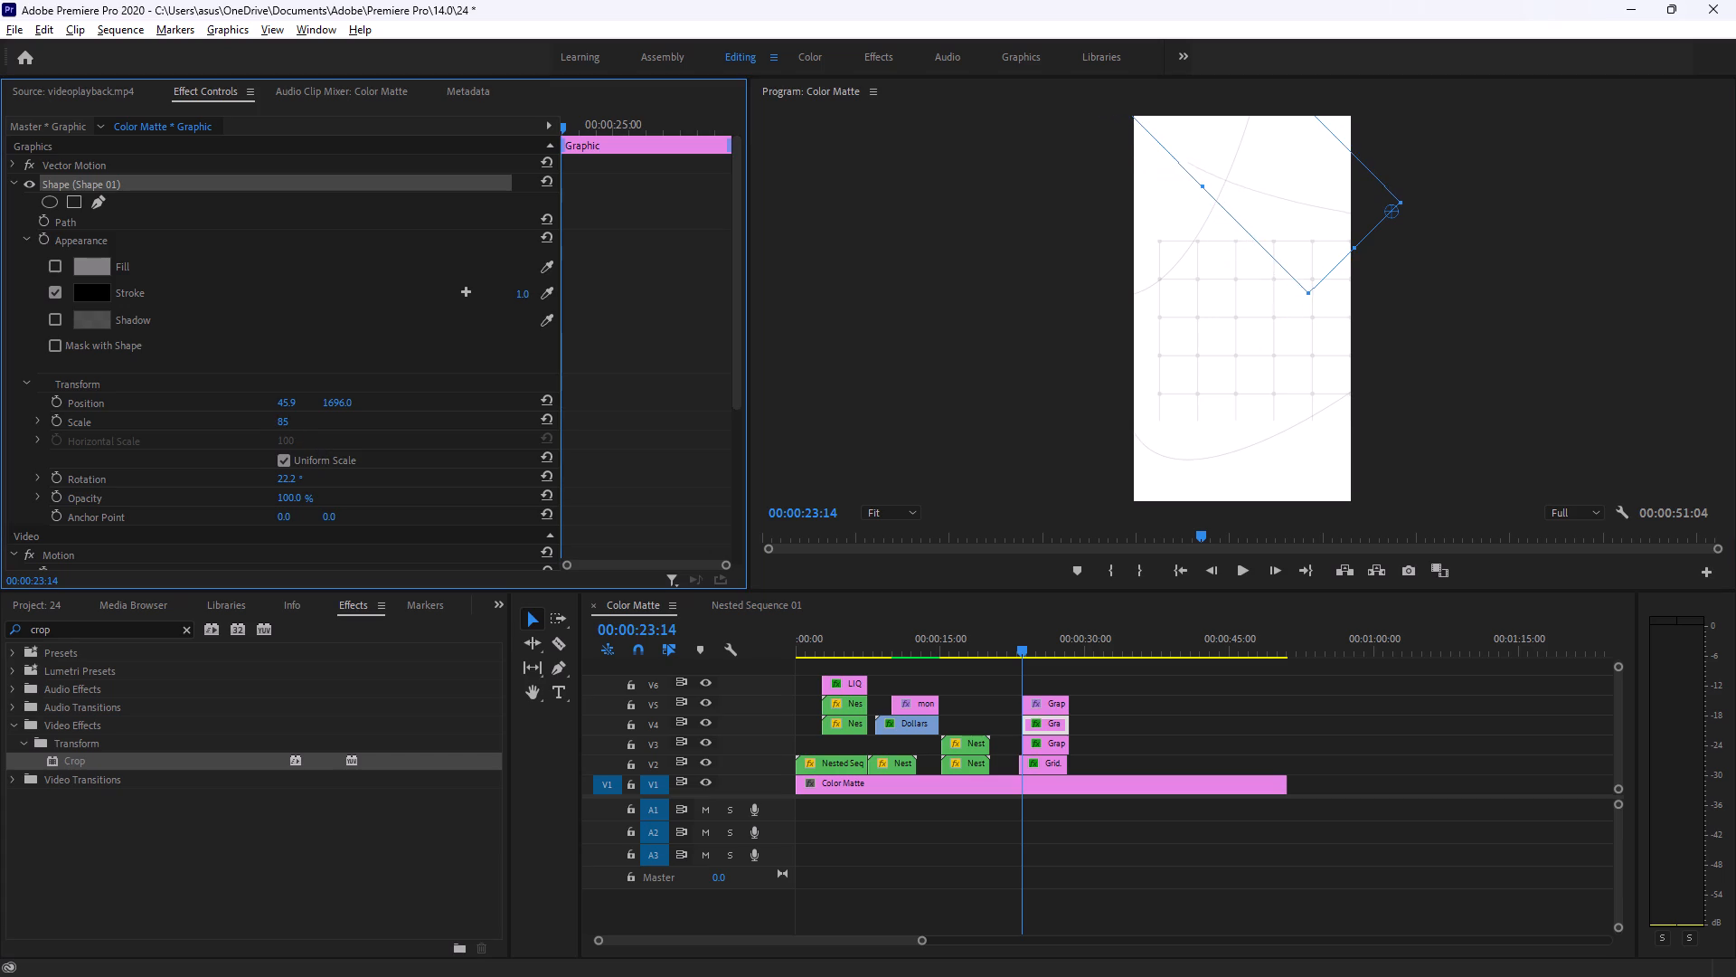
{"action": "left_click_drag", "start_coordinate": [281, 426], "coordinate": [275, 426]}
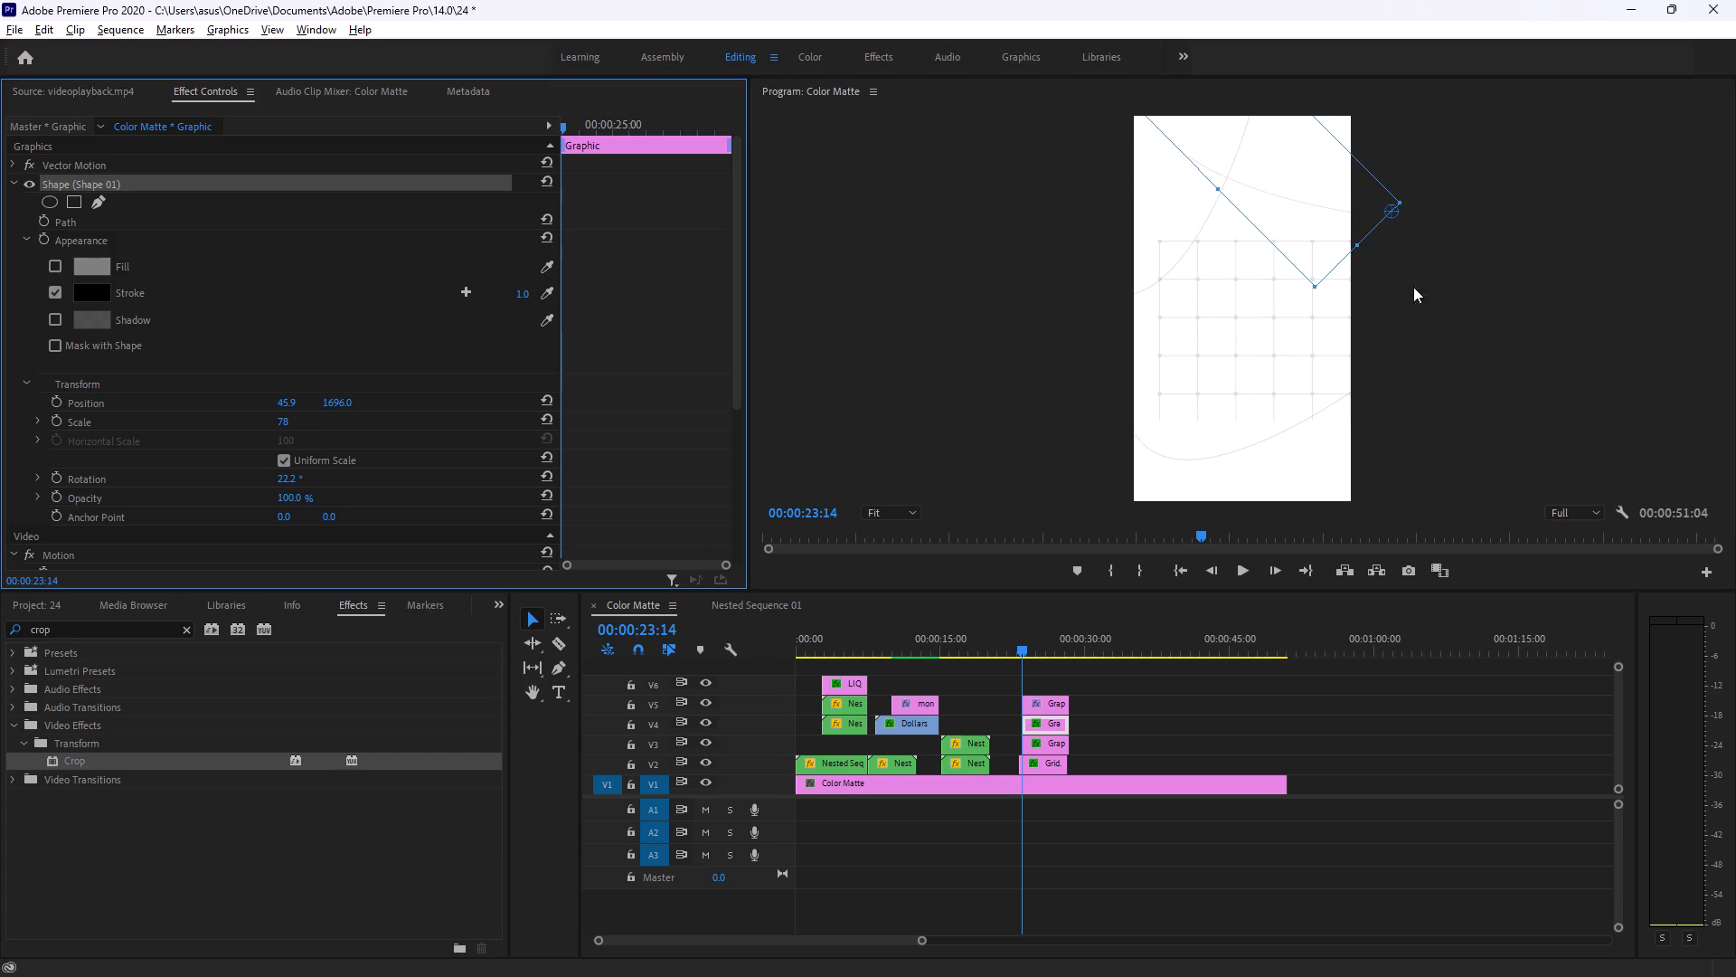
{"action": "scroll", "coordinate": [1355, 302], "scroll_direction": "down", "scroll_amount": 5}
{"action": "scroll", "coordinate": [1277, 338], "scroll_direction": "down", "scroll_amount": 4}
{"action": "scroll", "coordinate": [1267, 351], "scroll_direction": "up", "scroll_amount": 14}
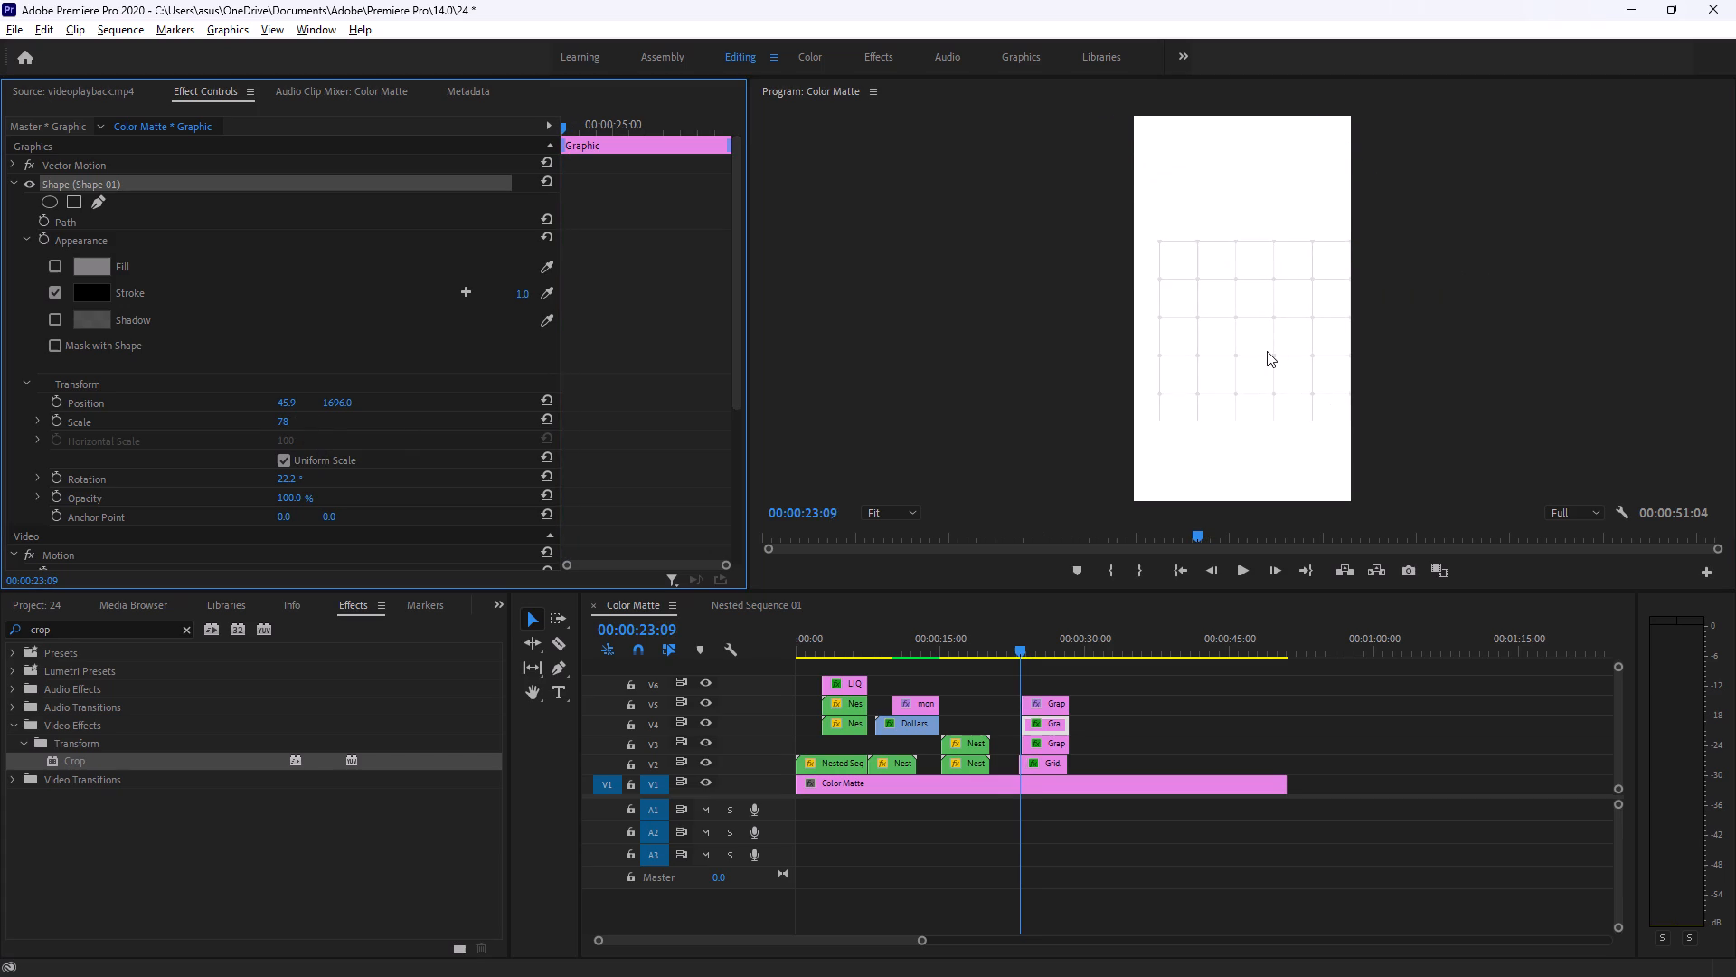
{"action": "scroll", "coordinate": [1267, 351], "scroll_direction": "down", "scroll_amount": 20}
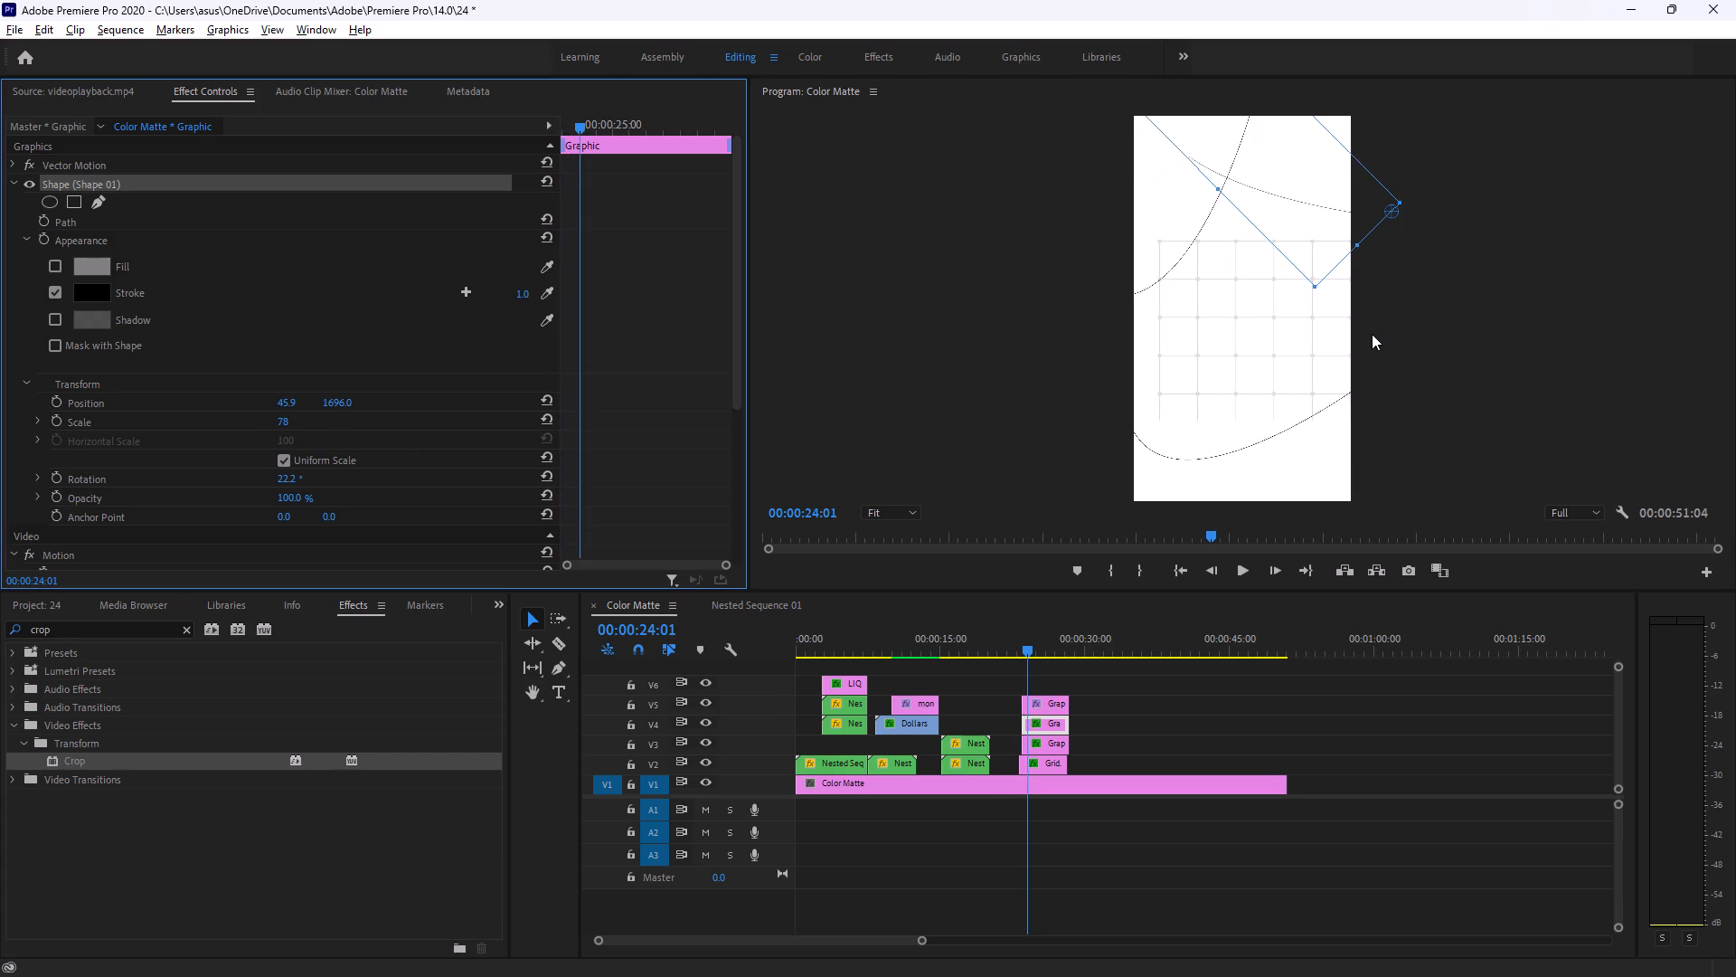
{"action": "left_click", "coordinate": [1372, 334]}
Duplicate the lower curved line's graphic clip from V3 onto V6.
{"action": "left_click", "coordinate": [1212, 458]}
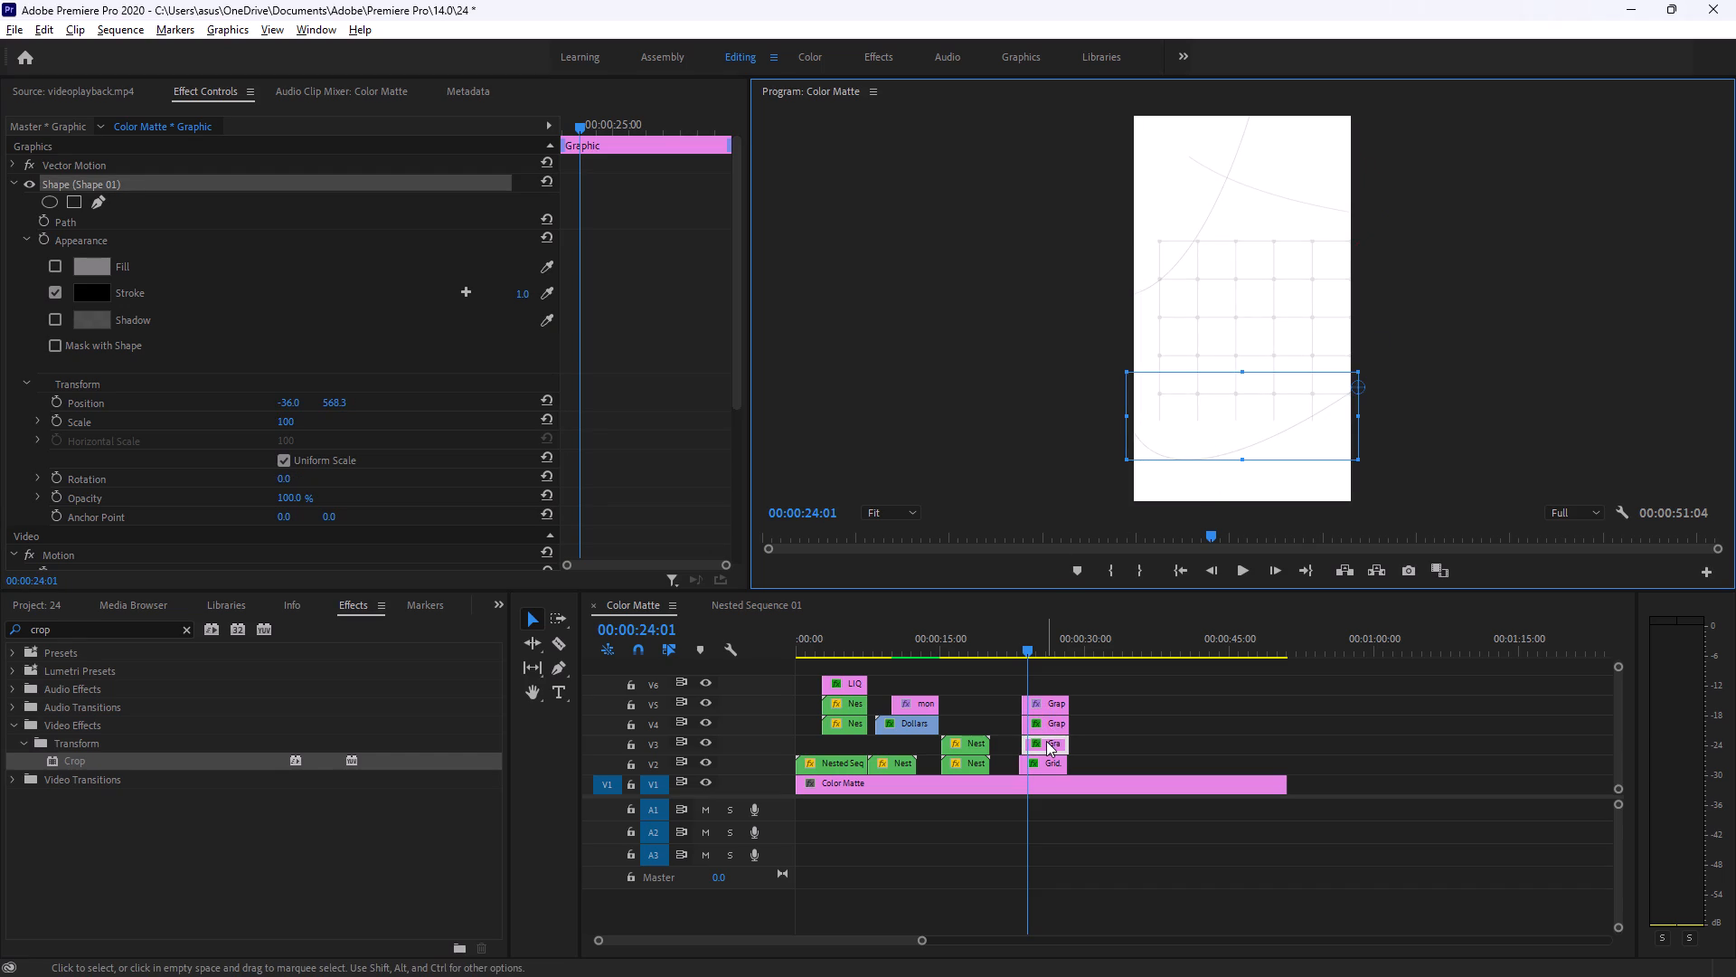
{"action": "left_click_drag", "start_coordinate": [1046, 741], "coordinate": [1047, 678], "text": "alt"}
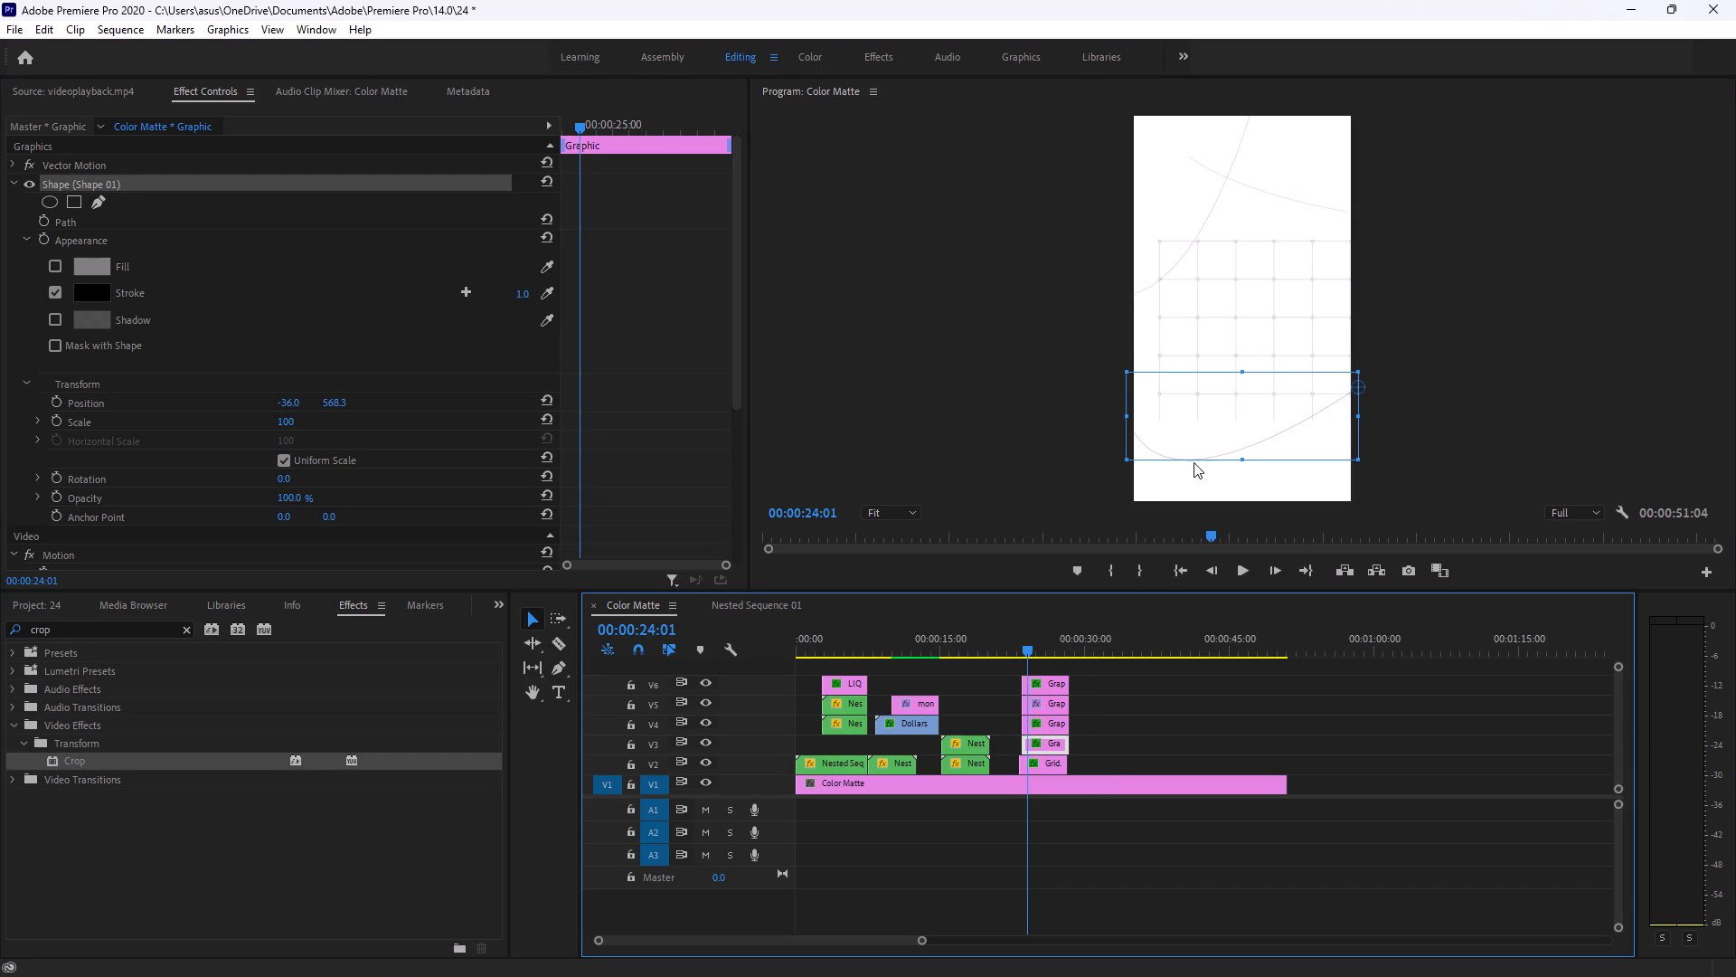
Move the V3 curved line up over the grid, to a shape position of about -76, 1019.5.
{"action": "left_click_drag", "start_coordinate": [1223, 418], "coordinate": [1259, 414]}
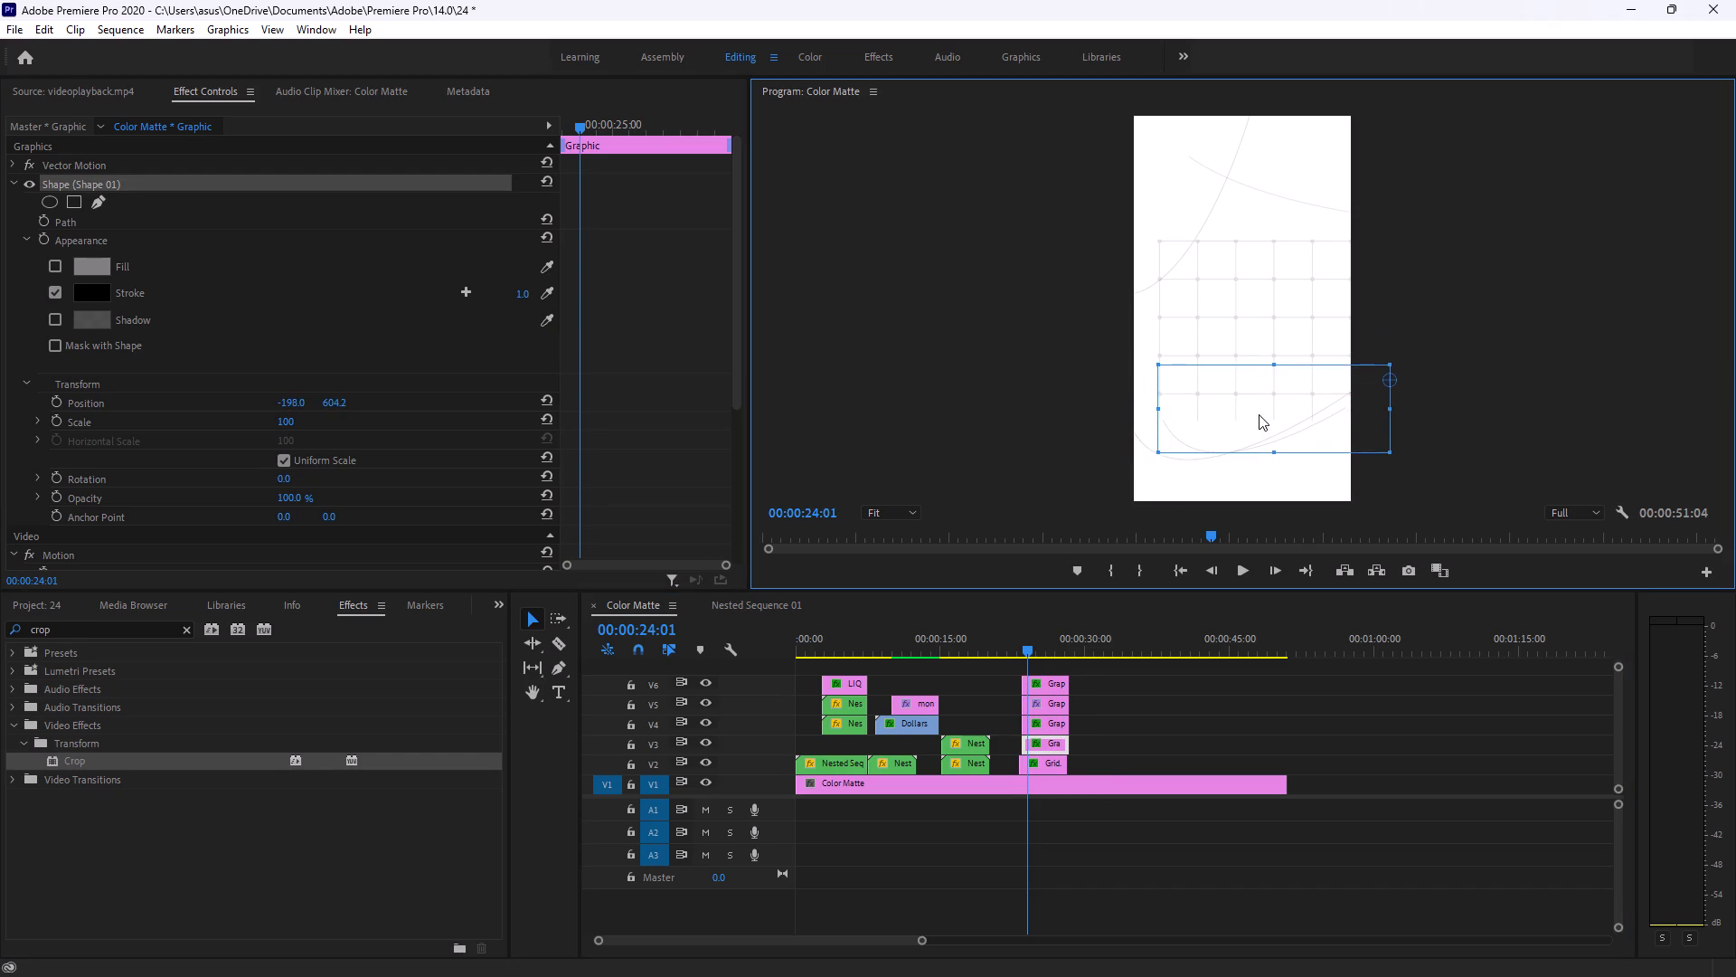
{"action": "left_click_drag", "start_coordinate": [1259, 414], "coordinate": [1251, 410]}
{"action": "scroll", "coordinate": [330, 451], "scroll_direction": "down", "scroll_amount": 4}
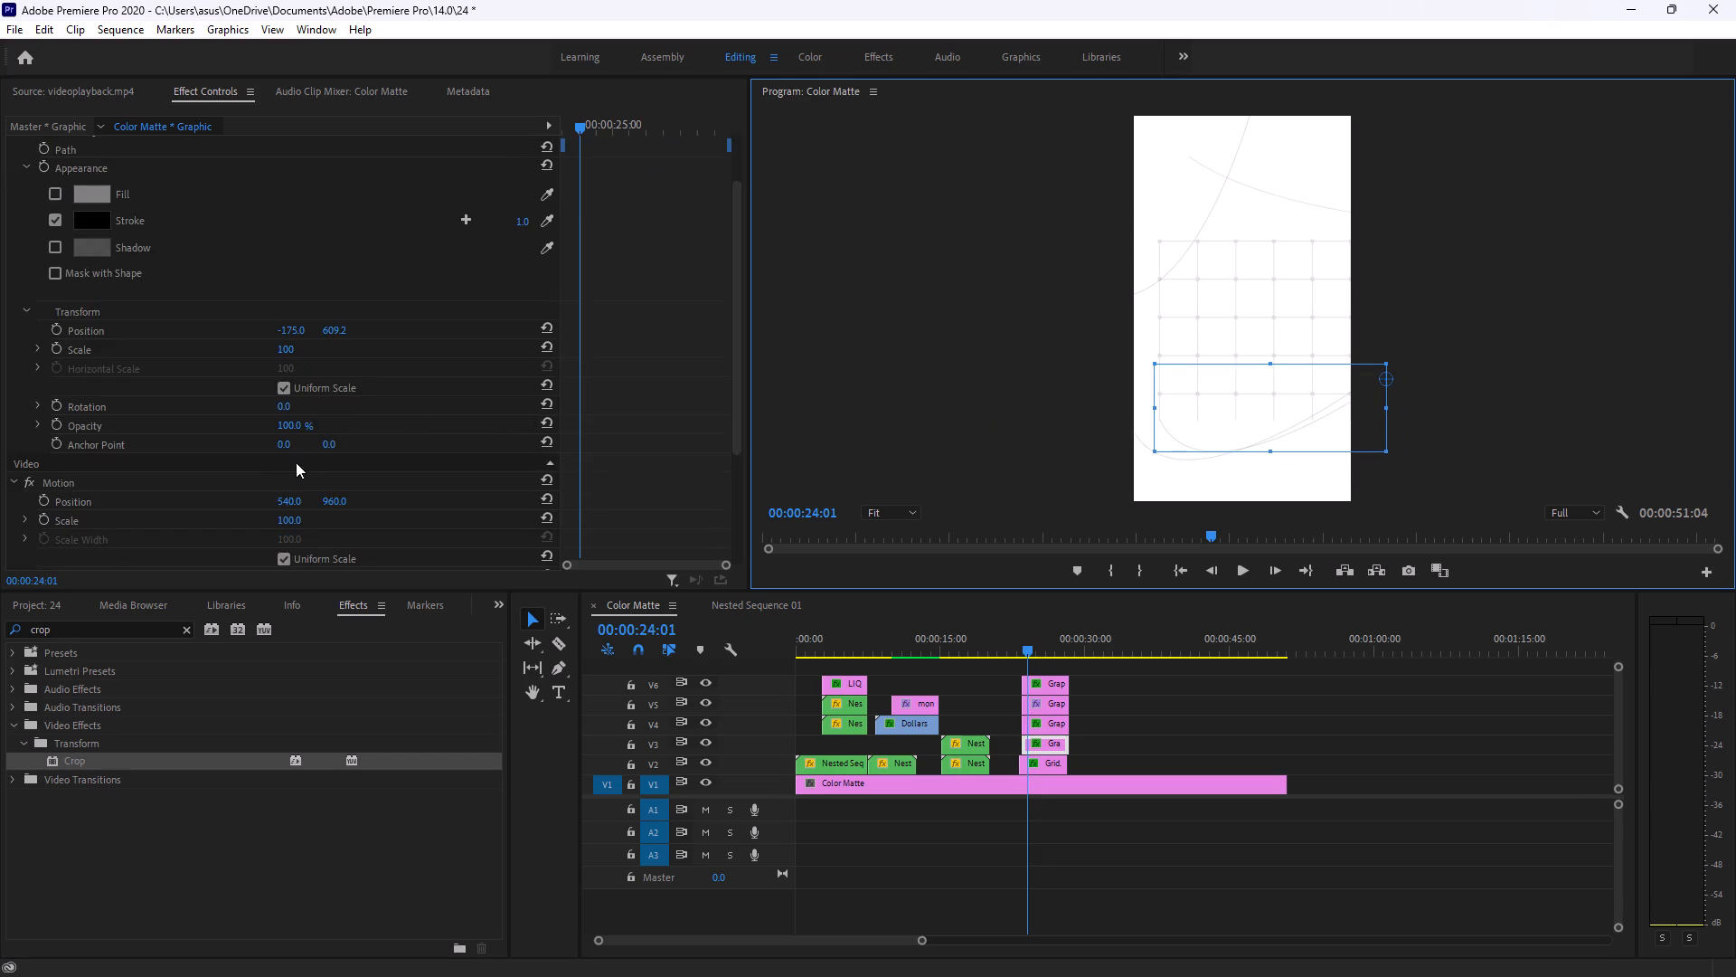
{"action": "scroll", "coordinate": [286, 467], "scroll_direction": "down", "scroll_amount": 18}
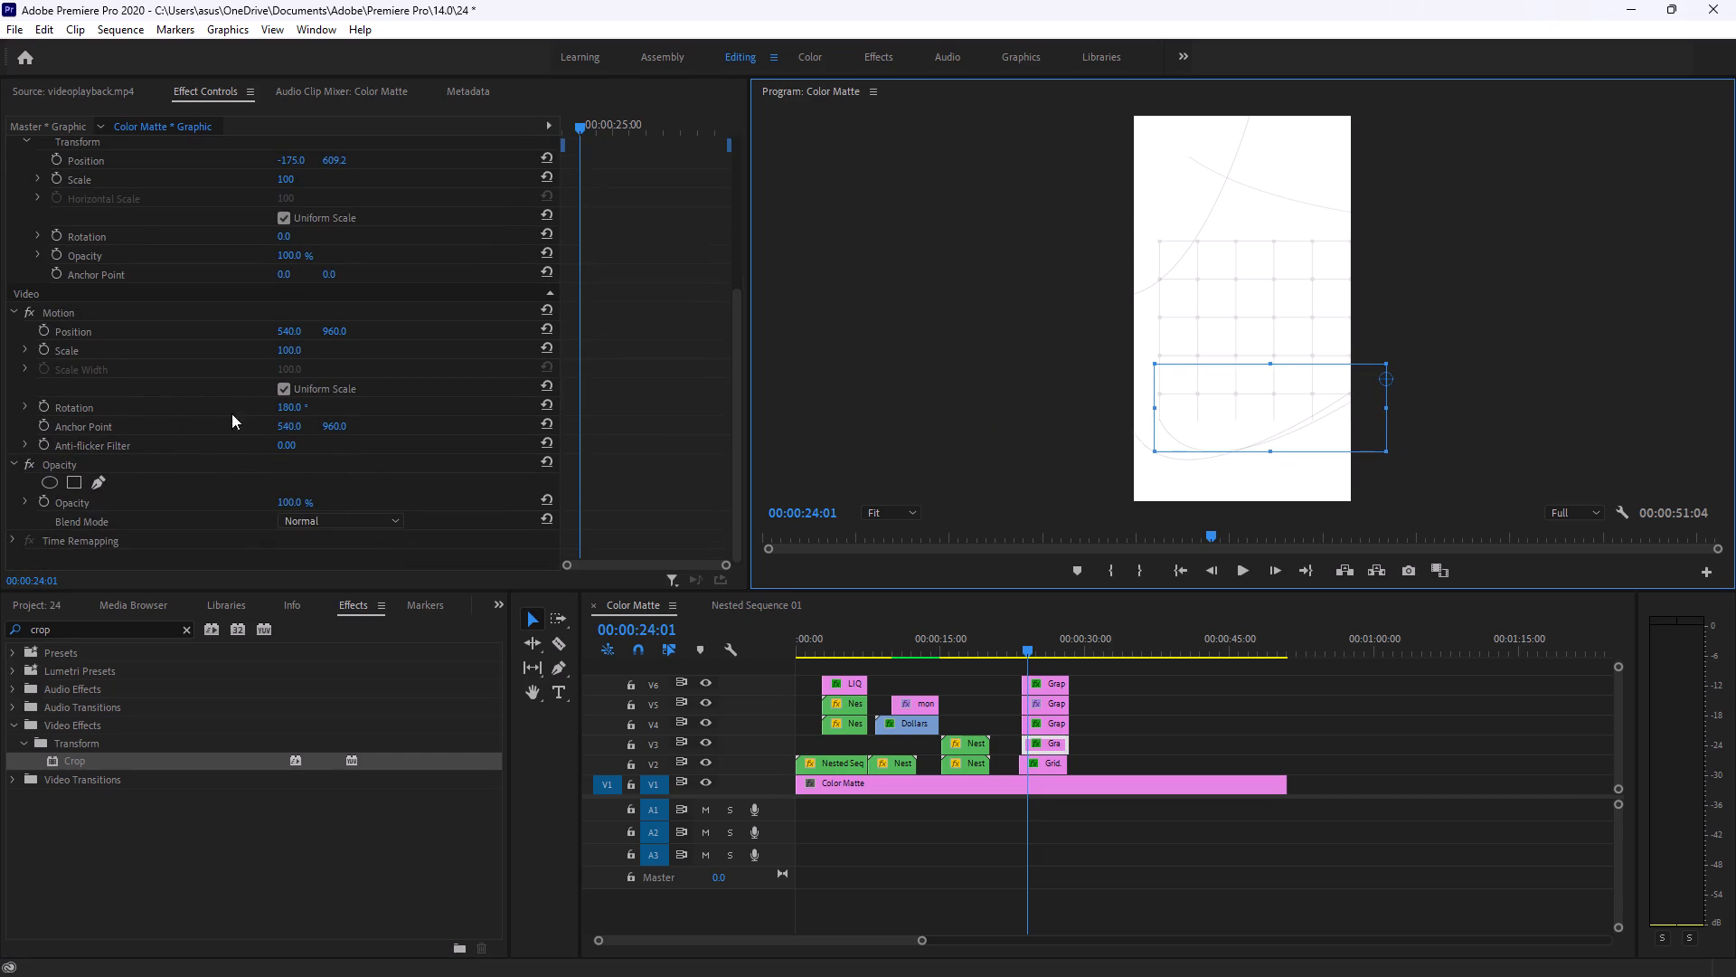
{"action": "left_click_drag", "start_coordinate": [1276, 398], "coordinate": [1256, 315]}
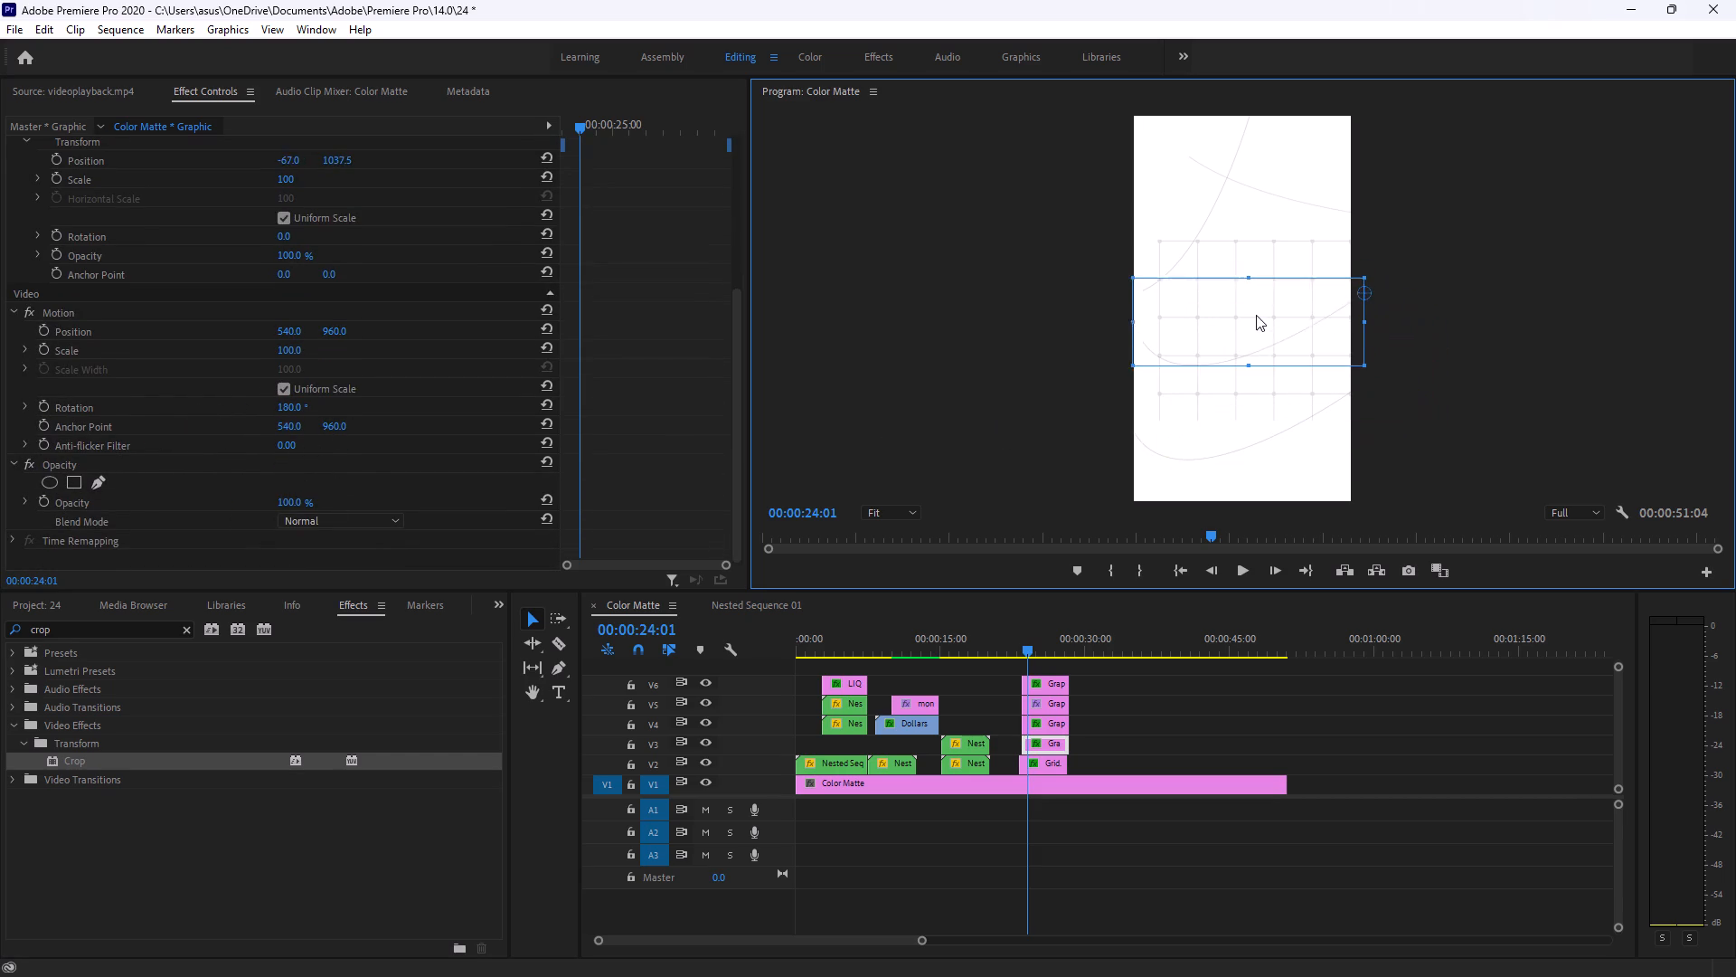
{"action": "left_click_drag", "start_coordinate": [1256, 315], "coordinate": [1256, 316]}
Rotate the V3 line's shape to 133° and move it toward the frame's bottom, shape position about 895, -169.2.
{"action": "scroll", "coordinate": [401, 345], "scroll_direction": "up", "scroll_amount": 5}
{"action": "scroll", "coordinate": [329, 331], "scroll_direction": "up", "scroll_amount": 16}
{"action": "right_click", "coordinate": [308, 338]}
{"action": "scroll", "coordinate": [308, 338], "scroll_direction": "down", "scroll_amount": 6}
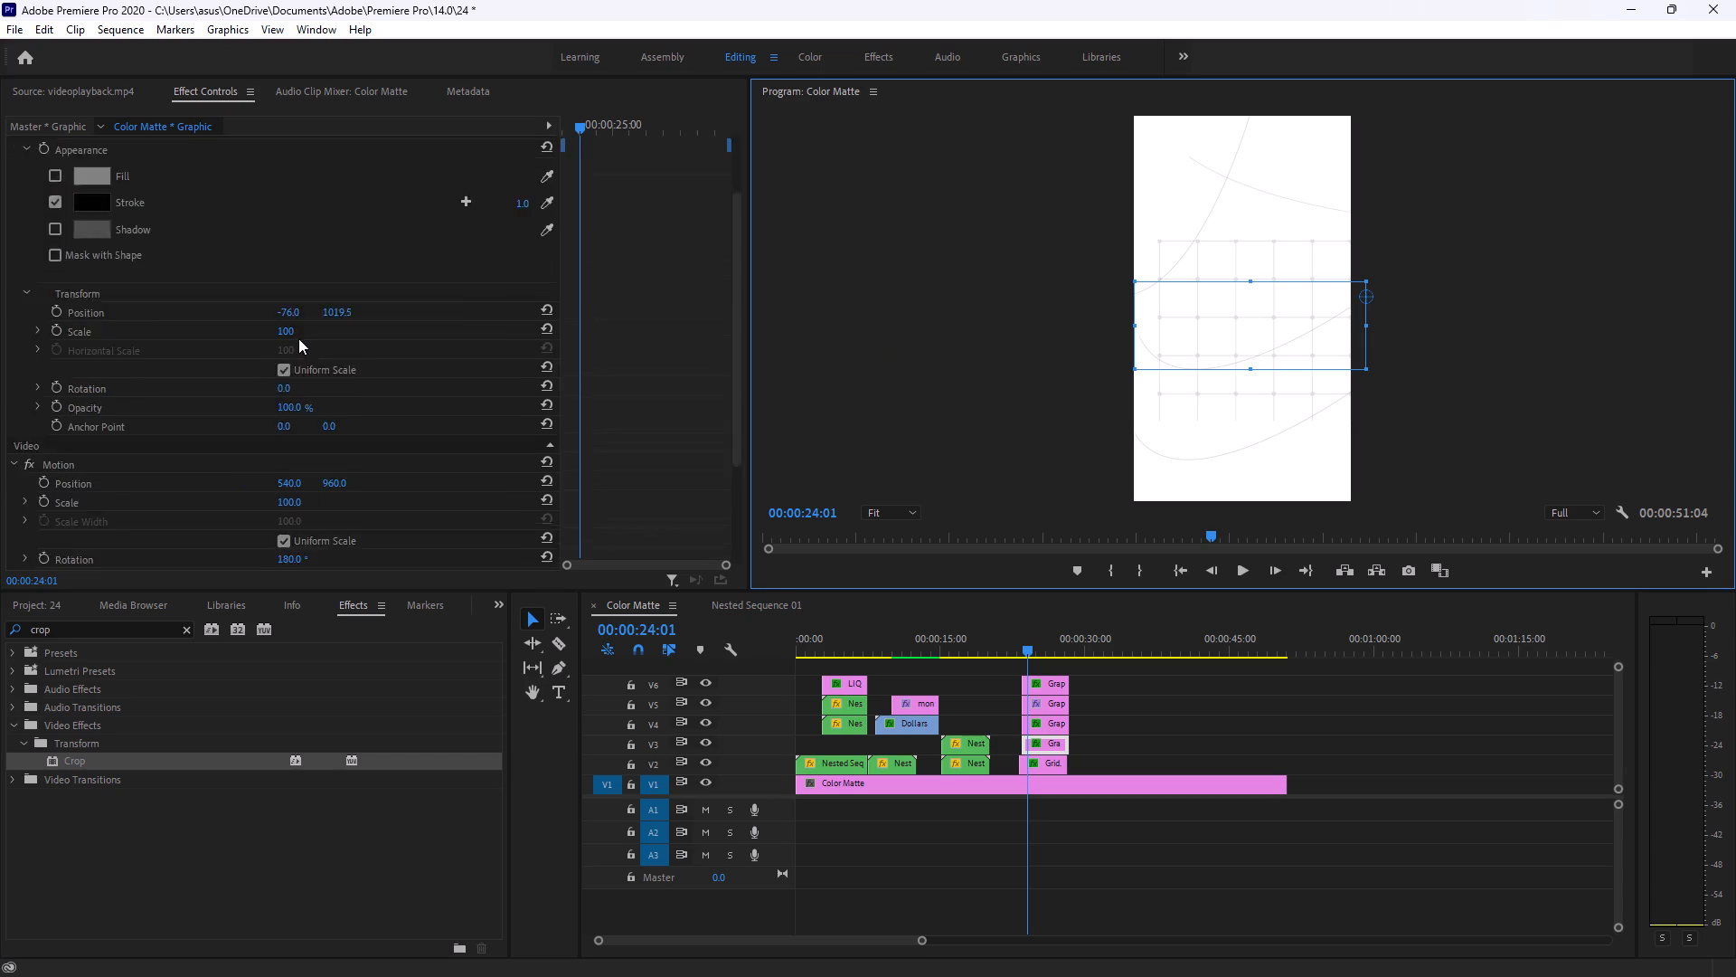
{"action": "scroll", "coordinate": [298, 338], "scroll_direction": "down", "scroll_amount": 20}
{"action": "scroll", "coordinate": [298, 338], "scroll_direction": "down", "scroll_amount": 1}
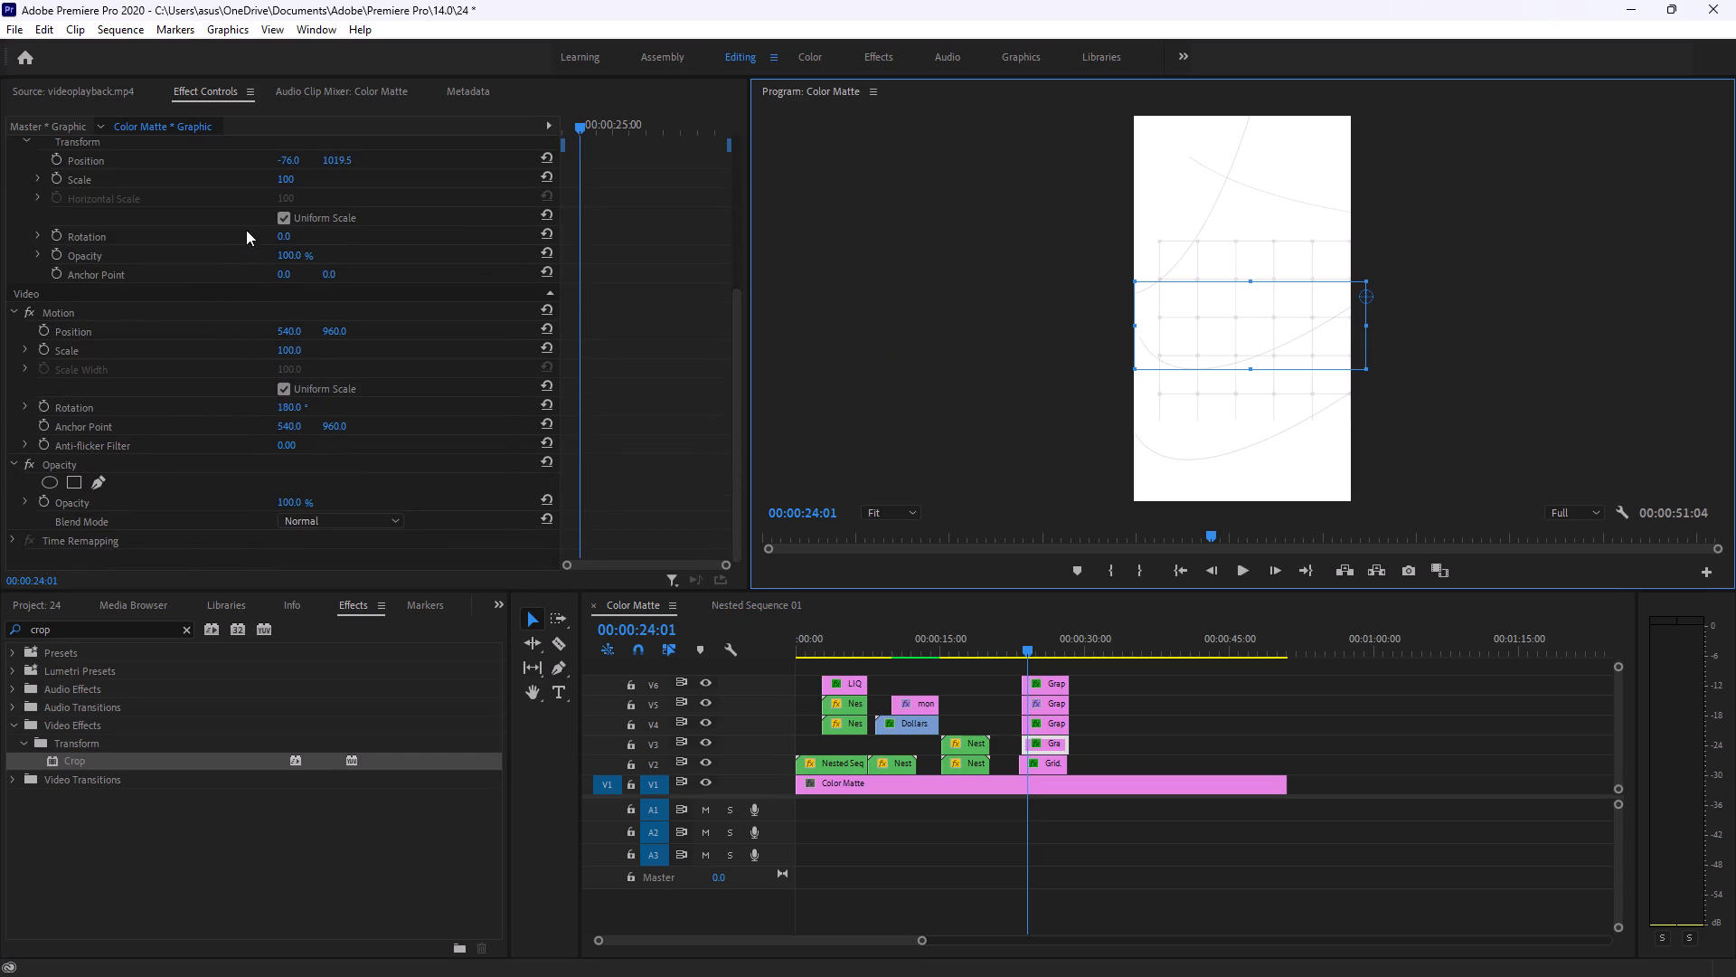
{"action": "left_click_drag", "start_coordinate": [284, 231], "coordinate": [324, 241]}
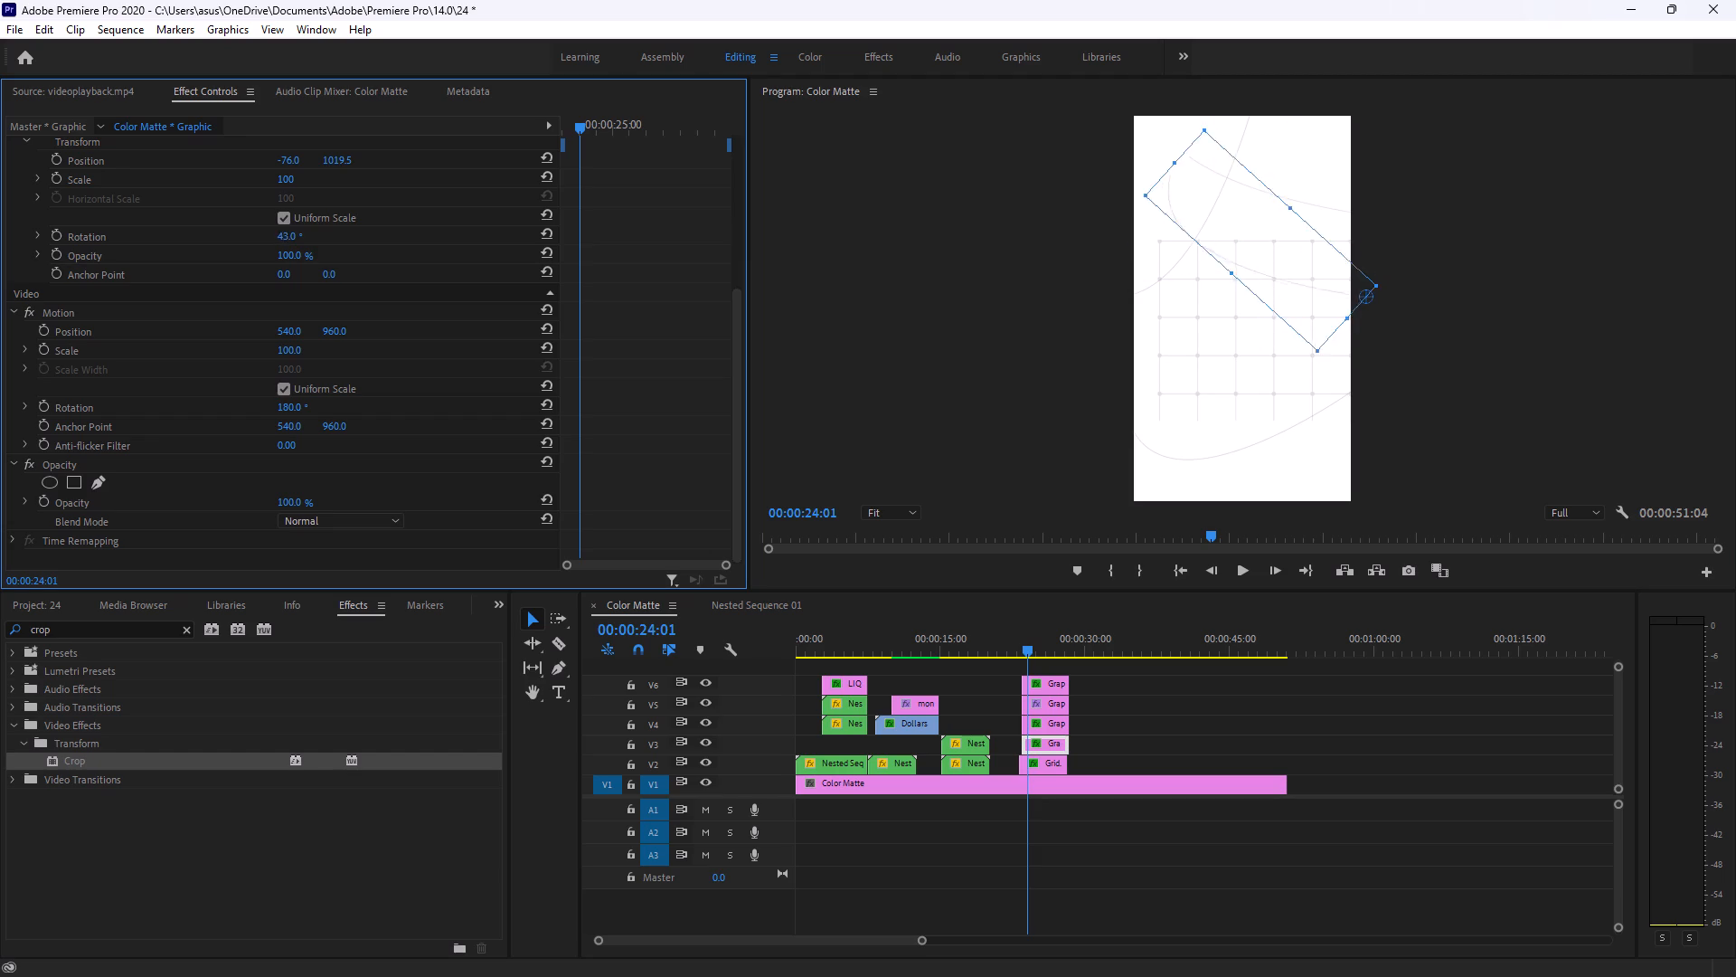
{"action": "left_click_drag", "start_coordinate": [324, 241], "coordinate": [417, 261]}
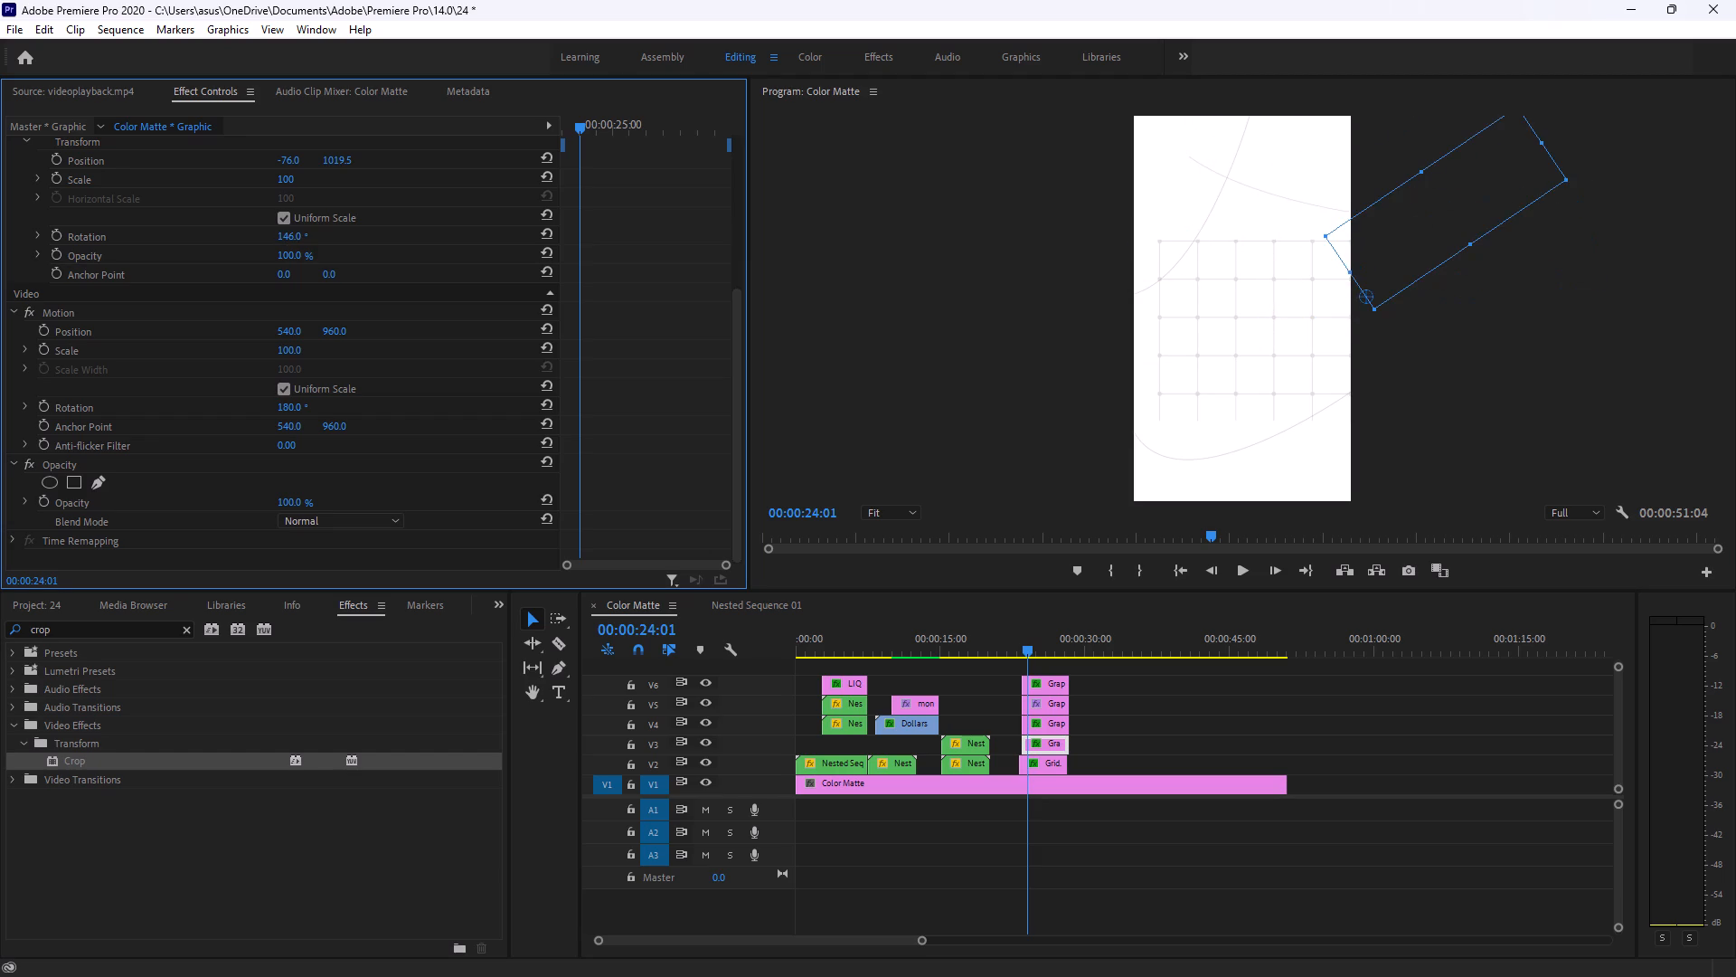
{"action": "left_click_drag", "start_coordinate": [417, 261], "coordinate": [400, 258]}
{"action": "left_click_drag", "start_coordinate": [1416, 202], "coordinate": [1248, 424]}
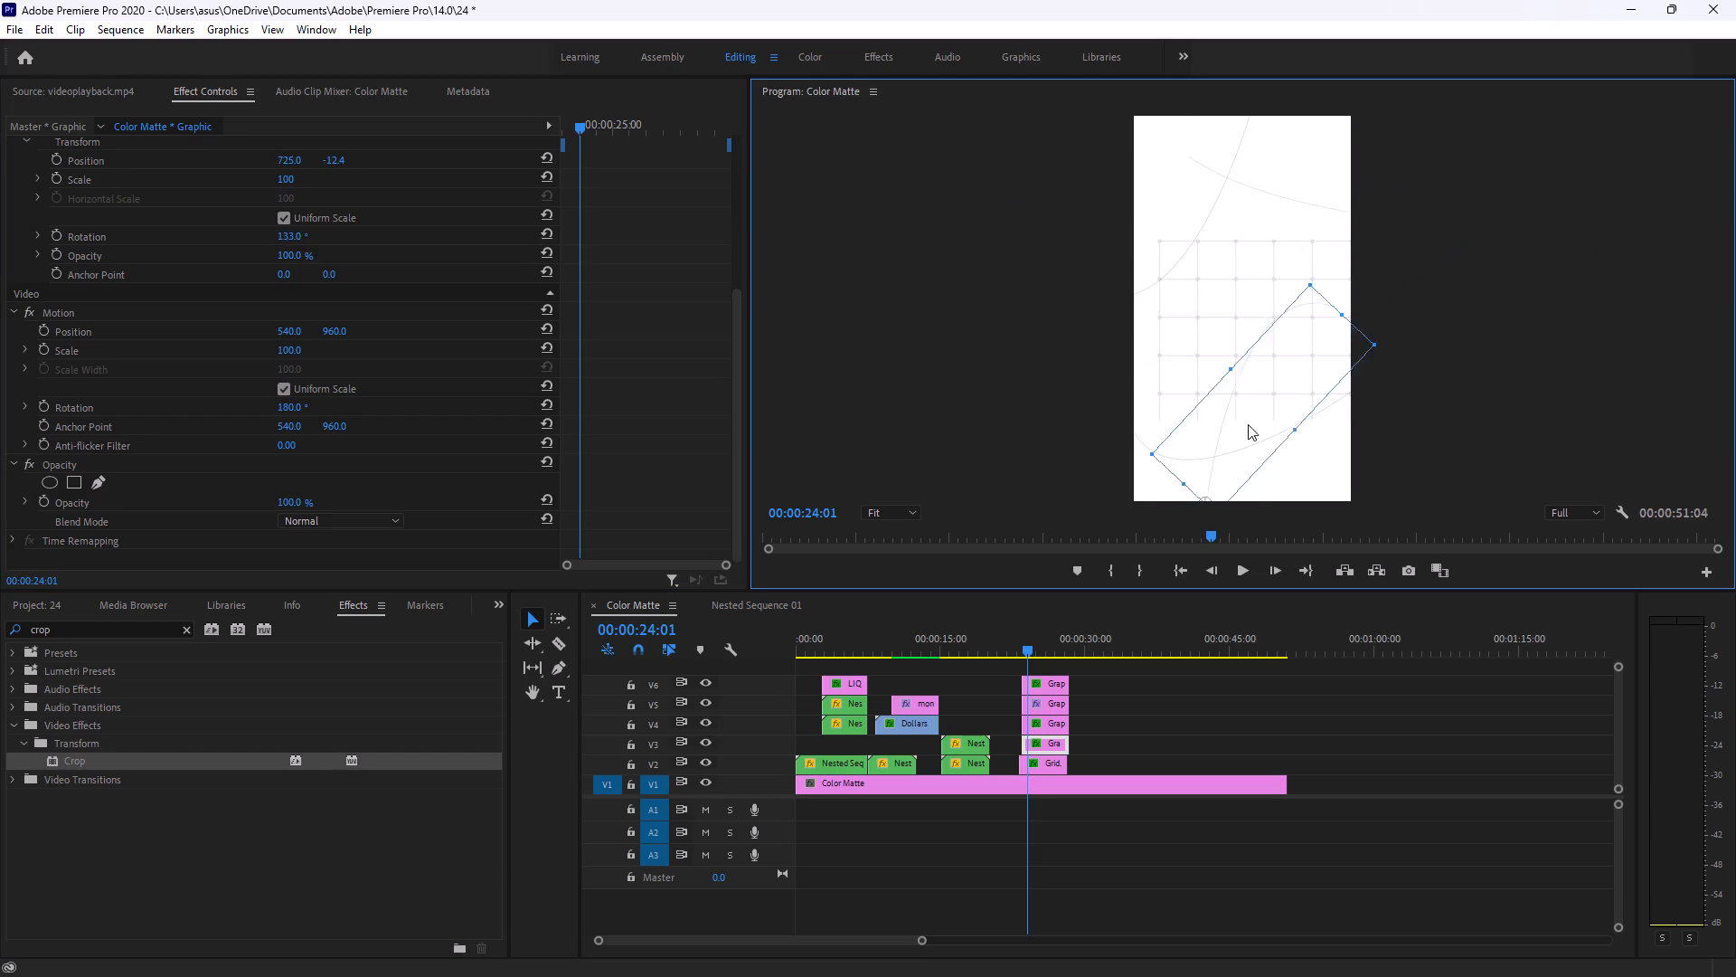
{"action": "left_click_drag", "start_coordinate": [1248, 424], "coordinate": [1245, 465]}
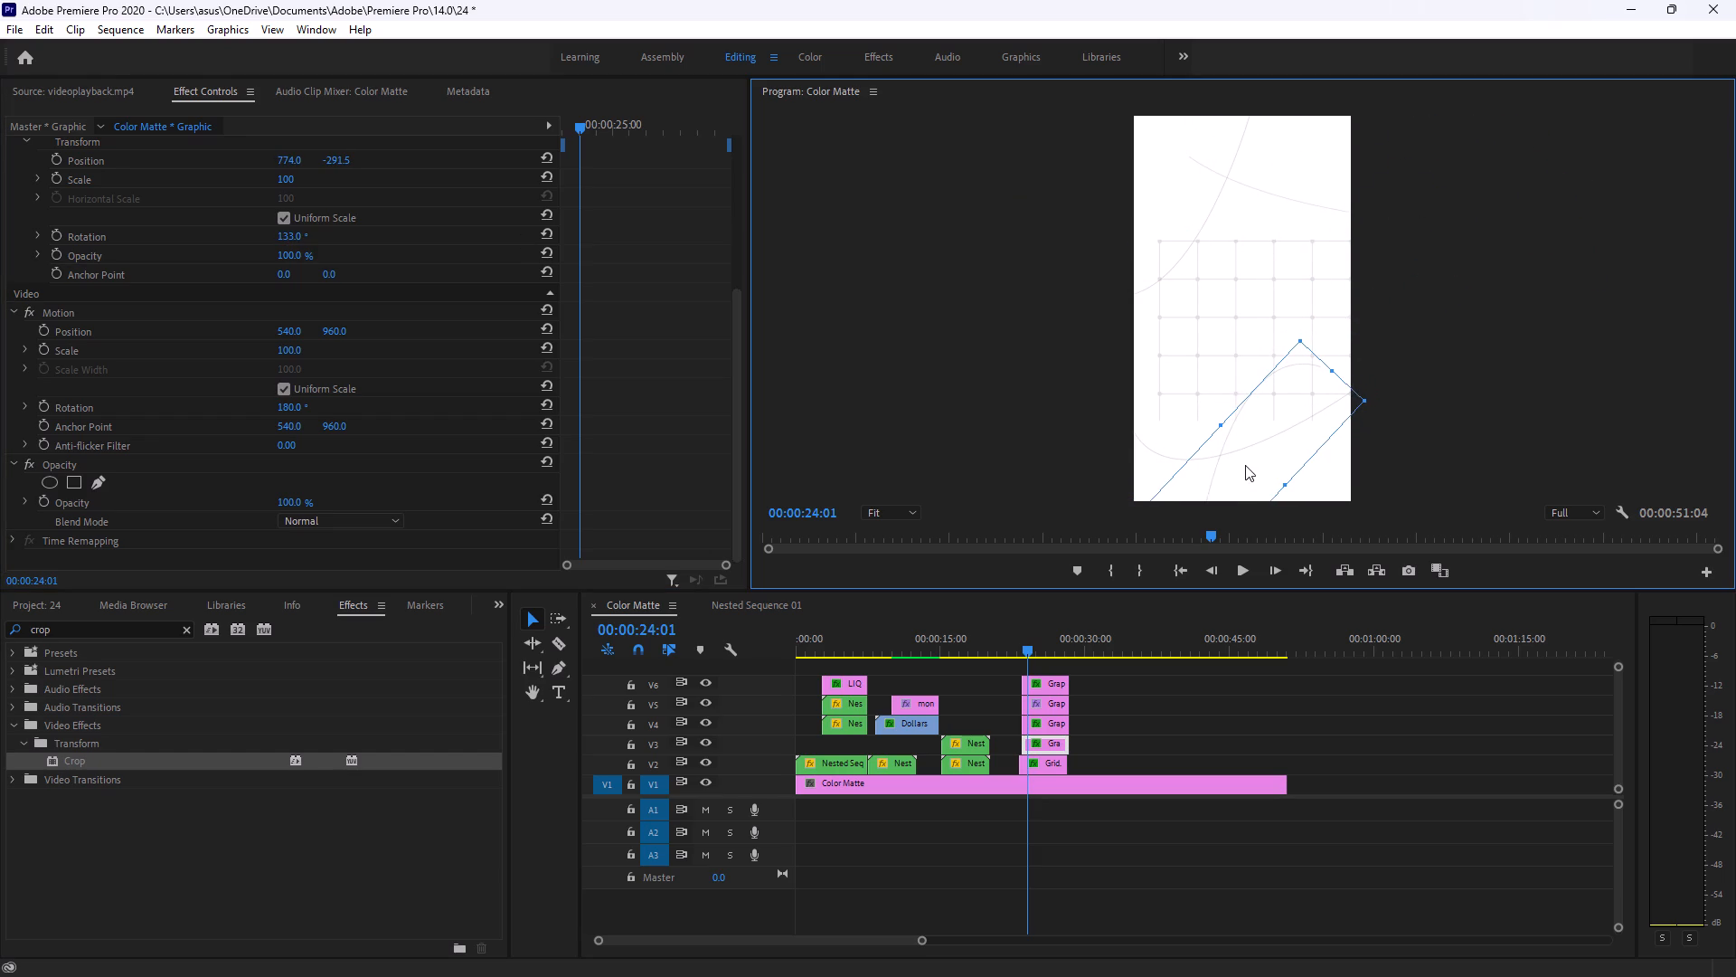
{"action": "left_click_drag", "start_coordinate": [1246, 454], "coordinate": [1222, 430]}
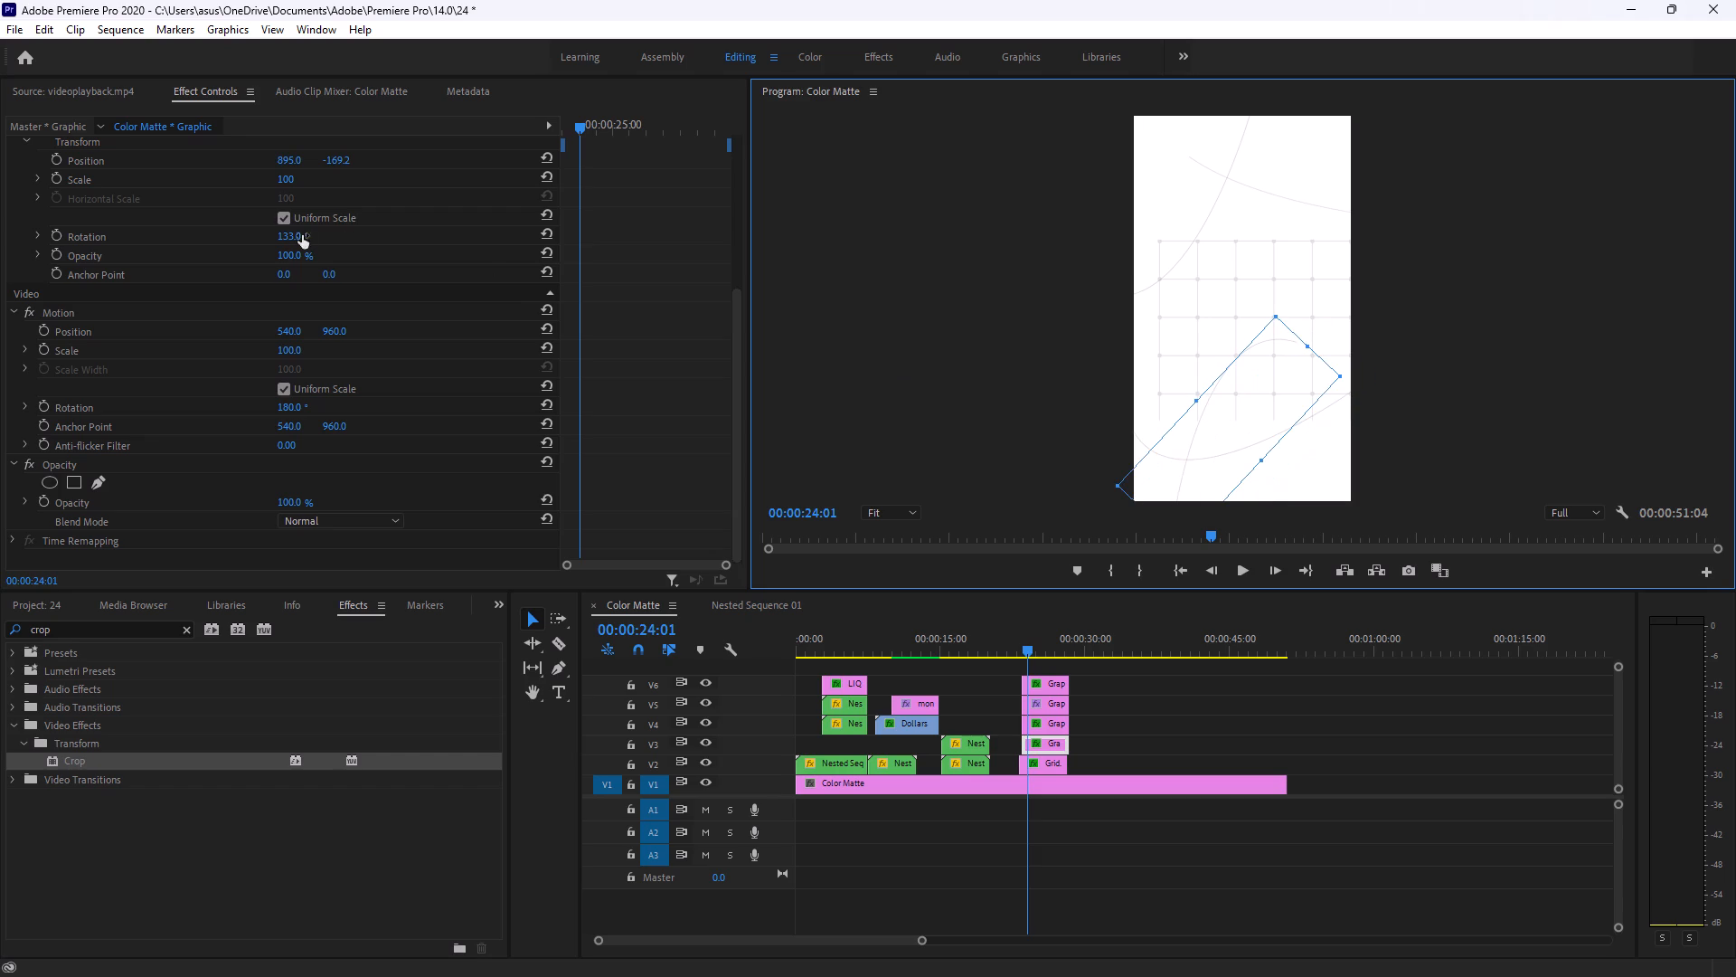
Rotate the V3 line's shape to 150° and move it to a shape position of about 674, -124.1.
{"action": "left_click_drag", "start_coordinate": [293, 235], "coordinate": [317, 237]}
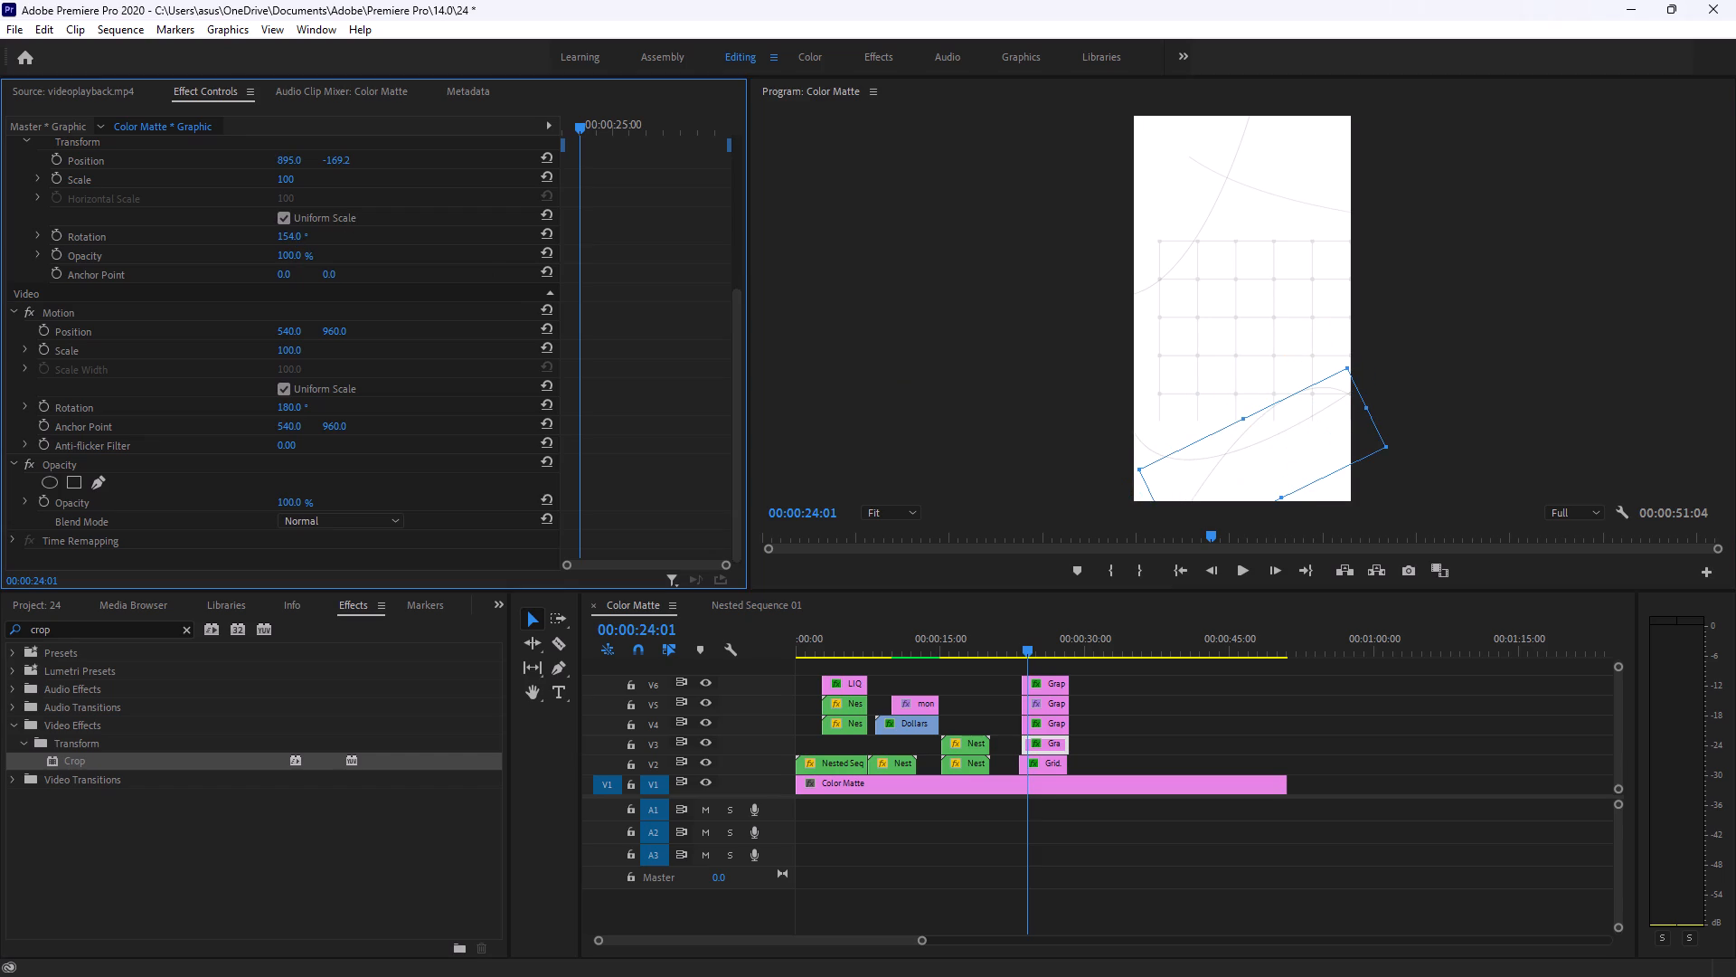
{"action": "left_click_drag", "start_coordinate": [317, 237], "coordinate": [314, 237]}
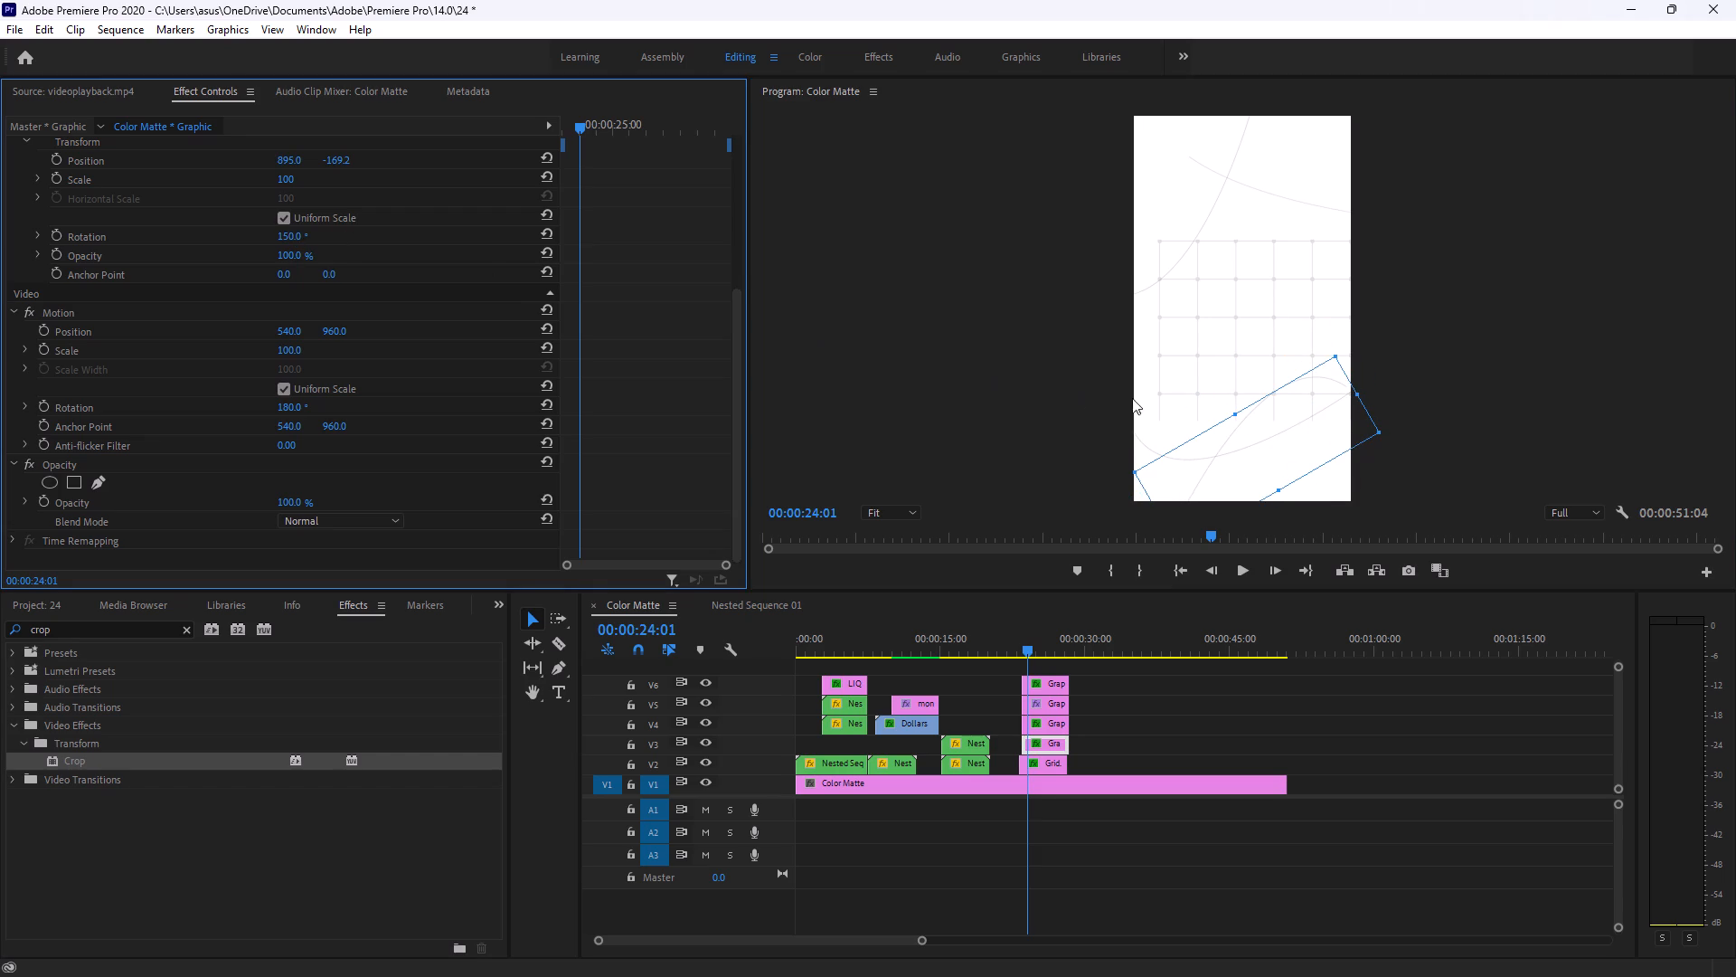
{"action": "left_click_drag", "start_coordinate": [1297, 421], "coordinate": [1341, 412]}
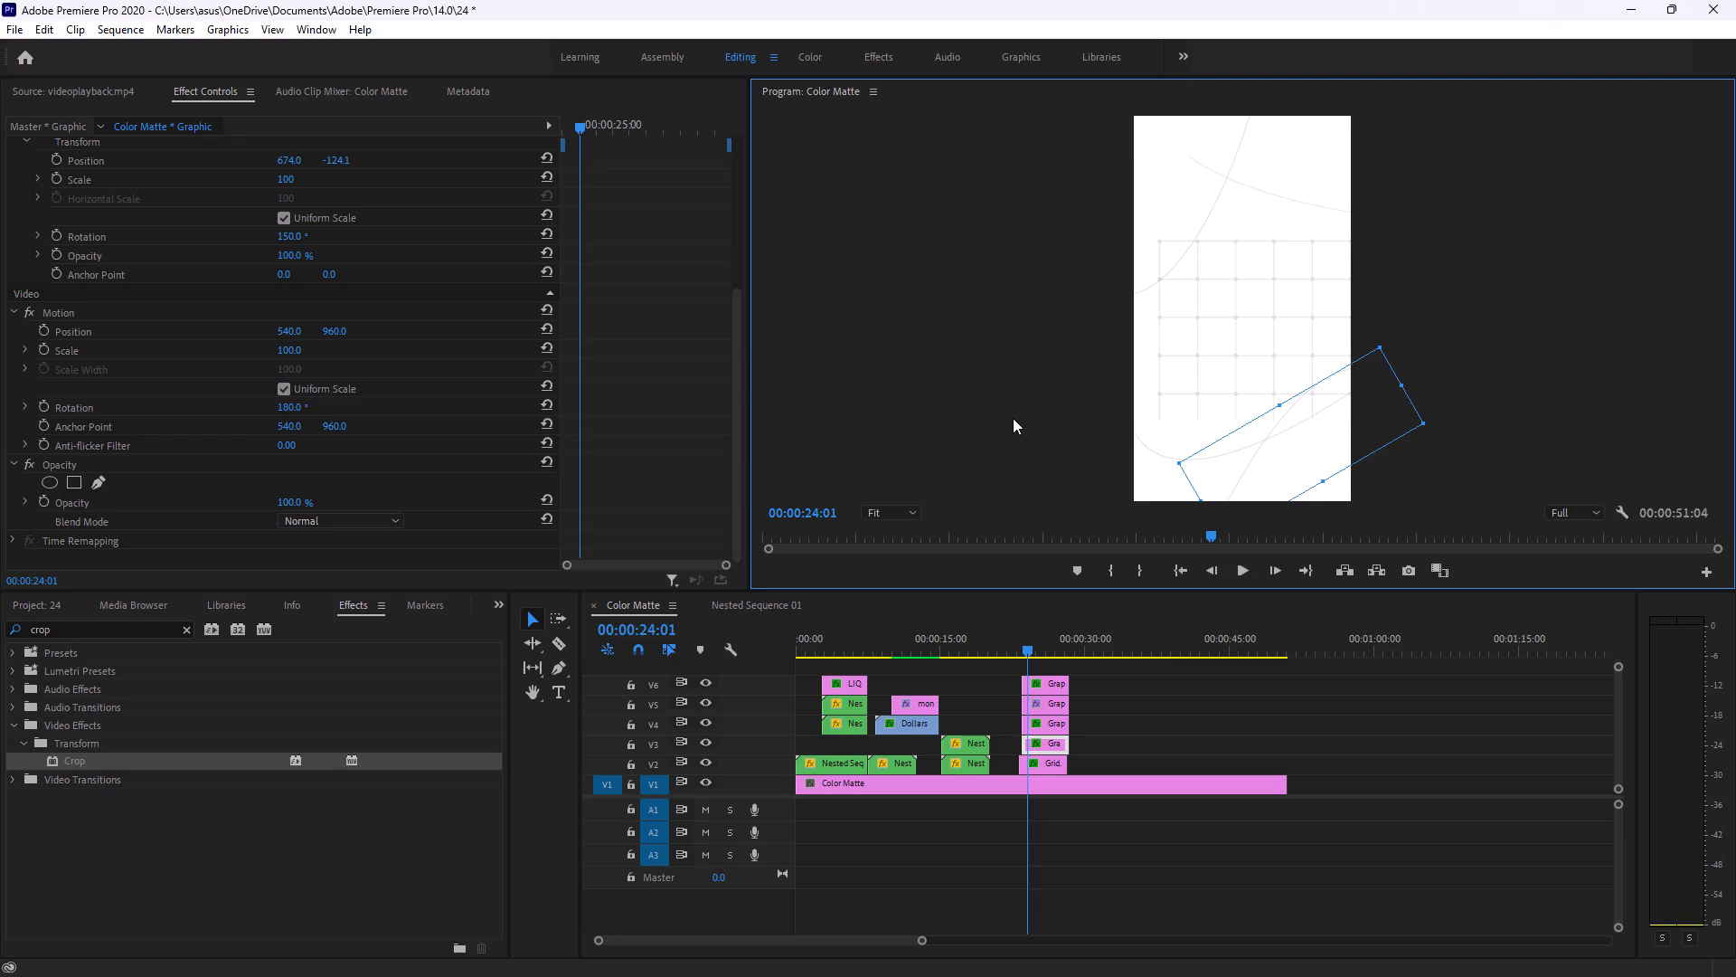
Switch to the tutorial in Brave, skip ahead in the coin section to examine its line layout, and return to Premiere Pro.
{"action": "key", "text": "alt+Tab"}
{"action": "left_click", "coordinate": [951, 451]}
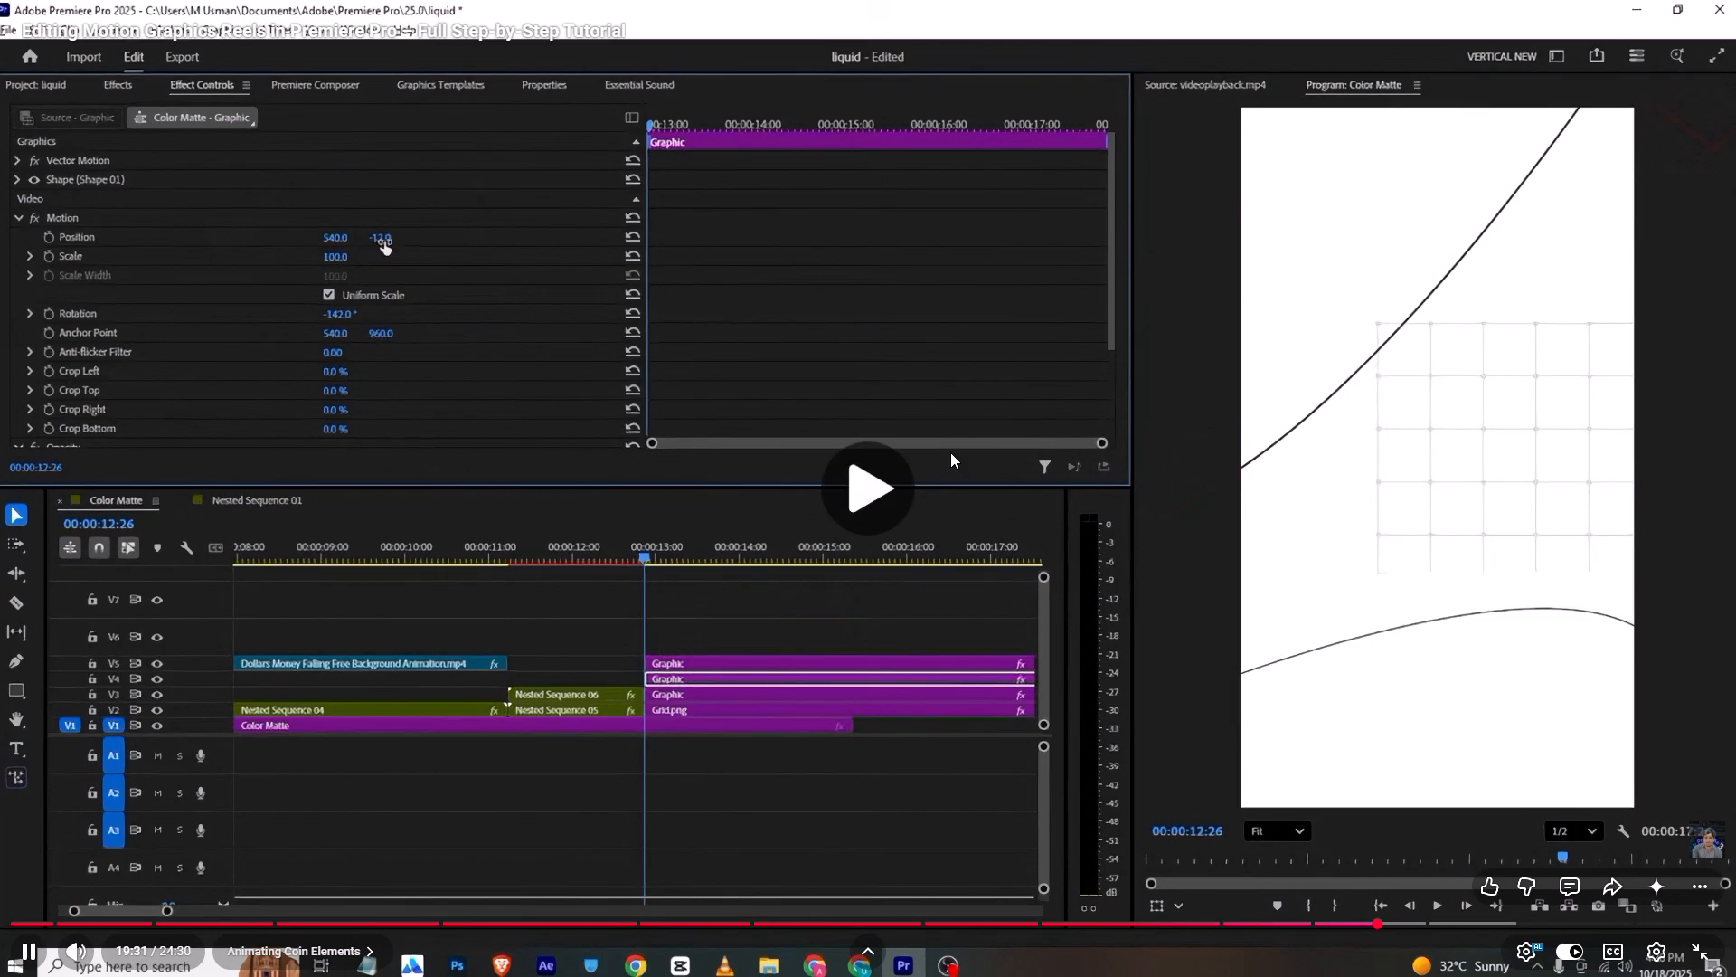
{"action": "key", "text": "Right"}
{"action": "key", "text": "Right"}
{"action": "key", "text": "Right"}
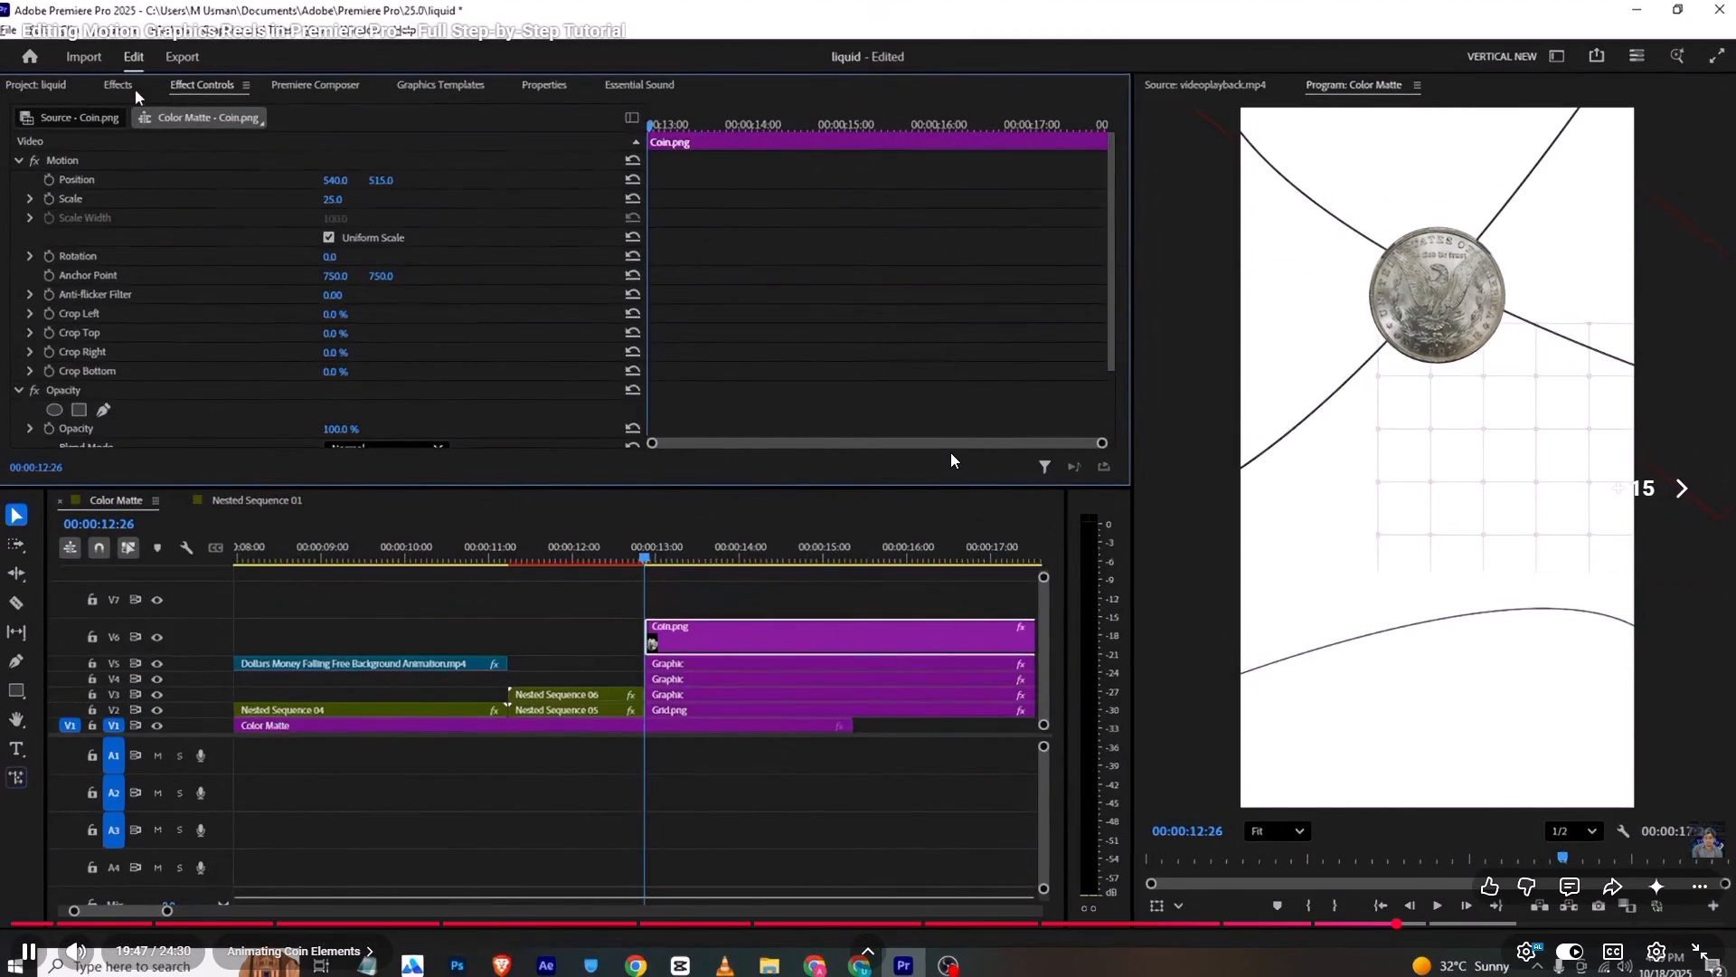
{"action": "key", "text": "Right"}
{"action": "key", "text": "space"}
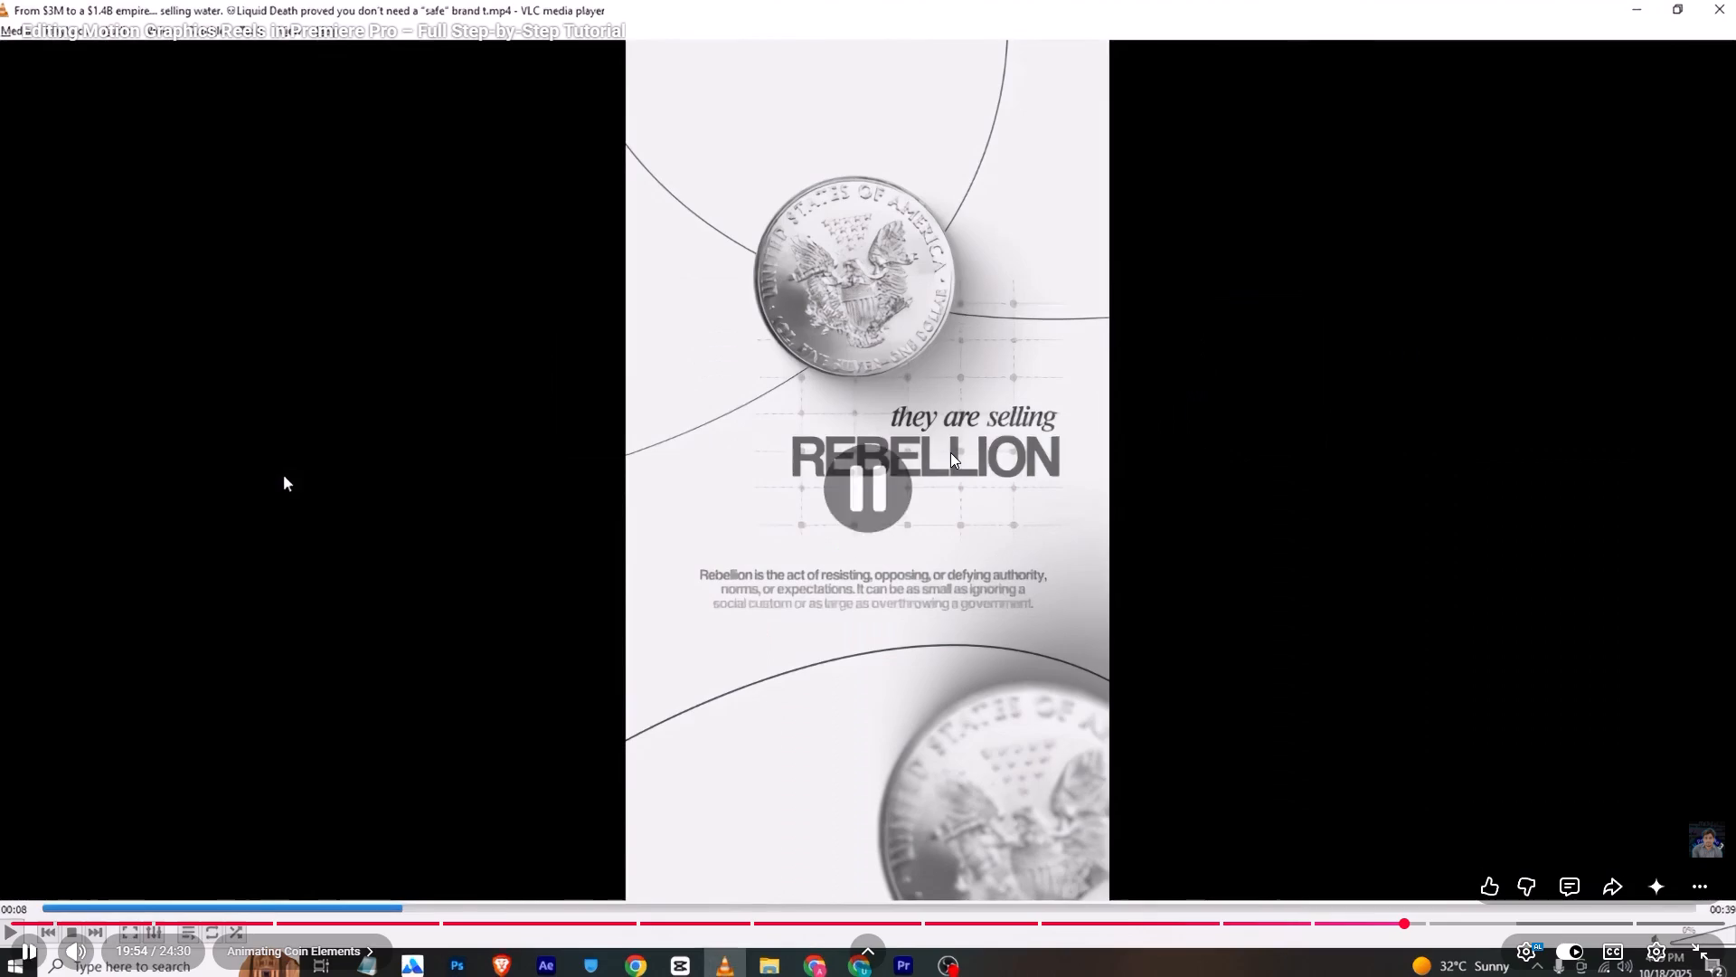
{"action": "key", "text": "alt+Tab"}
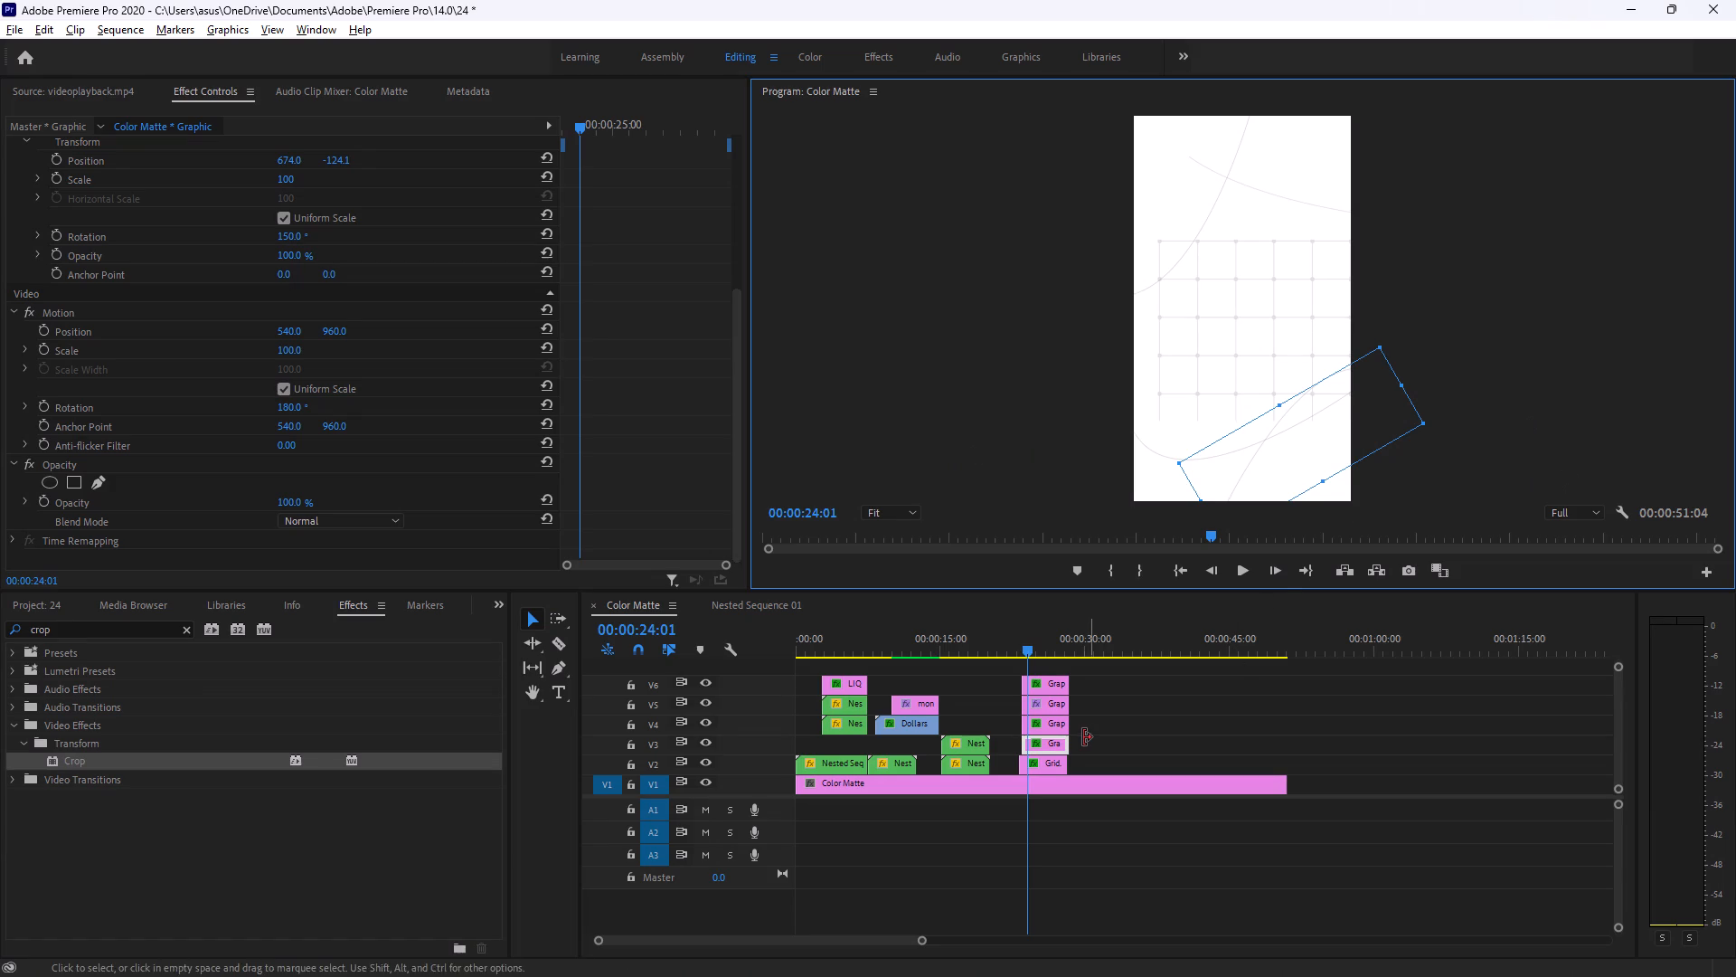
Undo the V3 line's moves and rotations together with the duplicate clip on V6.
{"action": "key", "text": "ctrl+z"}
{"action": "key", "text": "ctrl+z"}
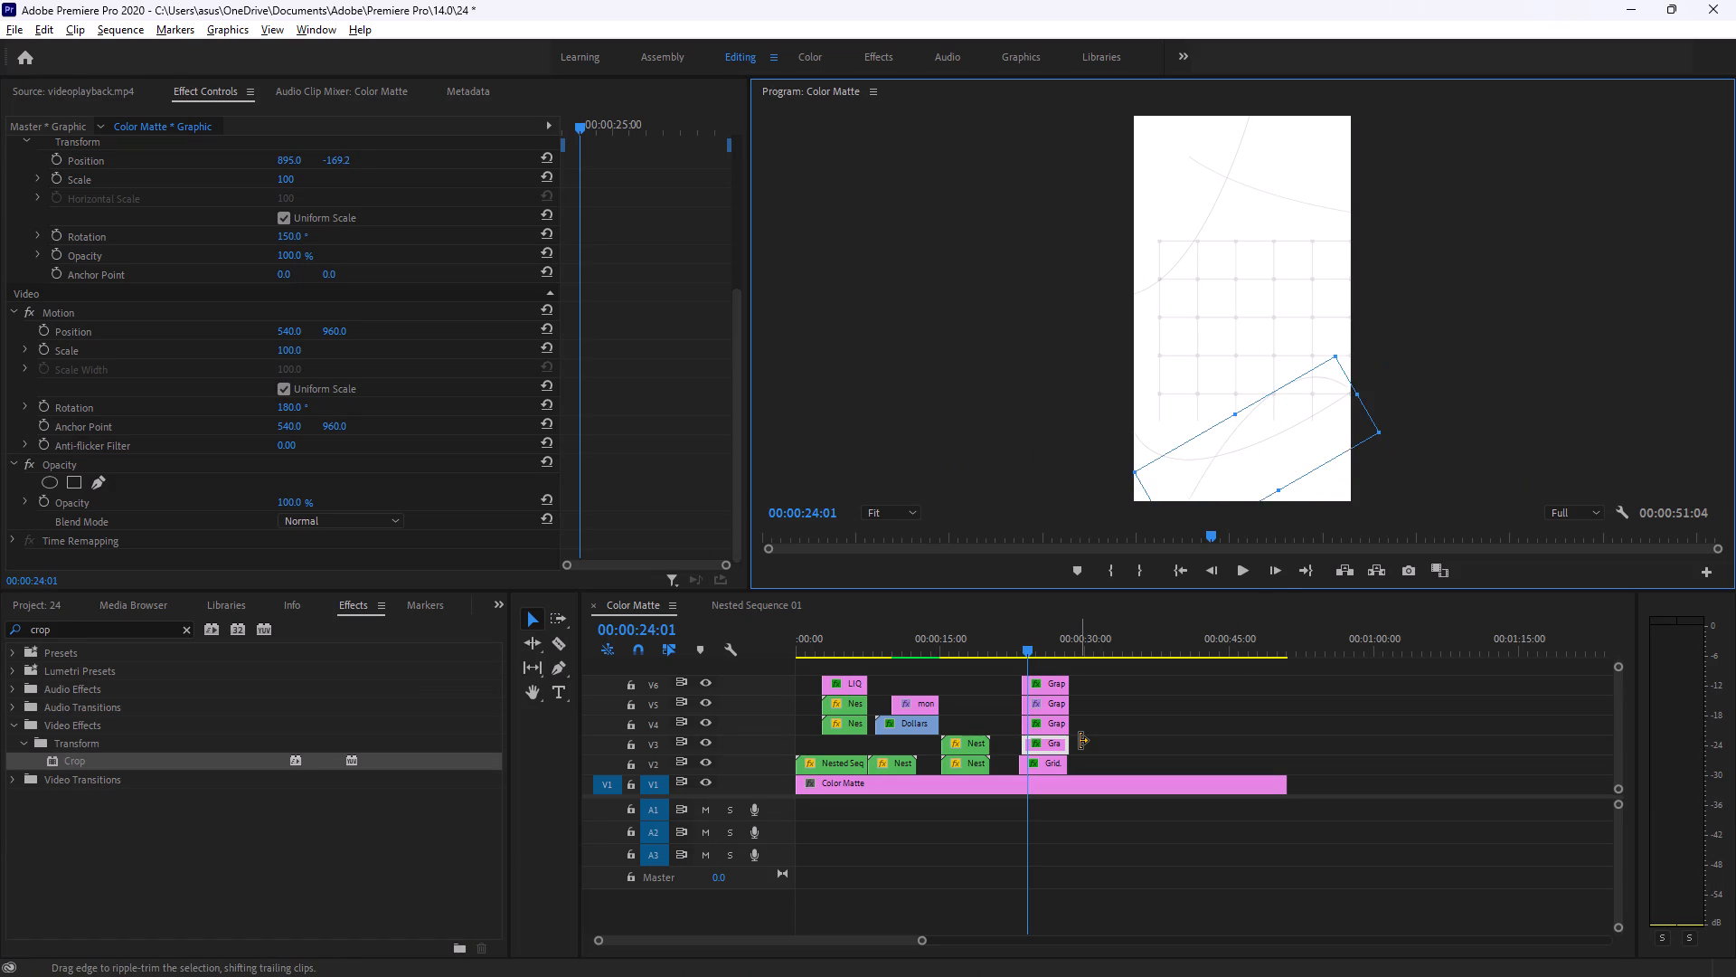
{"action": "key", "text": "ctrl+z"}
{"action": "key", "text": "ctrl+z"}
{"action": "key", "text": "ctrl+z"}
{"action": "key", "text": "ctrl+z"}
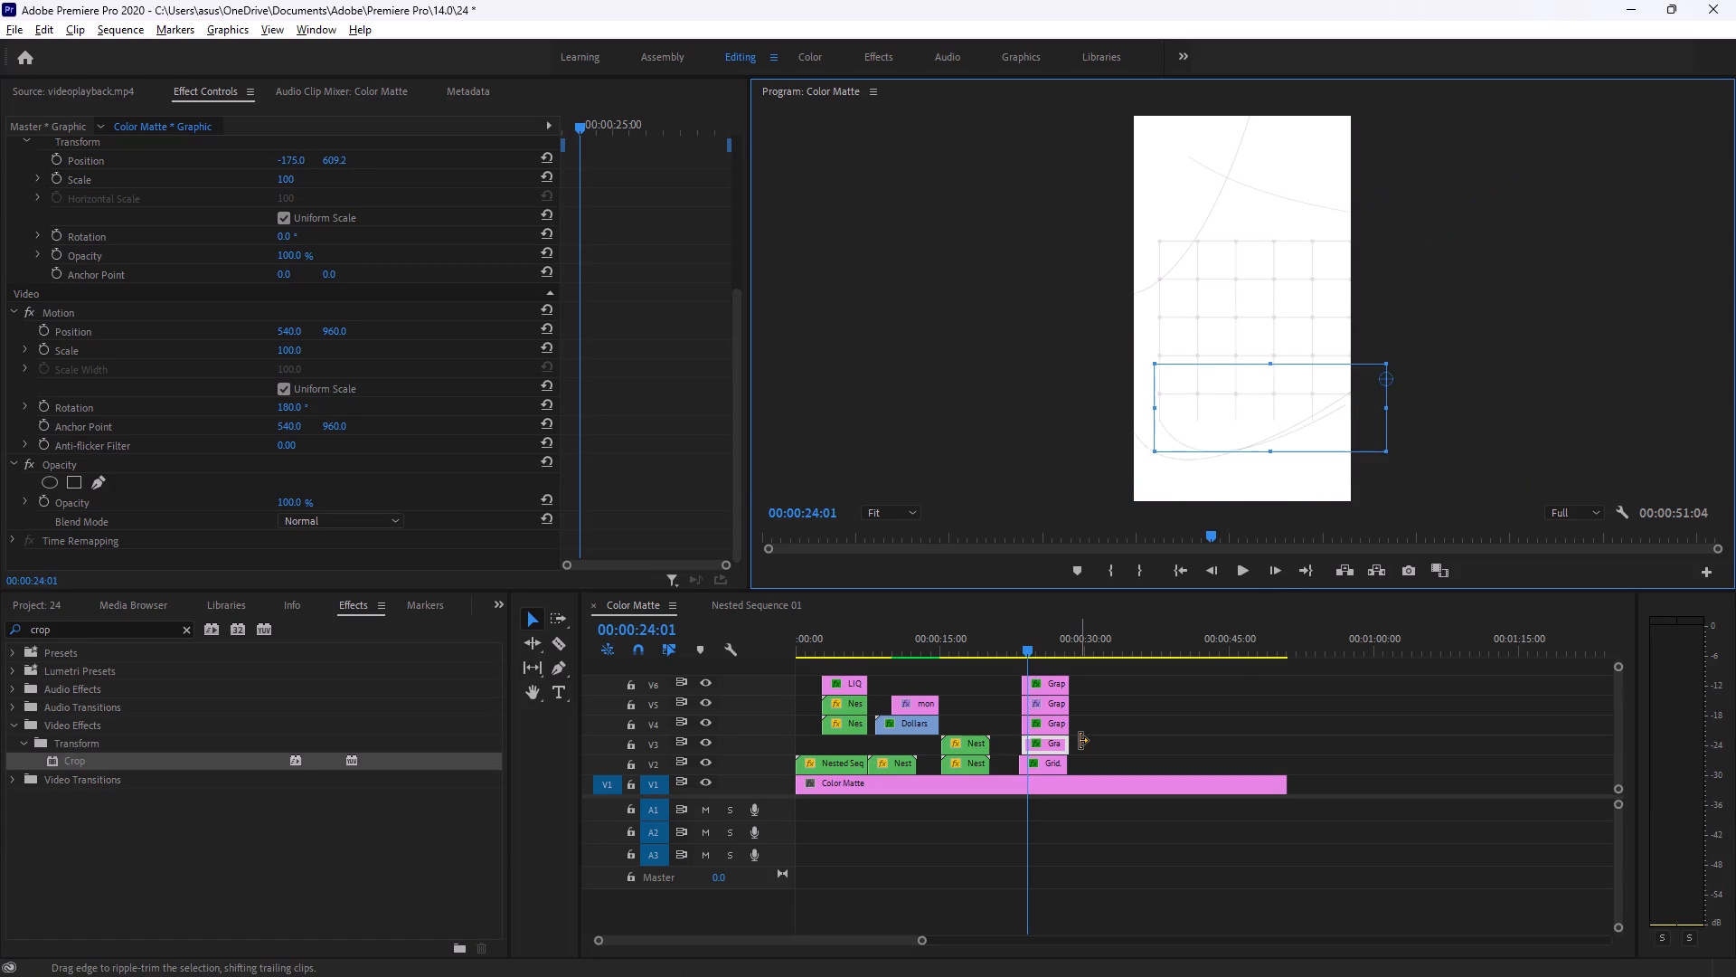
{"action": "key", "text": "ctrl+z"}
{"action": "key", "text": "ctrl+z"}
Play the next part of the tutorial's coin section in Brave, pause it, and return to Premiere Pro.
{"action": "key", "text": "alt+Tab"}
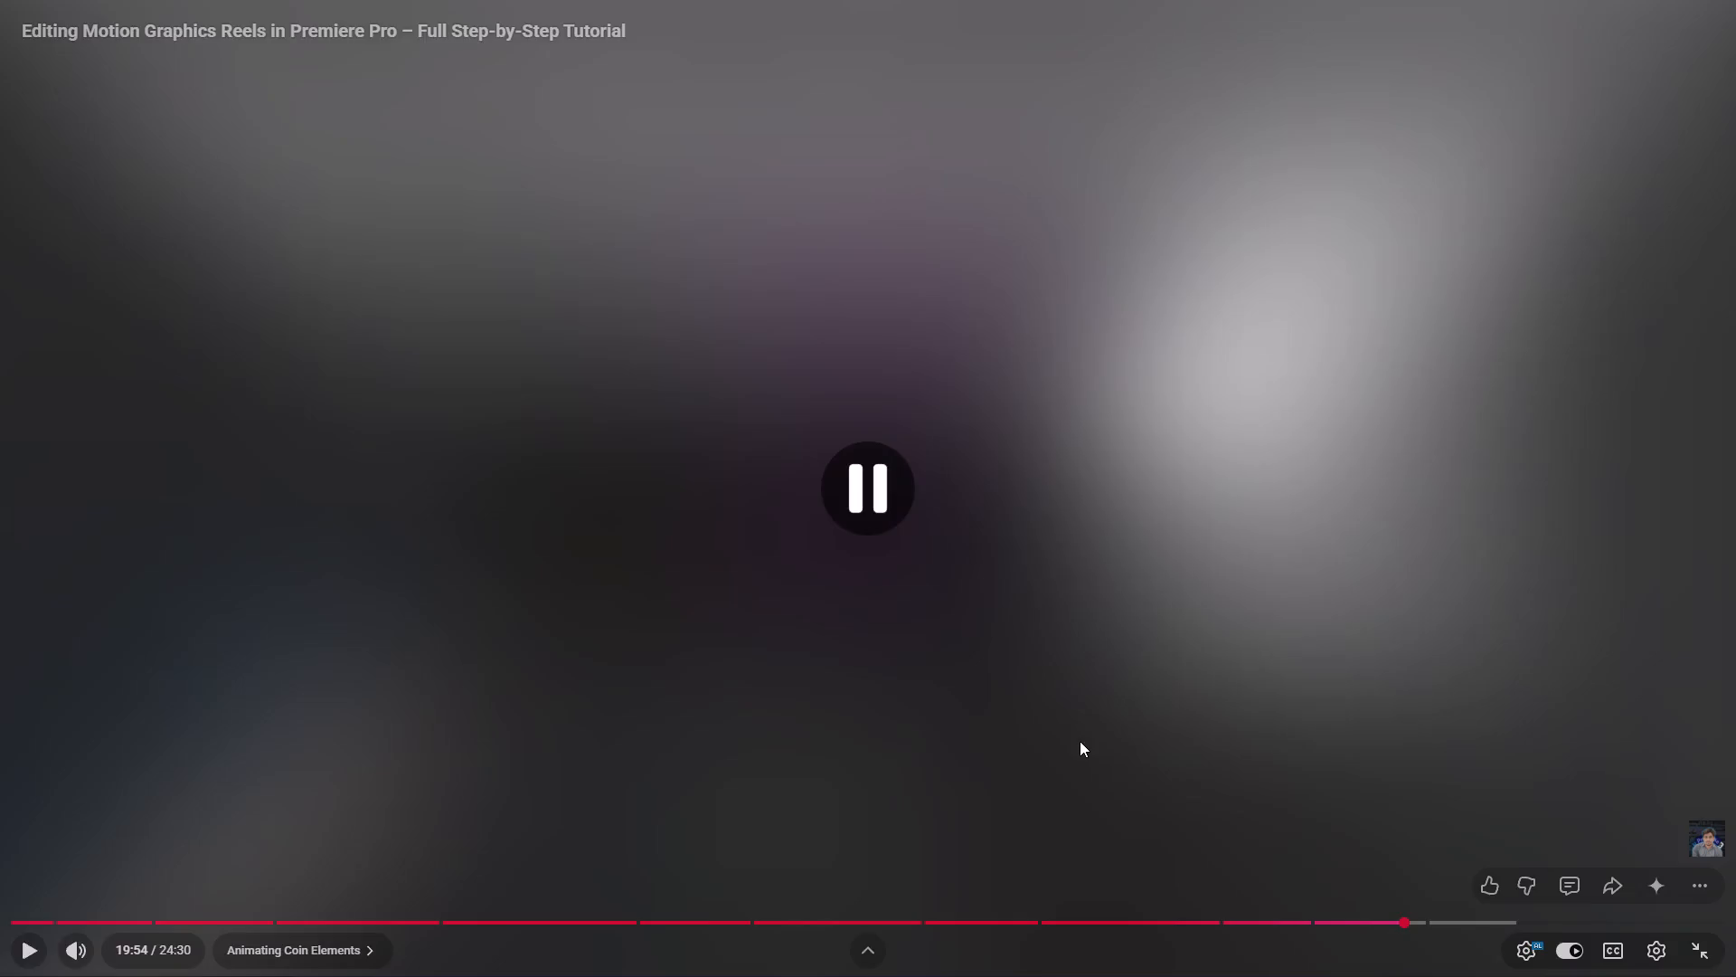
{"action": "left_click", "coordinate": [1030, 676]}
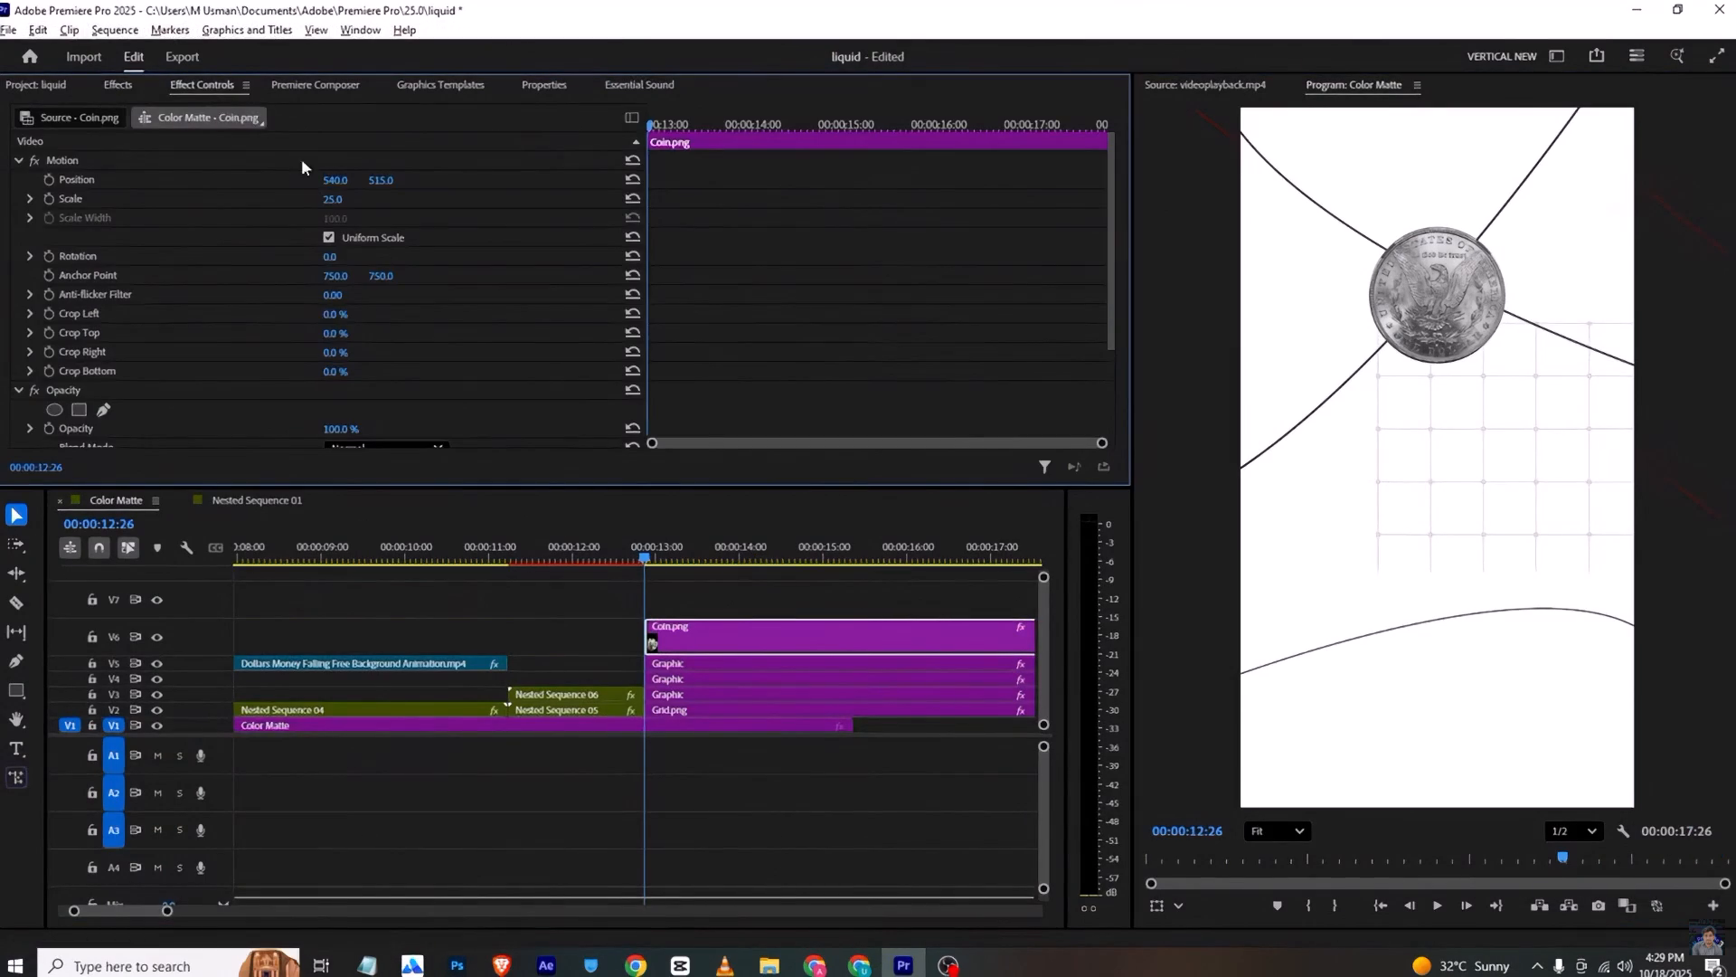
{"action": "key", "text": "space"}
{"action": "key", "text": "alt+Tab"}
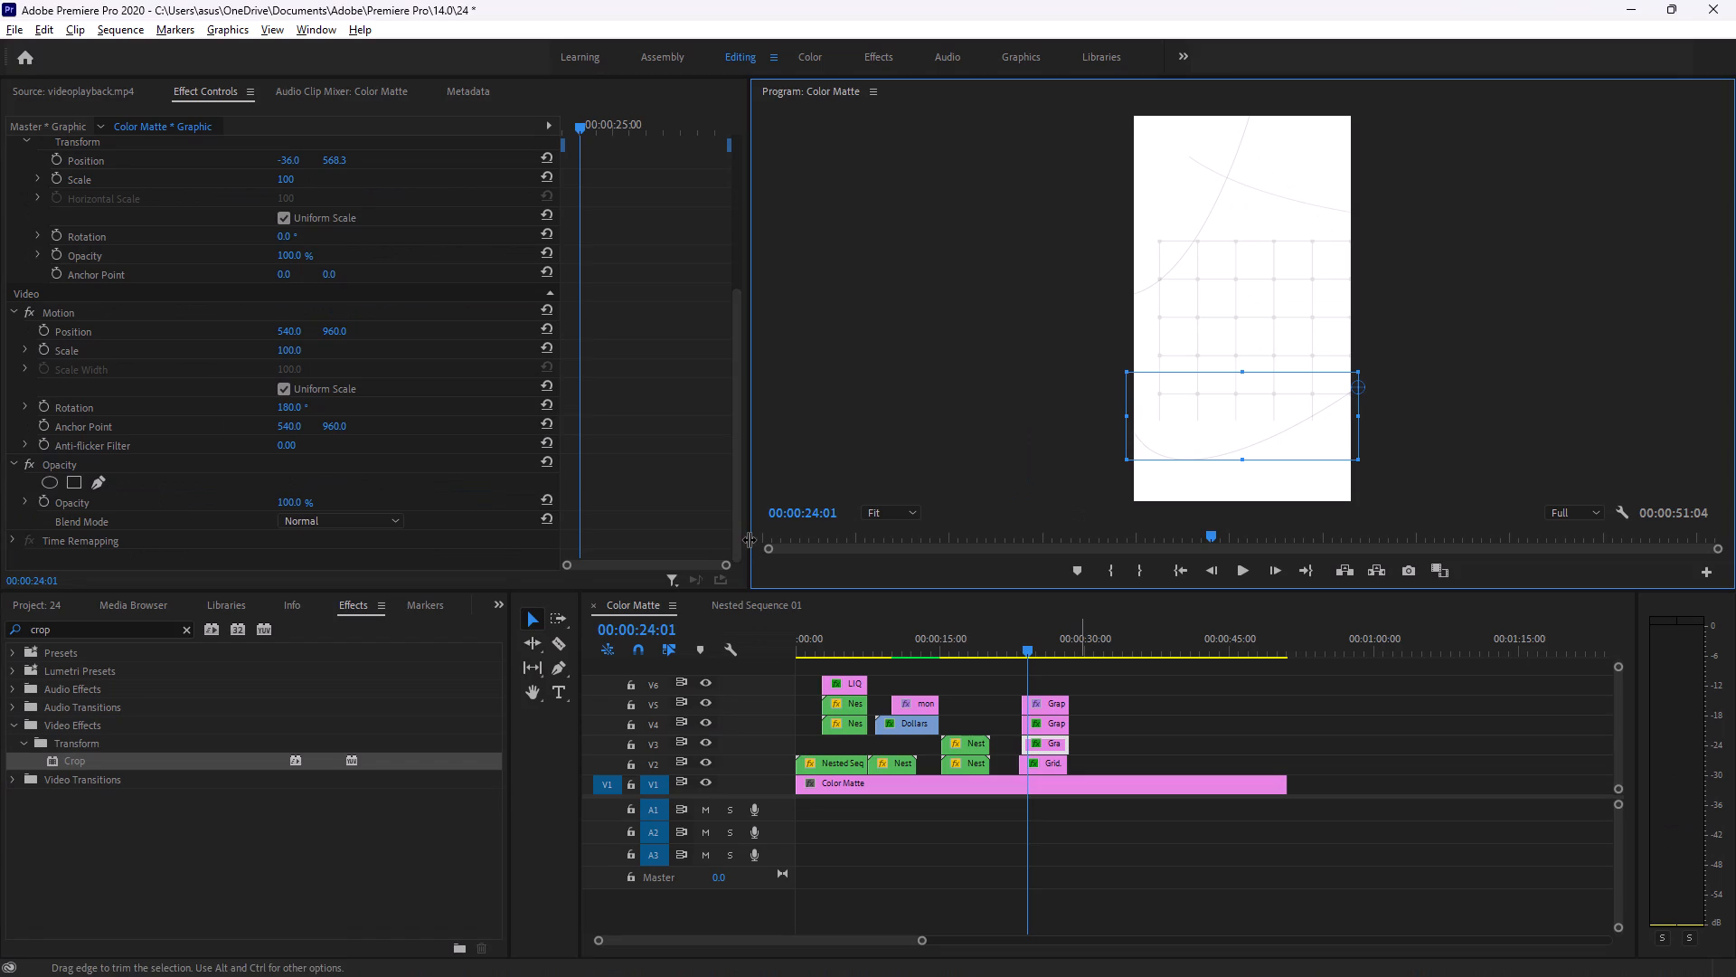
Place Coin.png on V6 above the grid and curved-line clips, aligning its start with the line graphics below.
{"action": "scroll", "coordinate": [182, 652], "scroll_direction": "up", "scroll_amount": 17}
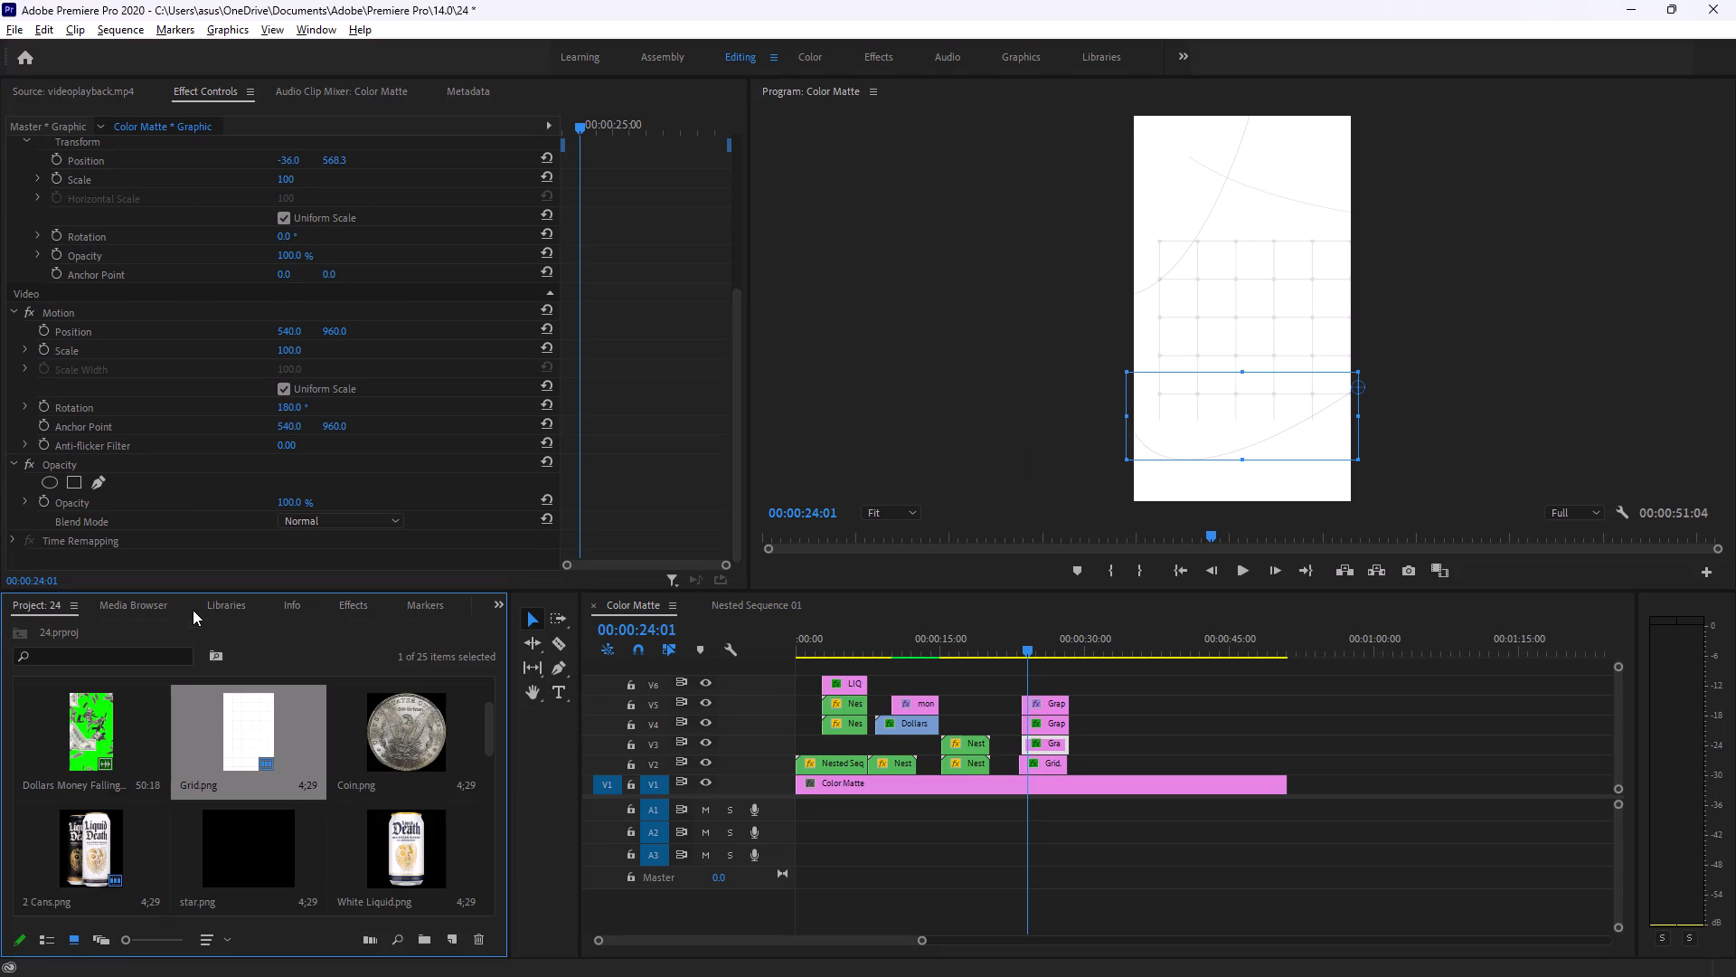
{"action": "double_click", "coordinate": [407, 741]}
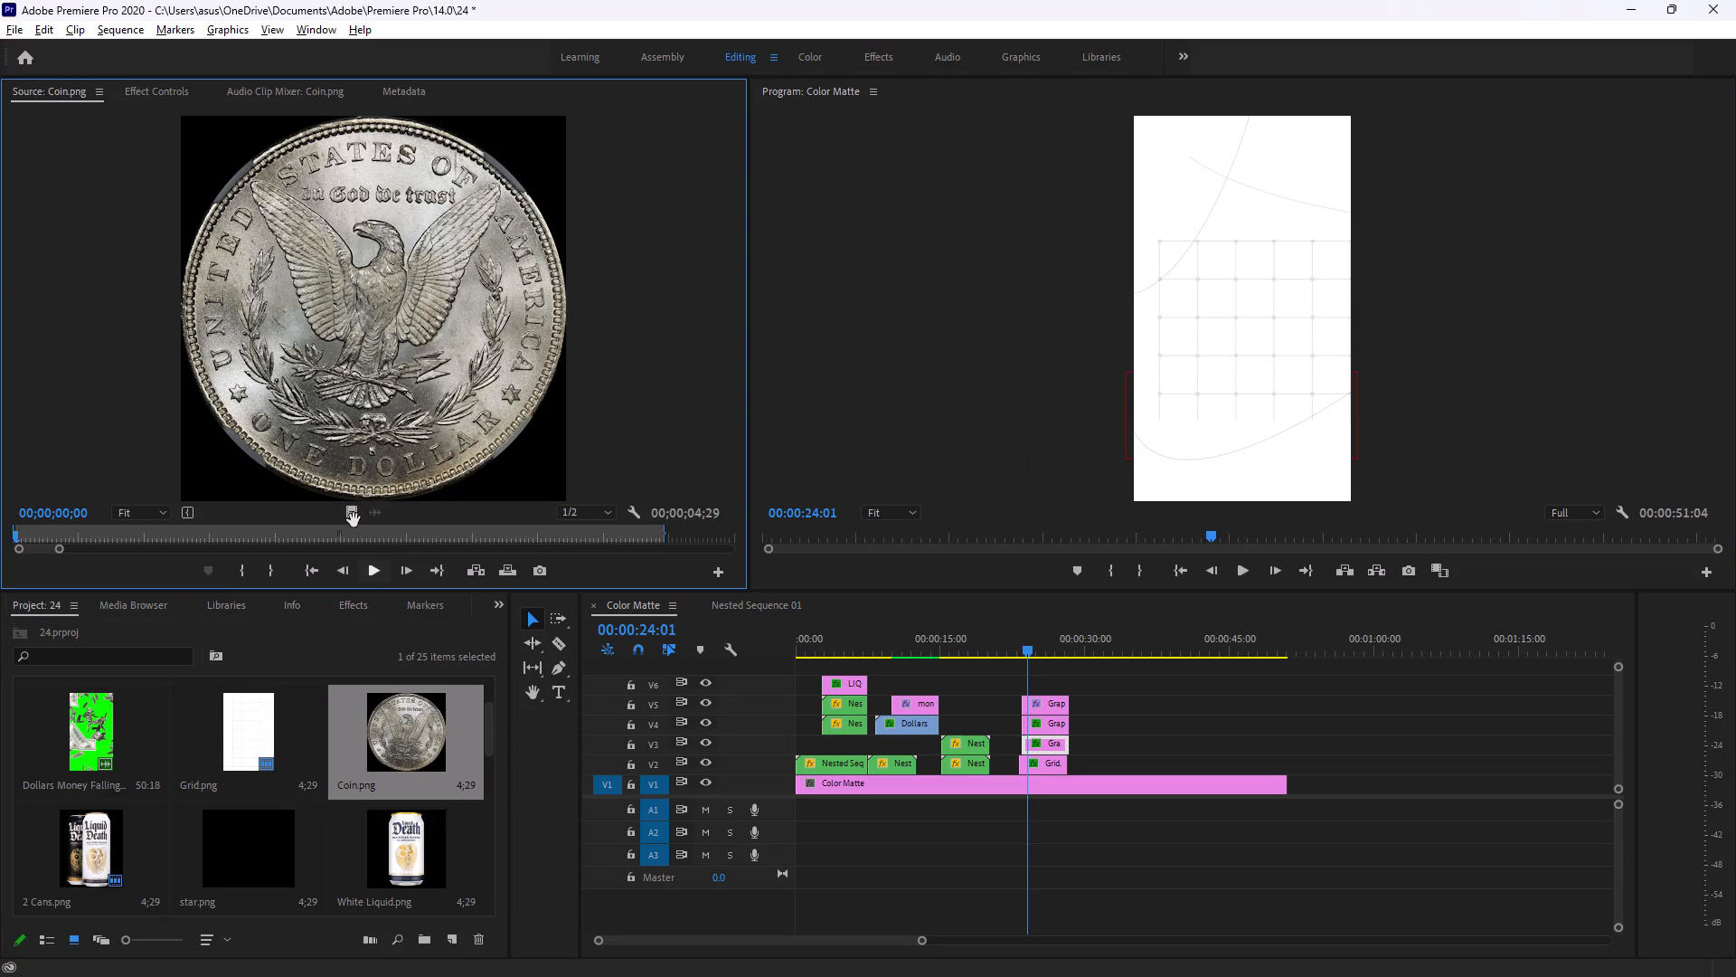
{"action": "left_click_drag", "start_coordinate": [354, 520], "coordinate": [1035, 690]}
{"action": "left_click_drag", "start_coordinate": [353, 514], "coordinate": [1031, 692]}
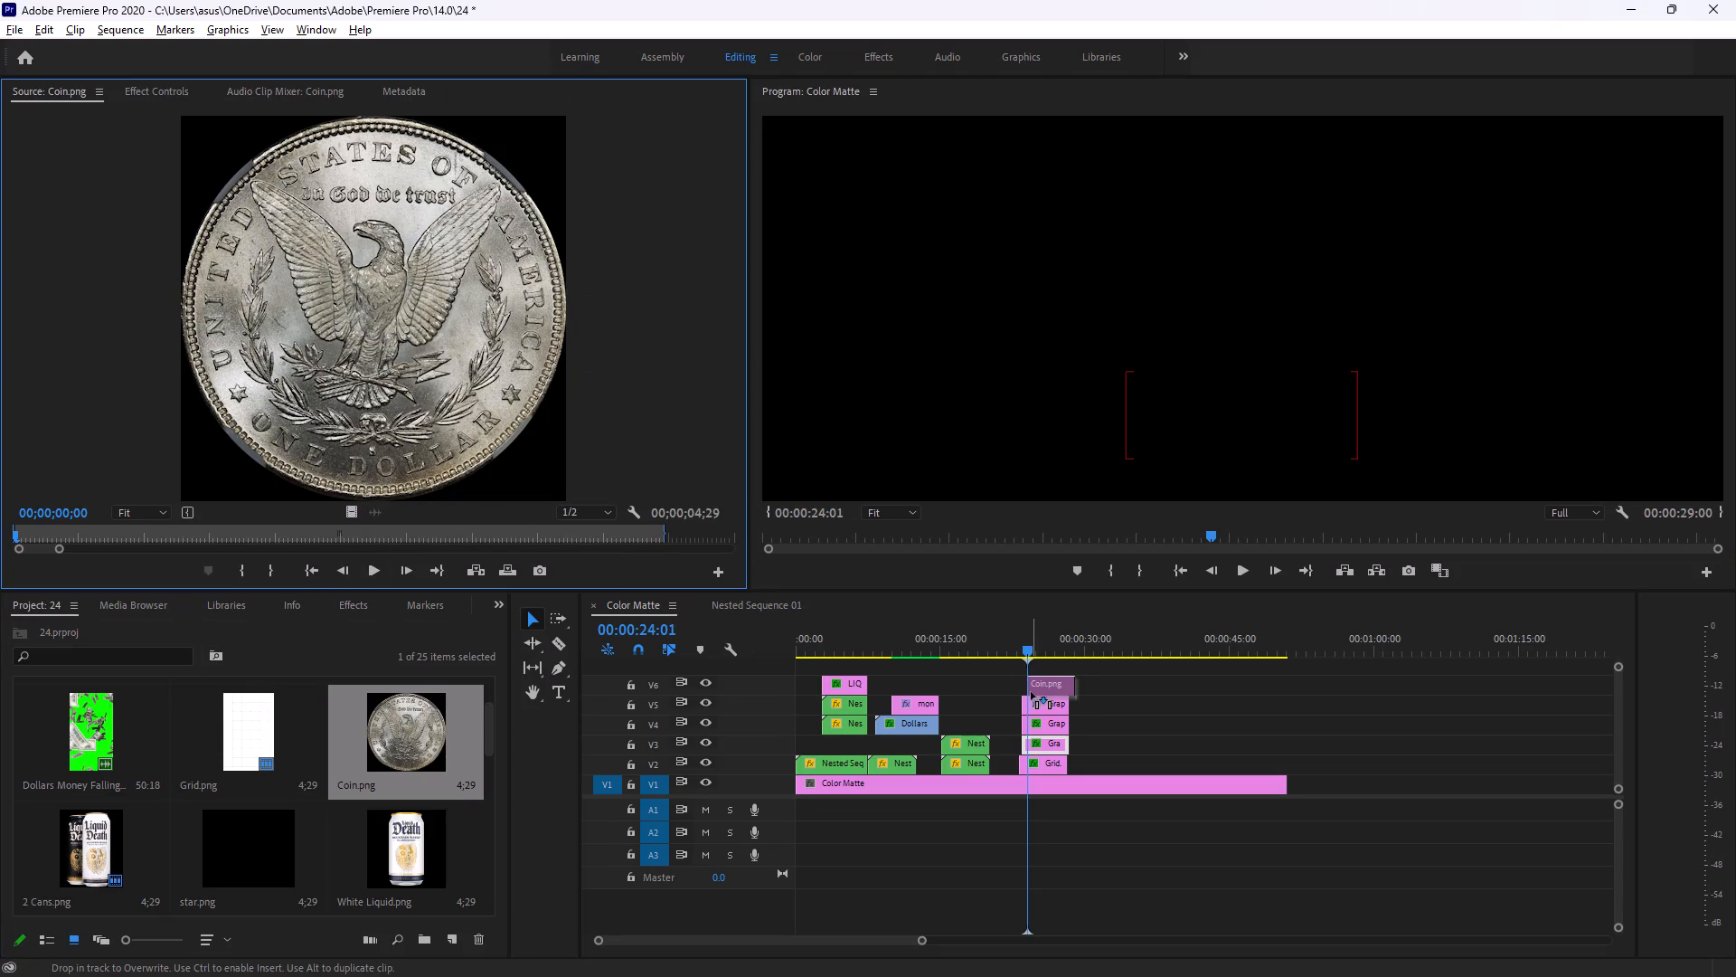
{"action": "left_click_drag", "start_coordinate": [1031, 692], "coordinate": [1020, 695]}
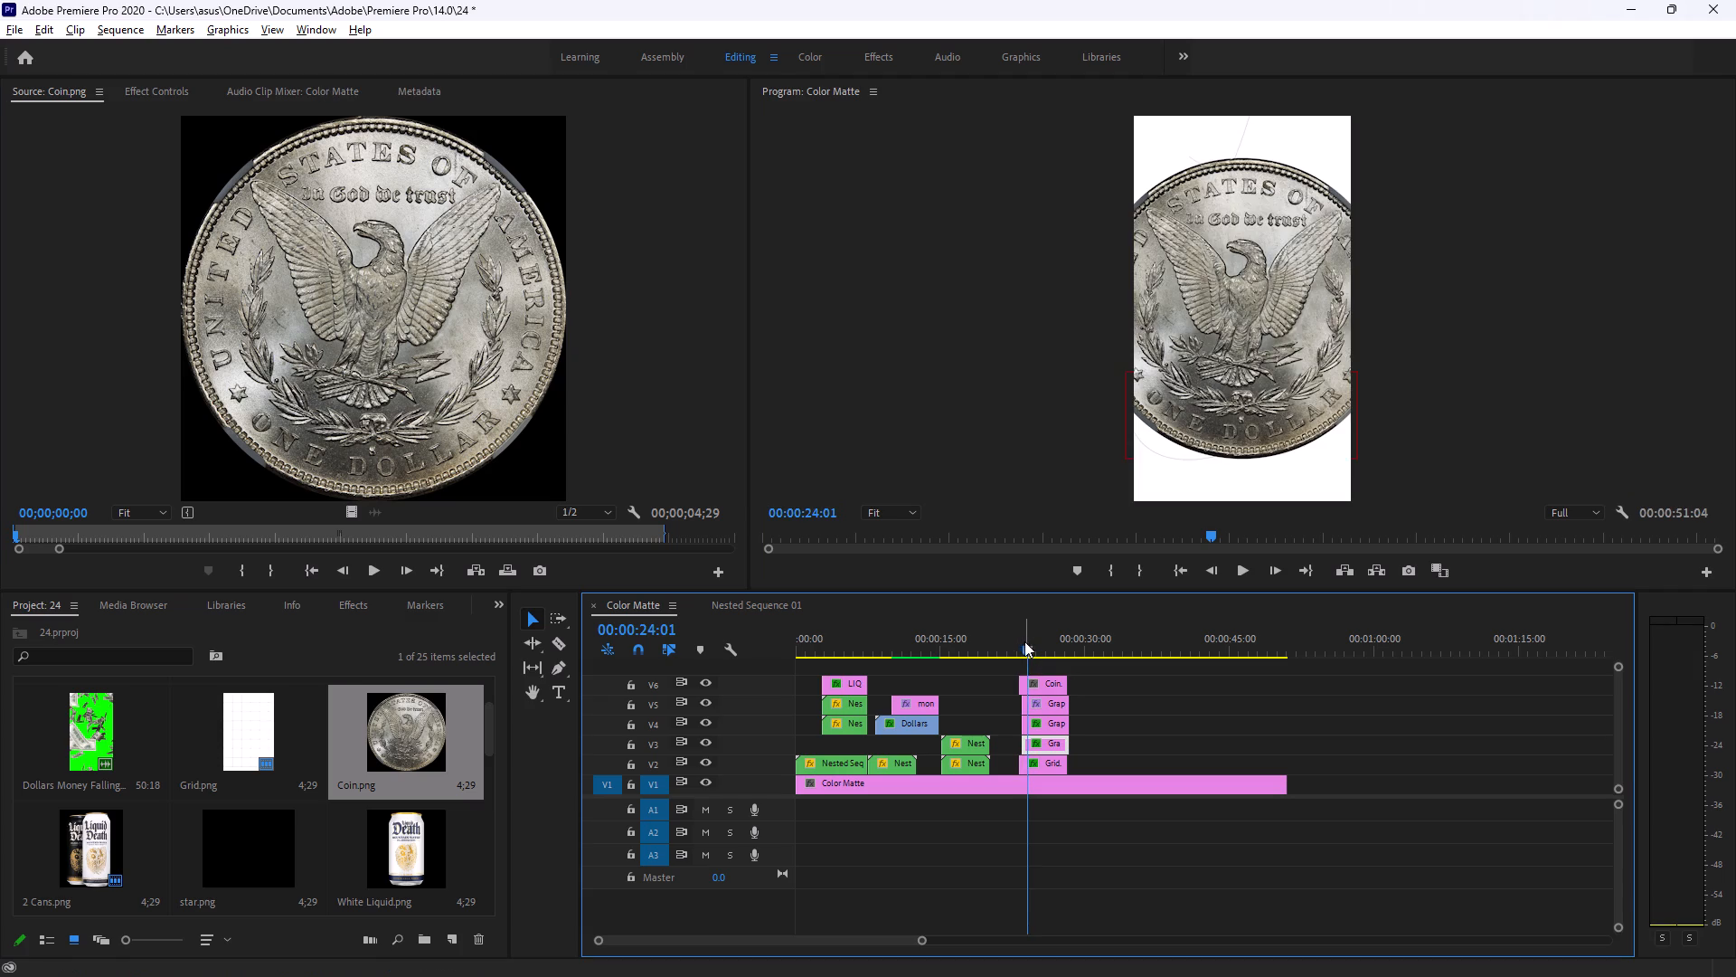
{"action": "left_click_drag", "start_coordinate": [1022, 639], "coordinate": [1031, 638]}
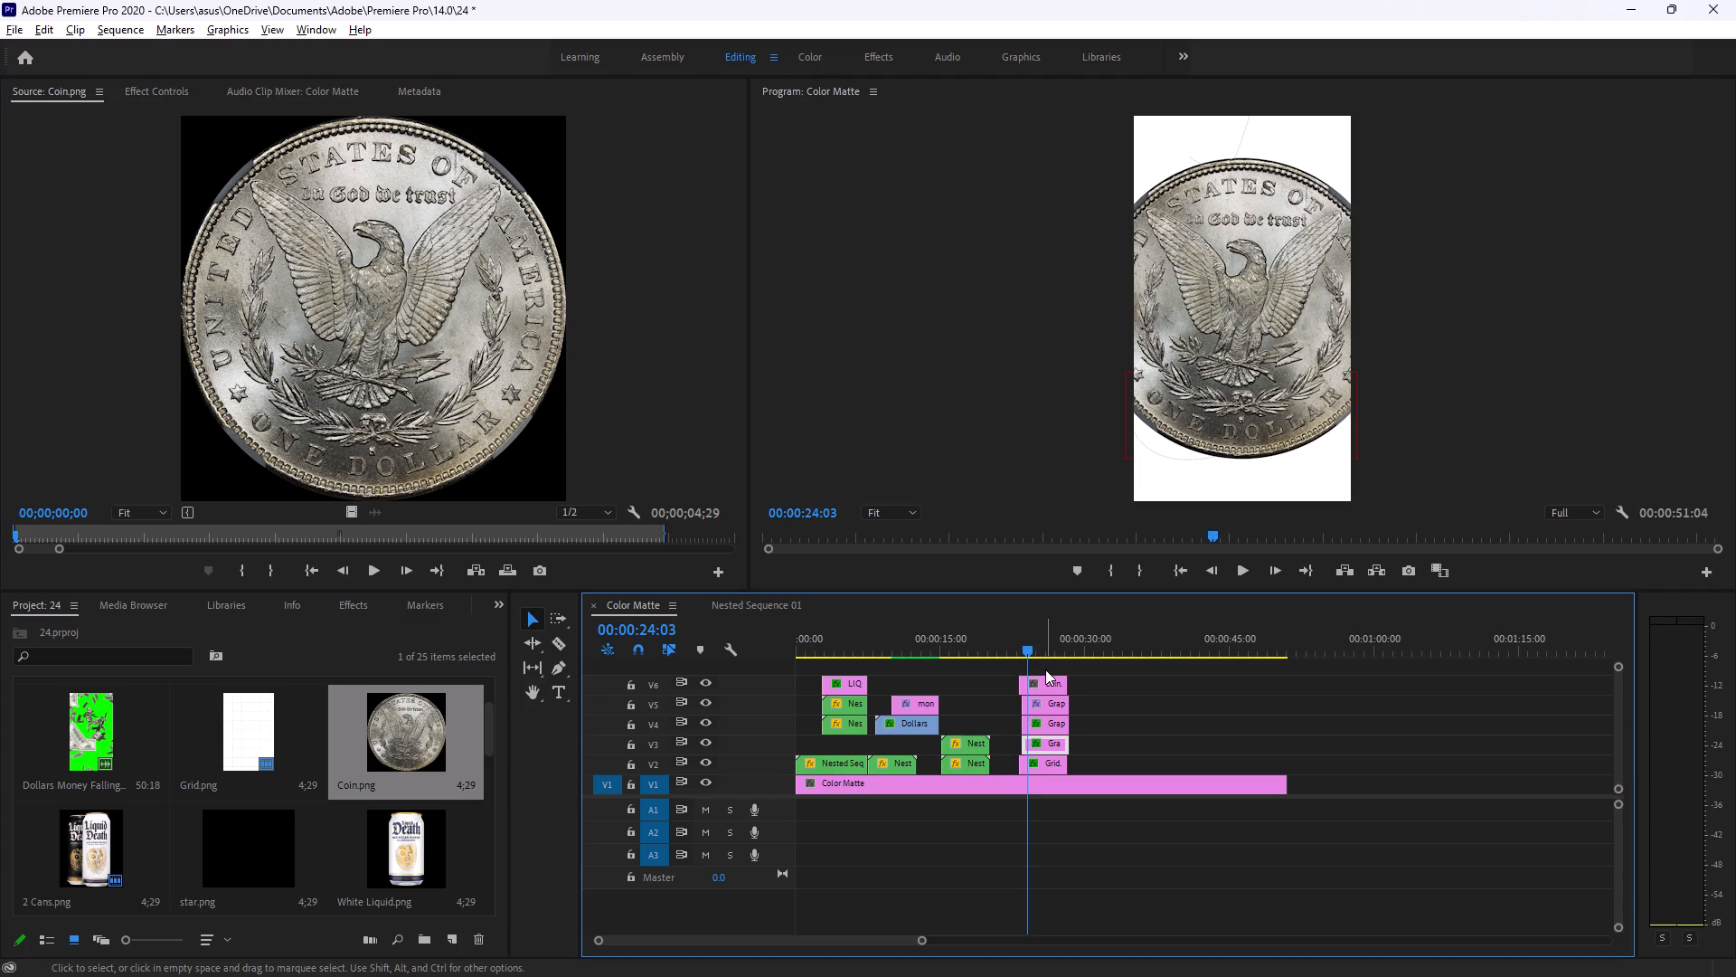
{"action": "left_click", "coordinate": [1045, 678]}
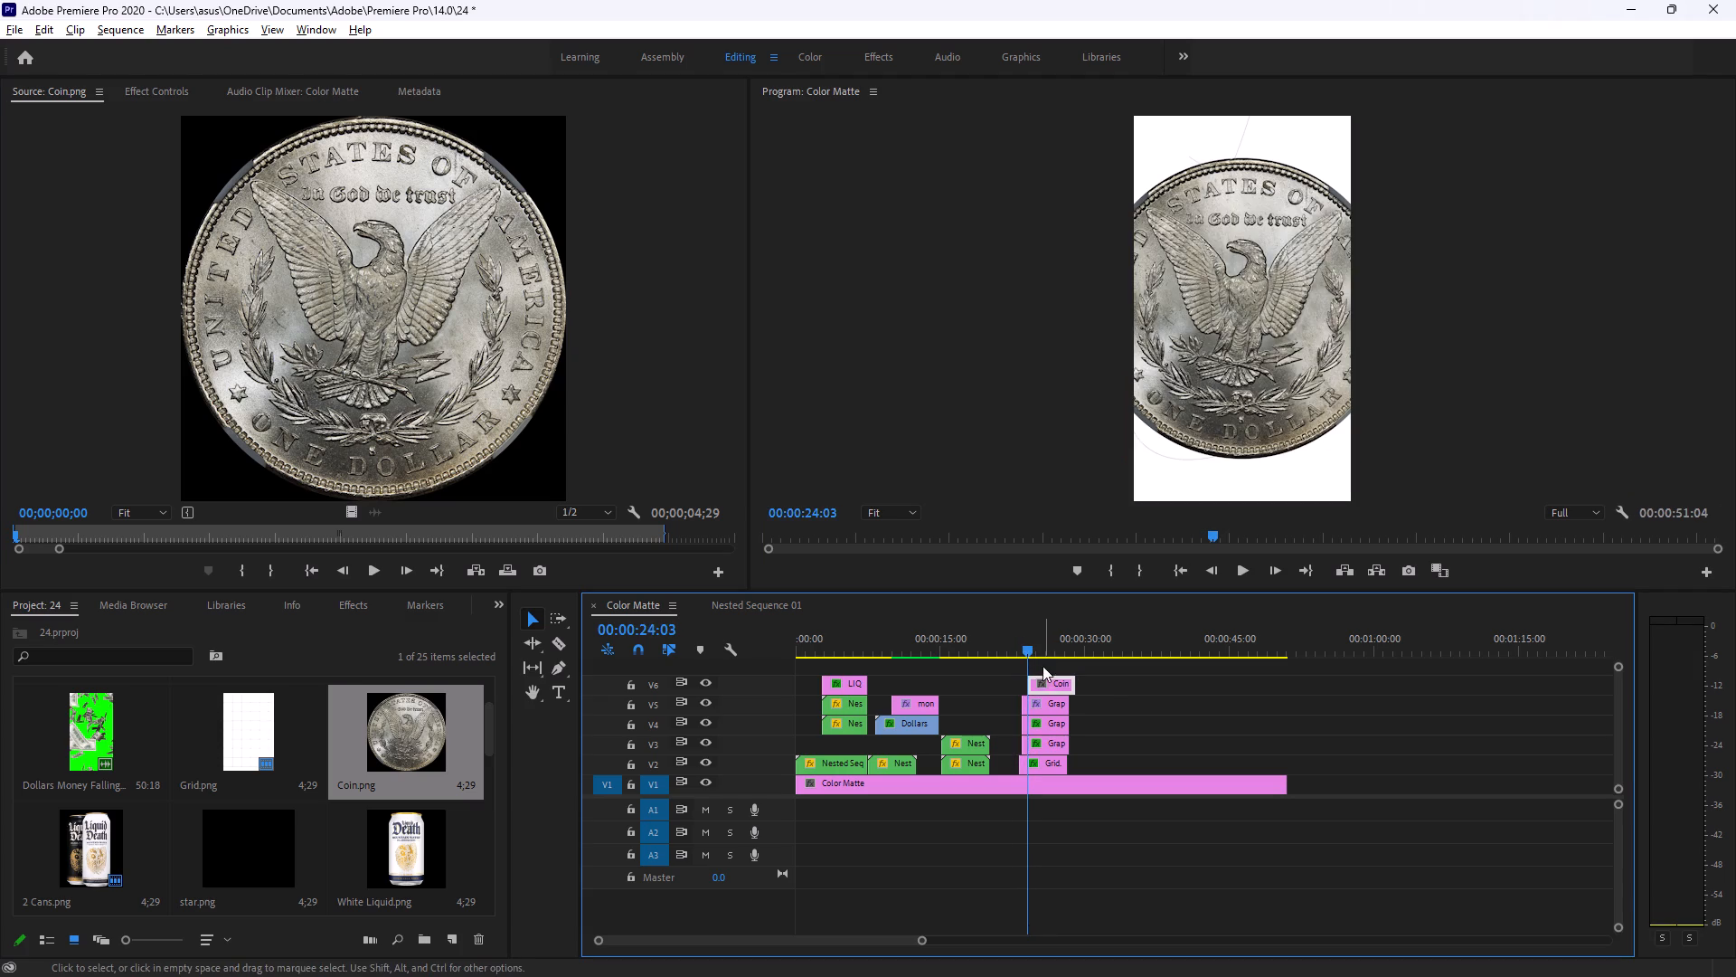
{"action": "left_click", "coordinate": [1018, 636]}
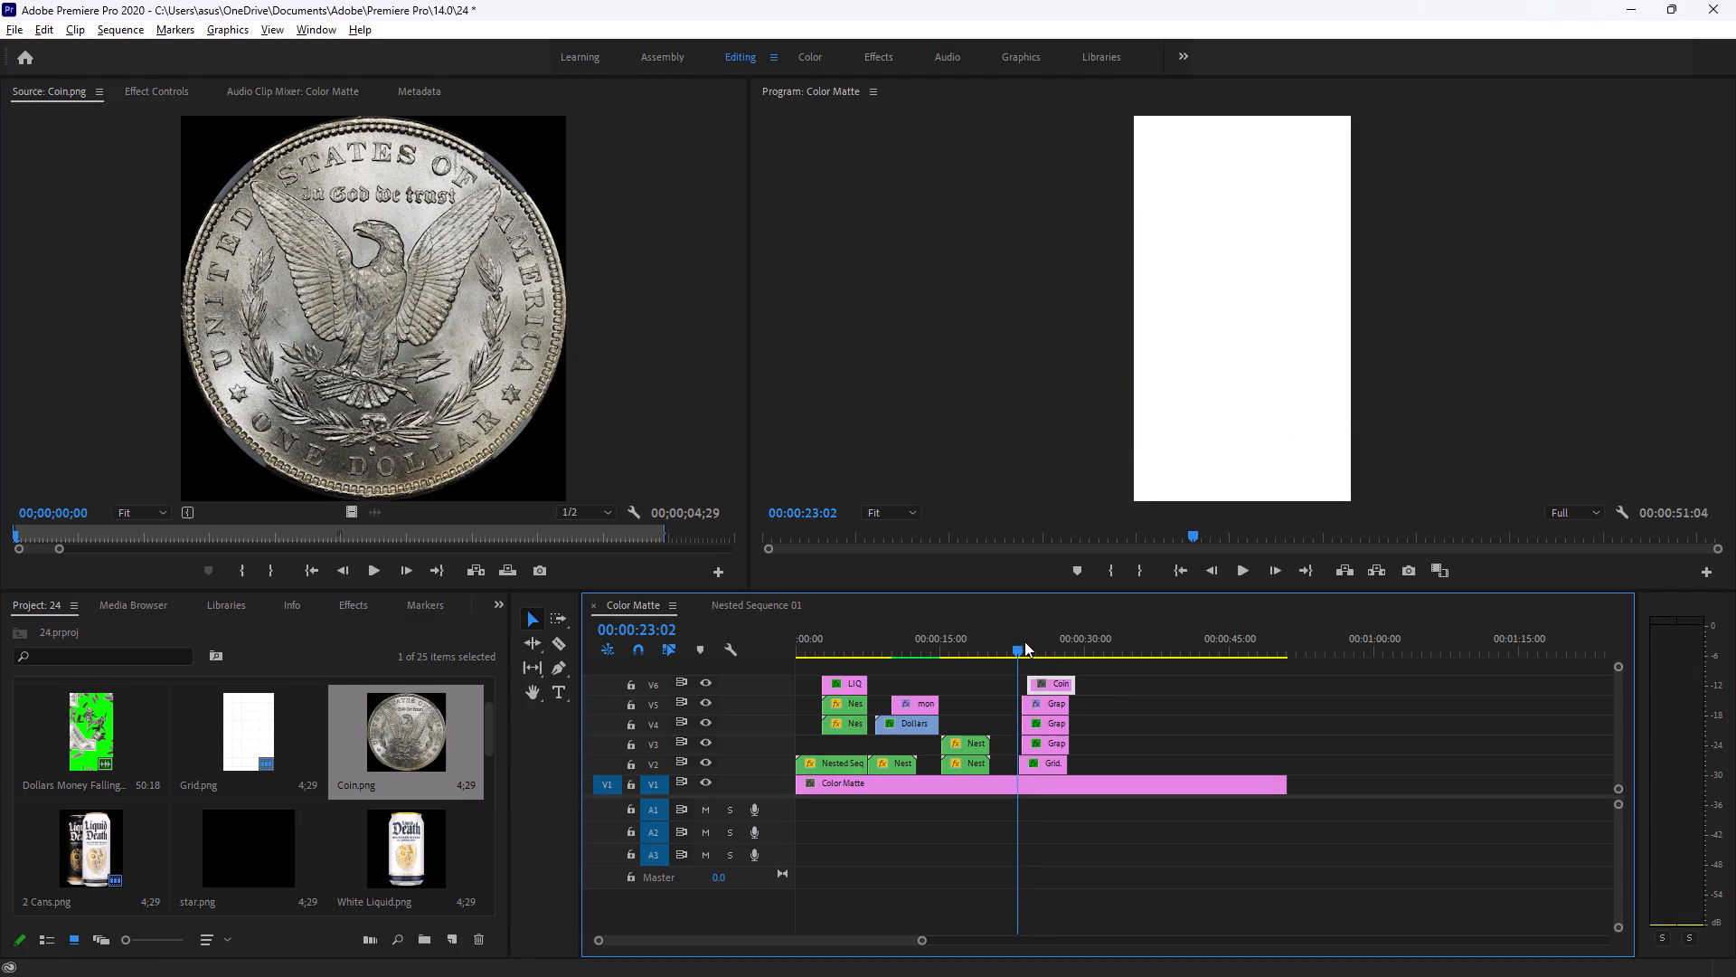
{"action": "left_click", "coordinate": [1044, 663]}
{"action": "left_click", "coordinate": [1051, 678]}
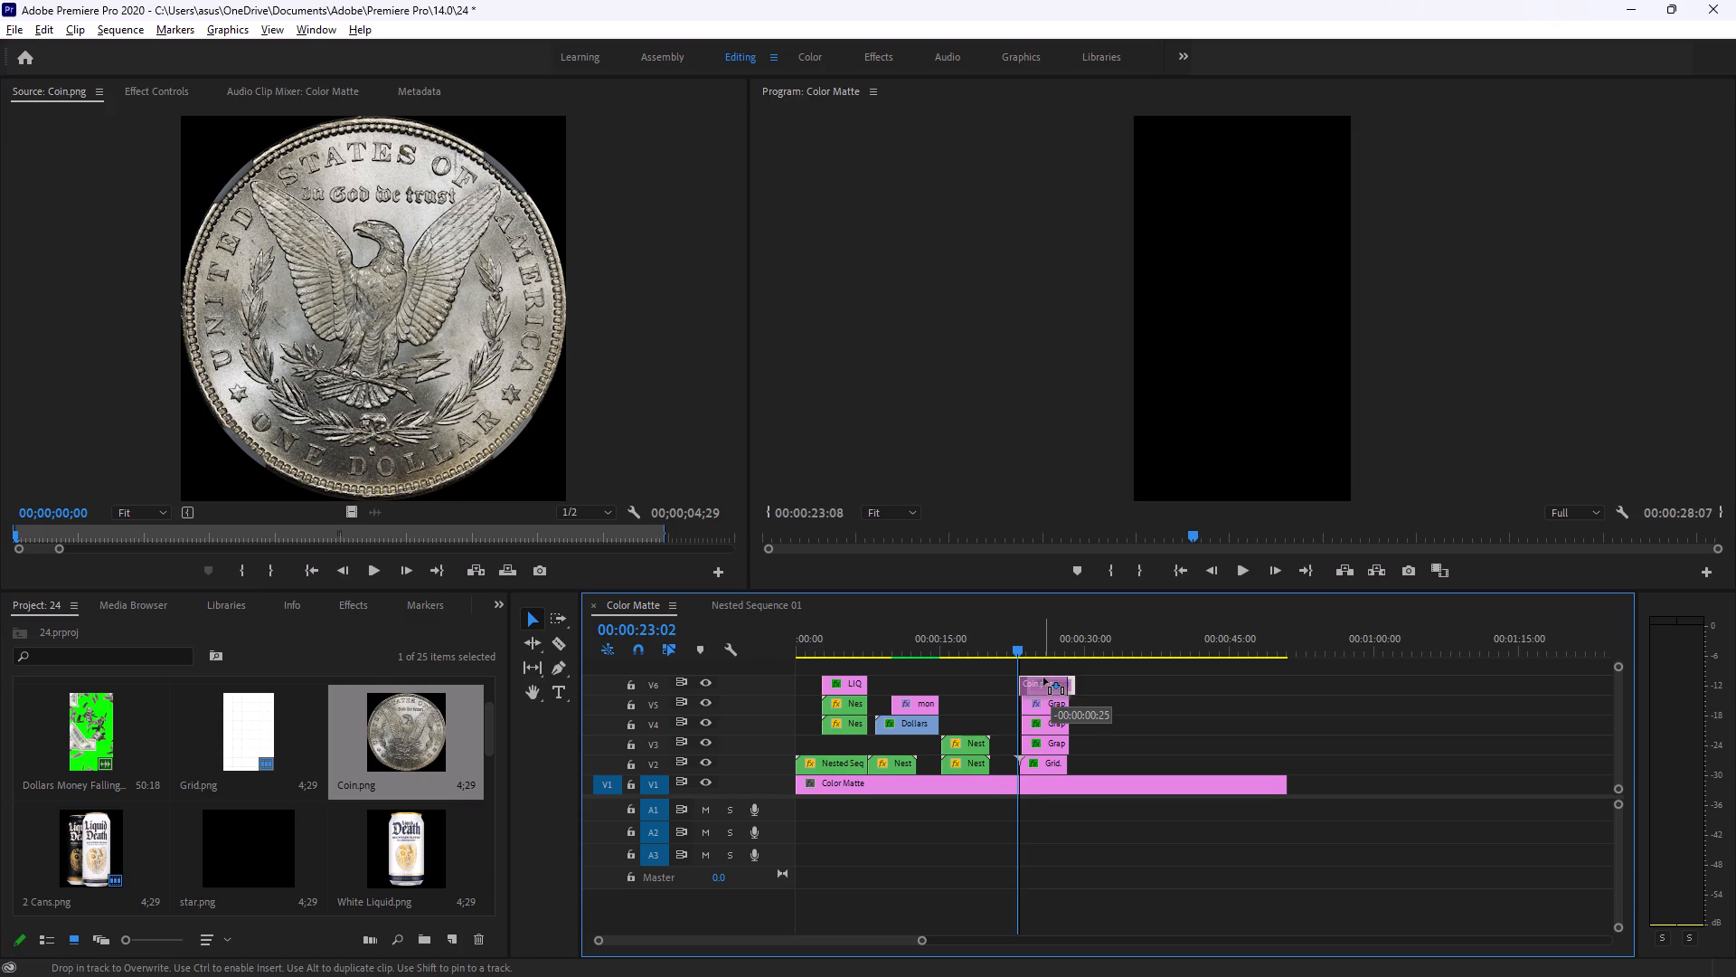
Play the next few seconds of the tutorial's coin section in Brave, pause it, and return to Premiere Pro.
{"action": "key", "text": "alt+Tab"}
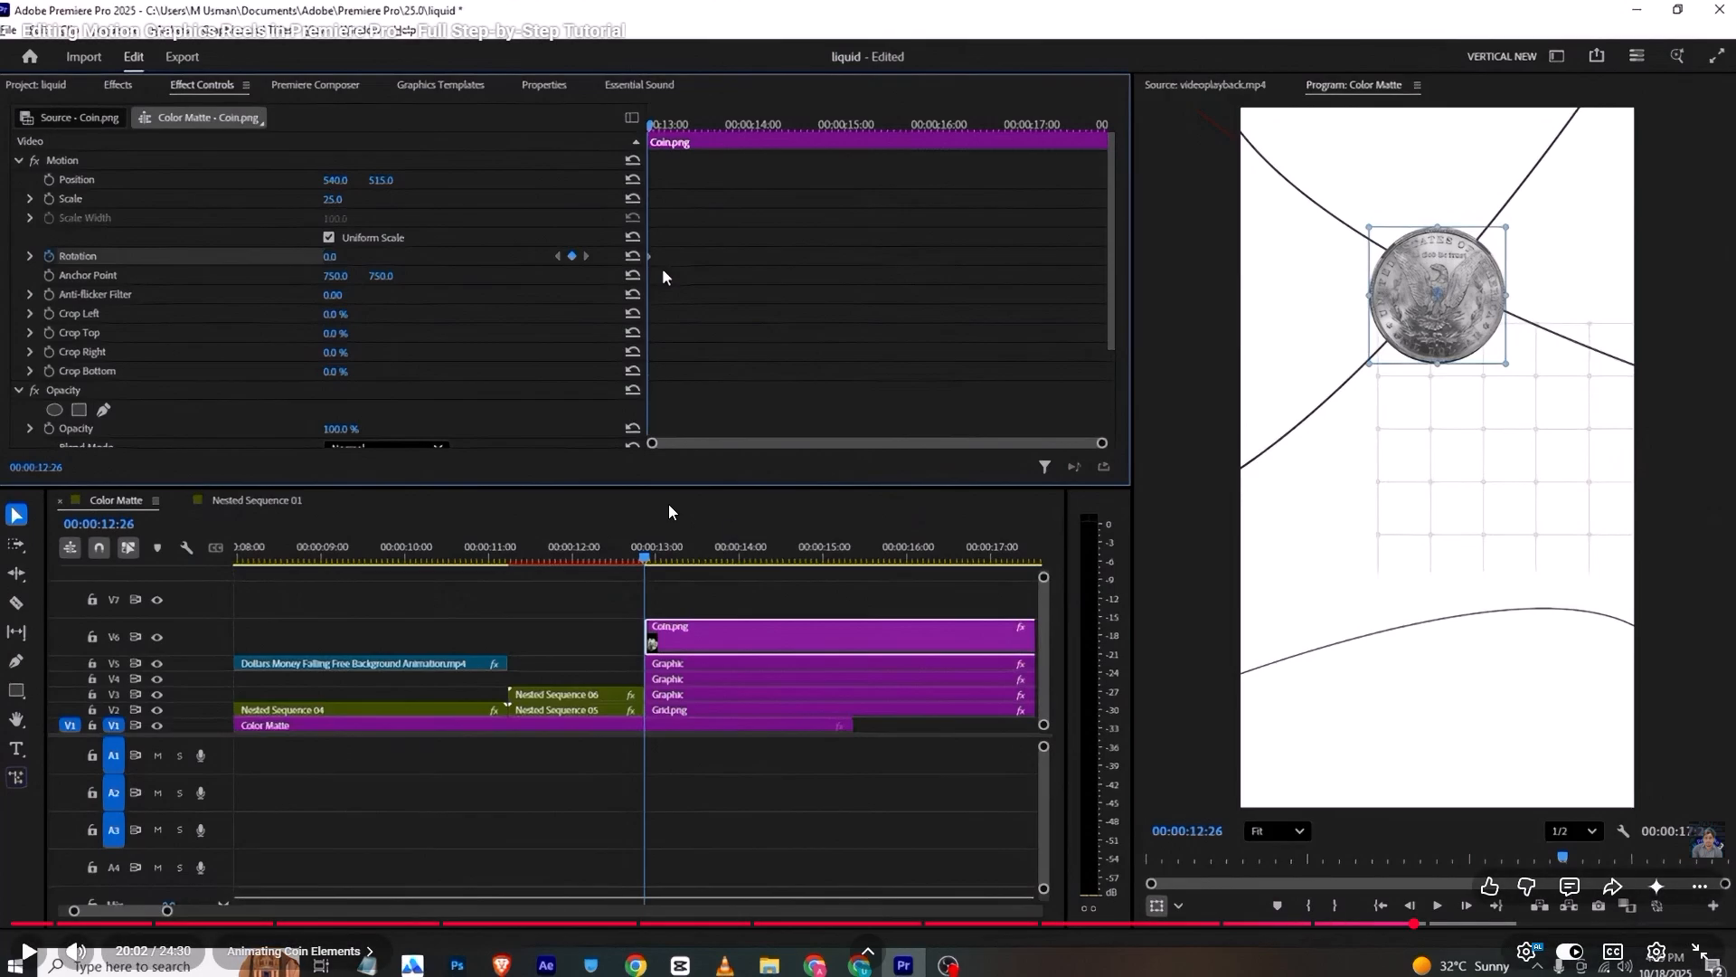
{"action": "left_click", "coordinate": [663, 502]}
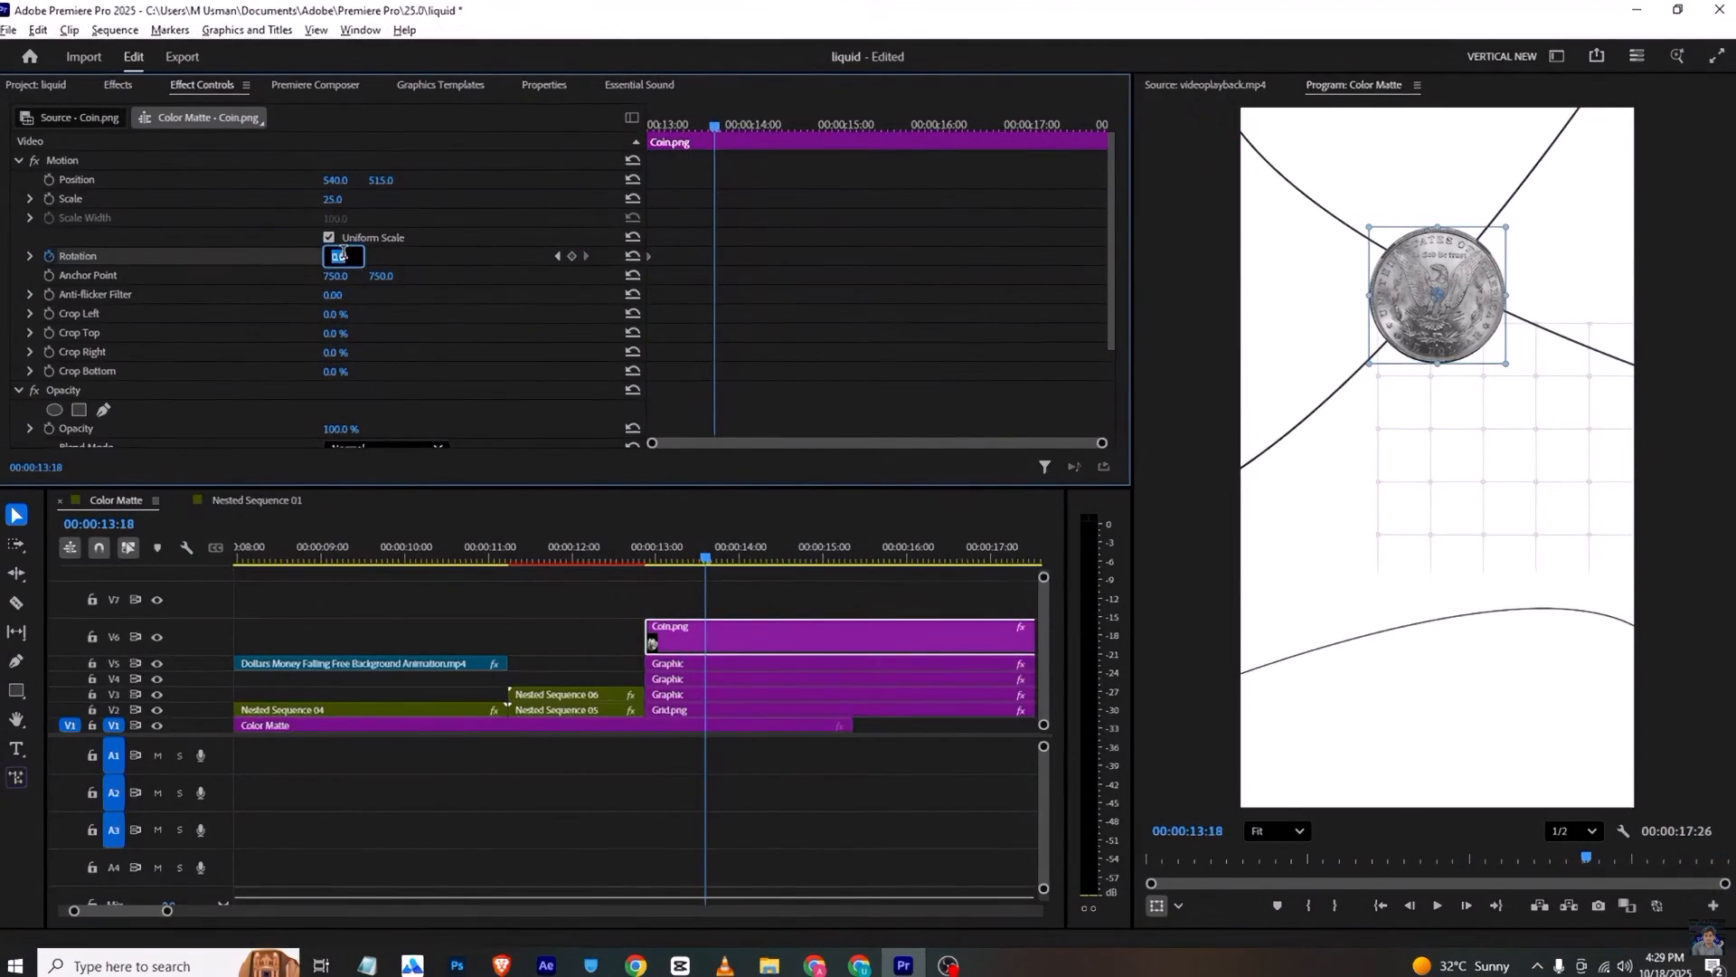
{"action": "key", "text": "space"}
{"action": "key", "text": "alt+Tab"}
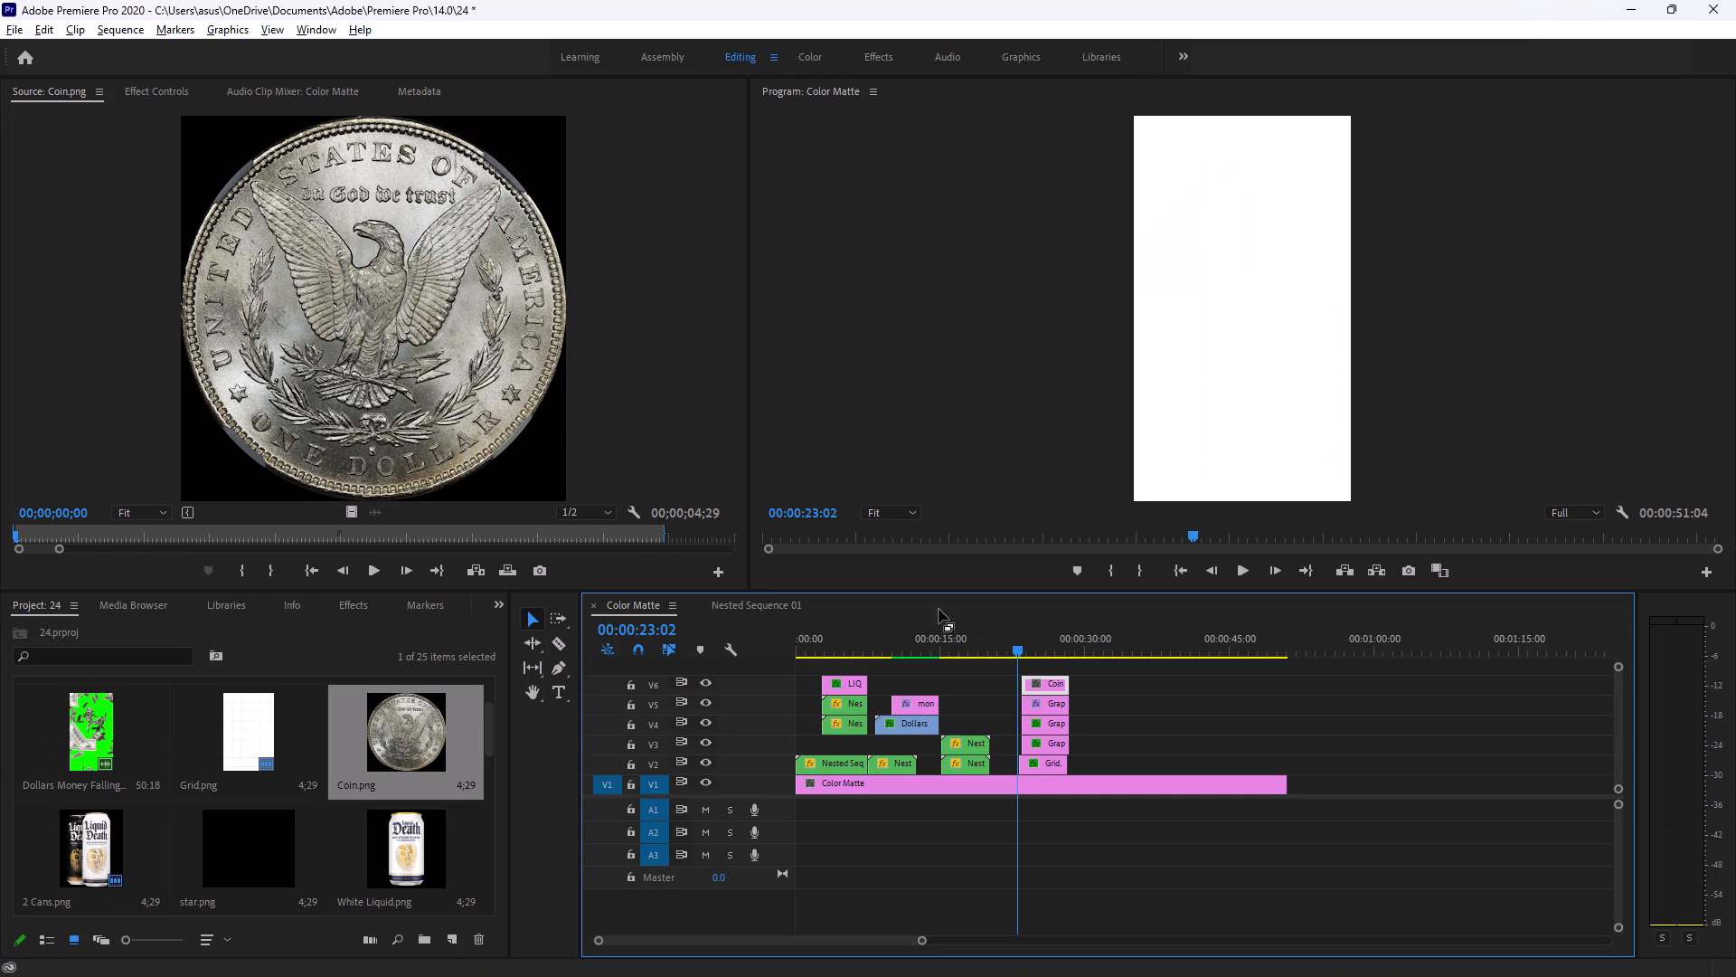
Scale Coin.png on V6 to 48 and move it up the frame to a position of about 513, 441.7.
{"action": "left_click", "coordinate": [1040, 678]}
{"action": "left_click", "coordinate": [1041, 685]}
{"action": "left_click_drag", "start_coordinate": [1015, 652], "coordinate": [1028, 656]}
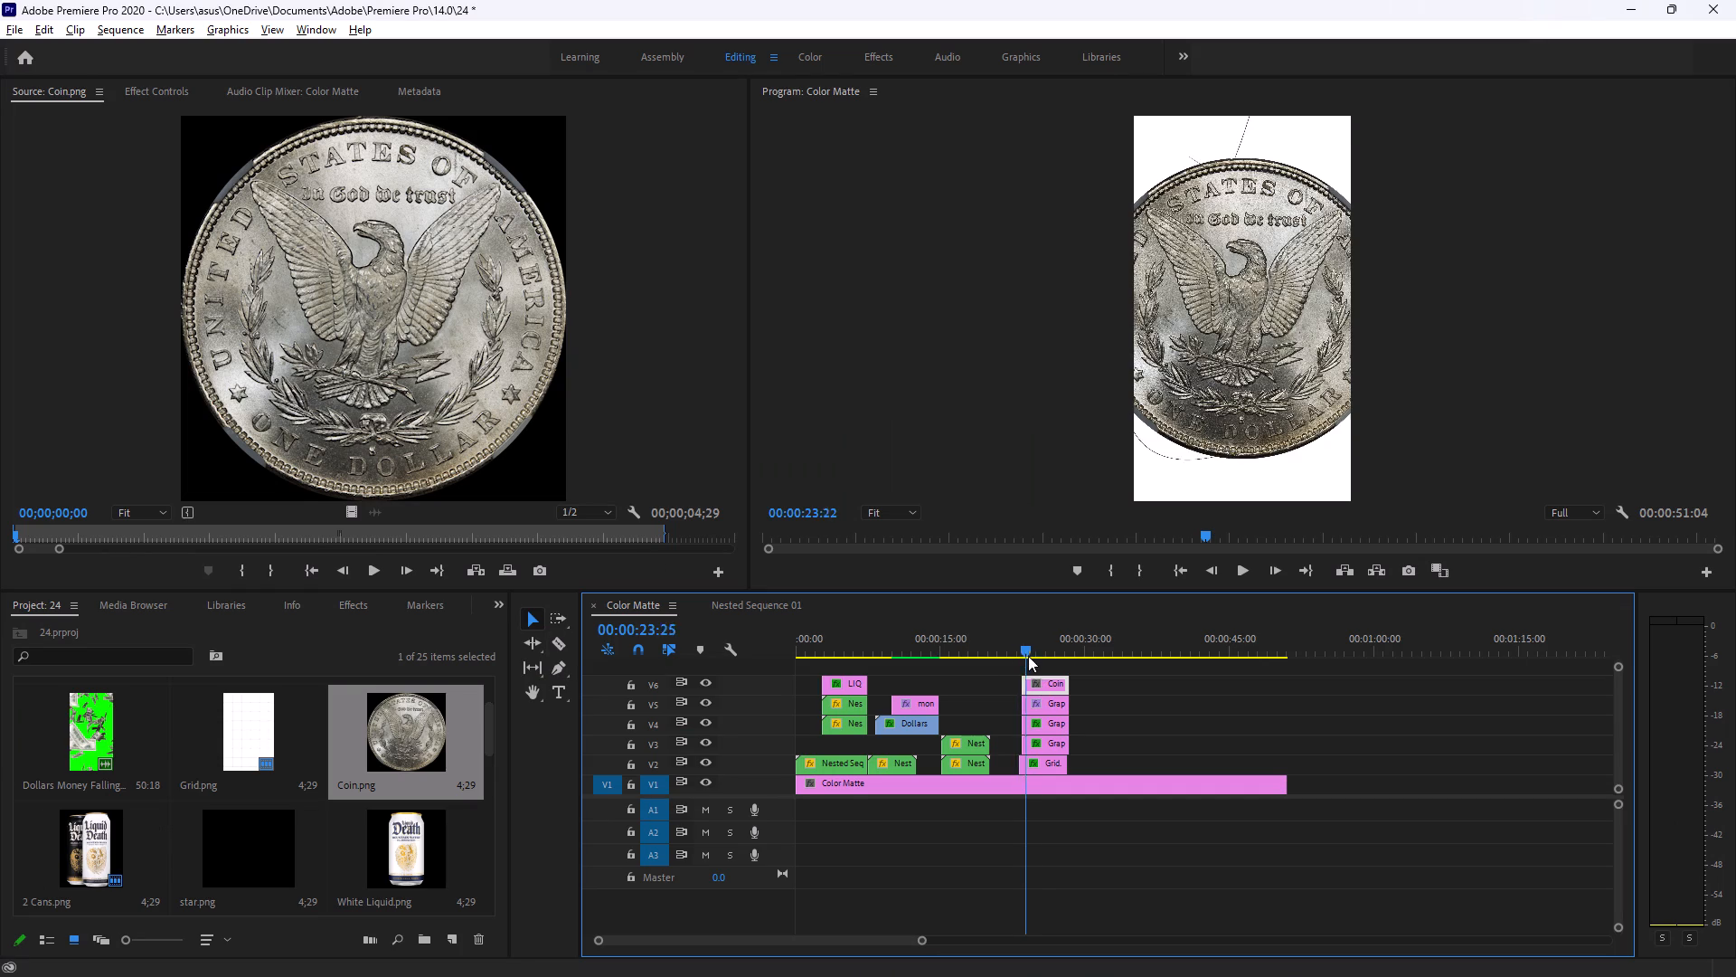
{"action": "left_click_drag", "start_coordinate": [1028, 656], "coordinate": [1031, 658]}
{"action": "left_click", "coordinate": [146, 87]}
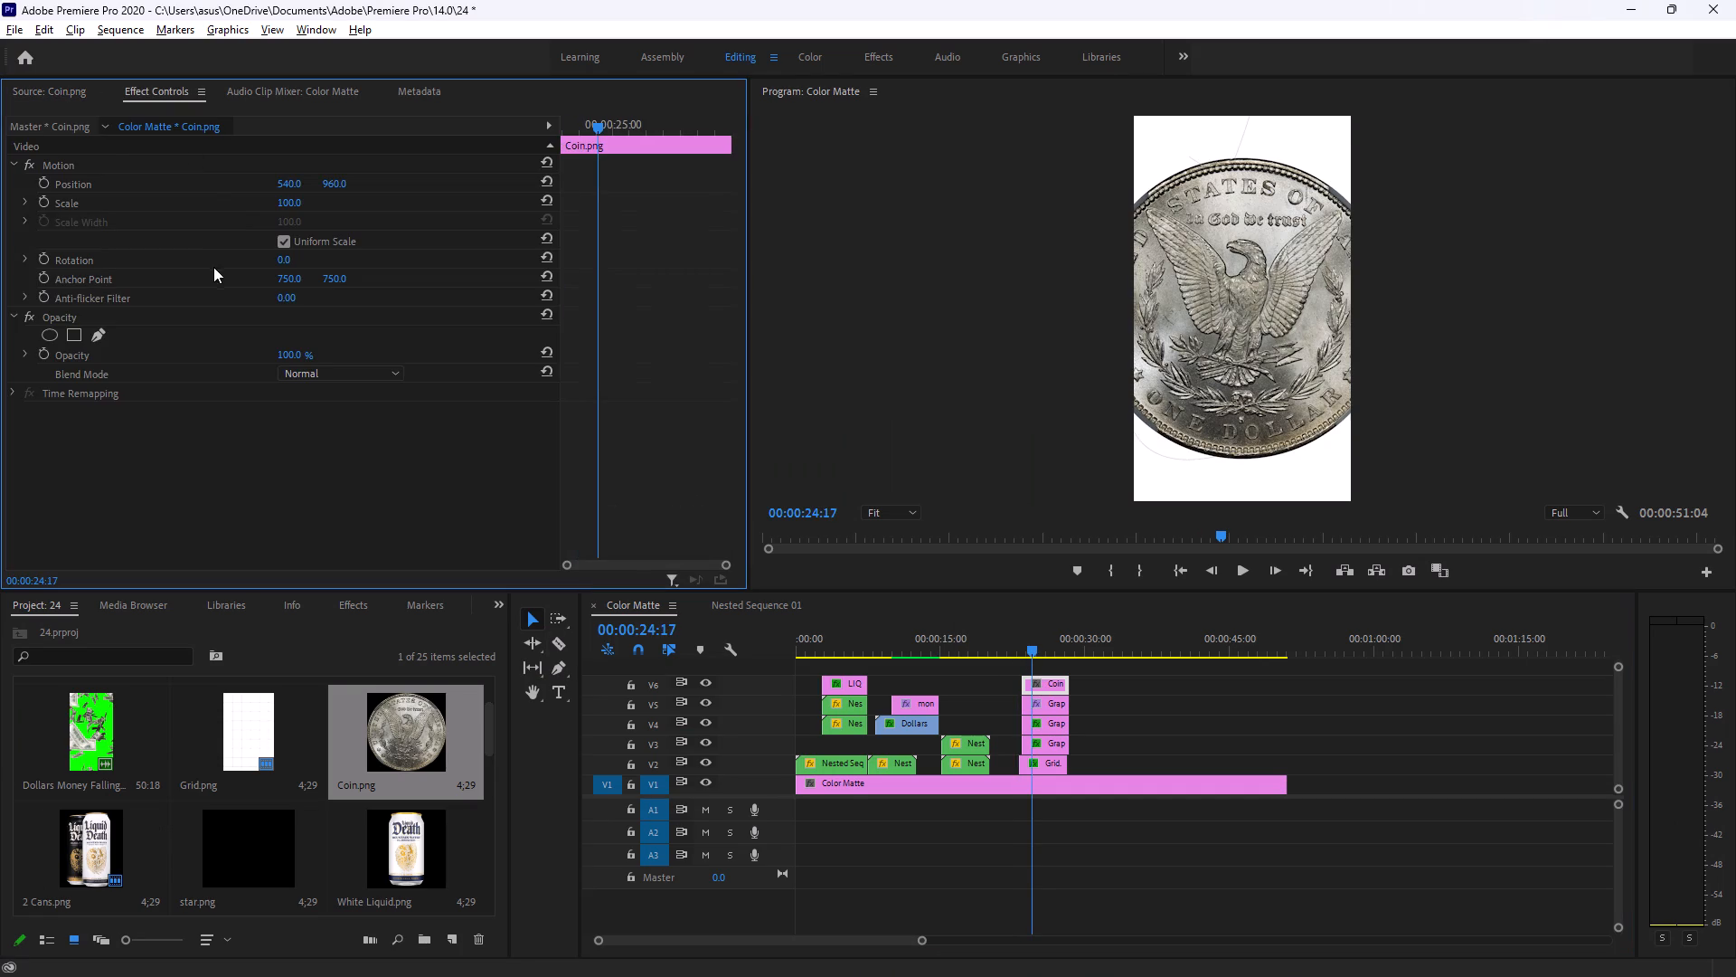
{"action": "left_click_drag", "start_coordinate": [297, 200], "coordinate": [250, 200]}
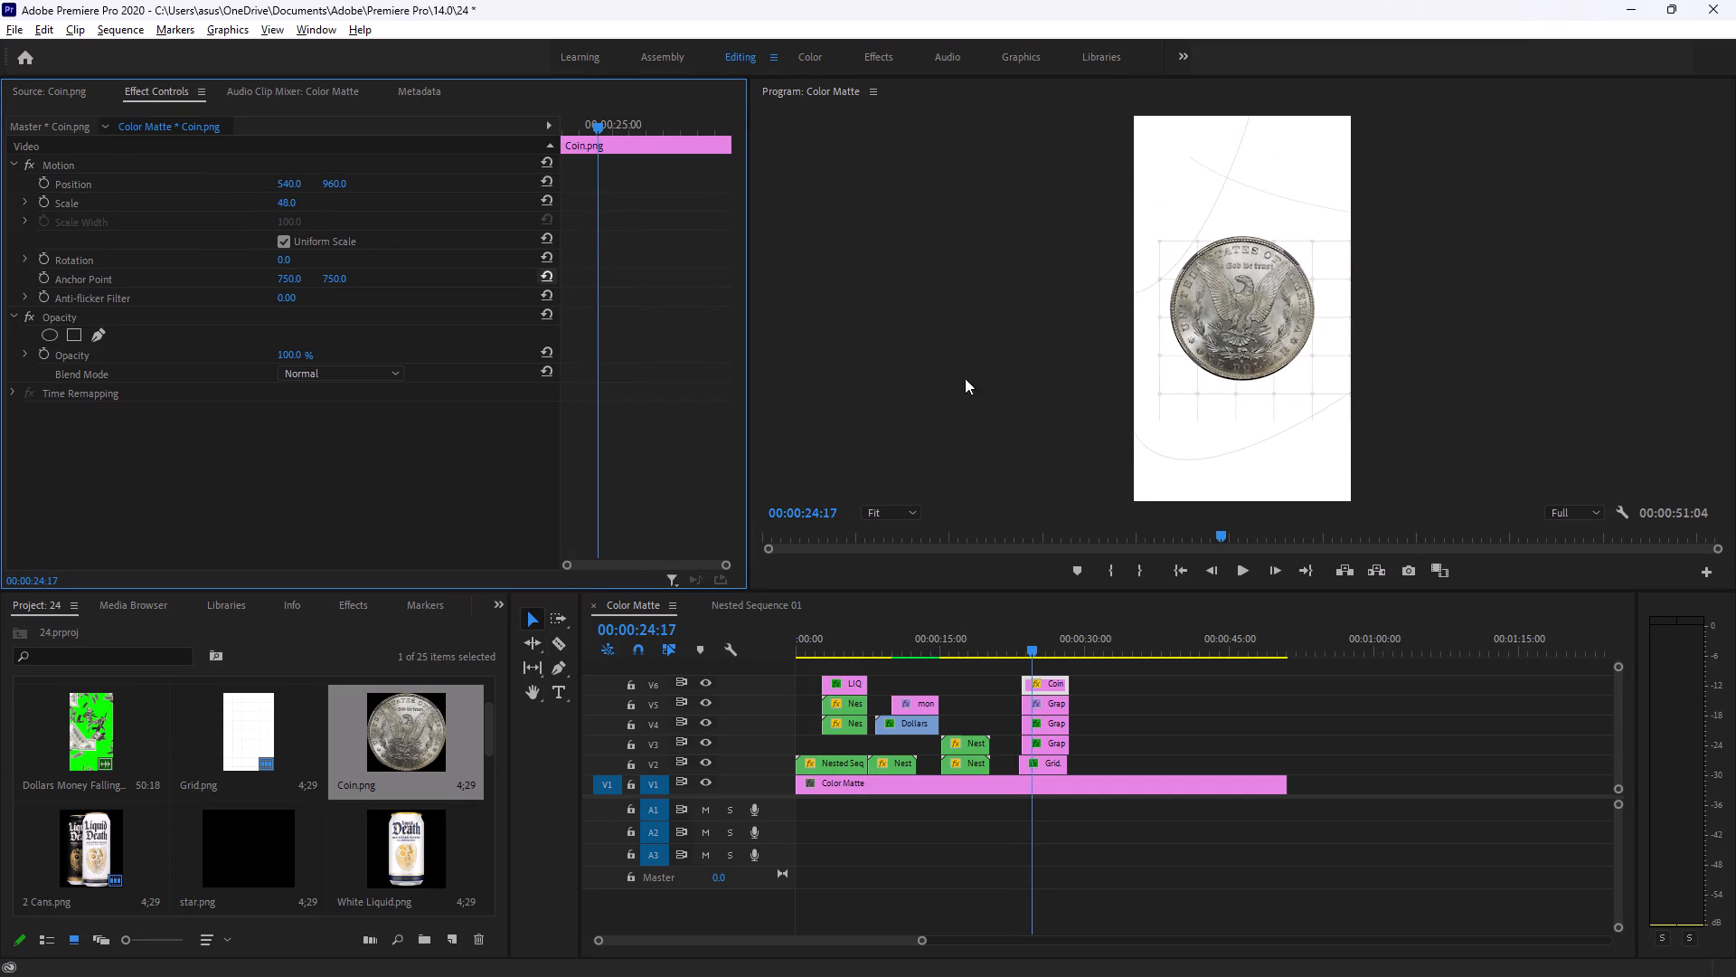
{"action": "left_click", "coordinate": [1260, 314]}
{"action": "double_click", "coordinate": [1258, 319]}
{"action": "left_click_drag", "start_coordinate": [1259, 319], "coordinate": [1246, 208]}
{"action": "left_click", "coordinate": [1252, 309]}
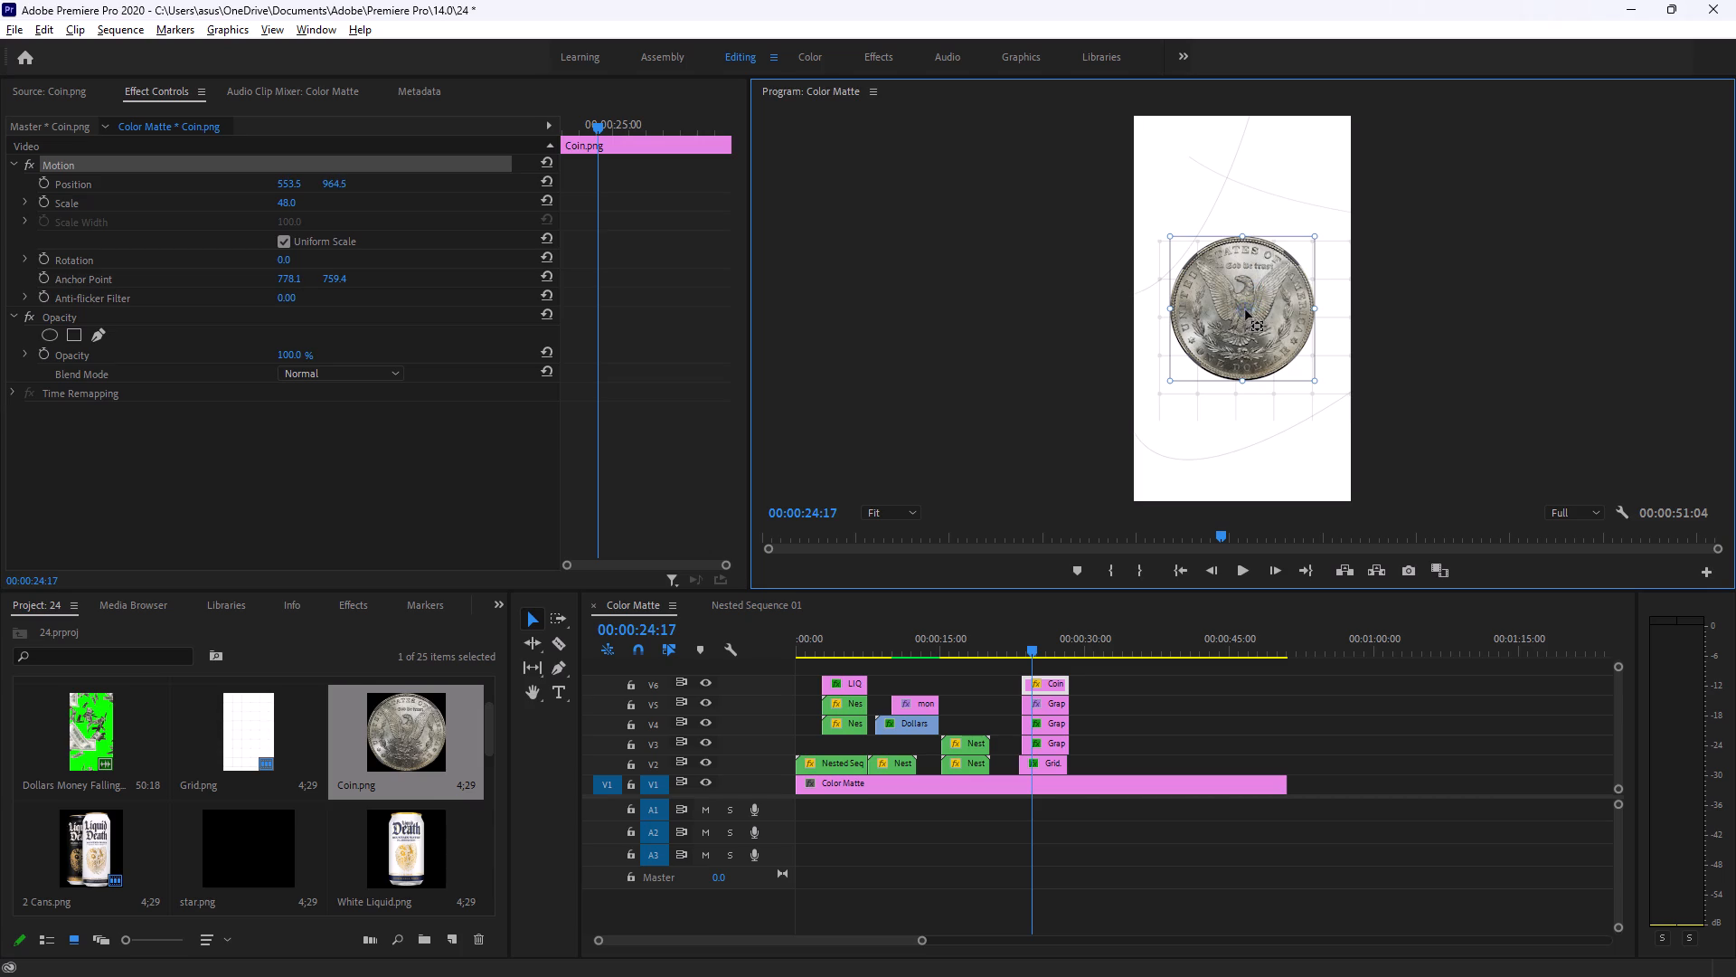
{"action": "left_click_drag", "start_coordinate": [1274, 375], "coordinate": [1266, 270]}
Reduce the coin's scale to 21 and reposition it over the crossing lines at about 468, 356.1.
{"action": "left_click_drag", "start_coordinate": [293, 207], "coordinate": [265, 219]}
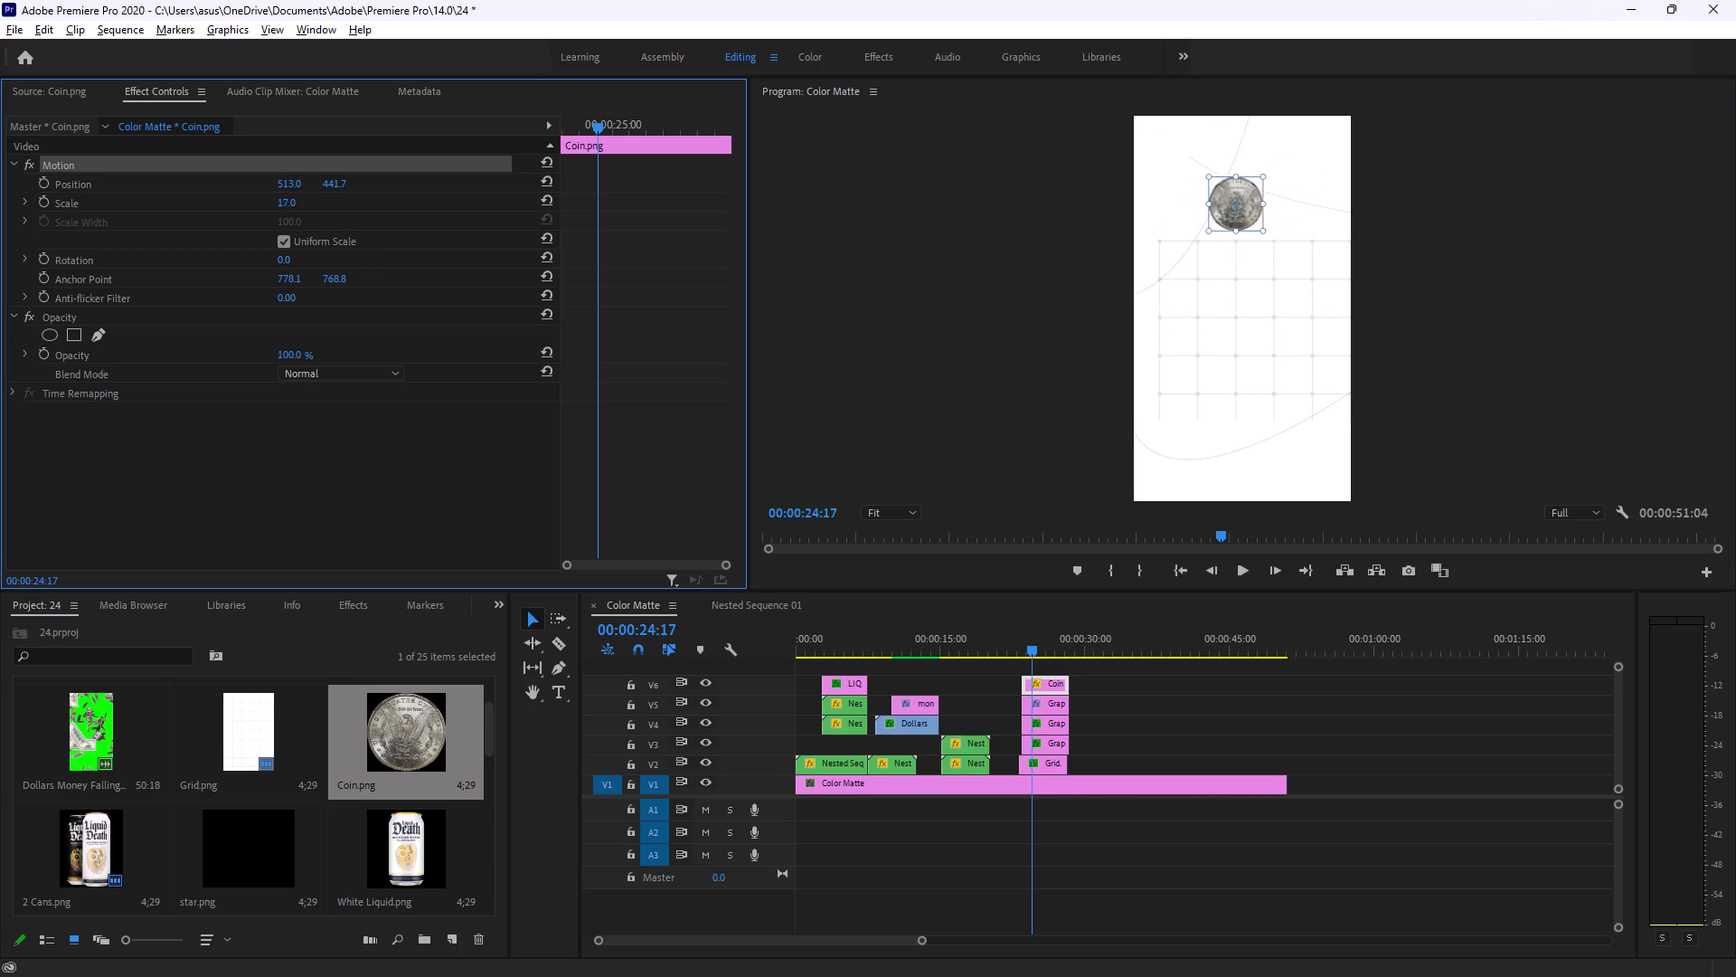
{"action": "left_click_drag", "start_coordinate": [265, 219], "coordinate": [278, 225]}
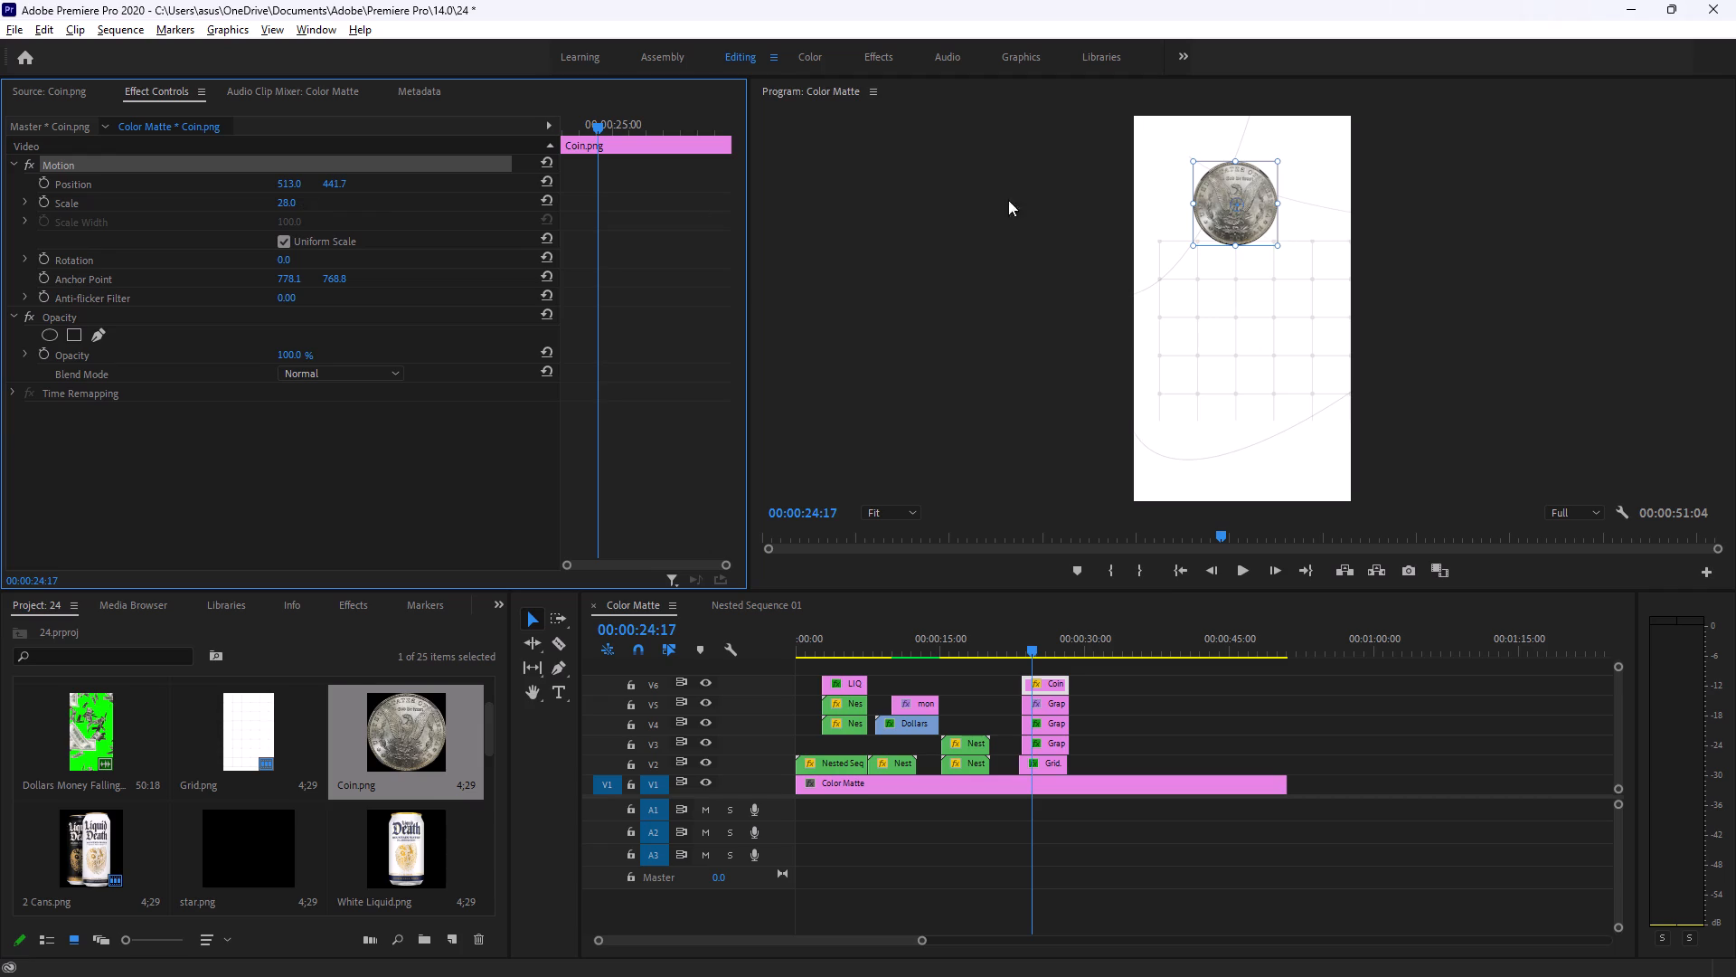
{"action": "left_click_drag", "start_coordinate": [1249, 185], "coordinate": [1249, 161]}
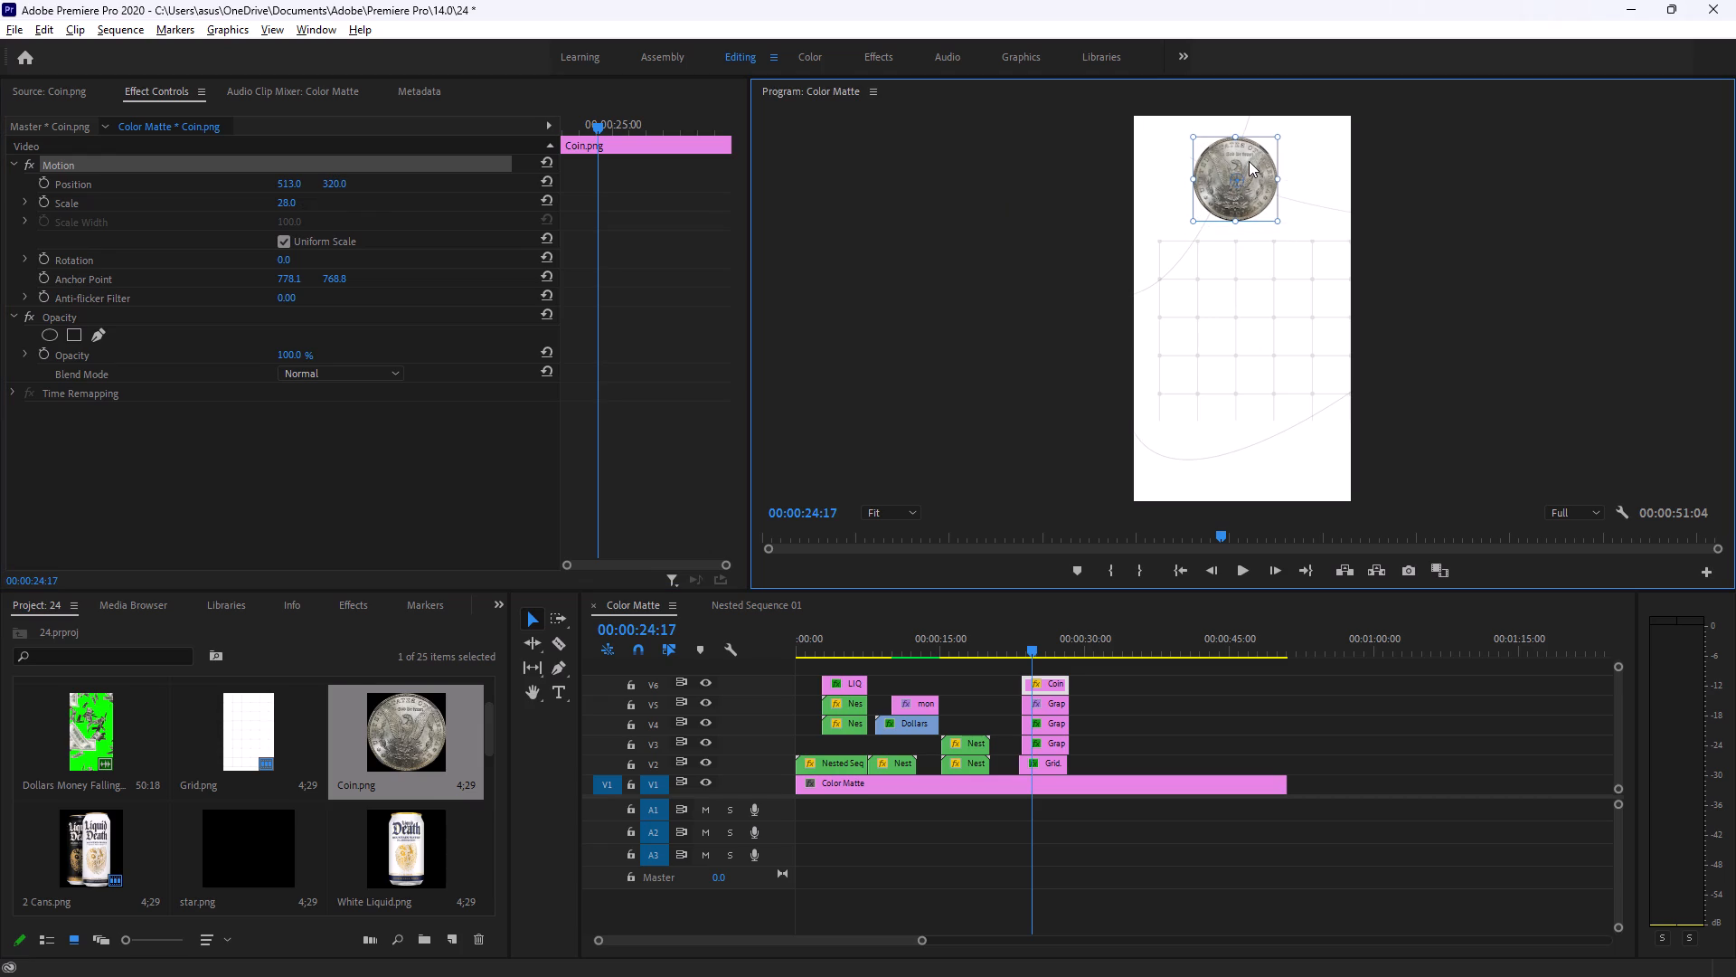
{"action": "left_click_drag", "start_coordinate": [1249, 161], "coordinate": [1246, 163]}
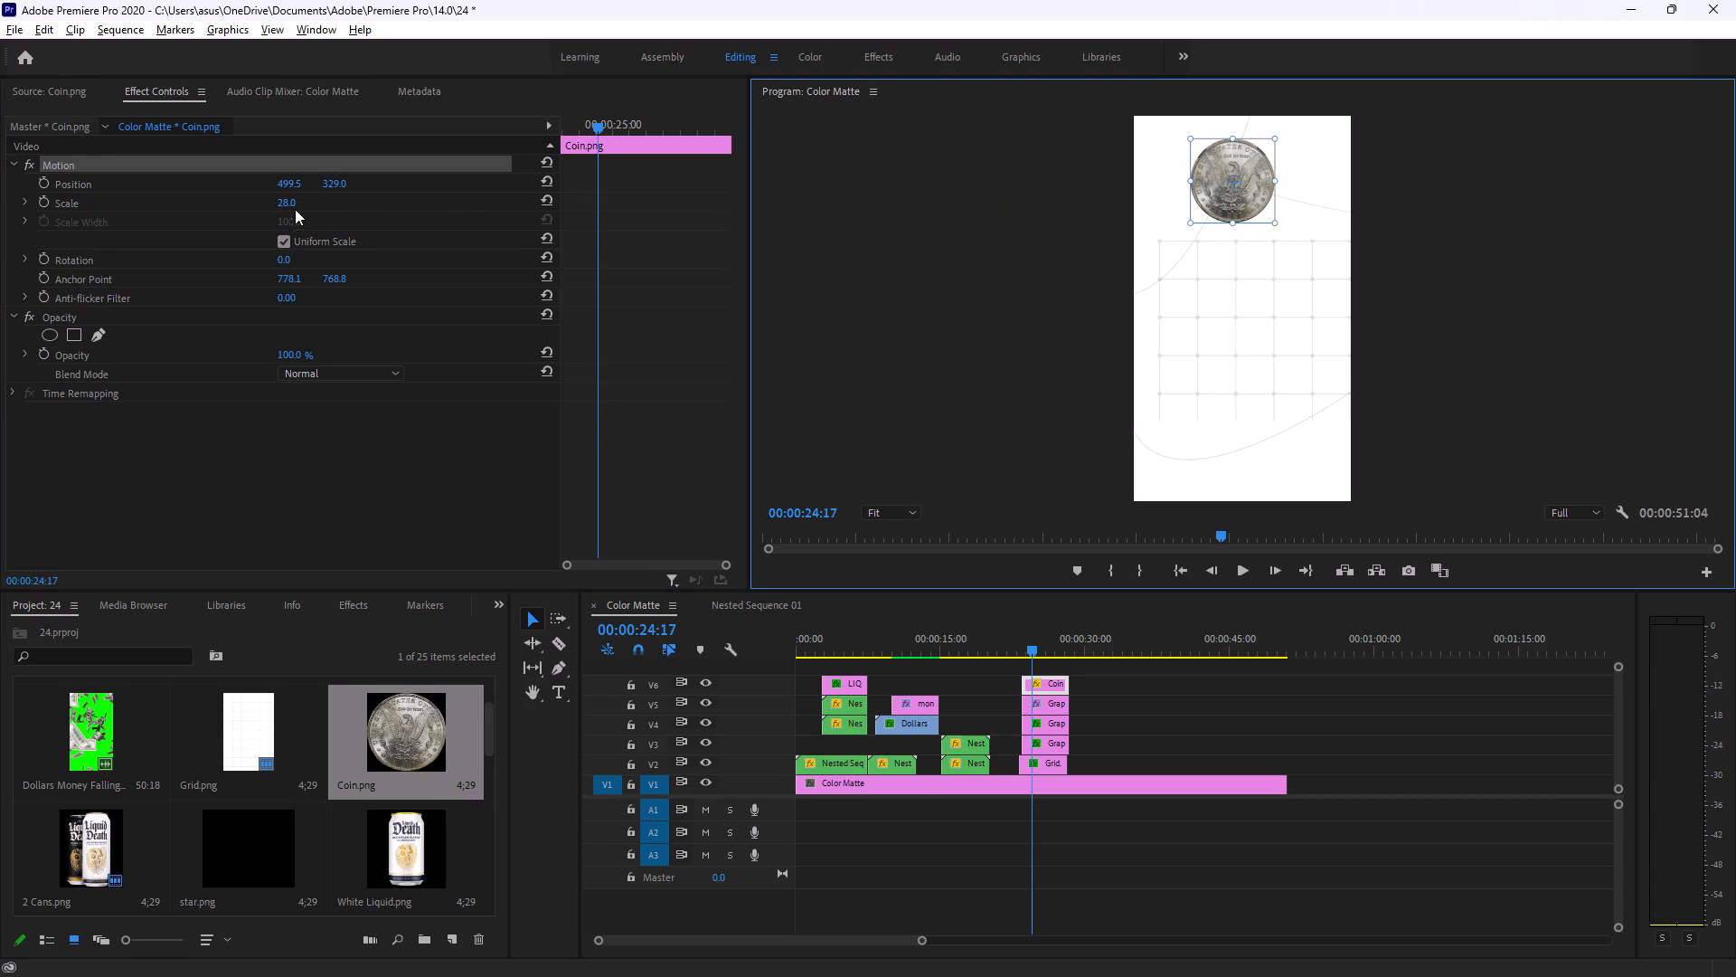
{"action": "left_click_drag", "start_coordinate": [291, 204], "coordinate": [279, 221]}
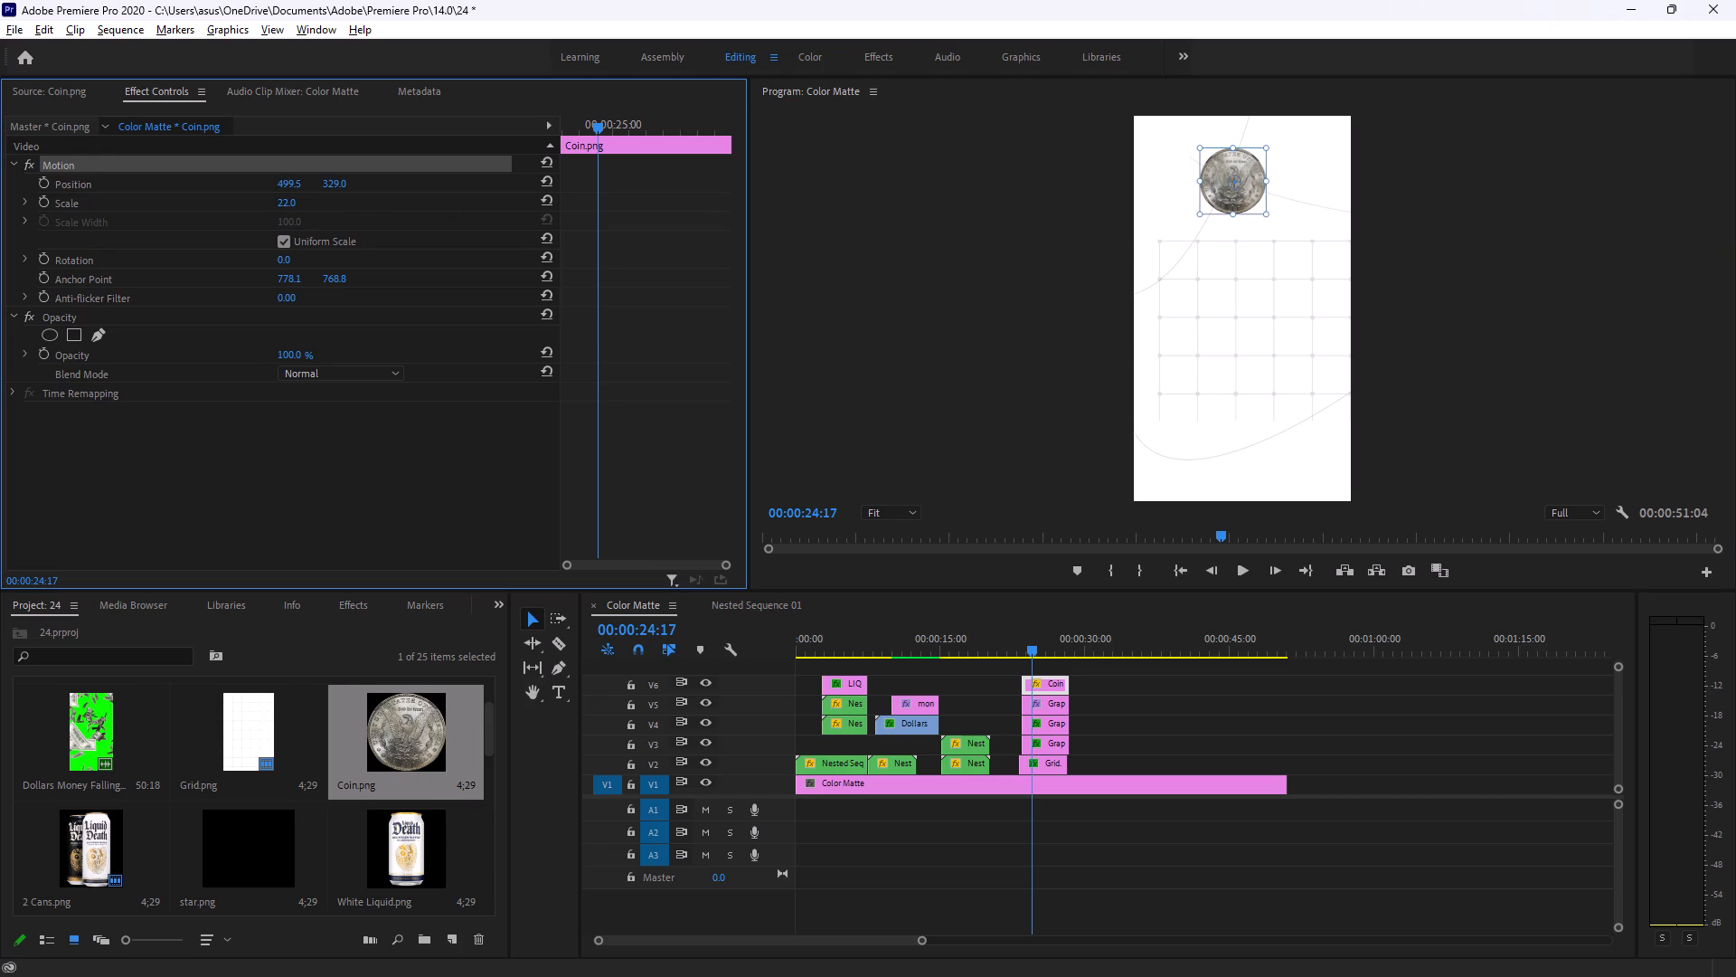
{"action": "left_click_drag", "start_coordinate": [279, 221], "coordinate": [276, 225]}
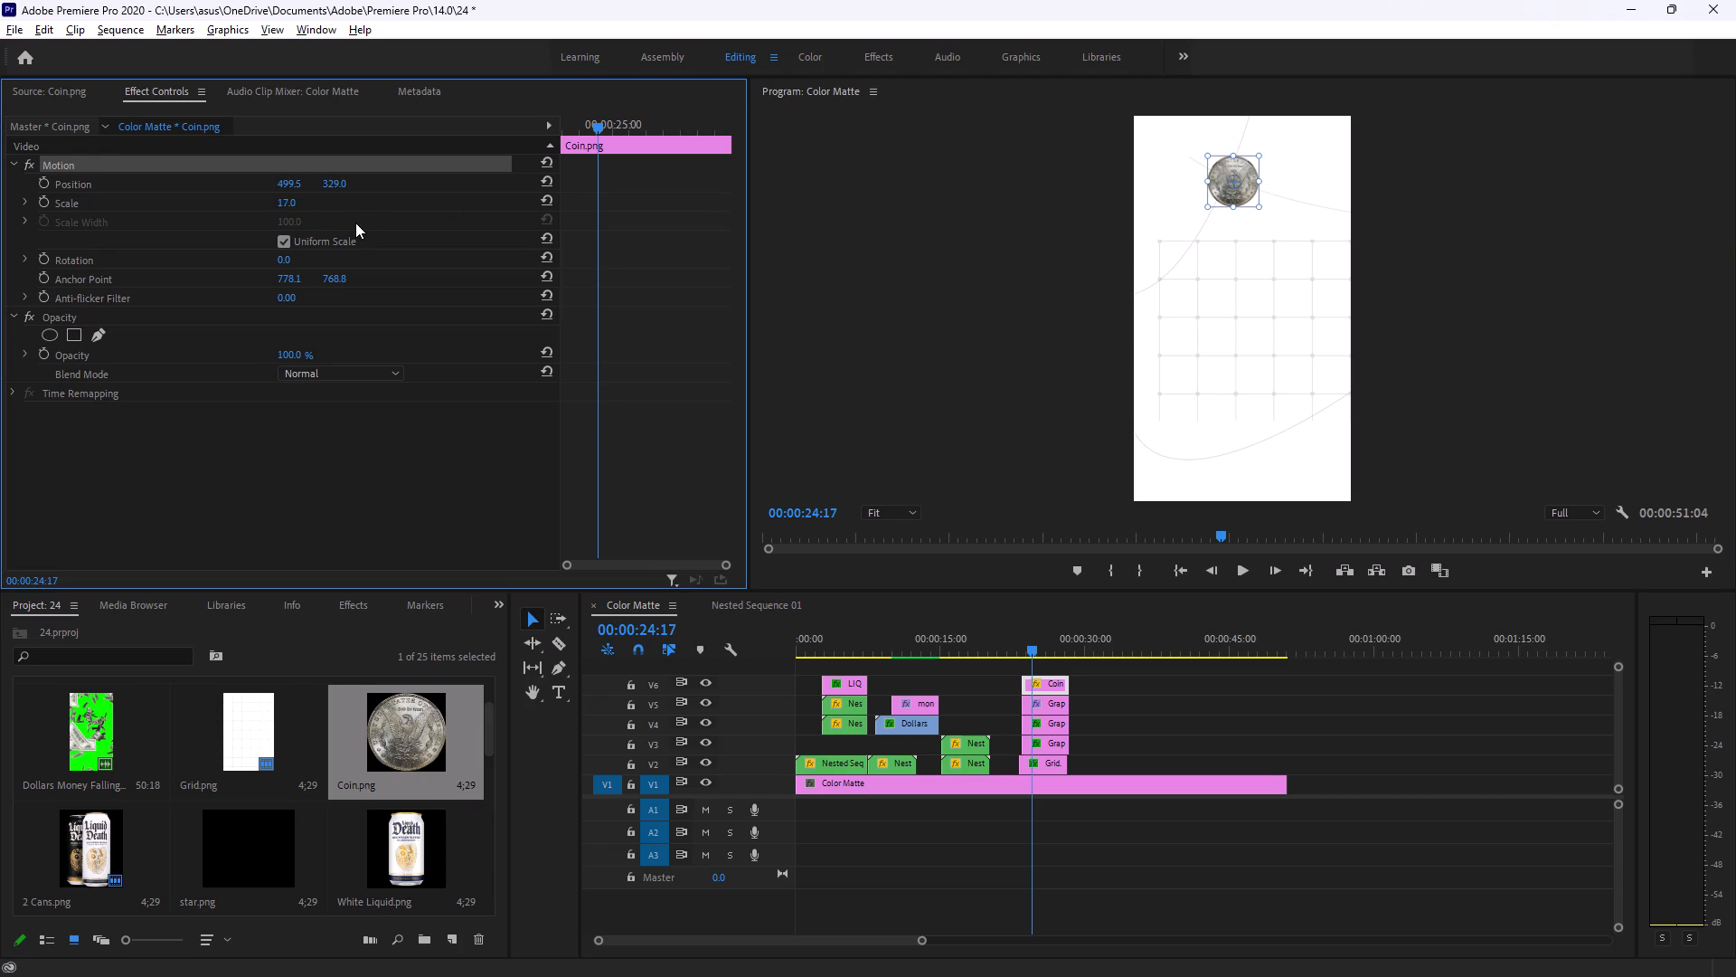
{"action": "left_click", "coordinate": [289, 206]}
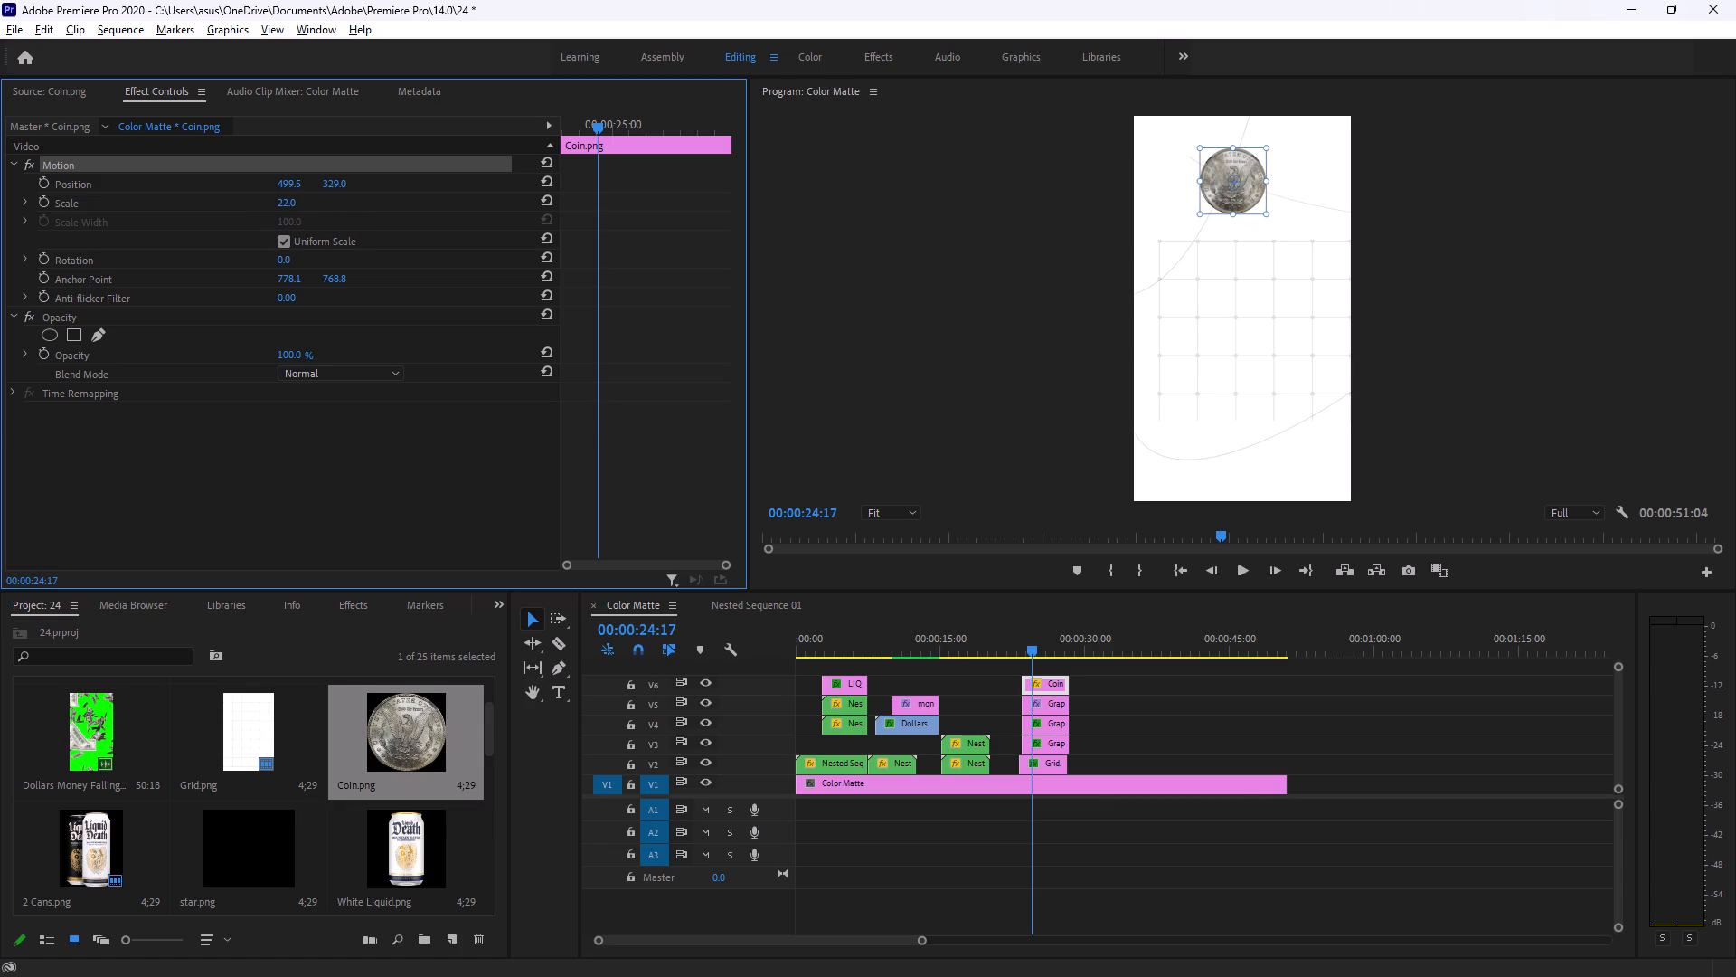
{"action": "left_click", "coordinate": [1241, 160]}
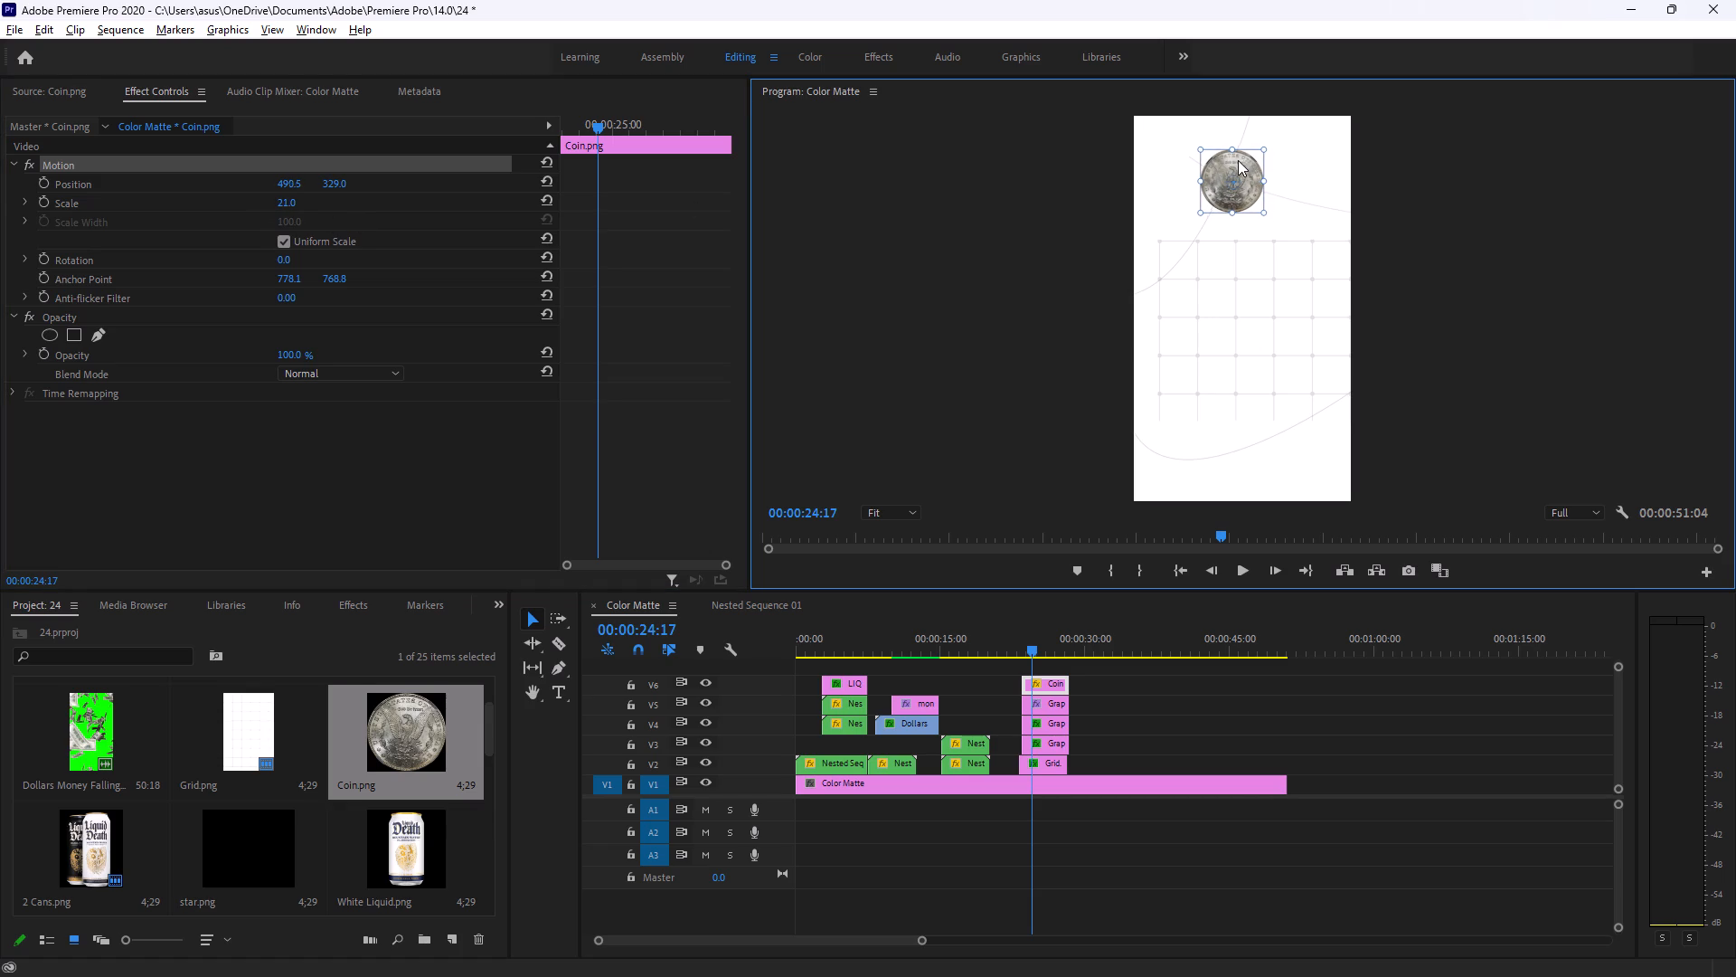
Replay the tutorial's coin section in Brave to examine the coin's rotation keyframes, pause it, and return to Premiere Pro.
{"action": "key", "text": "alt+Tab"}
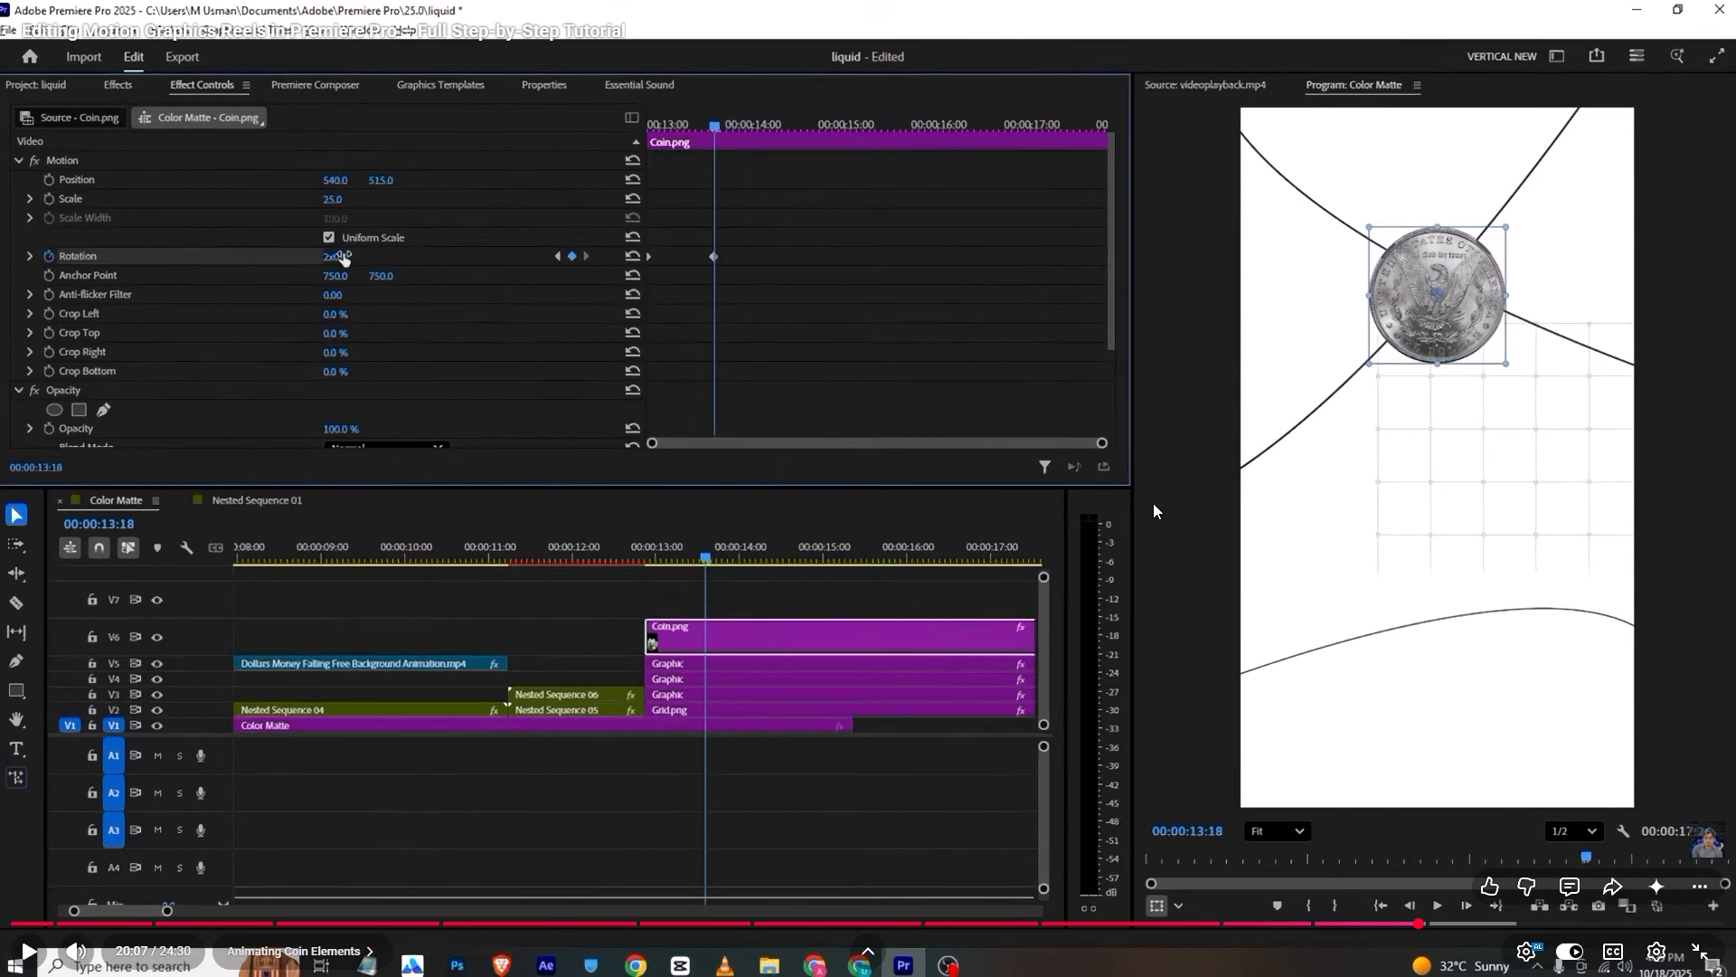
{"action": "left_click", "coordinate": [1088, 438]}
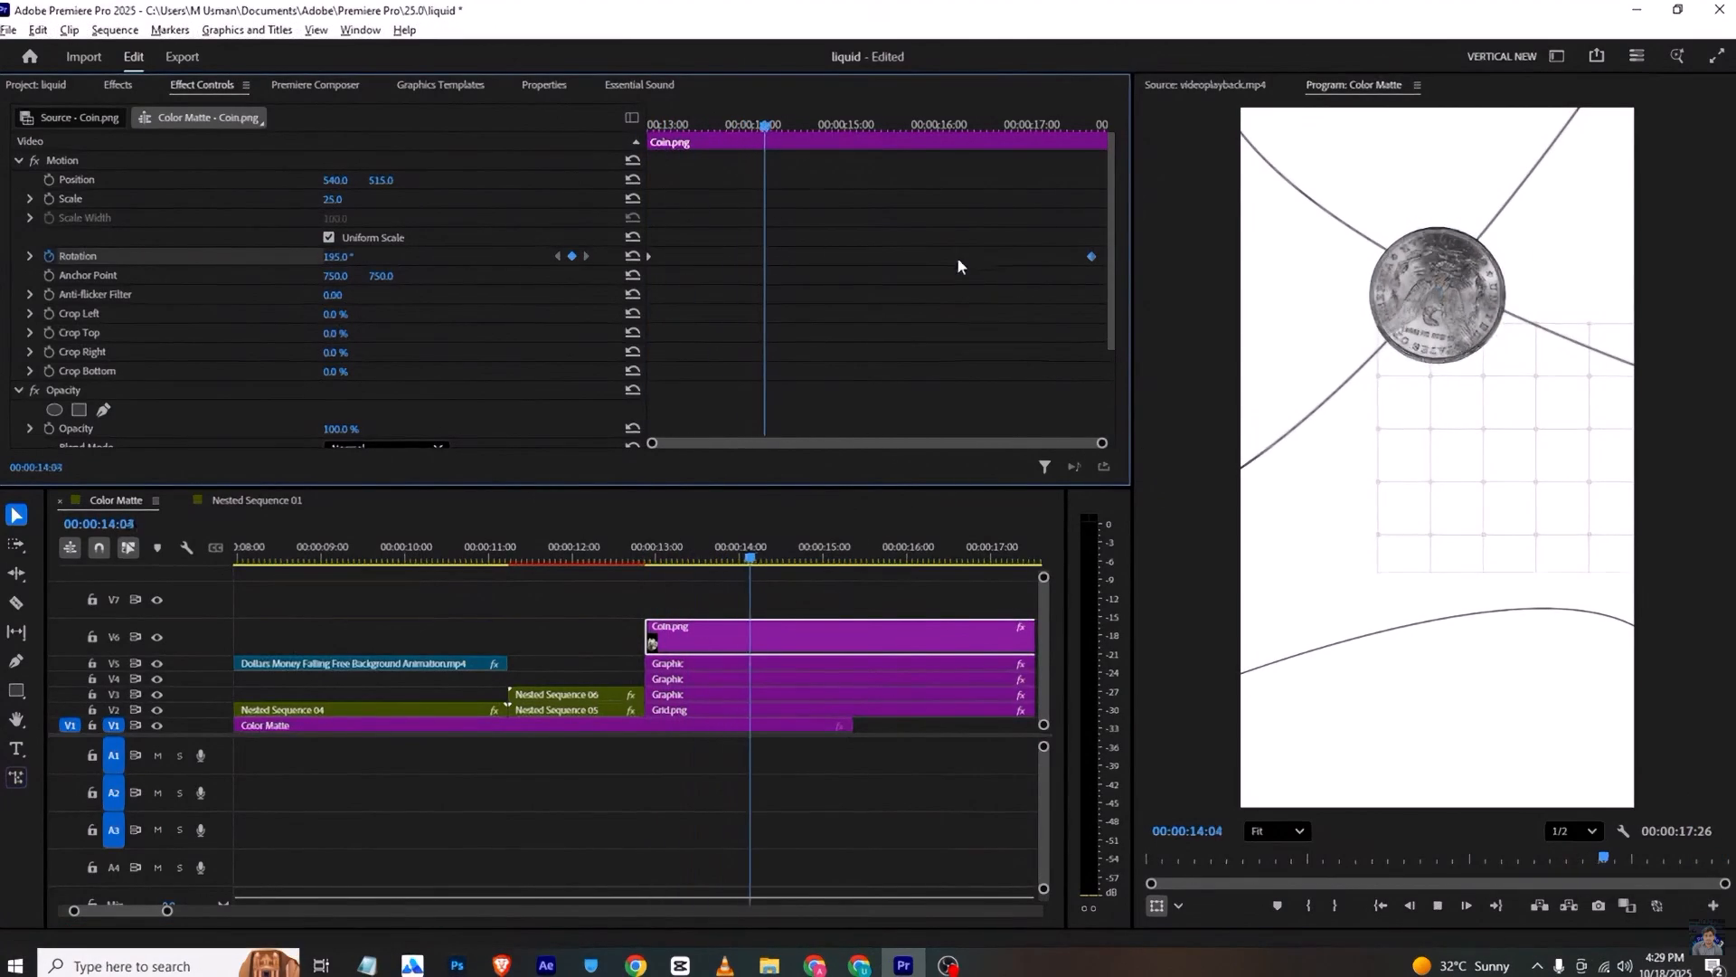
{"action": "key", "text": "Left"}
{"action": "key", "text": "Left"}
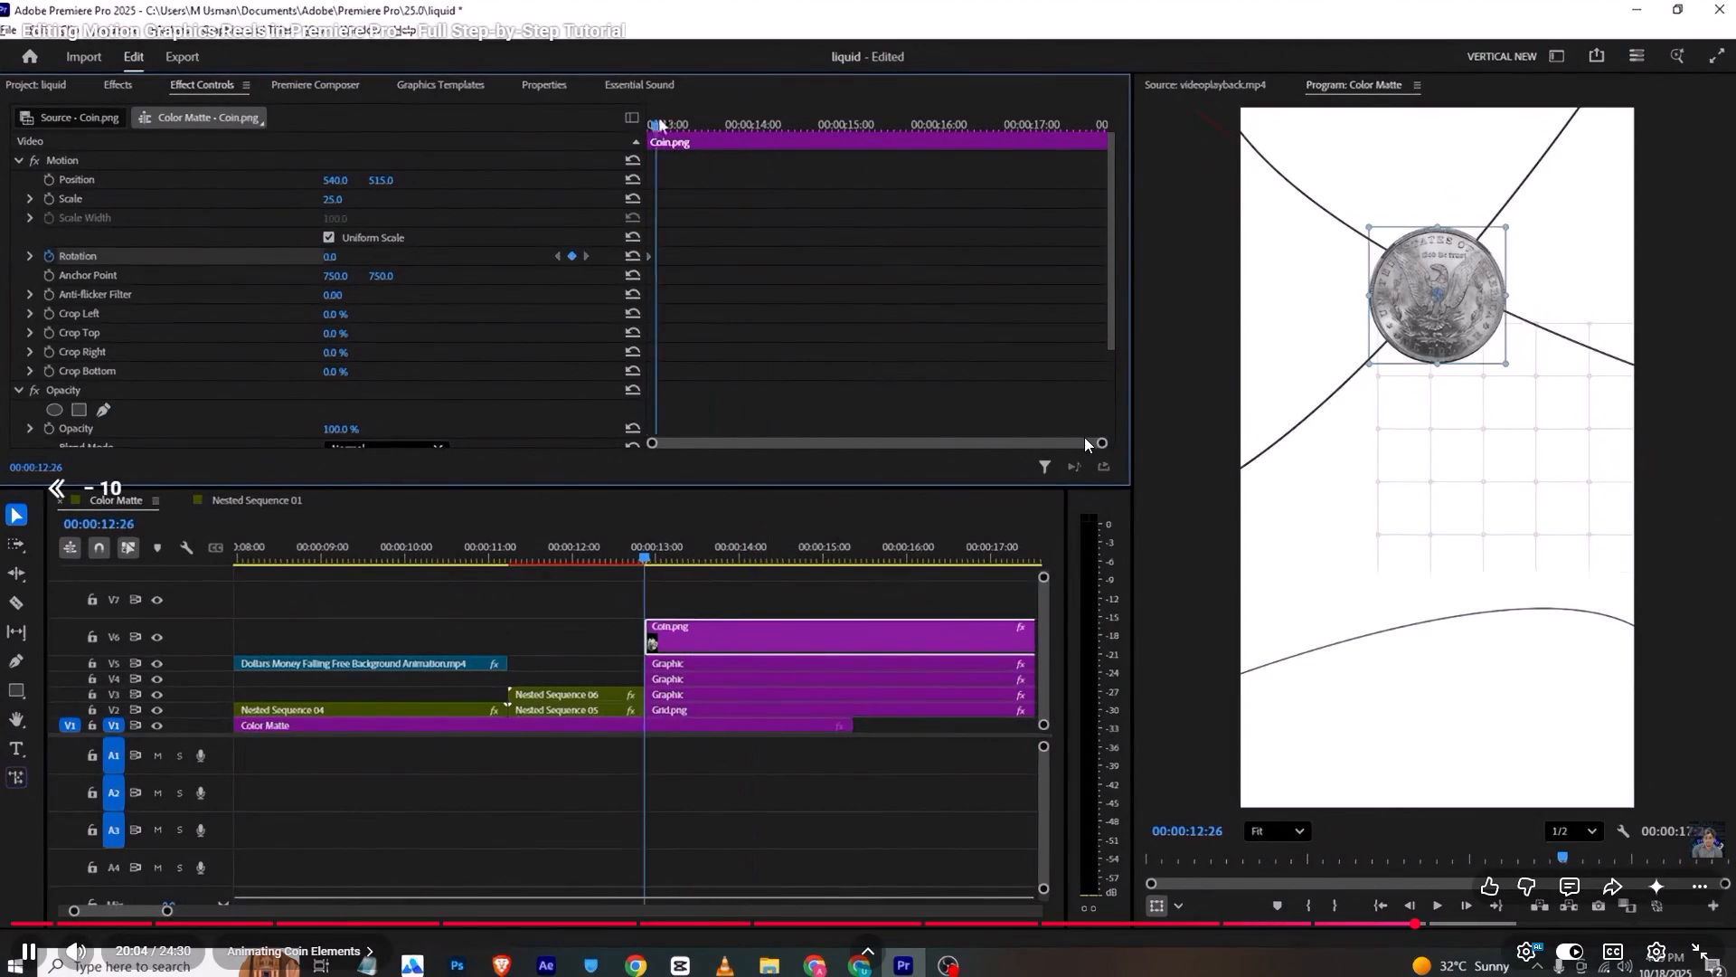
{"action": "key", "text": "Left"}
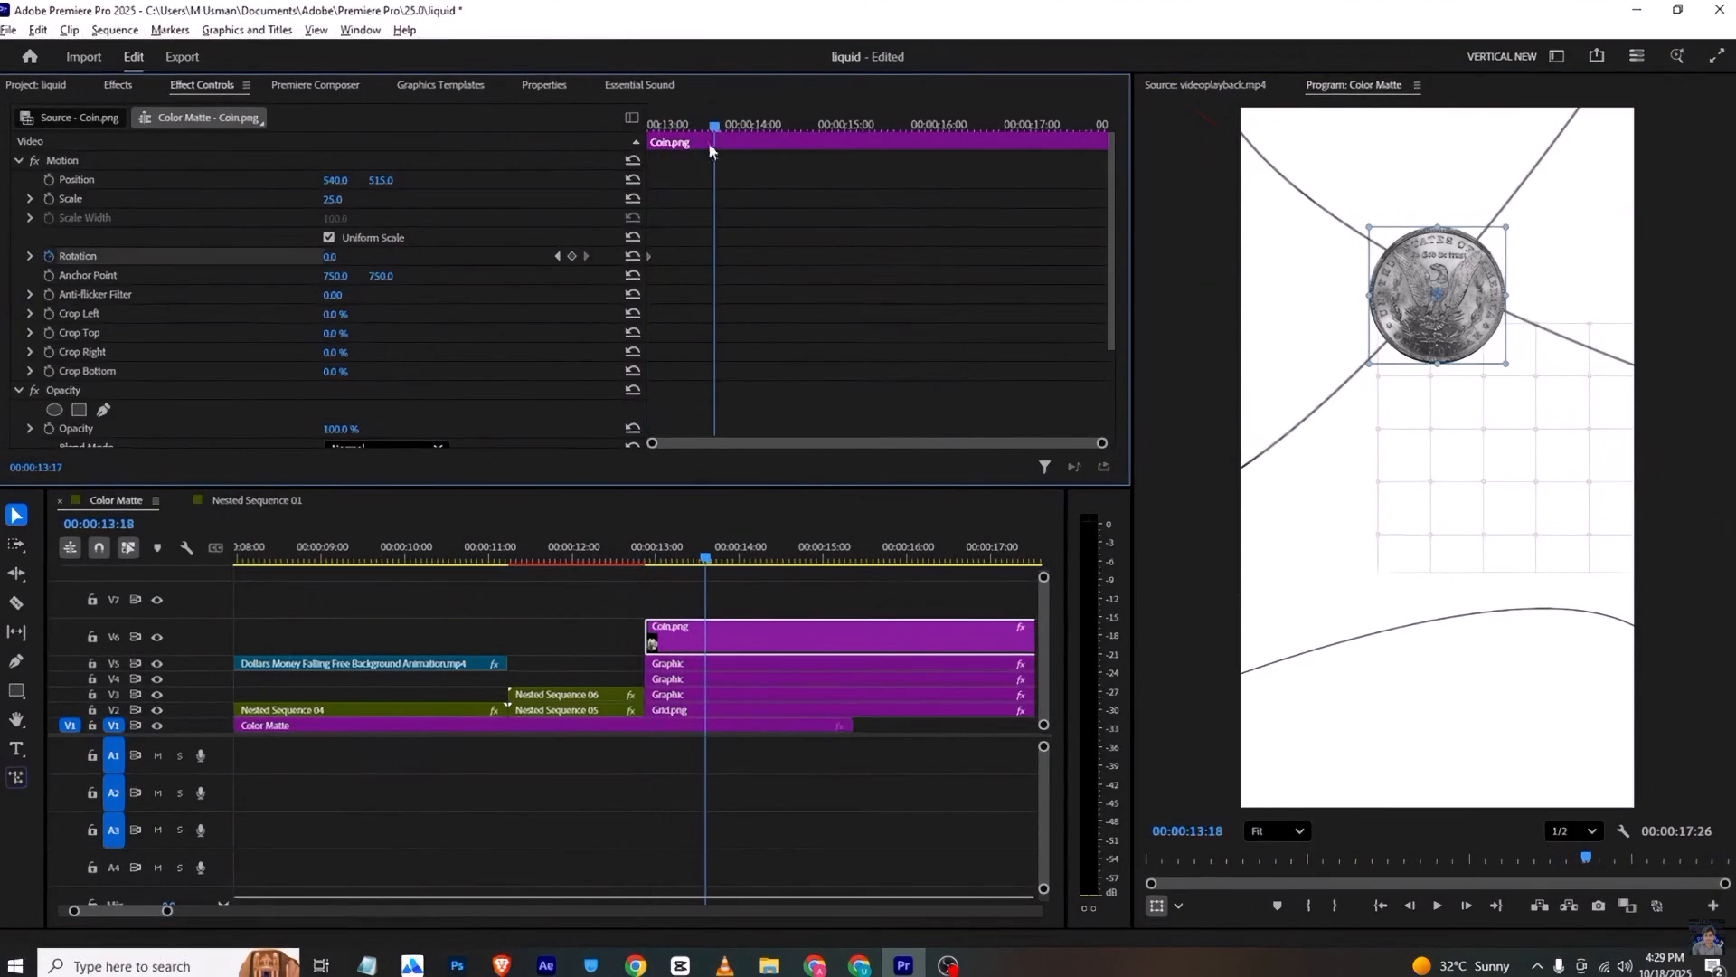
{"action": "key", "text": "space"}
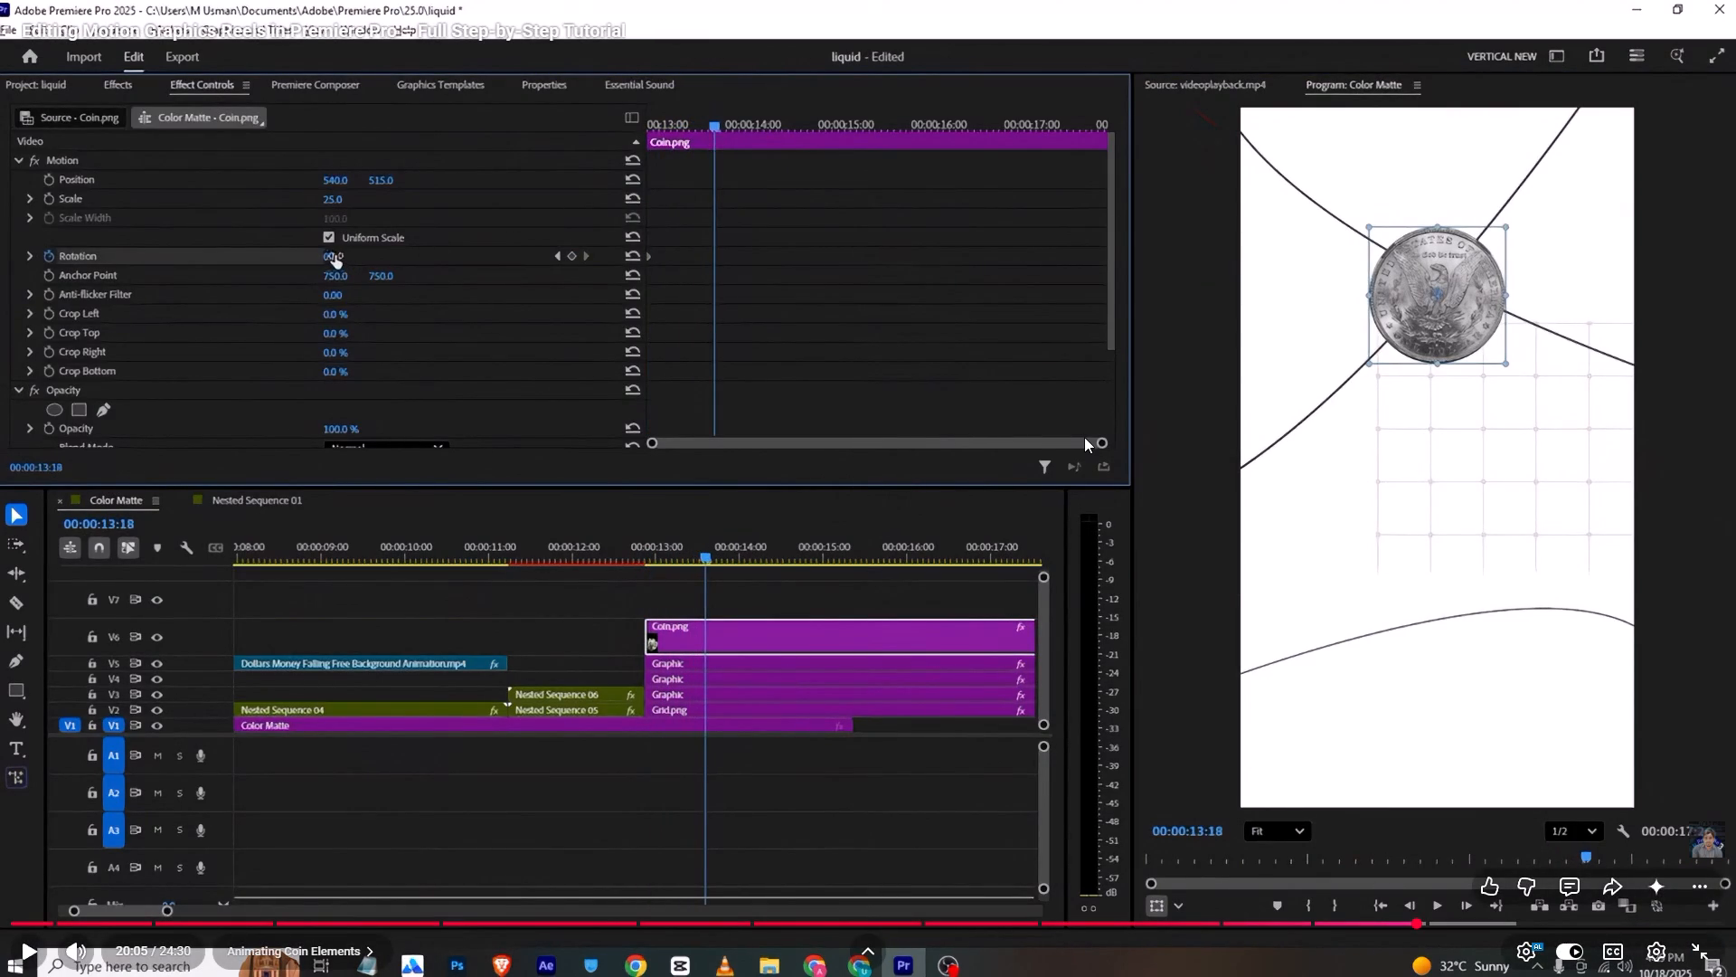
{"action": "key", "text": "space"}
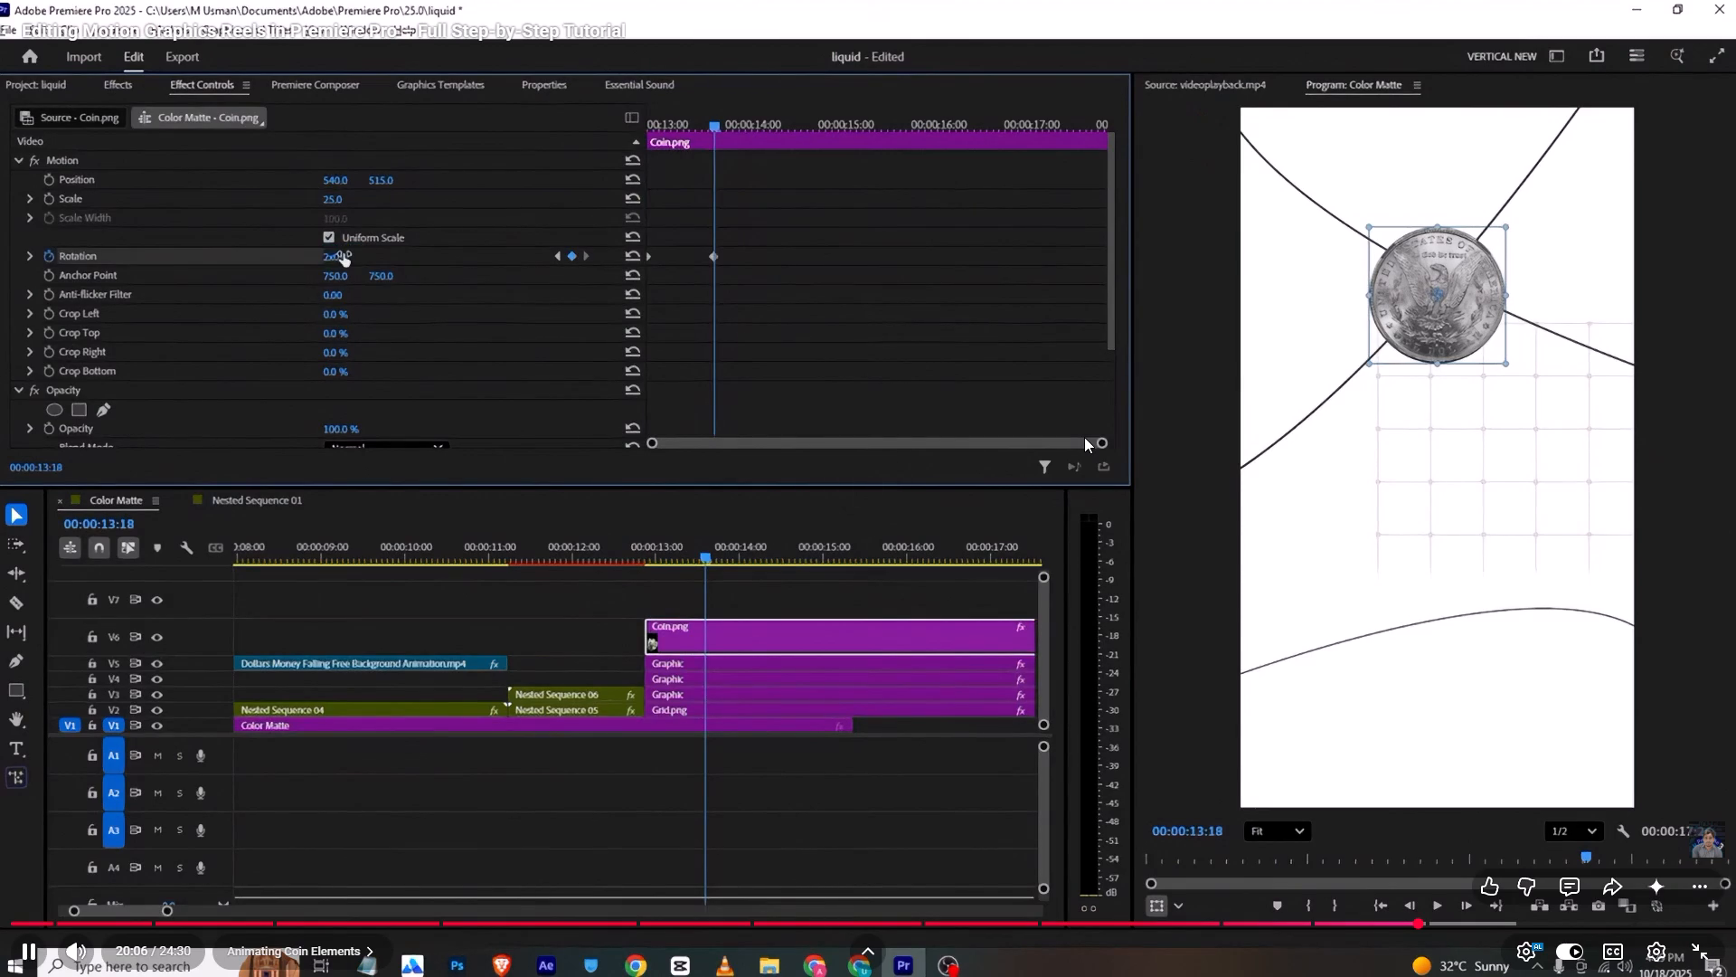
{"action": "key", "text": "space"}
{"action": "key", "text": "space"}
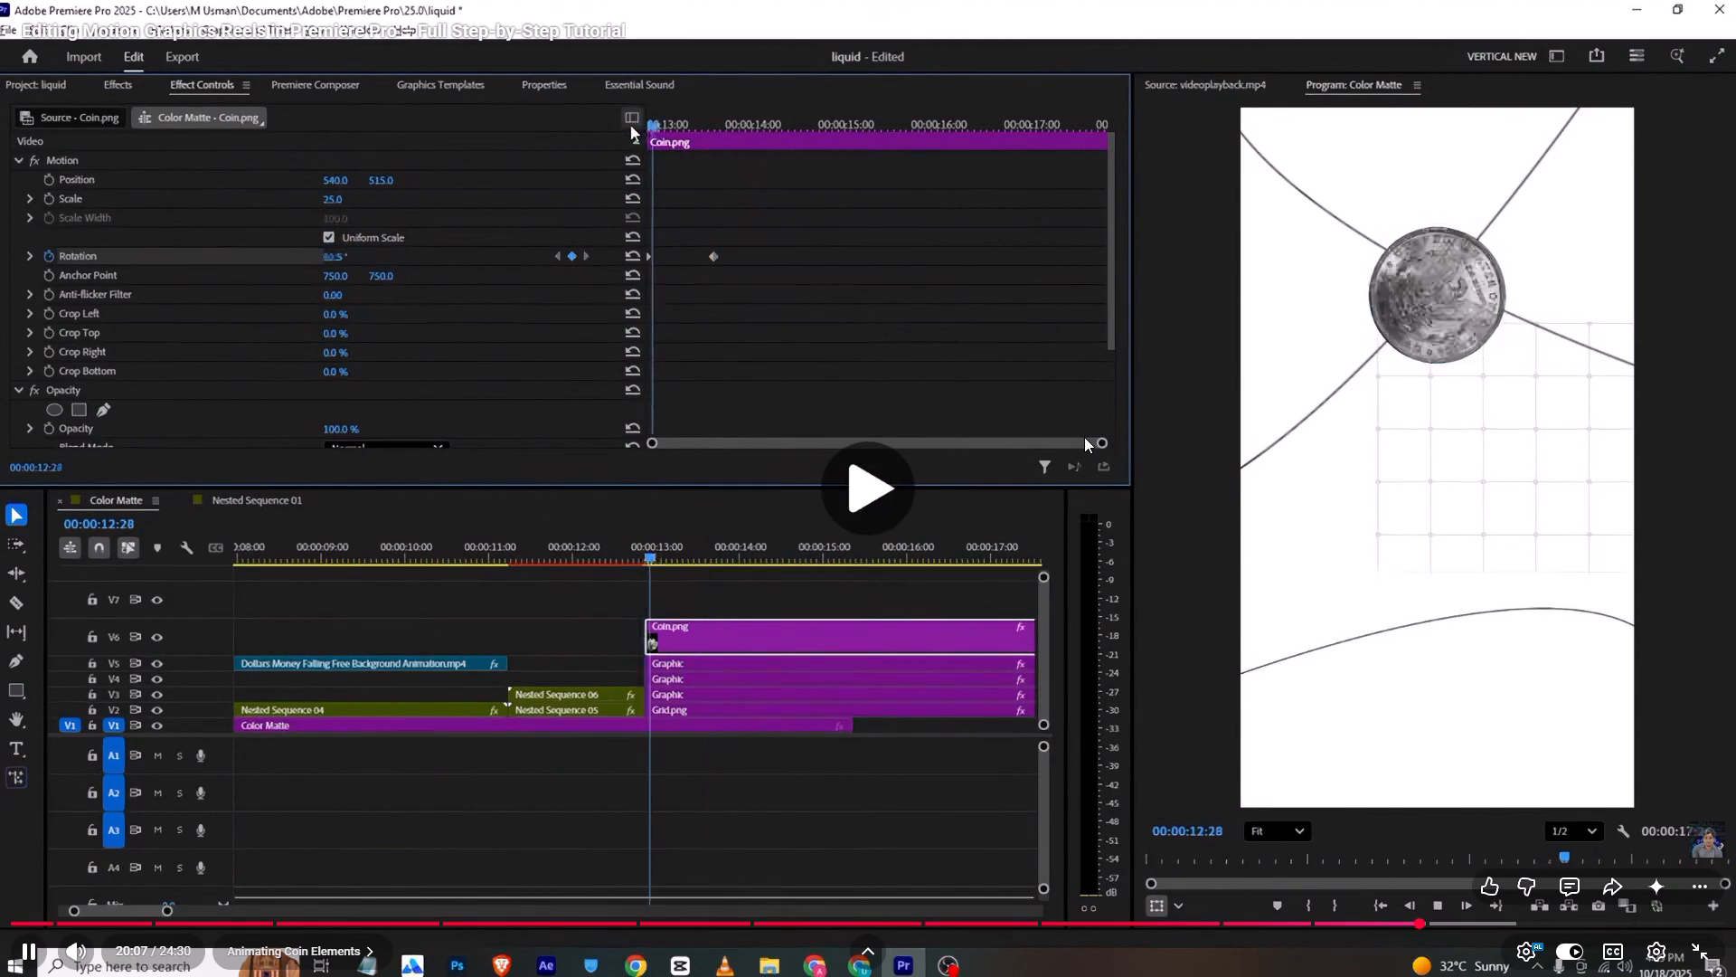
{"action": "key", "text": "space"}
{"action": "key", "text": "alt+Tab"}
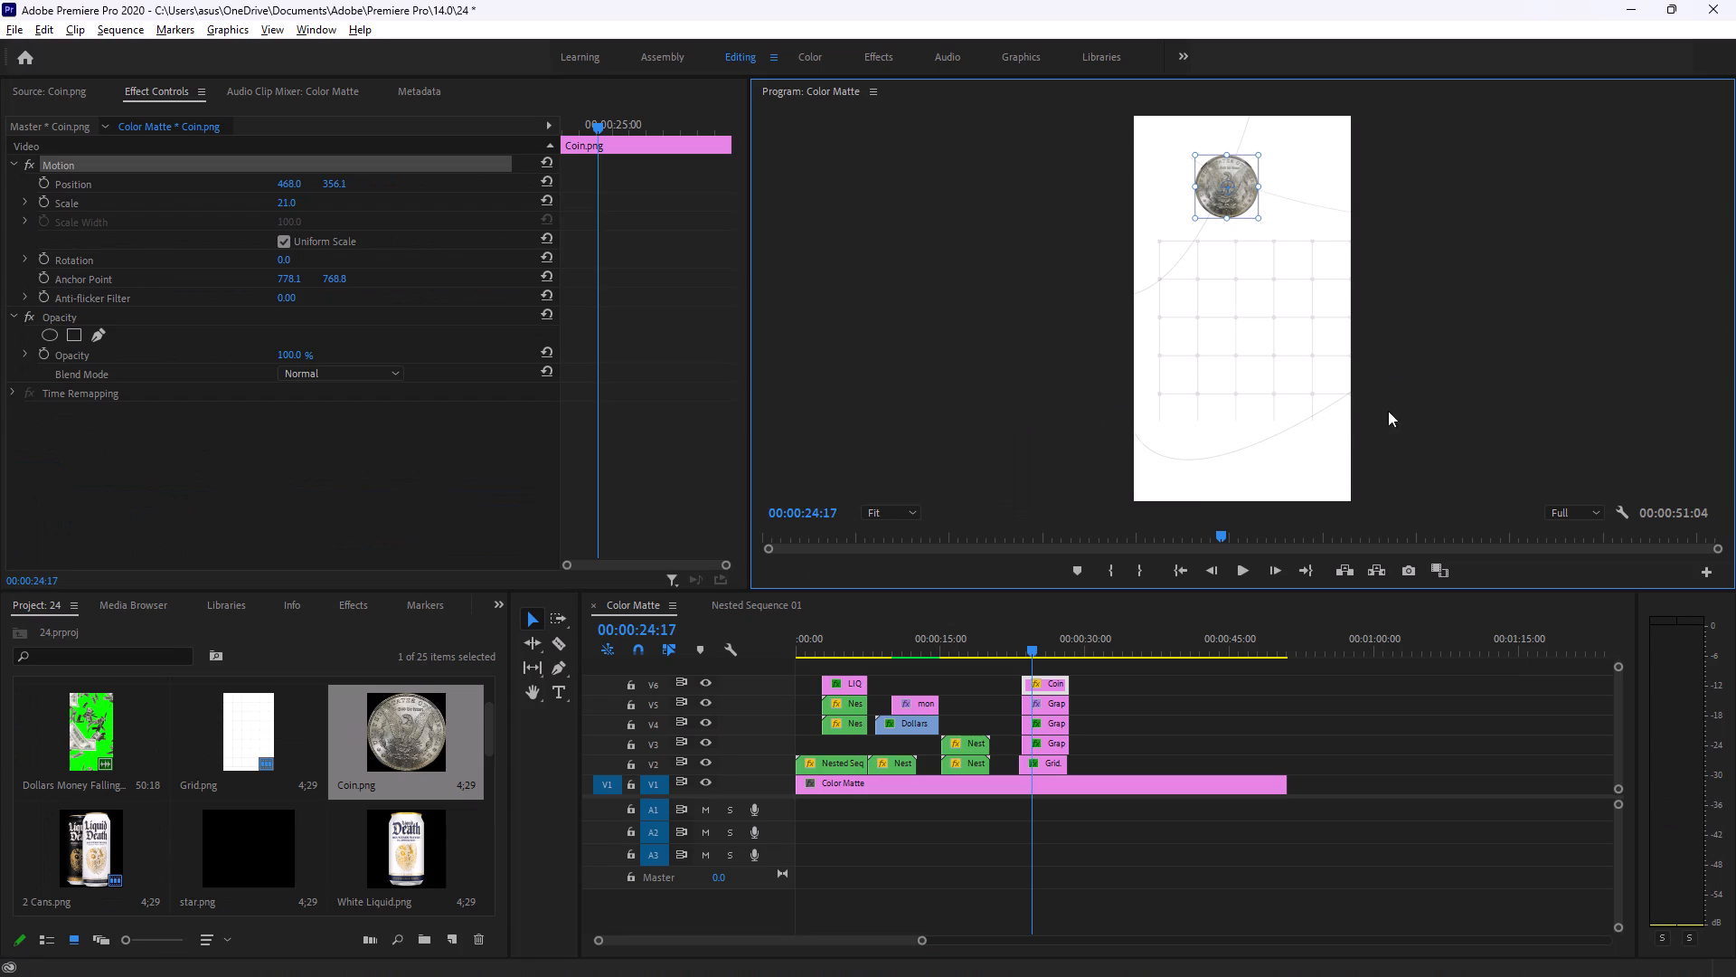
Start a rotation animation on the V6 coin with a 0.0° keyframe at the clip's start, 00:00:23:14.
{"action": "left_click_drag", "start_coordinate": [1034, 645], "coordinate": [1024, 645]}
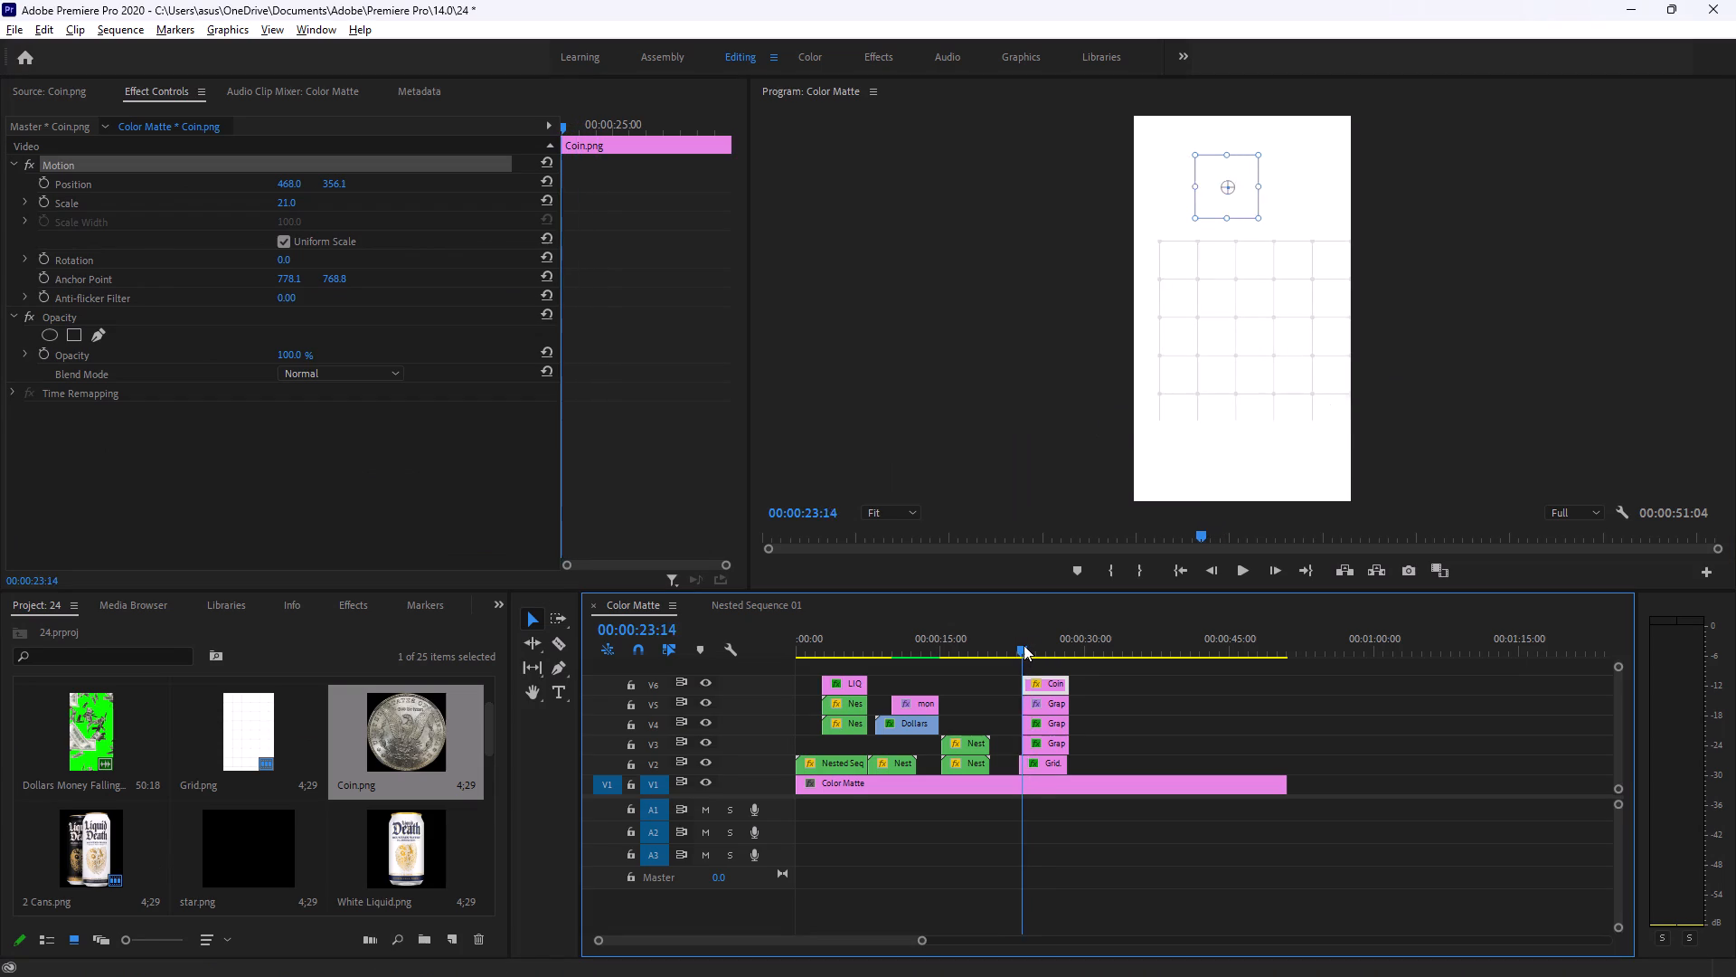
{"action": "left_click_drag", "start_coordinate": [1024, 645], "coordinate": [1026, 643]}
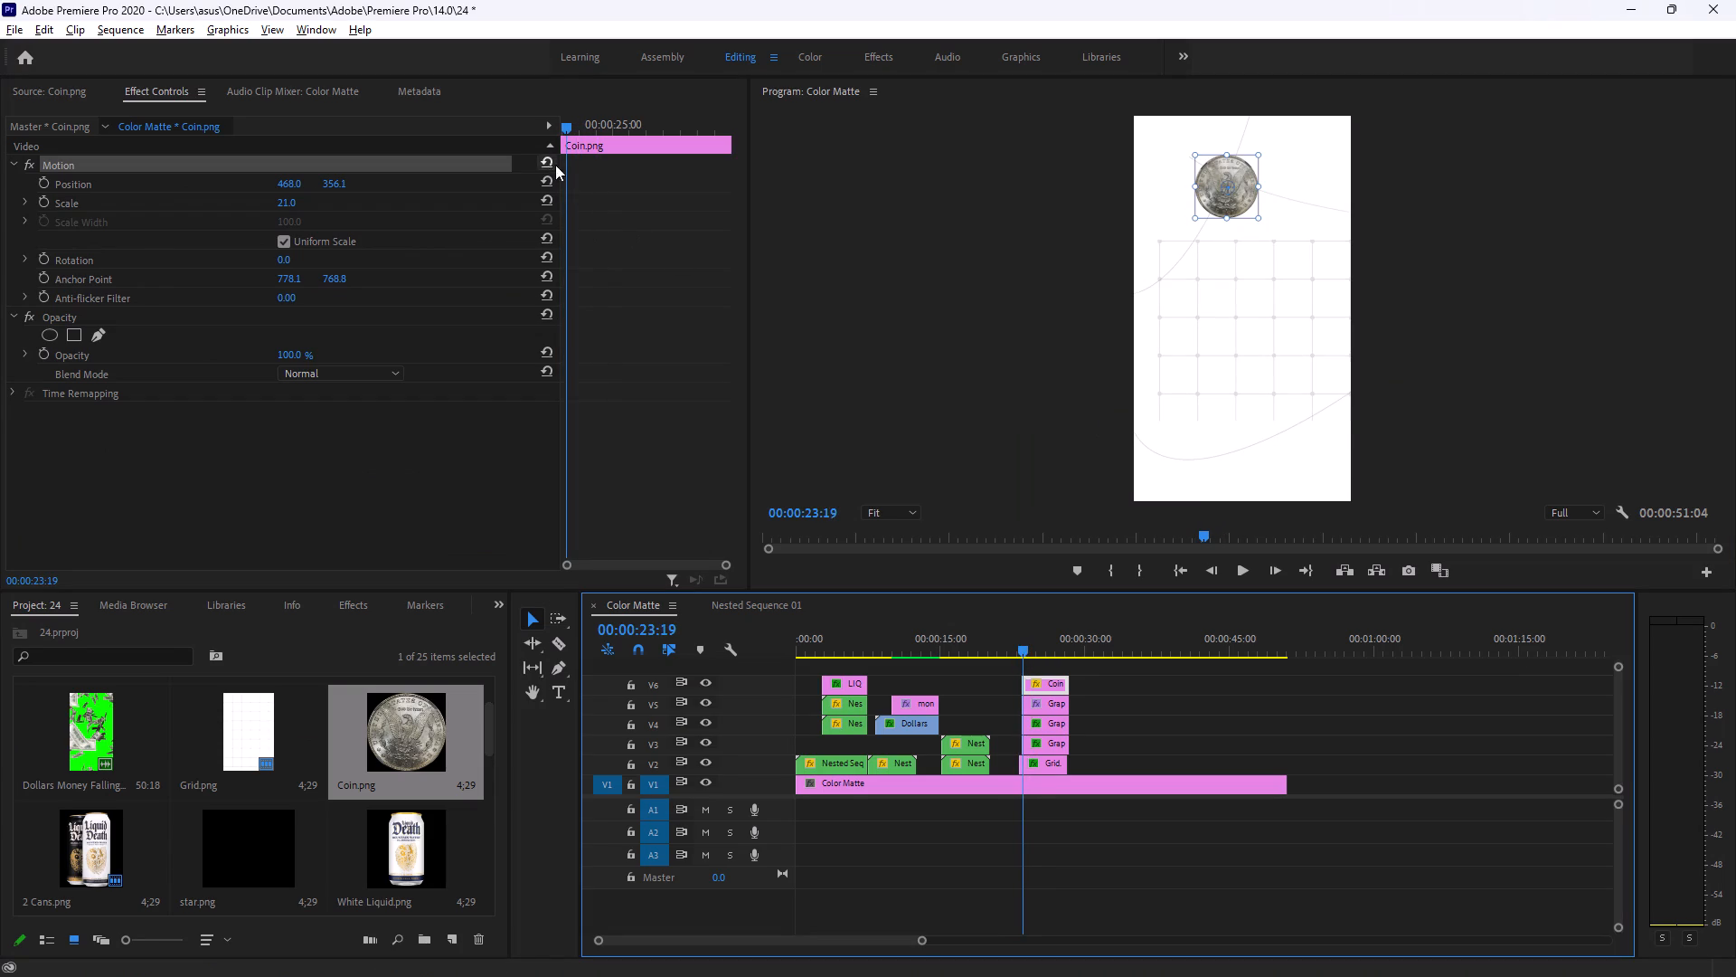
{"action": "left_click_drag", "start_coordinate": [564, 119], "coordinate": [542, 114]}
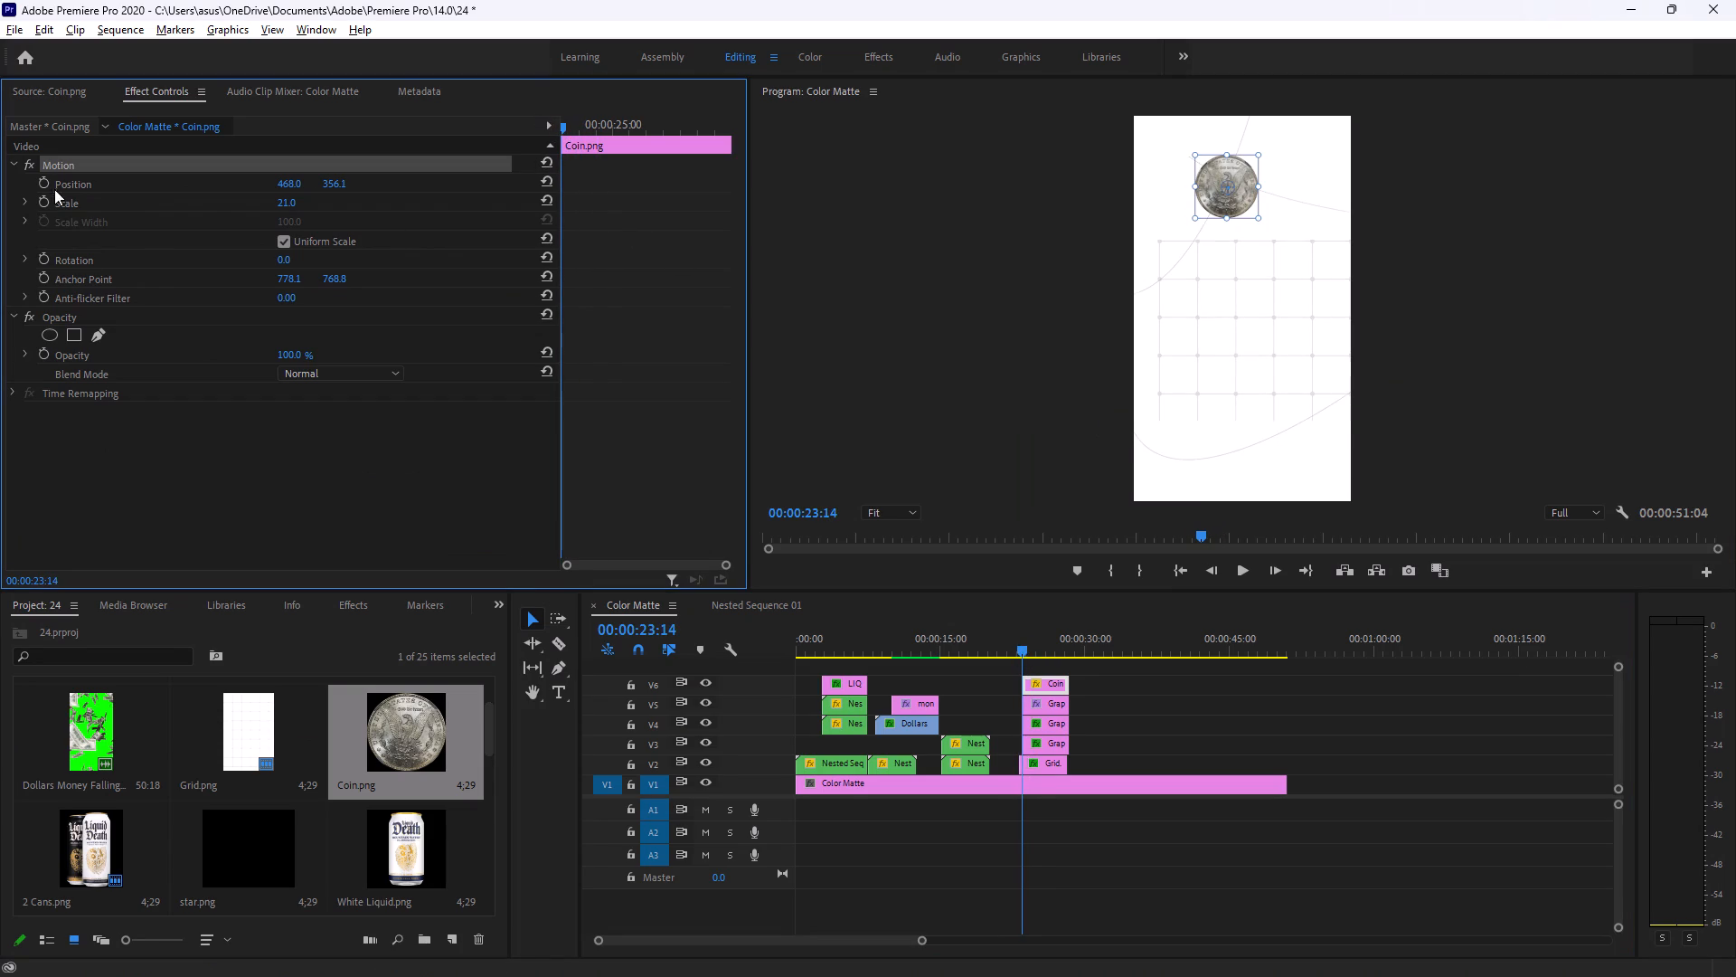
{"action": "left_click", "coordinate": [39, 255]}
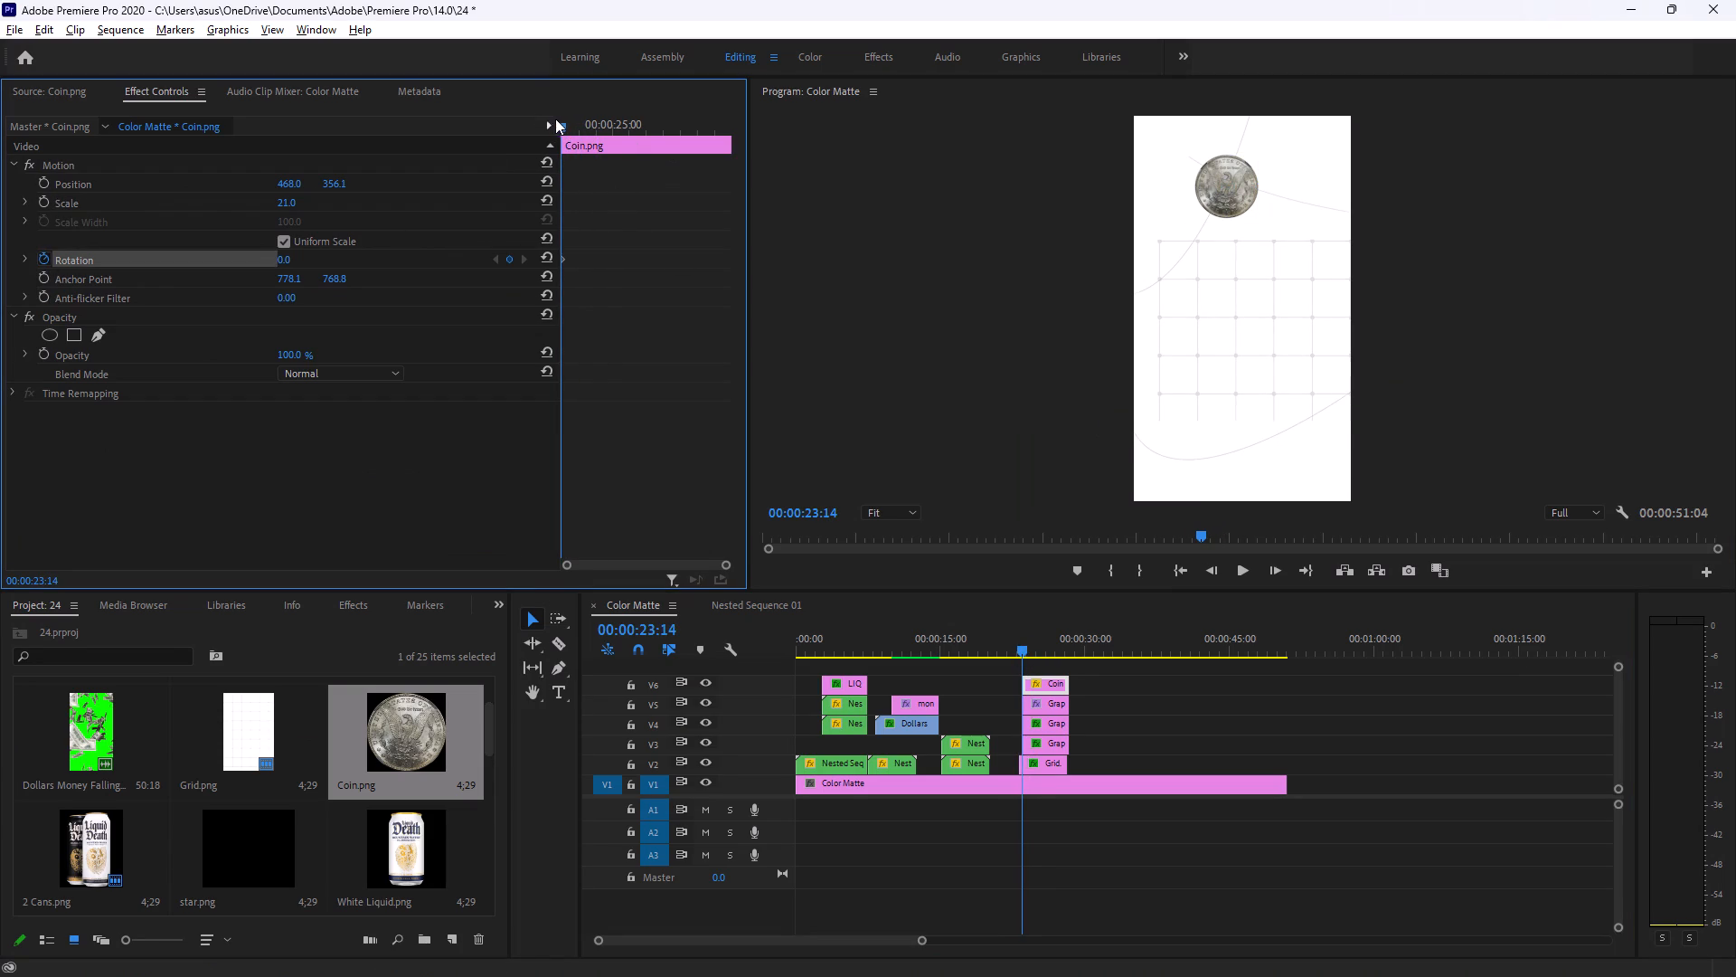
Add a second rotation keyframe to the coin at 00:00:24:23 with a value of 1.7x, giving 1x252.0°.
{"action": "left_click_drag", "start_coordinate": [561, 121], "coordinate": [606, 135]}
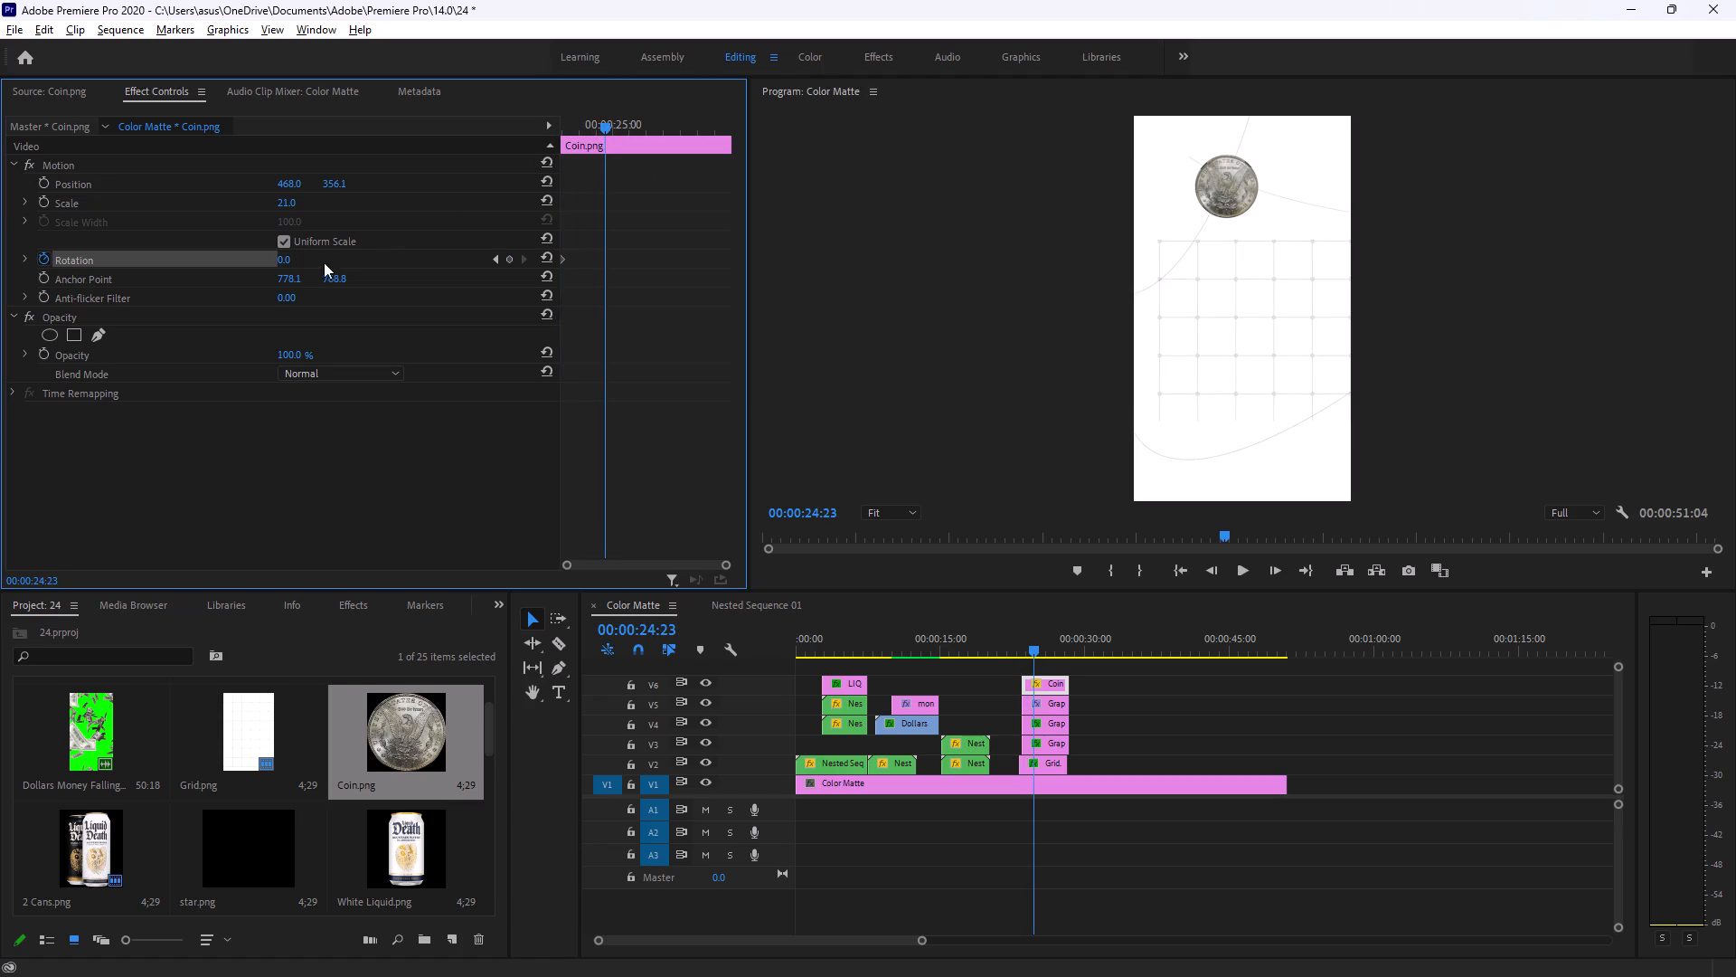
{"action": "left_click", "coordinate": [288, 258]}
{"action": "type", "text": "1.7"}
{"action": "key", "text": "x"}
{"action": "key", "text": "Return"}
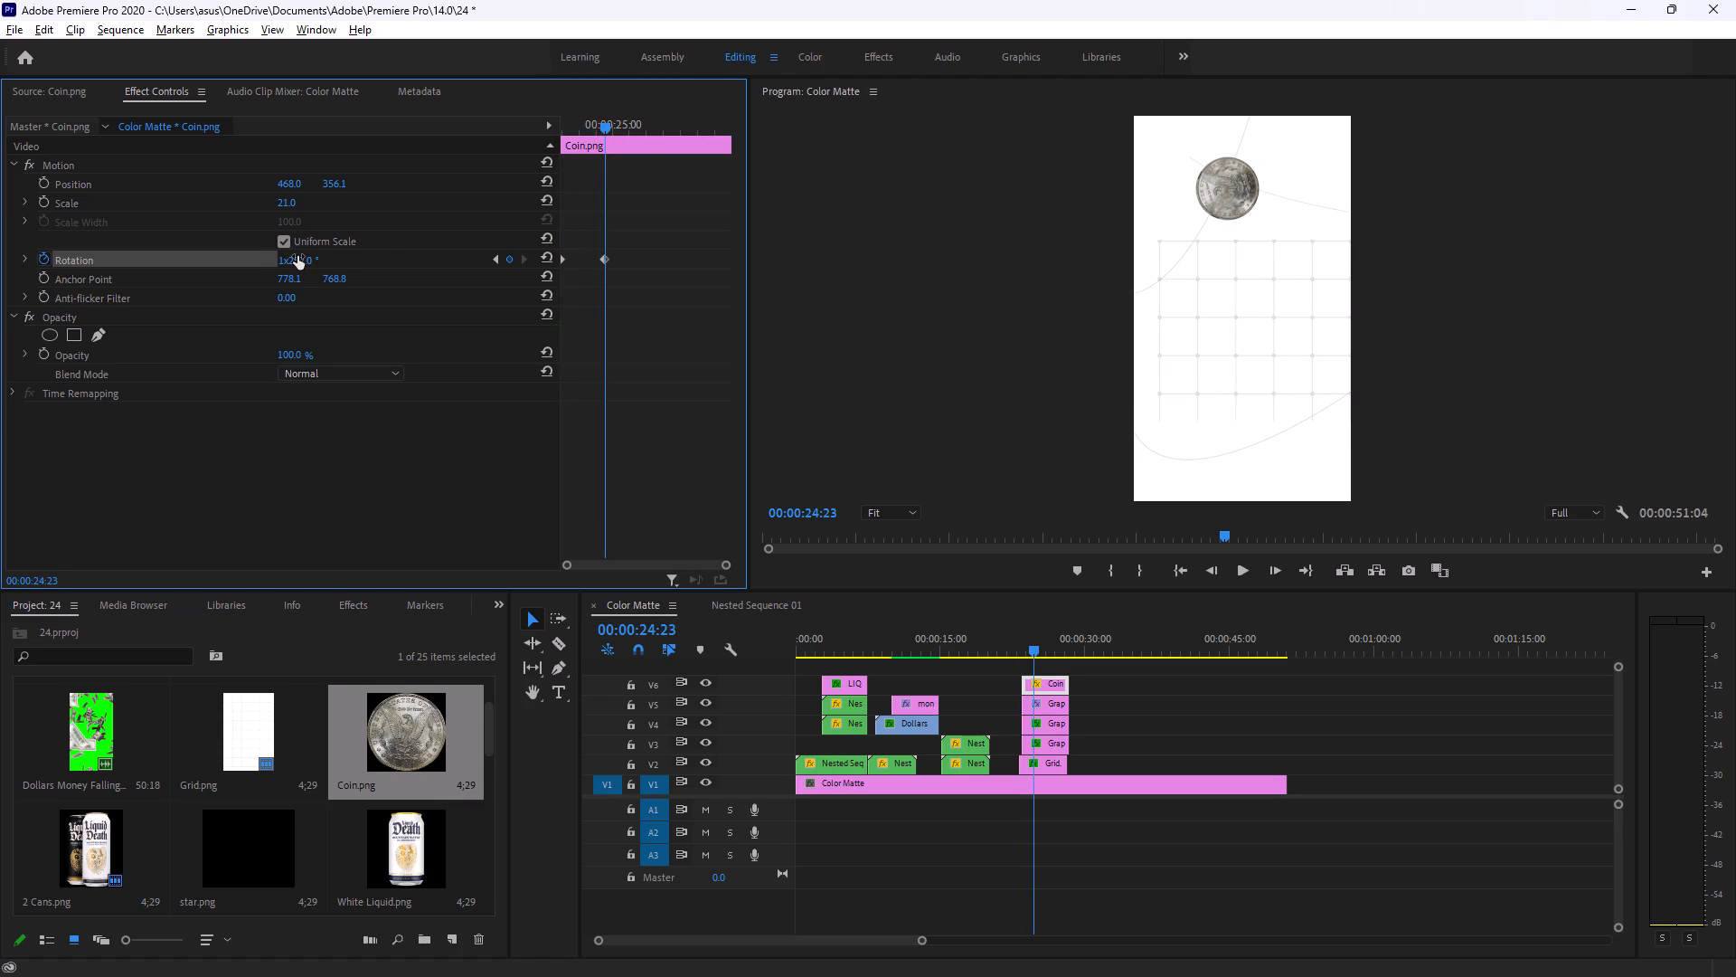
Play back the coin's rotation, compare it with the tutorial's coin section in Brave, and return to Premiere Pro.
{"action": "left_click_drag", "start_coordinate": [599, 123], "coordinate": [553, 117]}
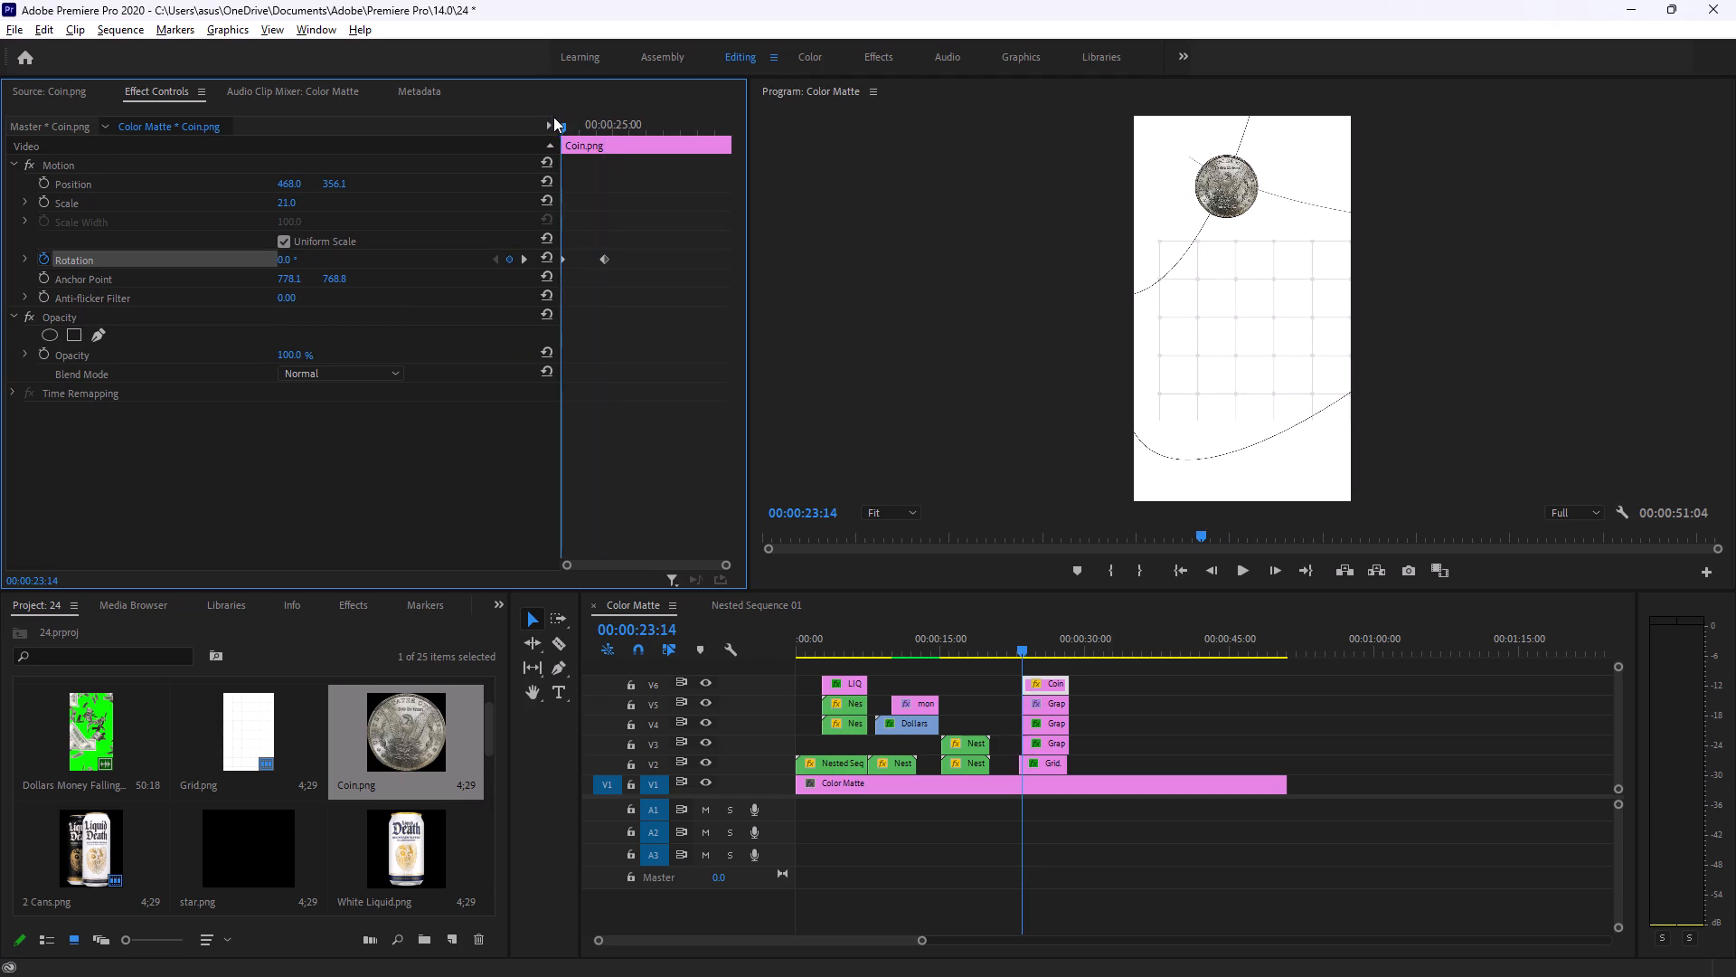
{"action": "left_click_drag", "start_coordinate": [553, 117], "coordinate": [523, 111]}
{"action": "key", "text": "space"}
{"action": "key", "text": "space"}
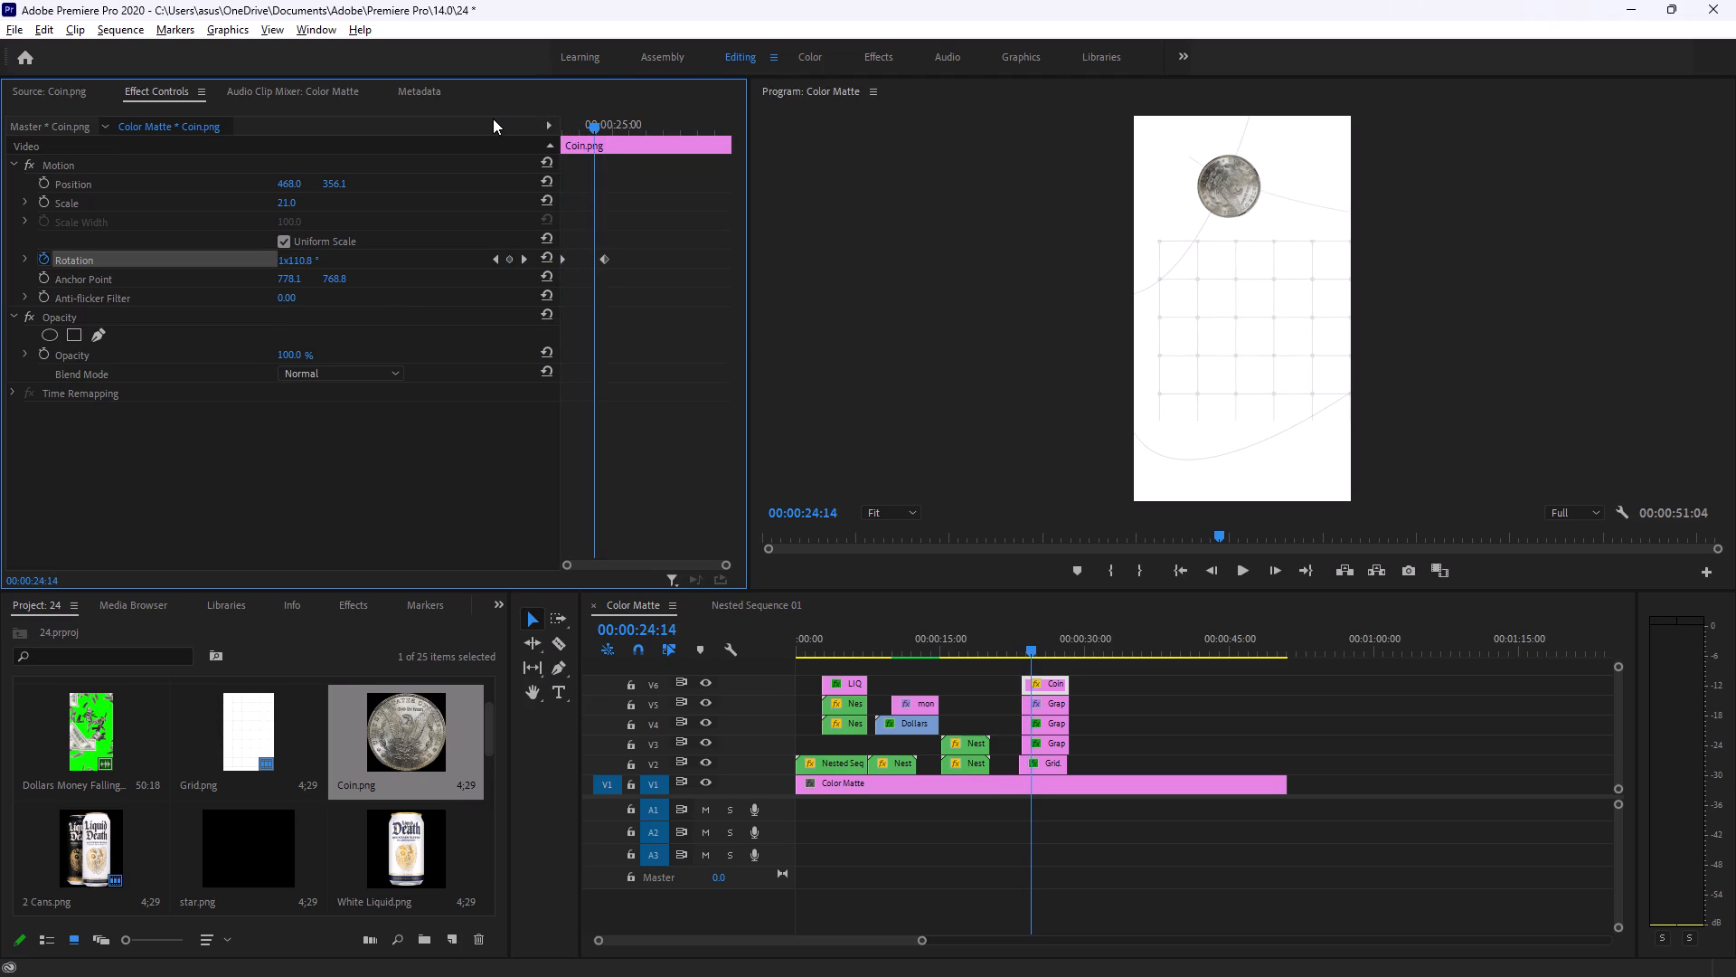
{"action": "key", "text": "space"}
{"action": "key", "text": "space"}
{"action": "key", "text": "alt+Tab"}
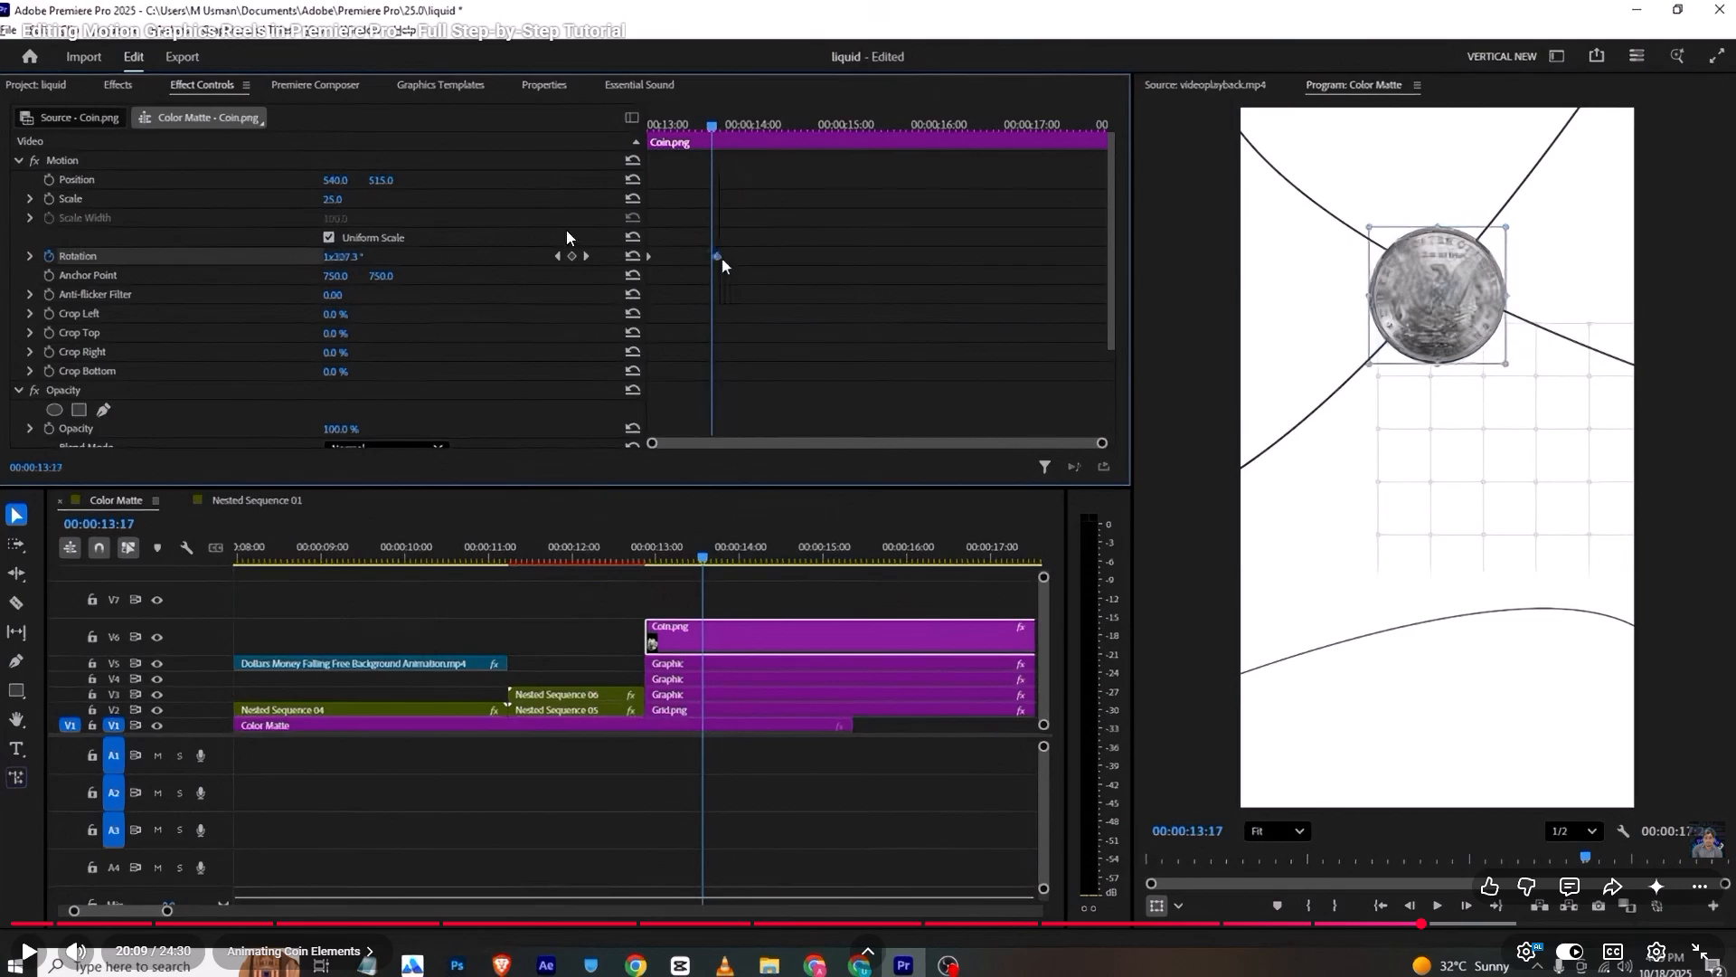
{"action": "left_click", "coordinate": [743, 358]}
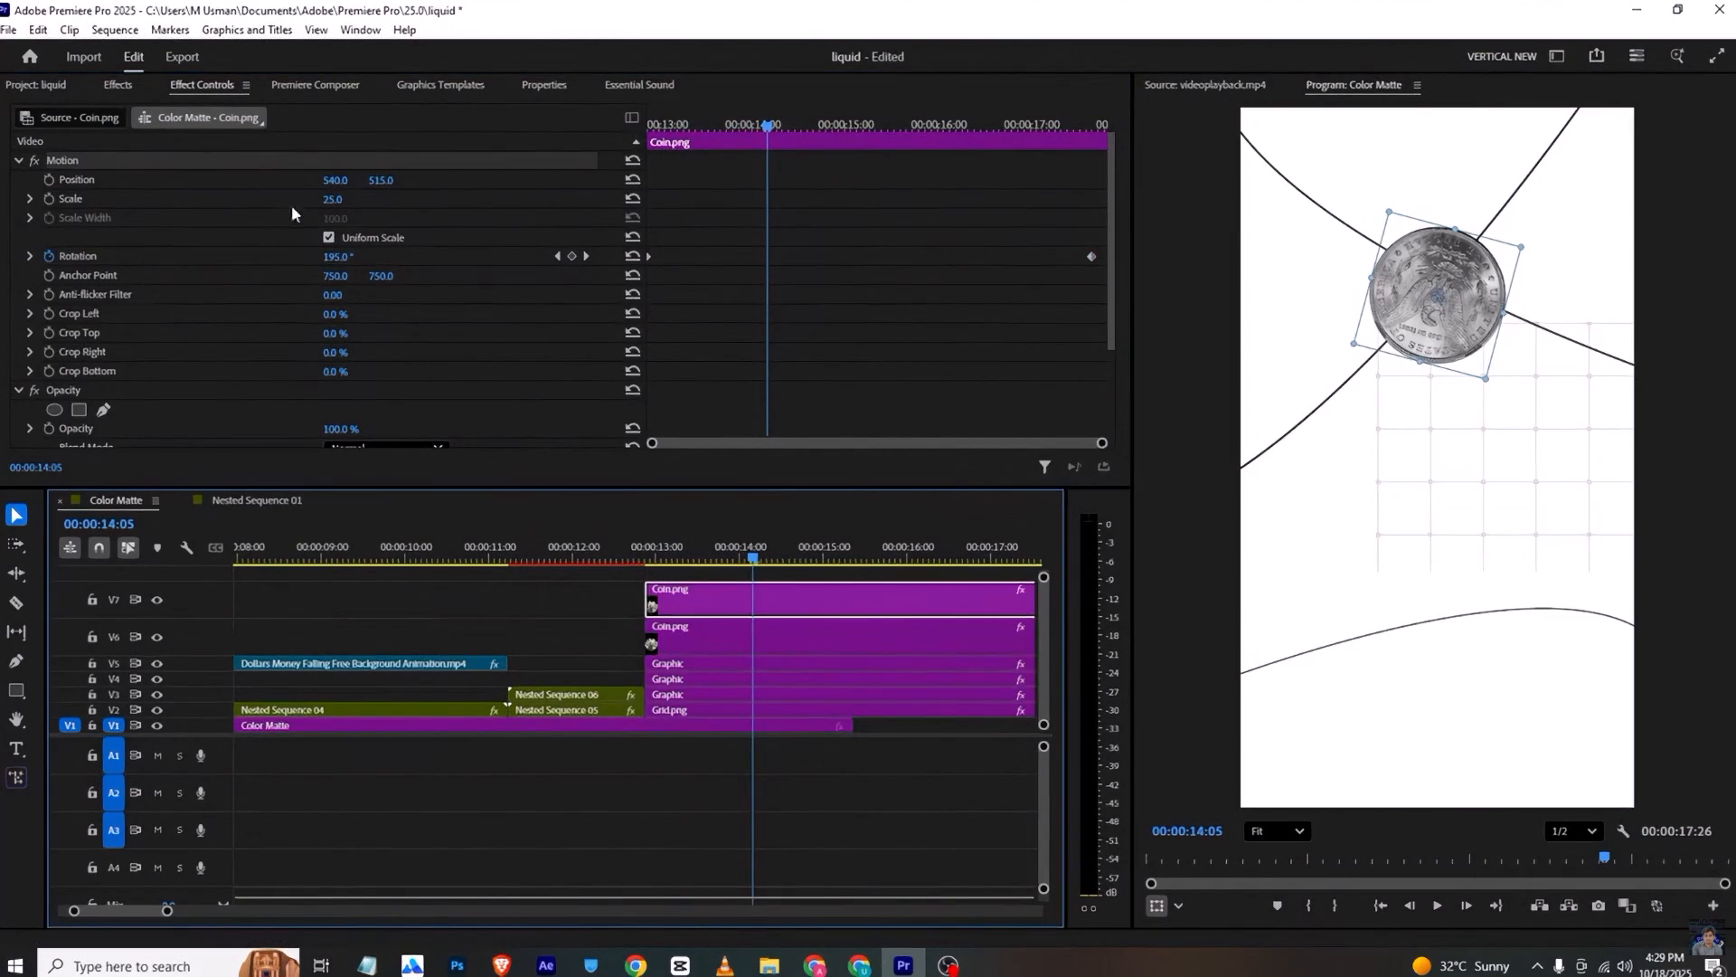
{"action": "key", "text": "space"}
{"action": "key", "text": "alt+Tab"}
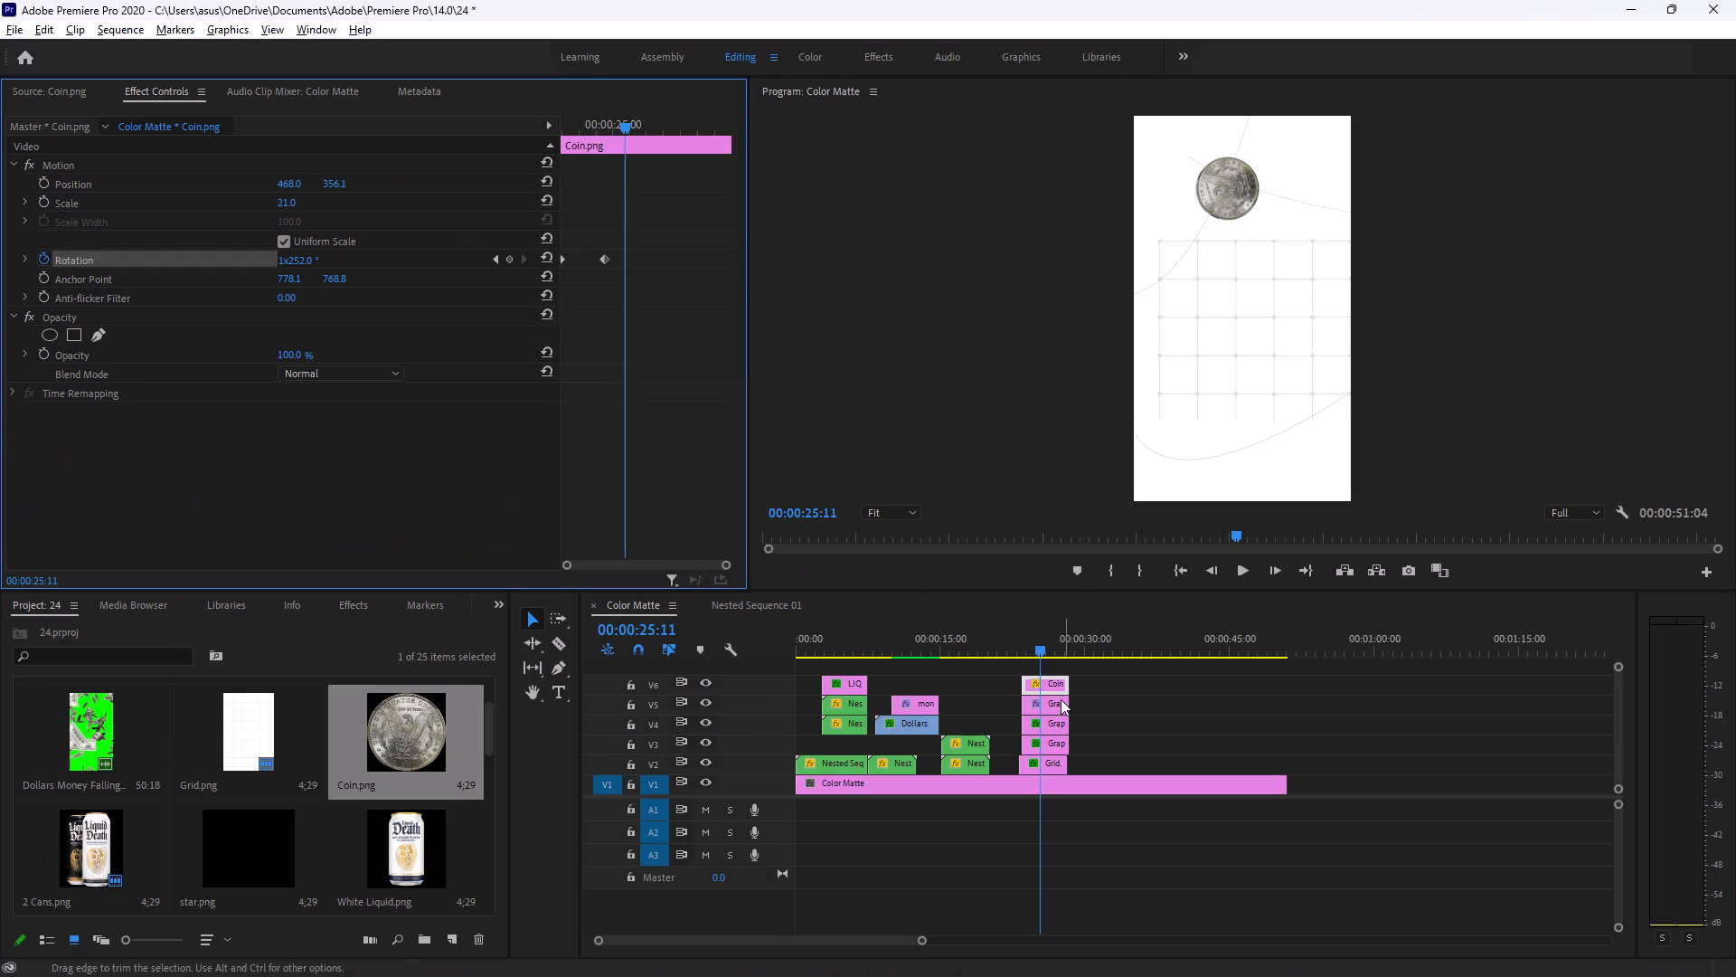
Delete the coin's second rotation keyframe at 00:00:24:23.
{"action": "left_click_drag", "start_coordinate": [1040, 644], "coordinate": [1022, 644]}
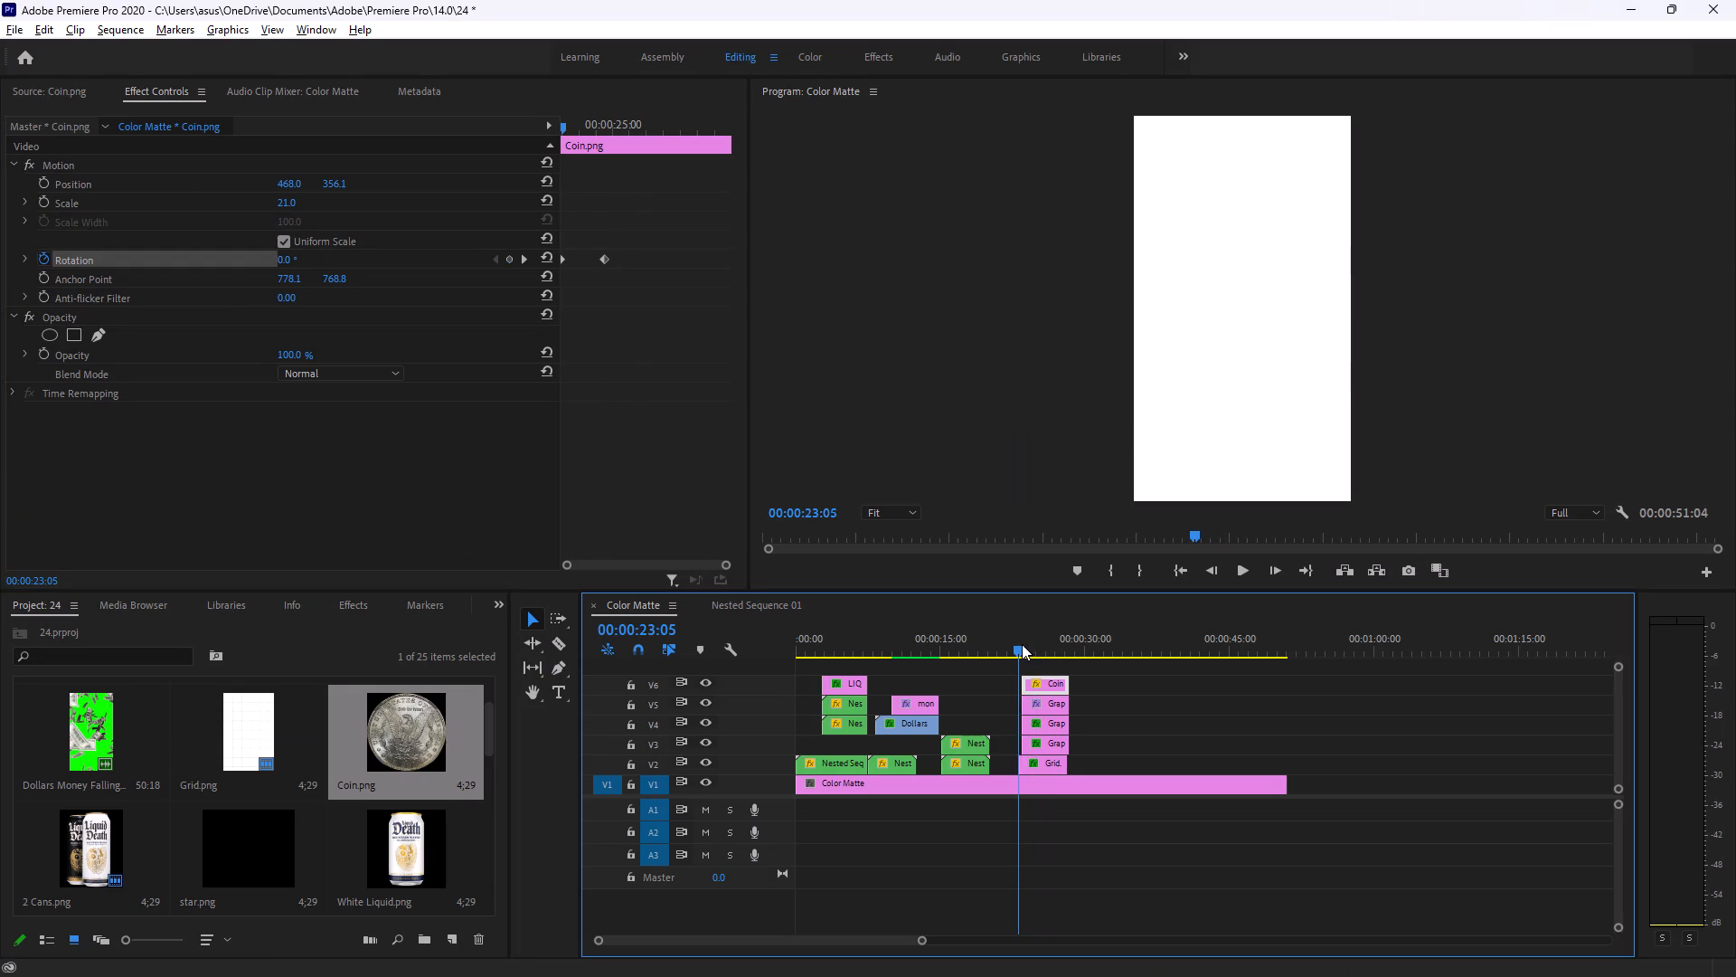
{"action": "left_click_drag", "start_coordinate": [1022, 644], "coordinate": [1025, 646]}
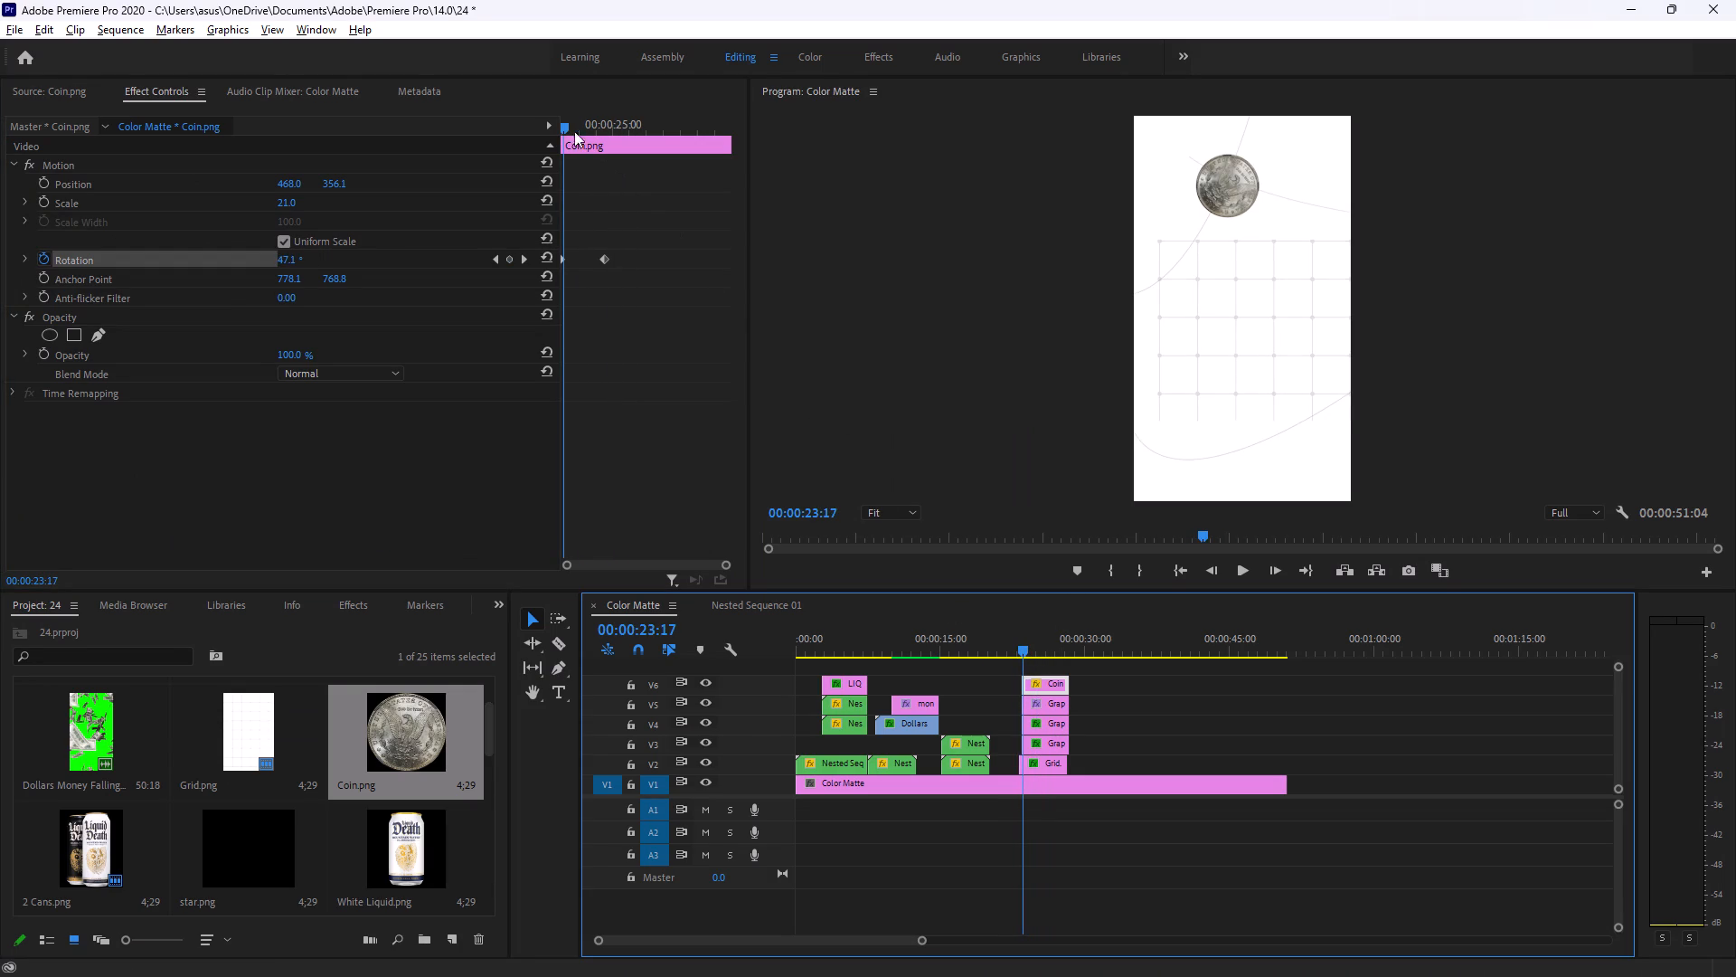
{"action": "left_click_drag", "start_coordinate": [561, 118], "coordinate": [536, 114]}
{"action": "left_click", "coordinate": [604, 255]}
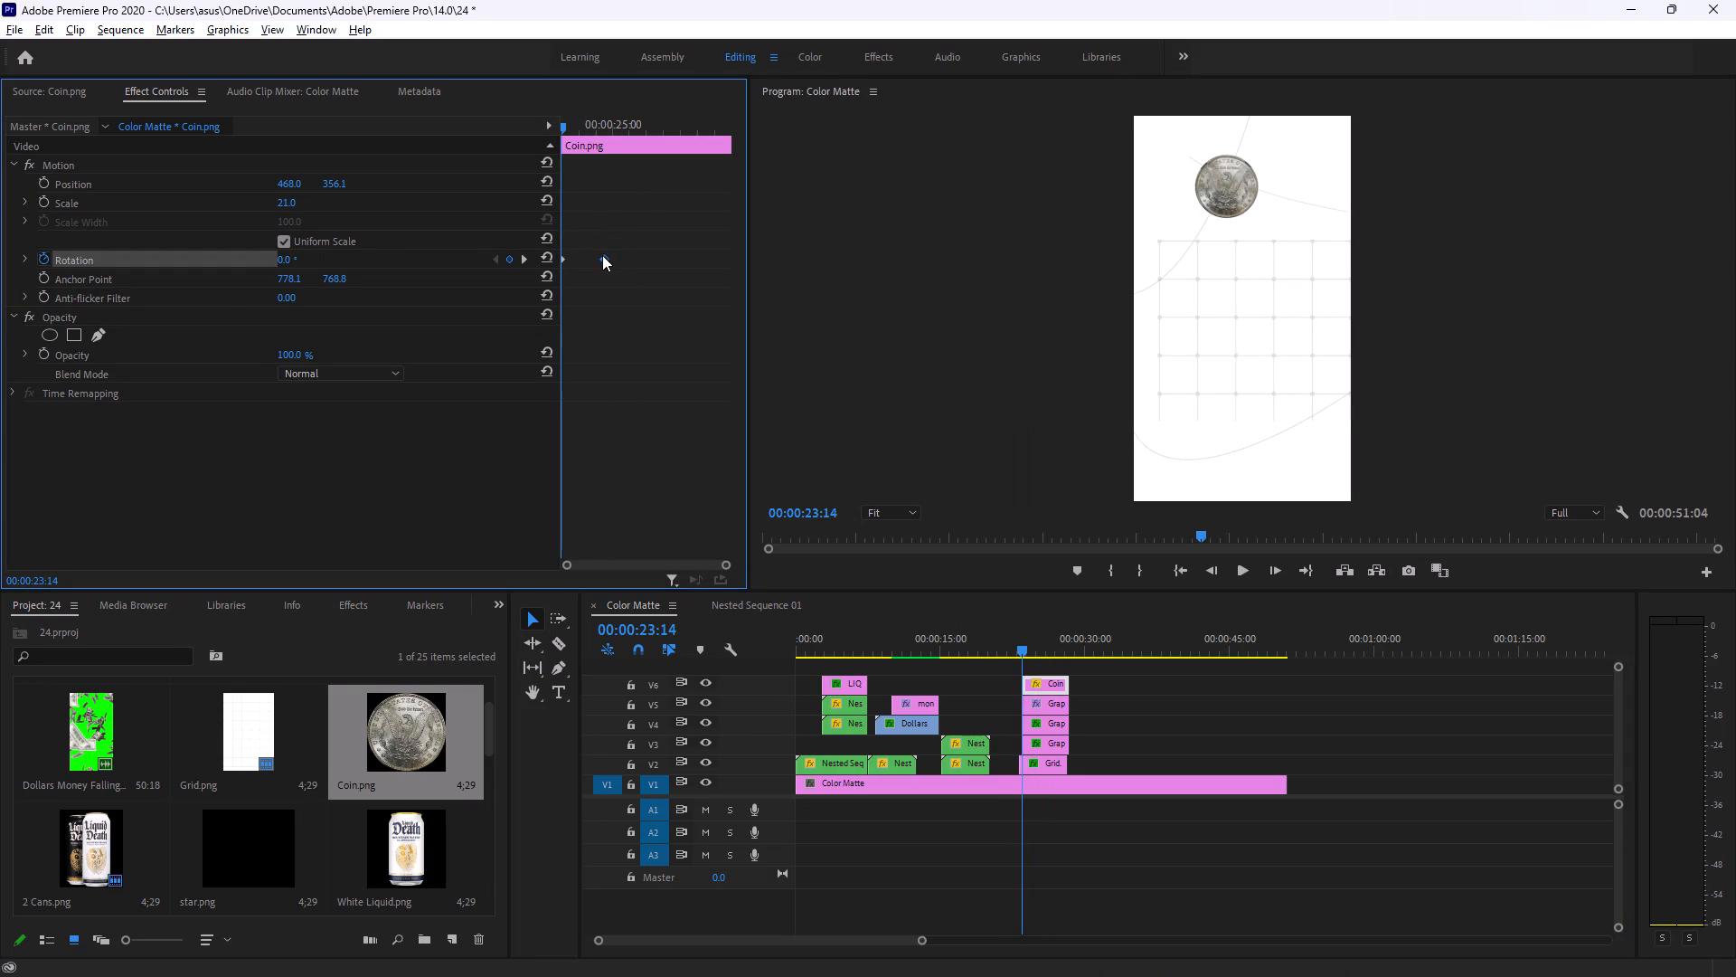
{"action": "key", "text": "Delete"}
Add a rotation keyframe of 2x0.0° near the coin clip's end at 00:00:28:09 and play the rotation back.
{"action": "left_click_drag", "start_coordinate": [560, 122], "coordinate": [565, 124]}
{"action": "left_click_drag", "start_coordinate": [565, 124], "coordinate": [619, 140]}
{"action": "left_click_drag", "start_coordinate": [578, 121], "coordinate": [718, 145]}
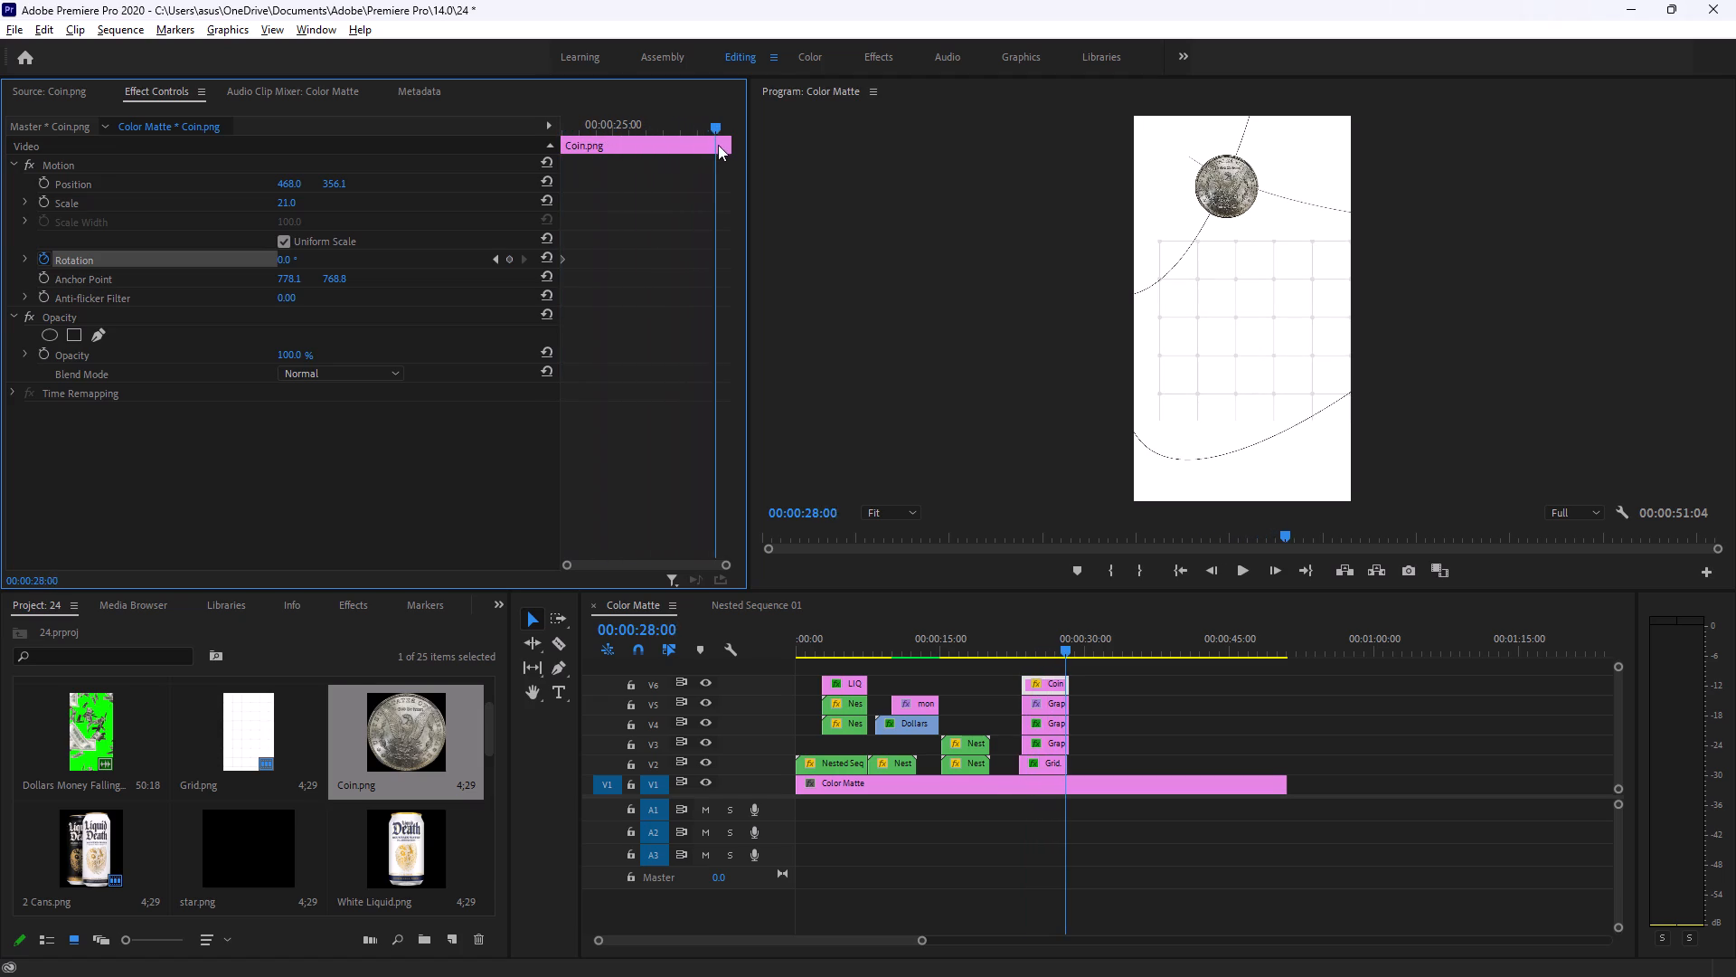
{"action": "left_click_drag", "start_coordinate": [718, 145], "coordinate": [729, 147]}
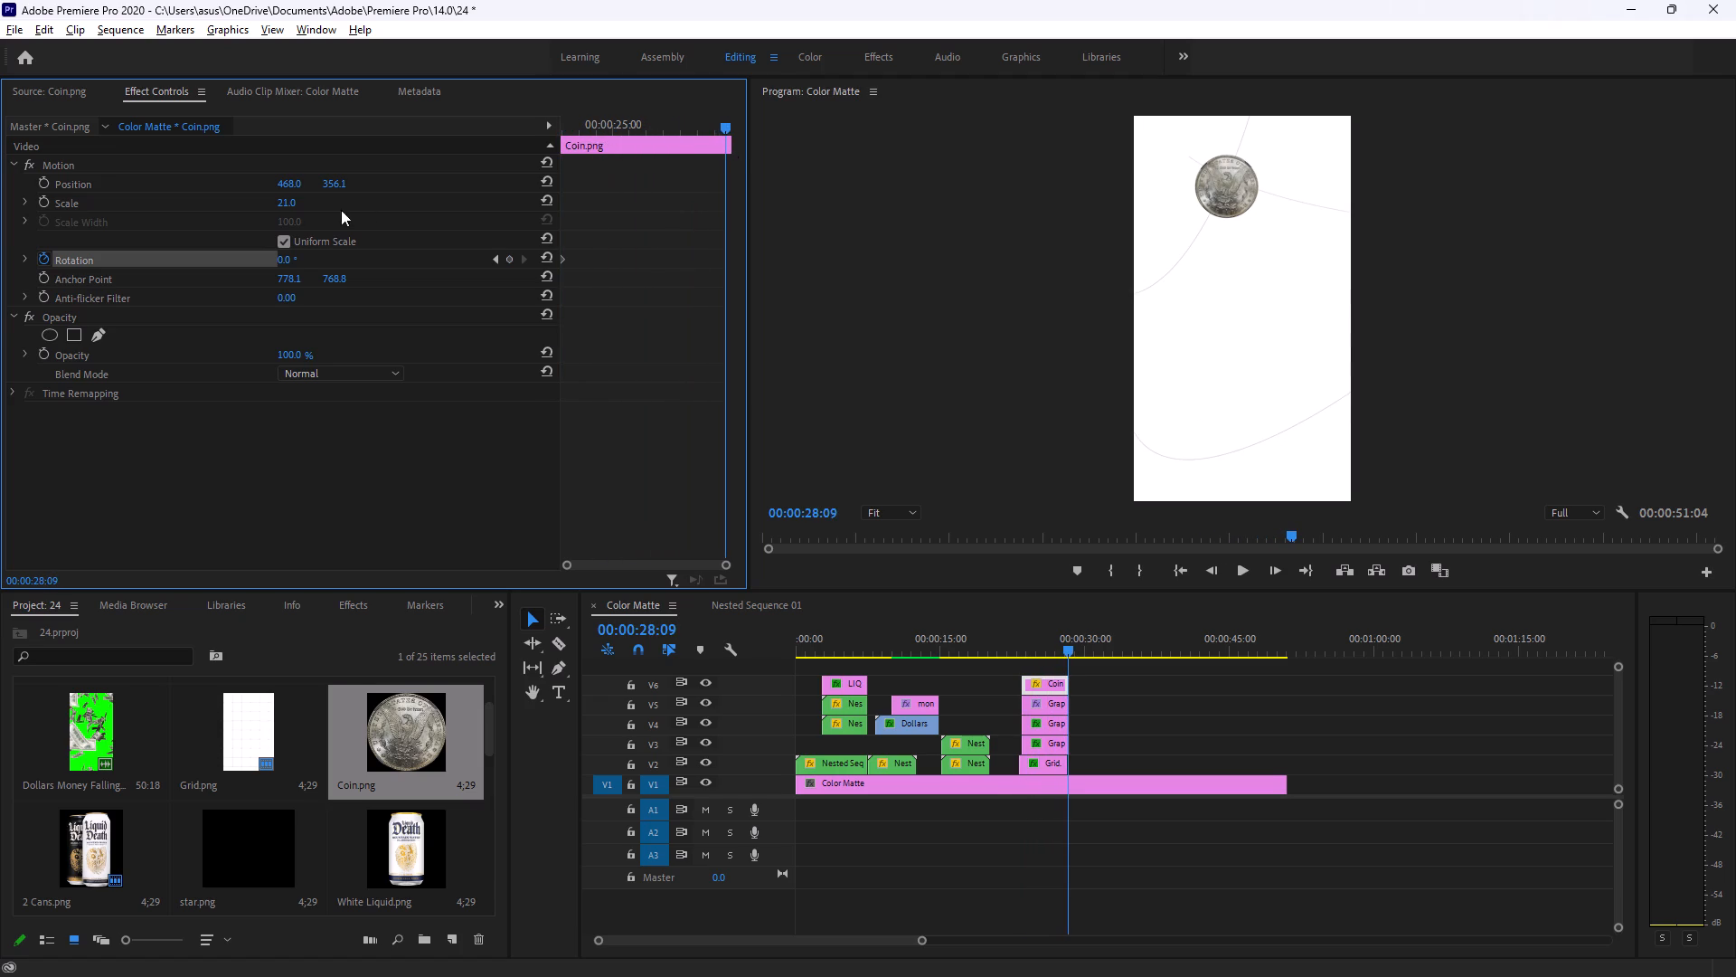
{"action": "left_click", "coordinate": [290, 263]}
{"action": "type", "text": "2x"}
{"action": "key", "text": "Return"}
{"action": "left_click_drag", "start_coordinate": [722, 119], "coordinate": [513, 117]}
{"action": "key", "text": "space"}
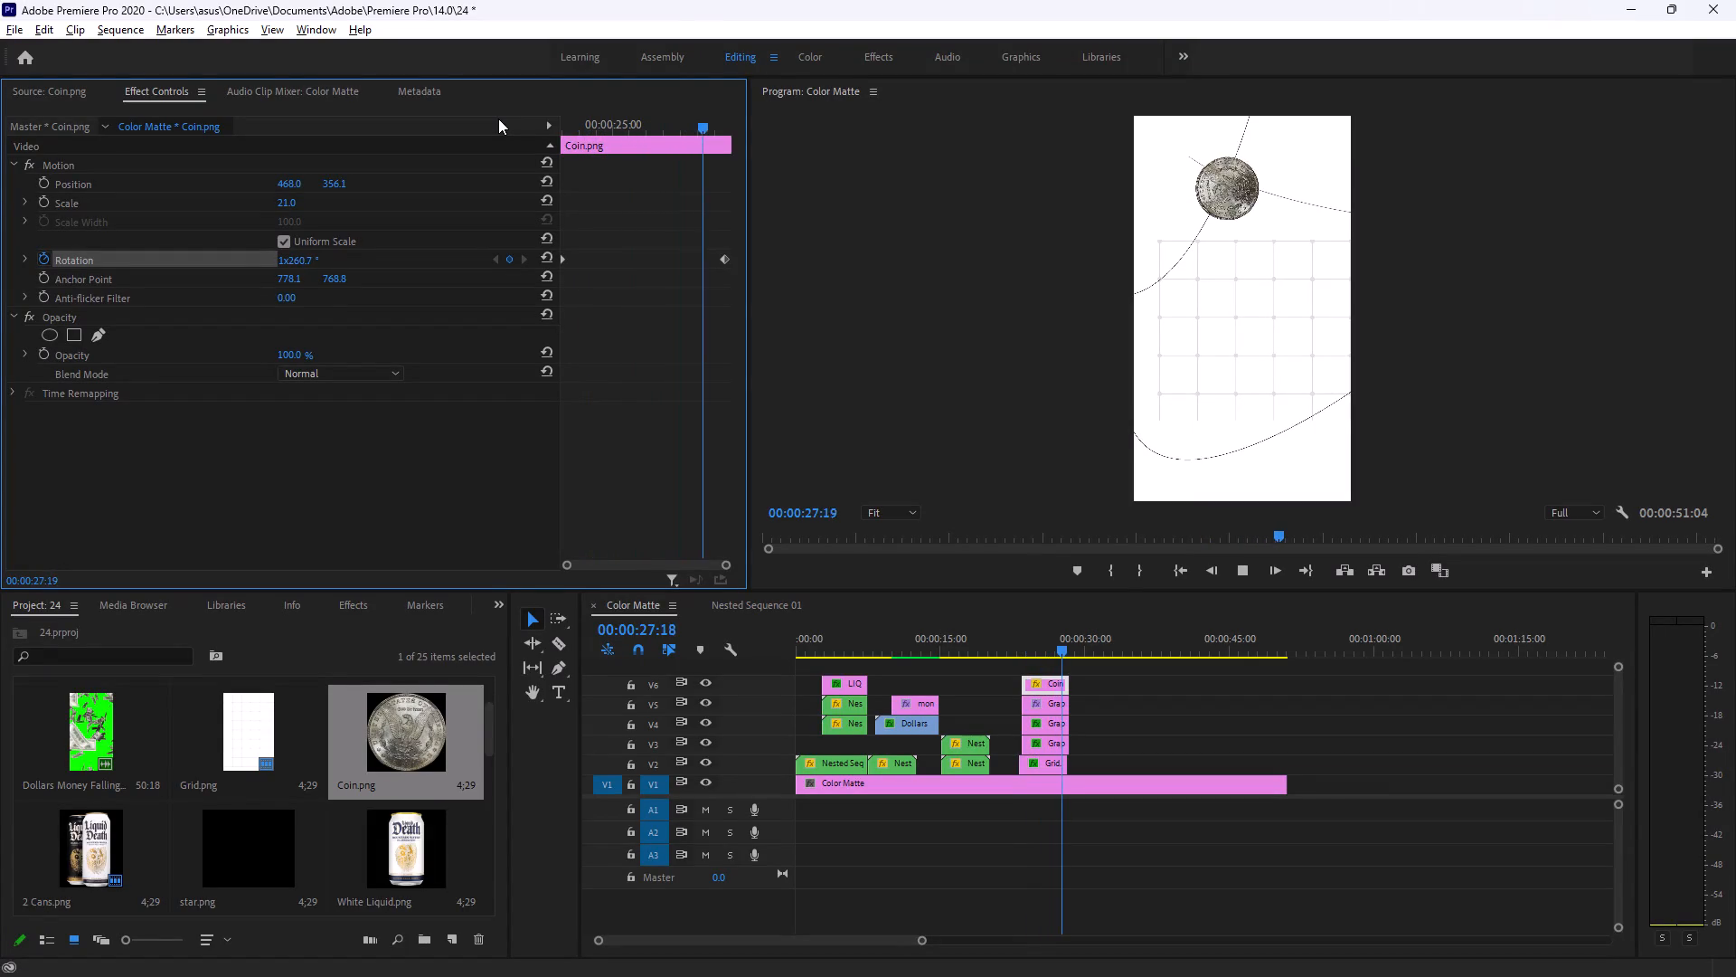
{"action": "key", "text": "space"}
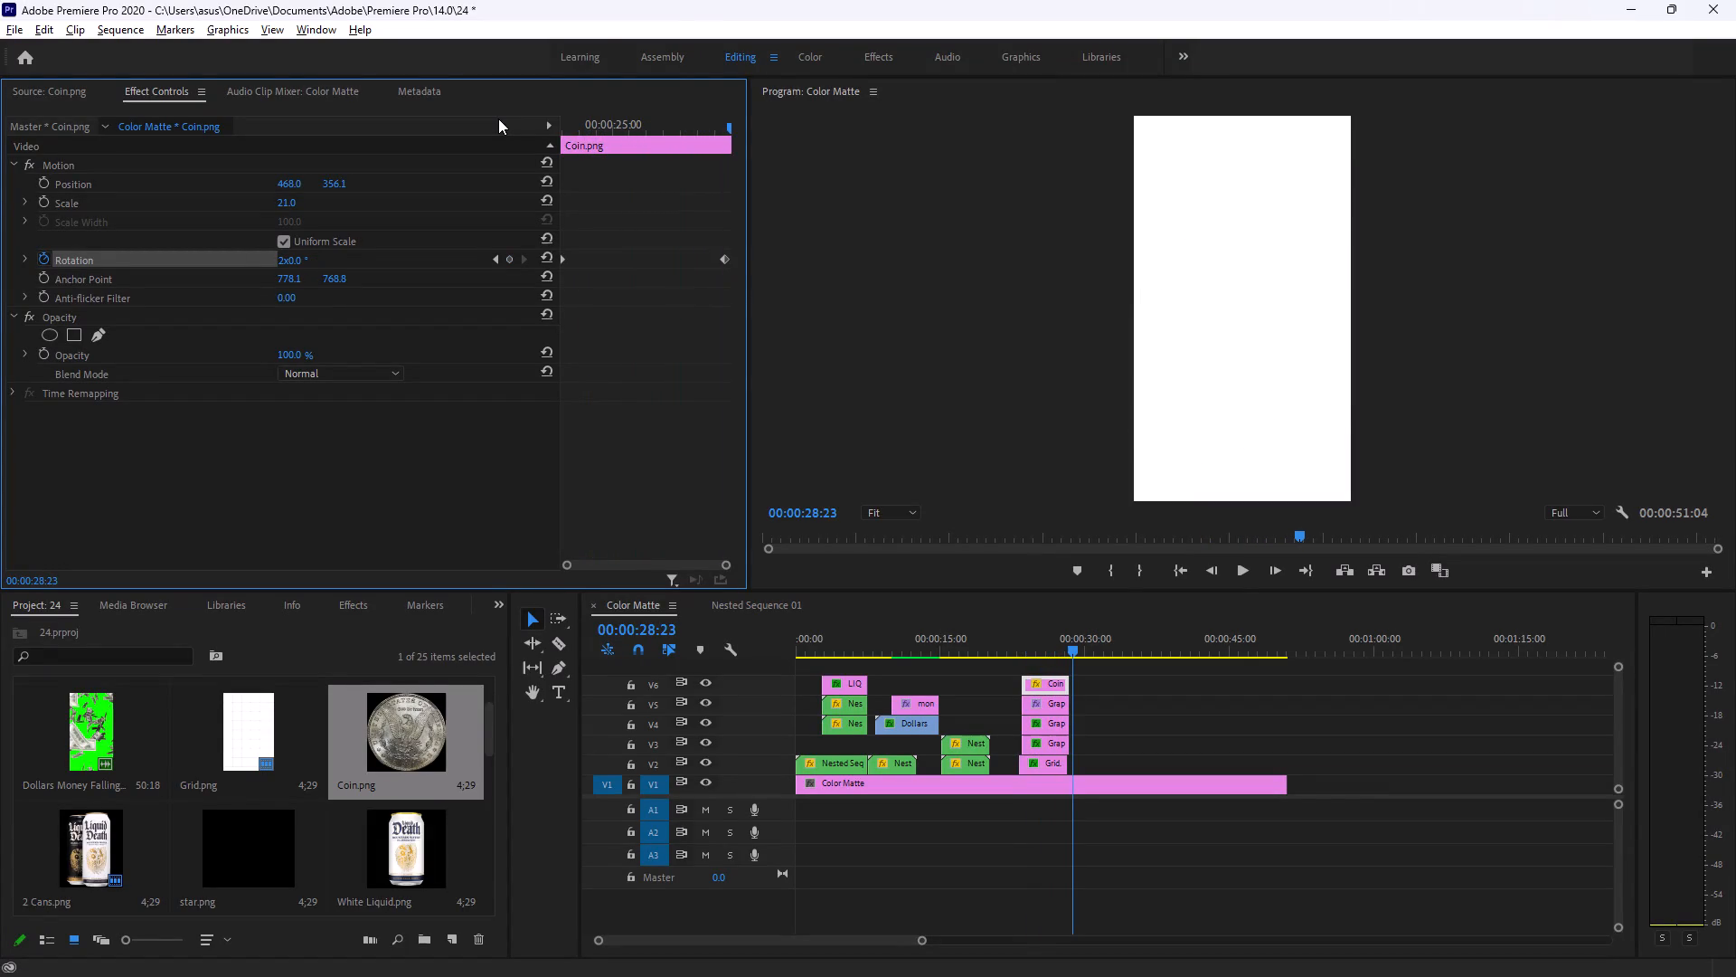
Play the tutorial's next seconds in Brave to examine how the second coin is placed, pause it, and return to Premiere Pro.
{"action": "key", "text": "alt+Tab"}
{"action": "left_click", "coordinate": [797, 380]}
{"action": "left_click", "coordinate": [773, 494]}
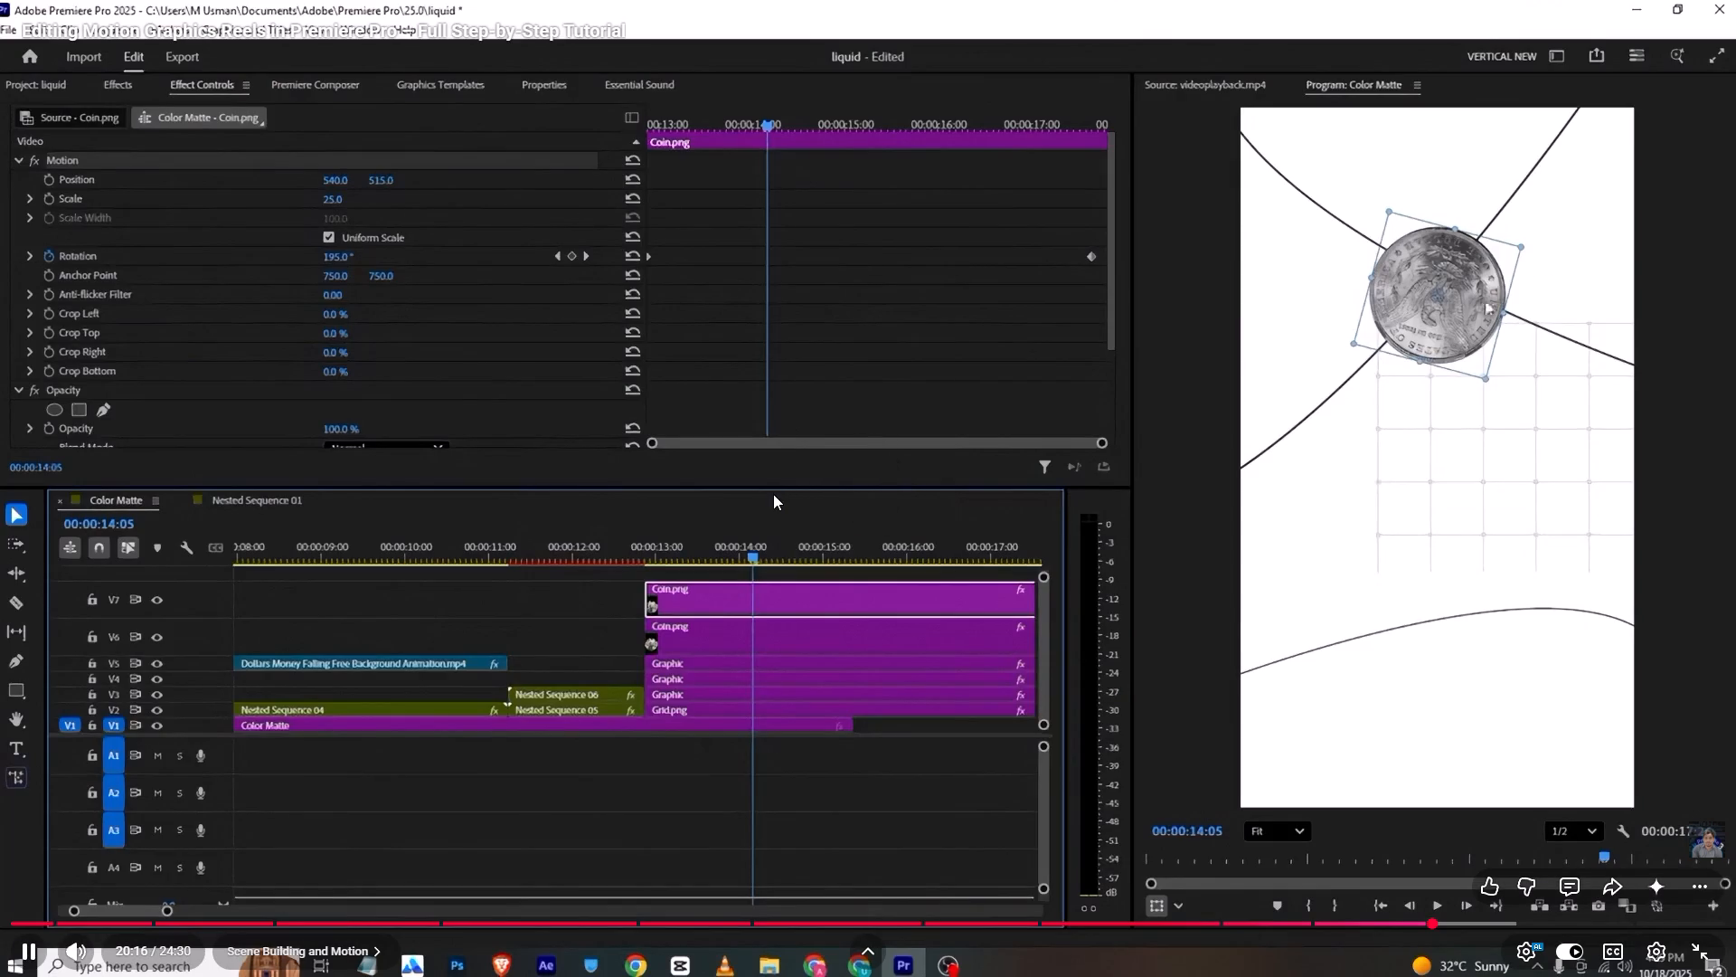
{"action": "key", "text": "alt+Tab"}
{"action": "left_click_drag", "start_coordinate": [921, 938], "coordinate": [843, 940]}
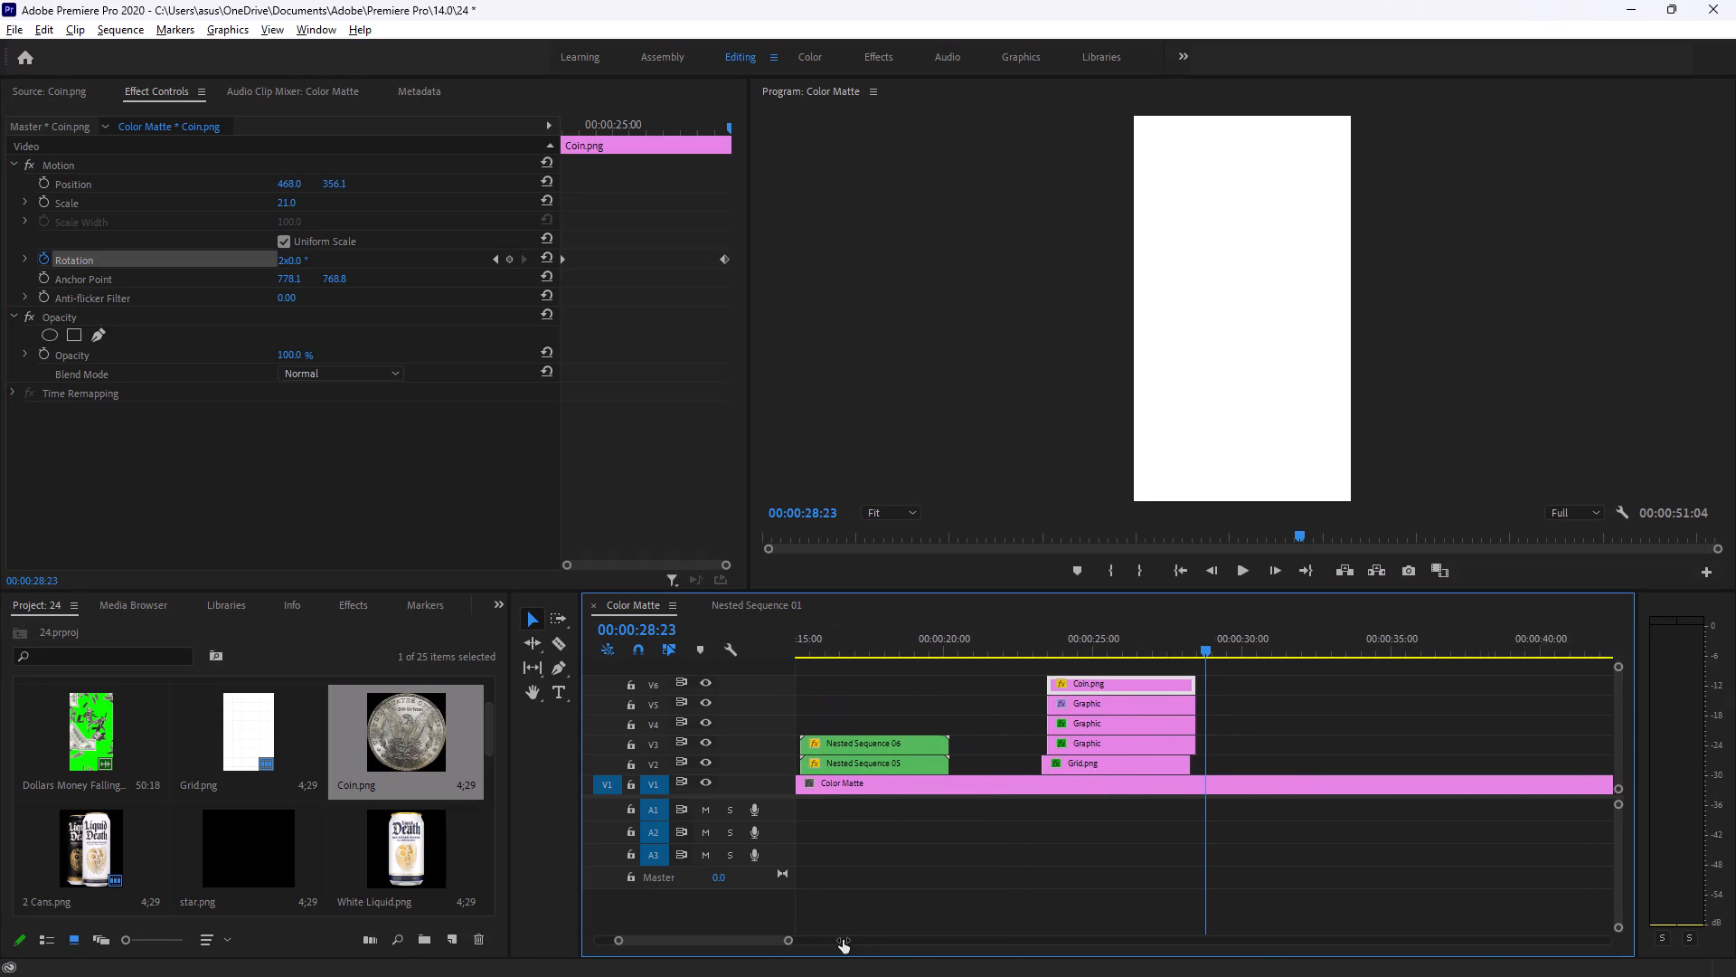
{"action": "left_click_drag", "start_coordinate": [843, 940], "coordinate": [835, 938]}
{"action": "key", "text": "space"}
{"action": "key", "text": "space"}
{"action": "key", "text": "alt+Tab"}
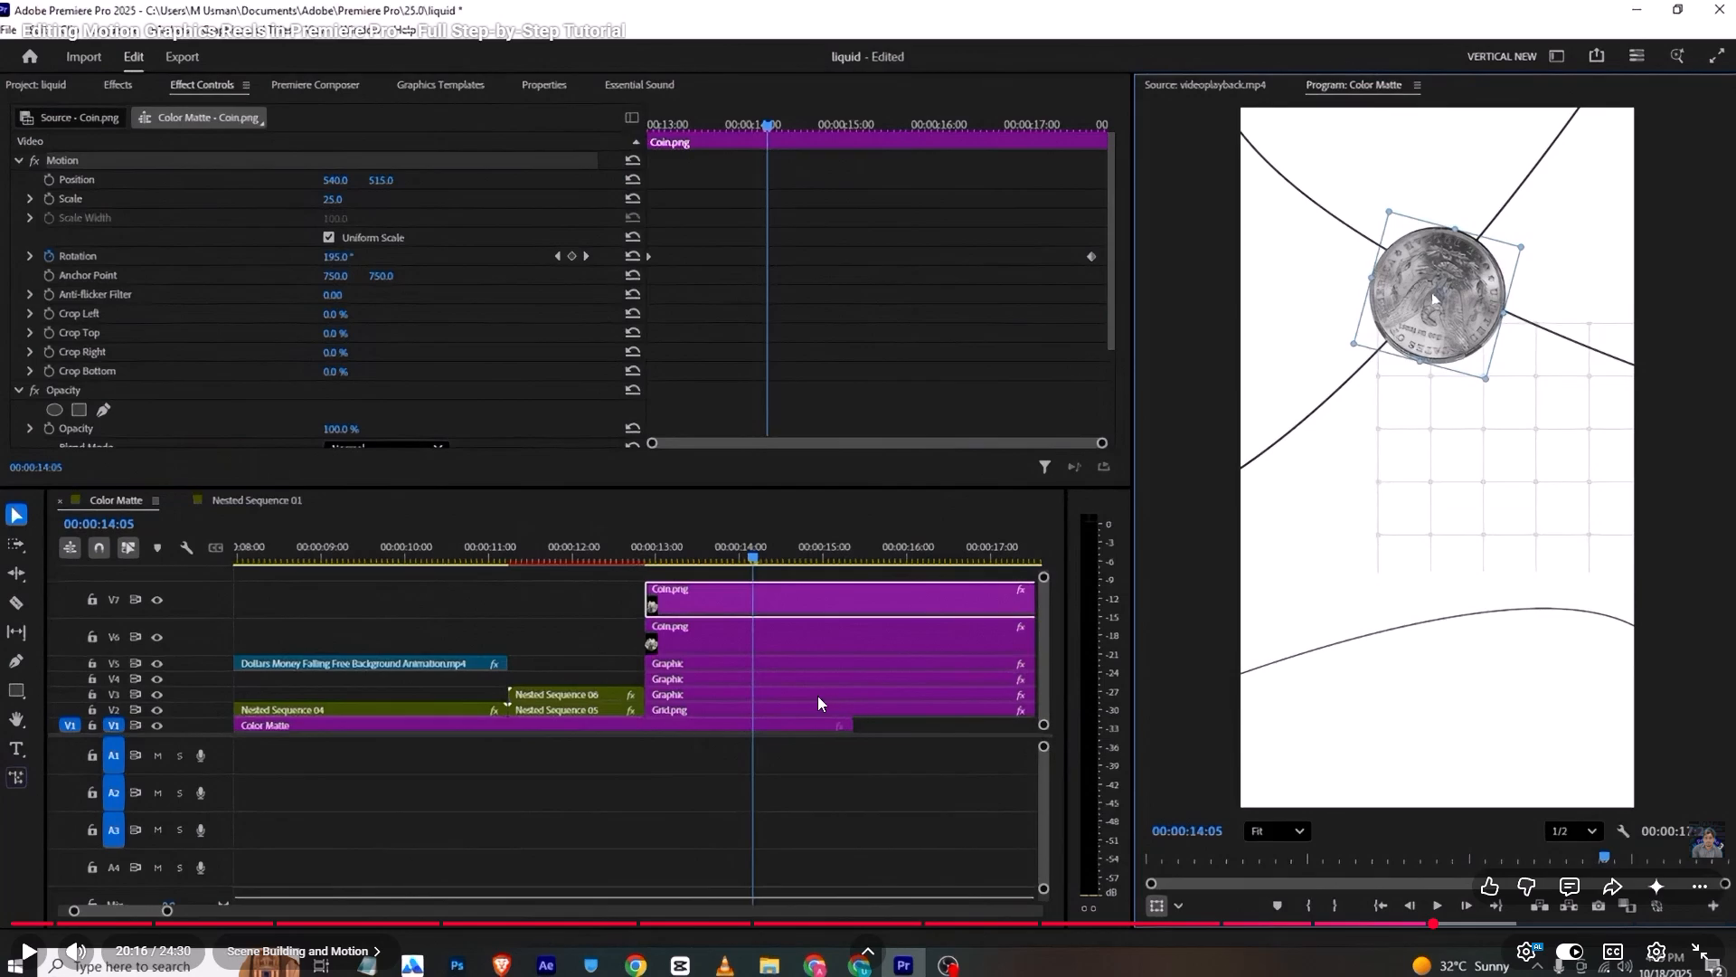
{"action": "left_click", "coordinate": [731, 678]}
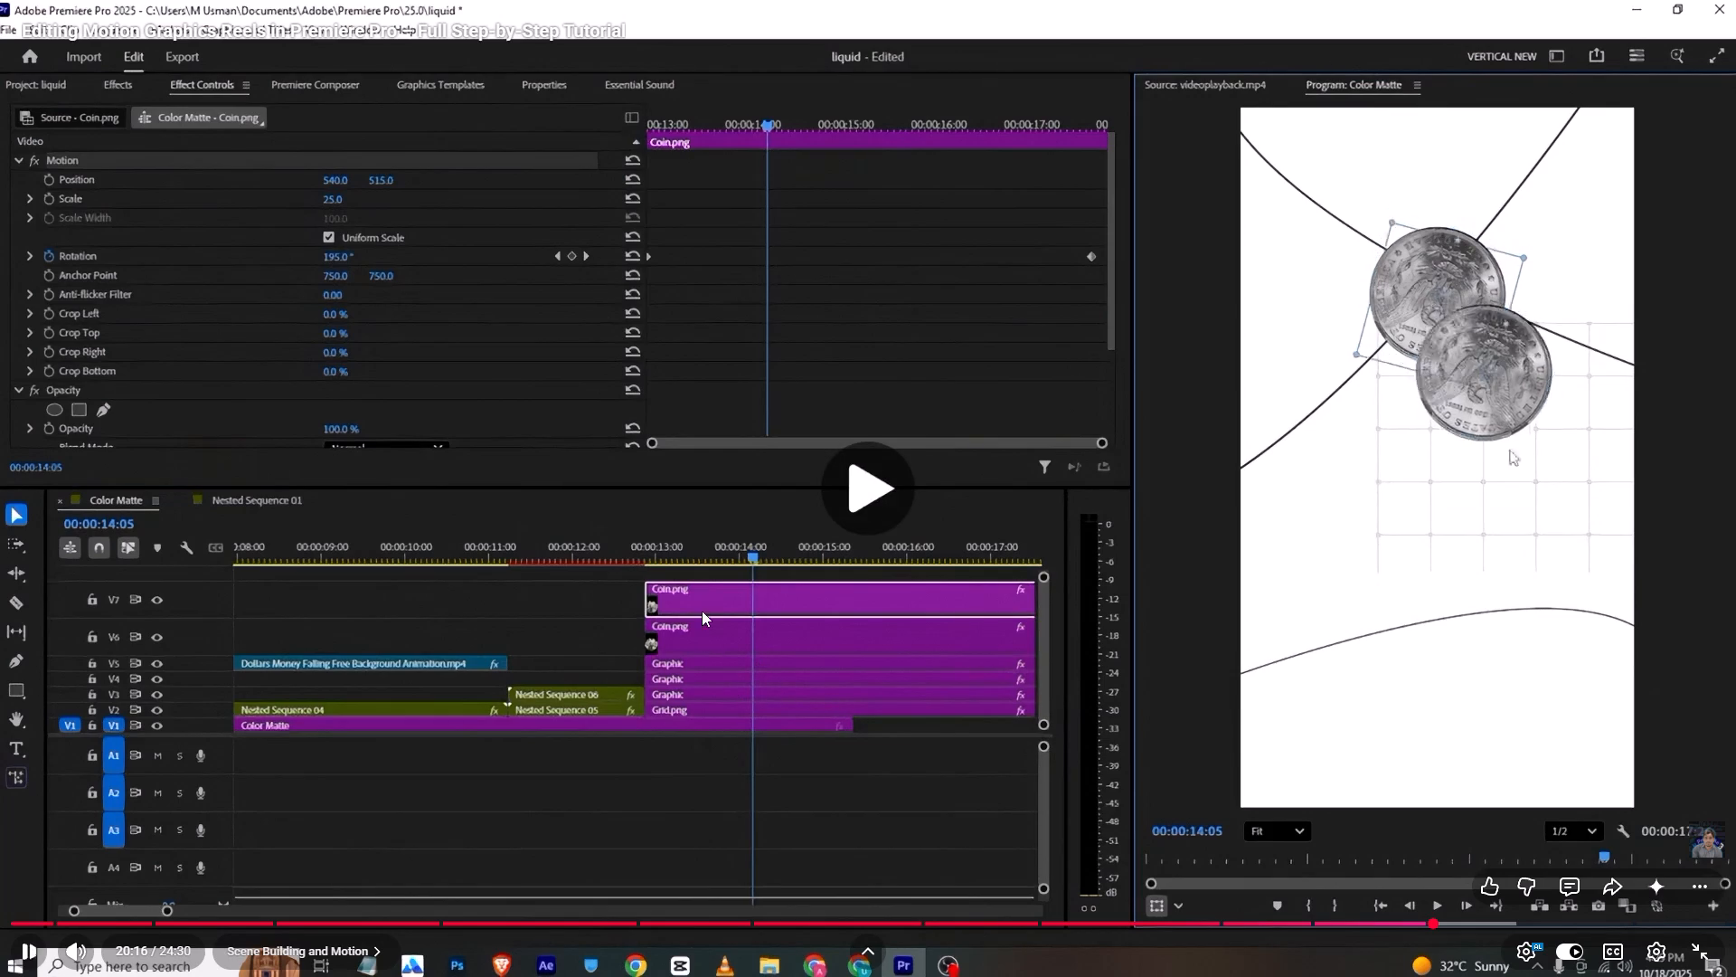
{"action": "left_click", "coordinate": [691, 552]}
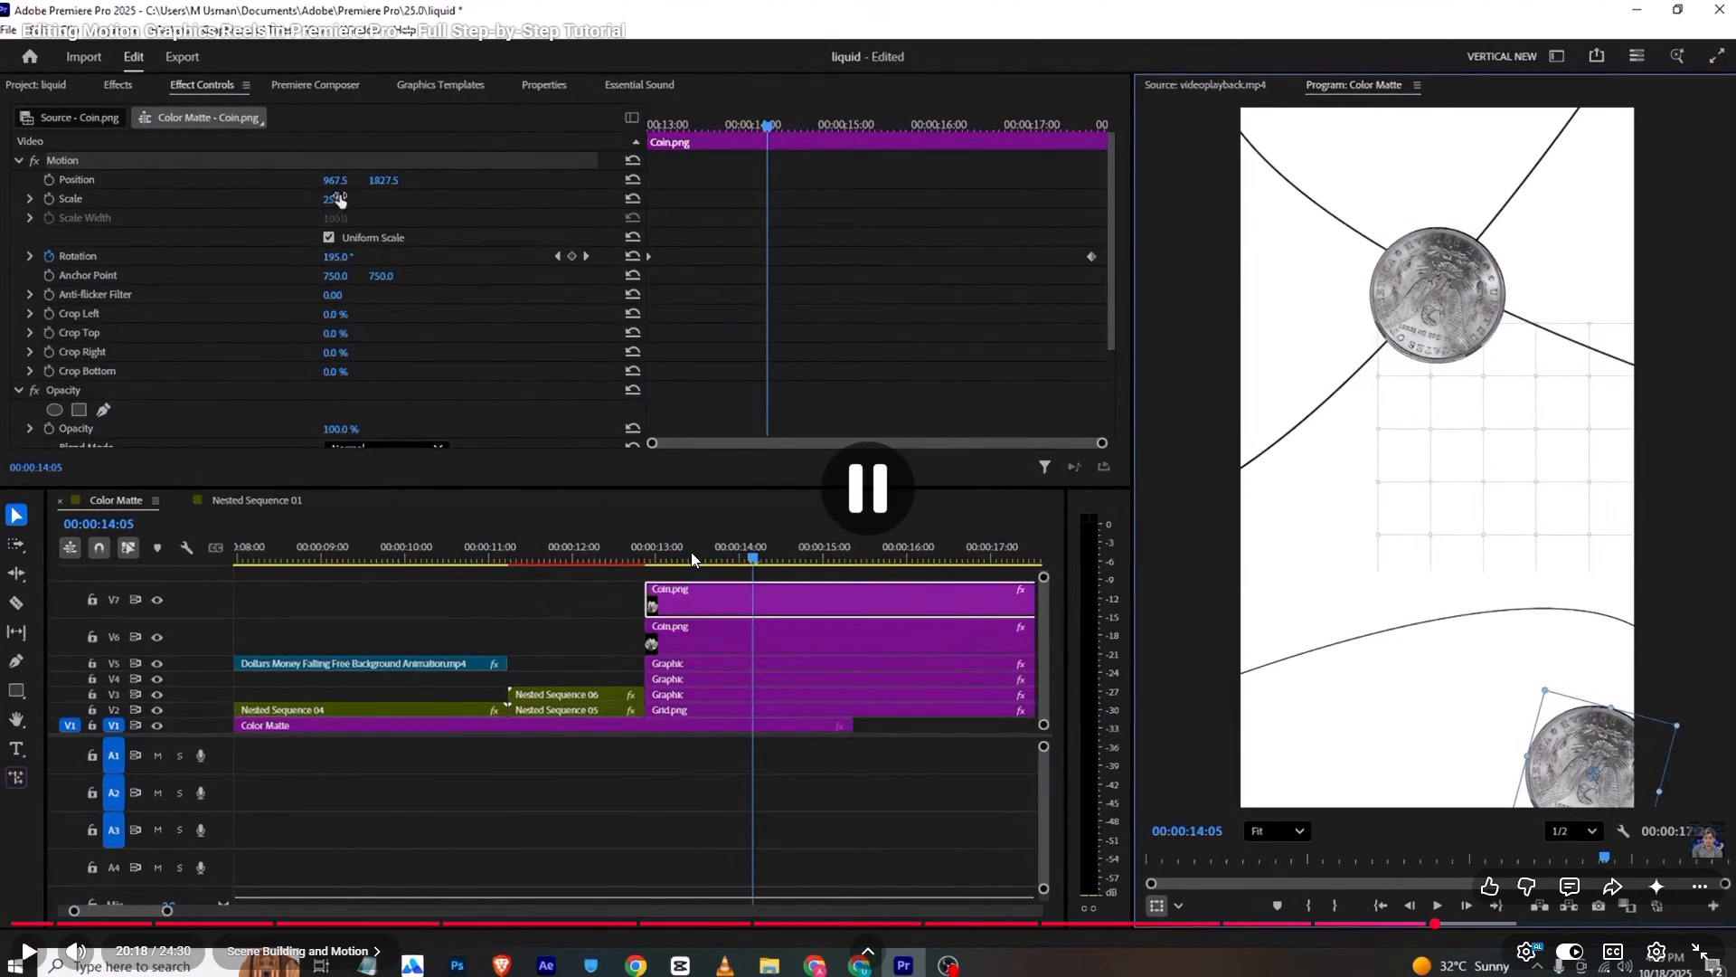
{"action": "key", "text": "alt+Tab"}
Duplicate the Coin.png clip from V6 onto V7, directly above the original.
{"action": "left_click_drag", "start_coordinate": [1105, 680], "coordinate": [1105, 672], "text": "alt"}
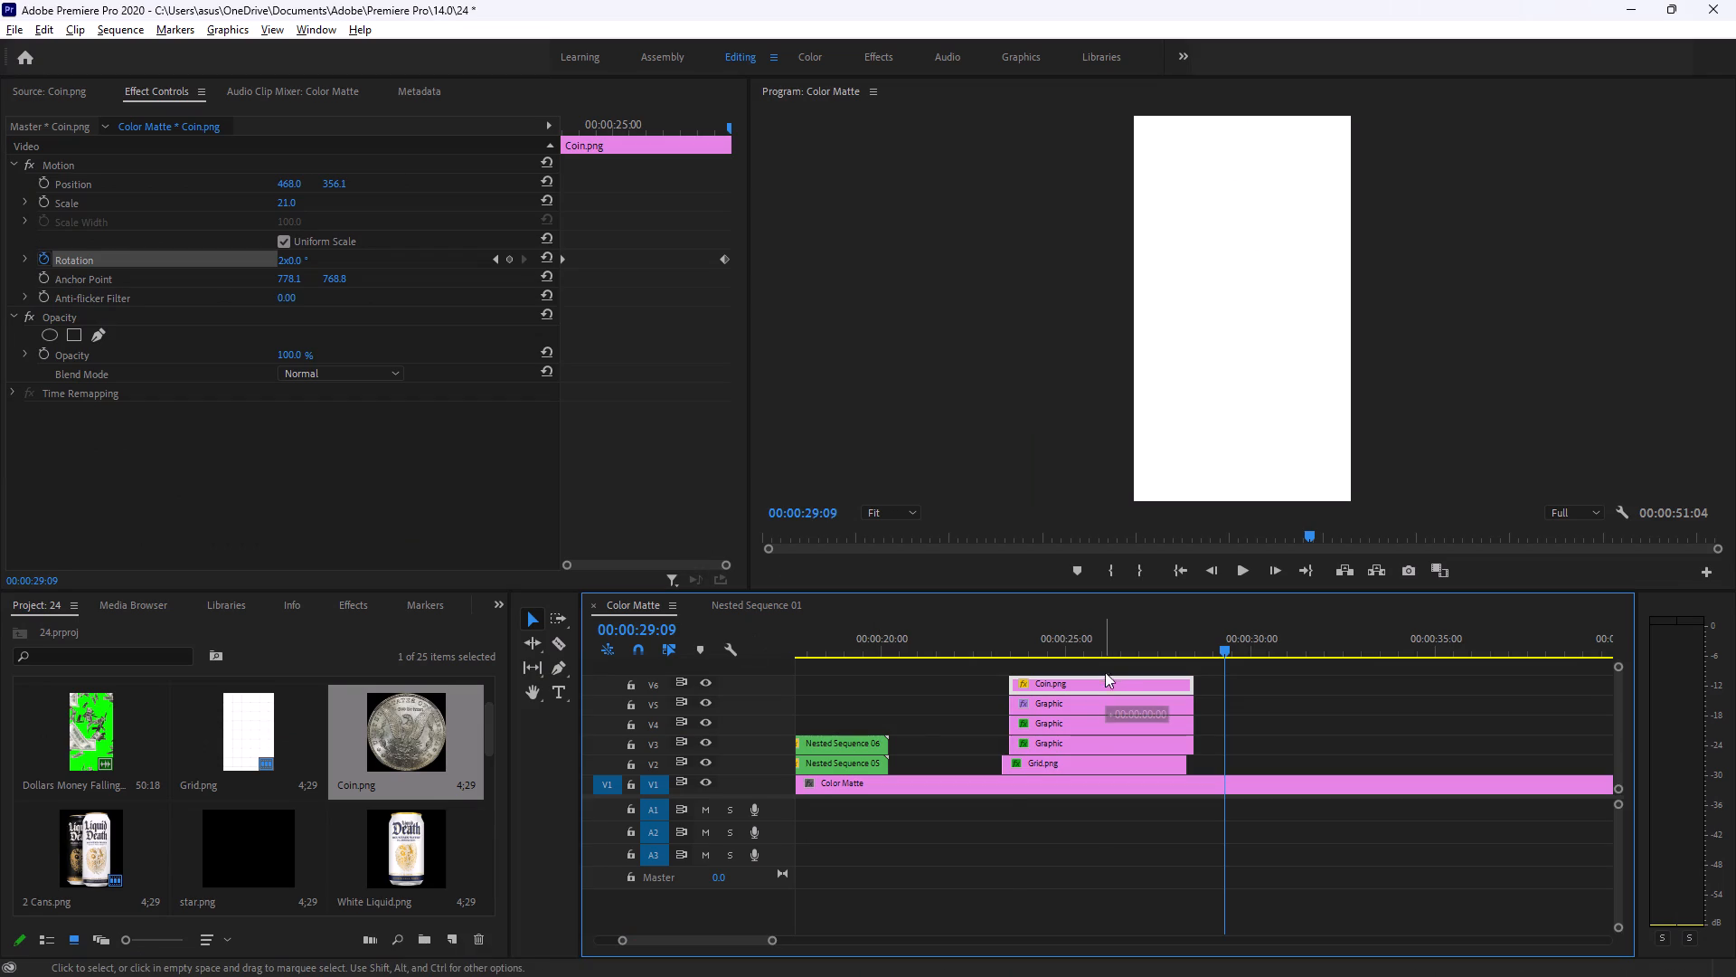
{"action": "left_click_drag", "start_coordinate": [1105, 672], "coordinate": [1106, 669], "text": "alt"}
Move the V7 coin to the frame's lower-right corner at about 954, 1784.8, checking its placement against the tutorial in Brave.
{"action": "left_click_drag", "start_coordinate": [1218, 636], "coordinate": [1184, 629]}
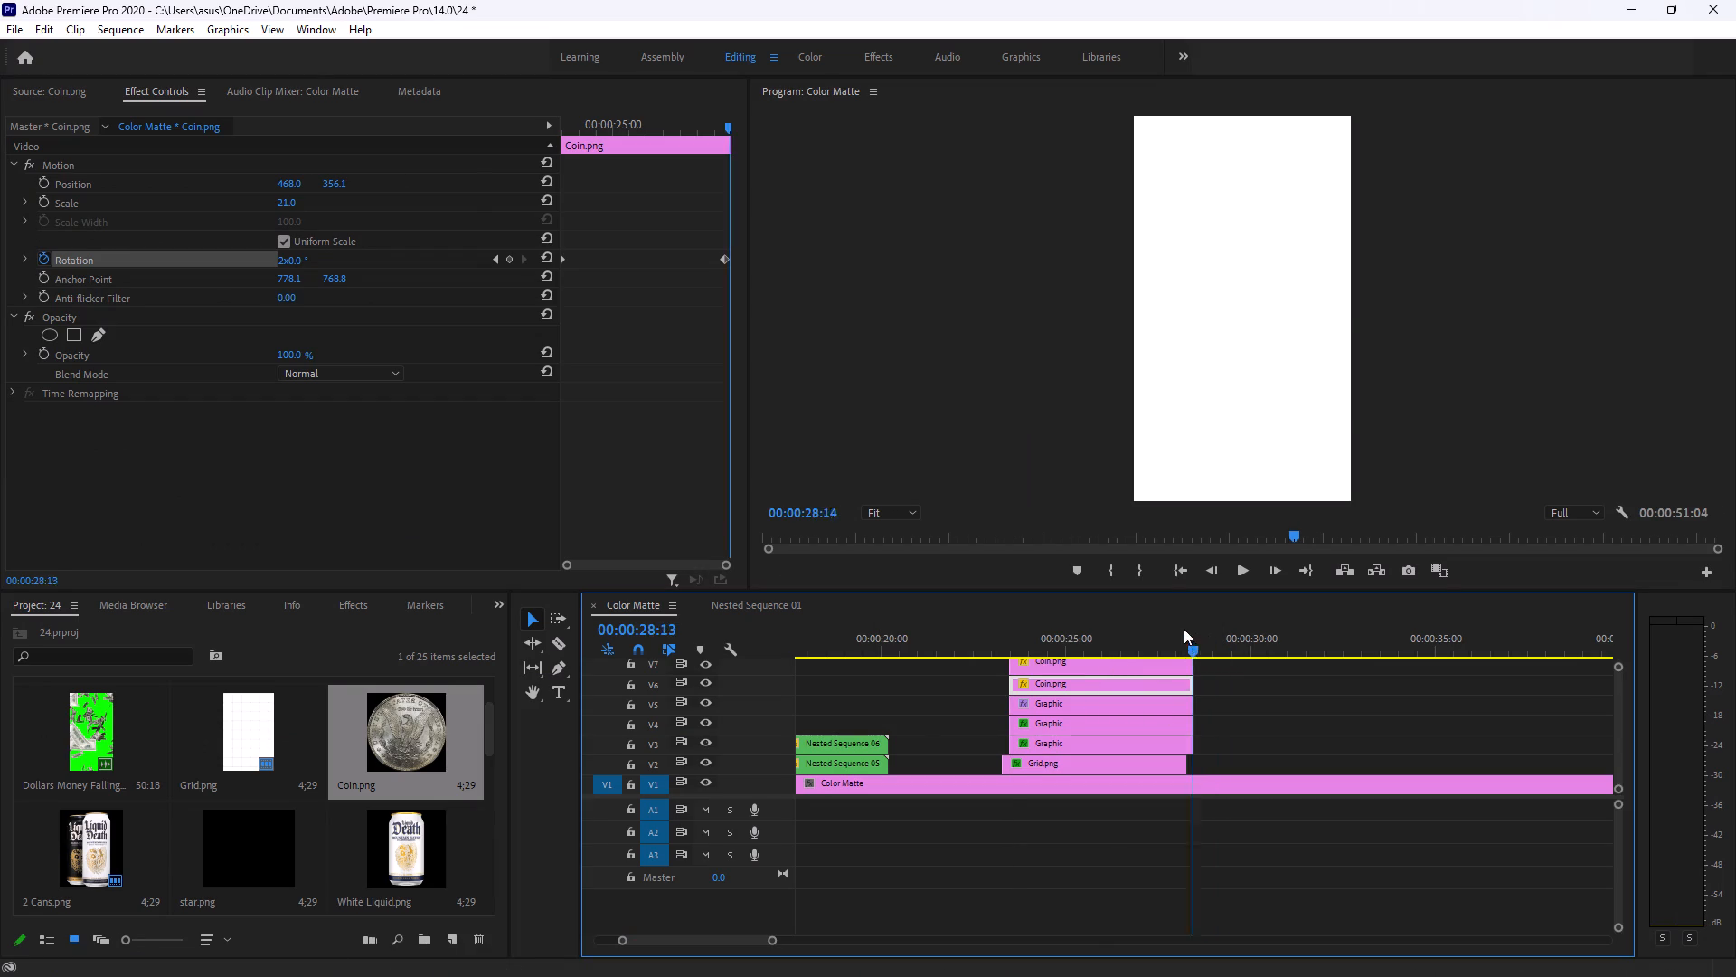
{"action": "left_click_drag", "start_coordinate": [1184, 629], "coordinate": [1160, 624]}
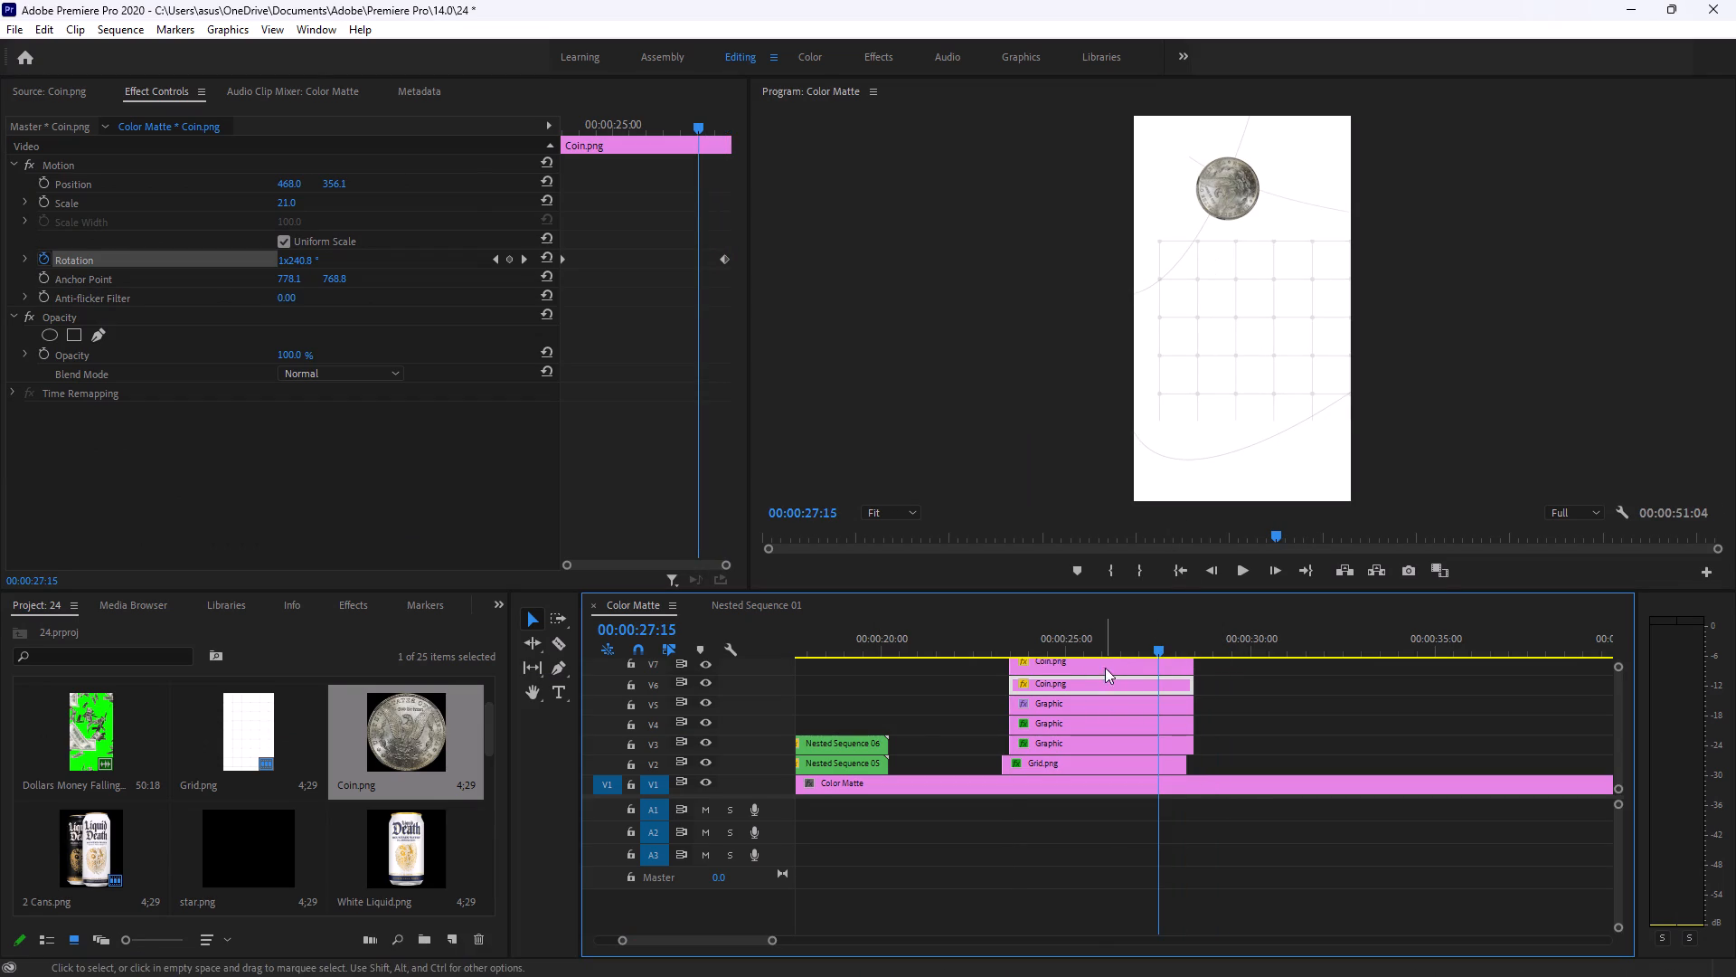
{"action": "left_click", "coordinate": [1101, 661]}
{"action": "left_click_drag", "start_coordinate": [1233, 186], "coordinate": [1274, 327]}
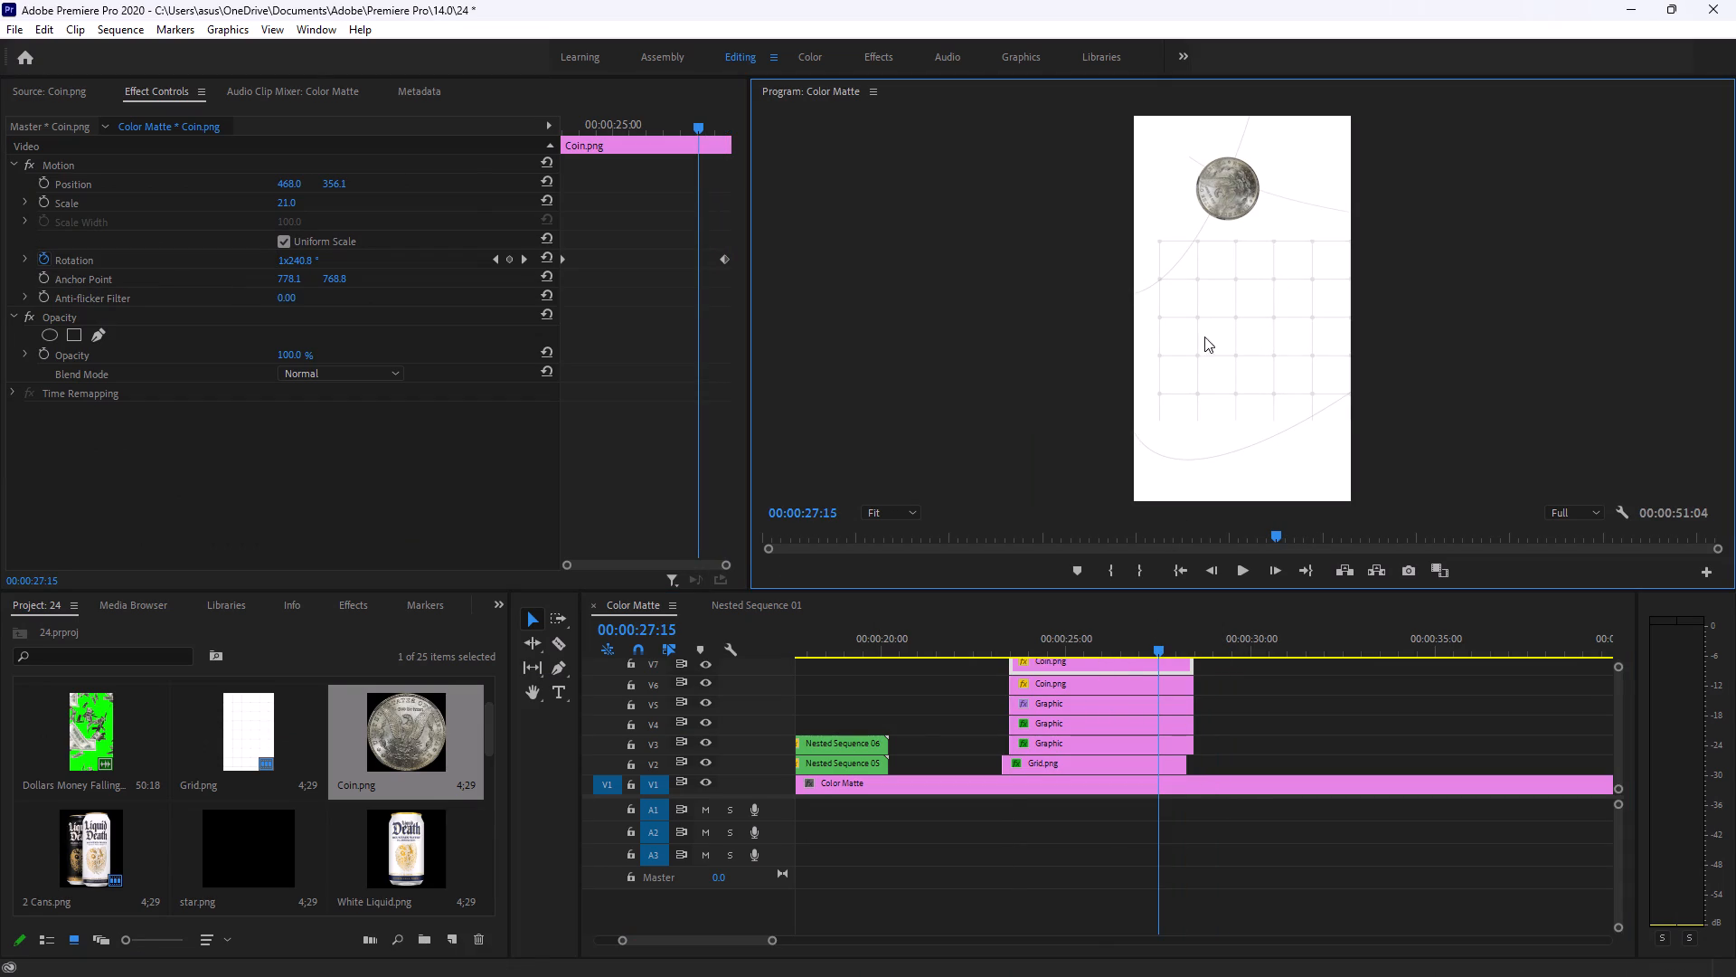
{"action": "double_click", "coordinate": [1237, 186]}
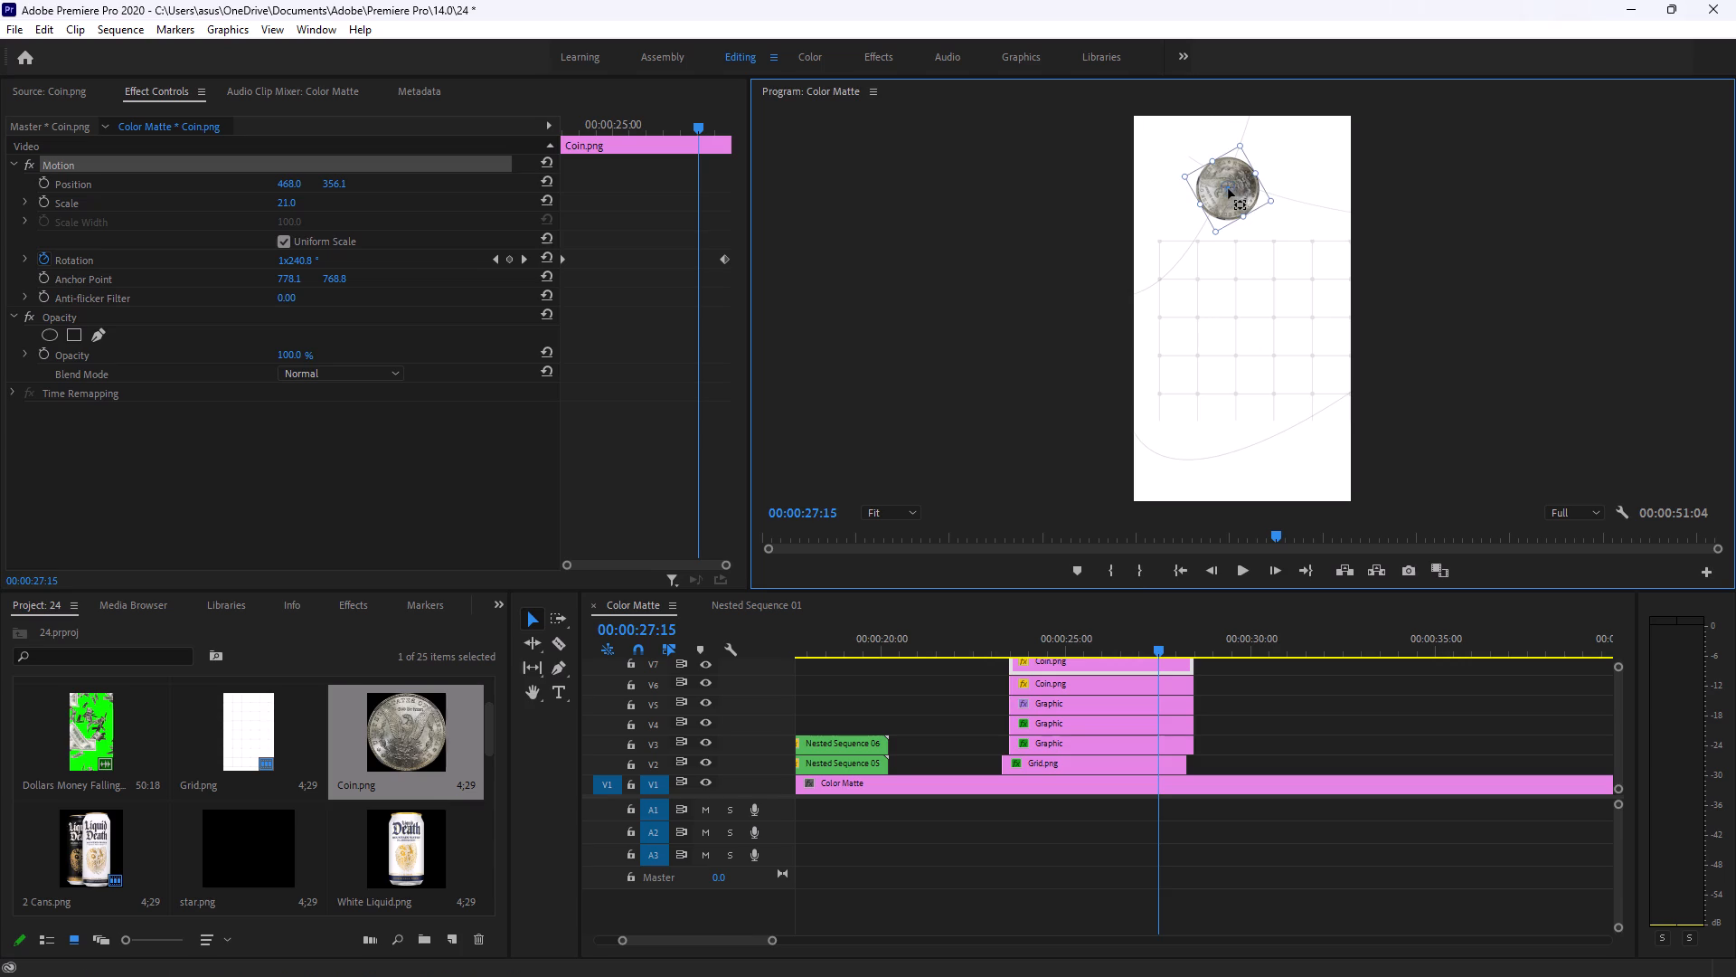
{"action": "left_click_drag", "start_coordinate": [1245, 186], "coordinate": [1270, 283]}
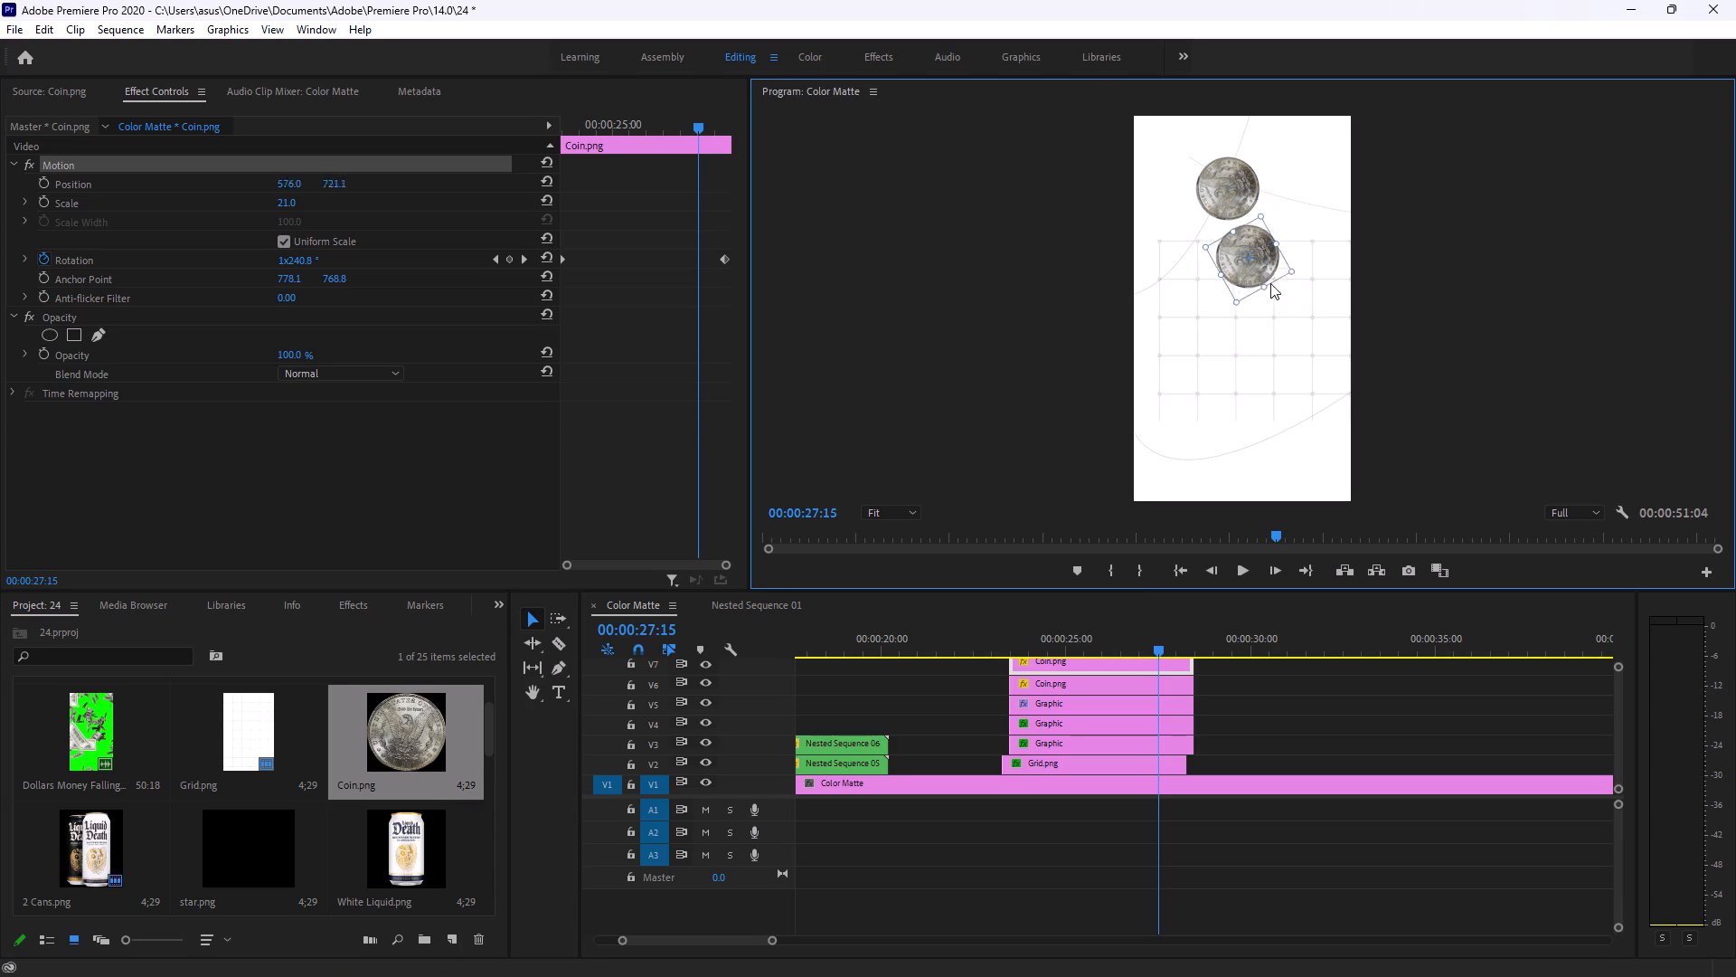
{"action": "left_click_drag", "start_coordinate": [1270, 283], "coordinate": [1336, 446]}
{"action": "key", "text": "alt+Tab"}
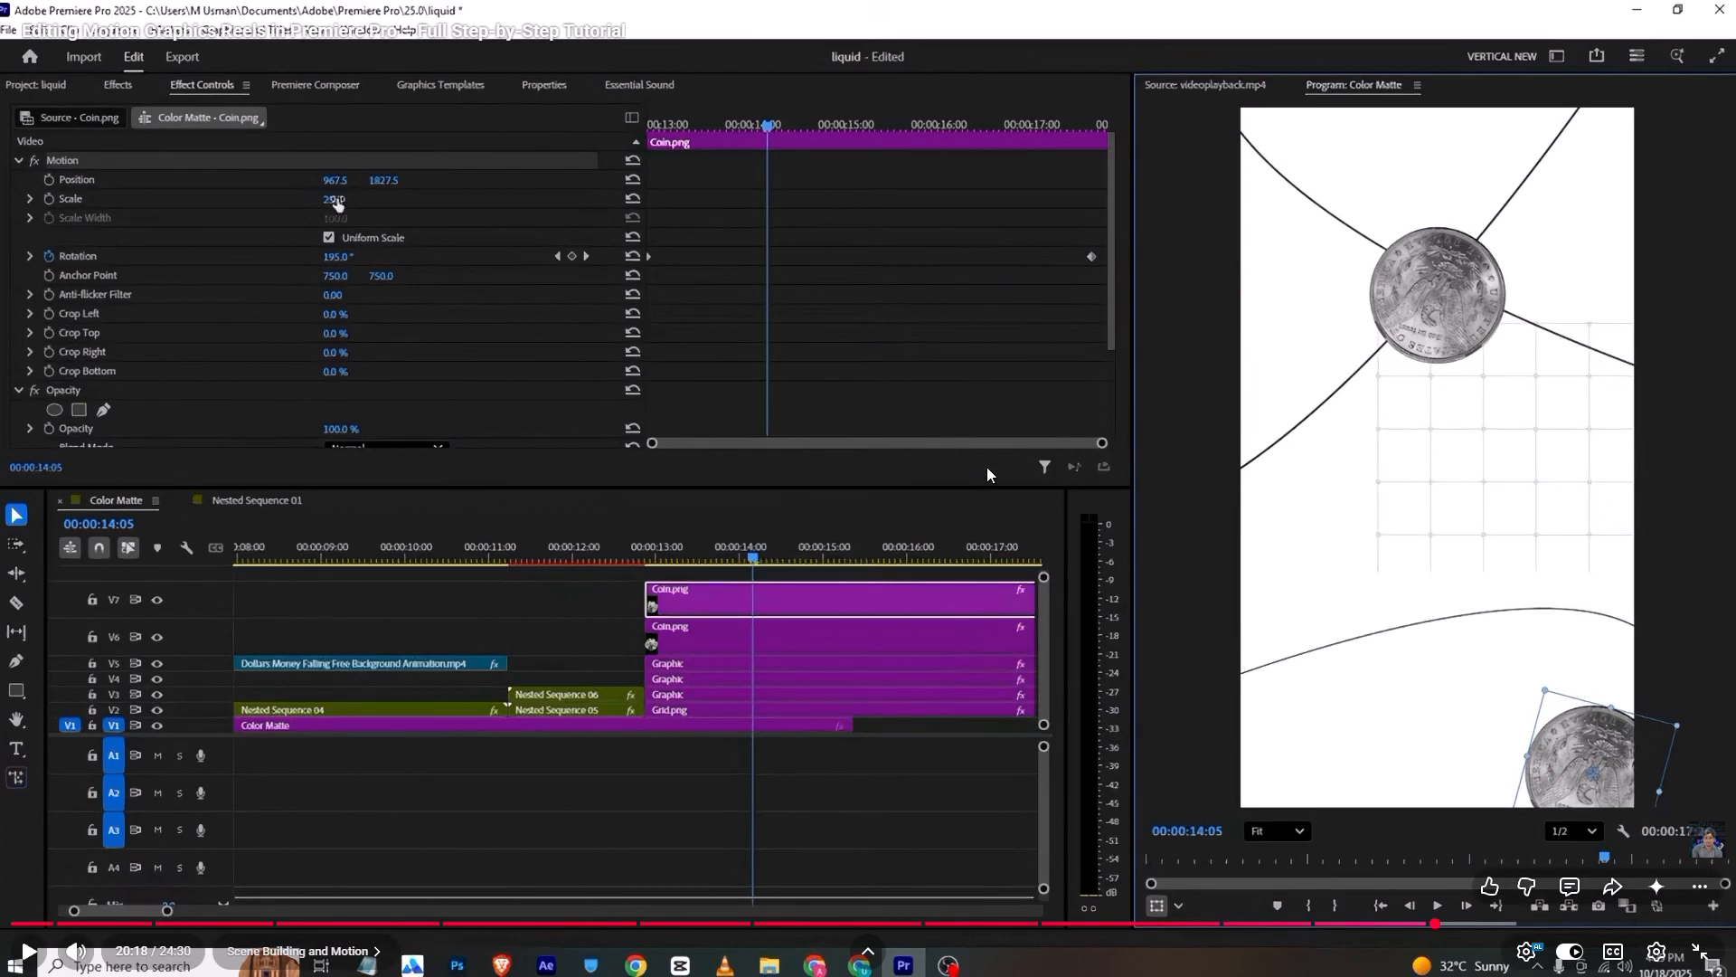
{"action": "key", "text": "alt+Tab"}
{"action": "left_click_drag", "start_coordinate": [1336, 442], "coordinate": [1342, 471]}
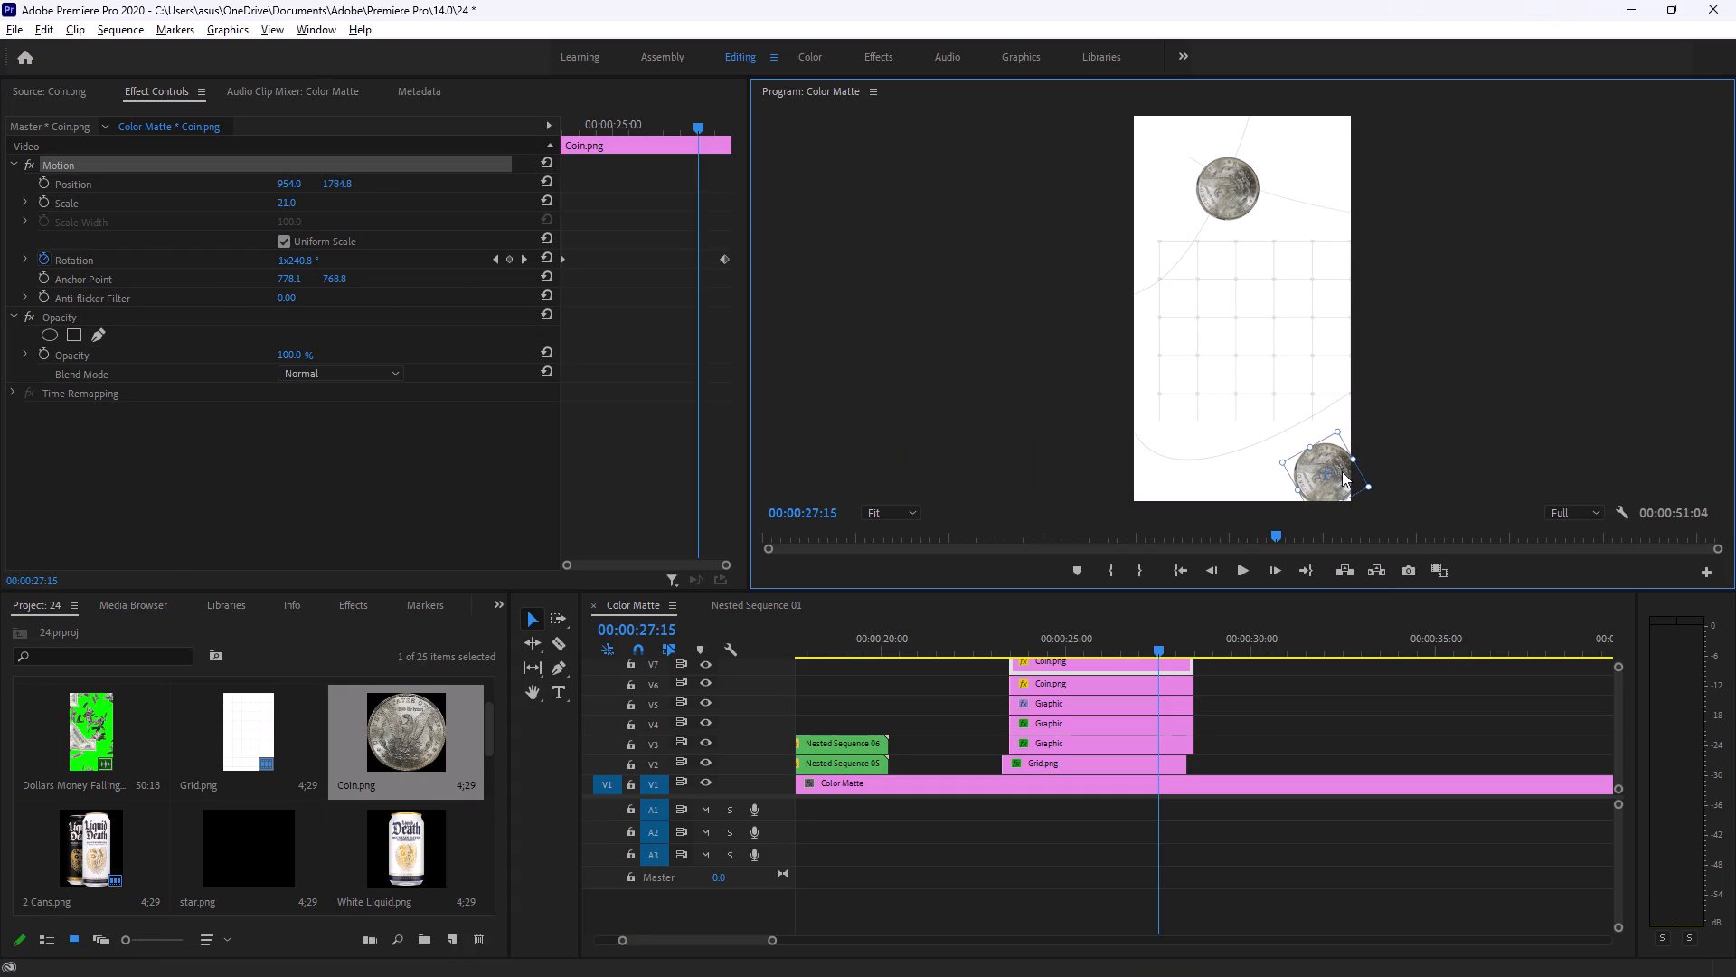
Nudge the V7 coin further into the frame's lower-right corner to position 967.5, 1798.3, checking its placement against the tutorial in Brave.
{"action": "left_click_drag", "start_coordinate": [1342, 471], "coordinate": [1345, 472]}
{"action": "key", "text": "alt+Tab"}
{"action": "left_click", "coordinate": [957, 432]}
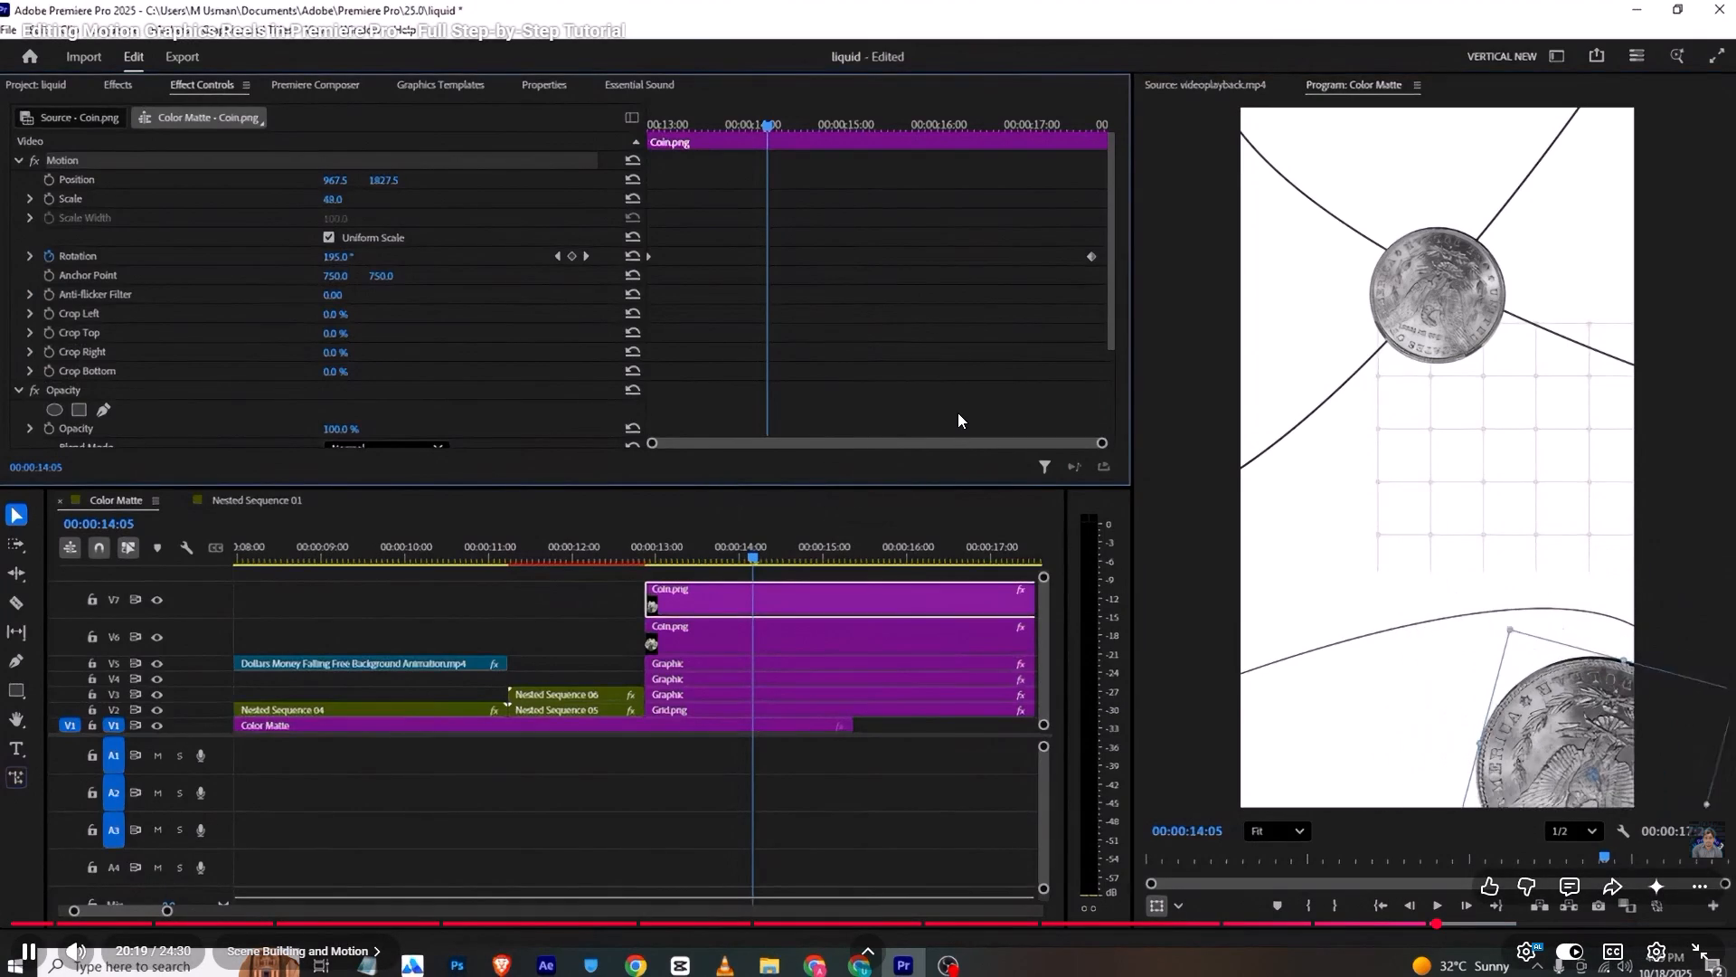
{"action": "left_click", "coordinate": [964, 410]}
{"action": "key", "text": "alt+Tab"}
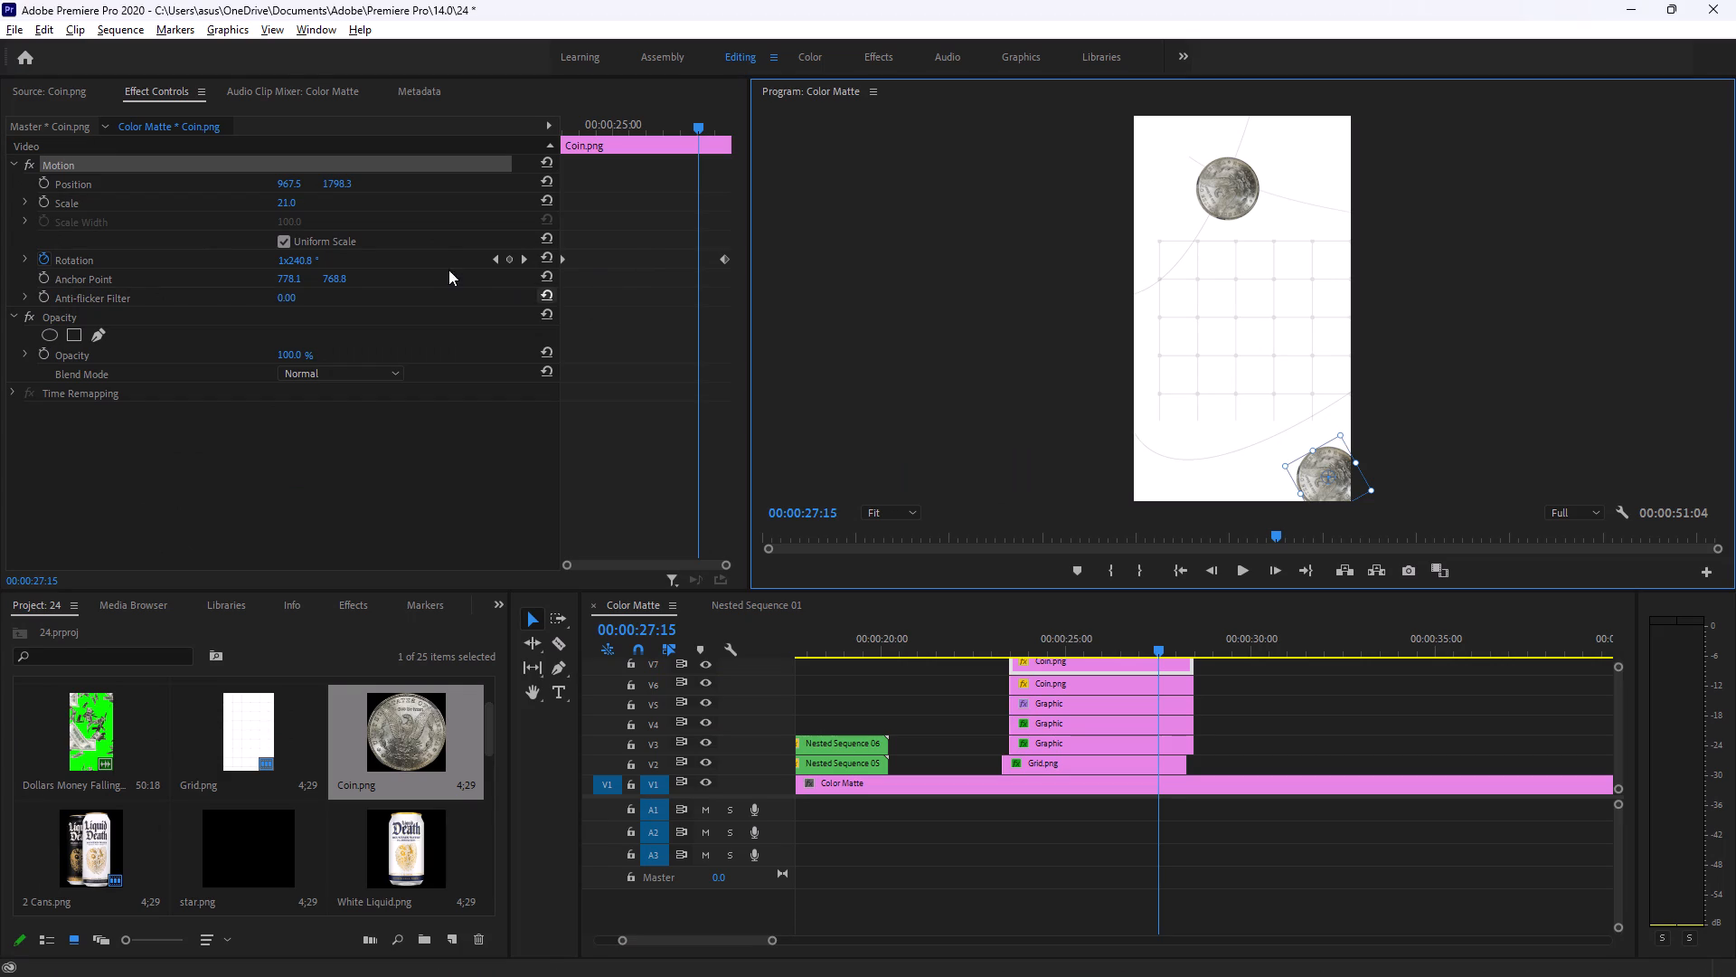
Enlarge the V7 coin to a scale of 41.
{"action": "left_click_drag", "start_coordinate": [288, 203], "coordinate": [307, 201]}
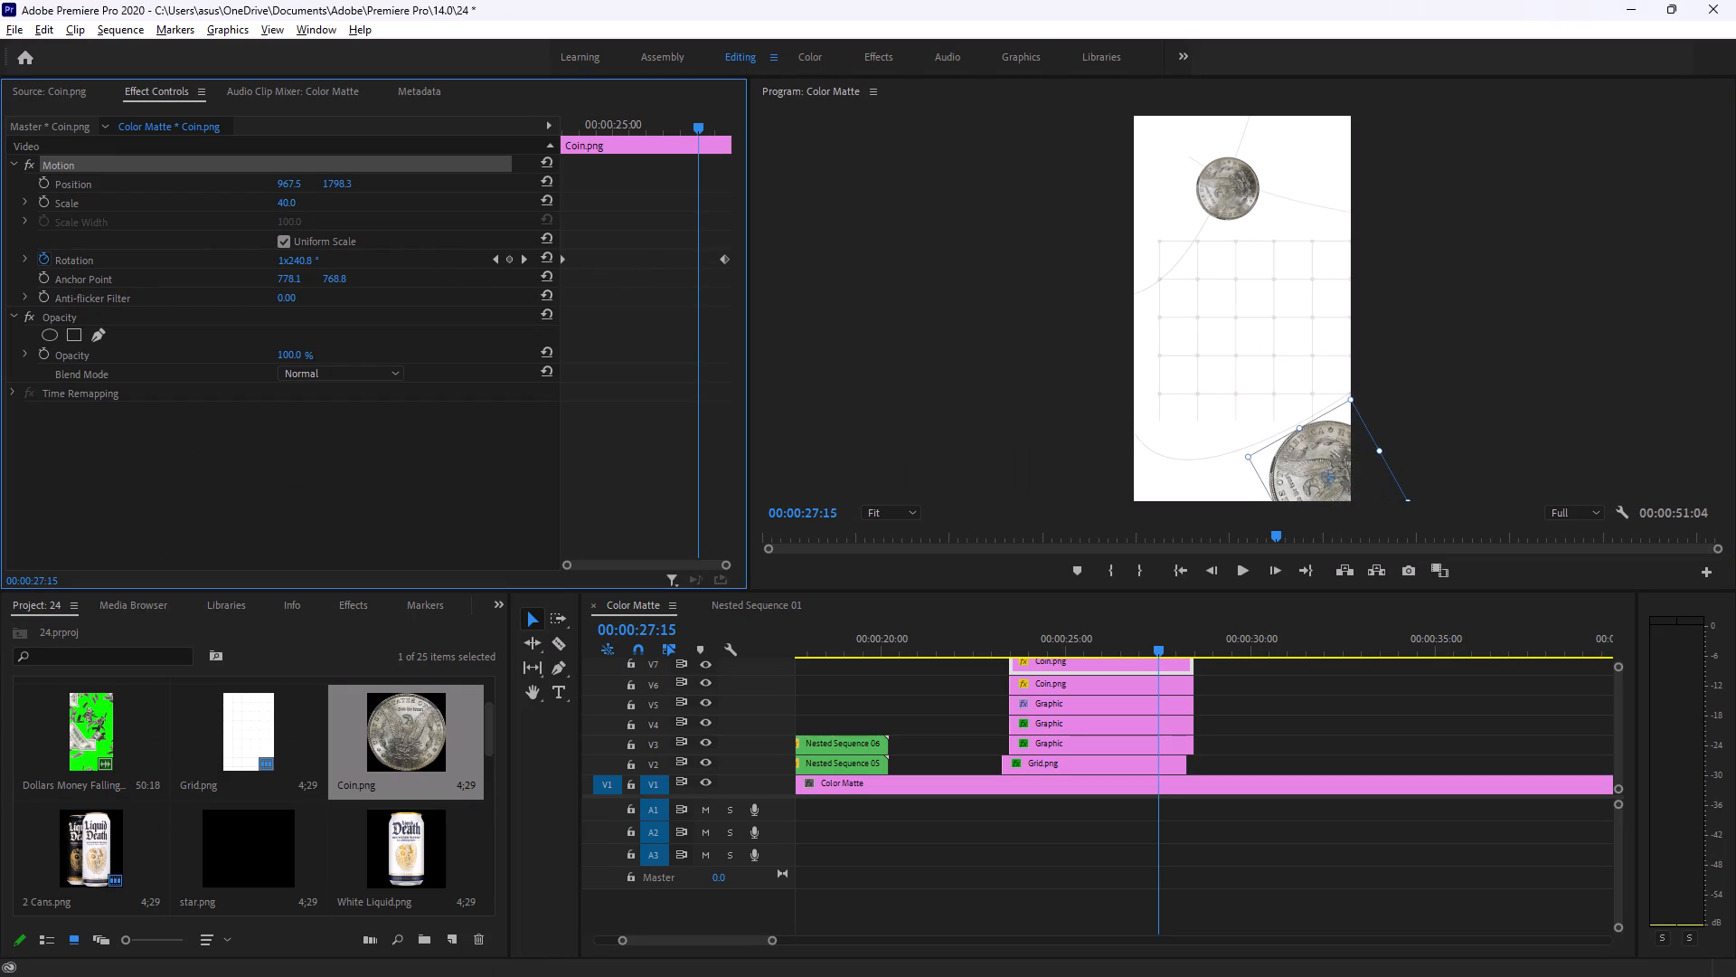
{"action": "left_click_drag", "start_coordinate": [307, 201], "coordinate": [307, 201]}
Play the tutorial's next seconds in Brave to examine which effects are applied to the second coin, and return to Premiere Pro.
{"action": "key", "text": "alt+Tab"}
{"action": "left_click", "coordinate": [1005, 477]}
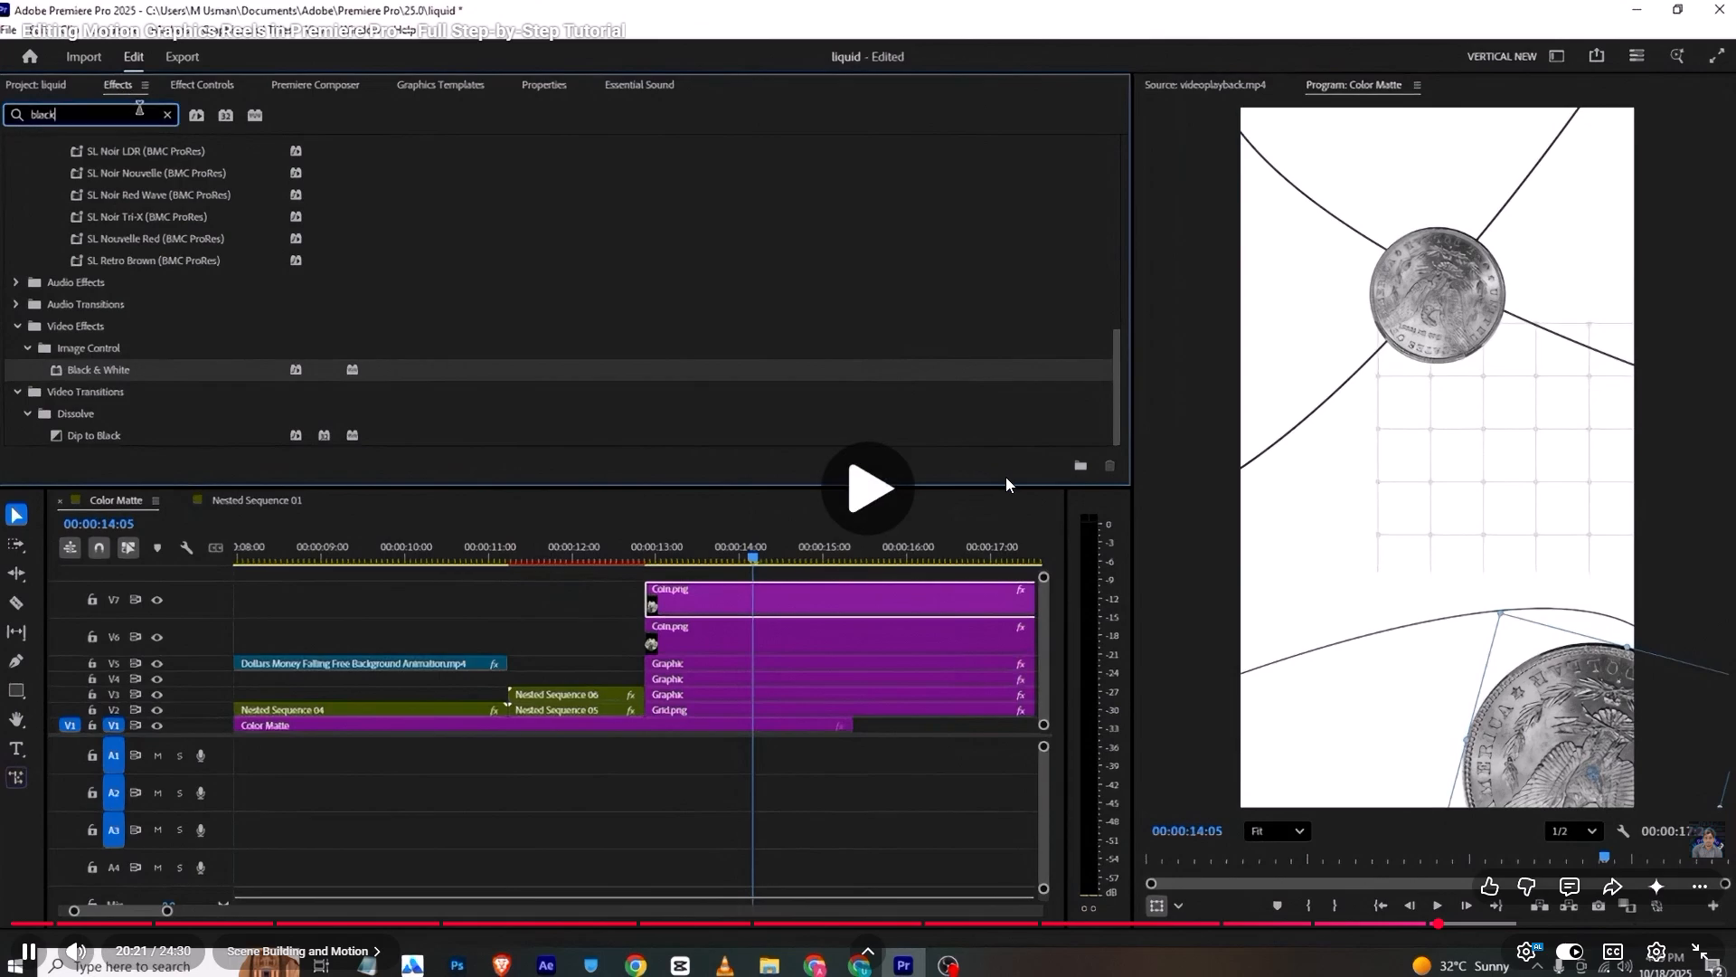
{"action": "left_click", "coordinate": [791, 484]}
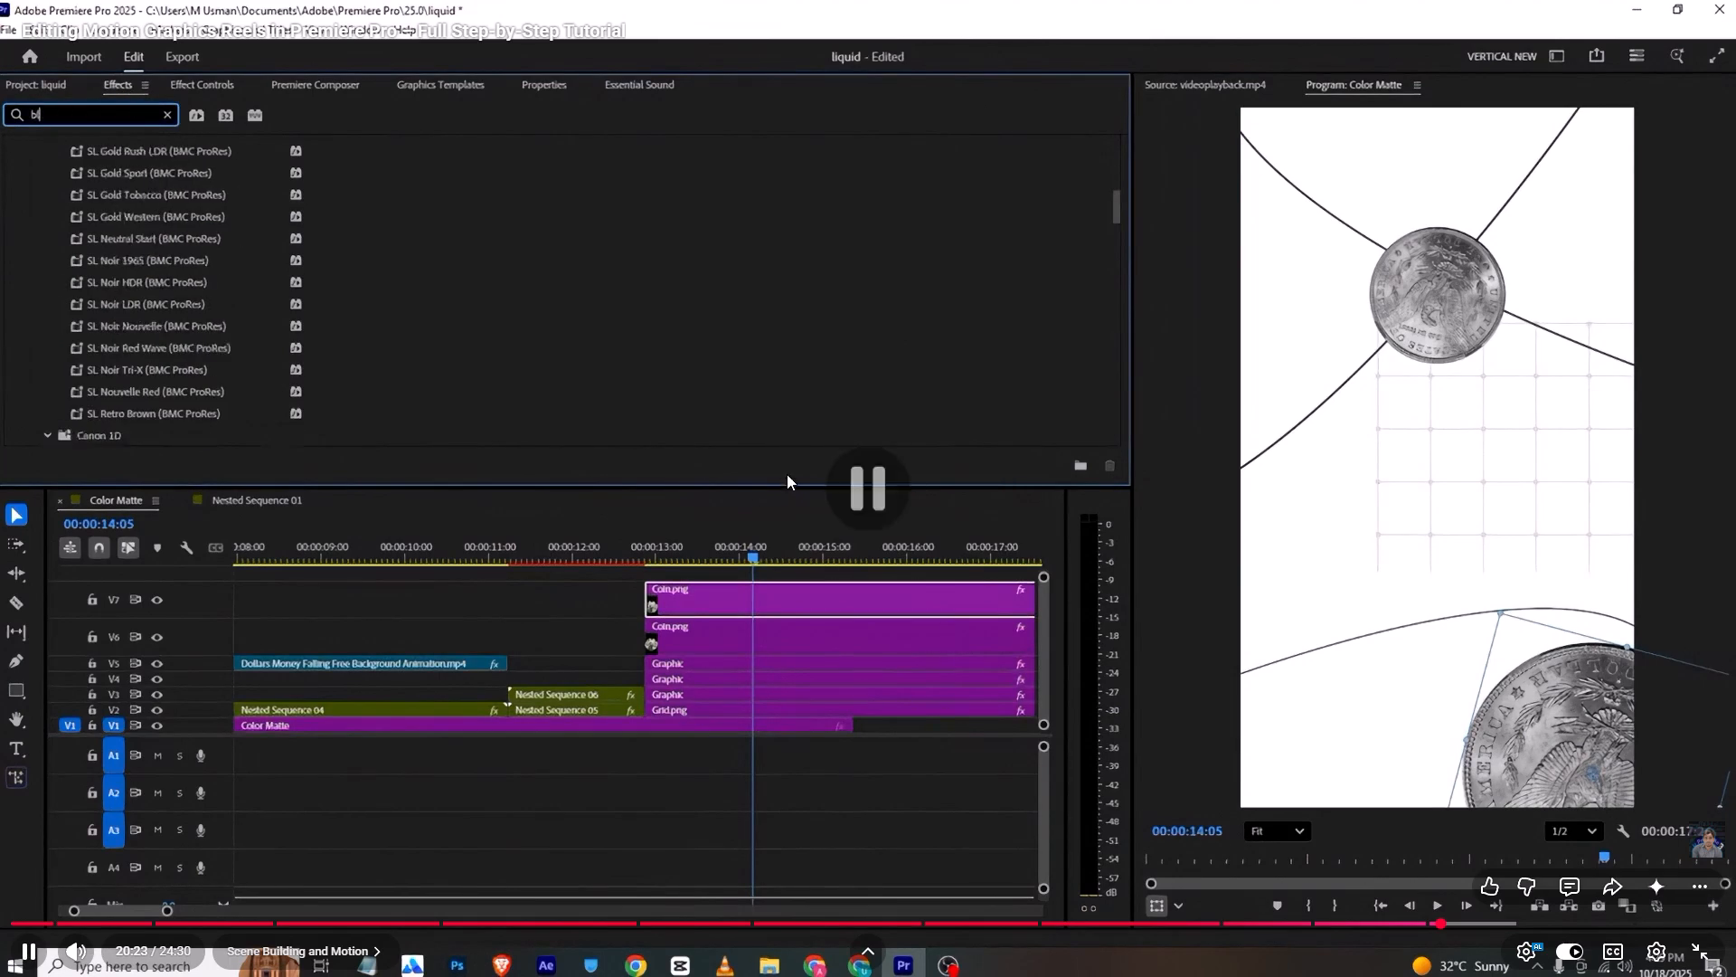
{"action": "key", "text": "alt+Tab"}
{"action": "key", "text": "alt+Tab"}
{"action": "left_click", "coordinate": [281, 519]}
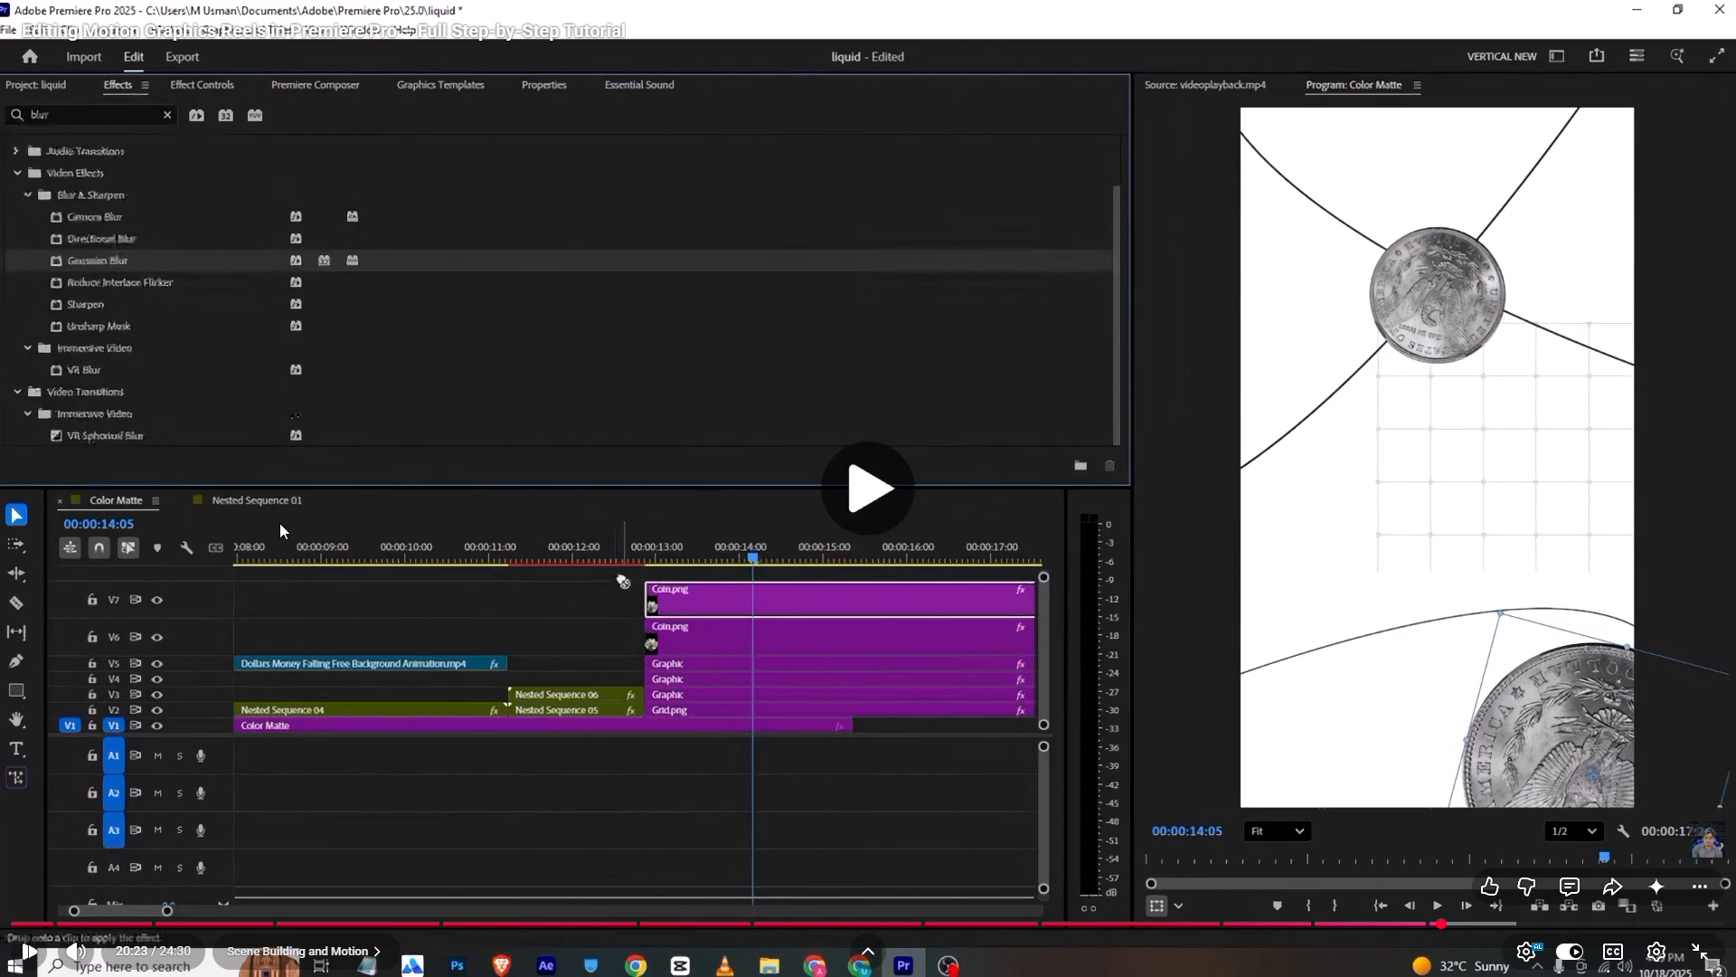
{"action": "left_click", "coordinate": [307, 474]}
{"action": "key", "text": "alt+Tab"}
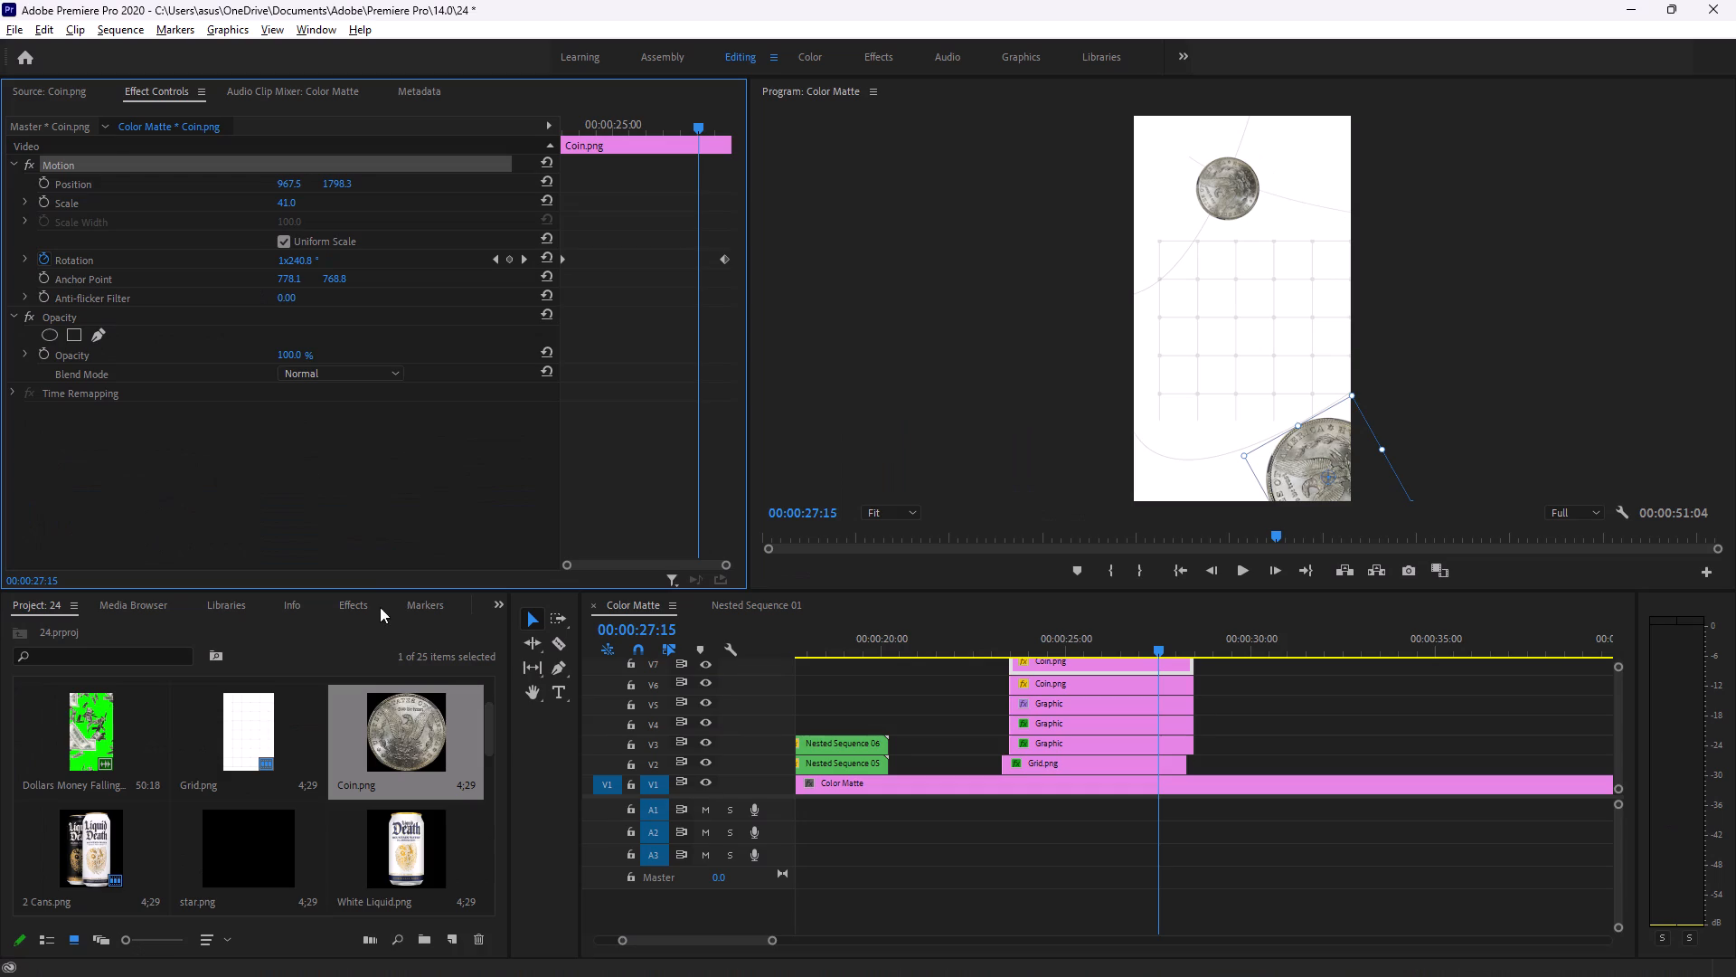
Search the effects for "blur" and apply Gaussian Blur to the Coin.png clip on V7.
{"action": "left_click", "coordinate": [363, 597]}
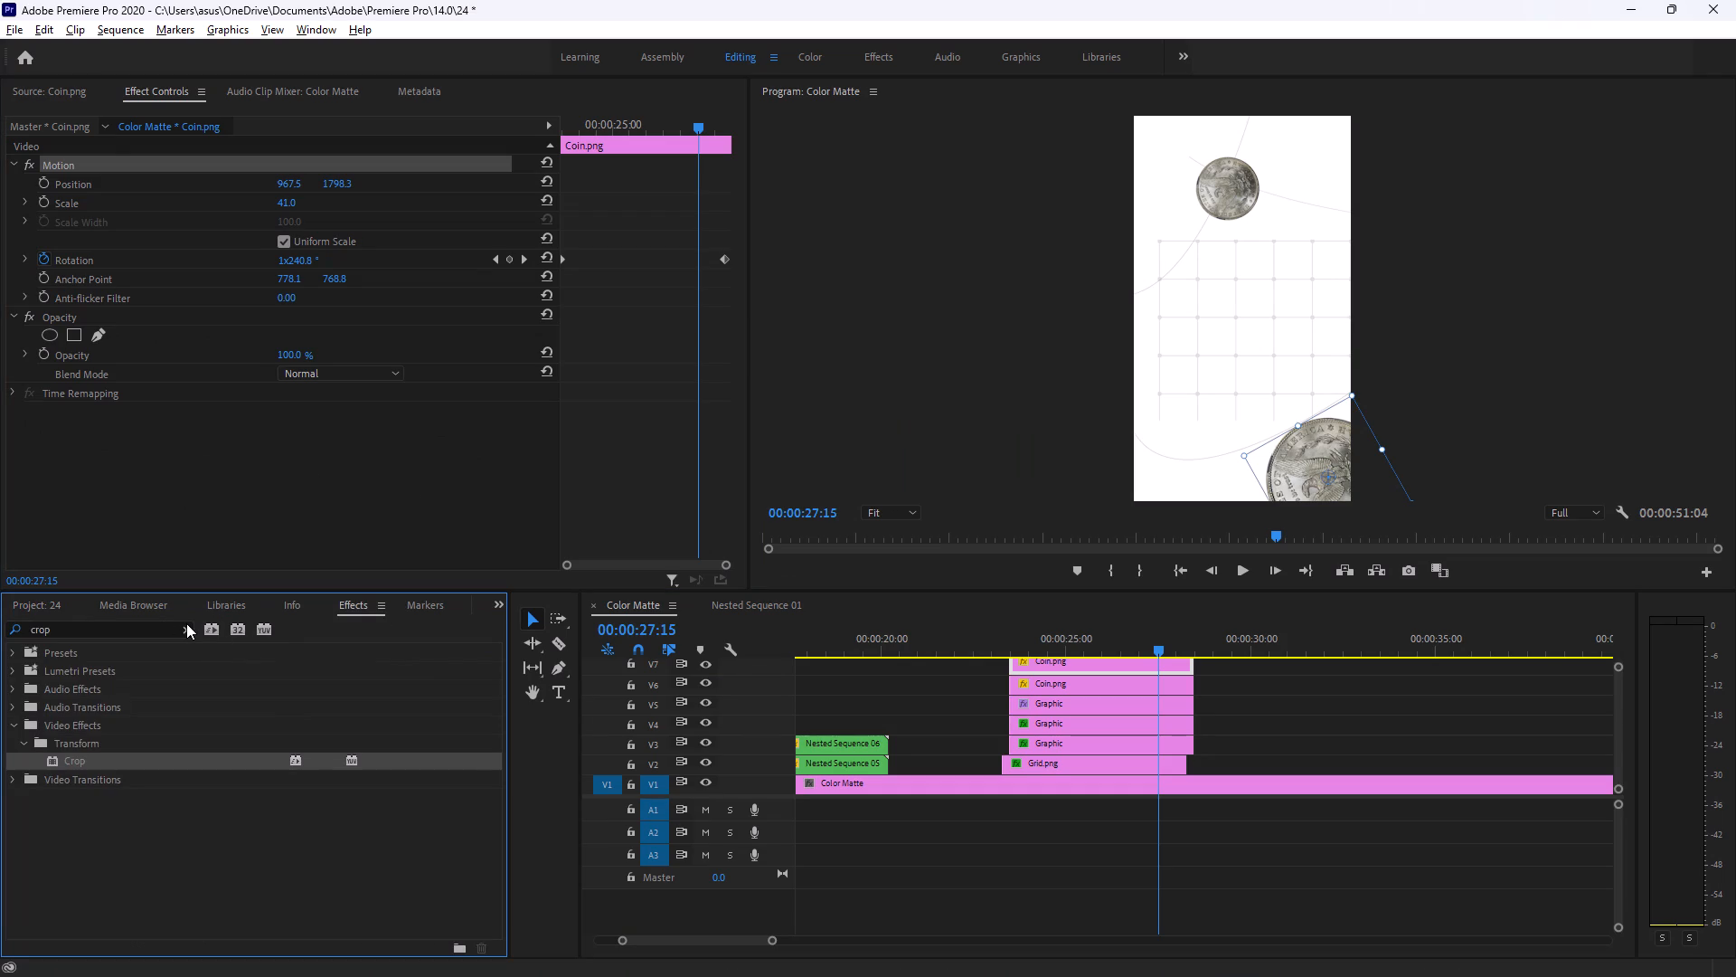
{"action": "left_click", "coordinate": [186, 623]}
{"action": "left_click", "coordinate": [180, 631]}
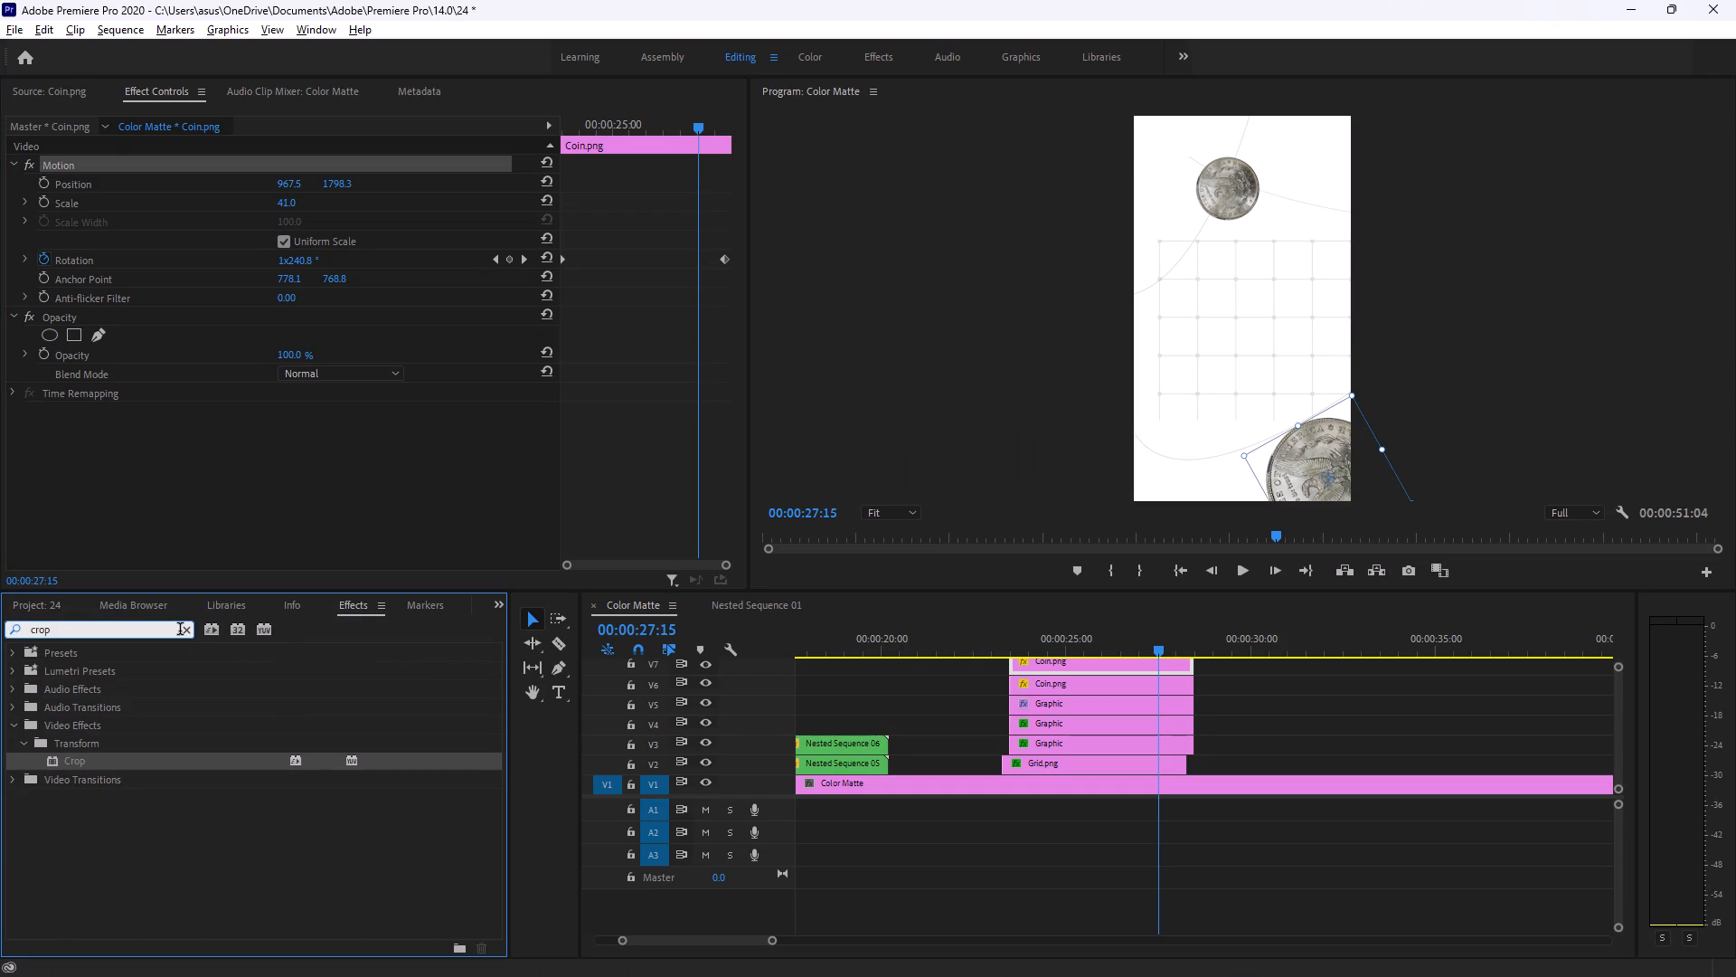
{"action": "key", "text": "shift+BackSpace"}
{"action": "key", "text": "shift+BackSpace"}
{"action": "key", "text": "shift+BackSpace"}
{"action": "key", "text": "shift+BackSpace"}
{"action": "key", "text": "shift+BackSpace"}
{"action": "key", "text": "shift+BackSpace"}
{"action": "key", "text": "shift+BackSpace"}
{"action": "key", "text": "shift+BackSpace"}
{"action": "key", "text": "shift+BackSpace"}
{"action": "key", "text": "shift+BackSpace"}
{"action": "key", "text": "shift+BackSpace"}
{"action": "key", "text": "shift+BackSpace"}
{"action": "key", "text": "shift+BackSpace"}
{"action": "type", "text": "blur"}
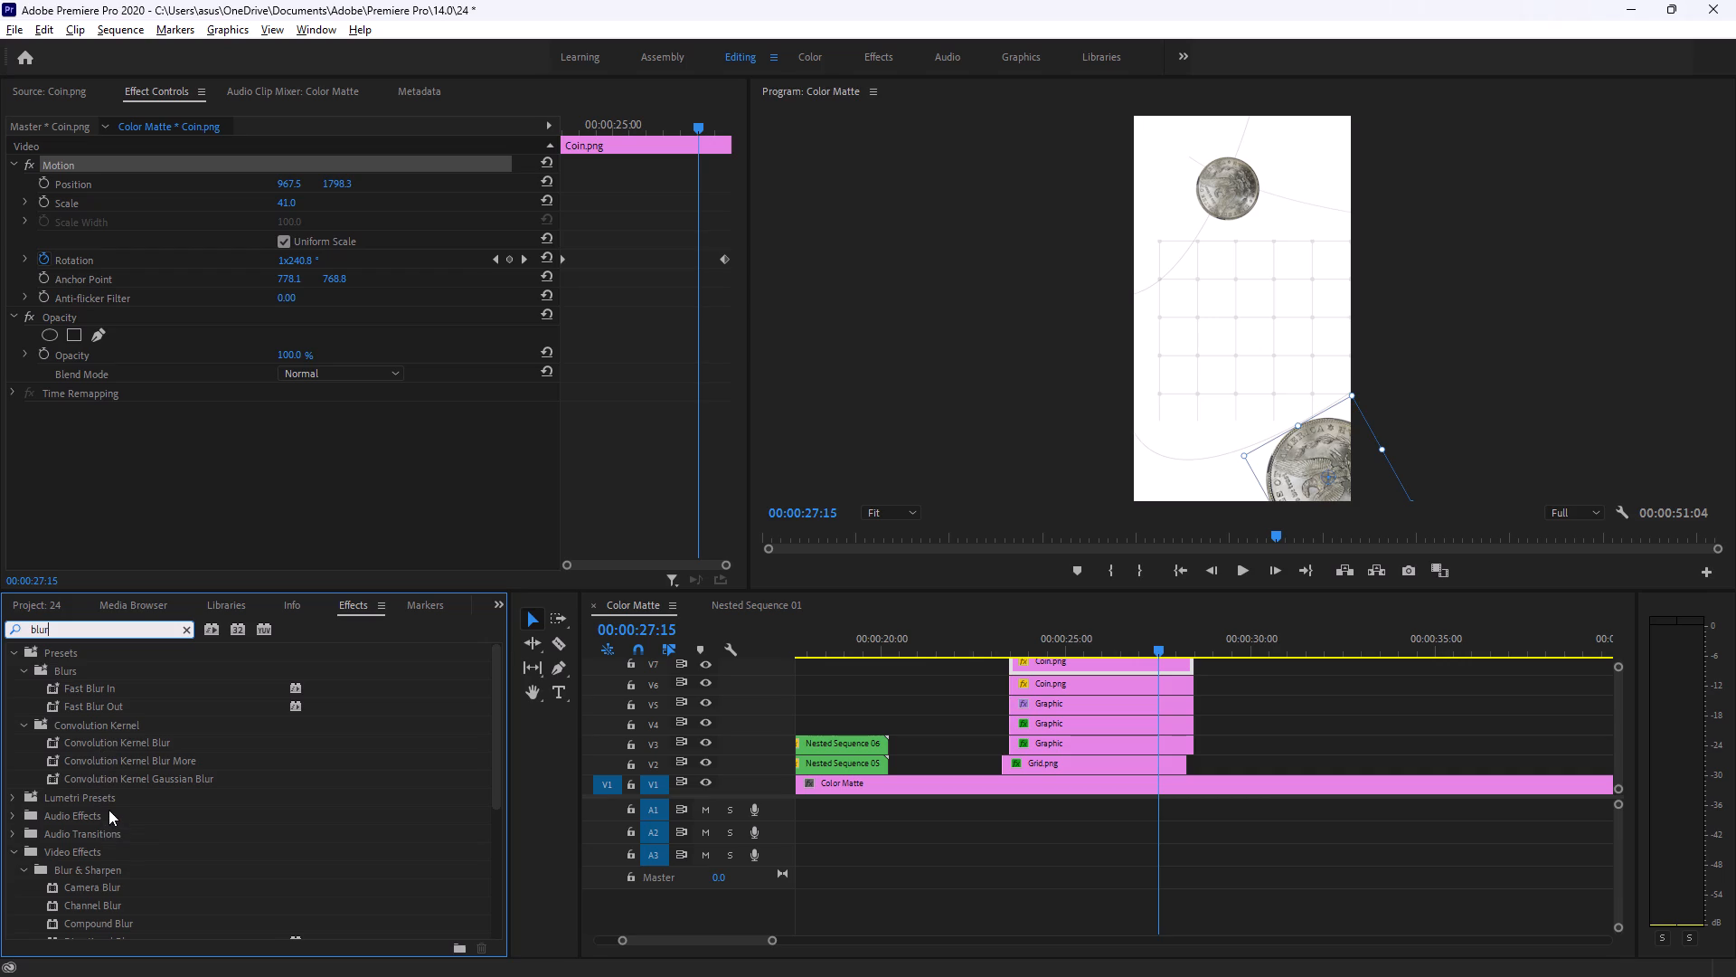
{"action": "scroll", "coordinate": [105, 883], "scroll_direction": "down", "scroll_amount": 2}
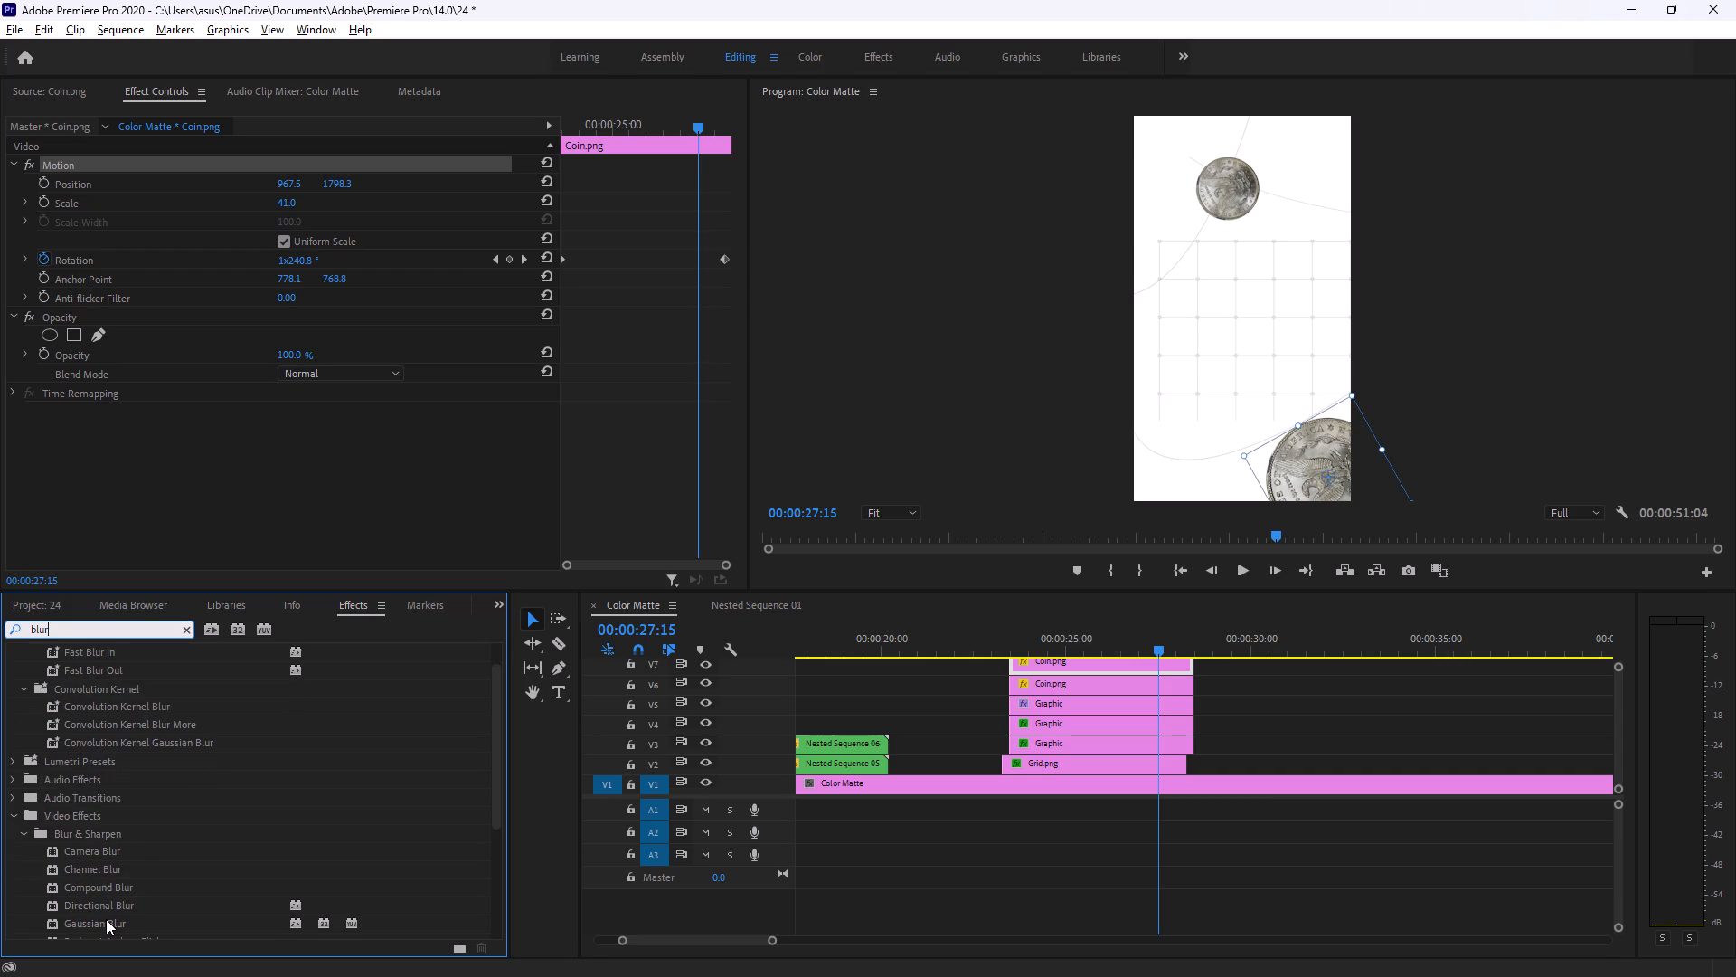
{"action": "left_click_drag", "start_coordinate": [106, 919], "coordinate": [1118, 670]}
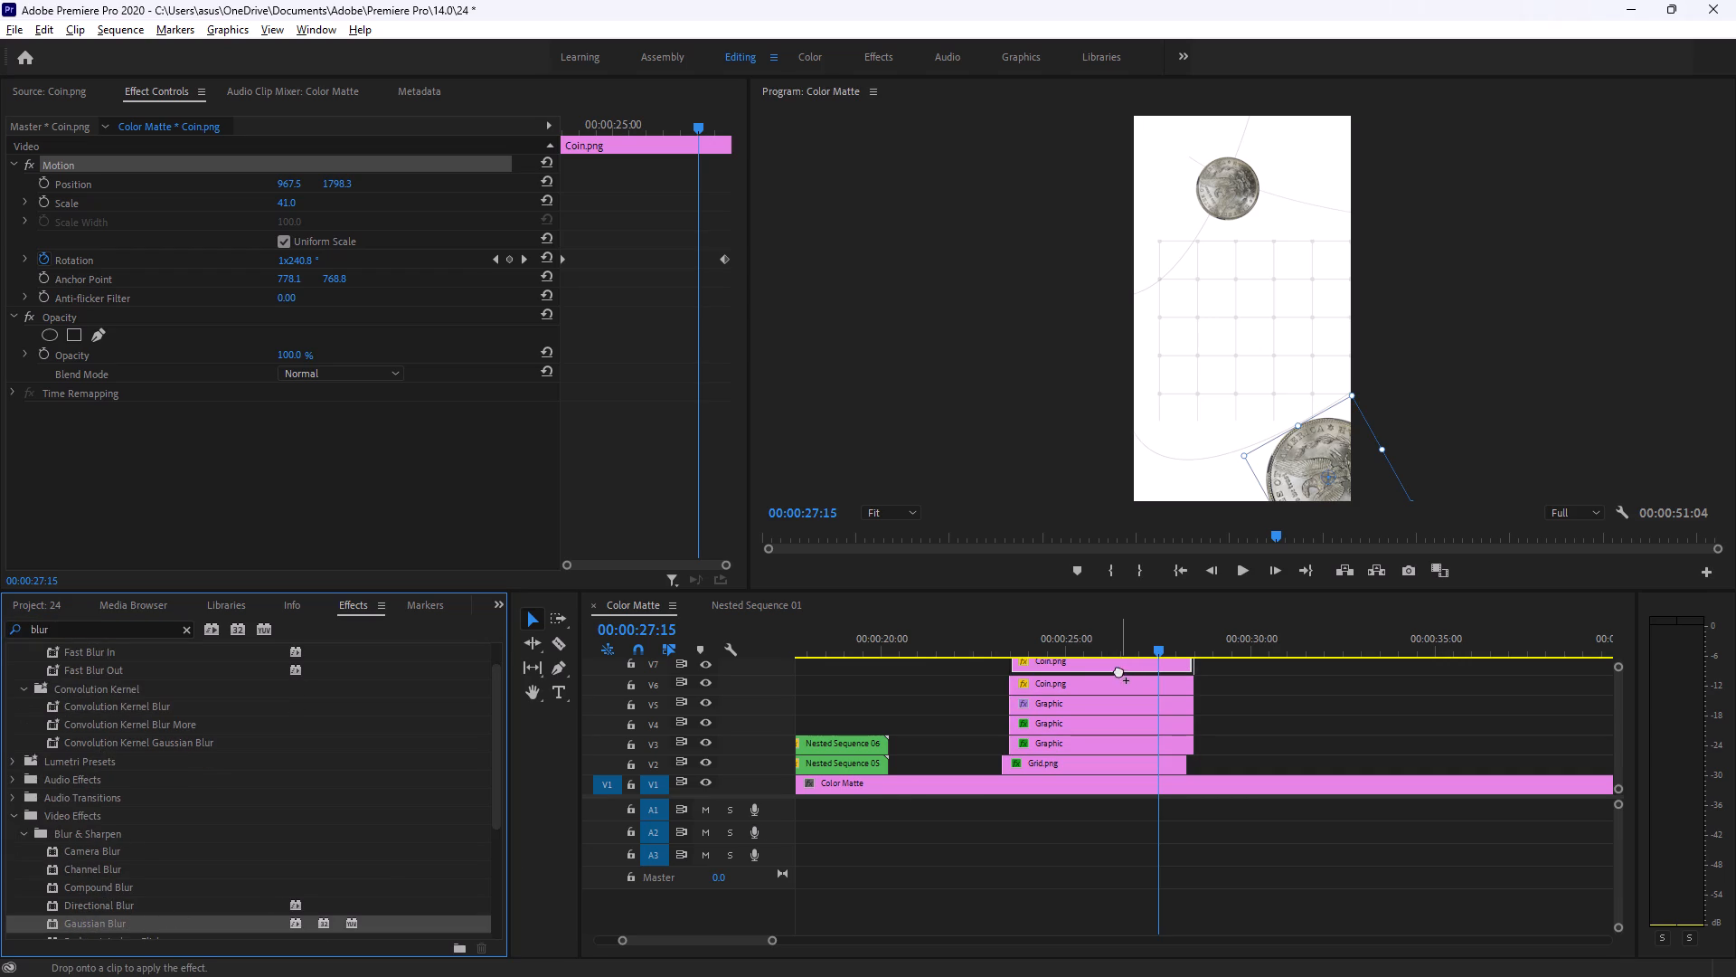
{"action": "left_click_drag", "start_coordinate": [1118, 670], "coordinate": [1114, 666]}
Check the tutorial's blur settings in Brave, and set the V7 coin's Gaussian Blur Blurriness to 40 in Premiere Pro.
{"action": "key", "text": "alt+Tab"}
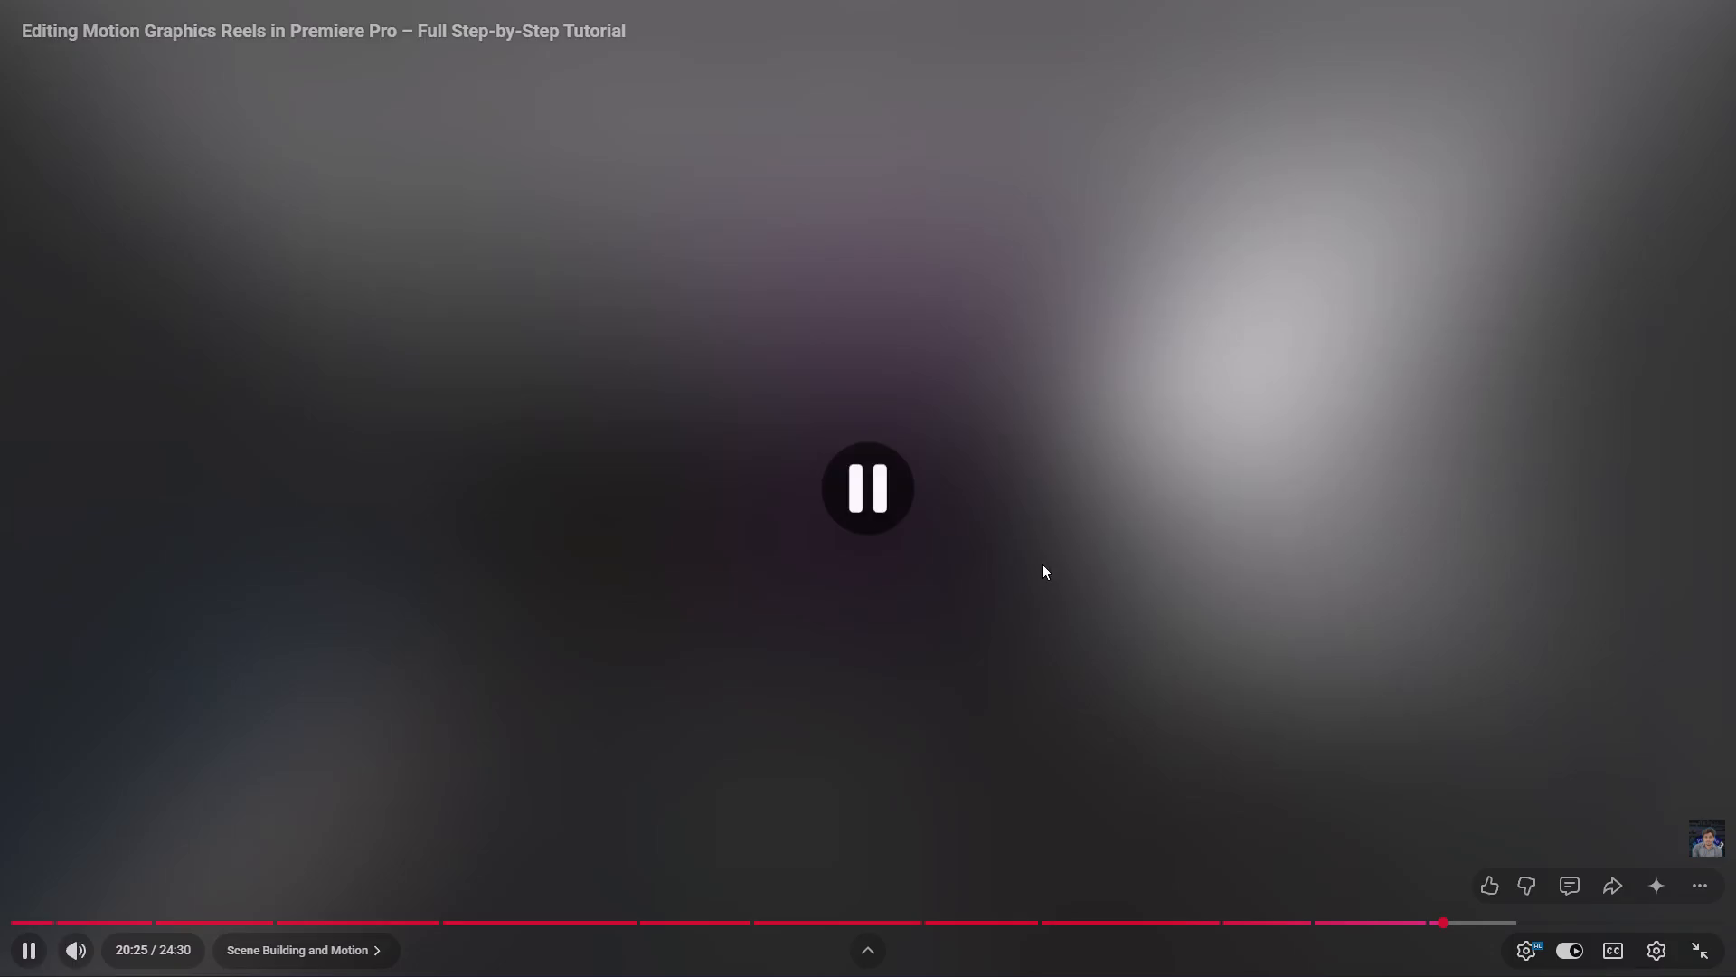
{"action": "left_click", "coordinate": [730, 528]}
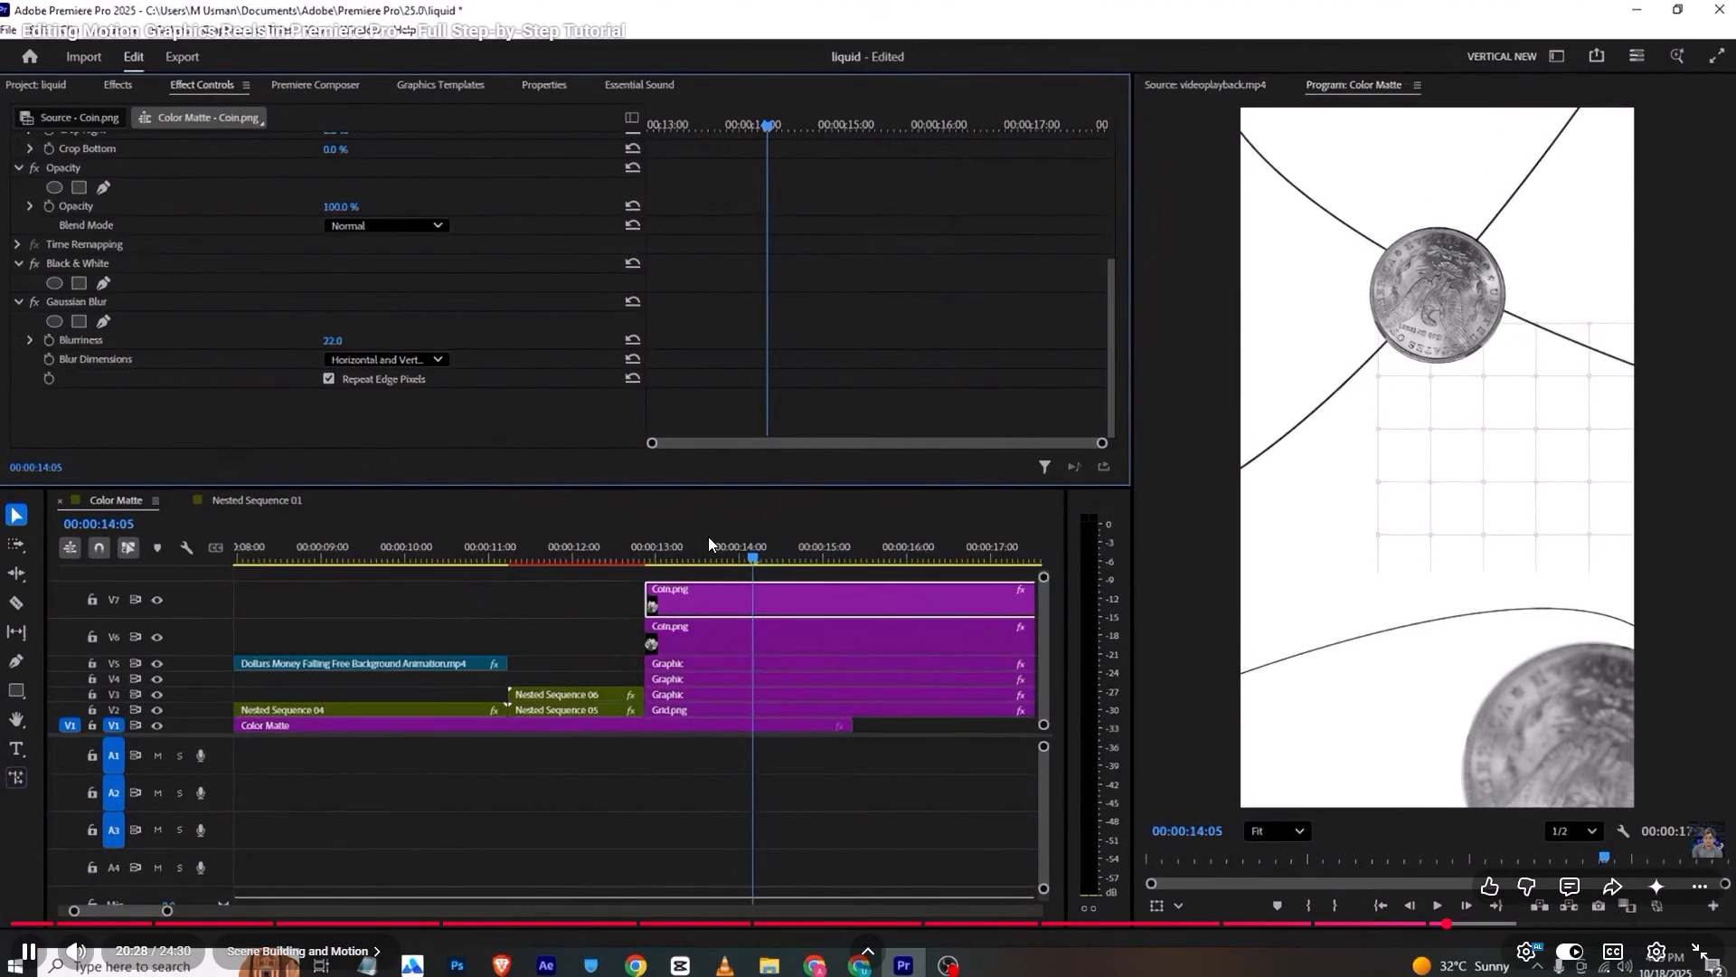
{"action": "left_click", "coordinate": [774, 545]}
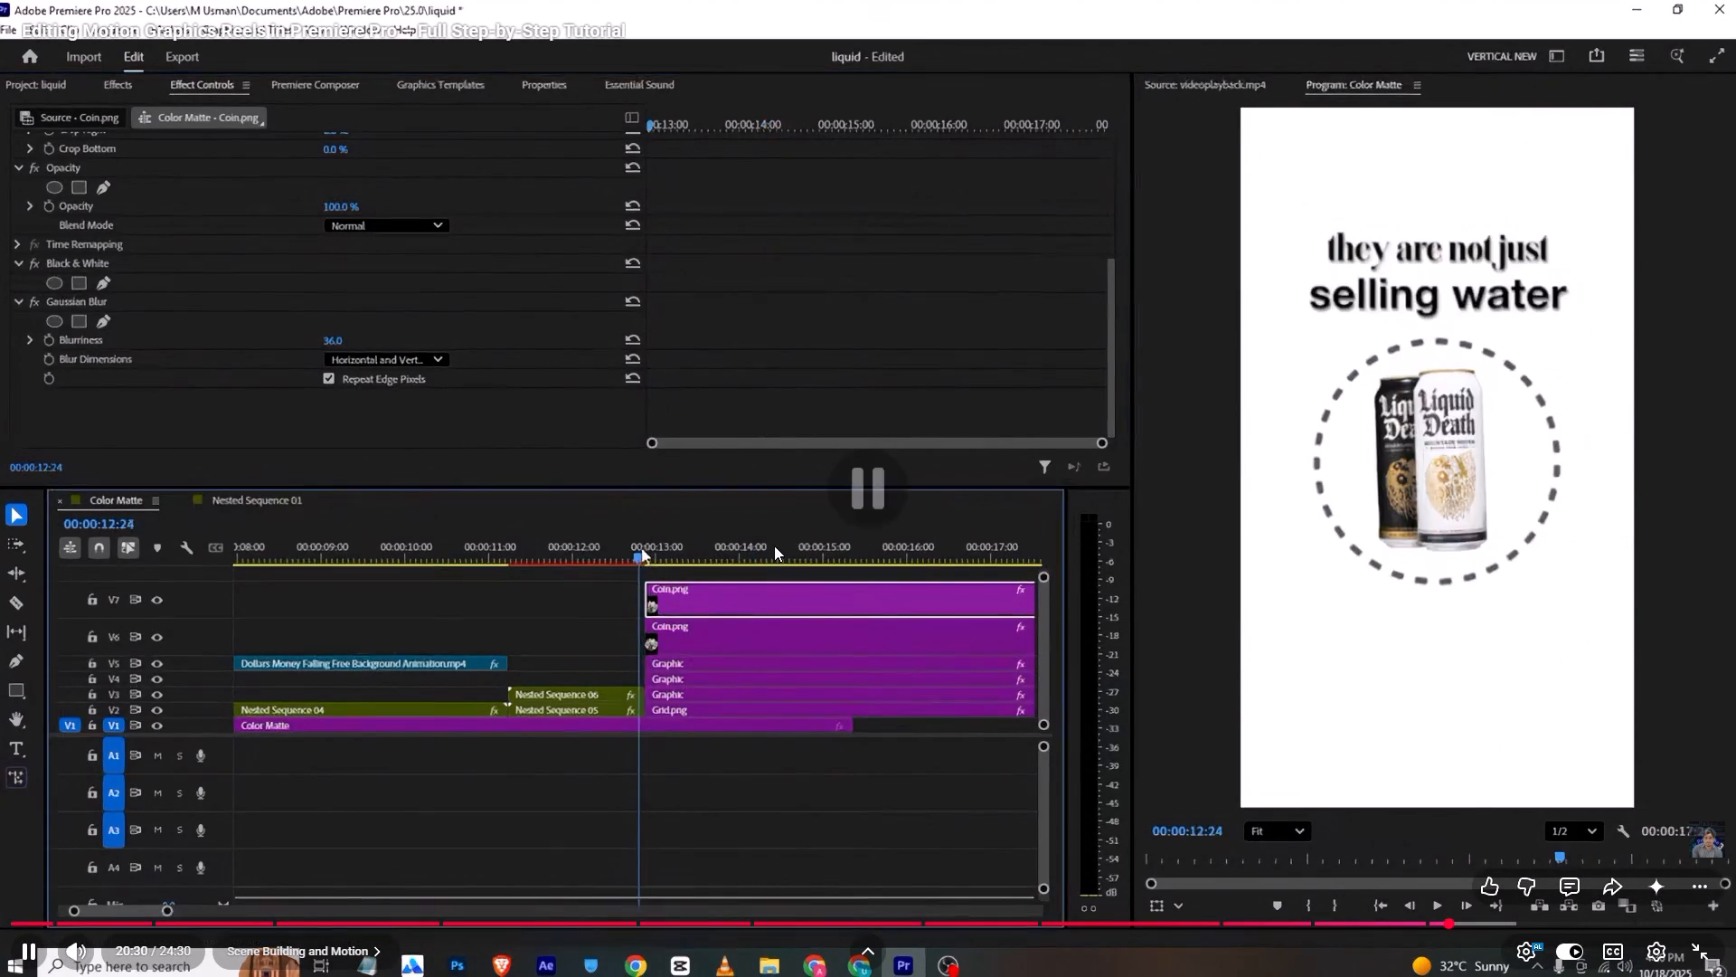
{"action": "key", "text": "alt+Tab"}
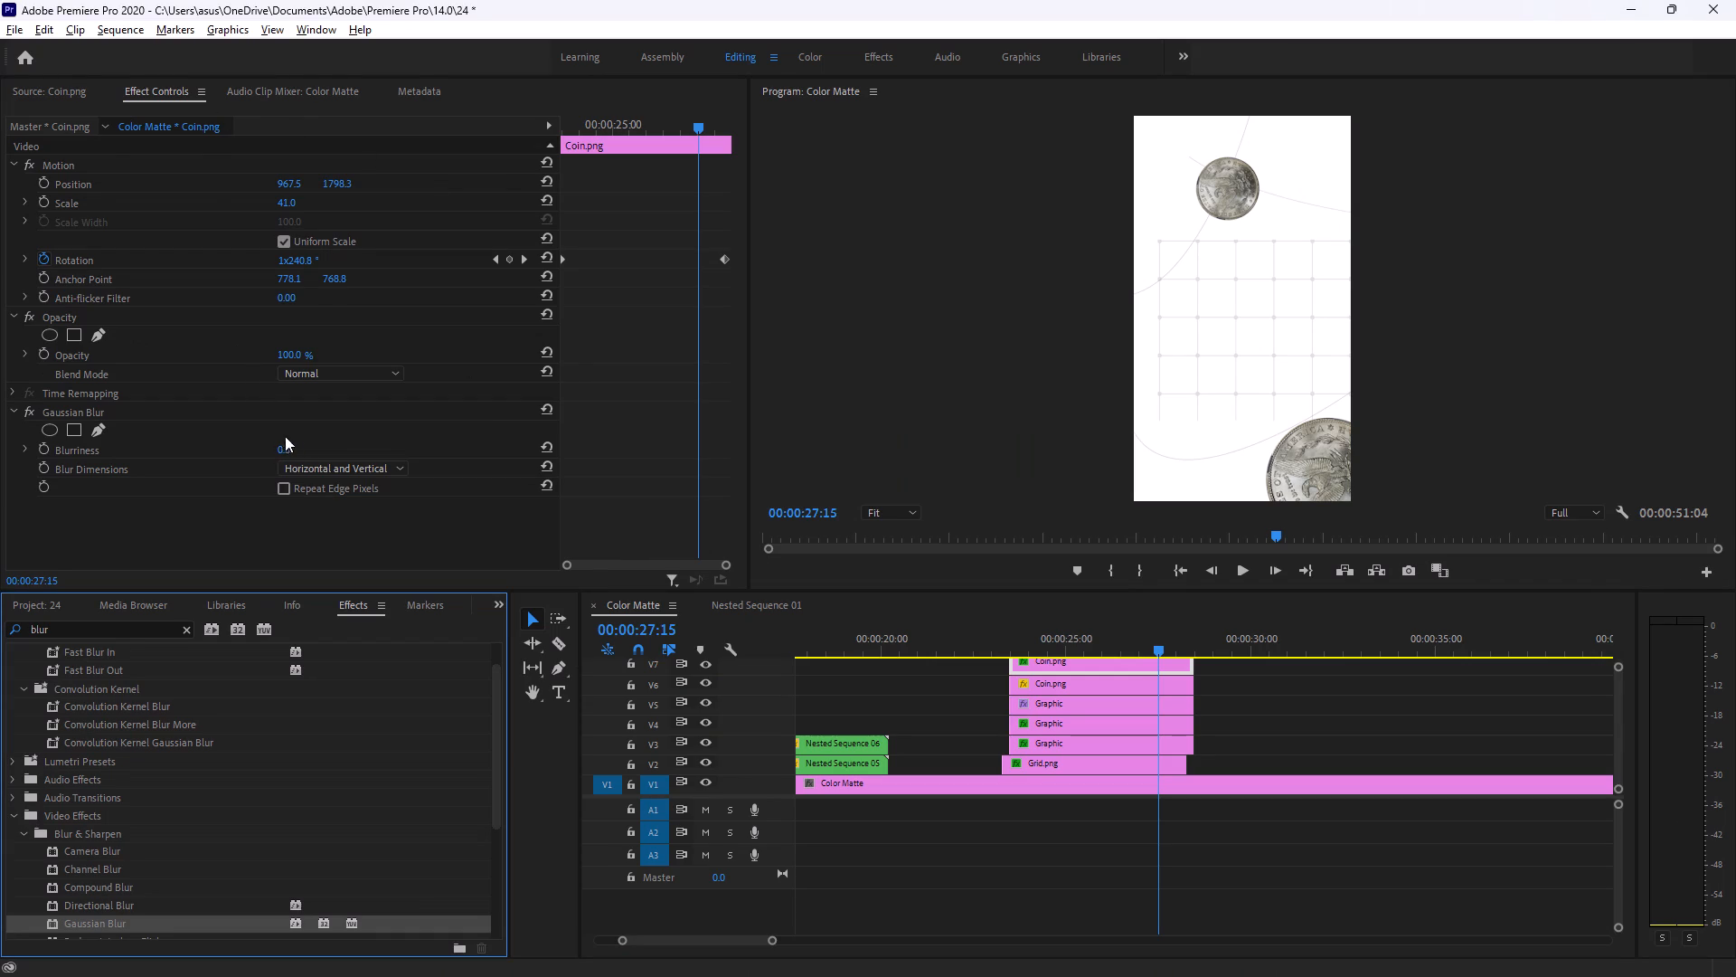
{"action": "left_click_drag", "start_coordinate": [283, 449], "coordinate": [337, 446]}
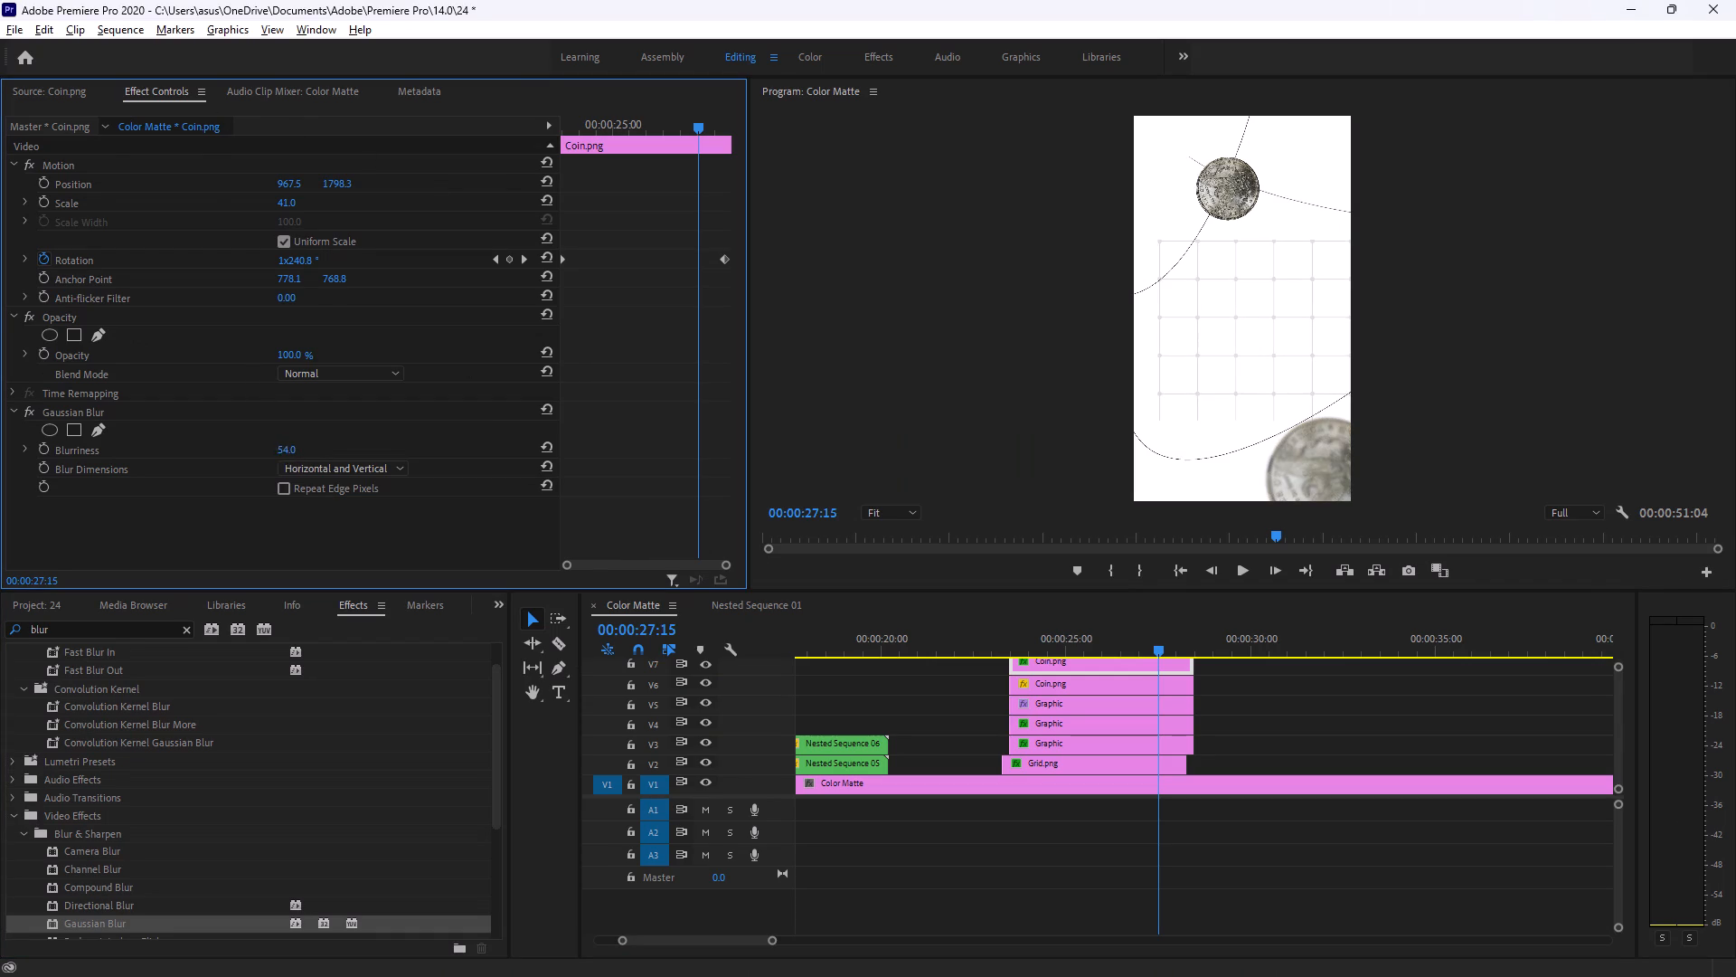
{"action": "left_click_drag", "start_coordinate": [337, 446], "coordinate": [239, 440]}
{"action": "left_click_drag", "start_coordinate": [239, 440], "coordinate": [260, 440]}
Resume the tutorial in Brave, and play back the coin scene in Premiere Pro from 00:00:23:05 to review the blurred coin.
{"action": "key", "text": "alt+Tab"}
{"action": "left_click", "coordinate": [574, 561]}
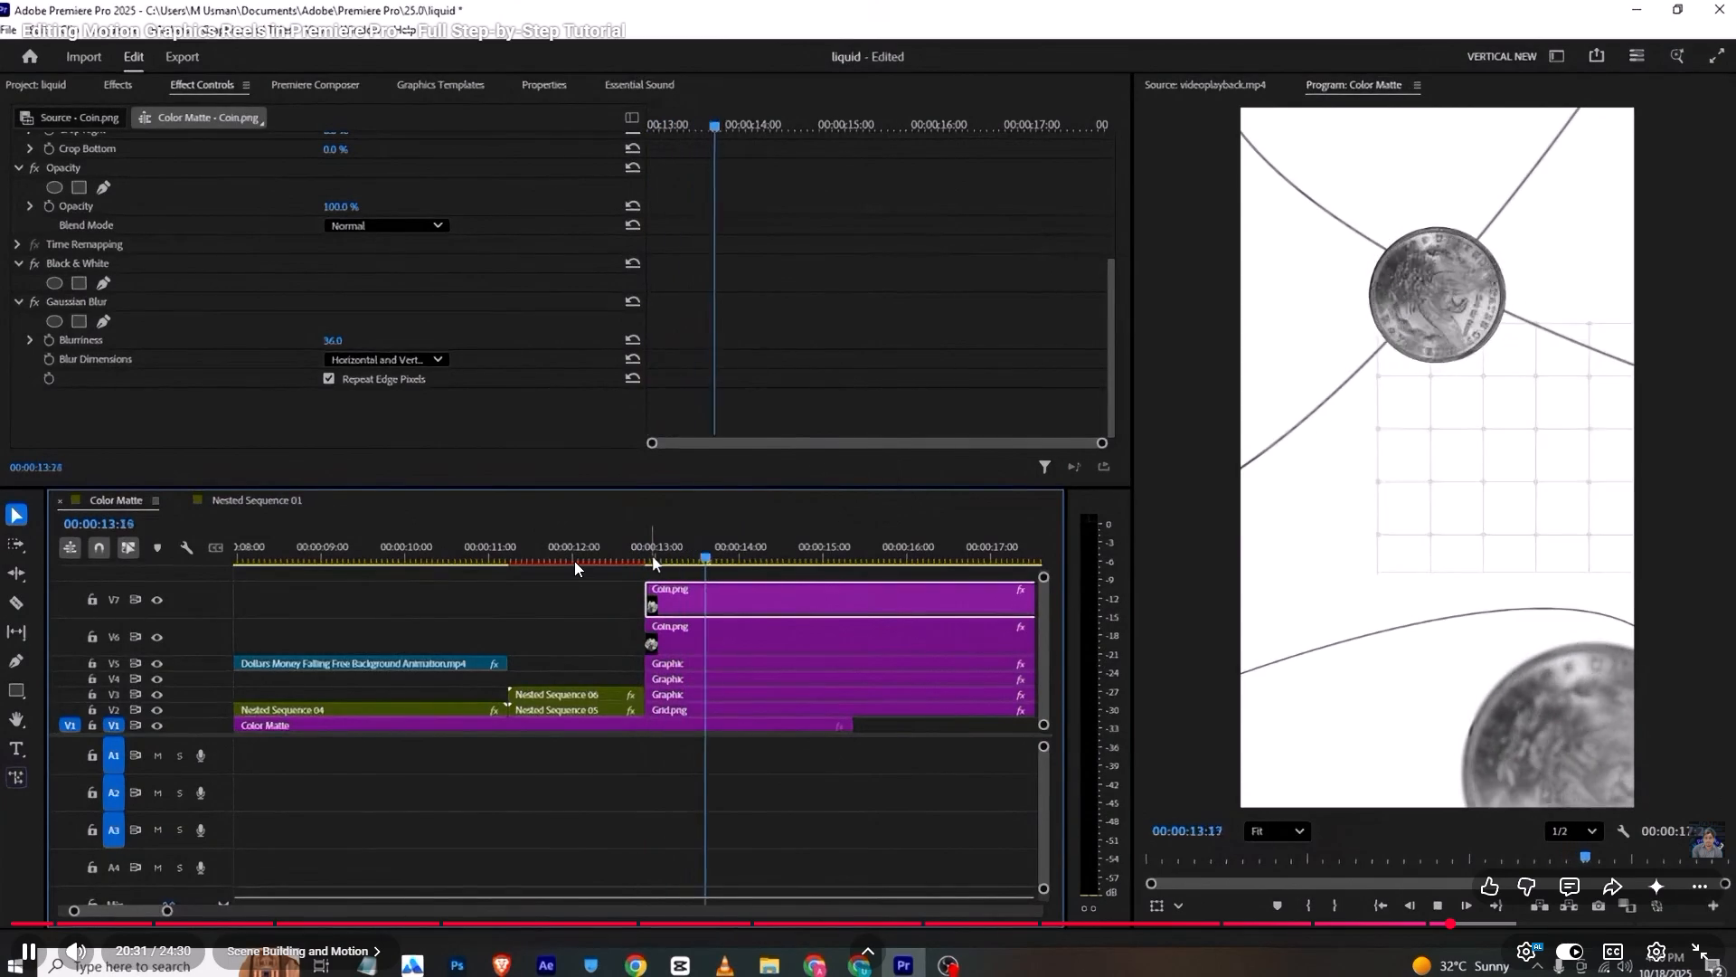
{"action": "key", "text": "alt+Tab"}
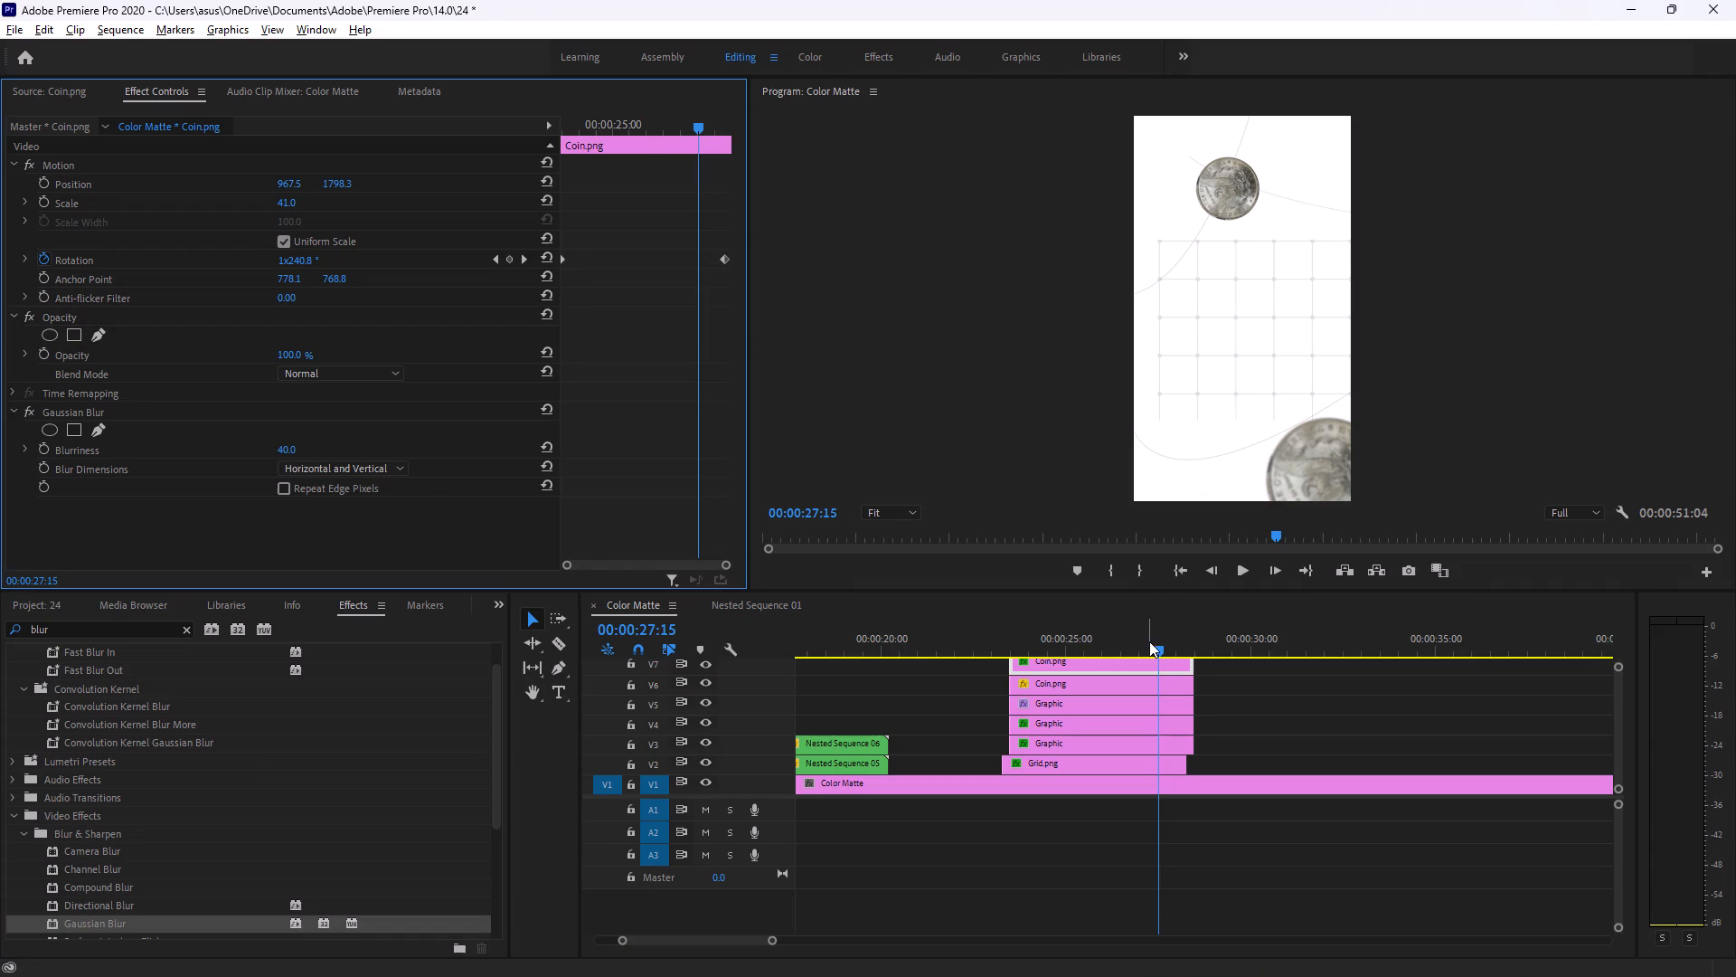
{"action": "left_click_drag", "start_coordinate": [1157, 644], "coordinate": [1000, 644]}
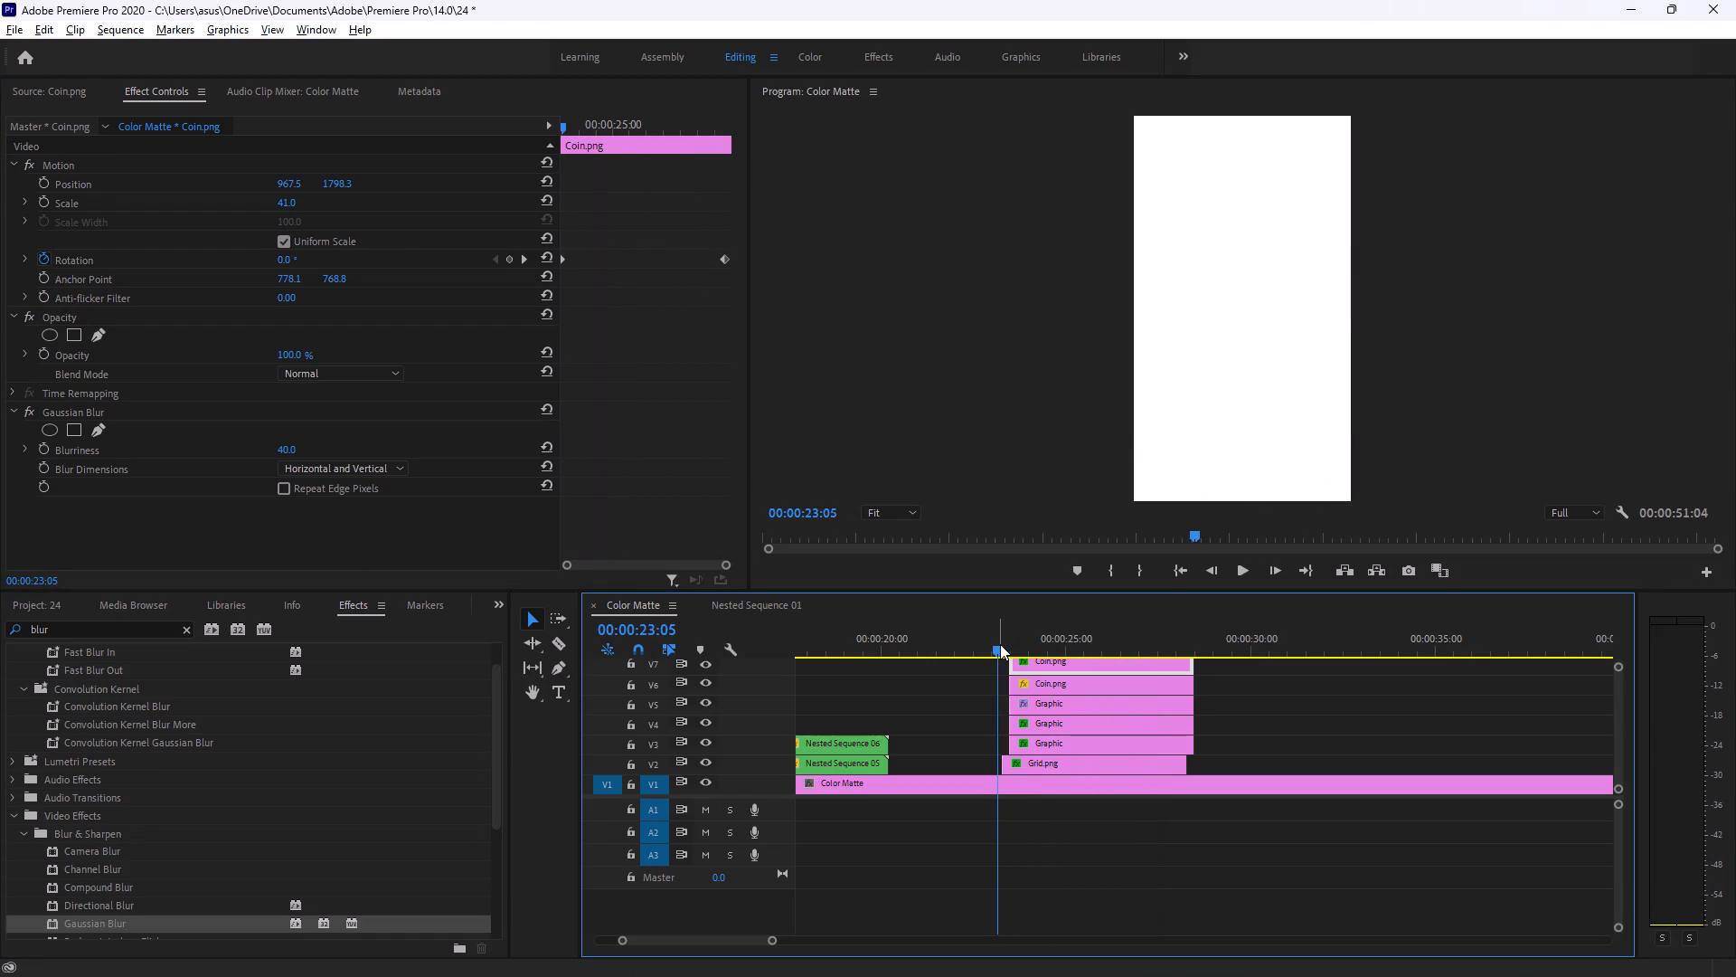
{"action": "key", "text": "space"}
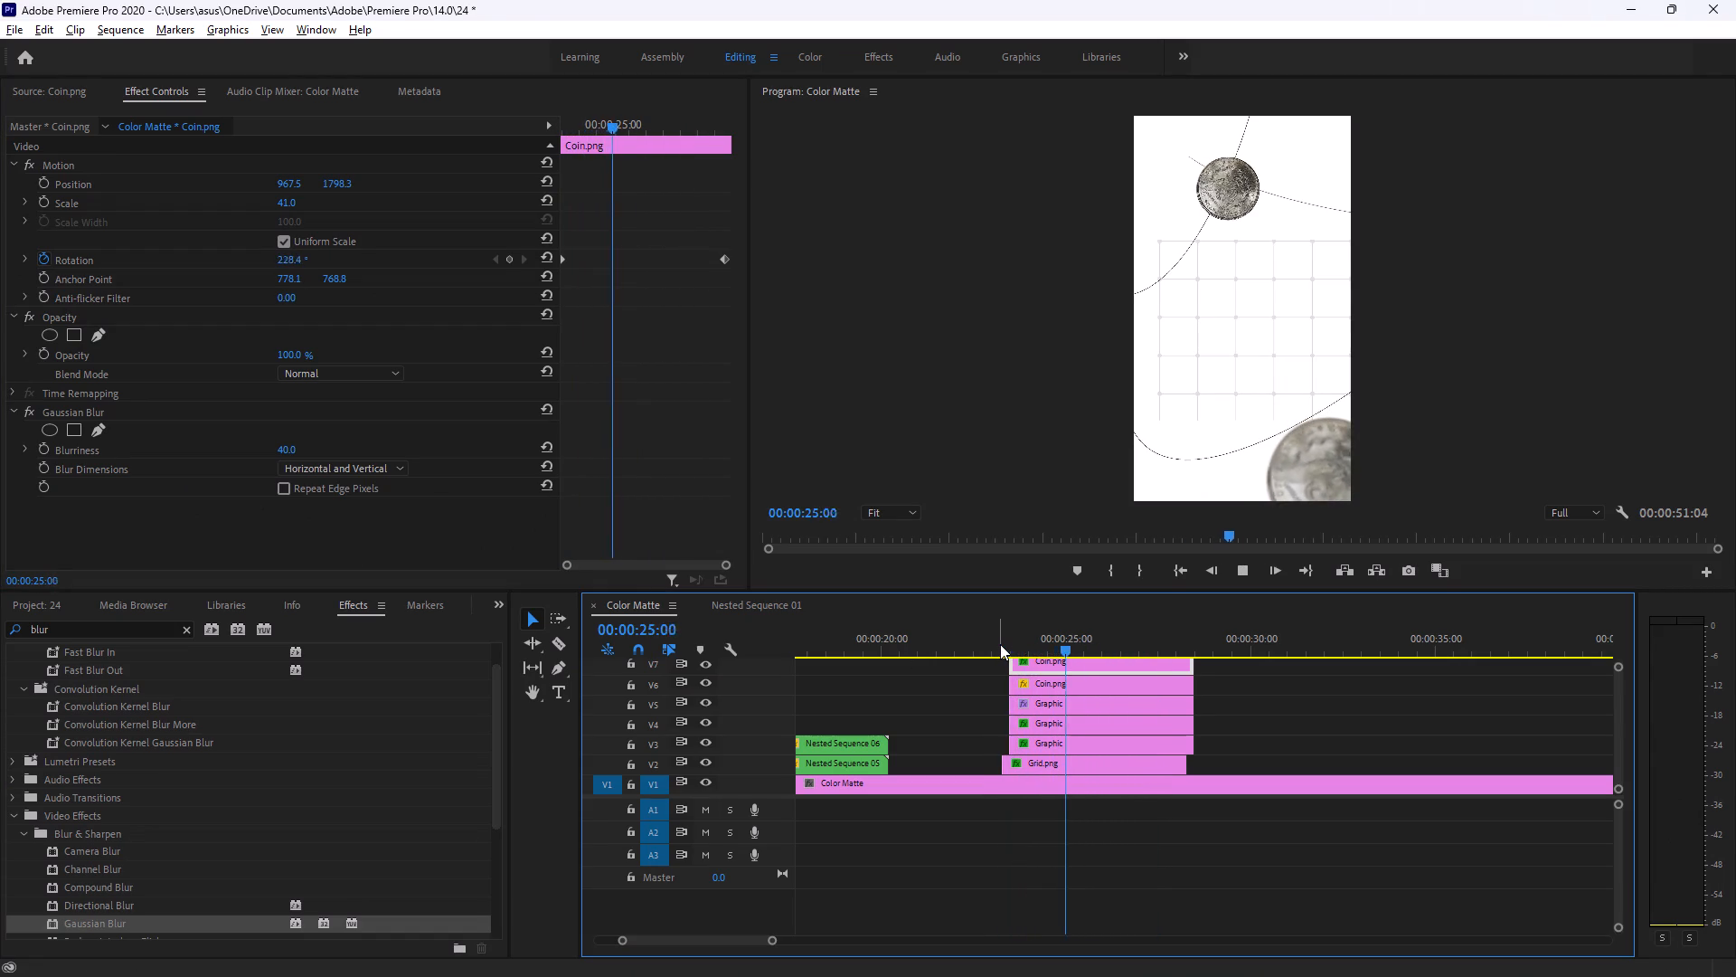
{"action": "key", "text": "space"}
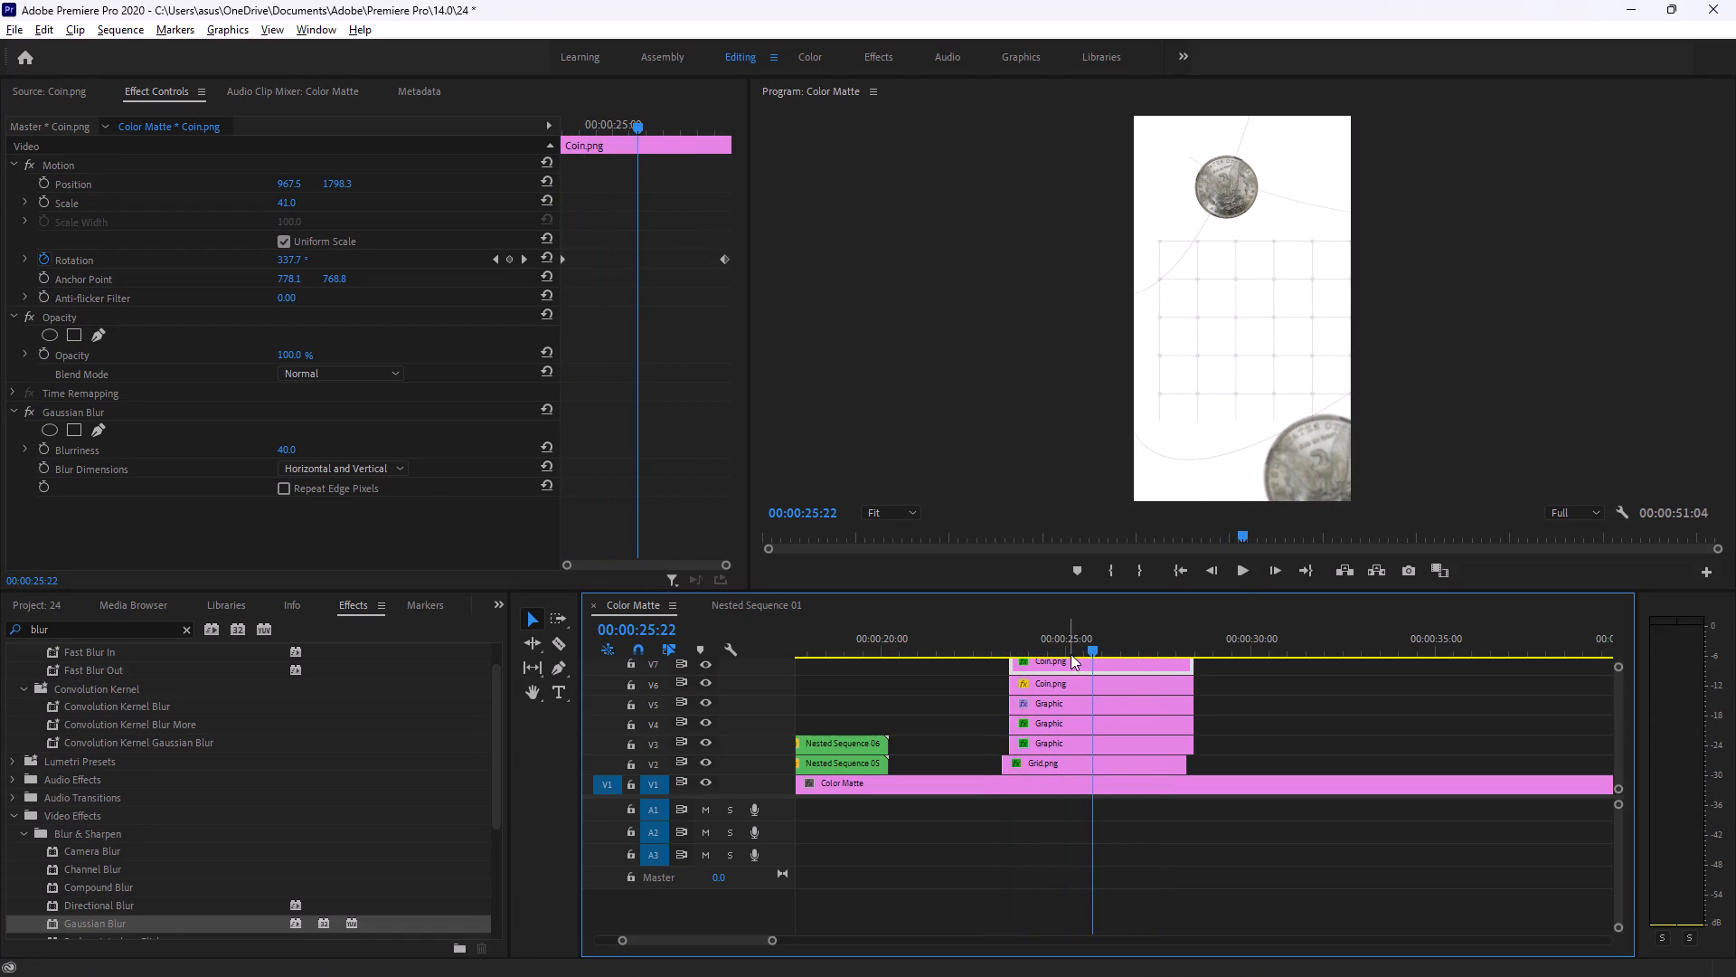
Set the V7 coin's scale to 37.
{"action": "left_click", "coordinate": [282, 204]}
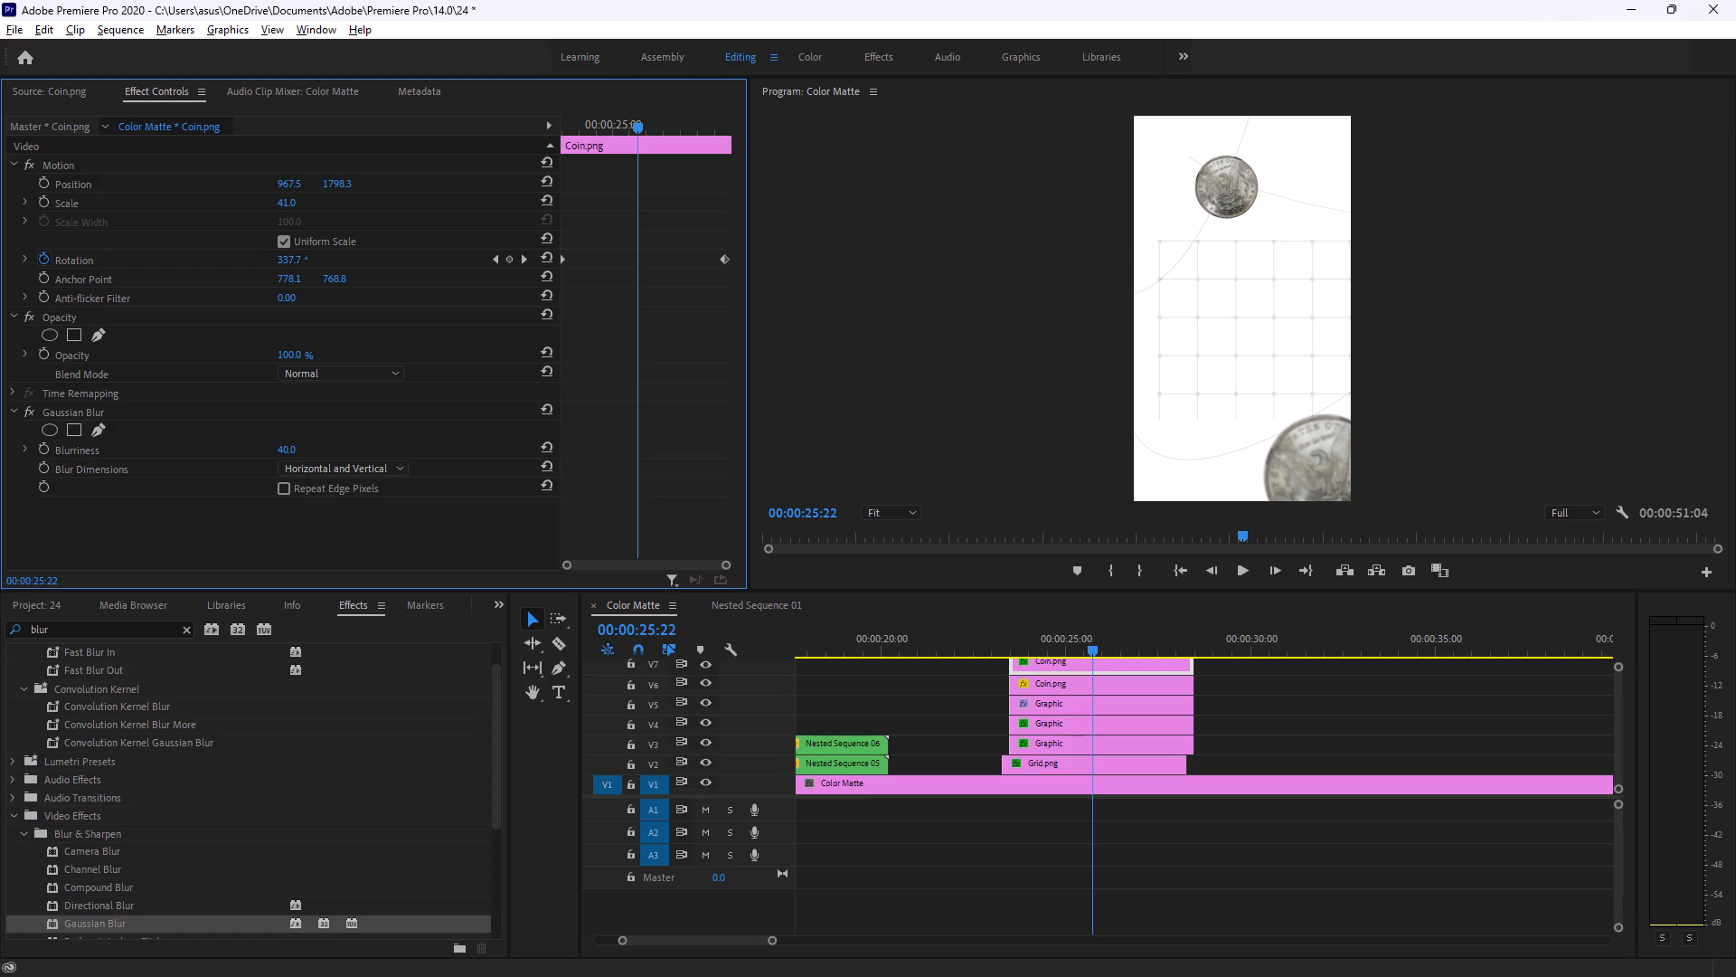
{"action": "type", "text": "37"}
{"action": "key", "text": "Return"}
Switch to the tutorial in Brave to examine how the coin scene continues.
{"action": "key", "text": "alt+Tab"}
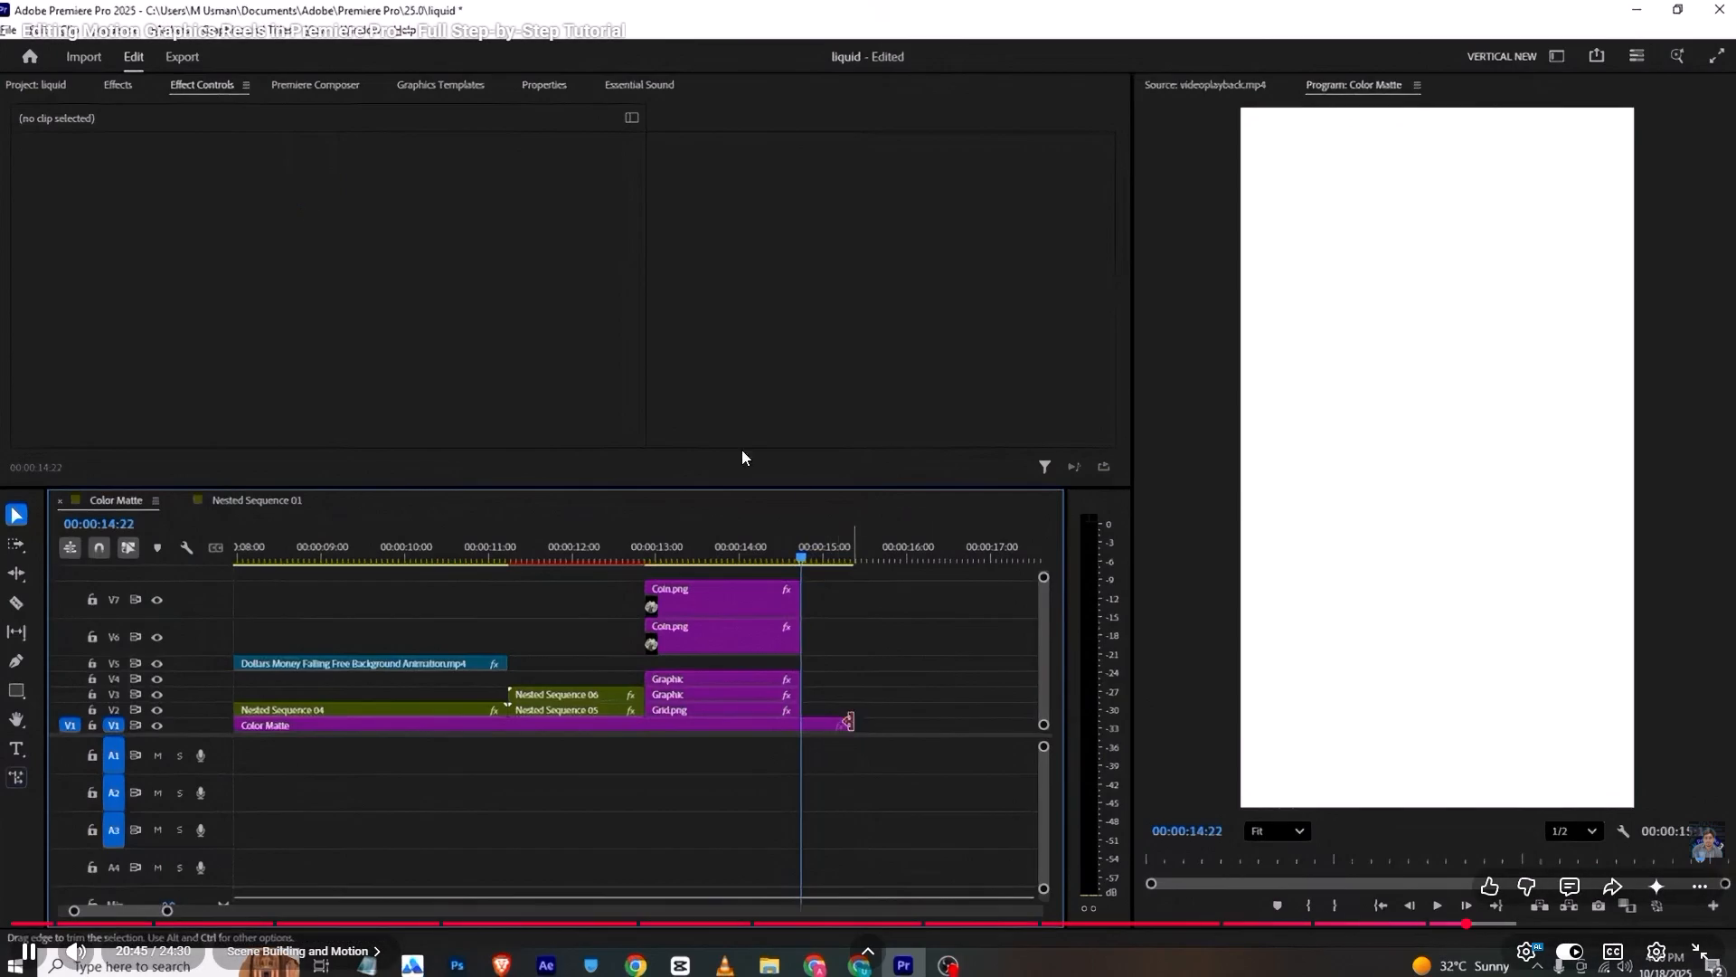
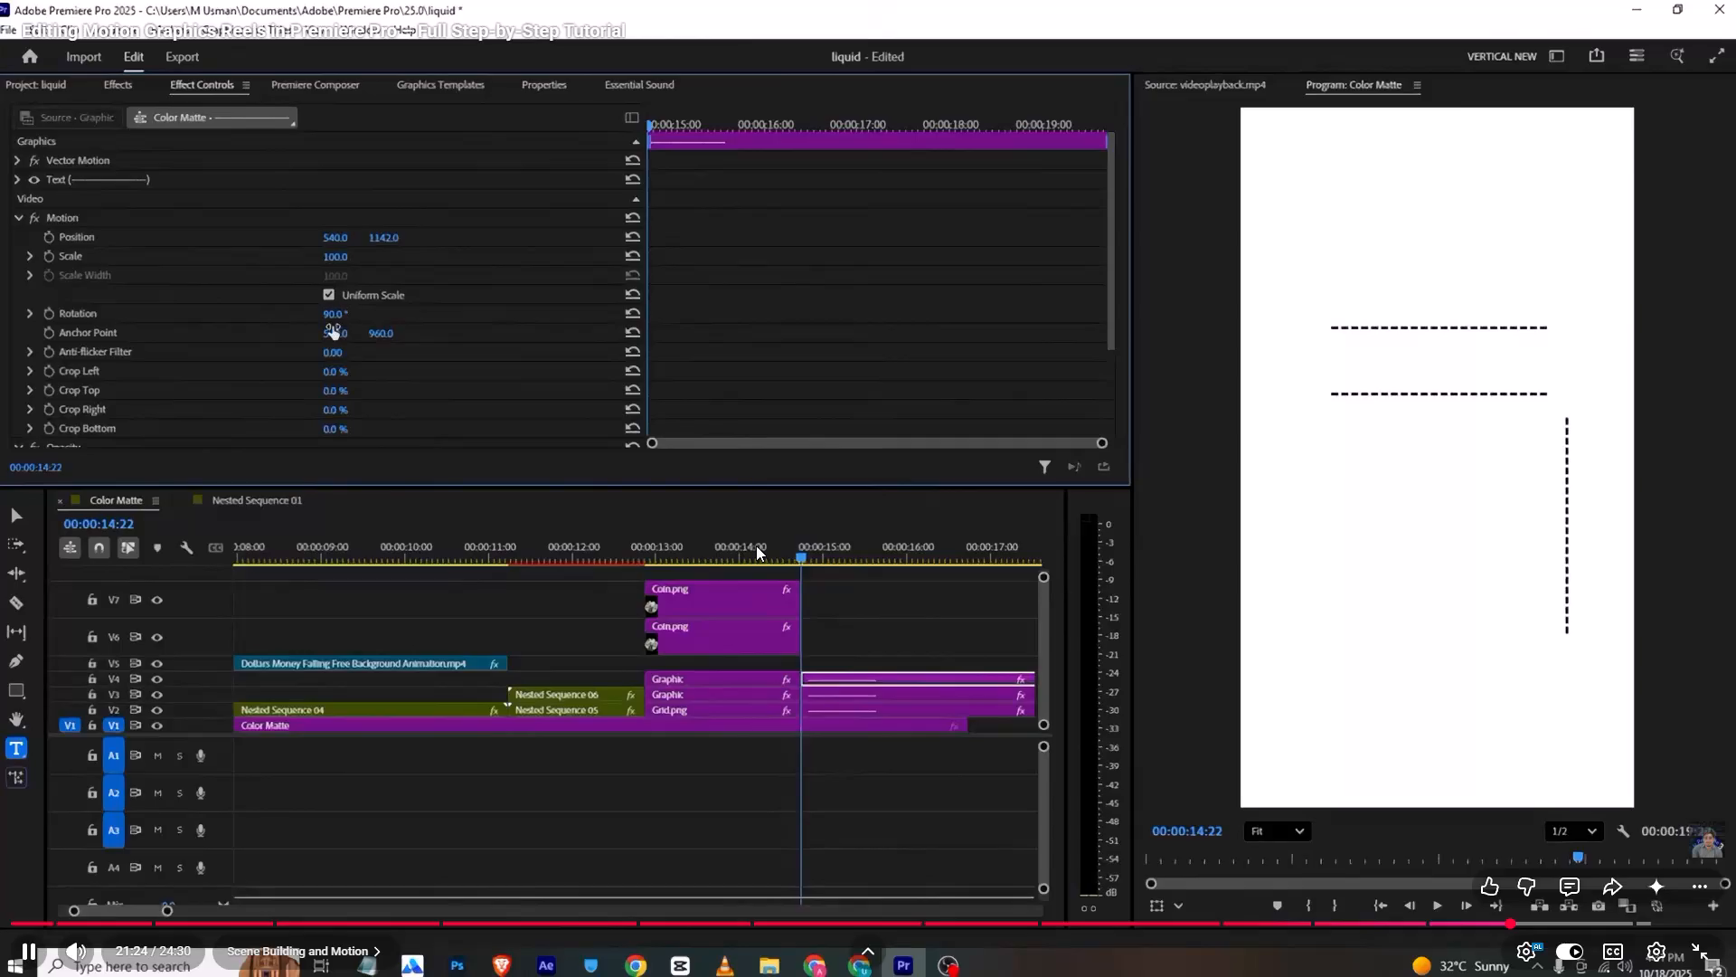
Pause the tutorial, switch to Premiere Pro and trim both ends of the Grid.png clip to match the clips above it.
{"action": "key", "text": "space"}
{"action": "key", "text": "alt+Tab"}
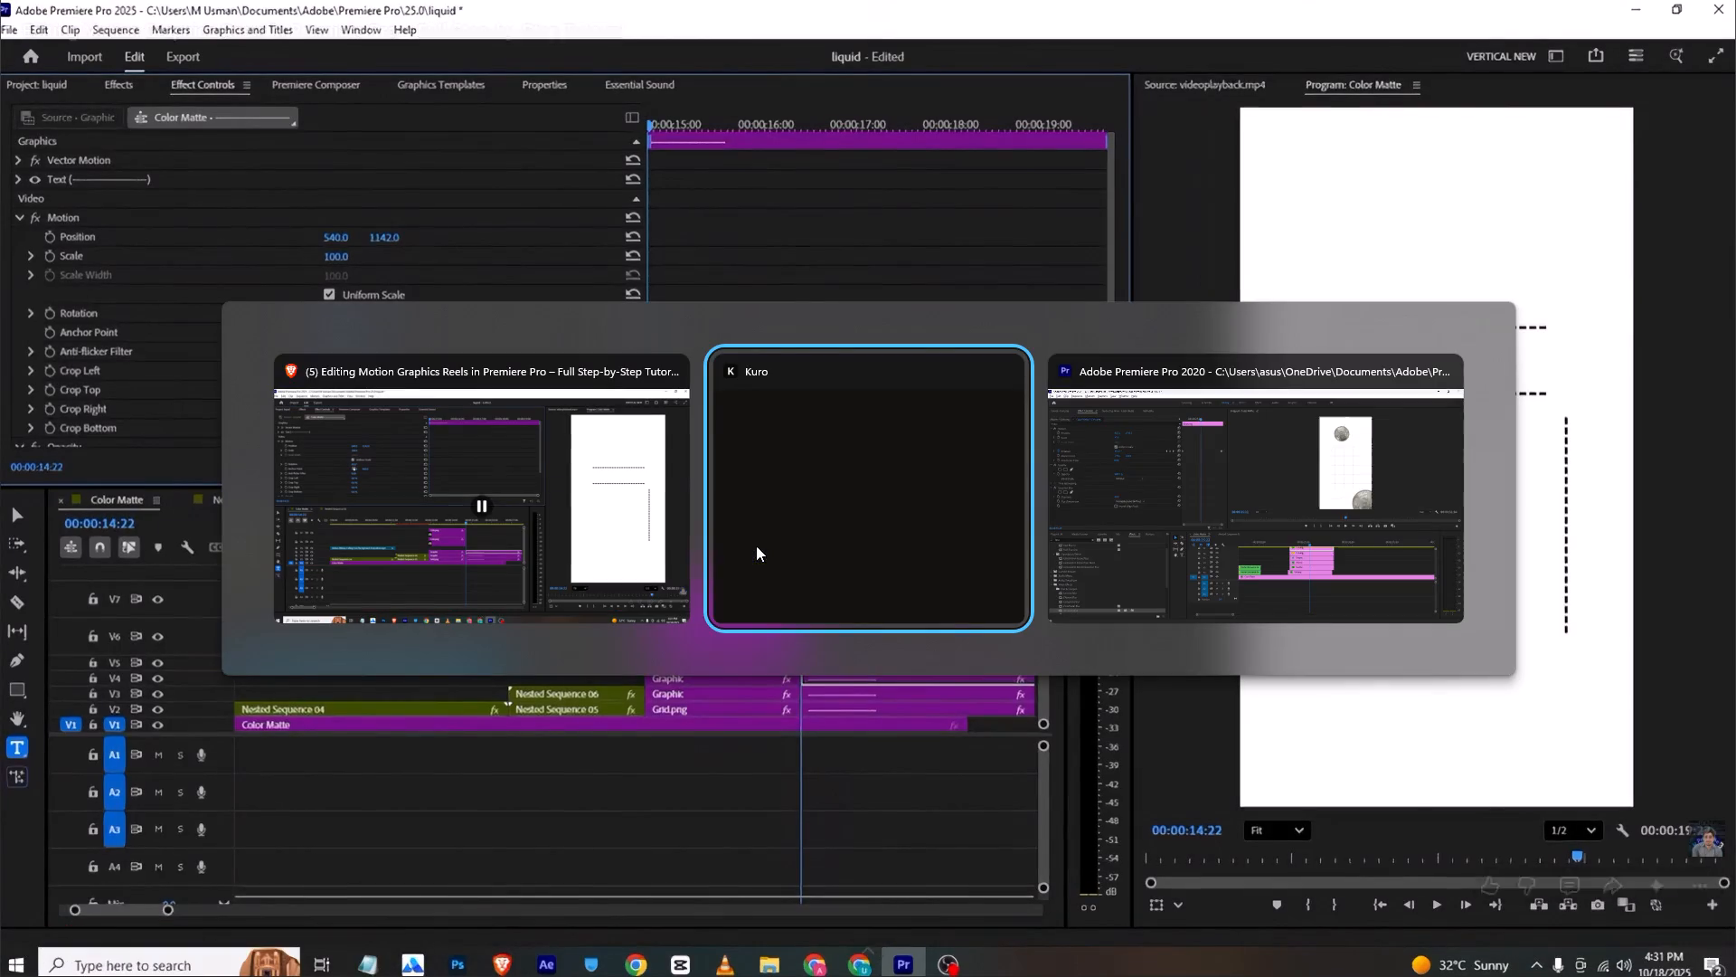
{"action": "key", "text": "alt+Tab"}
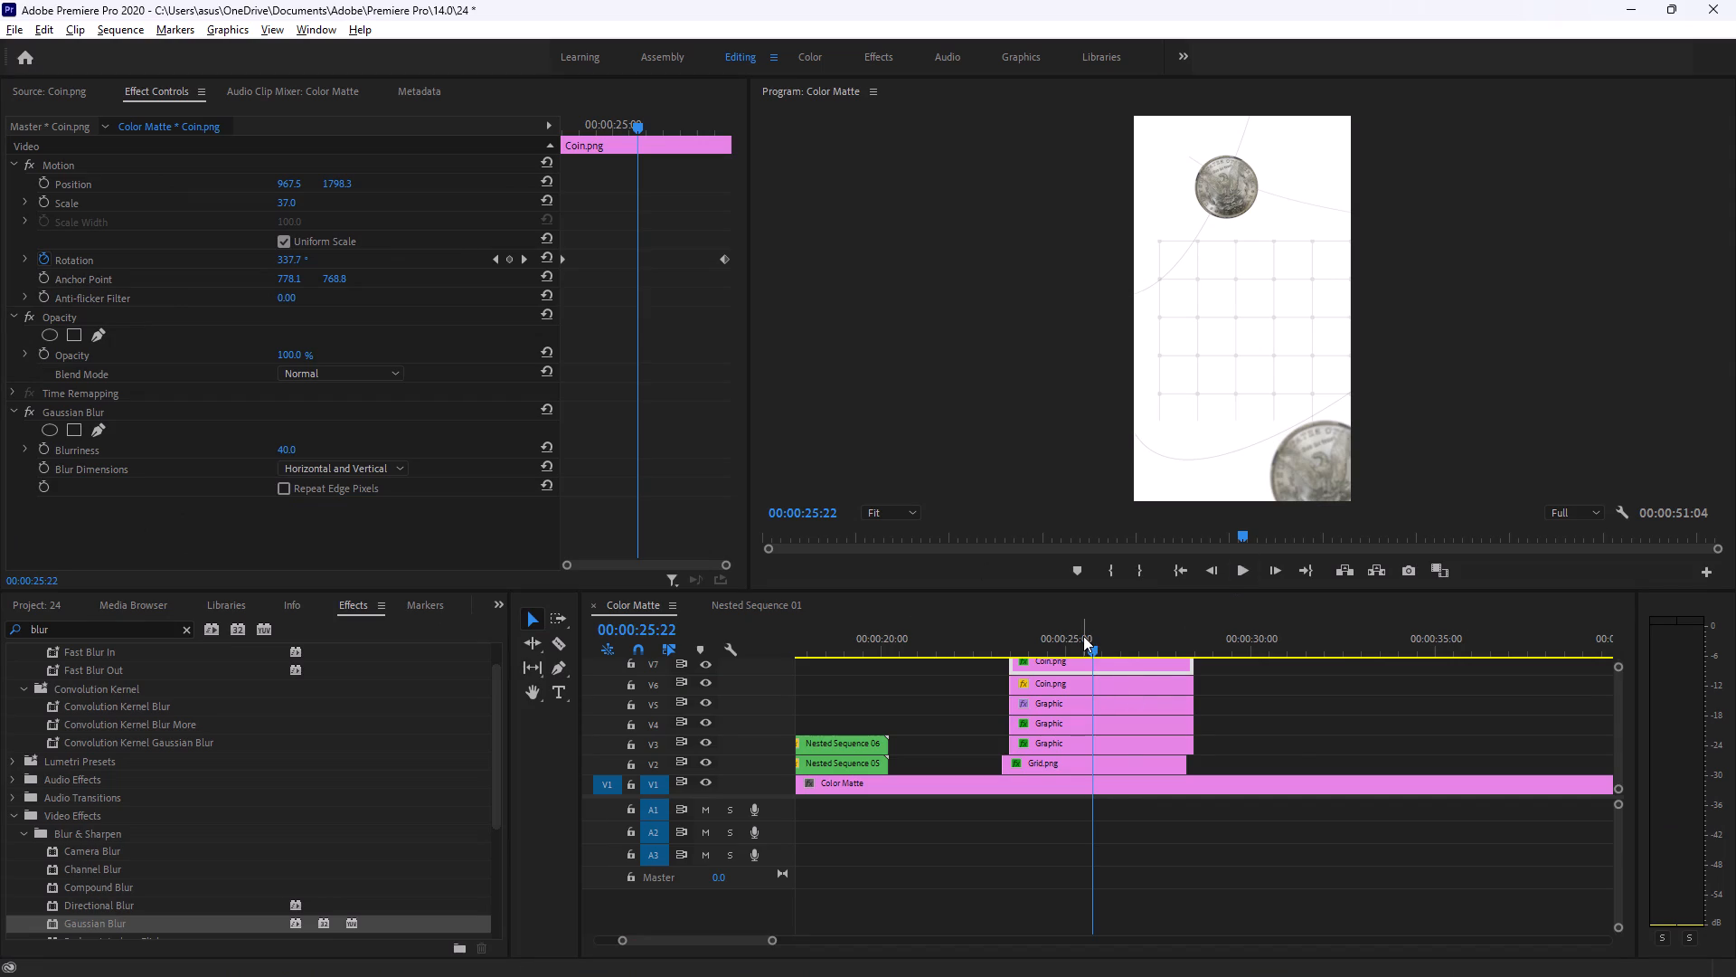
{"action": "scroll", "coordinate": [1100, 655], "scroll_direction": "up", "scroll_amount": 4}
{"action": "scroll", "coordinate": [1099, 683], "scroll_direction": "down", "scroll_amount": 7}
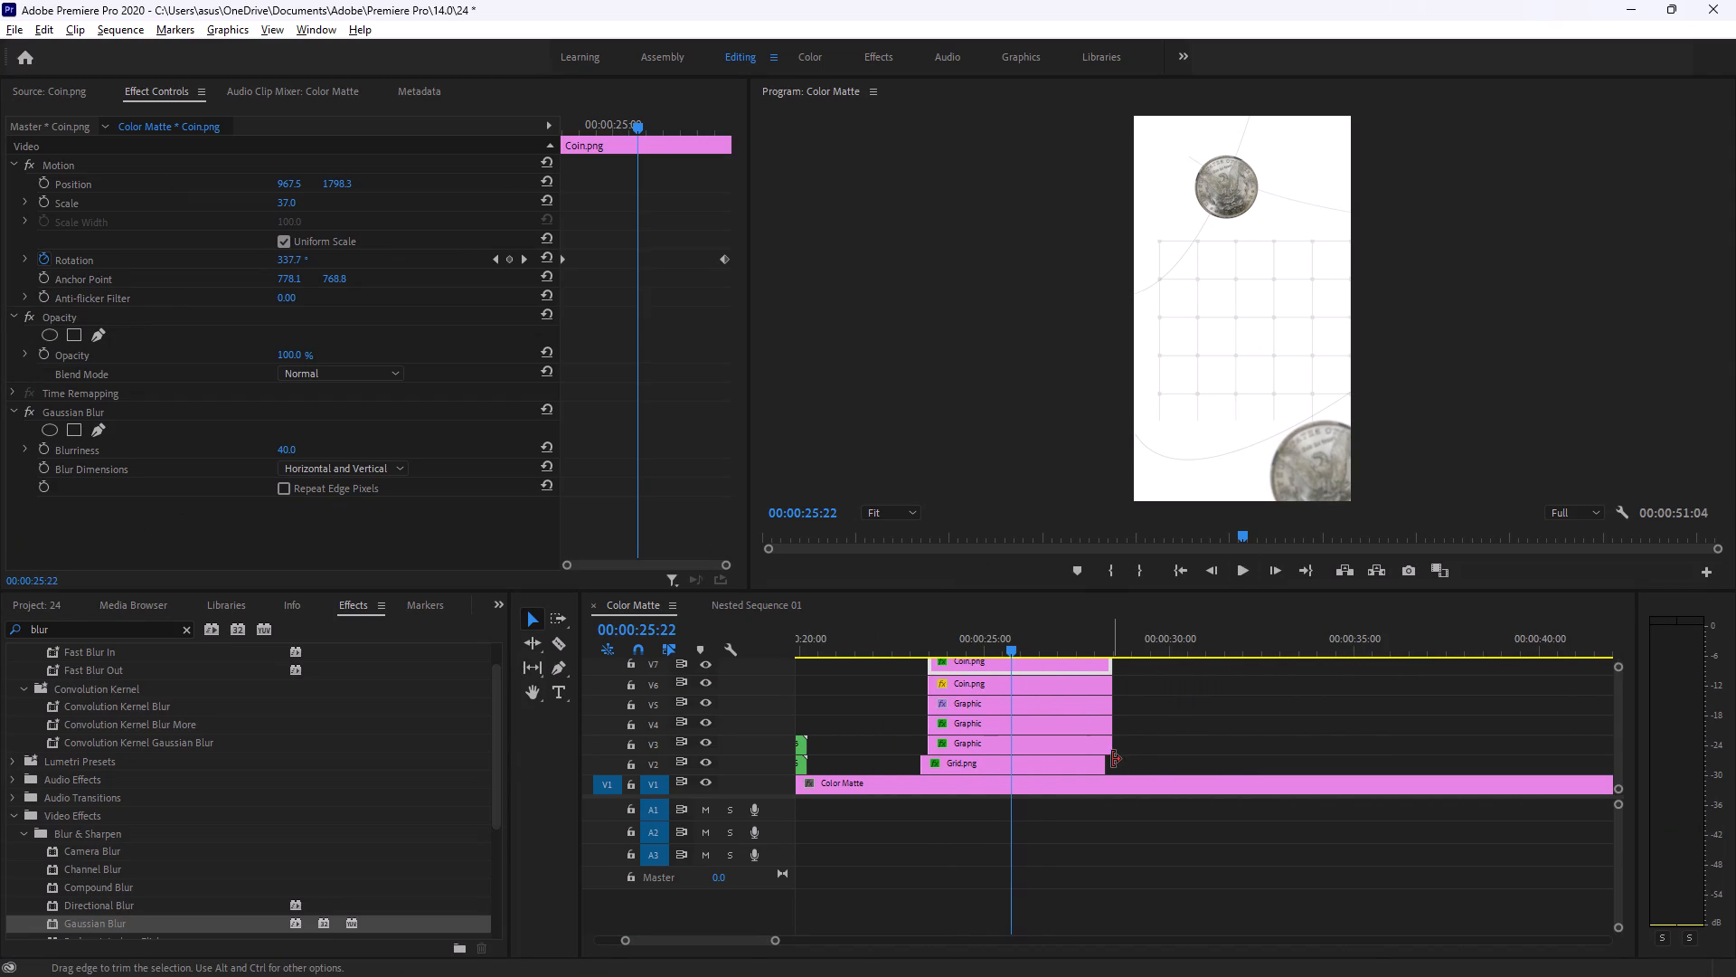
{"action": "left_click_drag", "start_coordinate": [1103, 765], "coordinate": [1115, 767]}
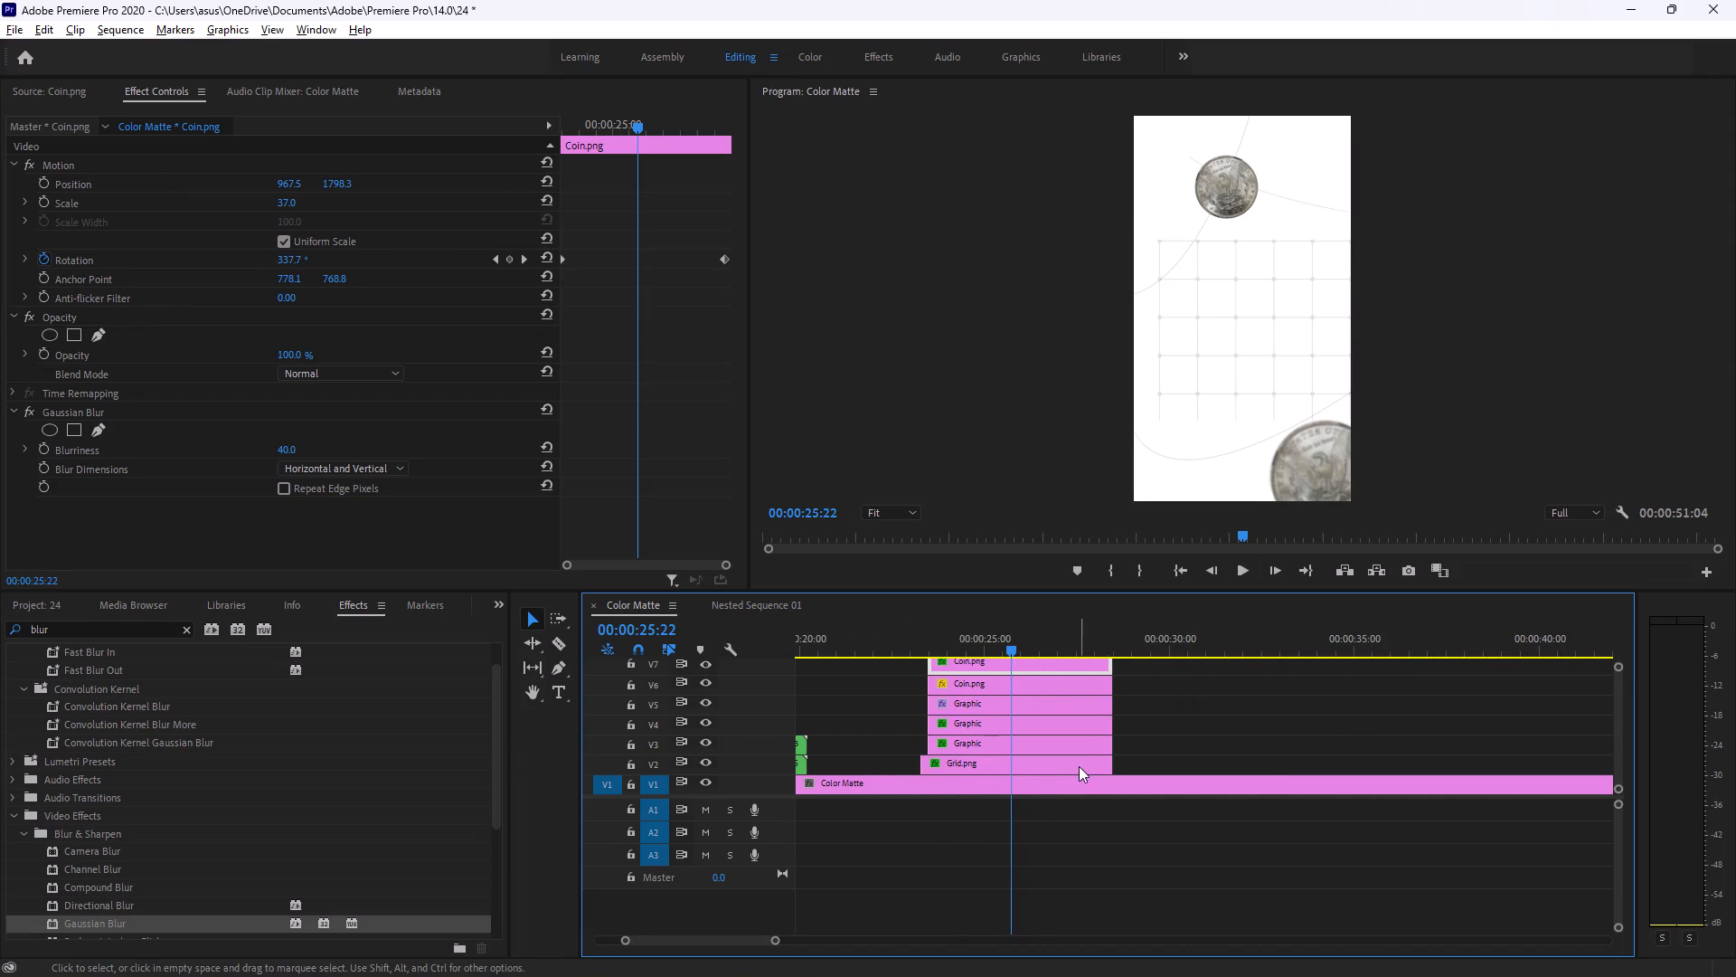
{"action": "left_click_drag", "start_coordinate": [917, 765], "coordinate": [925, 766]}
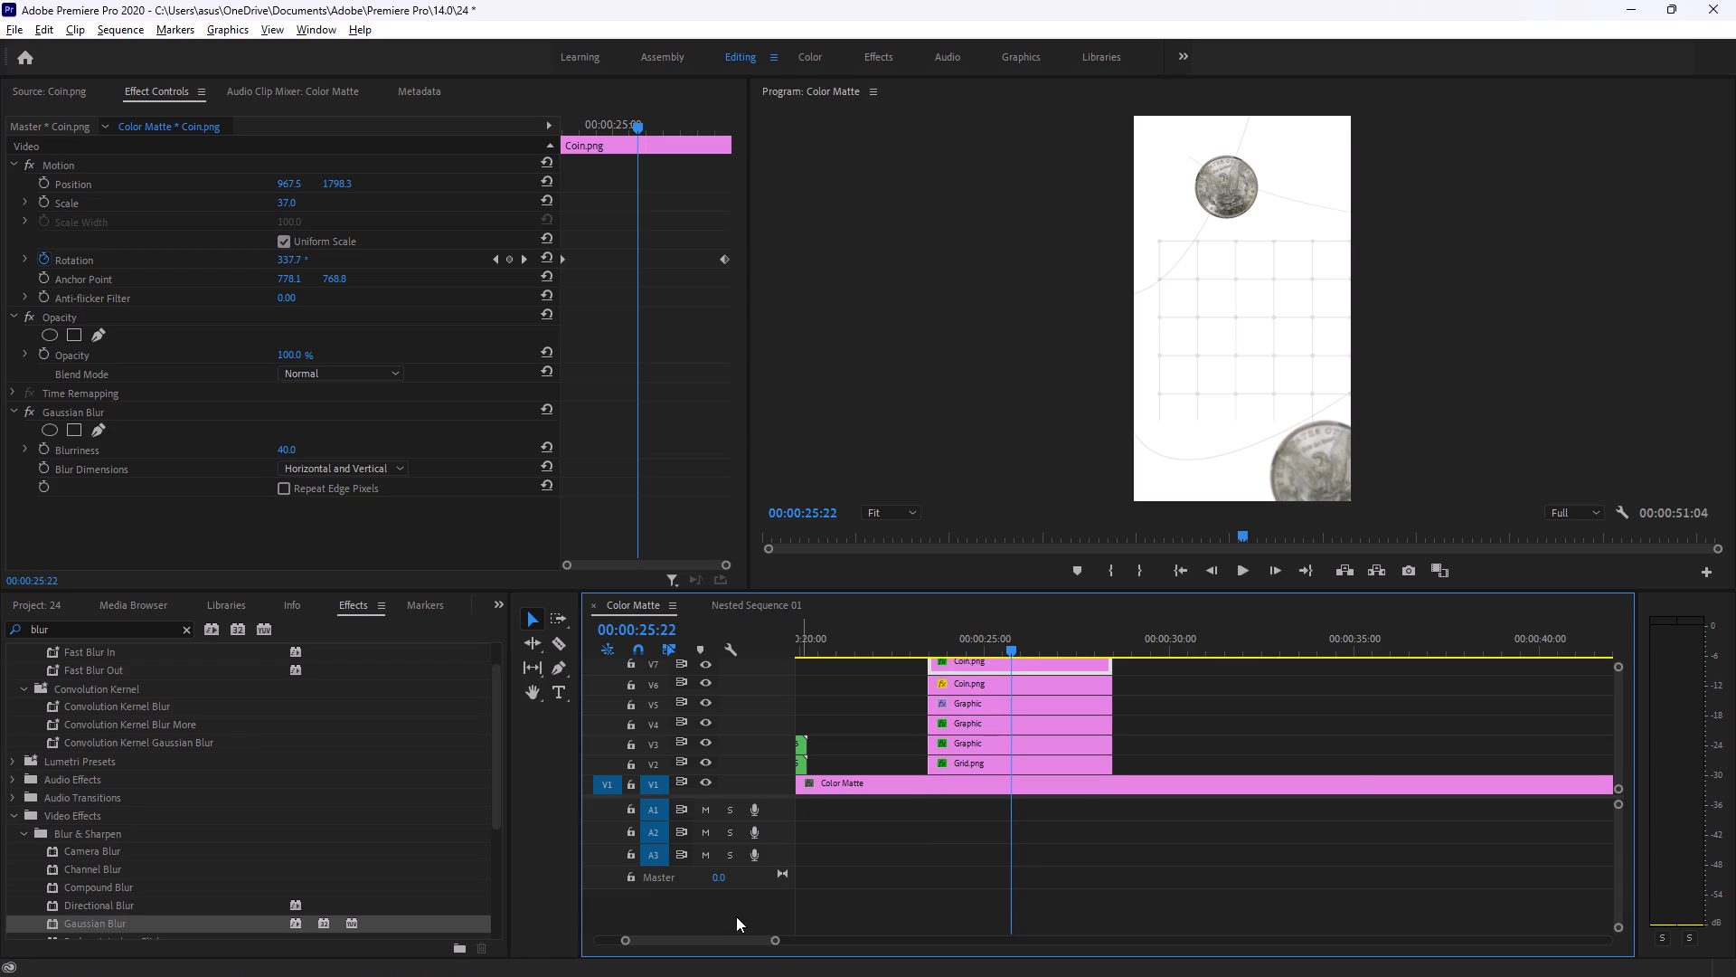
Move the playhead past the coin and grid clips to 00:00:30:04 on the empty stretch of the Color Matte sequence.
{"action": "left_click", "coordinate": [753, 940]}
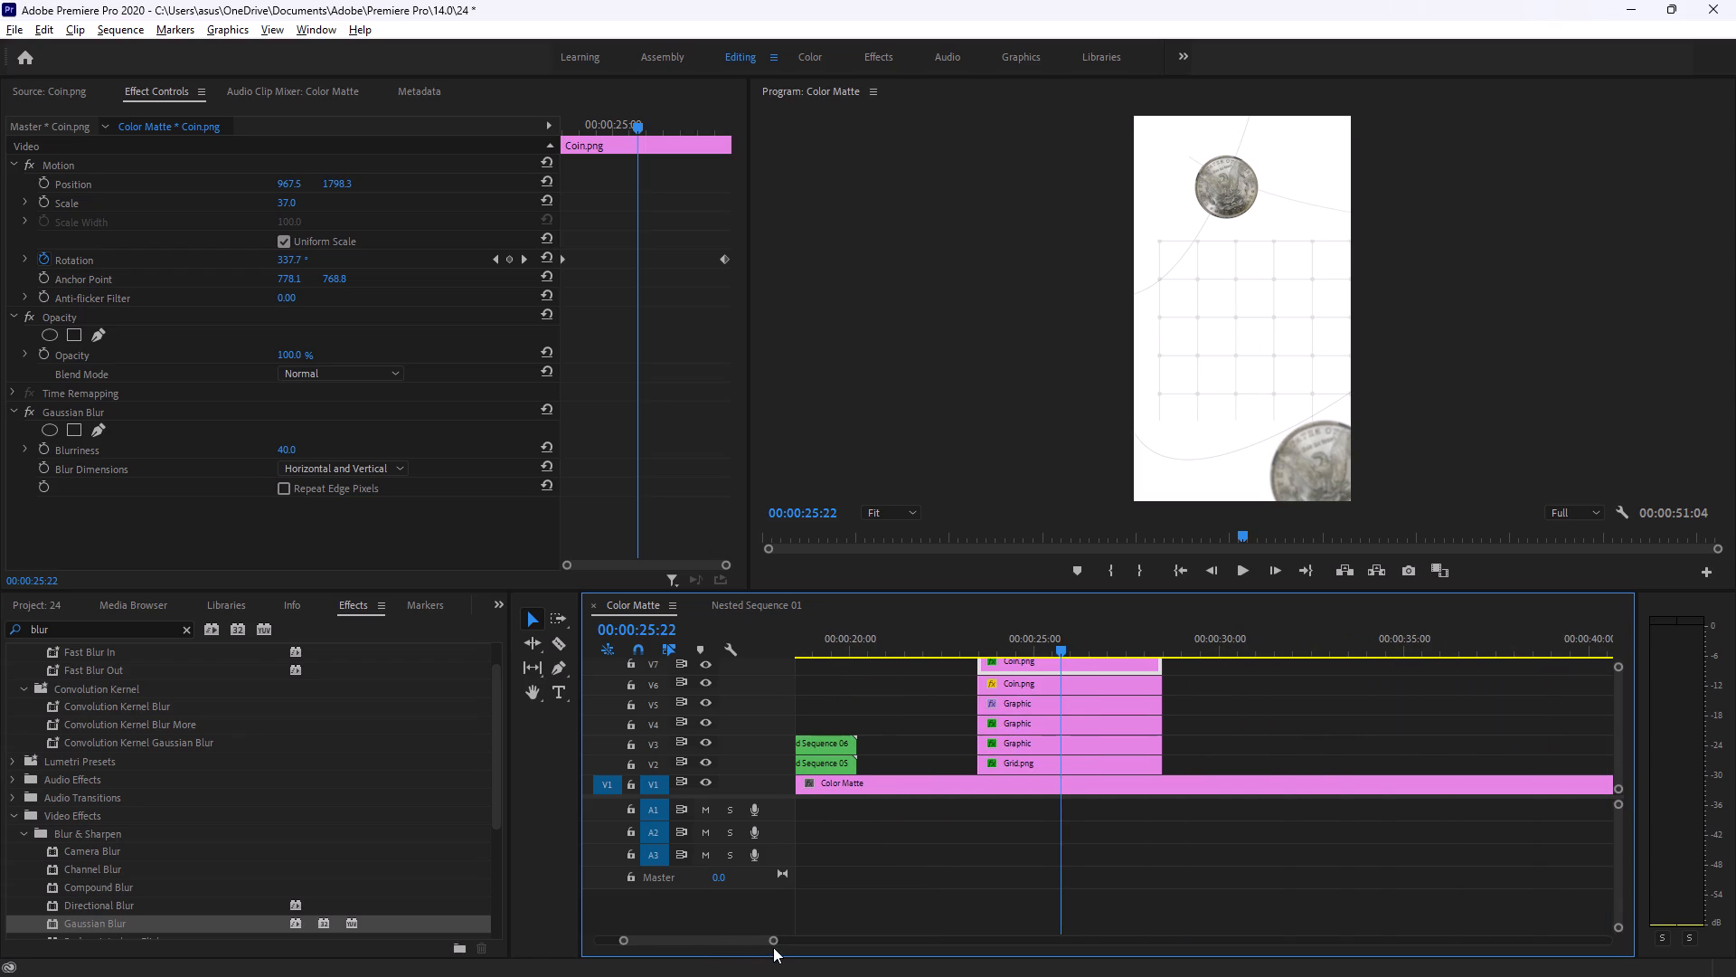
{"action": "left_click_drag", "start_coordinate": [772, 940], "coordinate": [807, 955]}
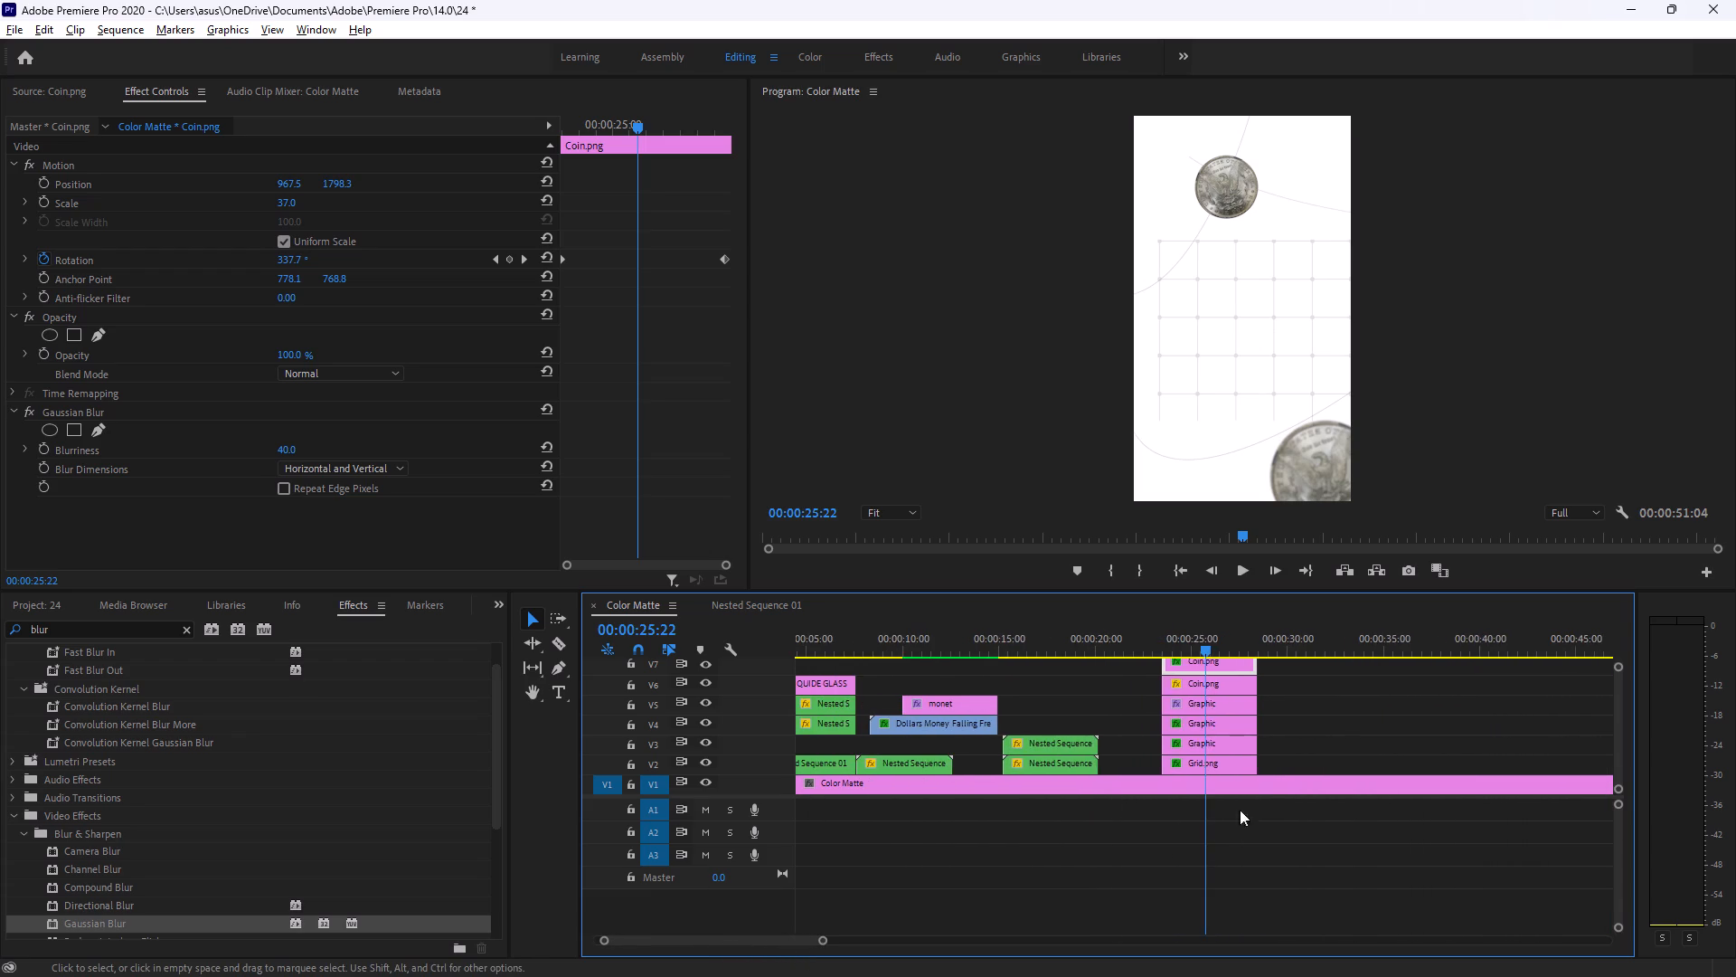
{"action": "scroll", "coordinate": [1247, 802], "scroll_direction": "up", "scroll_amount": 4}
{"action": "scroll", "coordinate": [920, 709], "scroll_direction": "down", "scroll_amount": 20}
{"action": "scroll", "coordinate": [920, 709], "scroll_direction": "down", "scroll_amount": 1}
{"action": "scroll", "coordinate": [779, 748], "scroll_direction": "up", "scroll_amount": 11}
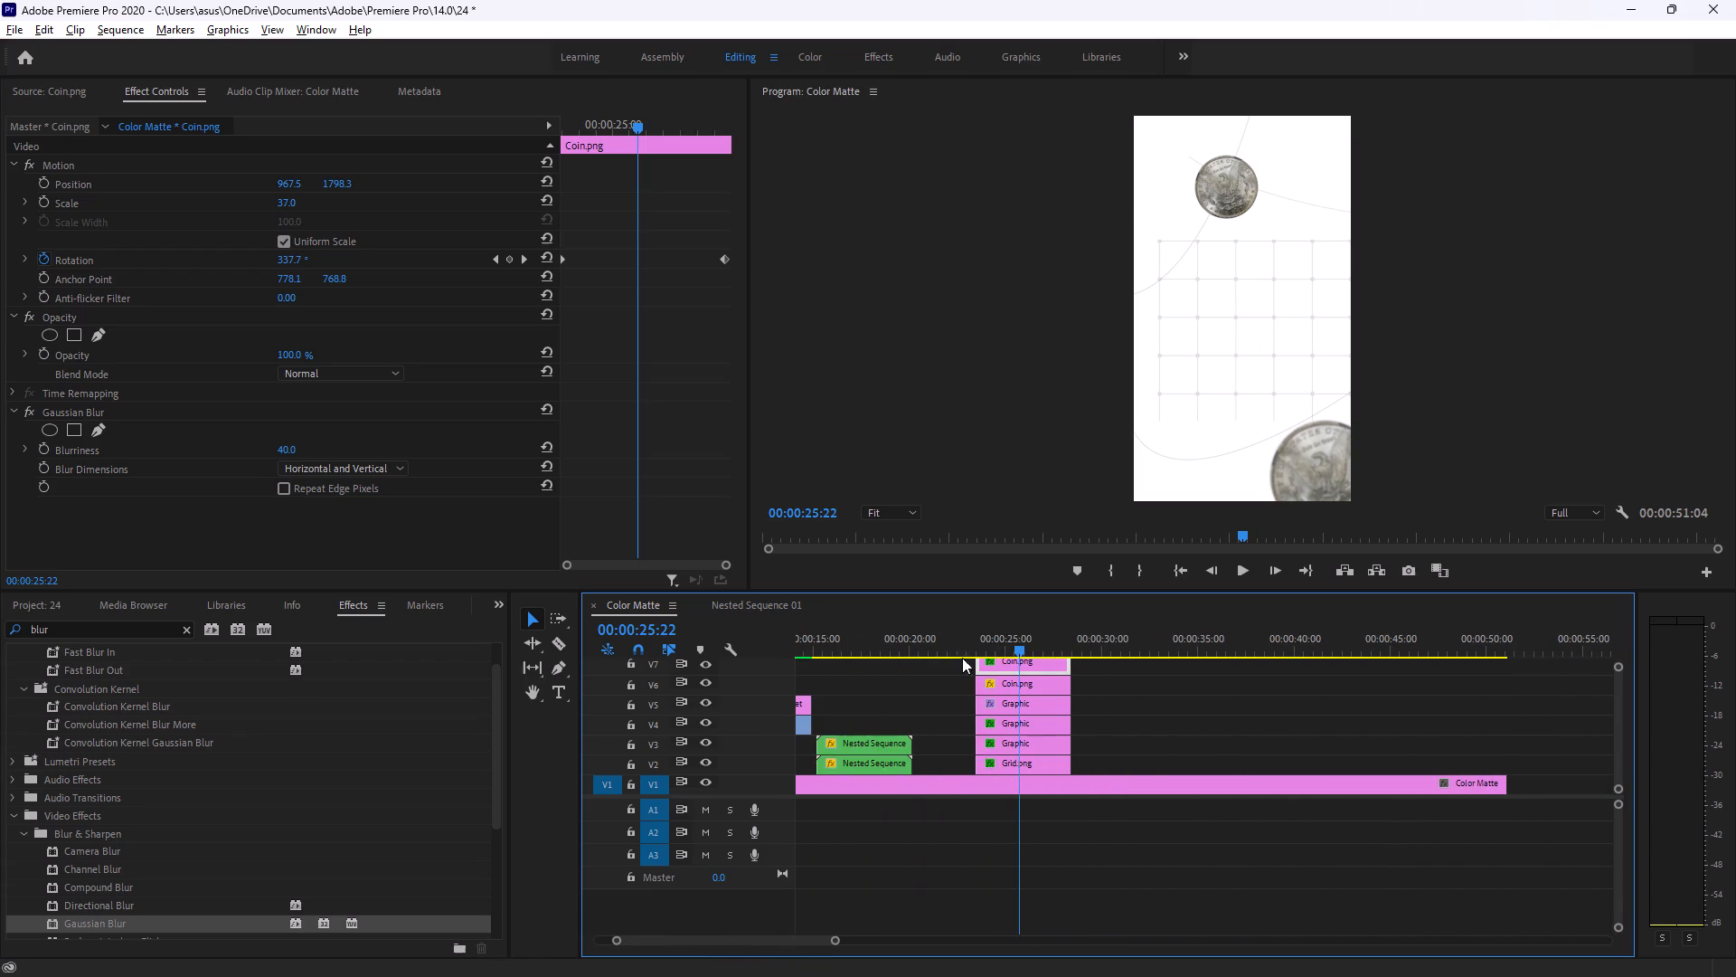
{"action": "left_click_drag", "start_coordinate": [1023, 643], "coordinate": [1107, 647]}
{"action": "scroll", "coordinate": [945, 707], "scroll_direction": "down", "scroll_amount": 6}
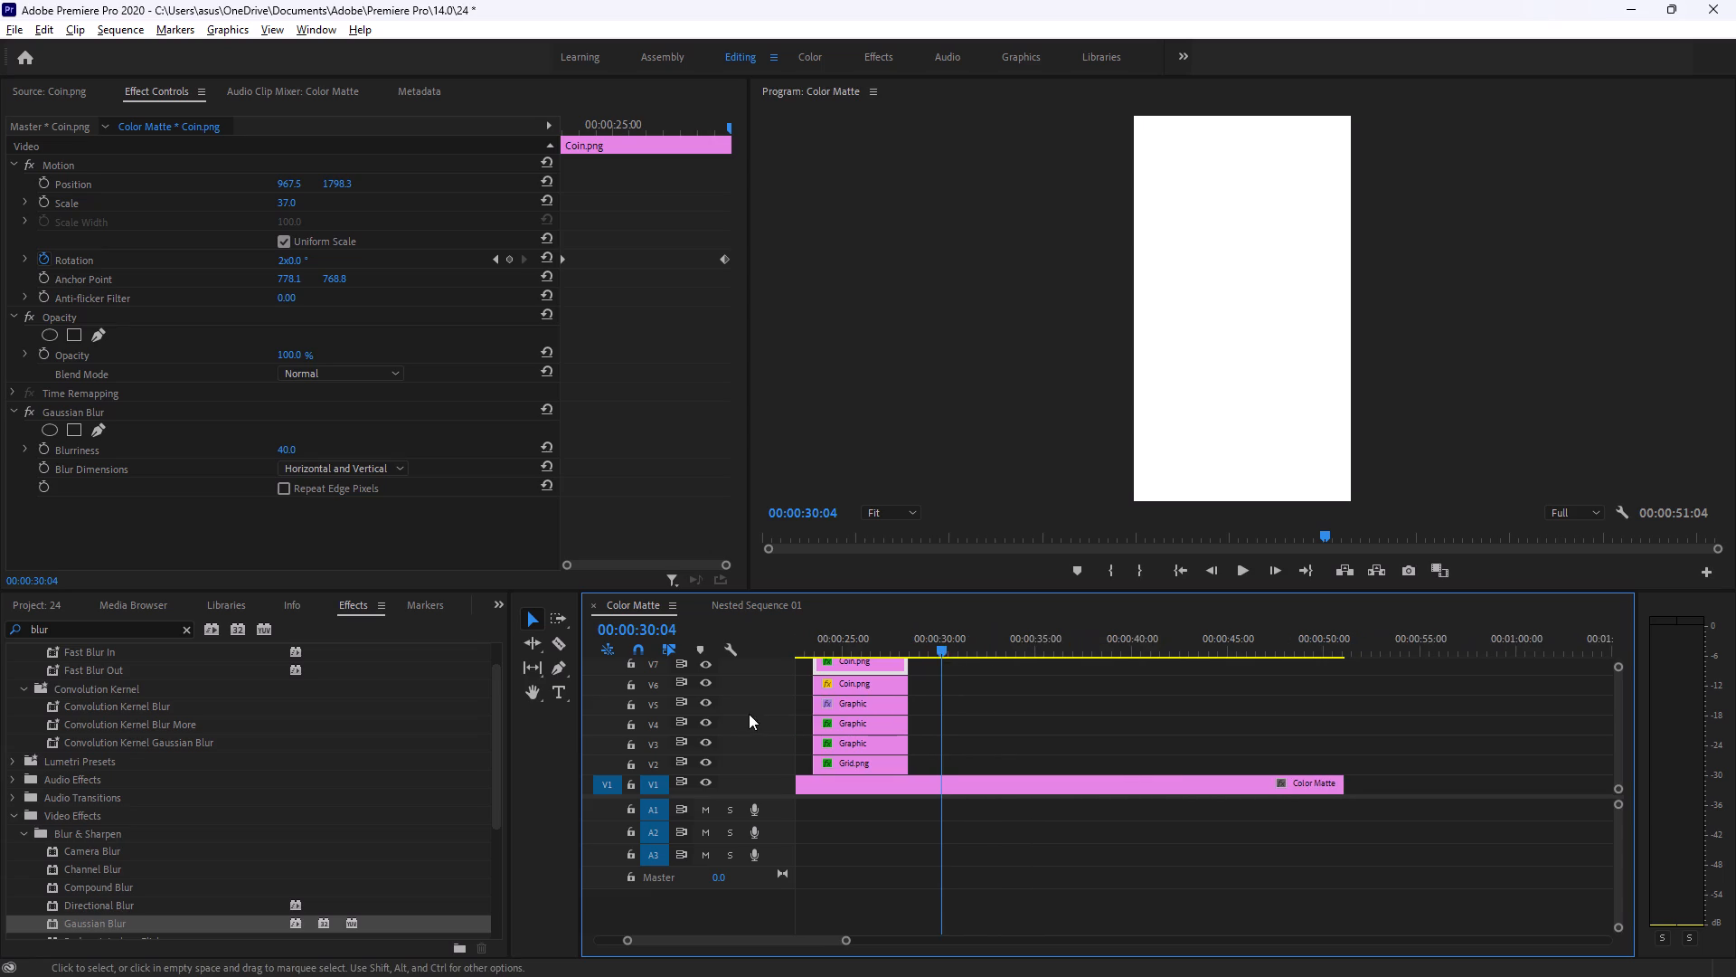
Add a text layer made only of blank spaces in the upper part of the frame at the playhead.
{"action": "key", "text": "alt+Tab"}
{"action": "key", "text": "alt+Tab"}
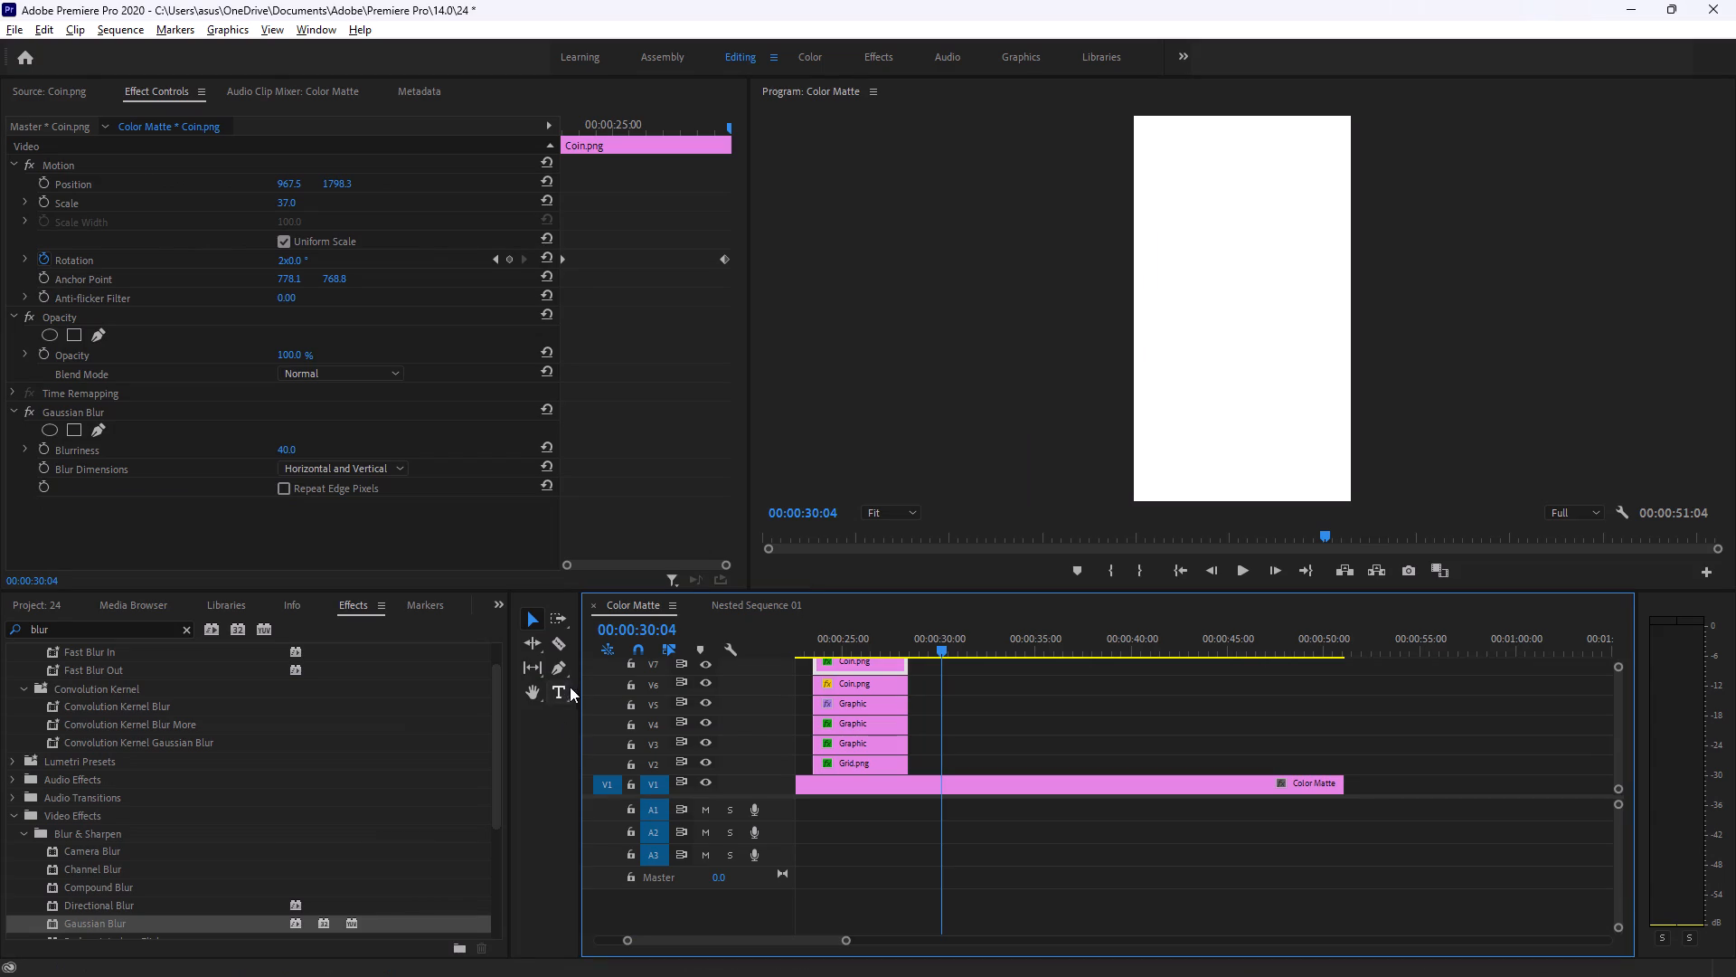
{"action": "left_click", "coordinate": [561, 688]}
{"action": "left_click", "coordinate": [1193, 254]}
{"action": "key", "text": "space"}
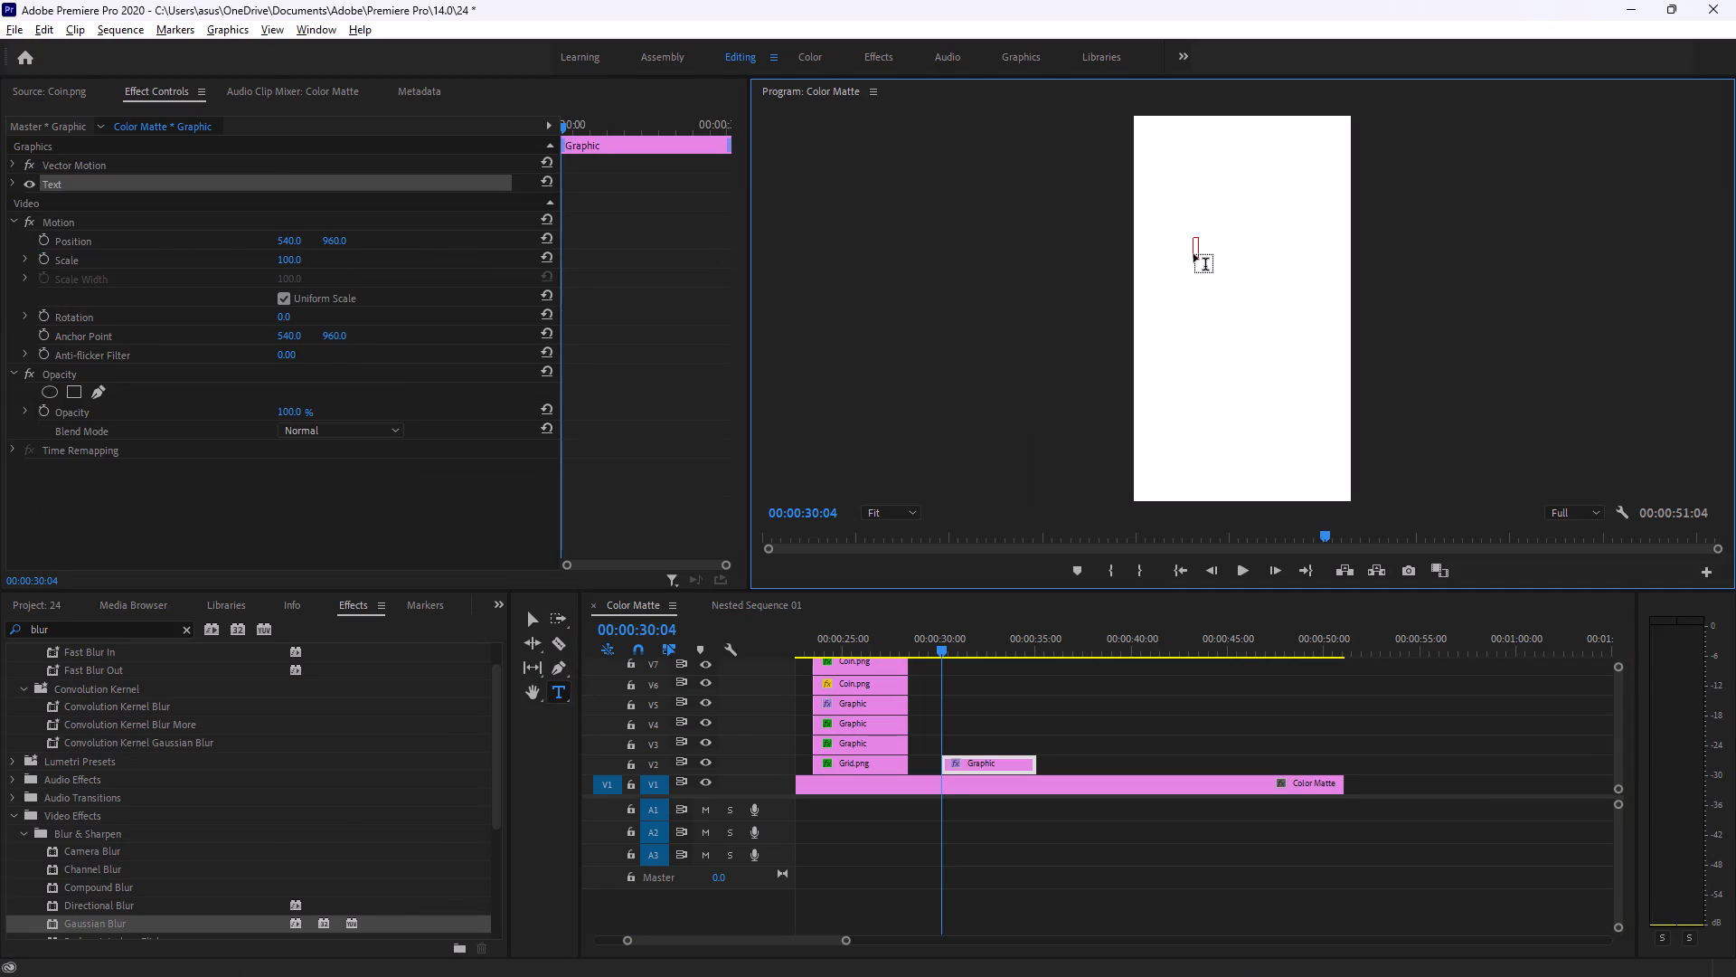
{"action": "key", "text": "space"}
{"action": "key", "text": "space"}
{"action": "key", "text": "space"}
{"action": "key", "text": "space"}
{"action": "key", "text": "space"}
{"action": "key", "text": "space"}
{"action": "key", "text": "space"}
{"action": "key", "text": "space"}
{"action": "key", "text": "space"}
{"action": "key", "text": "space"}
{"action": "key", "text": "space"}
{"action": "key", "text": "space"}
{"action": "key", "text": "space"}
{"action": "key", "text": "space"}
{"action": "key", "text": "space"}
{"action": "key", "text": "space"}
{"action": "key", "text": "space"}
{"action": "key", "text": "space"}
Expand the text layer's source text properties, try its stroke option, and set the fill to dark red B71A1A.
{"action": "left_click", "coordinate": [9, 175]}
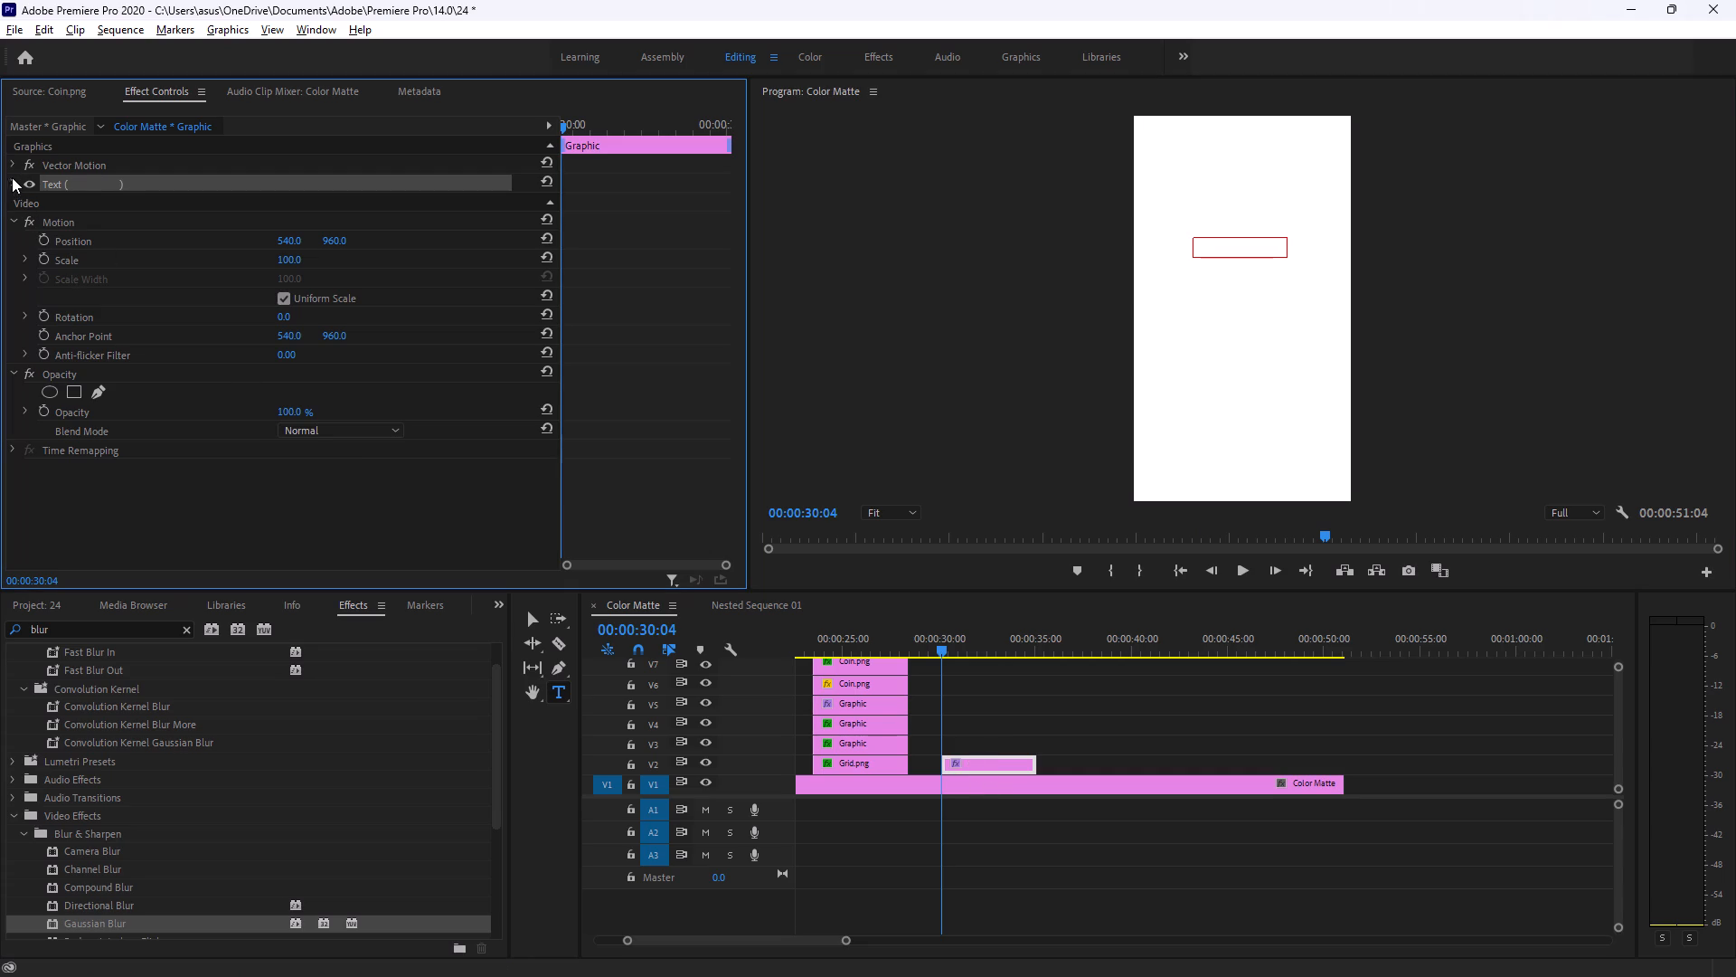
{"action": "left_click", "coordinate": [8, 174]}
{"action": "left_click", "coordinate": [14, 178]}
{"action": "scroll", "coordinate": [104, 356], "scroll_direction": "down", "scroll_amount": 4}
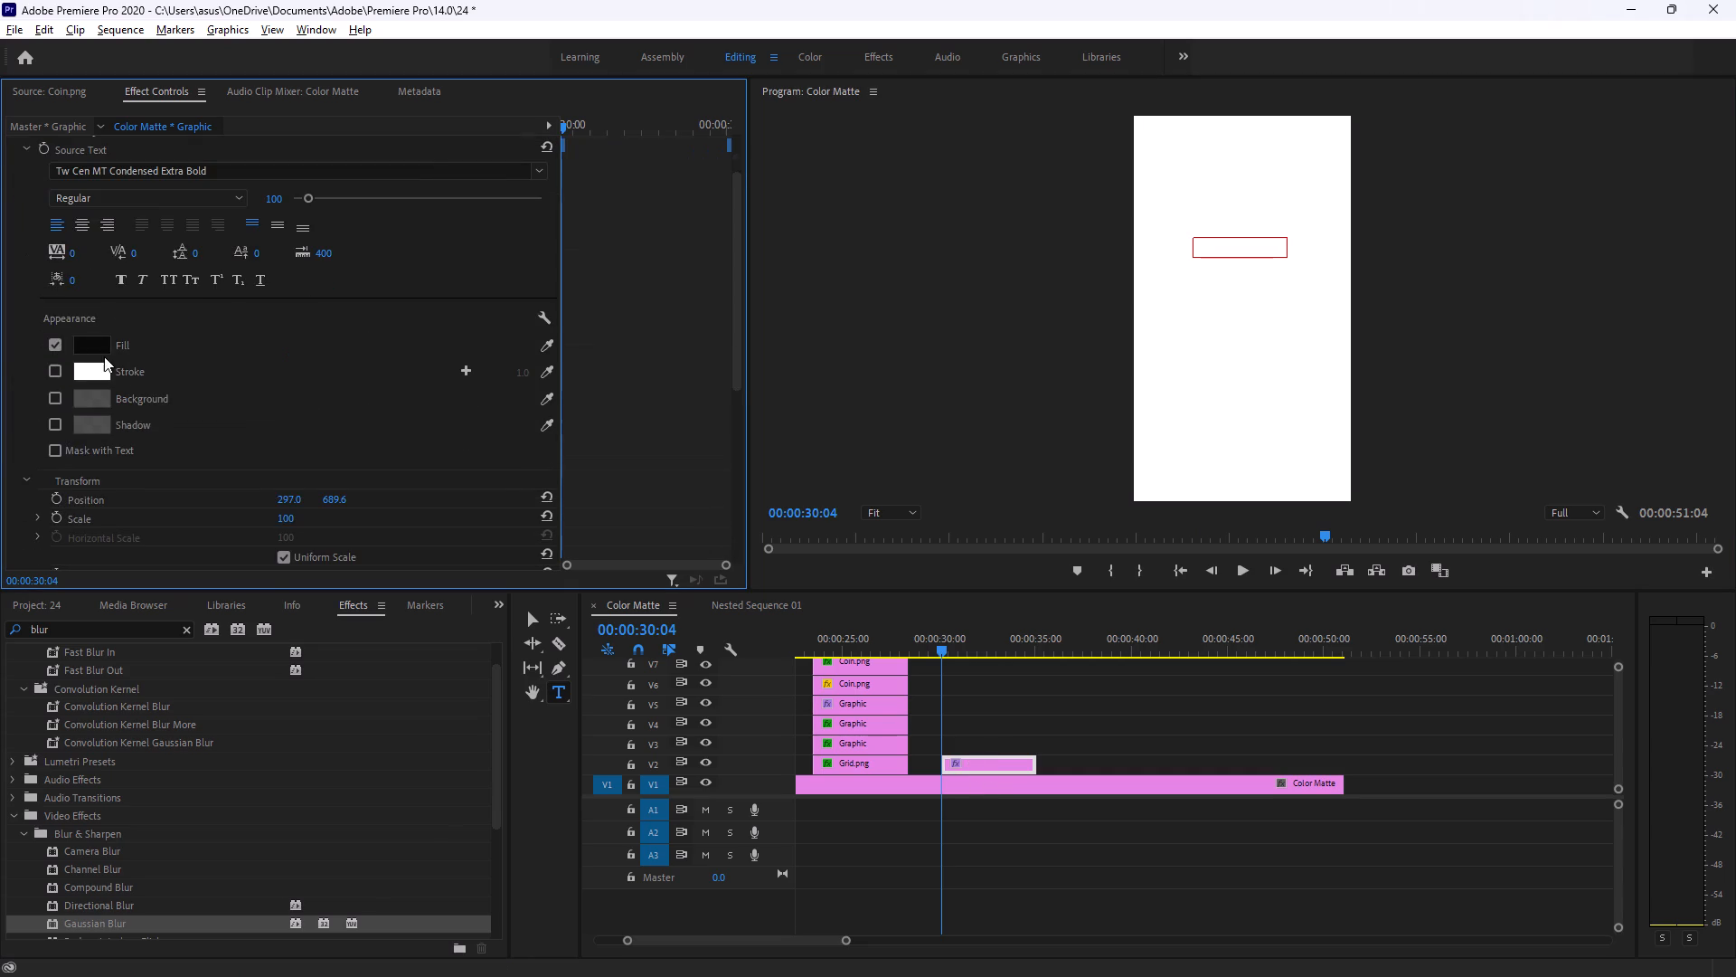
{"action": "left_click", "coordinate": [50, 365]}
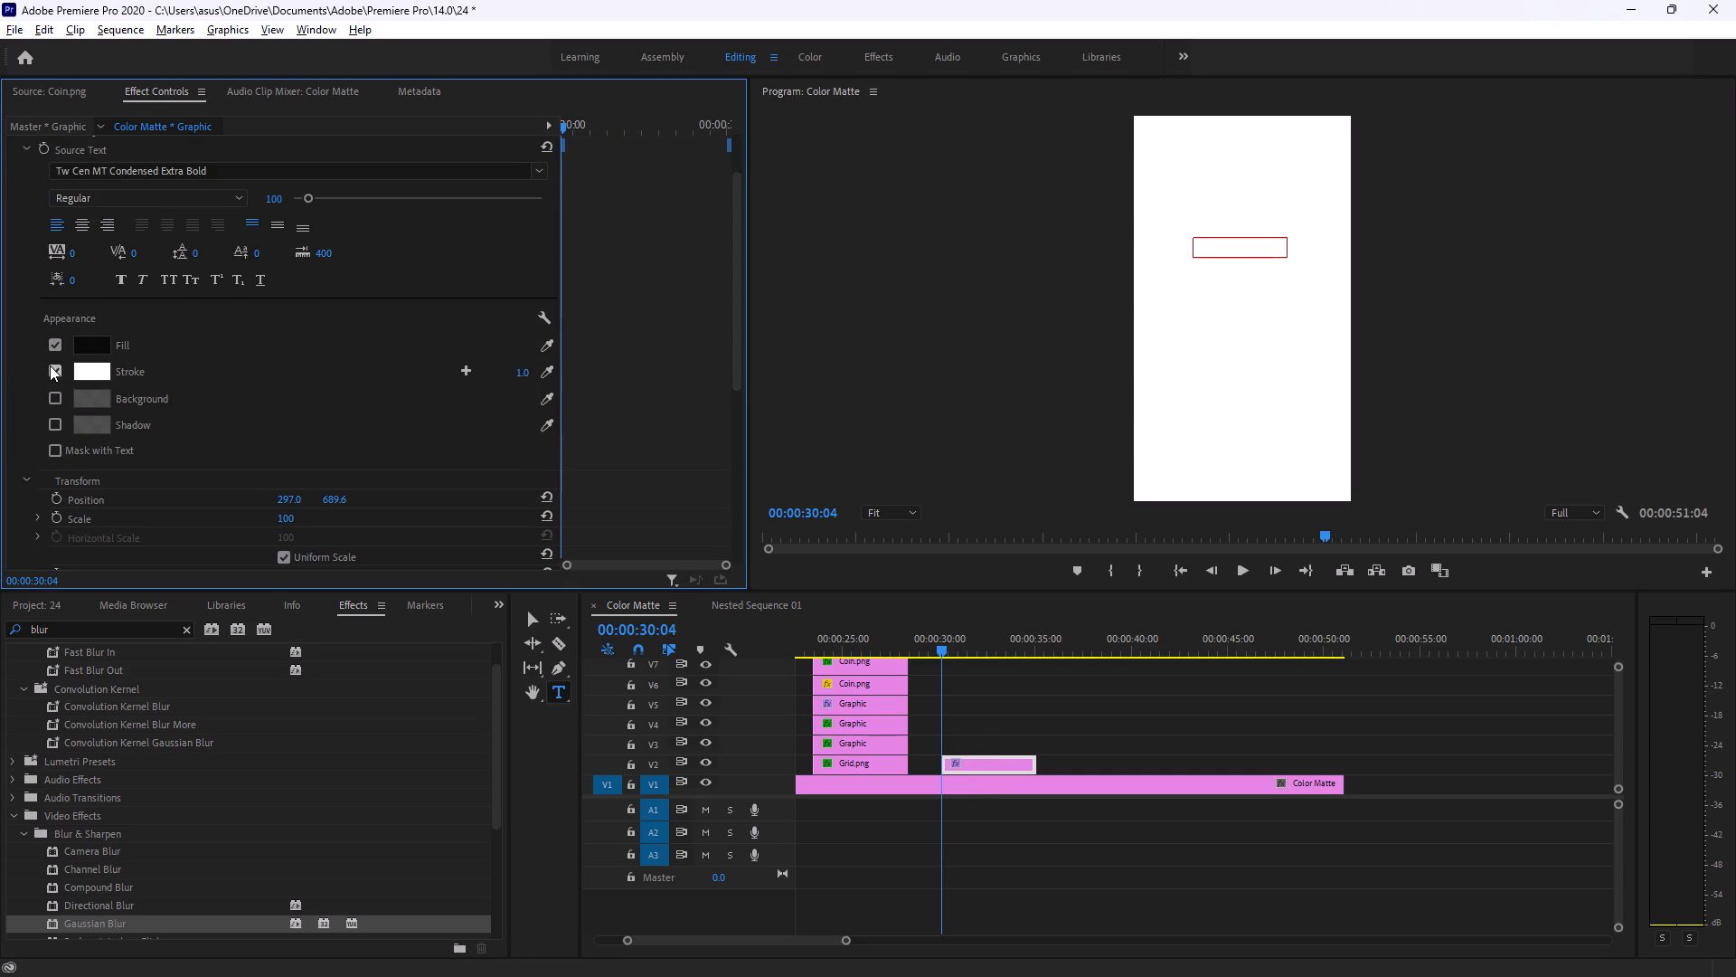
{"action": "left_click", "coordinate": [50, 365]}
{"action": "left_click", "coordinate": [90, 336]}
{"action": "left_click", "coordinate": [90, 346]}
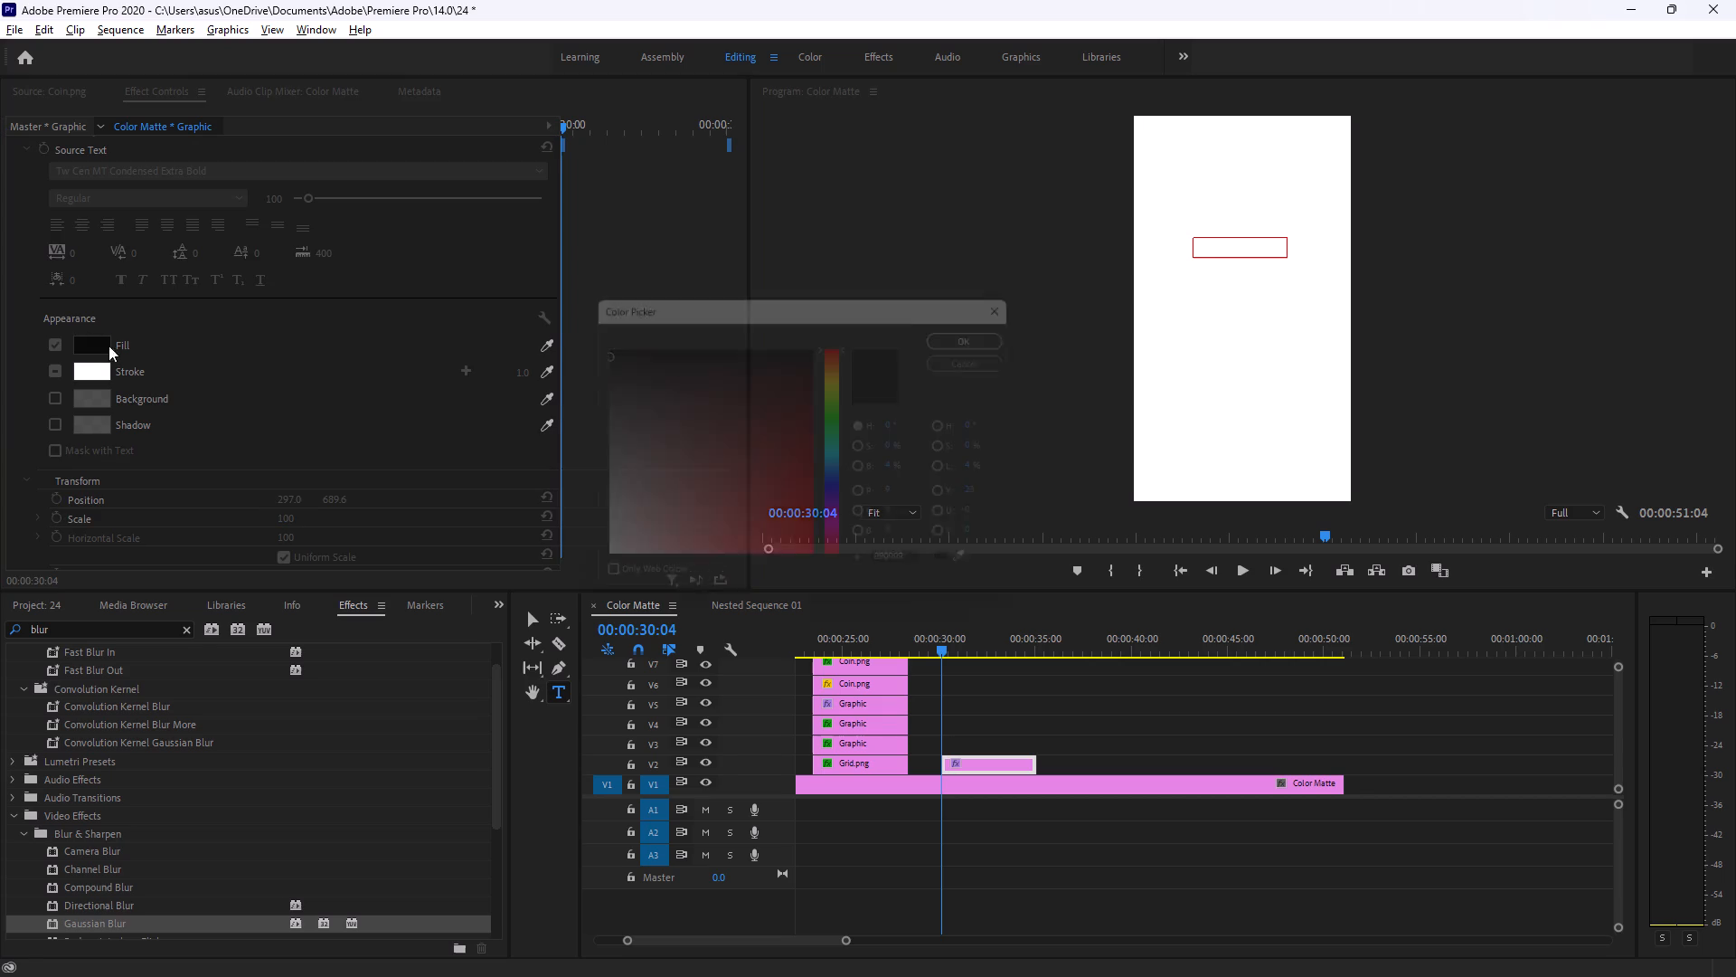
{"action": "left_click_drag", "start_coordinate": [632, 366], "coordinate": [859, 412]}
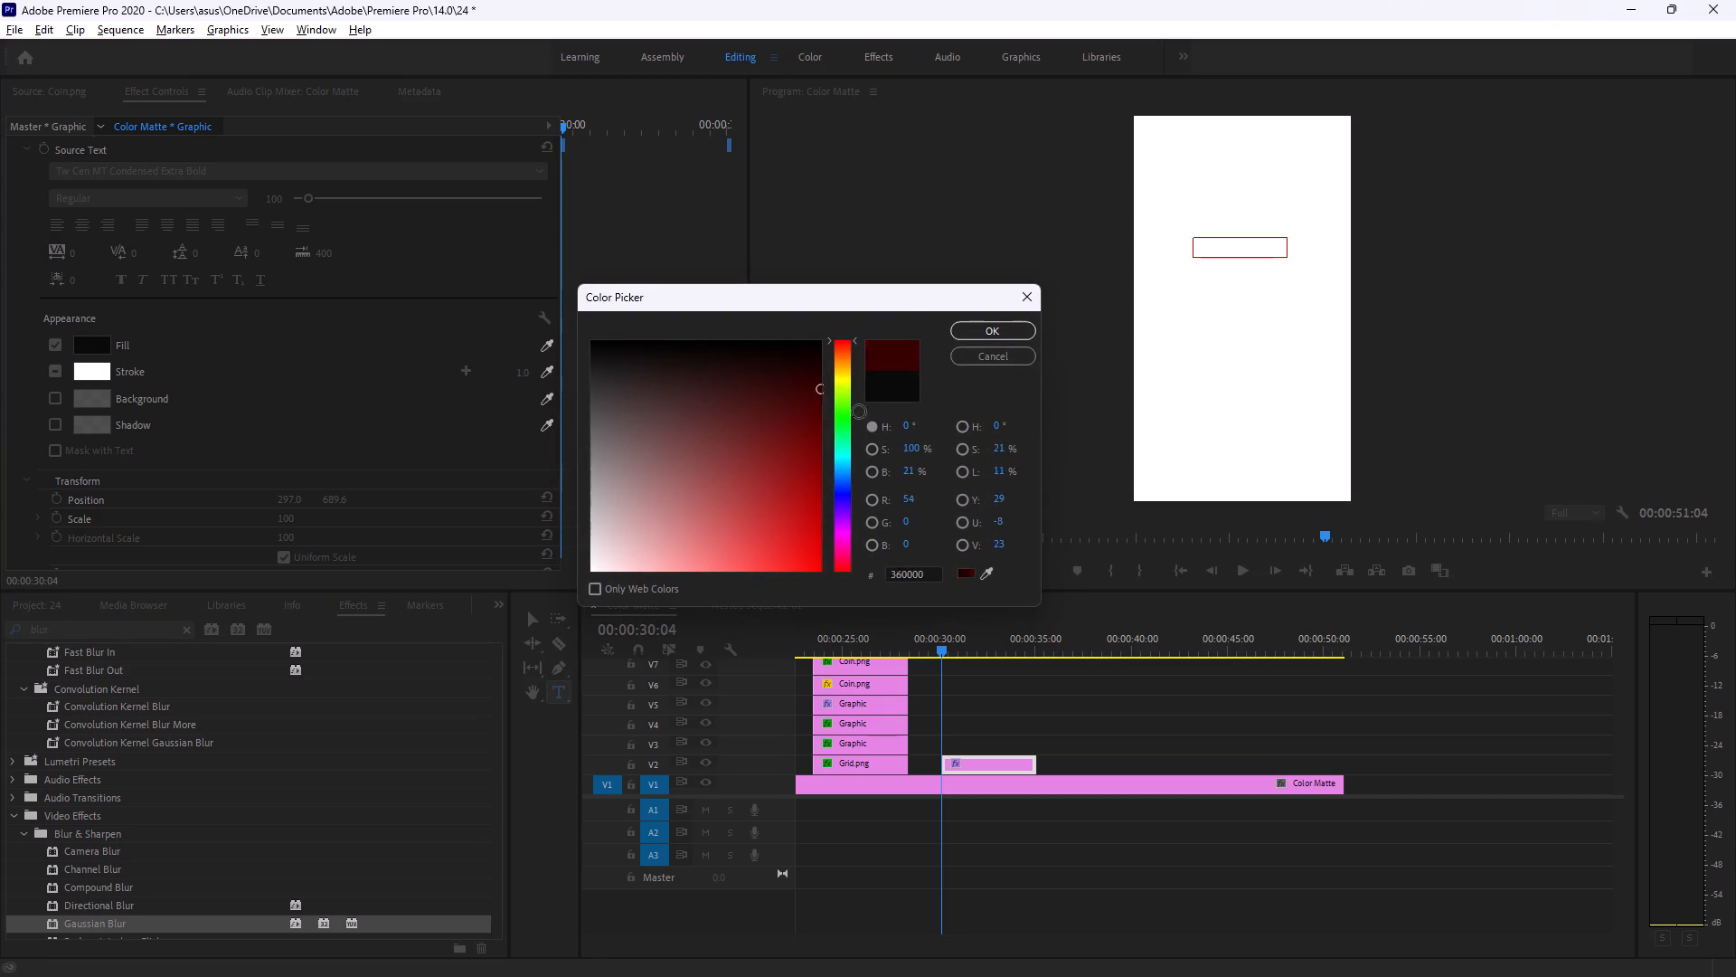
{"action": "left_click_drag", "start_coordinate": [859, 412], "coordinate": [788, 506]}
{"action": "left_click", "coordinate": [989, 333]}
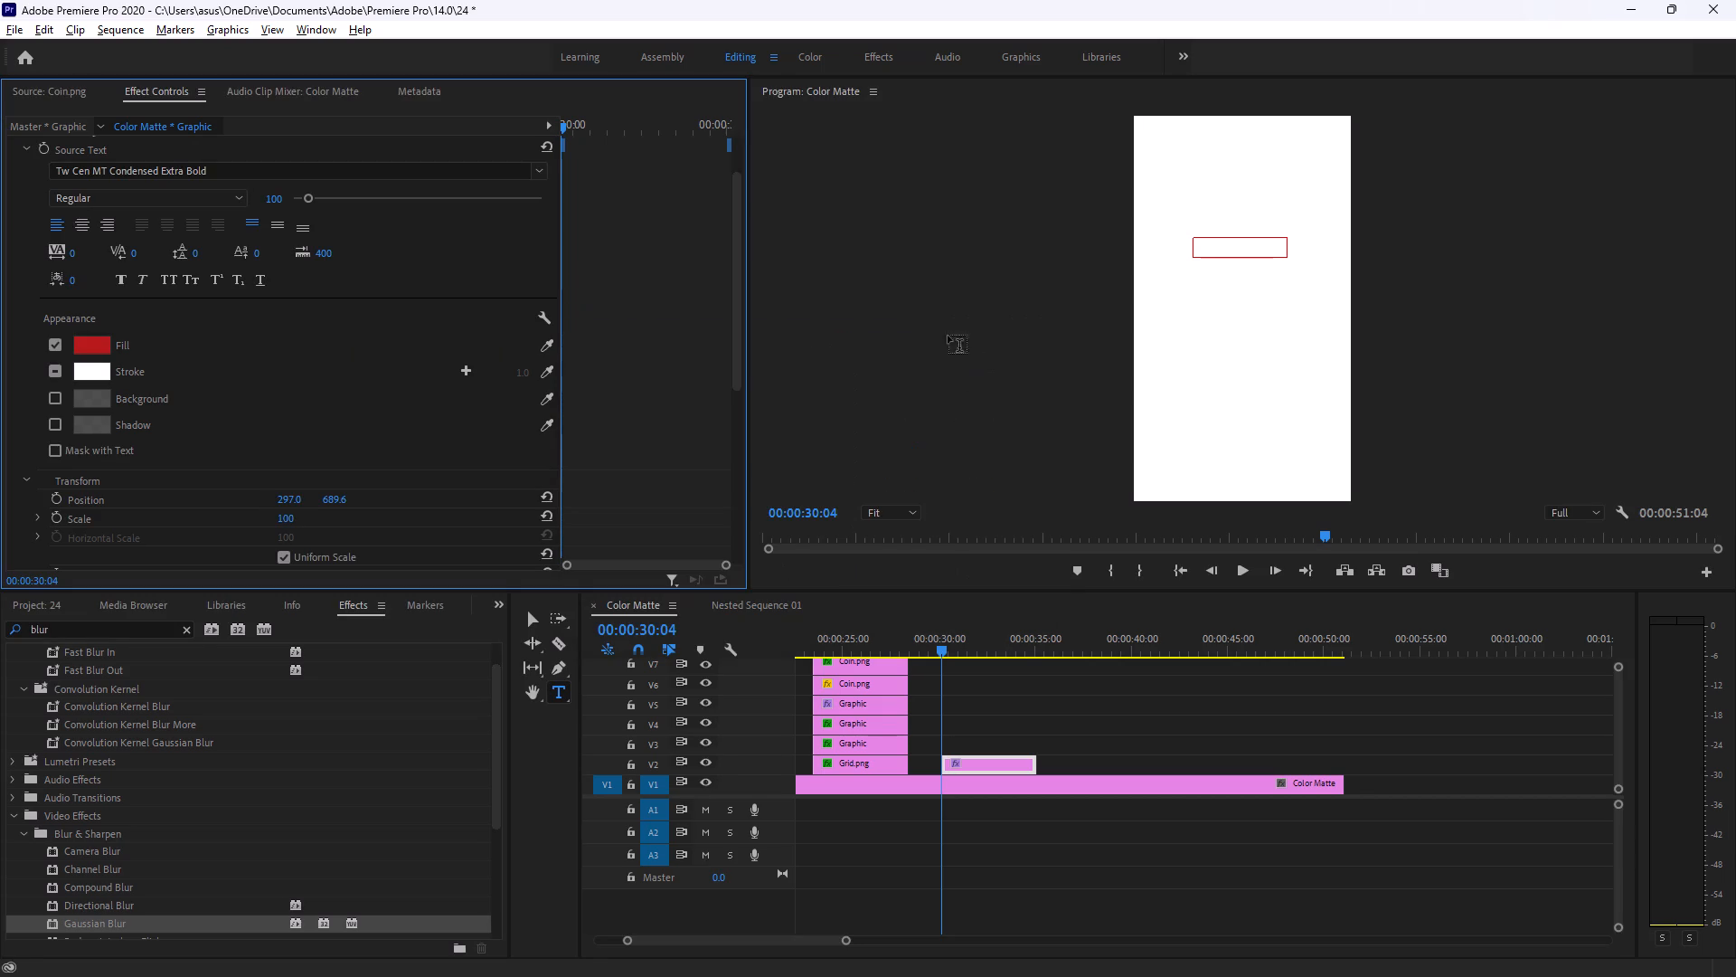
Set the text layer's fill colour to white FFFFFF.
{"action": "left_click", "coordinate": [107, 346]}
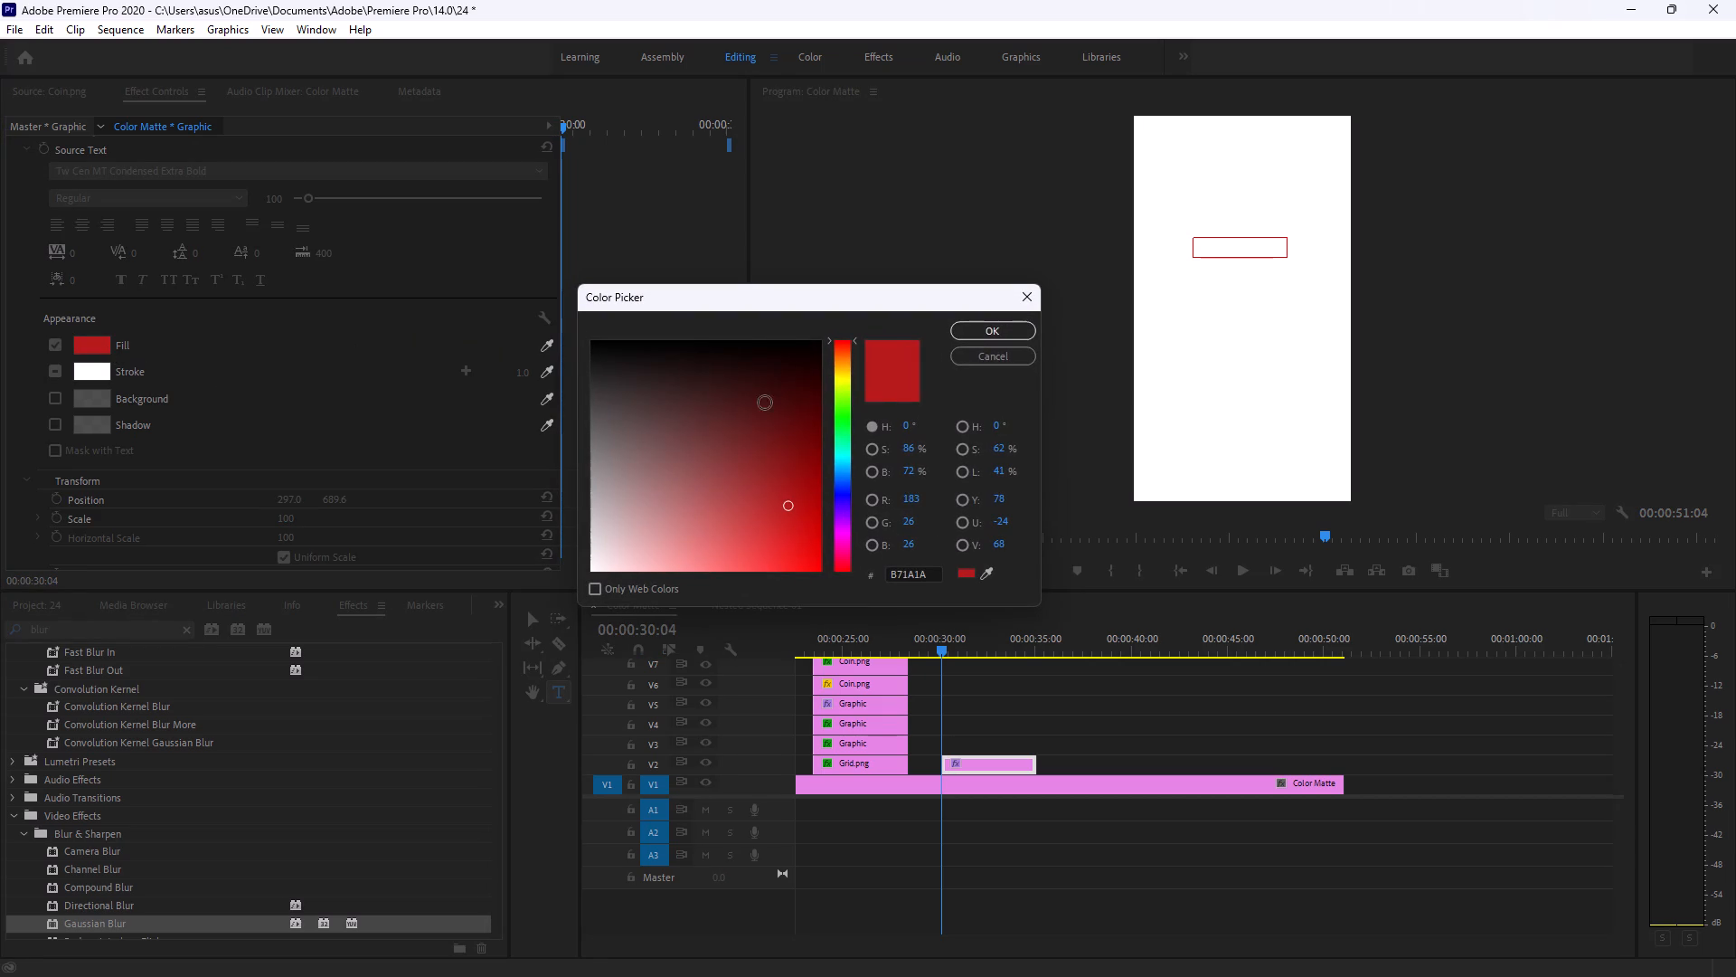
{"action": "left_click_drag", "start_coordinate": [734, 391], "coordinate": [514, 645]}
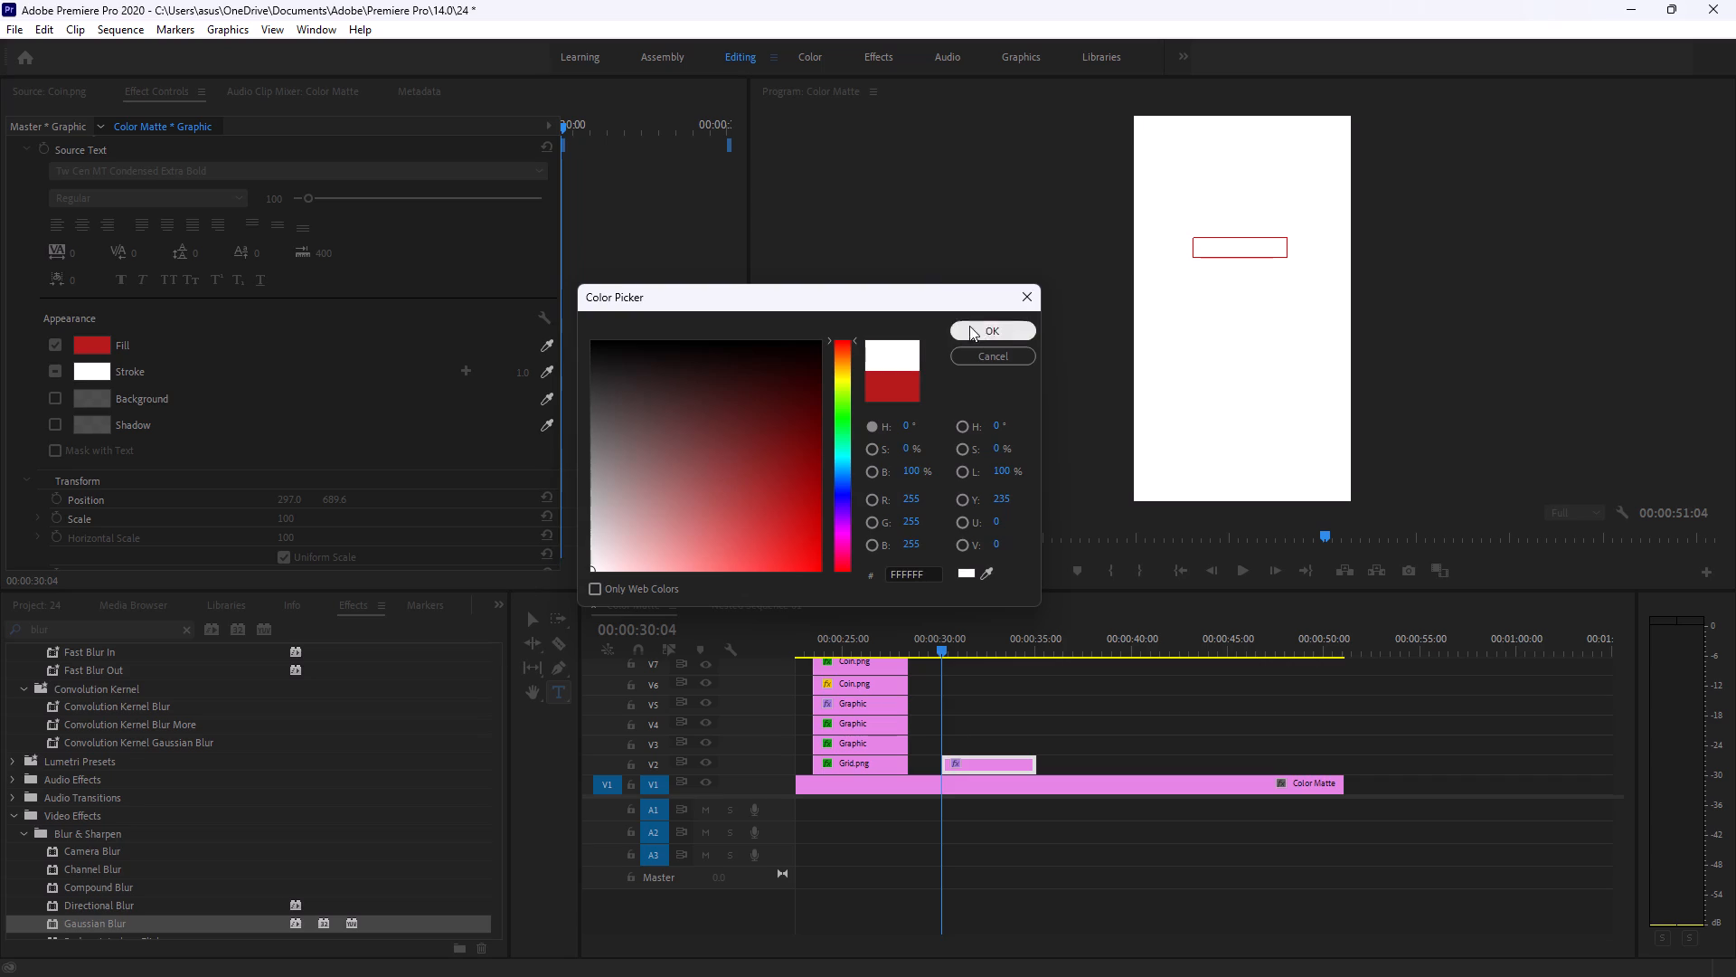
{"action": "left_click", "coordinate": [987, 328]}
Rewind the tutorial video in the browser and review how the dashed-line text's fill colour is set.
{"action": "key", "text": "alt+Tab"}
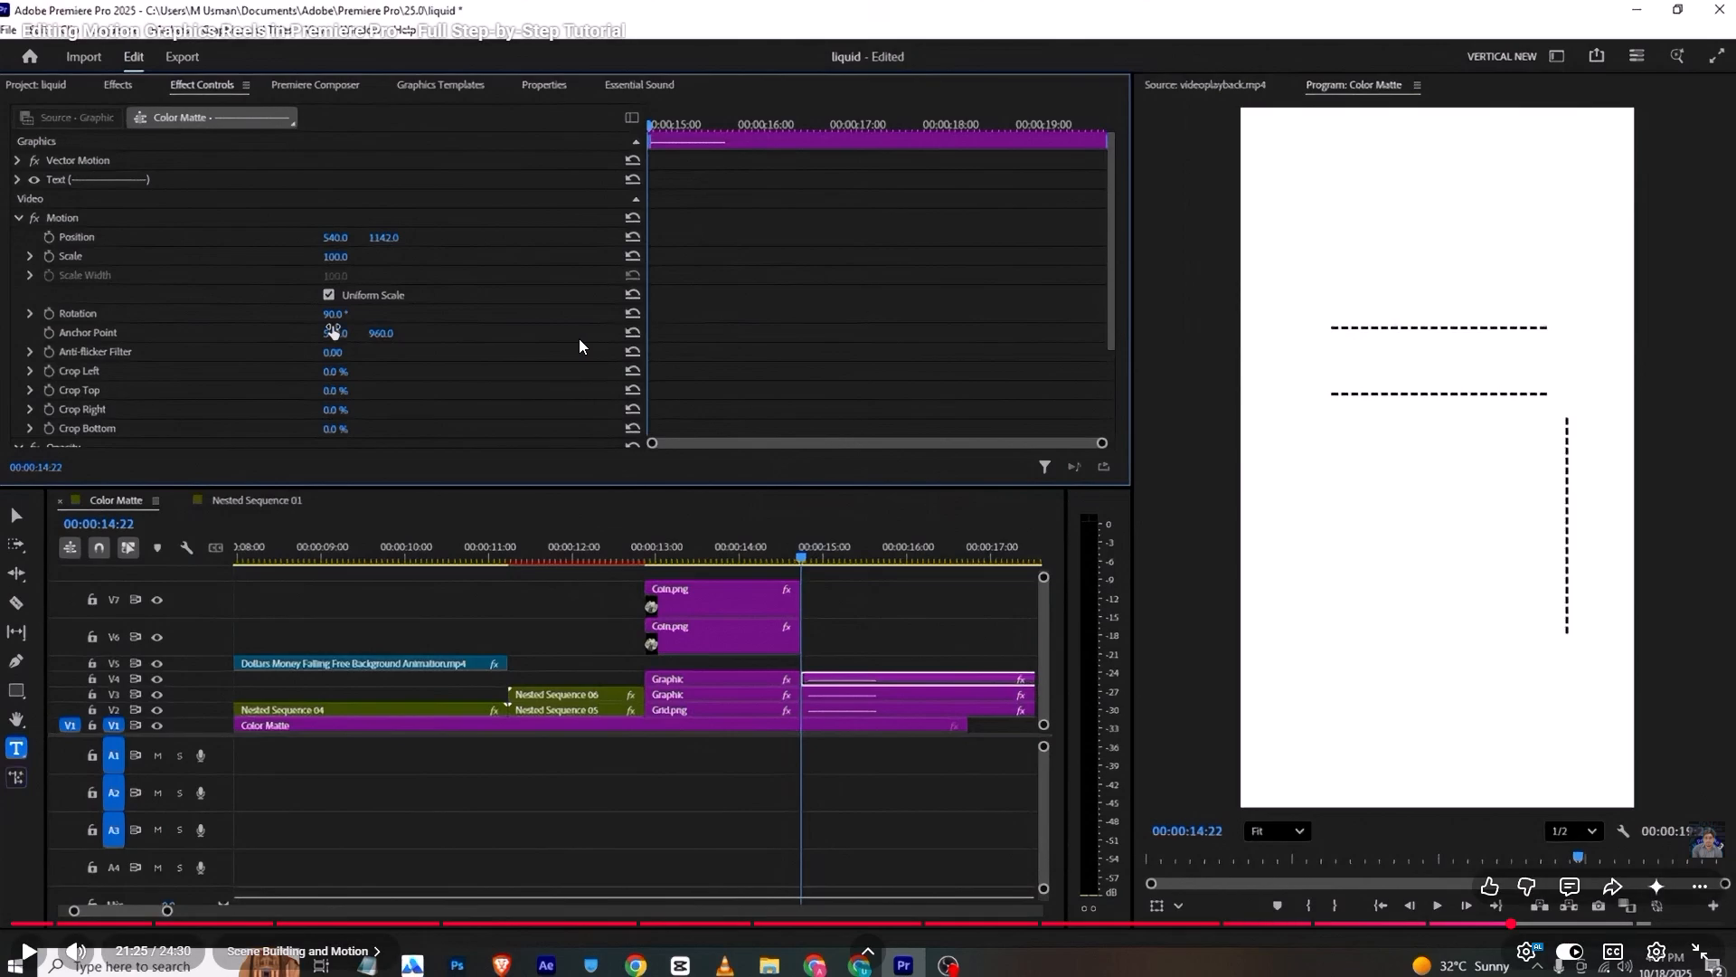
{"action": "key", "text": "Left"}
{"action": "key", "text": "Left"}
{"action": "key", "text": "Left"}
{"action": "key", "text": "Left"}
{"action": "key", "text": "Left"}
{"action": "key", "text": "space"}
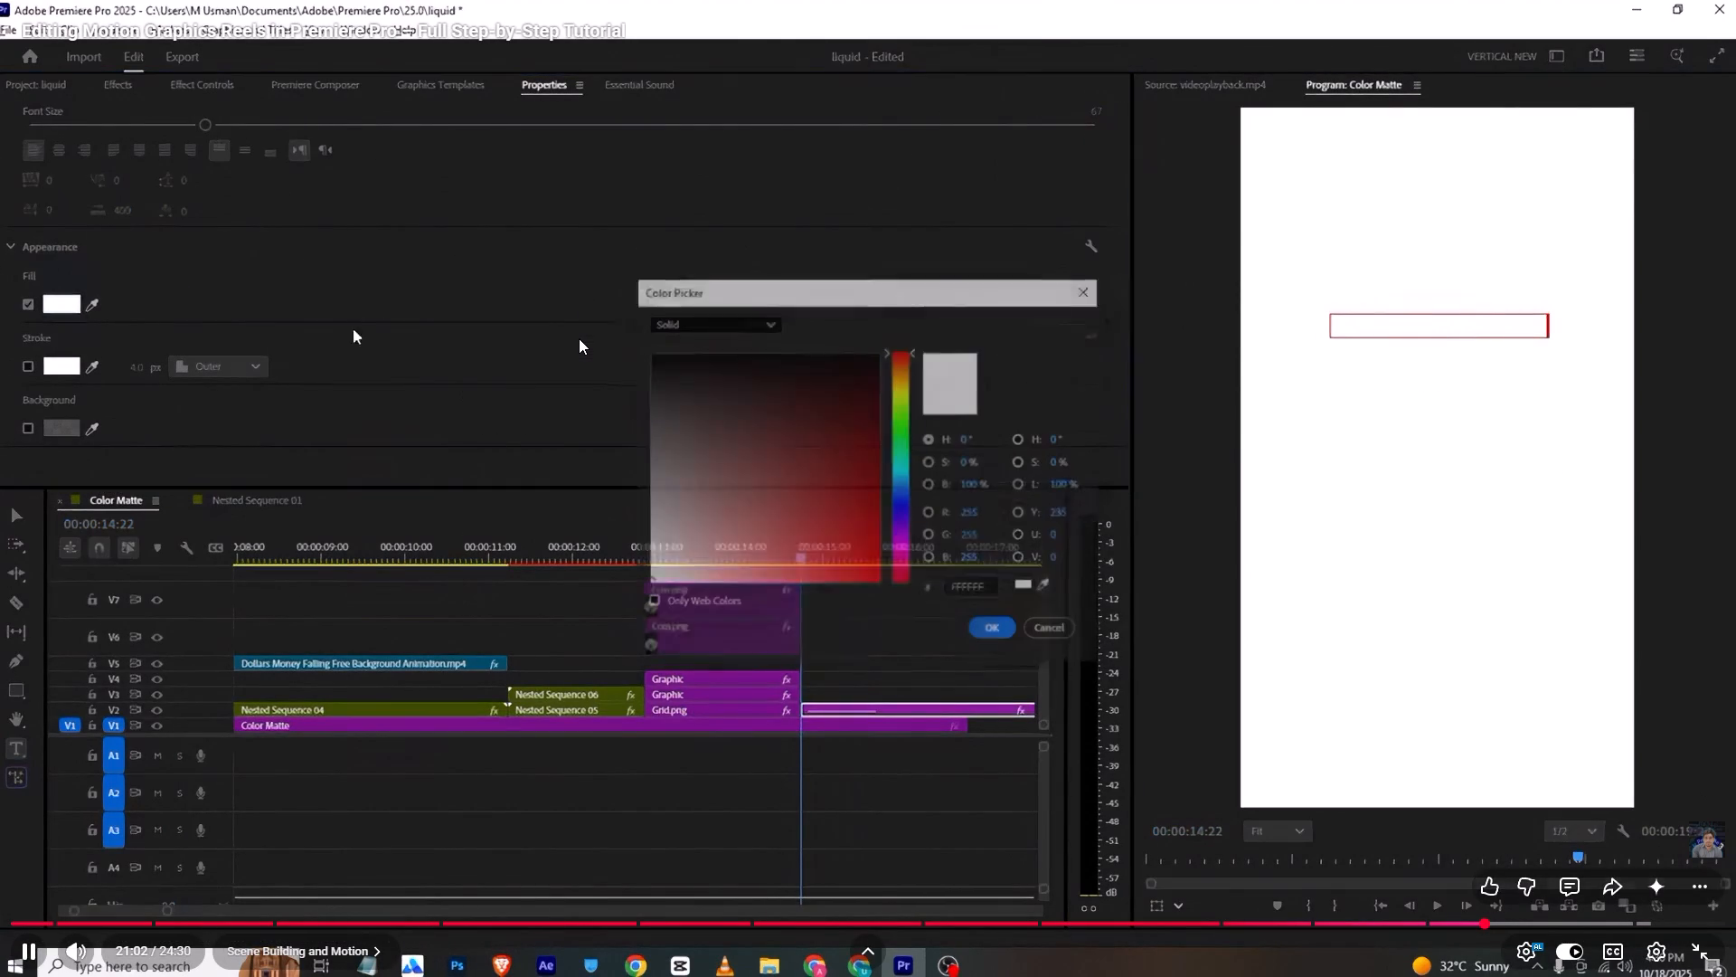
{"action": "key", "text": "space"}
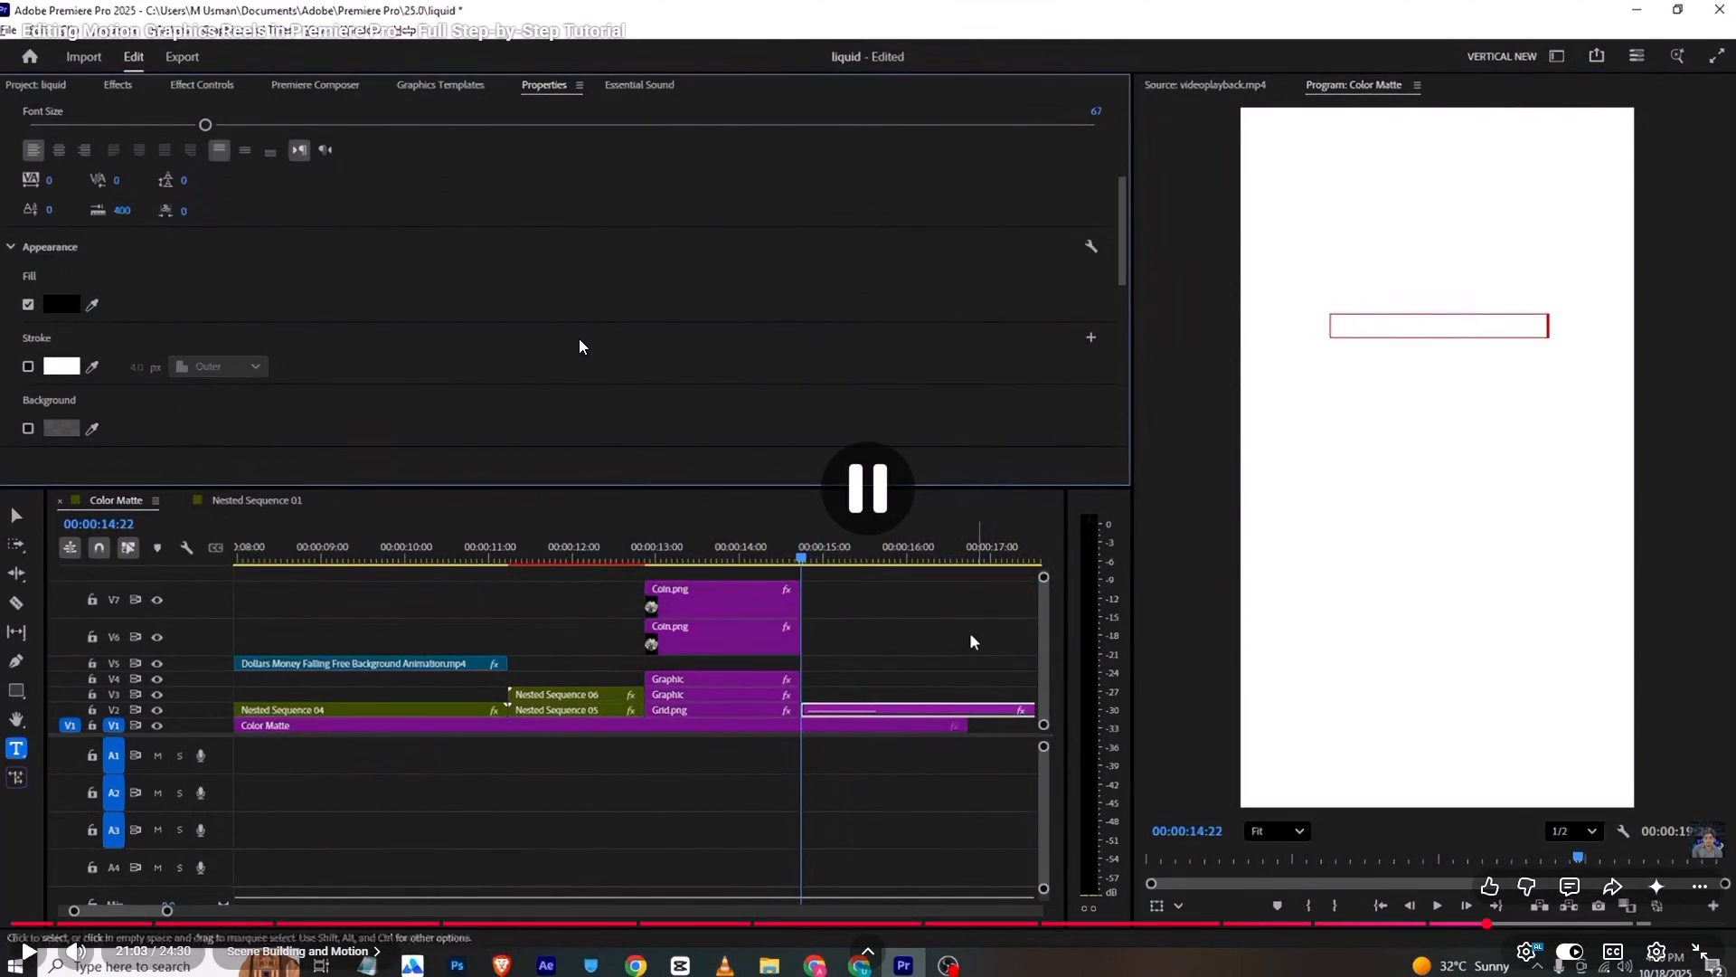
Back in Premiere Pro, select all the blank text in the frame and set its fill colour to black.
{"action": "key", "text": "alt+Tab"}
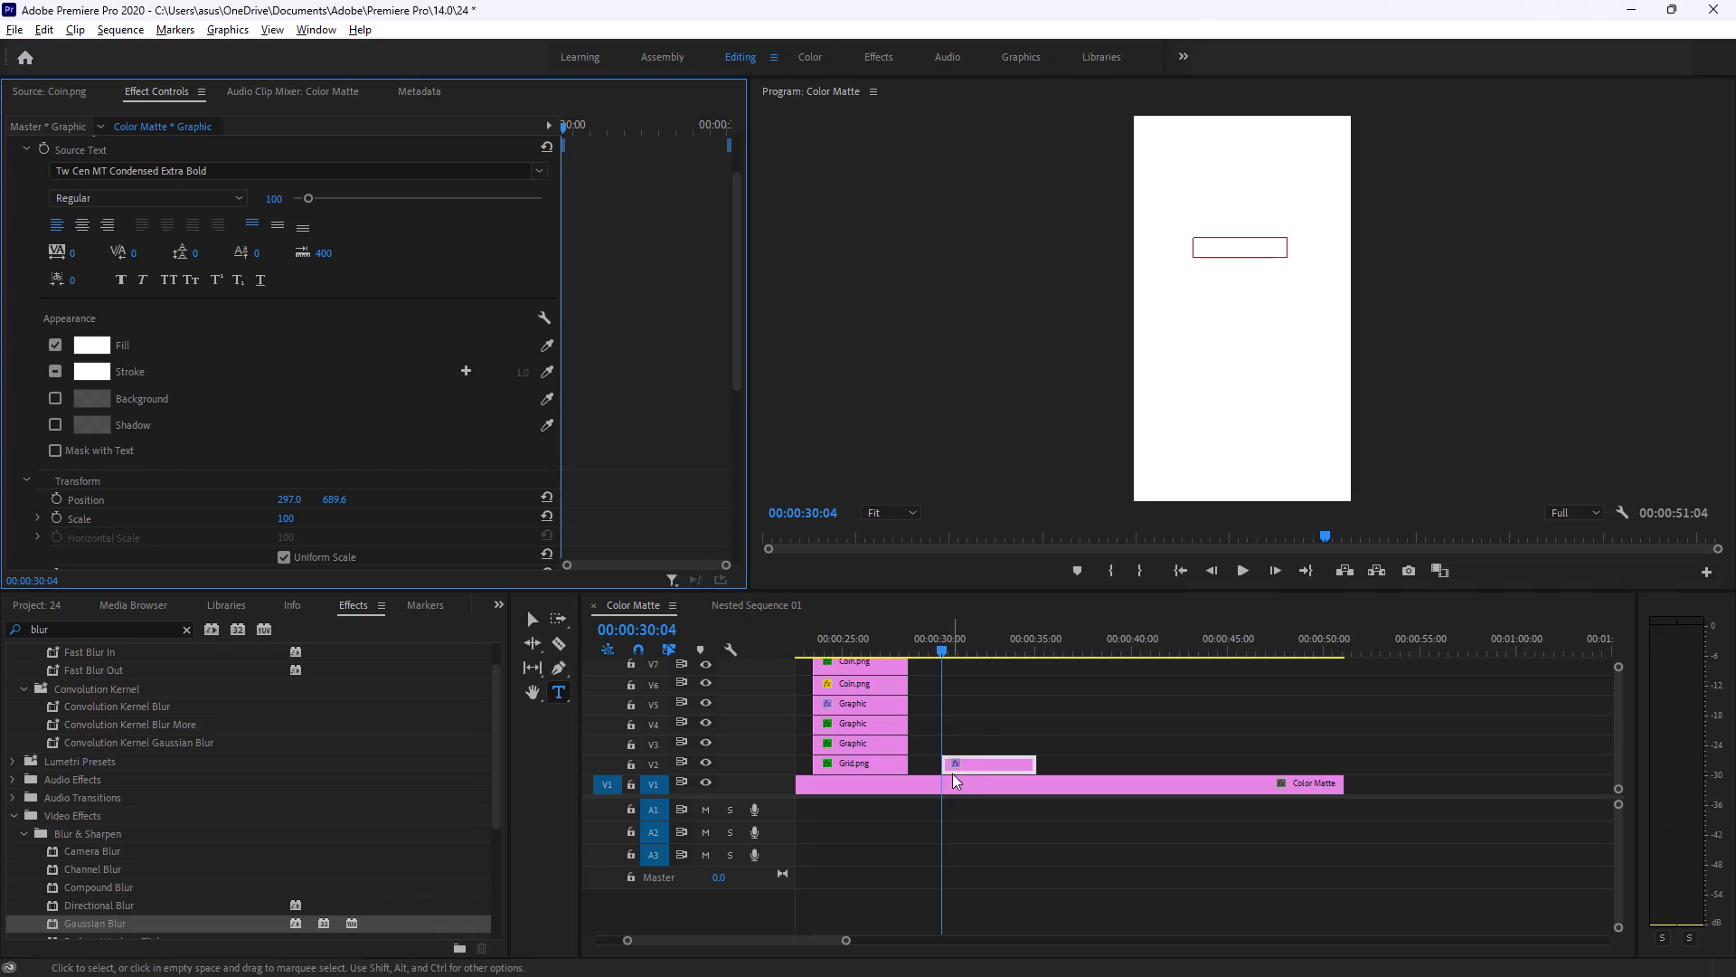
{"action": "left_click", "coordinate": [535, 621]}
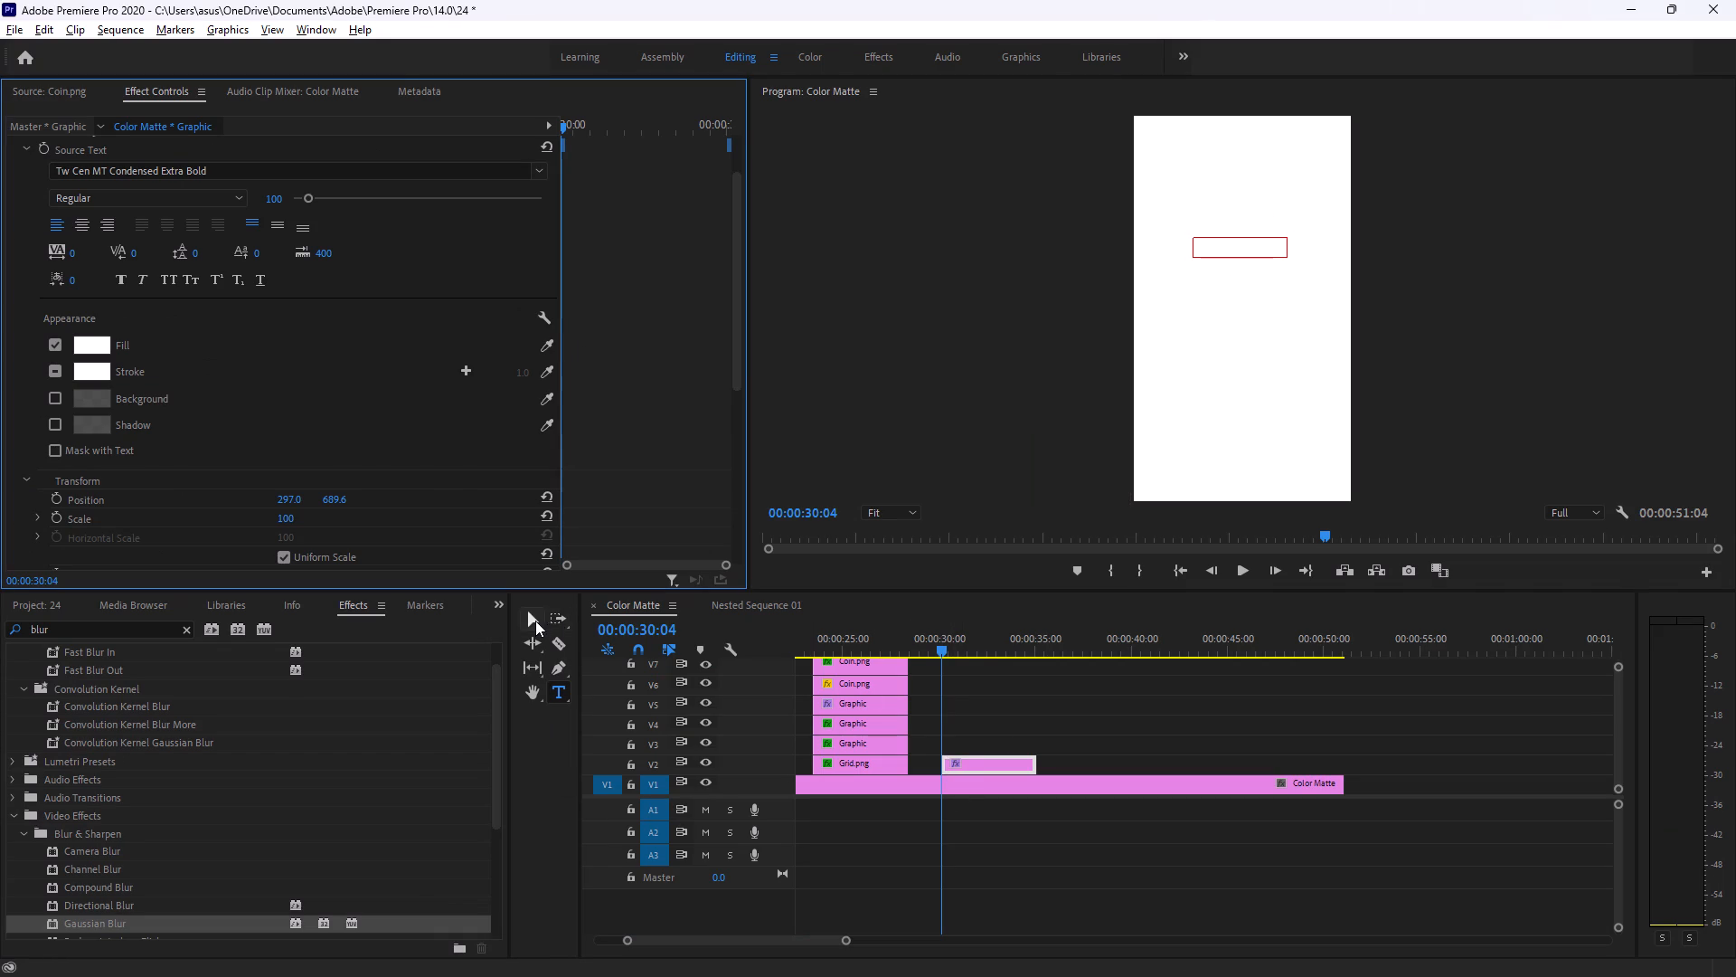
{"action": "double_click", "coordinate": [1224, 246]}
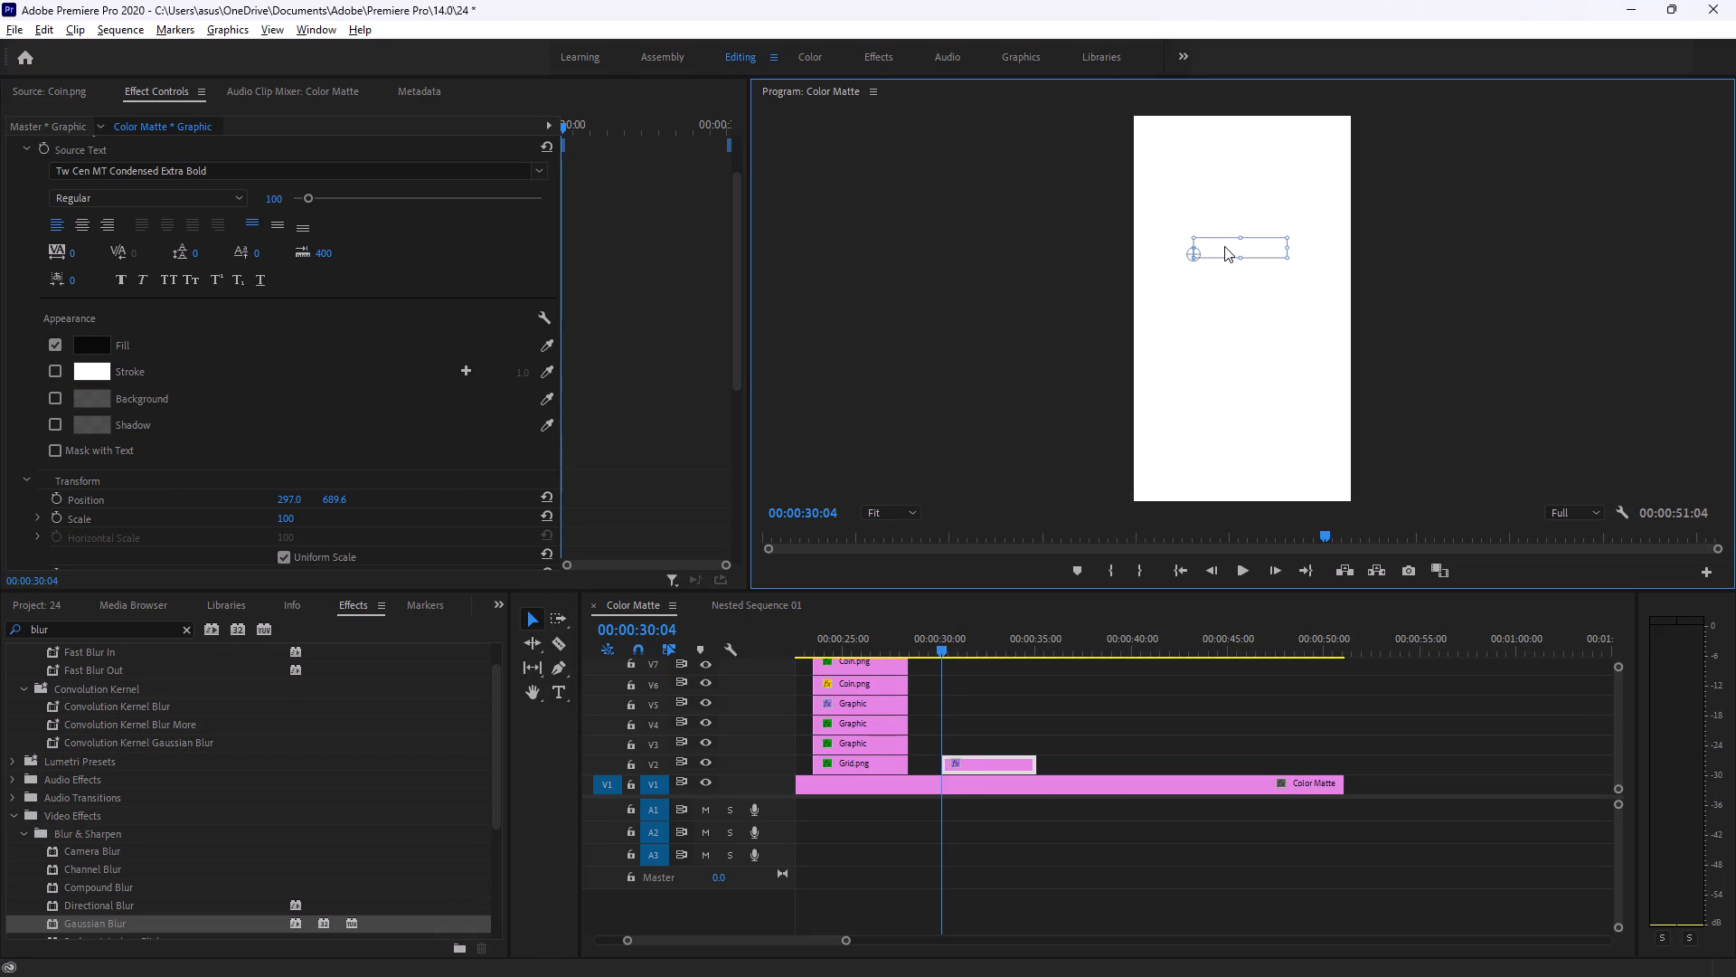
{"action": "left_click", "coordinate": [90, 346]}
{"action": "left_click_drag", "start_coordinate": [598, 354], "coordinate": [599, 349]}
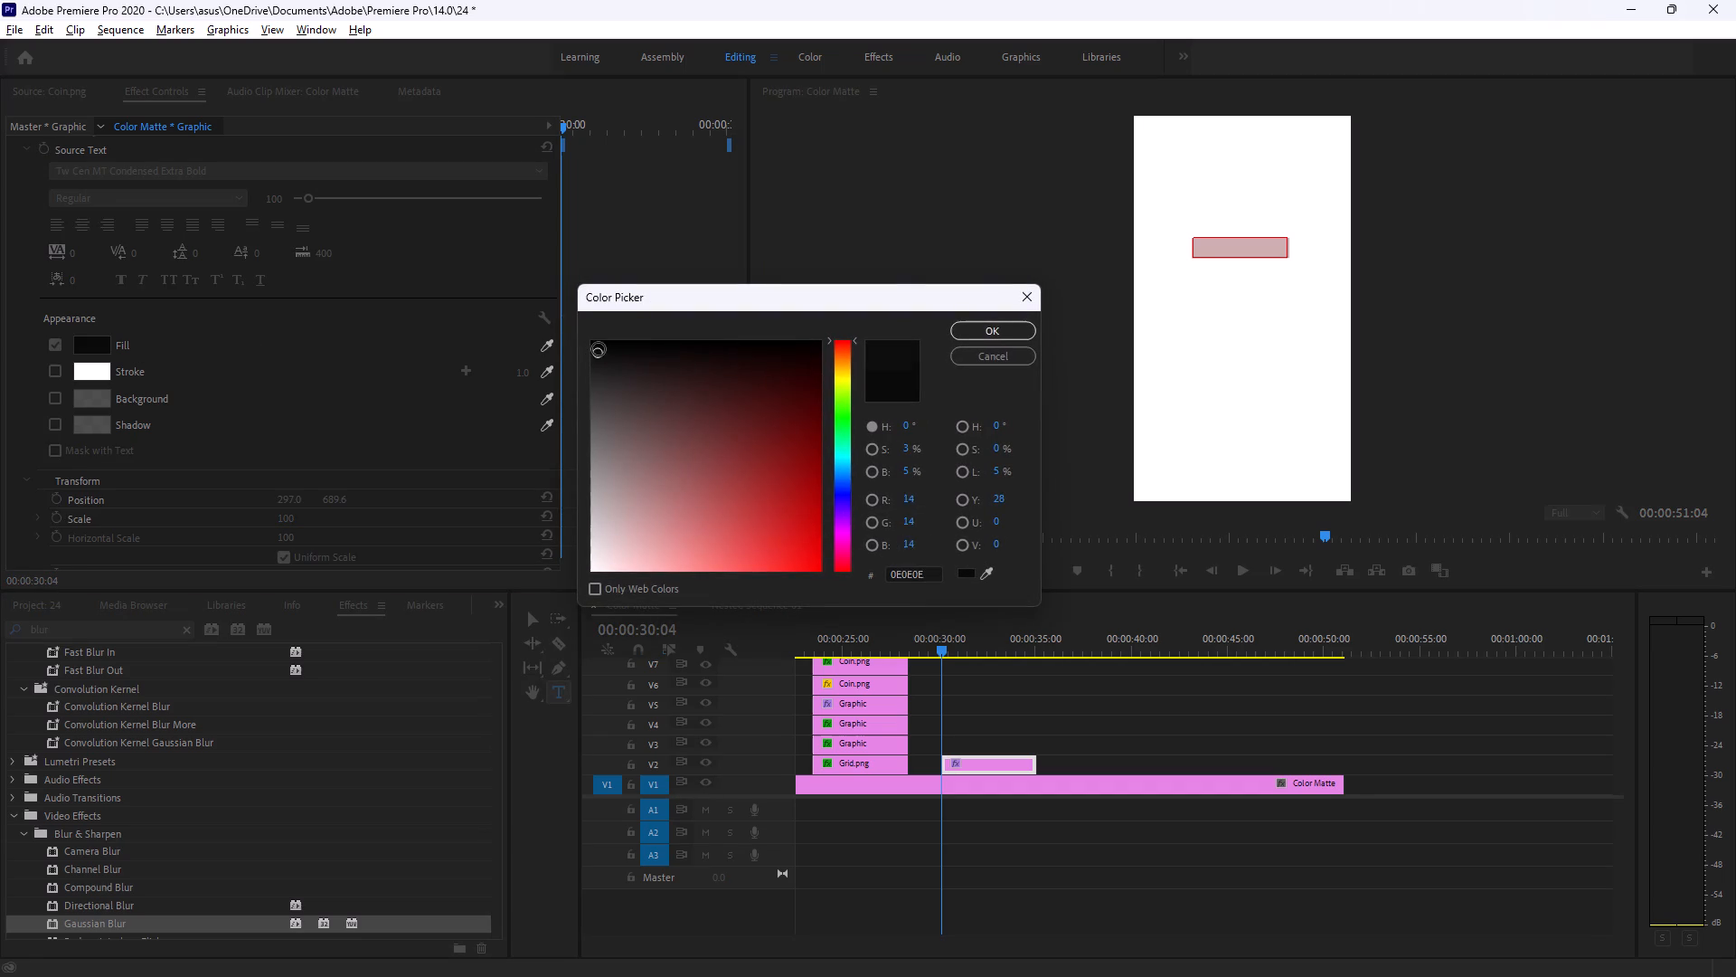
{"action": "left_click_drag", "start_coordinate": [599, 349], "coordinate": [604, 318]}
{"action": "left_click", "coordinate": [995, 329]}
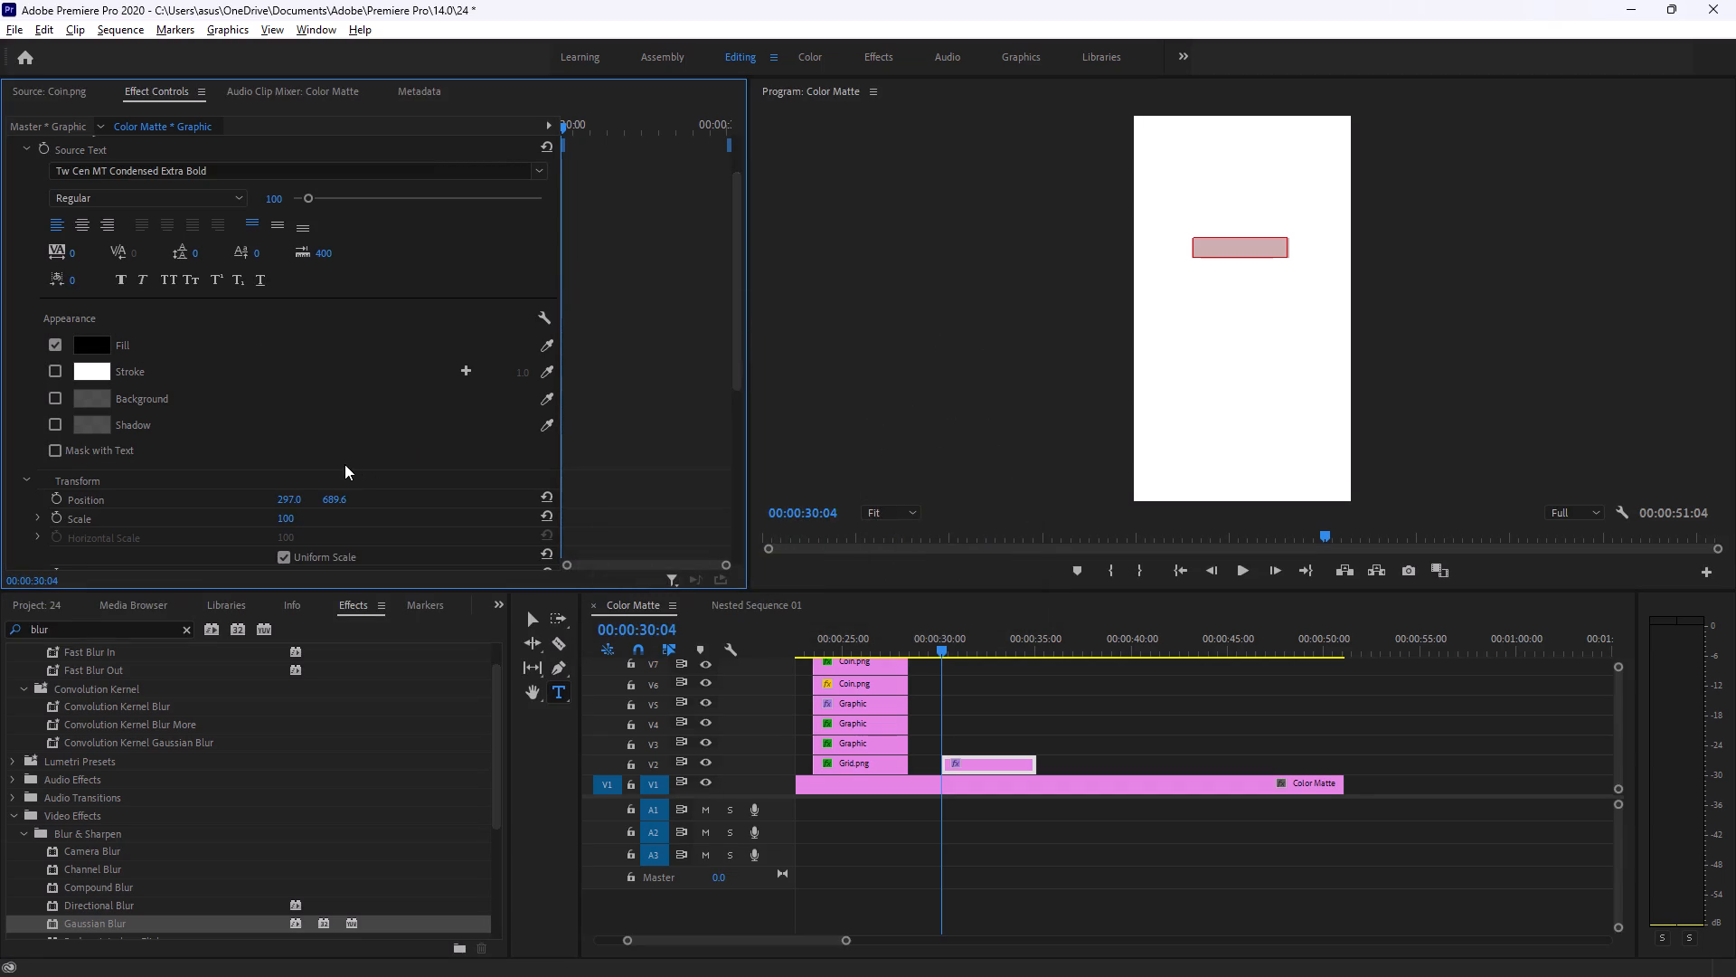
Check the tutorial's text fill result again, and in Premiere Pro set the selected text's fill to bright red DE0000.
{"action": "key", "text": "alt+Tab"}
{"action": "left_click", "coordinate": [434, 456]}
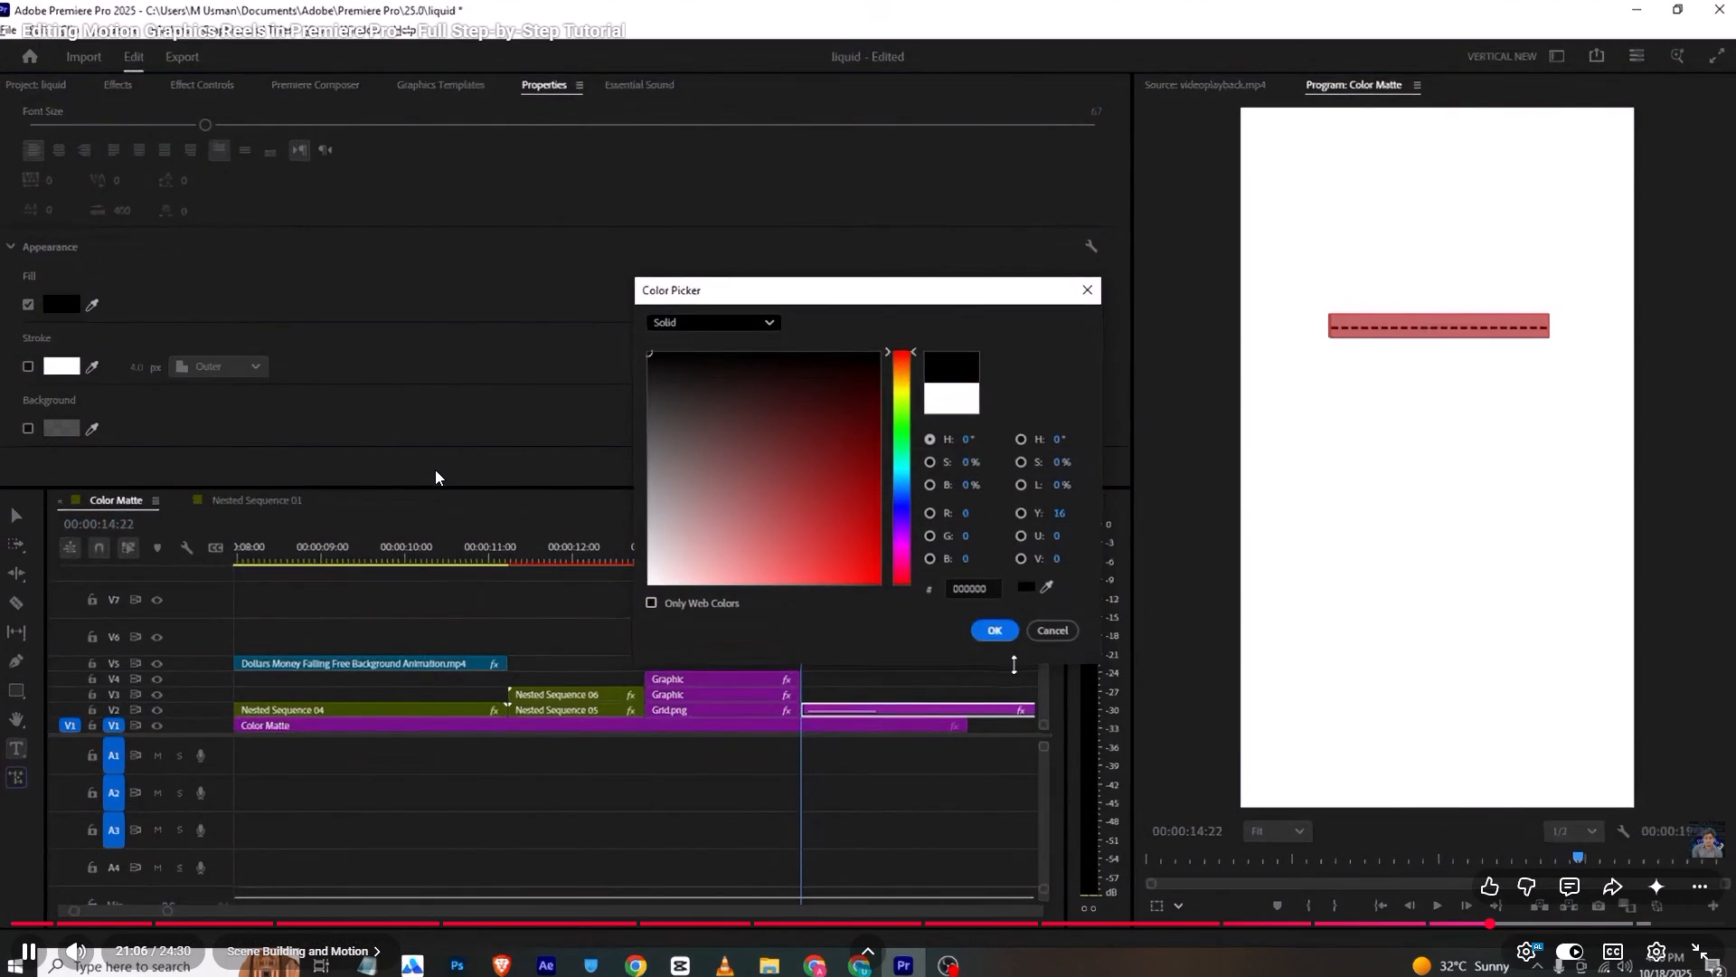
{"action": "left_click", "coordinate": [435, 507]}
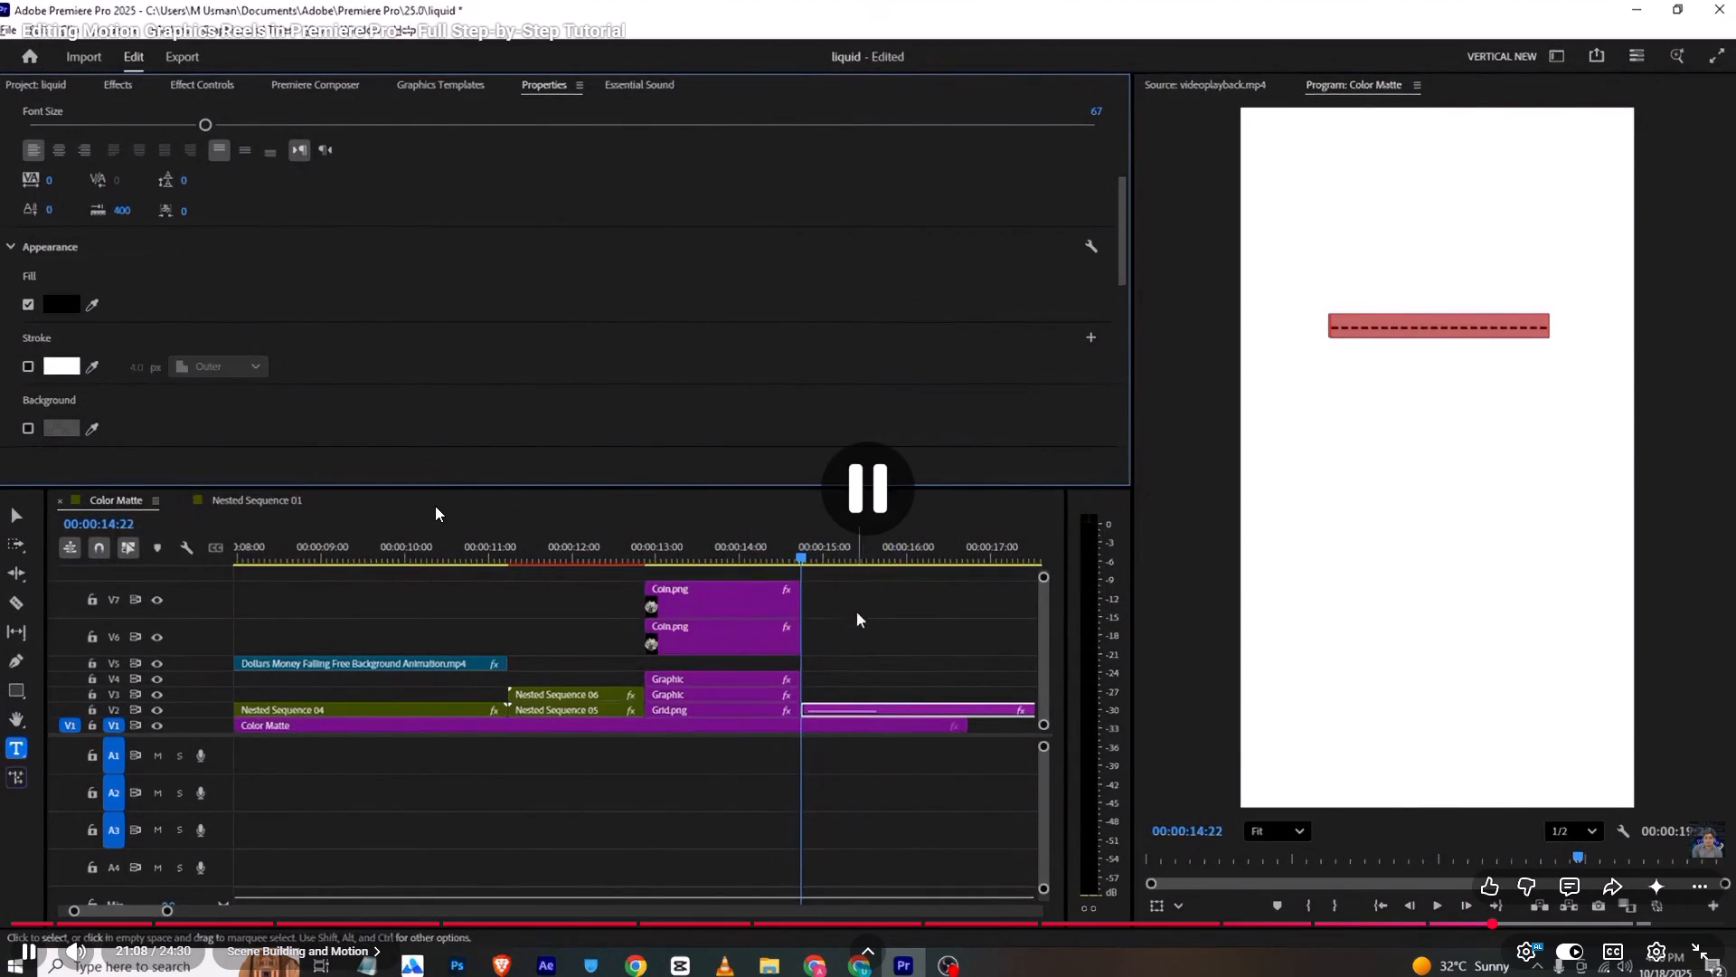
{"action": "key", "text": "alt+Tab"}
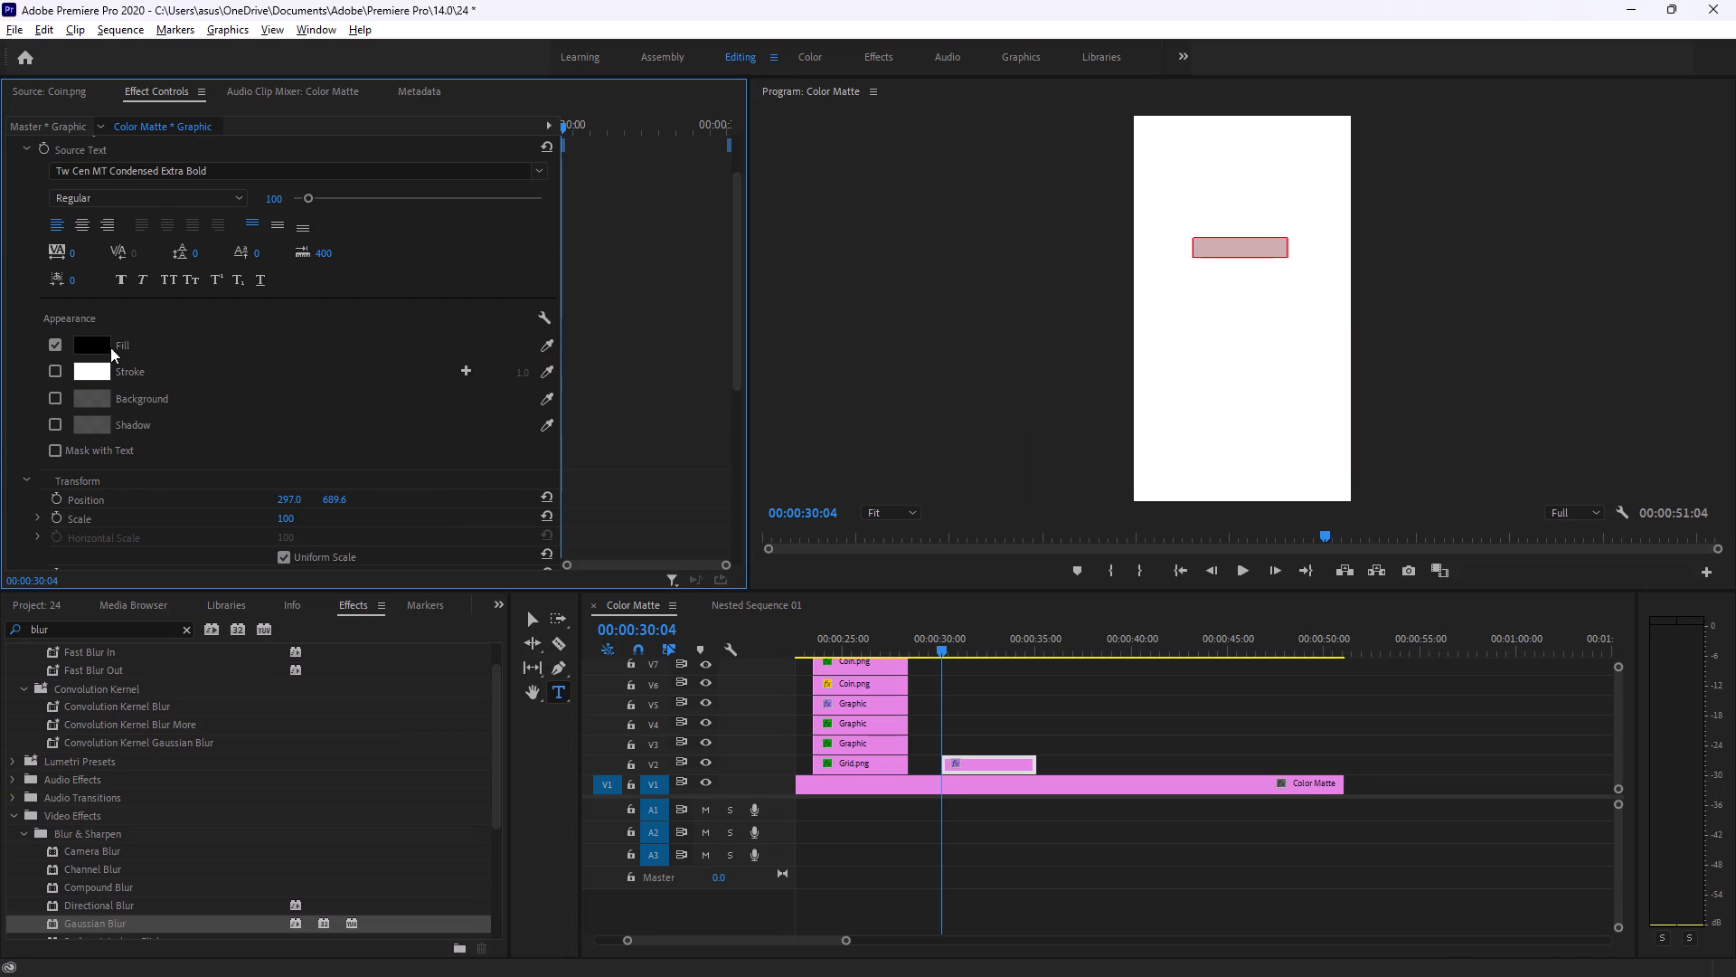
{"action": "left_click", "coordinate": [104, 342]}
{"action": "left_click_drag", "start_coordinate": [627, 394], "coordinate": [828, 541]}
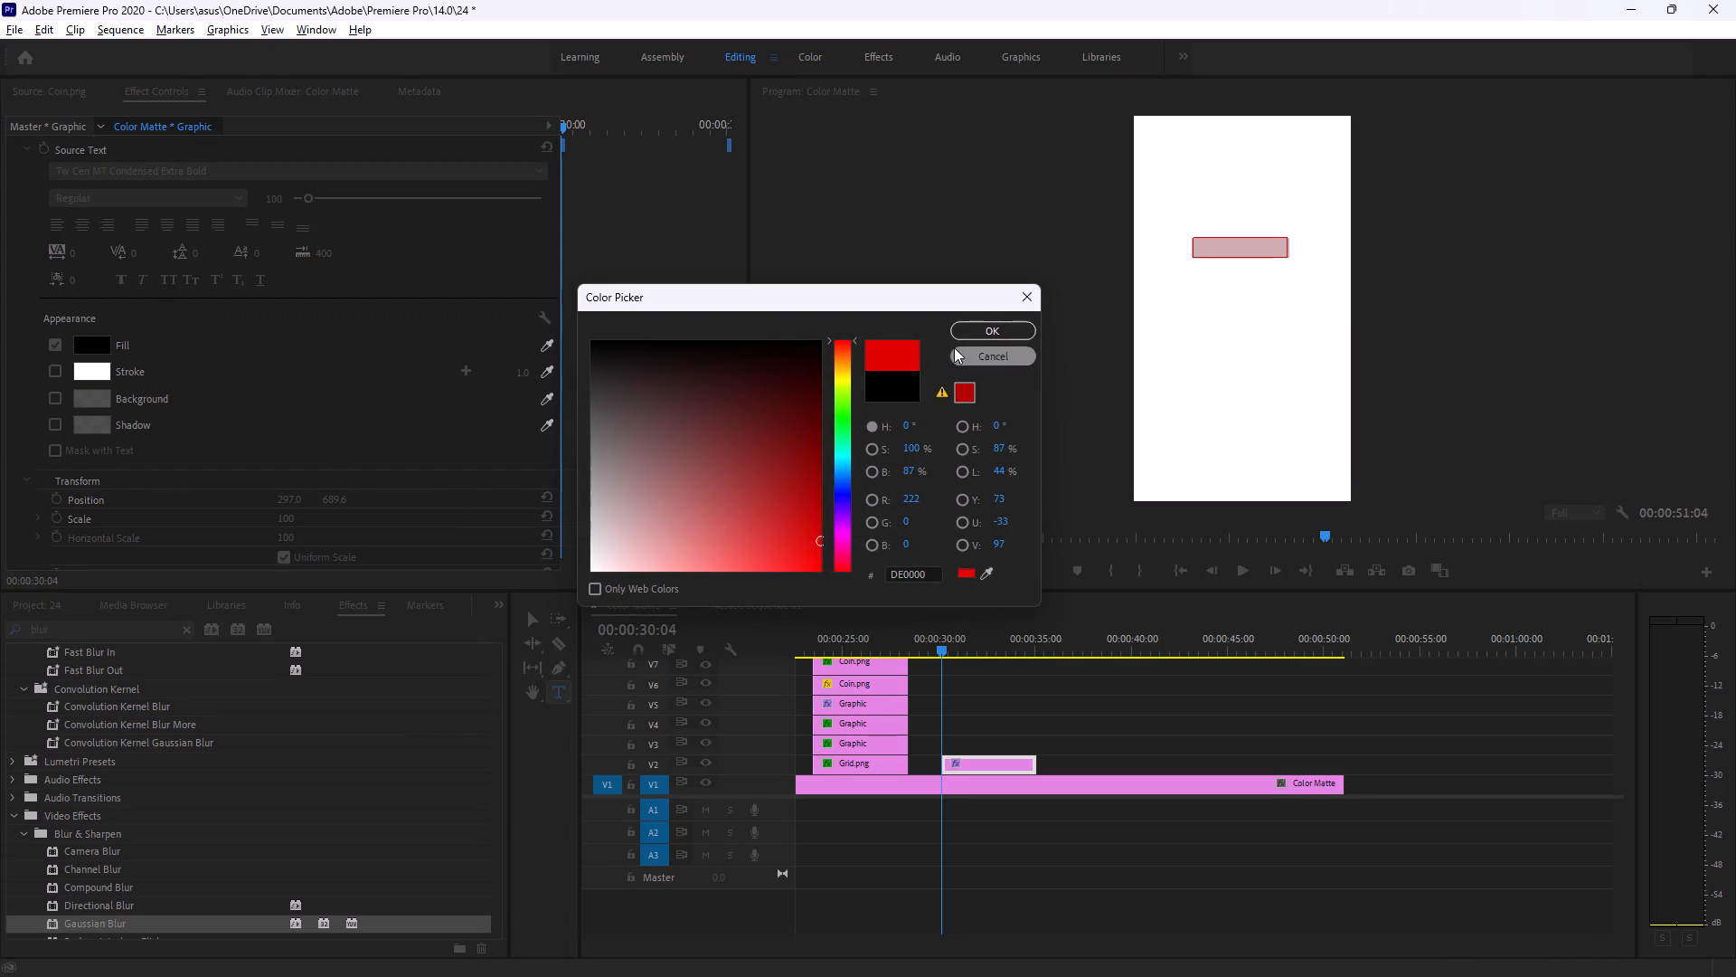
{"action": "left_click", "coordinate": [969, 330]}
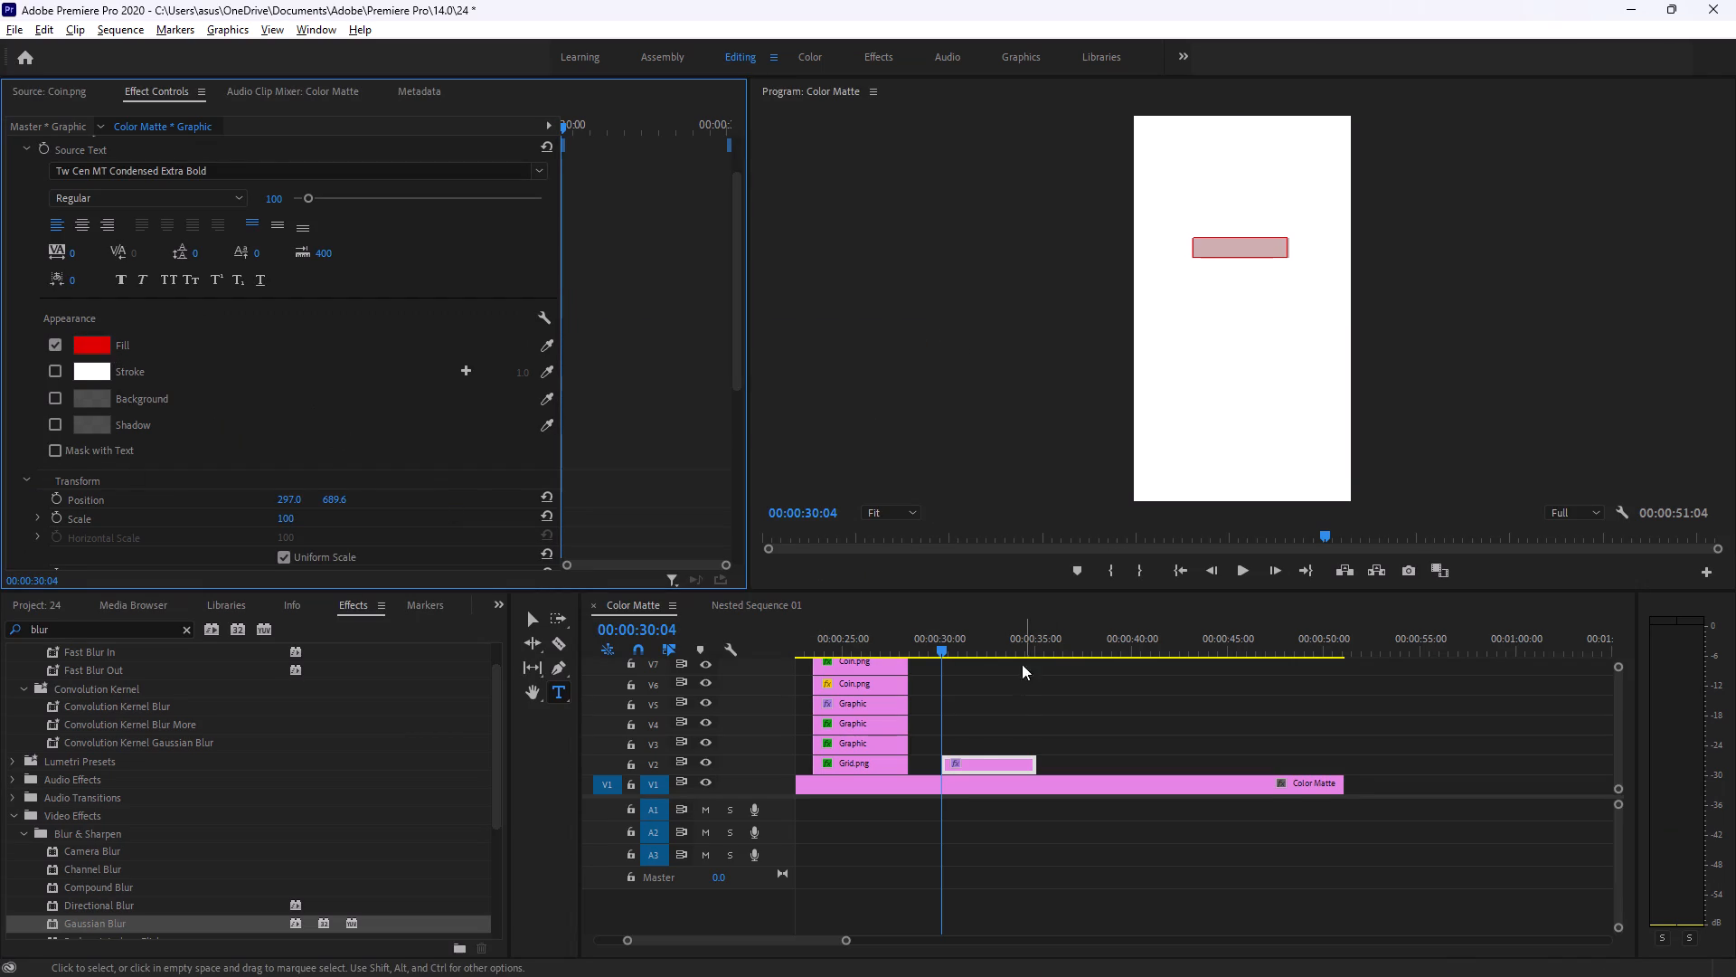
Set the fill colour of the blank text on the Color Matte sequence to black 000000.
{"action": "left_click", "coordinate": [104, 344]}
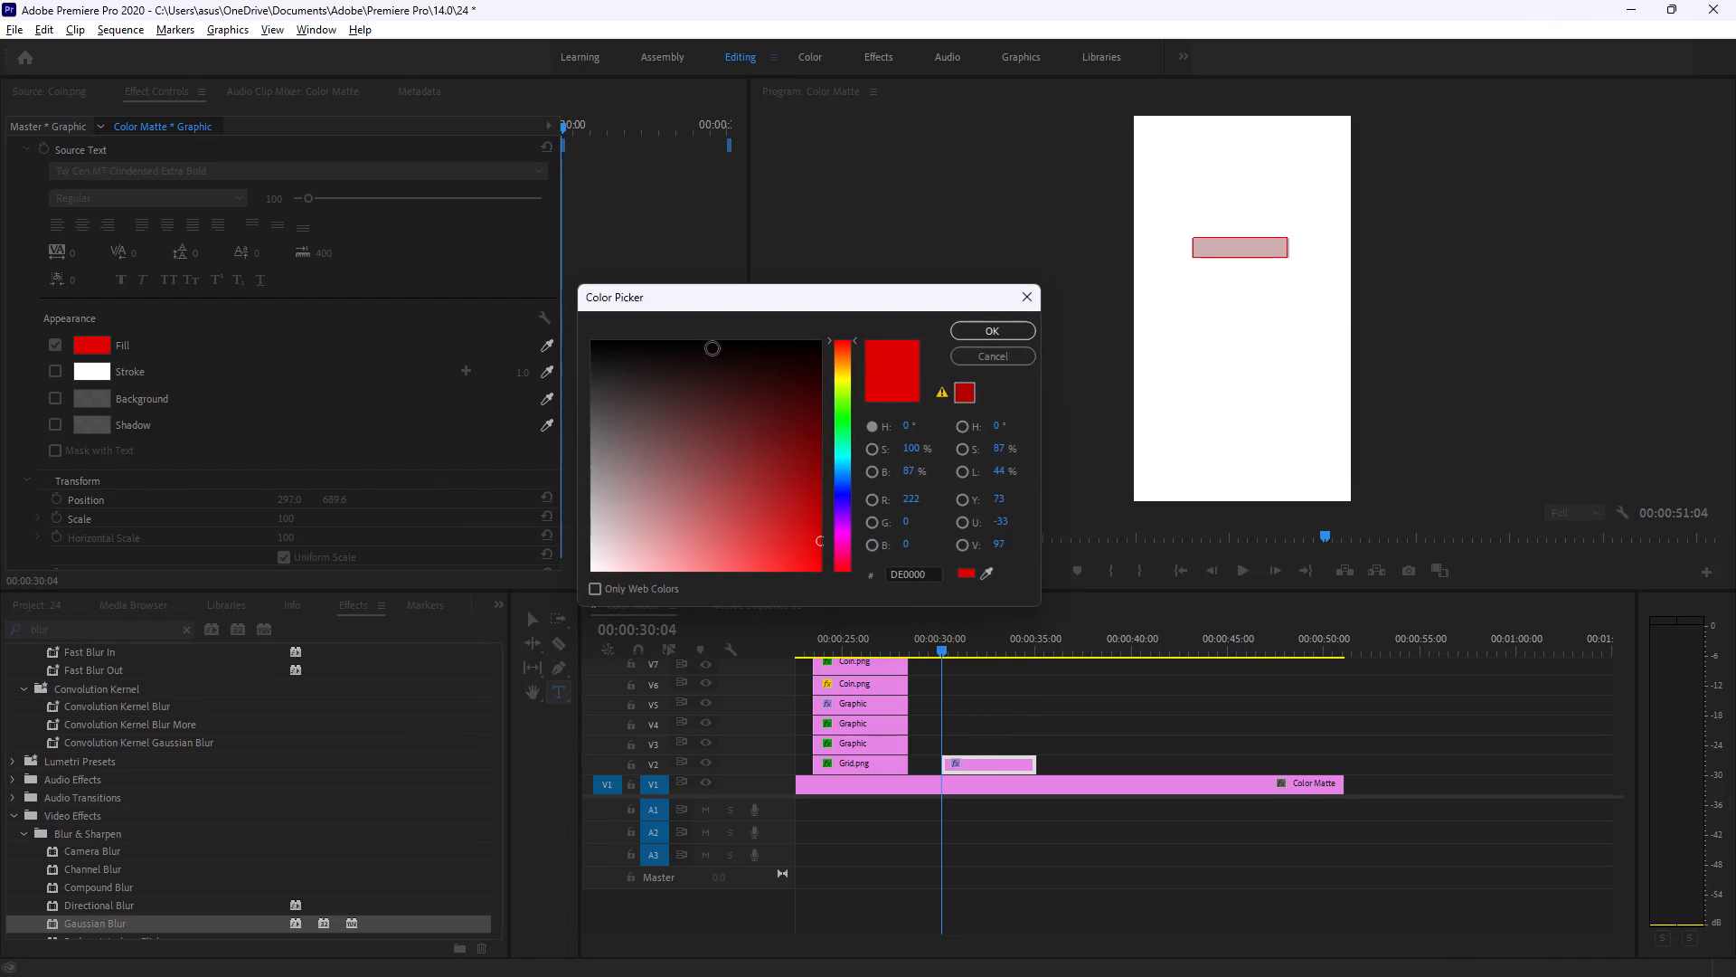
{"action": "left_click_drag", "start_coordinate": [748, 361], "coordinate": [453, 318]}
{"action": "left_click", "coordinate": [1001, 332]}
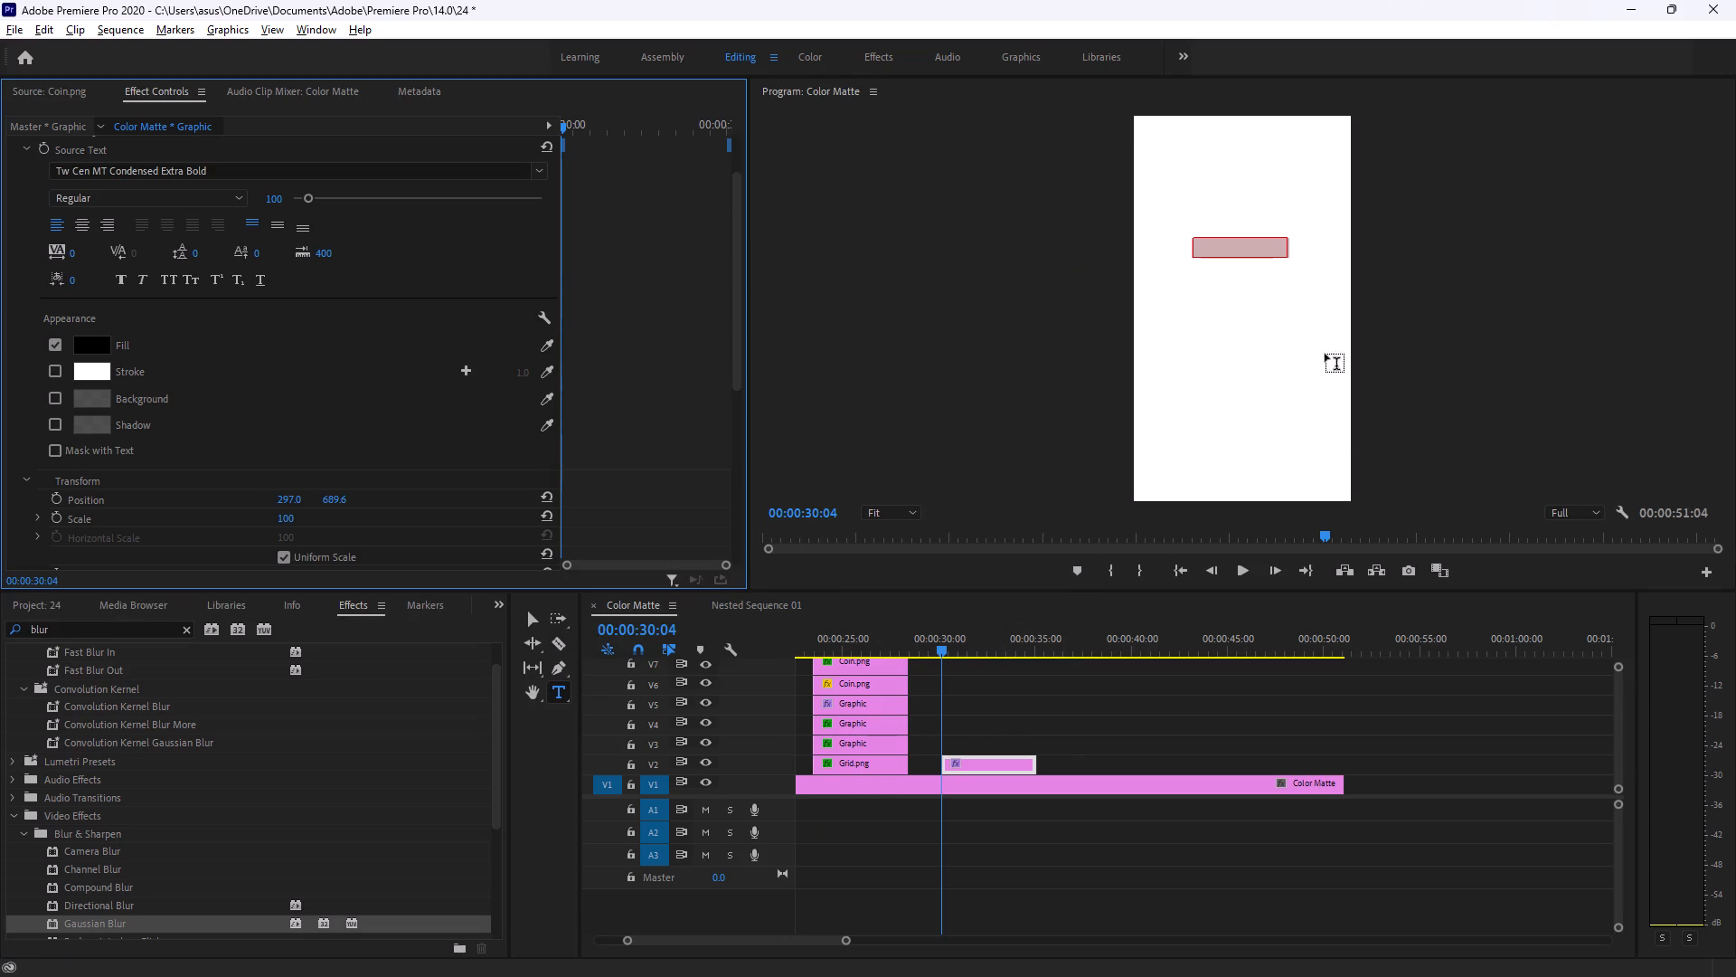
{"action": "left_click", "coordinate": [535, 620]}
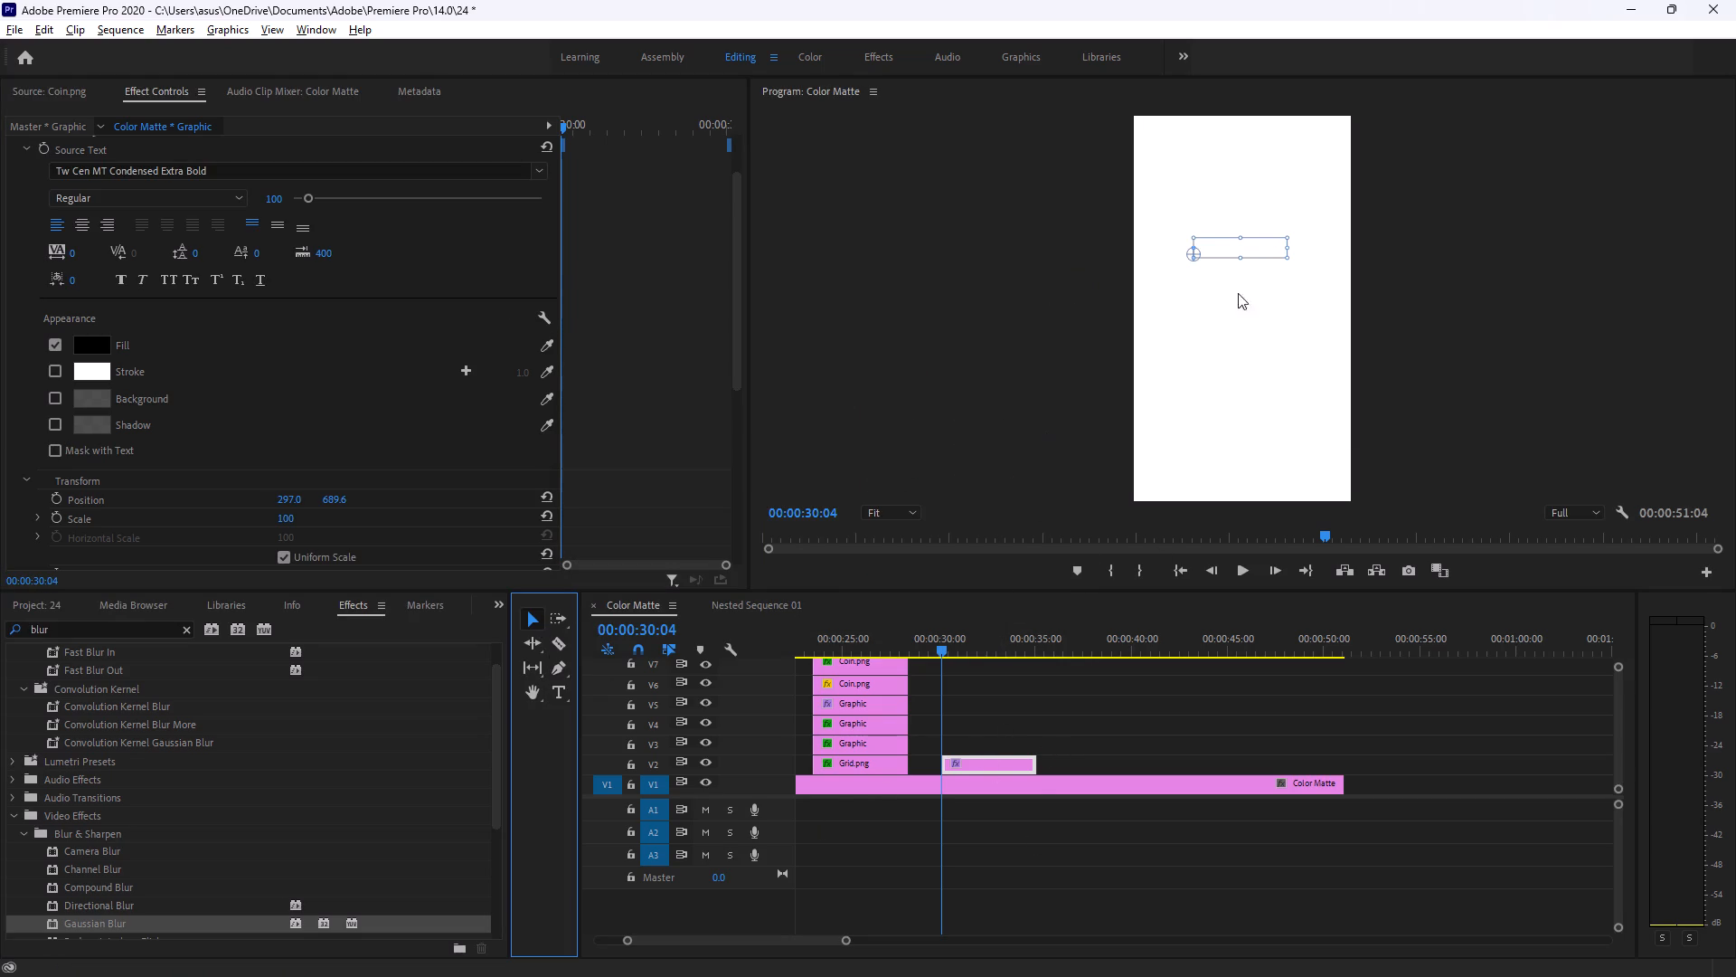
{"action": "double_click", "coordinate": [1256, 246]}
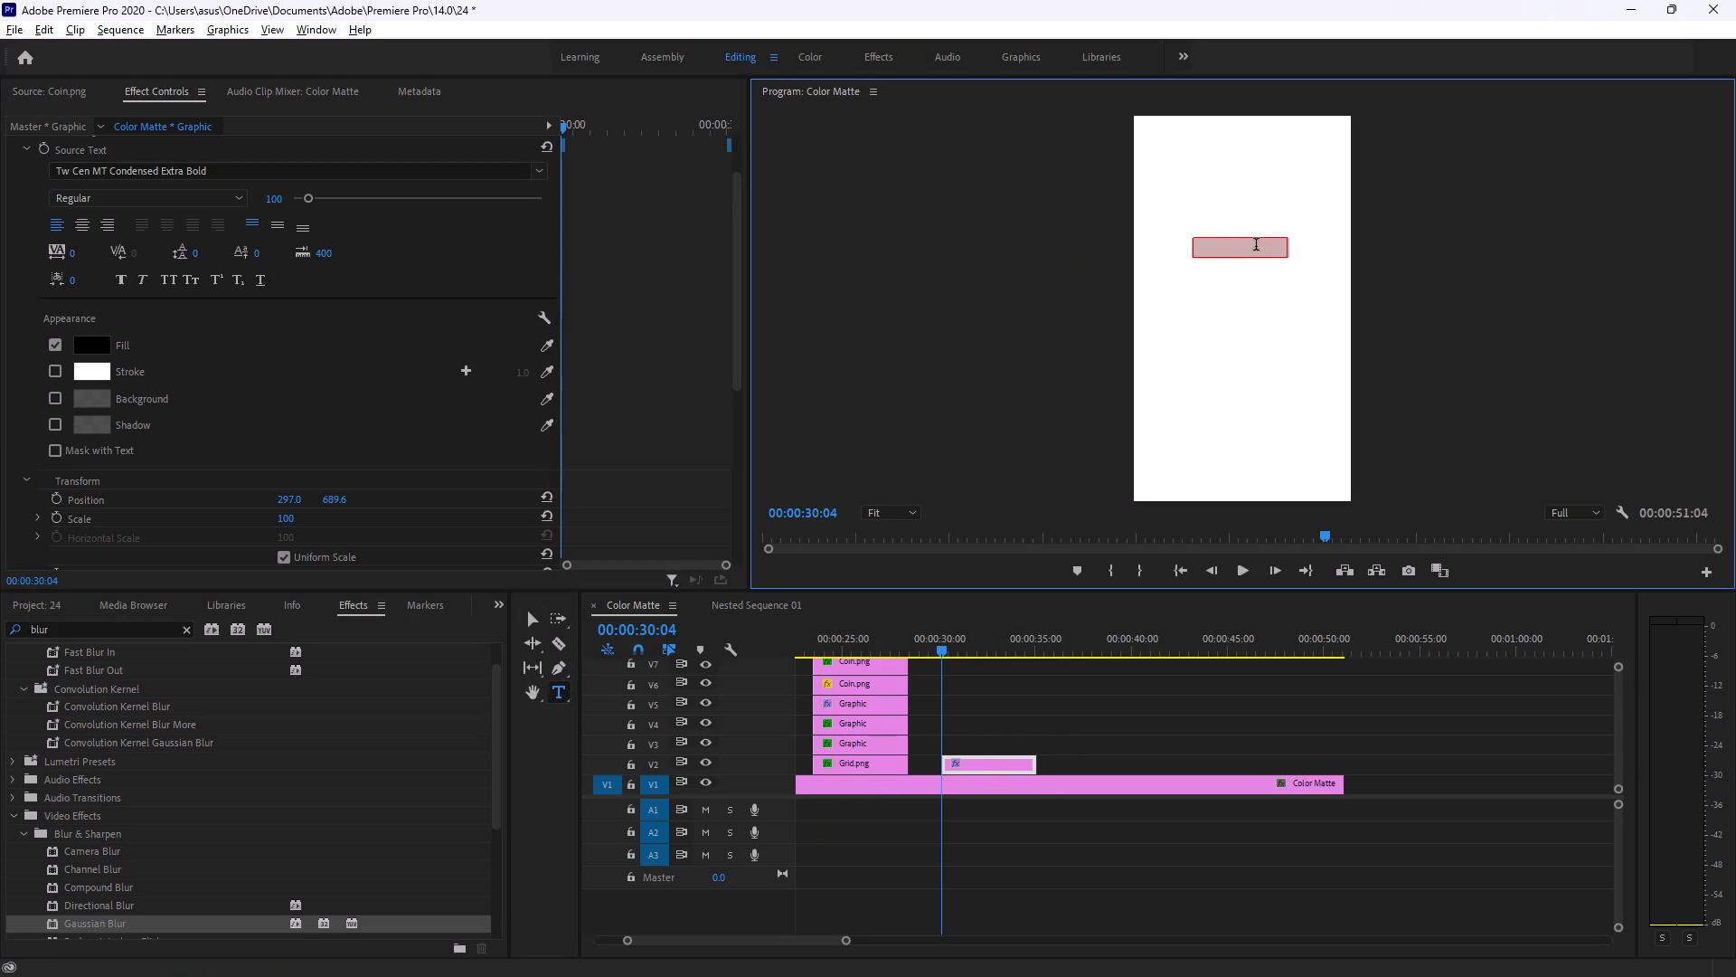
{"action": "left_click", "coordinate": [101, 346]}
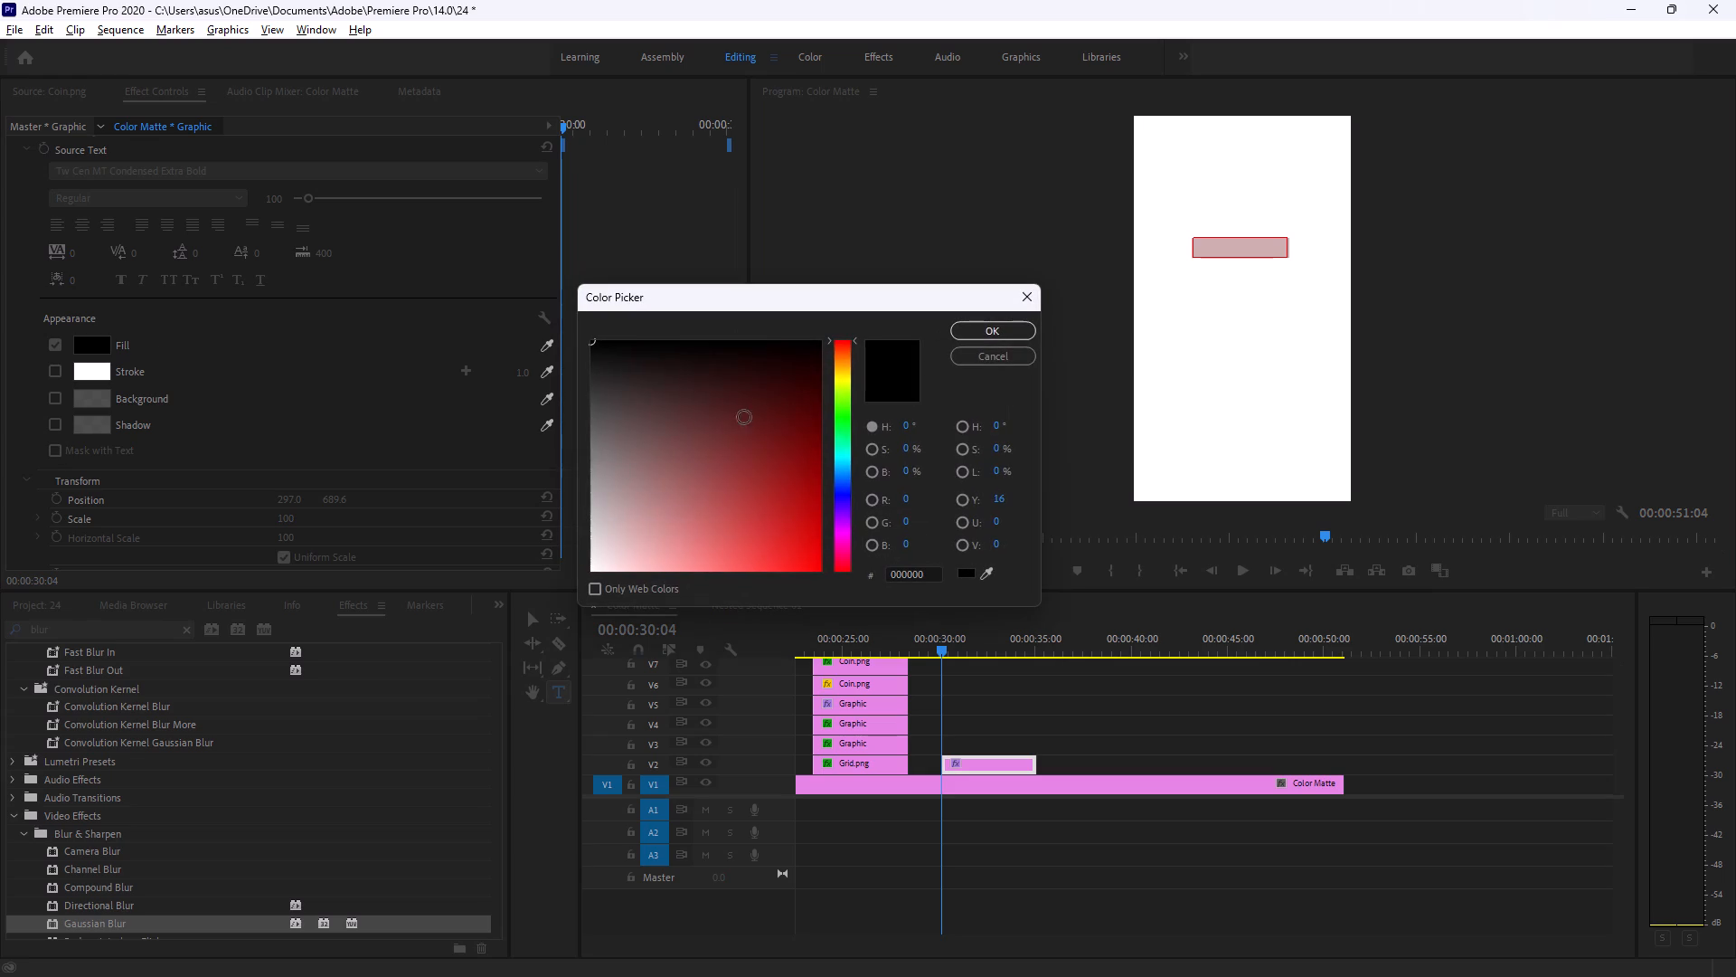
{"action": "left_click_drag", "start_coordinate": [598, 346], "coordinate": [489, 294]}
{"action": "left_click", "coordinate": [1017, 332]}
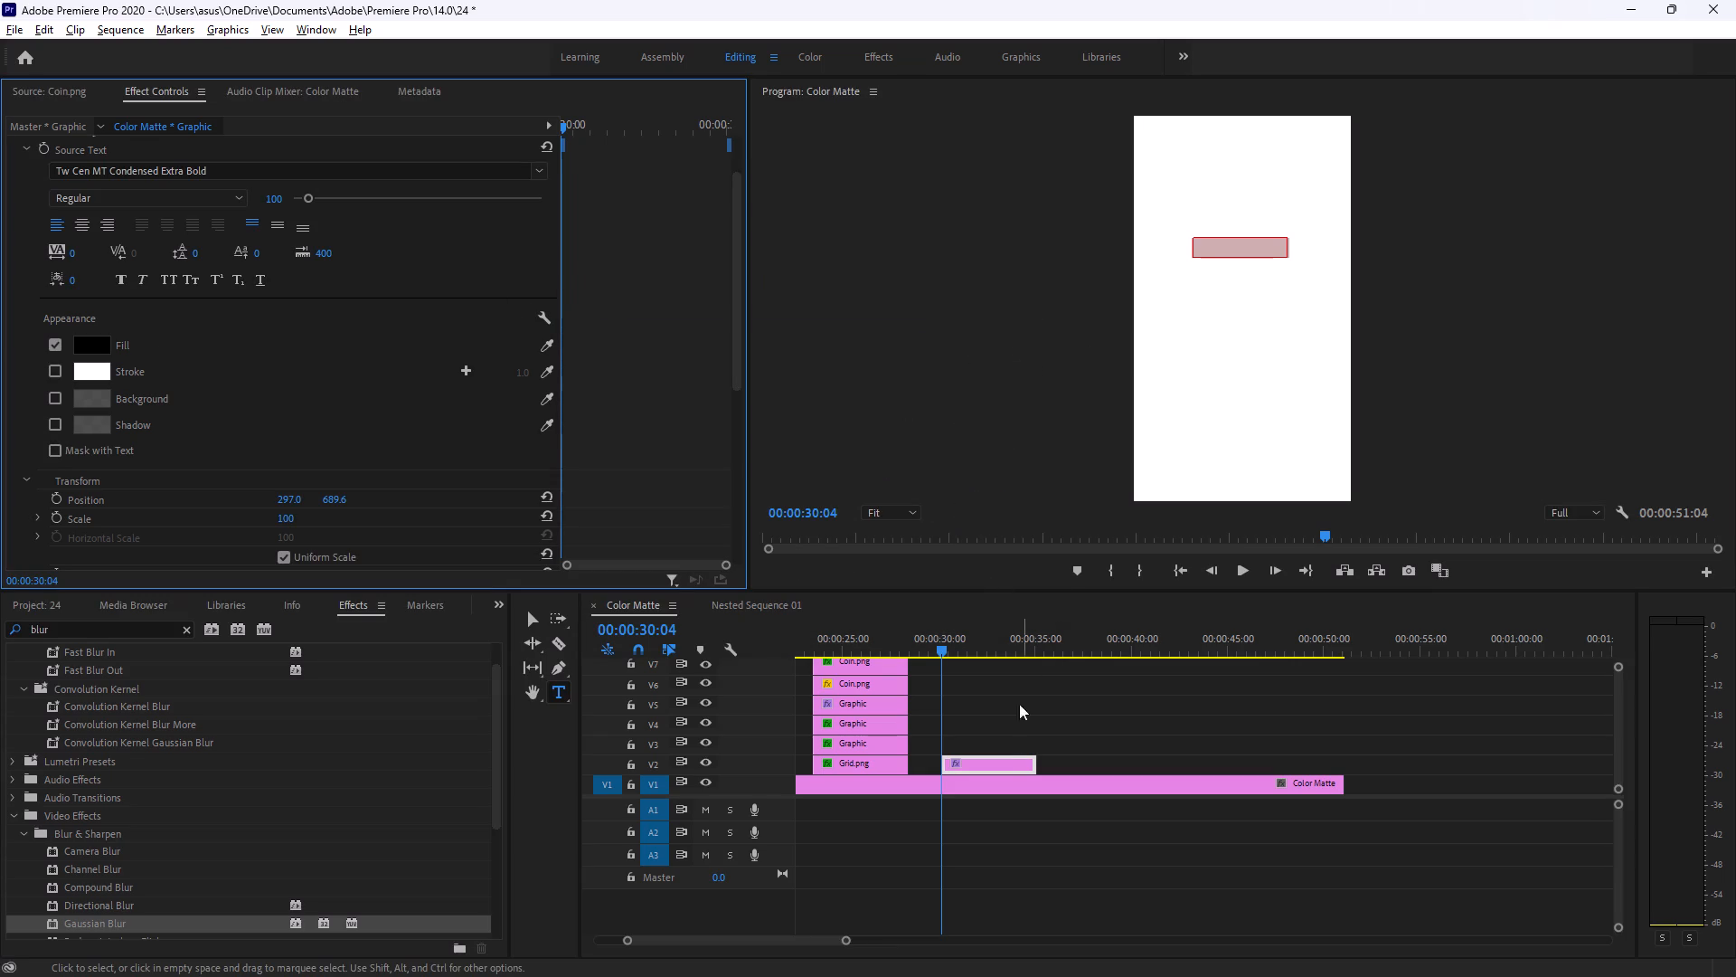
Delete the blank text layer and remove its graphic clip from track V2.
{"action": "key", "text": "Delete"}
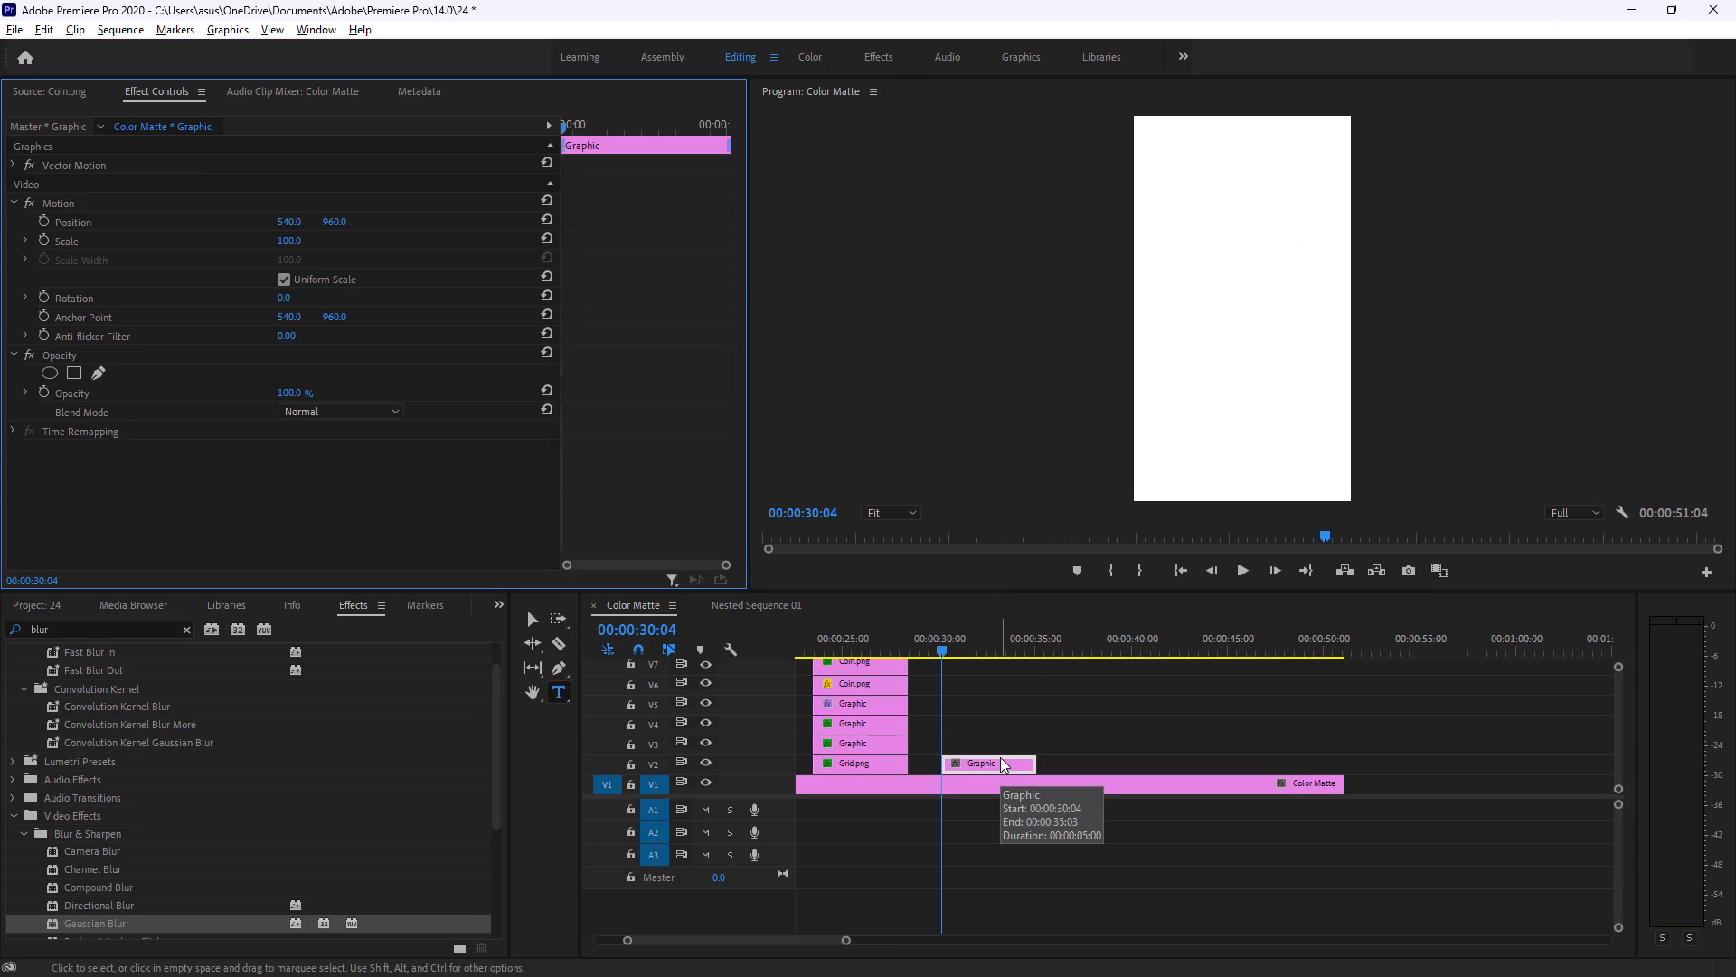
{"action": "left_click", "coordinate": [1000, 757]}
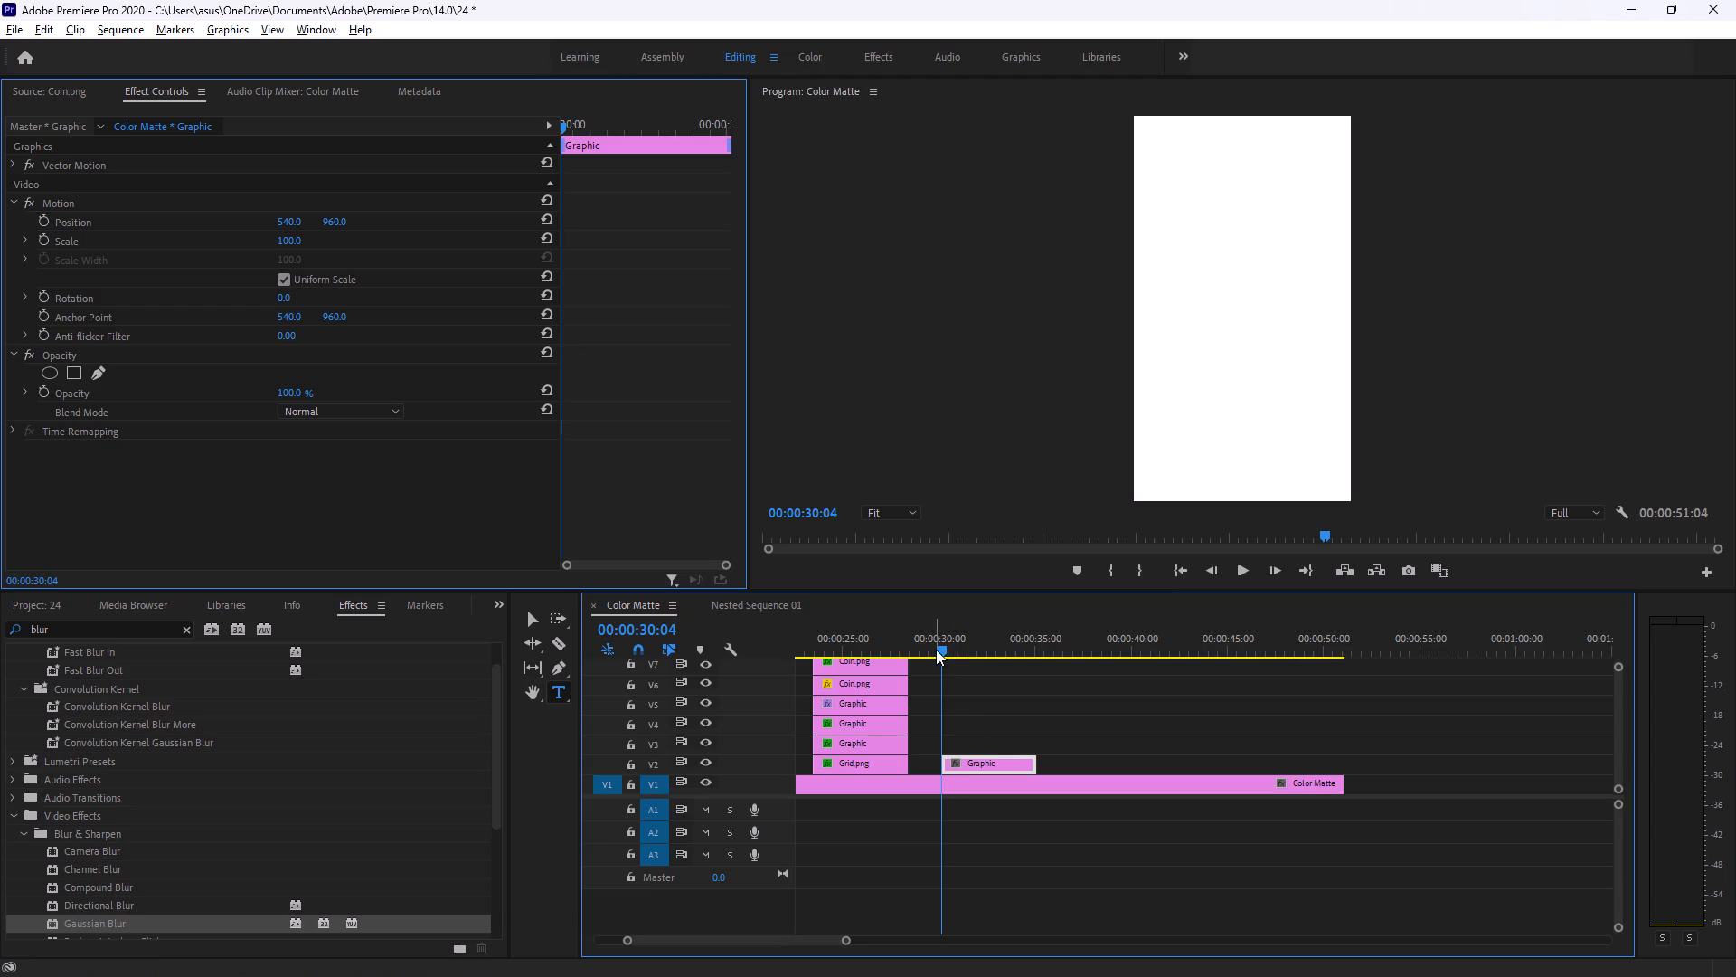
{"action": "left_click_drag", "start_coordinate": [944, 640], "coordinate": [965, 644]}
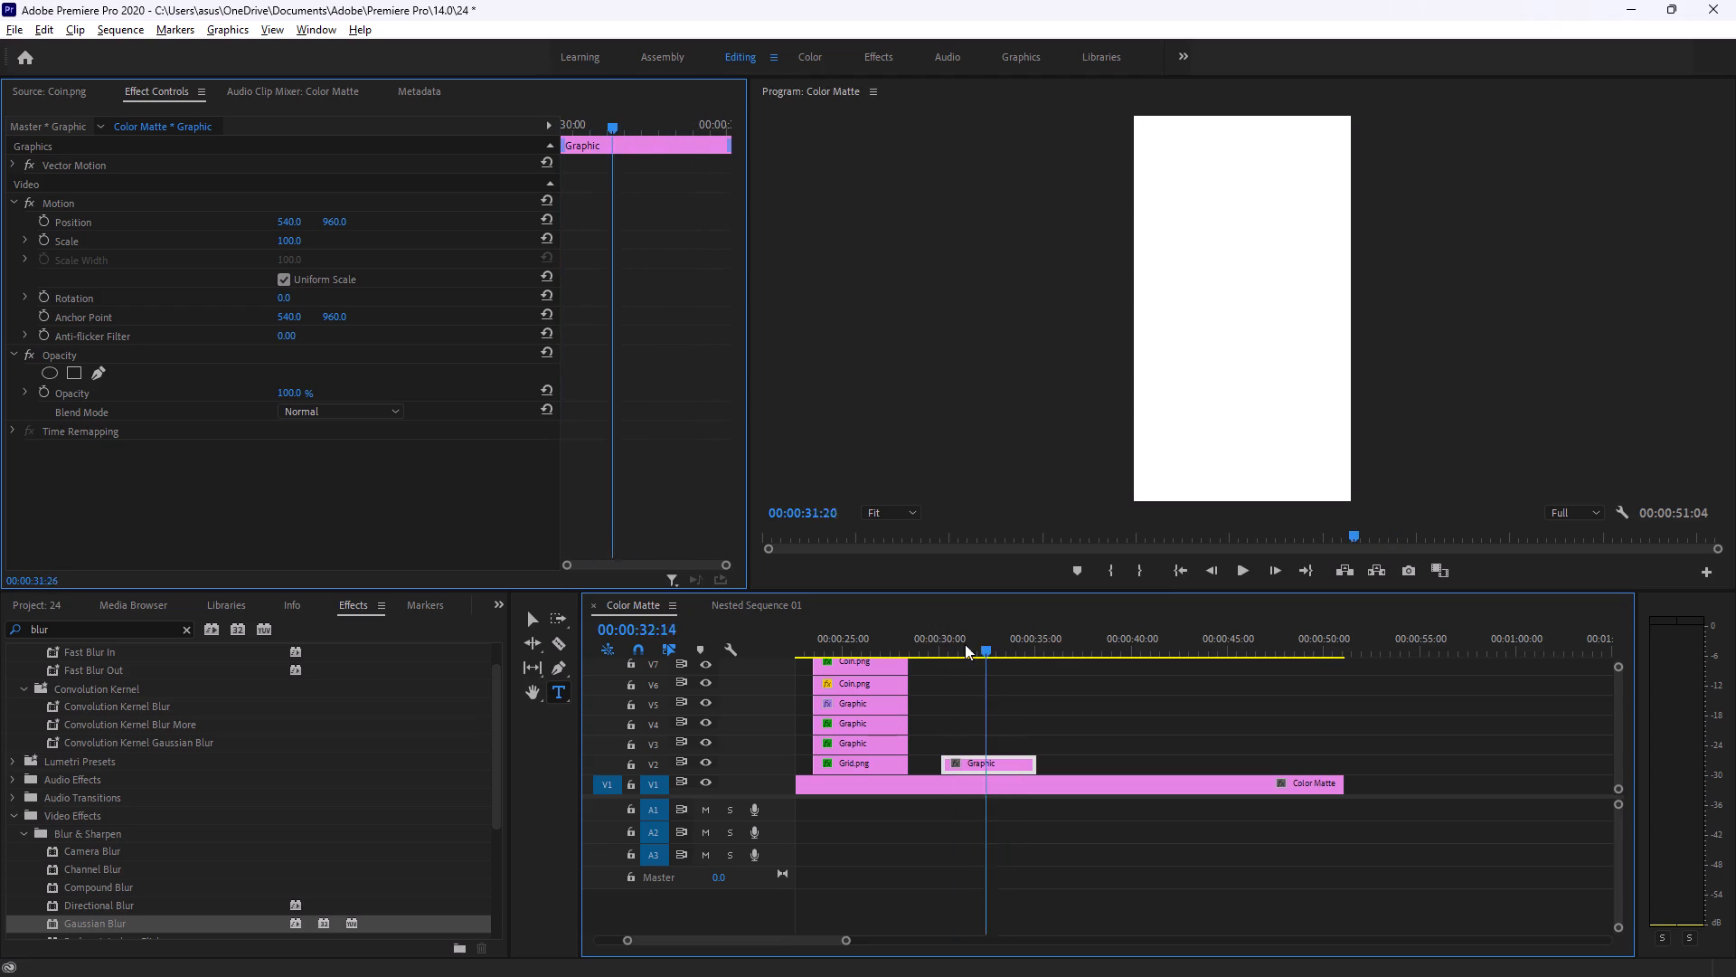
{"action": "left_click_drag", "start_coordinate": [965, 644], "coordinate": [936, 642]}
{"action": "left_click", "coordinate": [984, 762]}
{"action": "key", "text": "Delete"}
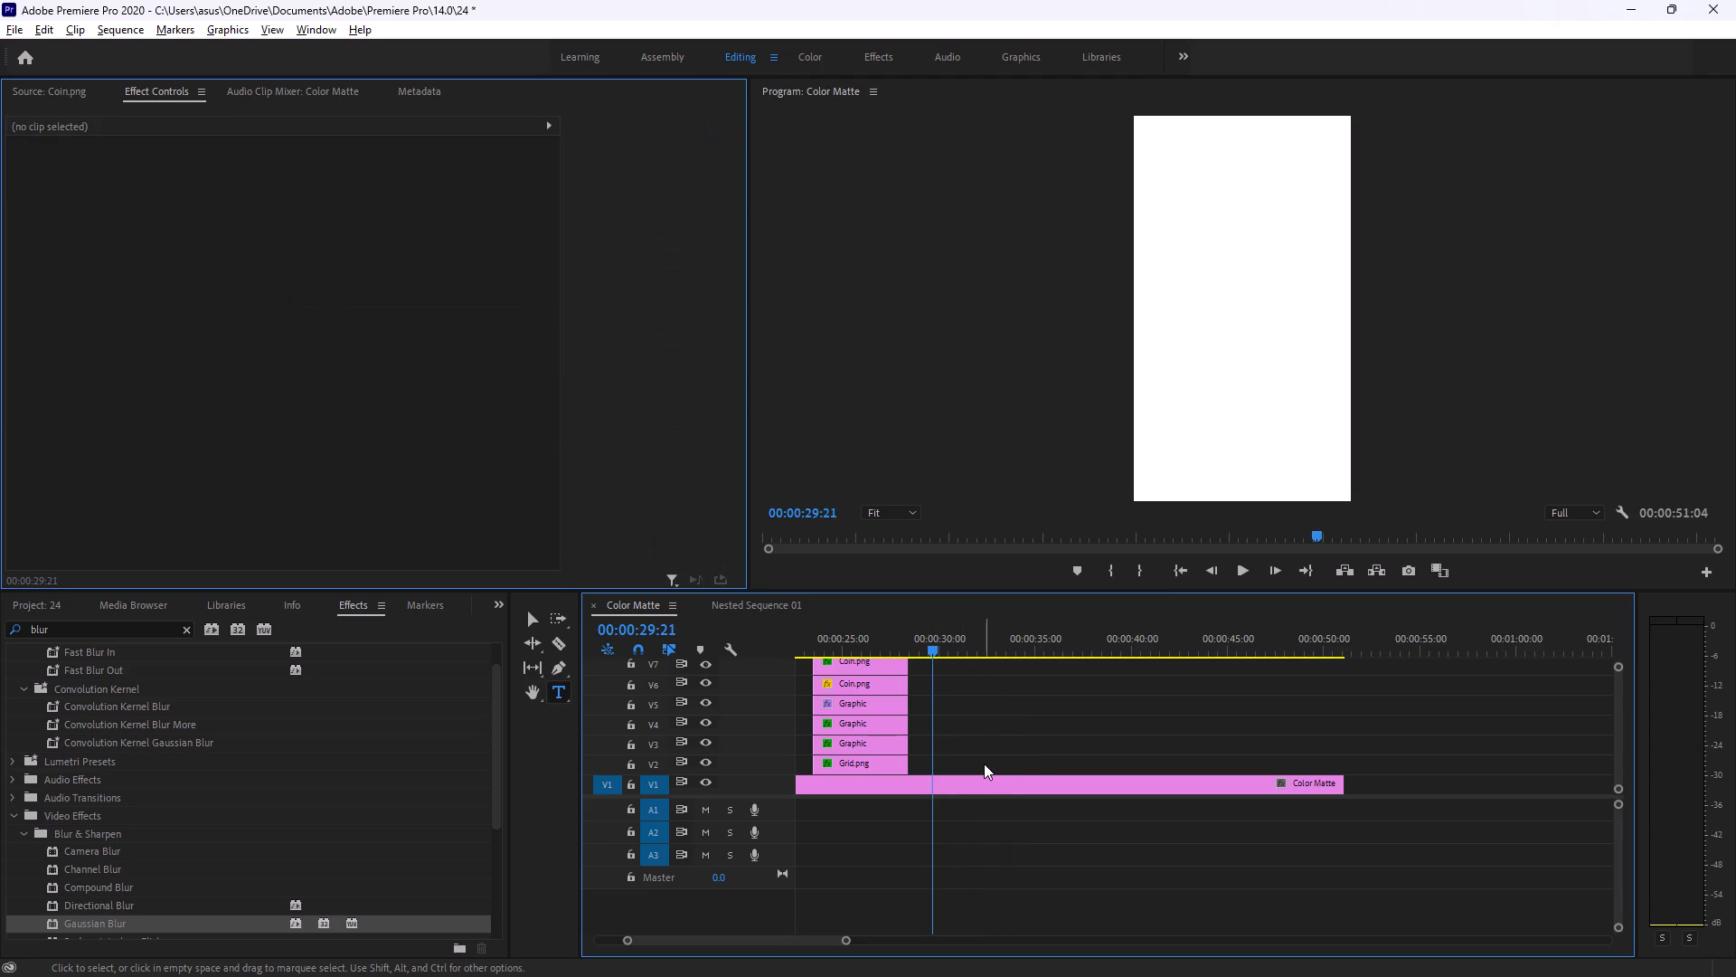
Create a text graphic at 00:00:29:24 on V2 containing a row of 14 dashes in the upper part of the frame.
{"action": "left_click", "coordinate": [936, 643]}
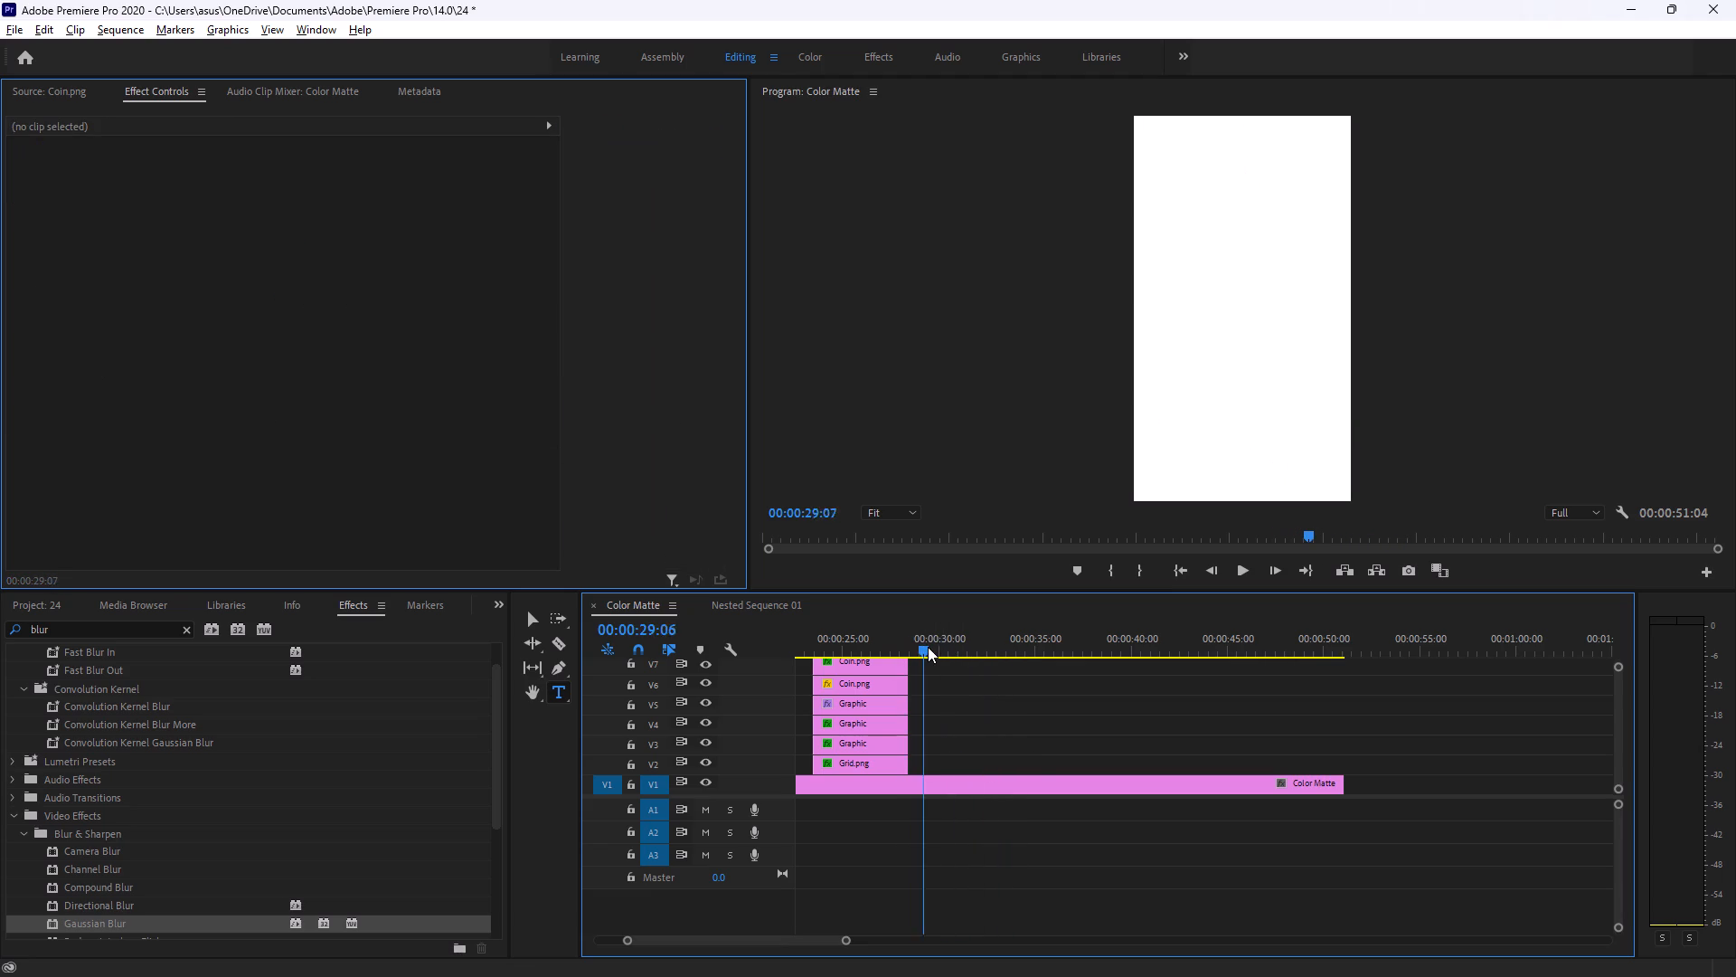
{"action": "left_click", "coordinate": [561, 687]}
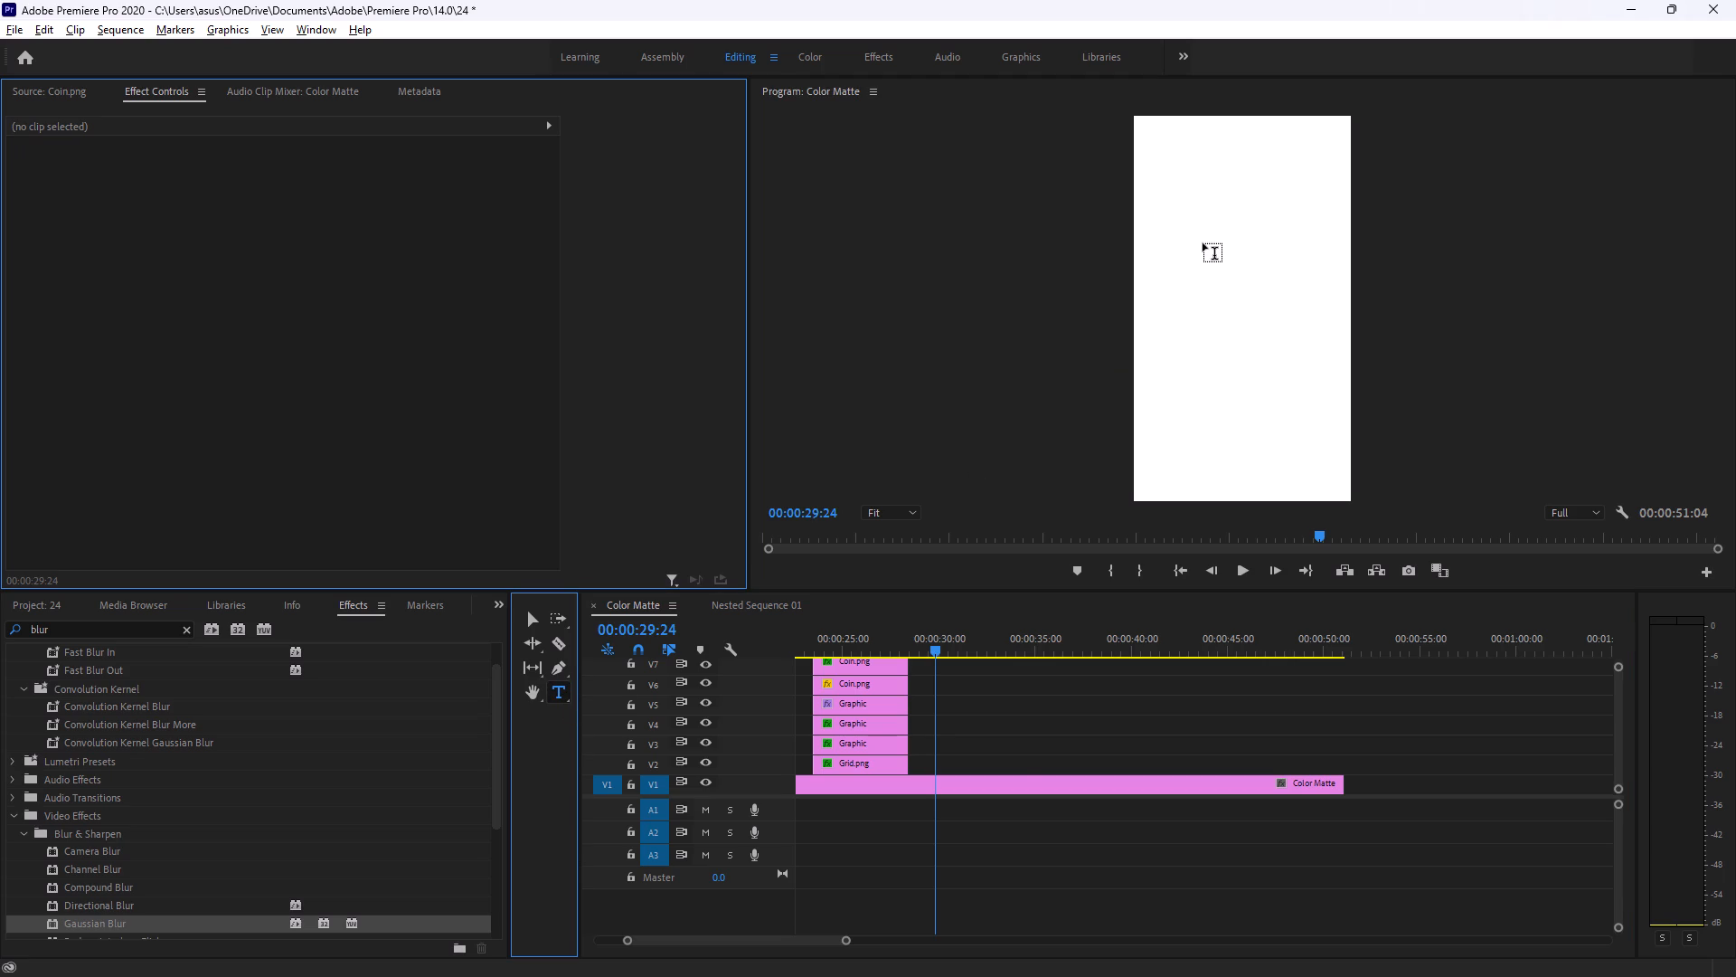
{"action": "left_click", "coordinate": [1203, 243]}
{"action": "key", "text": "space"}
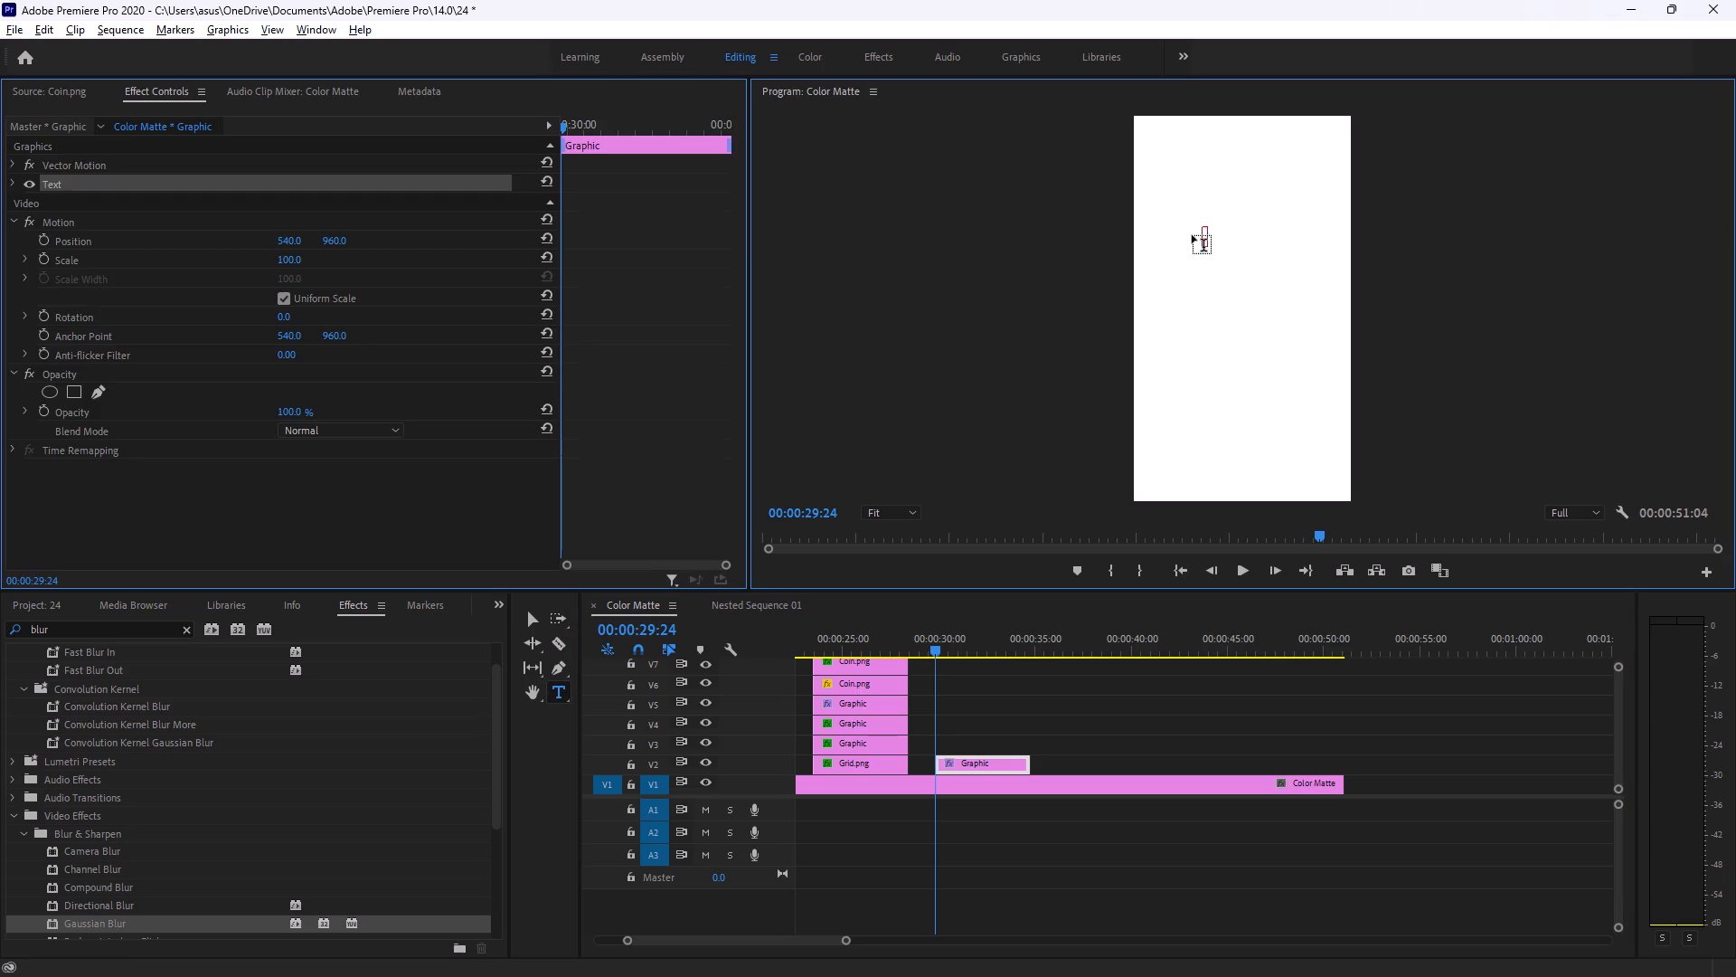
{"action": "key", "text": "space"}
{"action": "key", "text": "space"}
{"action": "key", "text": "BackSpace"}
{"action": "key", "text": "BackSpace"}
{"action": "key", "text": "BackSpace"}
{"action": "type", "text": "--"}
{"action": "key", "text": "minus"}
{"action": "type", "text": "----------"}
{"action": "key", "text": "minus"}
Check the tutorial's line duplication in the browser, and in Premiere Pro duplicate the dashed-line clip from V2 onto V3.
{"action": "key", "text": "alt+Tab"}
{"action": "left_click", "coordinate": [1015, 401]}
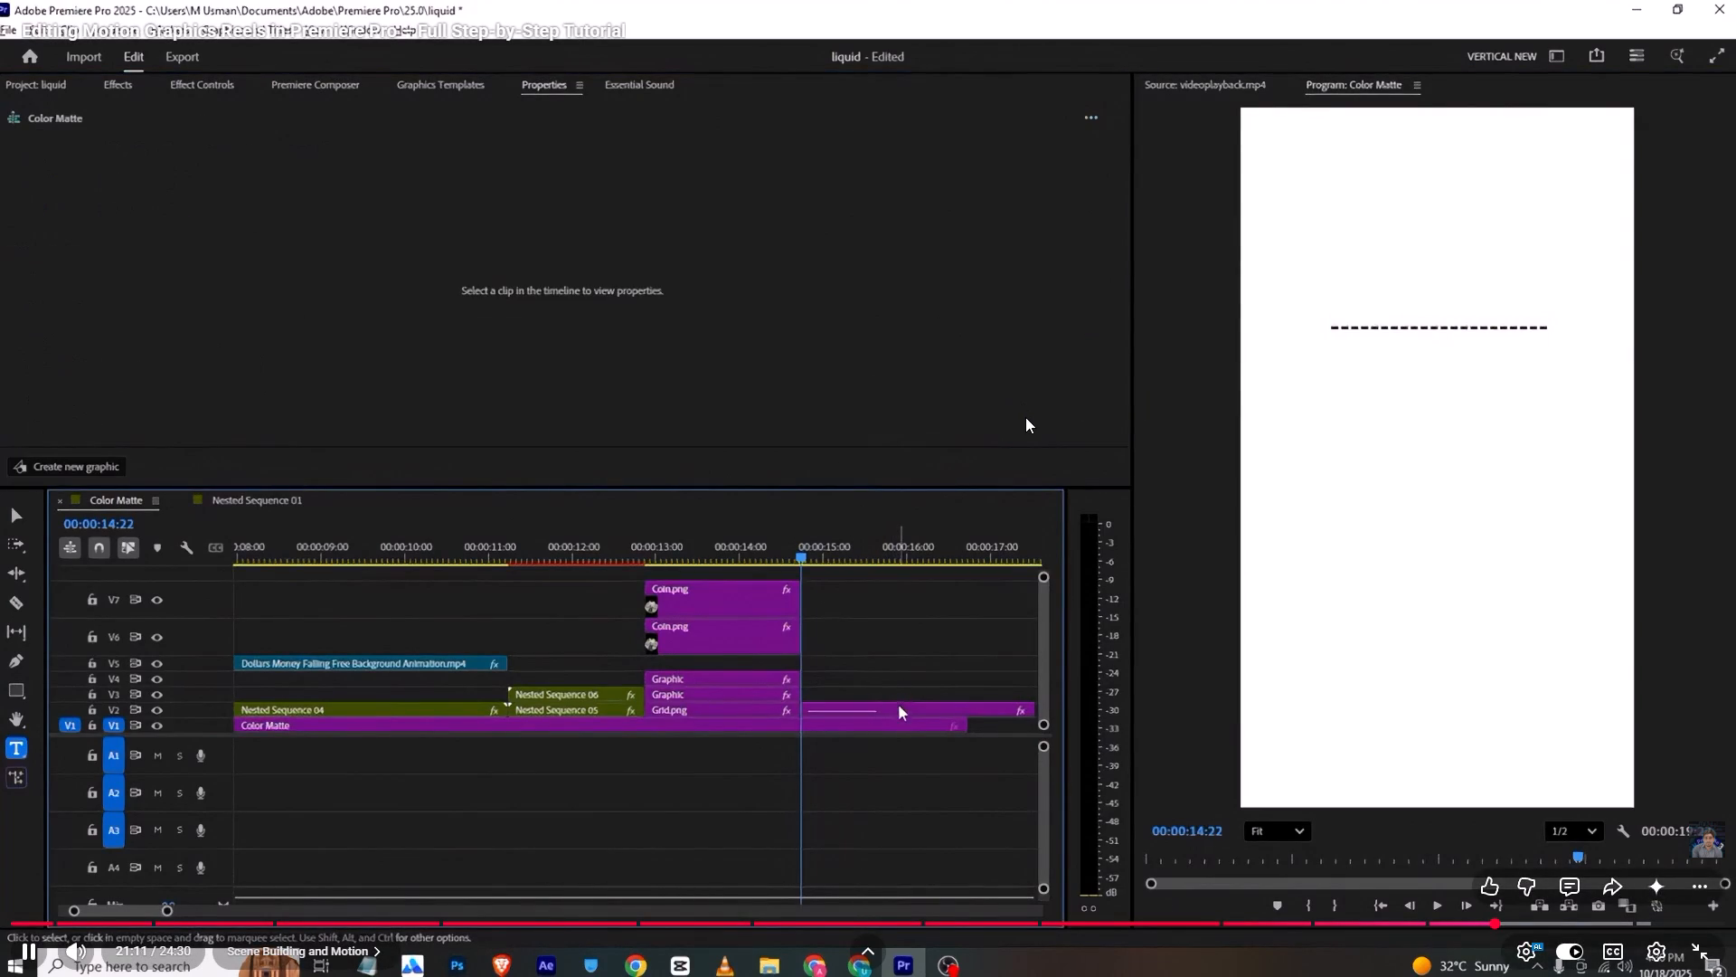
{"action": "left_click", "coordinate": [1056, 564]}
{"action": "key", "text": "alt+Tab"}
{"action": "left_click_drag", "start_coordinate": [989, 762], "coordinate": [986, 742], "text": "alt"}
{"action": "key", "text": "space"}
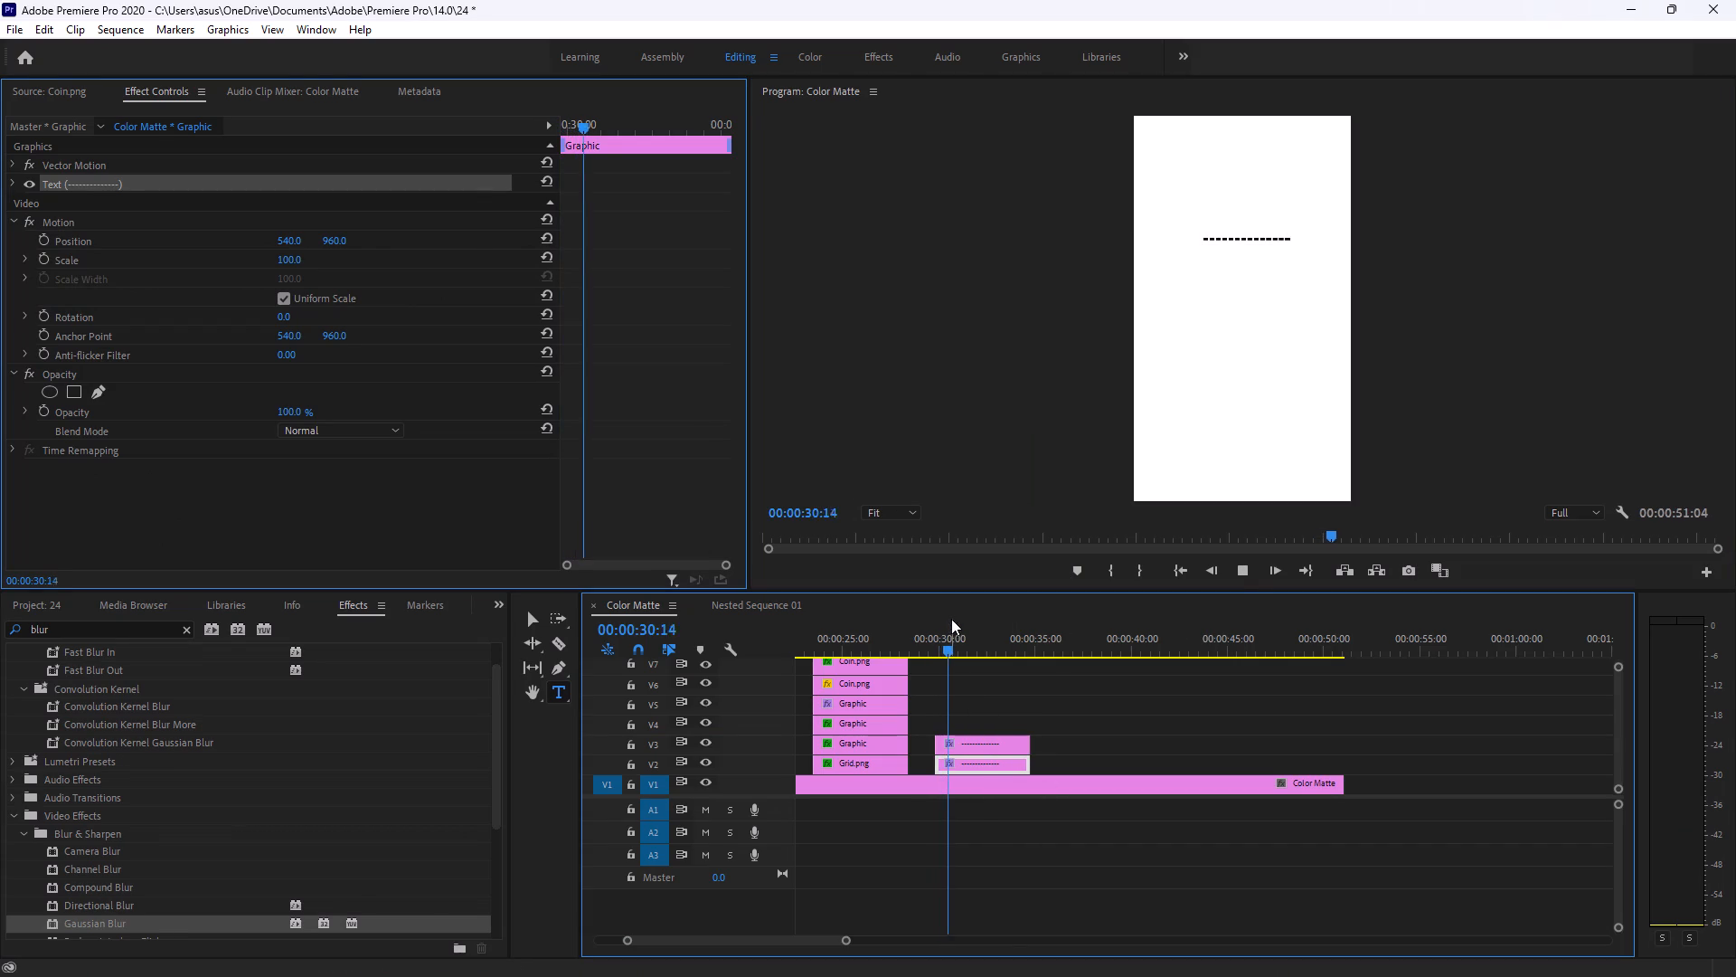
{"action": "key", "text": "space"}
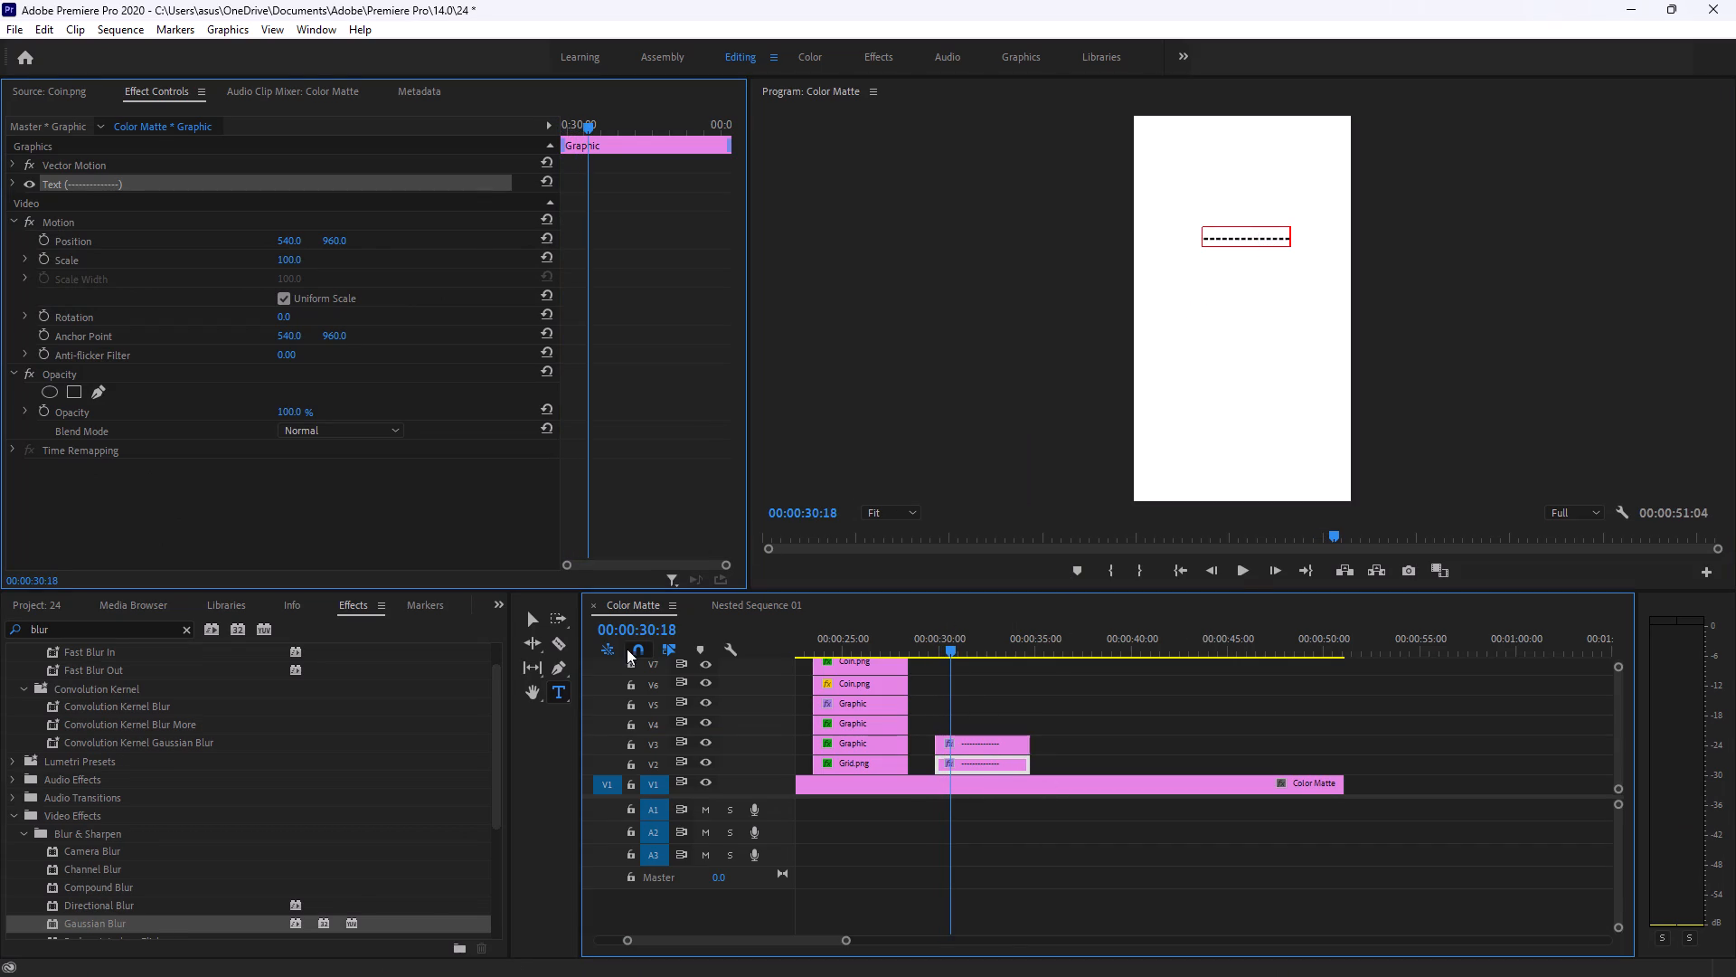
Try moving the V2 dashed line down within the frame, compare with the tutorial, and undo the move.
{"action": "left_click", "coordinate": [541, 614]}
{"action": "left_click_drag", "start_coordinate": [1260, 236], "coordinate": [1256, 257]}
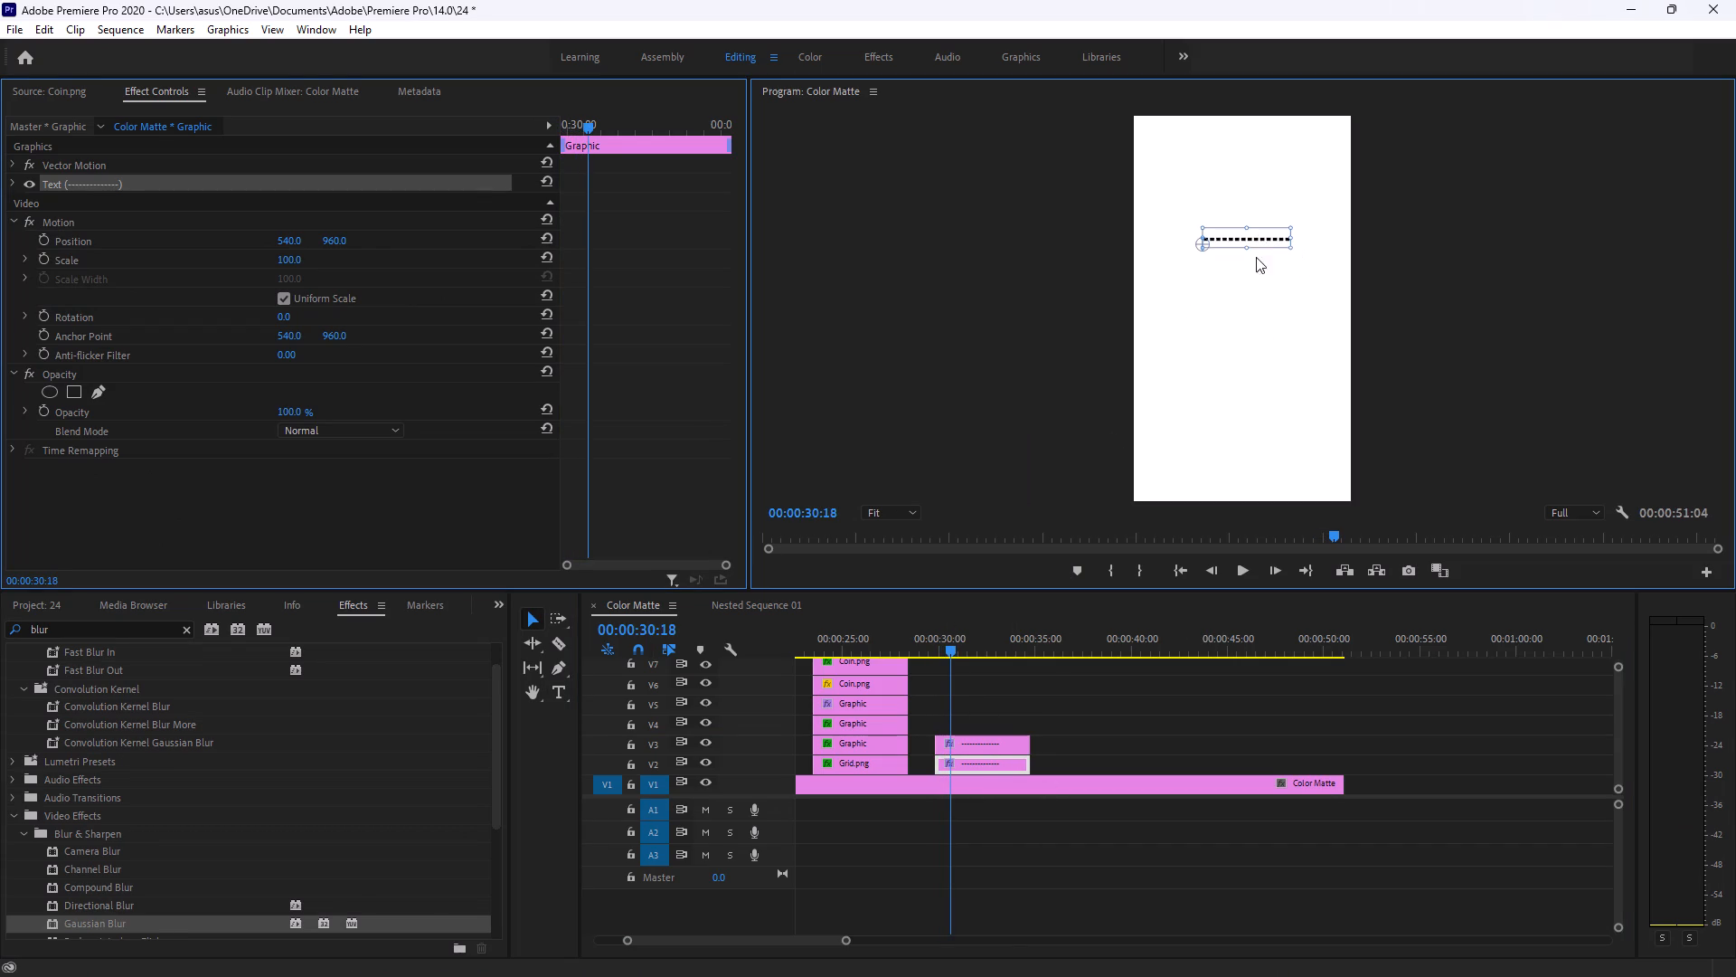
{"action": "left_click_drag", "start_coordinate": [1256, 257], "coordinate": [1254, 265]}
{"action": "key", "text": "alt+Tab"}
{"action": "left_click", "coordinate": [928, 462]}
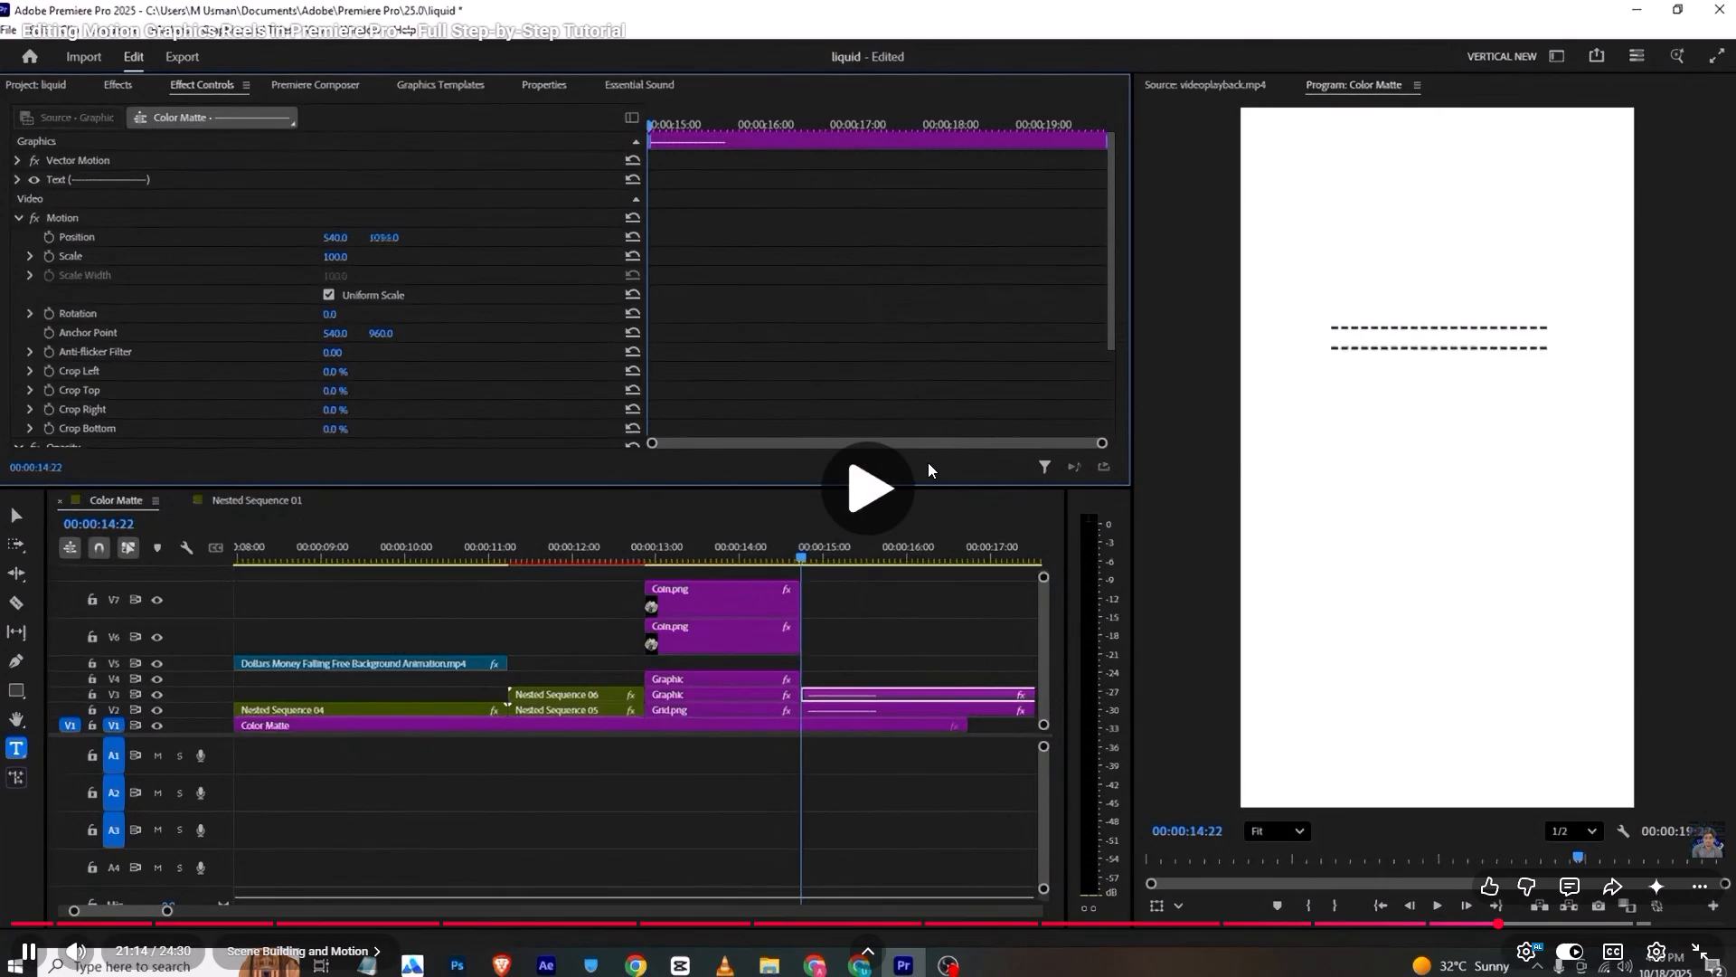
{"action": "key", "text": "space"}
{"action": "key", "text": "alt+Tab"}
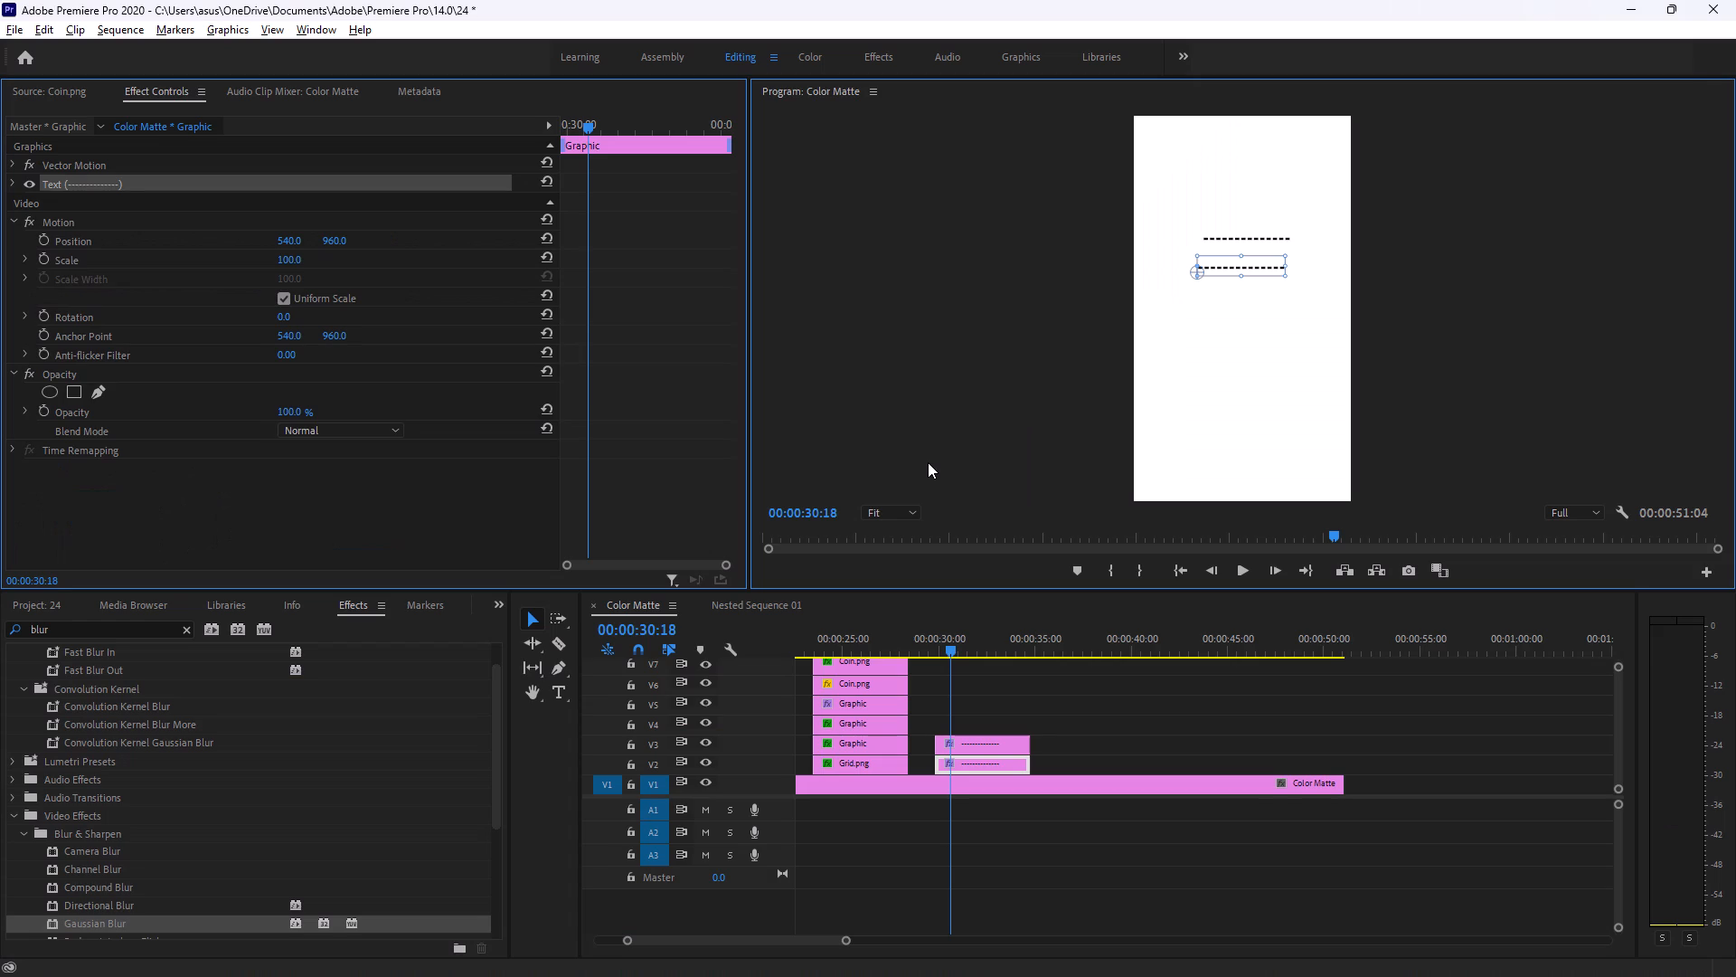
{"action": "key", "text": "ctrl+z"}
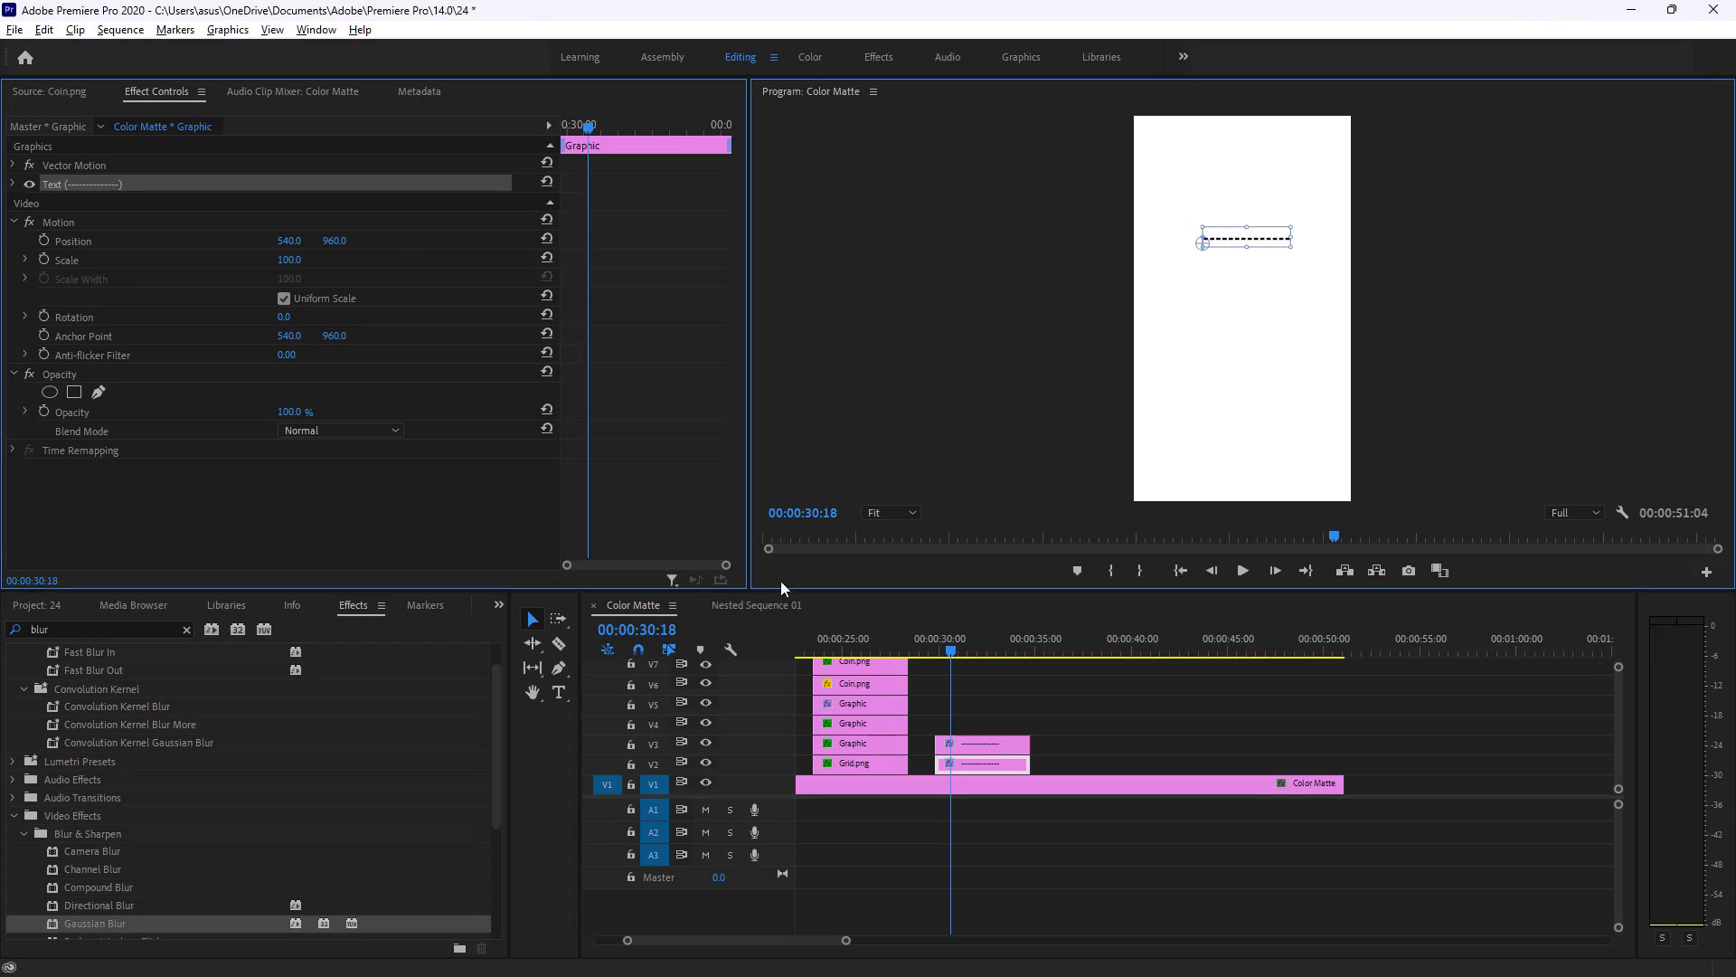
Set the V3 dashed-line clip's vertical Motion position to 1180, keeping it parallel below the first line.
{"action": "left_click", "coordinate": [981, 746]}
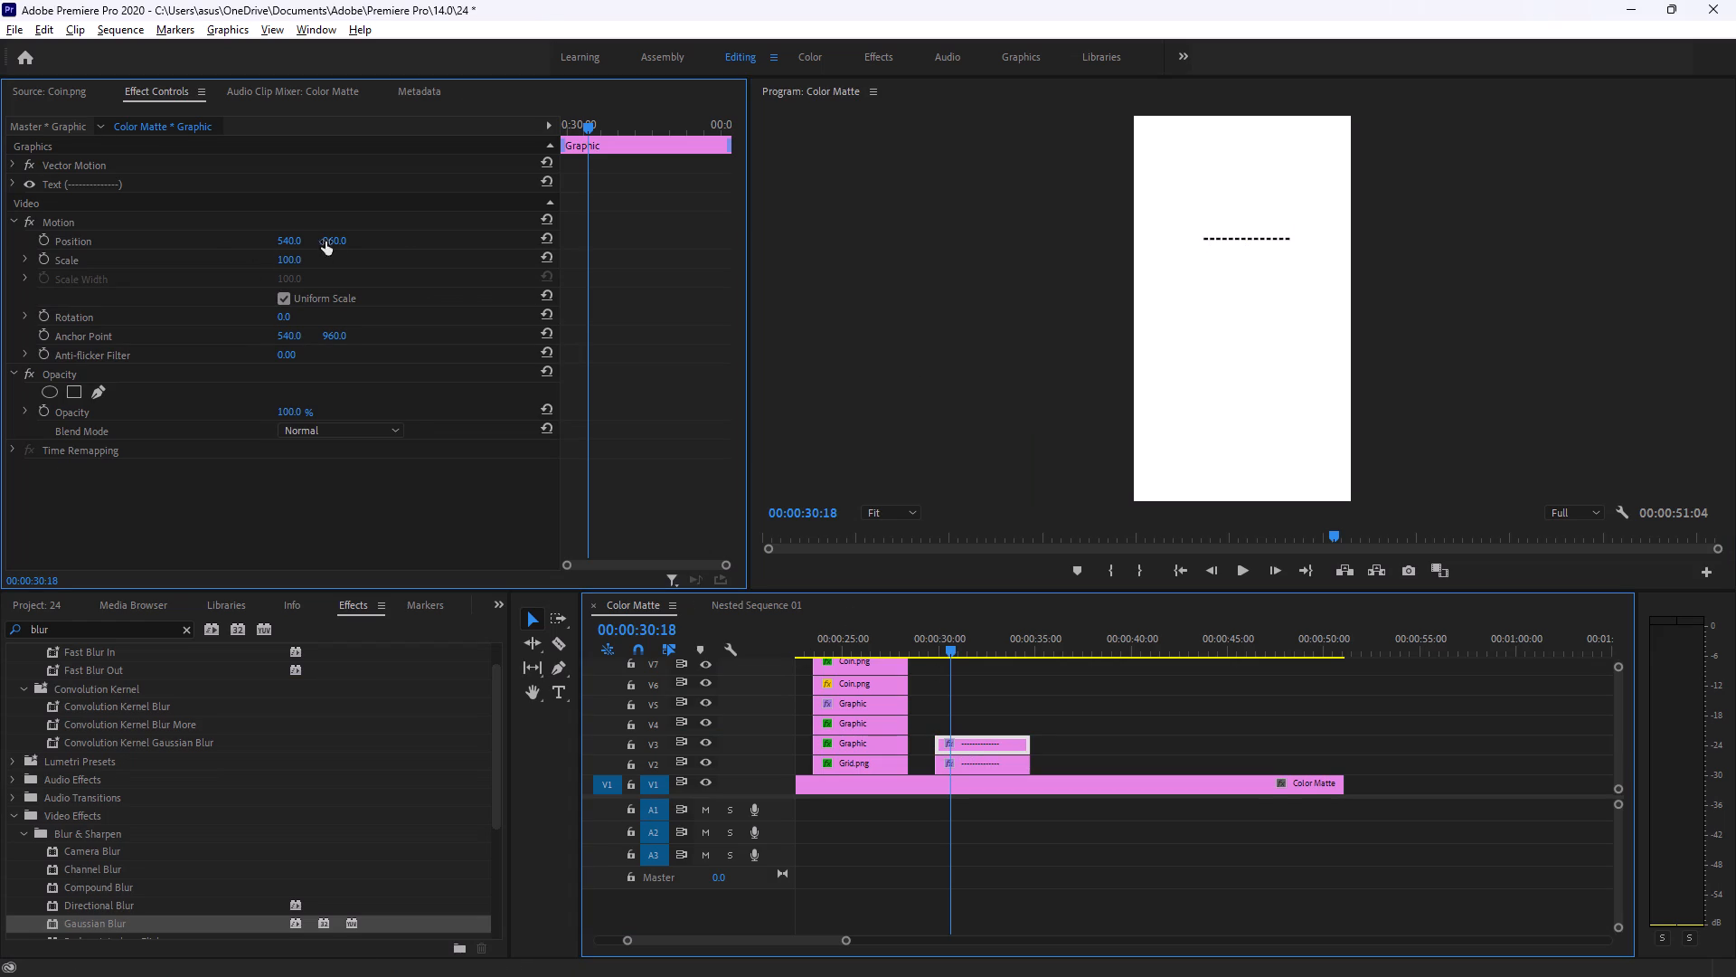
{"action": "left_click_drag", "start_coordinate": [335, 239], "coordinate": [448, 251]}
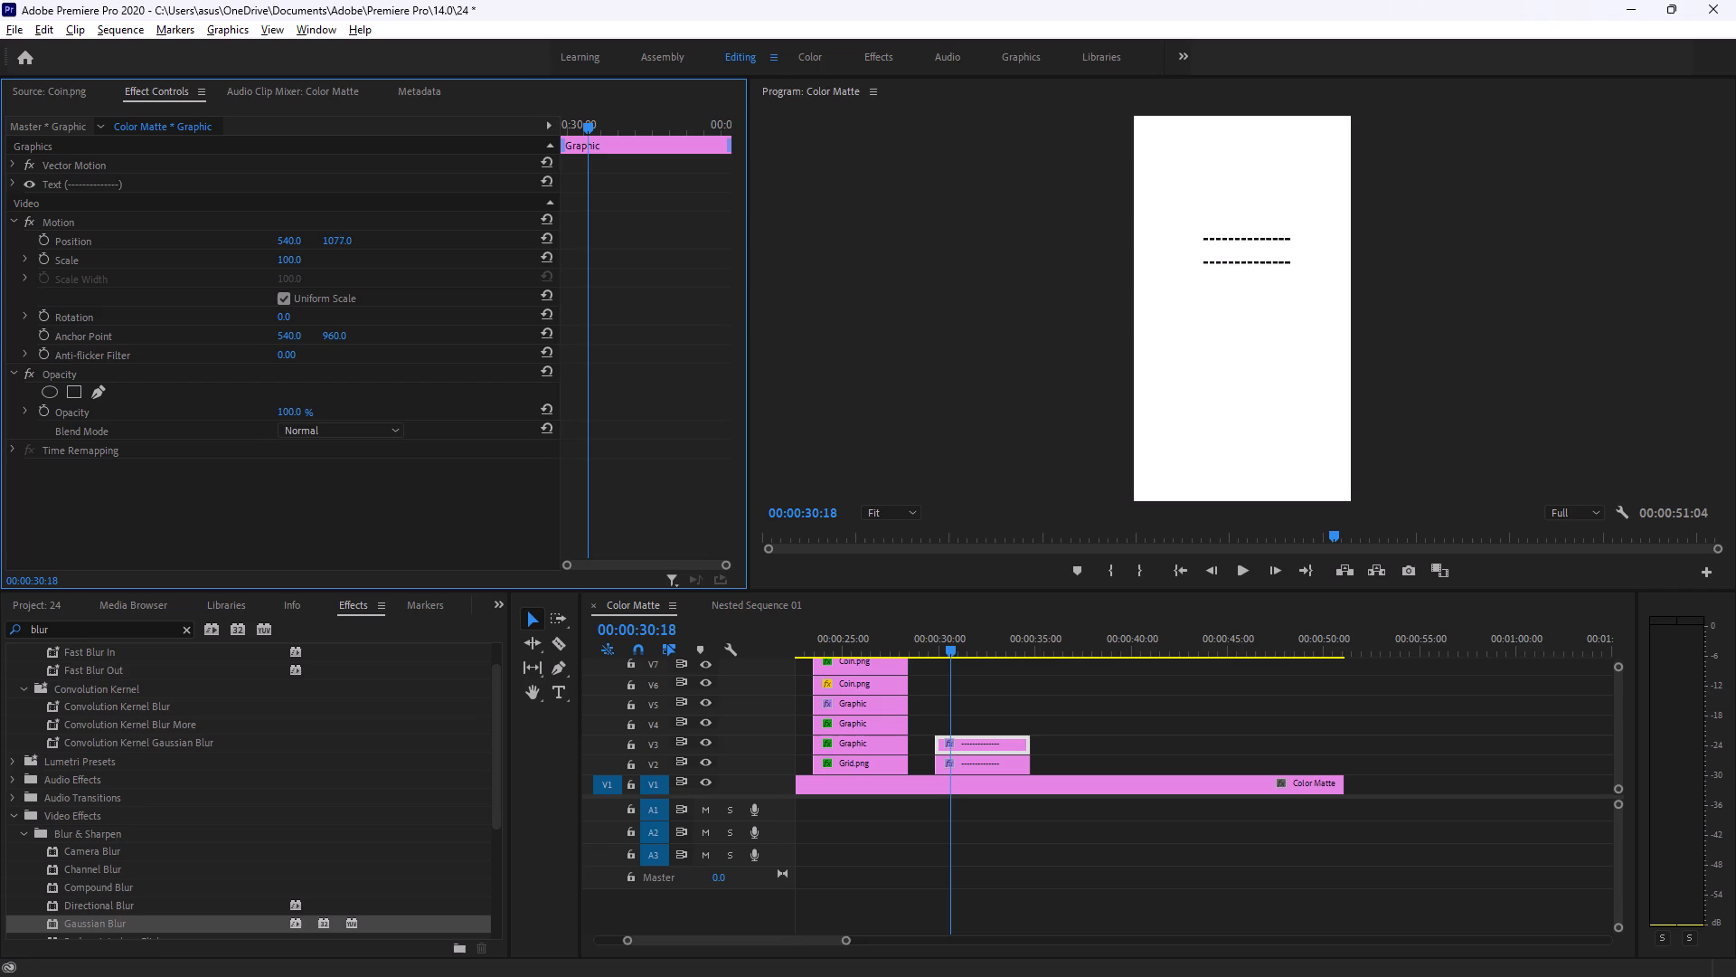
{"action": "left_click_drag", "start_coordinate": [448, 251], "coordinate": [542, 260]}
{"action": "left_click_drag", "start_coordinate": [542, 260], "coordinate": [540, 261]}
Check the tutorial's rotated third line in the browser, and in Premiere Pro duplicate the V3 dashed-line clip onto V4.
{"action": "key", "text": "alt+Tab"}
{"action": "left_click", "coordinate": [666, 470]}
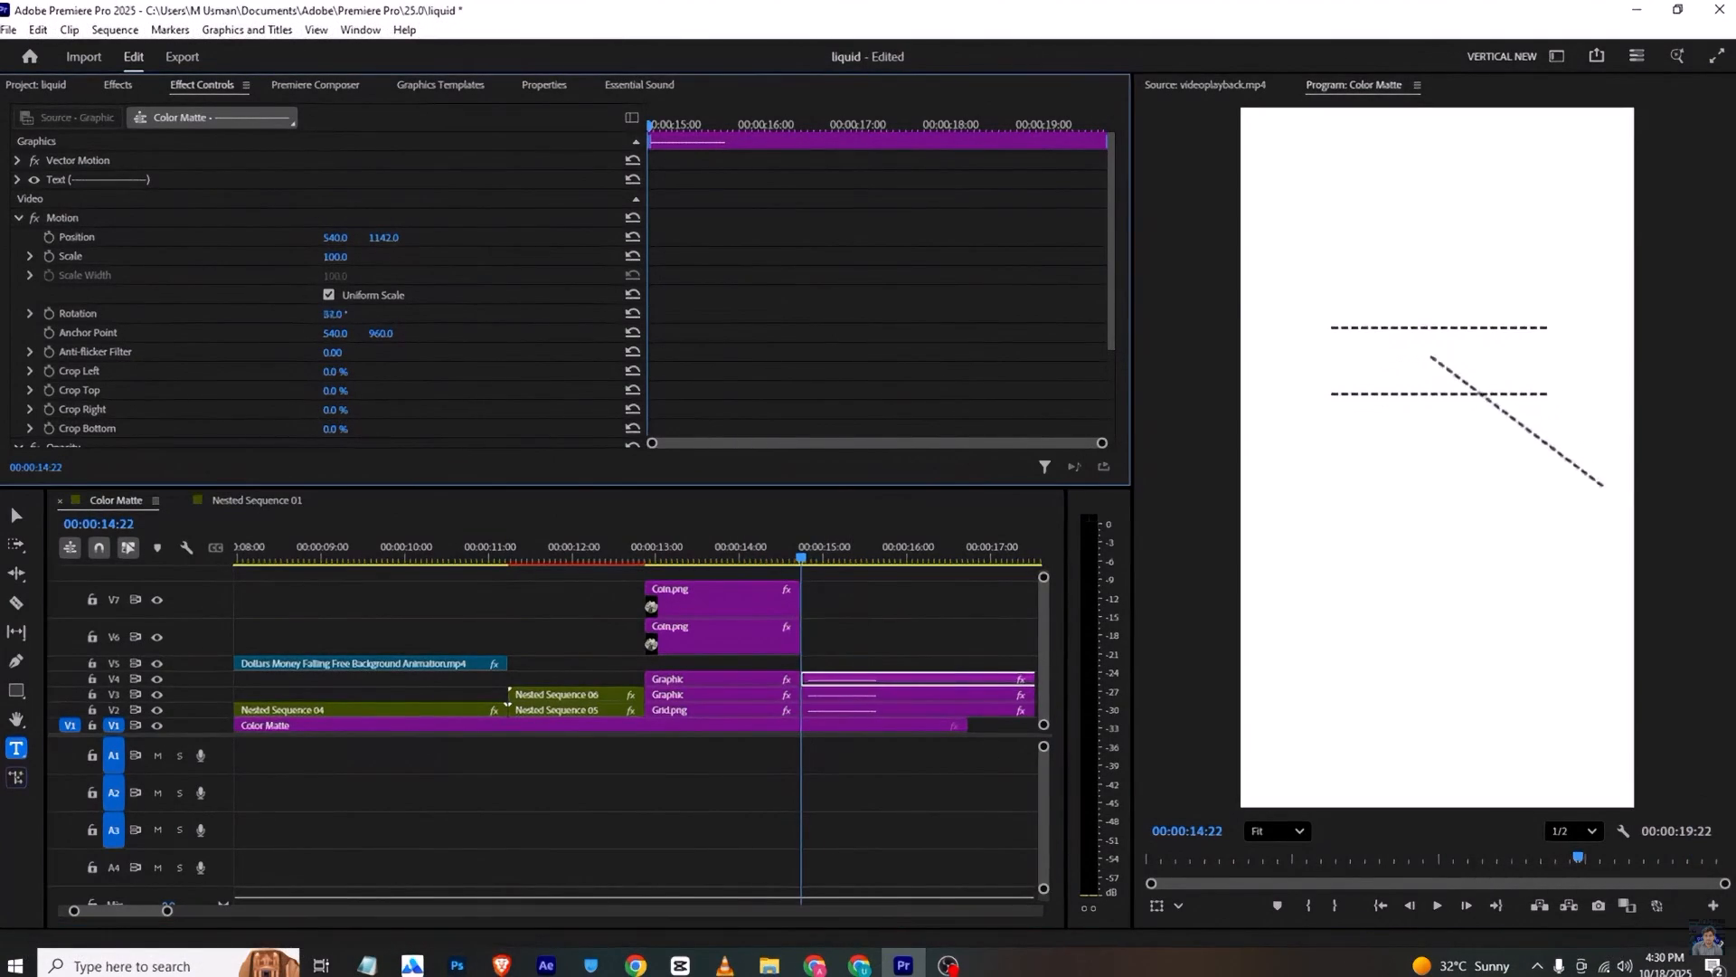
{"action": "left_click", "coordinate": [892, 535]}
{"action": "key", "text": "alt+Tab"}
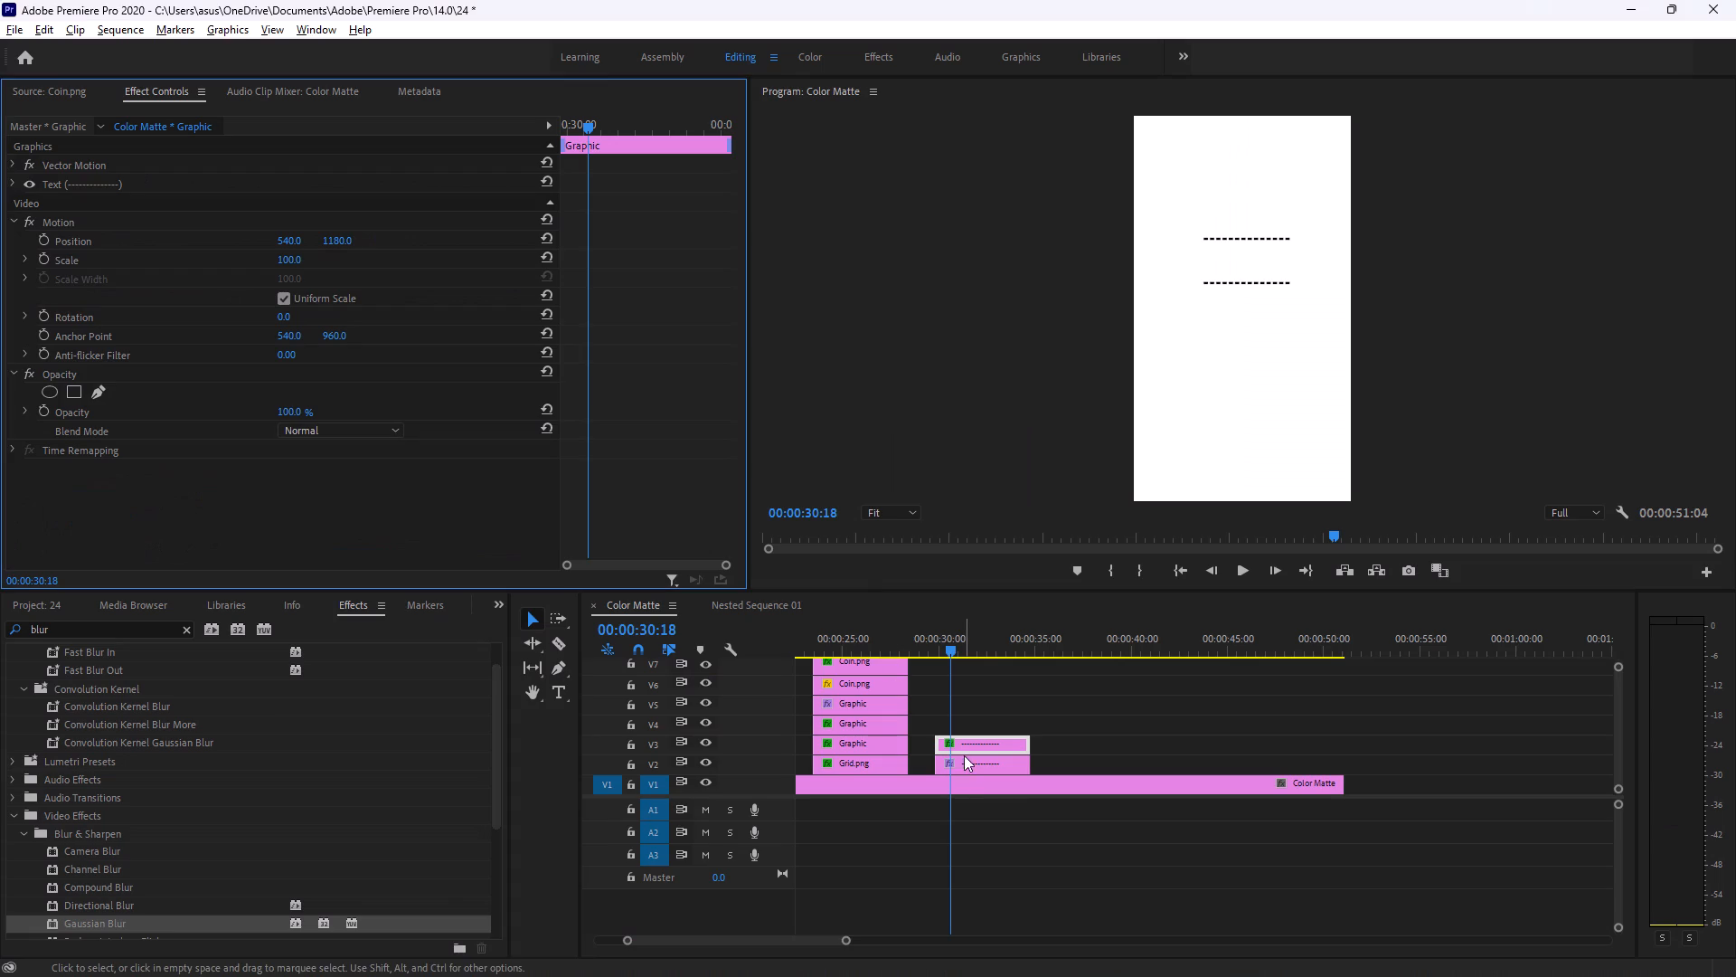
{"action": "left_click_drag", "start_coordinate": [988, 742], "coordinate": [986, 722], "text": "alt"}
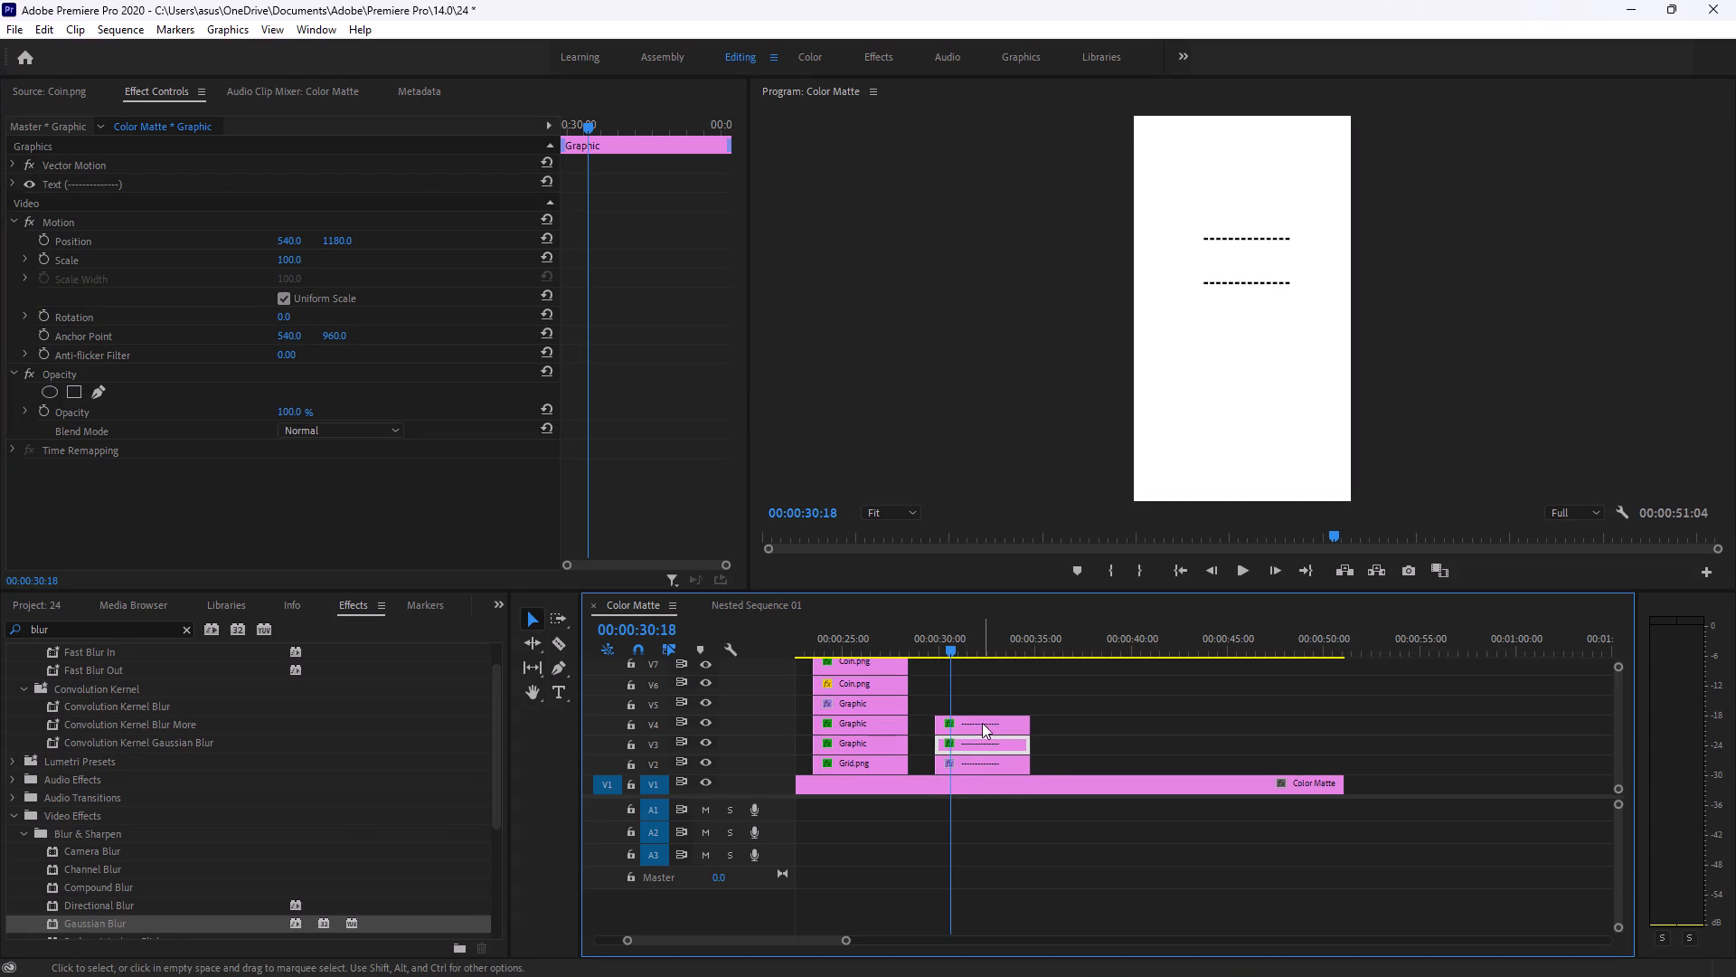
Rotate the V4 dashed-line clip to about 87°, so that it stands nearly vertical.
{"action": "left_click", "coordinate": [980, 724]}
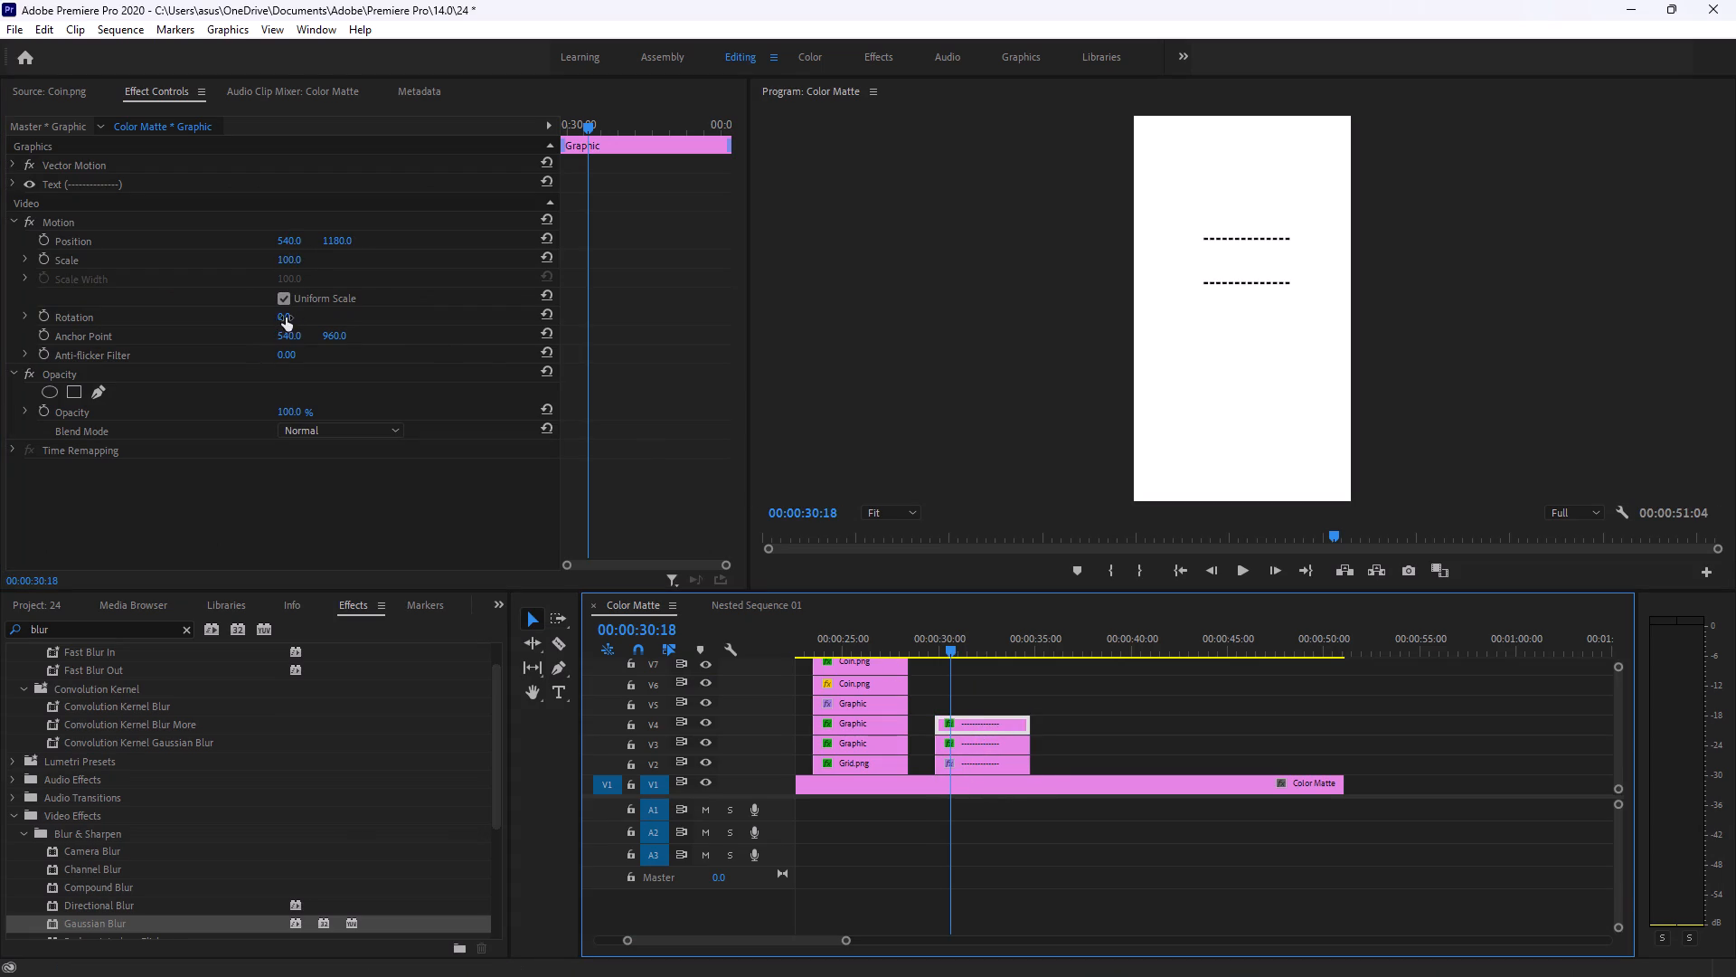
{"action": "left_click_drag", "start_coordinate": [286, 318], "coordinate": [390, 341]}
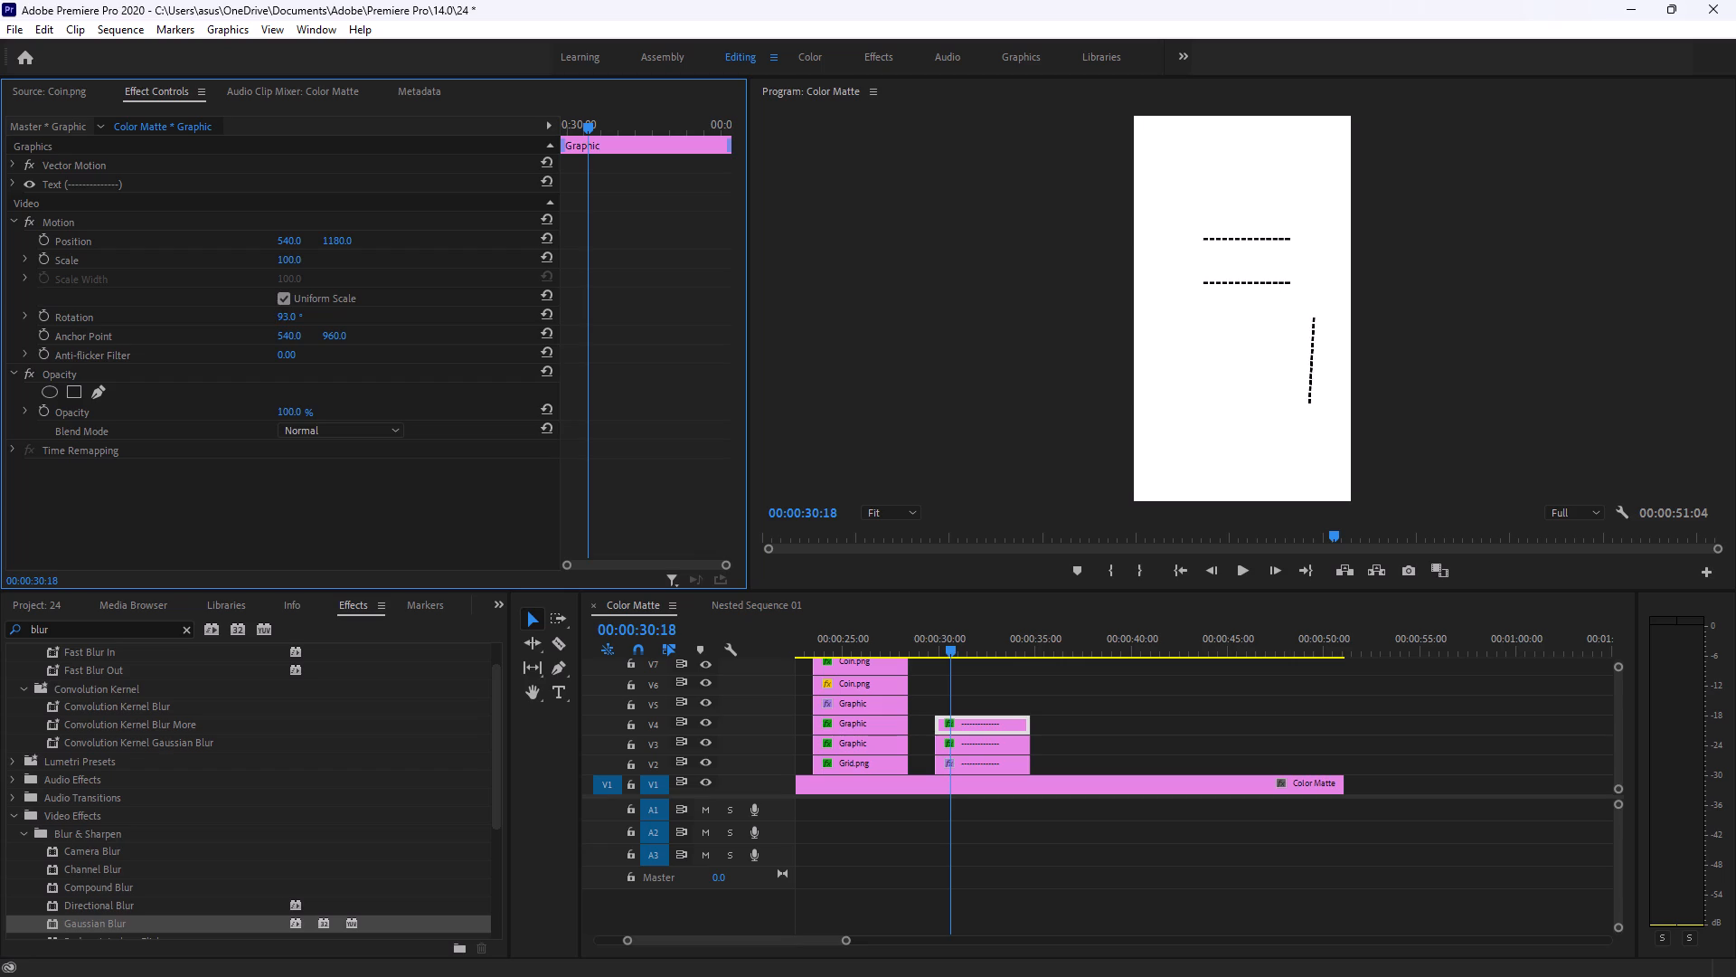
{"action": "left_click_drag", "start_coordinate": [390, 341], "coordinate": [384, 340]}
{"action": "left_click_drag", "start_coordinate": [384, 340], "coordinate": [387, 340]}
Check the tutorial's vertical line in the browser, and set the V4 dashed line's Motion position to 451, 805 in Premiere Pro.
{"action": "key", "text": "alt+Tab"}
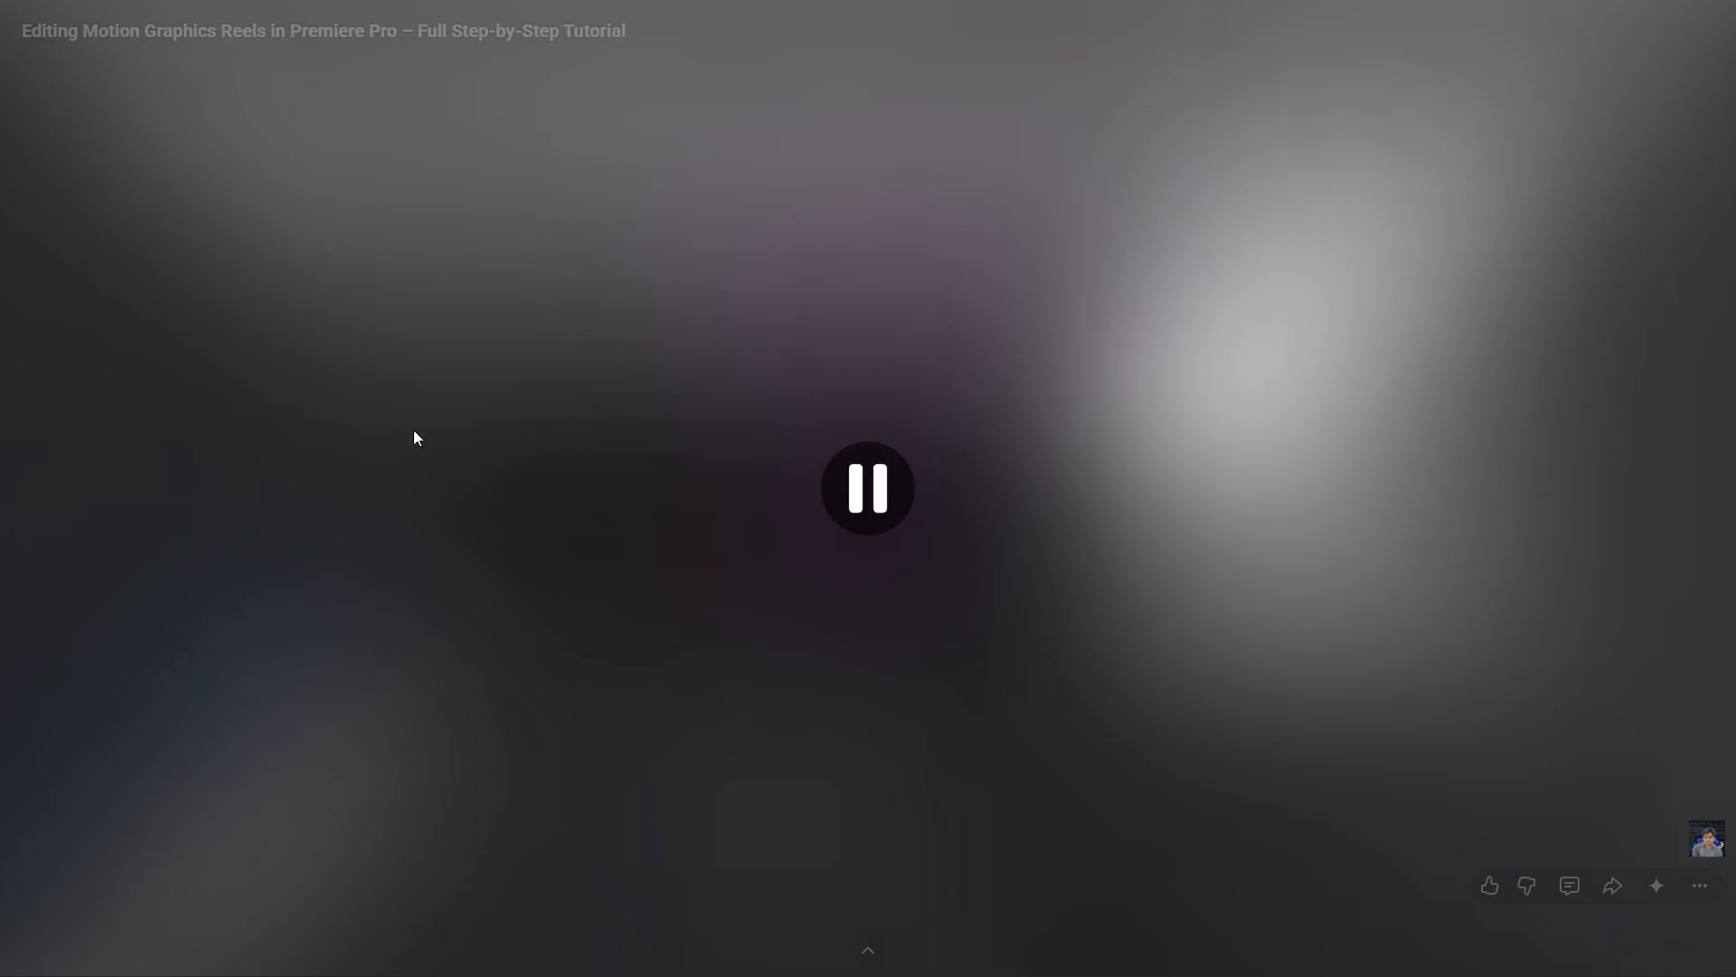
{"action": "left_click", "coordinate": [625, 555]}
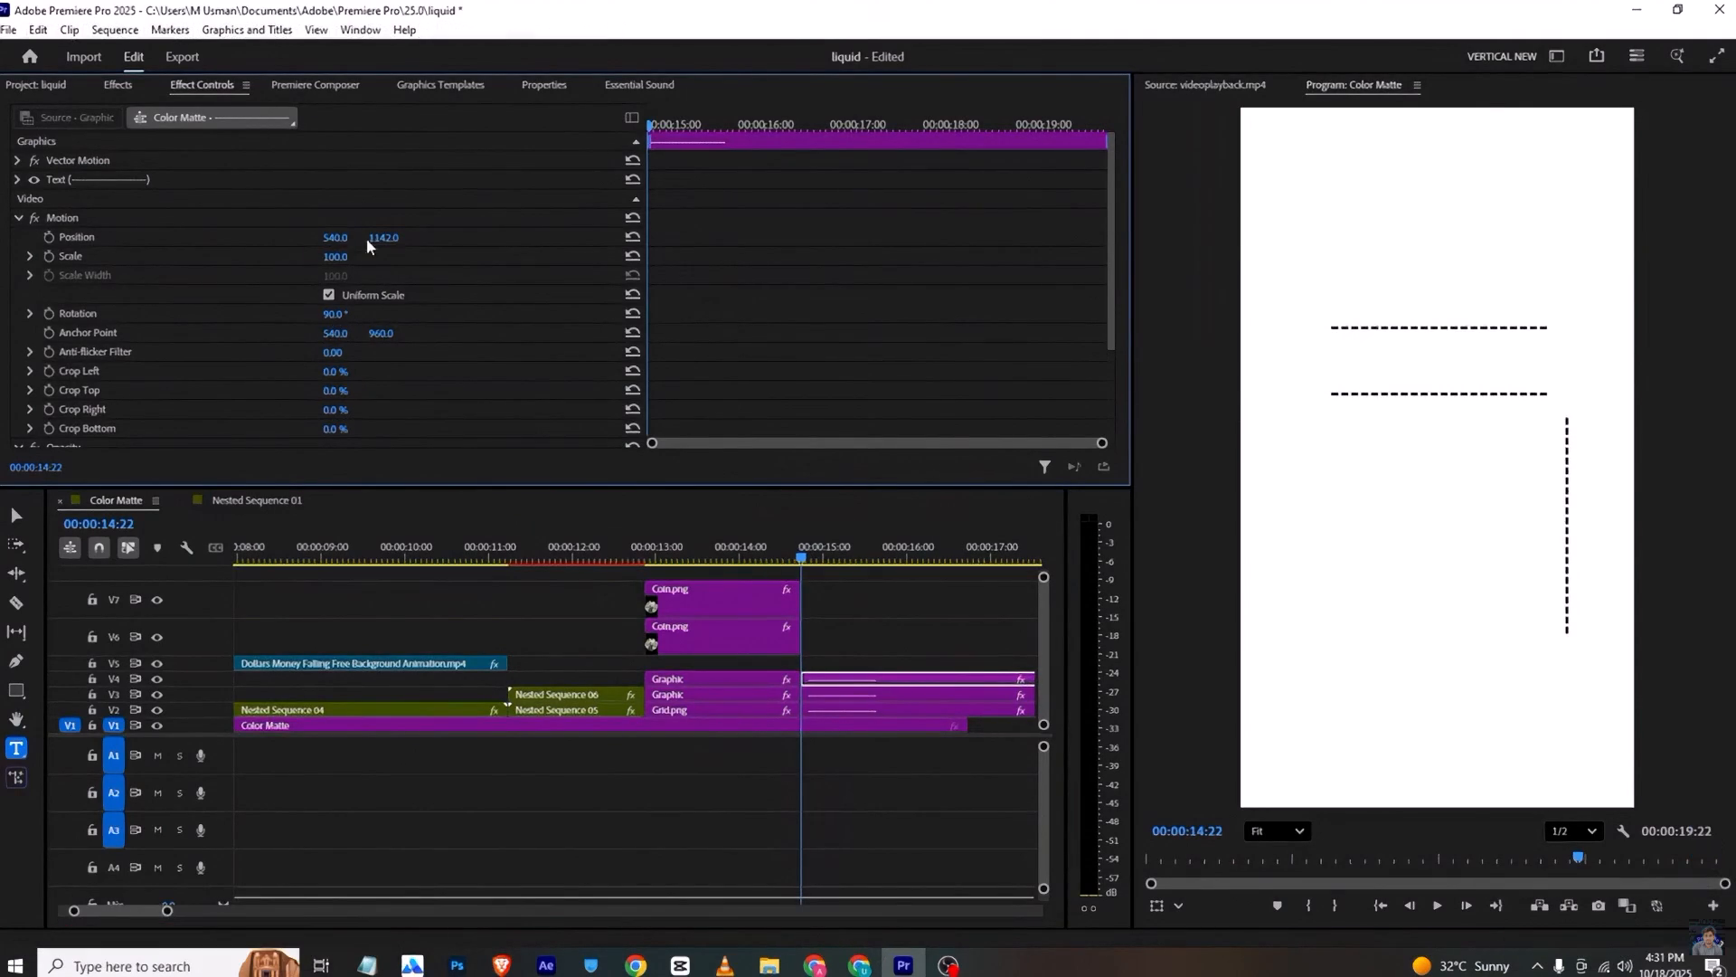
{"action": "left_click", "coordinate": [839, 555]}
{"action": "key", "text": "alt+Tab"}
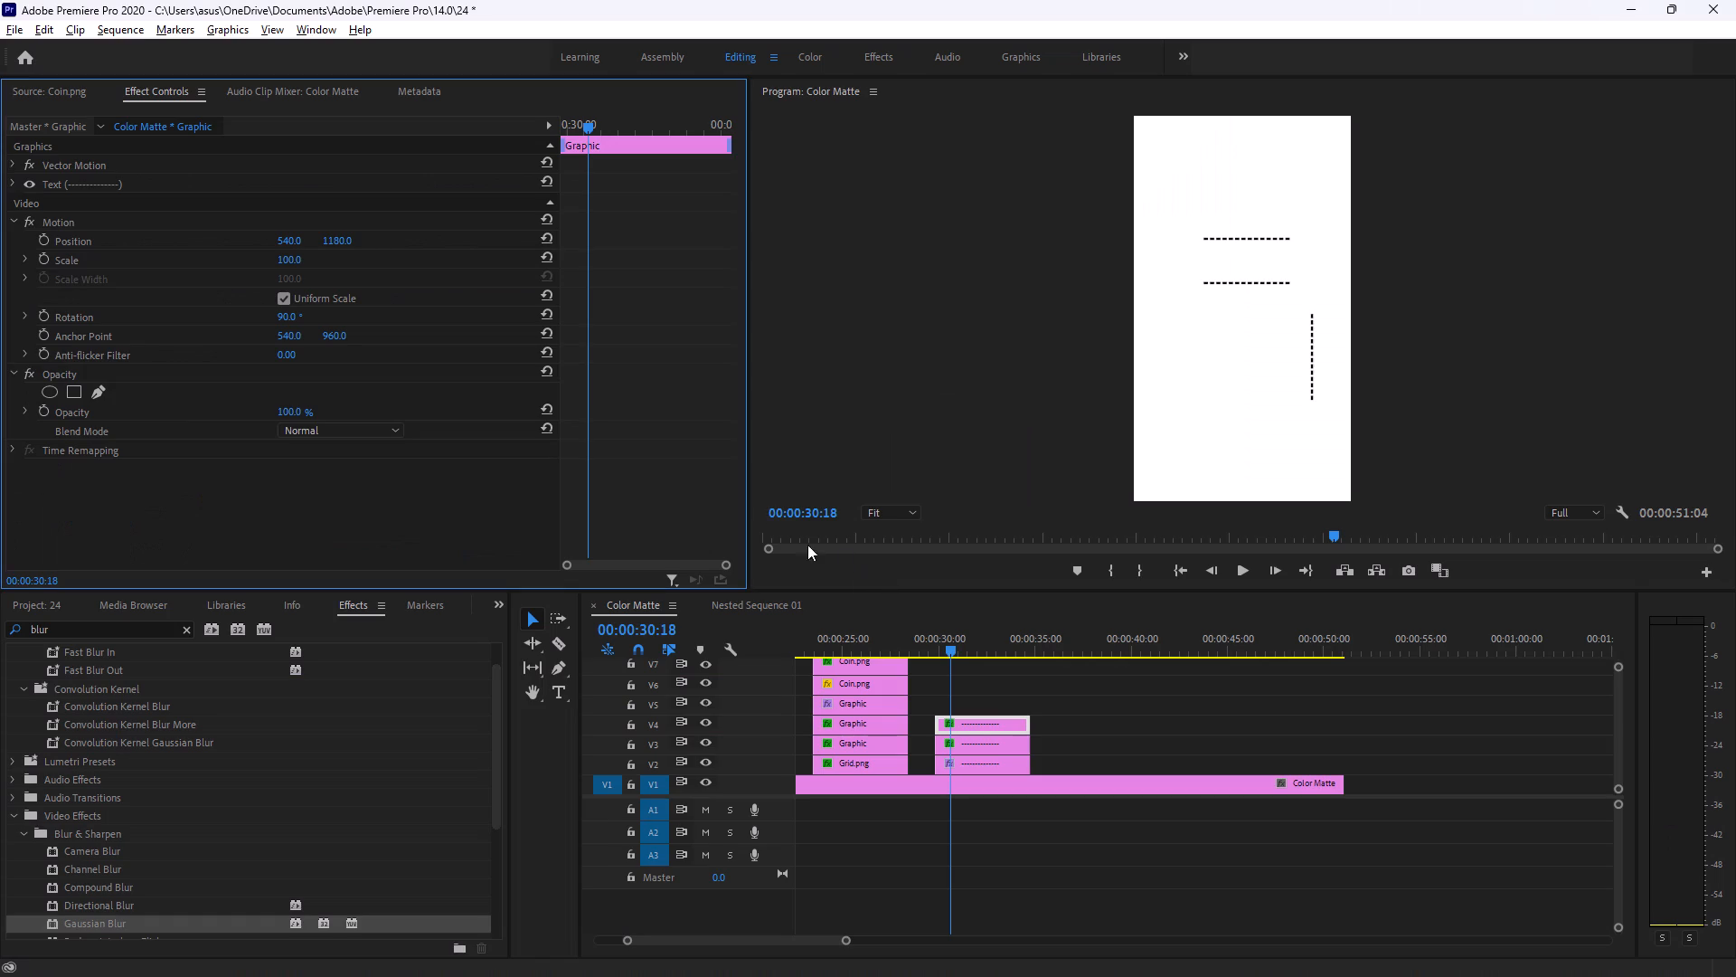
{"action": "left_click", "coordinate": [333, 242]}
{"action": "left_click_drag", "start_coordinate": [289, 238], "coordinate": [203, 217]}
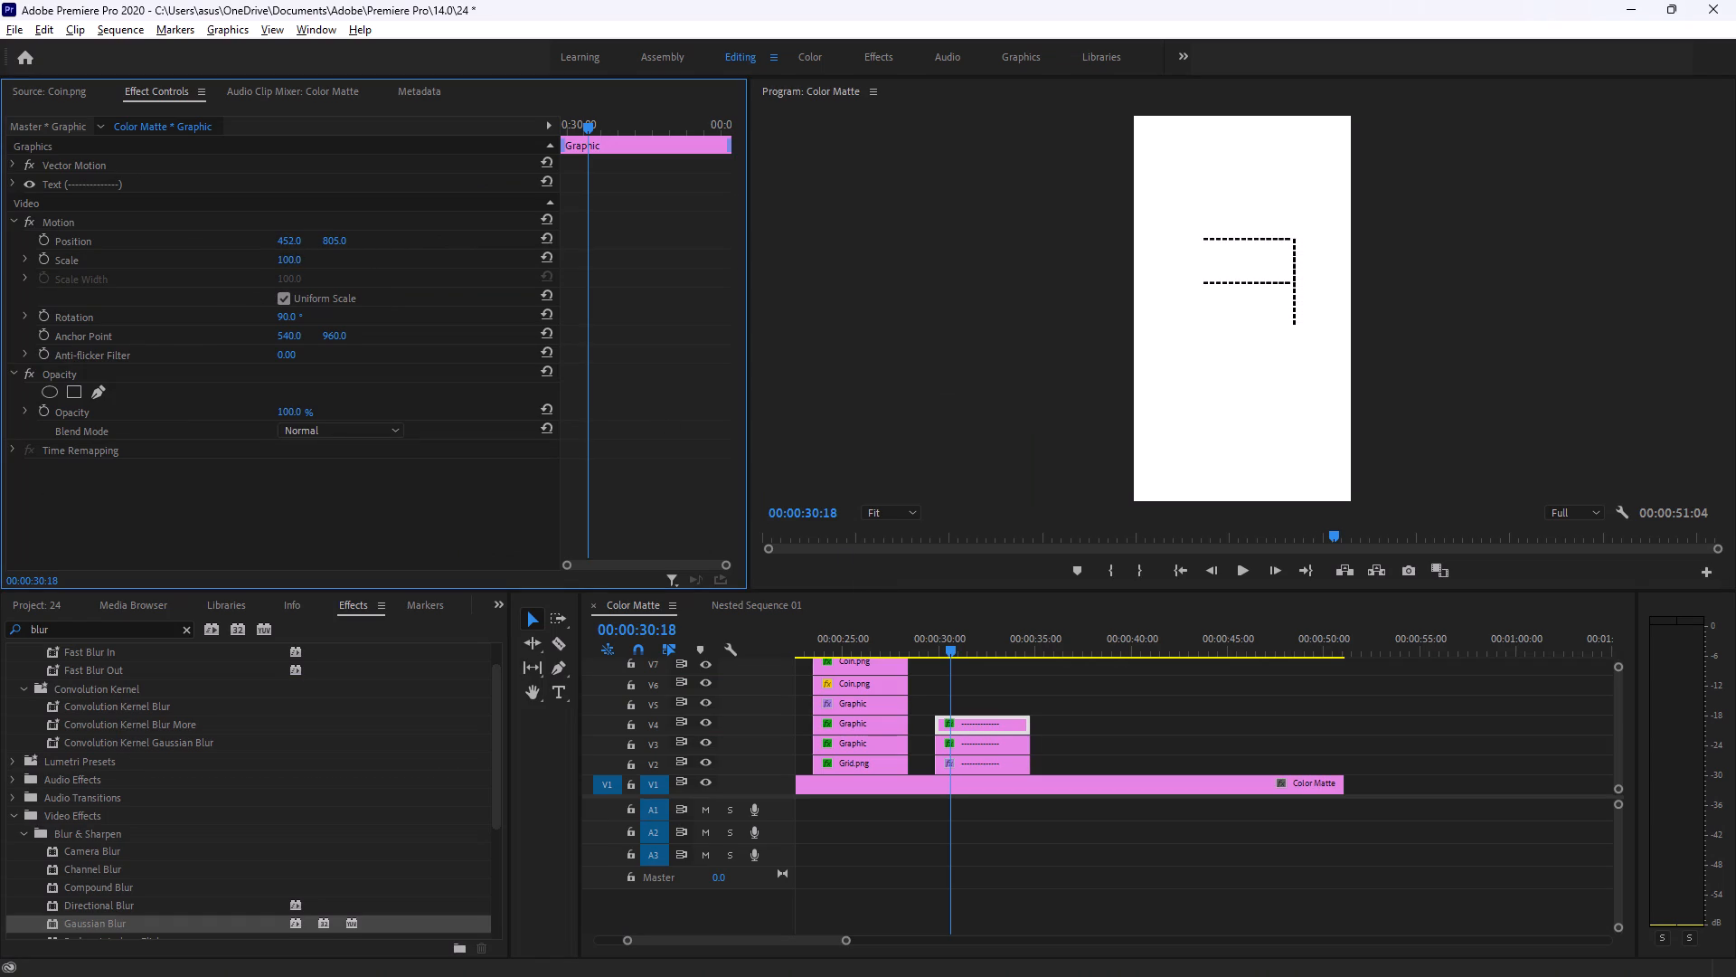
{"action": "left_click_drag", "start_coordinate": [203, 217], "coordinate": [202, 217]}
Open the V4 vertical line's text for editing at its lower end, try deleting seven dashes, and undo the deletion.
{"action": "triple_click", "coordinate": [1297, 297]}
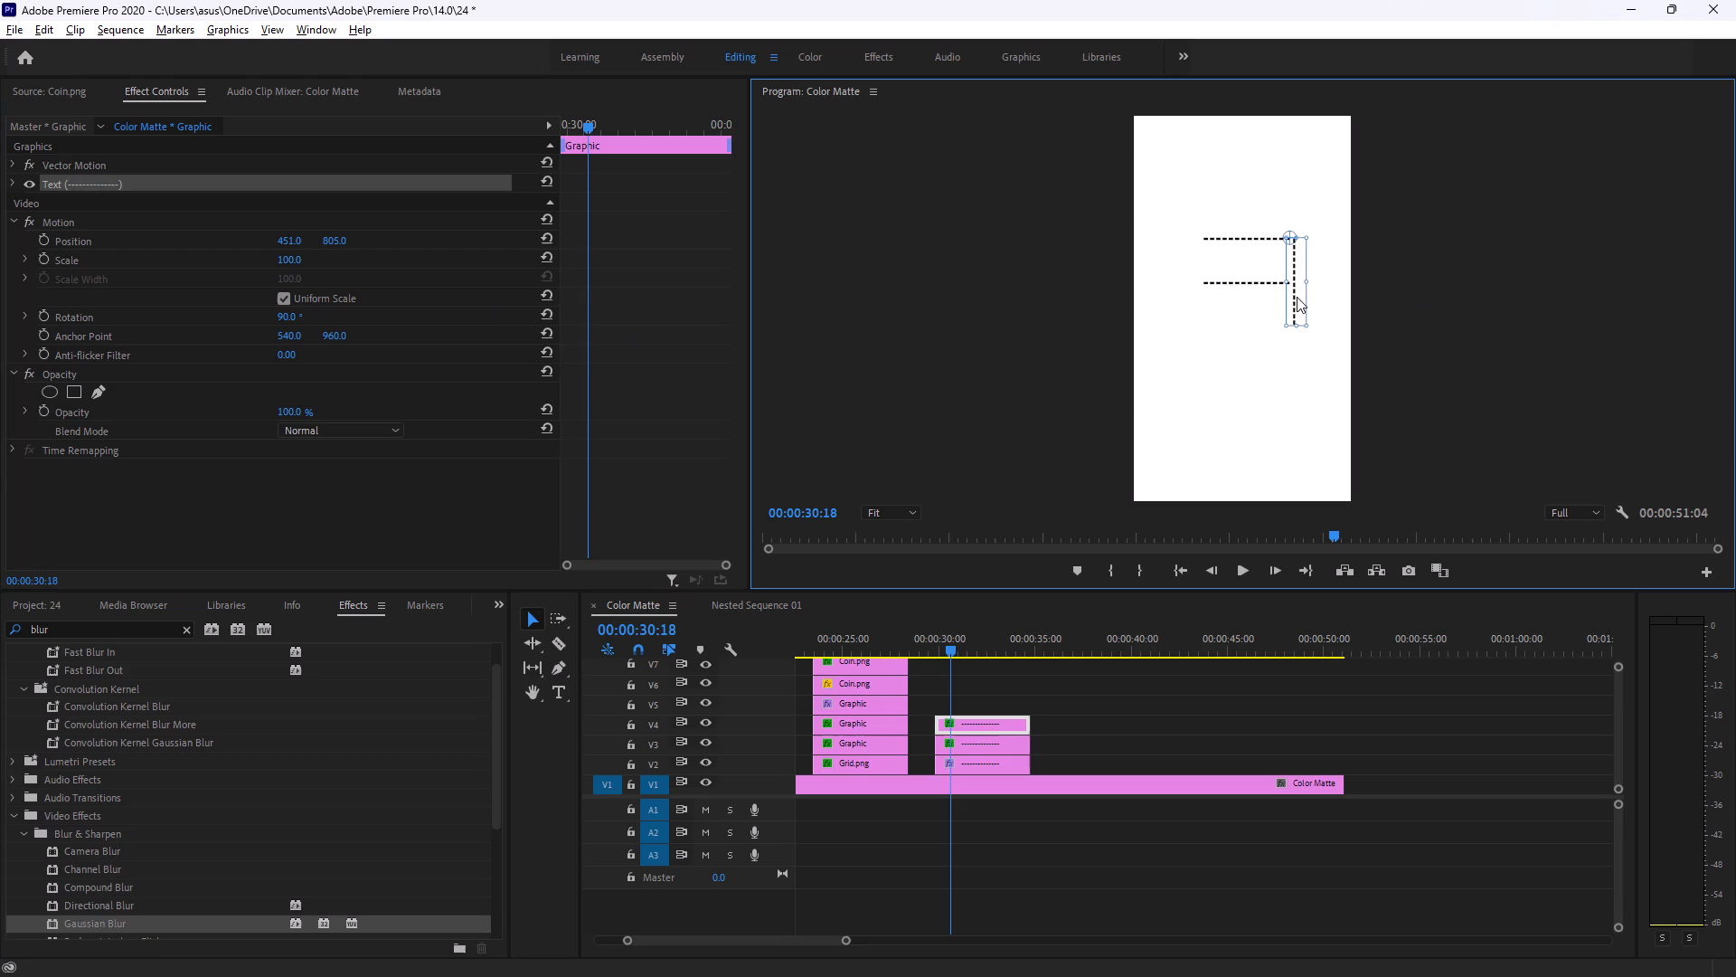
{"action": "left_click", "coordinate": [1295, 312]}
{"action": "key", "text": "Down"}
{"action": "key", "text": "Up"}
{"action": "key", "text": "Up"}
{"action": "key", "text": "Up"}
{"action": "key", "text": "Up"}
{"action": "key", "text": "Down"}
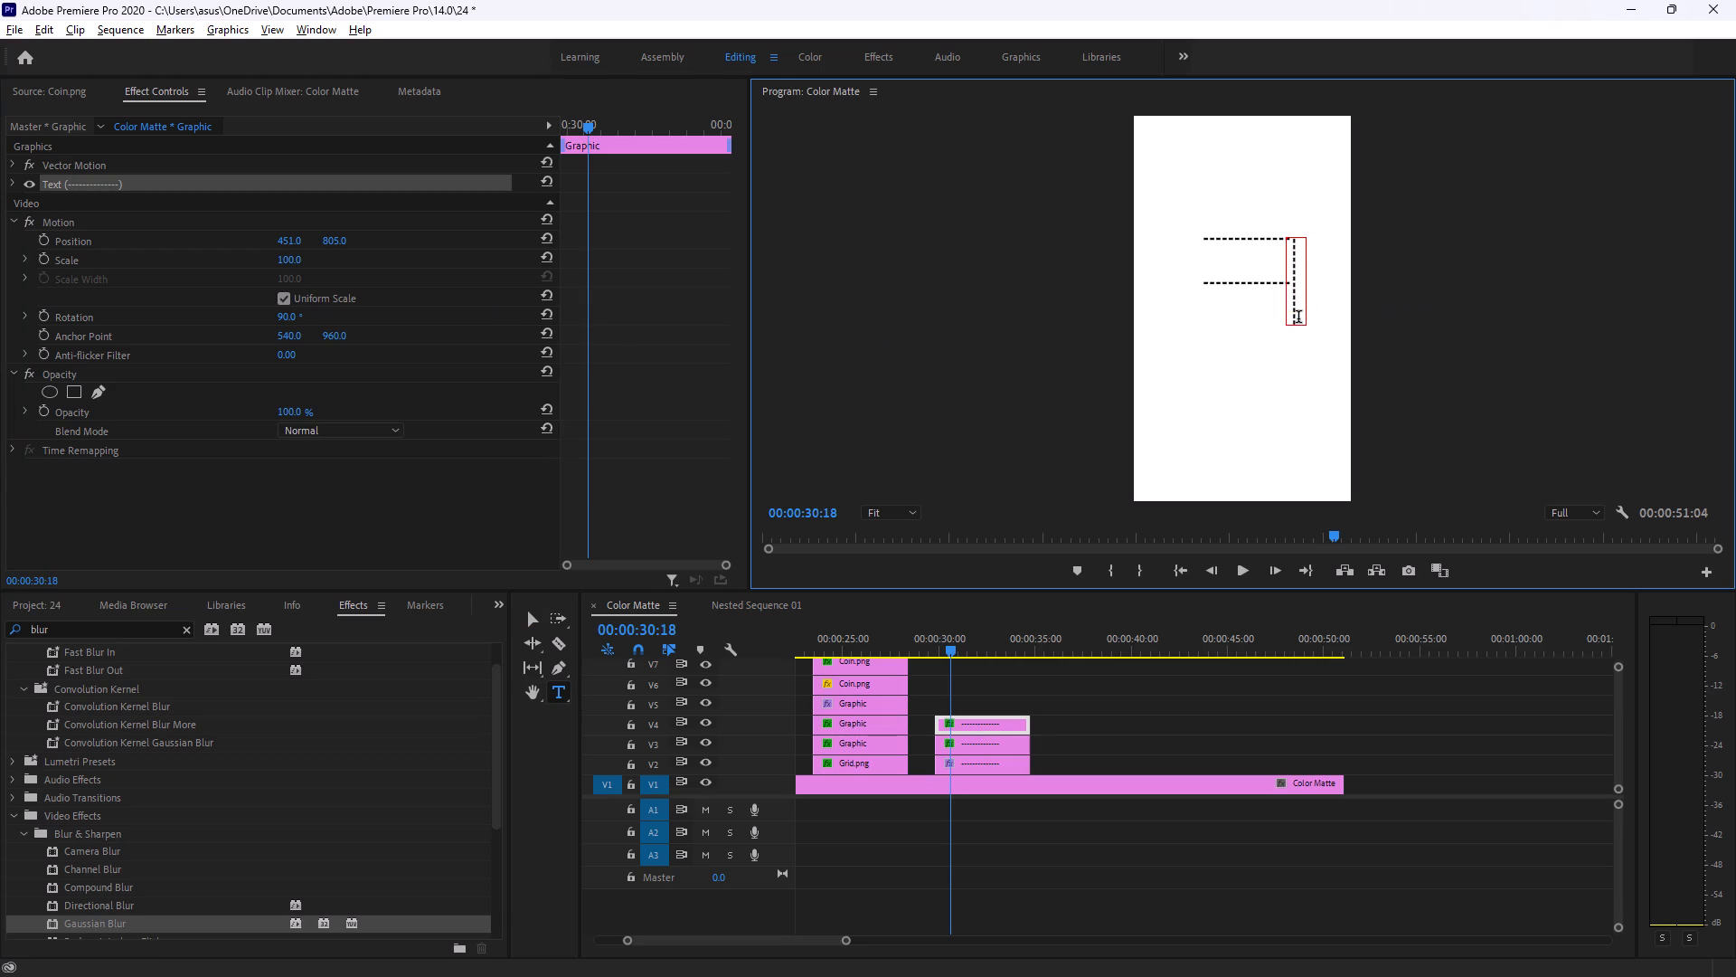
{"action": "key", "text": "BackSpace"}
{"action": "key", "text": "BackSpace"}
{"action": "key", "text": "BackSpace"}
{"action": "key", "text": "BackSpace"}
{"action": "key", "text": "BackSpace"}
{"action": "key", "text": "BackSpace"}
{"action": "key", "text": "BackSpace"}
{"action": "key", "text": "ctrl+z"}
Shorten the V4 vertical line by deleting six dashes from its lower end, and leave text editing.
{"action": "key", "text": "BackSpace"}
{"action": "key", "text": "BackSpace"}
{"action": "key", "text": "BackSpace"}
{"action": "key", "text": "BackSpace"}
{"action": "key", "text": "BackSpace"}
{"action": "key", "text": "BackSpace"}
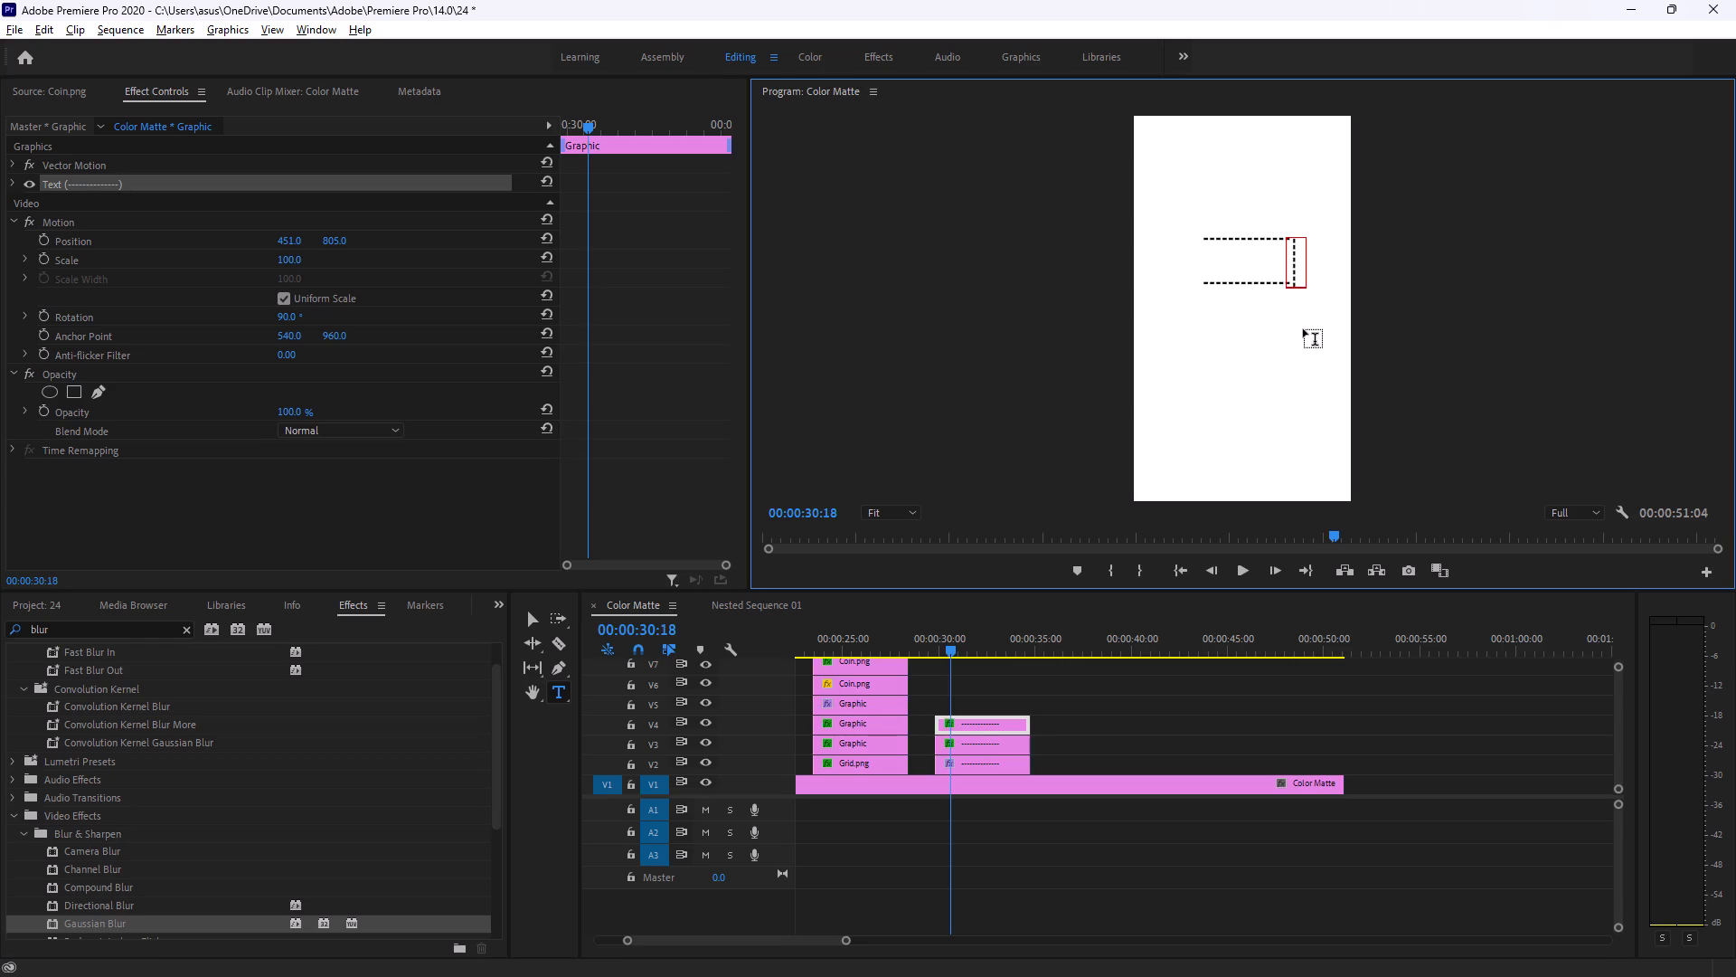
{"action": "left_click", "coordinate": [532, 617]}
{"action": "left_click", "coordinate": [1464, 384]}
{"action": "left_click", "coordinate": [1296, 269]}
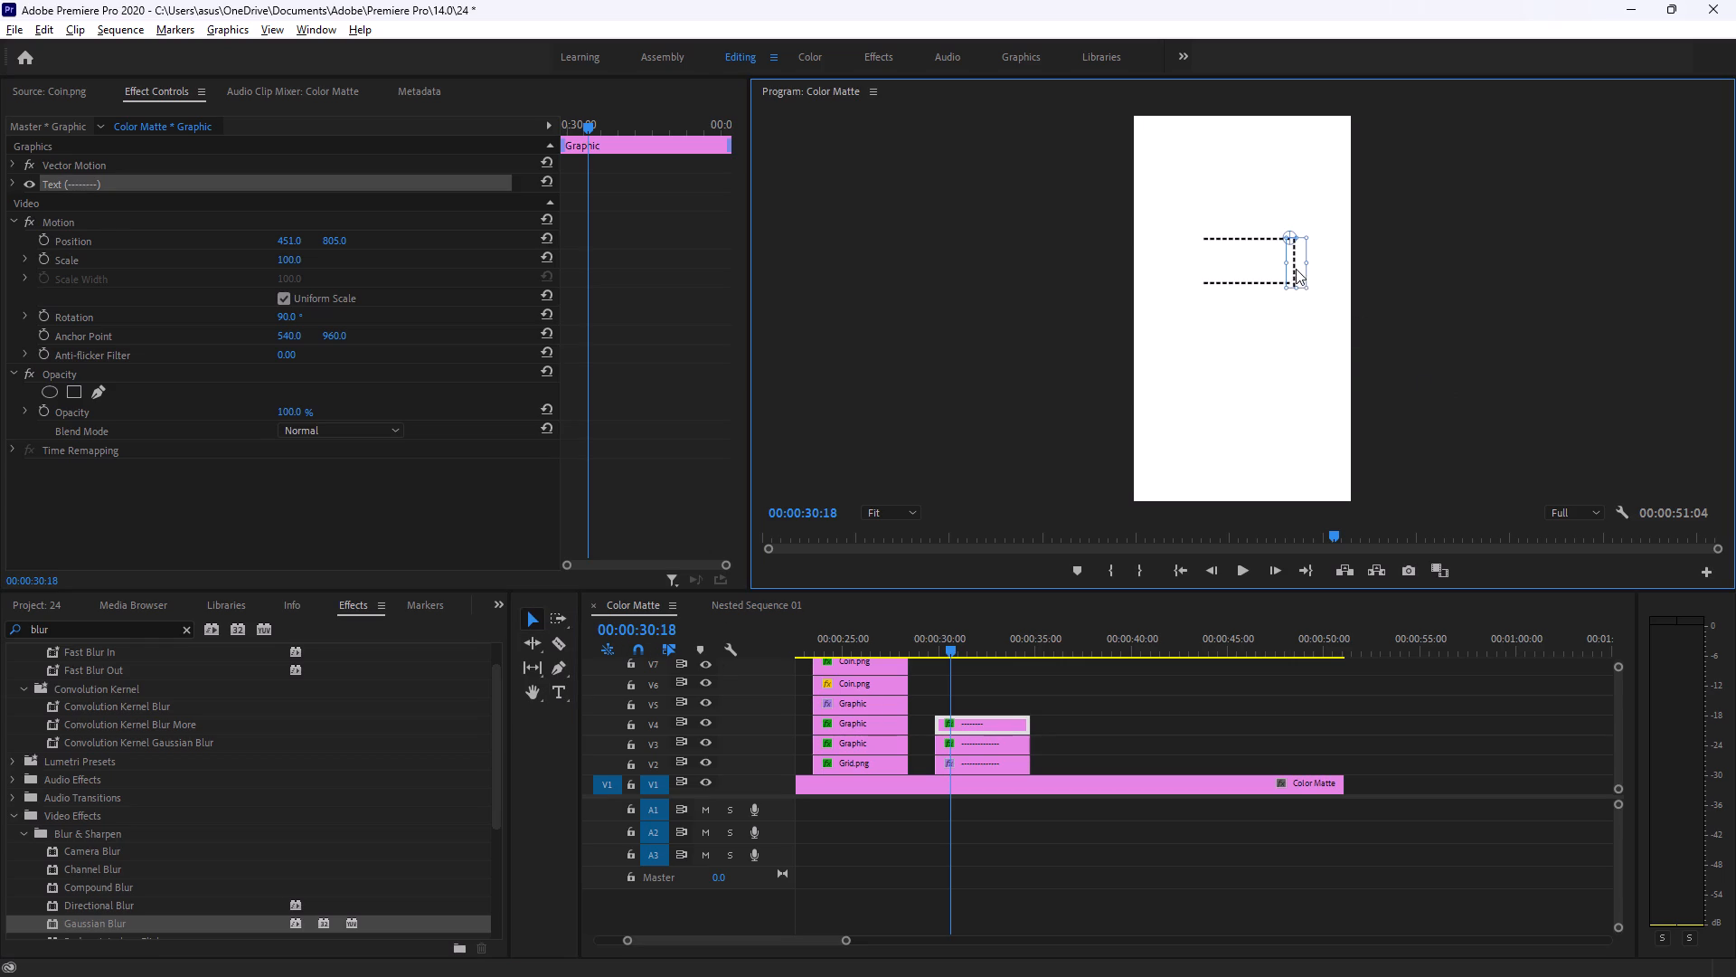
Delete one more dash from the lower end of the V4 vertical line, and undo the stray empty text layer.
{"action": "double_click", "coordinate": [1301, 275]}
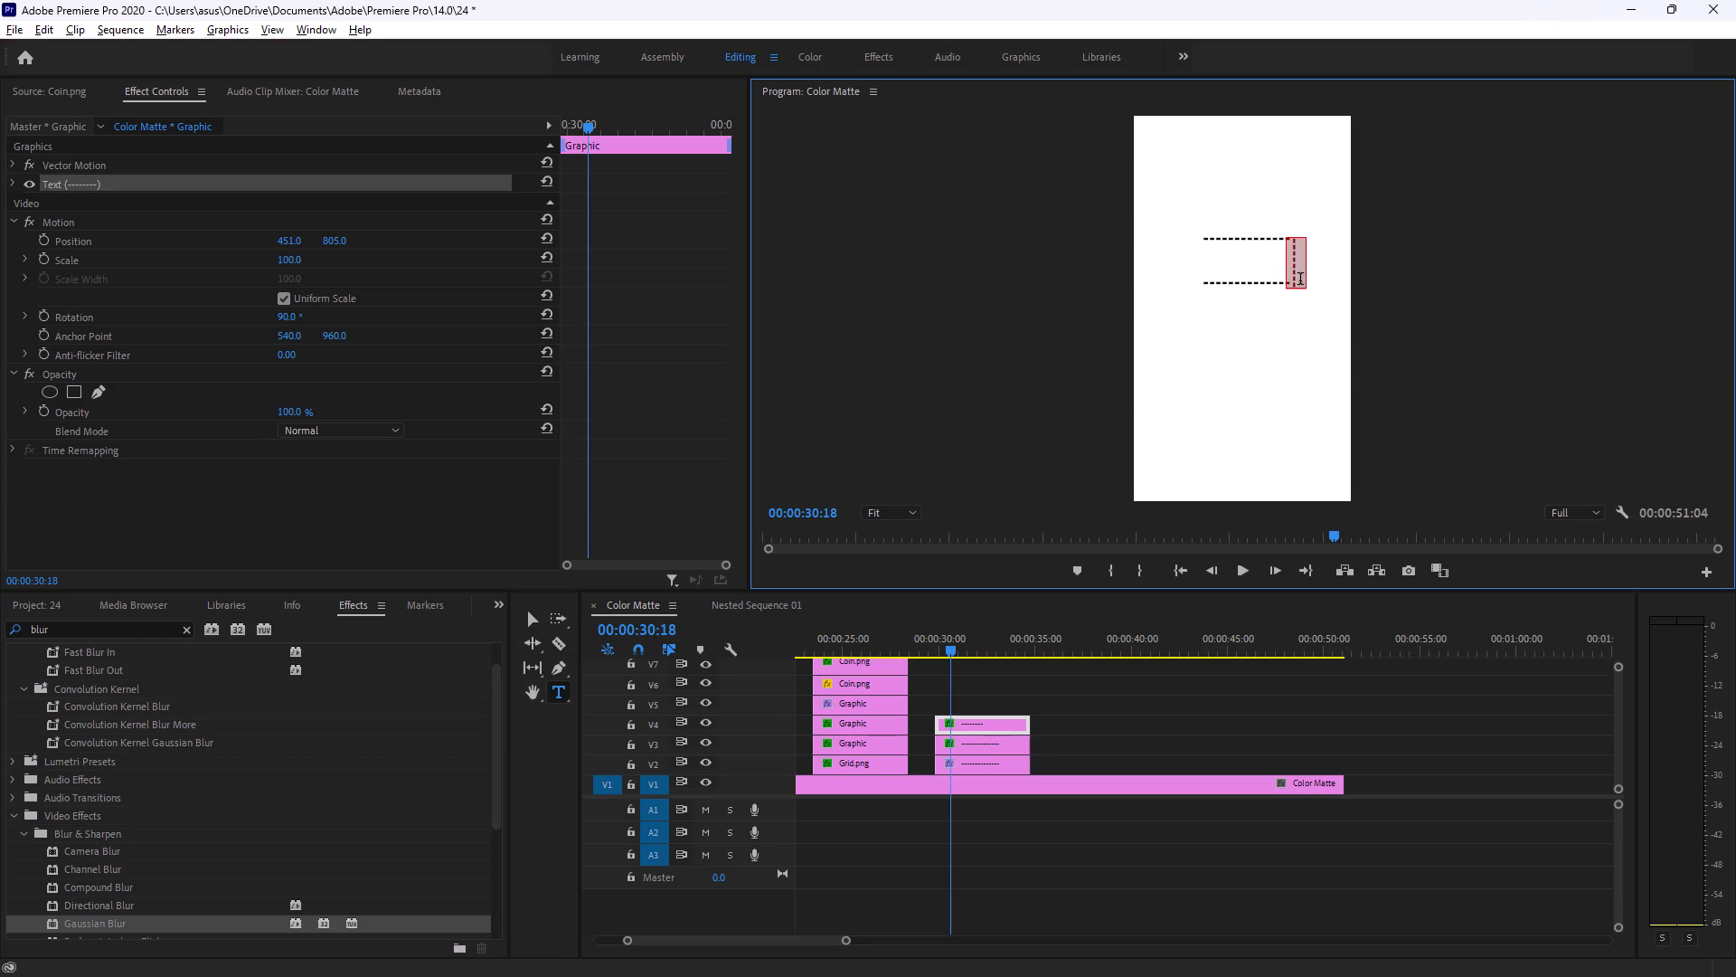
{"action": "left_click", "coordinate": [1300, 280]}
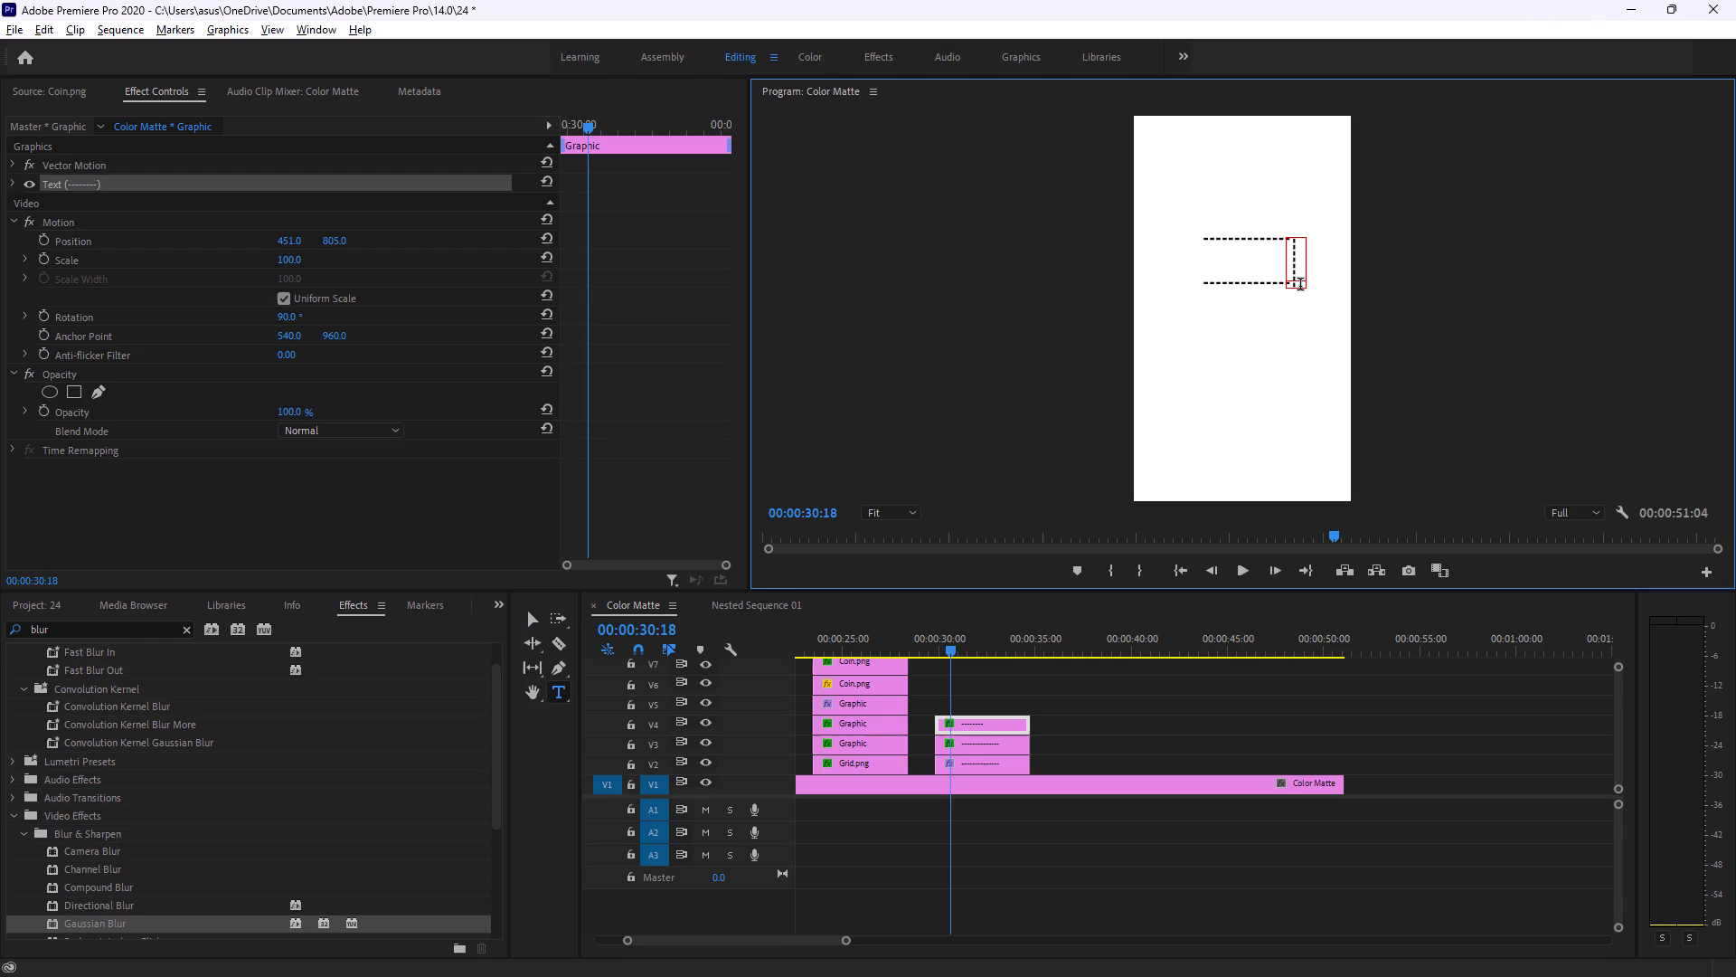
{"action": "key", "text": "Down"}
{"action": "key", "text": "BackSpace"}
{"action": "left_click", "coordinate": [1404, 305]}
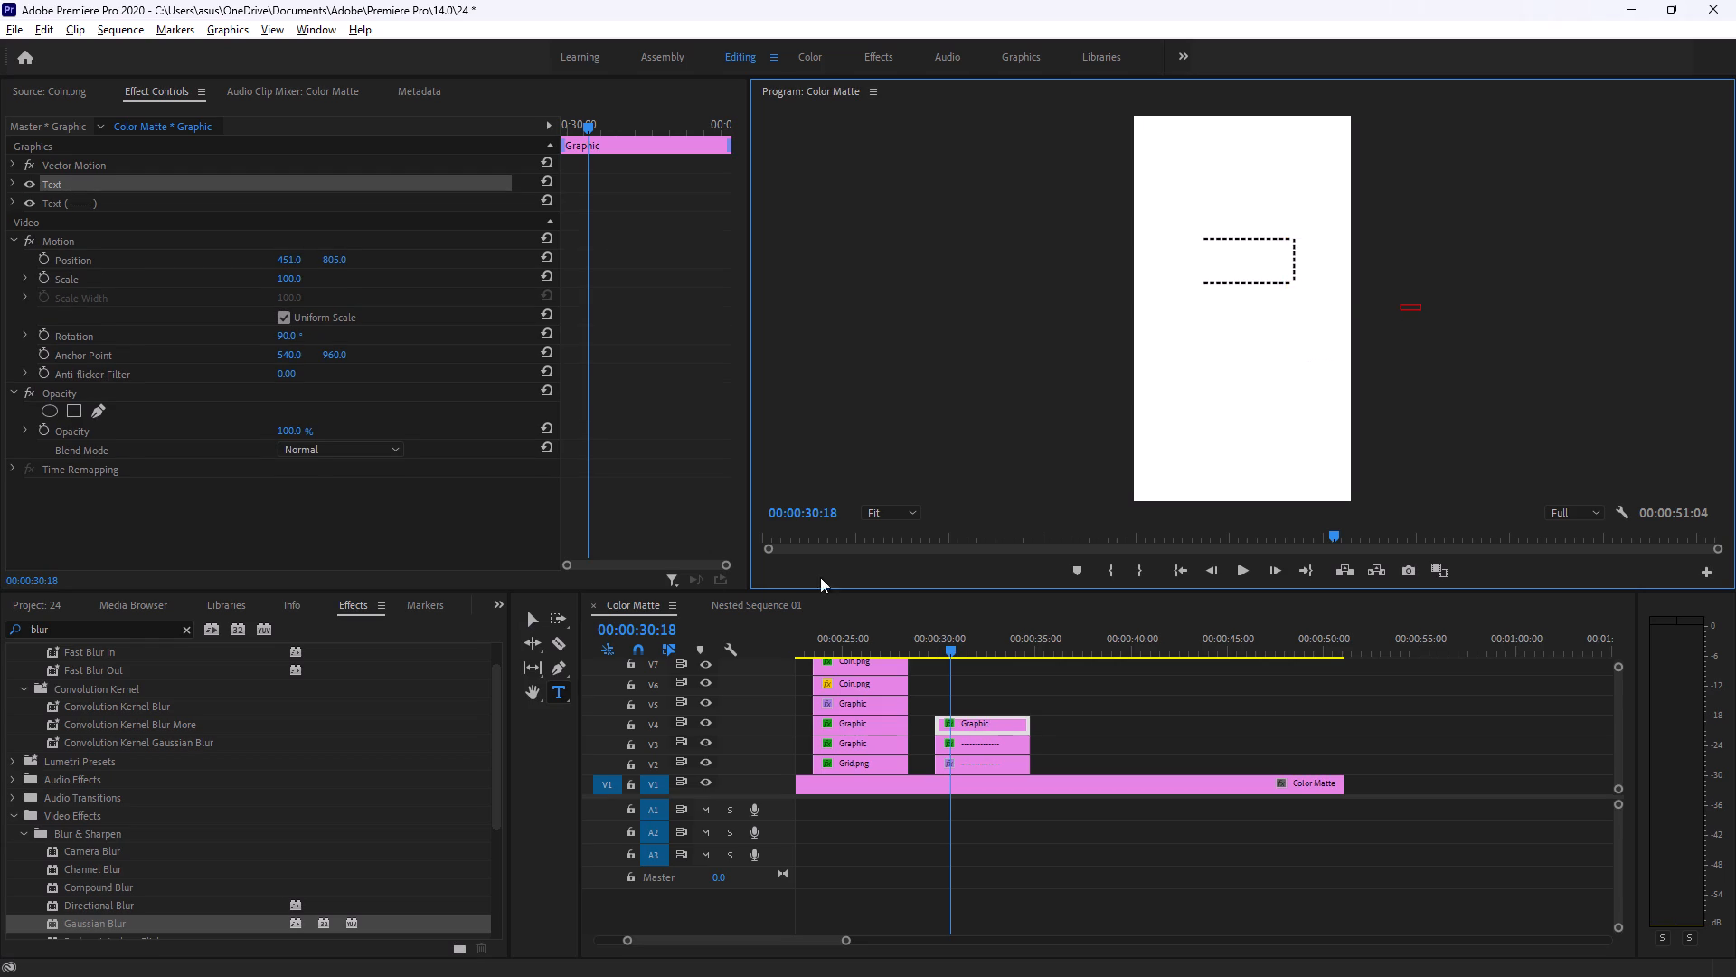
{"action": "left_click", "coordinate": [533, 616]}
{"action": "left_click", "coordinate": [1416, 306]}
{"action": "key", "text": "ctrl+z"}
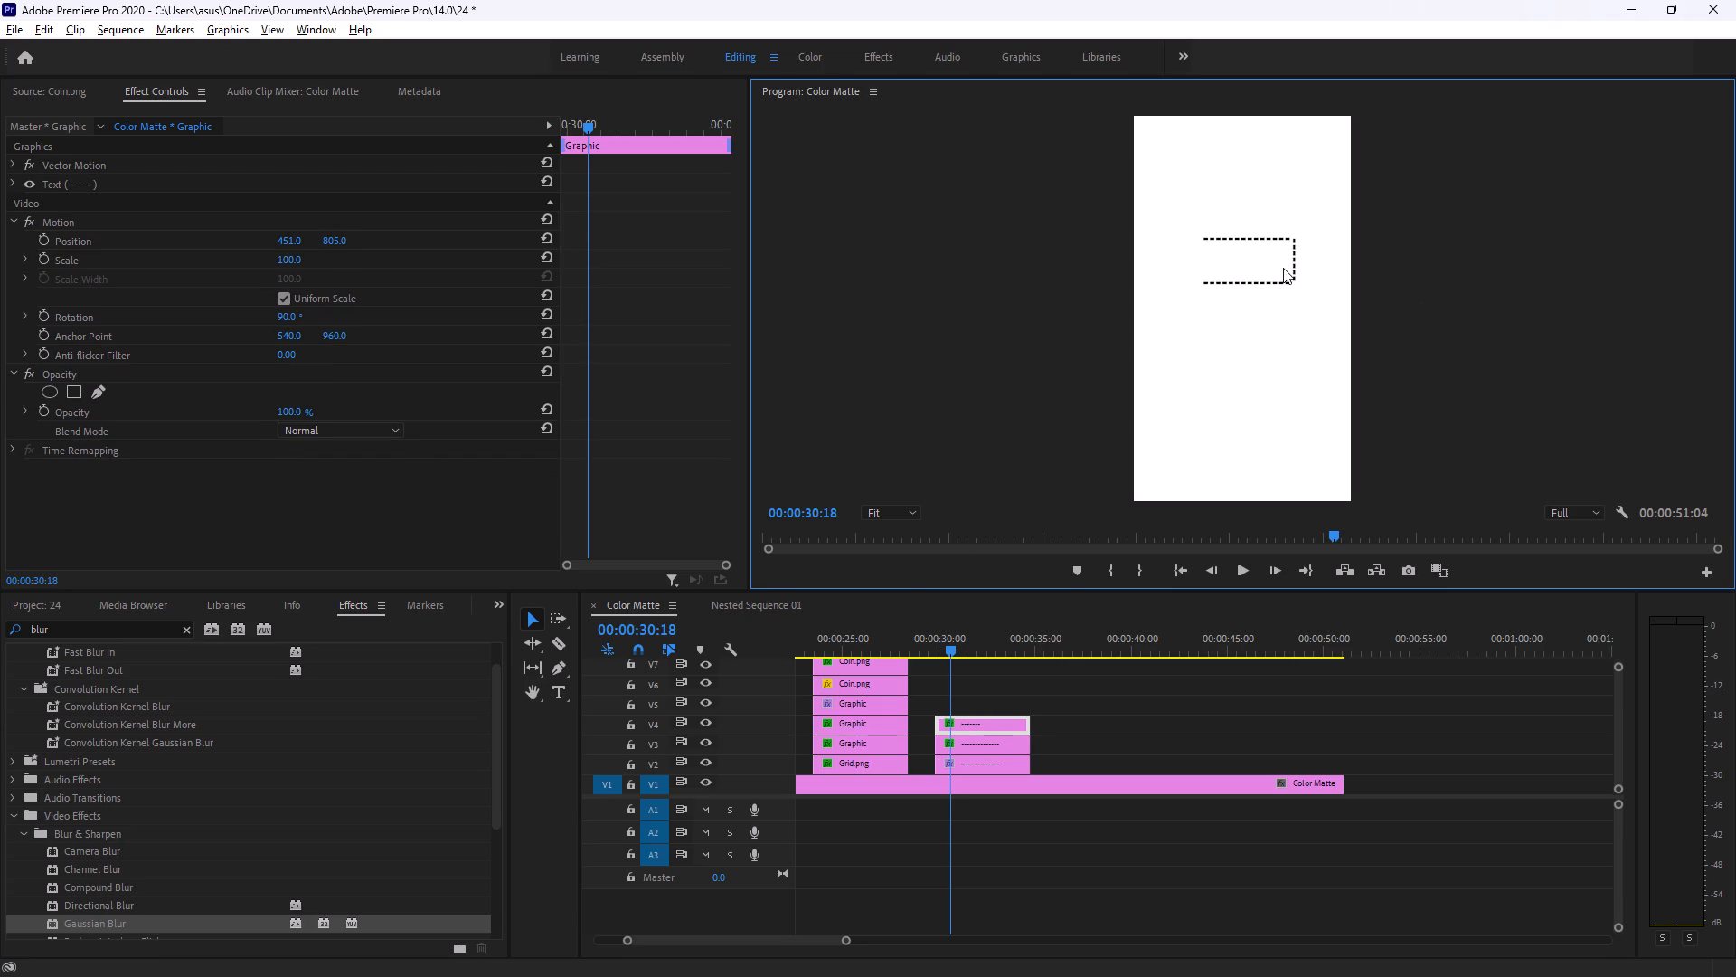
Check the tutorial's closed corner, and fit the V4 vertical line to both horizontal lines with Motion position 430, 814 and scale 105.
{"action": "key", "text": "alt+Tab"}
{"action": "left_click", "coordinate": [1179, 570]}
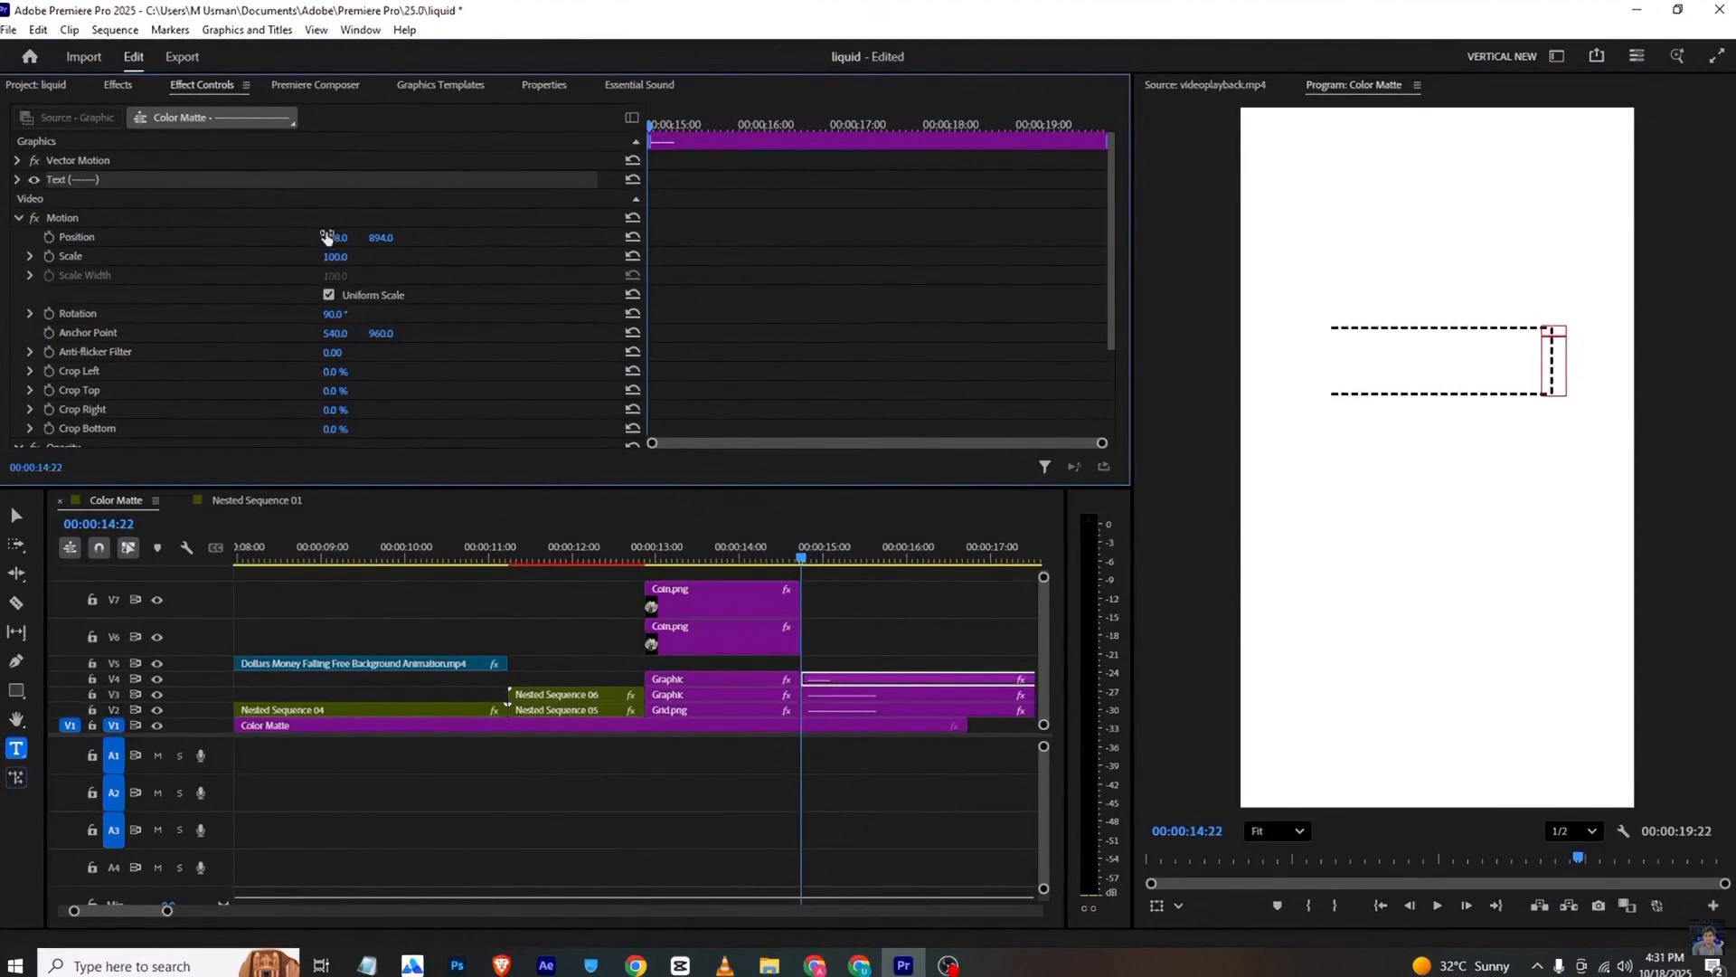
{"action": "key", "text": "space"}
{"action": "key", "text": "alt+Tab"}
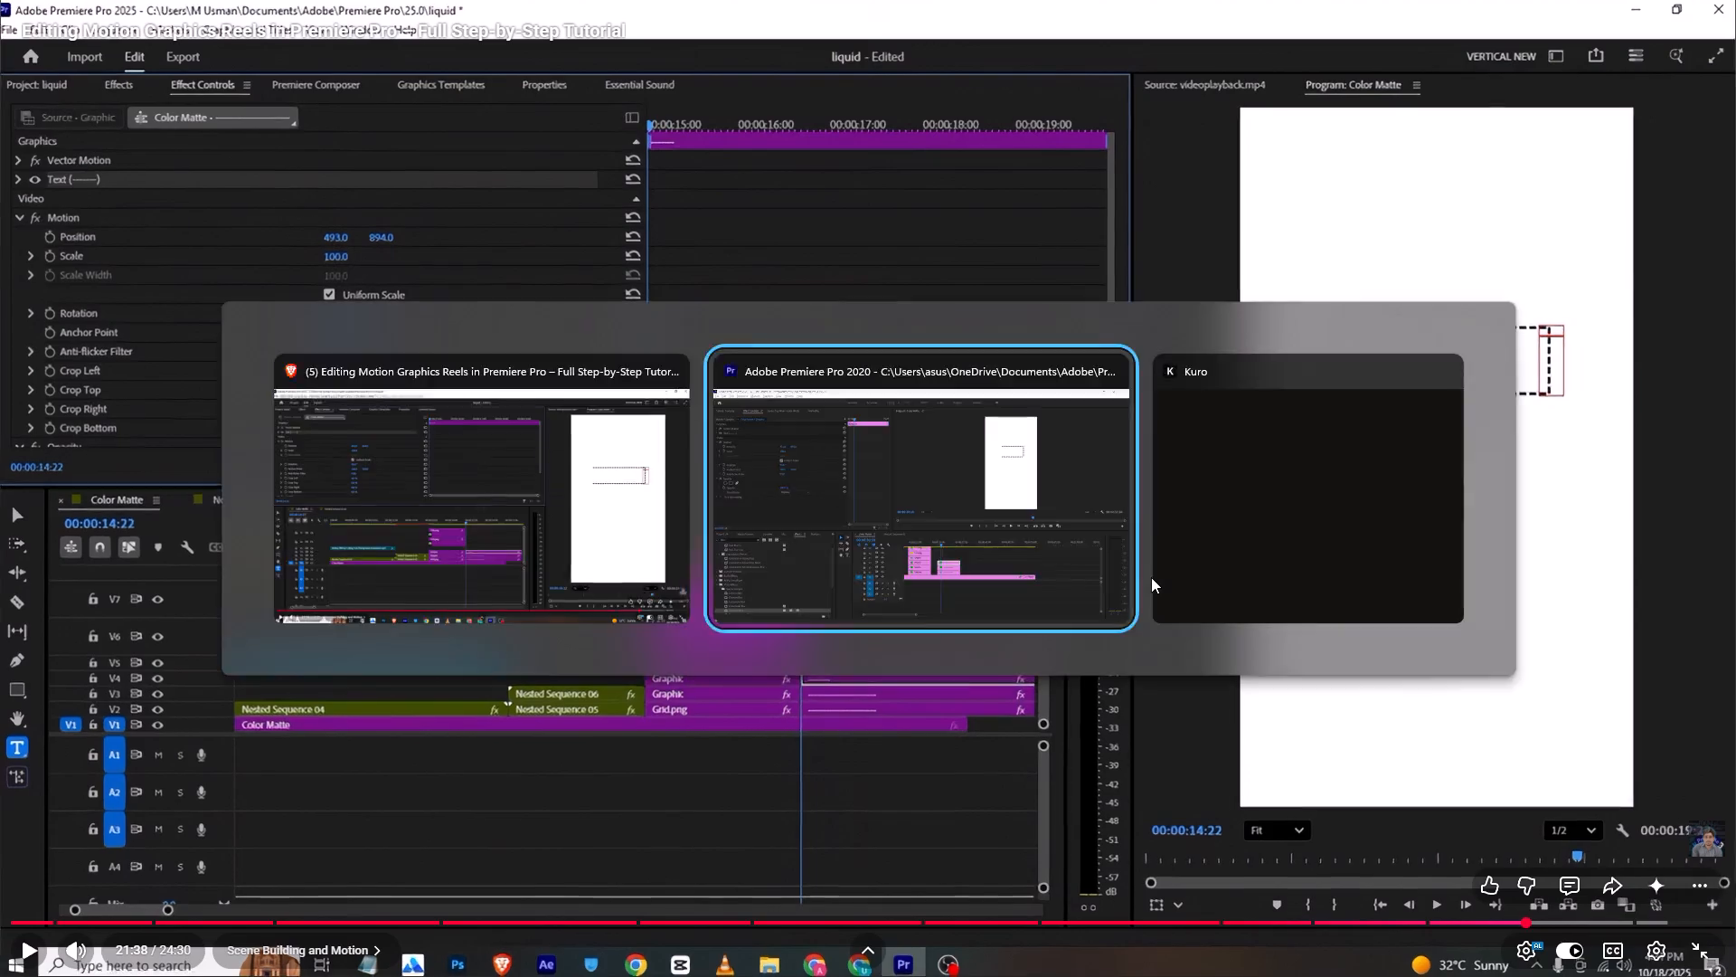
{"action": "left_click", "coordinate": [1017, 729]}
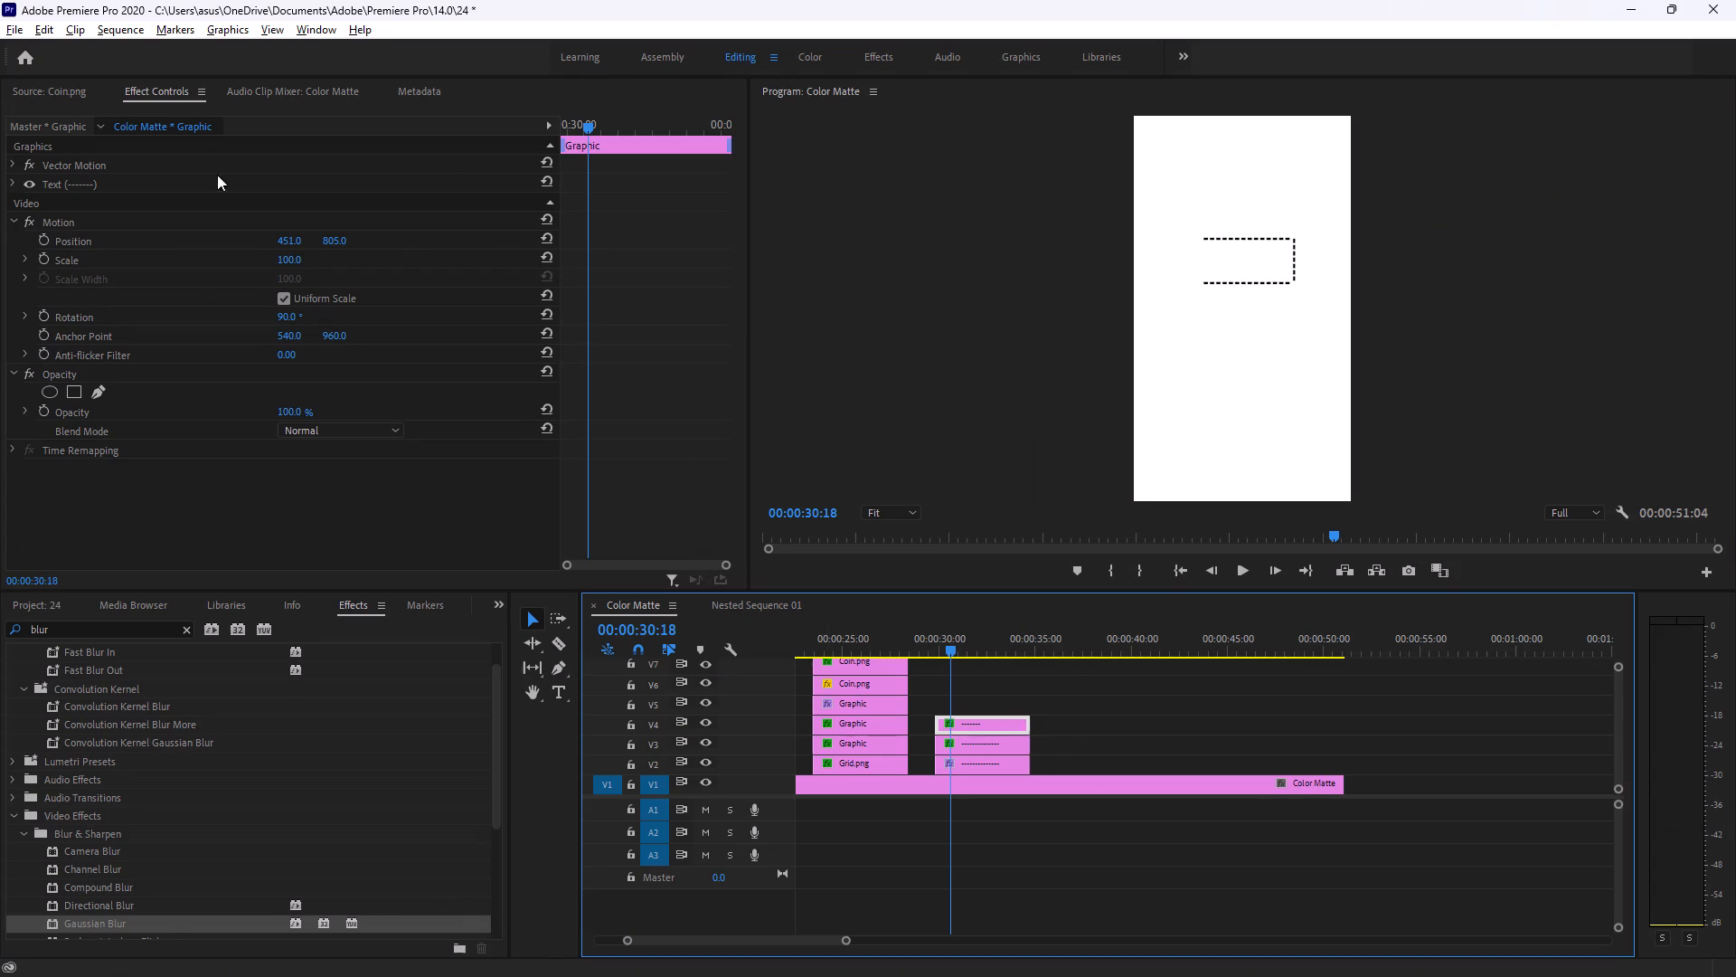
{"action": "left_click_drag", "start_coordinate": [286, 236], "coordinate": [298, 238]}
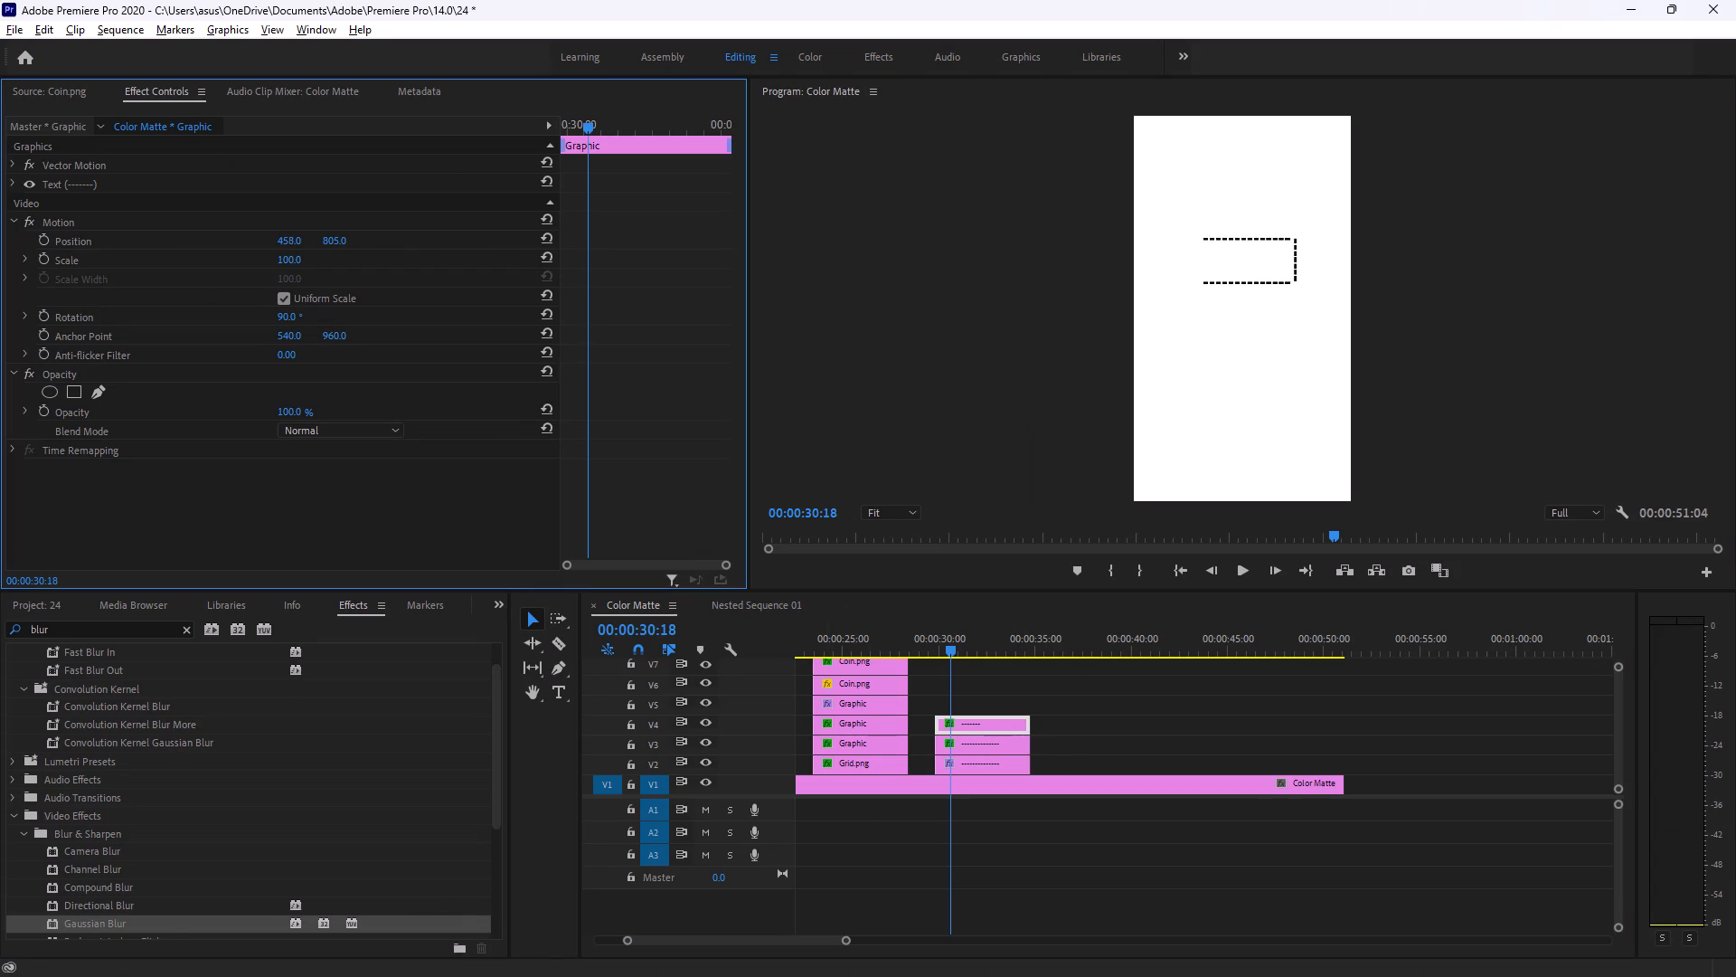
{"action": "left_click_drag", "start_coordinate": [298, 238], "coordinate": [281, 238]}
{"action": "left_click_drag", "start_coordinate": [281, 238], "coordinate": [297, 242]}
{"action": "left_click_drag", "start_coordinate": [297, 242], "coordinate": [297, 242]}
{"action": "left_click_drag", "start_coordinate": [291, 261], "coordinate": [299, 261]}
{"action": "left_click_drag", "start_coordinate": [299, 261], "coordinate": [305, 266]}
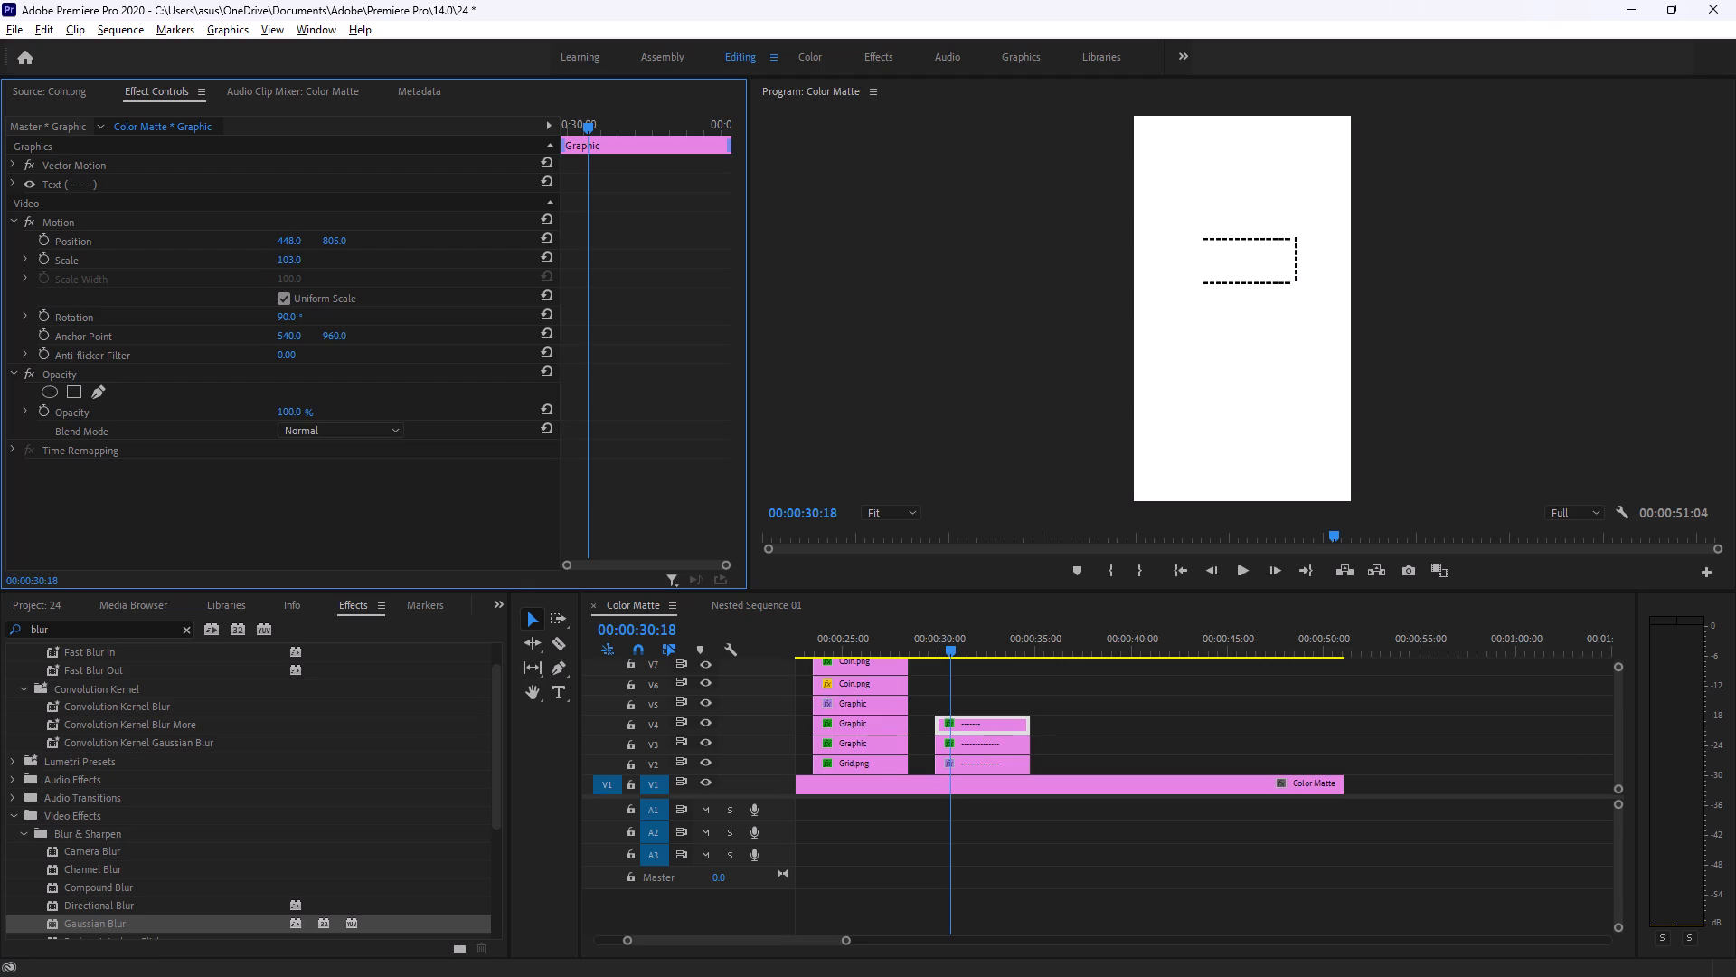
{"action": "left_click_drag", "start_coordinate": [305, 266], "coordinate": [305, 264]}
{"action": "left_click_drag", "start_coordinate": [339, 240], "coordinate": [354, 245]}
{"action": "left_click", "coordinate": [299, 240]}
Check the tutorial's next action in the browser, and in Premiere Pro duplicate the V4 vertical dashed-line clip onto V5 and select the duplicate.
{"action": "key", "text": "alt+Tab"}
{"action": "left_click", "coordinate": [907, 452]}
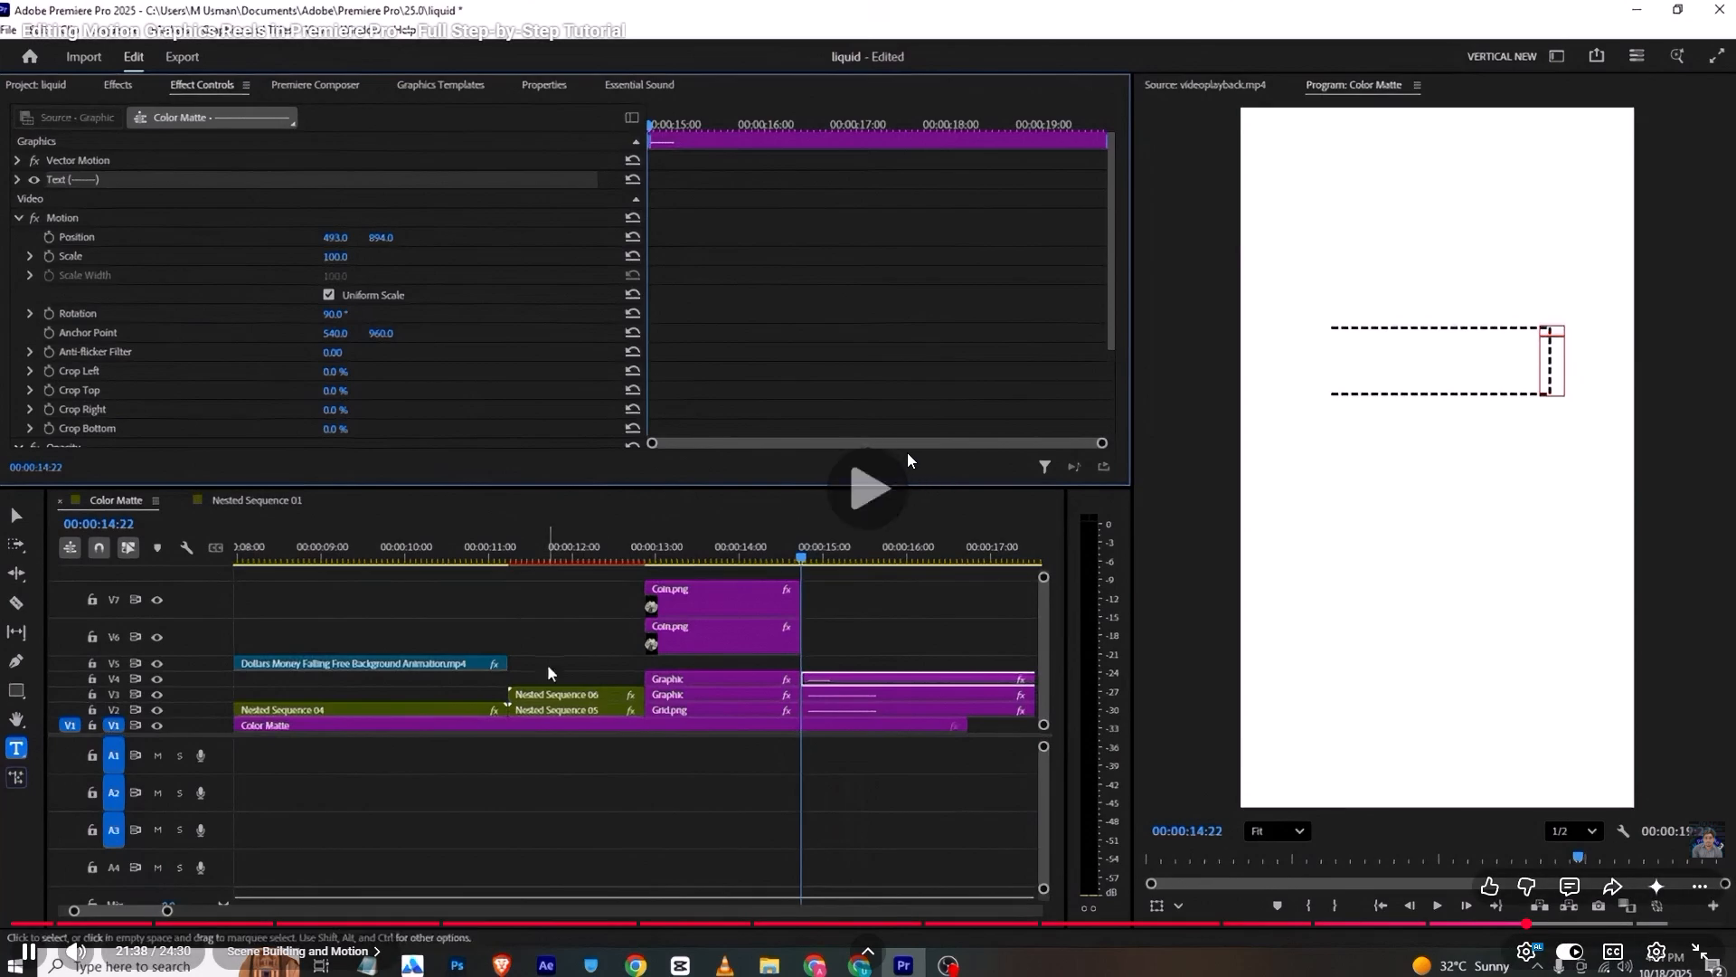
{"action": "left_click", "coordinate": [897, 491]}
{"action": "key", "text": "alt+Tab"}
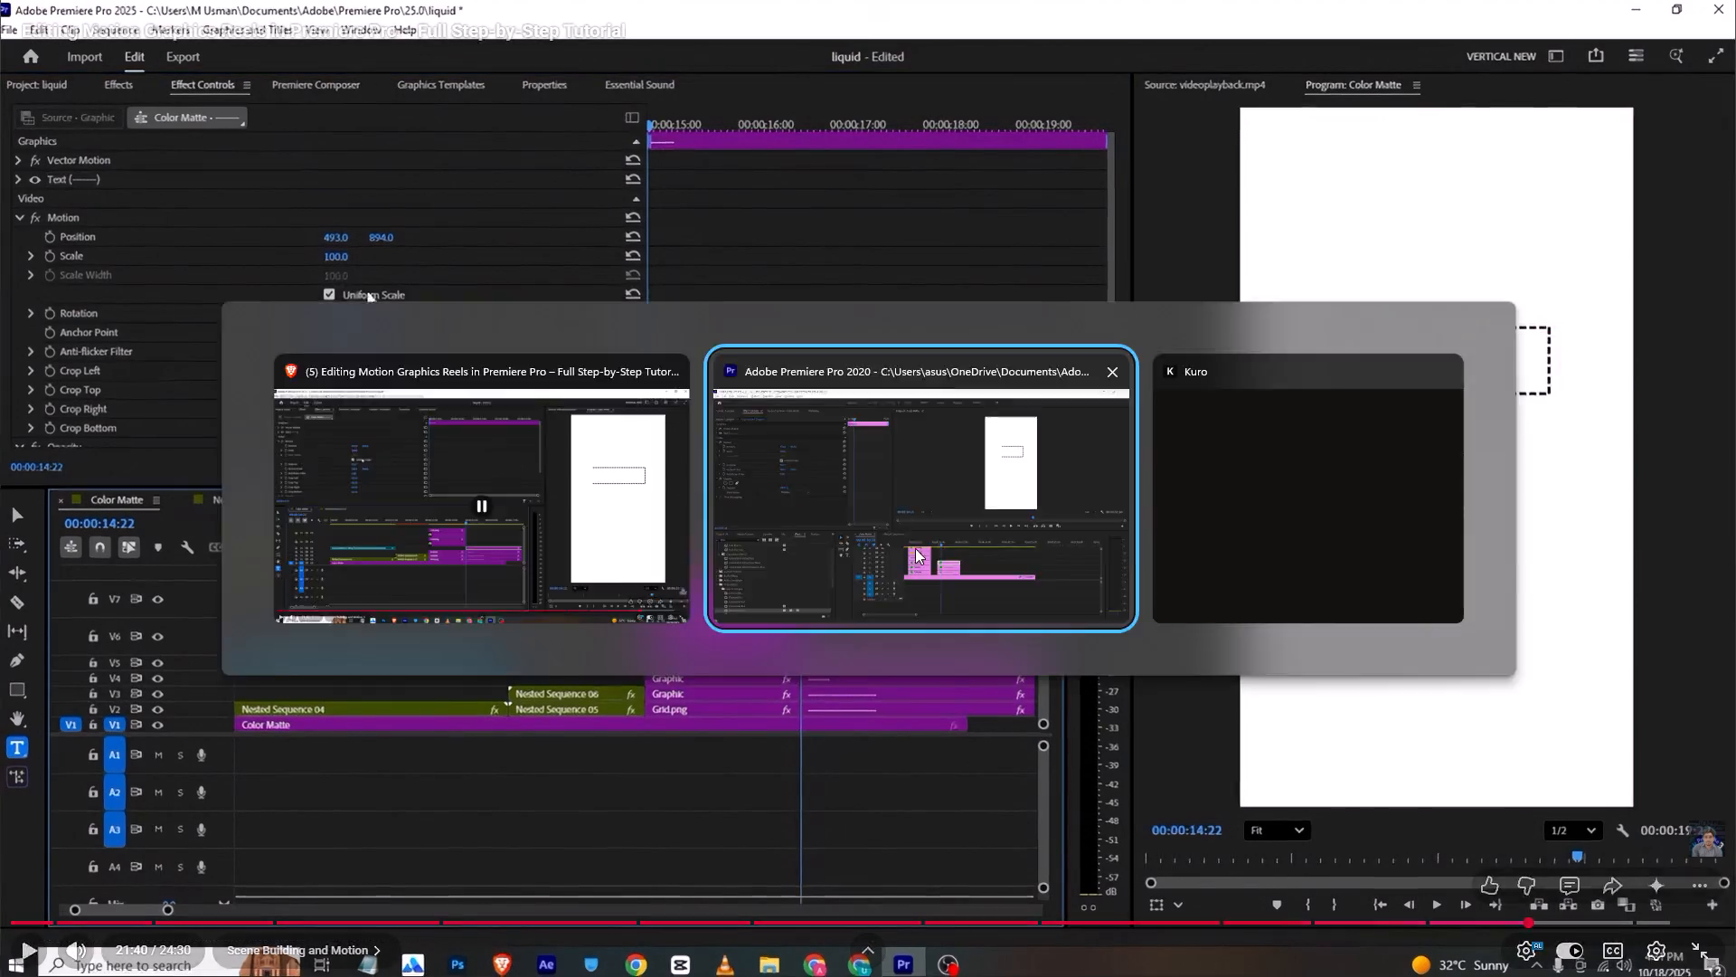
{"action": "left_click_drag", "start_coordinate": [994, 725], "coordinate": [996, 705], "text": "alt"}
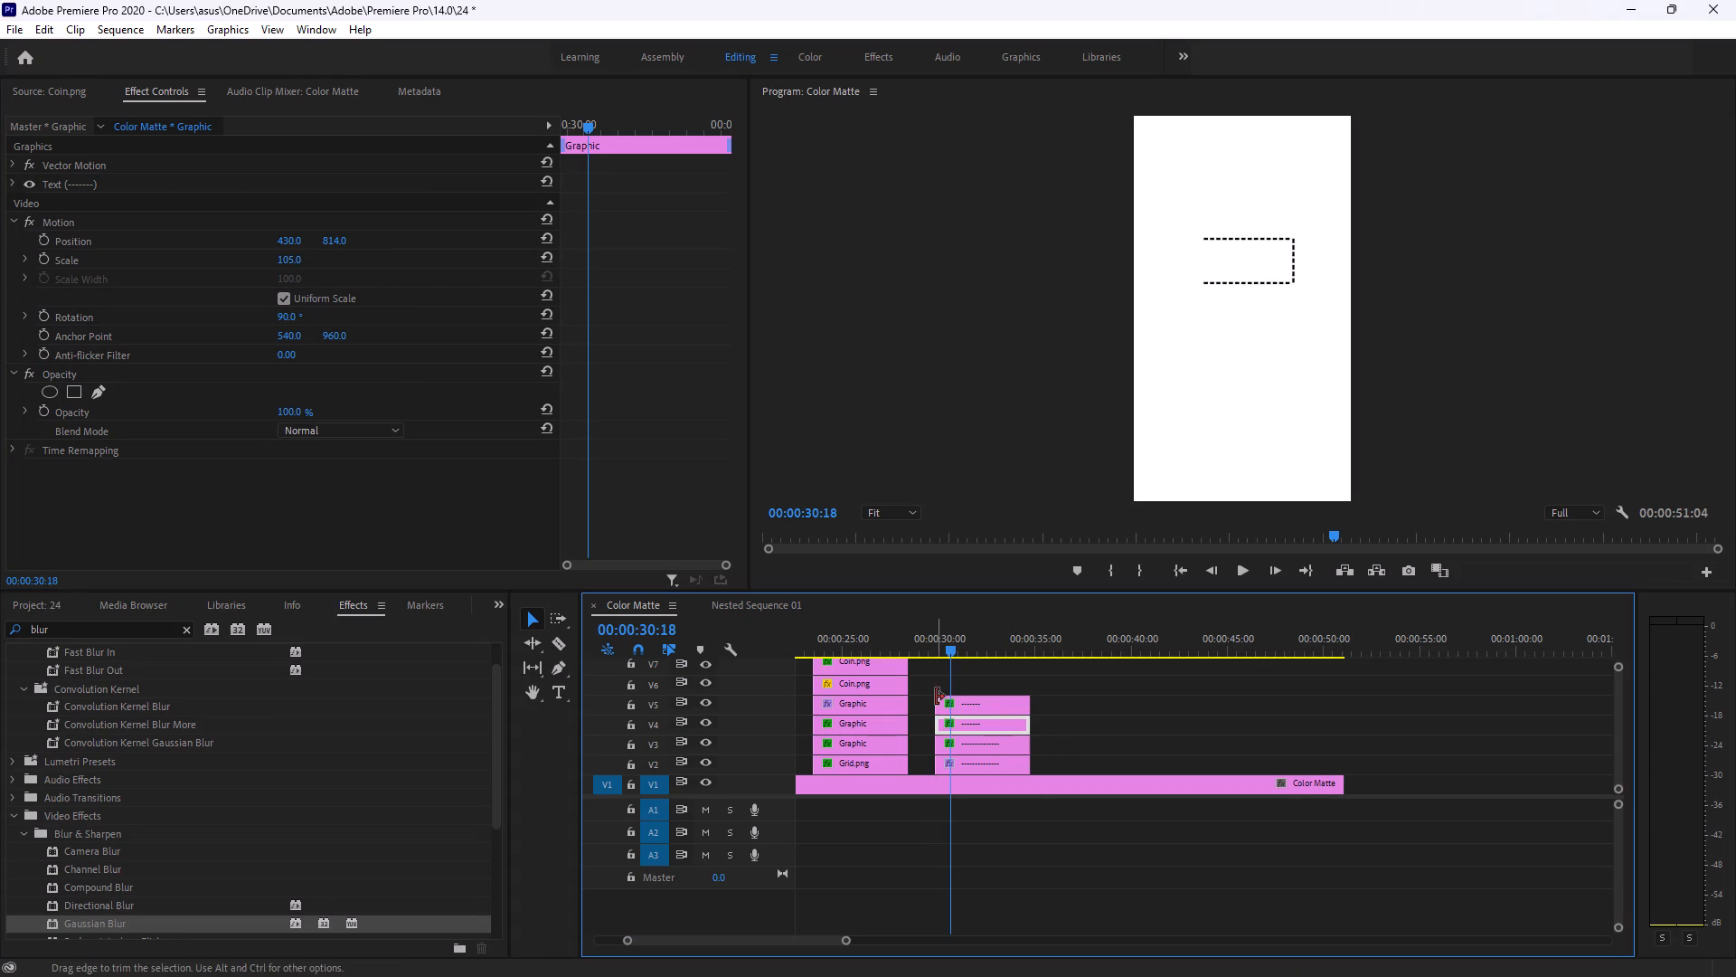
{"action": "left_click", "coordinate": [972, 707]}
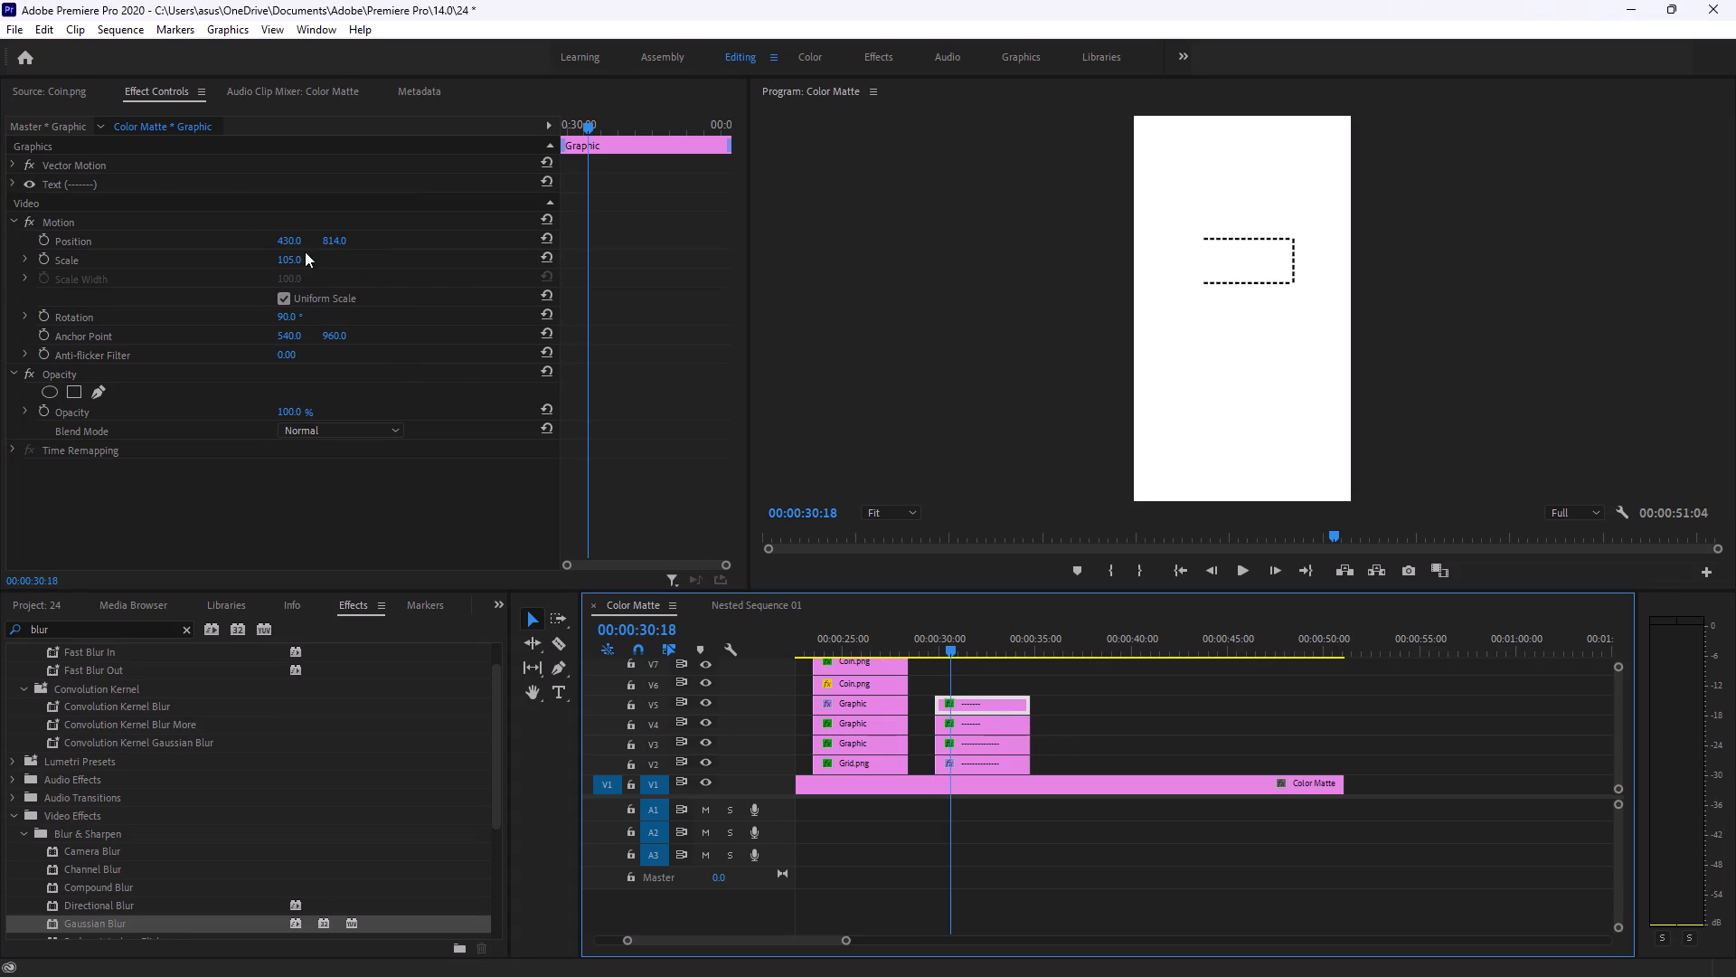
Move the duplicated V5 vertical line to Motion position -13, 814 so it closes the open side of the dashed rectangle.
{"action": "left_click", "coordinate": [335, 238]}
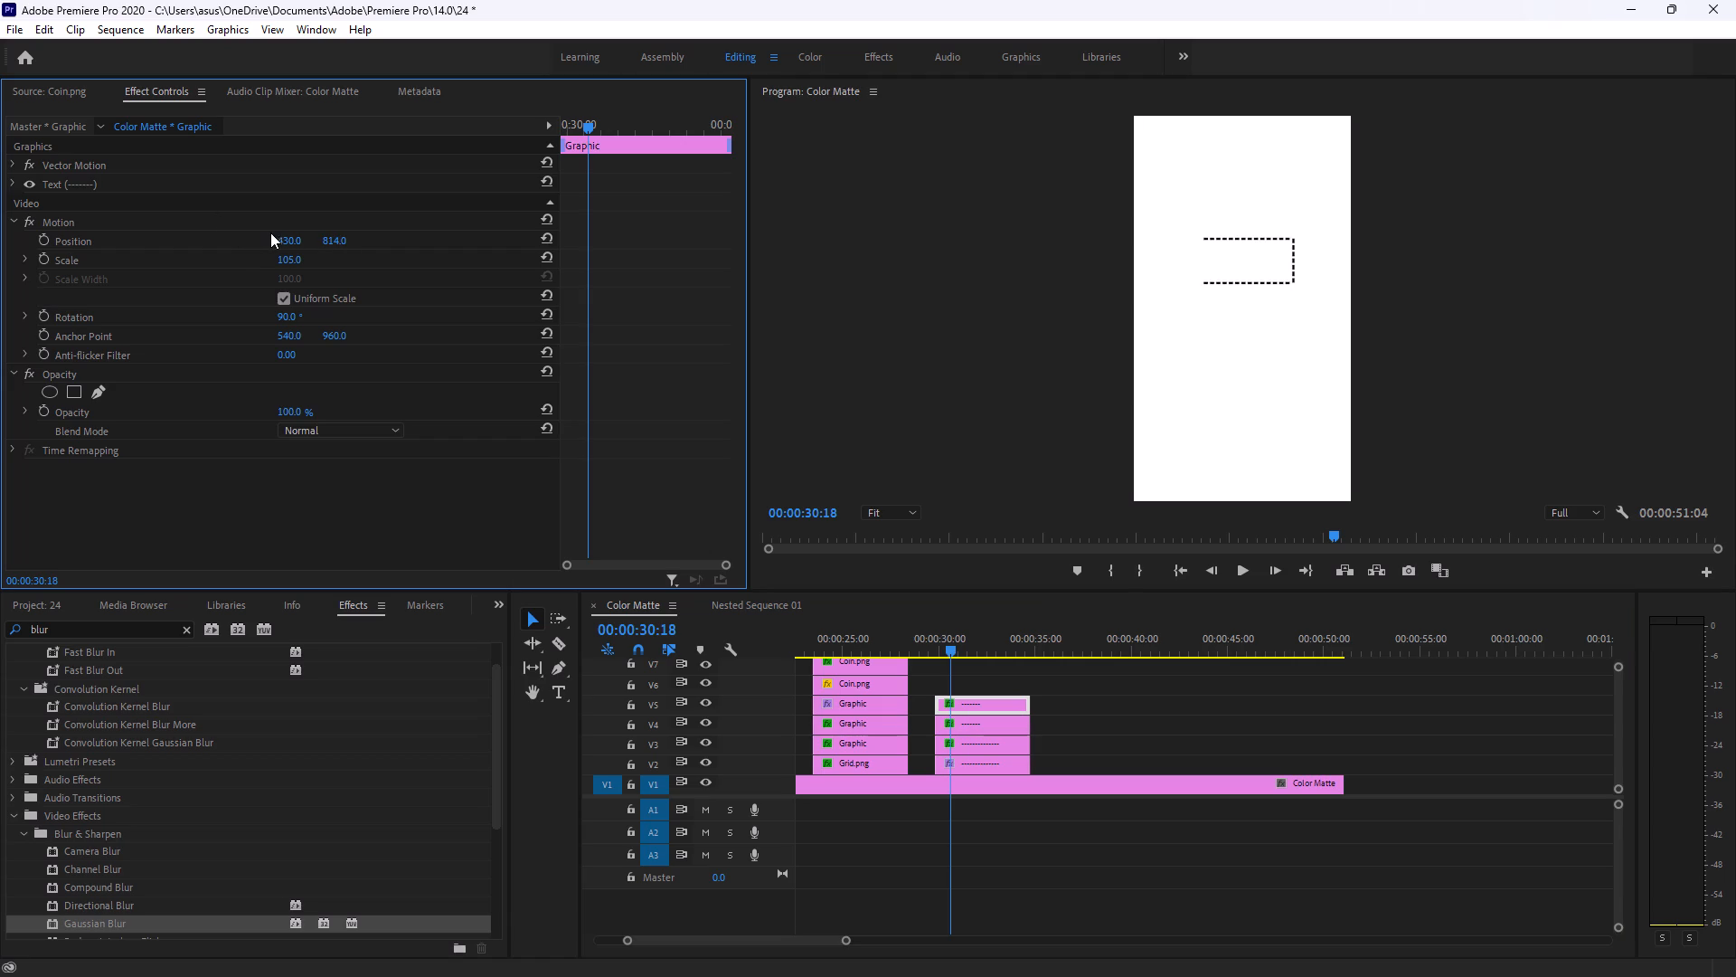
{"action": "left_click_drag", "start_coordinate": [278, 232], "coordinate": [412, 248]}
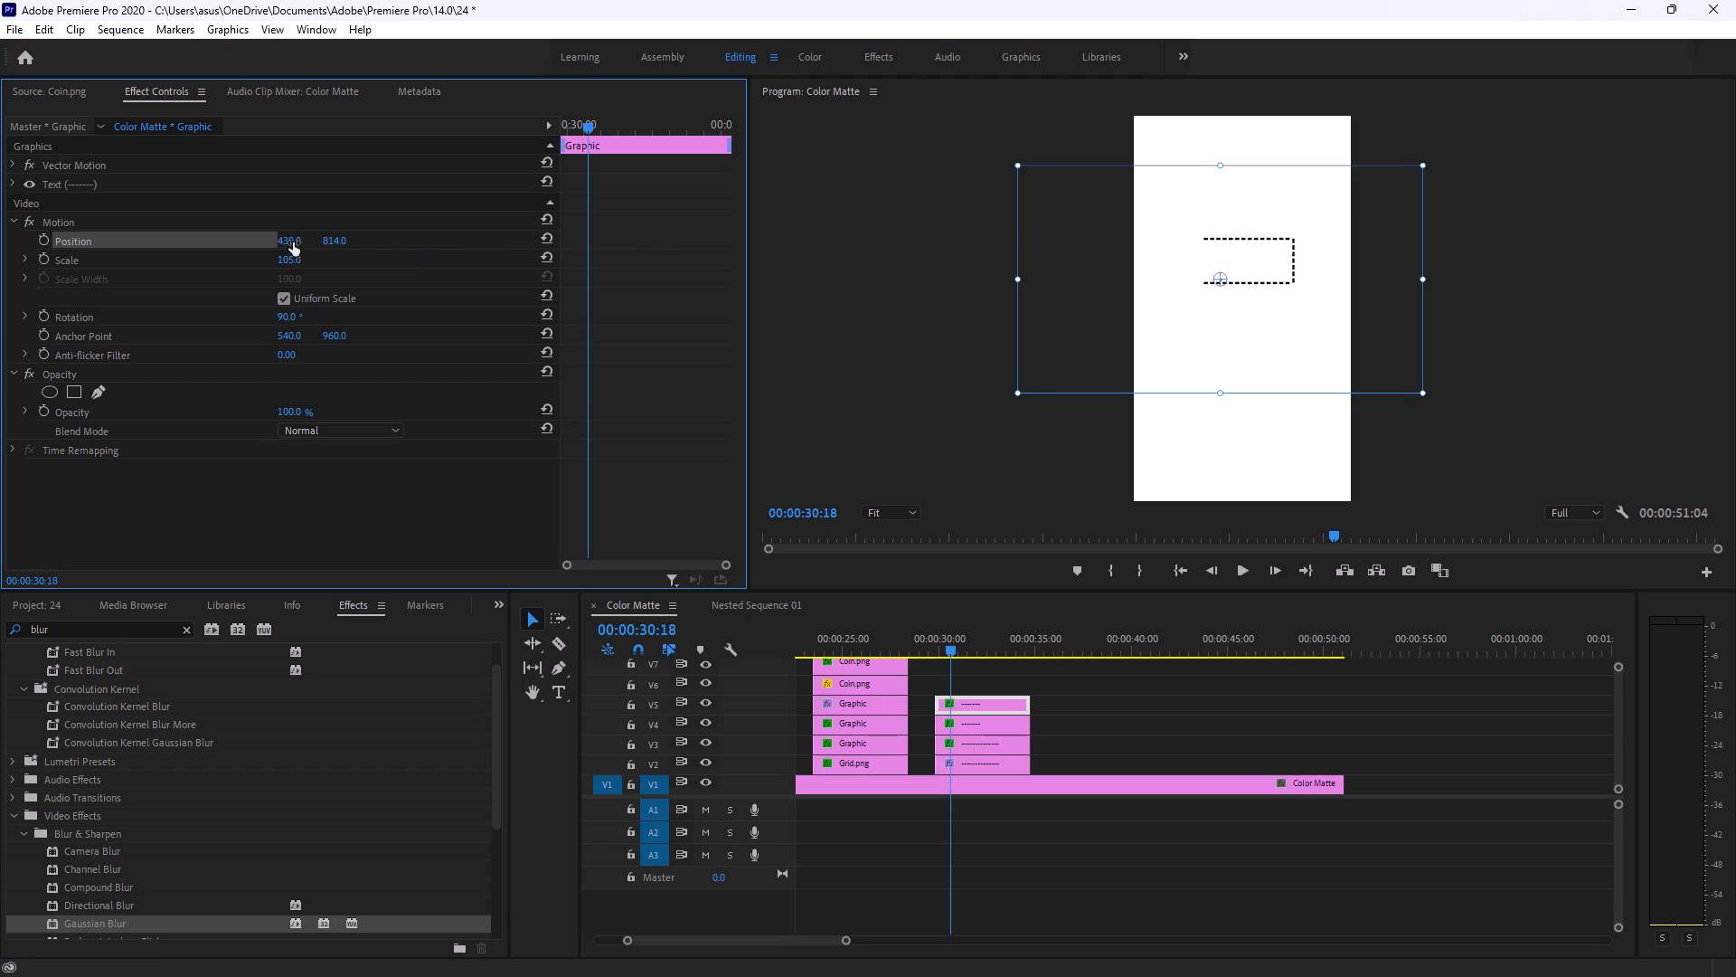
{"action": "left_click_drag", "start_coordinate": [292, 242], "coordinate": [231, 242]}
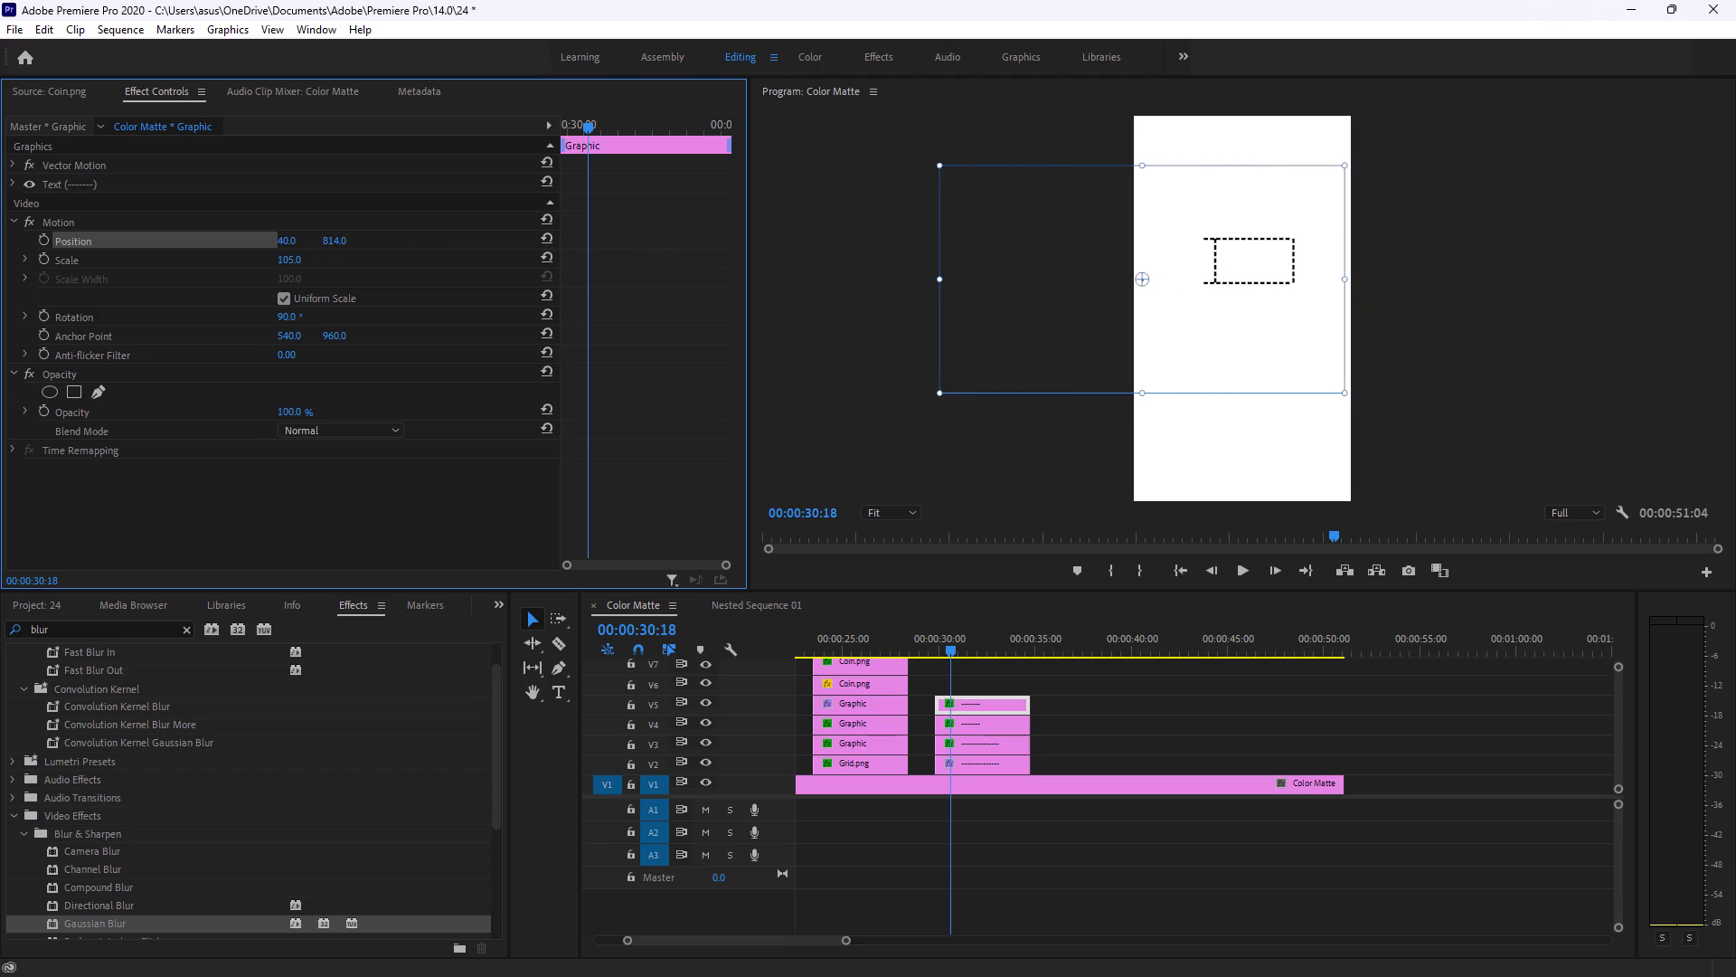
{"action": "left_click_drag", "start_coordinate": [231, 242], "coordinate": [193, 236]}
{"action": "right_click", "coordinate": [220, 242]}
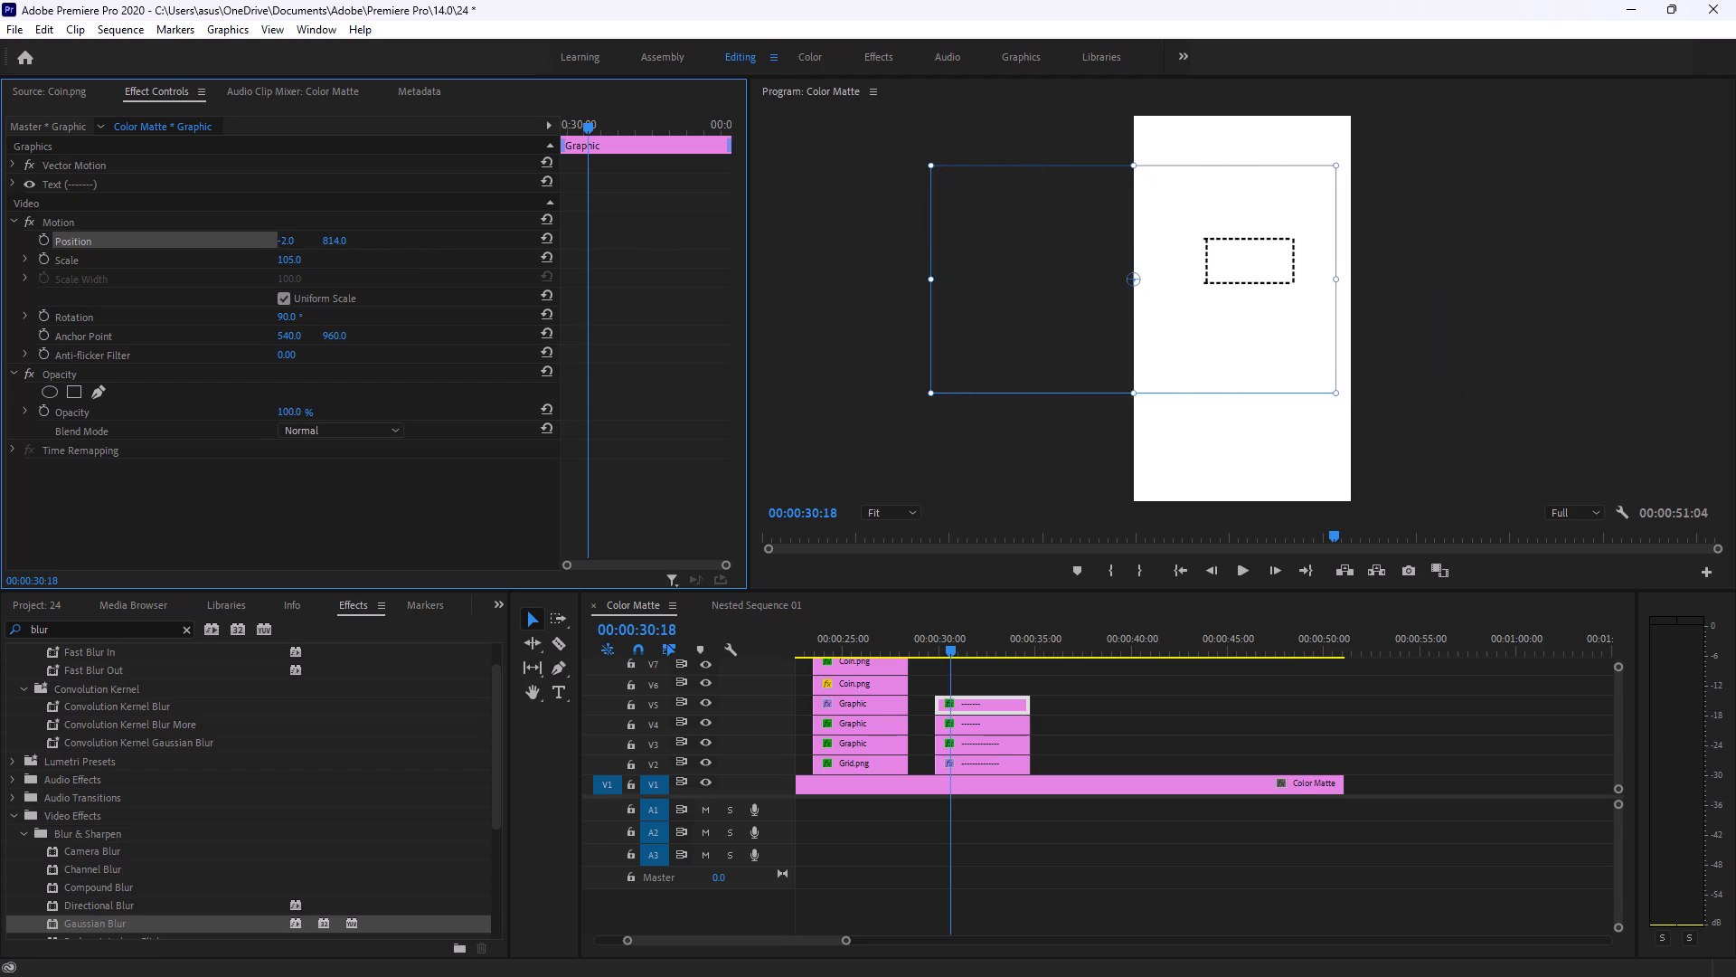
{"action": "left_click_drag", "start_coordinate": [193, 236], "coordinate": [184, 240]}
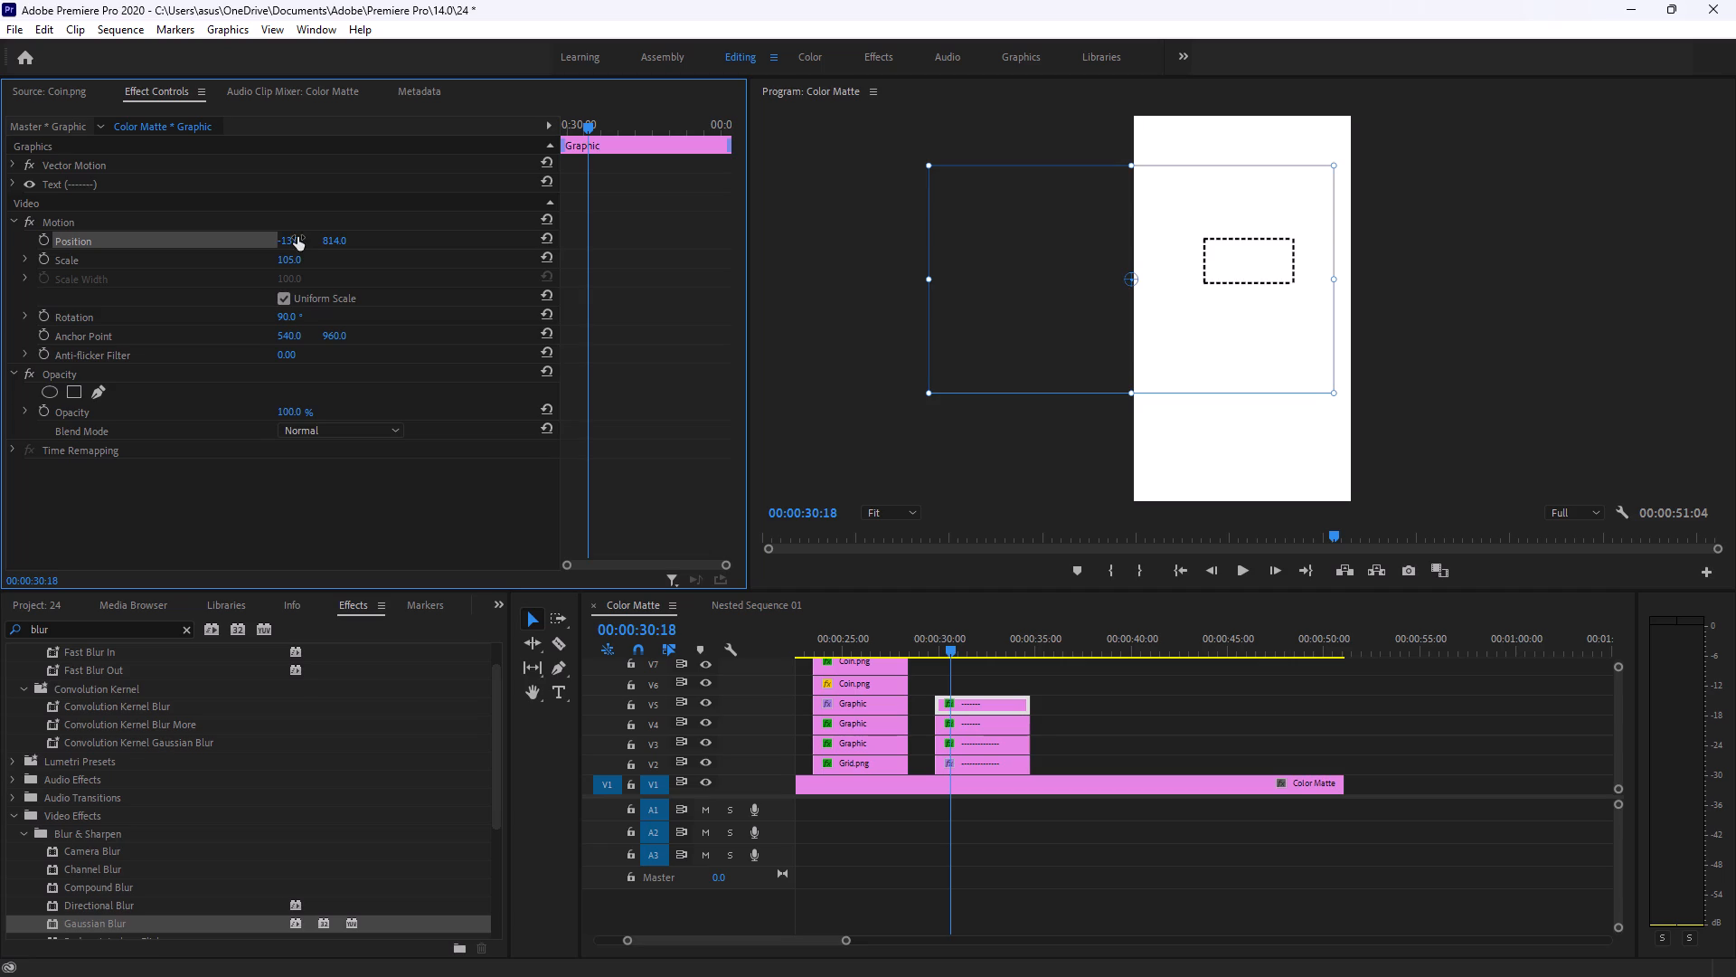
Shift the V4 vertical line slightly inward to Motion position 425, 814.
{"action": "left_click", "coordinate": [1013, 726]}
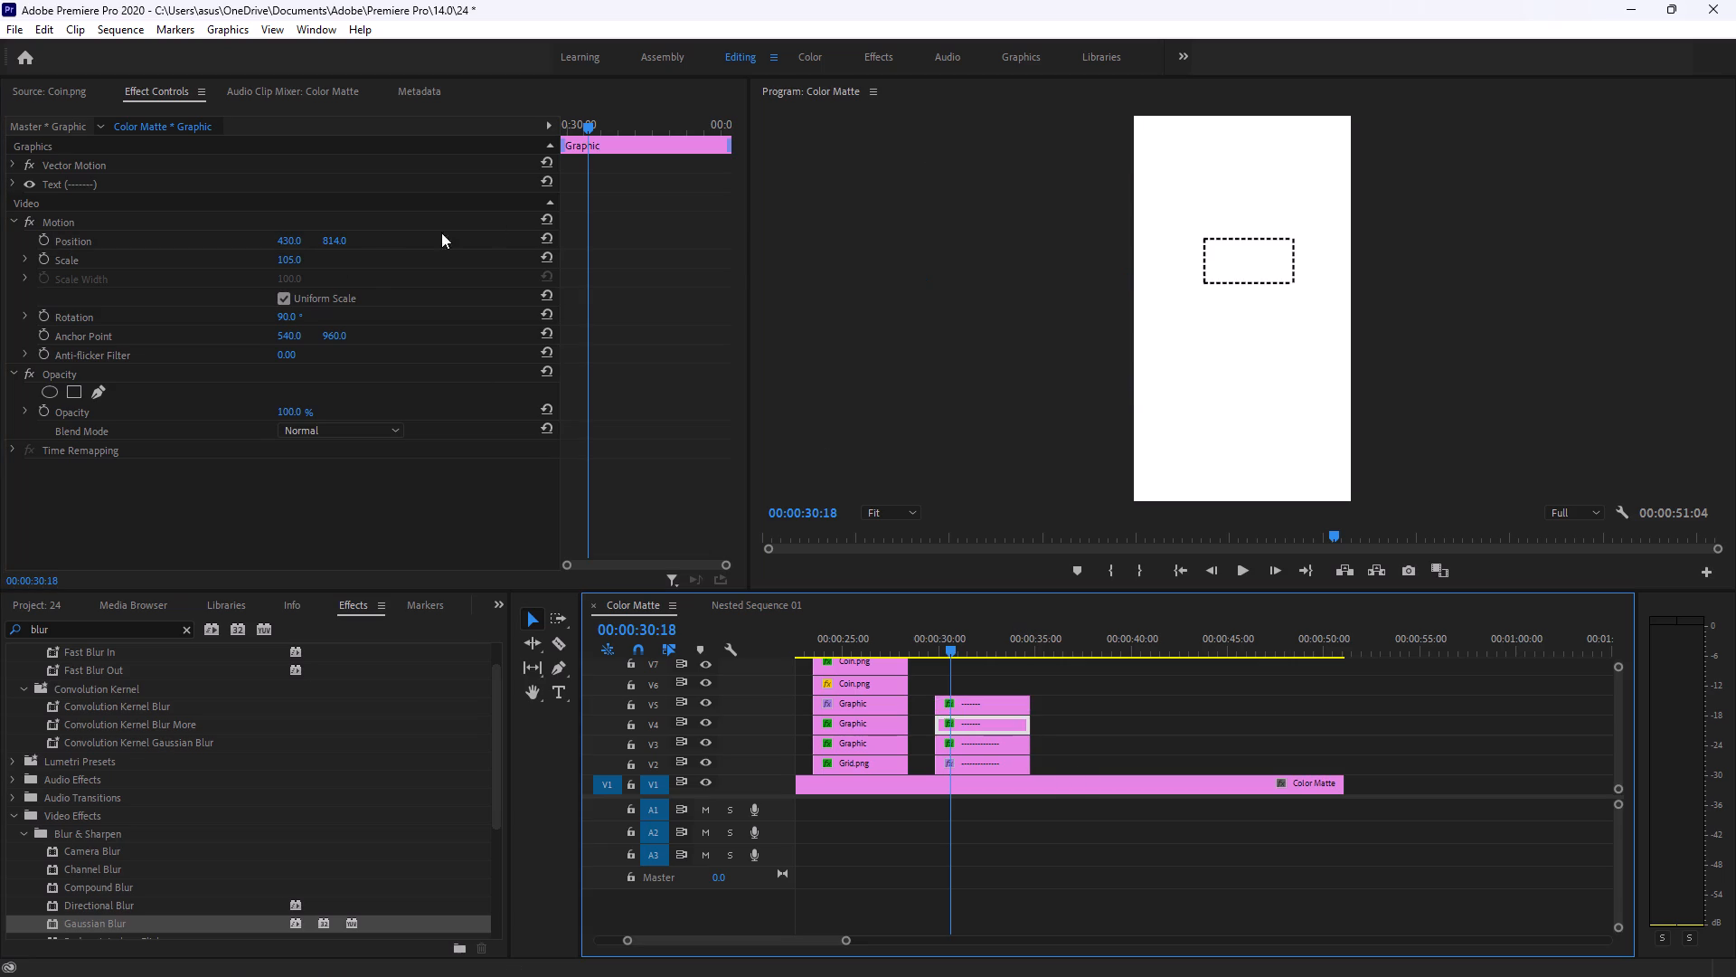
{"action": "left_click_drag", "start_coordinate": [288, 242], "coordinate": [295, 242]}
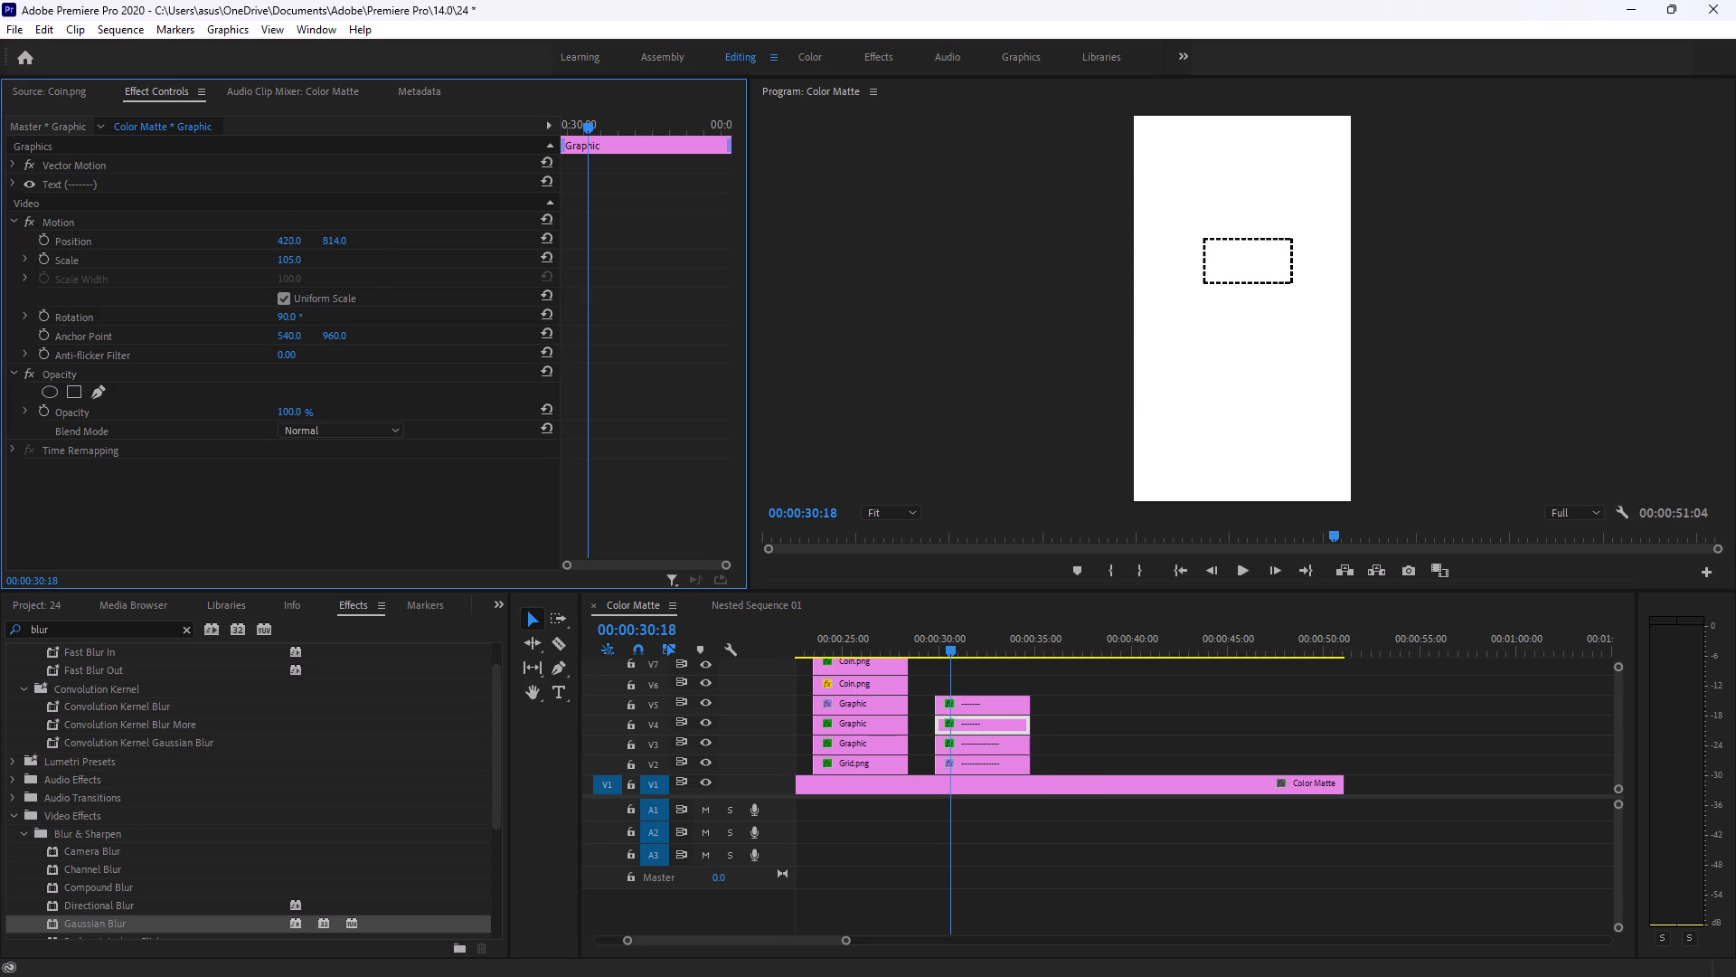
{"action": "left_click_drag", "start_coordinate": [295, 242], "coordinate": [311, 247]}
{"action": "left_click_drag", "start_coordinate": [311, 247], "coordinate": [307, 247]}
Check which drawing tool the tutorial uses in the browser, and in Premiere Pro activate the Ellipse tool.
{"action": "key", "text": "alt+Tab"}
{"action": "left_click", "coordinate": [1004, 453]}
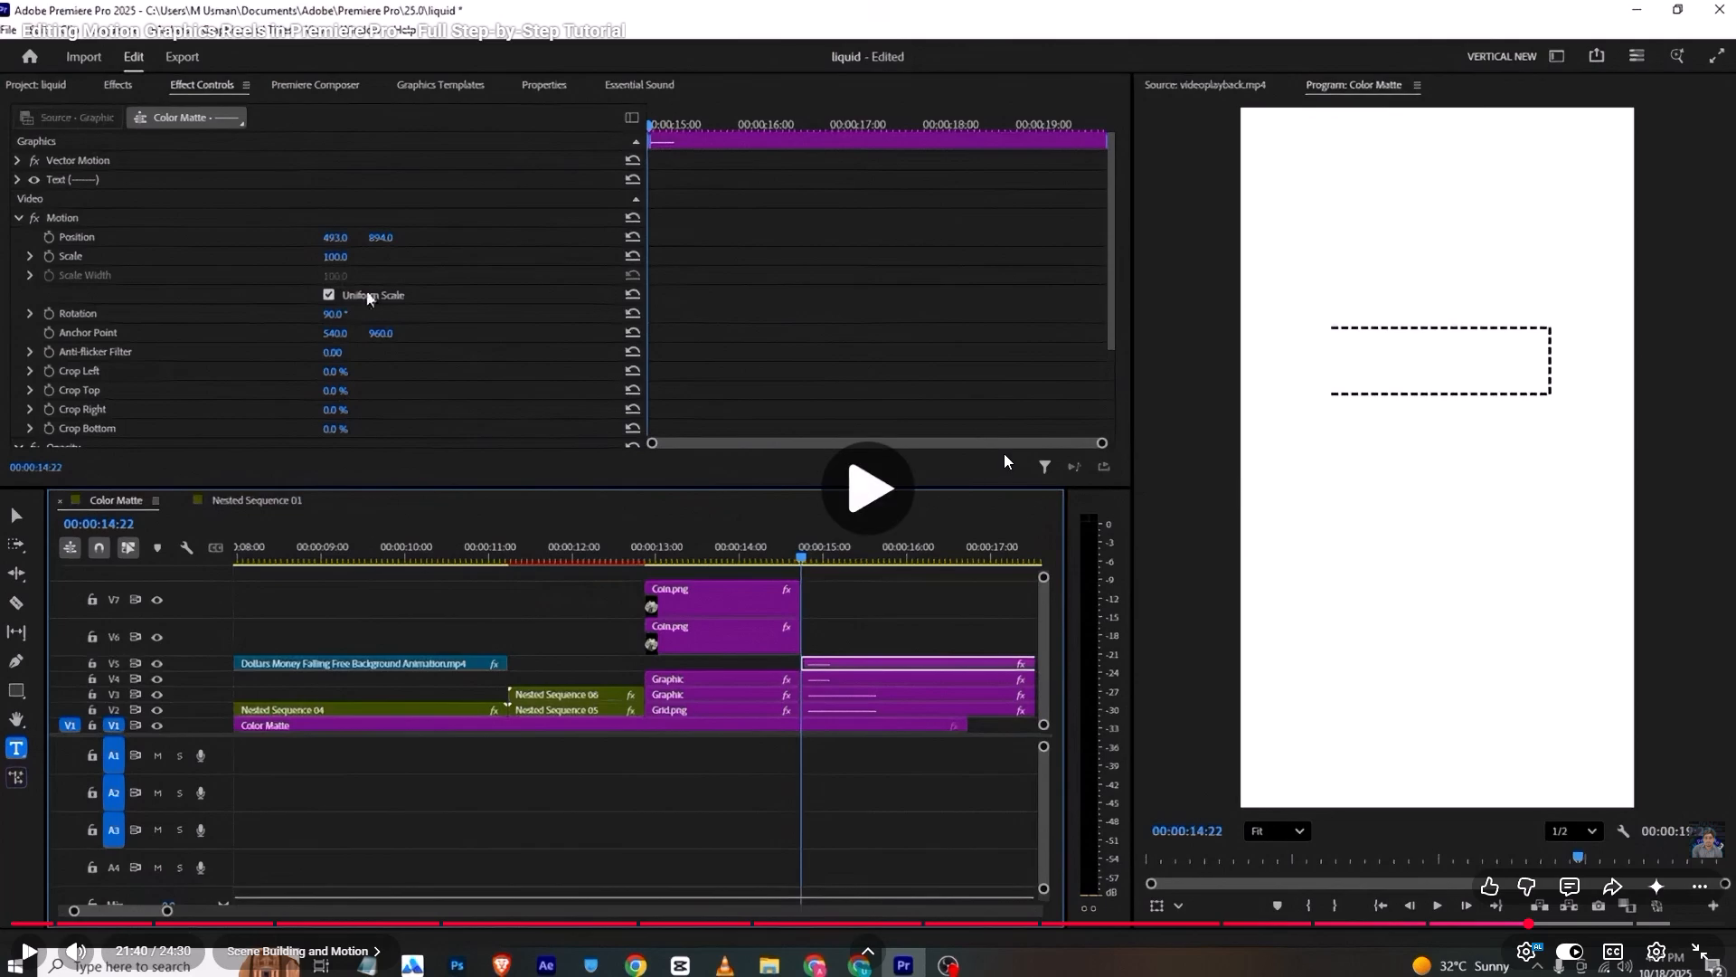
{"action": "key", "text": "Right"}
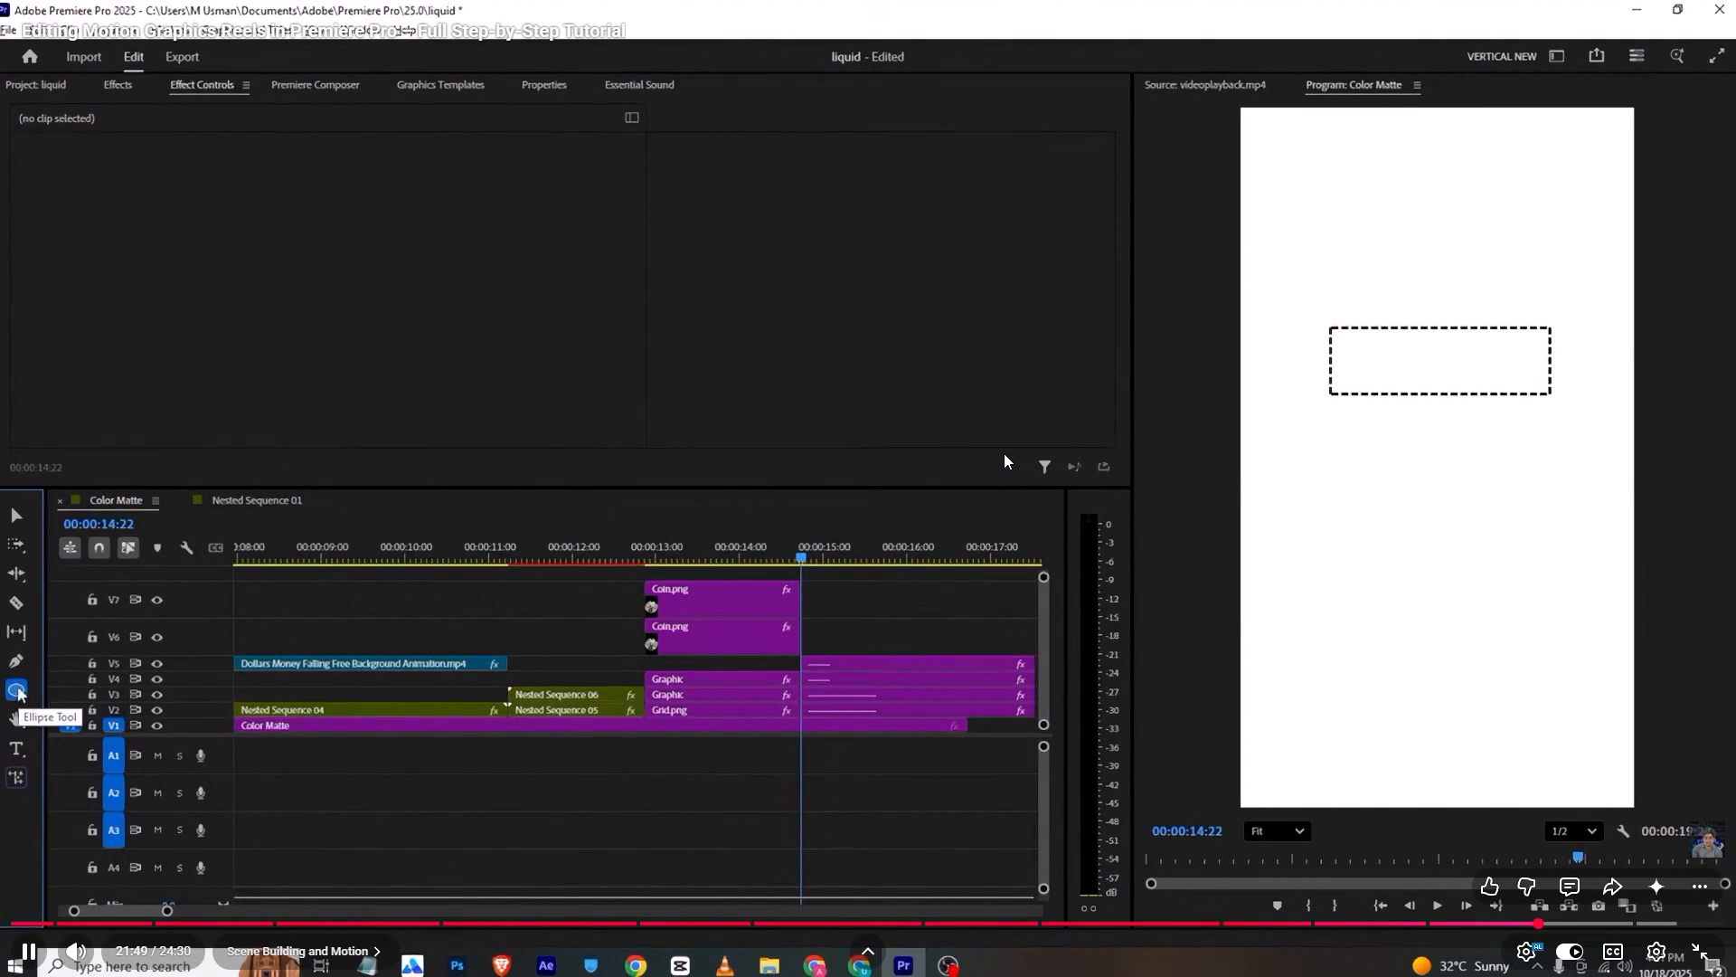
{"action": "key", "text": "space"}
{"action": "key", "text": "alt+Tab"}
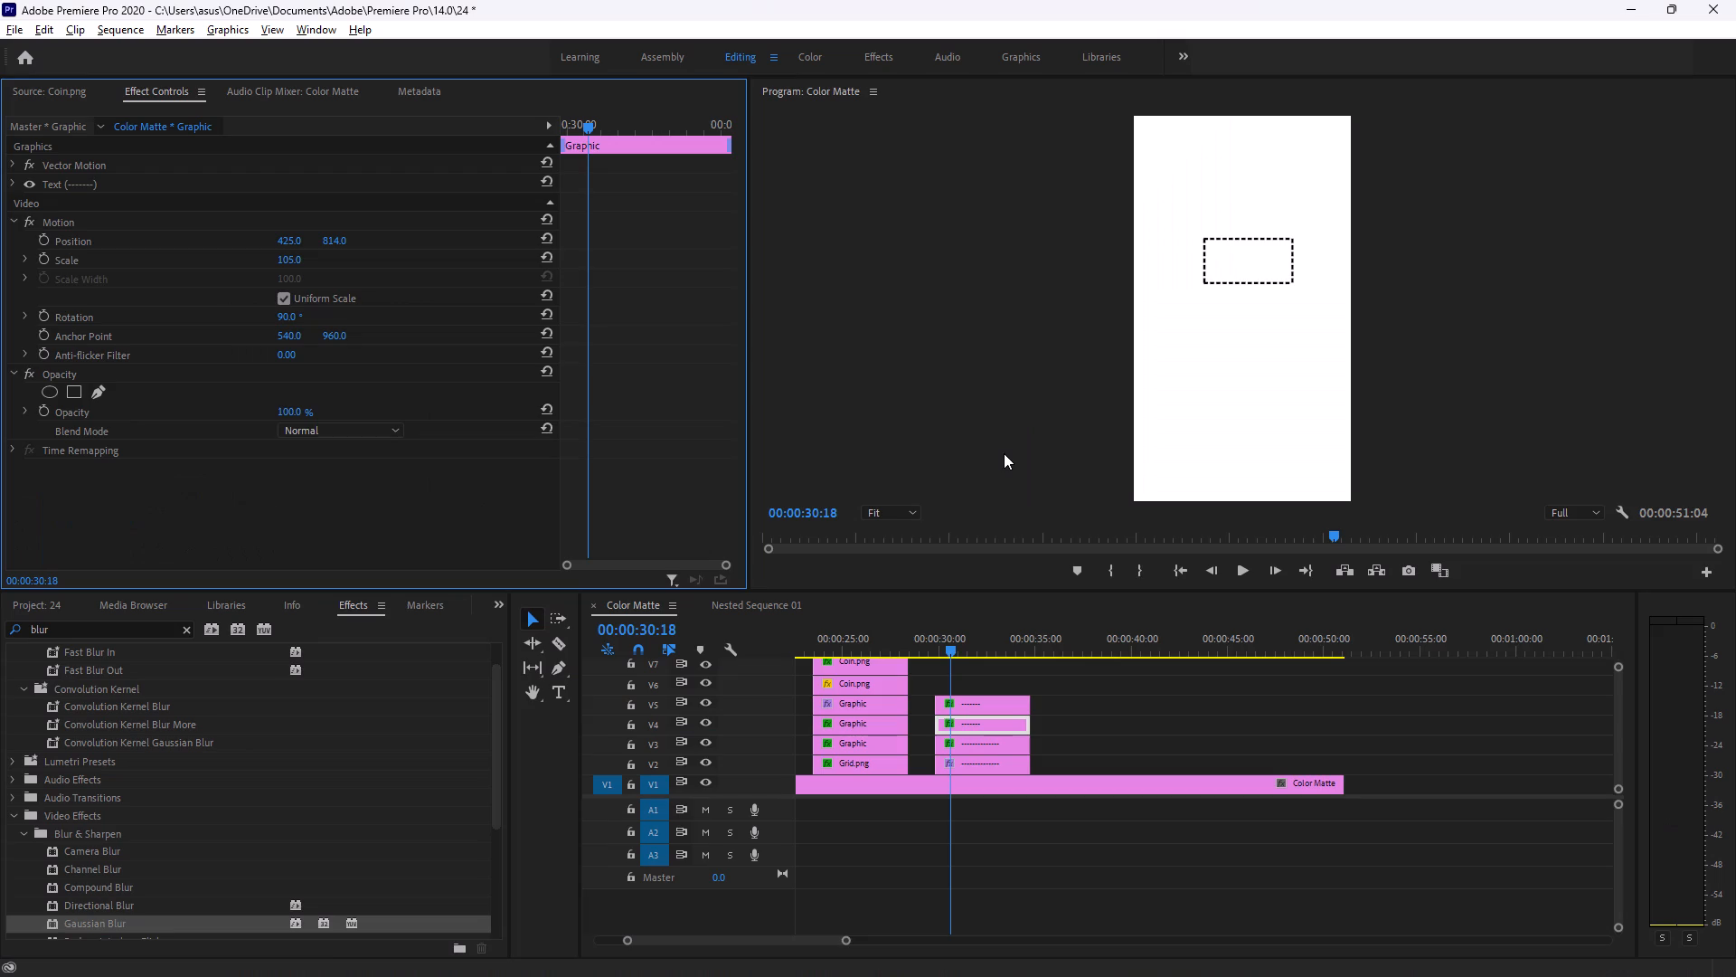
{"action": "left_click", "coordinate": [555, 693], "text": "alt"}
{"action": "left_click", "coordinate": [555, 693], "text": "alt"}
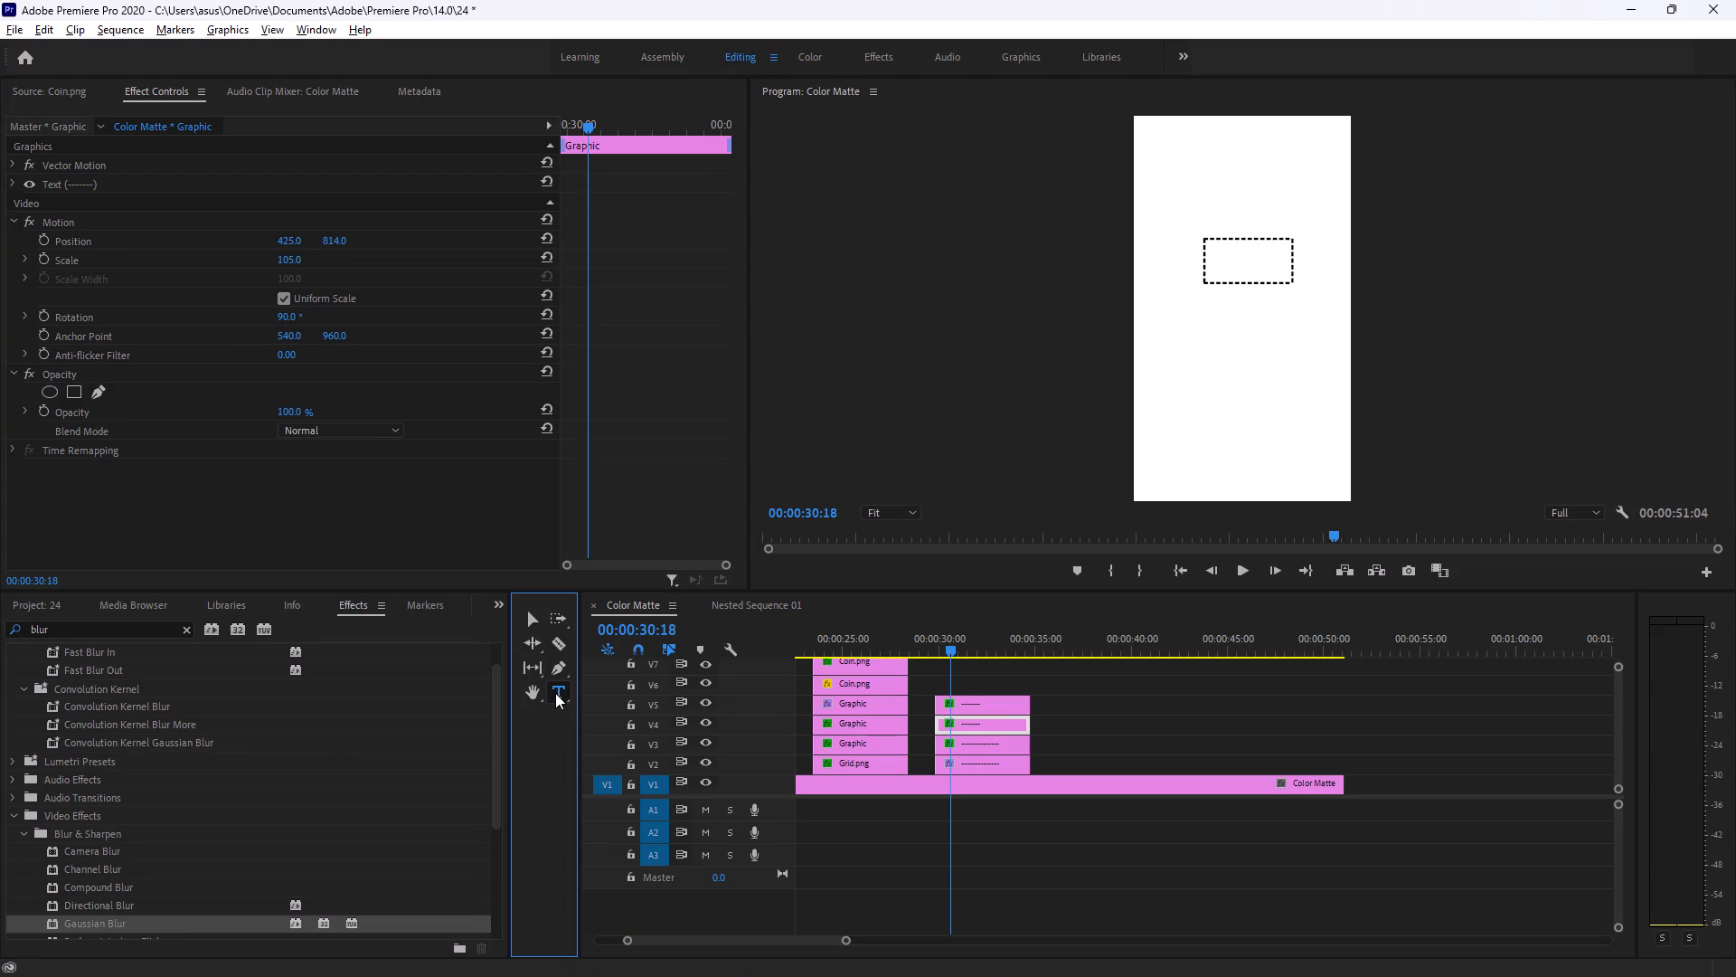
{"action": "left_click", "coordinate": [555, 693], "text": "alt"}
{"action": "left_click_drag", "start_coordinate": [560, 691], "coordinate": [565, 693], "text": "alt"}
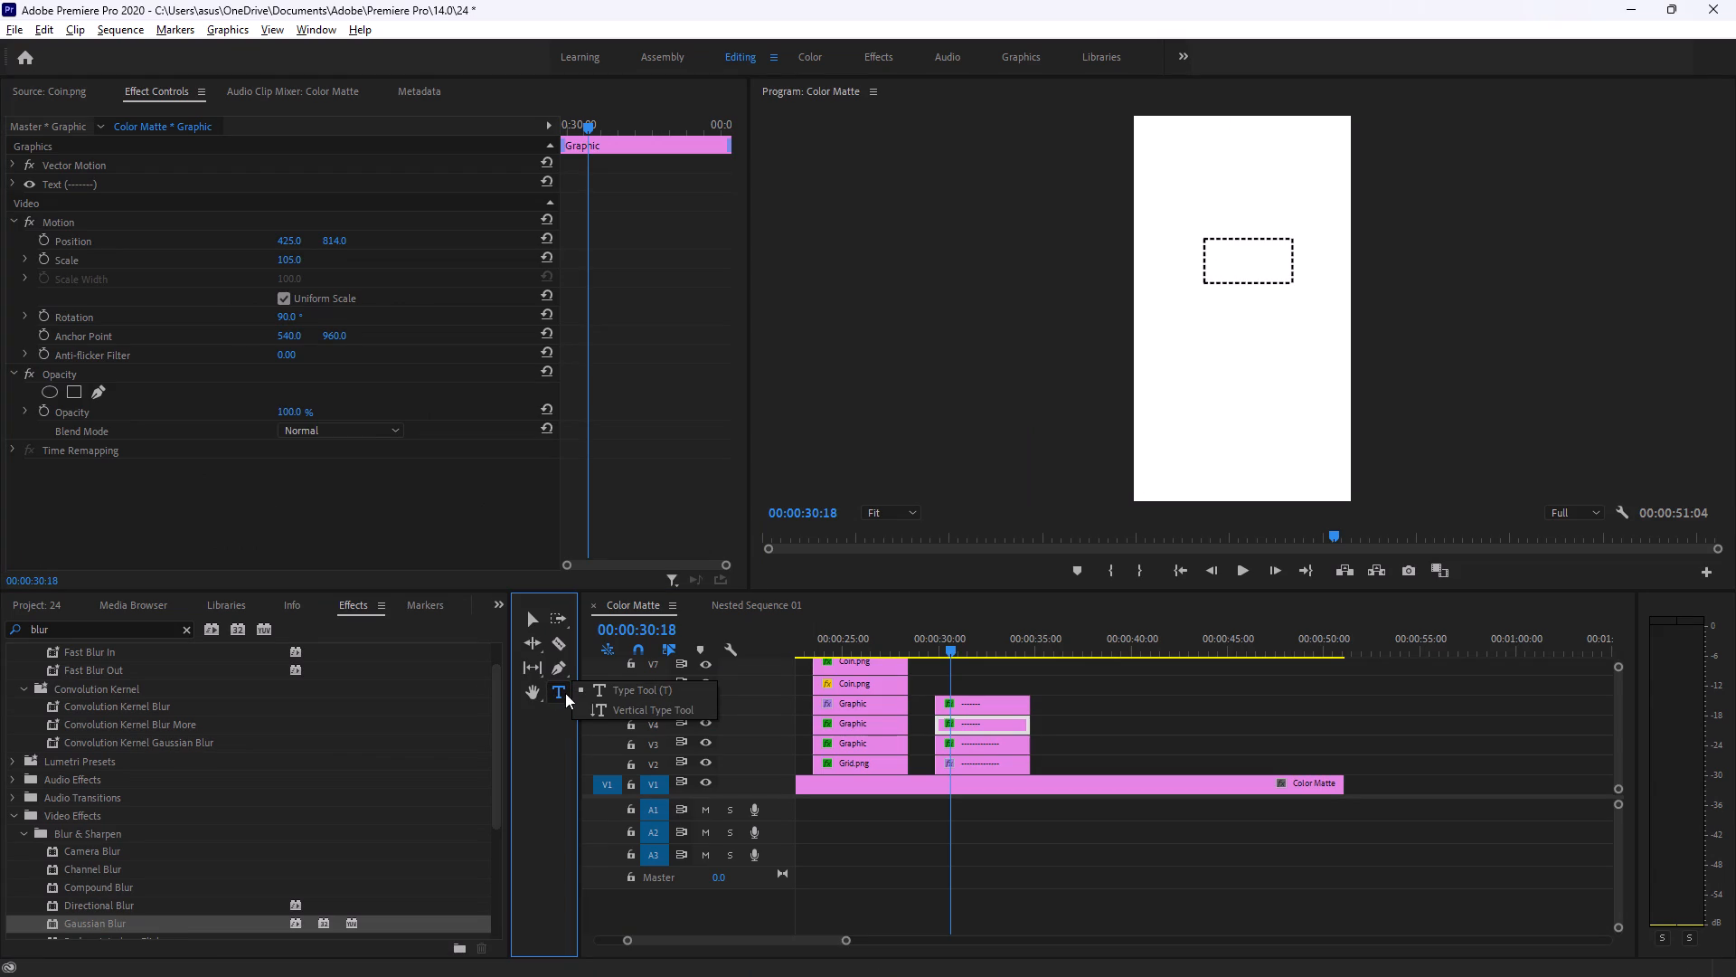
{"action": "left_click_drag", "start_coordinate": [565, 693], "coordinate": [547, 700], "text": "alt"}
{"action": "left_click_drag", "start_coordinate": [554, 667], "coordinate": [610, 702]}
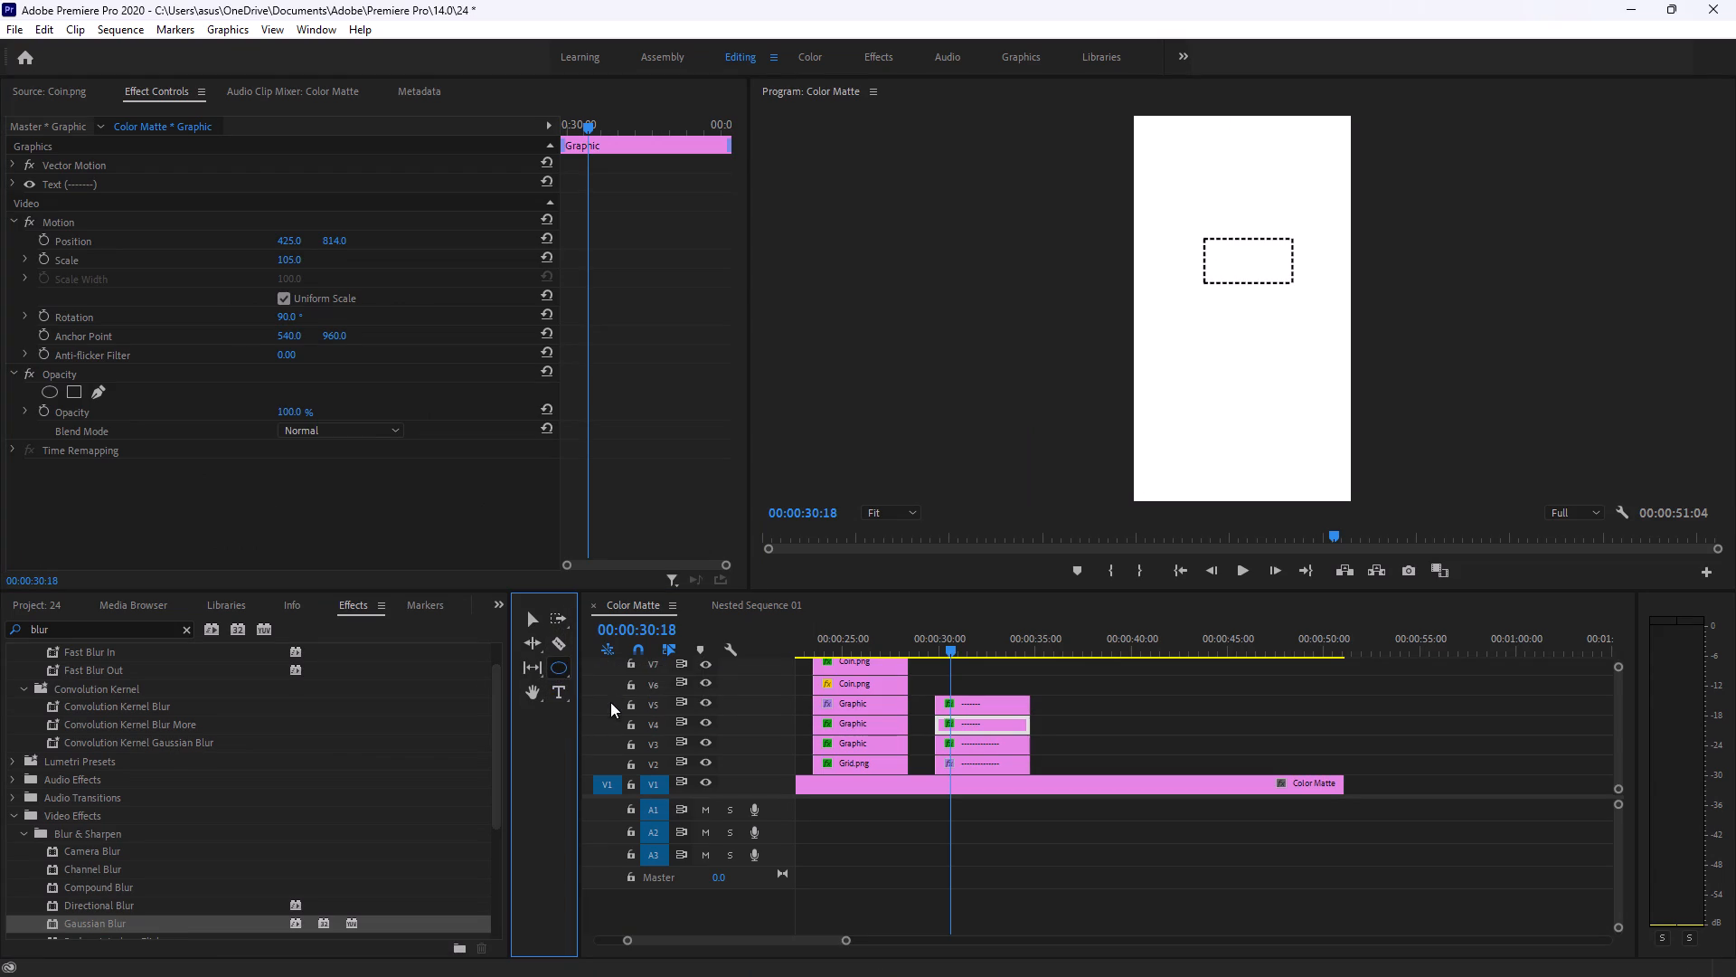
In the browser, examine how the tutorial draws the small corner circle and sets its fill and stroke, and return to Premiere Pro.
{"action": "key", "text": "alt+Tab"}
{"action": "left_click", "coordinate": [736, 631]}
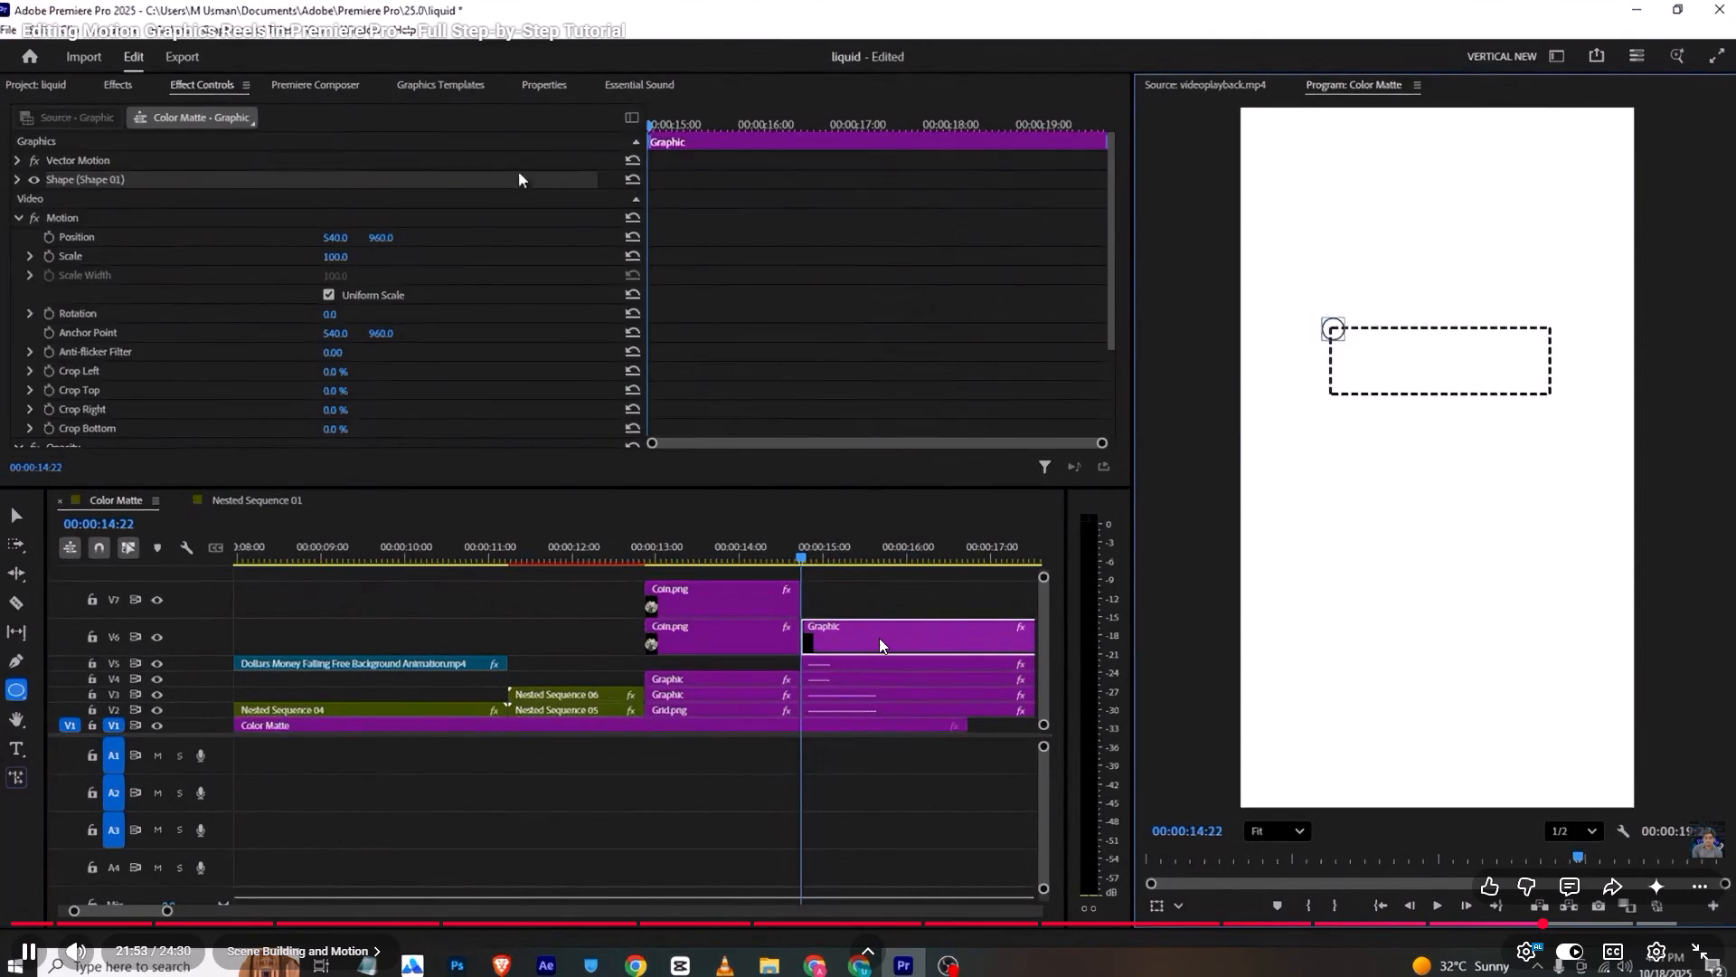
{"action": "left_click", "coordinate": [879, 638]}
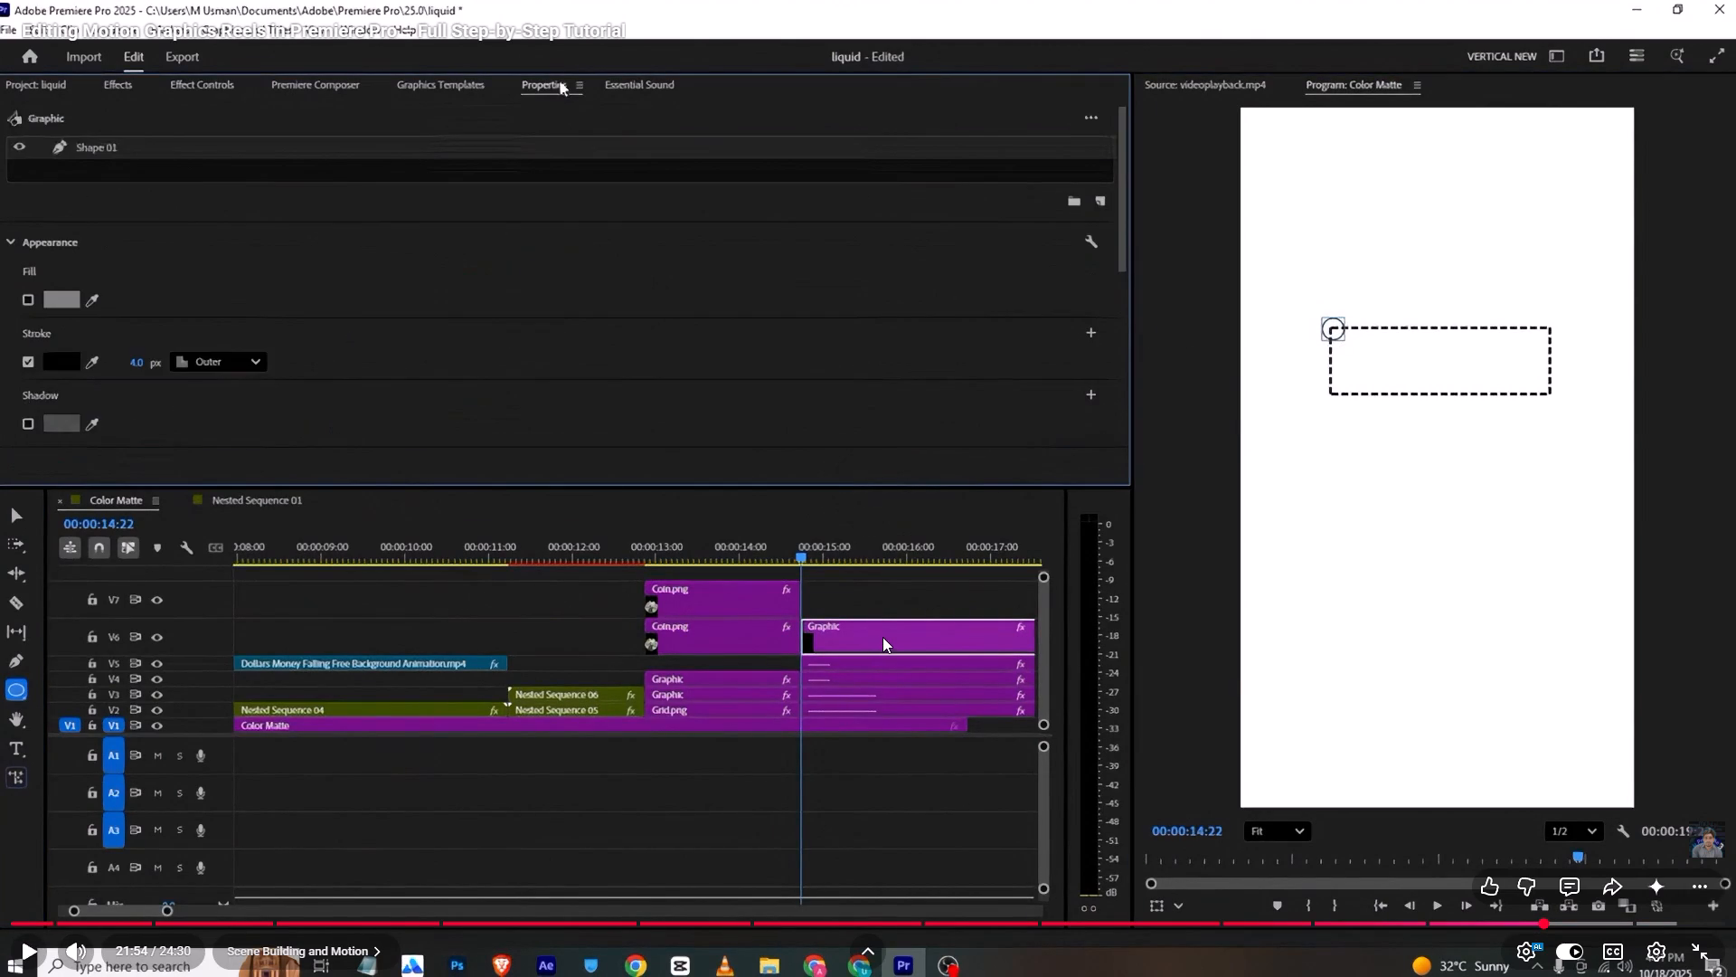
{"action": "key", "text": "alt+Tab"}
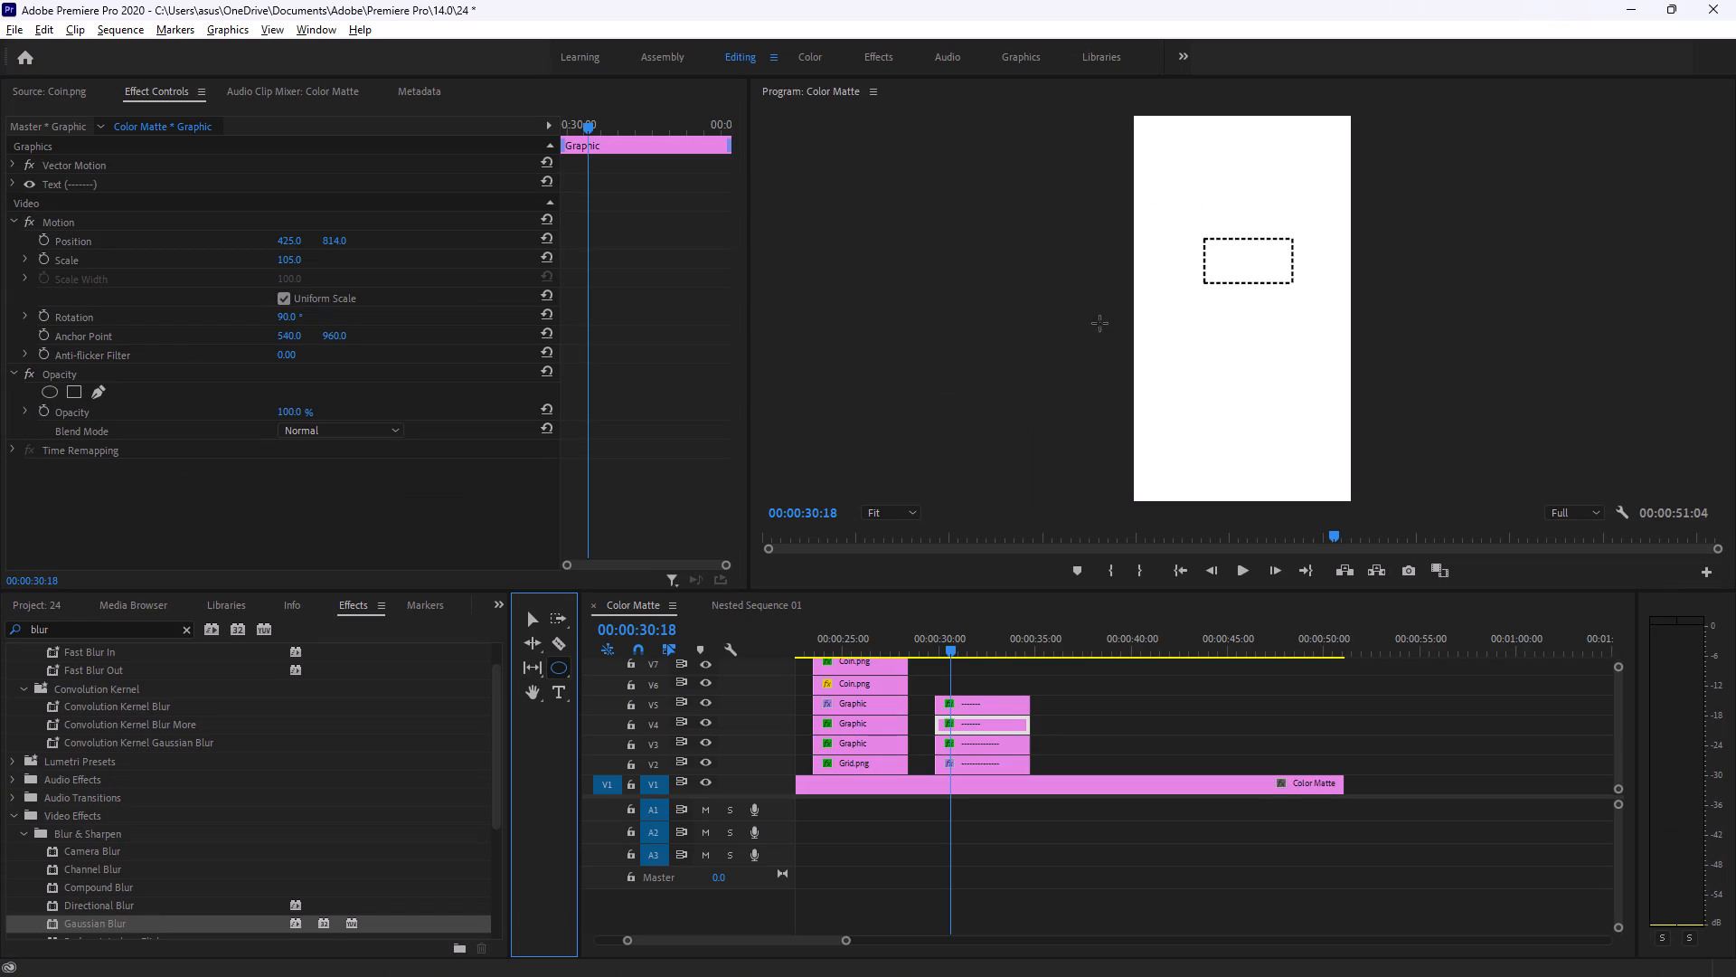
{"action": "key", "text": "alt+Tab"}
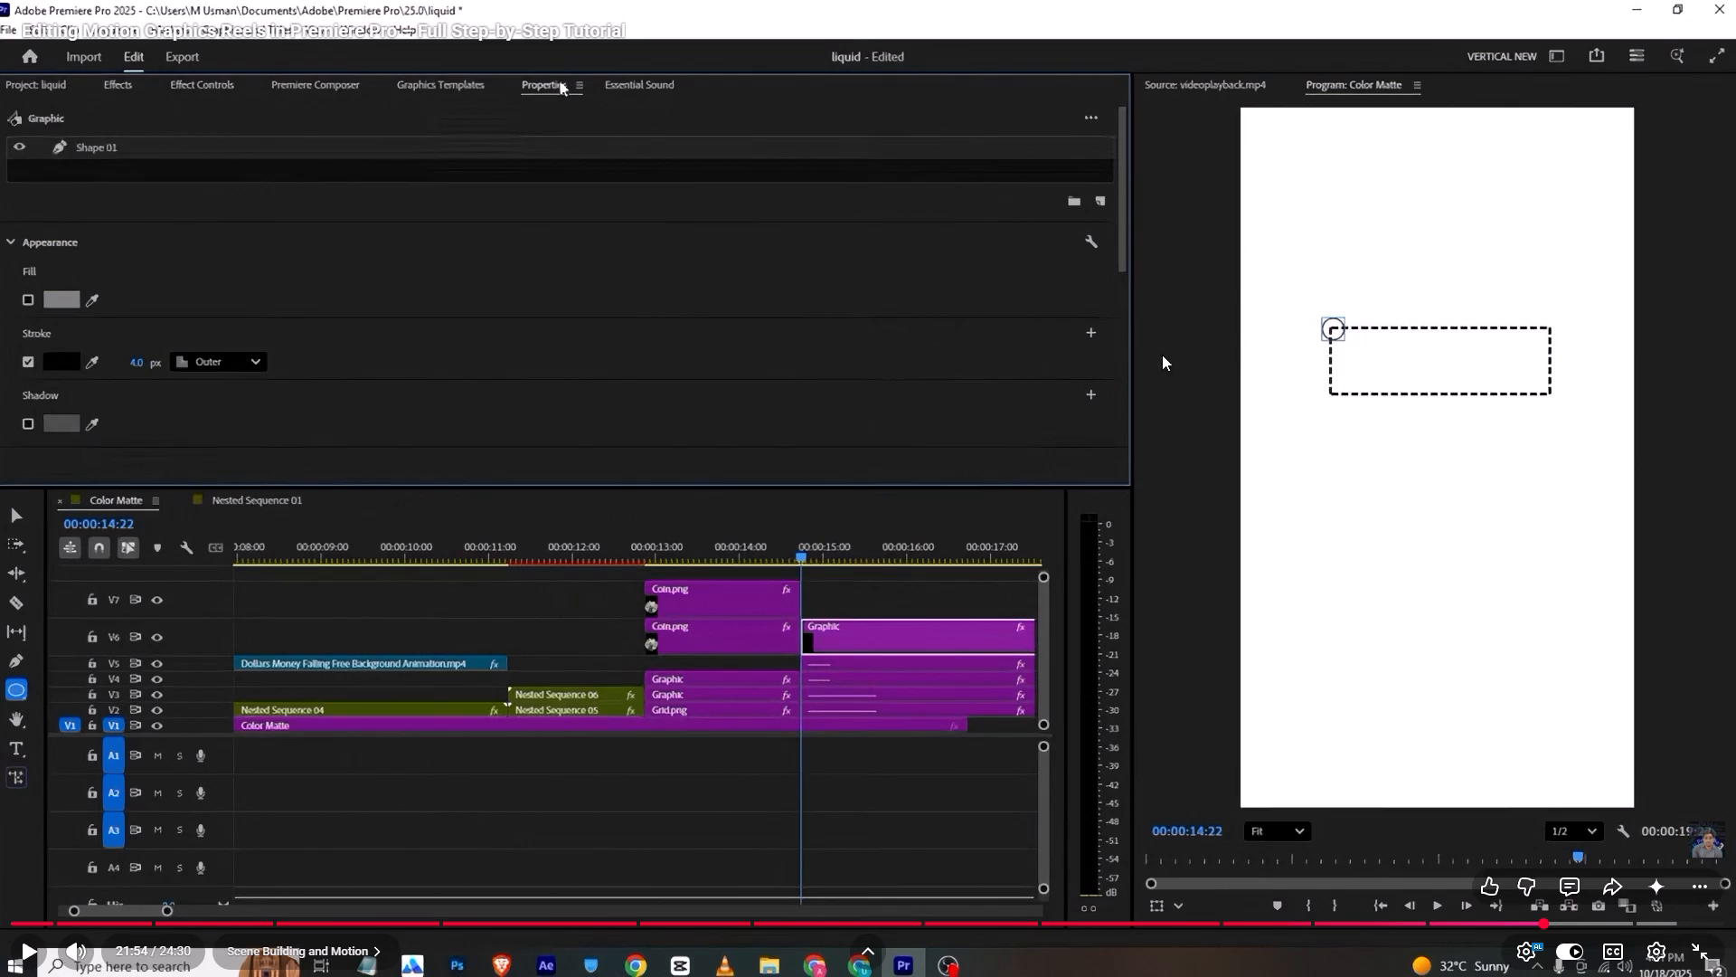
{"action": "key", "text": "space"}
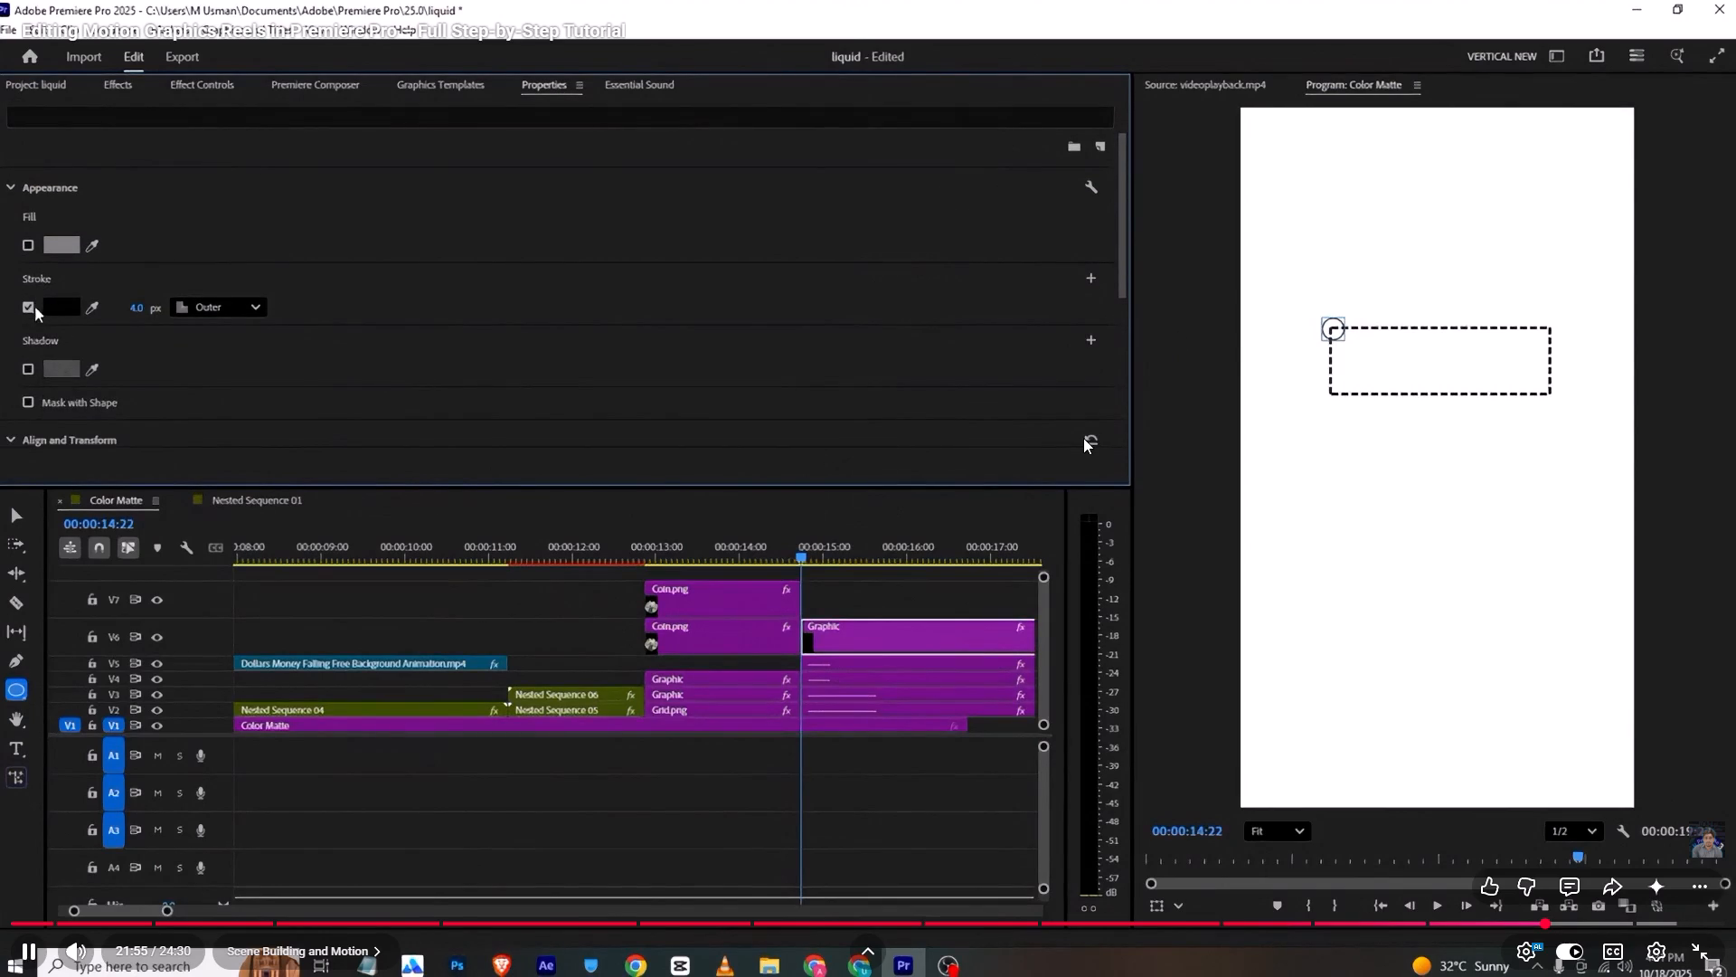
{"action": "key", "text": "Left"}
{"action": "key", "text": "Left"}
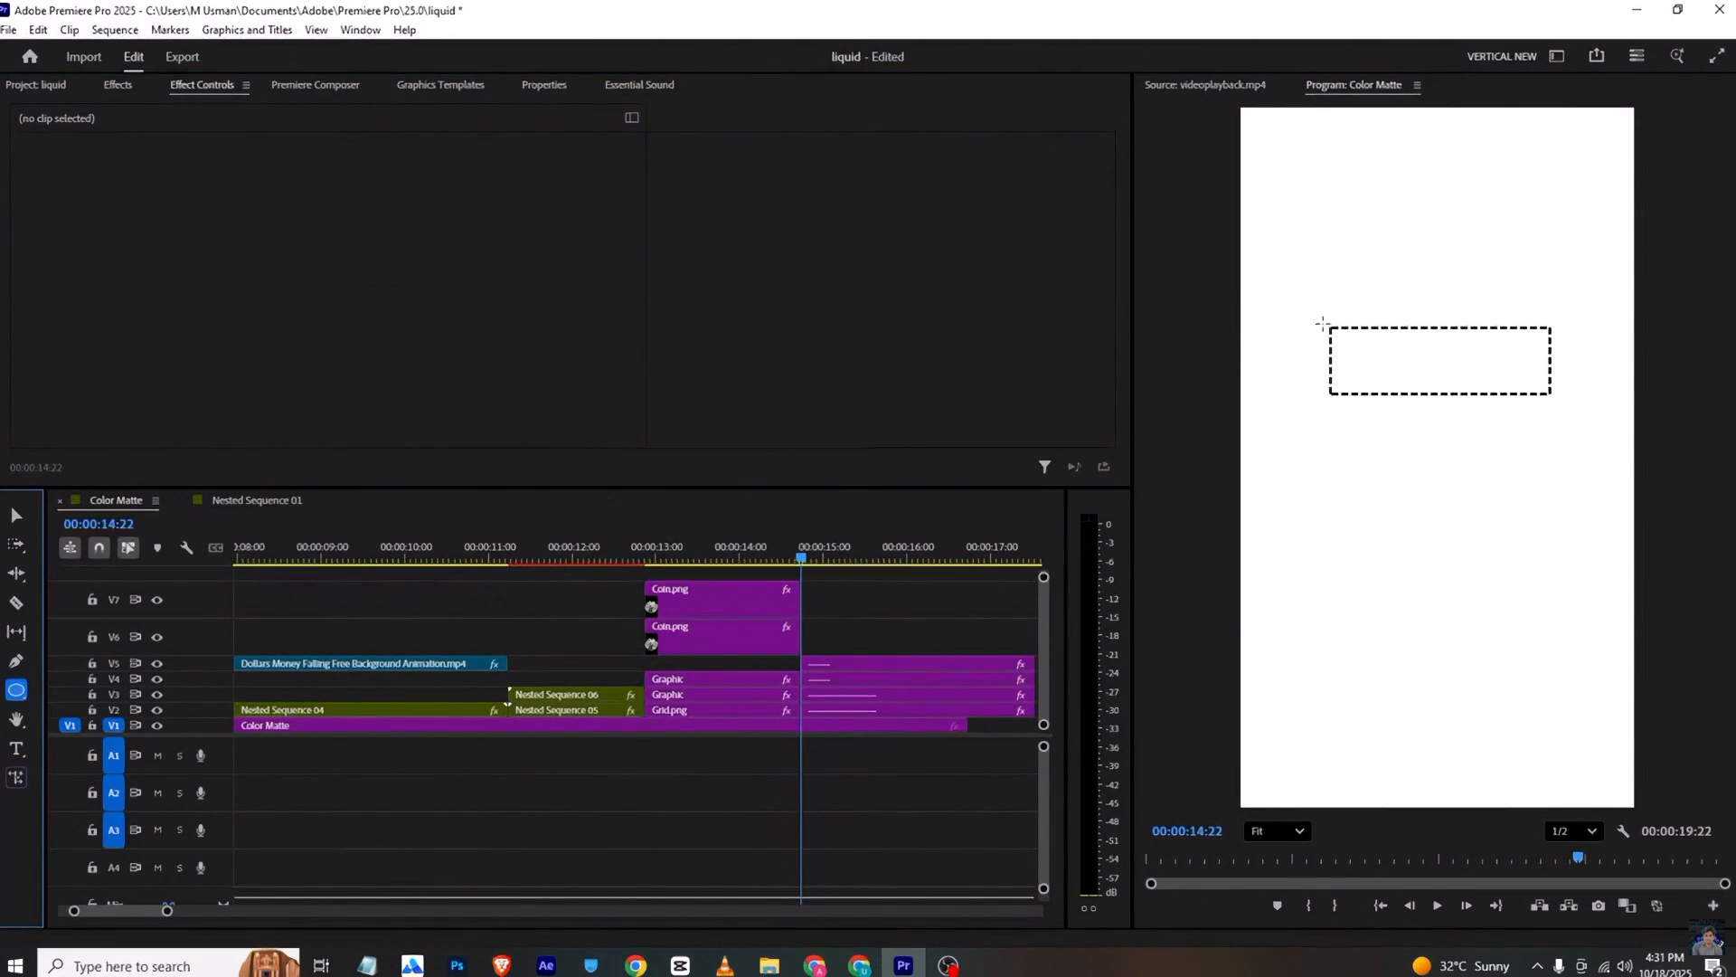
{"action": "key", "text": "space"}
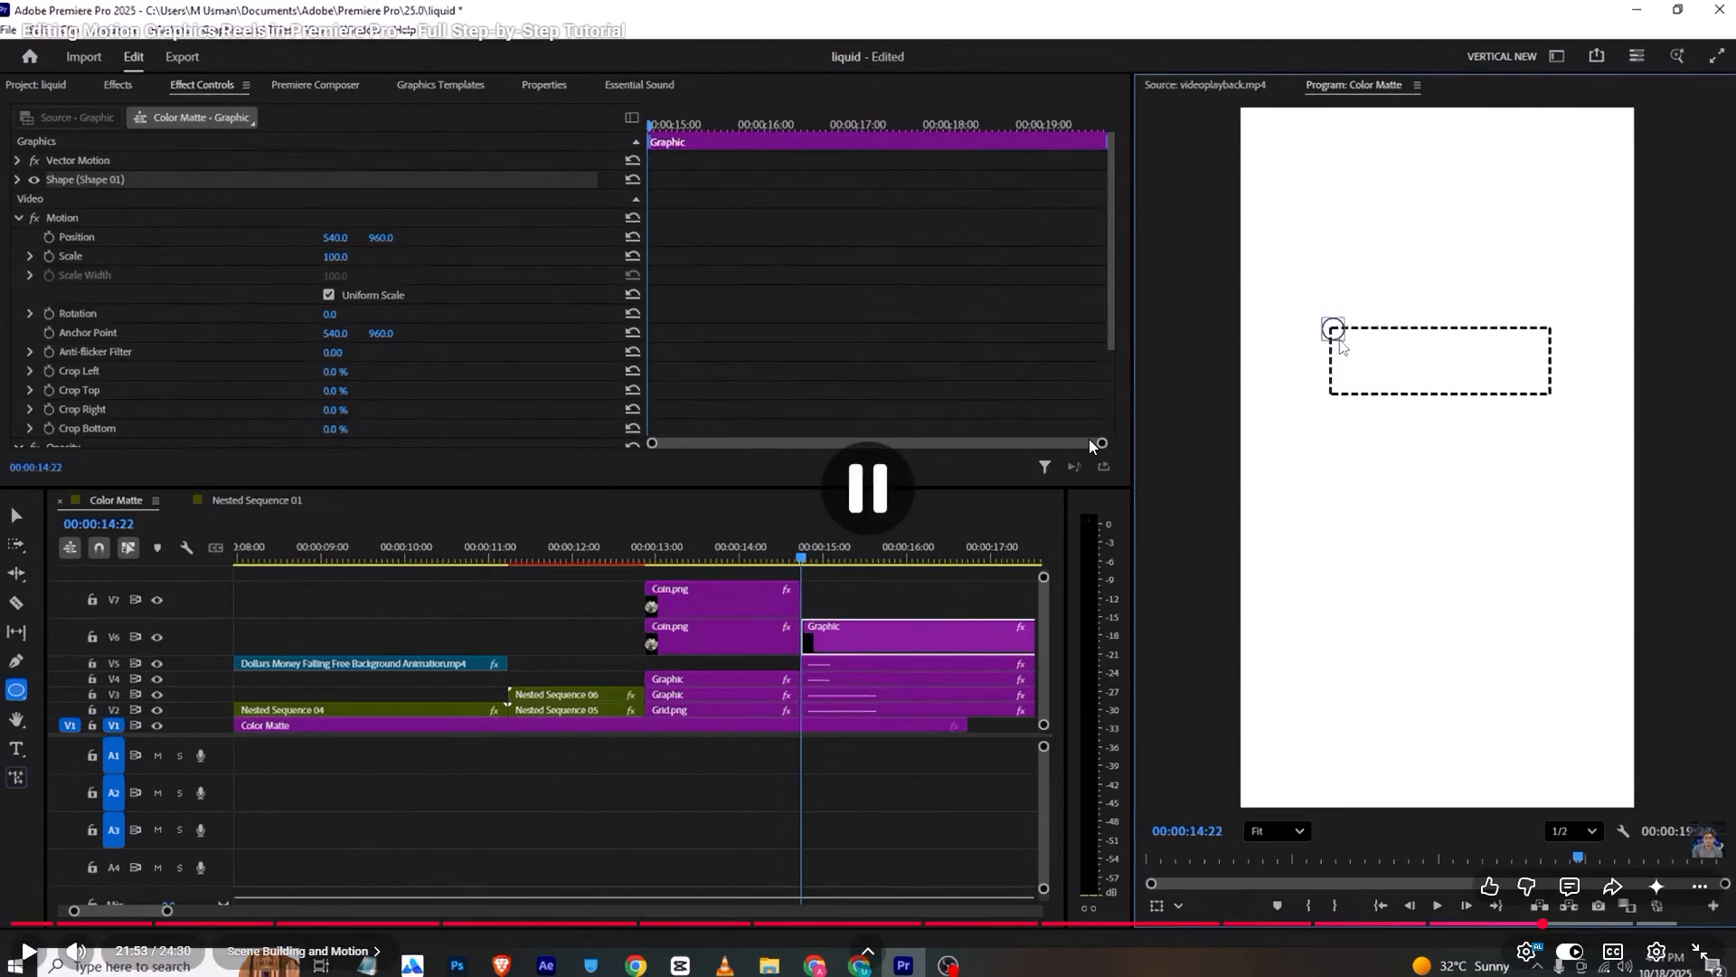
{"action": "key", "text": "alt+Tab"}
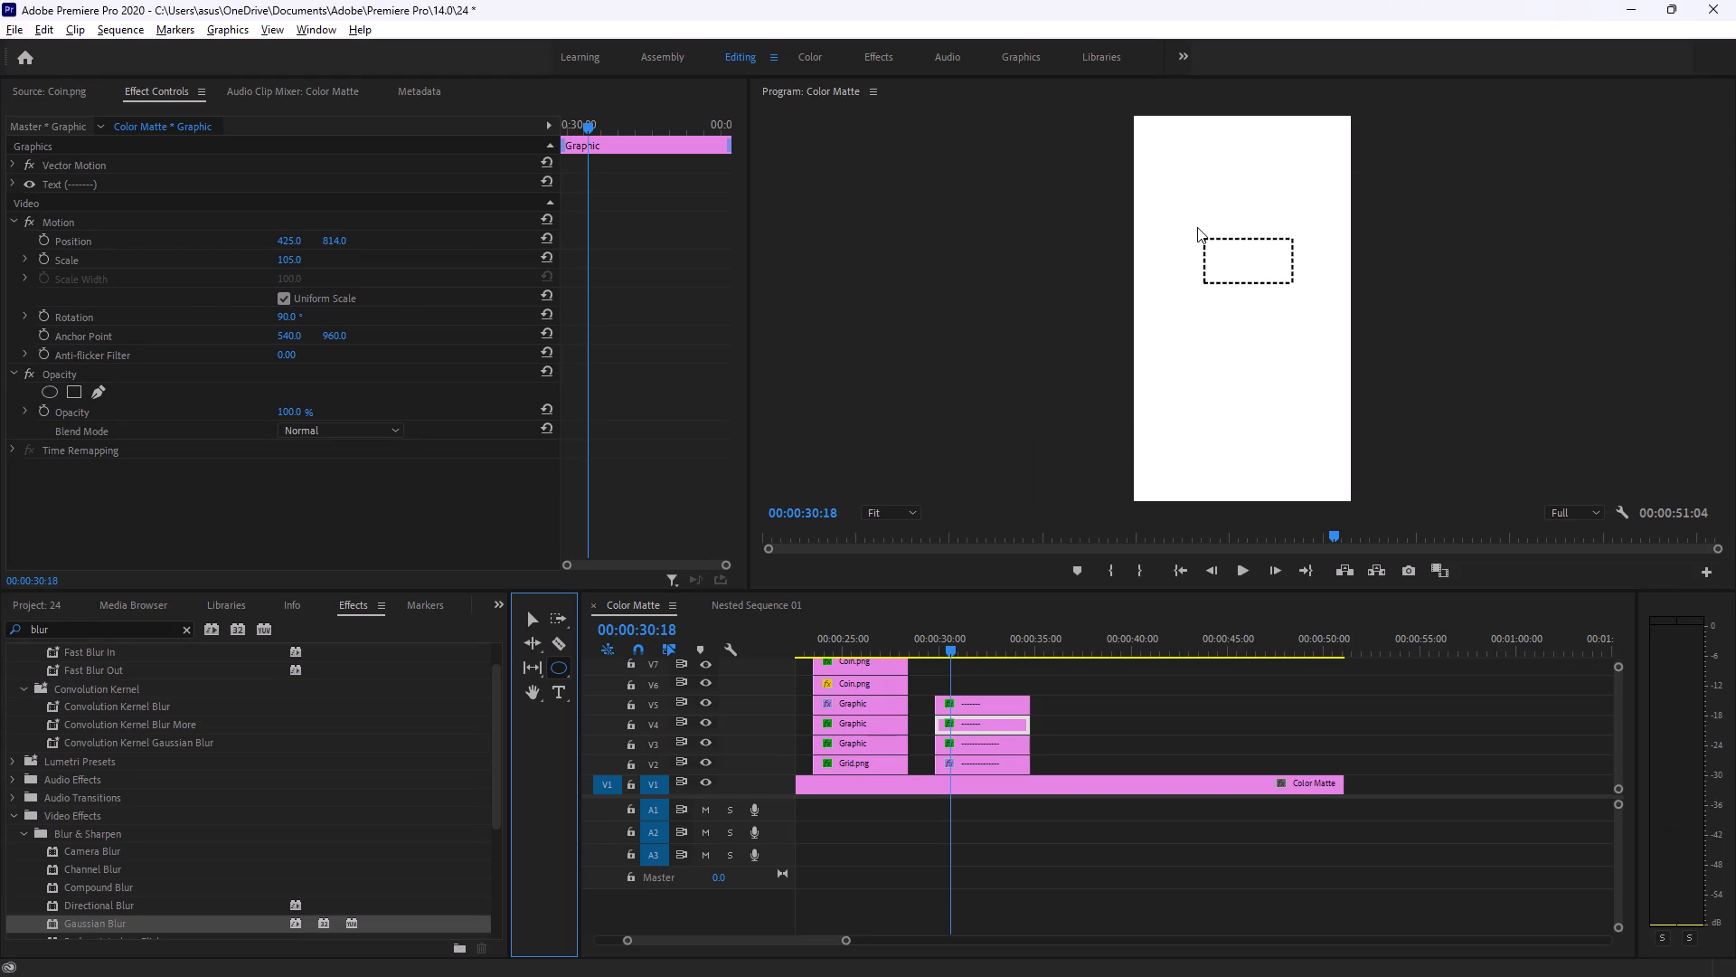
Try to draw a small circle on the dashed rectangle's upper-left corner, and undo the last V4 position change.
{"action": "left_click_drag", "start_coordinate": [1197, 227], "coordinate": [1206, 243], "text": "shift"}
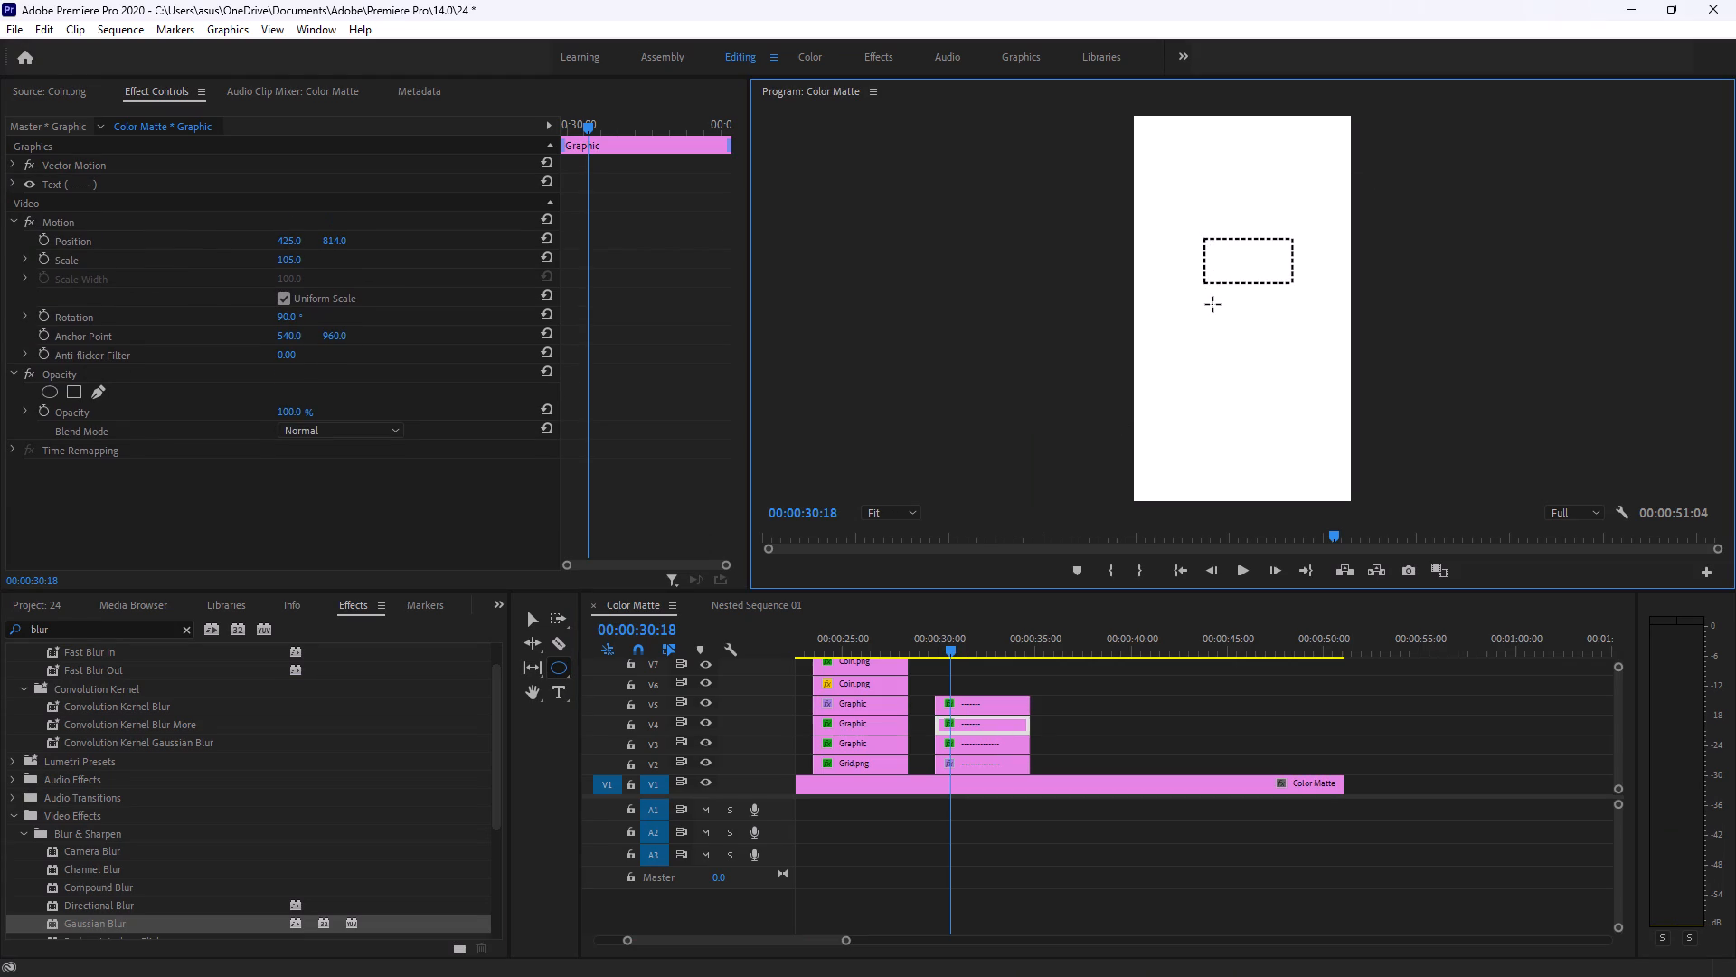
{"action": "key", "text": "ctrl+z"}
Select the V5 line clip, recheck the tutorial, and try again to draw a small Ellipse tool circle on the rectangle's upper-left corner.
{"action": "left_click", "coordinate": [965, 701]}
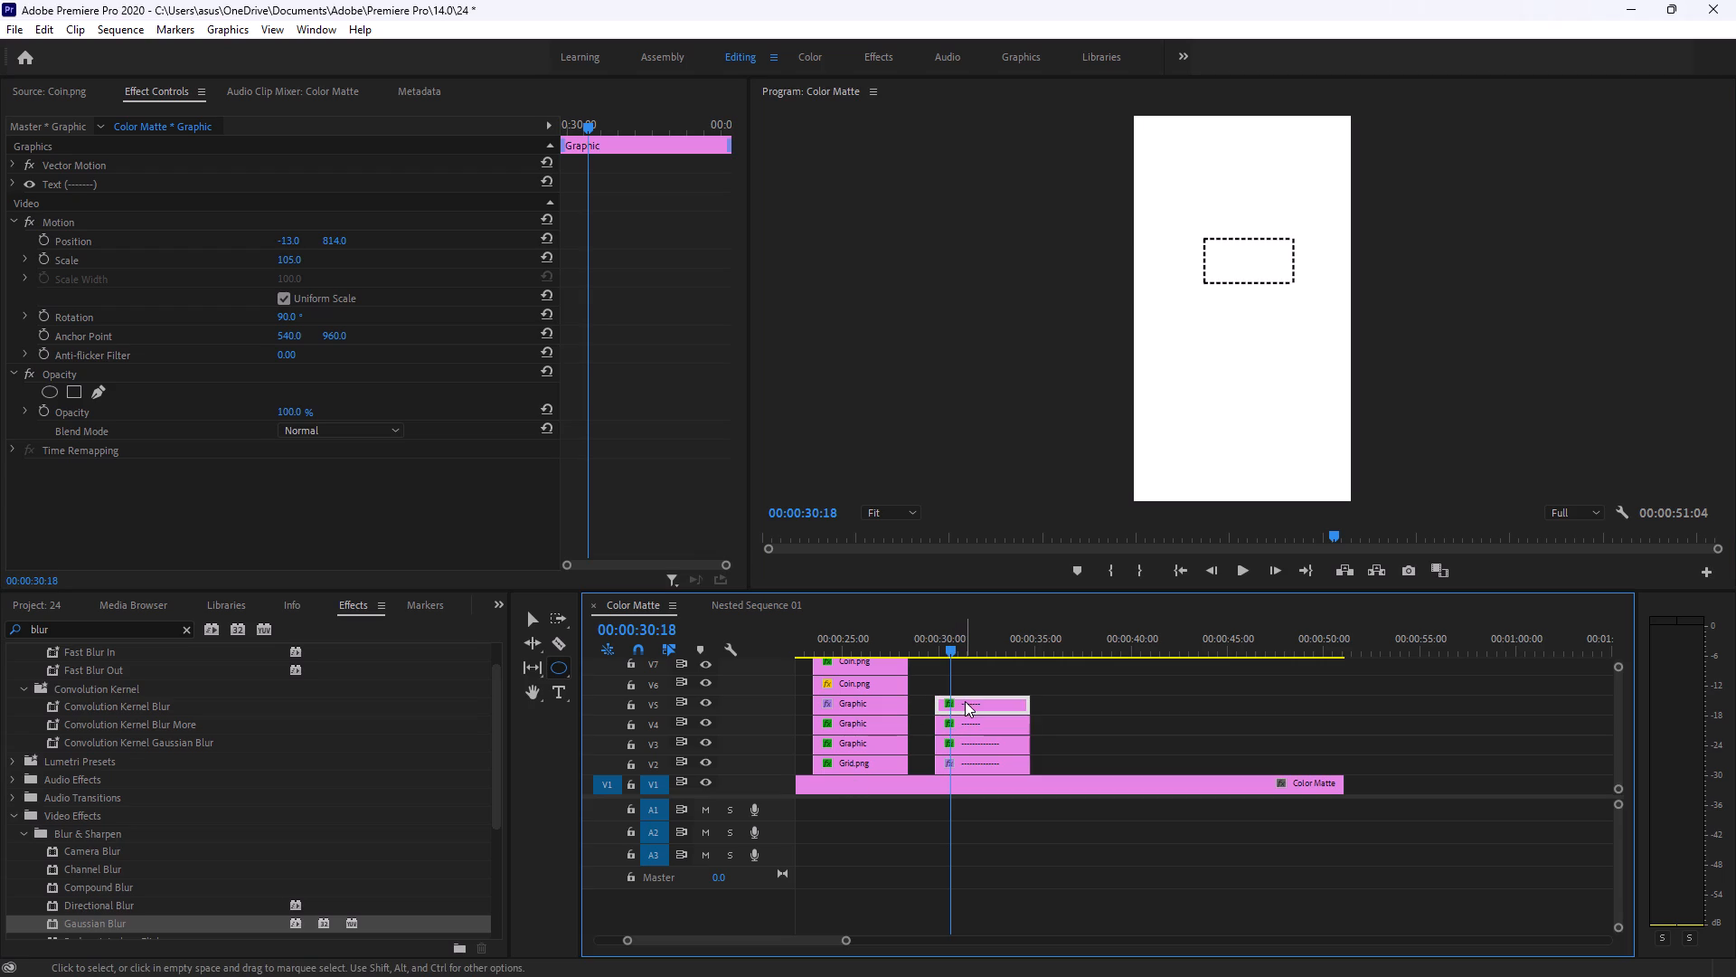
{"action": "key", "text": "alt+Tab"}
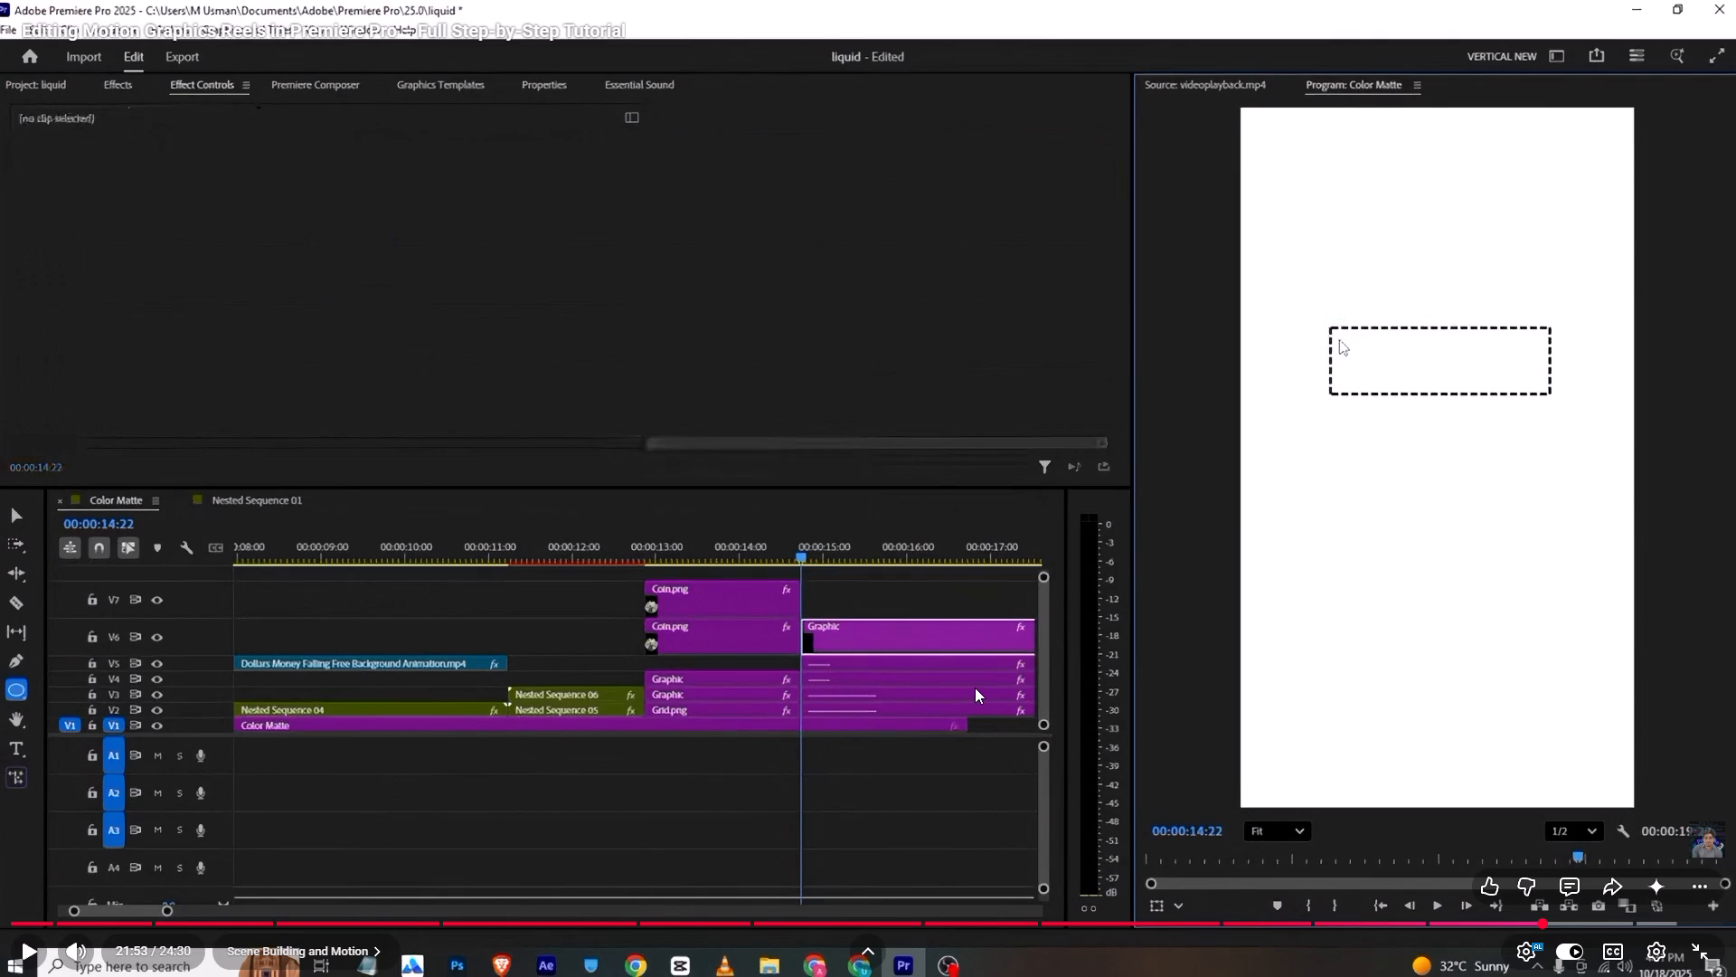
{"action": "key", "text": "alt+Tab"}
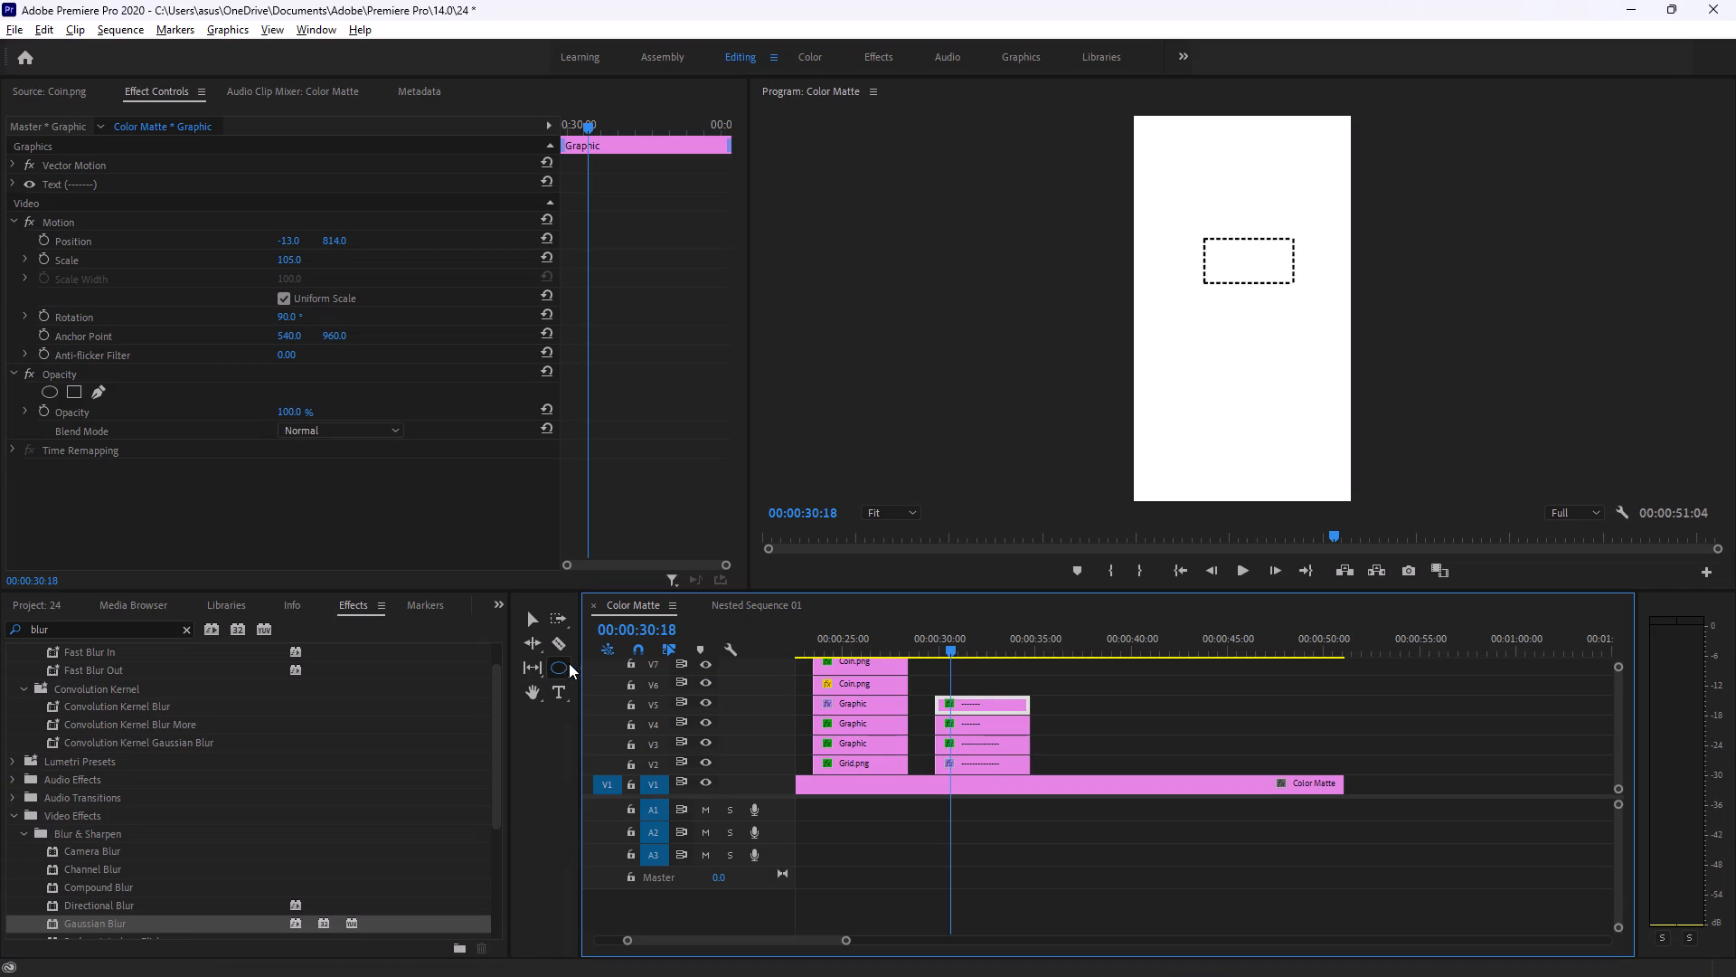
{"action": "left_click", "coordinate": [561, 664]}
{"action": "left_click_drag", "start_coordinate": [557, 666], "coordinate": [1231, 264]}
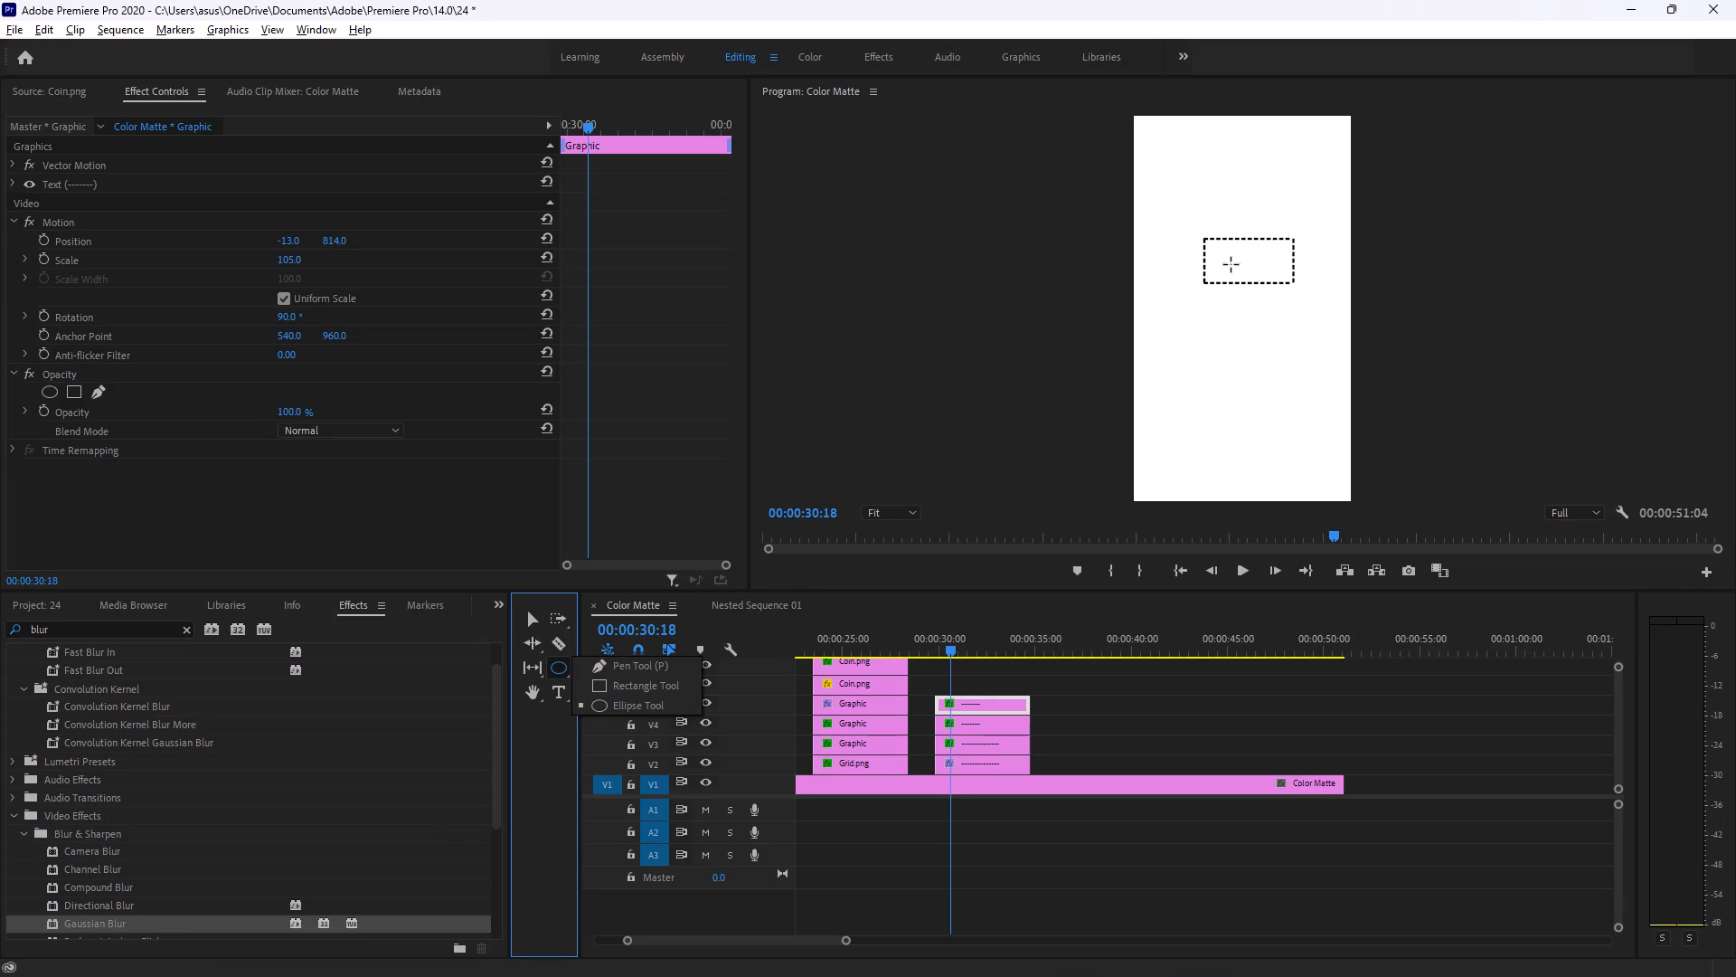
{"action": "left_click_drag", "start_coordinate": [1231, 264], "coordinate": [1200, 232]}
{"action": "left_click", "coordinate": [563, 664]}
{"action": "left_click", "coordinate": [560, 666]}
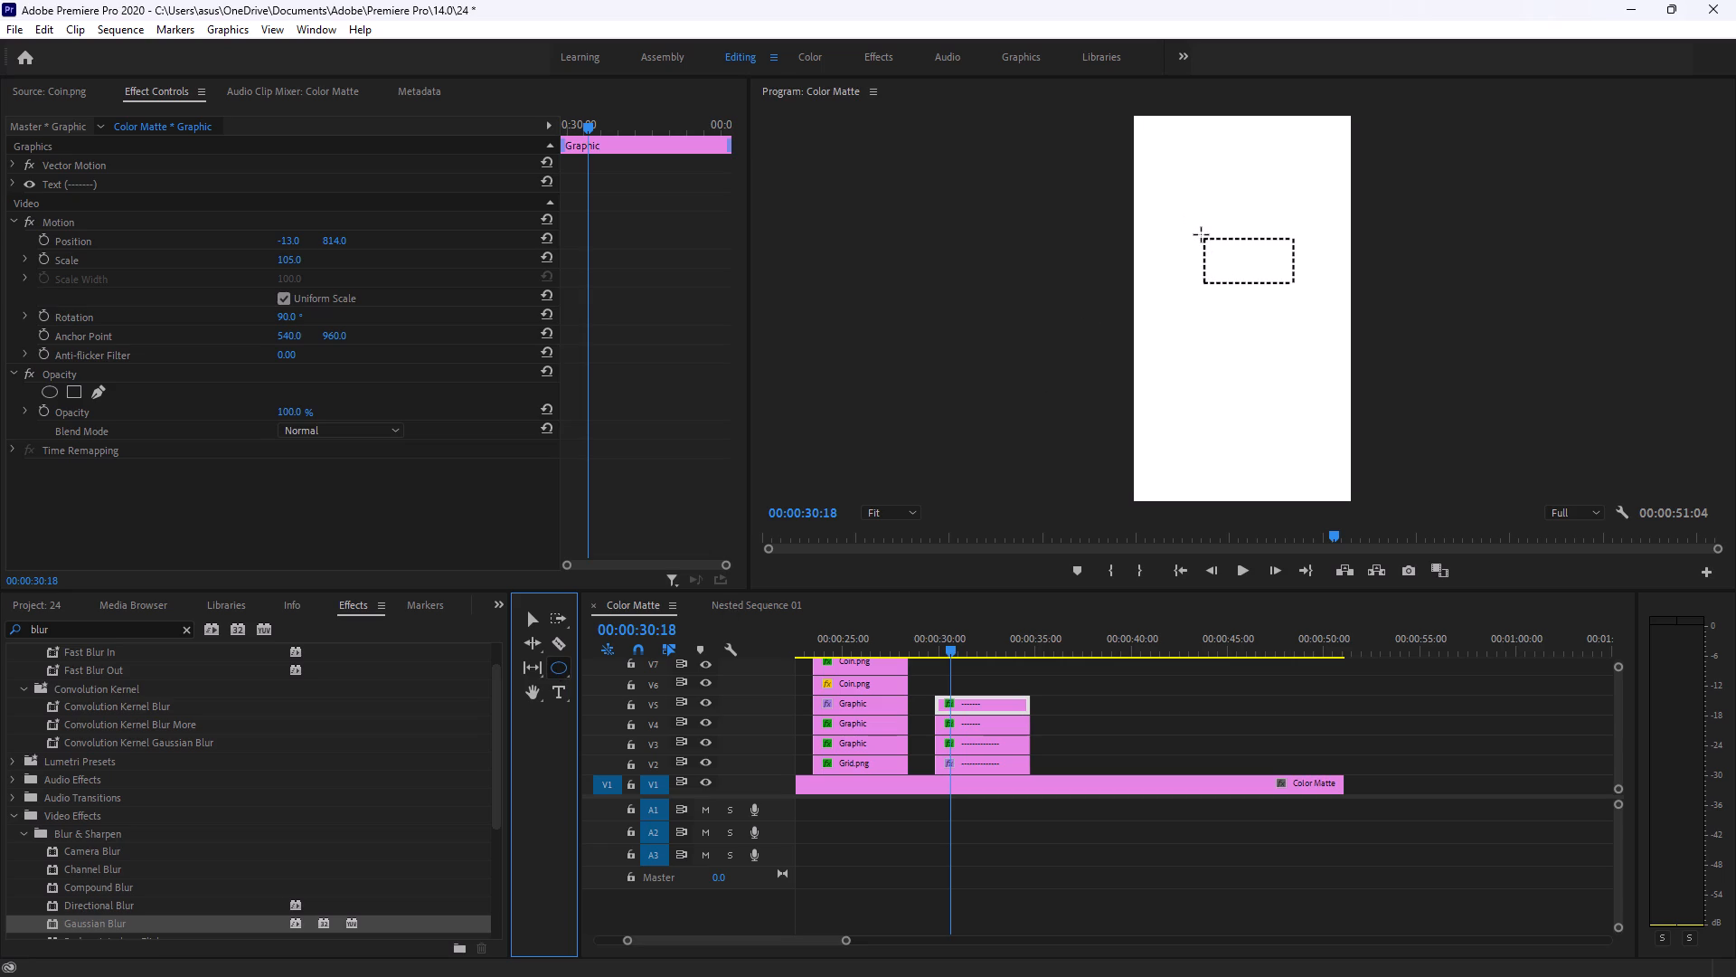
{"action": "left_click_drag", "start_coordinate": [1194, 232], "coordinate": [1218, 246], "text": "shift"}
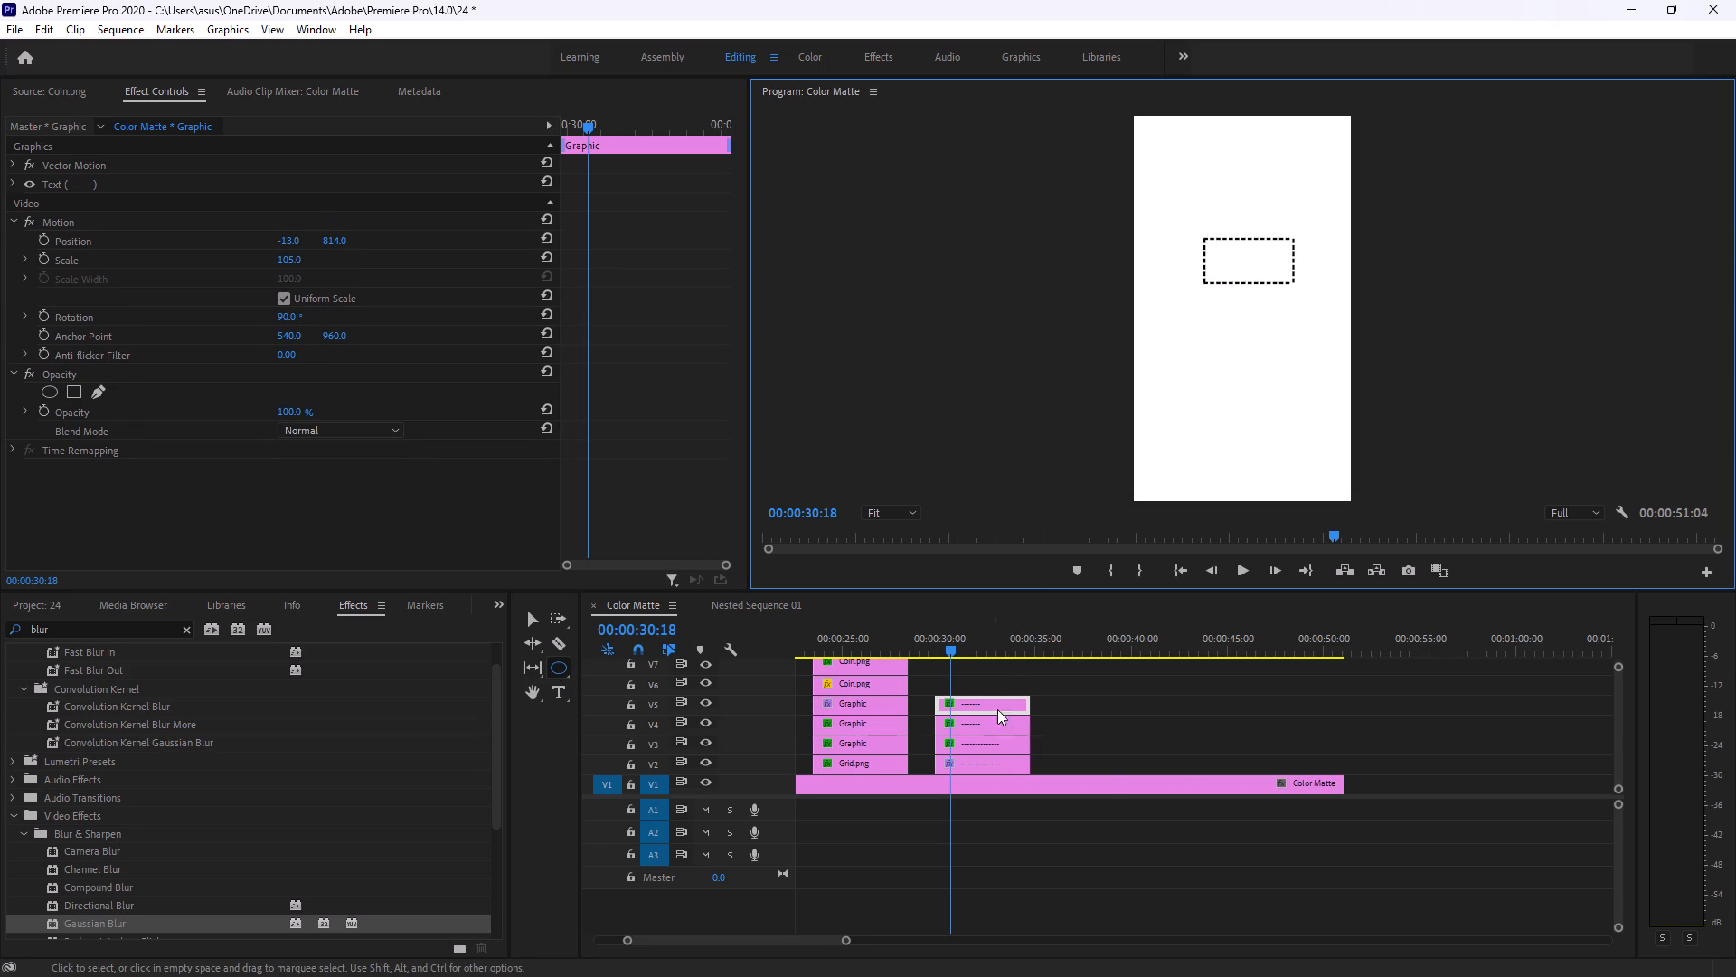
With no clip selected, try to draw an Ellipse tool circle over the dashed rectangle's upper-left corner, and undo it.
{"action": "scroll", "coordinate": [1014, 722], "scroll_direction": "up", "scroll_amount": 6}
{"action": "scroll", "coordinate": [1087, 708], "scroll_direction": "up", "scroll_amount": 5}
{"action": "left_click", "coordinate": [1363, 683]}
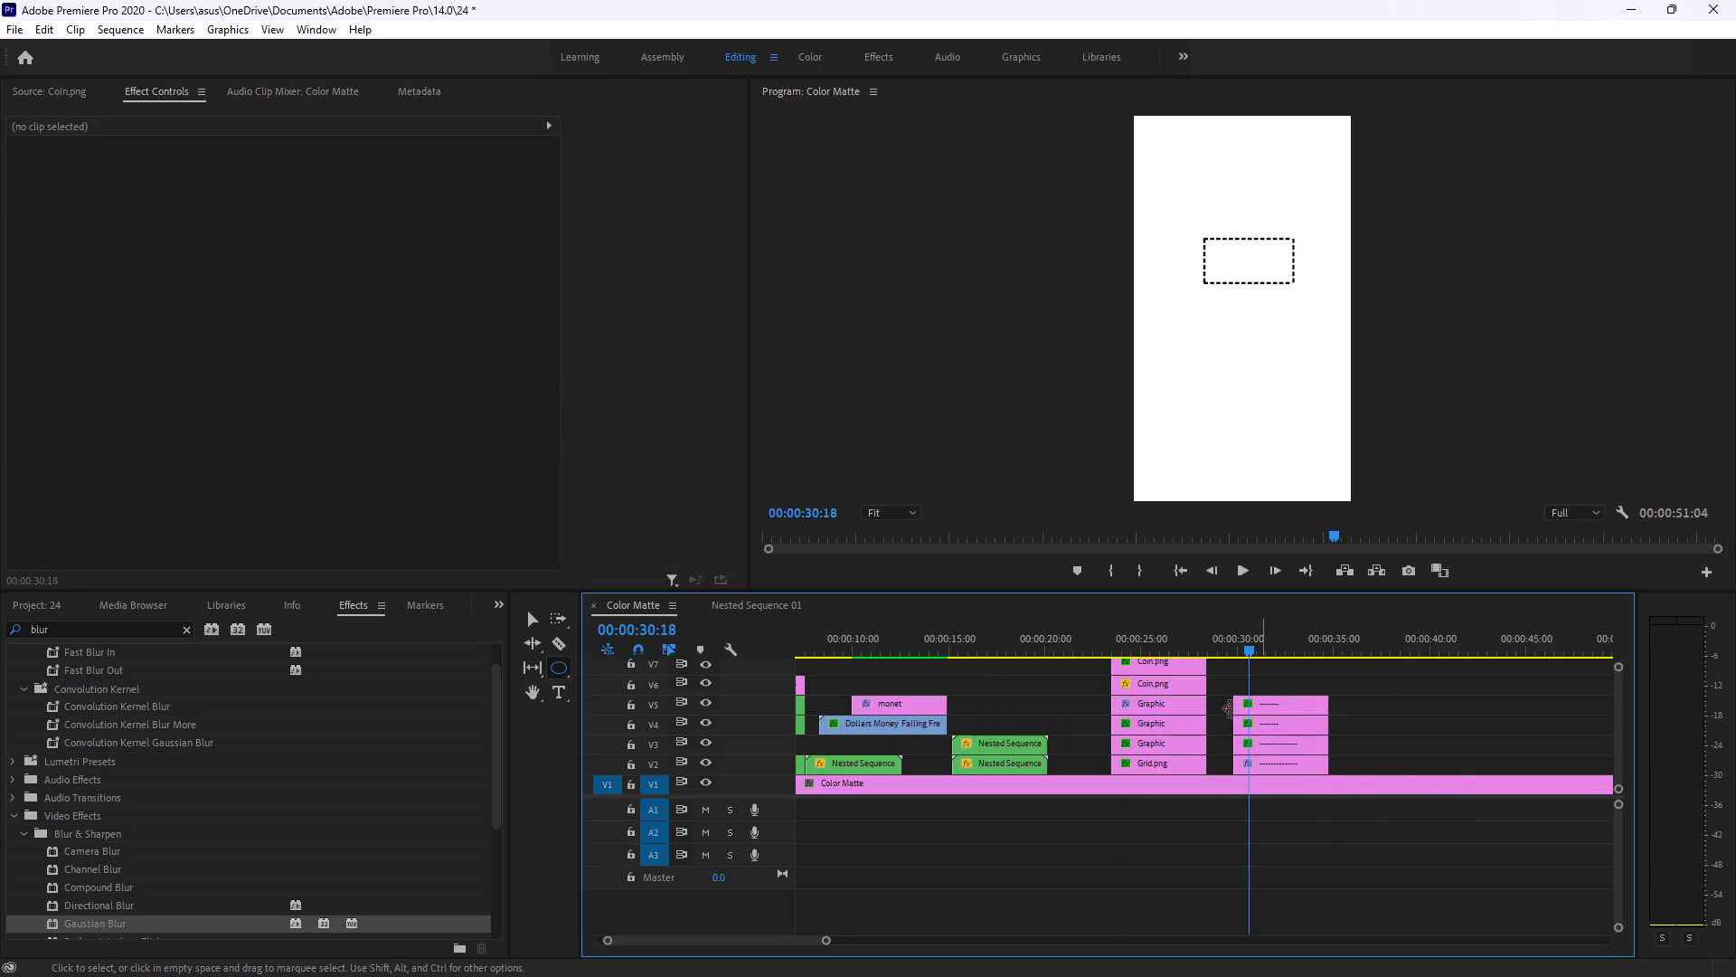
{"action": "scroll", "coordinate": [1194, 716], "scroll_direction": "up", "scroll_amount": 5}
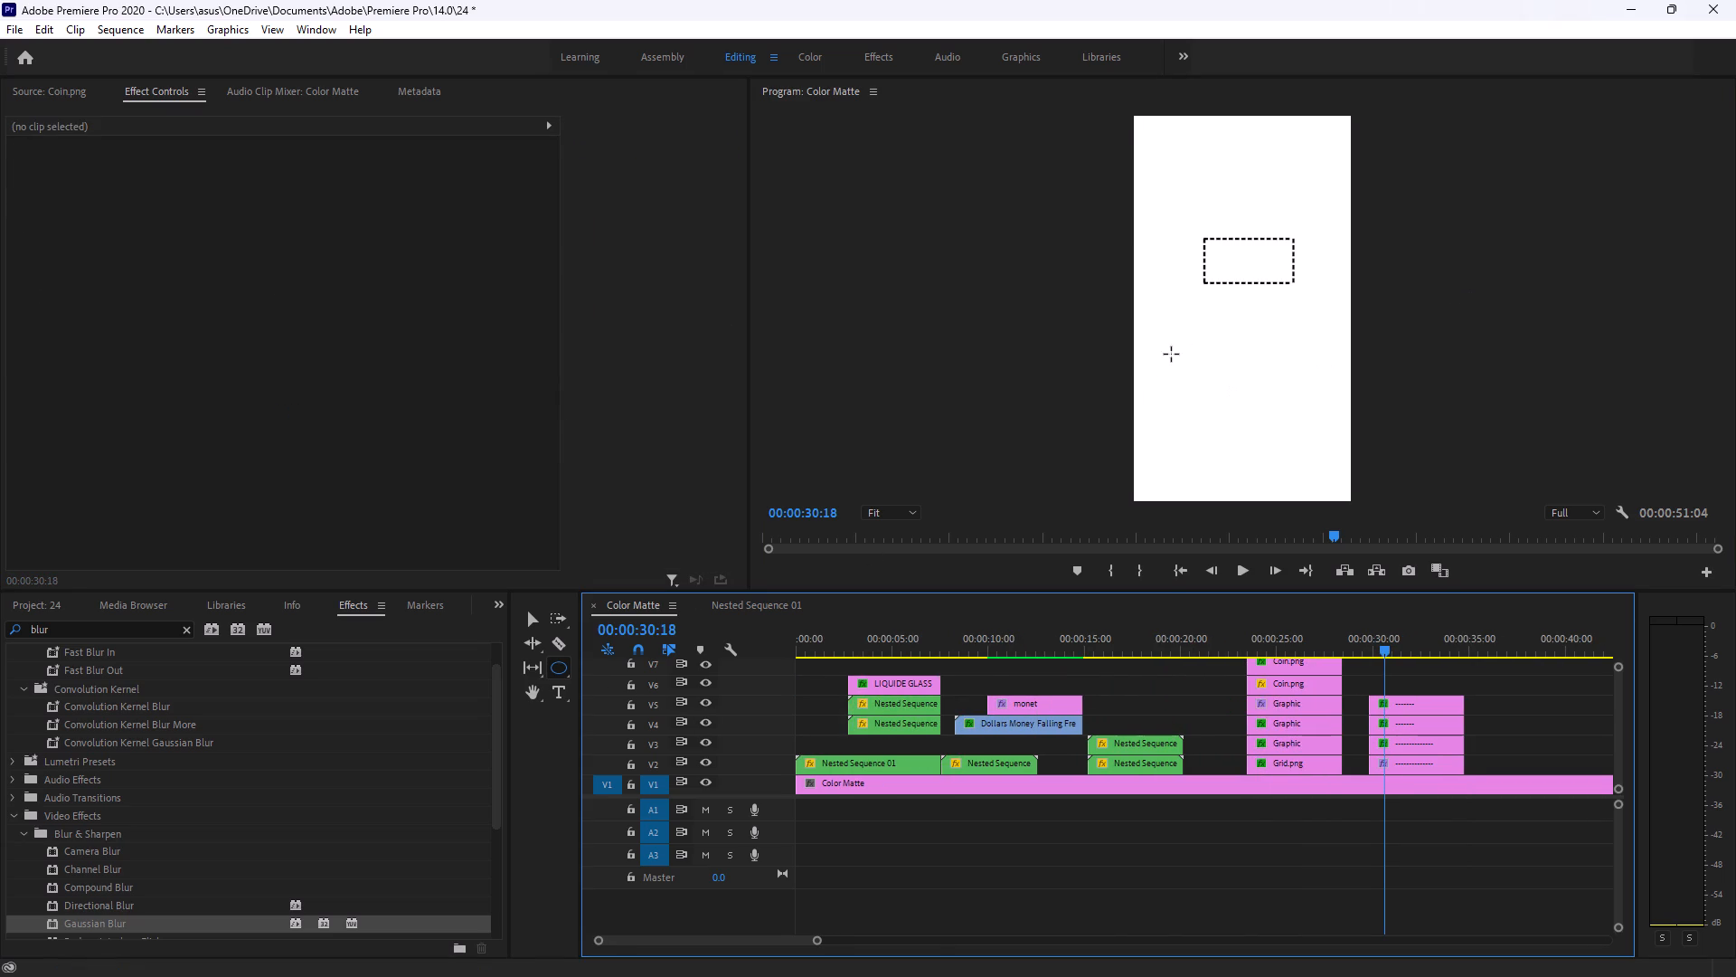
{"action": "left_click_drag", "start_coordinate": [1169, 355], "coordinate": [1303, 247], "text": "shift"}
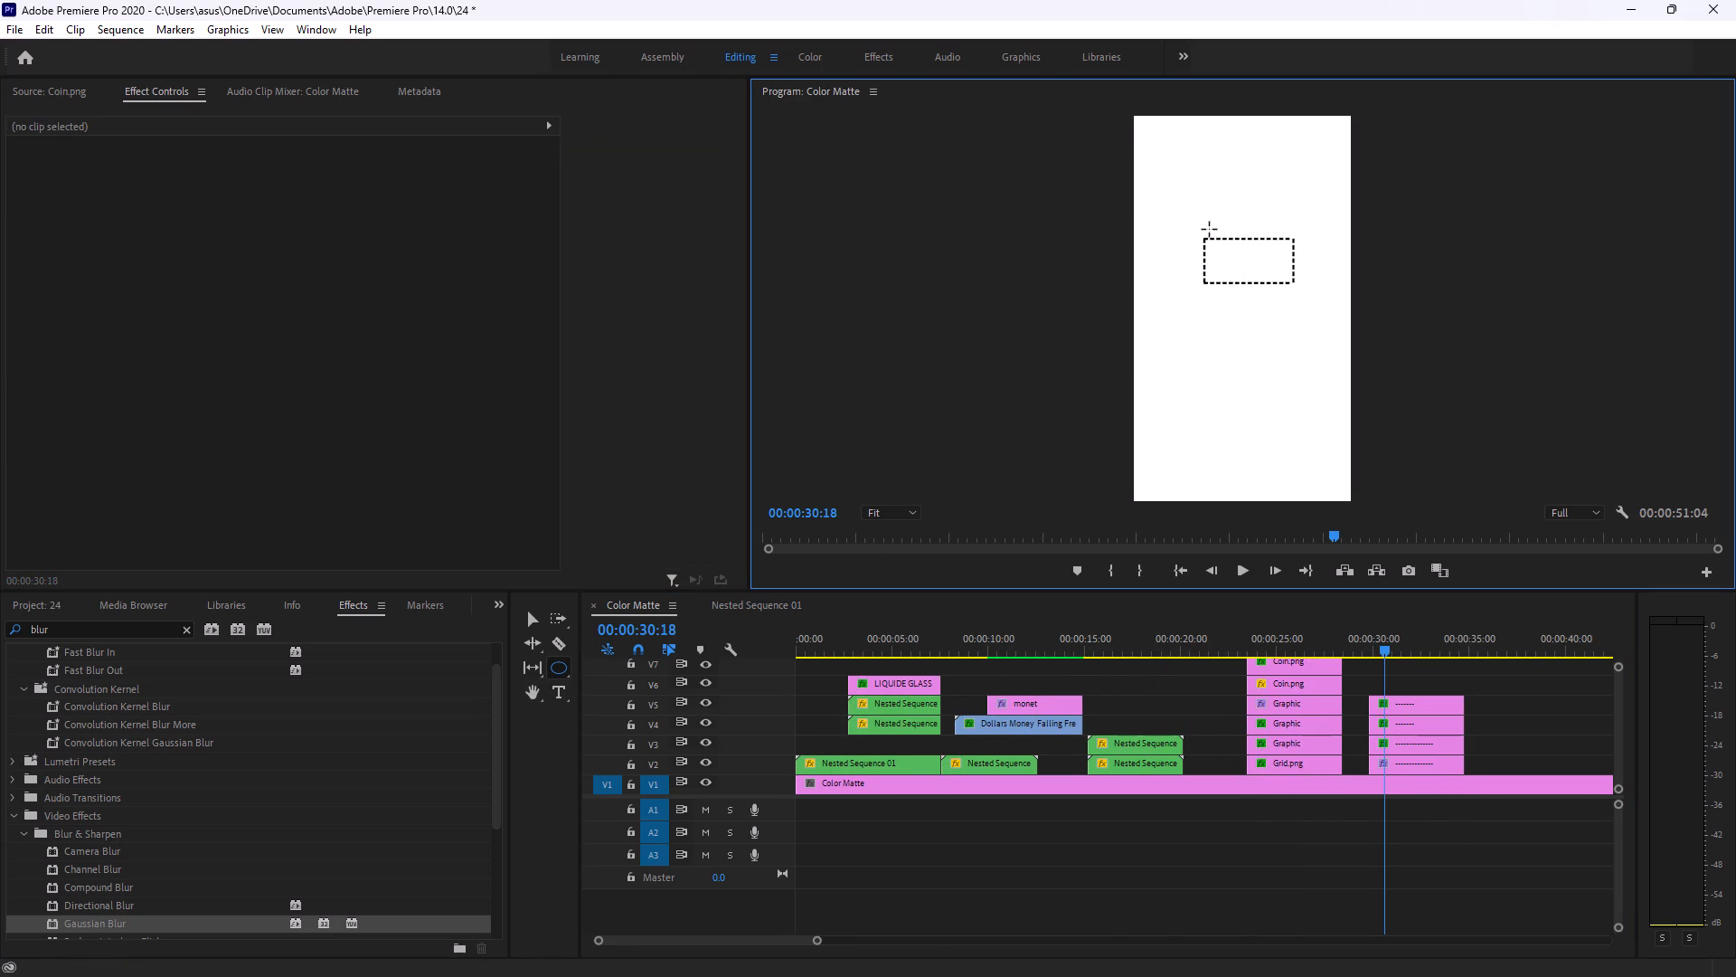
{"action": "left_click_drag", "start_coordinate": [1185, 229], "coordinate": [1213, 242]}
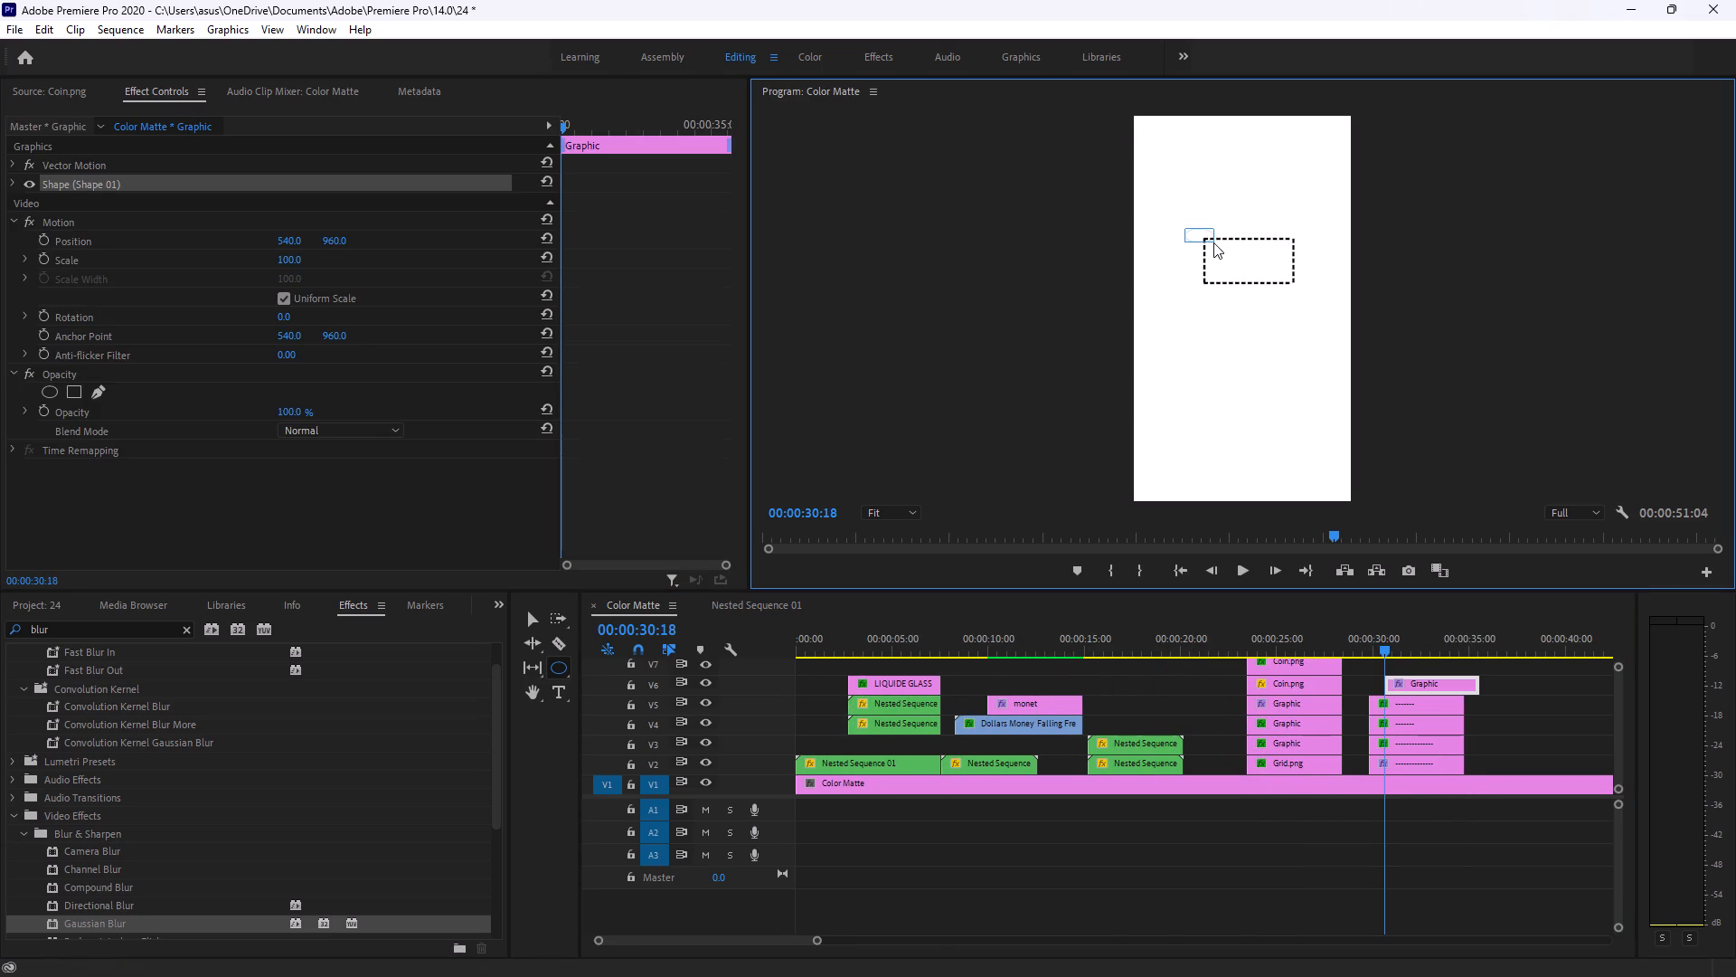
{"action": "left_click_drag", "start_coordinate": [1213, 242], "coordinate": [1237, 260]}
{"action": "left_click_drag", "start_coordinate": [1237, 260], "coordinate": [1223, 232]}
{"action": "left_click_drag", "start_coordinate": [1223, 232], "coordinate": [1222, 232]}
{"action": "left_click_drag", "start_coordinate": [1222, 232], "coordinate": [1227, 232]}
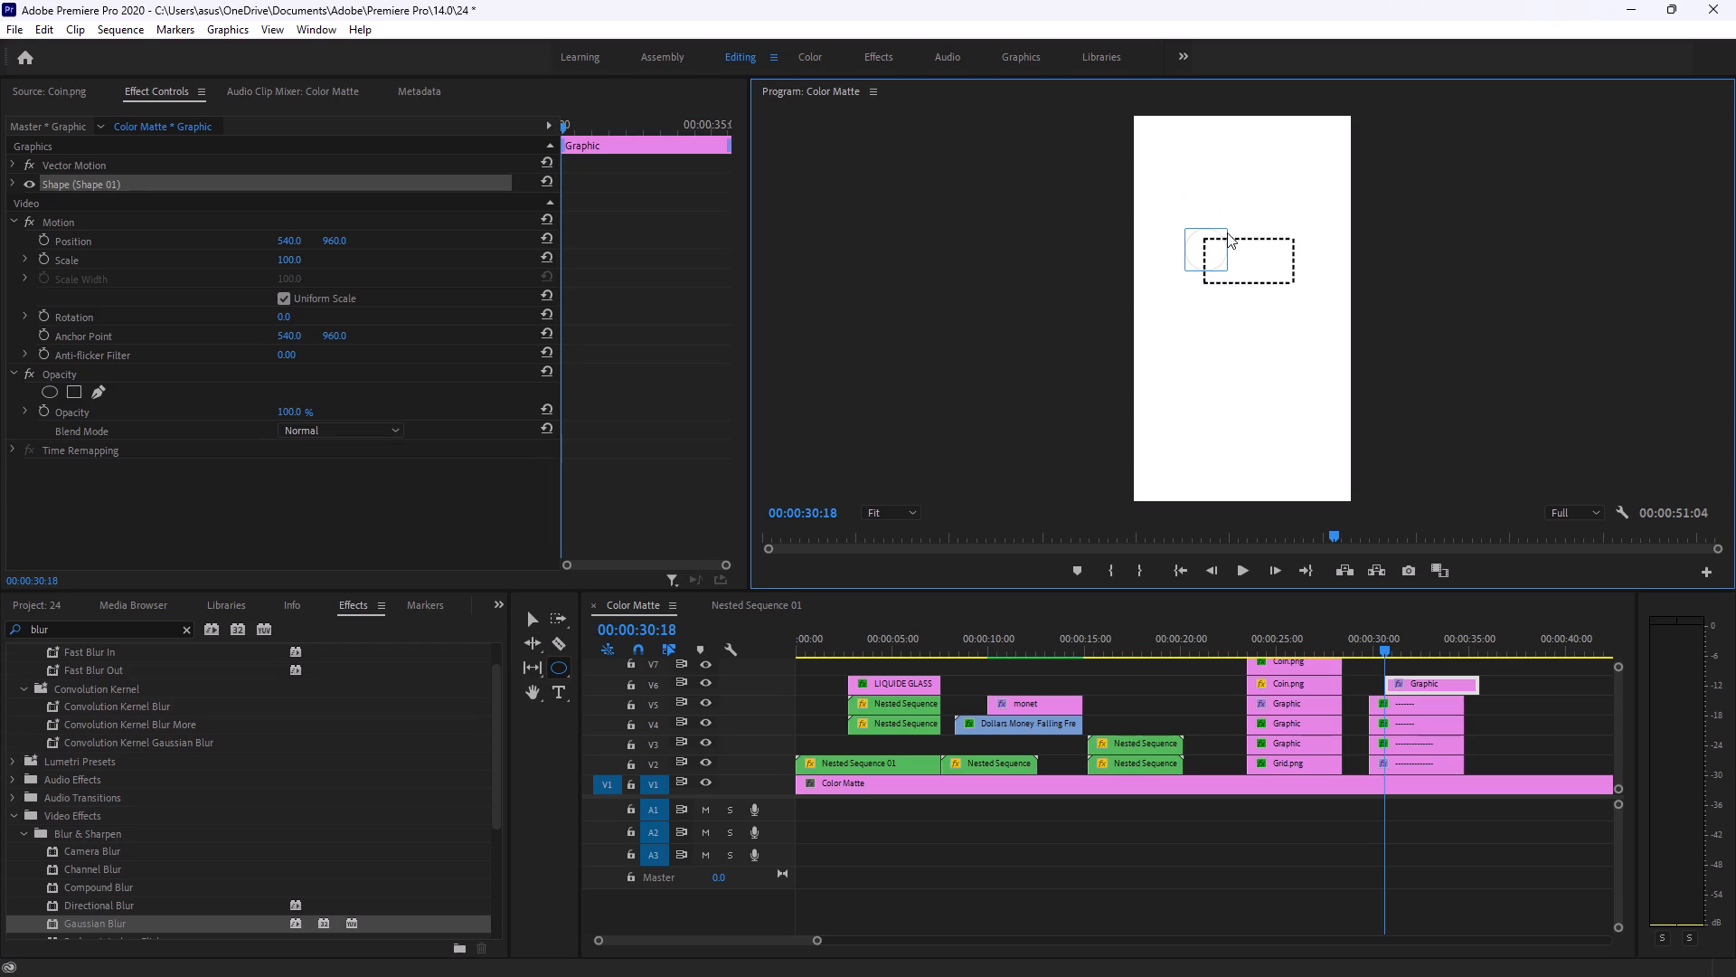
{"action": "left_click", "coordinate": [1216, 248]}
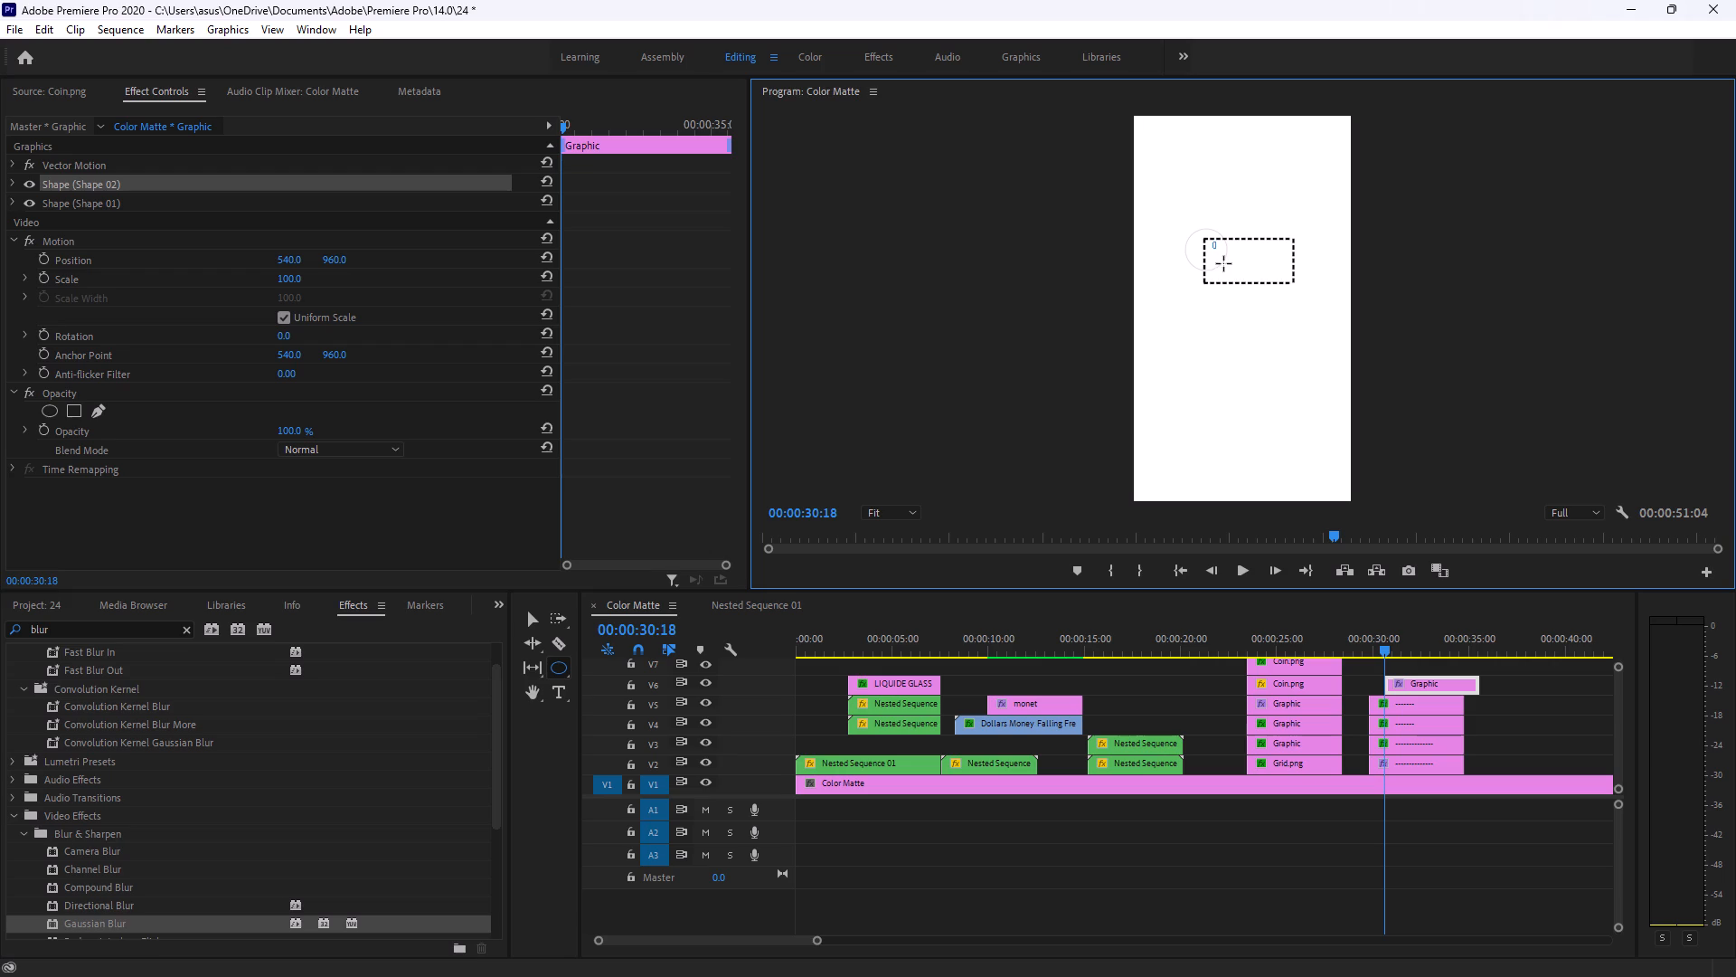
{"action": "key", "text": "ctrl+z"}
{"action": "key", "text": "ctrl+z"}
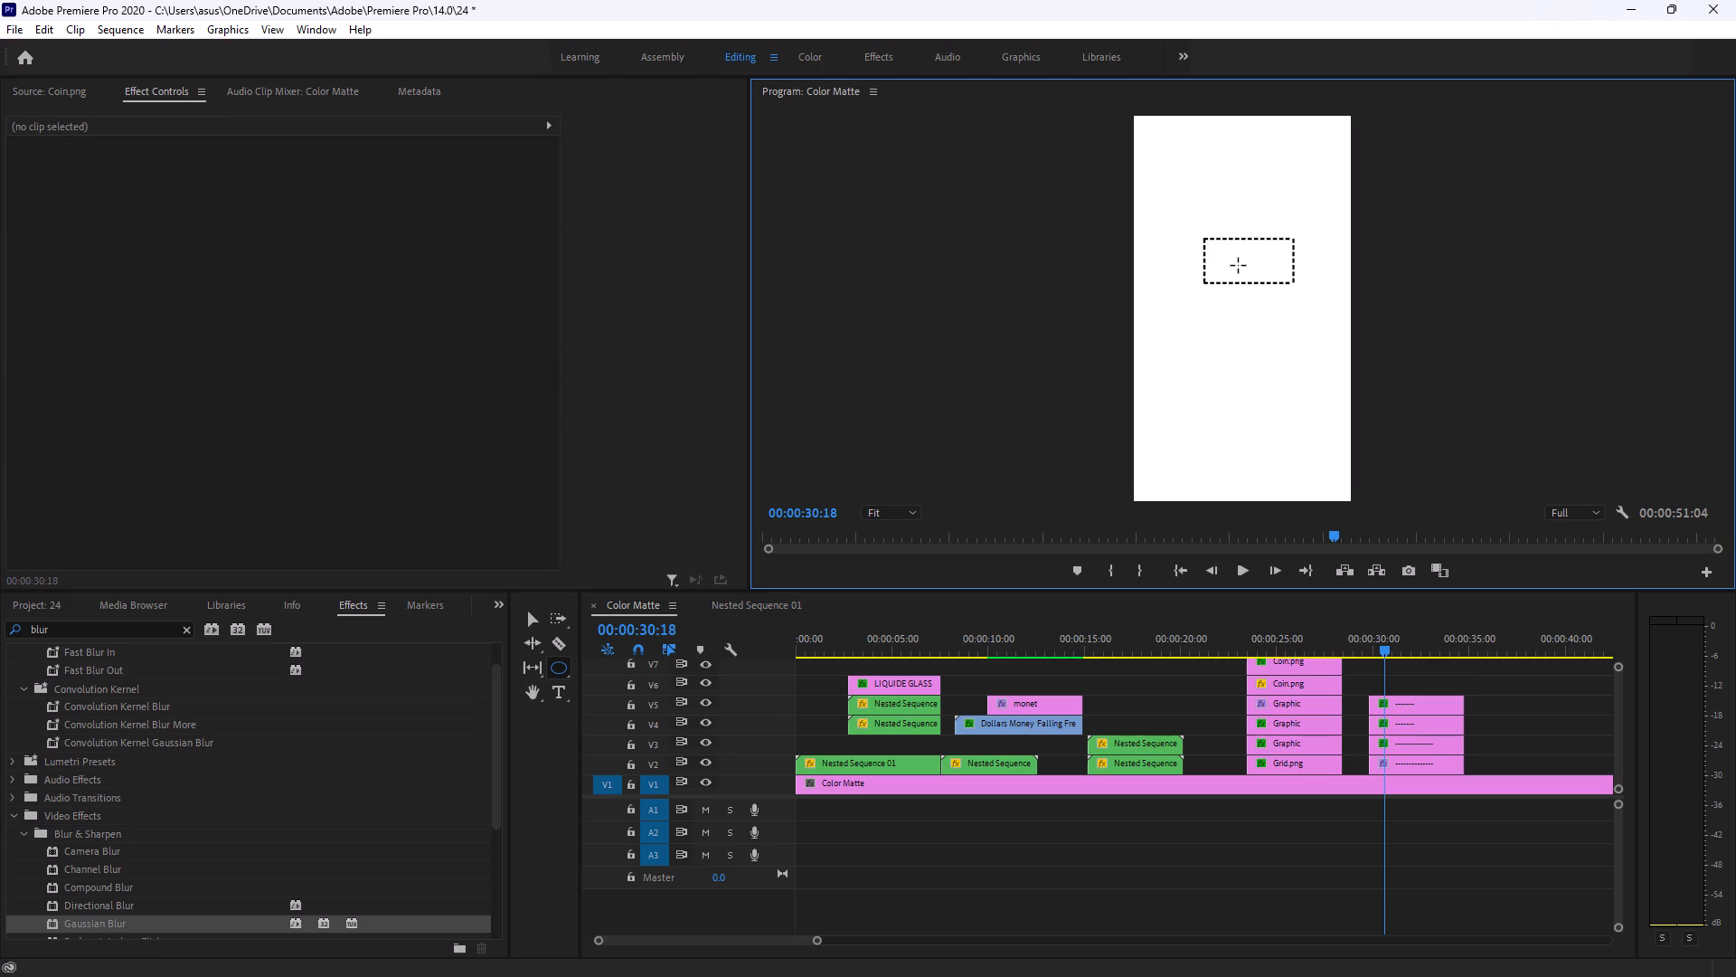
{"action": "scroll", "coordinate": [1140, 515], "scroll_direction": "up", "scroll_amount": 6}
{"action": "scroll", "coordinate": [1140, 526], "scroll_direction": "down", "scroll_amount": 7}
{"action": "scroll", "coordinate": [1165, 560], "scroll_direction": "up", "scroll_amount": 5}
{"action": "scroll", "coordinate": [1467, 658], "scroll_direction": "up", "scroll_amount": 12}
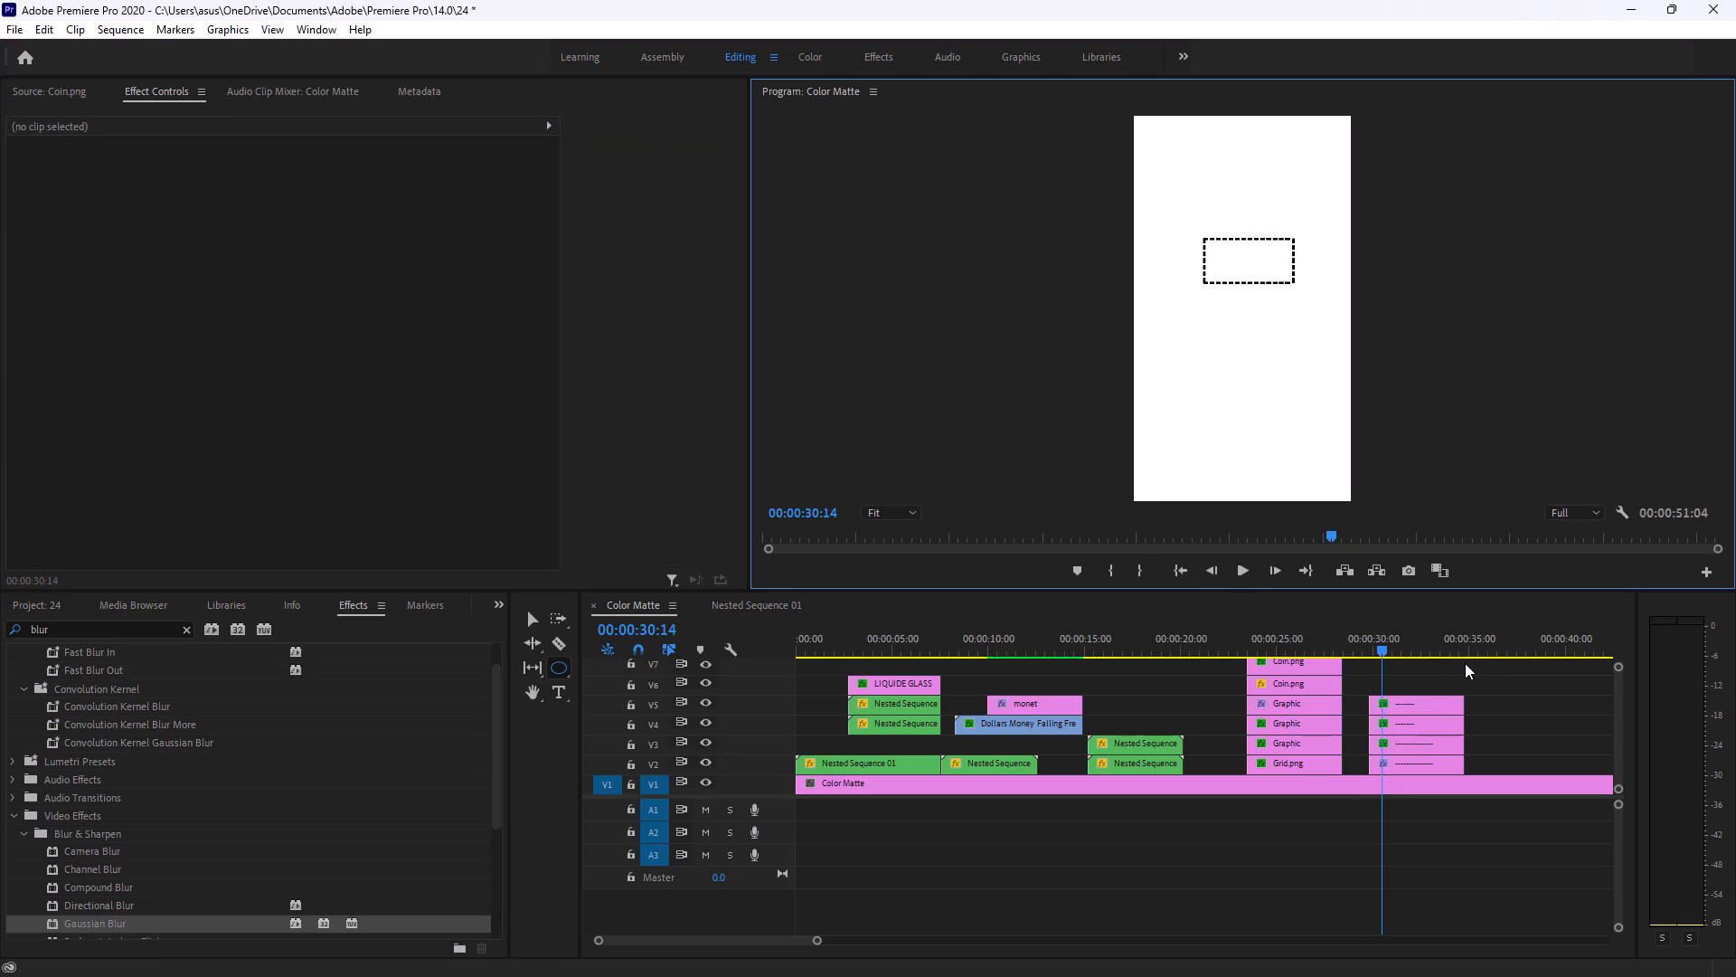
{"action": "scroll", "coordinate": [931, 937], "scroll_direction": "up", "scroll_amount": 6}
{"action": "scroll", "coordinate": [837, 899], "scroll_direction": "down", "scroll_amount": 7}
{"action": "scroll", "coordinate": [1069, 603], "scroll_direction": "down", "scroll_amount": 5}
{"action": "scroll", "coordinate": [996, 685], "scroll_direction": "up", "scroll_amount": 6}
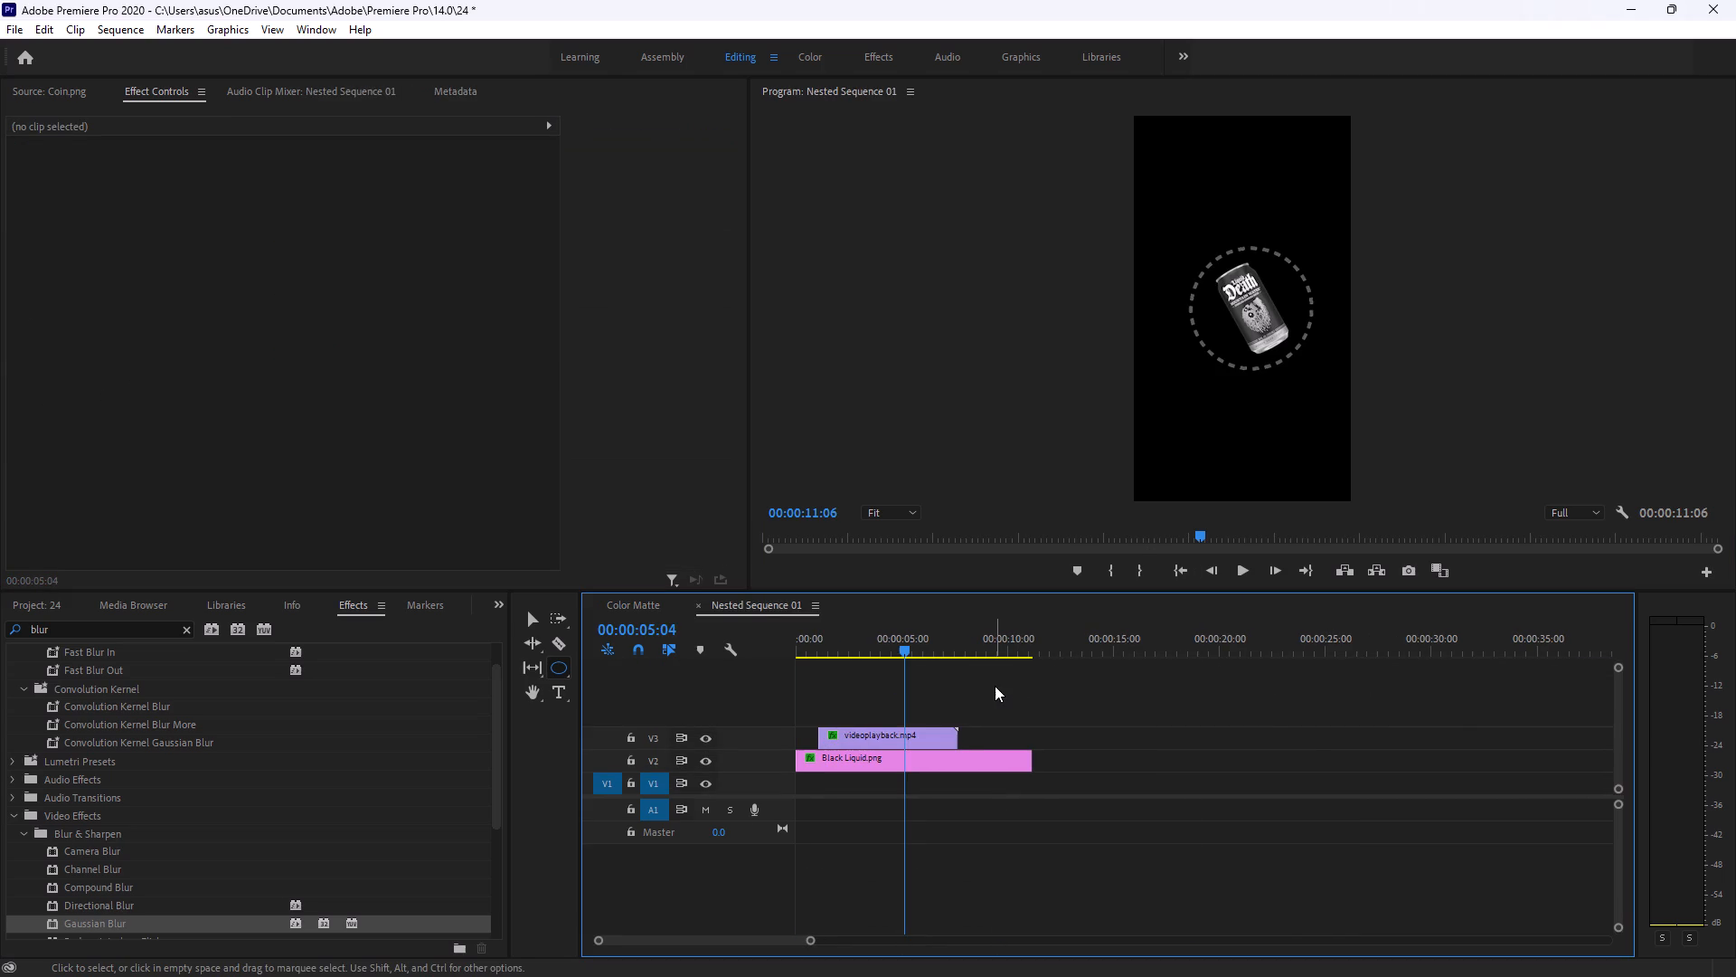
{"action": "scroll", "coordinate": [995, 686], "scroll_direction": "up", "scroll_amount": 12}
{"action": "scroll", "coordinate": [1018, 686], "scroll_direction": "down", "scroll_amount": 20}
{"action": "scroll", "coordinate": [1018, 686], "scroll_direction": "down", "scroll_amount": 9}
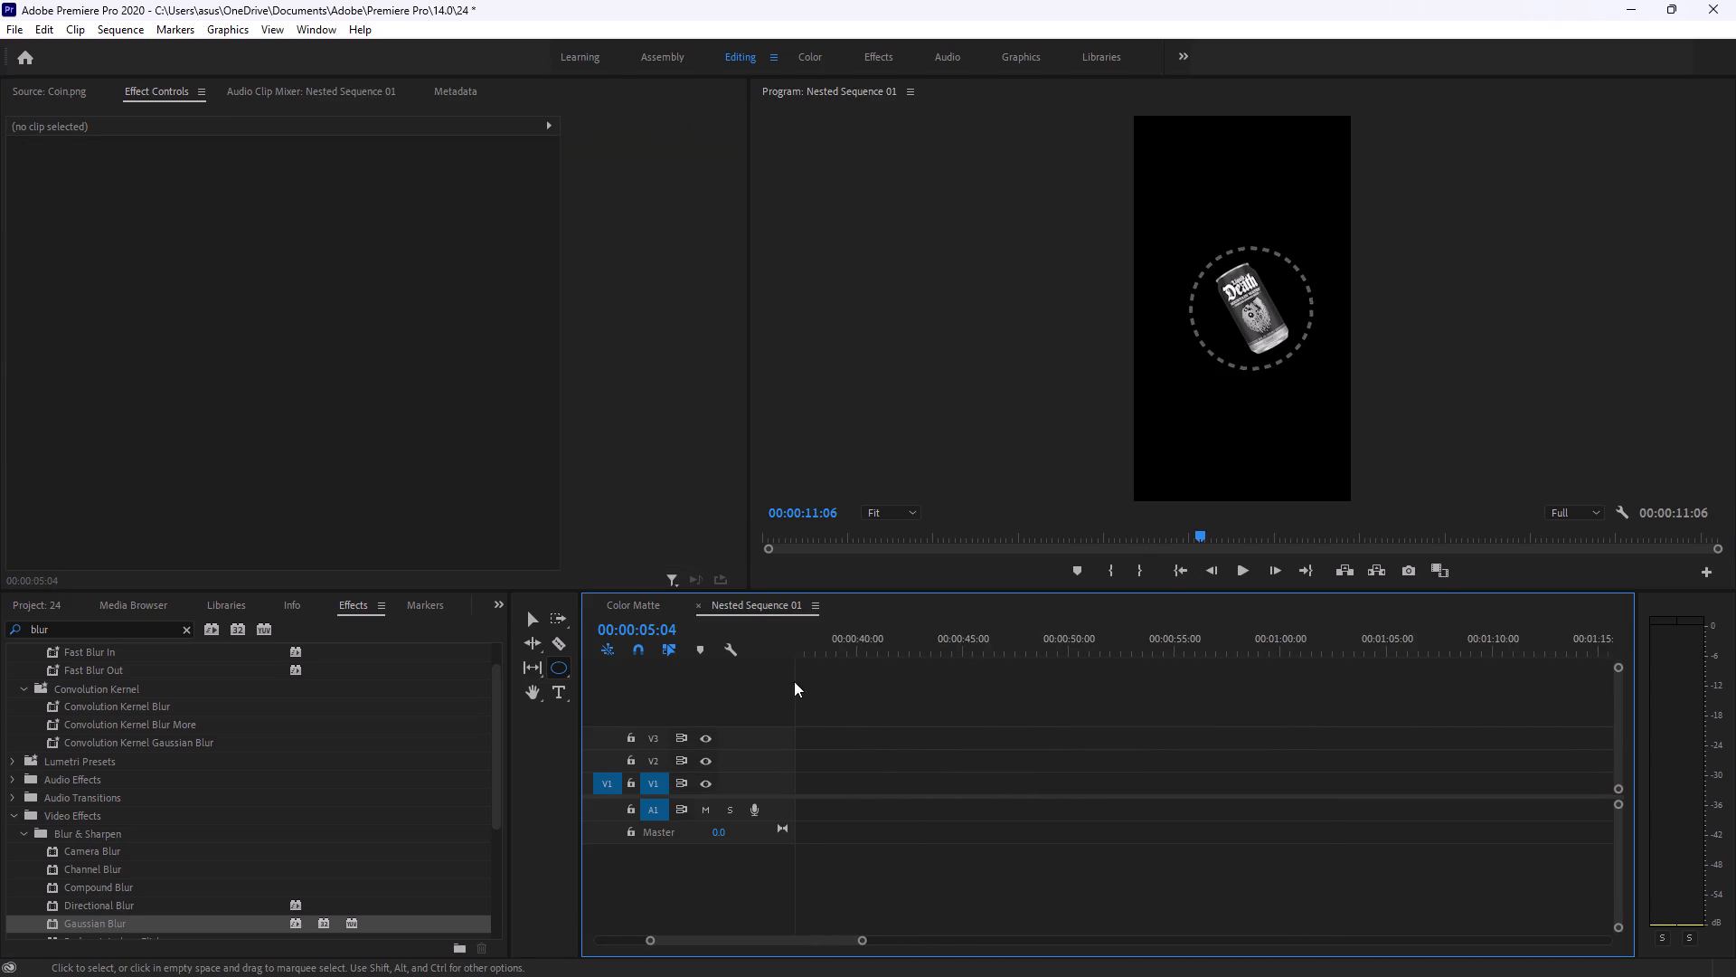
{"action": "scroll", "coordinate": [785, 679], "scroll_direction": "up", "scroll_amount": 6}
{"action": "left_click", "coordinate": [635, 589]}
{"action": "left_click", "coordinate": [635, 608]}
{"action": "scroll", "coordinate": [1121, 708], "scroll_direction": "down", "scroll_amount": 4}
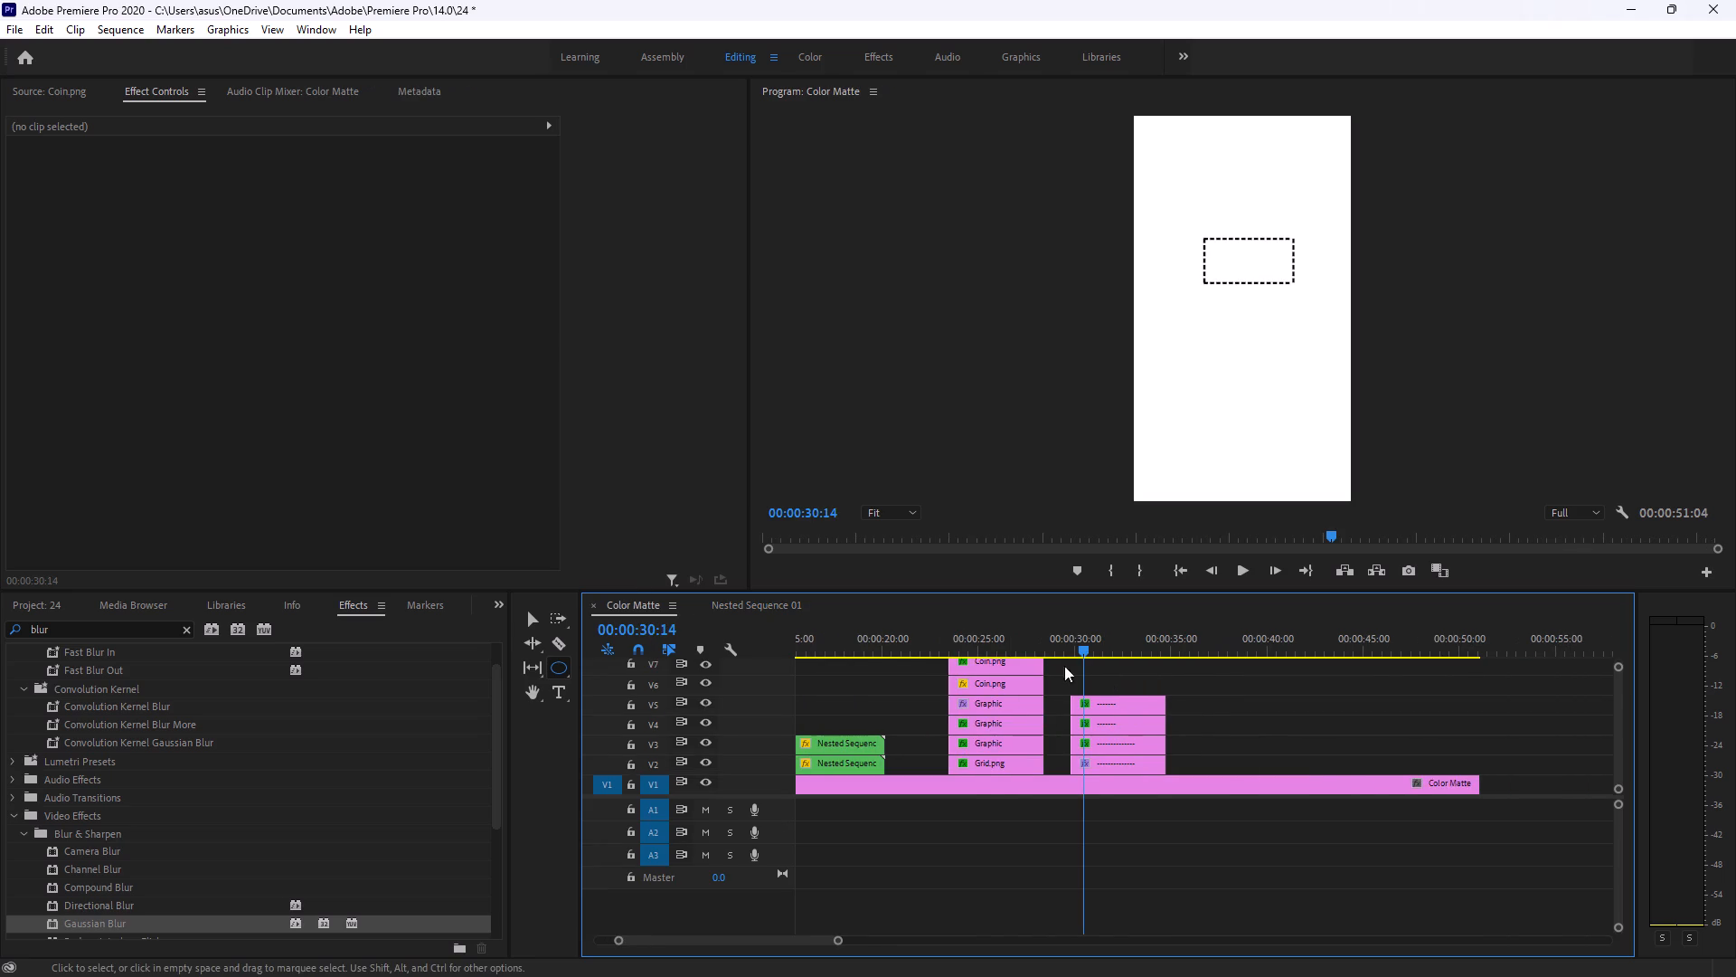
At 00:00:30:08, draw a small circle with the Ellipse tool on the dashed rectangle's upper-left corner, centred at about 373, 631.
{"action": "left_click", "coordinate": [1074, 647]}
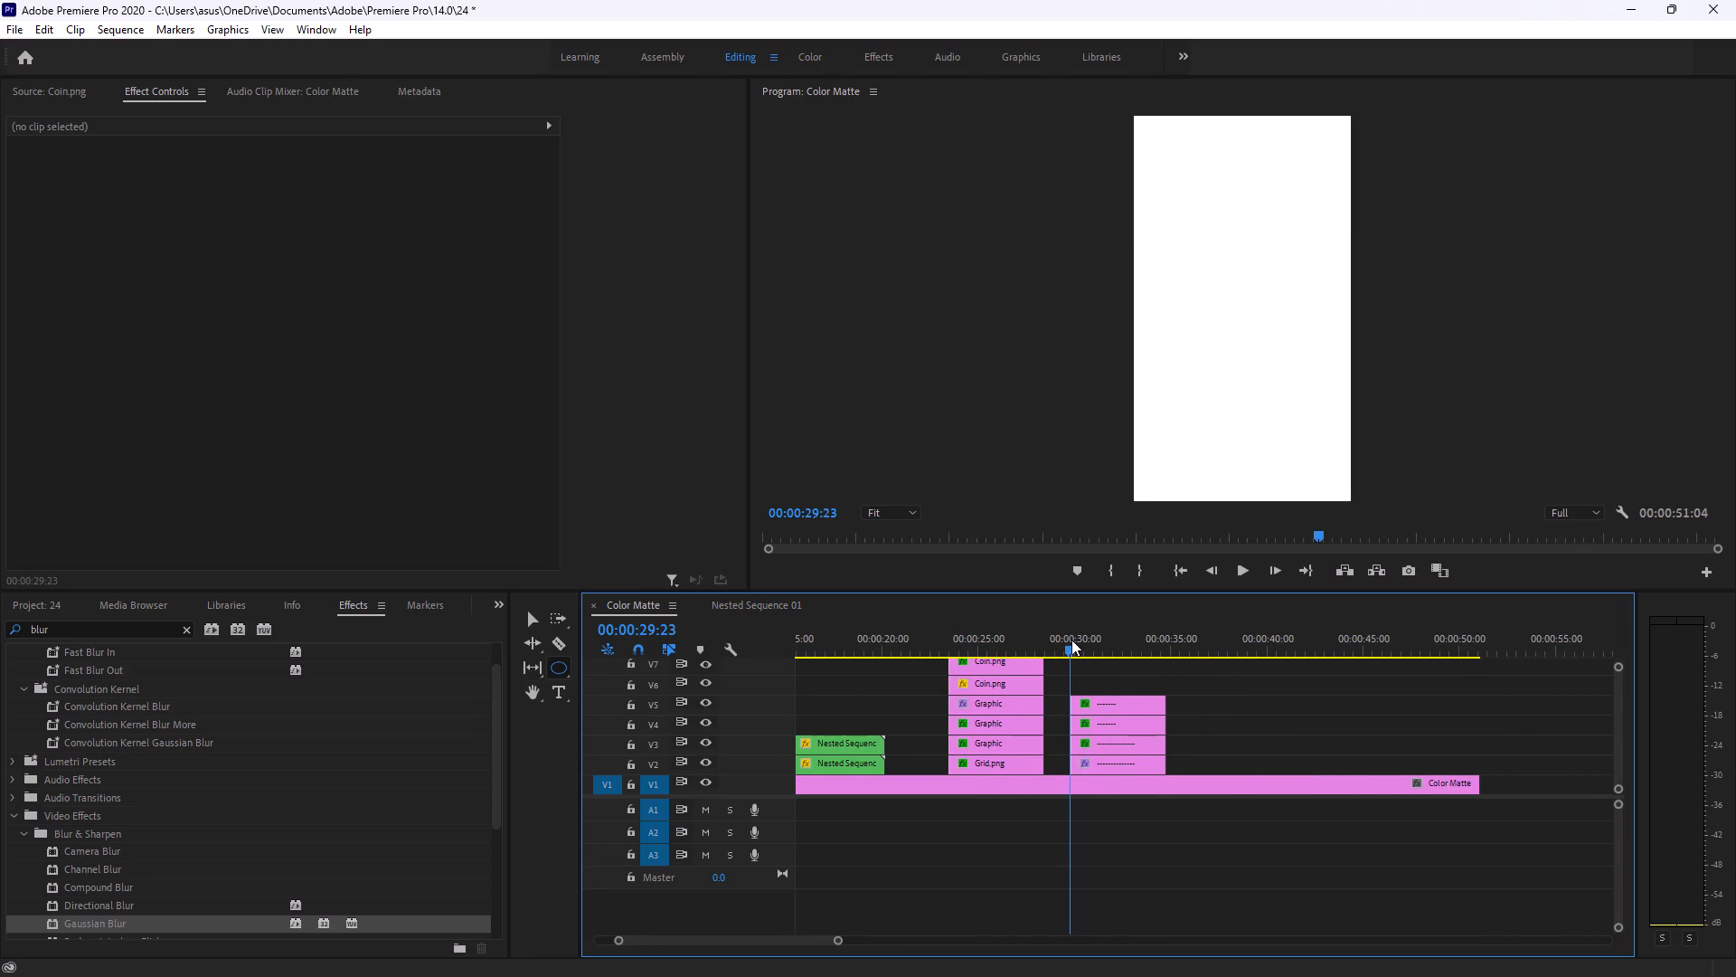
{"action": "left_click", "coordinate": [556, 661]}
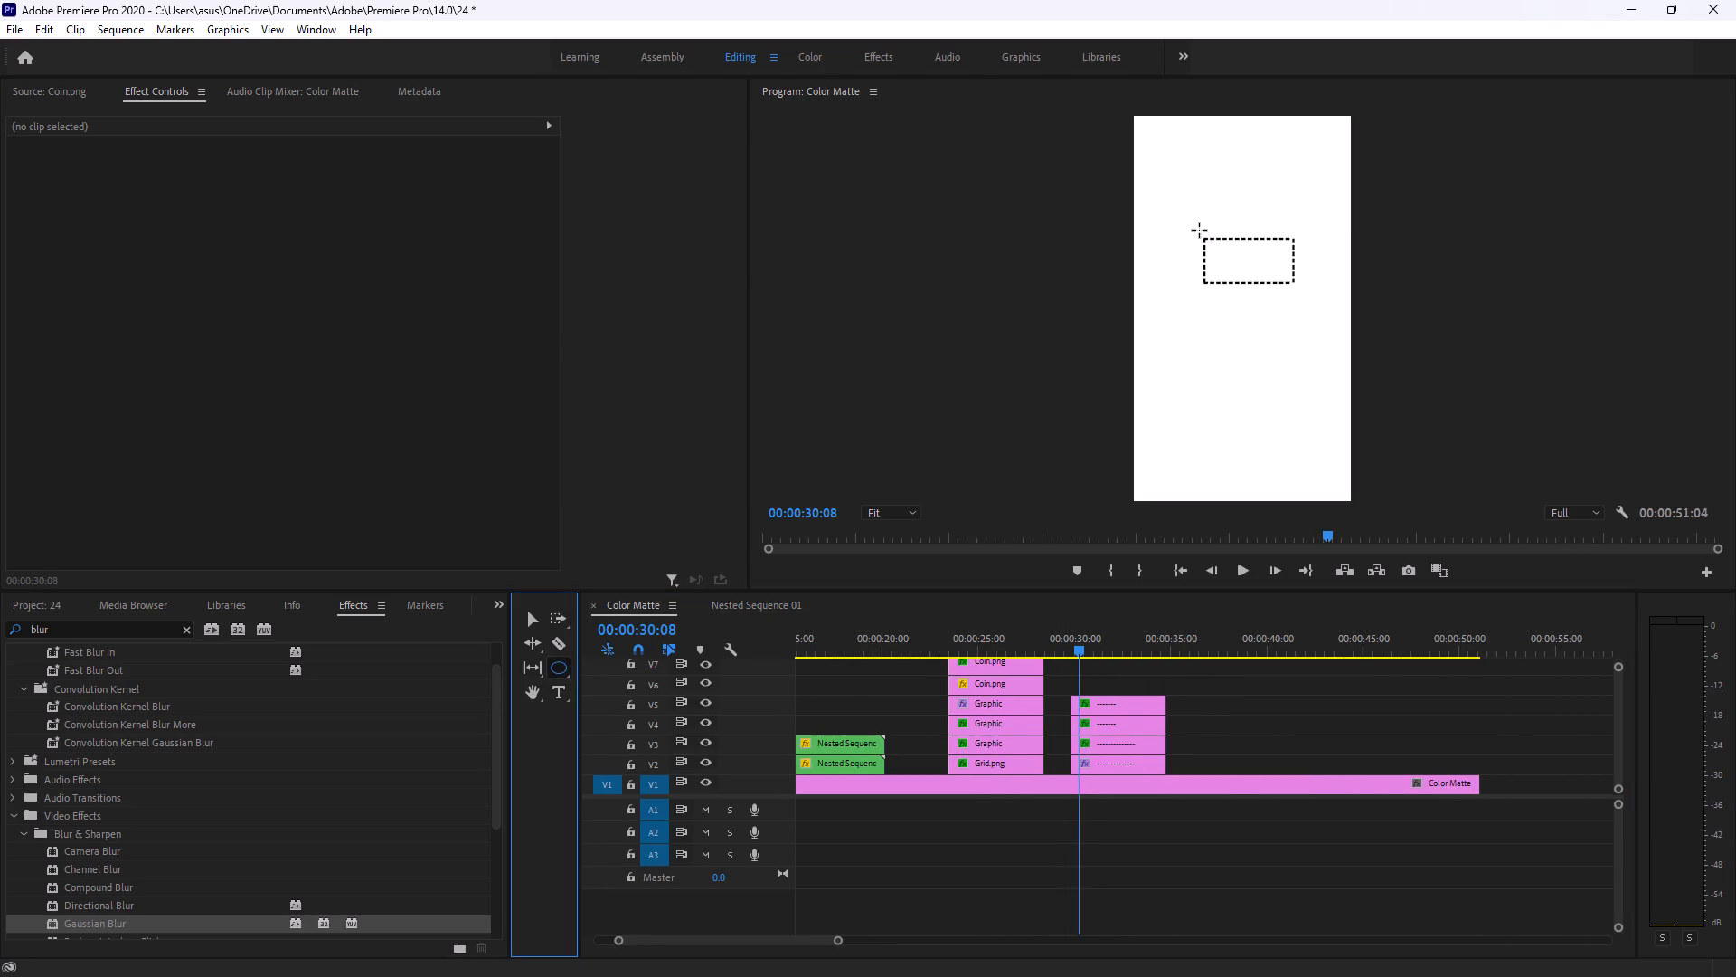
{"action": "left_click_drag", "start_coordinate": [1193, 231], "coordinate": [1203, 232], "text": "shift"}
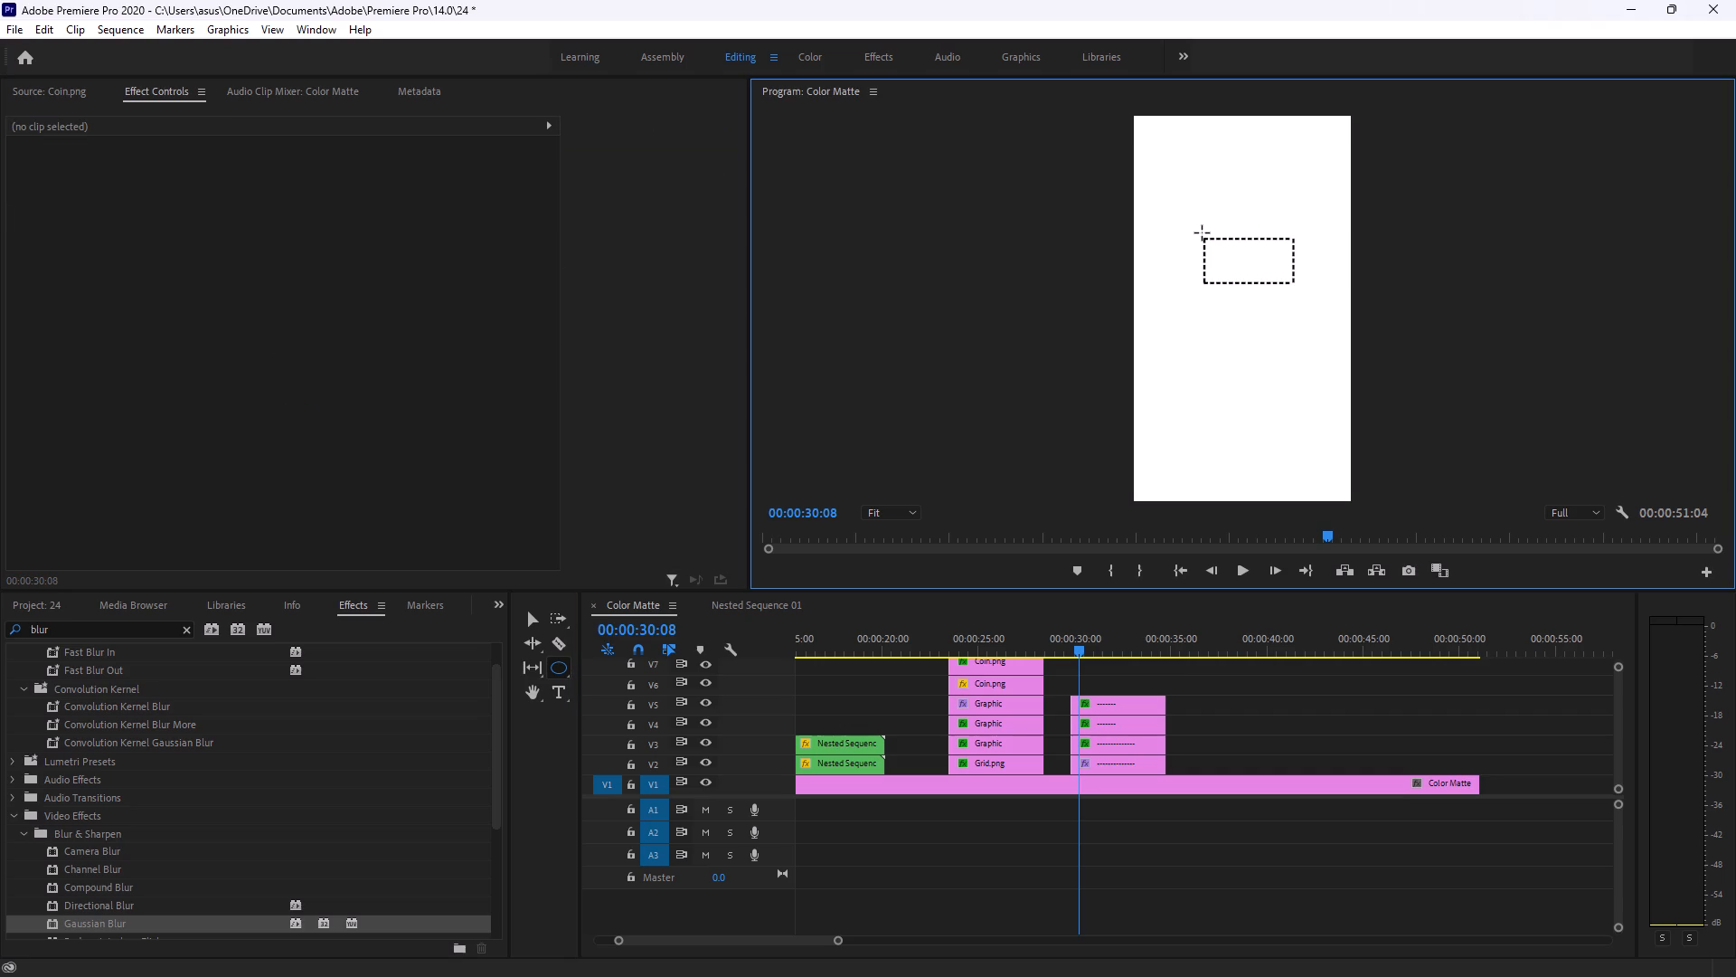
{"action": "left_click_drag", "start_coordinate": [1194, 228], "coordinate": [1203, 234]}
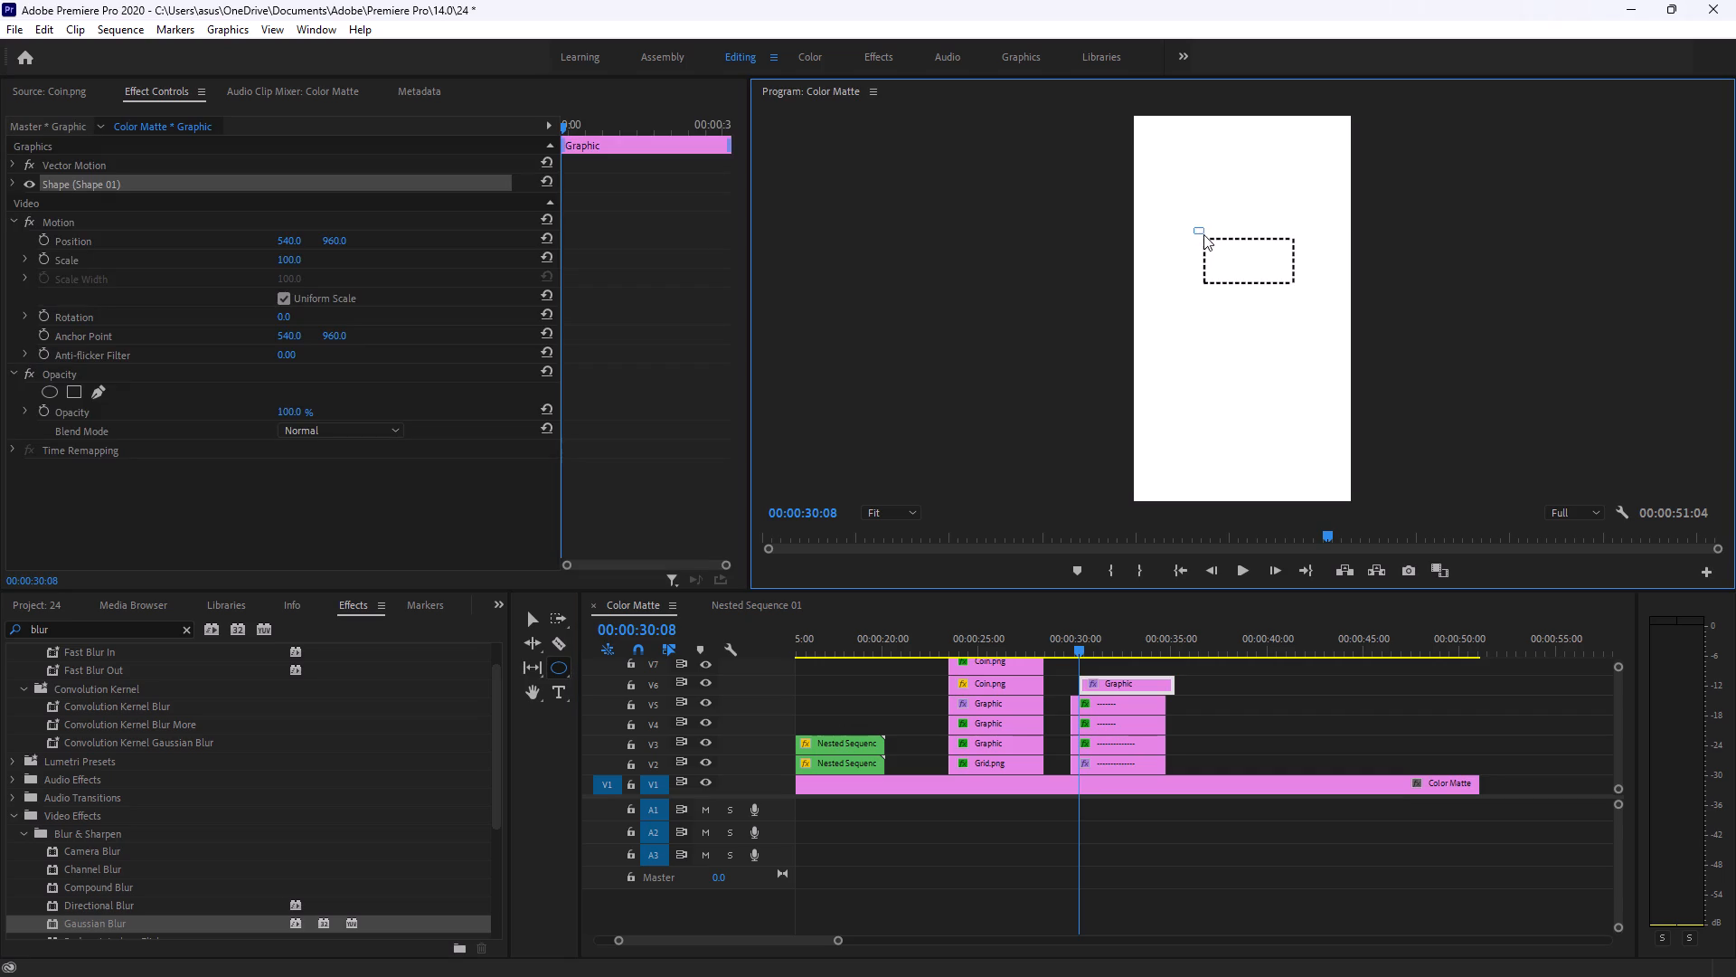
{"action": "left_click_drag", "start_coordinate": [1203, 234], "coordinate": [1219, 257]}
{"action": "left_click_drag", "start_coordinate": [1219, 257], "coordinate": [1225, 258]}
{"action": "left_click_drag", "start_coordinate": [1225, 258], "coordinate": [1223, 256]}
Following the tutorial in the browser, turn off the corner circle's stroke in Premiere Pro and give it a solid black fill.
{"action": "key", "text": "alt+Tab"}
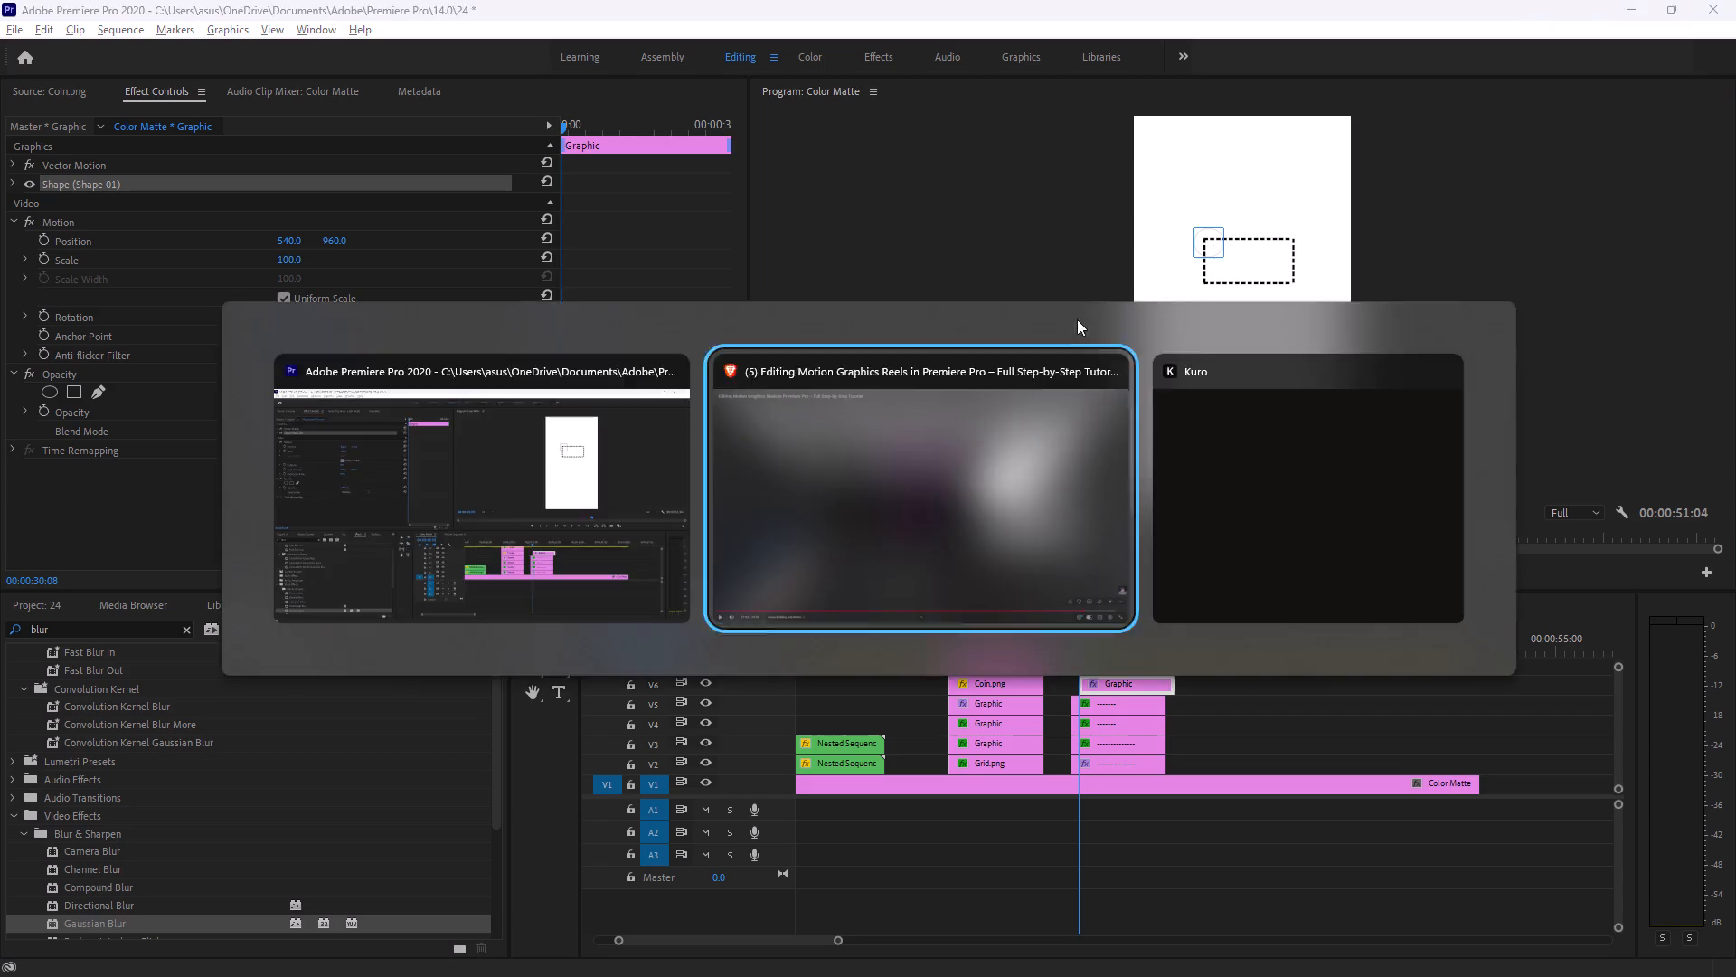
{"action": "left_click", "coordinate": [863, 430]}
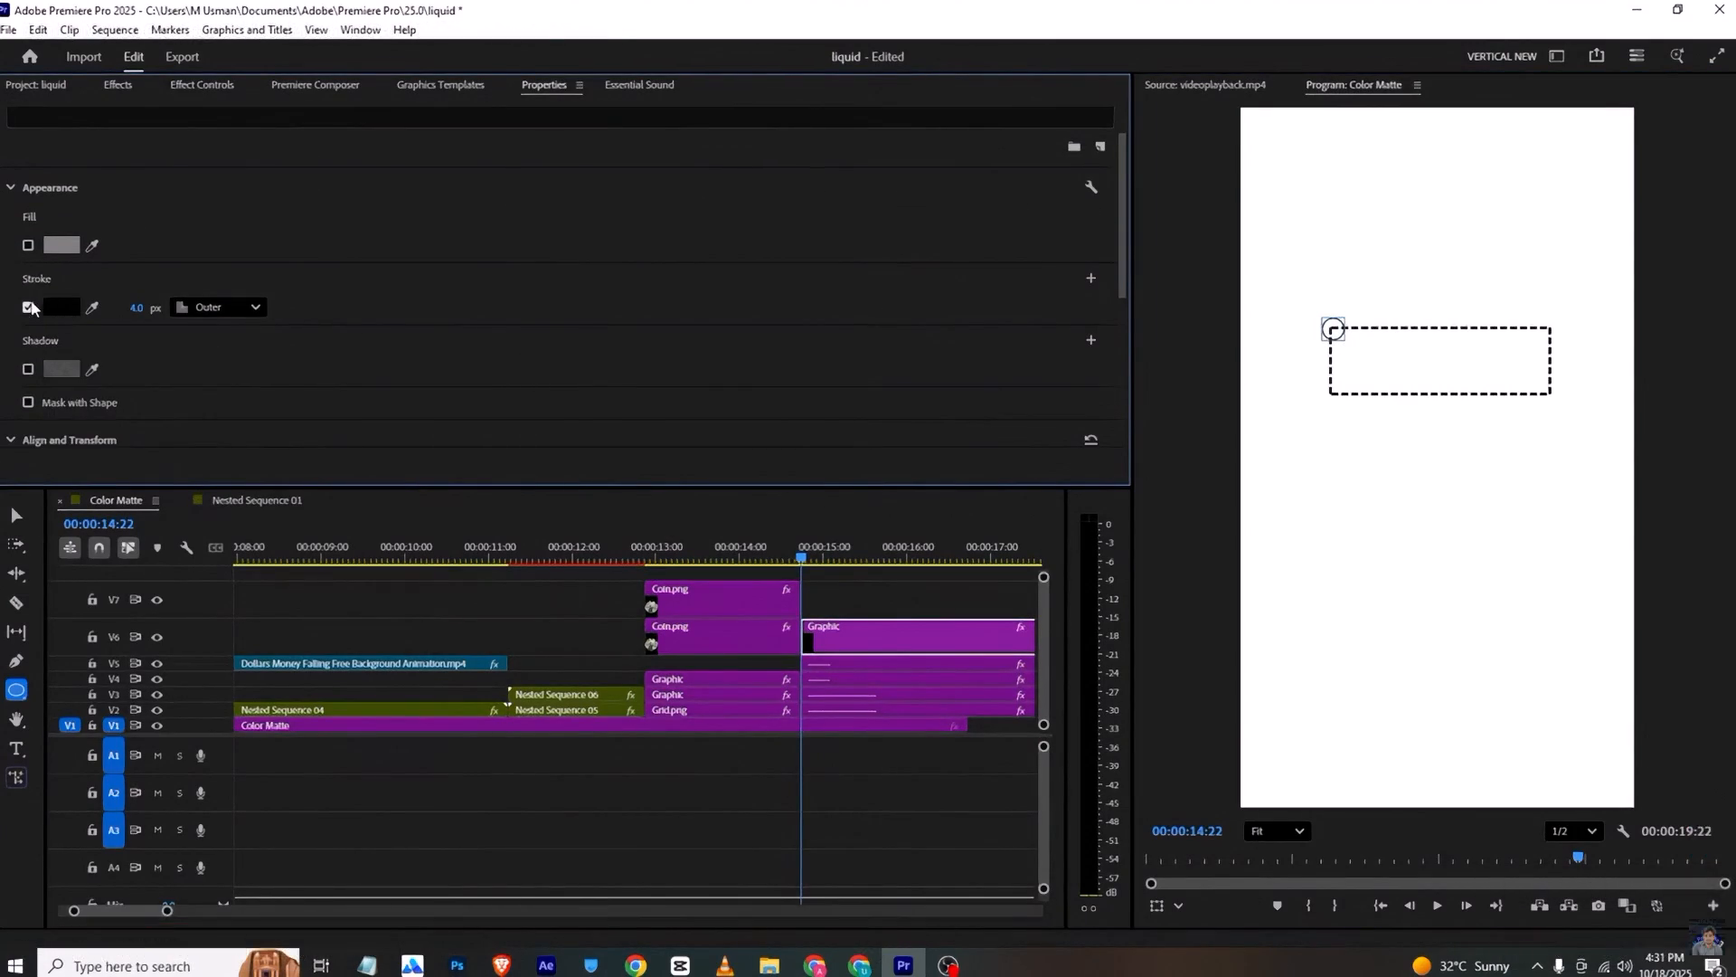
{"action": "left_click", "coordinate": [758, 428]}
{"action": "key", "text": "alt+Tab"}
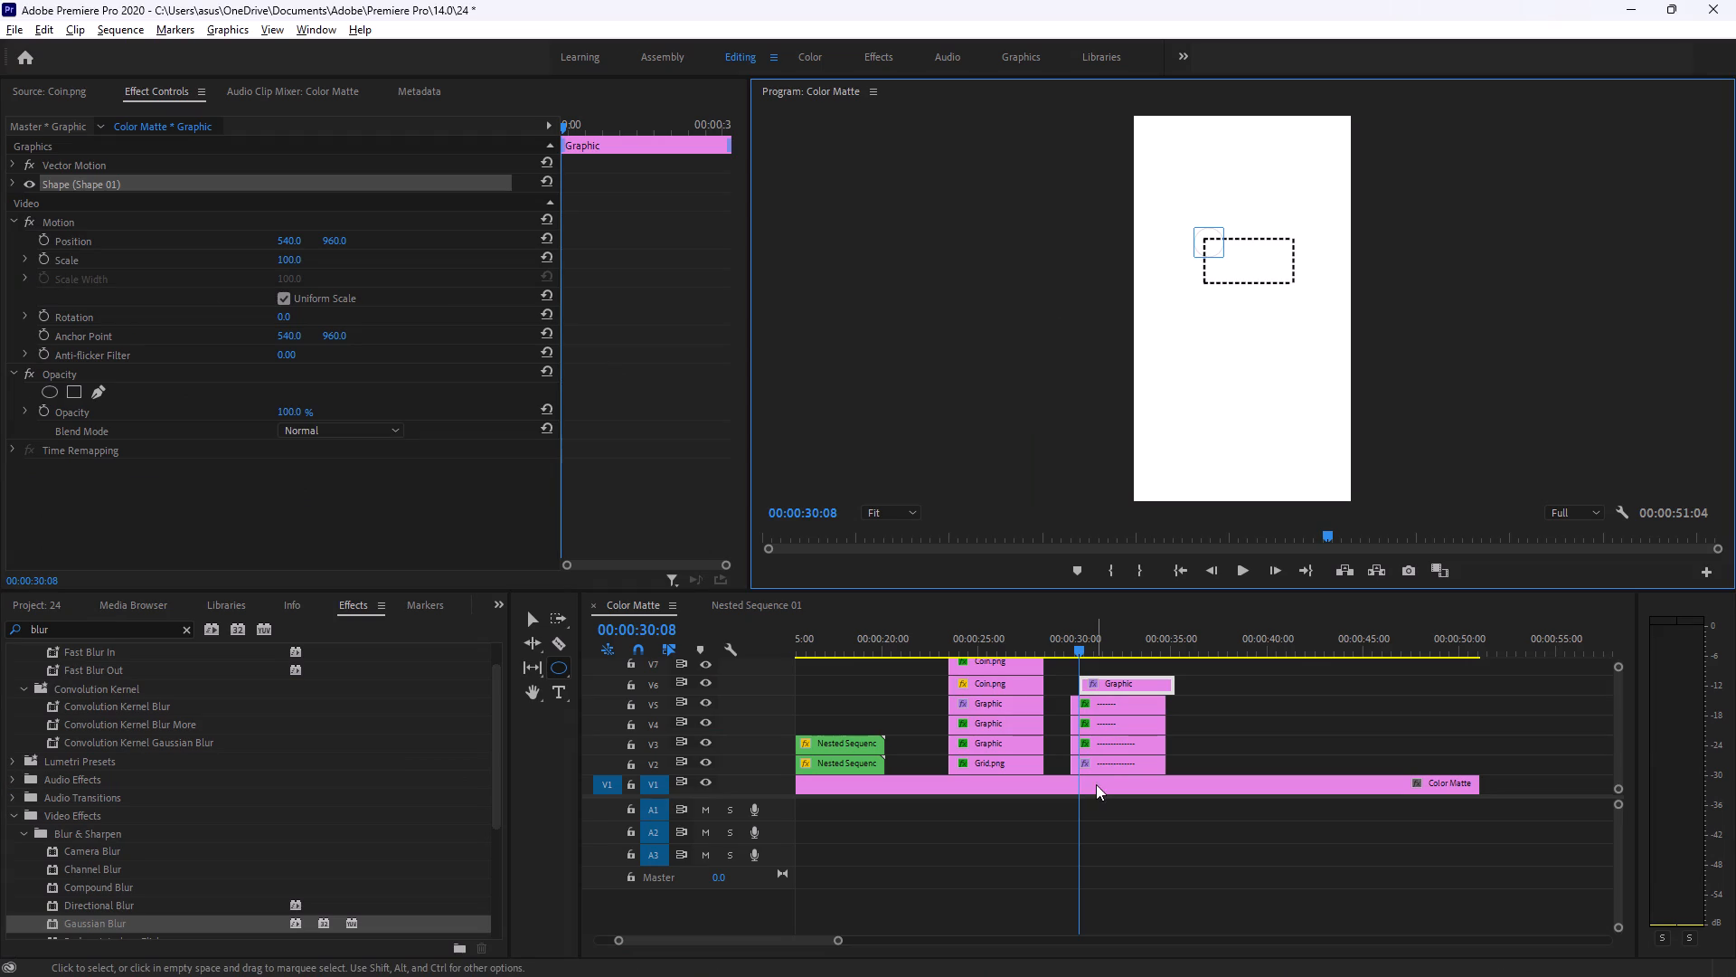
{"action": "left_click", "coordinate": [1097, 685]}
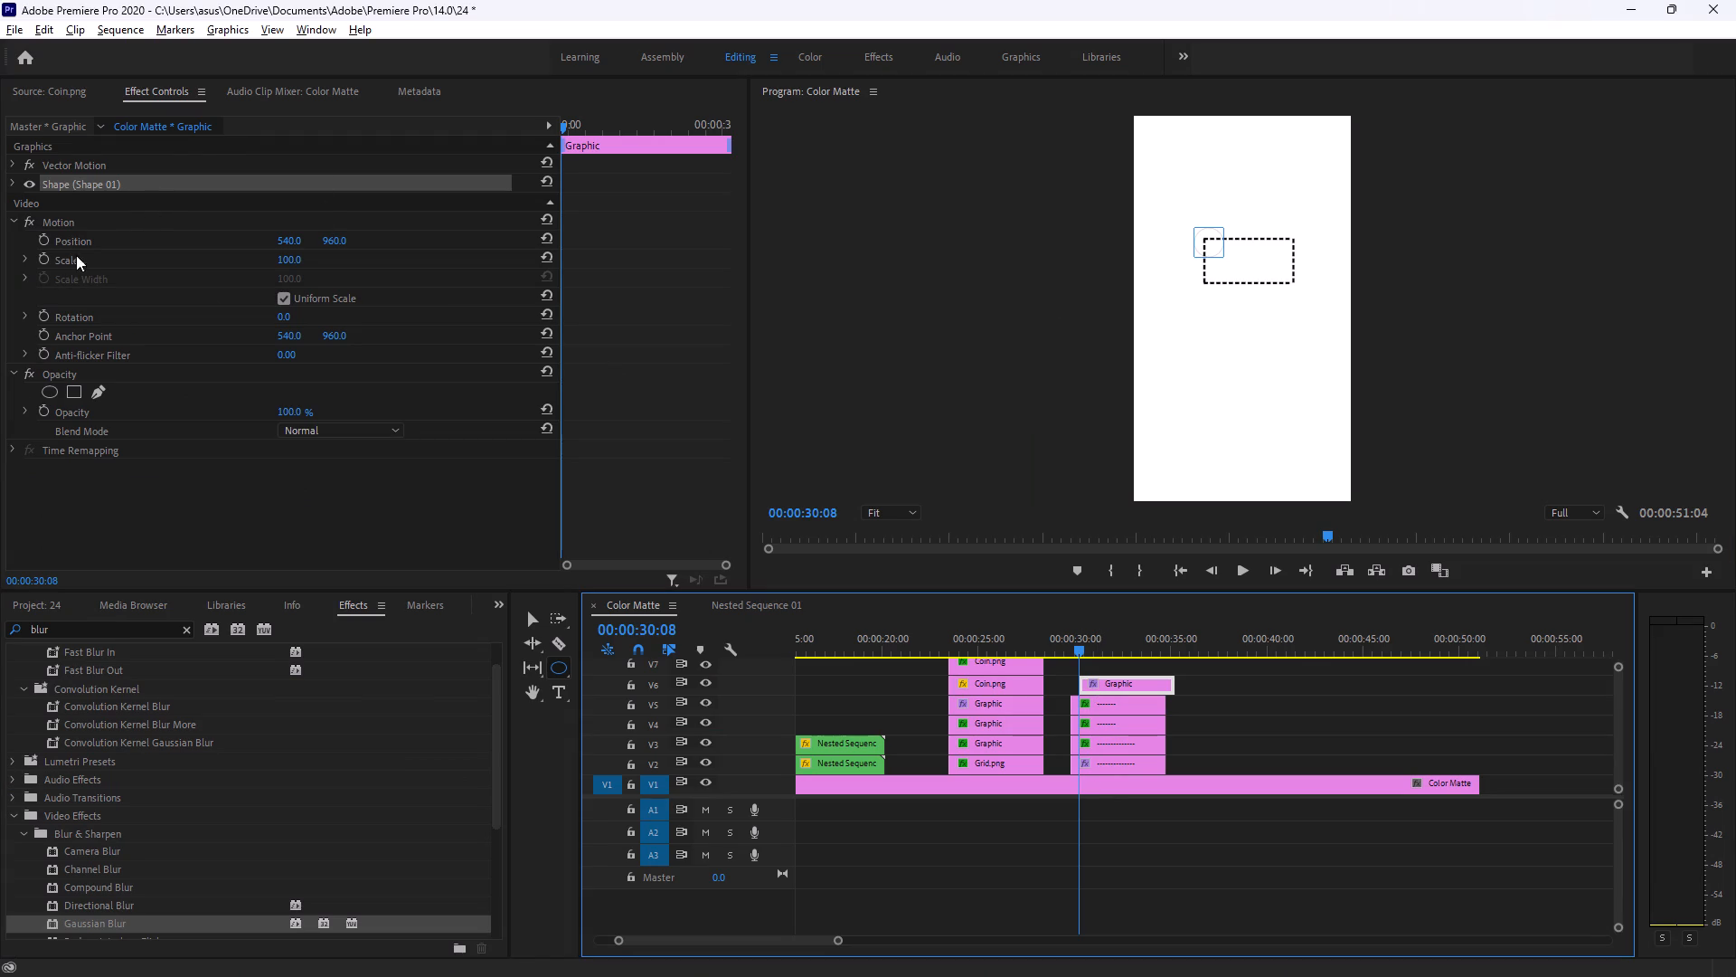
{"action": "left_click", "coordinate": [10, 181]}
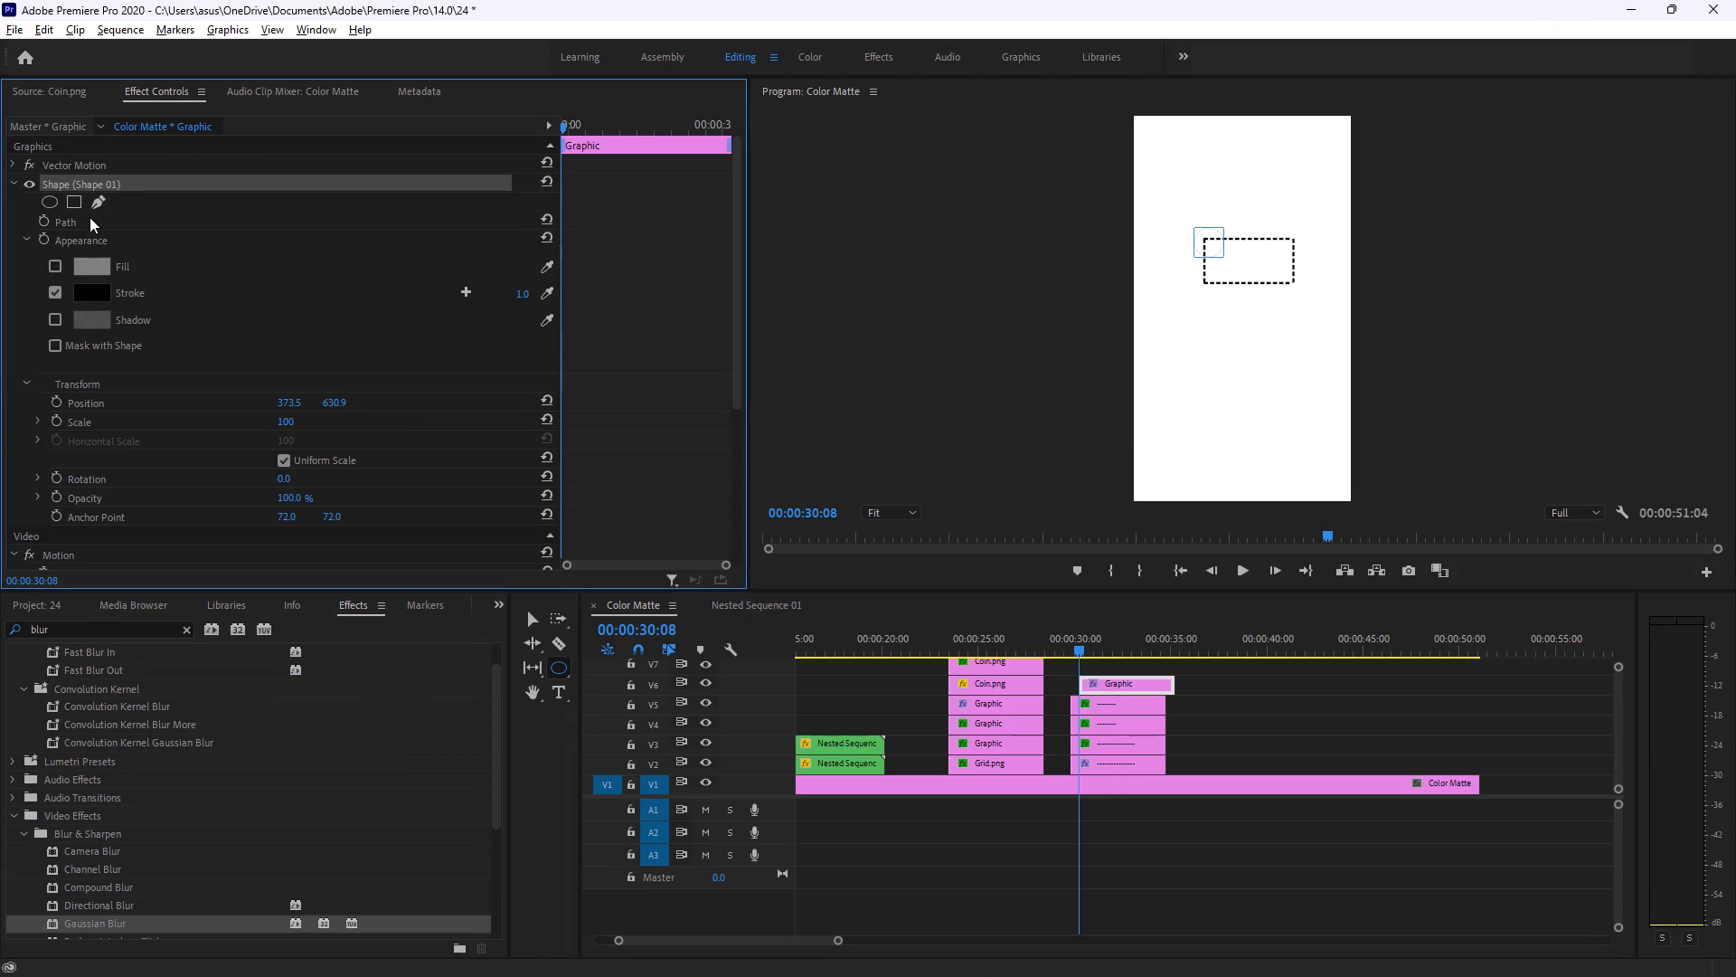
{"action": "left_click", "coordinate": [55, 289]}
{"action": "key", "text": "alt+Tab"}
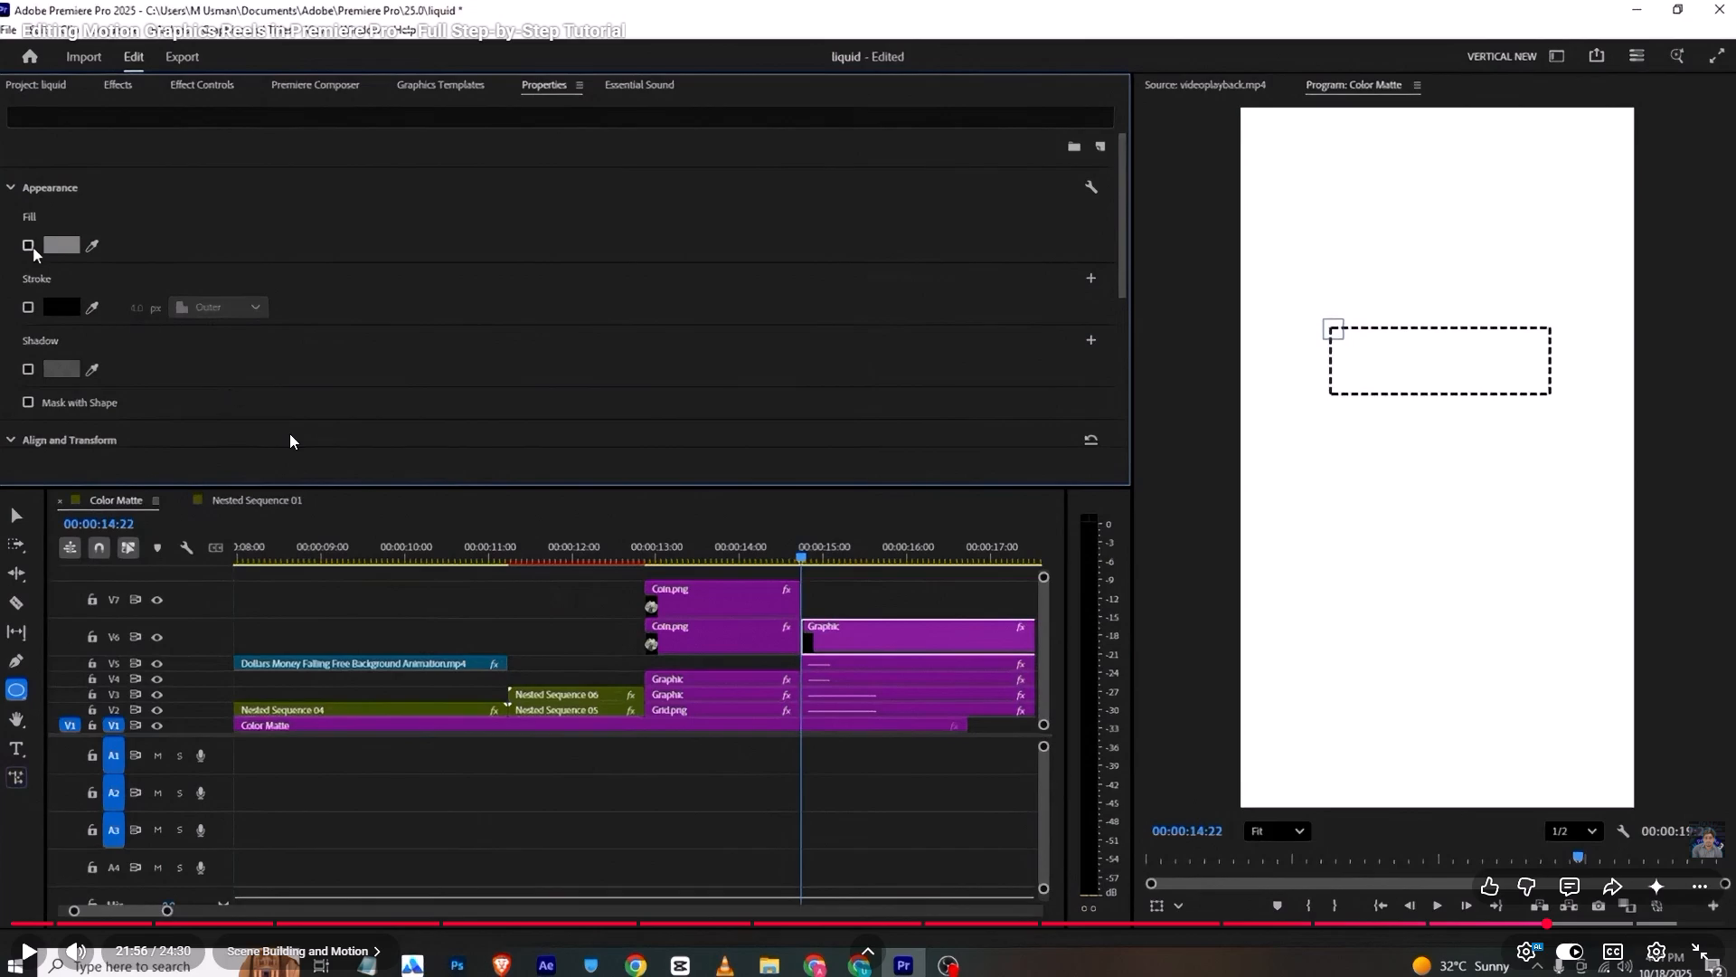
{"action": "left_click", "coordinate": [289, 433]}
{"action": "key", "text": "alt+Tab"}
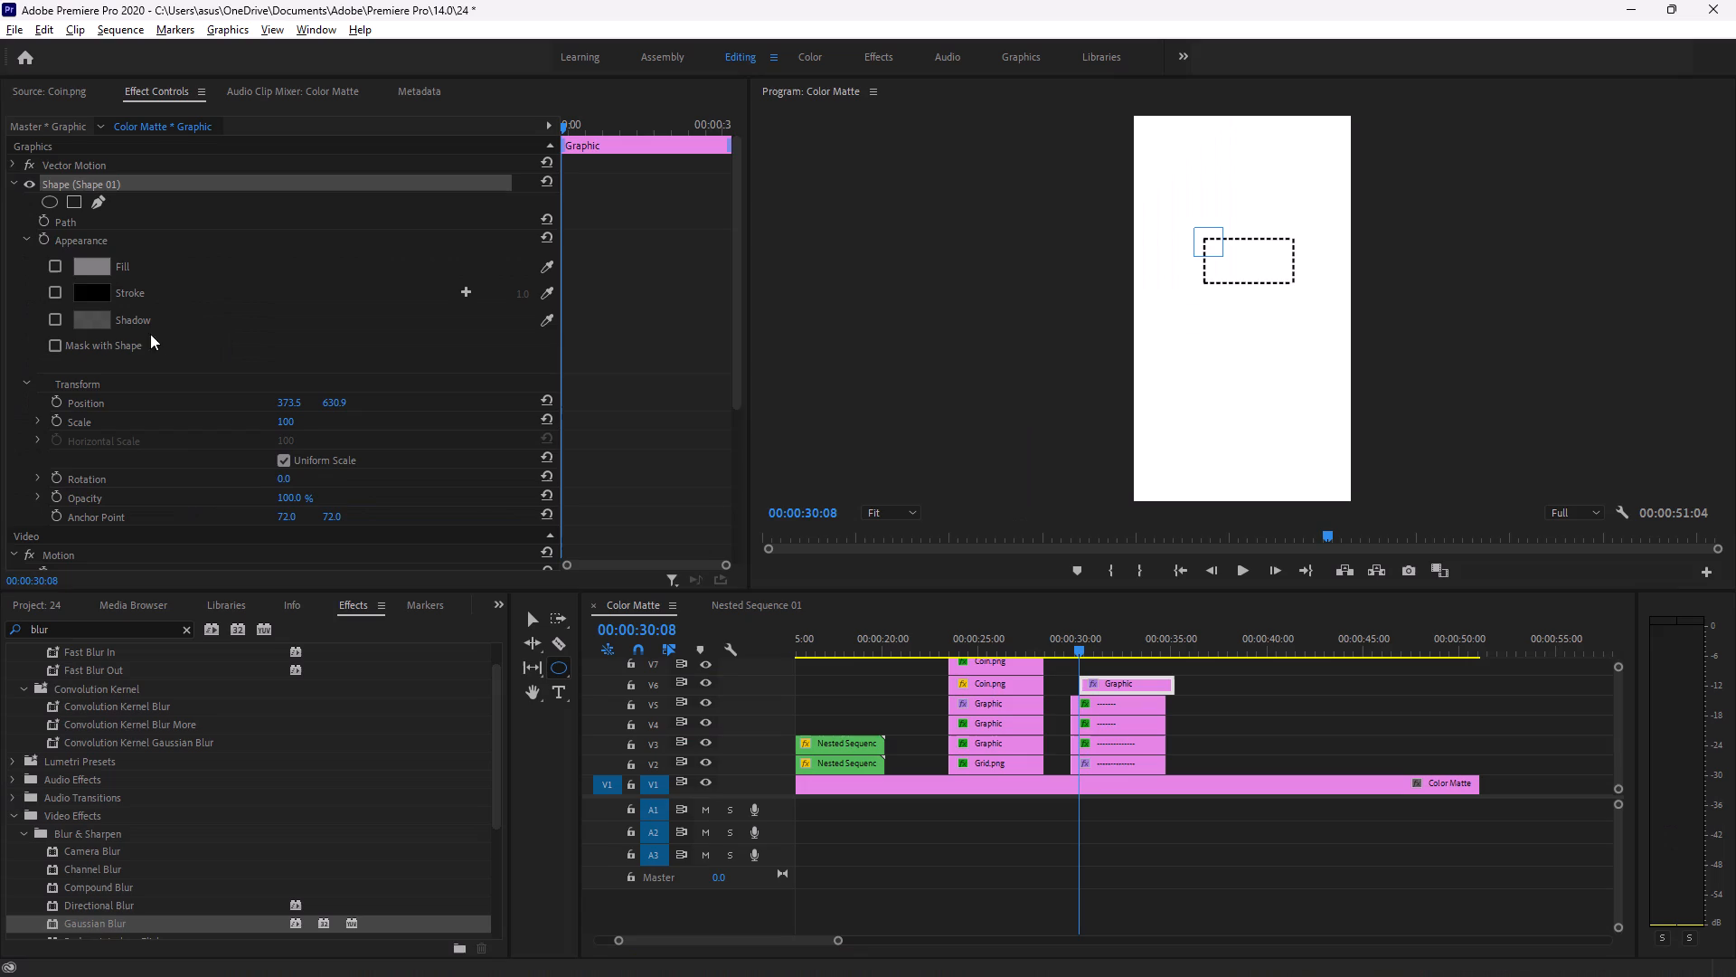
{"action": "left_click", "coordinate": [56, 261]}
{"action": "left_click", "coordinate": [100, 266]}
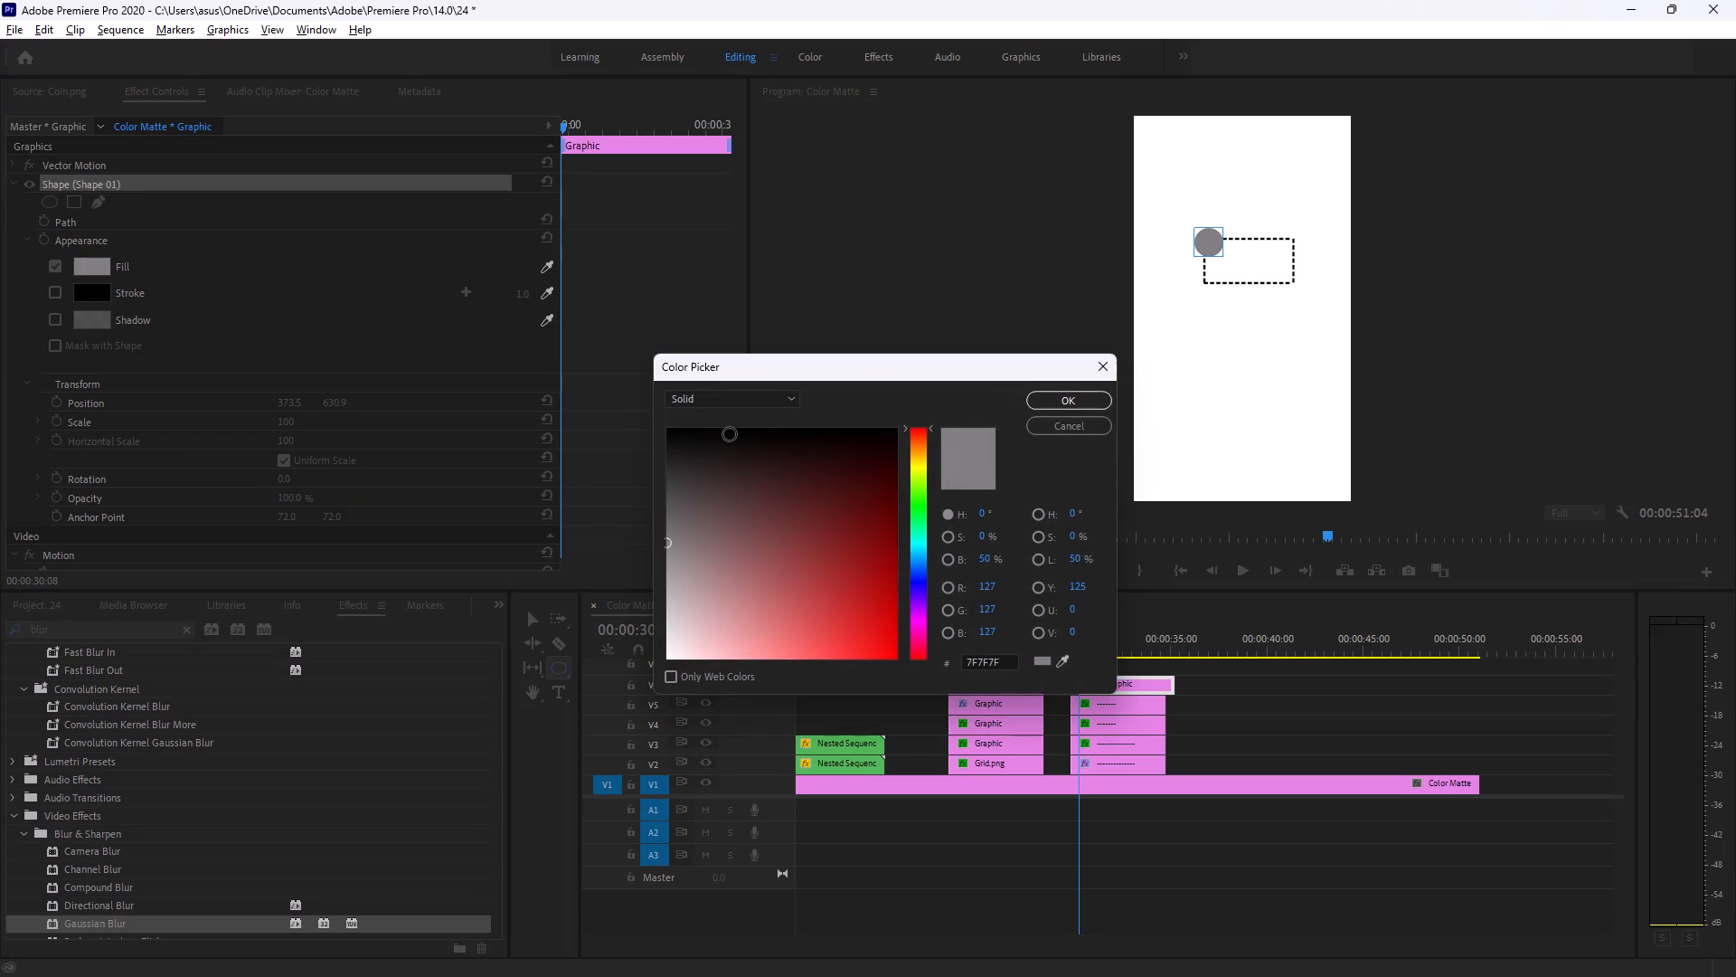
{"action": "left_click_drag", "start_coordinate": [732, 503], "coordinate": [656, 404]}
{"action": "left_click", "coordinate": [1053, 395]}
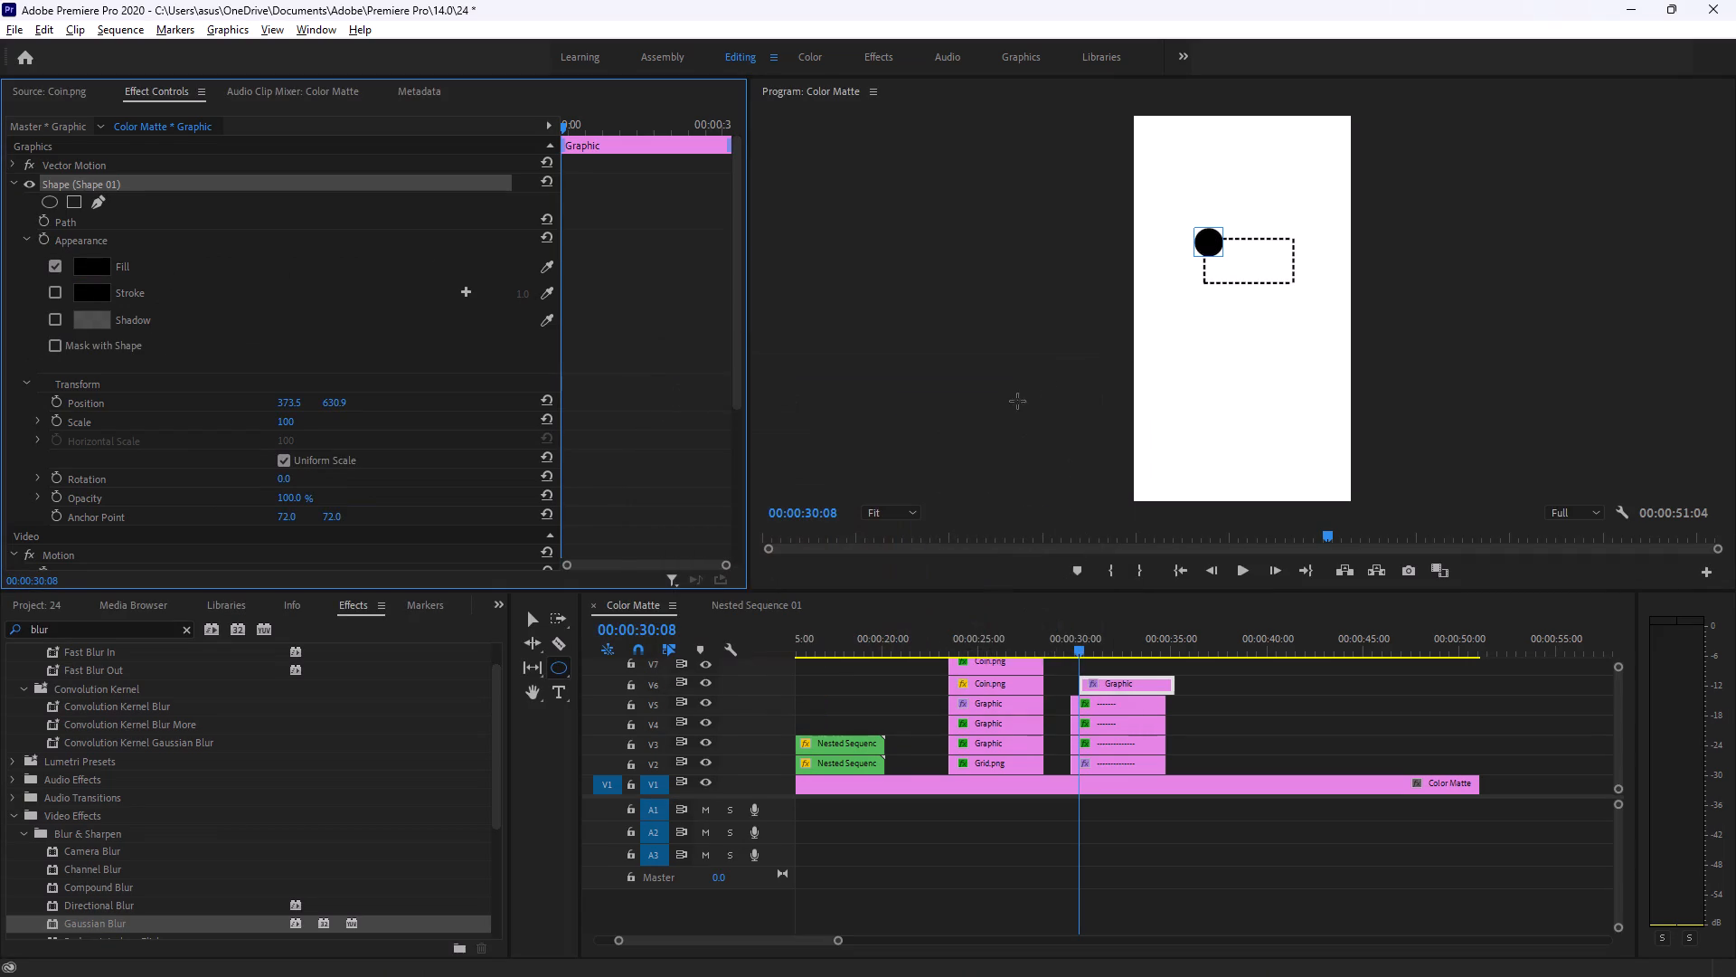
Check in the browser how the tutorial continues with the black corner circles, and return to Premiere Pro.
{"action": "key", "text": "alt+Tab"}
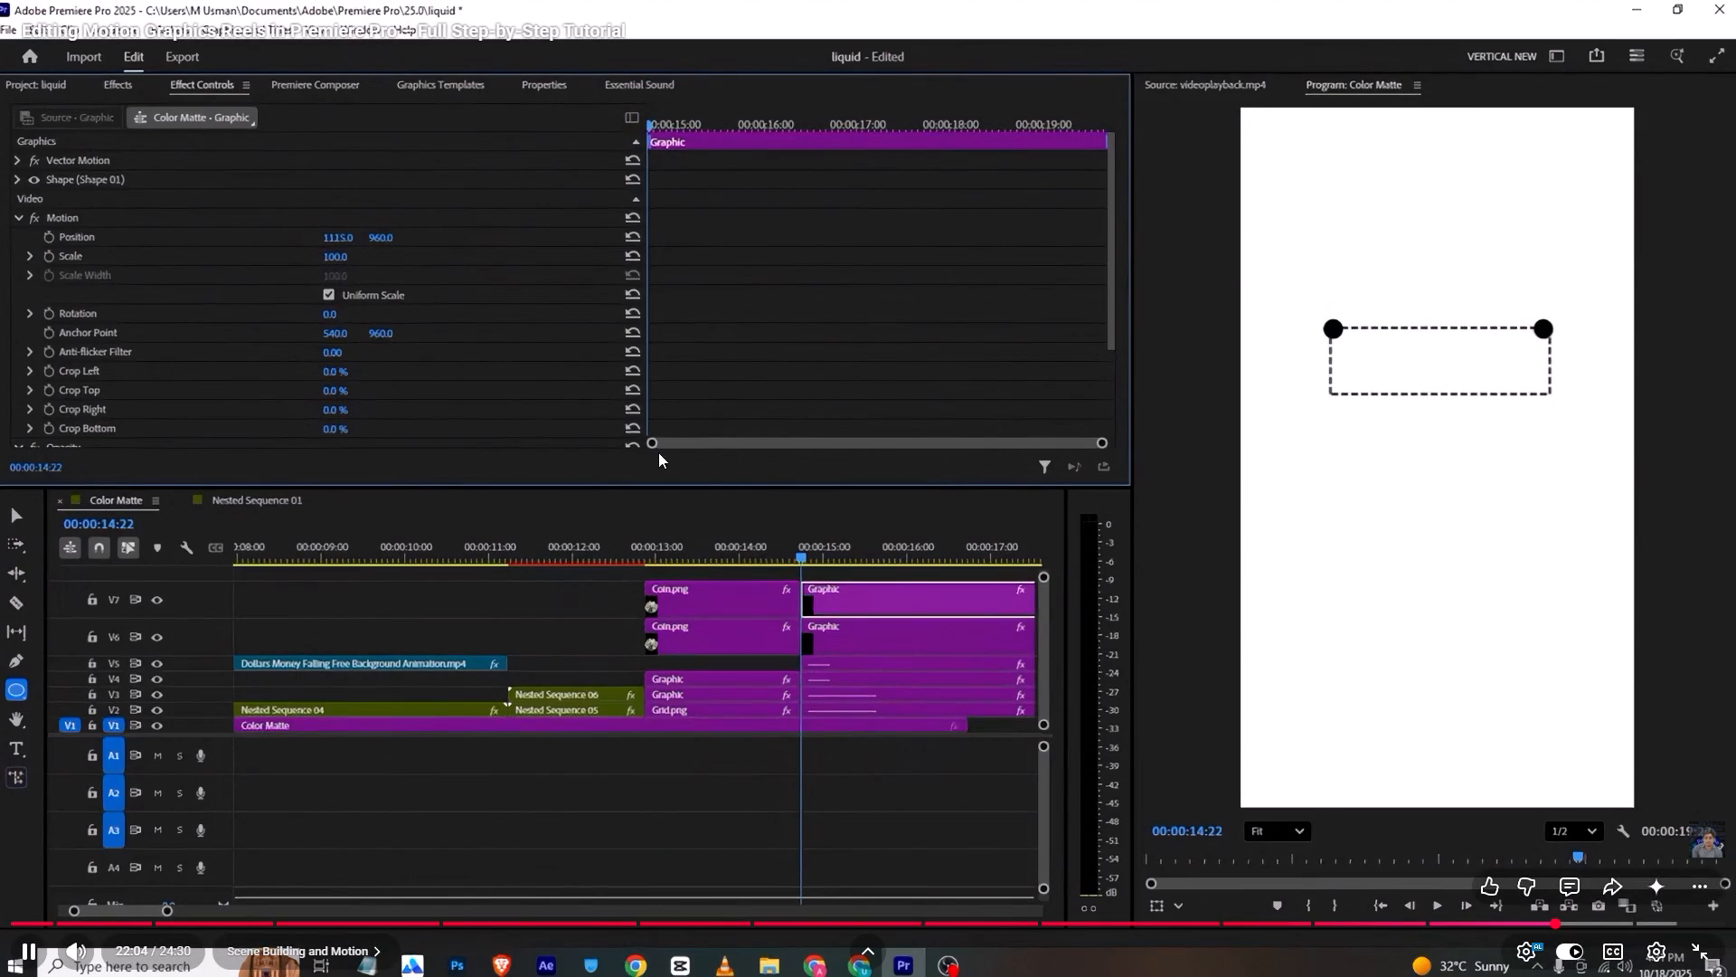
{"action": "left_click", "coordinate": [729, 449]}
{"action": "key", "text": "alt+Tab"}
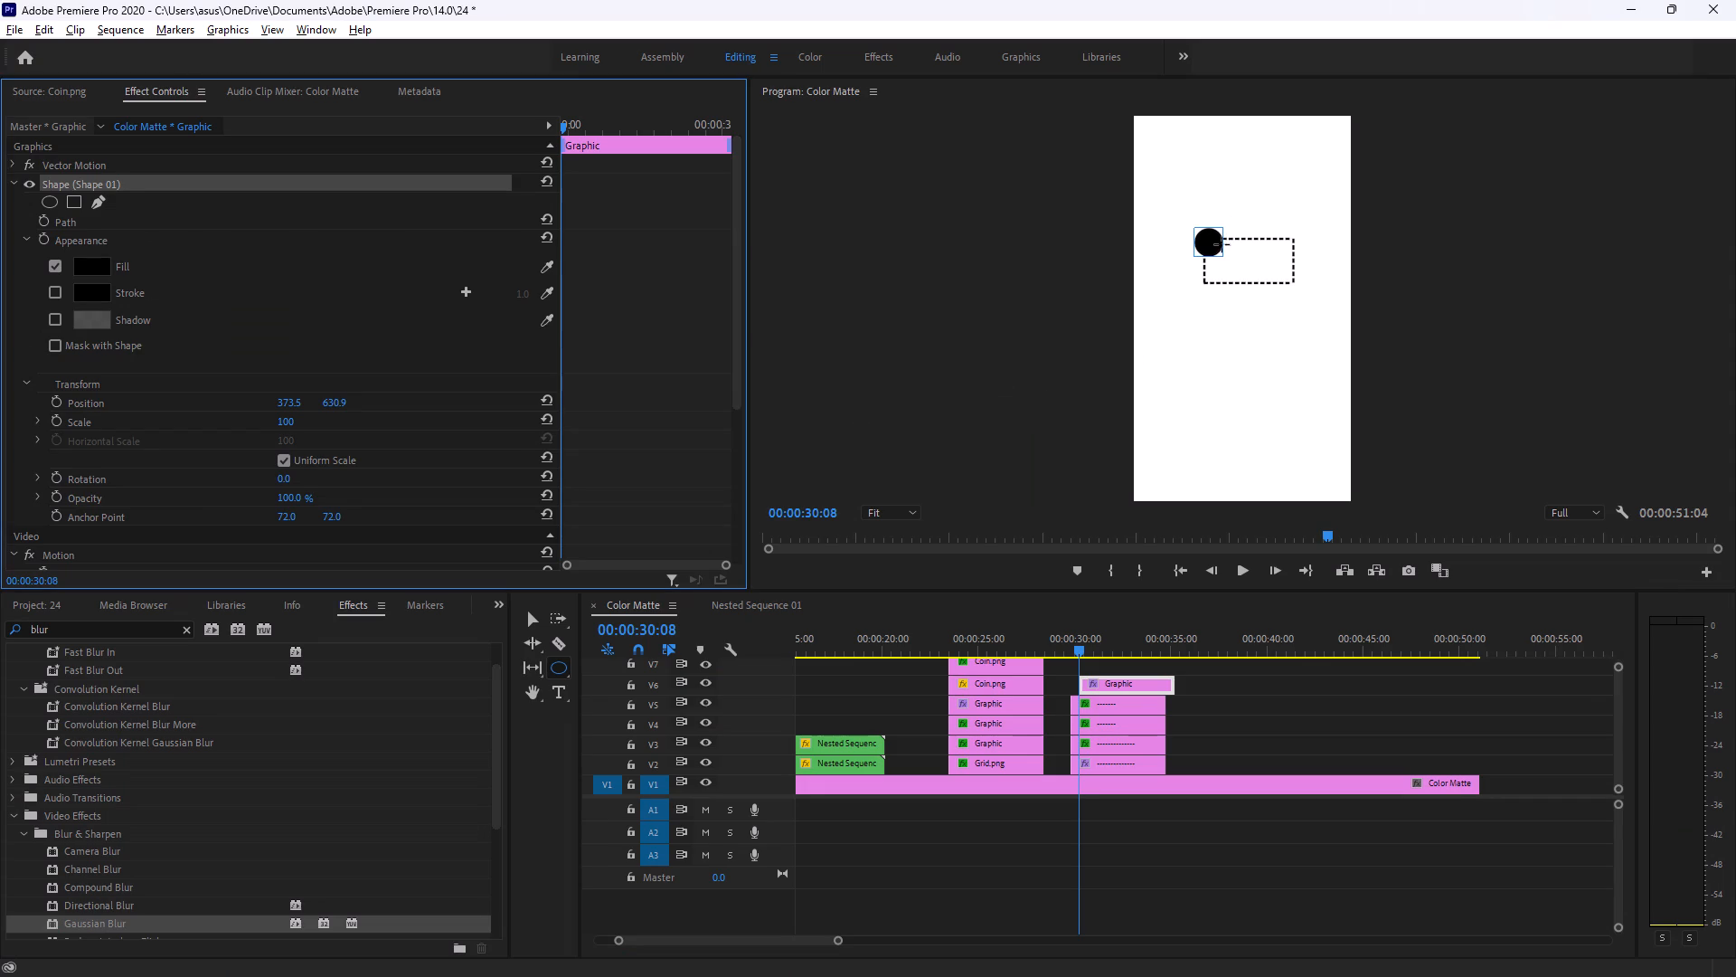
Scale the black corner circle down to 57.
{"action": "left_click", "coordinate": [1214, 243]}
{"action": "scroll", "coordinate": [317, 294], "scroll_direction": "up", "scroll_amount": 12}
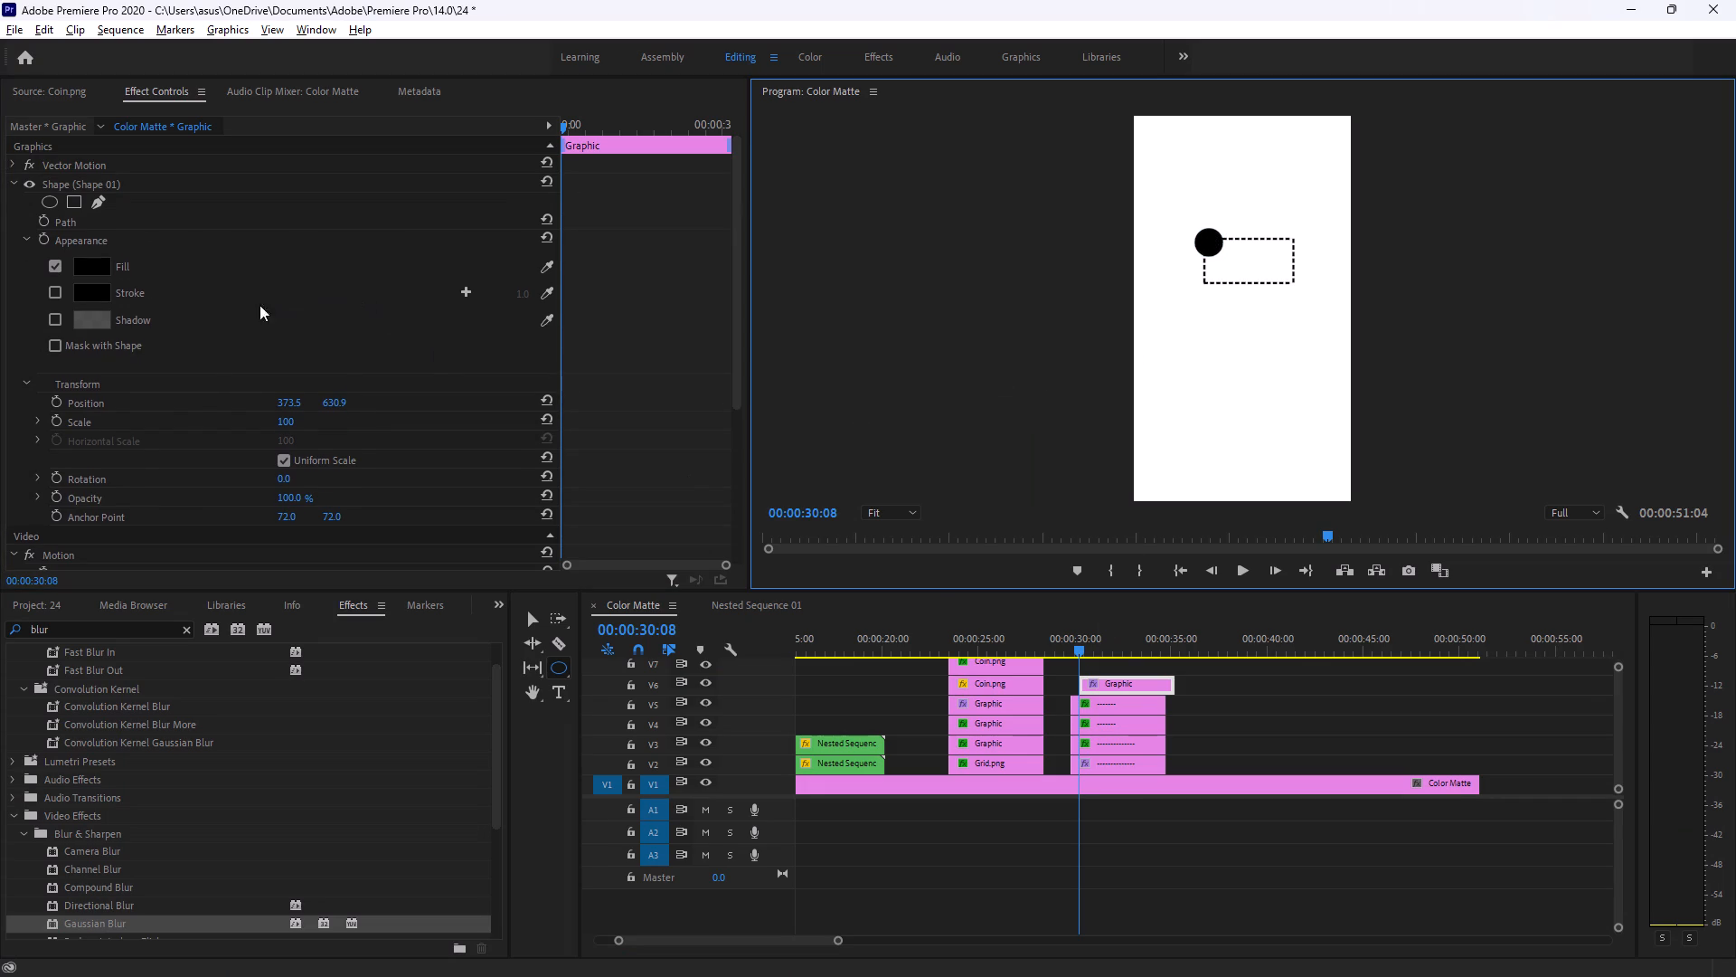
{"action": "scroll", "coordinate": [157, 407], "scroll_direction": "up", "scroll_amount": 1}
{"action": "left_click_drag", "start_coordinate": [288, 422], "coordinate": [325, 420]}
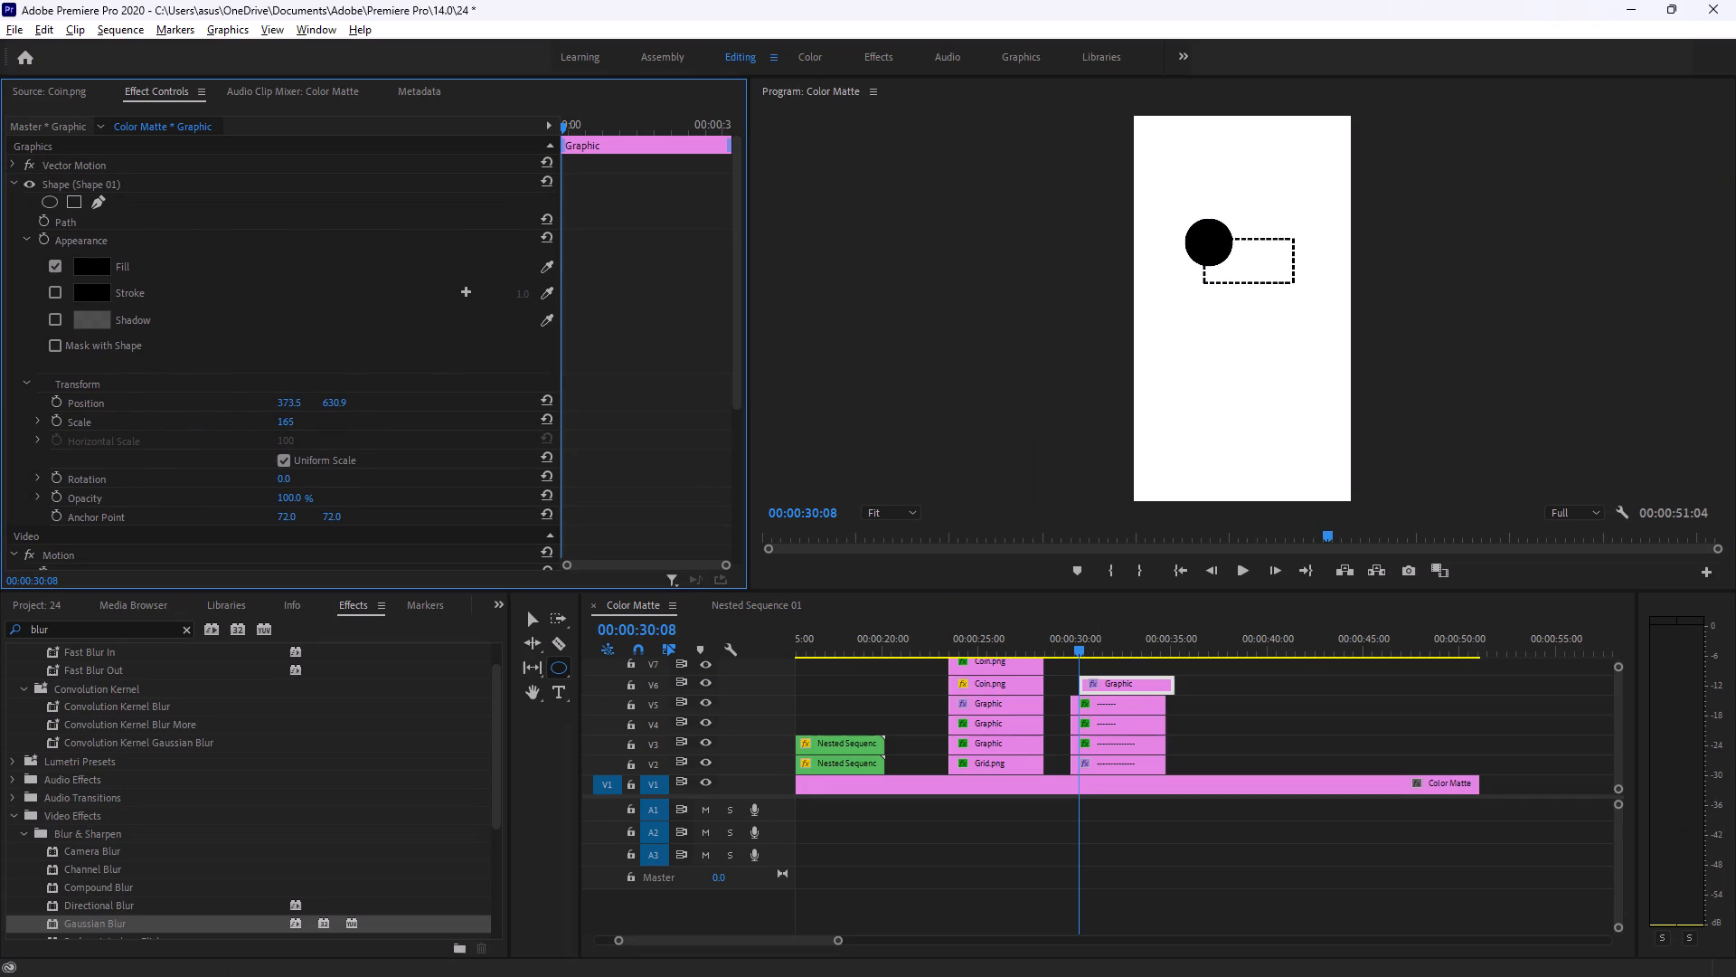
{"action": "left_click_drag", "start_coordinate": [325, 420], "coordinate": [242, 418]}
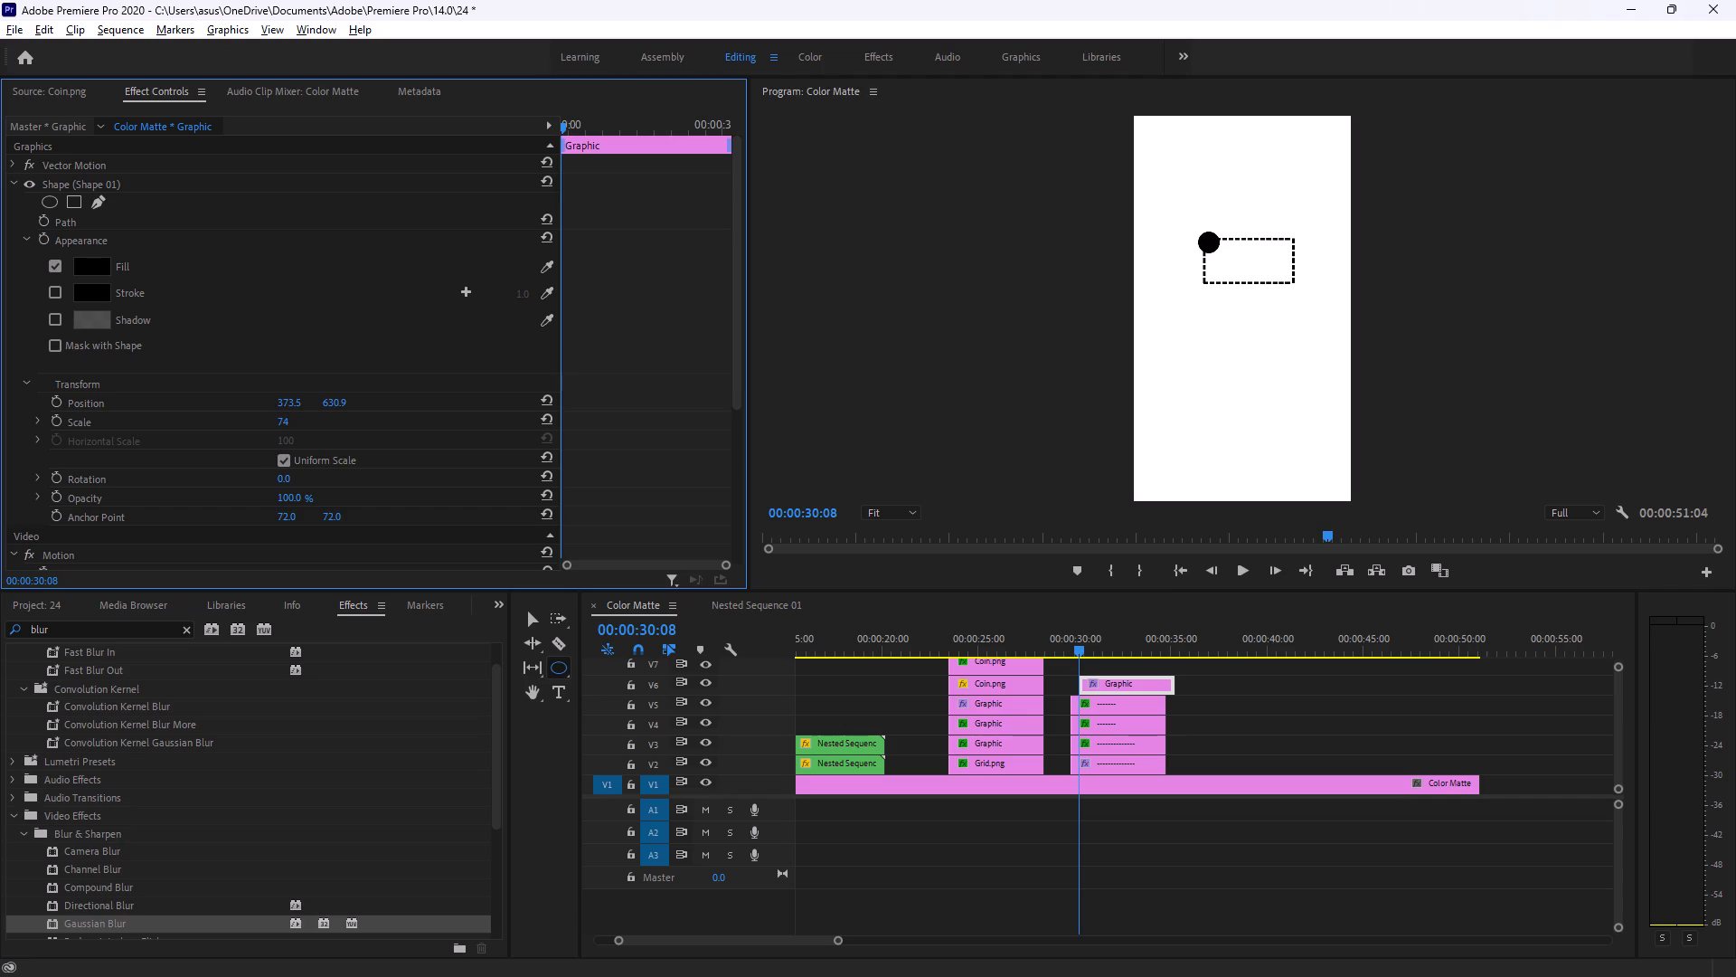
{"action": "left_click_drag", "start_coordinate": [242, 418], "coordinate": [226, 417]}
Centre the black circle on the dashed rectangle's upper-left corner by setting its position to about 357.5, 608.9.
{"action": "left_click", "coordinate": [327, 403]}
{"action": "left_click_drag", "start_coordinate": [293, 402], "coordinate": [260, 393]}
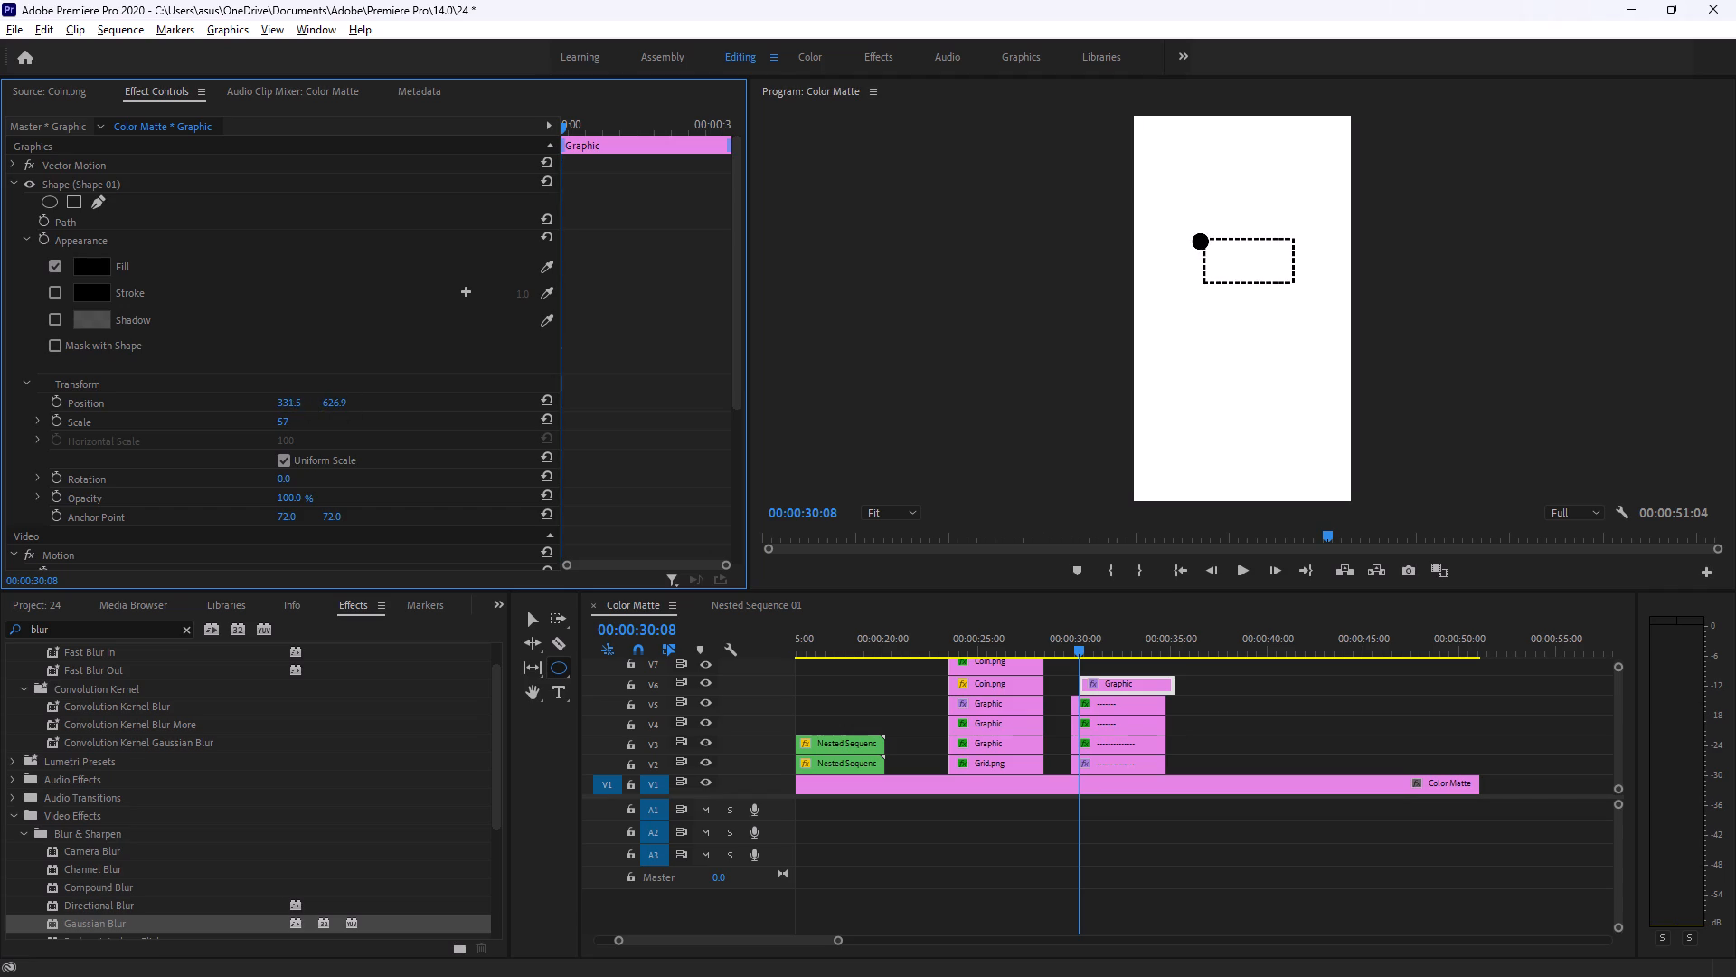
{"action": "left_click_drag", "start_coordinate": [260, 393], "coordinate": [273, 392]}
{"action": "left_click_drag", "start_coordinate": [338, 402], "coordinate": [311, 405]}
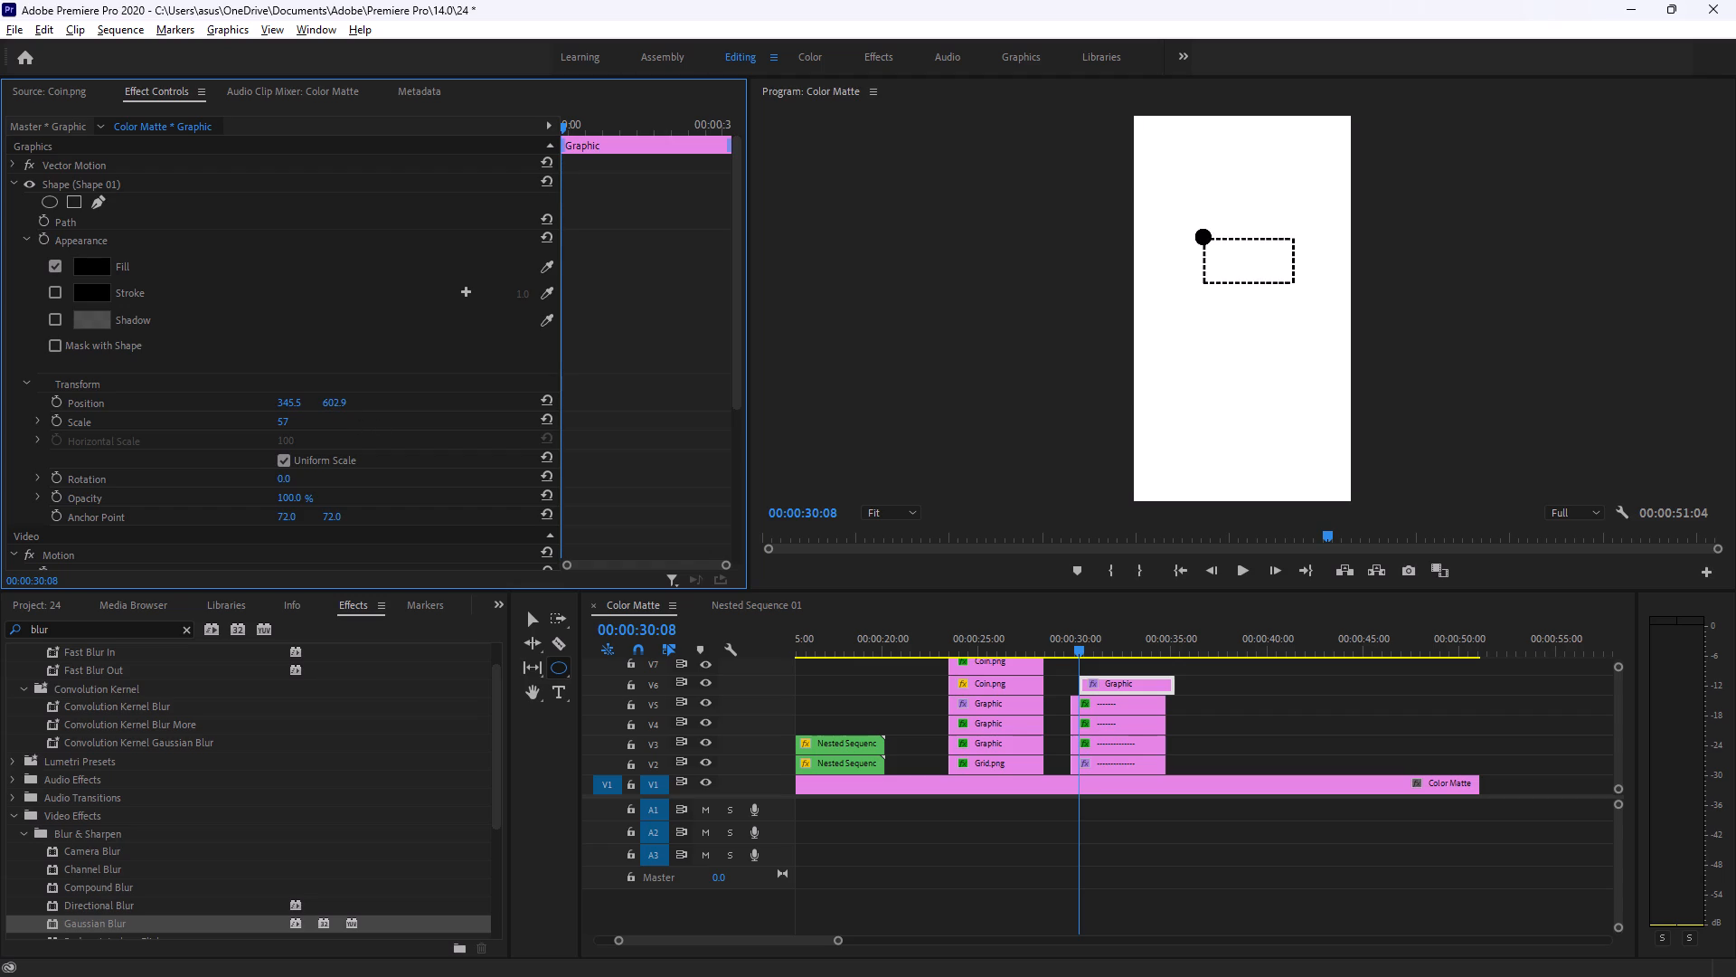
{"action": "left_click_drag", "start_coordinate": [311, 405], "coordinate": [316, 405]}
{"action": "left_click_drag", "start_coordinate": [297, 401], "coordinate": [291, 398]}
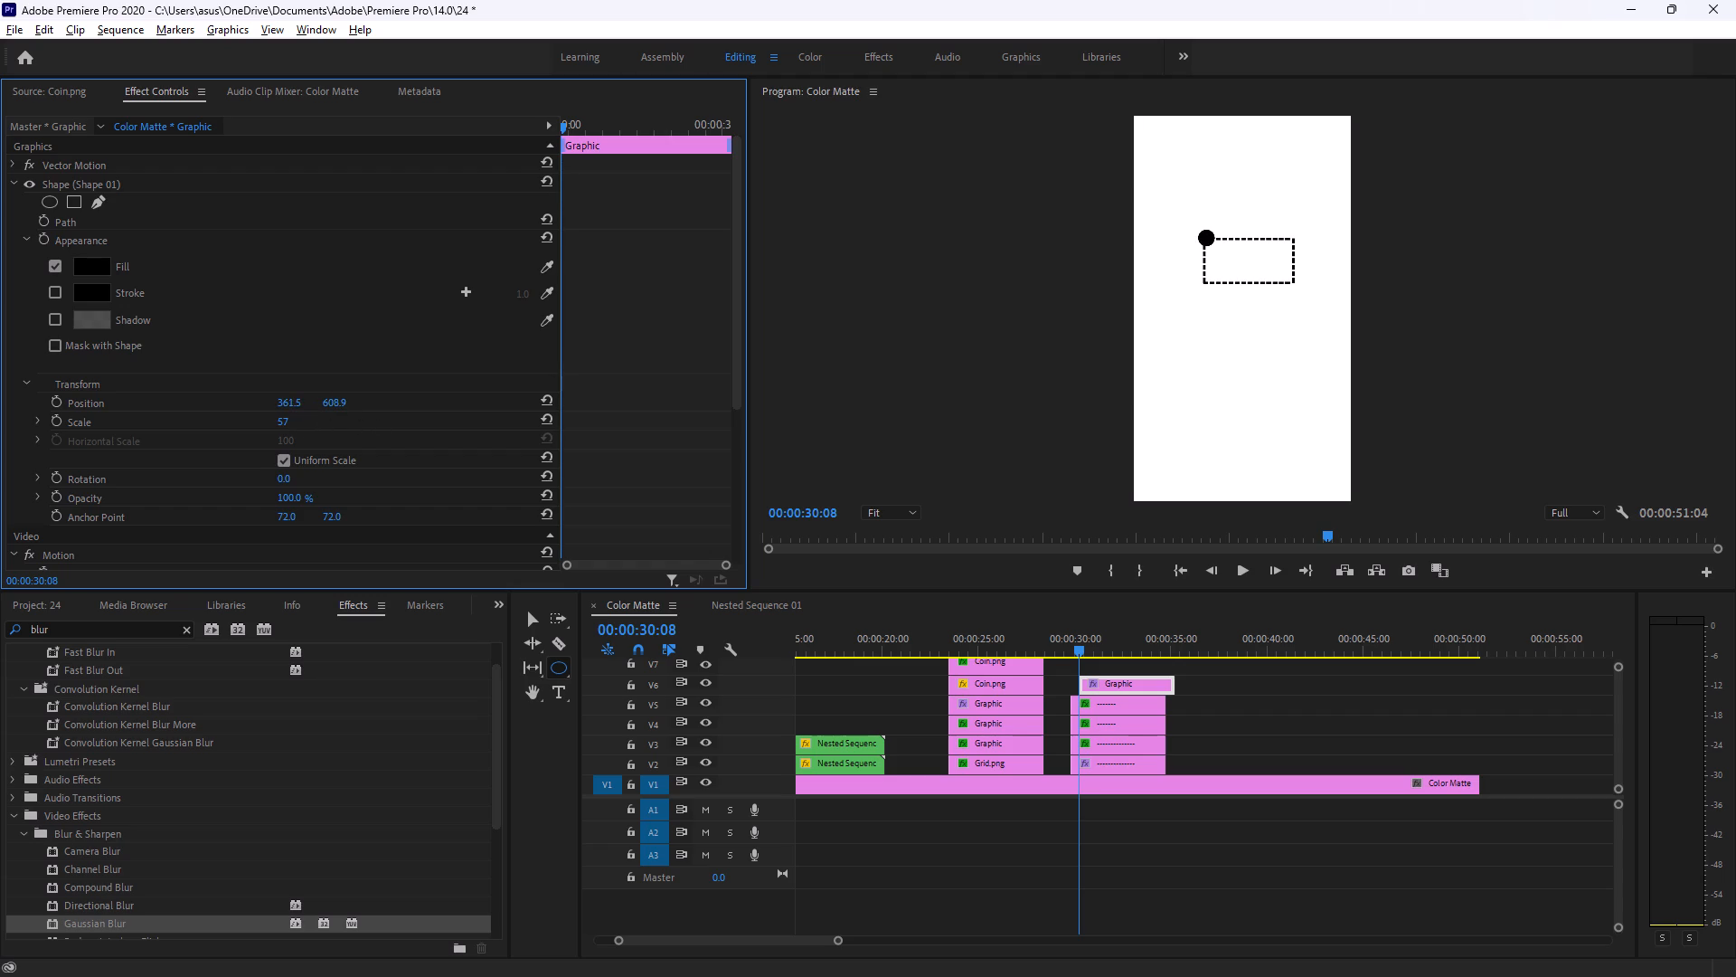
{"action": "left_click_drag", "start_coordinate": [291, 398], "coordinate": [288, 398]}
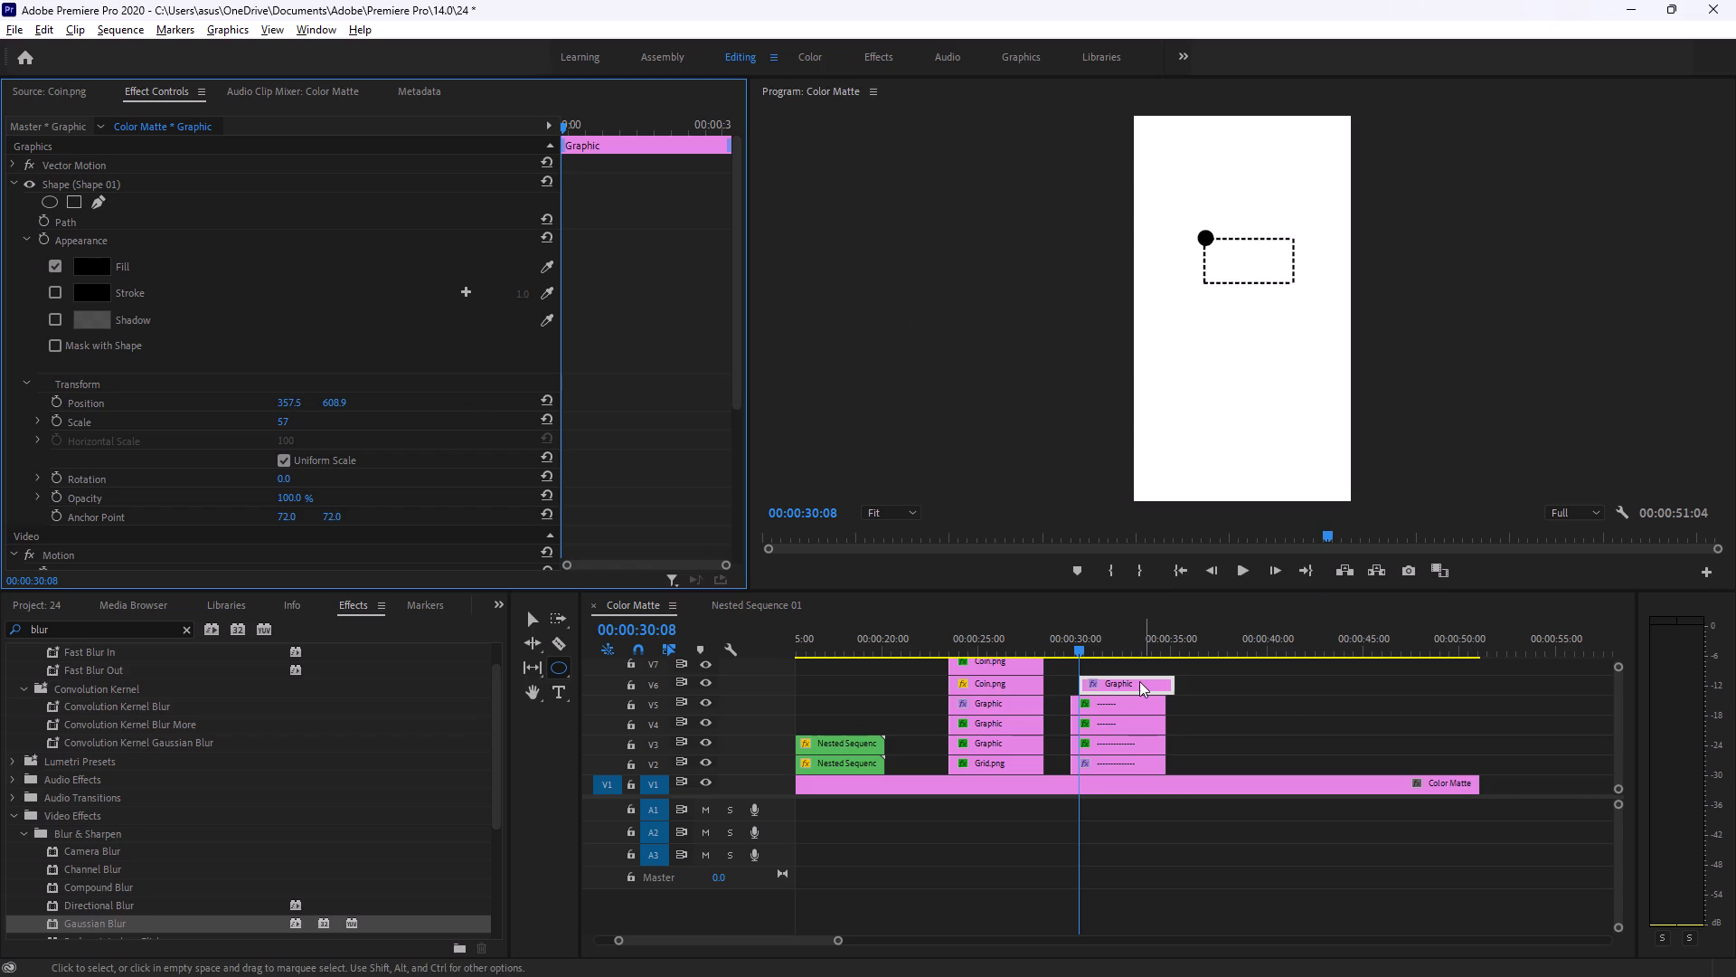
Duplicate the circle clip onto track V7 and move the copy to the rectangle's upper-right corner, at about 794.5, 600.9.
{"action": "left_click_drag", "start_coordinate": [1137, 681], "coordinate": [1135, 668], "text": "alt"}
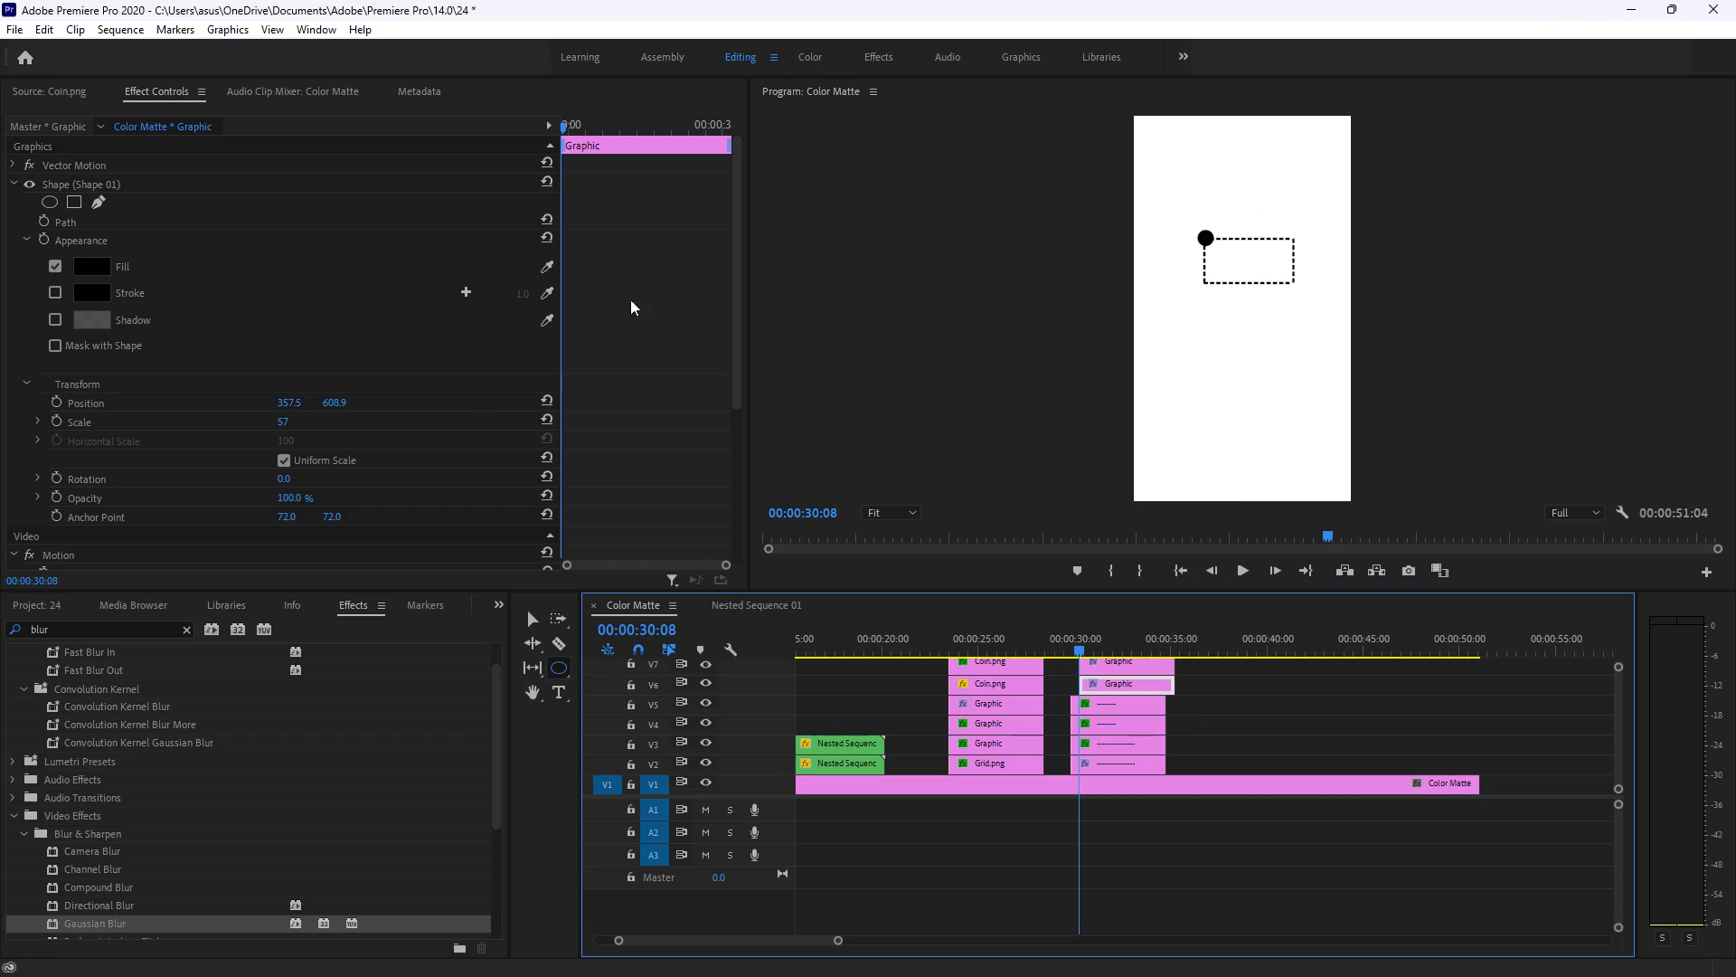
{"action": "left_click", "coordinate": [1112, 658]}
{"action": "left_click", "coordinate": [1118, 663]}
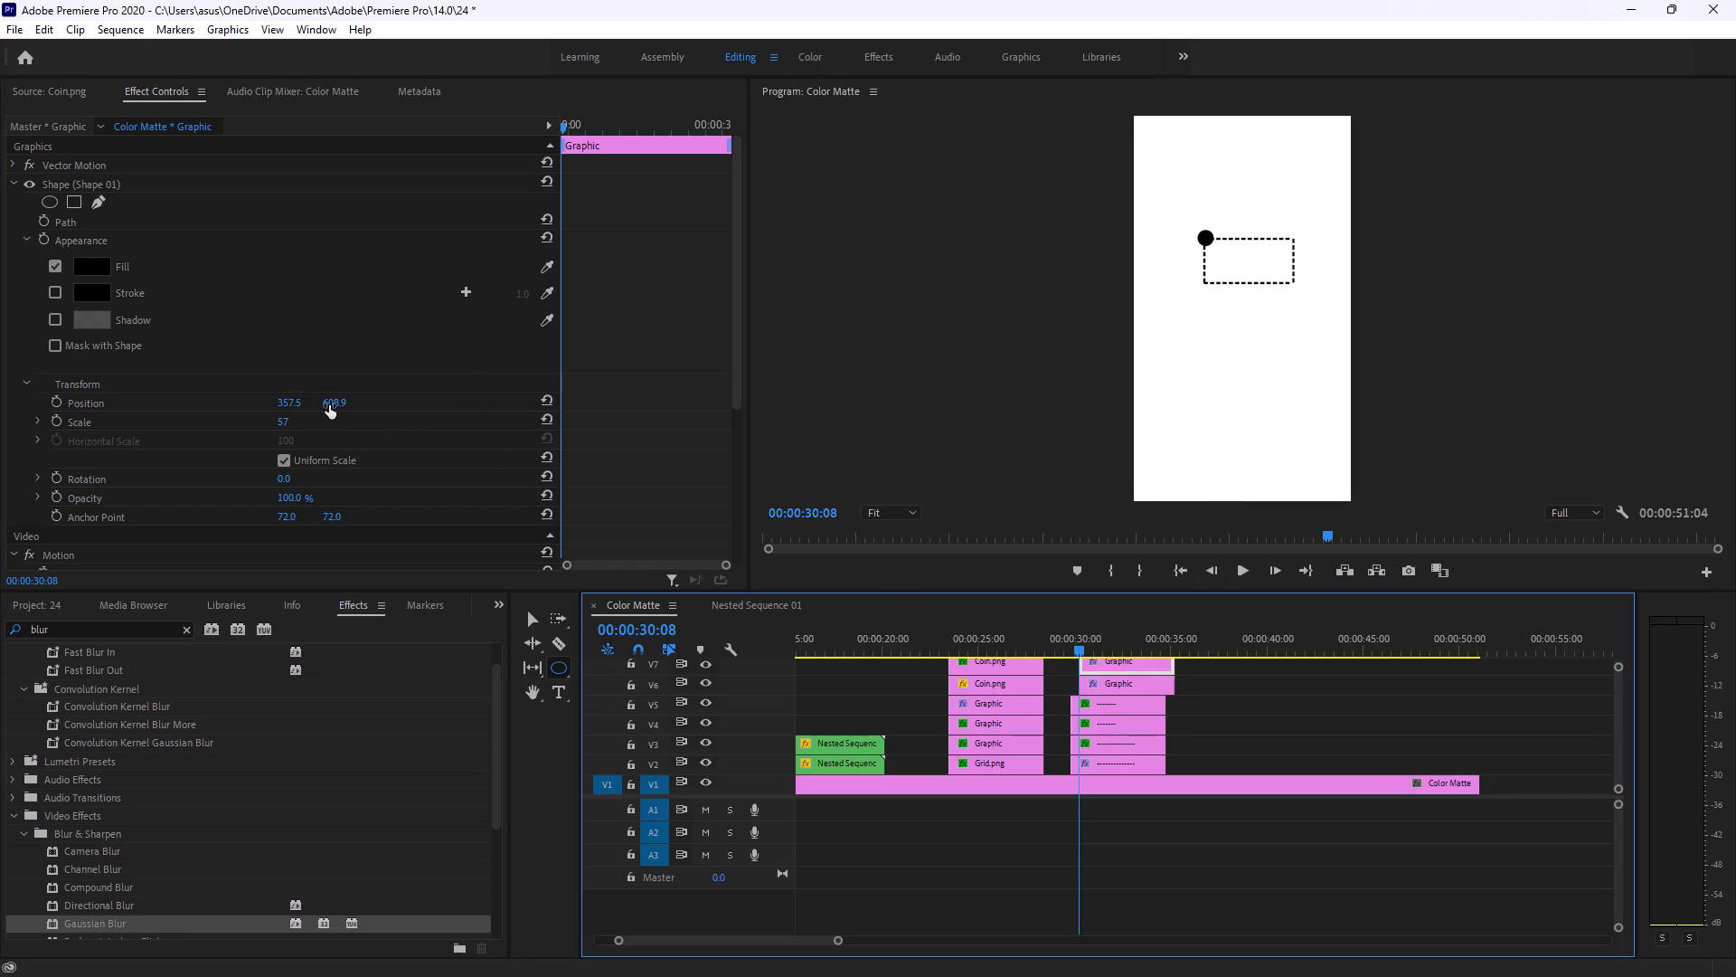
{"action": "left_click_drag", "start_coordinate": [333, 403], "coordinate": [635, 403]}
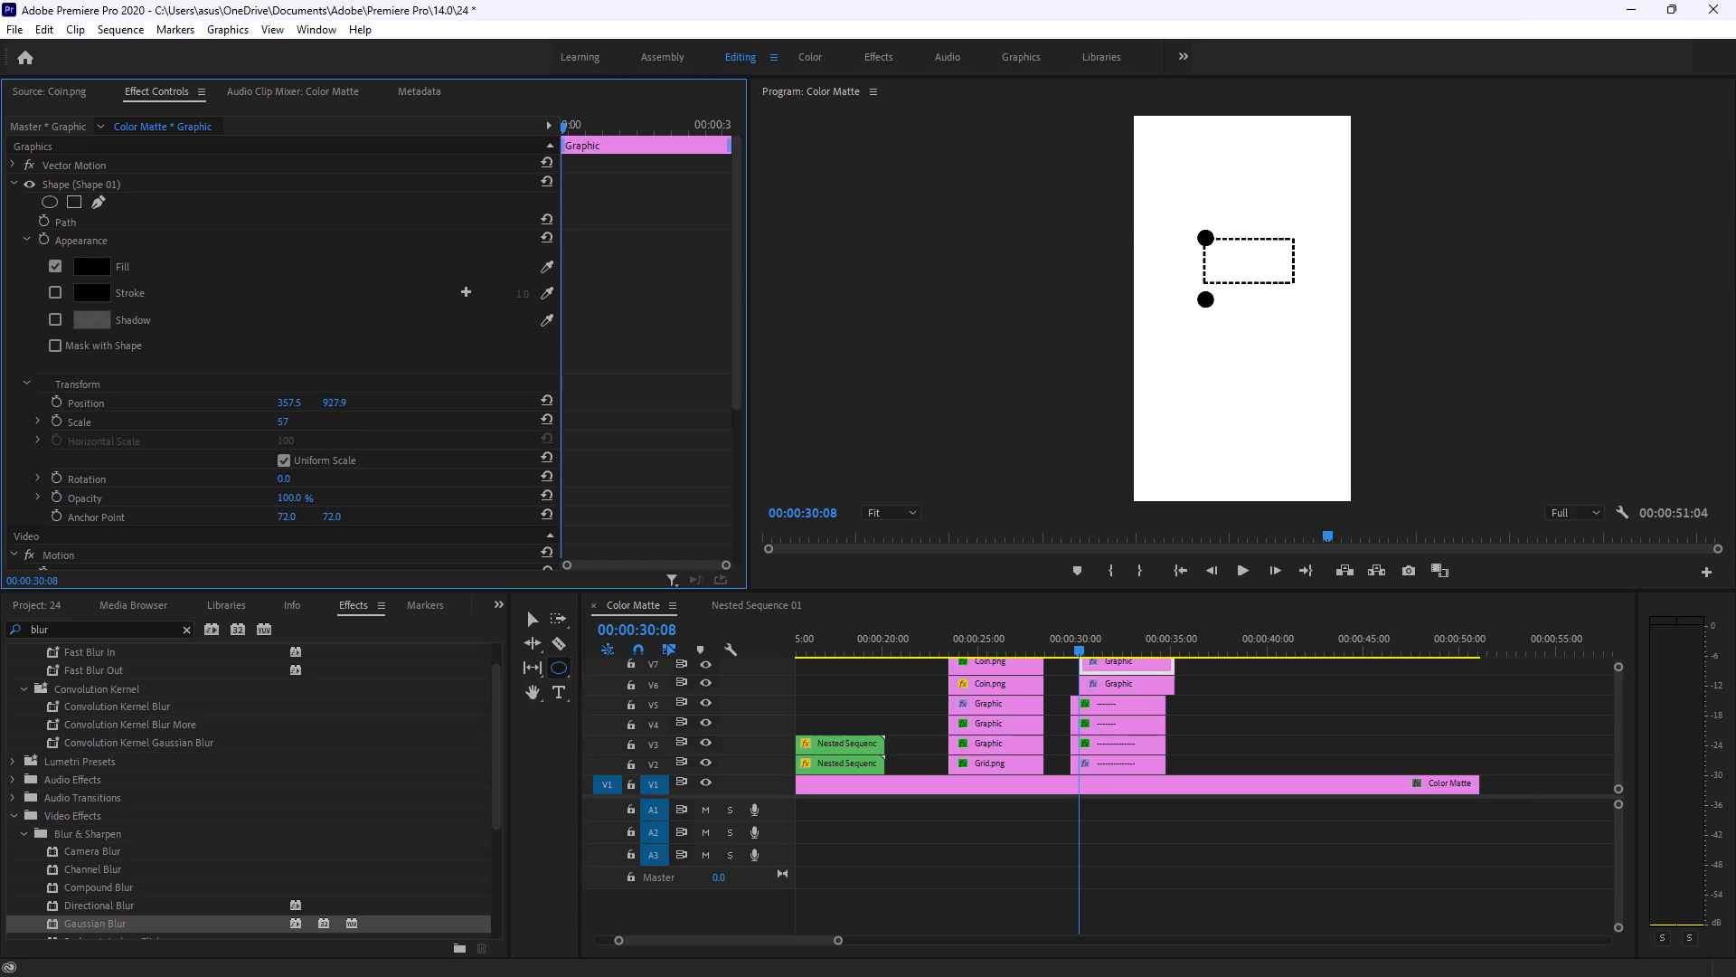
{"action": "left_click_drag", "start_coordinate": [635, 403], "coordinate": [529, 413]}
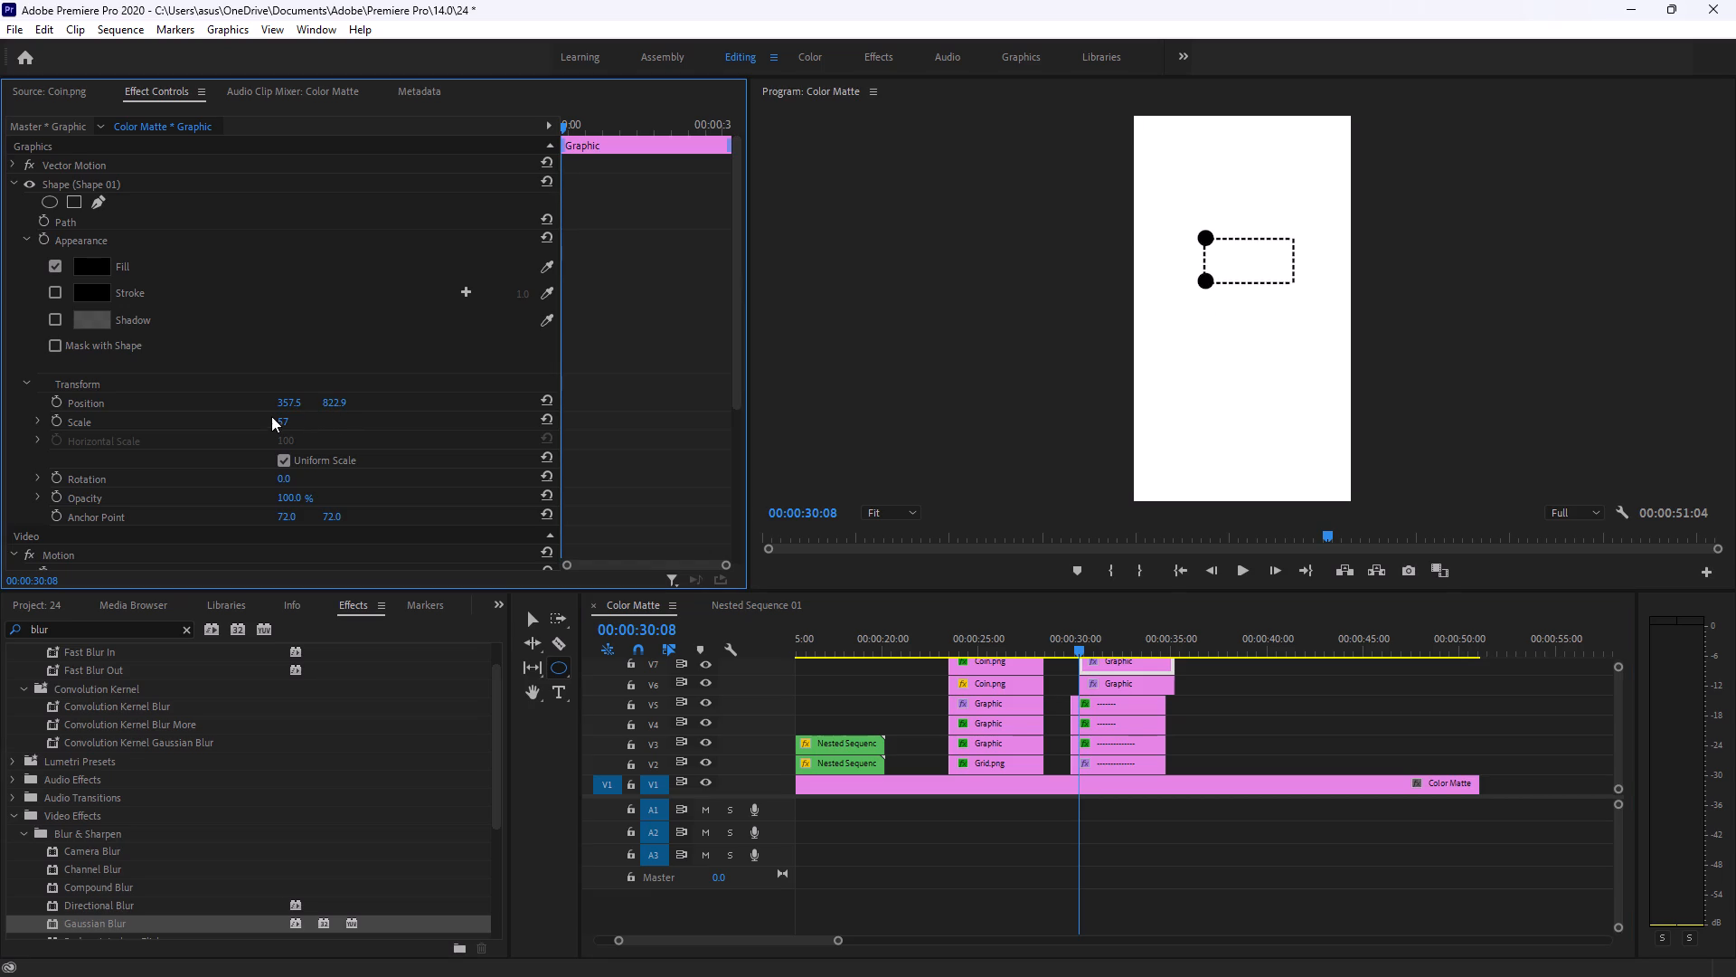
{"action": "left_click_drag", "start_coordinate": [287, 401], "coordinate": [680, 384]}
{"action": "left_click_drag", "start_coordinate": [680, 384], "coordinate": [682, 384]}
{"action": "left_click_drag", "start_coordinate": [329, 403], "coordinate": [242, 432]}
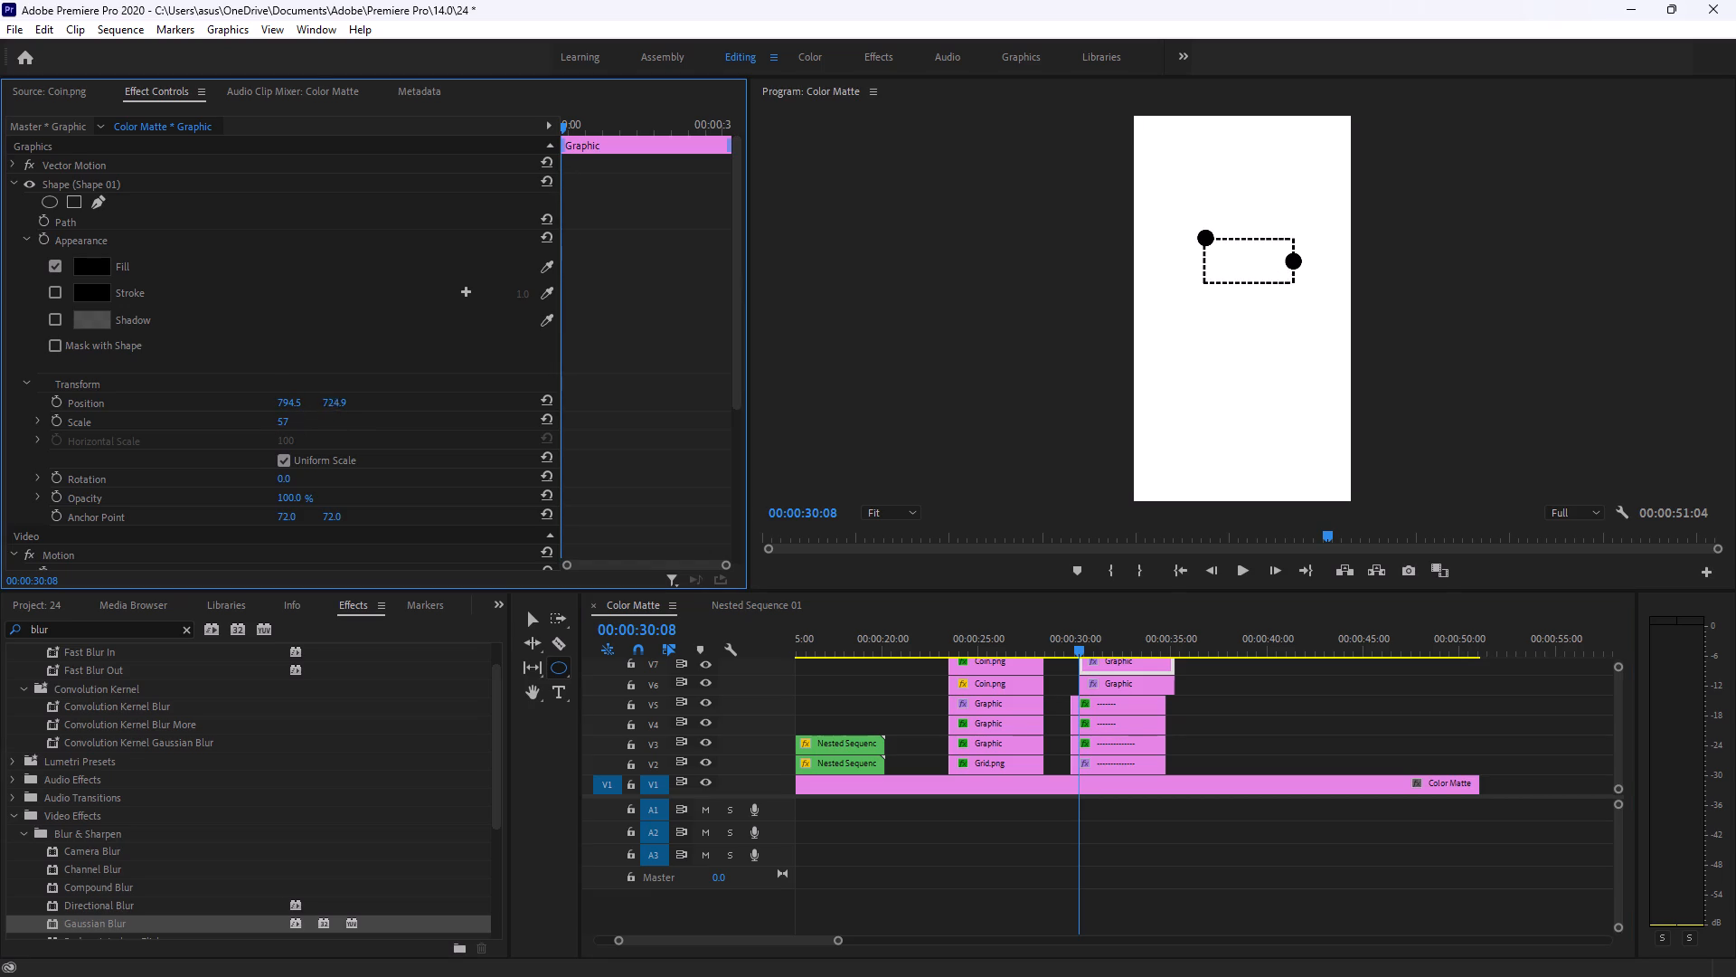
{"action": "left_click_drag", "start_coordinate": [242, 432], "coordinate": [142, 451]}
{"action": "left_click_drag", "start_coordinate": [142, 451], "coordinate": [137, 451]}
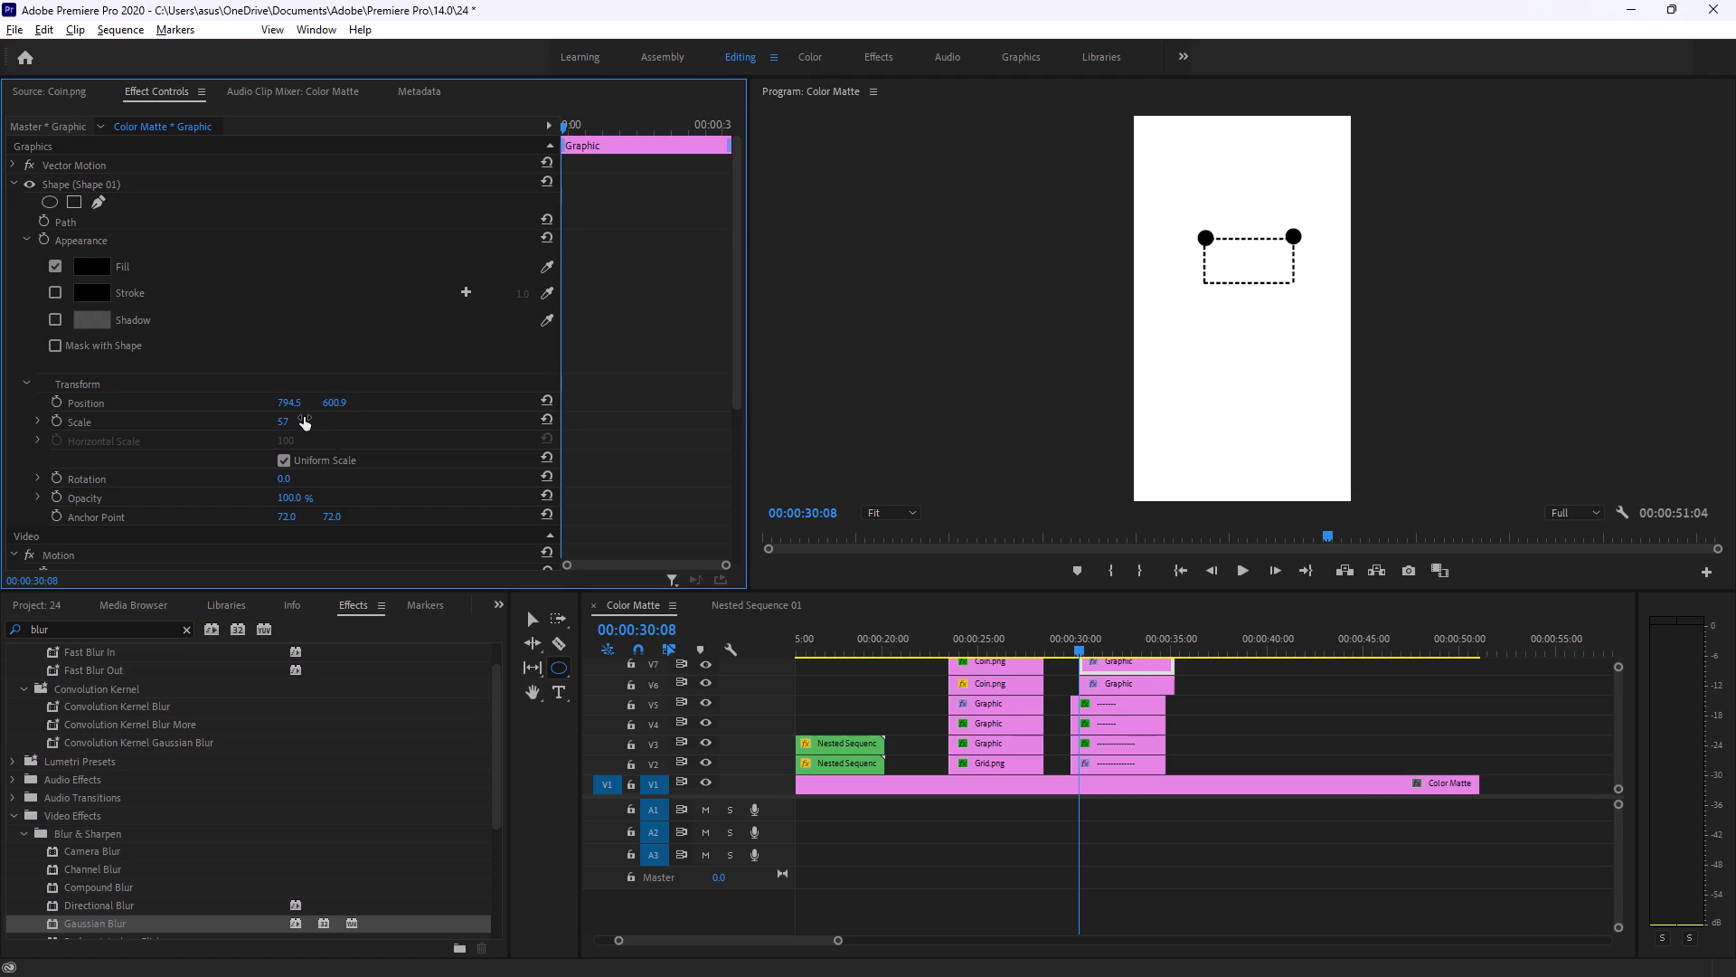
After checking the tutorial in the browser, duplicate the upper-right circle in Premiere Pro onto track V8 and move it to the lower-right corner, about 794.5, 823.9.
{"action": "key", "text": "alt+Tab"}
{"action": "left_click", "coordinate": [628, 479]}
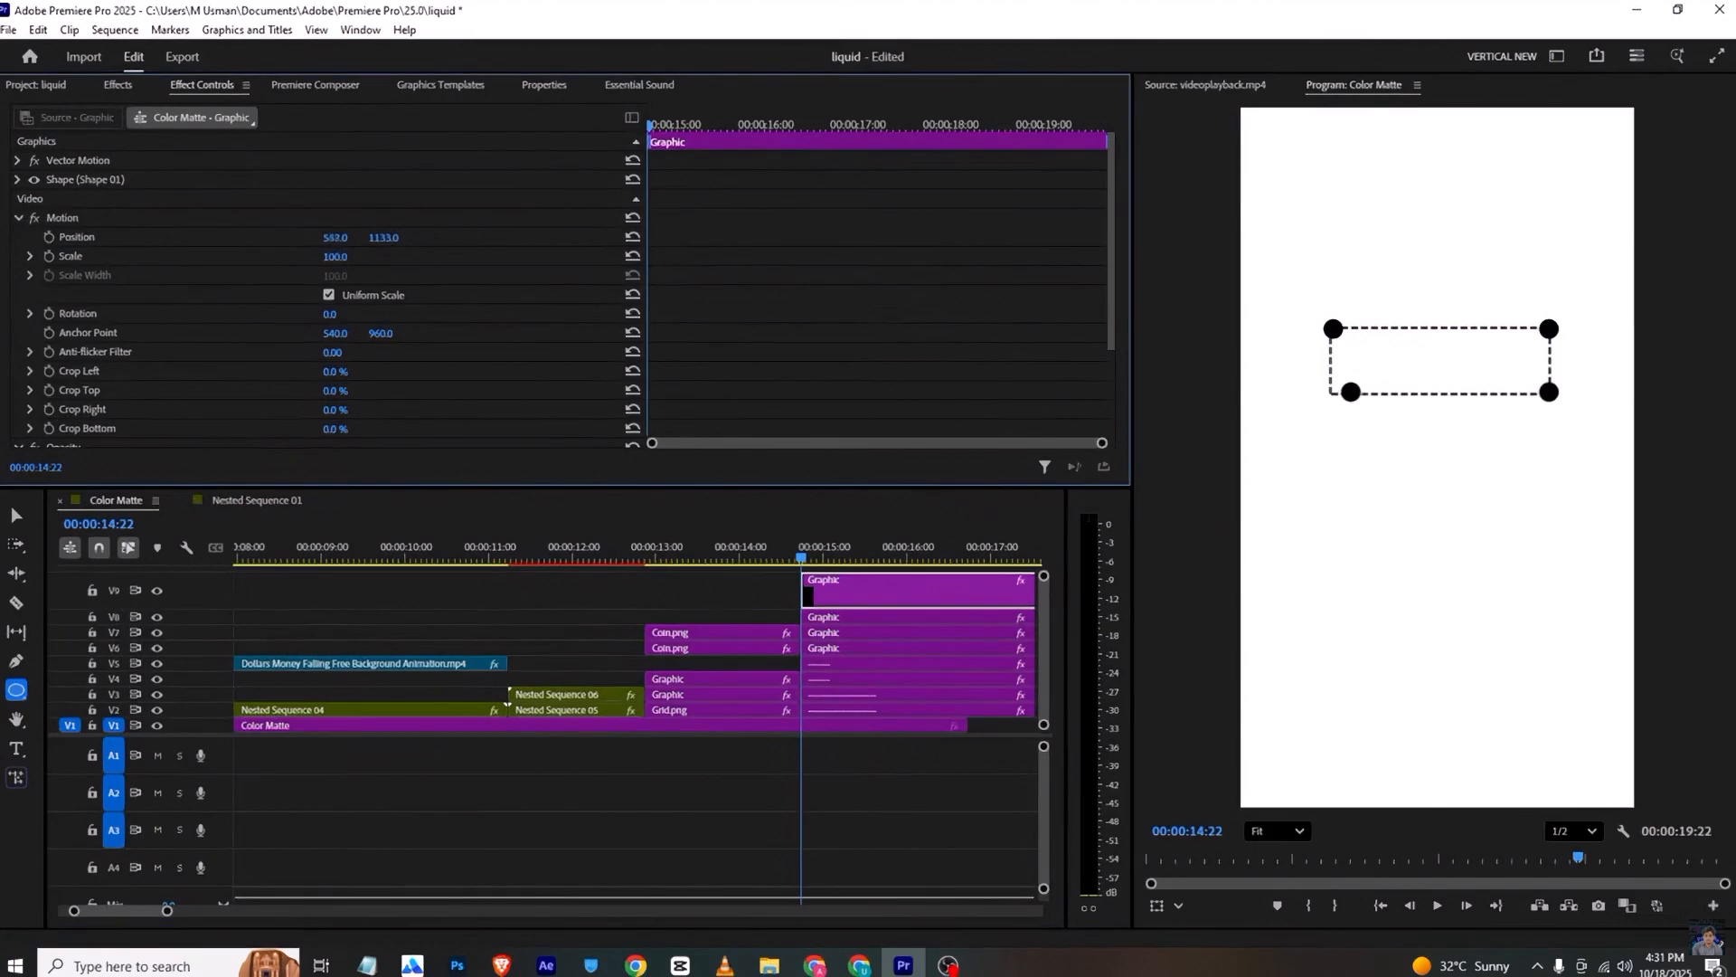
{"action": "key", "text": "space"}
{"action": "key", "text": "alt+Tab"}
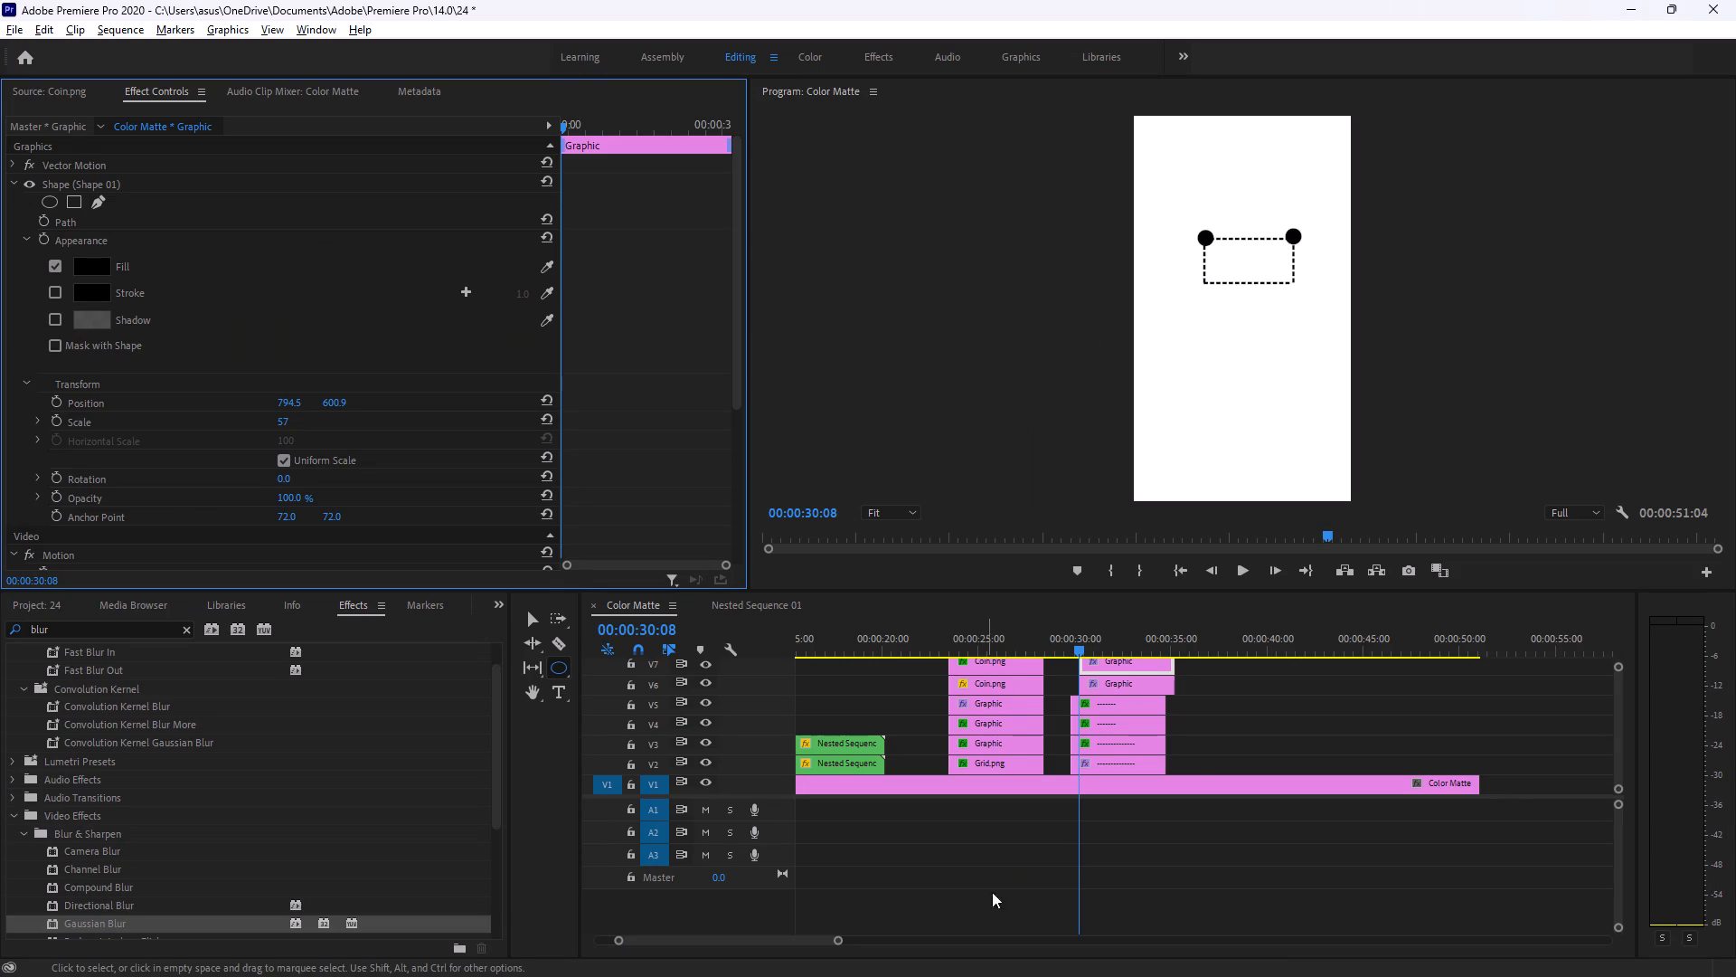
{"action": "scroll", "coordinate": [1165, 704], "scroll_direction": "up", "scroll_amount": 6}
{"action": "scroll", "coordinate": [1293, 764], "scroll_direction": "down", "scroll_amount": 10}
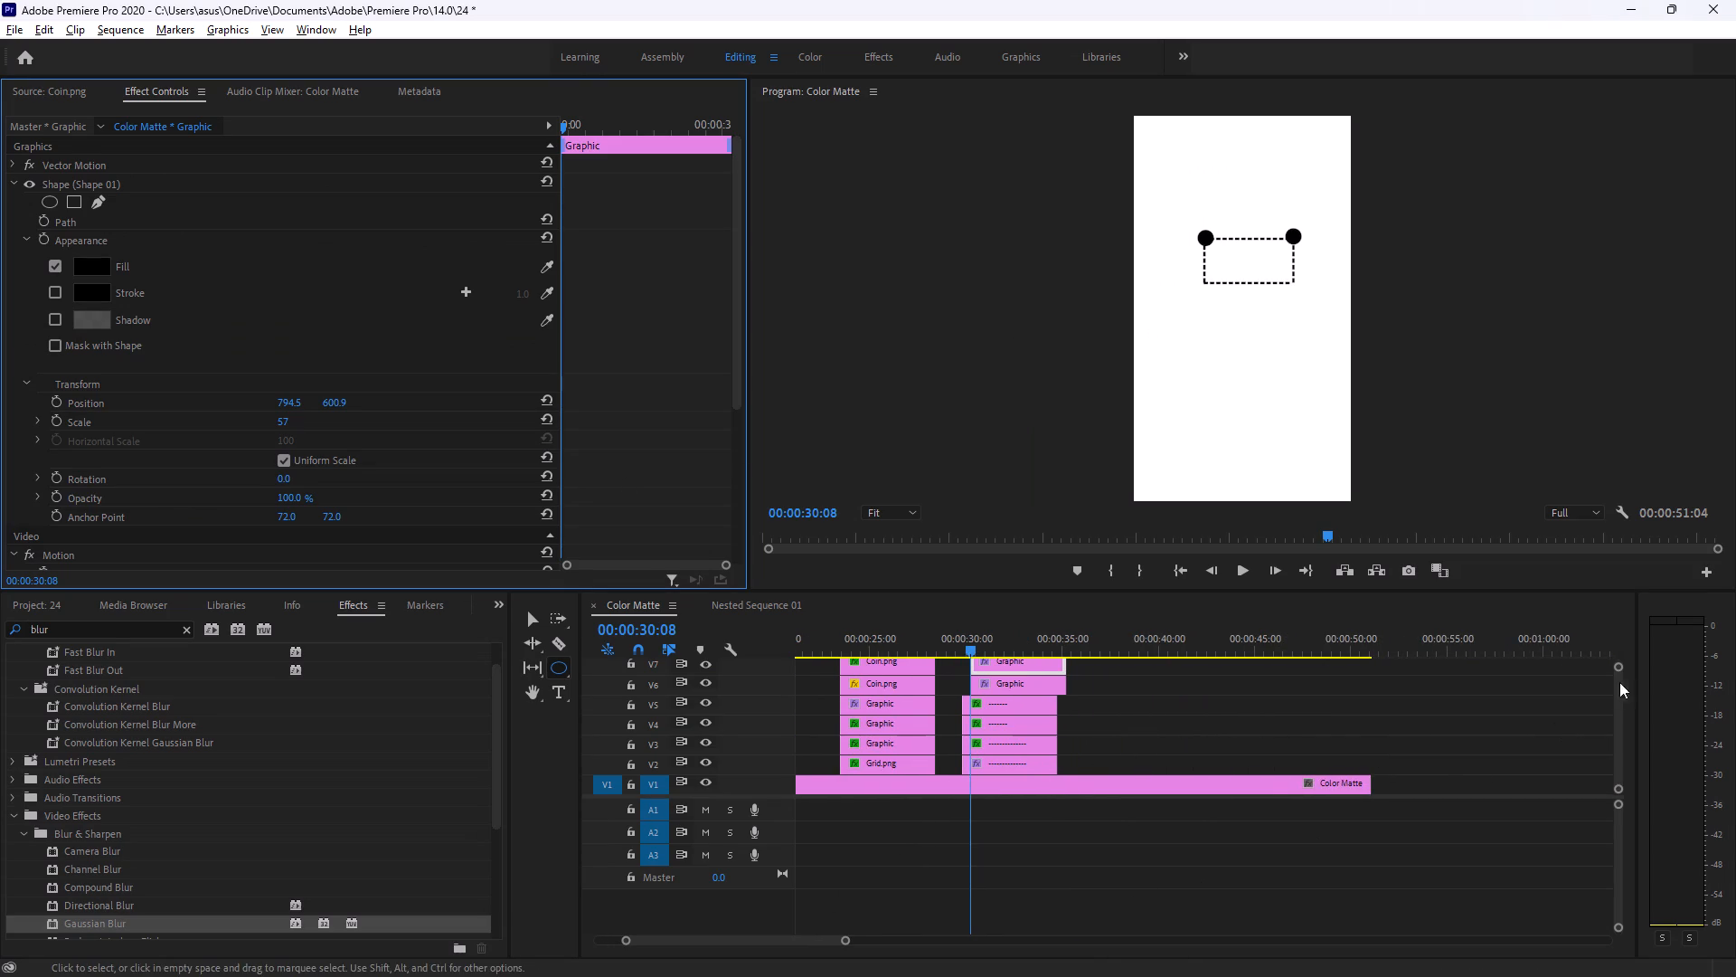
{"action": "left_click_drag", "start_coordinate": [1620, 665], "coordinate": [1619, 665]}
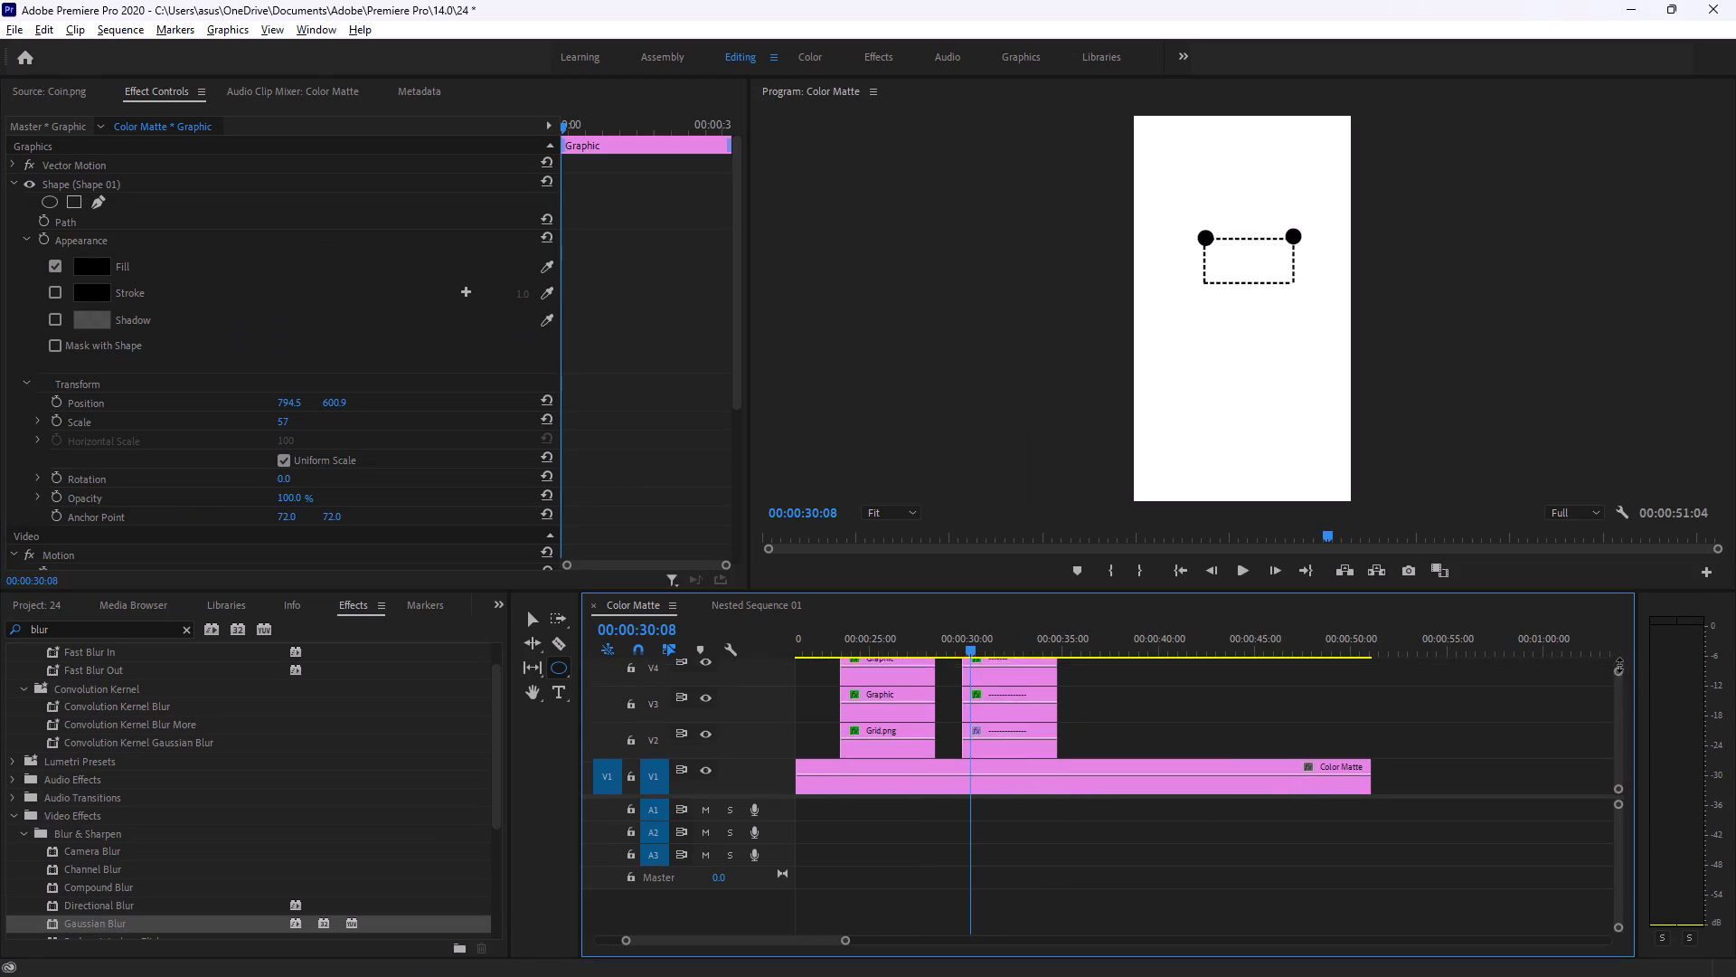
{"action": "left_click_drag", "start_coordinate": [1619, 665], "coordinate": [1613, 645]}
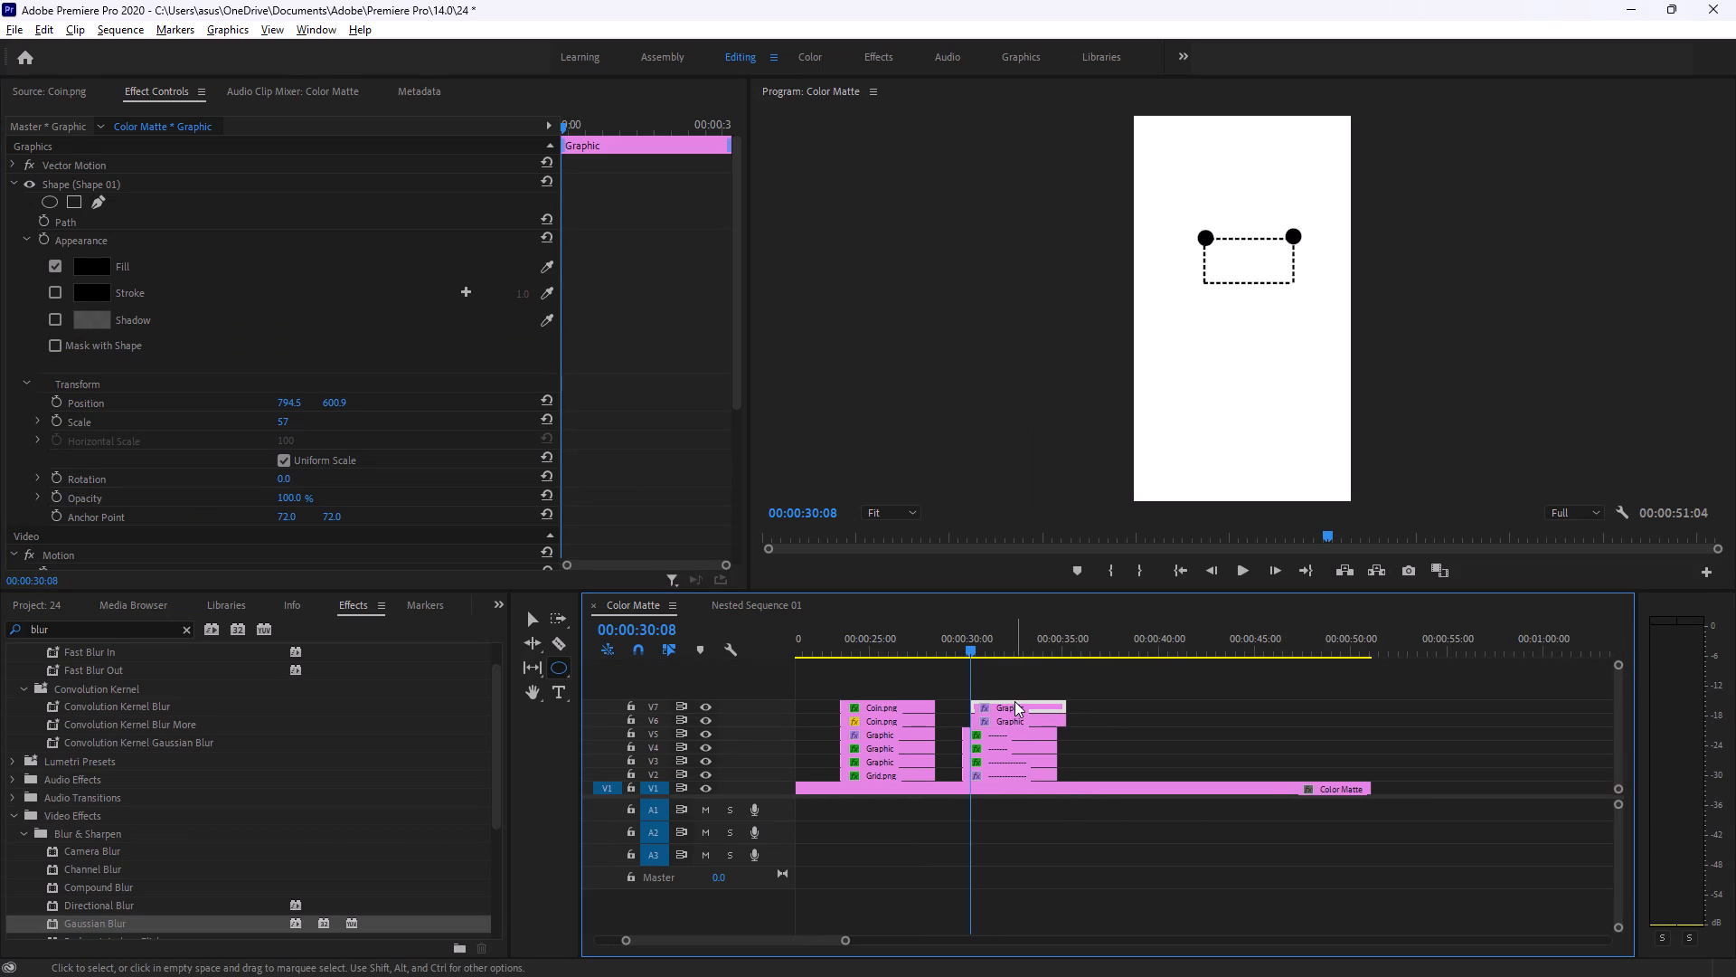
{"action": "left_click_drag", "start_coordinate": [1014, 701], "coordinate": [1014, 692], "text": "alt"}
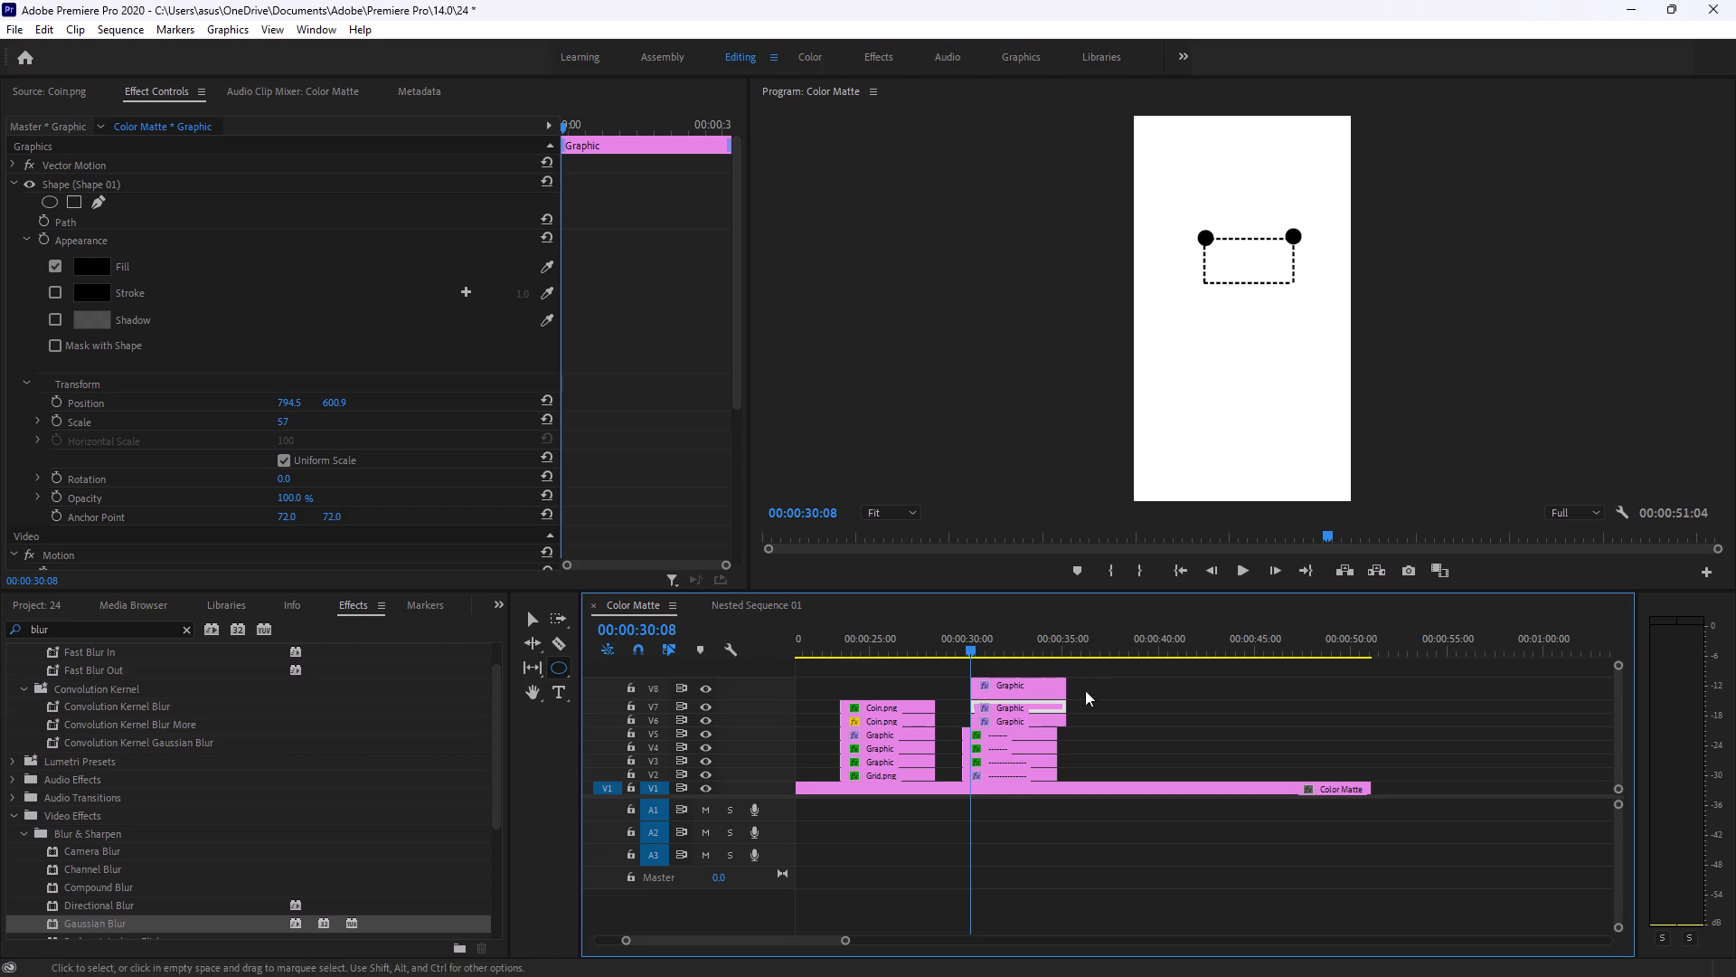
{"action": "left_click", "coordinate": [1010, 687]}
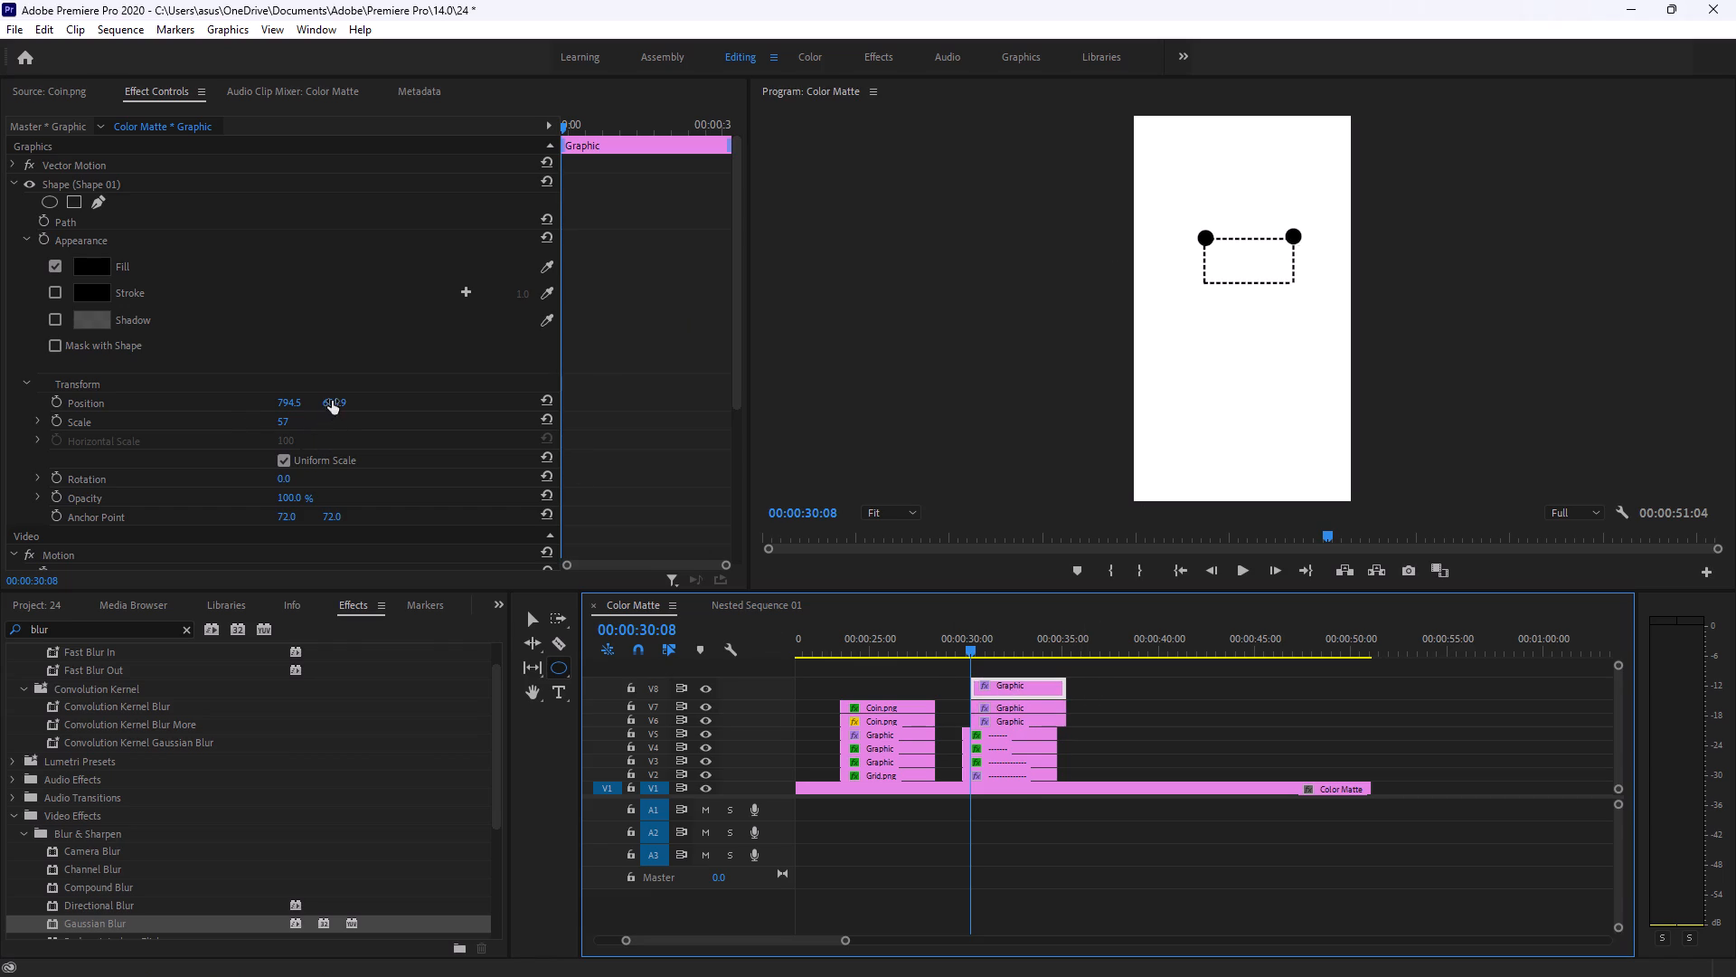
{"action": "left_click_drag", "start_coordinate": [332, 401], "coordinate": [536, 397]}
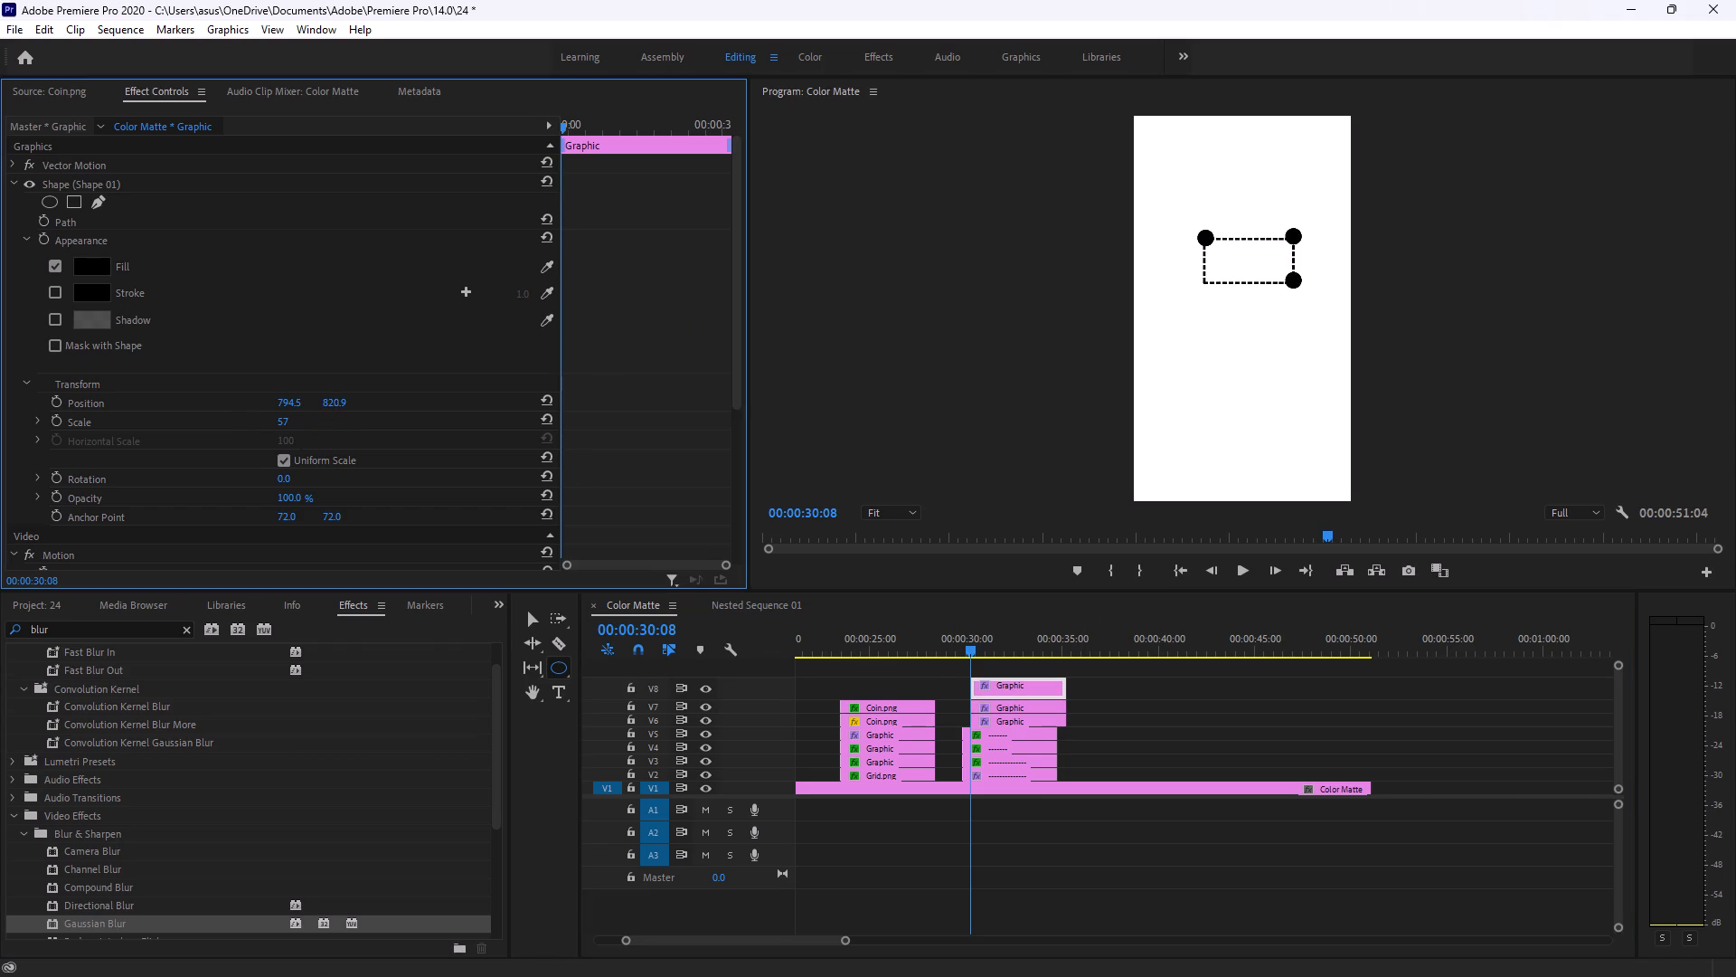
{"action": "left_click_drag", "start_coordinate": [536, 397], "coordinate": [538, 397]}
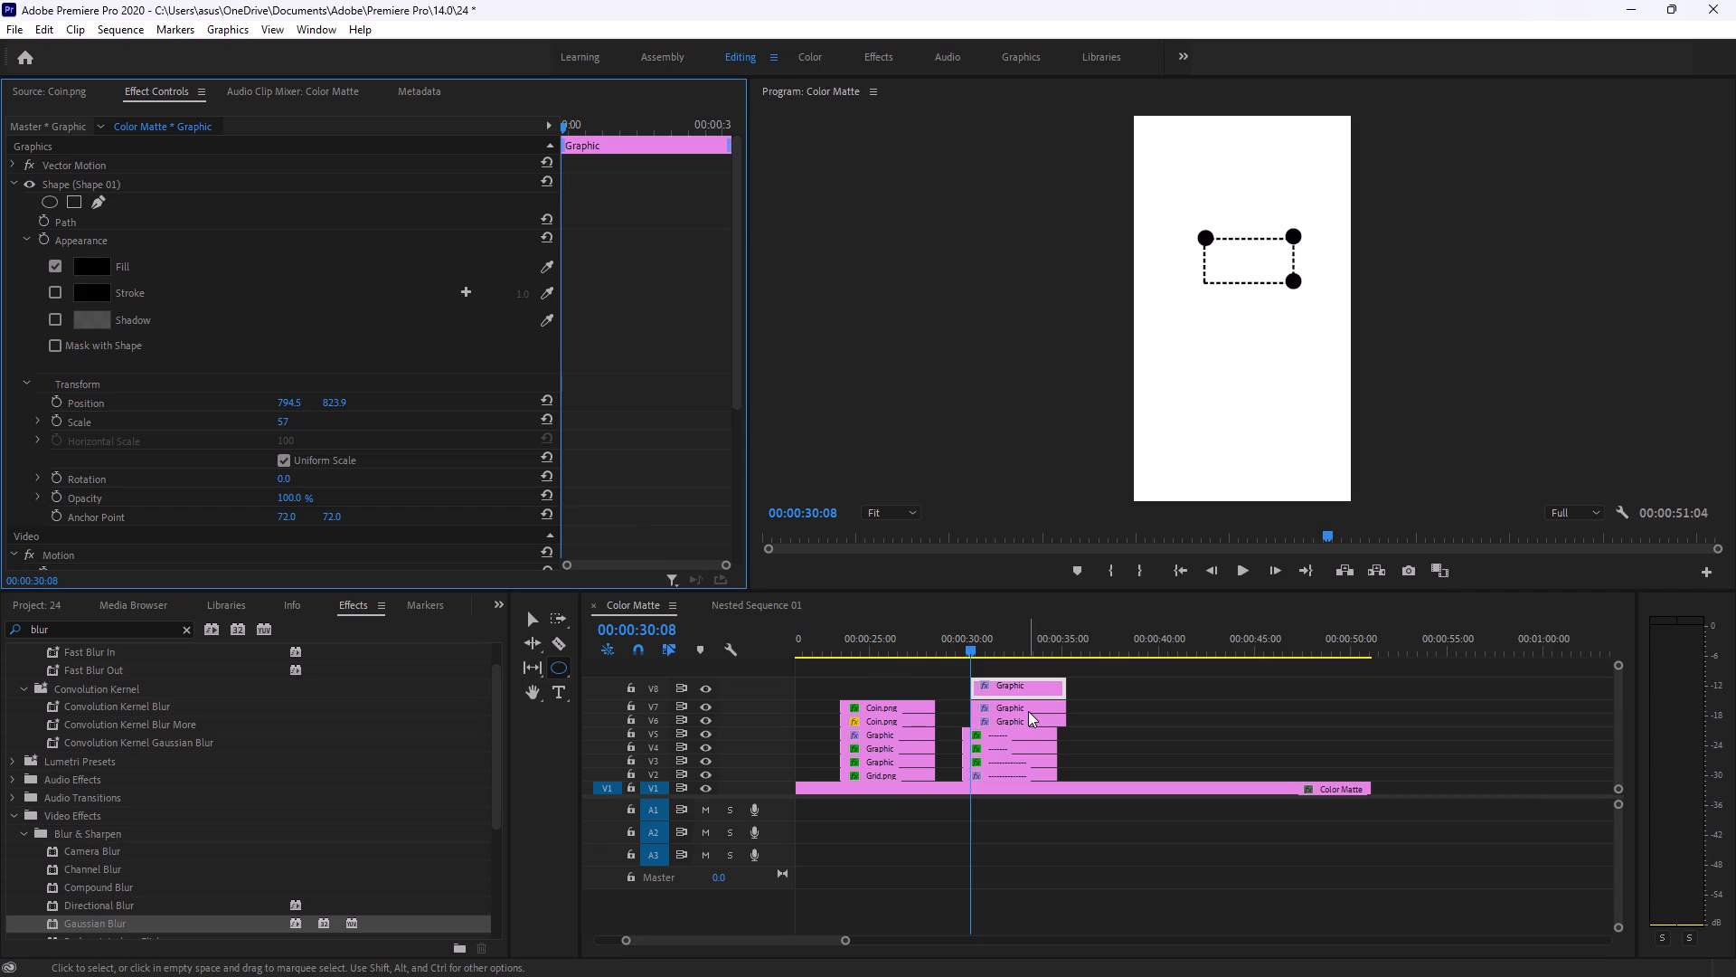
Duplicate the lower-right circle clip onto track V9 and shift one of the two circles horizontally towards the rectangle's lower-left corner.
{"action": "left_click_drag", "start_coordinate": [1028, 685], "coordinate": [1025, 671], "text": "alt"}
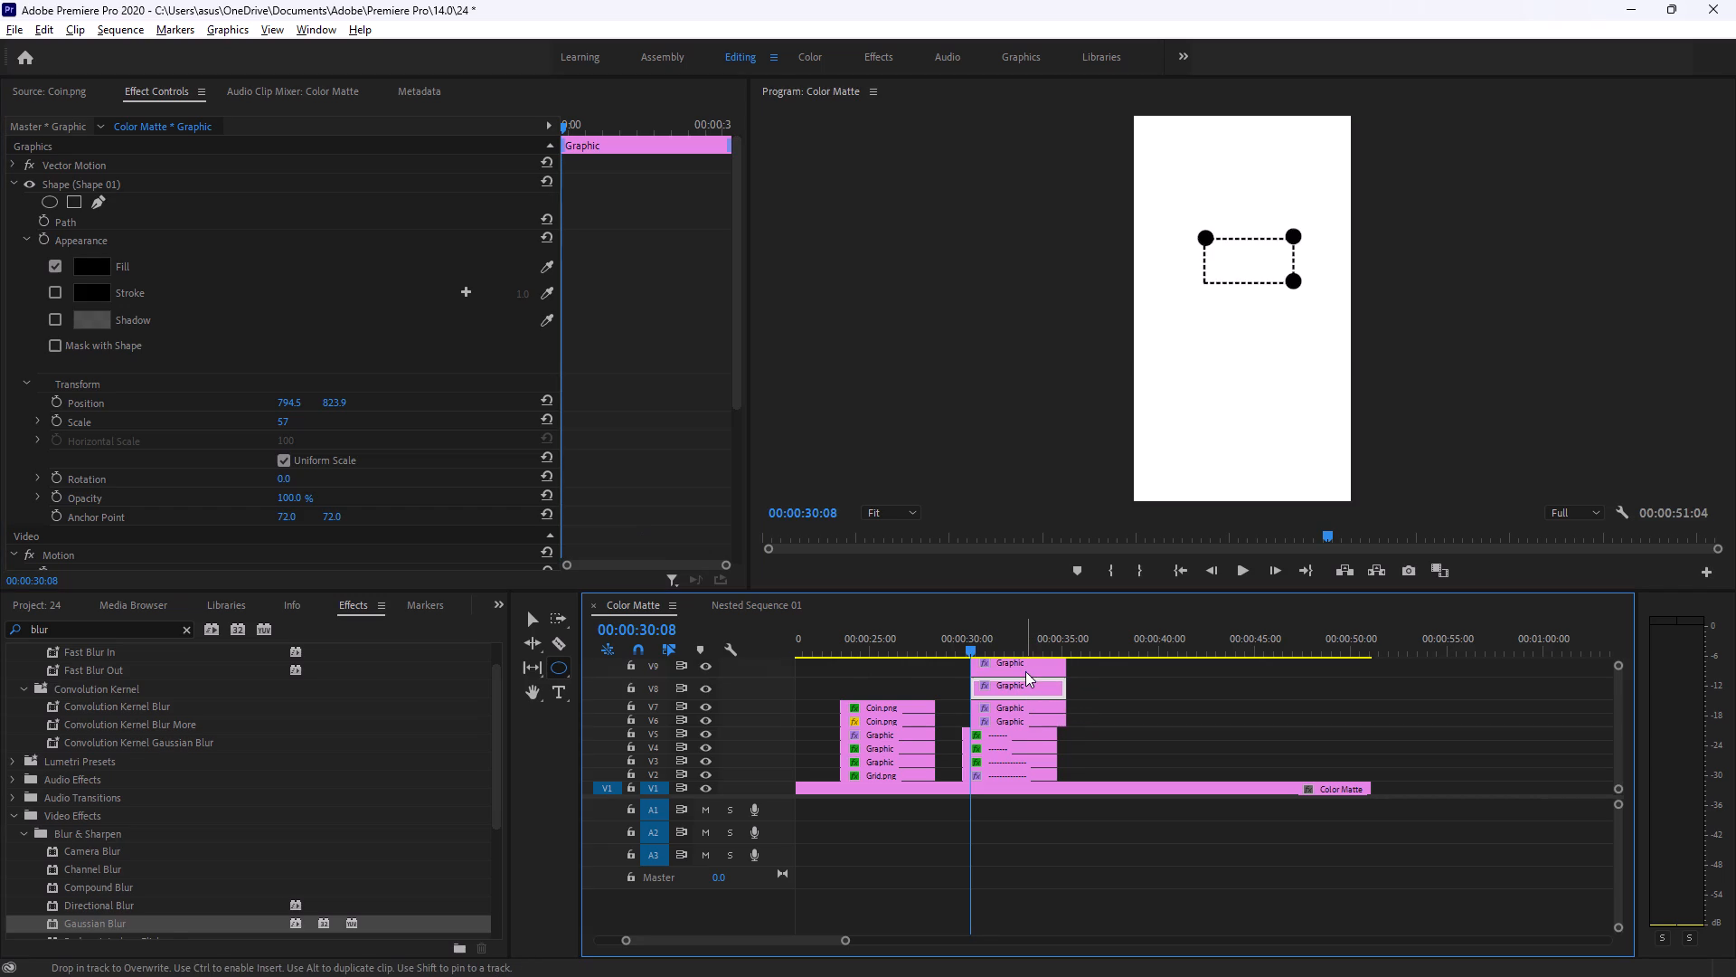
{"action": "left_click_drag", "start_coordinate": [288, 402], "coordinate": [312, 402], "text": "alt"}
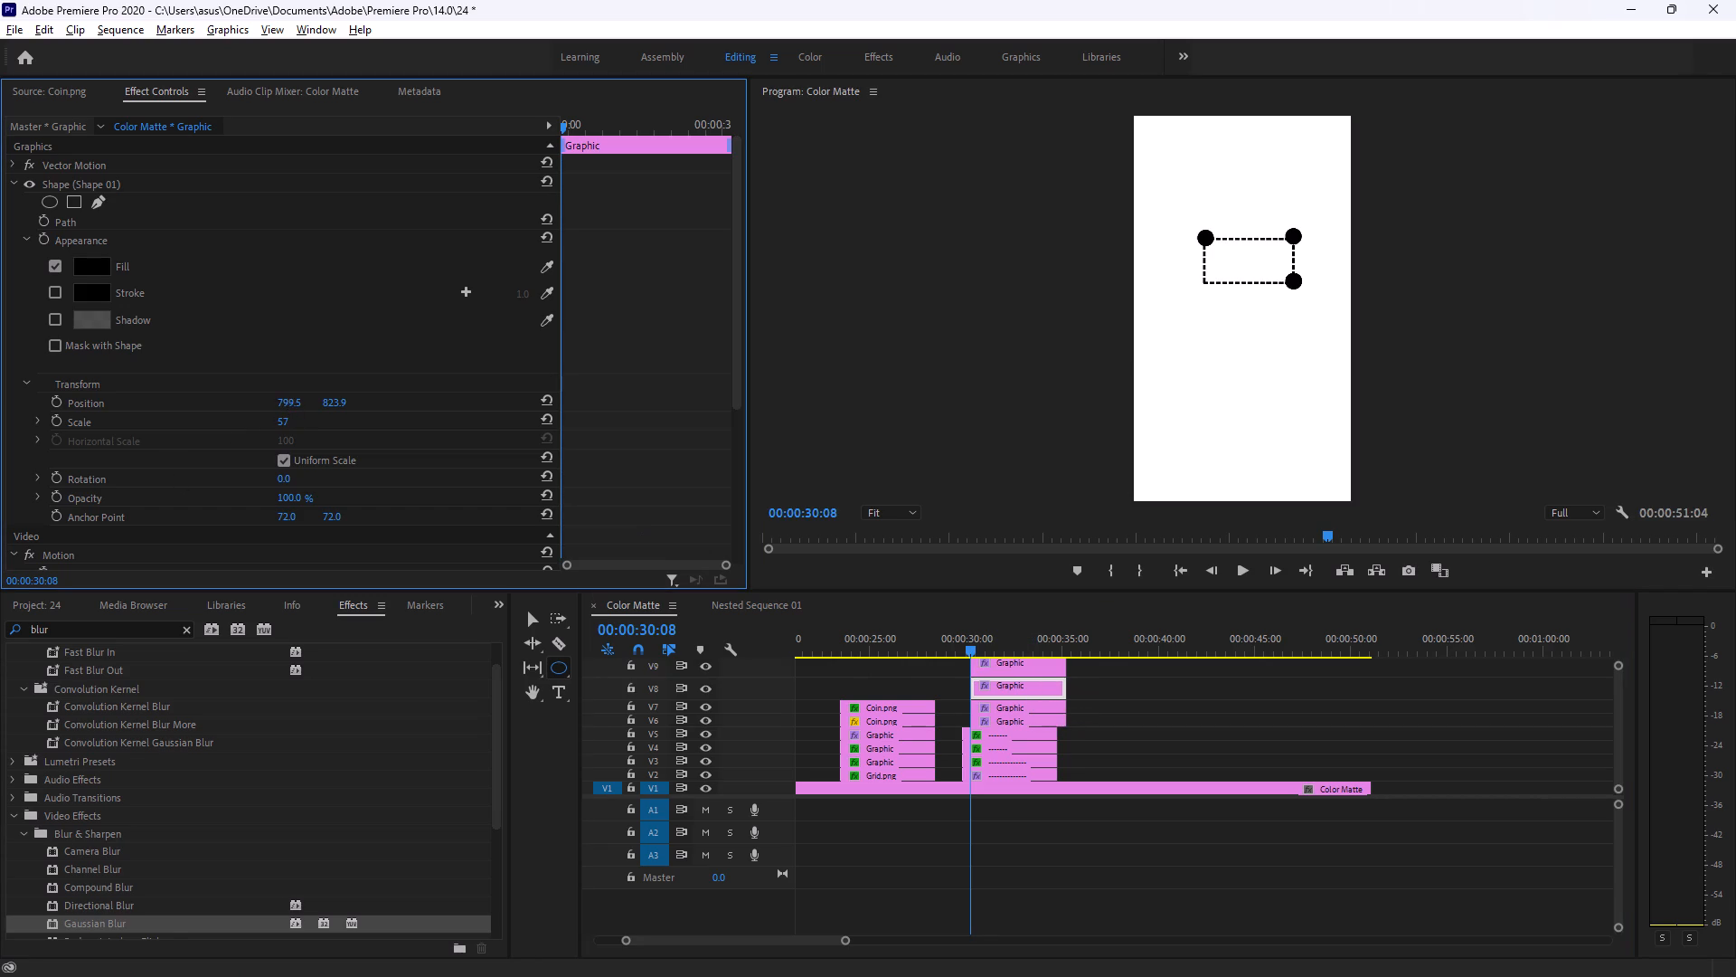
{"action": "left_click_drag", "start_coordinate": [312, 402], "coordinate": [181, 413], "text": "alt"}
Check in the browser how the tutorial continues once all four corner circles are in place.
{"action": "key", "text": "alt+Tab"}
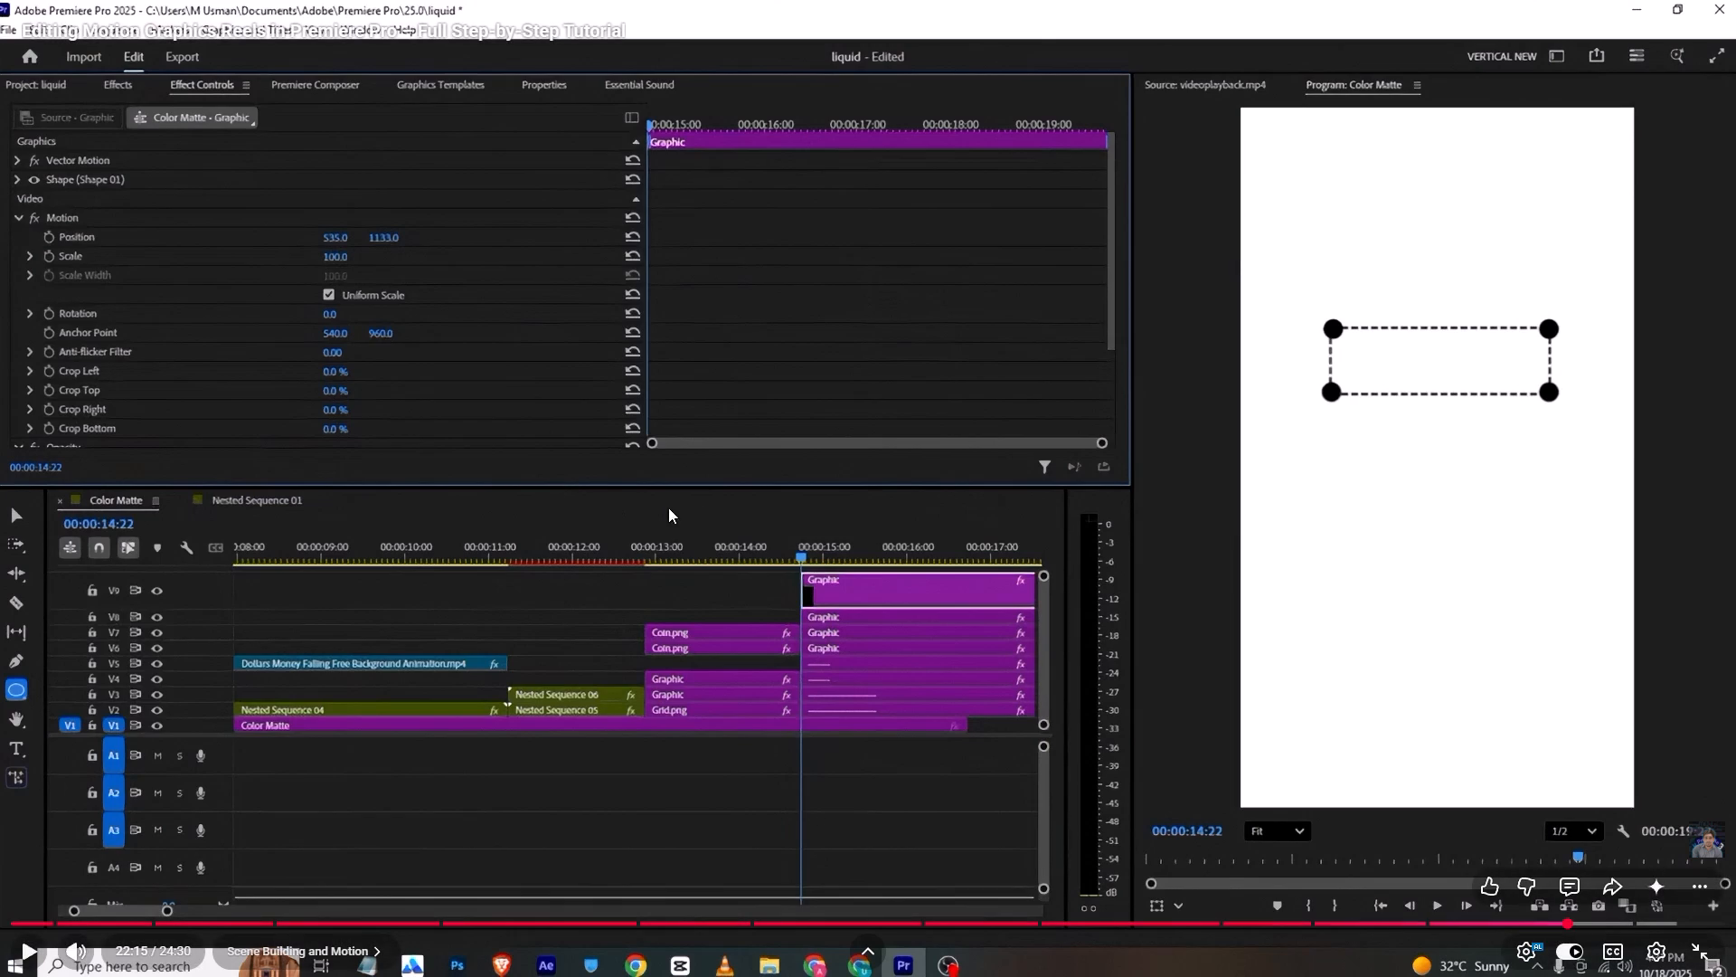
{"action": "left_click", "coordinate": [712, 499]}
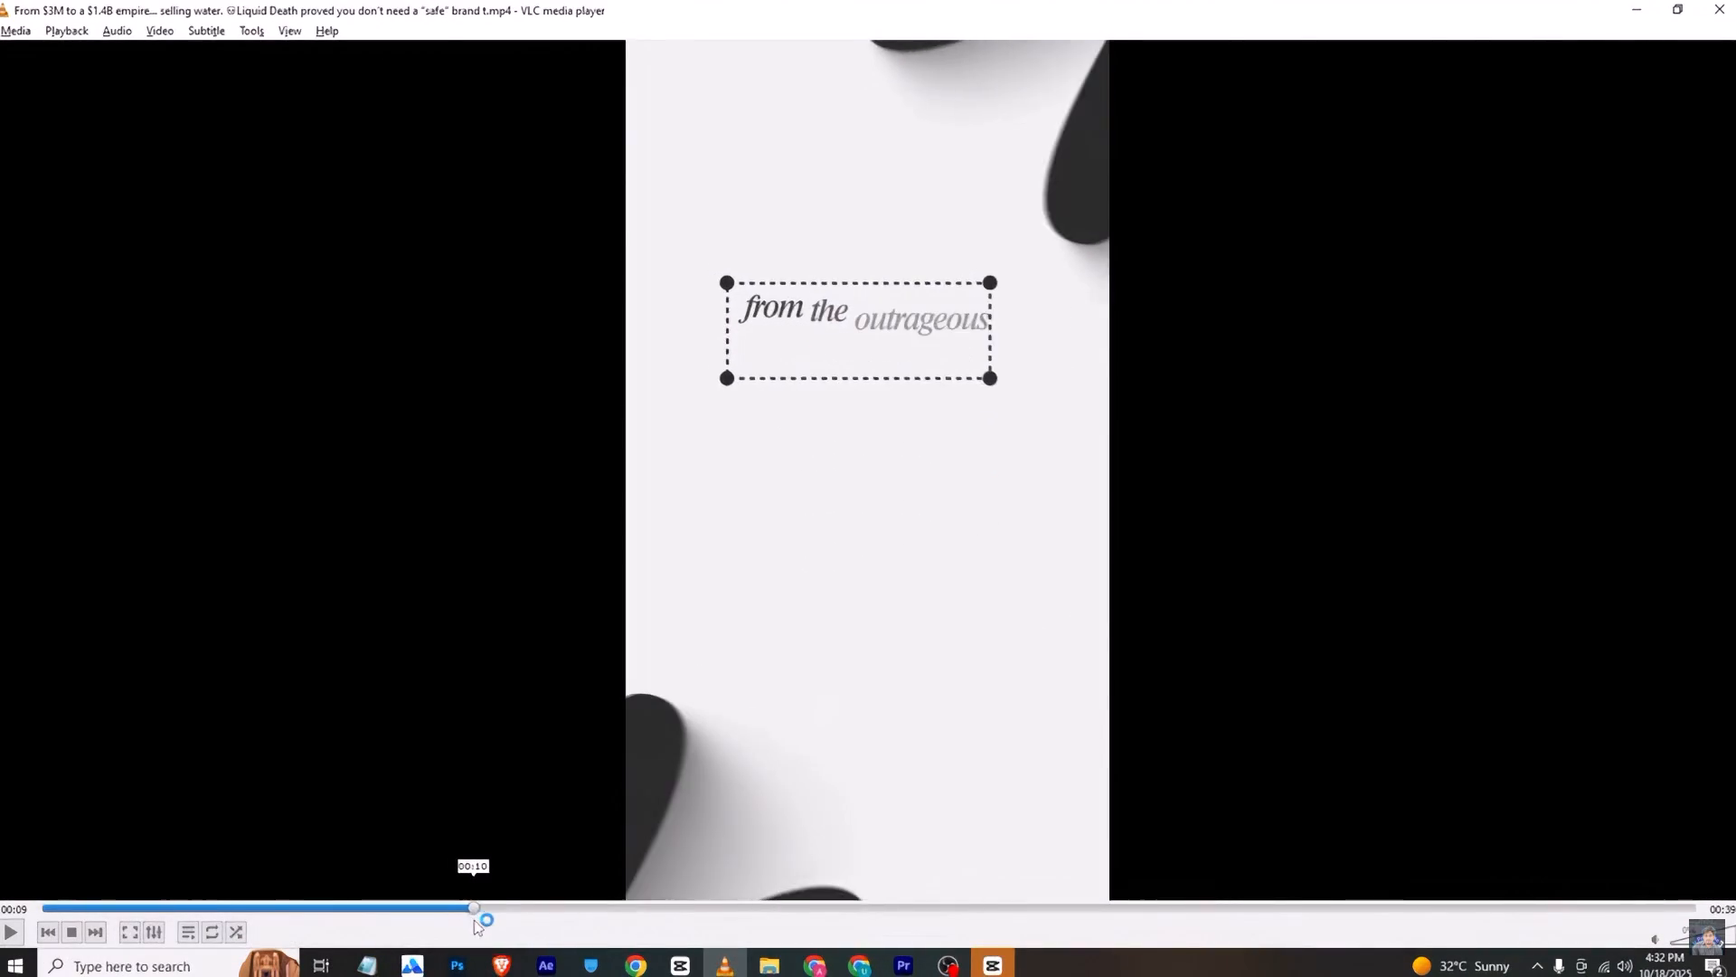
{"action": "key", "text": "space"}
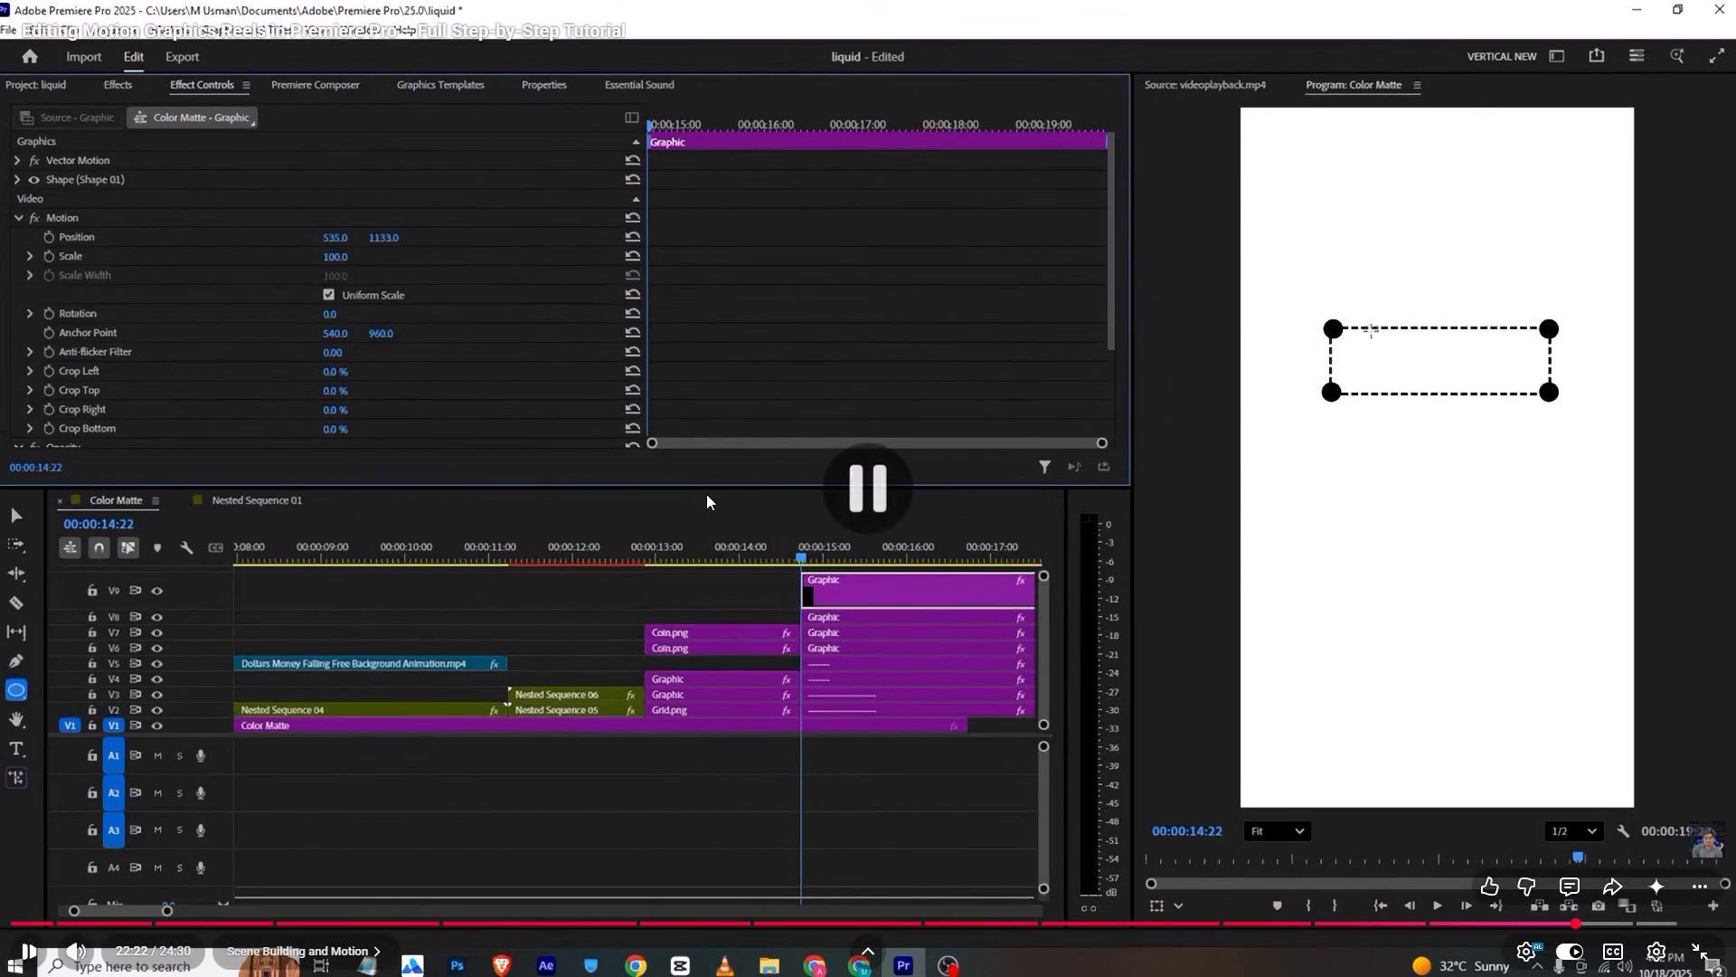
{"action": "key", "text": "space"}
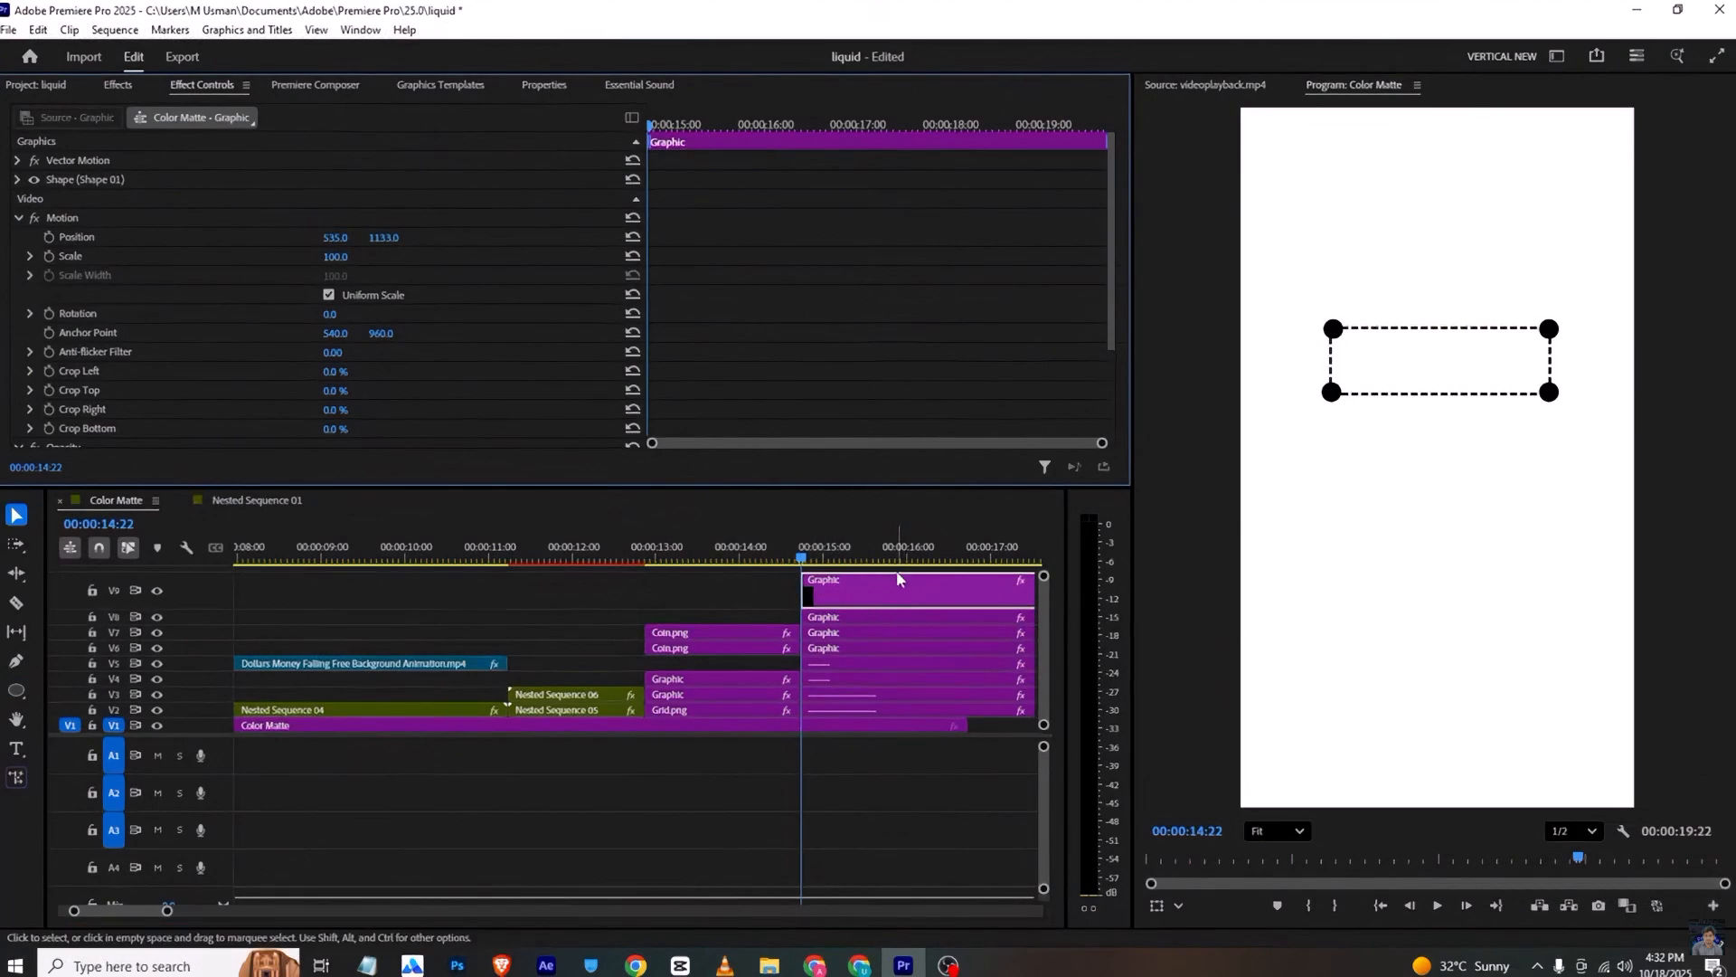
{"action": "key", "text": "space"}
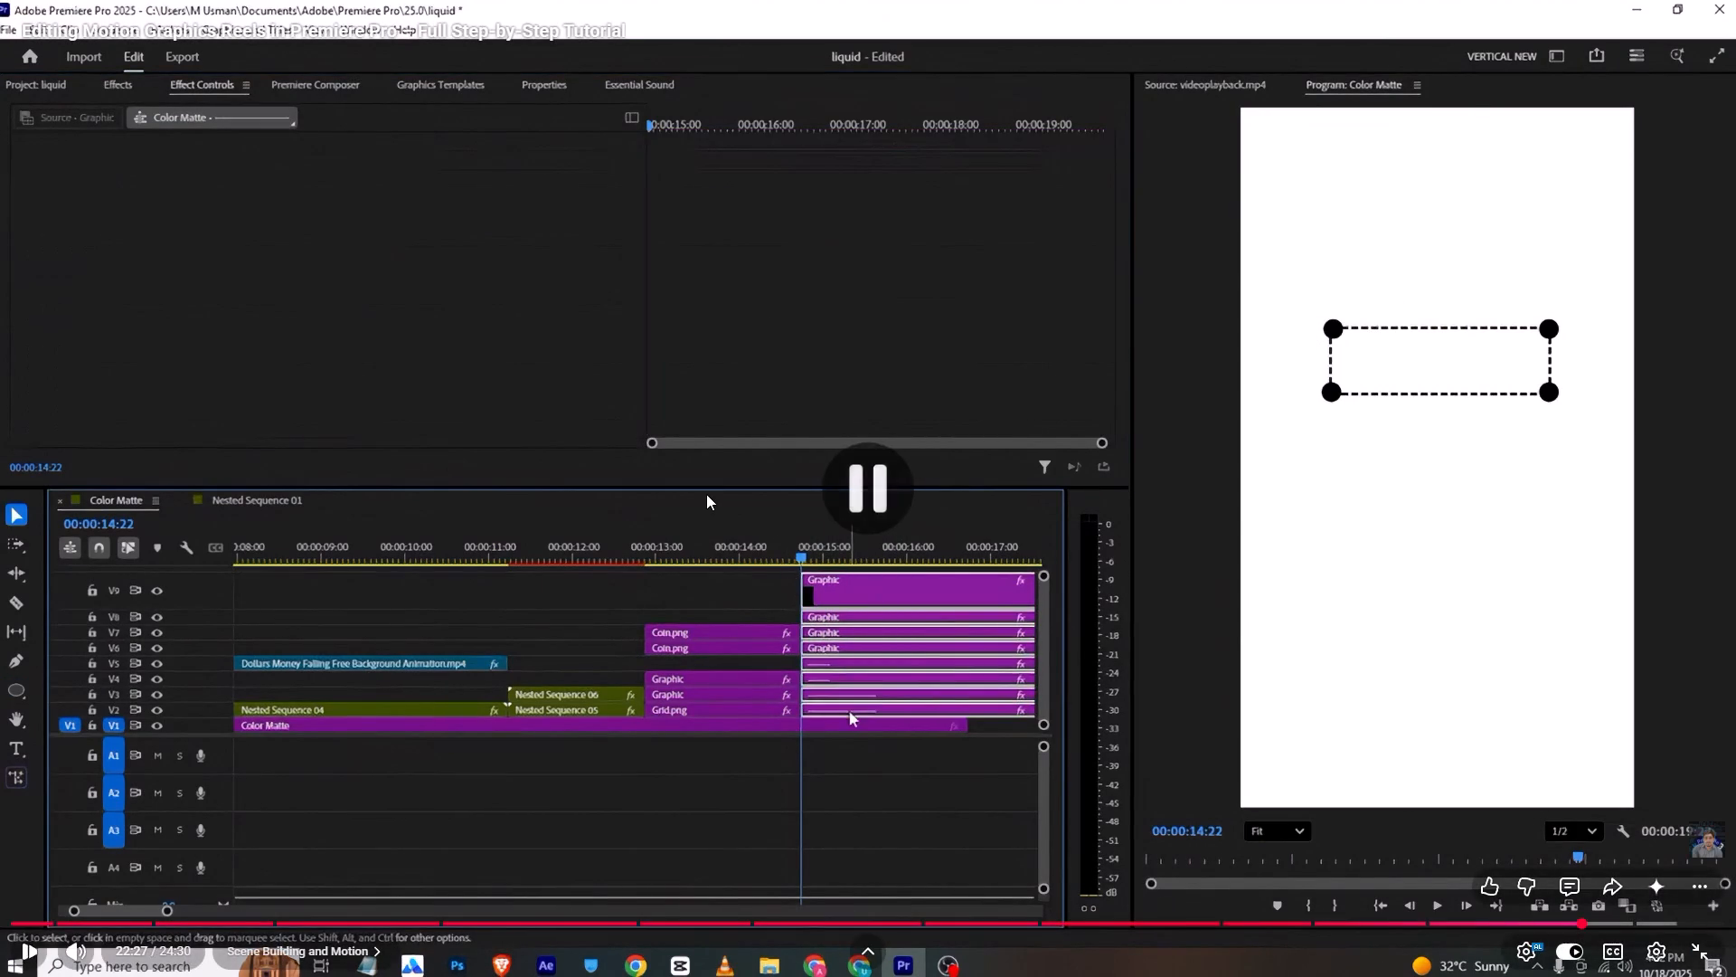
In Premiere Pro, nest all the dashed-line and corner-circle clips on V2 to V9 as Nested Sequence 07.
{"action": "key", "text": "alt+Tab"}
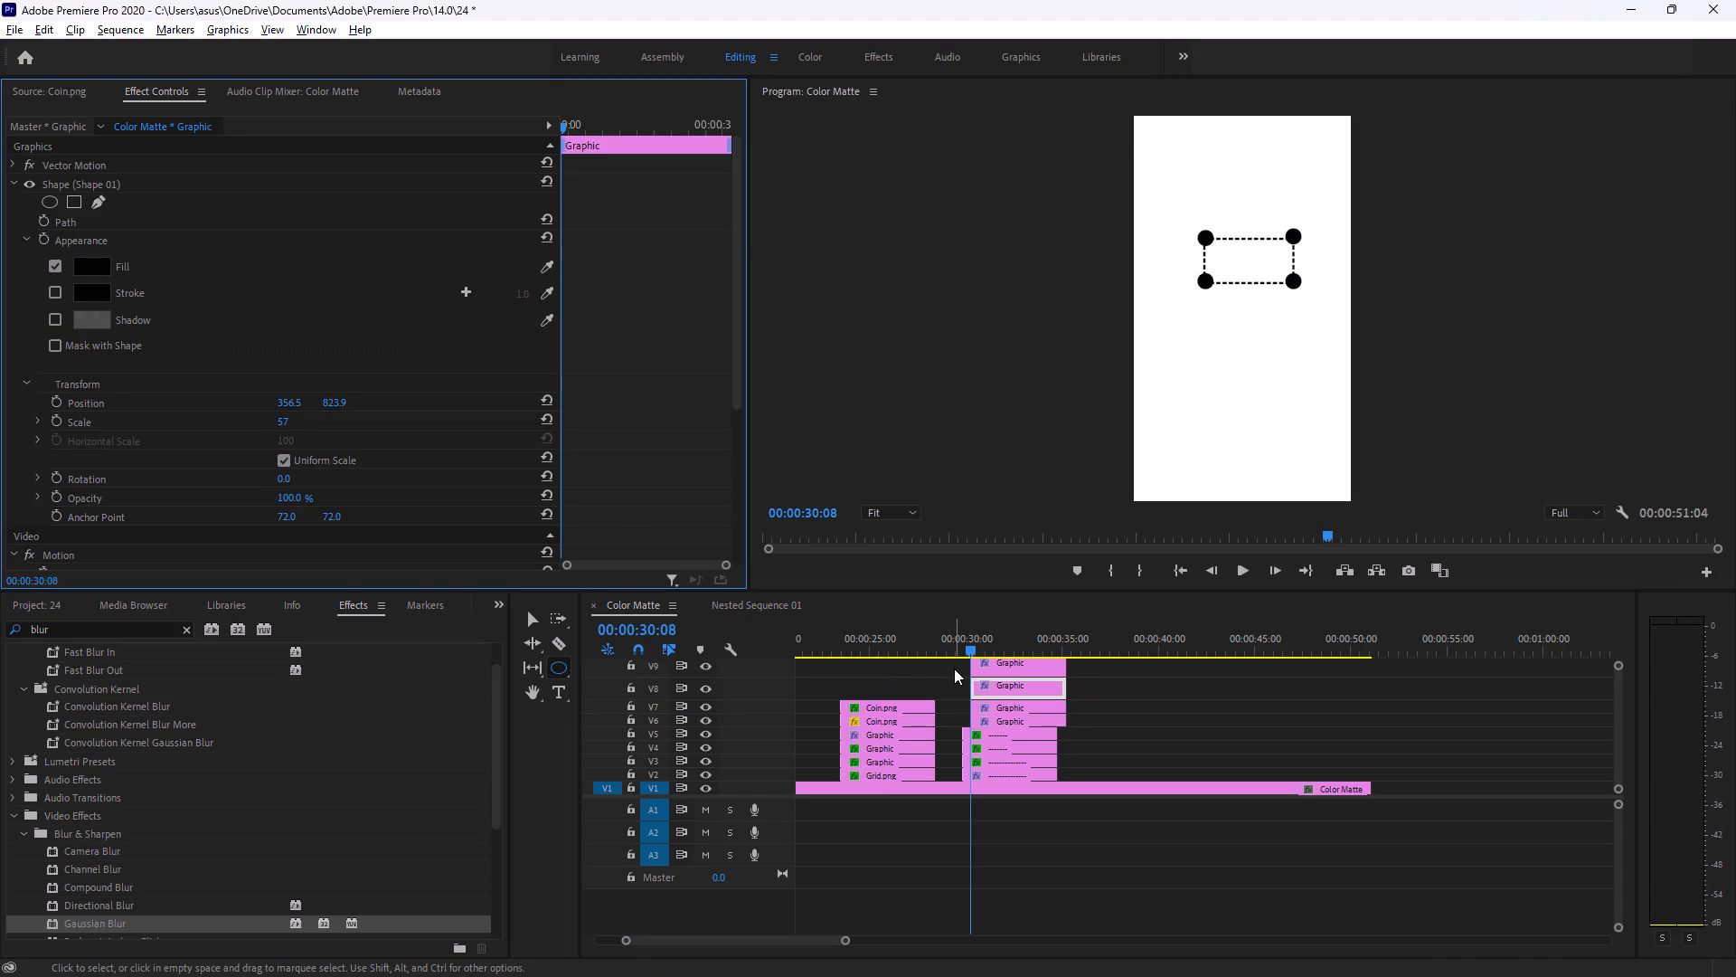
{"action": "key", "text": "alt+Tab"}
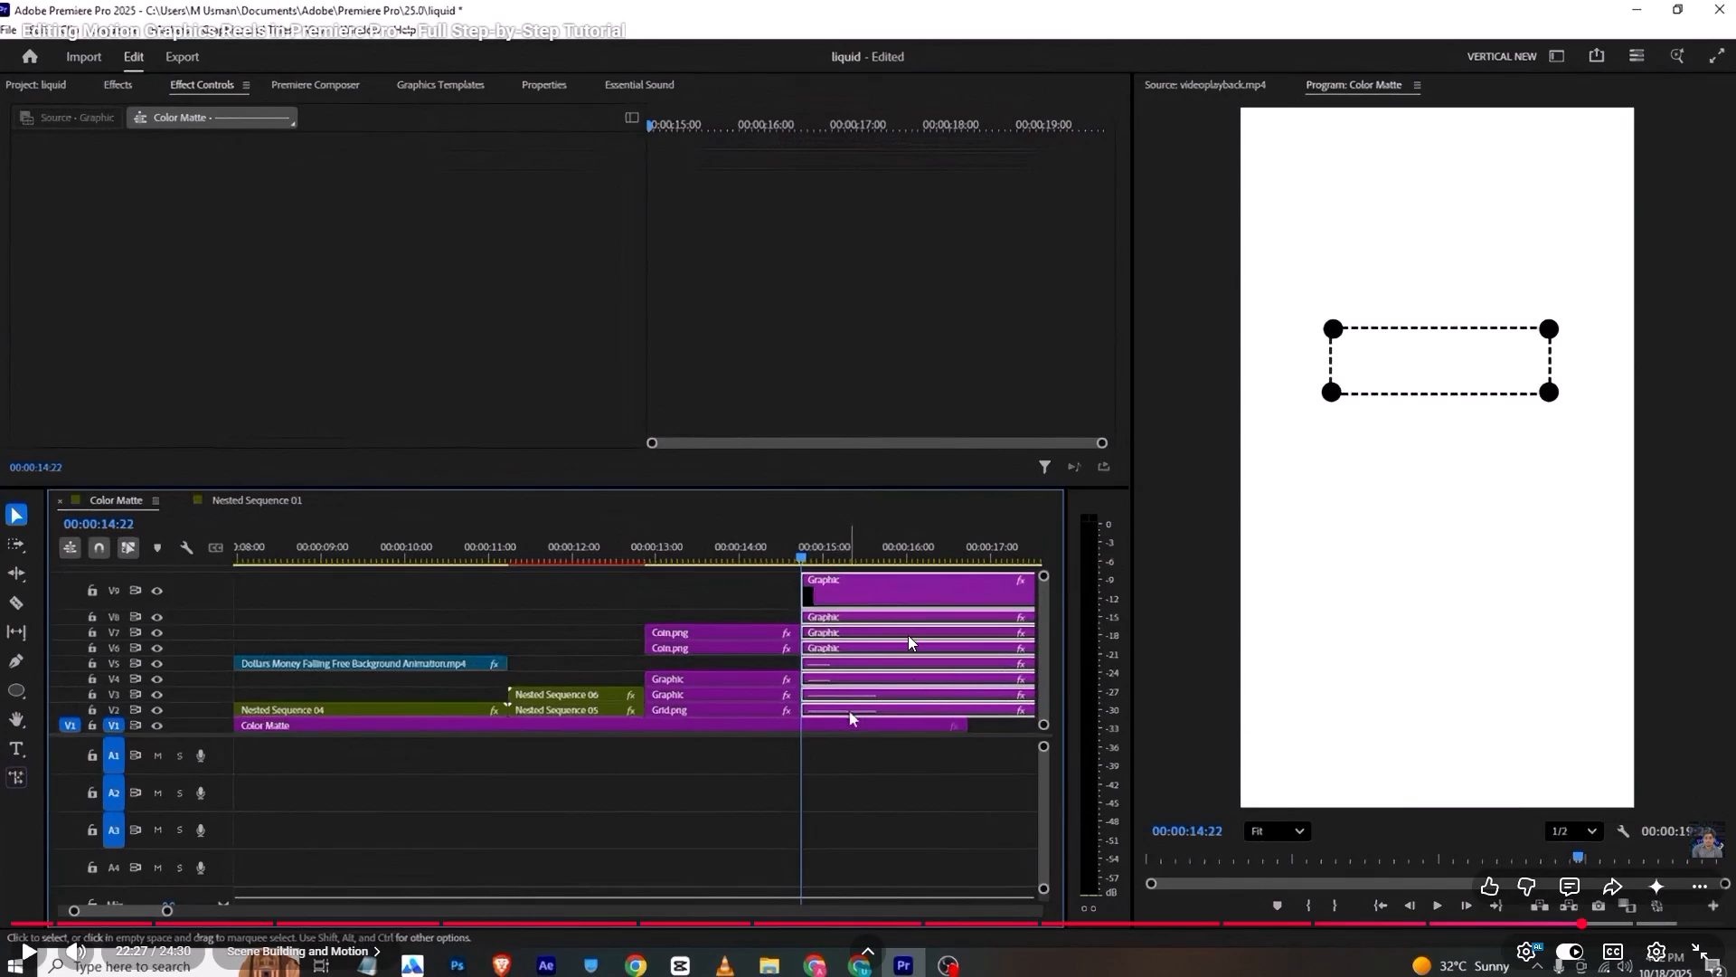
{"action": "key", "text": "alt+Tab"}
{"action": "left_click_drag", "start_coordinate": [949, 663], "coordinate": [1048, 771]}
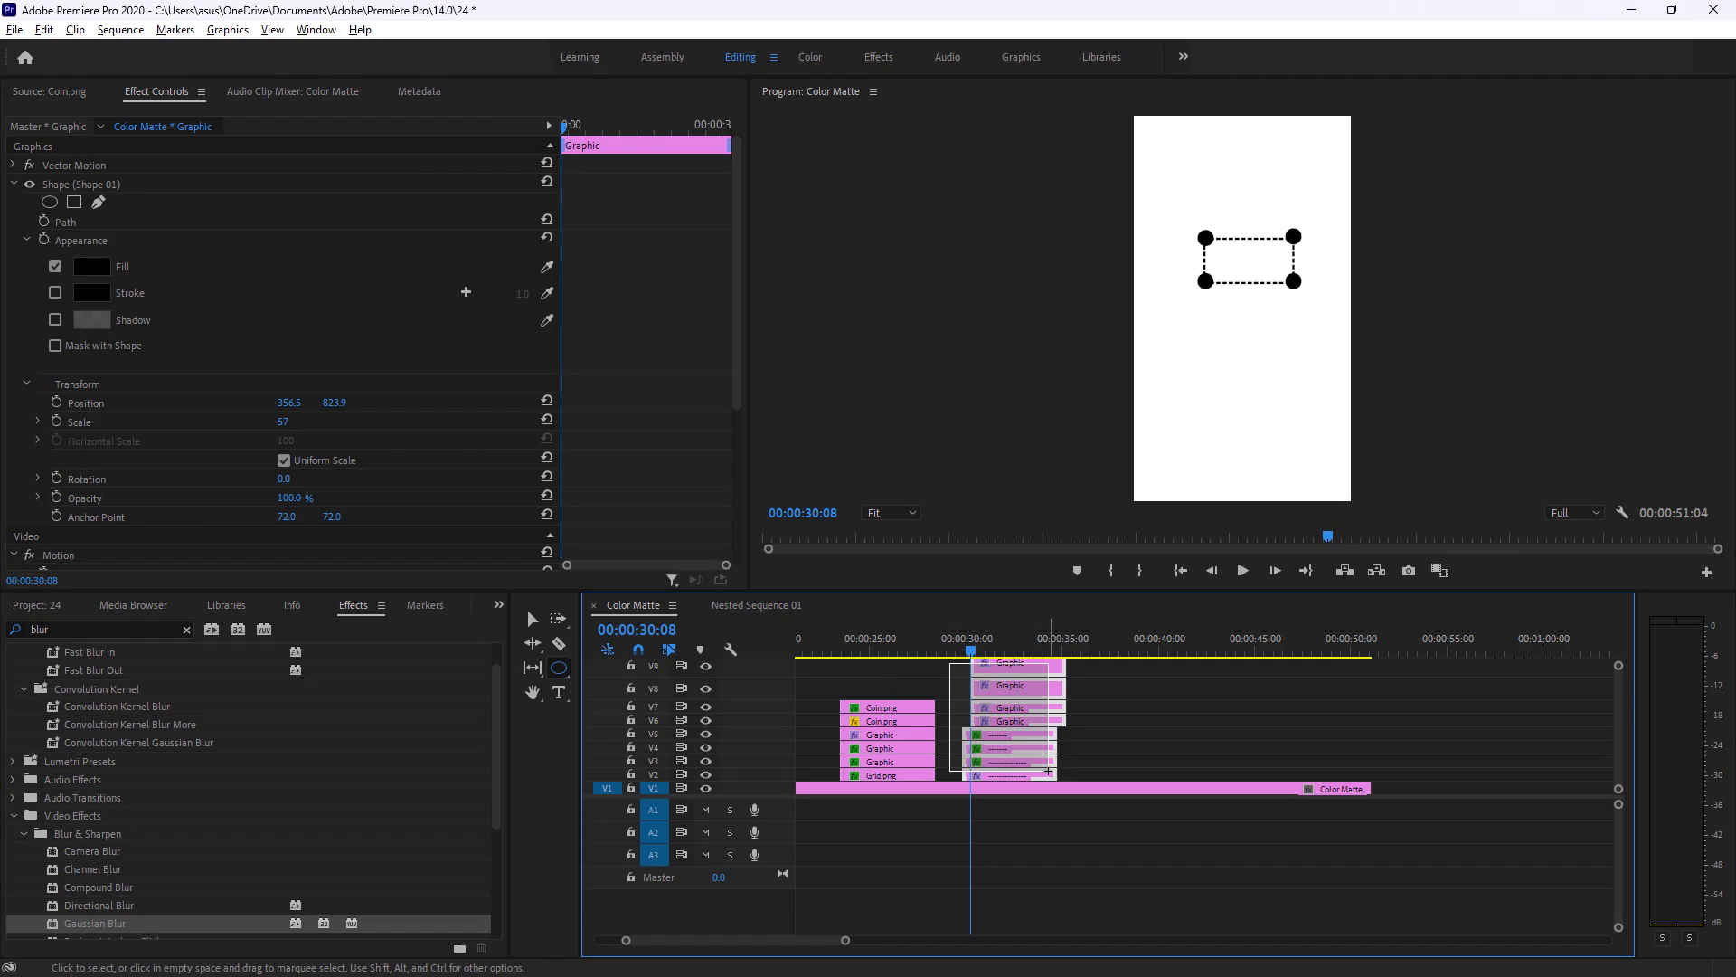
{"action": "left_click_drag", "start_coordinate": [1048, 771], "coordinate": [1053, 773]}
{"action": "right_click", "coordinate": [1023, 751]}
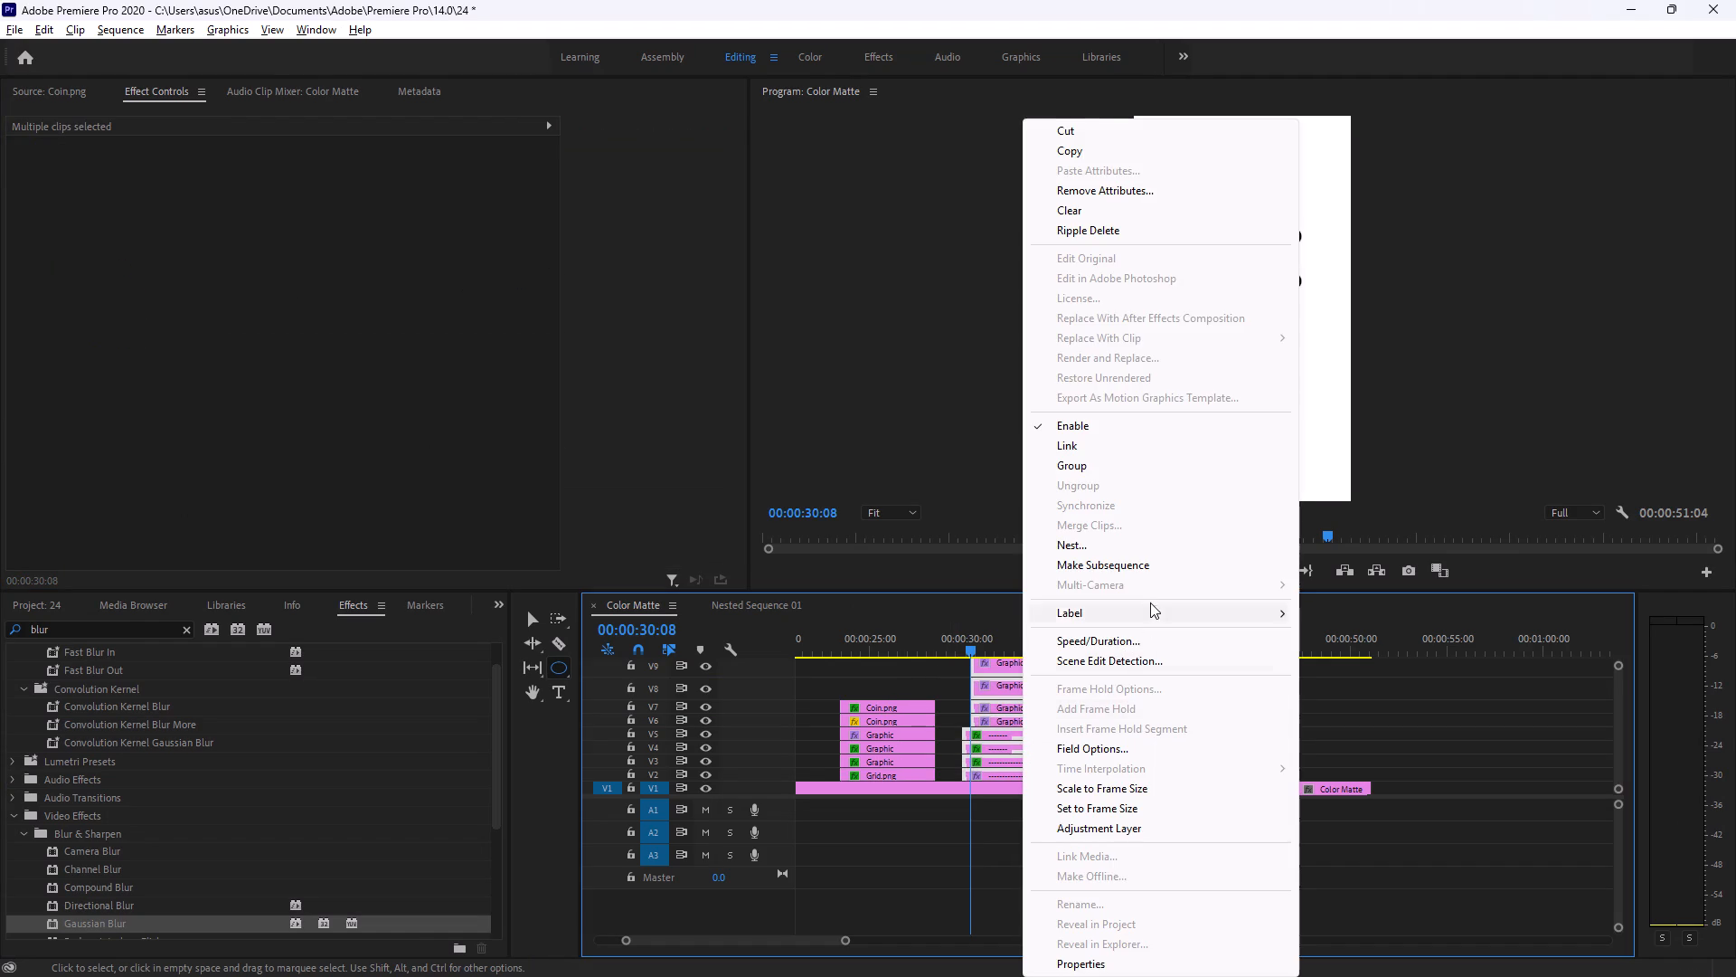
{"action": "key", "text": "alt+Tab"}
{"action": "left_click", "coordinate": [706, 643]}
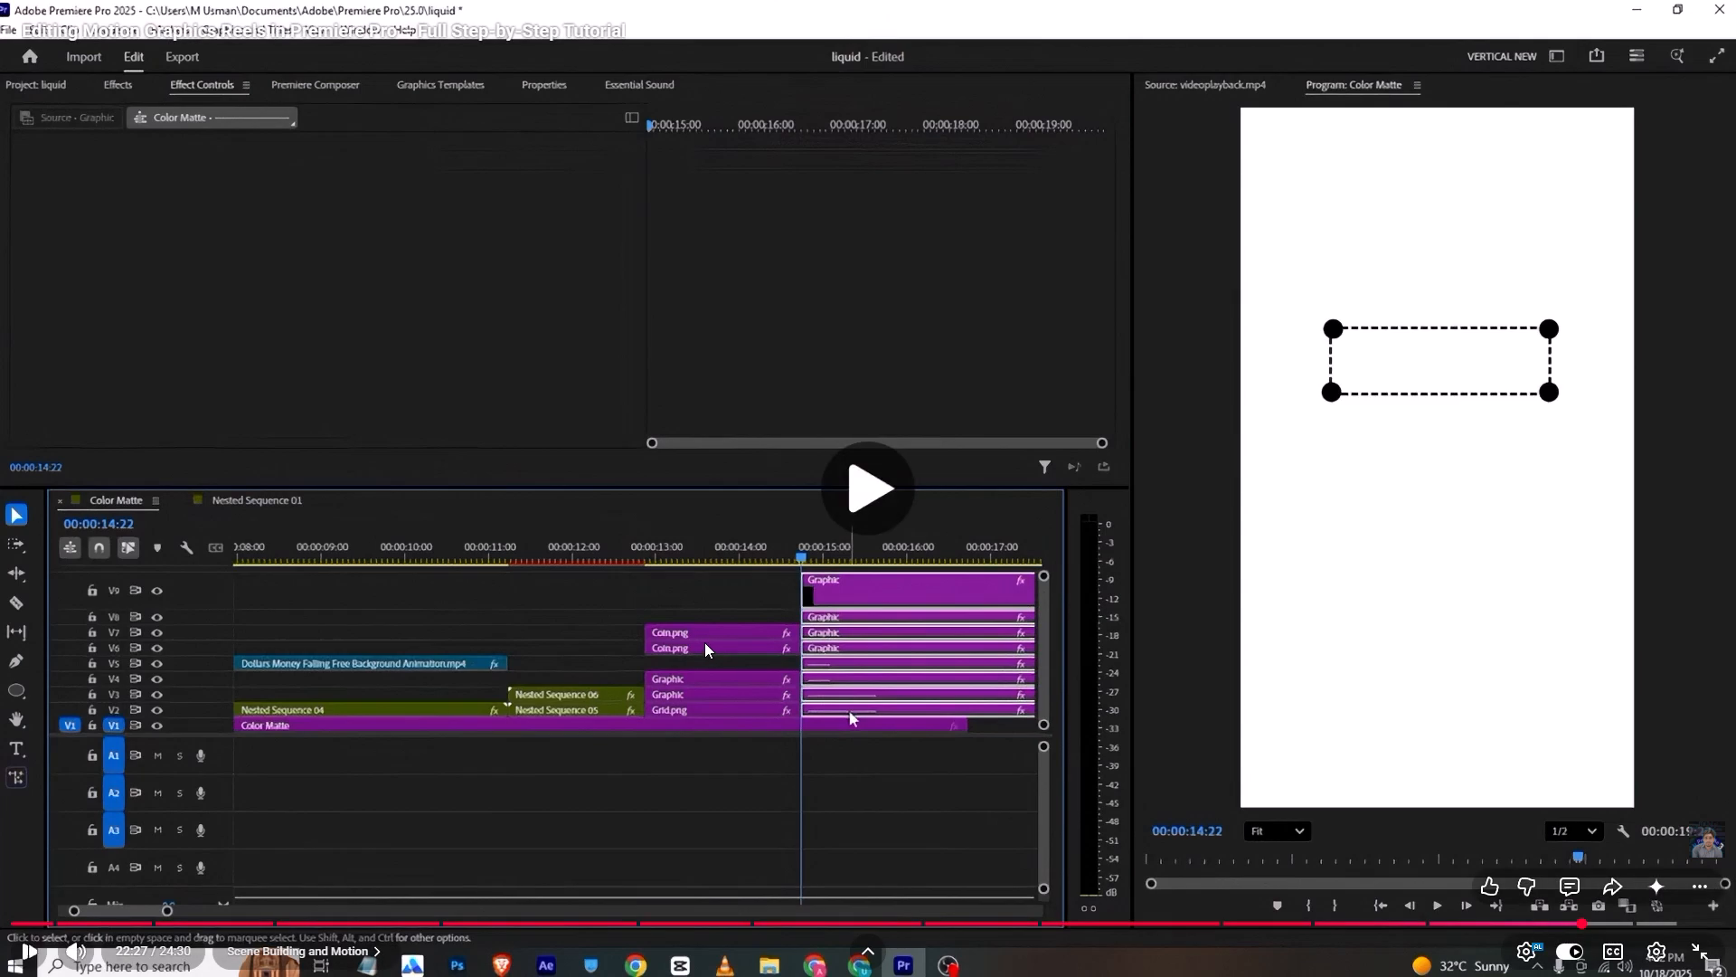
{"action": "key", "text": "alt+Tab"}
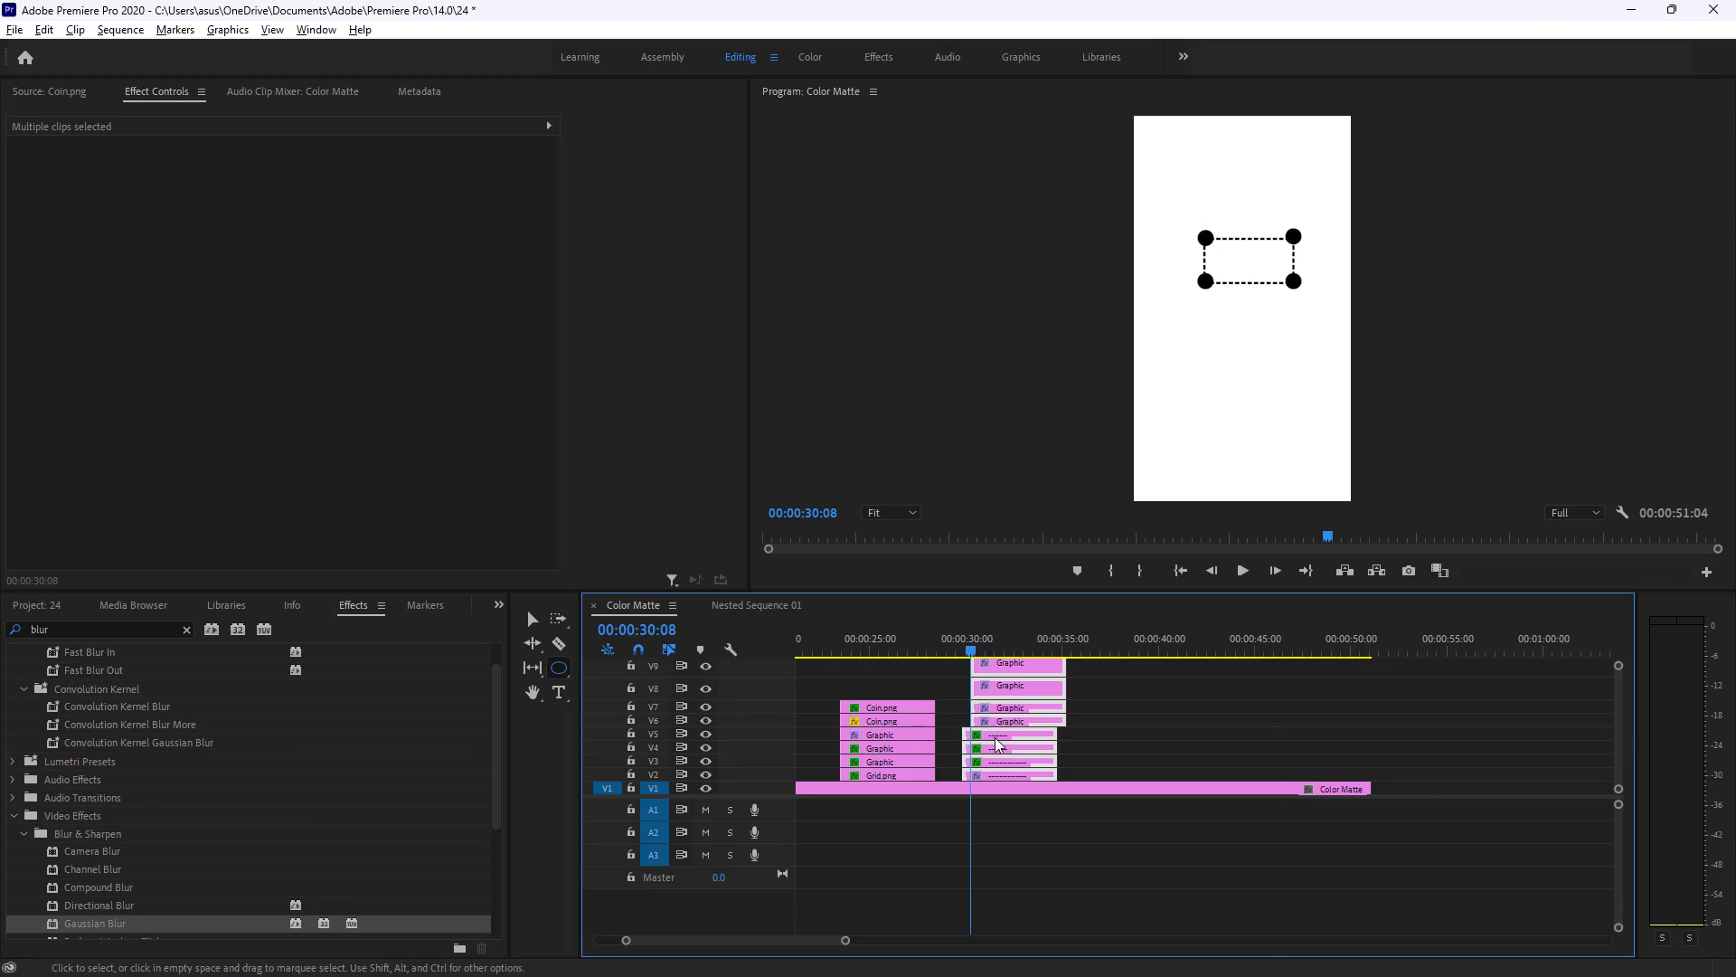
{"action": "right_click", "coordinate": [996, 721]}
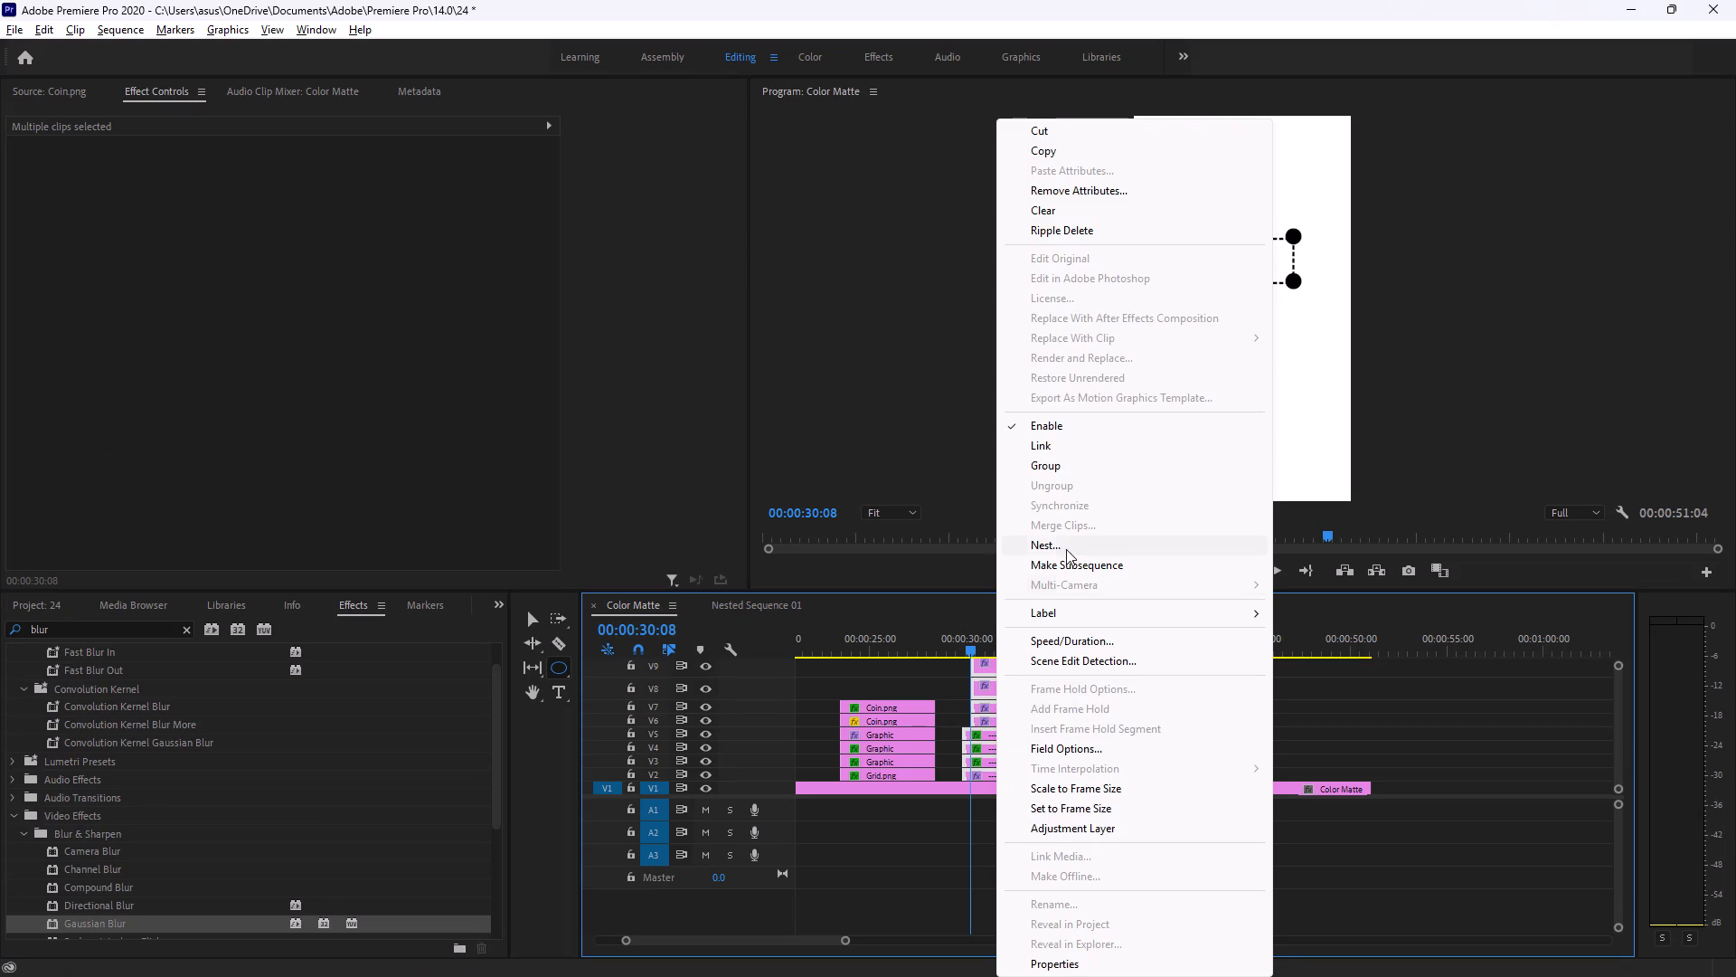
{"action": "left_click", "coordinate": [1066, 548]}
{"action": "left_click", "coordinate": [840, 520]}
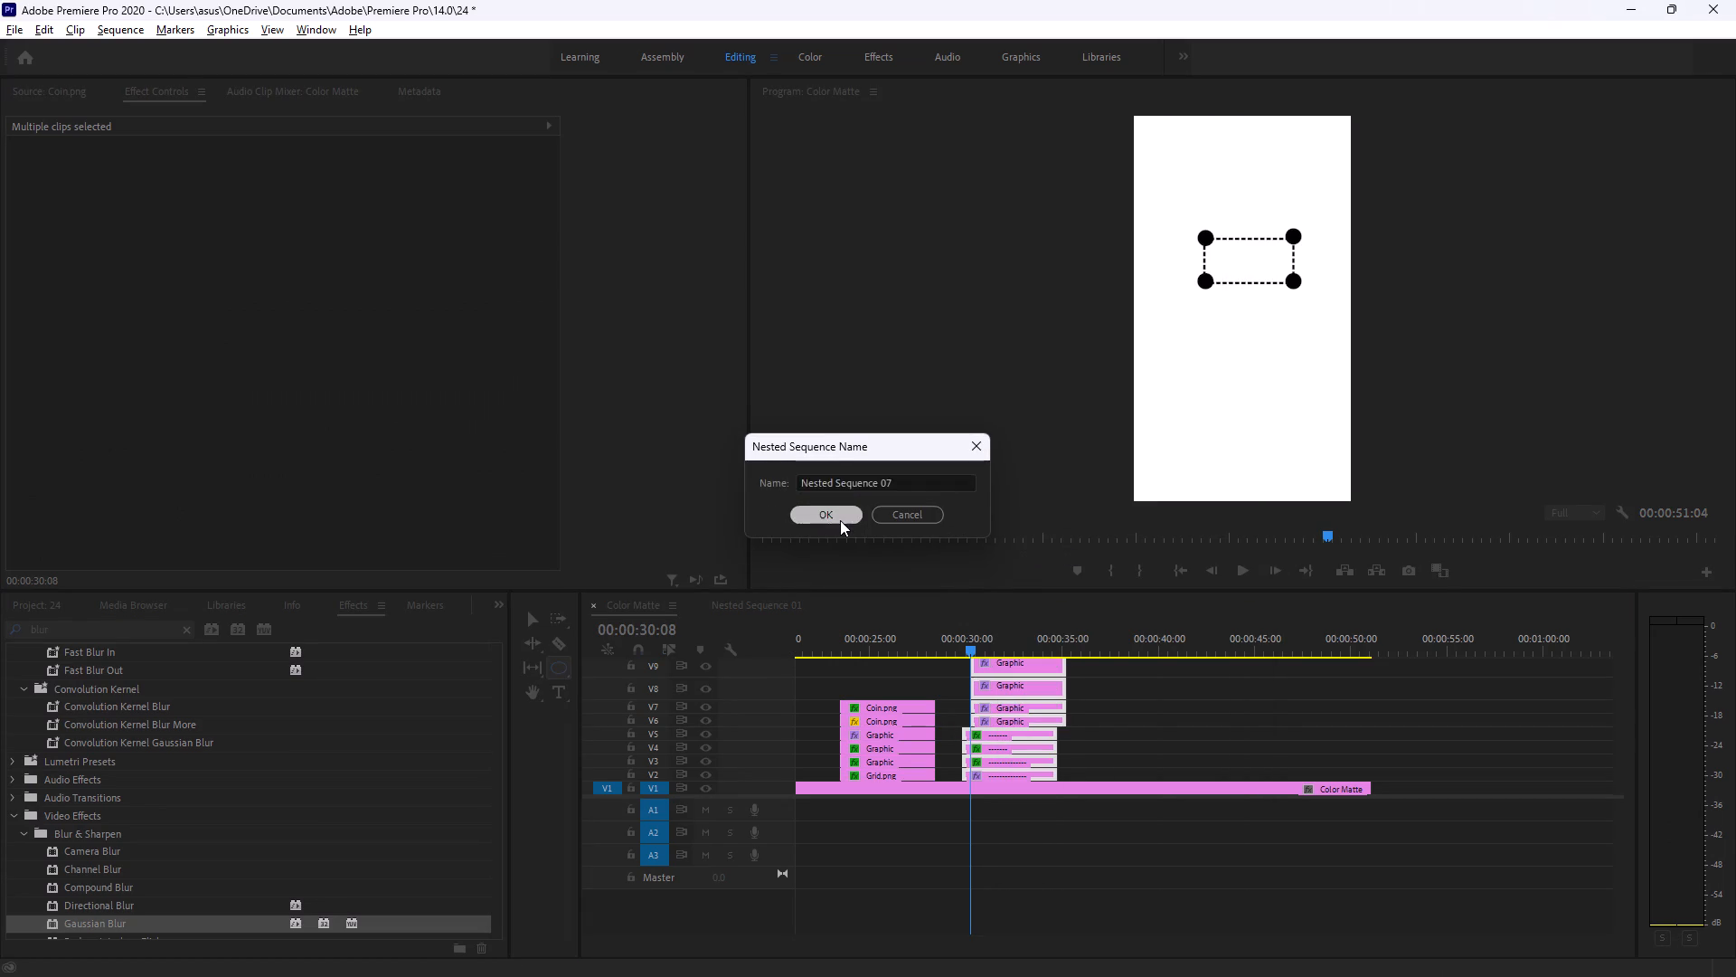
Watch in the browser how the tutorial repositions the anchor point of its nested sequence.
{"action": "key", "text": "alt+Tab"}
{"action": "left_click", "coordinate": [772, 619]}
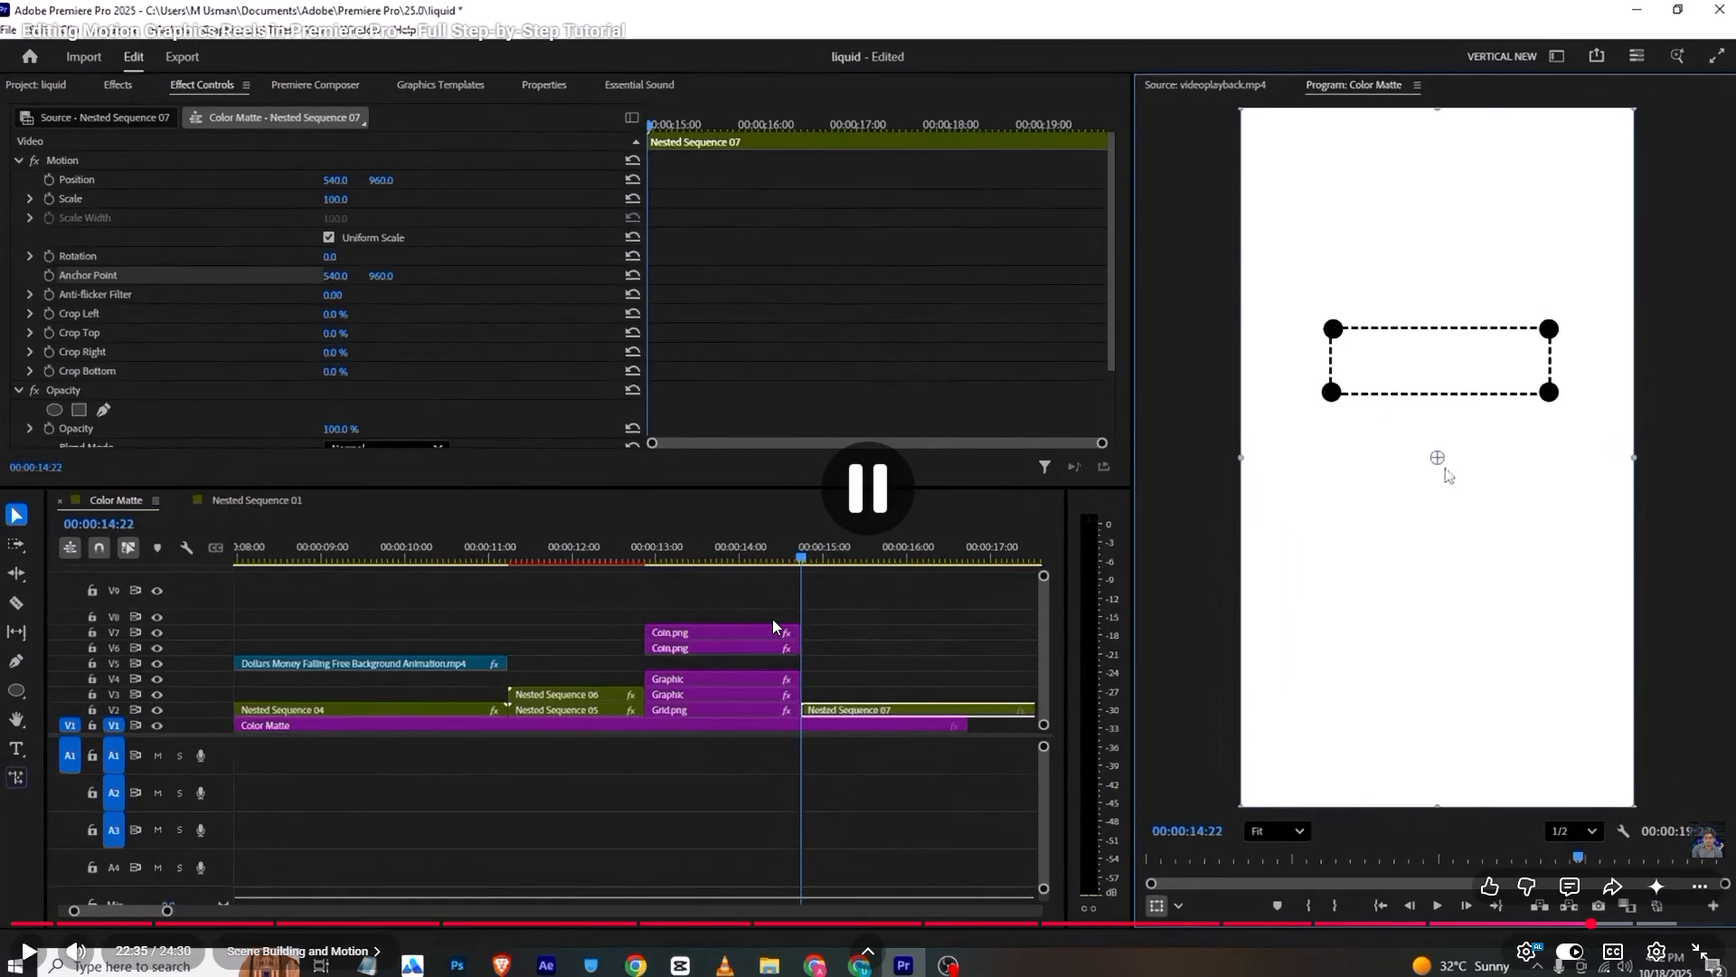
{"action": "key", "text": "Left"}
{"action": "key", "text": "space"}
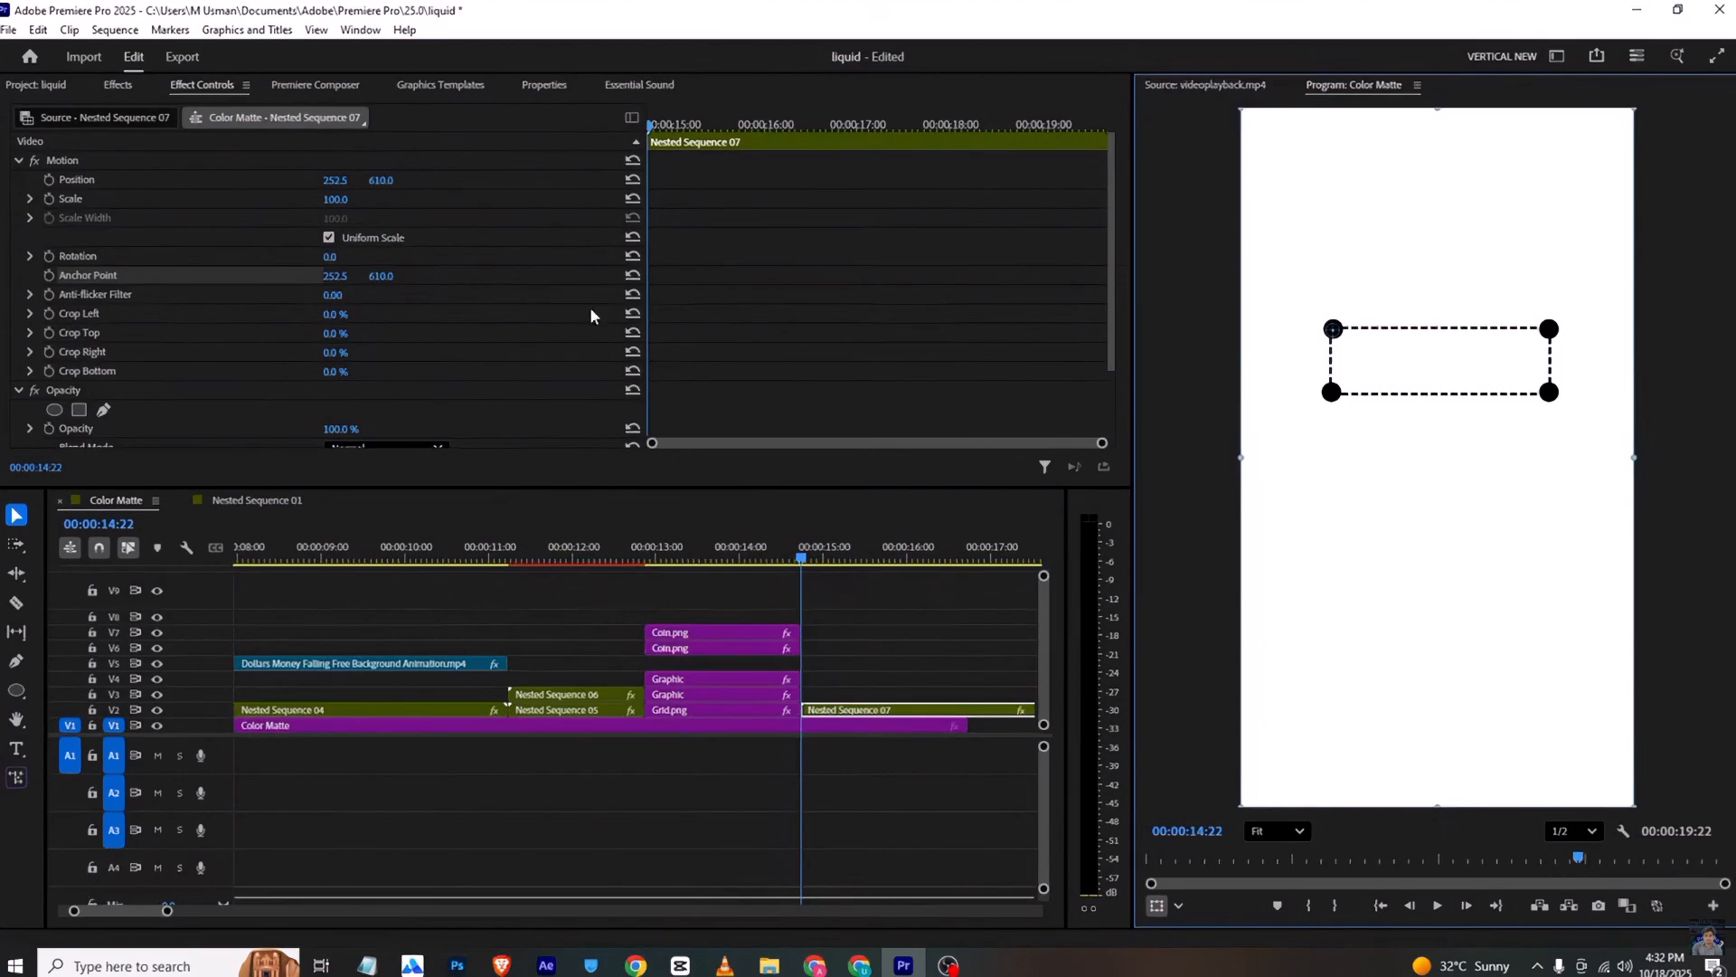
{"action": "key", "text": "space"}
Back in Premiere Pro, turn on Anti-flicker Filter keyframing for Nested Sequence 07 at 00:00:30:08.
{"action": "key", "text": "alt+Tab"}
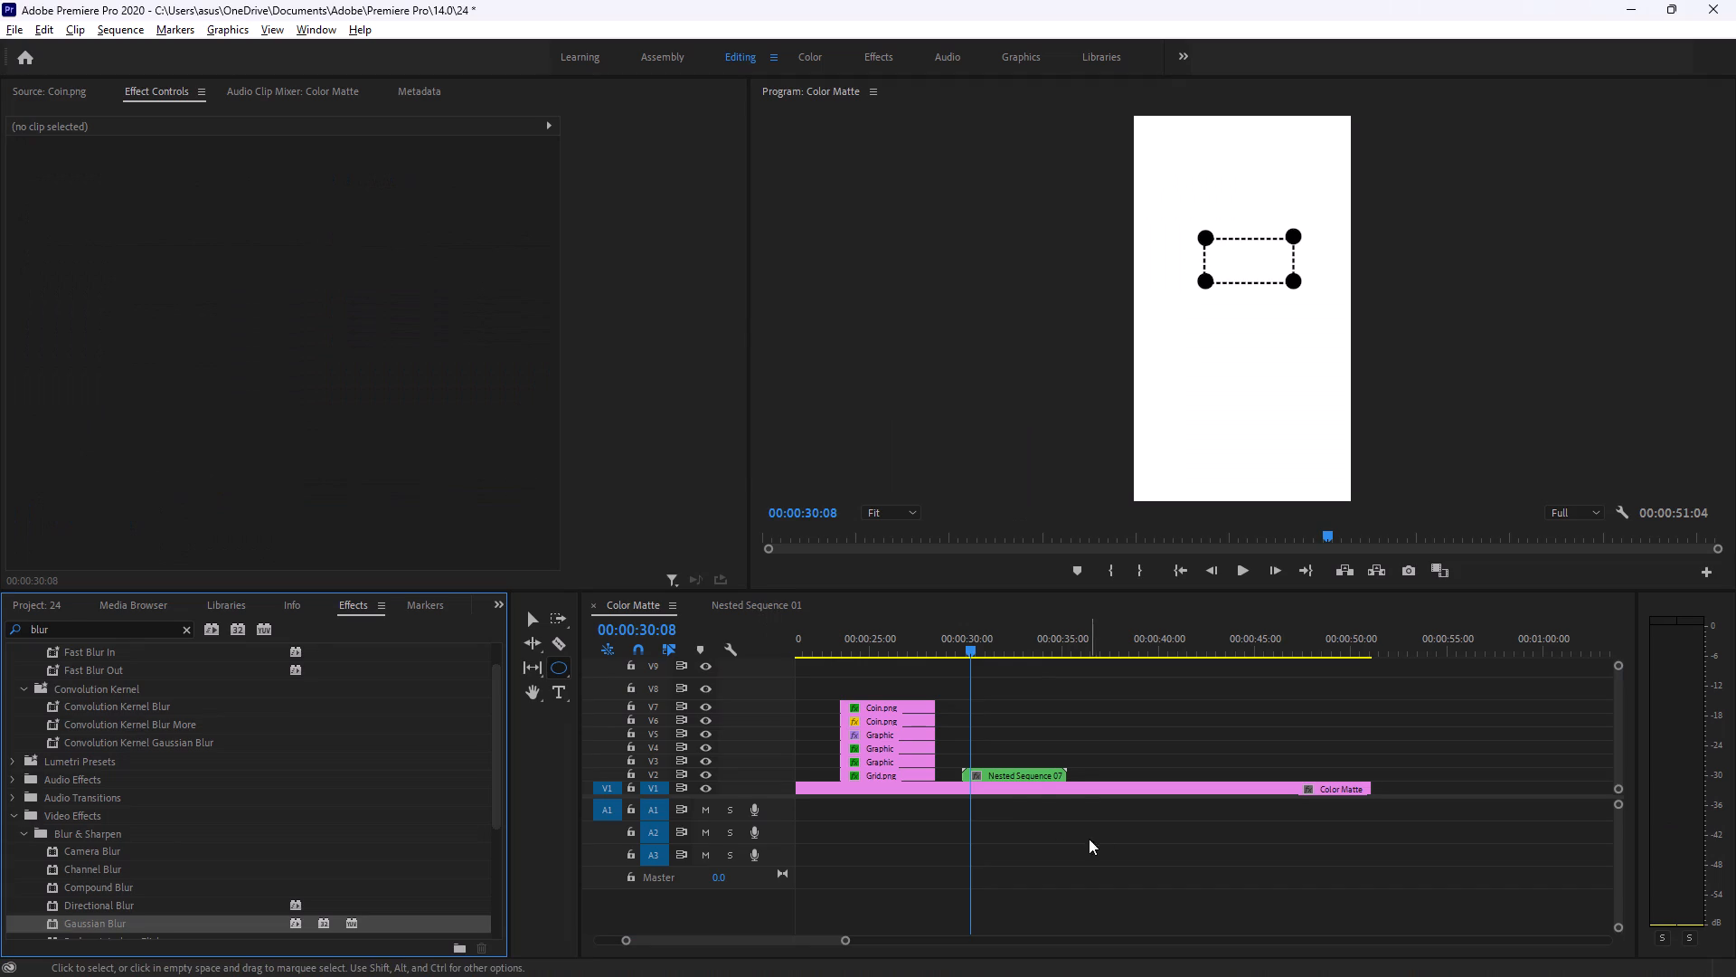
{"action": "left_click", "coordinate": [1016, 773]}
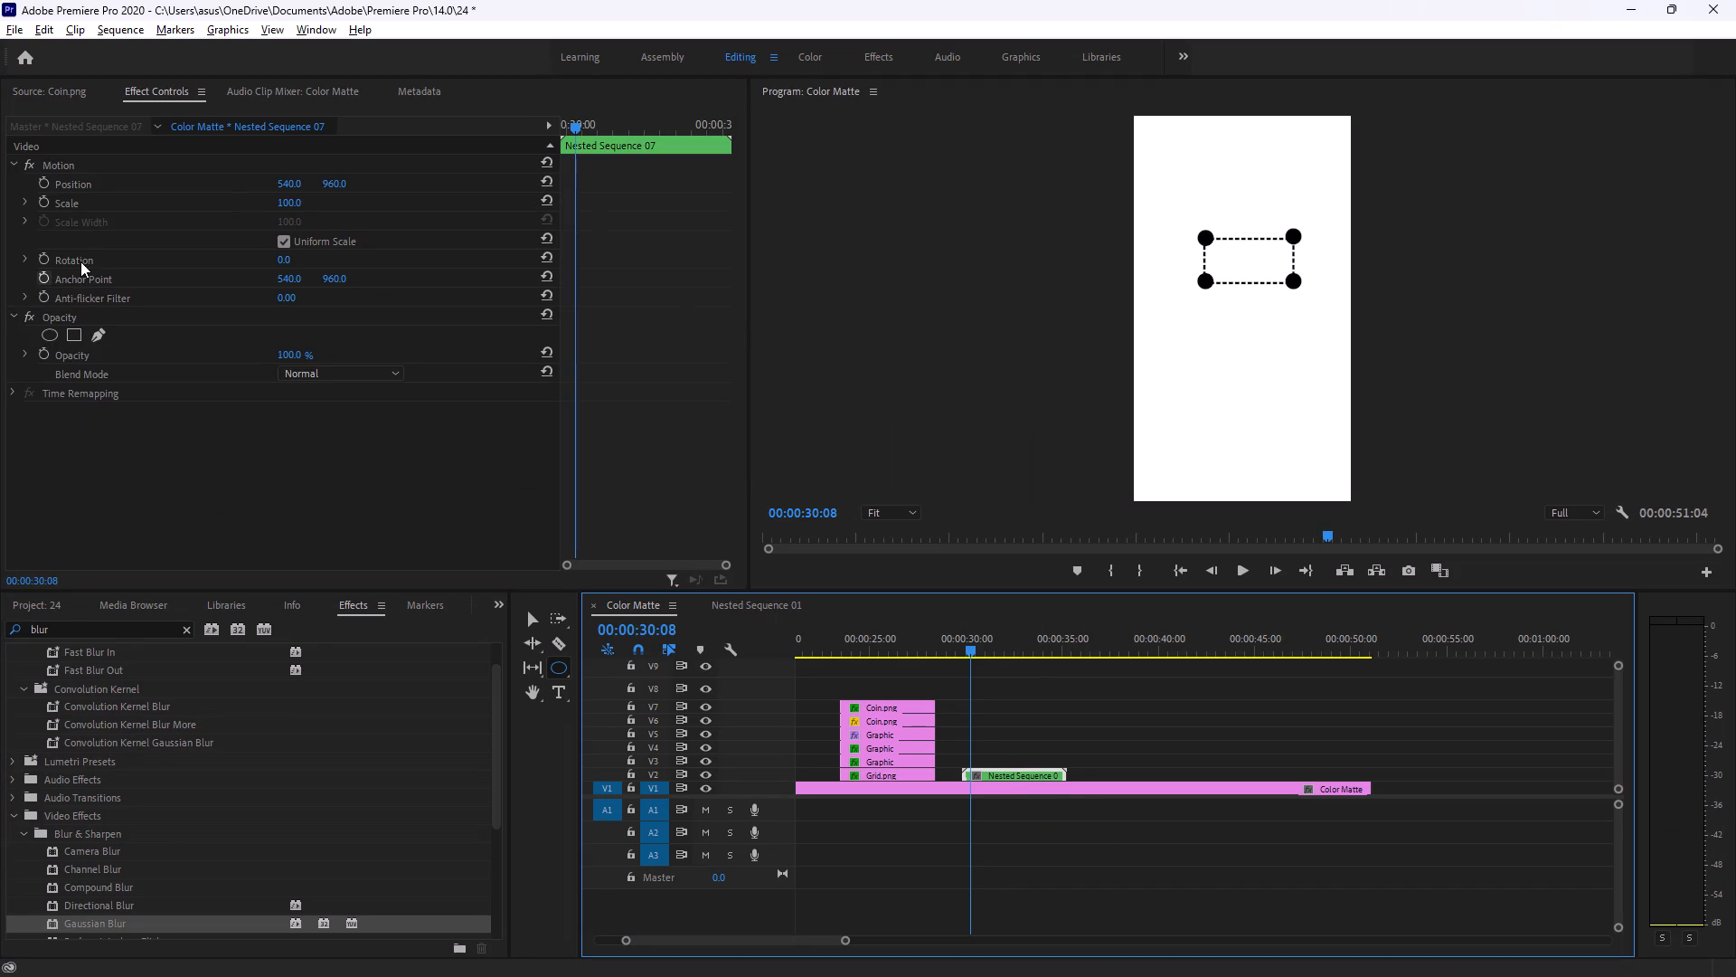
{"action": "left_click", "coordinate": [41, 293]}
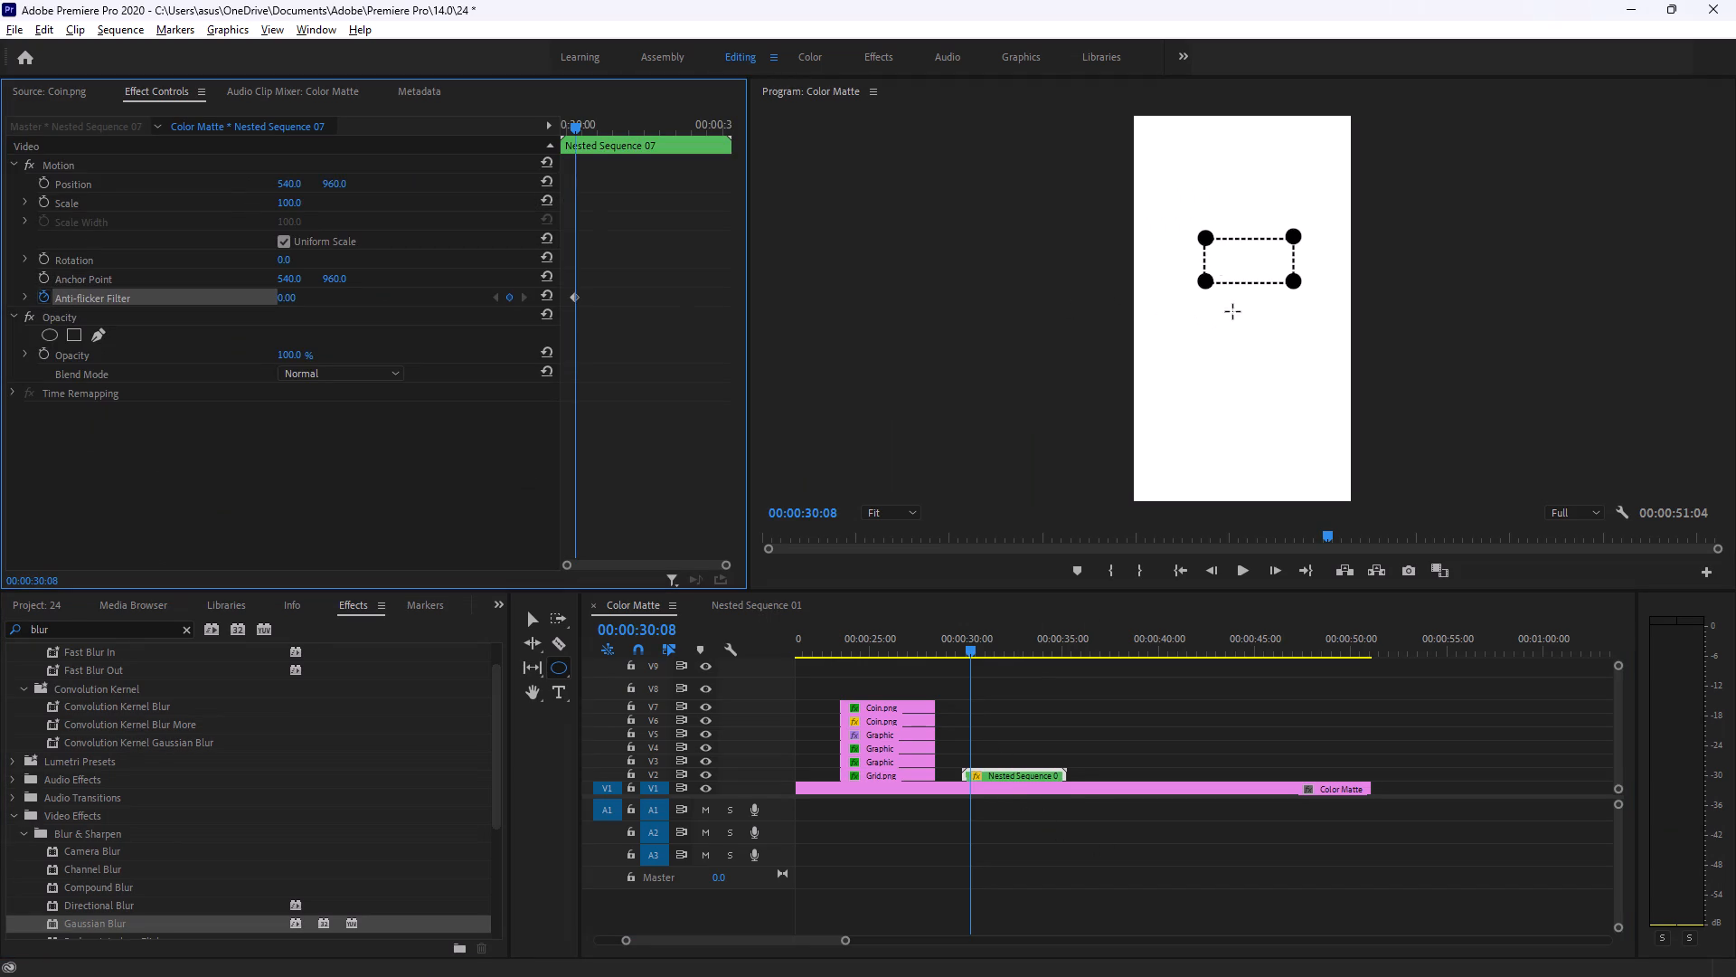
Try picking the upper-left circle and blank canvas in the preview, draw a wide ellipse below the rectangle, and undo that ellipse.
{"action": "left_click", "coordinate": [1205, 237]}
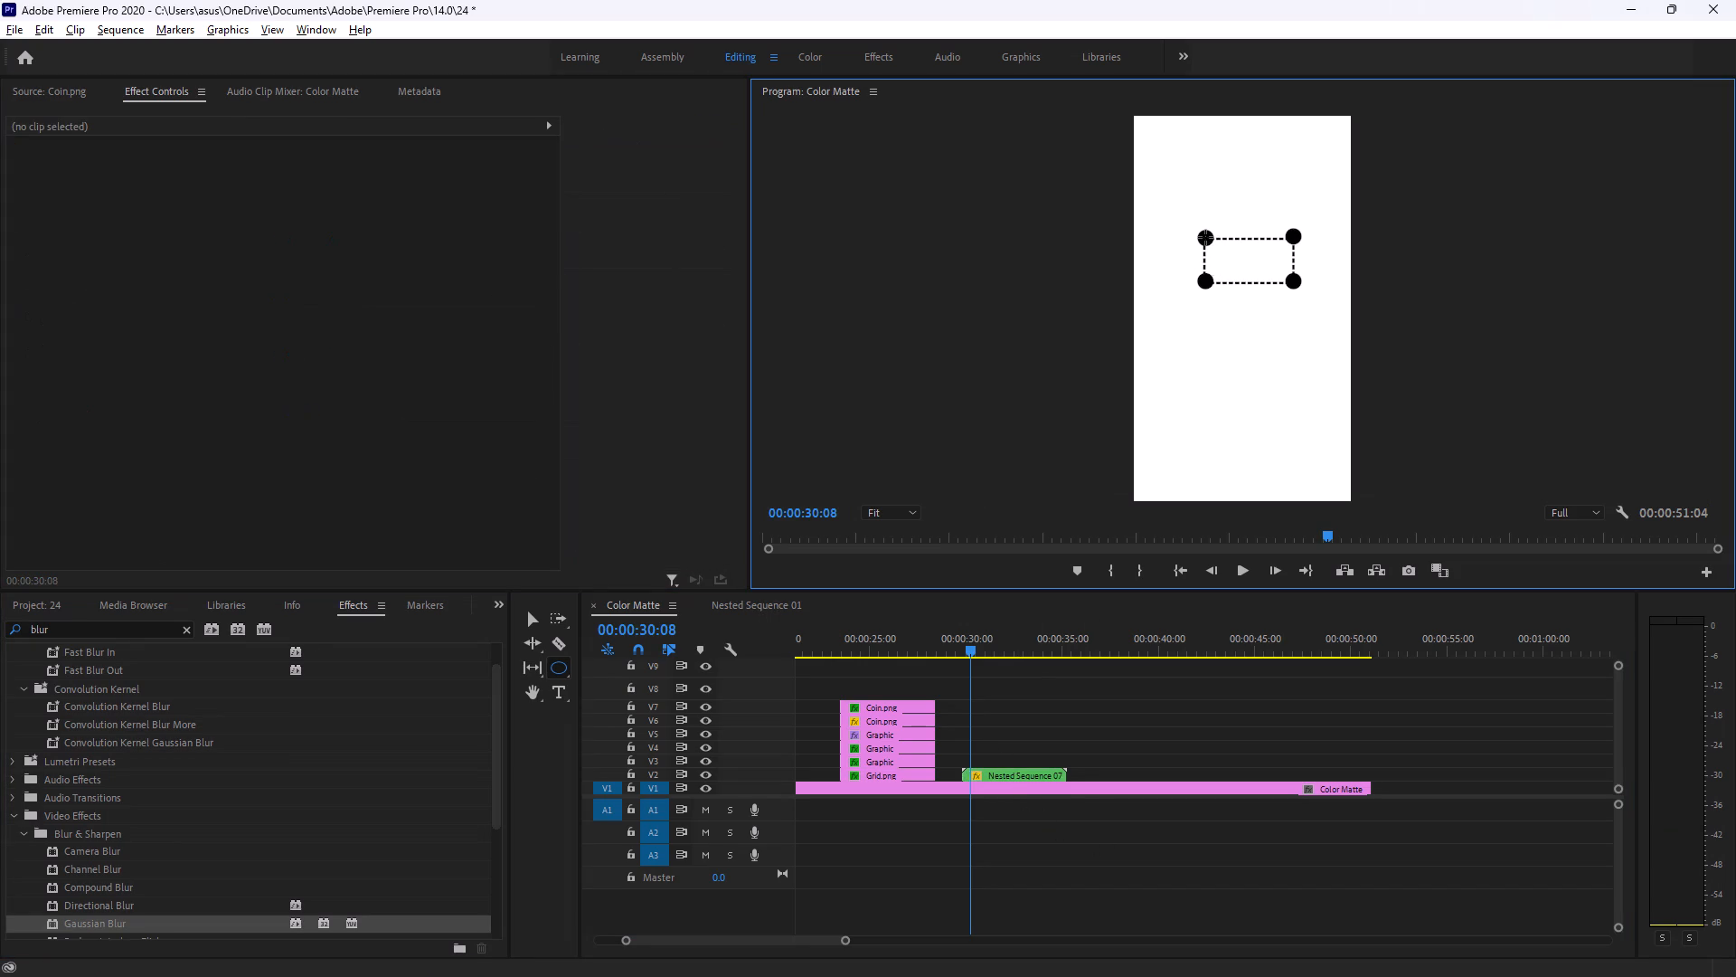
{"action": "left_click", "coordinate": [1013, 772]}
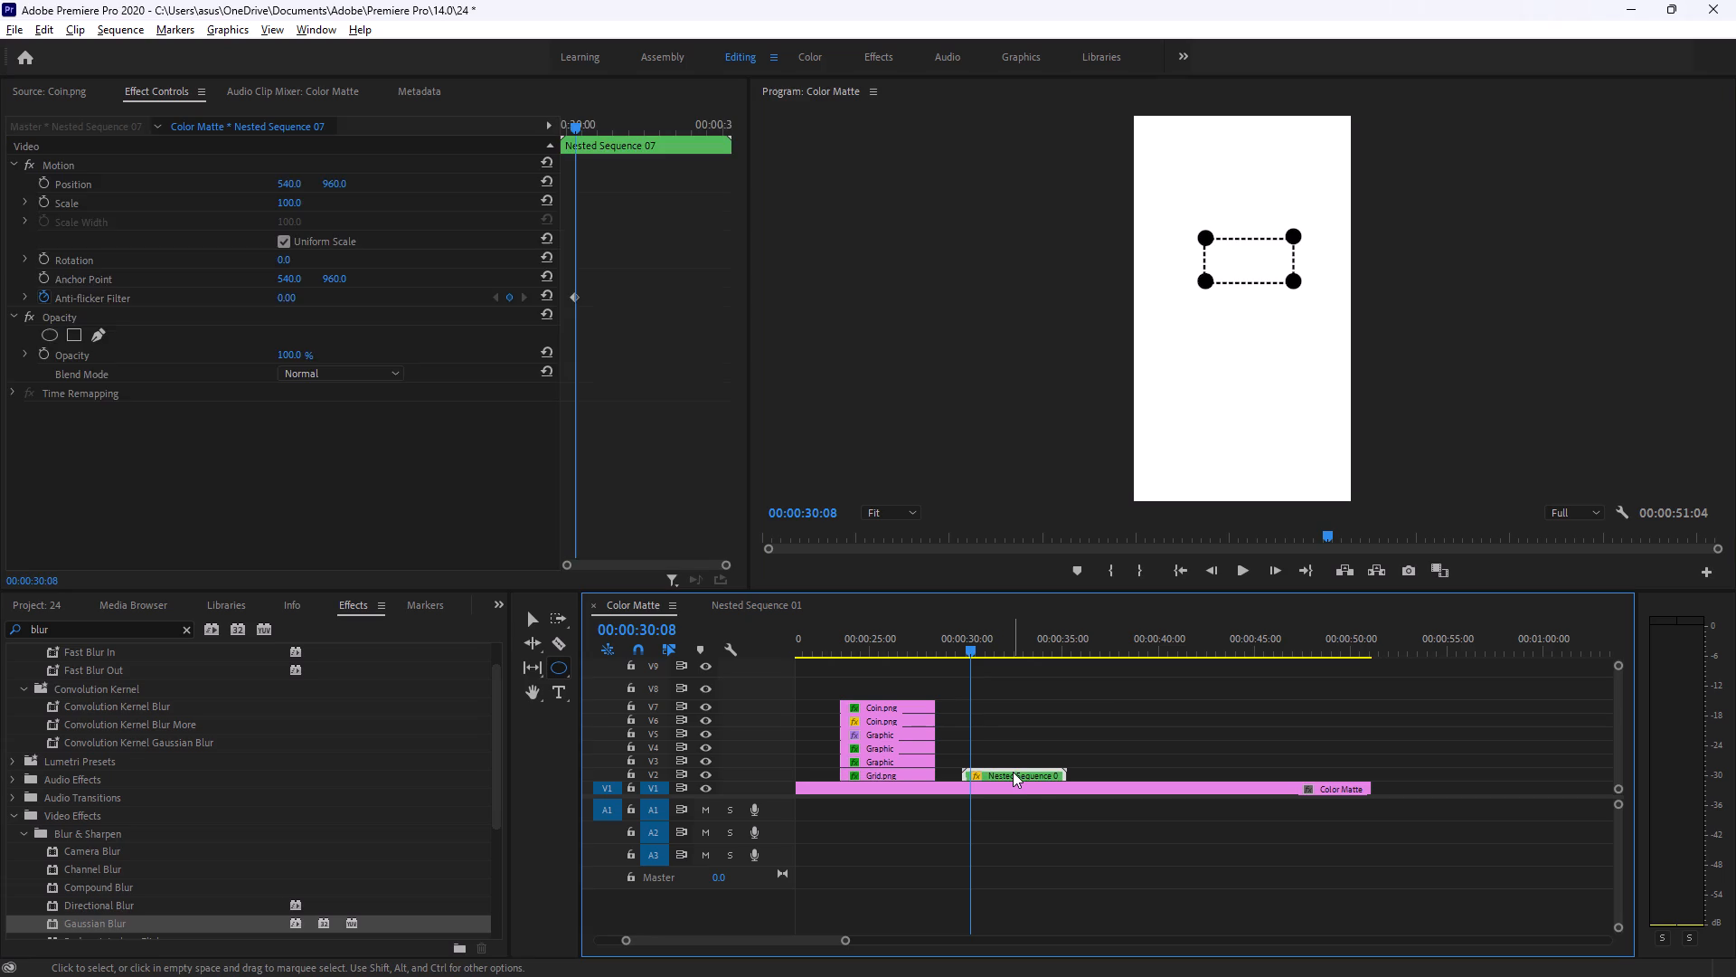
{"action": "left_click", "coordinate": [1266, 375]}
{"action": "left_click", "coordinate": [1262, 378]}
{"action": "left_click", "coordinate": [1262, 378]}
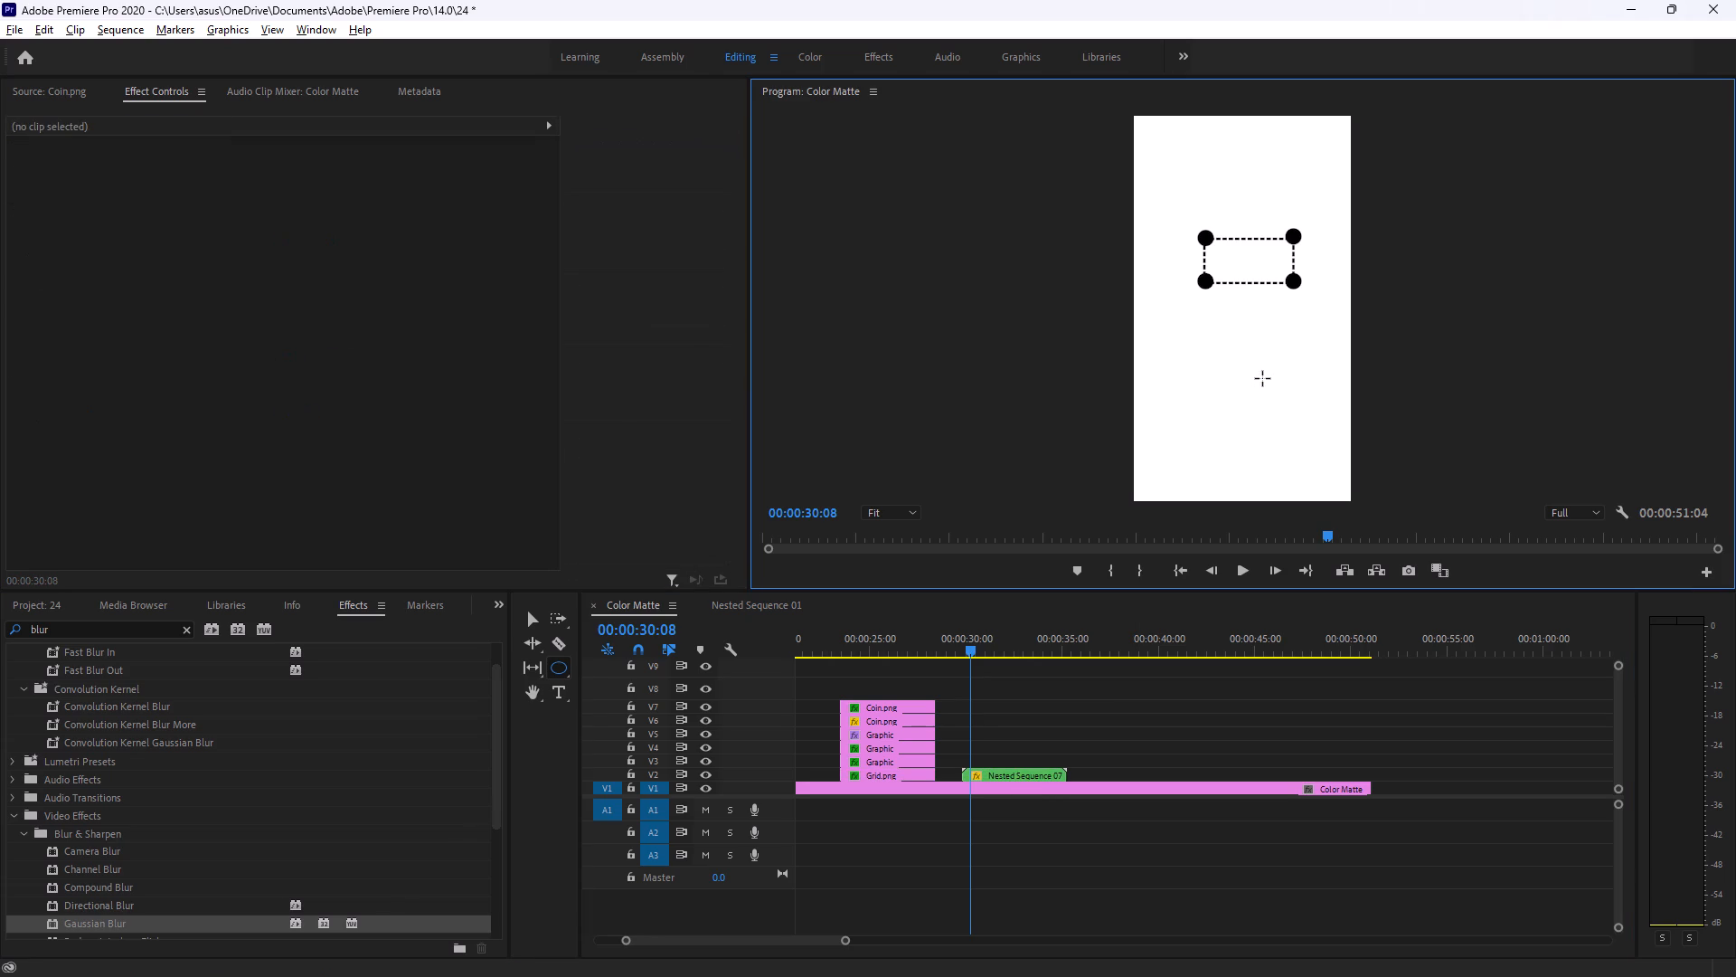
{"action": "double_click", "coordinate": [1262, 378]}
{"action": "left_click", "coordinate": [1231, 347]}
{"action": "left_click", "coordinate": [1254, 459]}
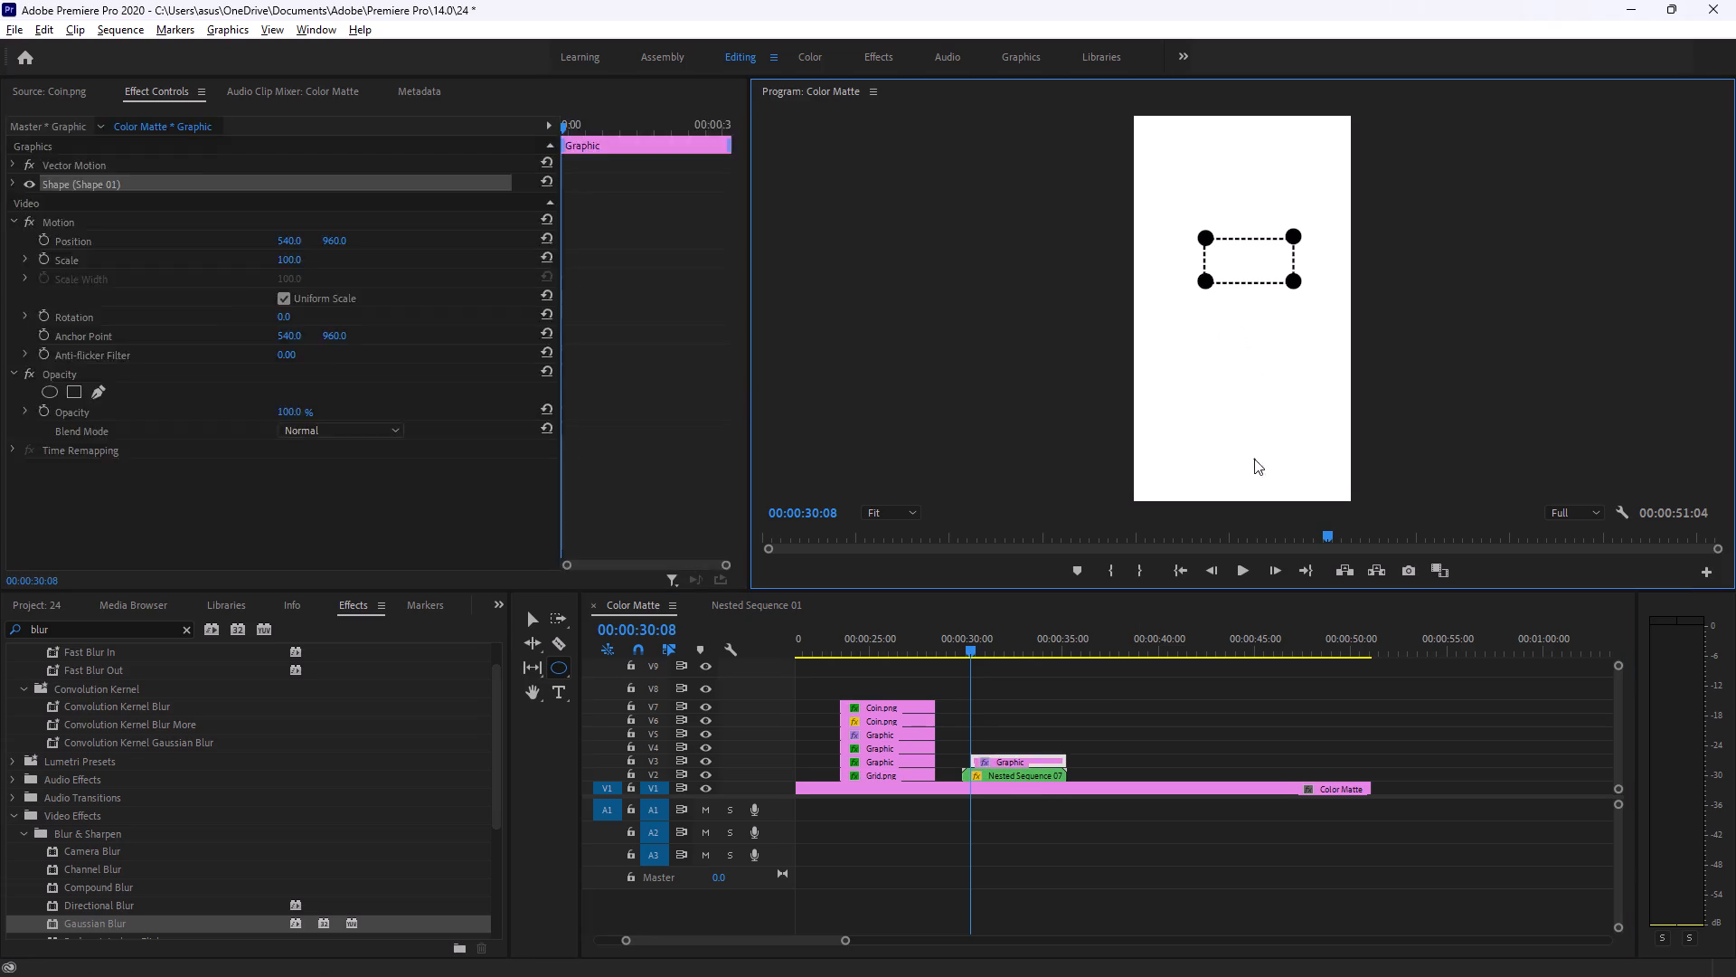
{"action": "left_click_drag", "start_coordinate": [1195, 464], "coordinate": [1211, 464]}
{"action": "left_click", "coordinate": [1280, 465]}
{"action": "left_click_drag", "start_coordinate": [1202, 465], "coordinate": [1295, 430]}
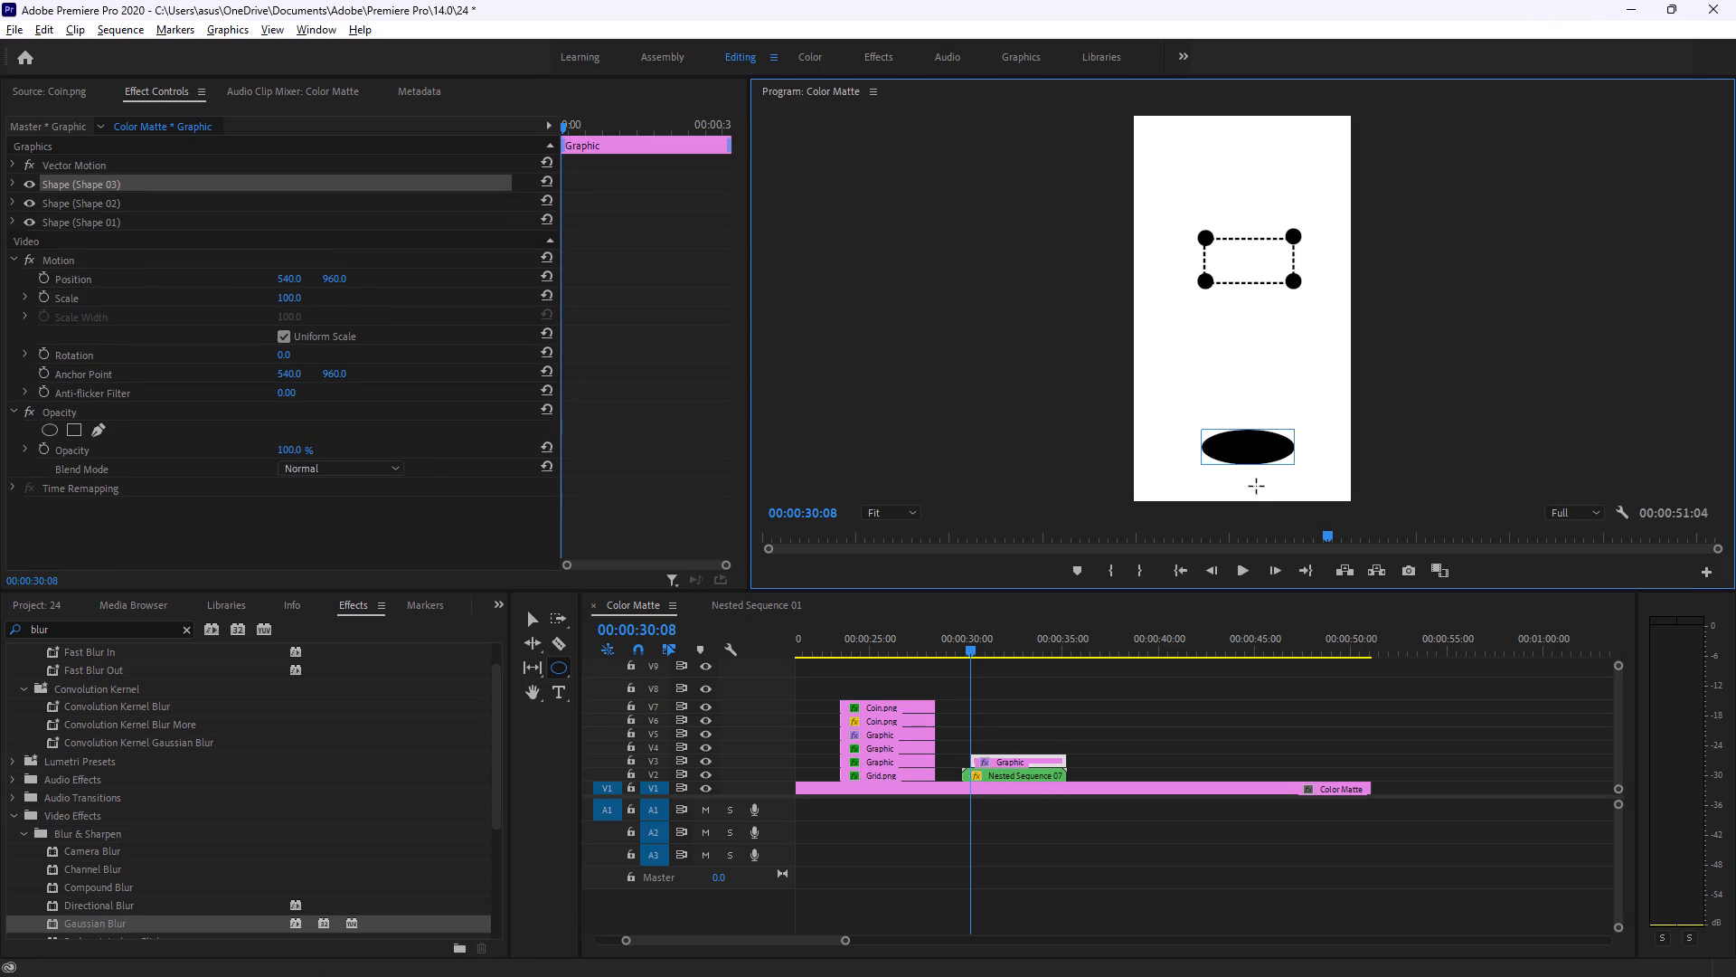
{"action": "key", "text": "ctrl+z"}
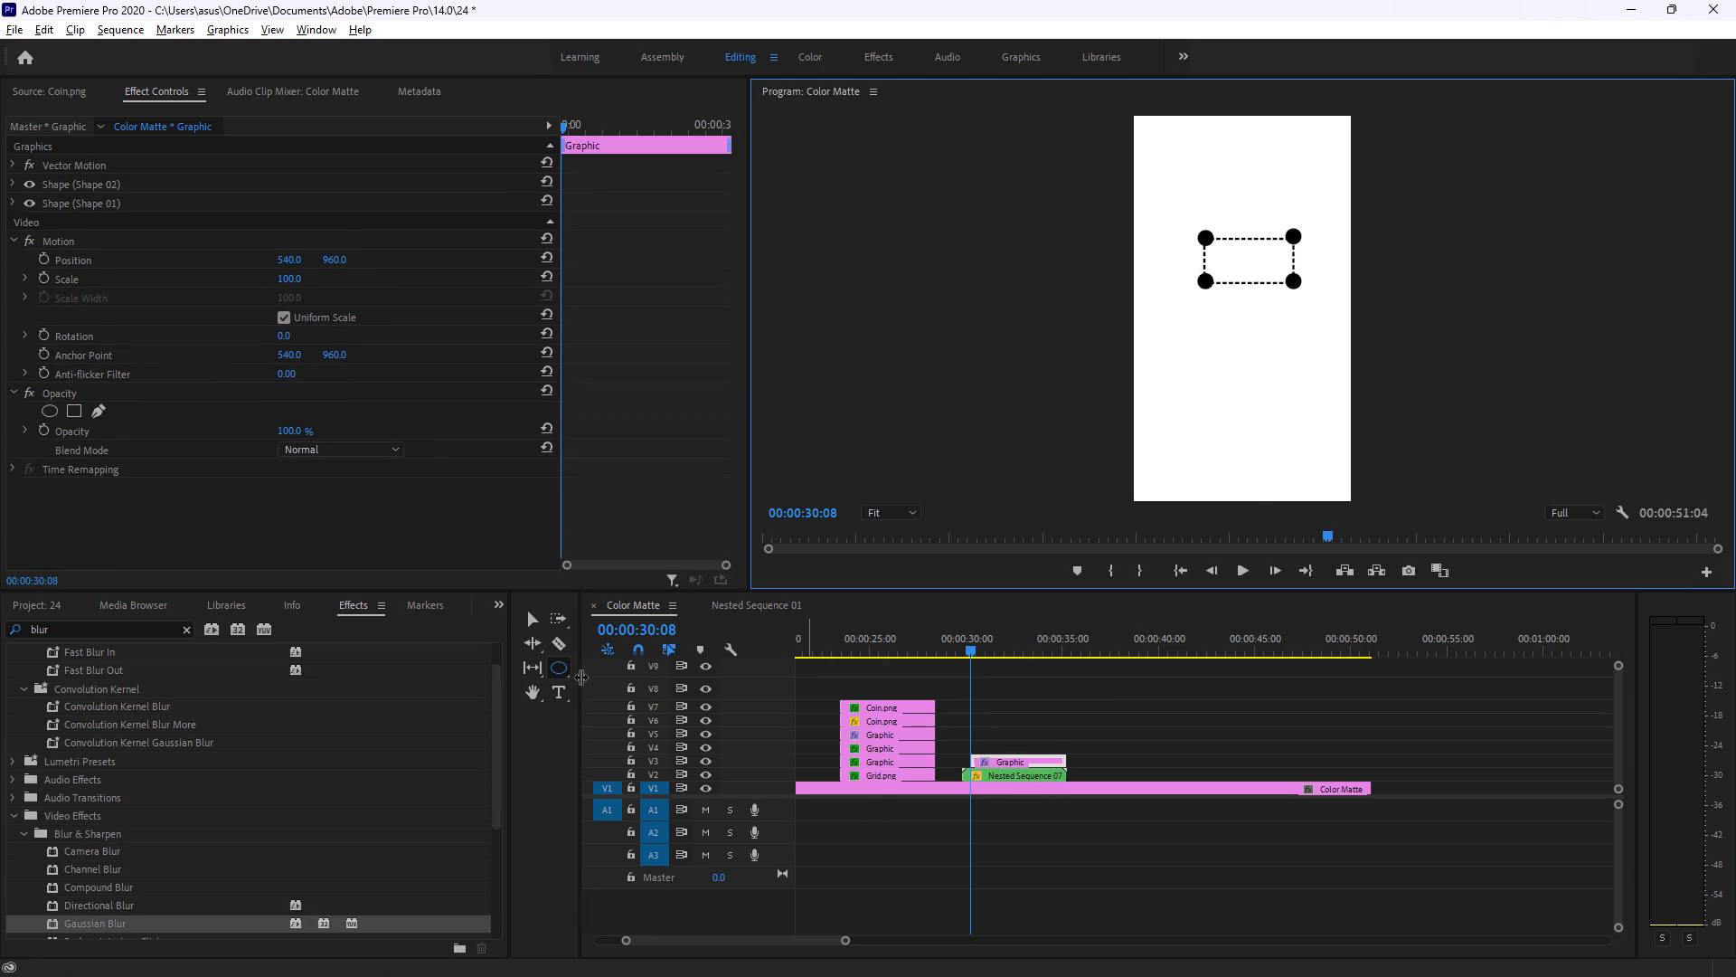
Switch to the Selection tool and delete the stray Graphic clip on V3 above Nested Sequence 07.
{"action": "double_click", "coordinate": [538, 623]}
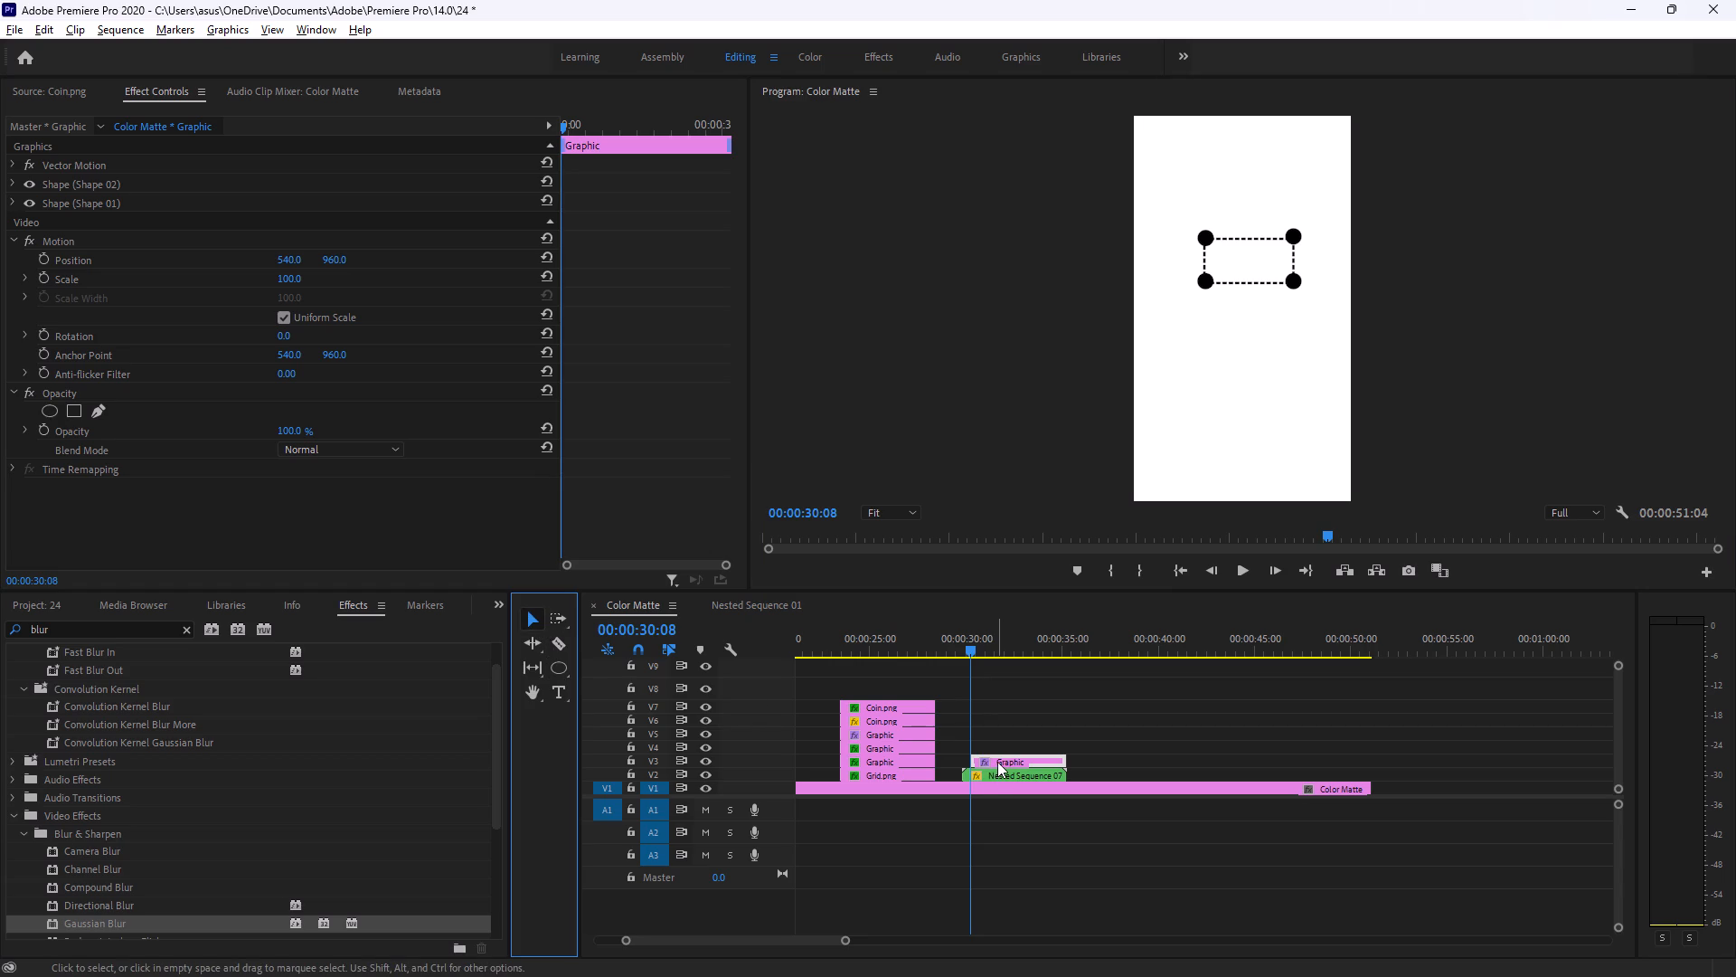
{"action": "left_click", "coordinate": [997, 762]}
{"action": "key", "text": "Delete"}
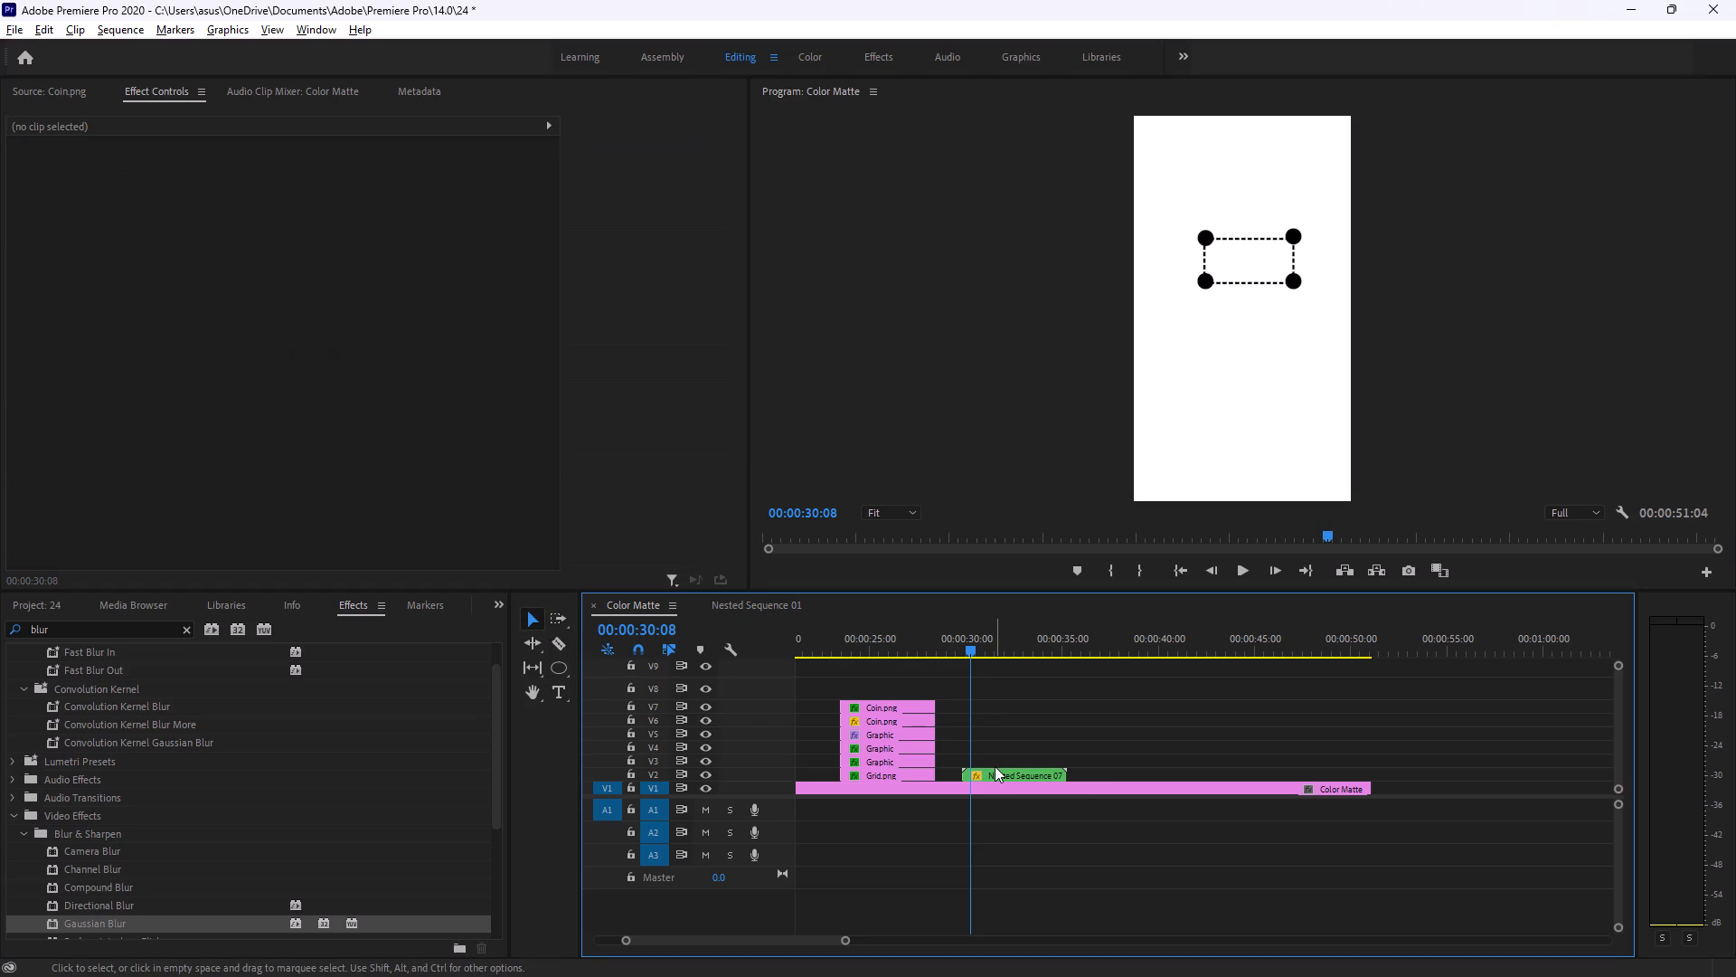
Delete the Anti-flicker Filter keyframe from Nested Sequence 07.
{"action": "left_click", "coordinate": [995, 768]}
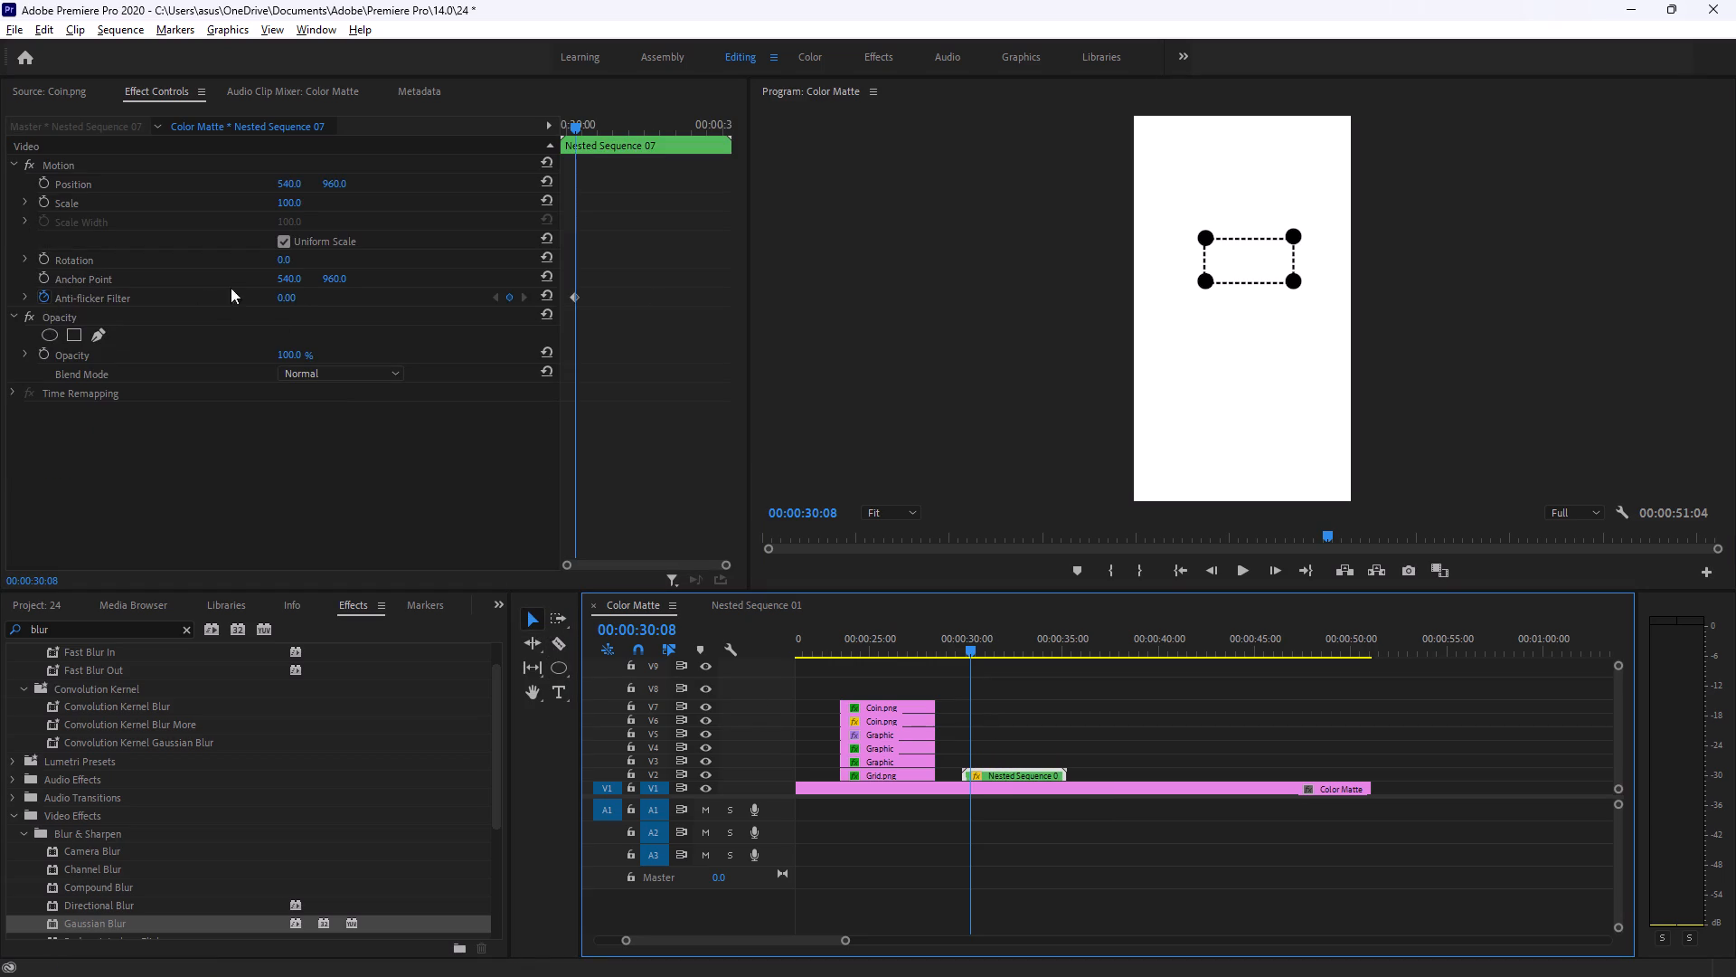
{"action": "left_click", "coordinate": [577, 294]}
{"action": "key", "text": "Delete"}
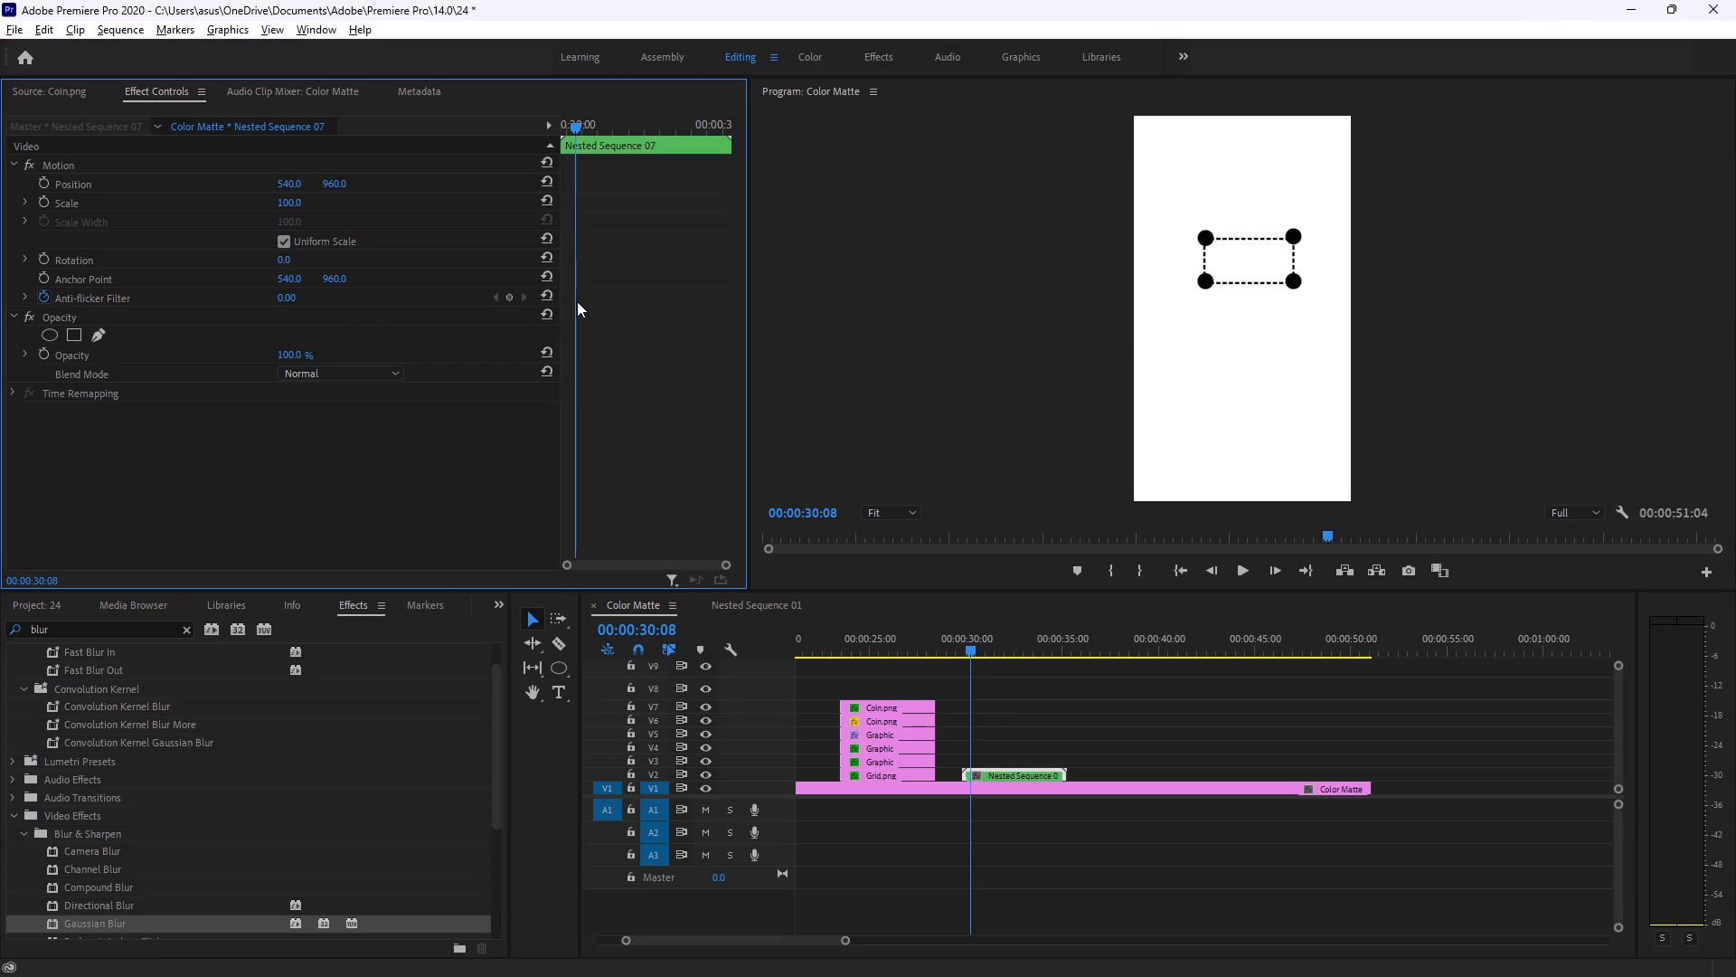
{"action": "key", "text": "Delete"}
Scrub through the start of Nested Sequence 07 and recheck the tutorial's Motion settings in the browser.
{"action": "left_click_drag", "start_coordinate": [575, 119], "coordinate": [538, 114]}
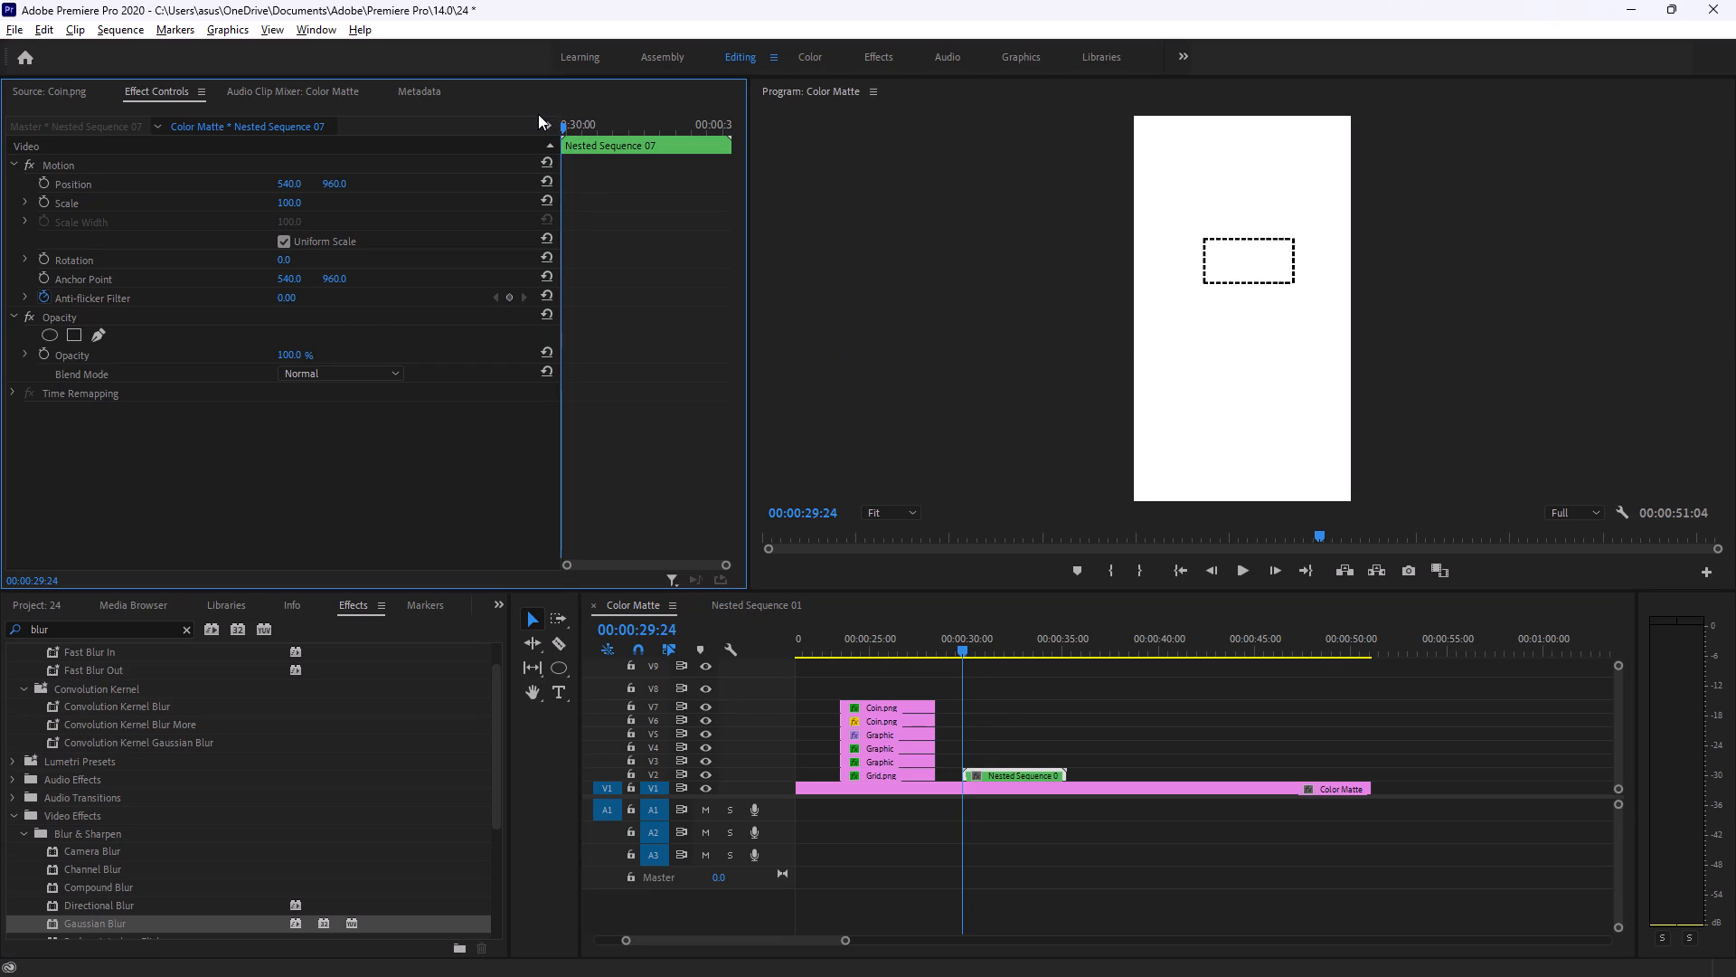
{"action": "left_click_drag", "start_coordinate": [538, 114], "coordinate": [547, 123]}
{"action": "left_click_drag", "start_coordinate": [547, 123], "coordinate": [612, 133]}
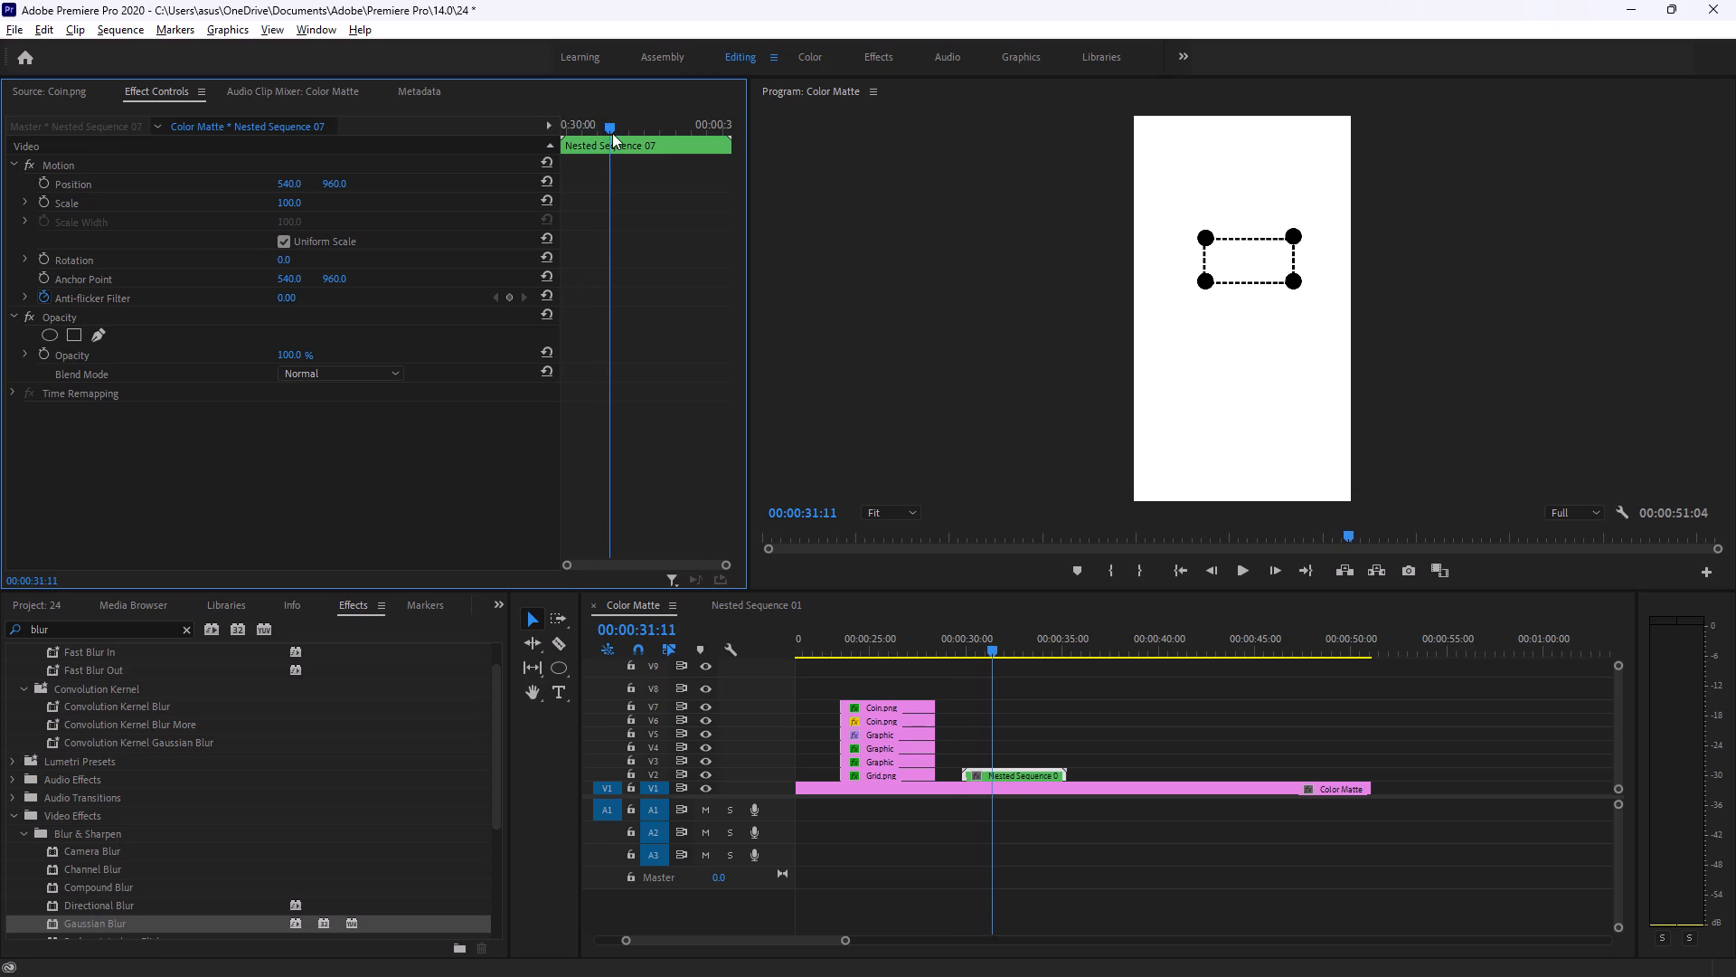
{"action": "left_click_drag", "start_coordinate": [612, 133], "coordinate": [533, 145]}
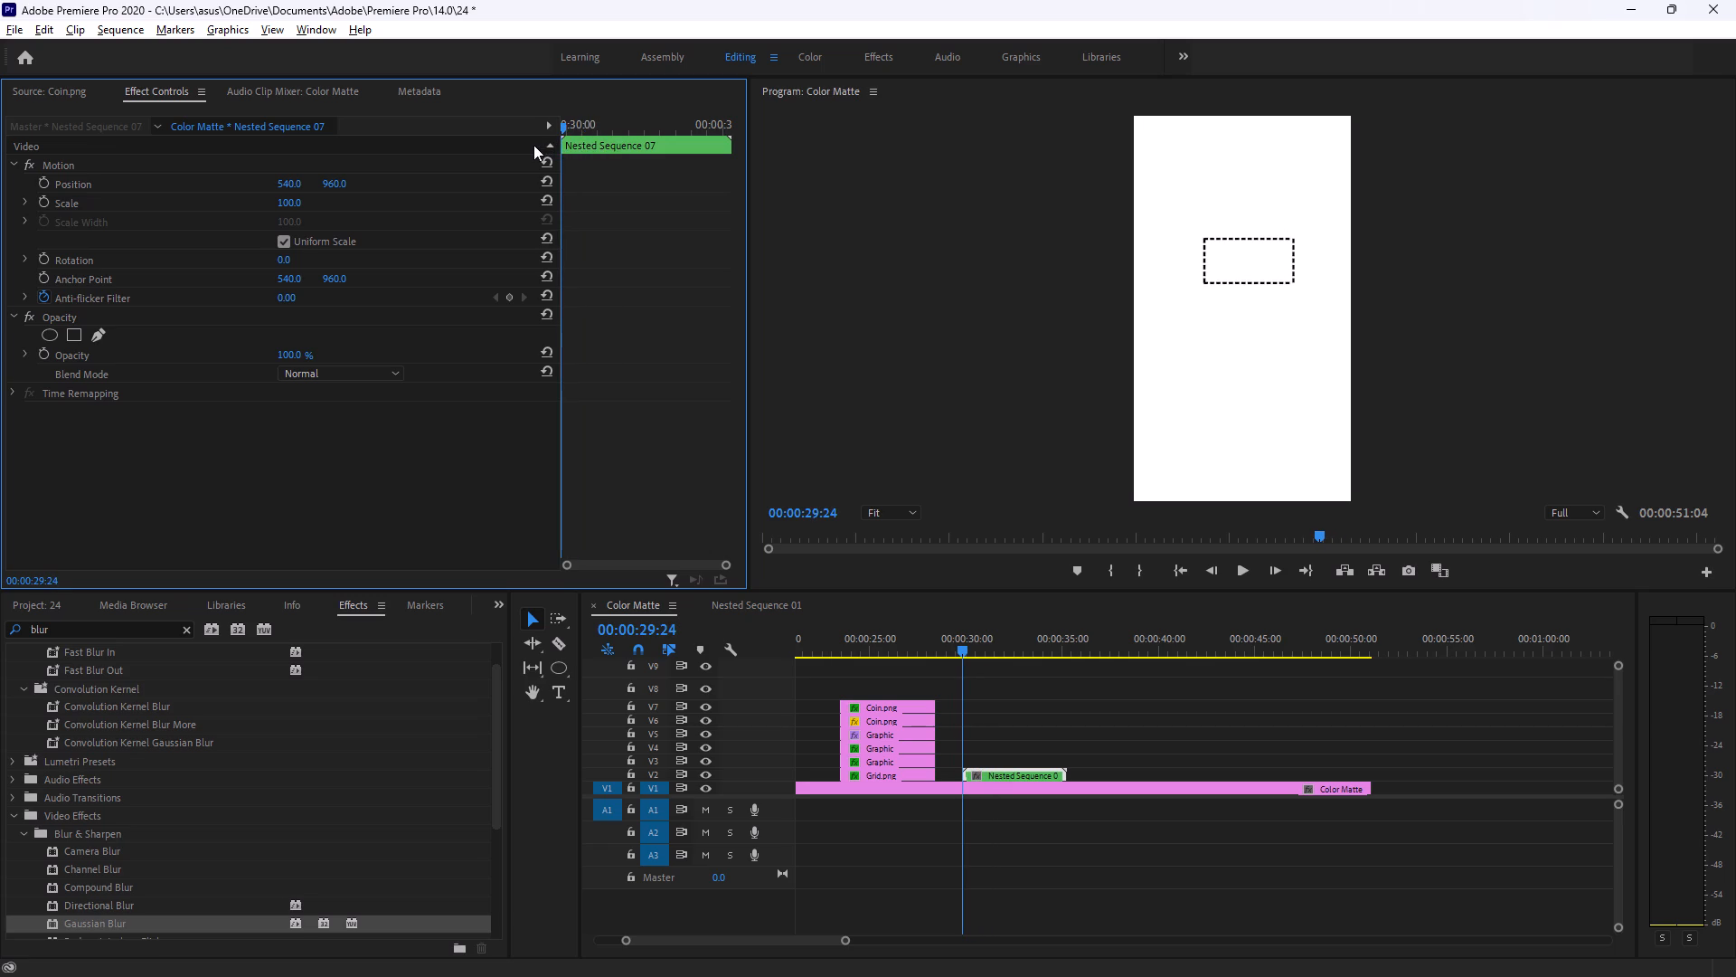
{"action": "key", "text": "Tab"}
{"action": "key", "text": "alt+Tab"}
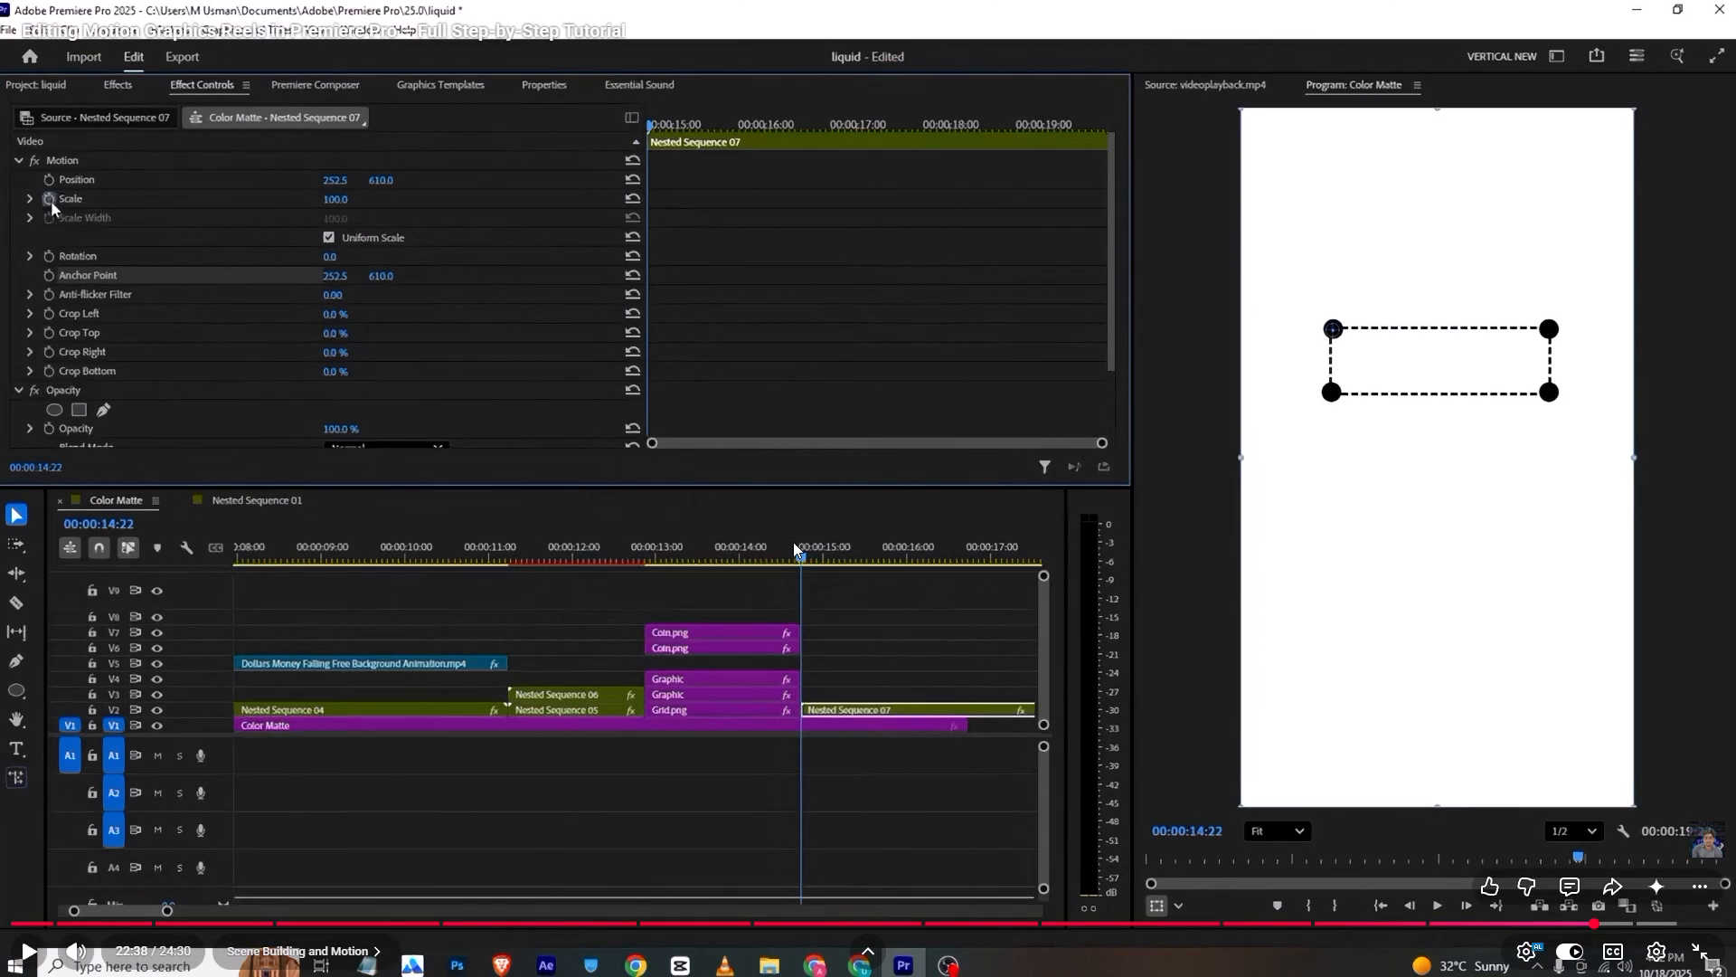
{"action": "key", "text": "alt+Tab"}
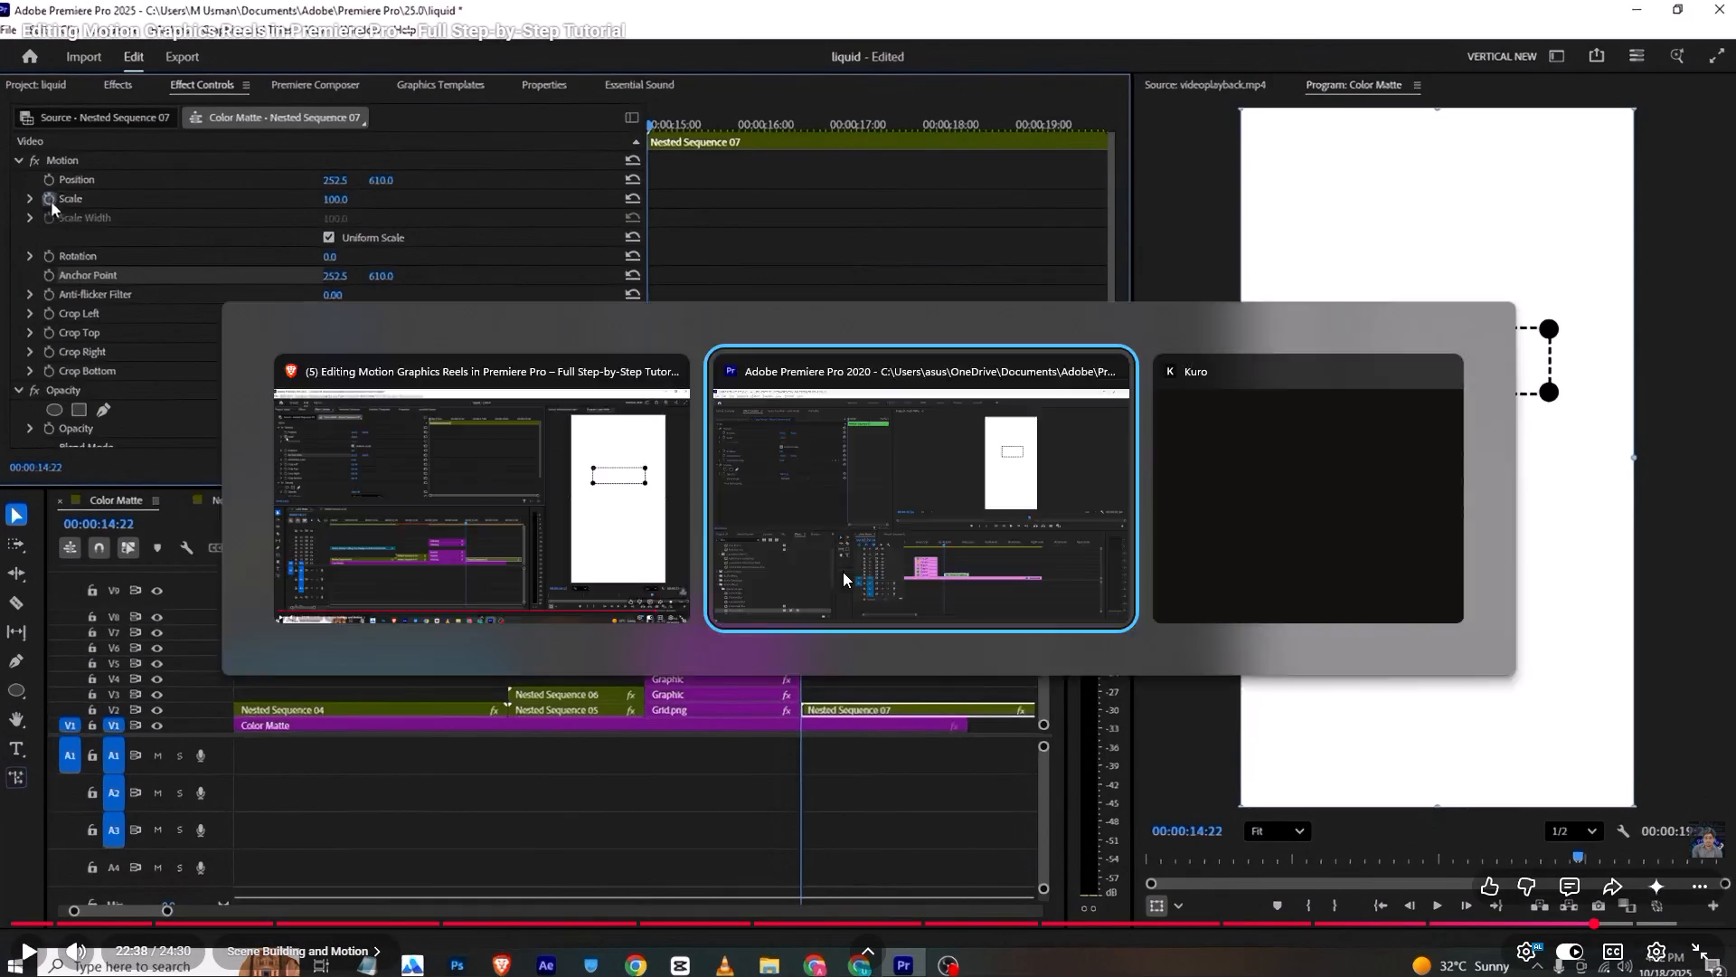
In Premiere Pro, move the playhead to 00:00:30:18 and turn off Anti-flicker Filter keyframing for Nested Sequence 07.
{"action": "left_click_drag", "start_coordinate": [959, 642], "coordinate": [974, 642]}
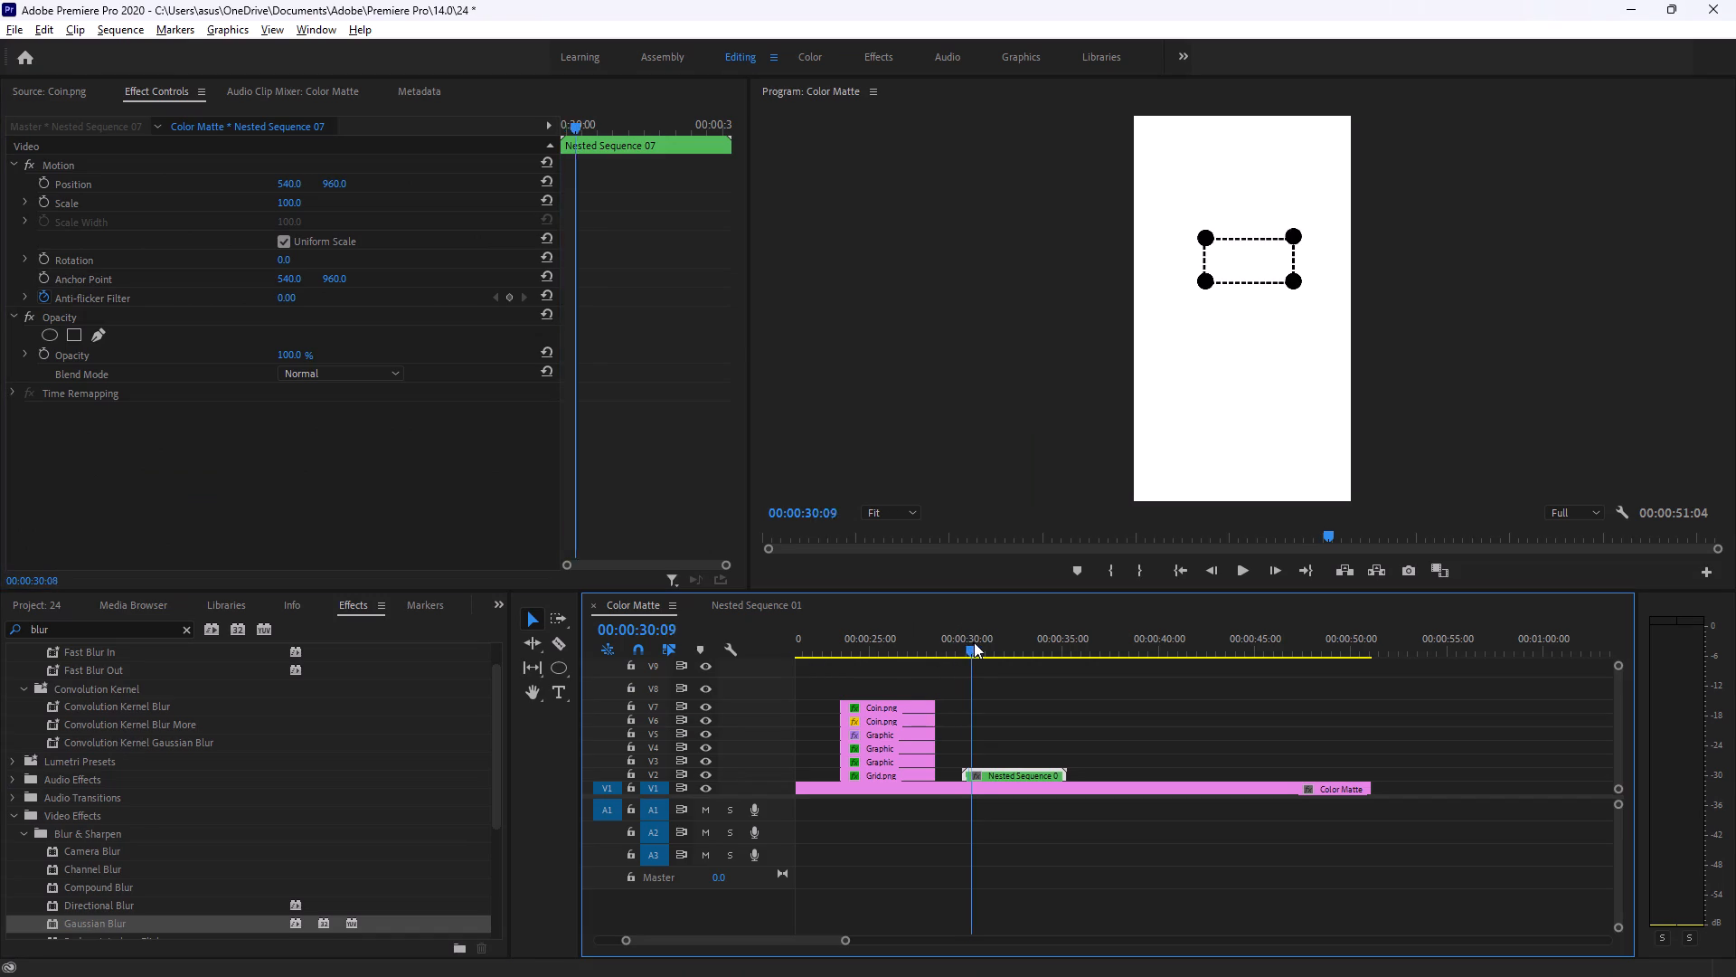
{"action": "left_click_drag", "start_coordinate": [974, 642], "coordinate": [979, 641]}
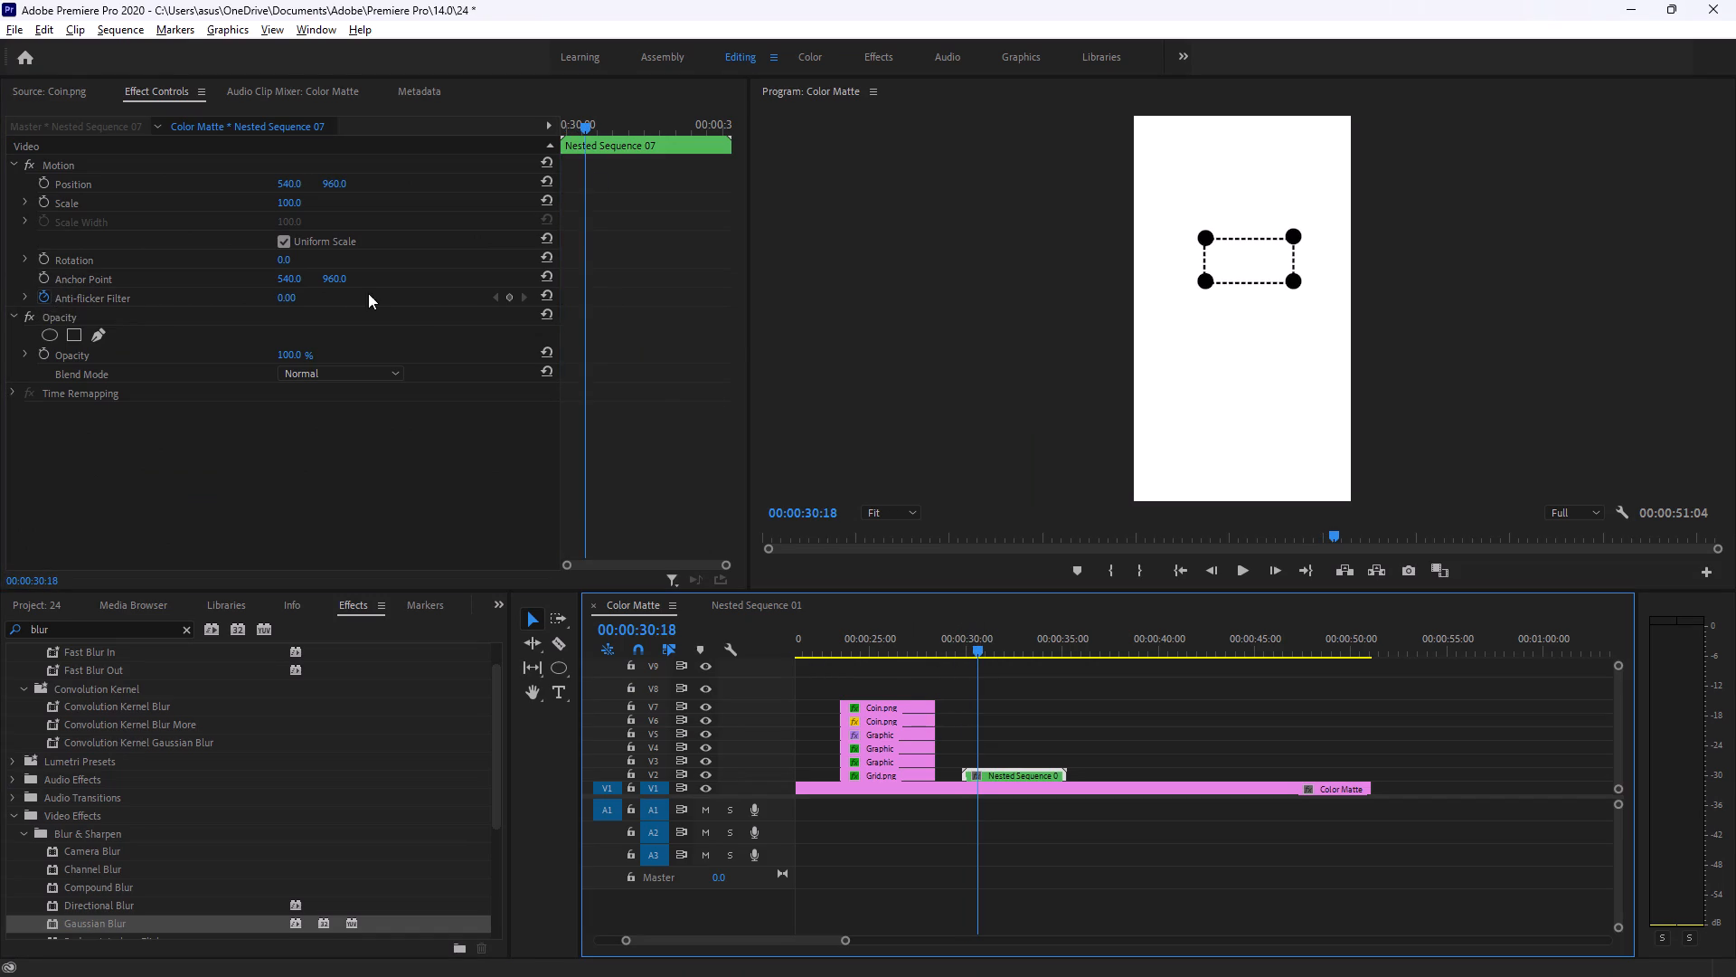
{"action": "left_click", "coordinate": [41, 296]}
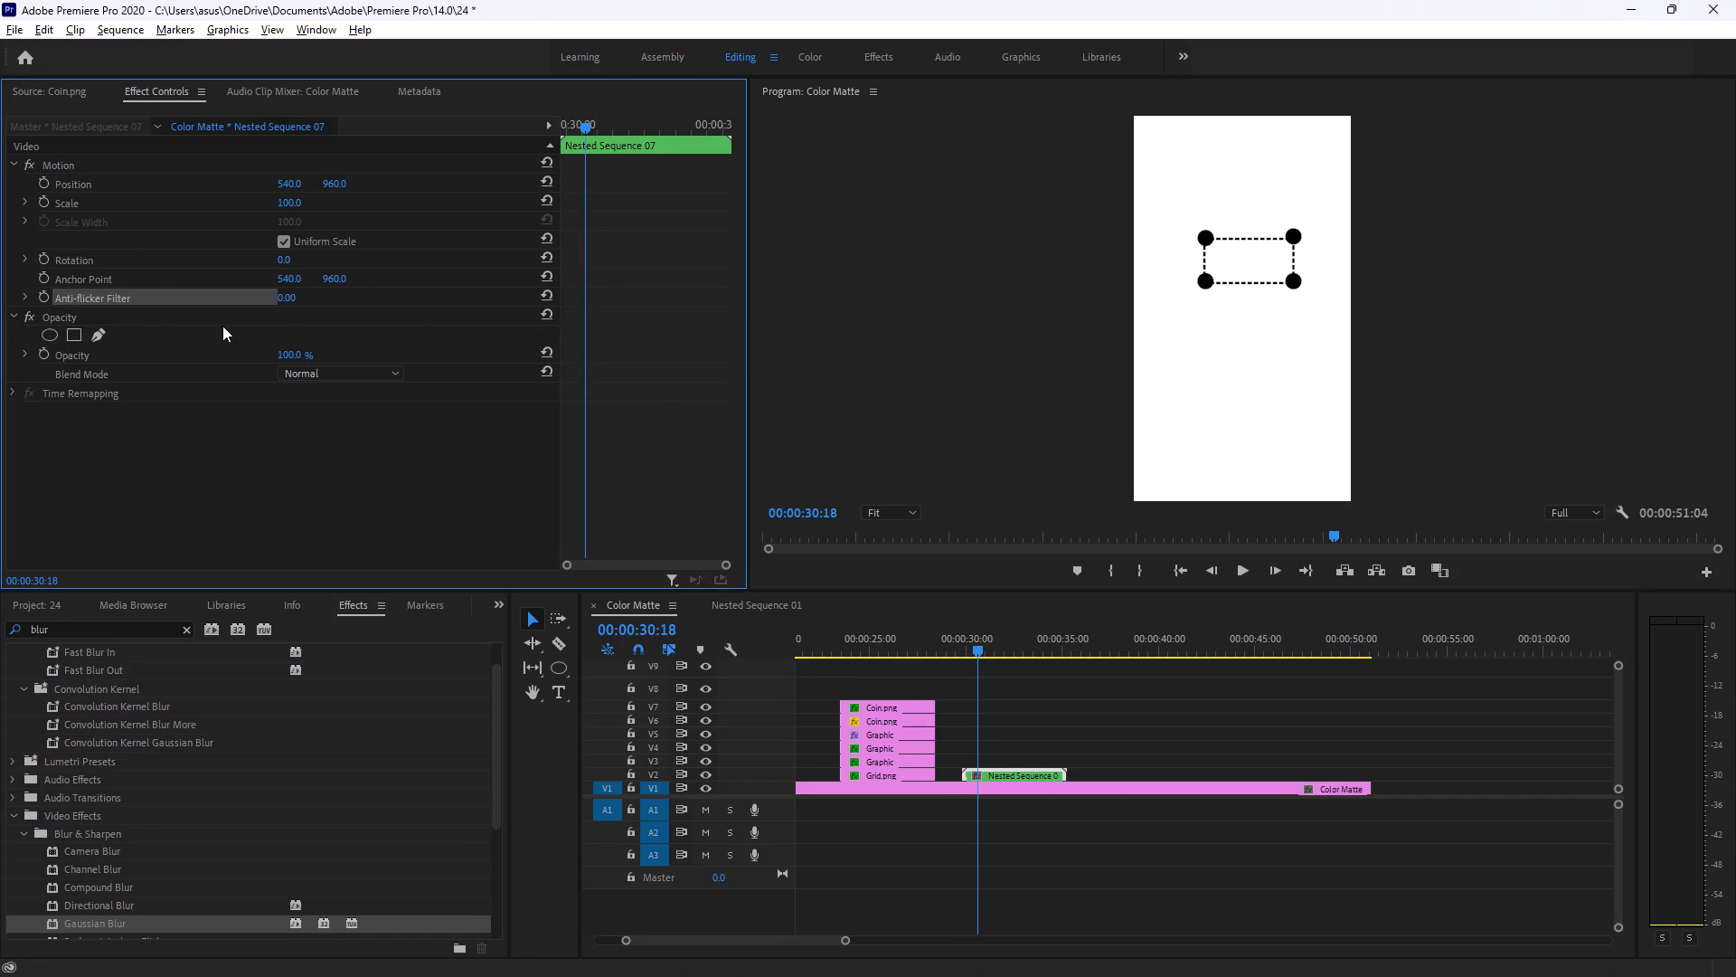
Add an Anti-flicker Filter keyframe to Nested Sequence 07 at 00:00:30:11 and try selecting the sequence in the preview.
{"action": "left_click", "coordinate": [979, 645]}
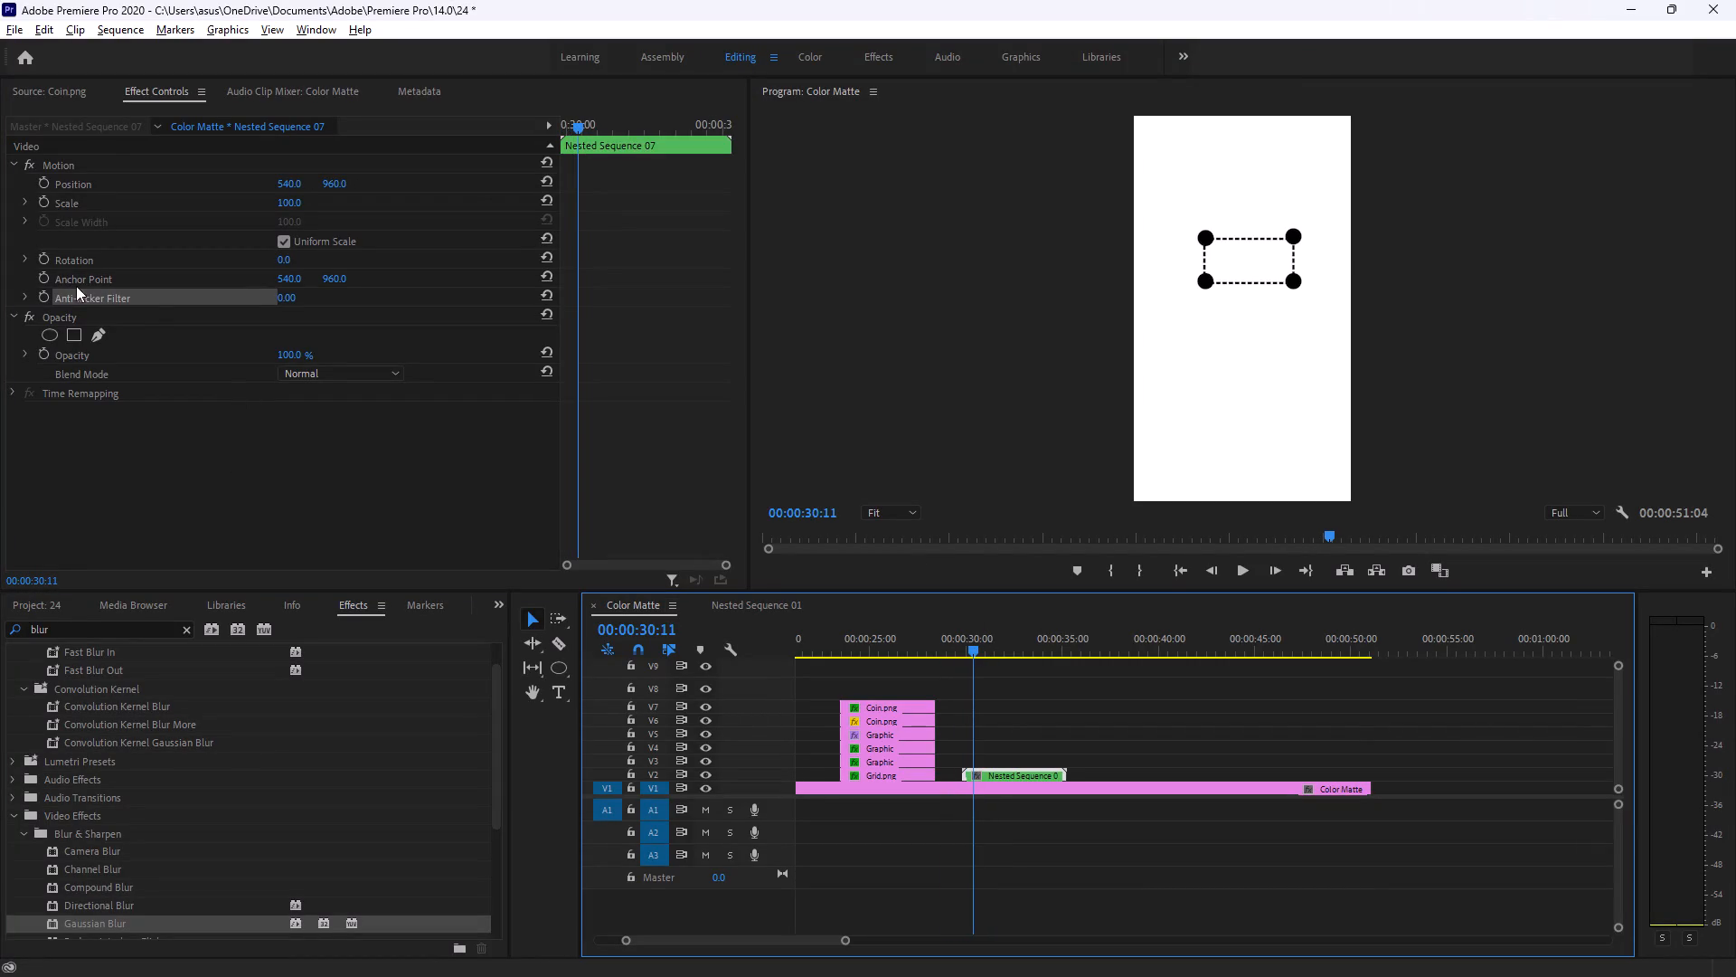
{"action": "left_click", "coordinate": [41, 295]}
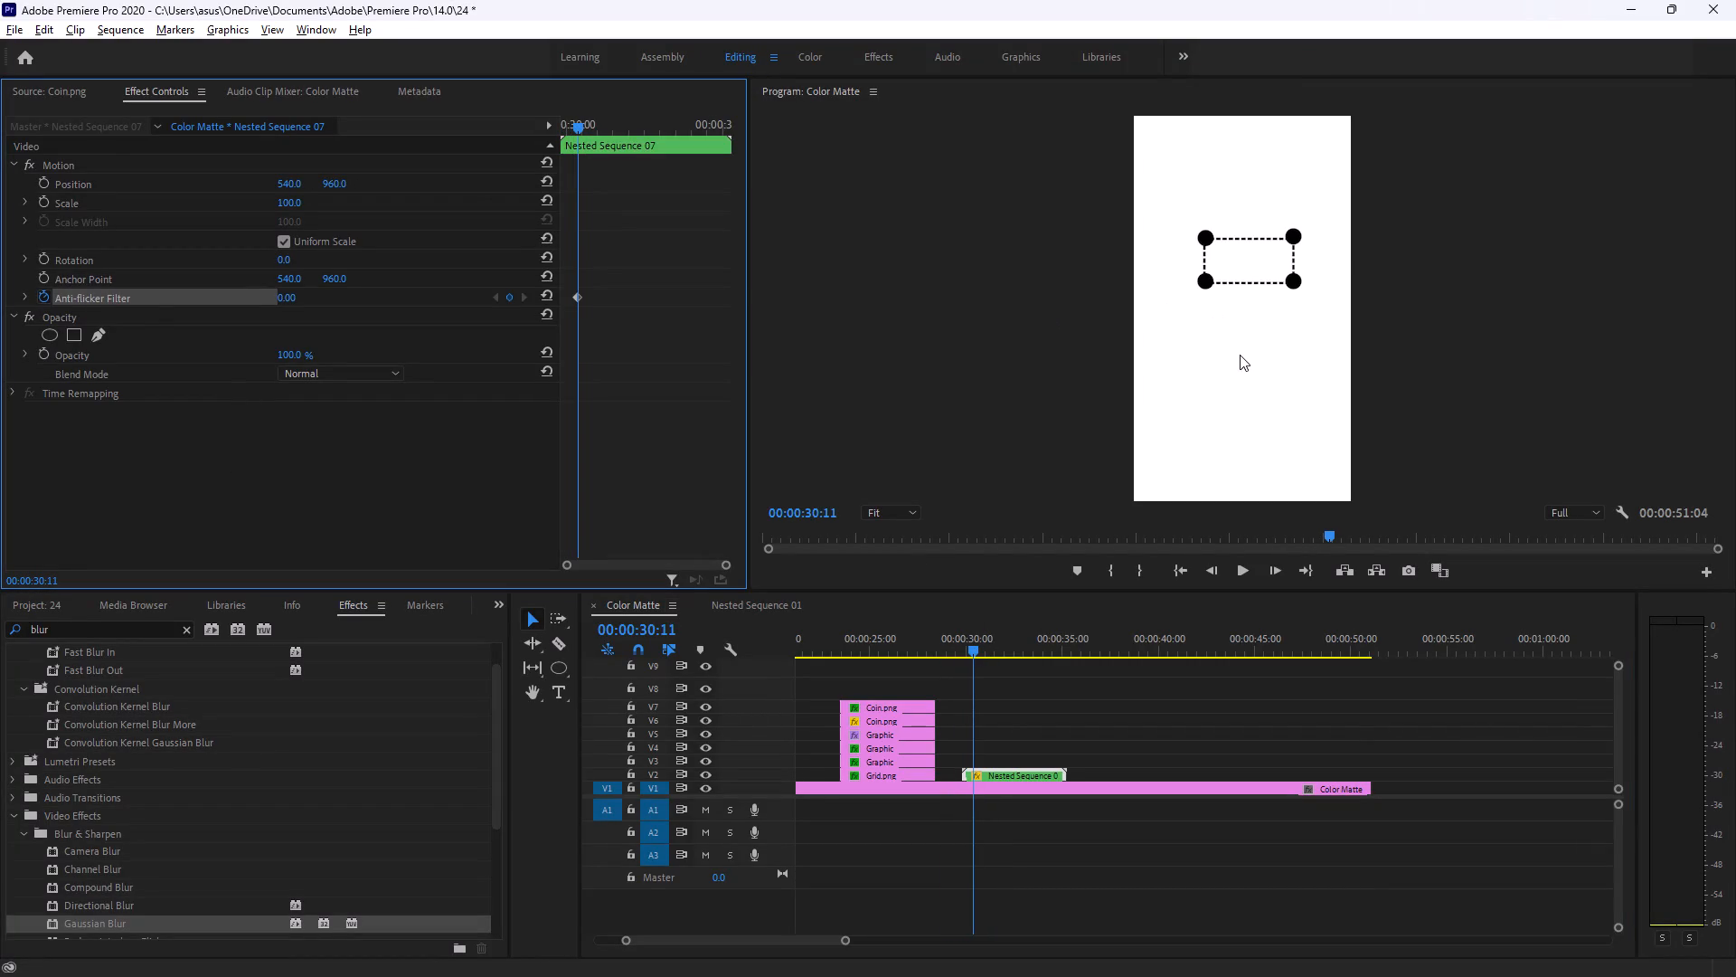
{"action": "left_click", "coordinate": [1237, 349]}
{"action": "left_click", "coordinate": [1237, 349]}
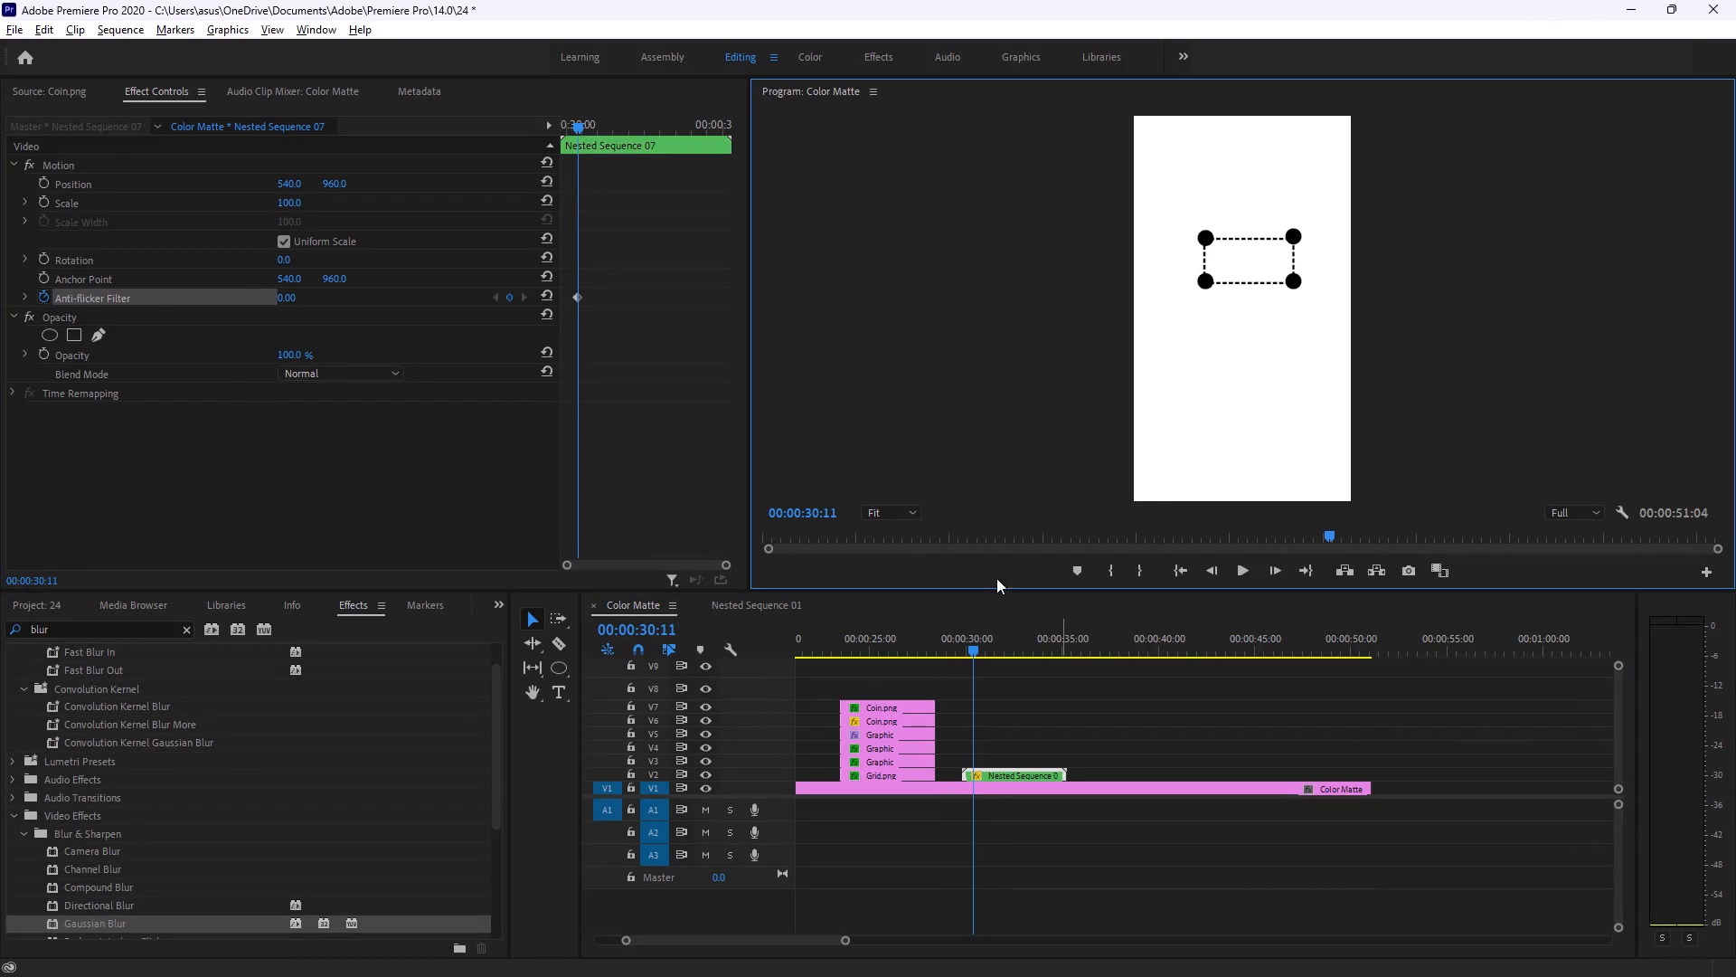
Turn off Anti-flicker Filter keyframing for Nested Sequence 07 and accept deleting its keyframe.
{"action": "left_click", "coordinate": [41, 290]}
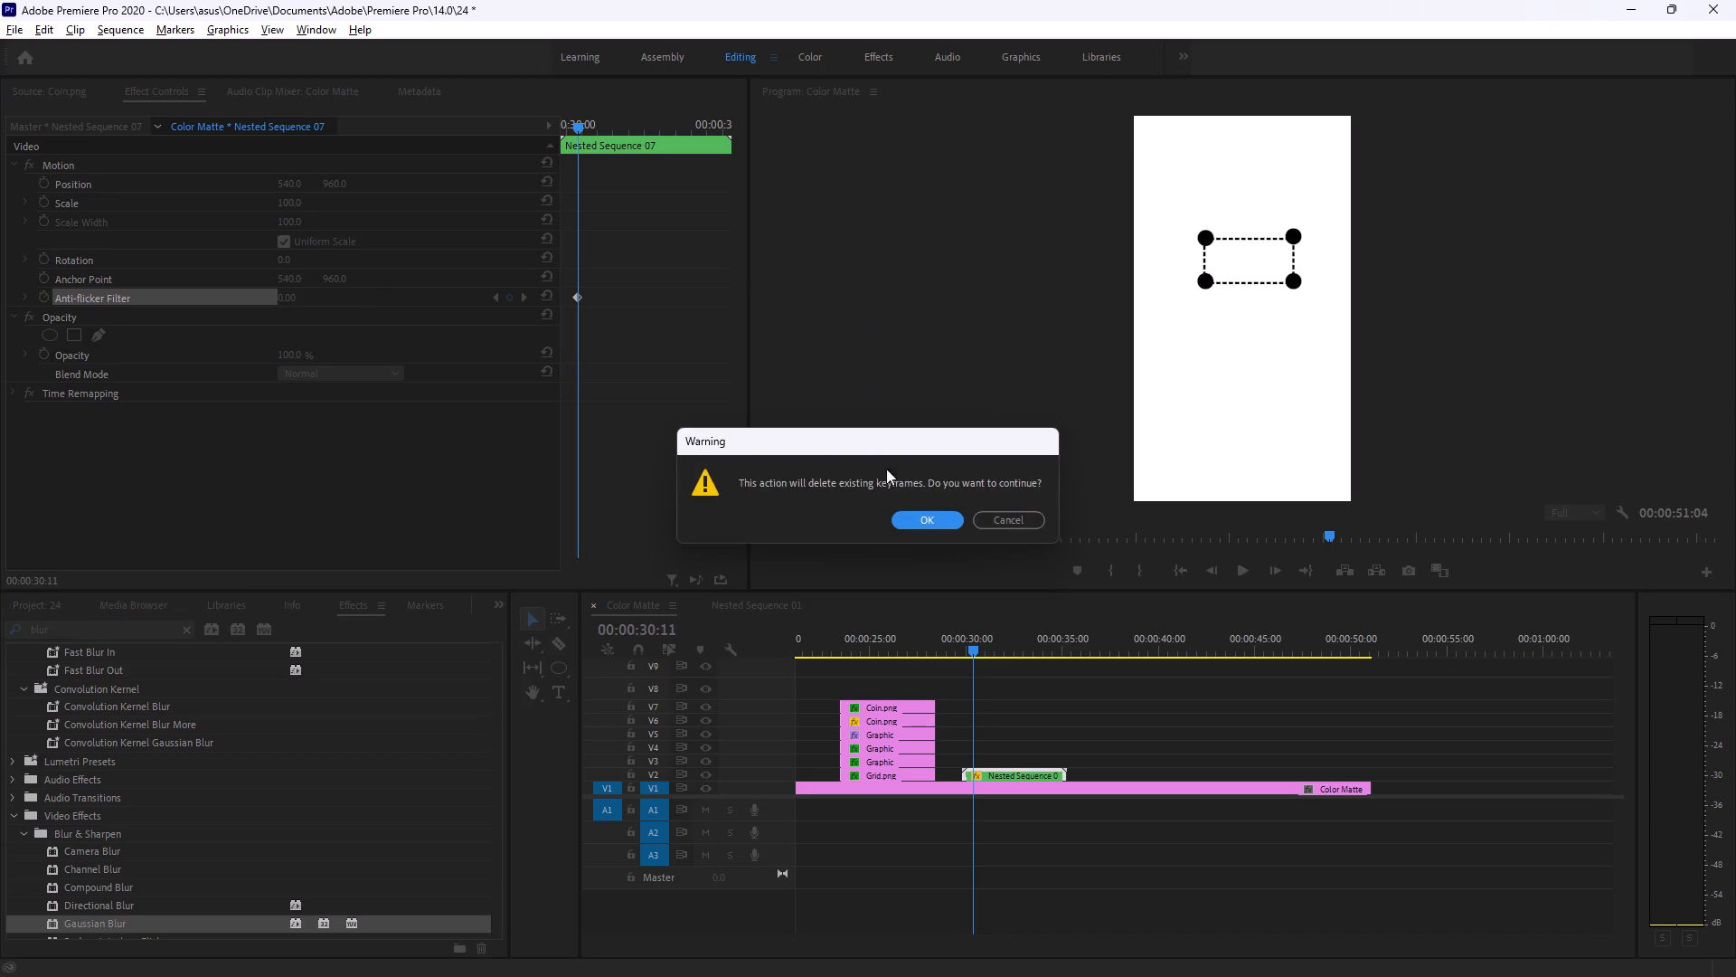
{"action": "left_click", "coordinate": [929, 517]}
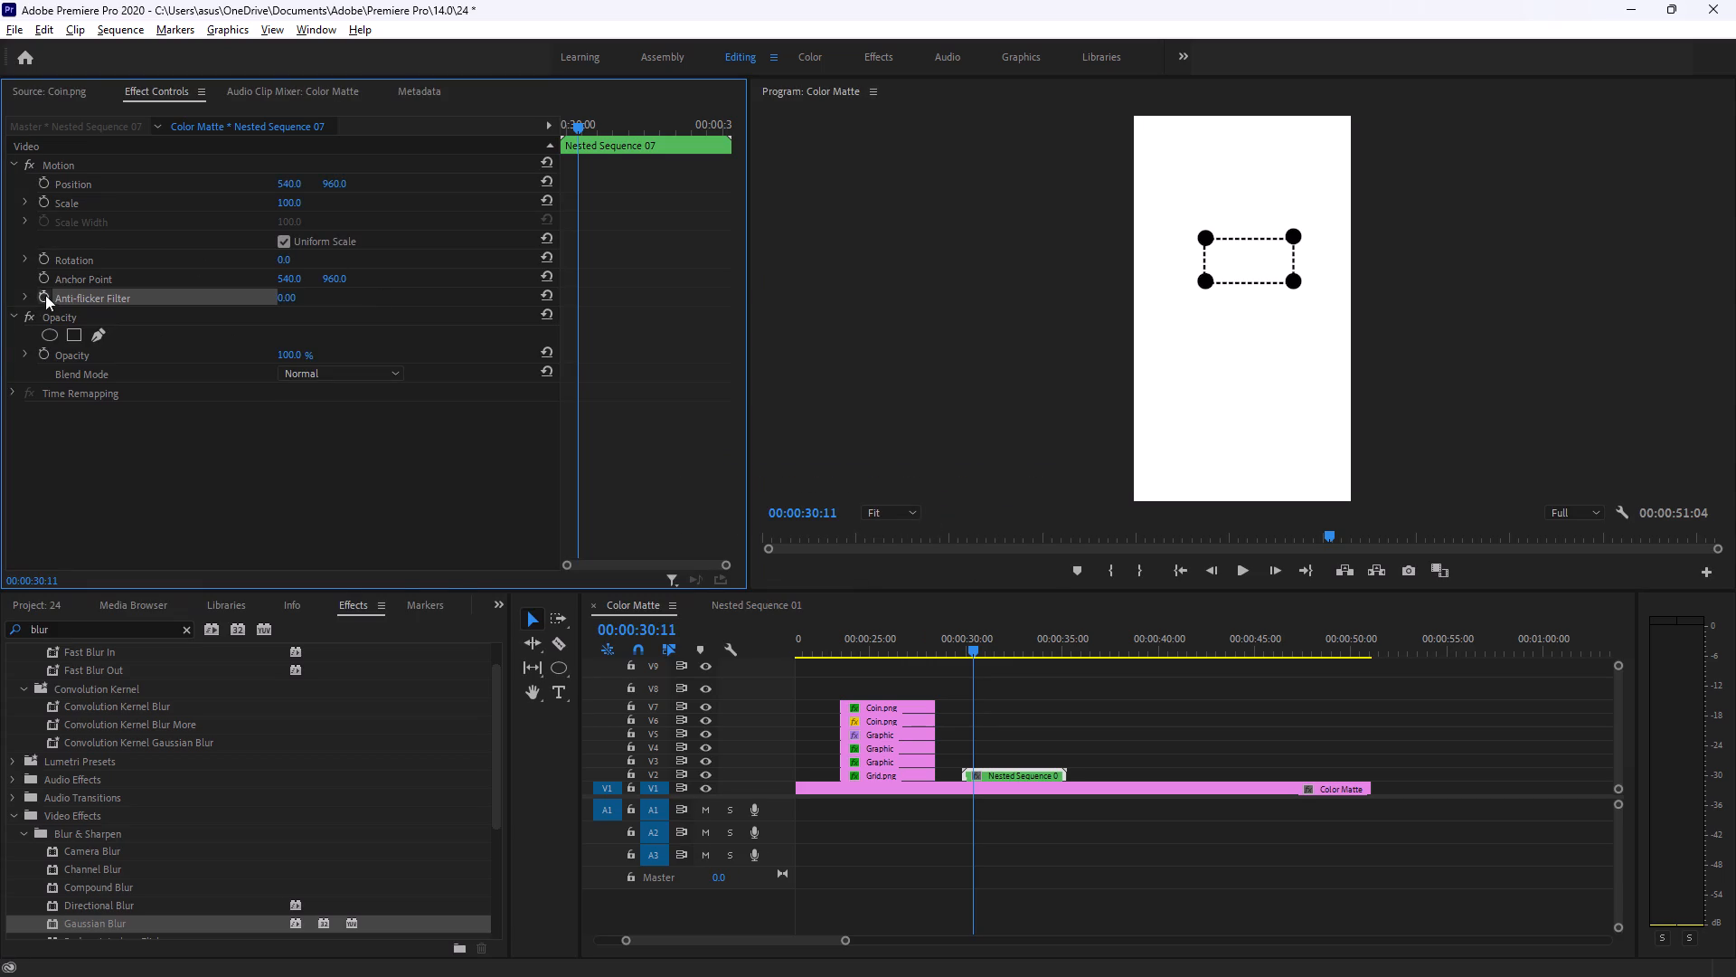
Replay the tutorial's anchor point adjustment in the browser and return to Premiere Pro.
{"action": "key", "text": "alt+Tab"}
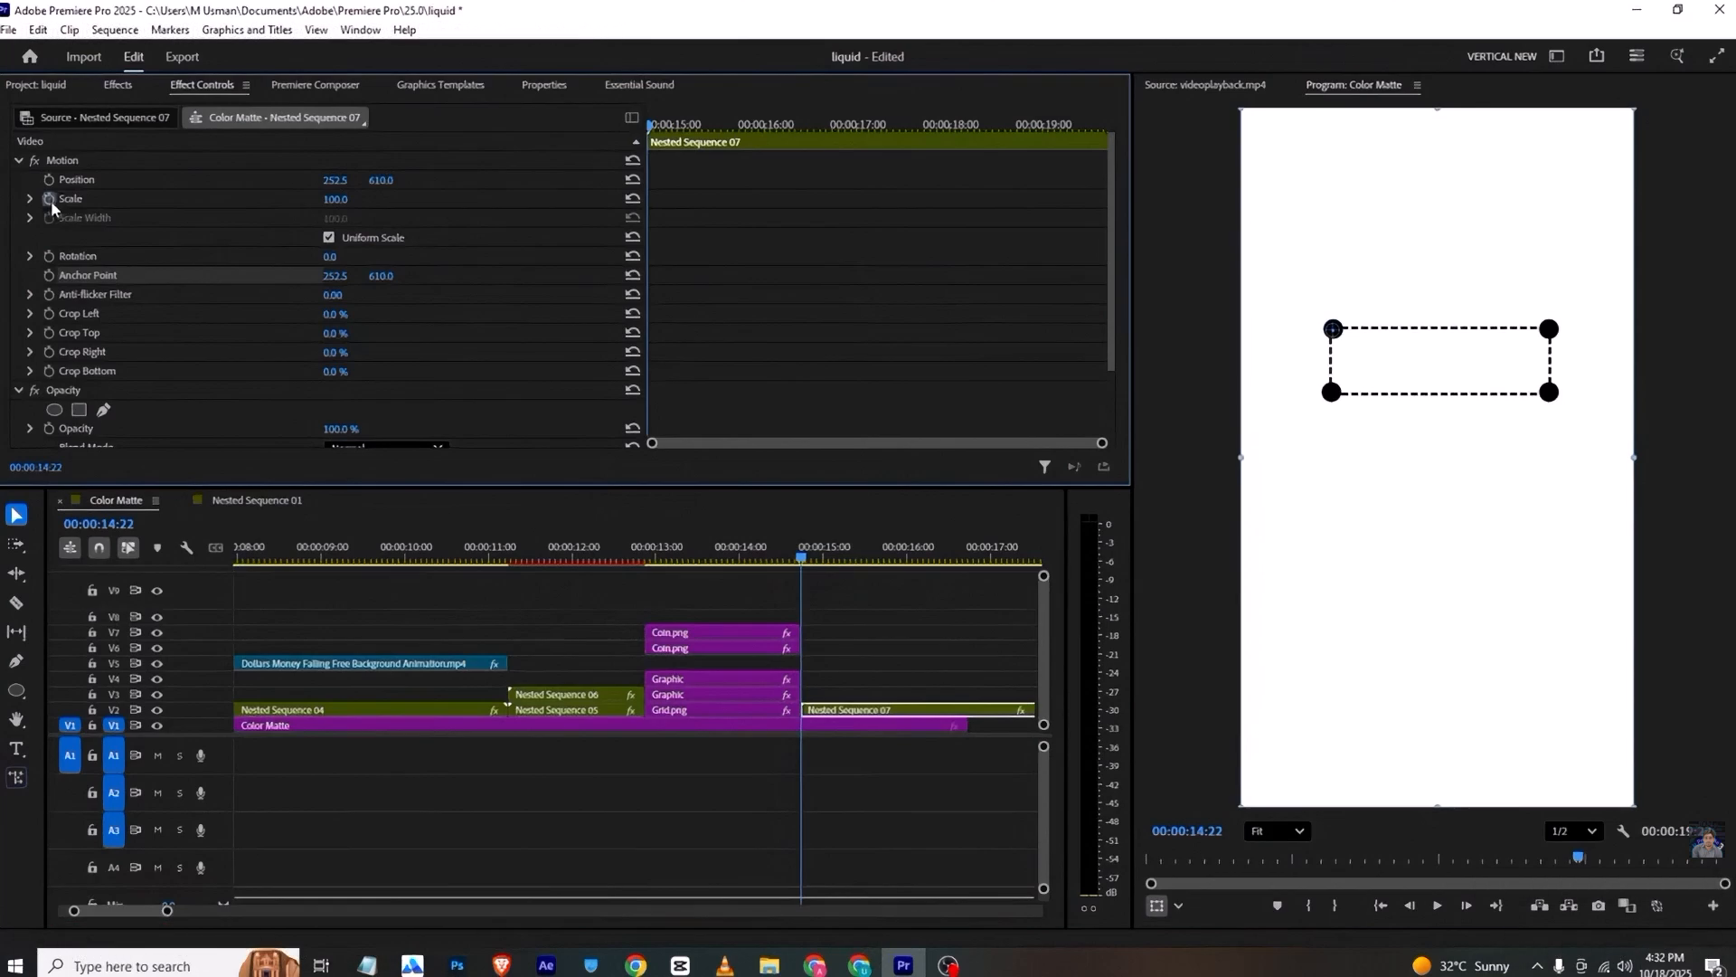
{"action": "key", "text": "space"}
{"action": "key", "text": "Left"}
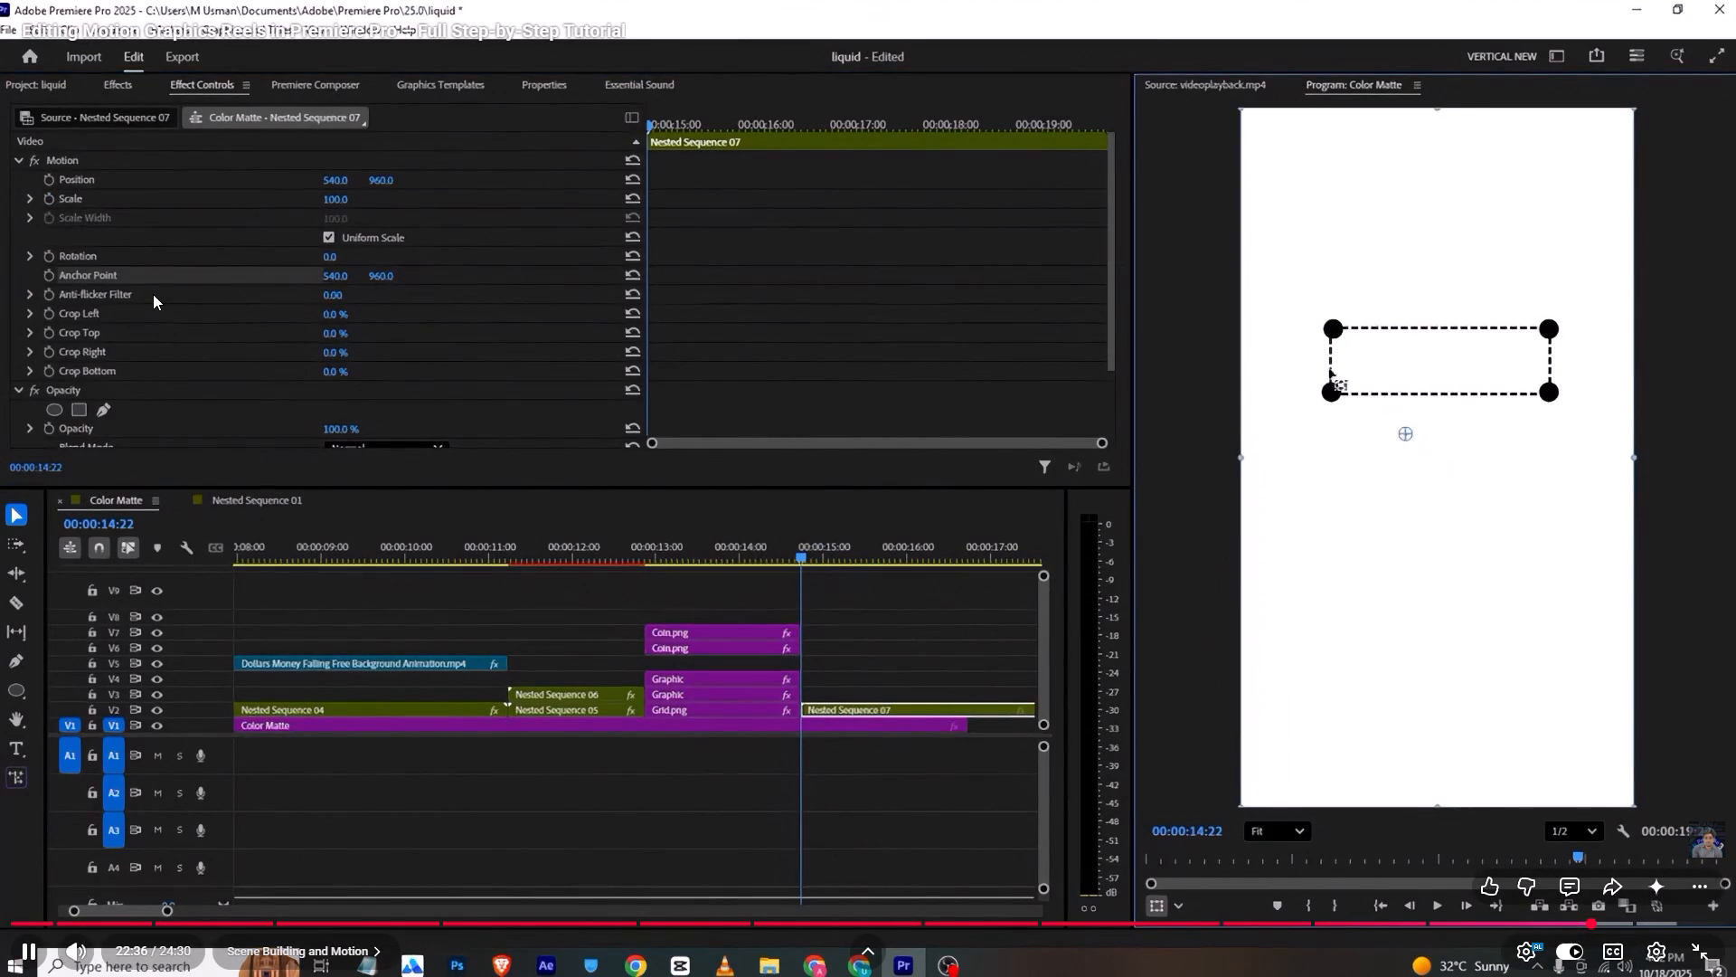
{"action": "key", "text": "space"}
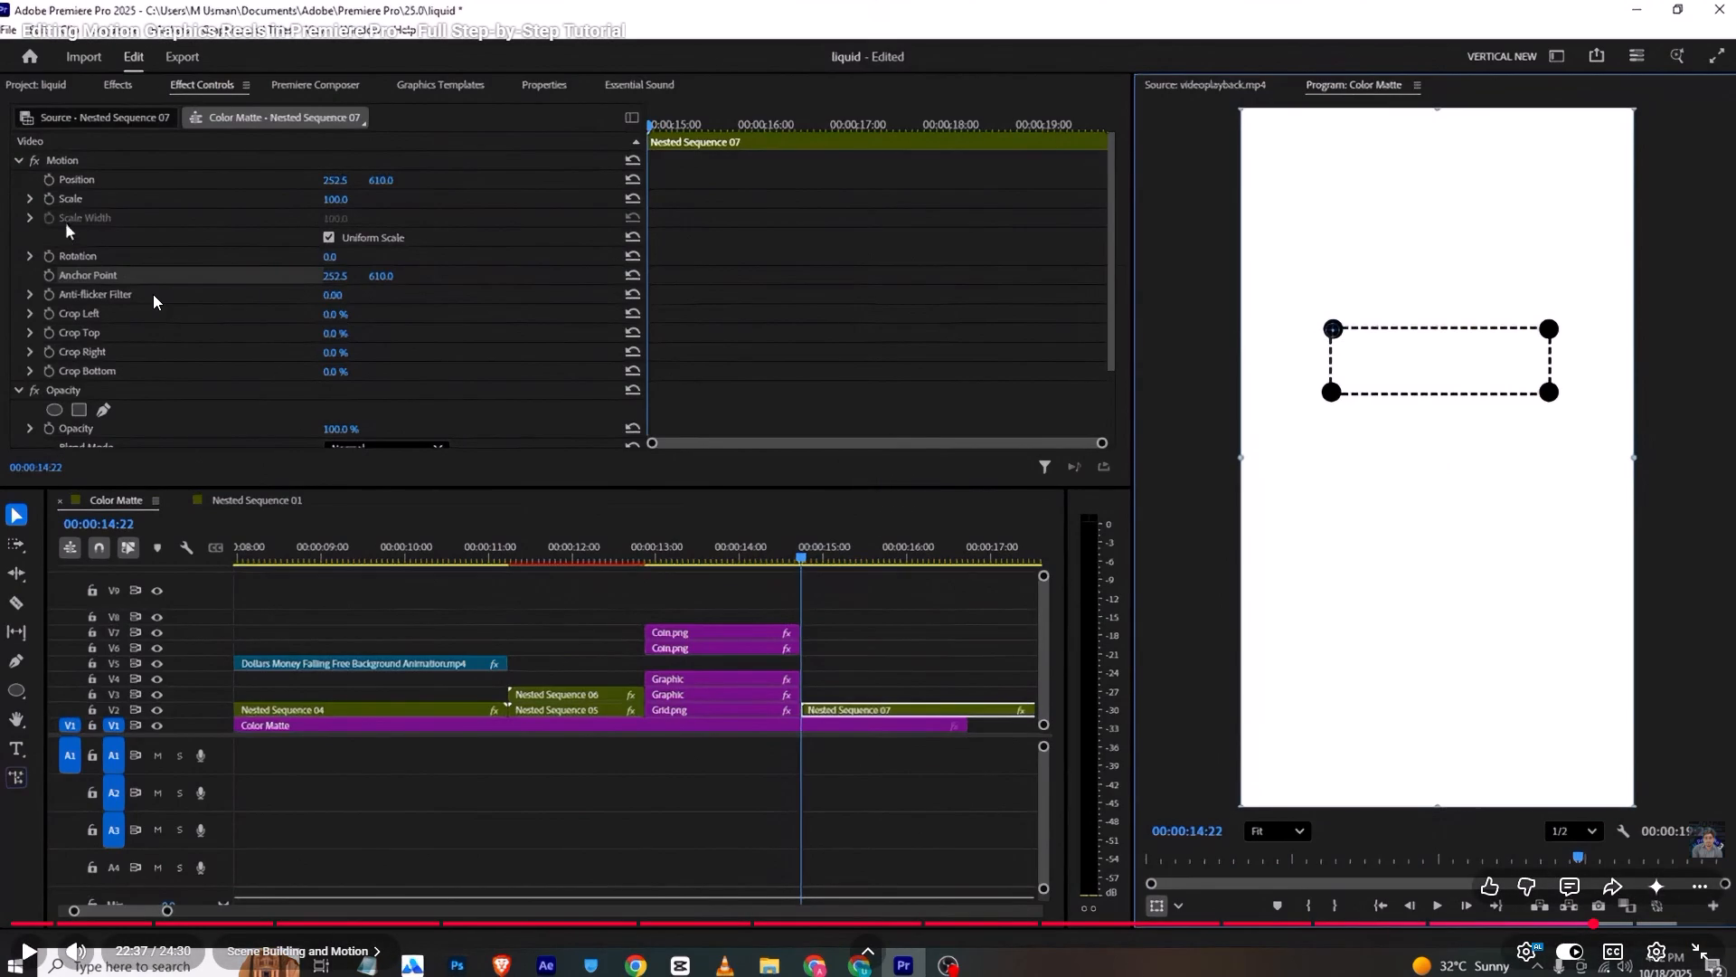
{"action": "key", "text": "alt+Tab"}
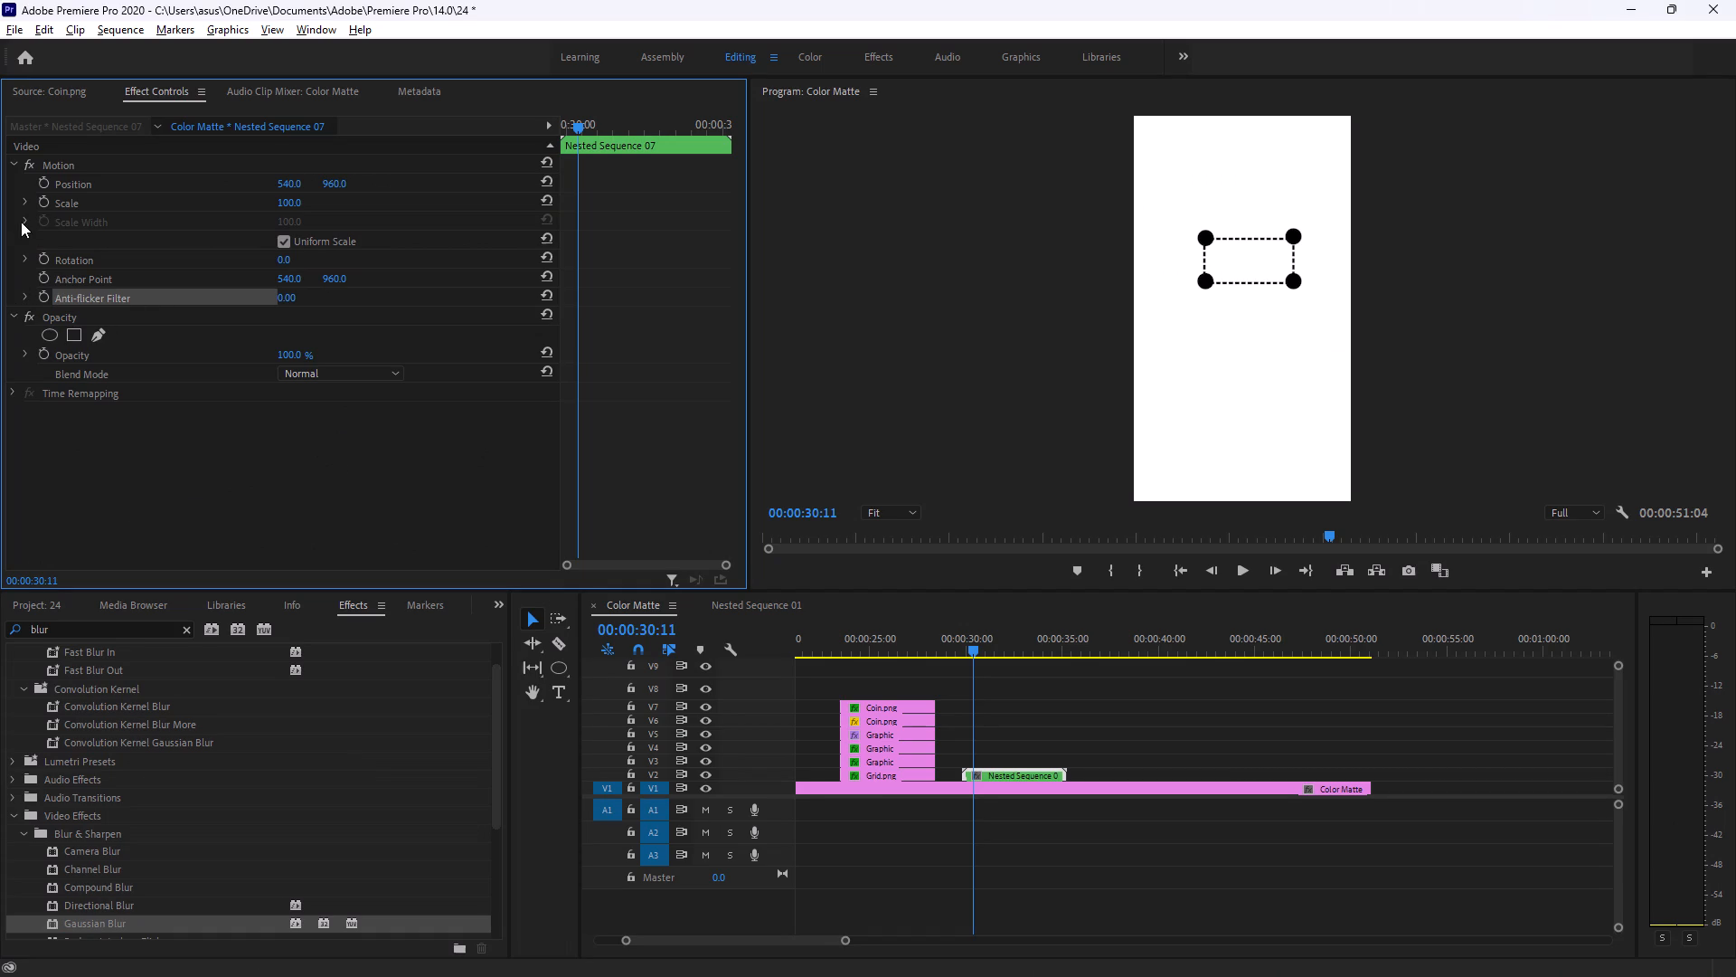
Turn on Anchor Point keyframing for Nested Sequence 07 at 00:00:30:11.
{"action": "left_click", "coordinate": [11, 313]}
{"action": "left_click", "coordinate": [11, 313]}
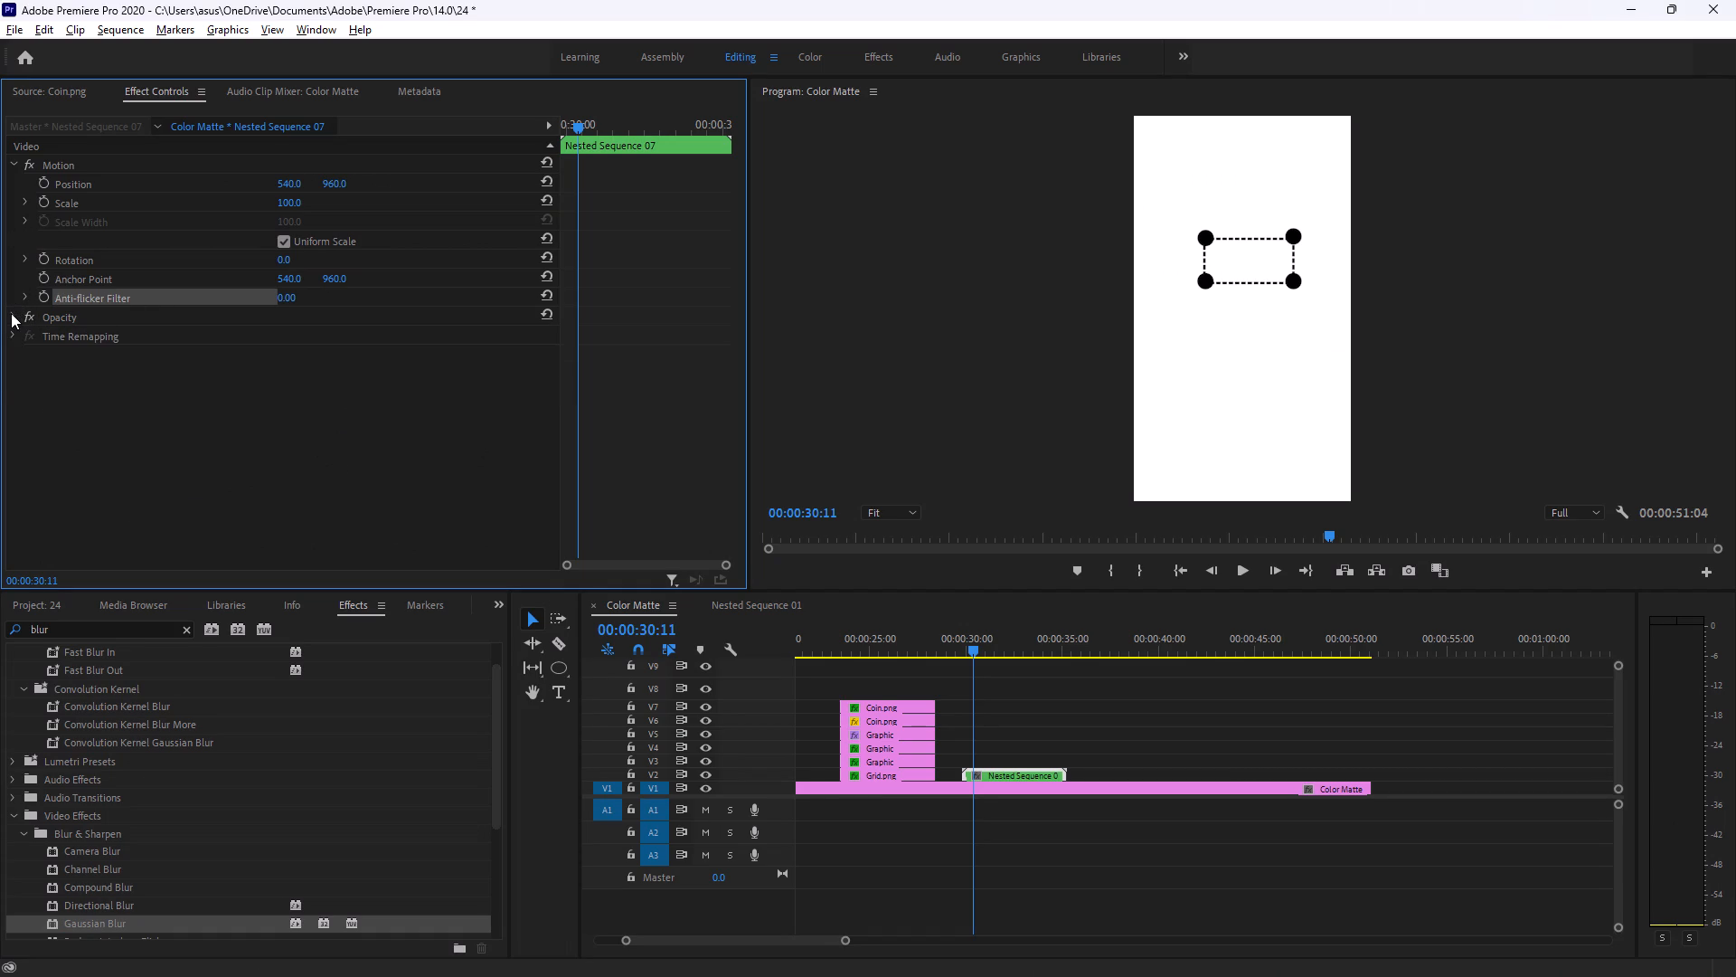
{"action": "scroll", "coordinate": [87, 293], "scroll_direction": "up", "scroll_amount": 3}
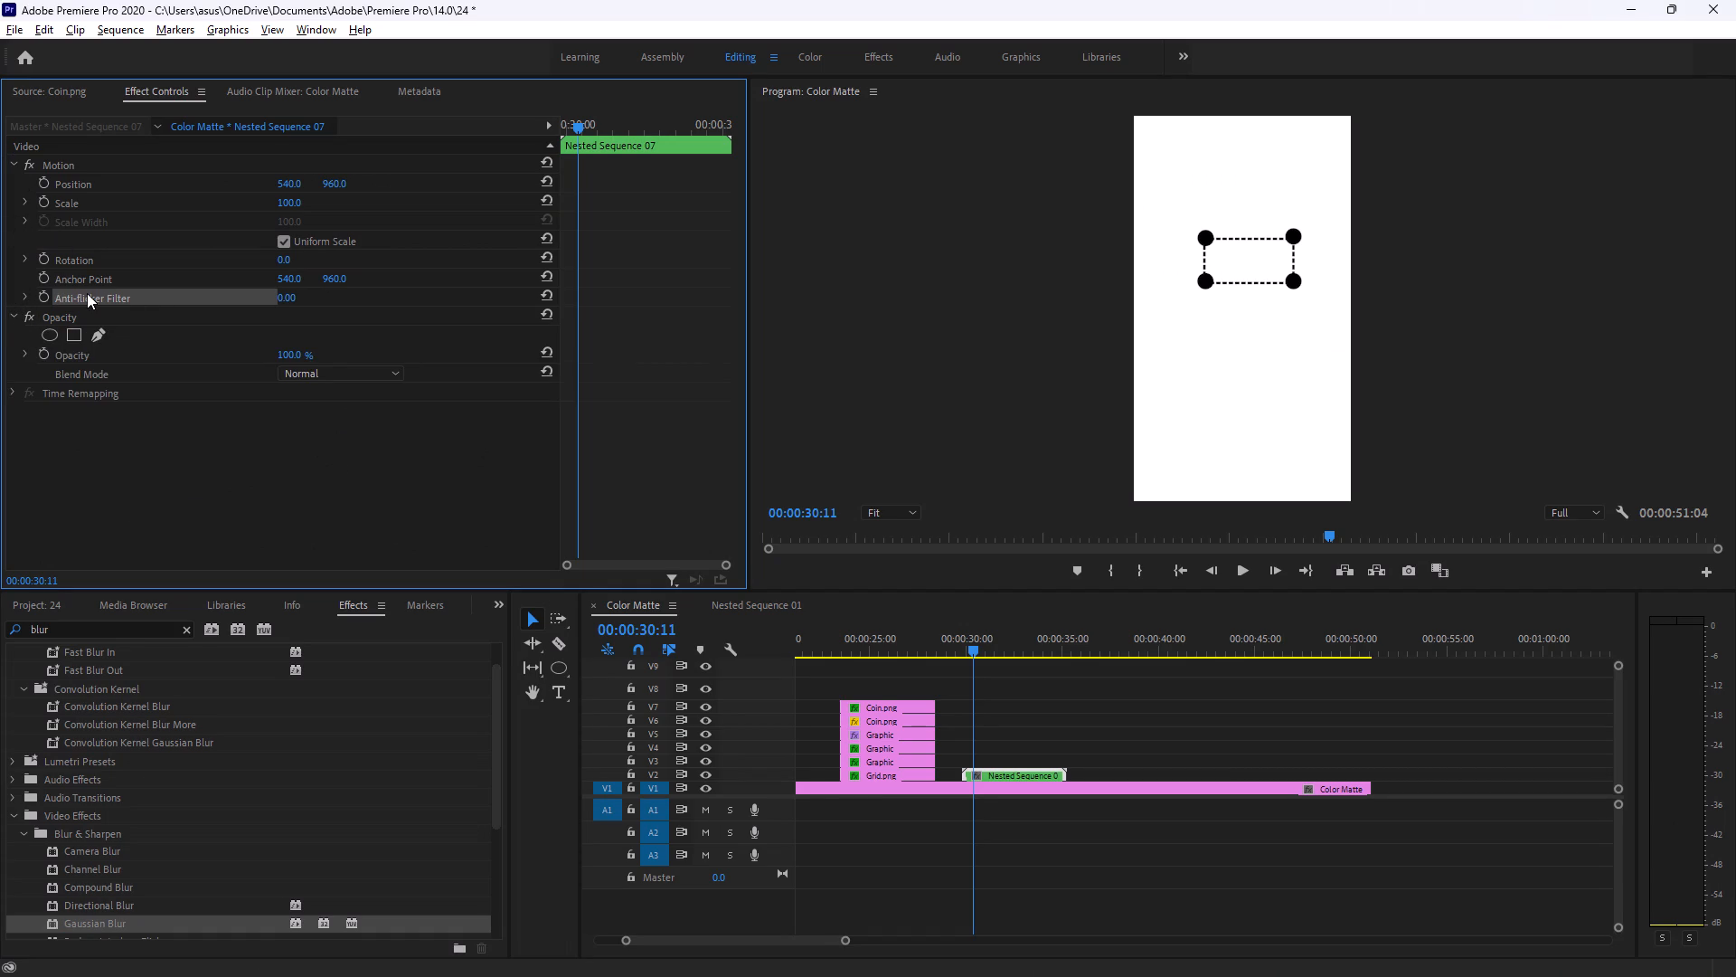
{"action": "left_click", "coordinate": [41, 275]}
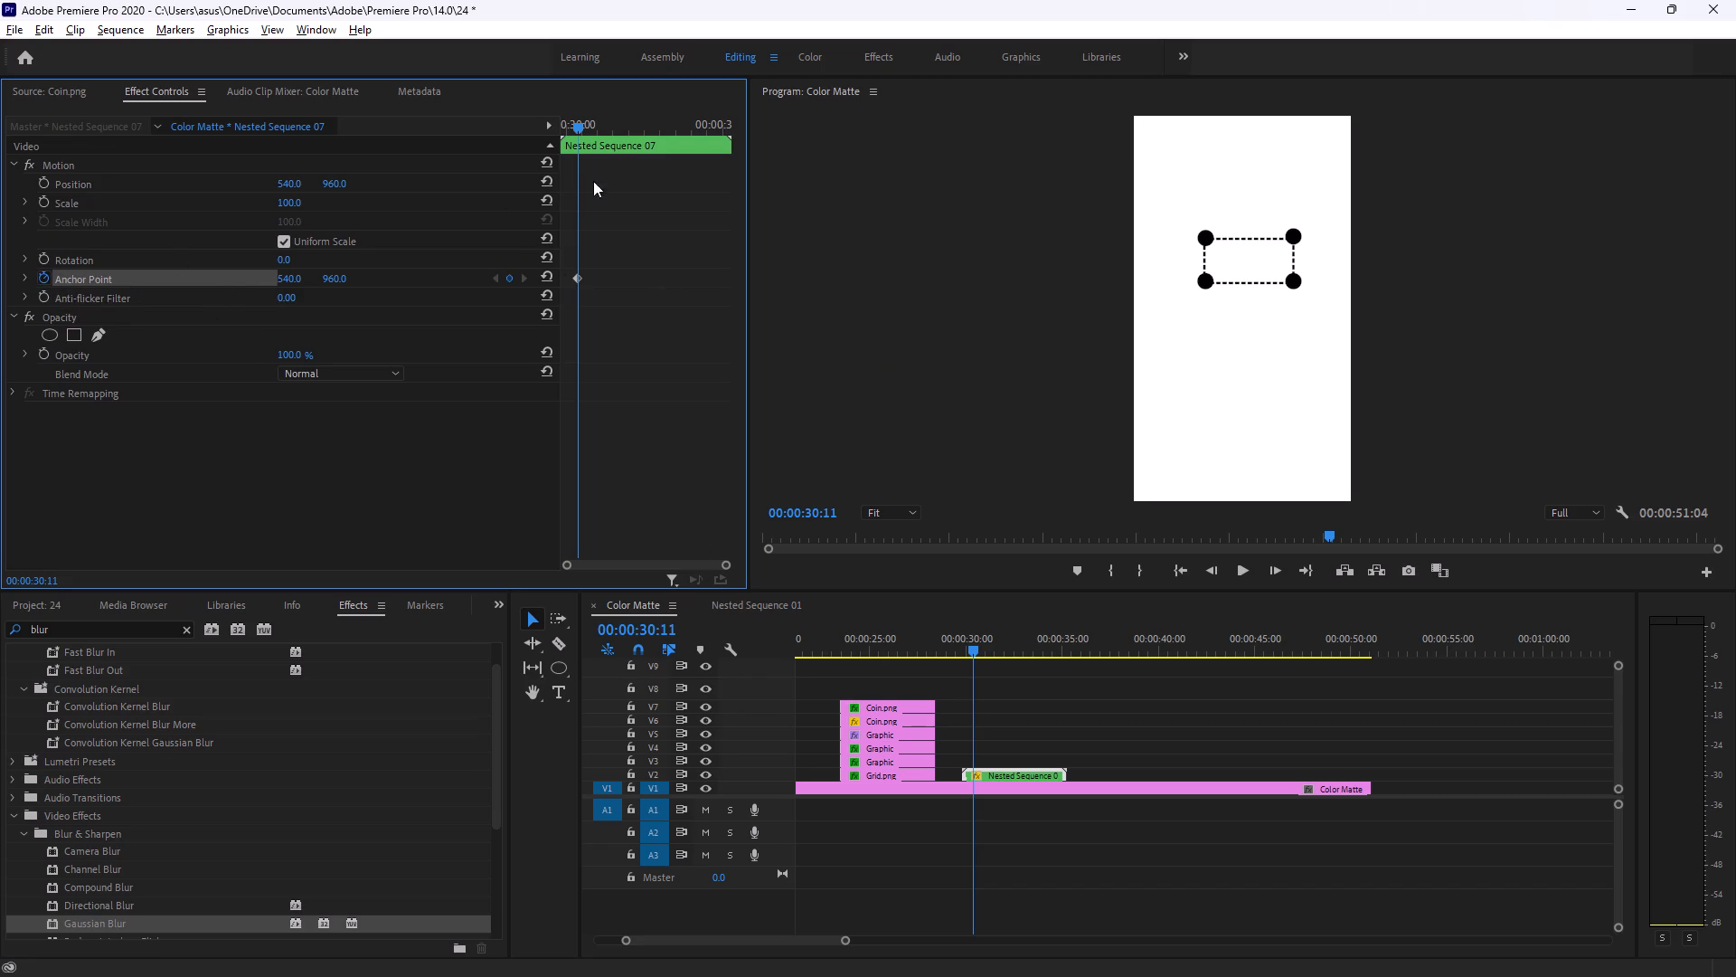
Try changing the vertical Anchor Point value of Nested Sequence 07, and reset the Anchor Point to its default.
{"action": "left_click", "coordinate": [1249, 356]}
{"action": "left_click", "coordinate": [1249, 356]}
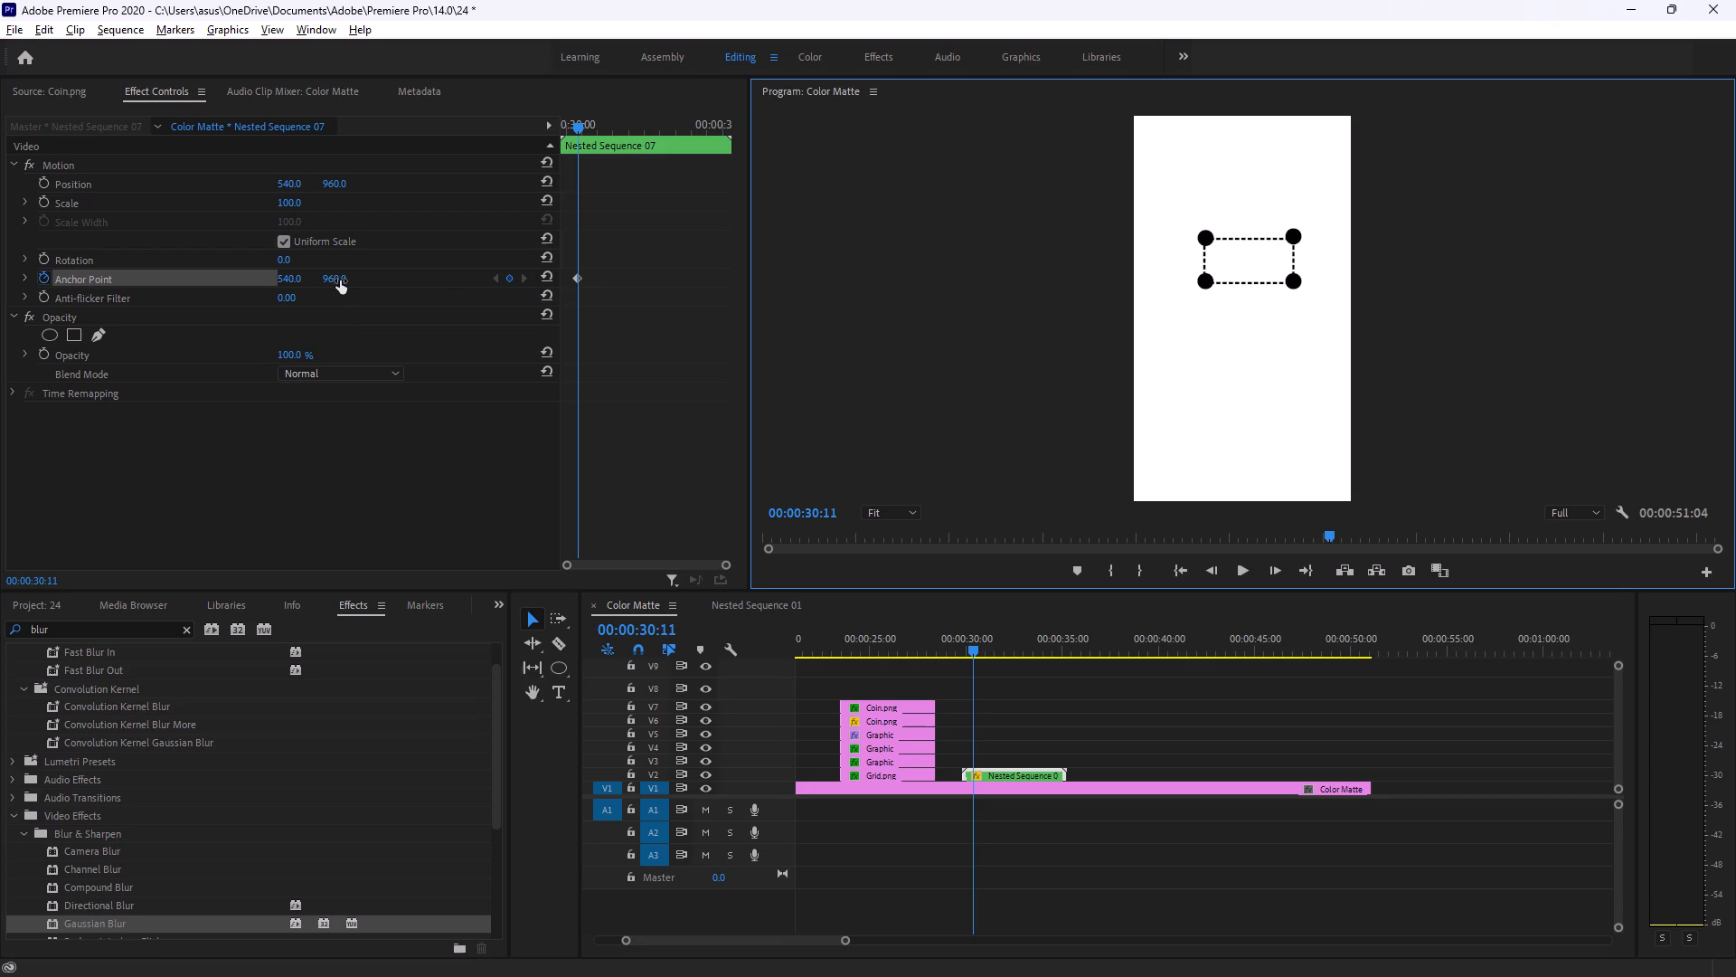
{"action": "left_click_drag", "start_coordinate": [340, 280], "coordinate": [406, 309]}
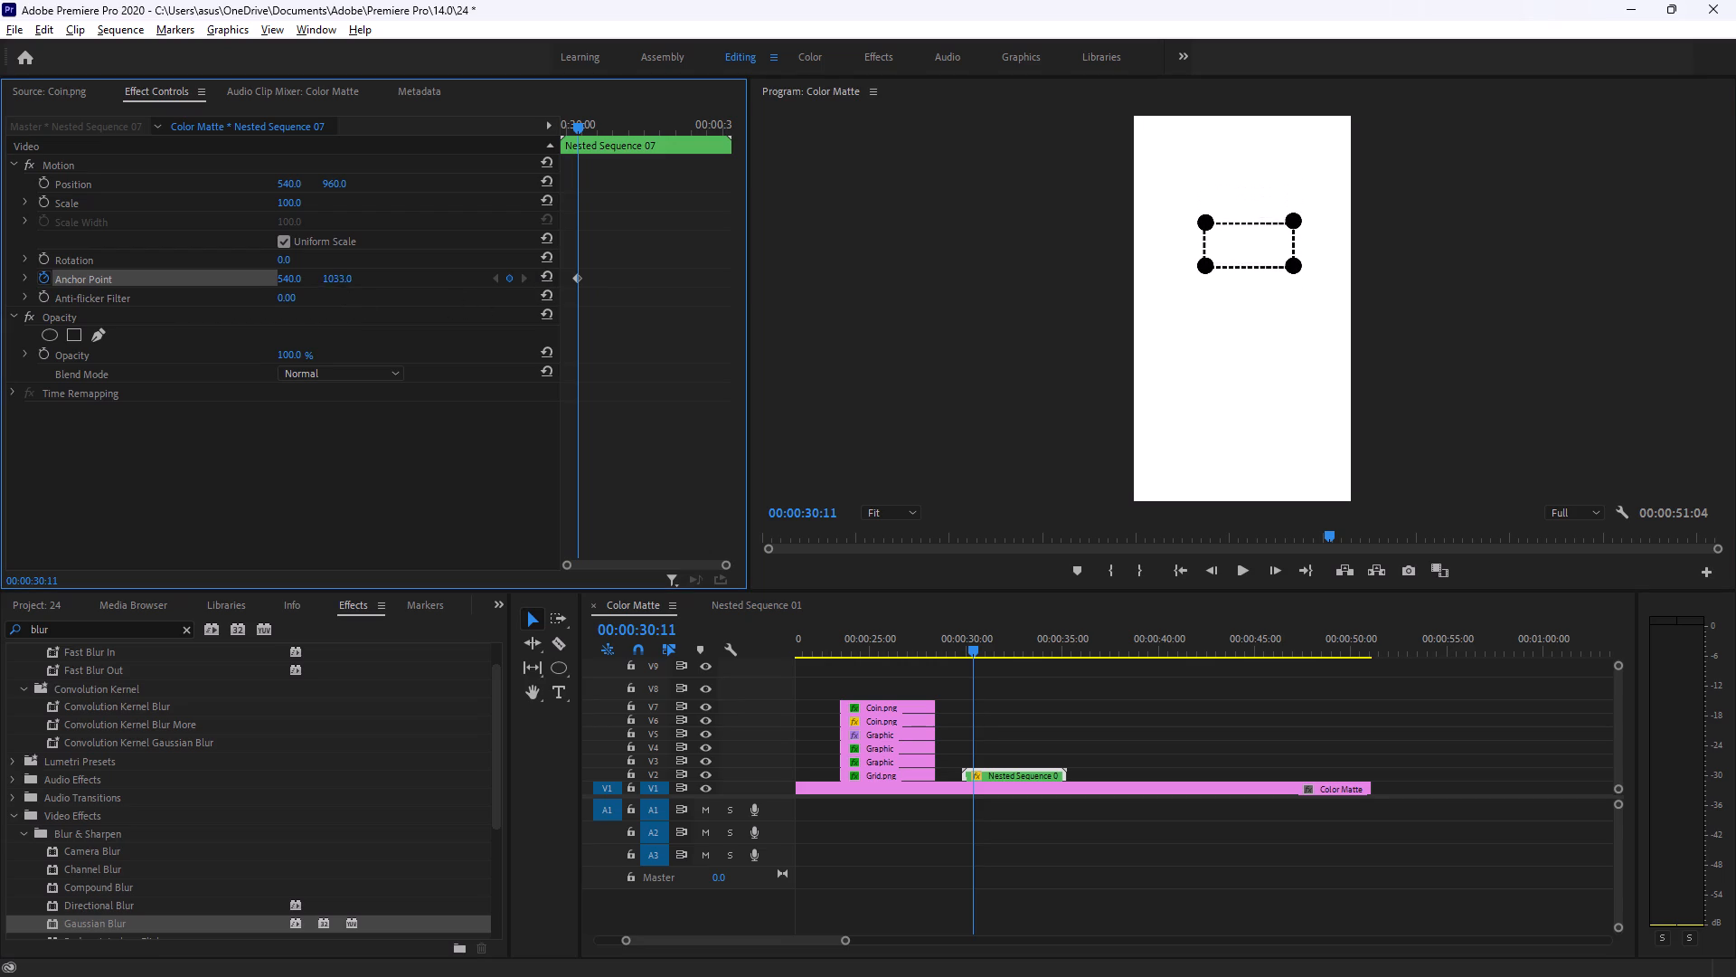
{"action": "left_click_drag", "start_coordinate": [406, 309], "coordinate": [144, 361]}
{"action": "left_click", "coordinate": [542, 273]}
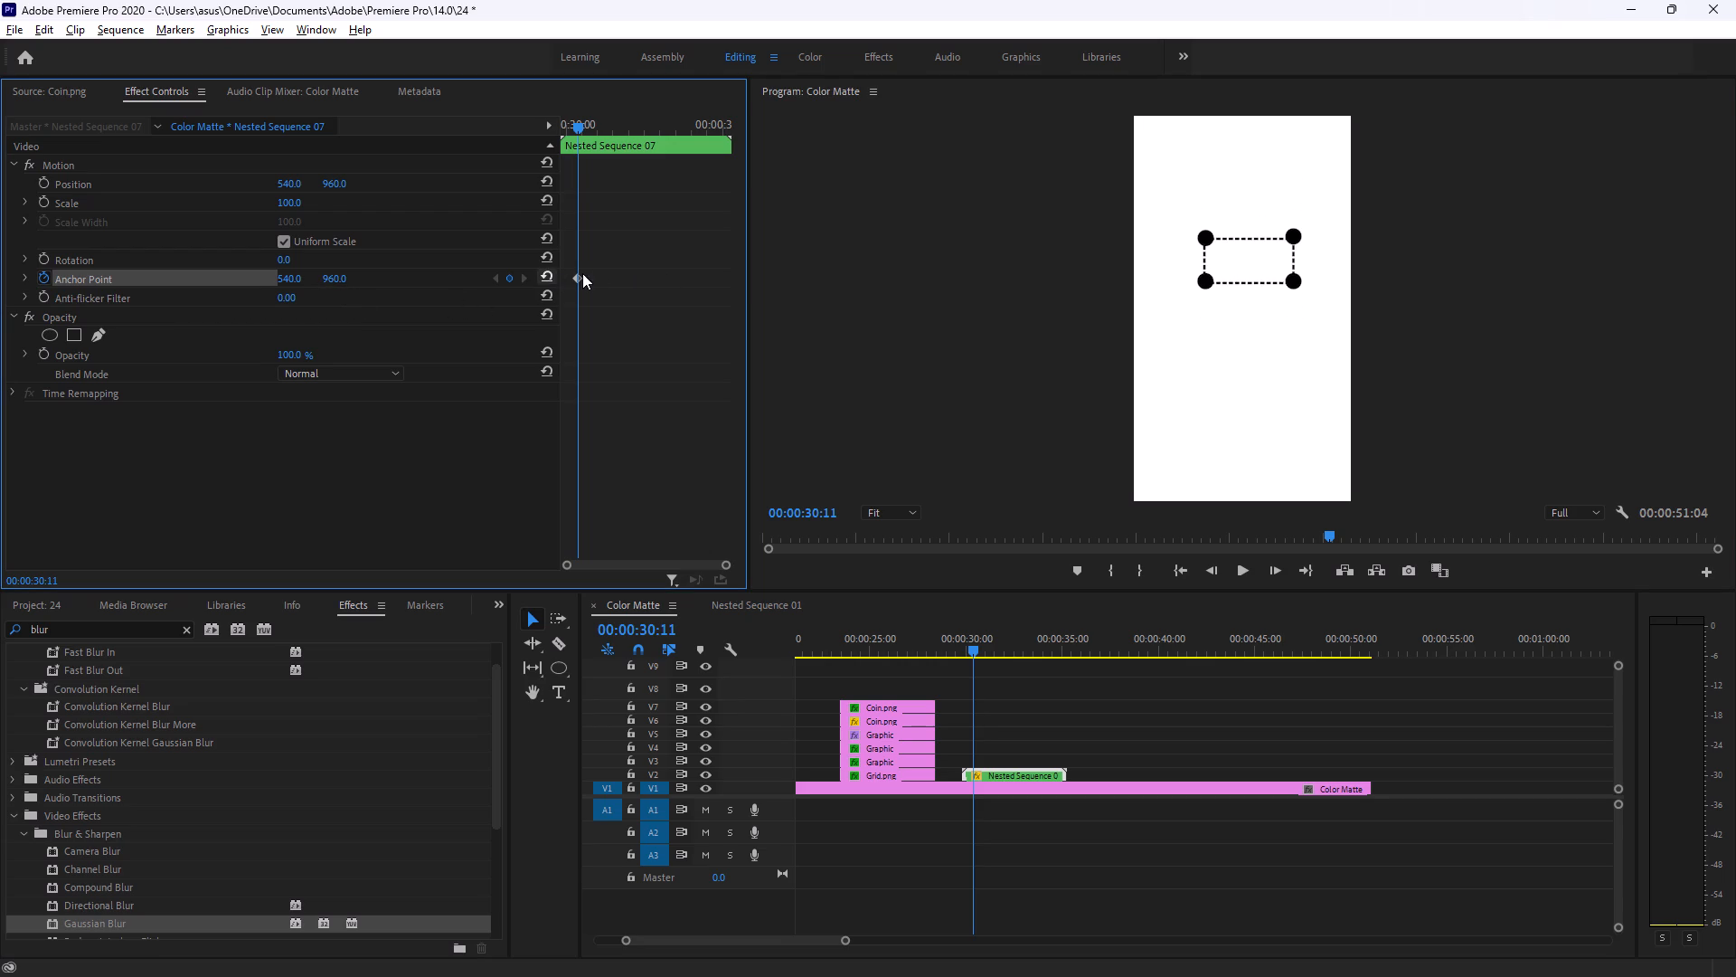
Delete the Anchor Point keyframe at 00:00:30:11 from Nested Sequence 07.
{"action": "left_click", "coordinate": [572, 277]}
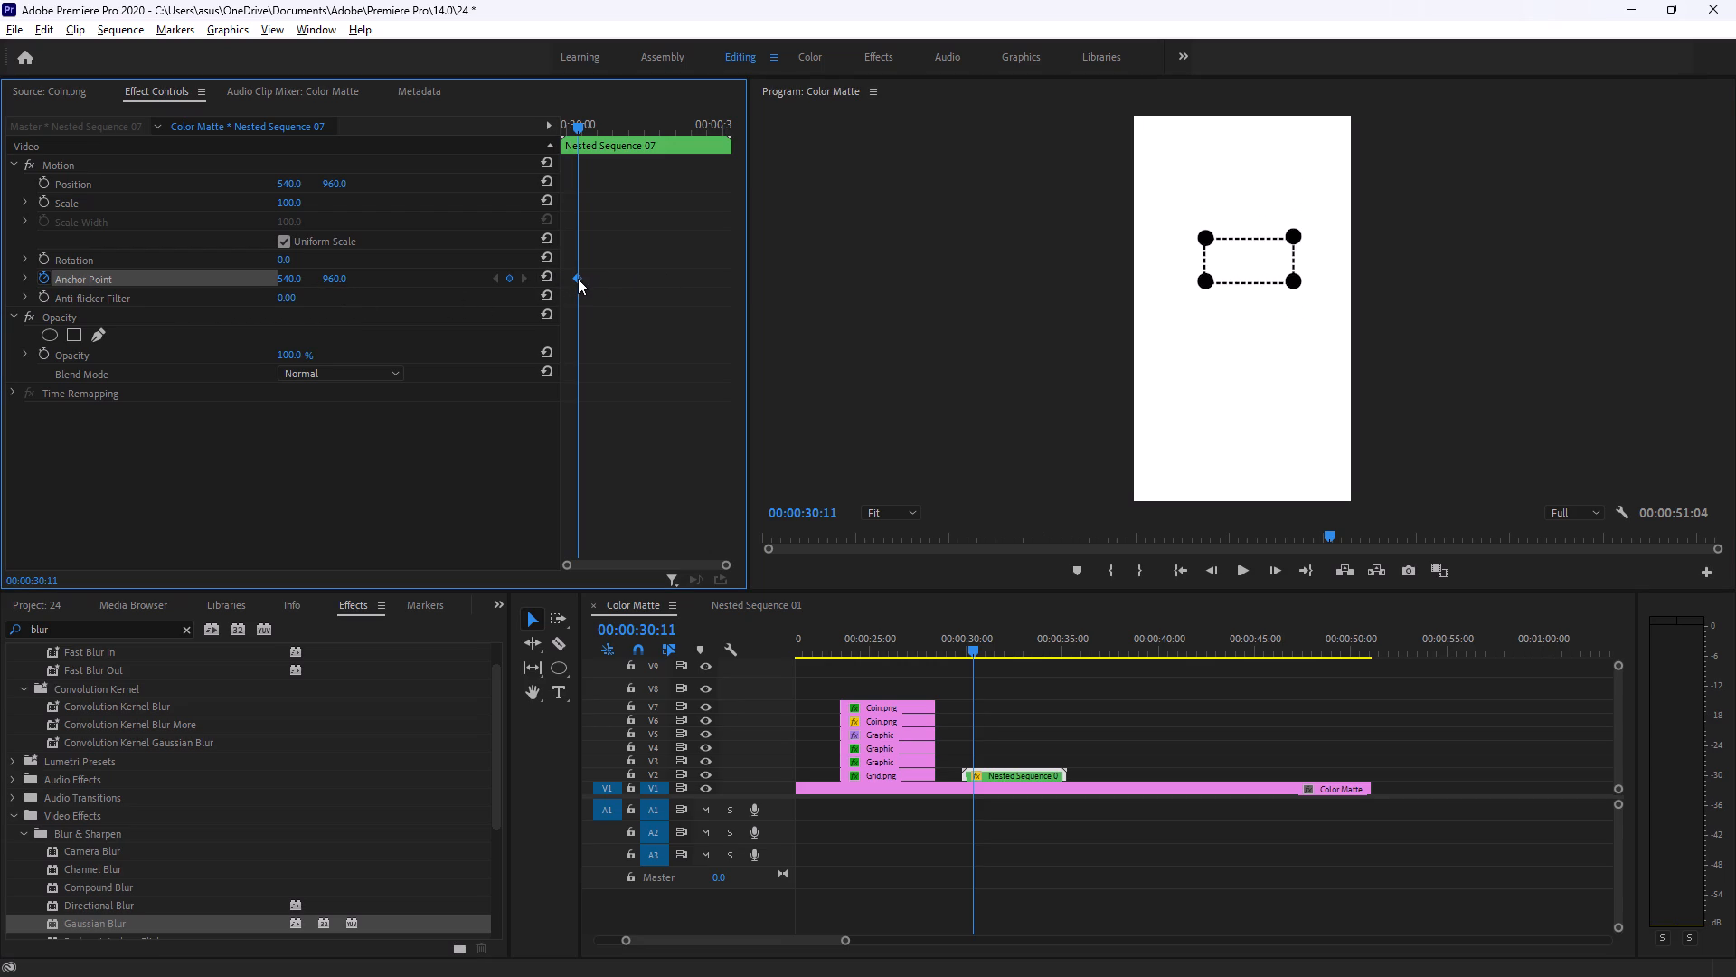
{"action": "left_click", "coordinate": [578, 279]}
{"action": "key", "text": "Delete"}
Move Nested Sequence 07's anchor point in the preview onto the dashed rectangle's upper-left circle, at about 364.5, 617.5.
{"action": "triple_click", "coordinate": [1203, 238]}
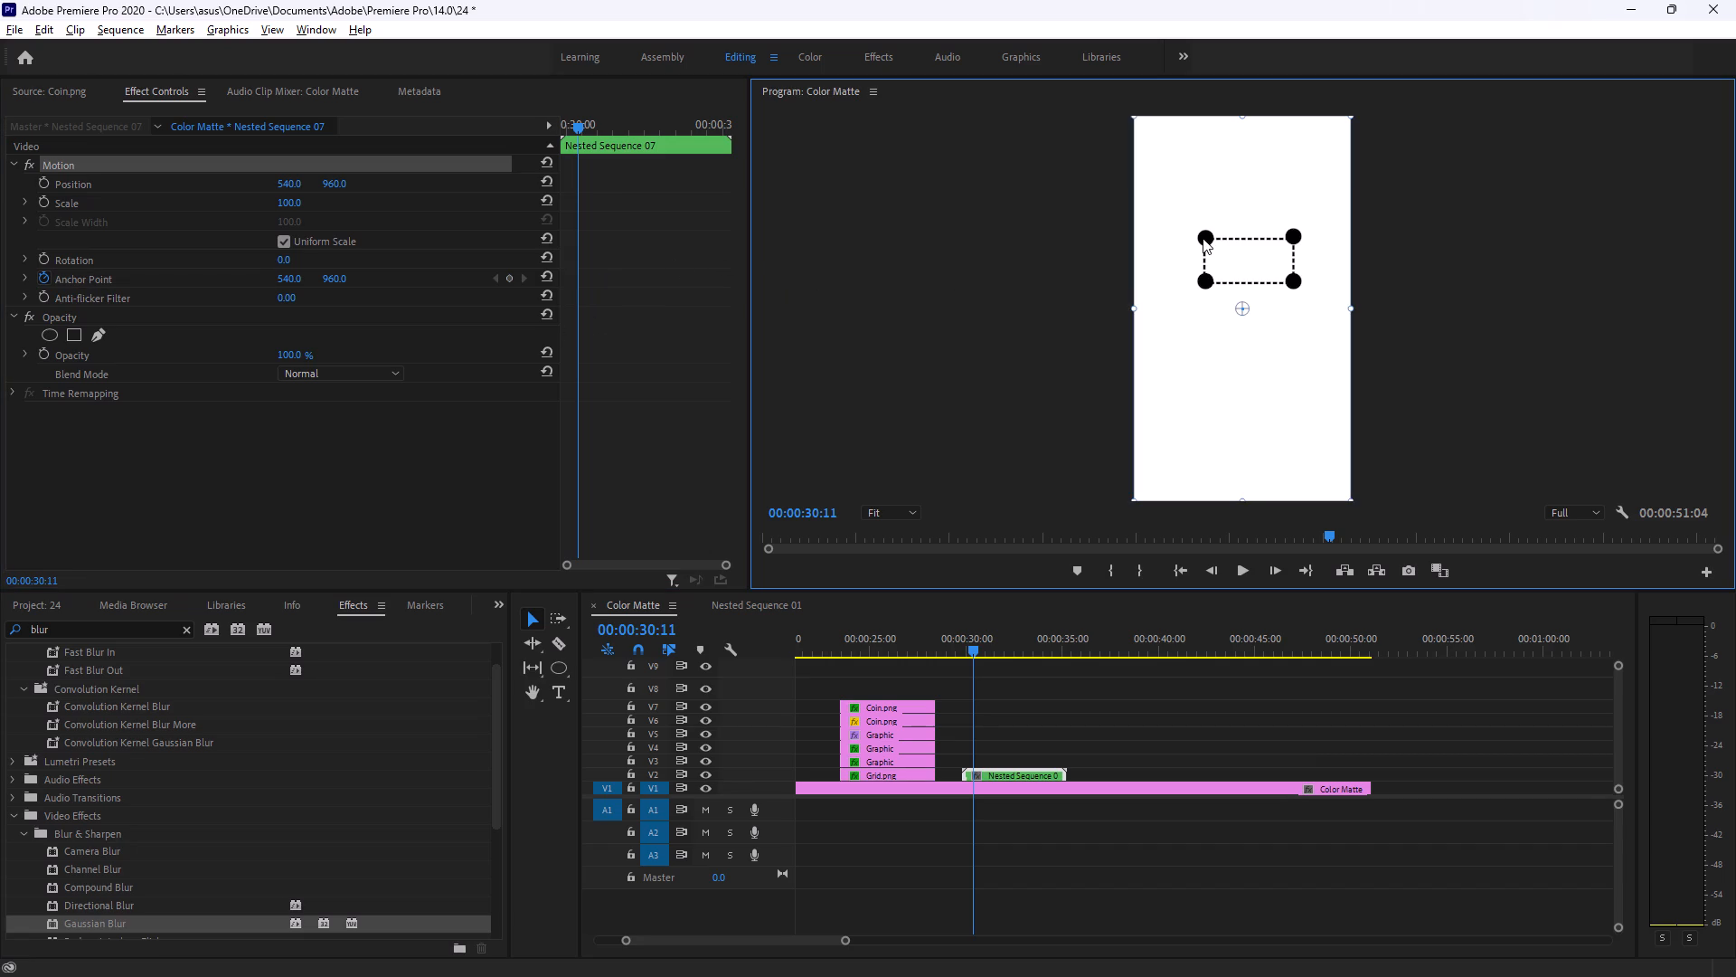
{"action": "left_click_drag", "start_coordinate": [1241, 309], "coordinate": [1209, 241]}
{"action": "left_click_drag", "start_coordinate": [1209, 241], "coordinate": [1207, 240]}
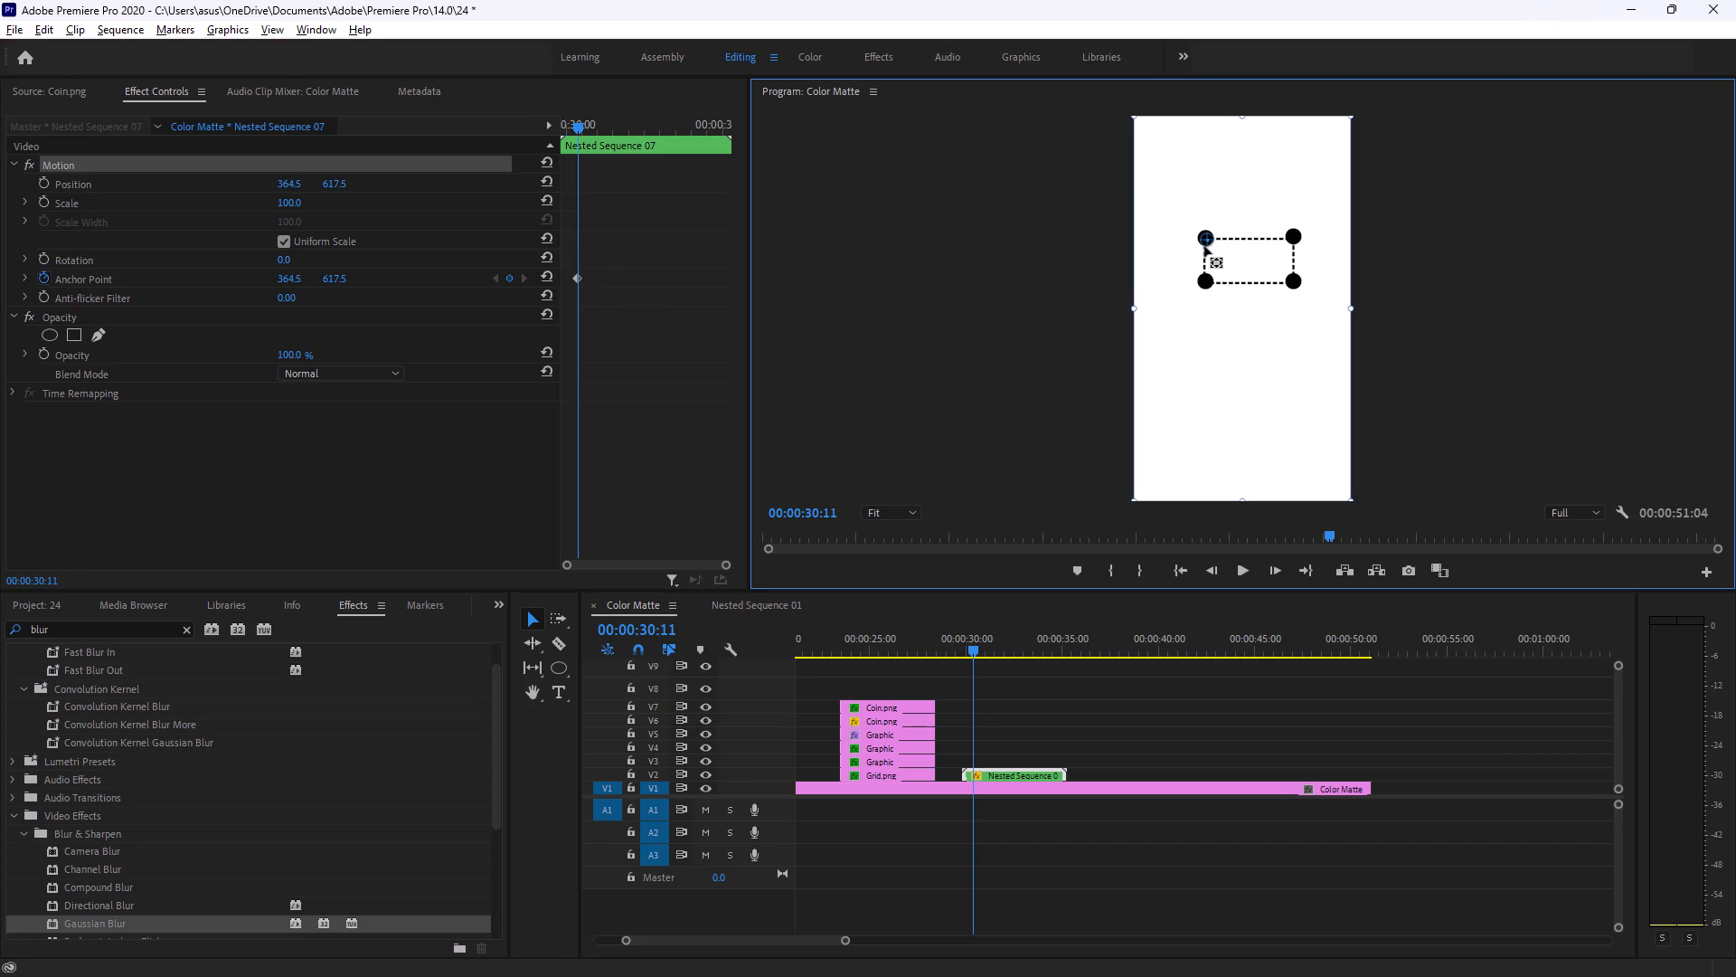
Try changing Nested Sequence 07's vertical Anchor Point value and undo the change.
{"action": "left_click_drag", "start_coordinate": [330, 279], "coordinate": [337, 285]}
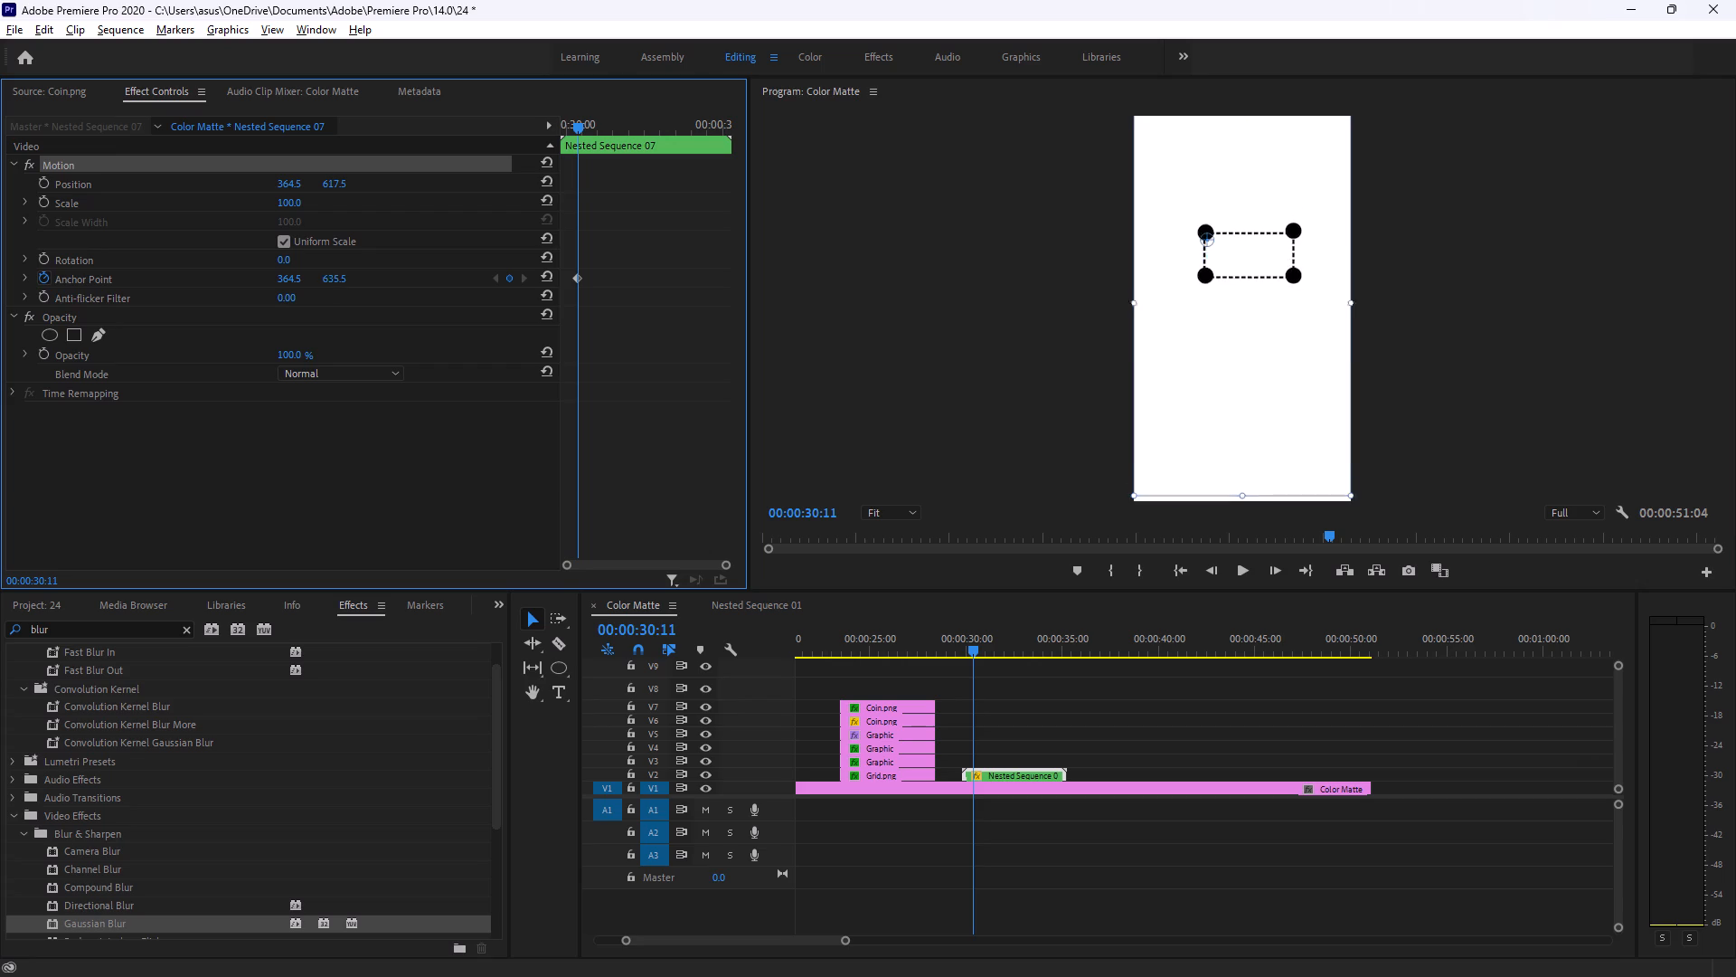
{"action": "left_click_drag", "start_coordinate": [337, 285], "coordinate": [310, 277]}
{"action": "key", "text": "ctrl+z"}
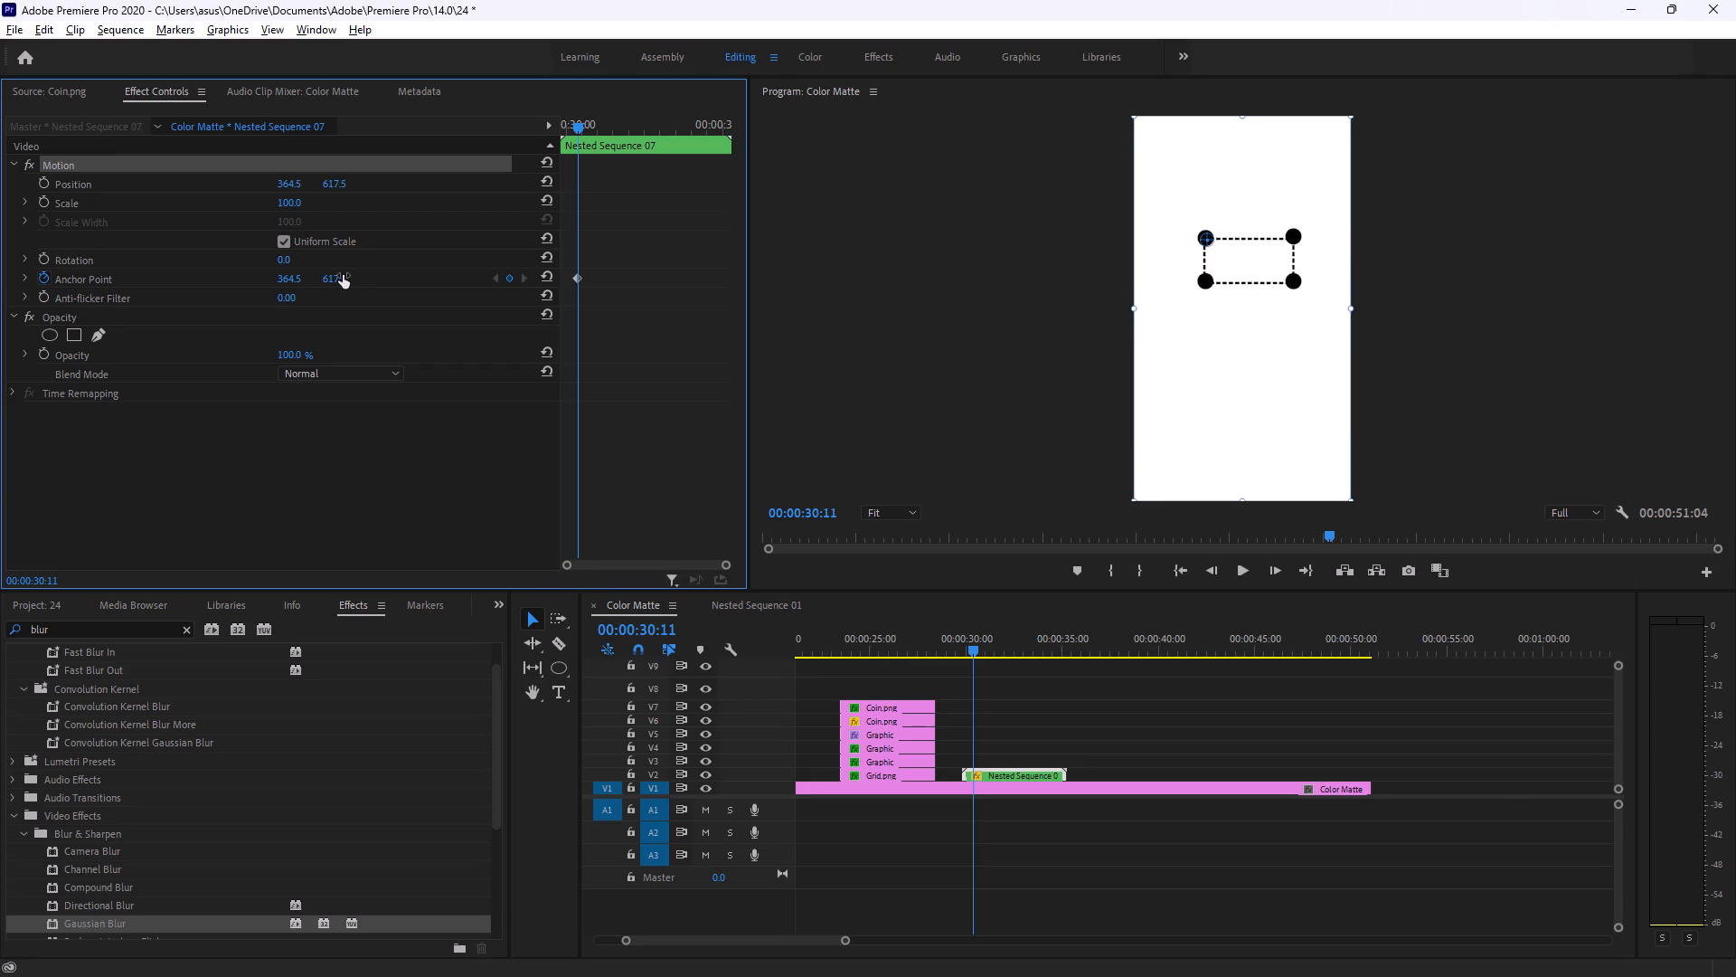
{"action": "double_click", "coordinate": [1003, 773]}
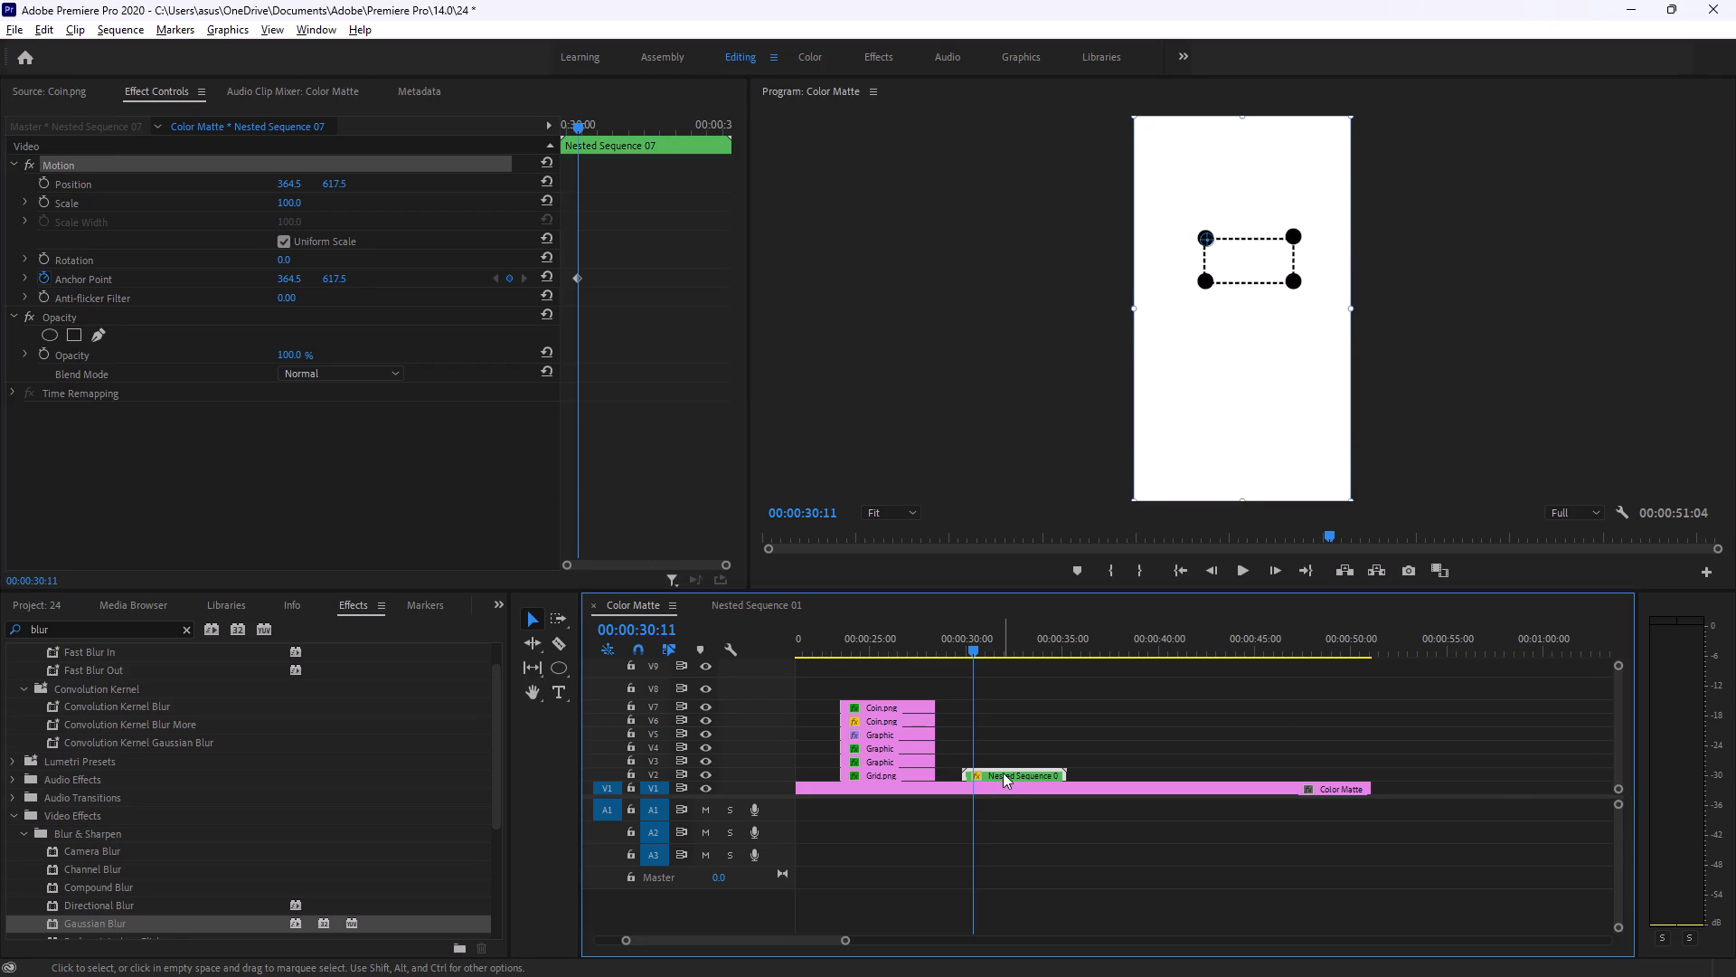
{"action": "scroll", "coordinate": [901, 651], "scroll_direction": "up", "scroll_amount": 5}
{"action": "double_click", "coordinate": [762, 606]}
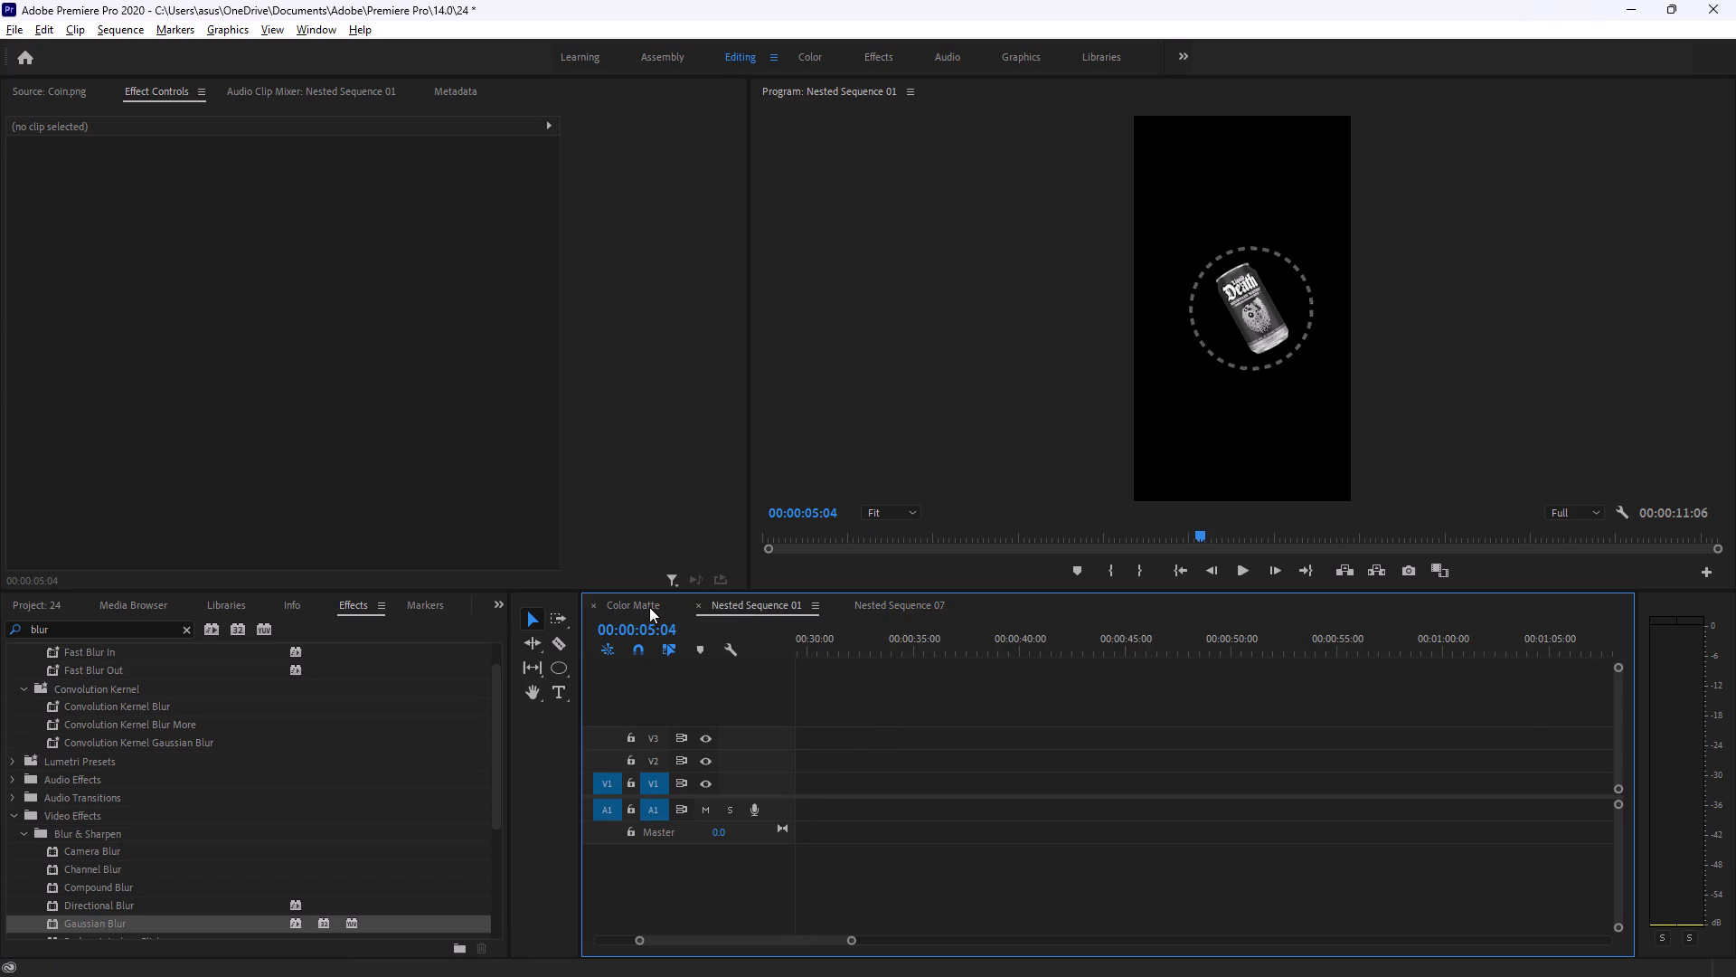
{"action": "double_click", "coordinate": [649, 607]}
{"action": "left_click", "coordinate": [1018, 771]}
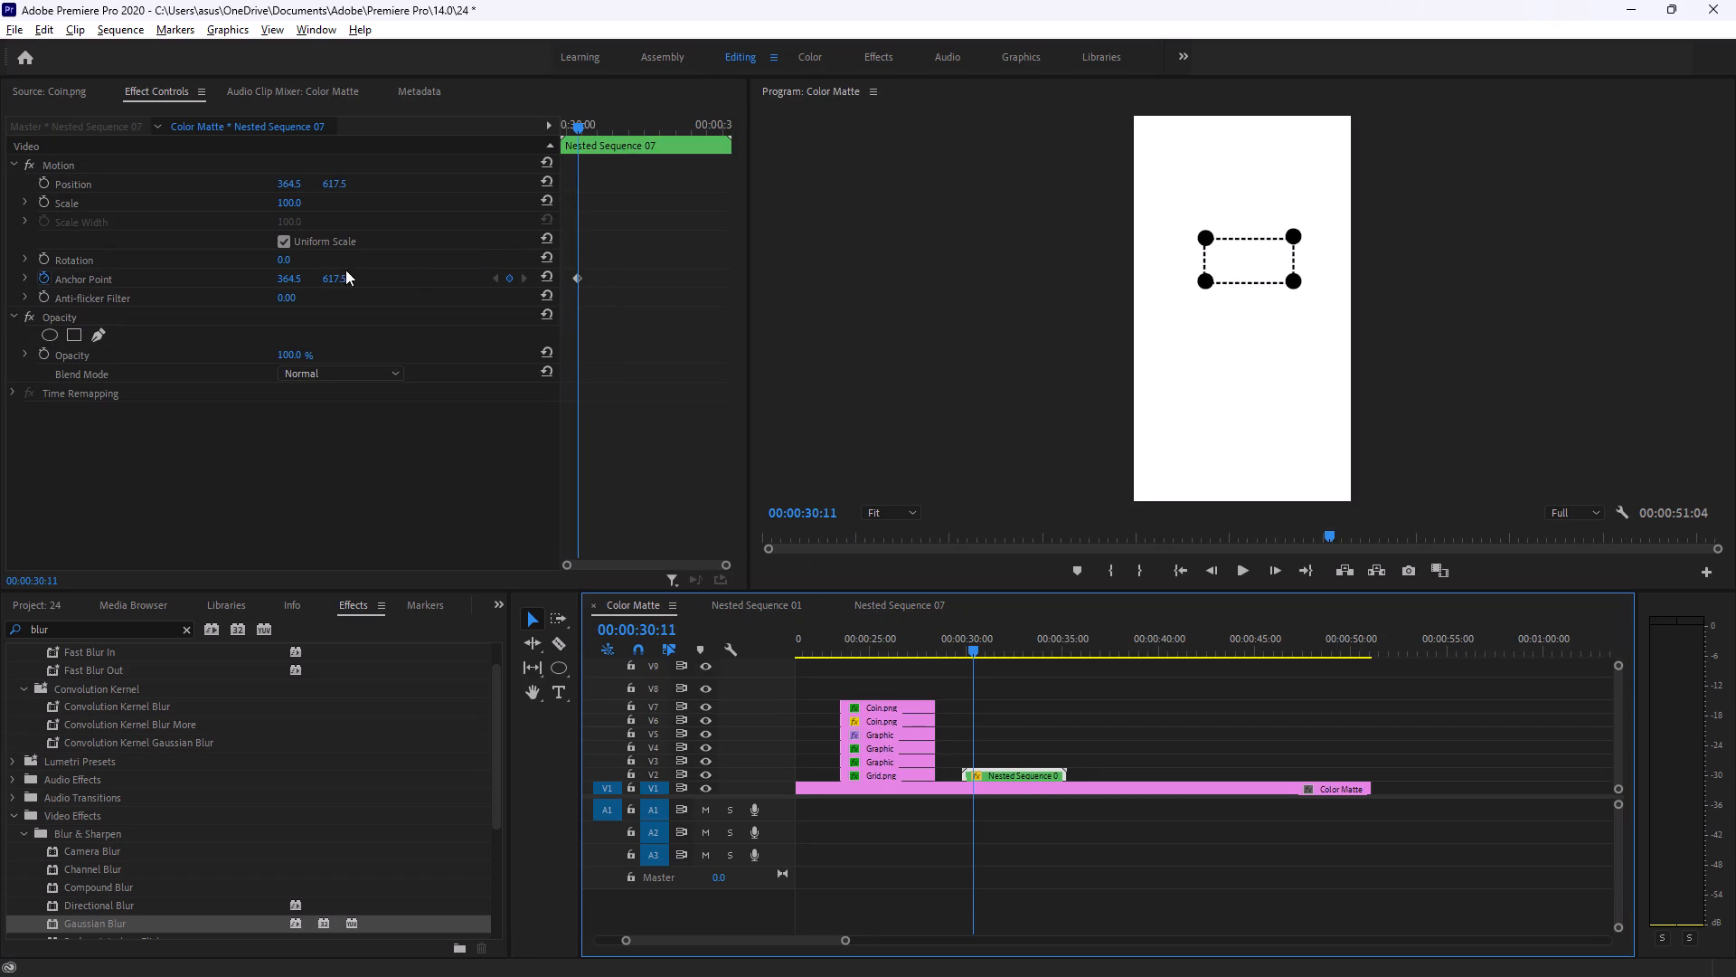
Fine-tune Nested Sequence 07's anchor point on the upper-left circle to about 360, 613.
{"action": "left_click", "coordinate": [1250, 280]}
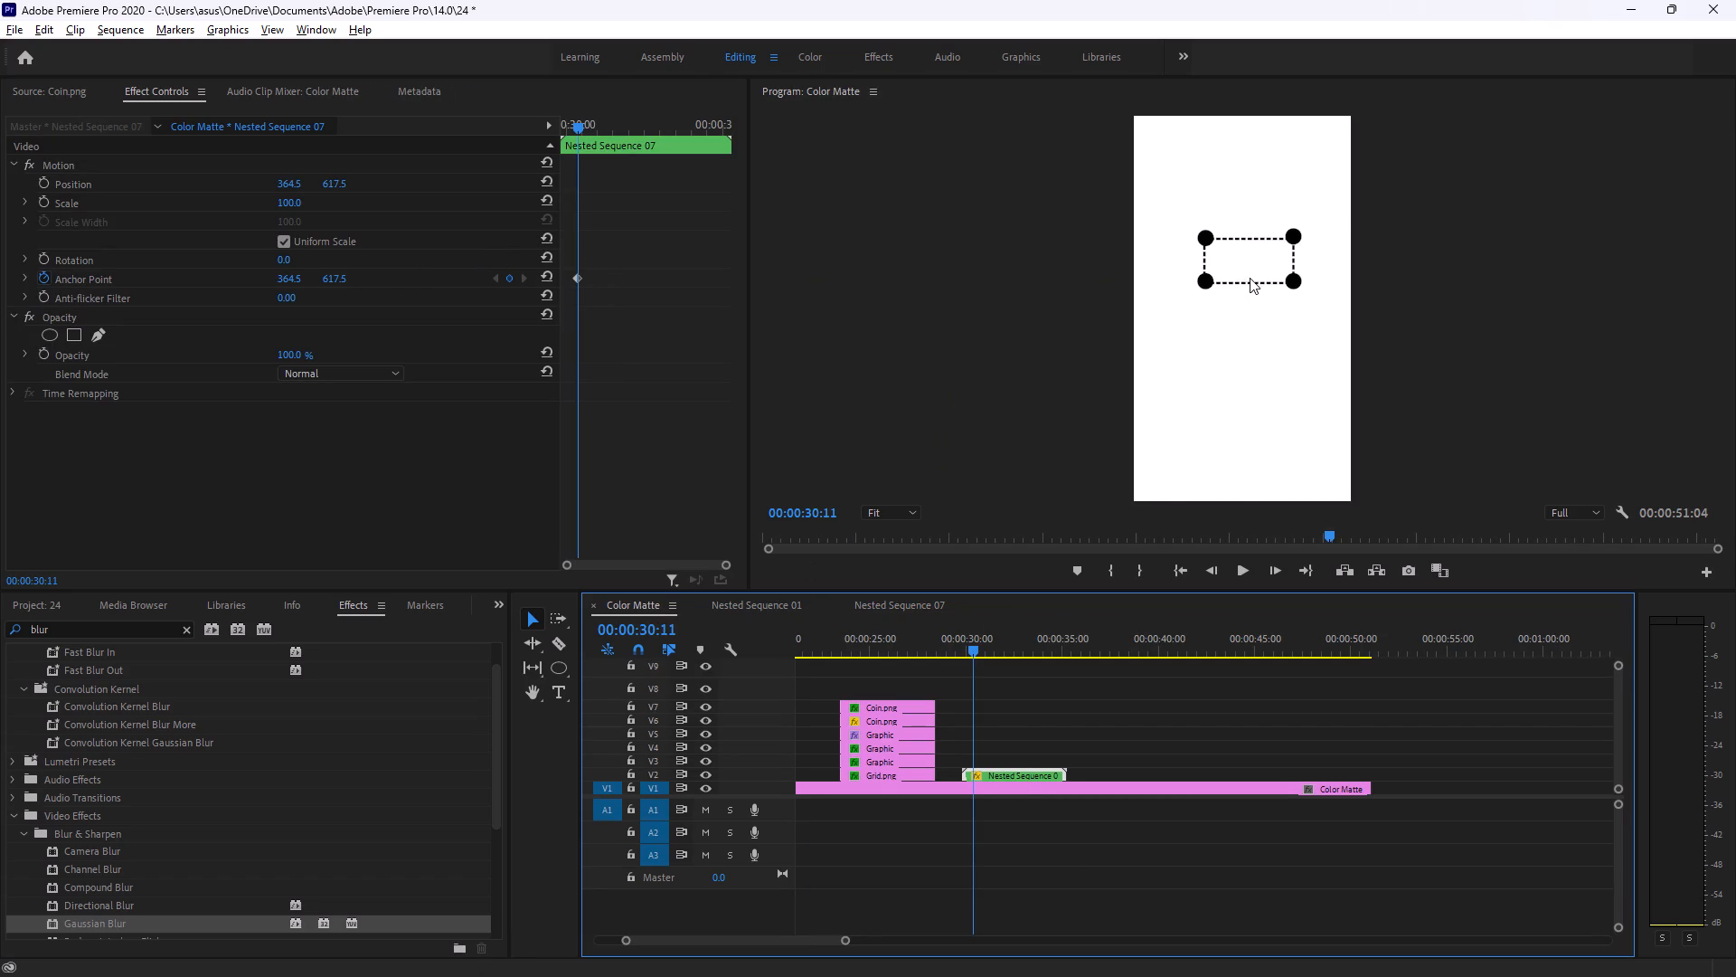
{"action": "double_click", "coordinate": [1248, 271]}
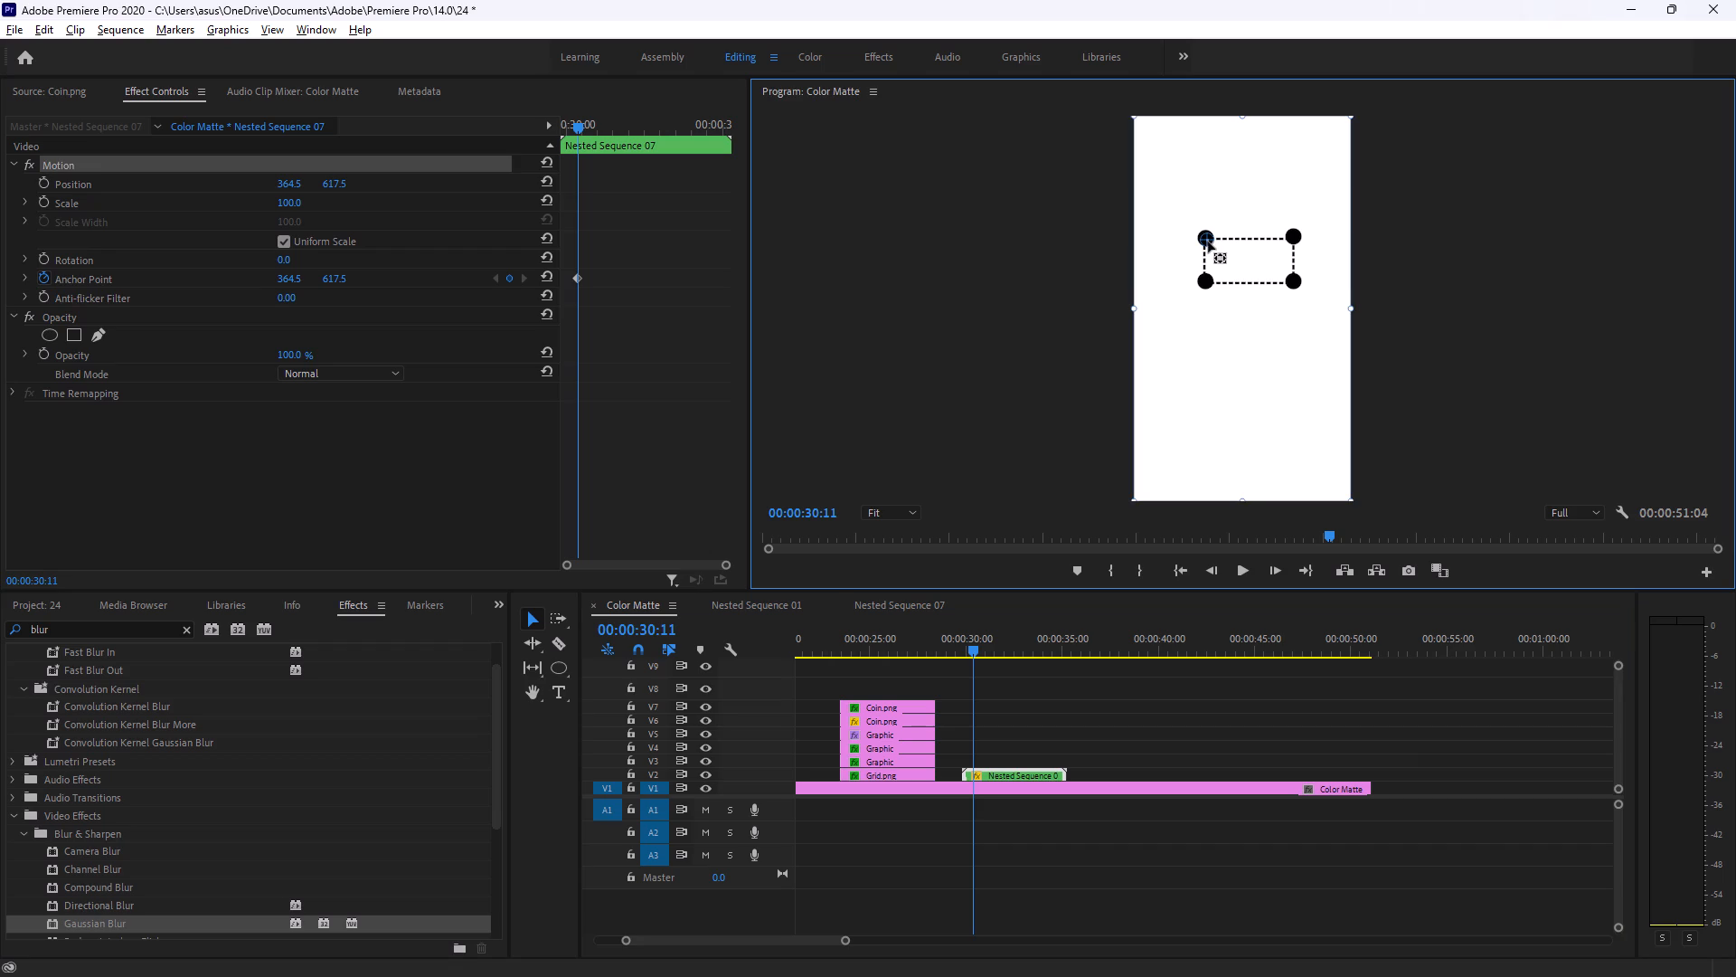
{"action": "left_click", "coordinate": [1208, 242]}
Replay the tutorial's Scale keyframe section in the browser and compare it with the Motion settings in Premiere Pro.
{"action": "key", "text": "alt+Tab"}
{"action": "left_click", "coordinate": [863, 422]}
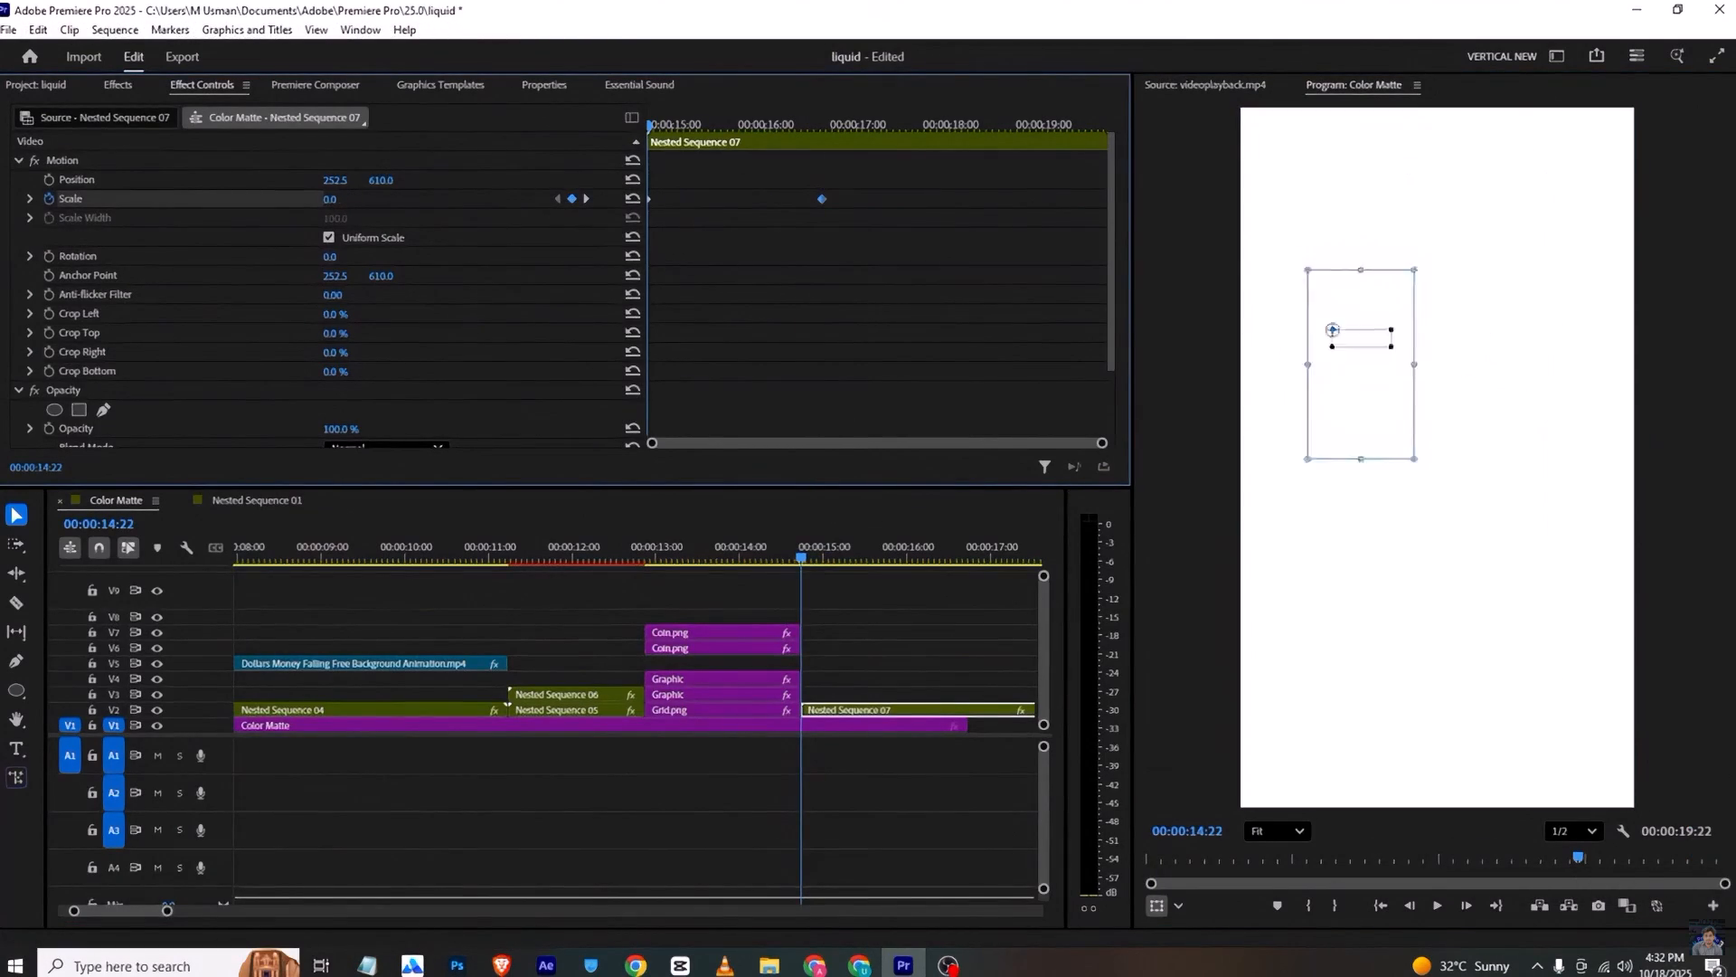
{"action": "key", "text": "Left"}
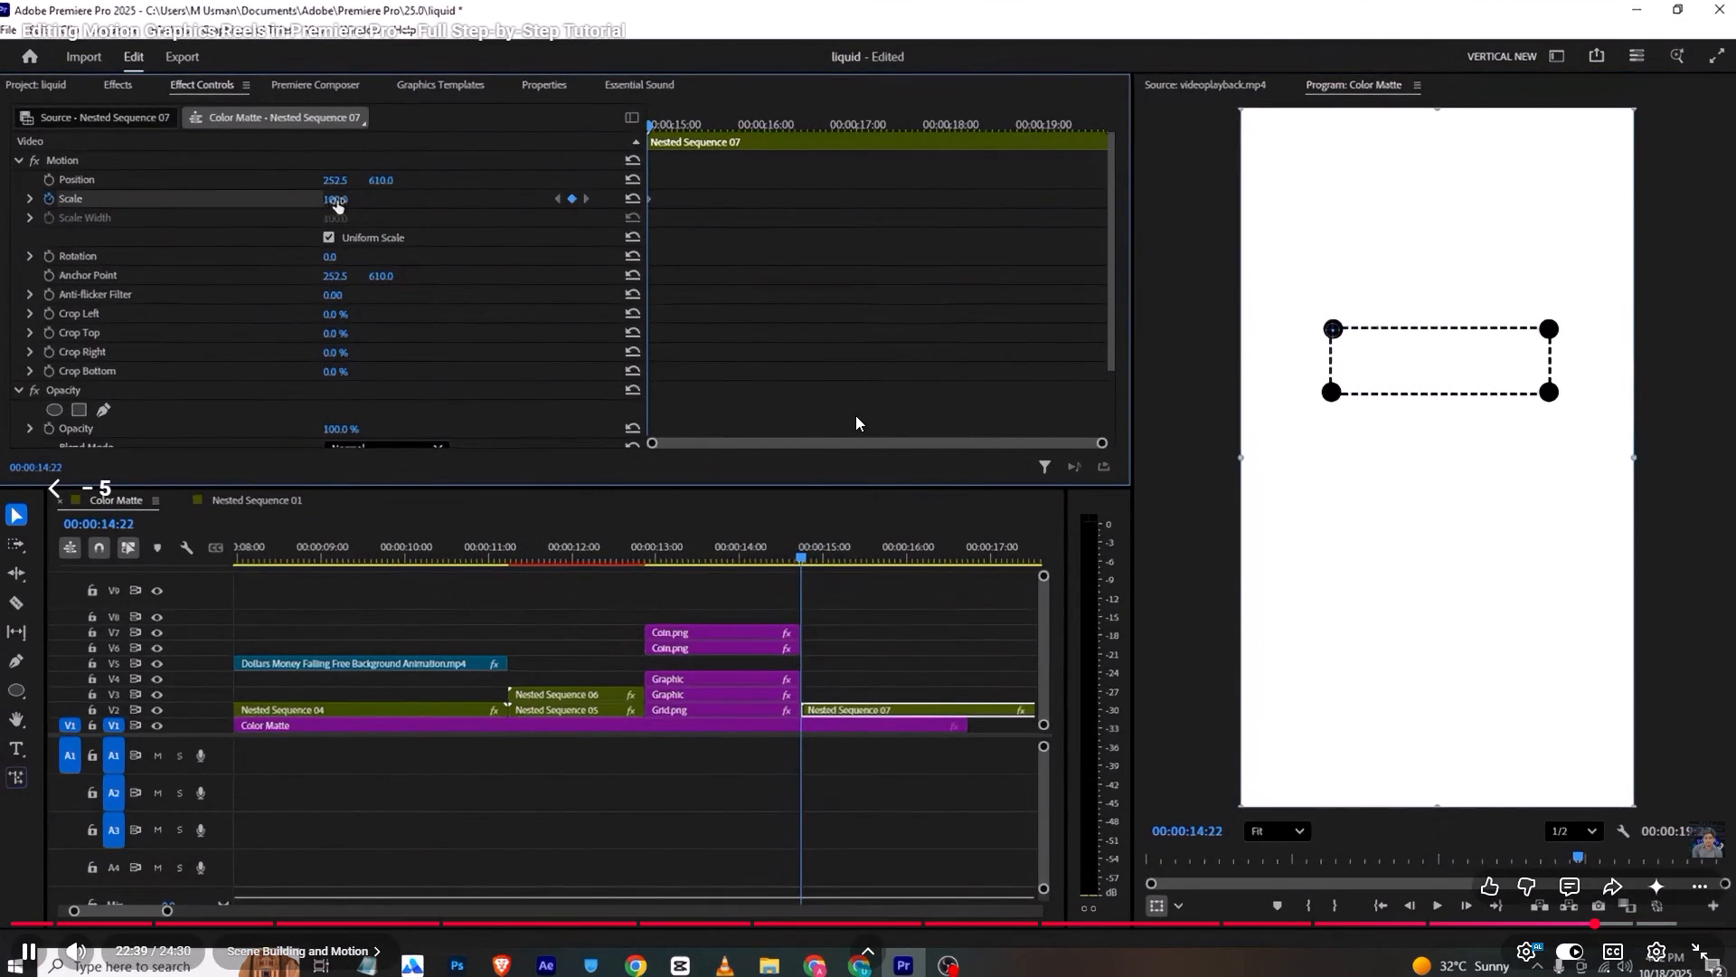
{"action": "key", "text": "space"}
{"action": "key", "text": "Tab"}
{"action": "key", "text": "alt+Tab"}
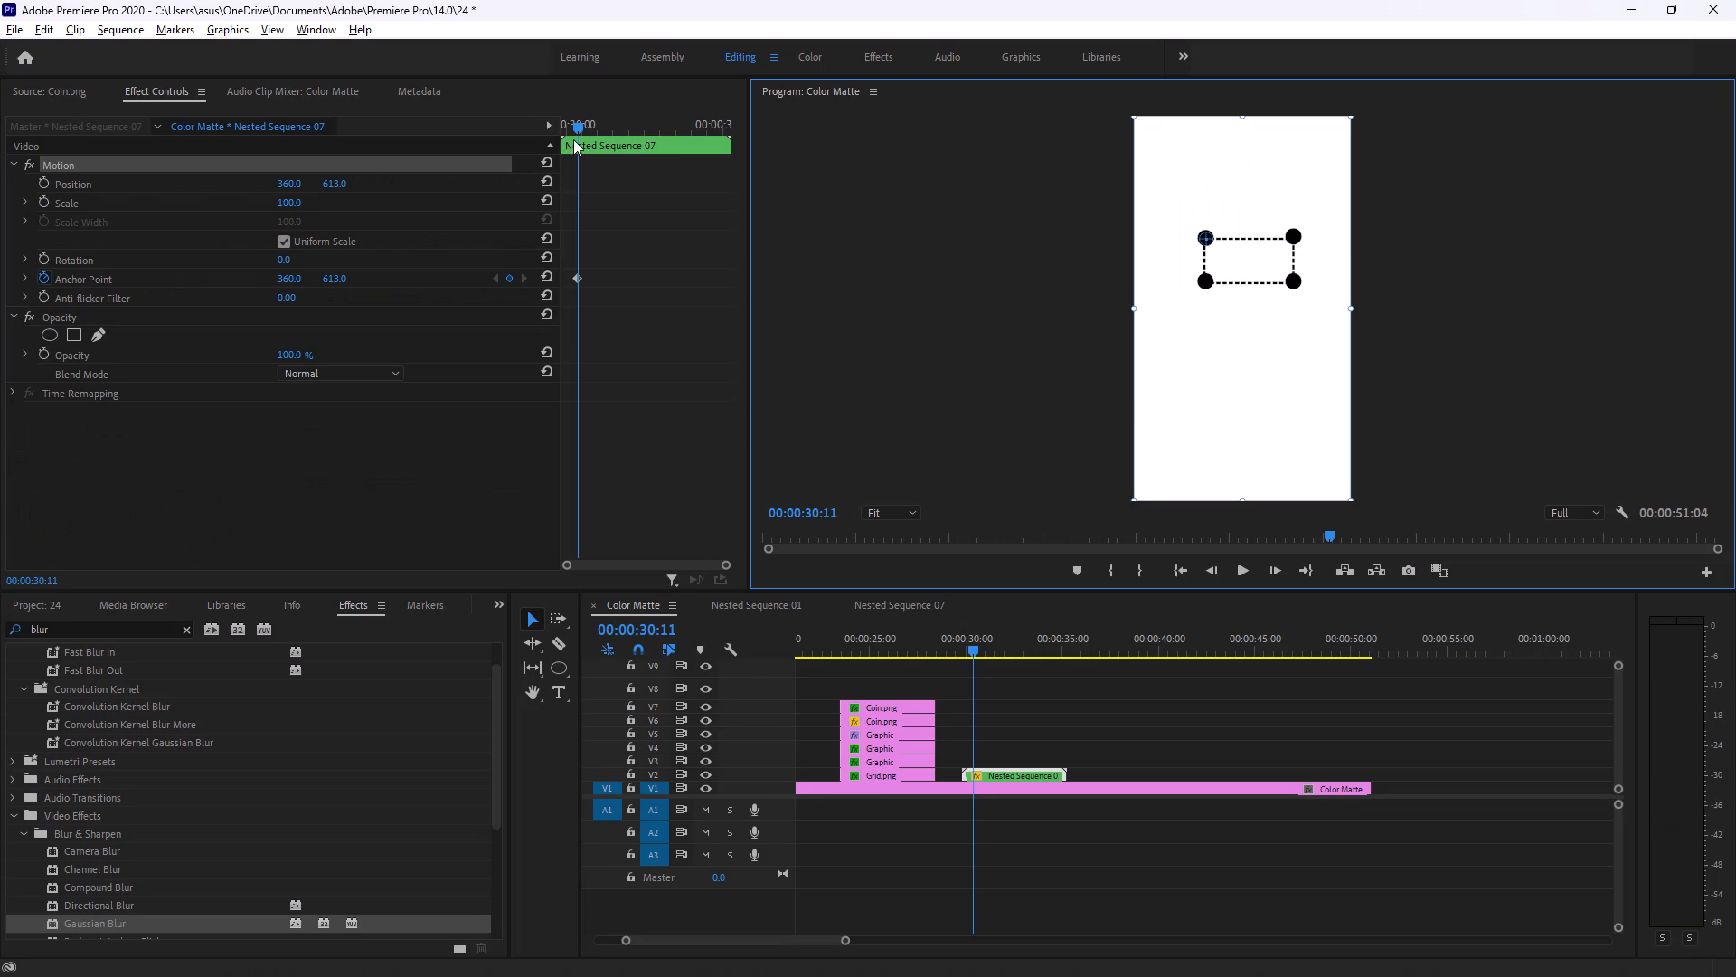
{"action": "key", "text": "alt+Tab"}
{"action": "left_click", "coordinate": [744, 421]}
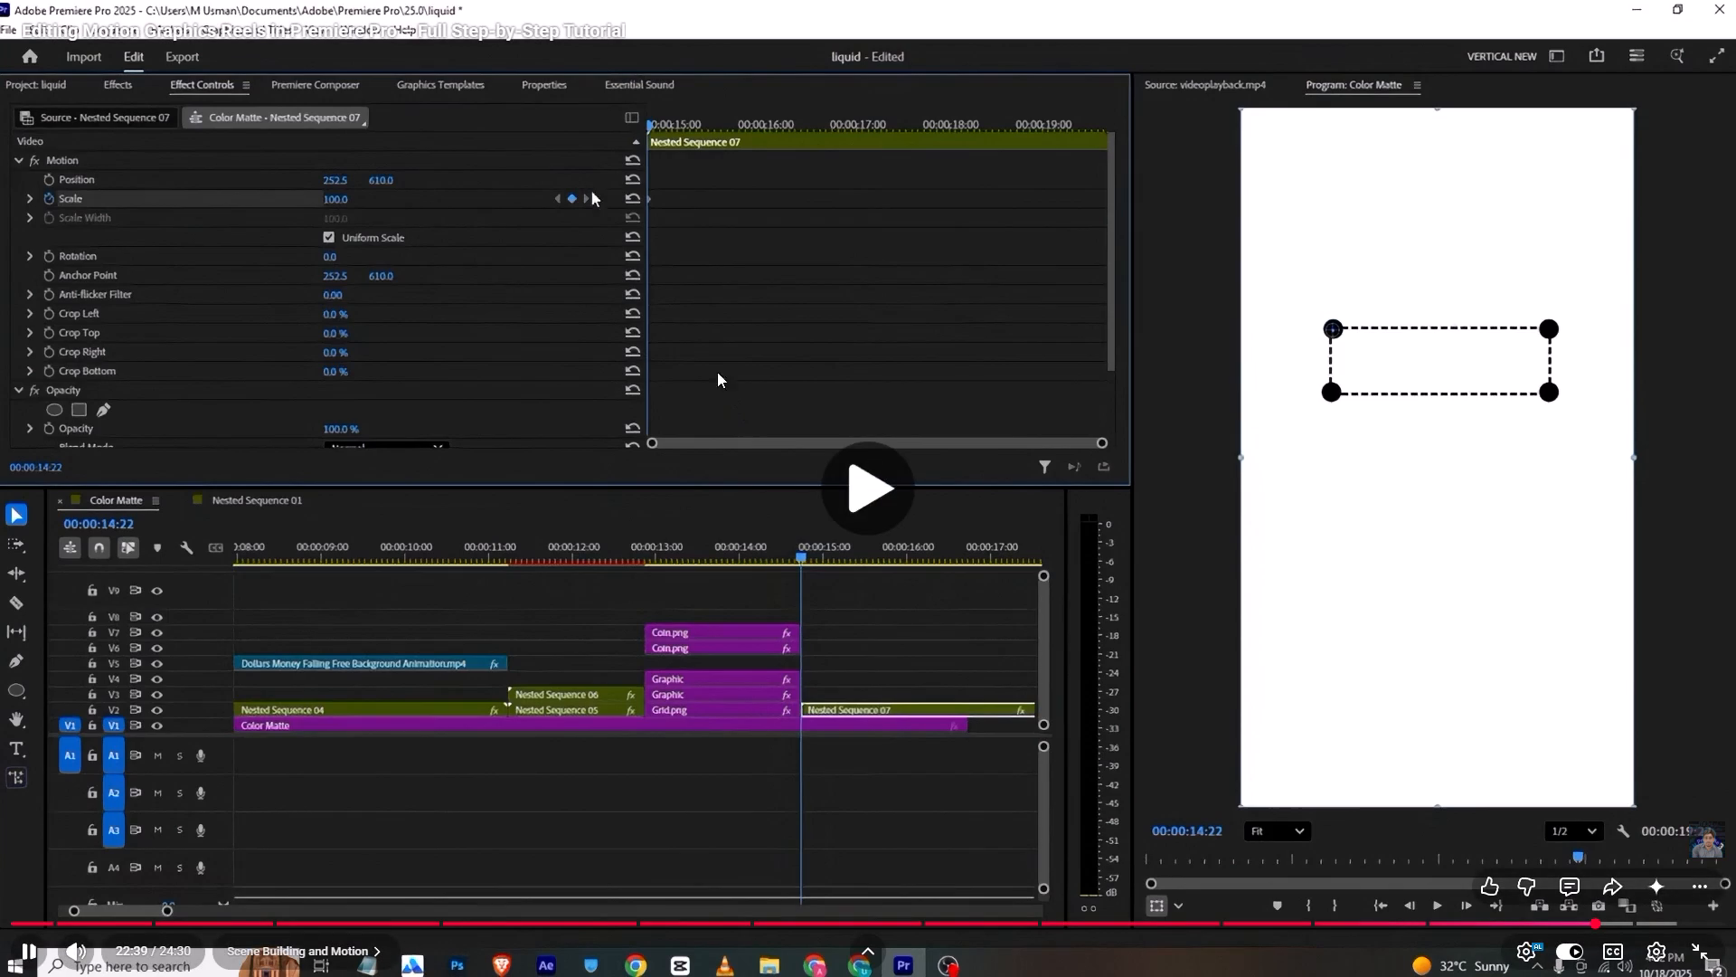
{"action": "key", "text": "alt+Tab"}
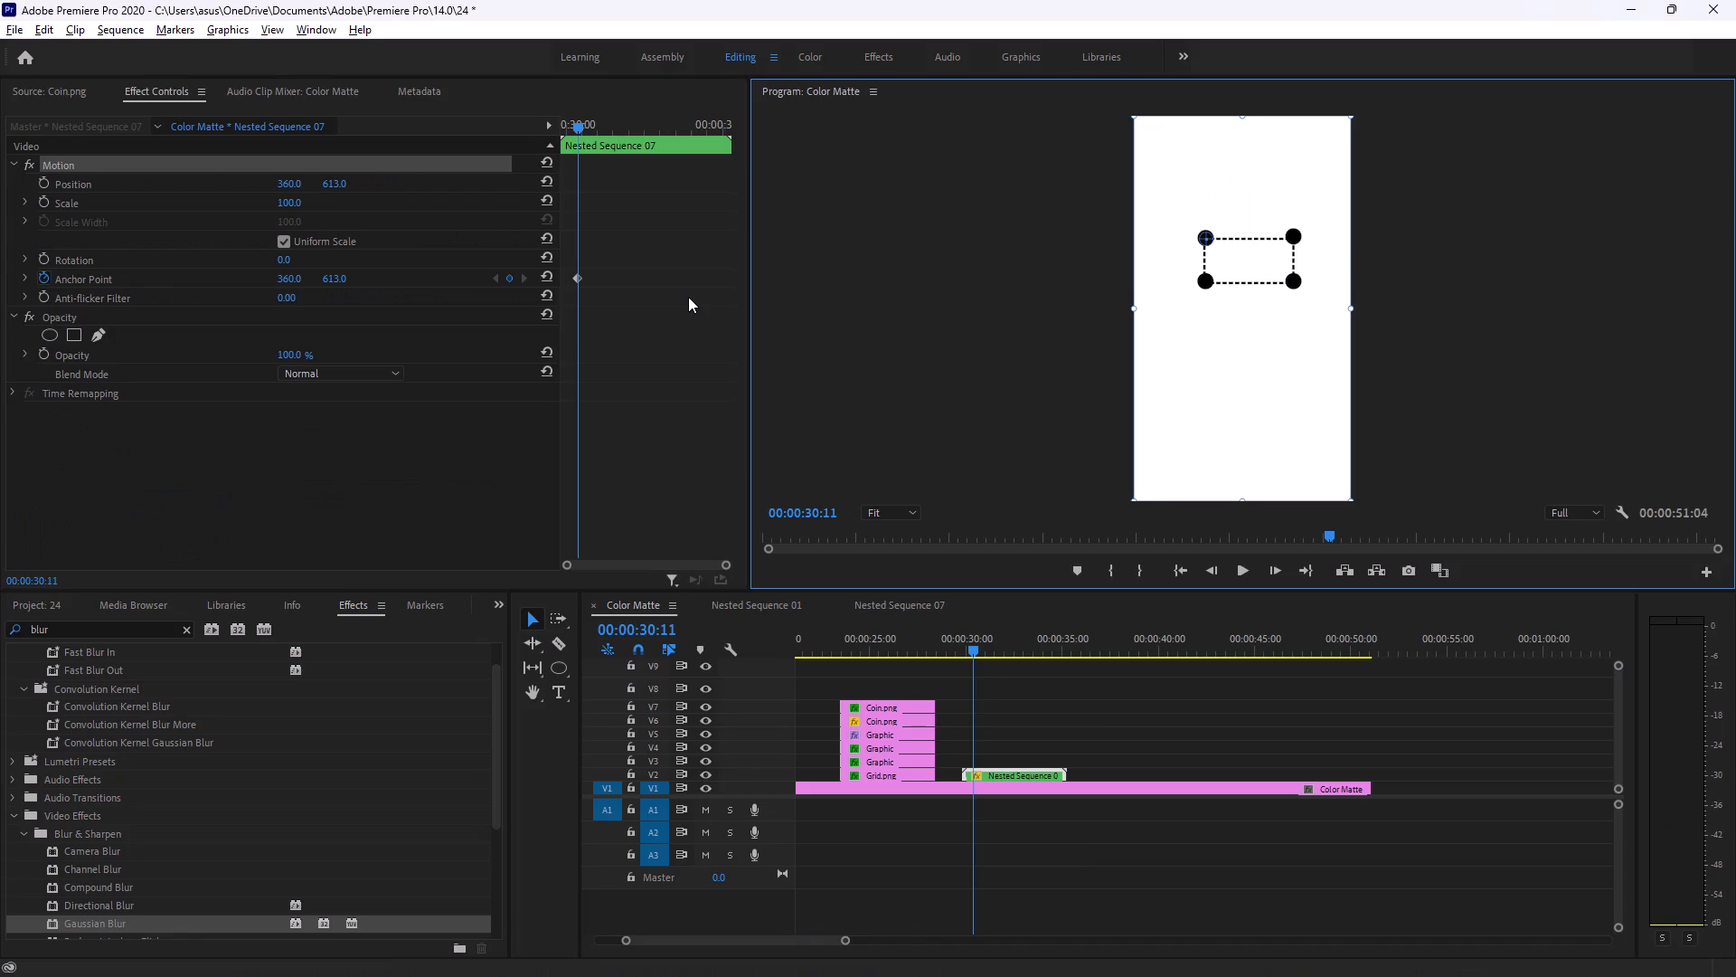
{"action": "key", "text": "alt+Tab"}
{"action": "left_click", "coordinate": [703, 326]}
{"action": "key", "text": "alt+Tab"}
Move the Anchor Point keyframe from 00:00:30:11 to about three quarters of the way through Nested Sequence 07.
{"action": "left_click_drag", "start_coordinate": [578, 275], "coordinate": [691, 295]}
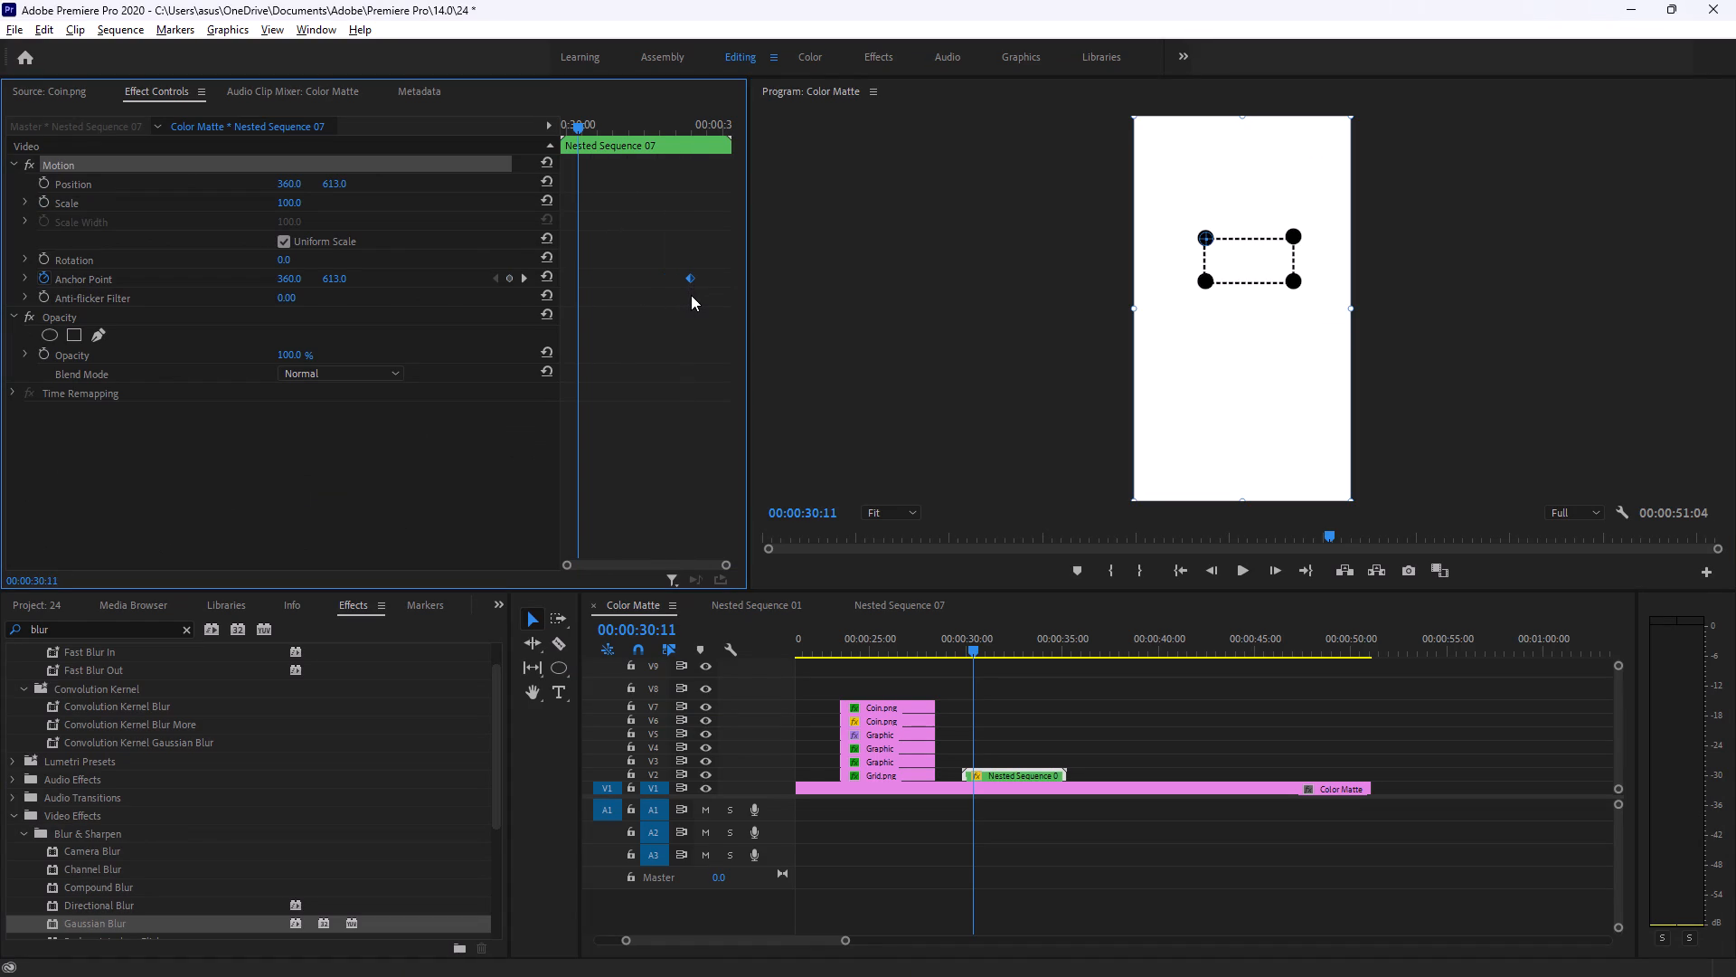
Play the tutorial's Scale keyframe and easing section in the browser, comparing it with Nested Sequence 07's Motion settings in Premiere Pro.
{"action": "key", "text": "alt+Tab"}
{"action": "left_click", "coordinate": [818, 422]}
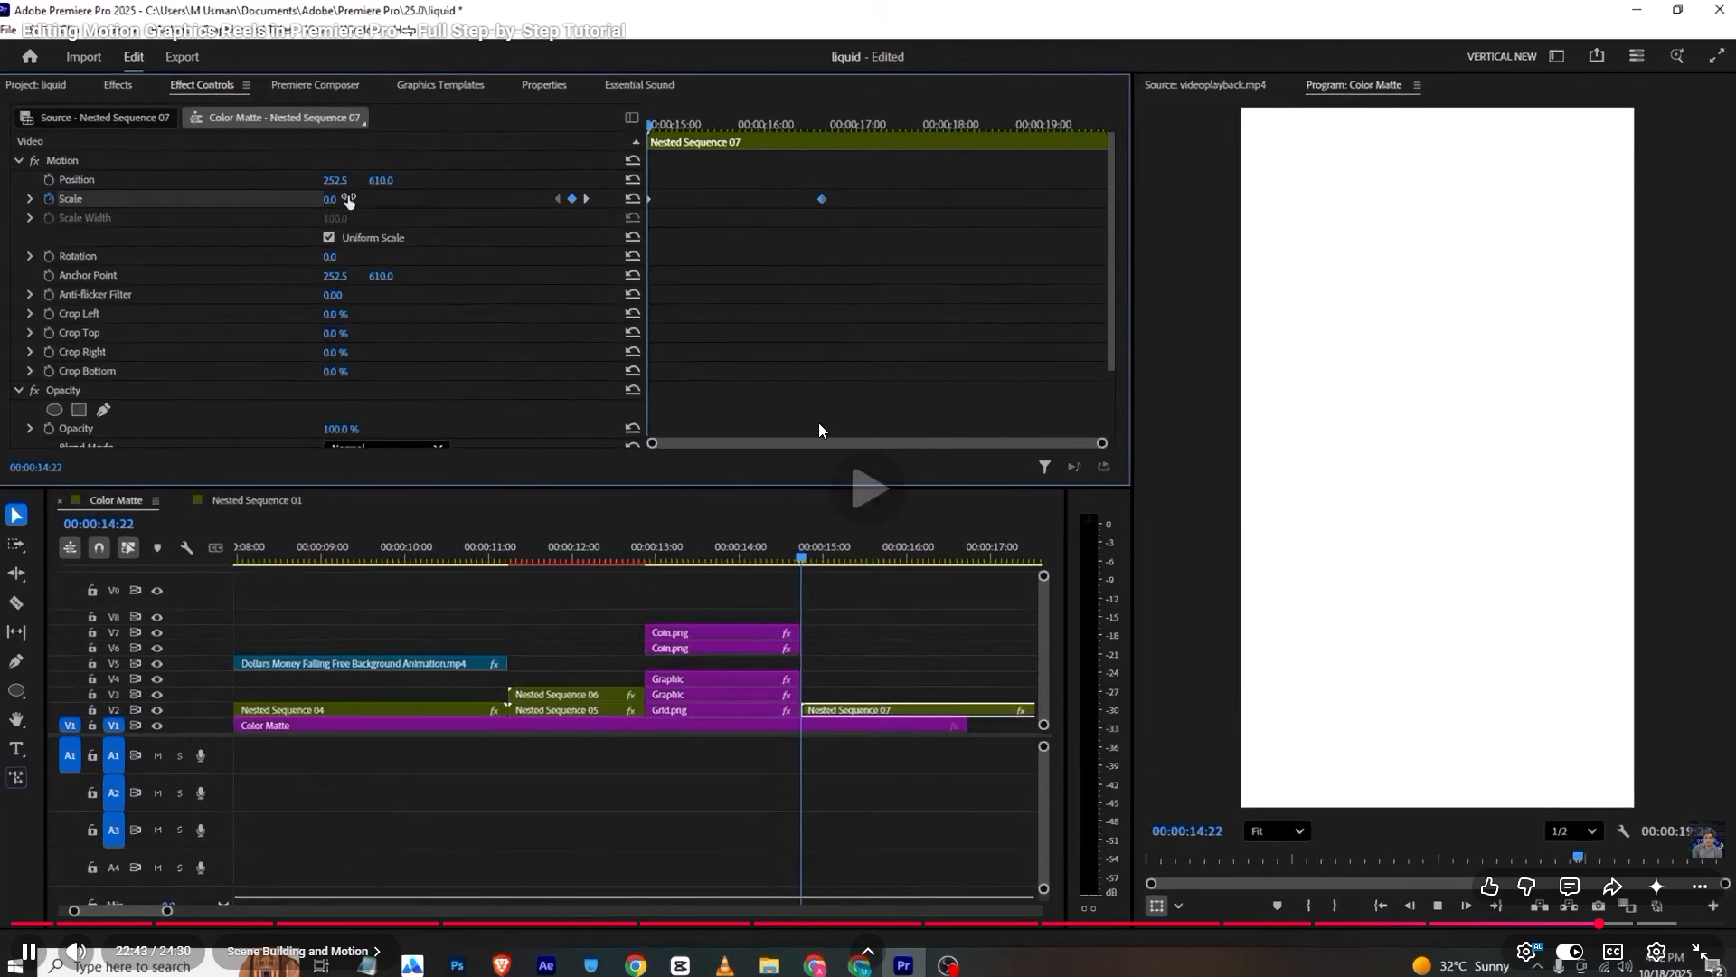
{"action": "key", "text": "alt+Tab"}
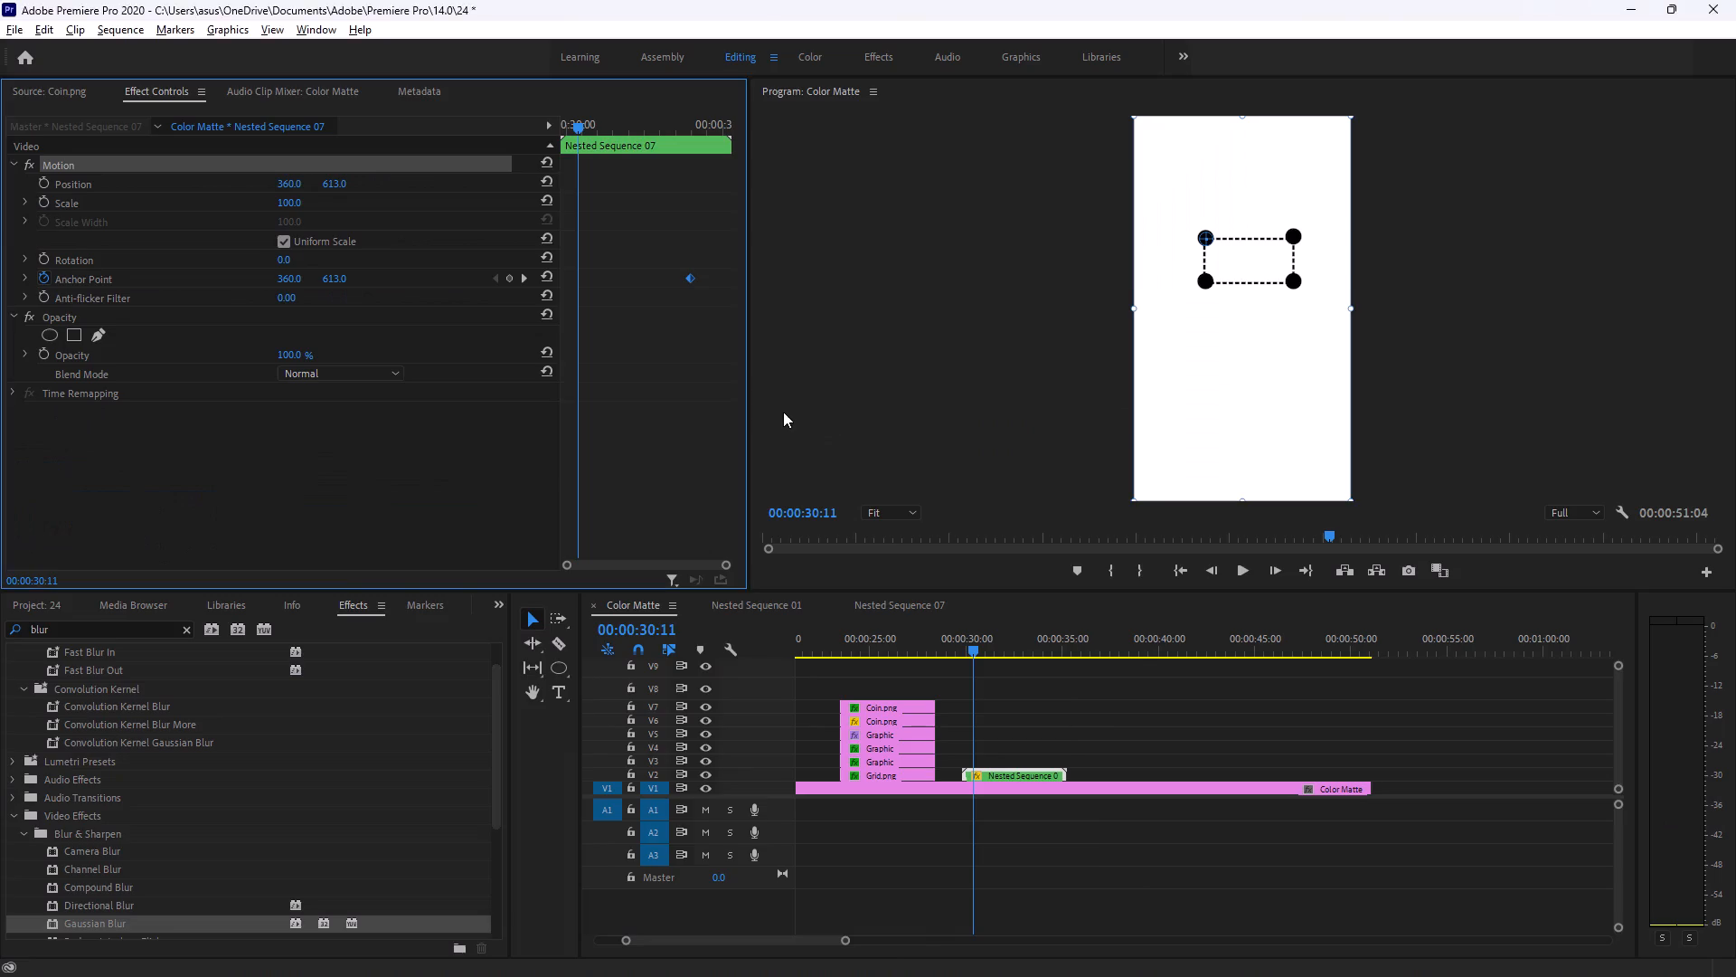
{"action": "key", "text": "alt+Tab"}
{"action": "left_click", "coordinate": [769, 416]}
{"action": "key", "text": "alt+Tab"}
{"action": "key", "text": "alt+Tab"}
{"action": "left_click", "coordinate": [769, 416]}
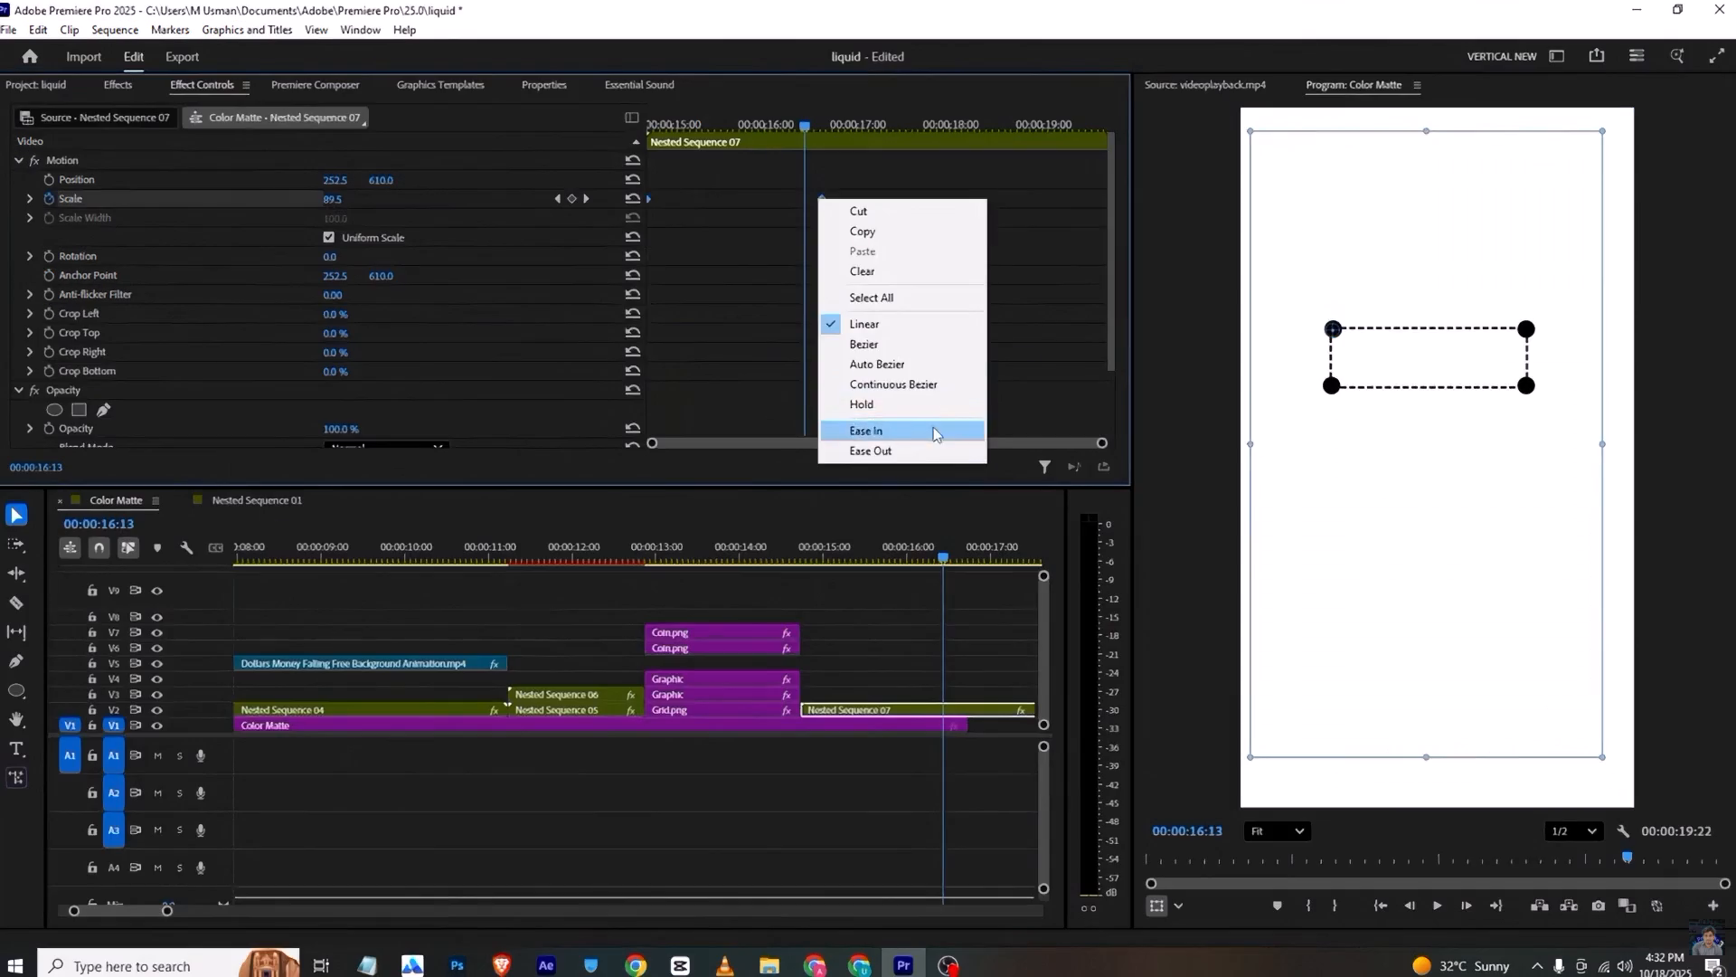
{"action": "key", "text": "alt+Tab"}
{"action": "key", "text": "alt+Tab"}
{"action": "left_click", "coordinate": [769, 416]}
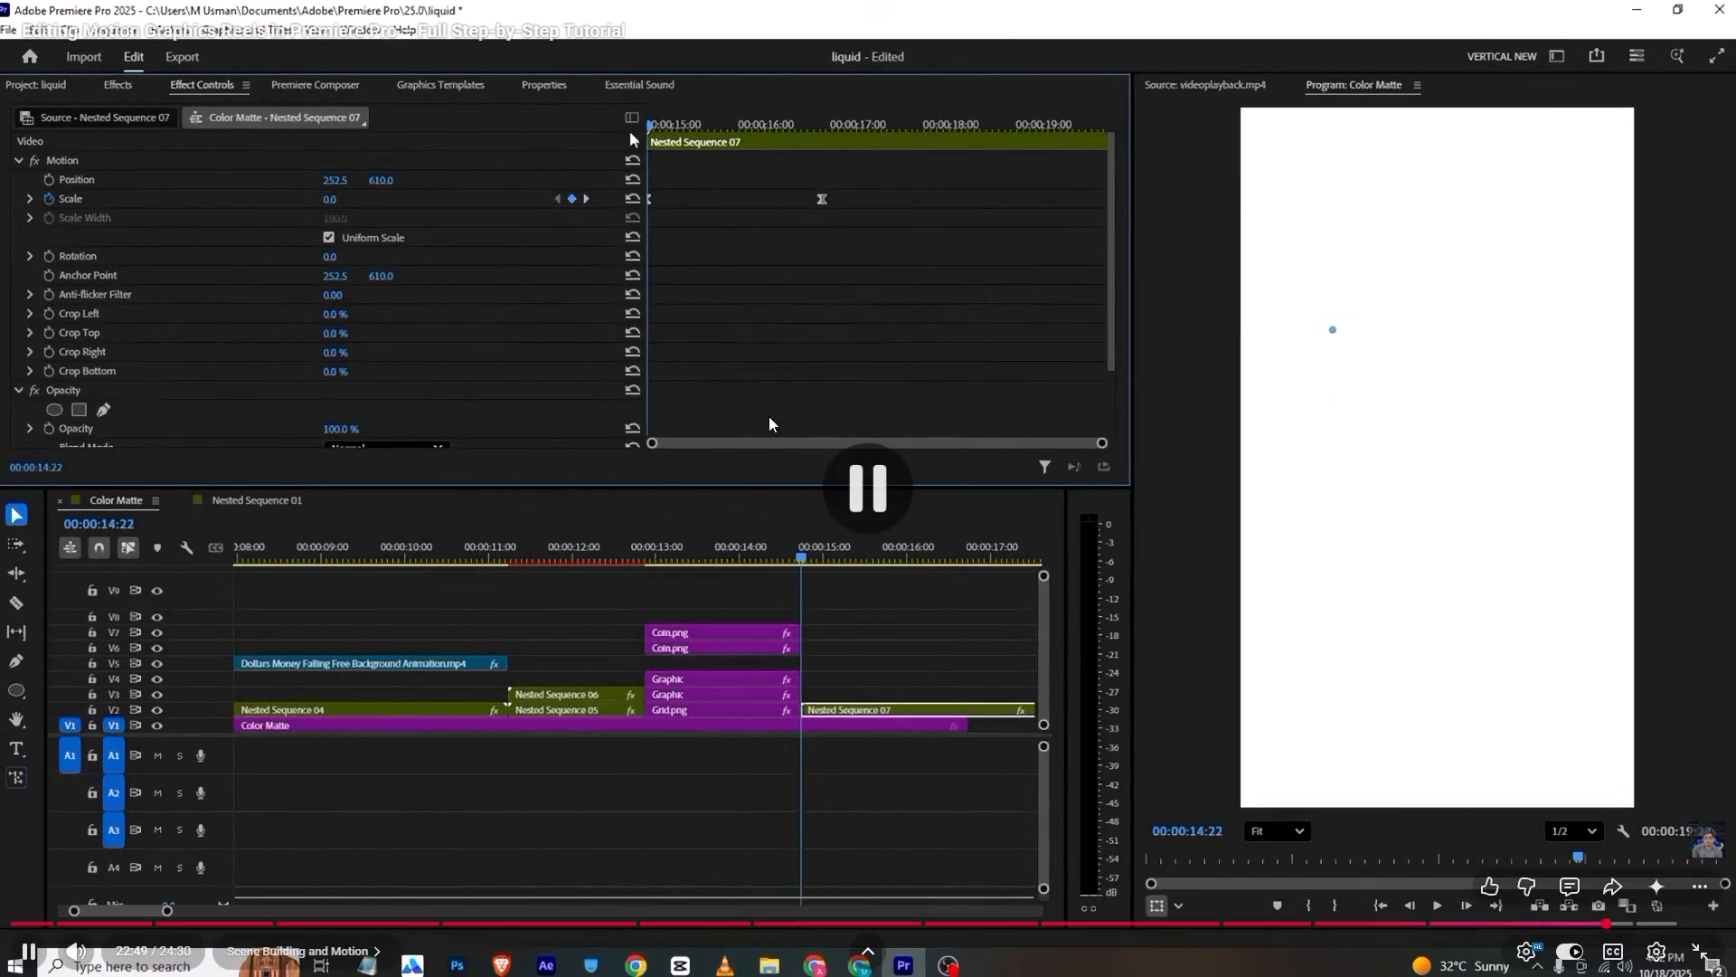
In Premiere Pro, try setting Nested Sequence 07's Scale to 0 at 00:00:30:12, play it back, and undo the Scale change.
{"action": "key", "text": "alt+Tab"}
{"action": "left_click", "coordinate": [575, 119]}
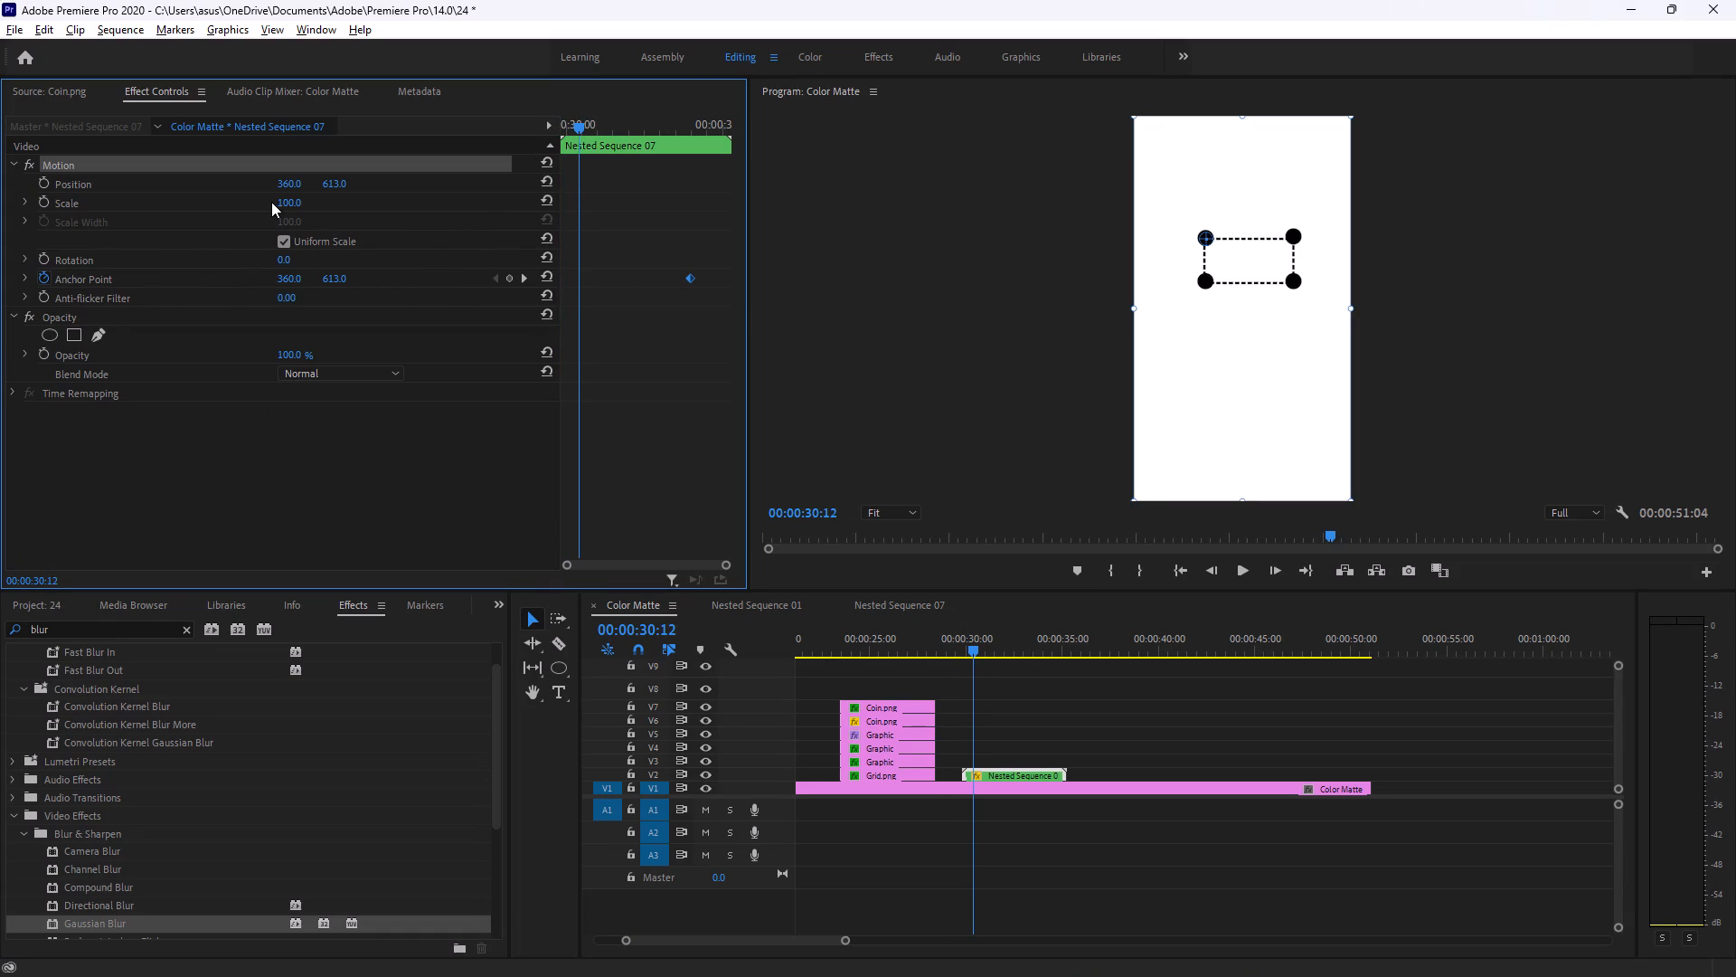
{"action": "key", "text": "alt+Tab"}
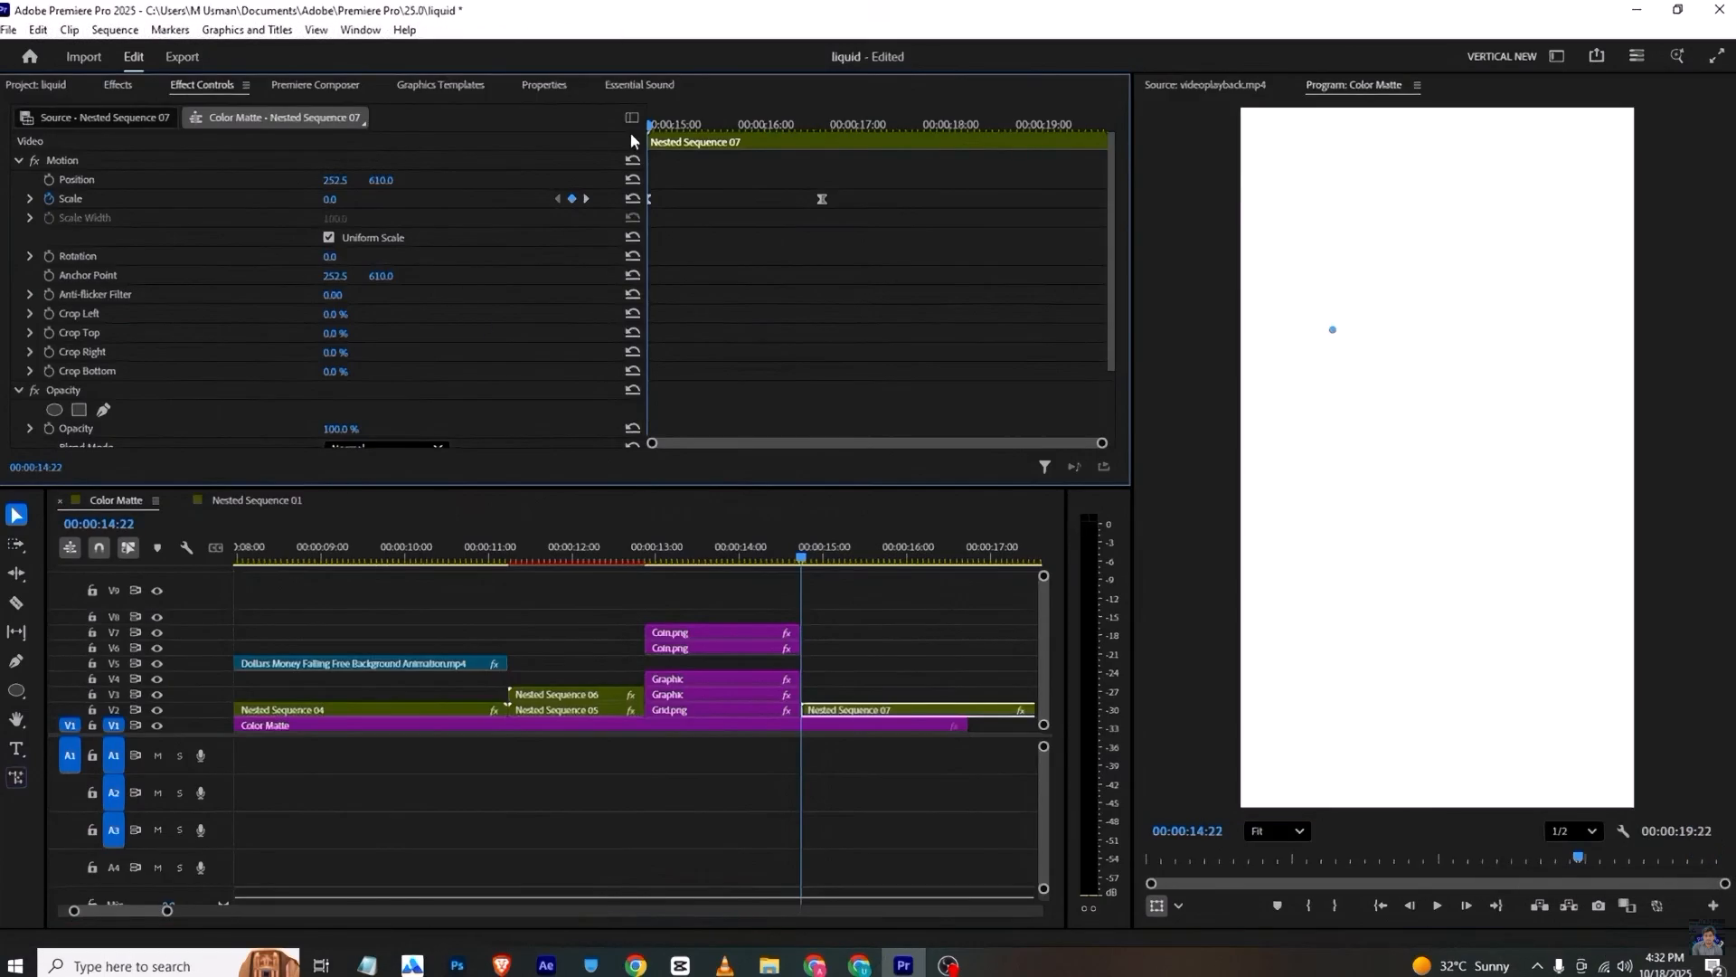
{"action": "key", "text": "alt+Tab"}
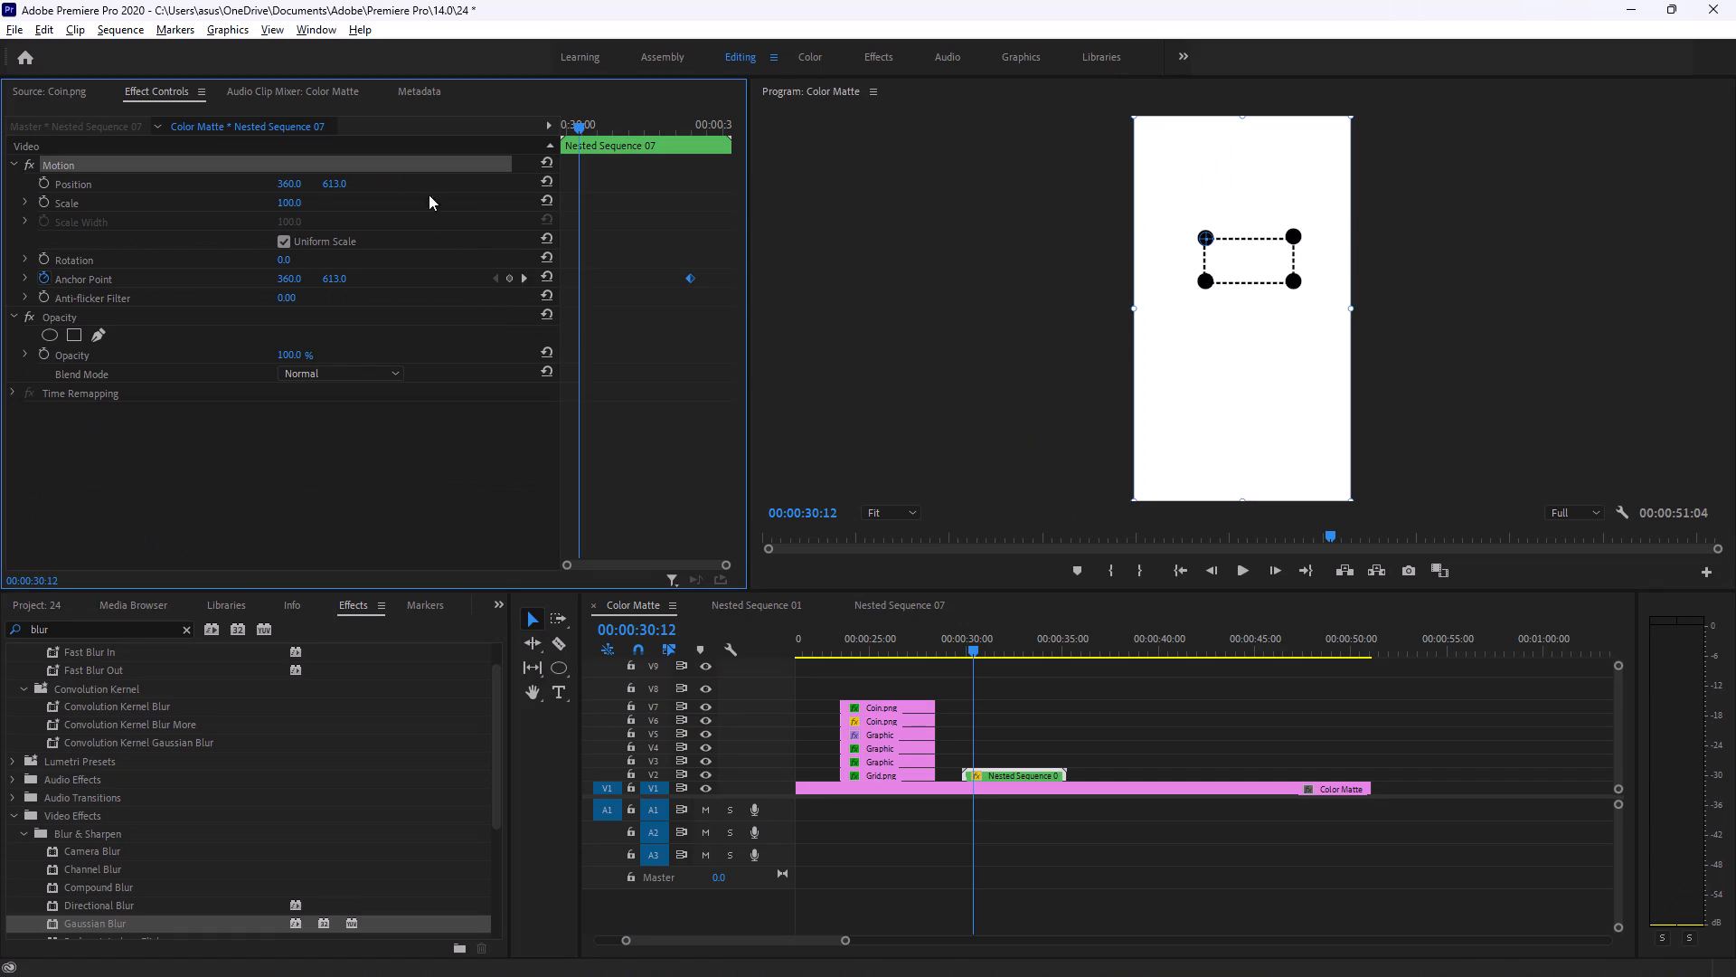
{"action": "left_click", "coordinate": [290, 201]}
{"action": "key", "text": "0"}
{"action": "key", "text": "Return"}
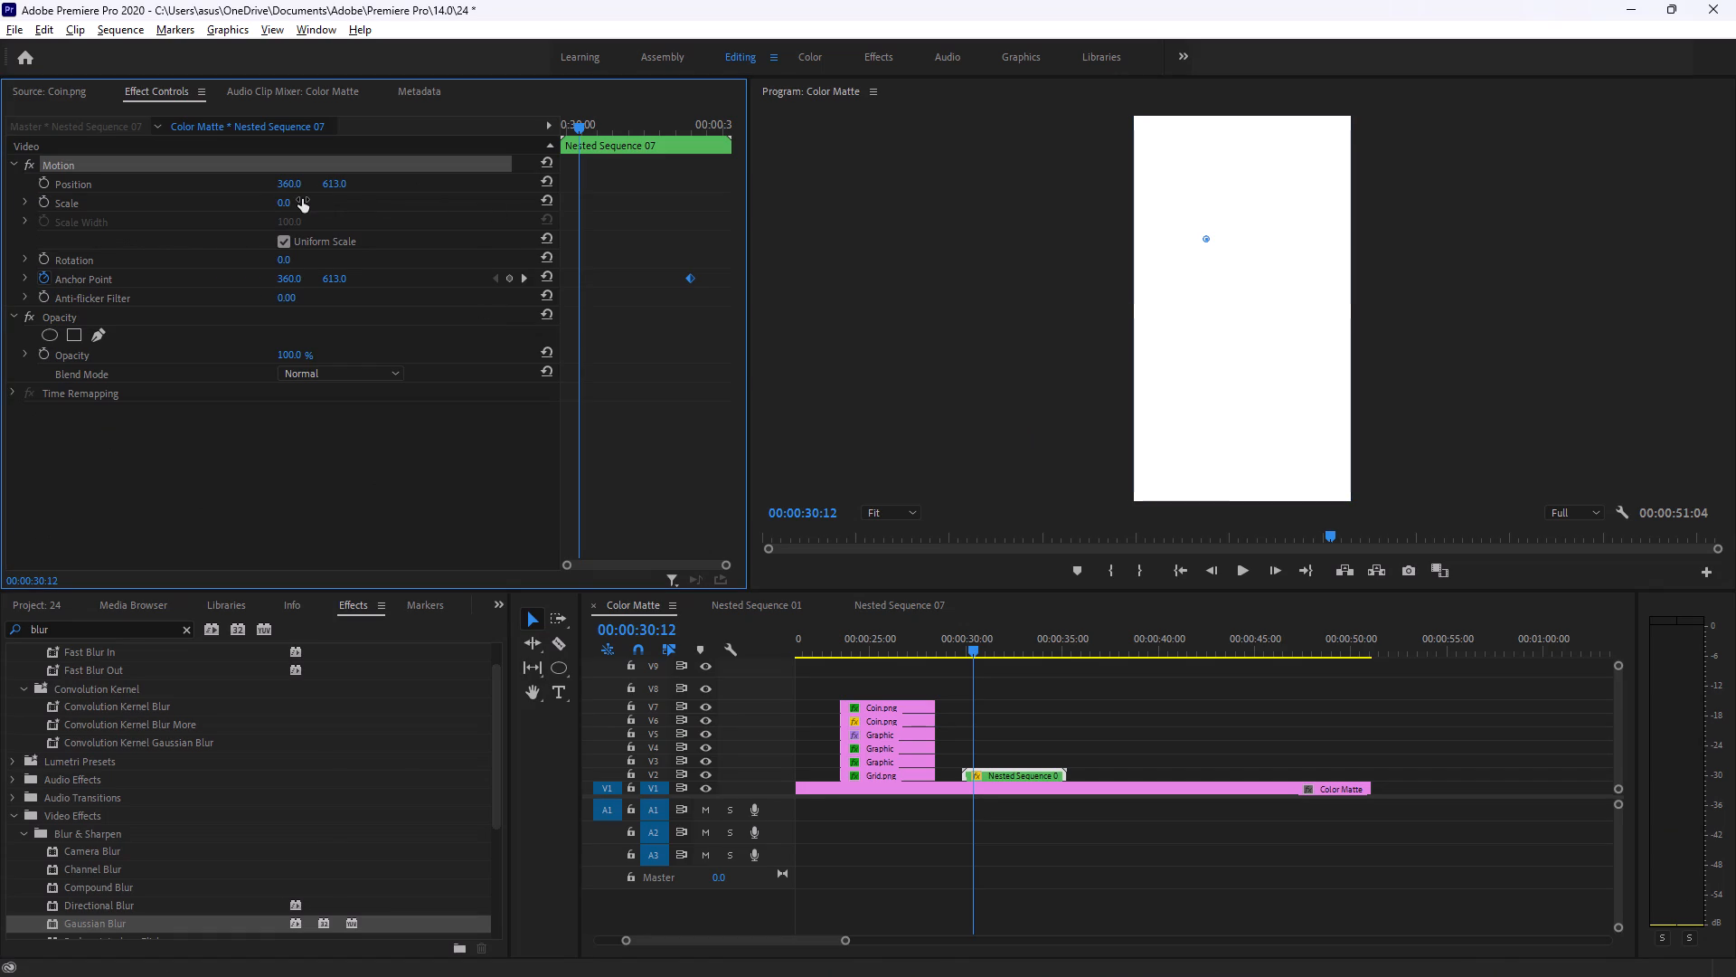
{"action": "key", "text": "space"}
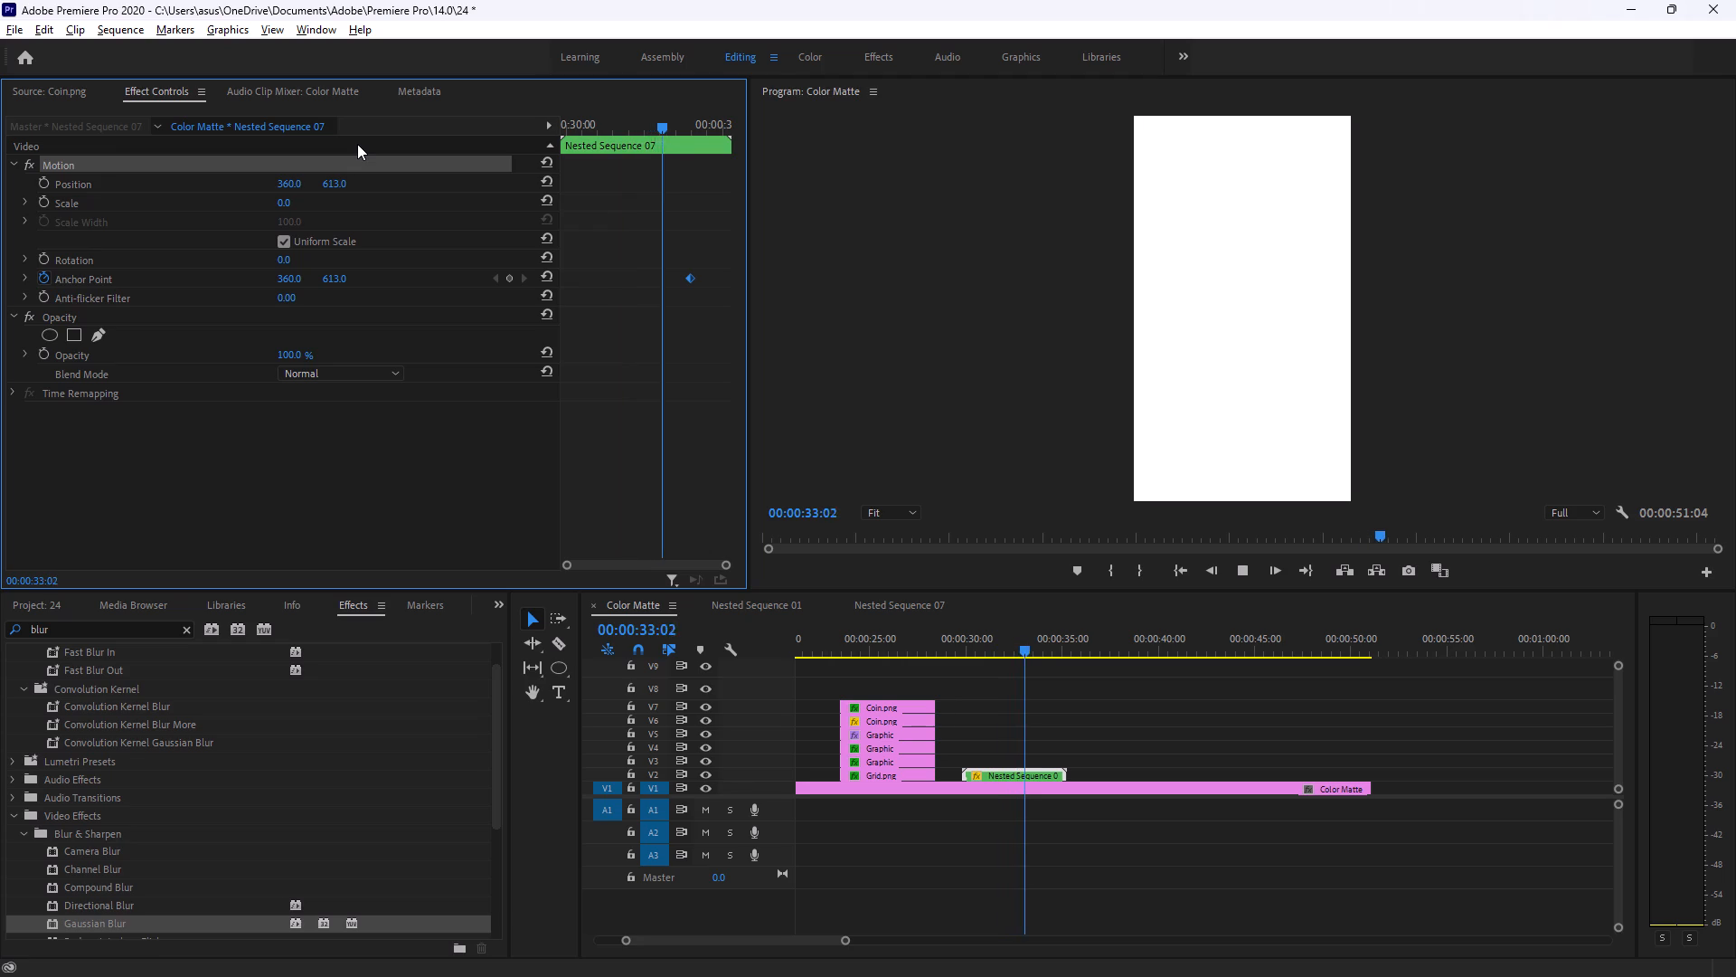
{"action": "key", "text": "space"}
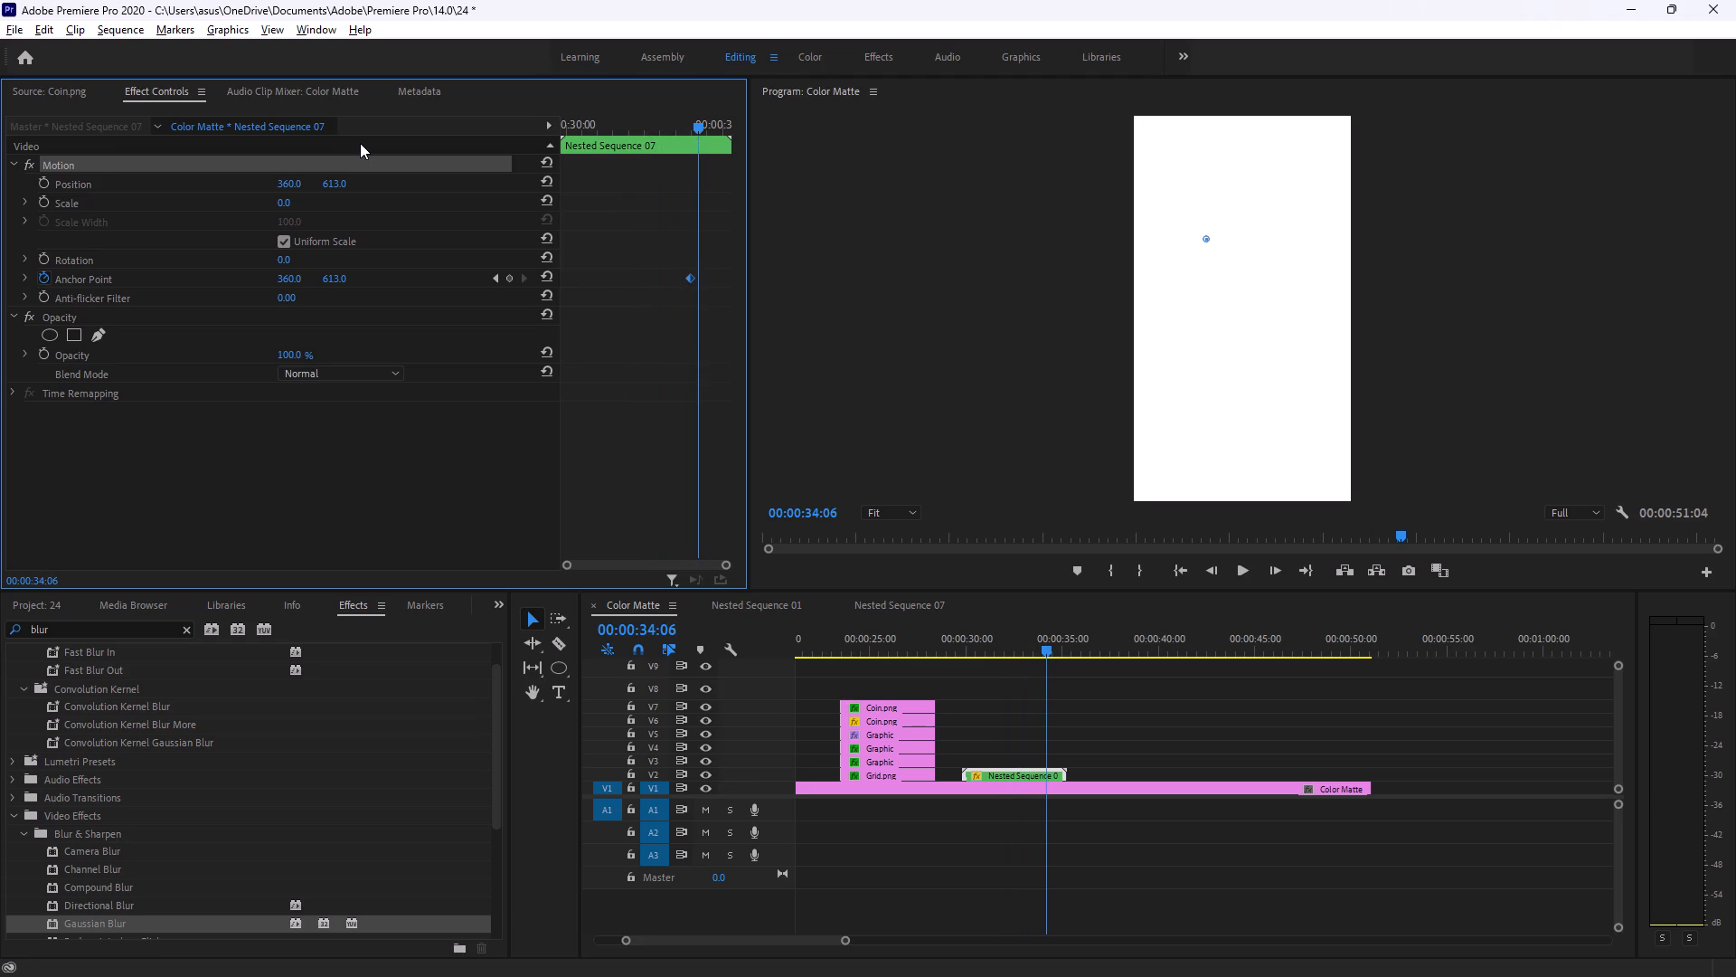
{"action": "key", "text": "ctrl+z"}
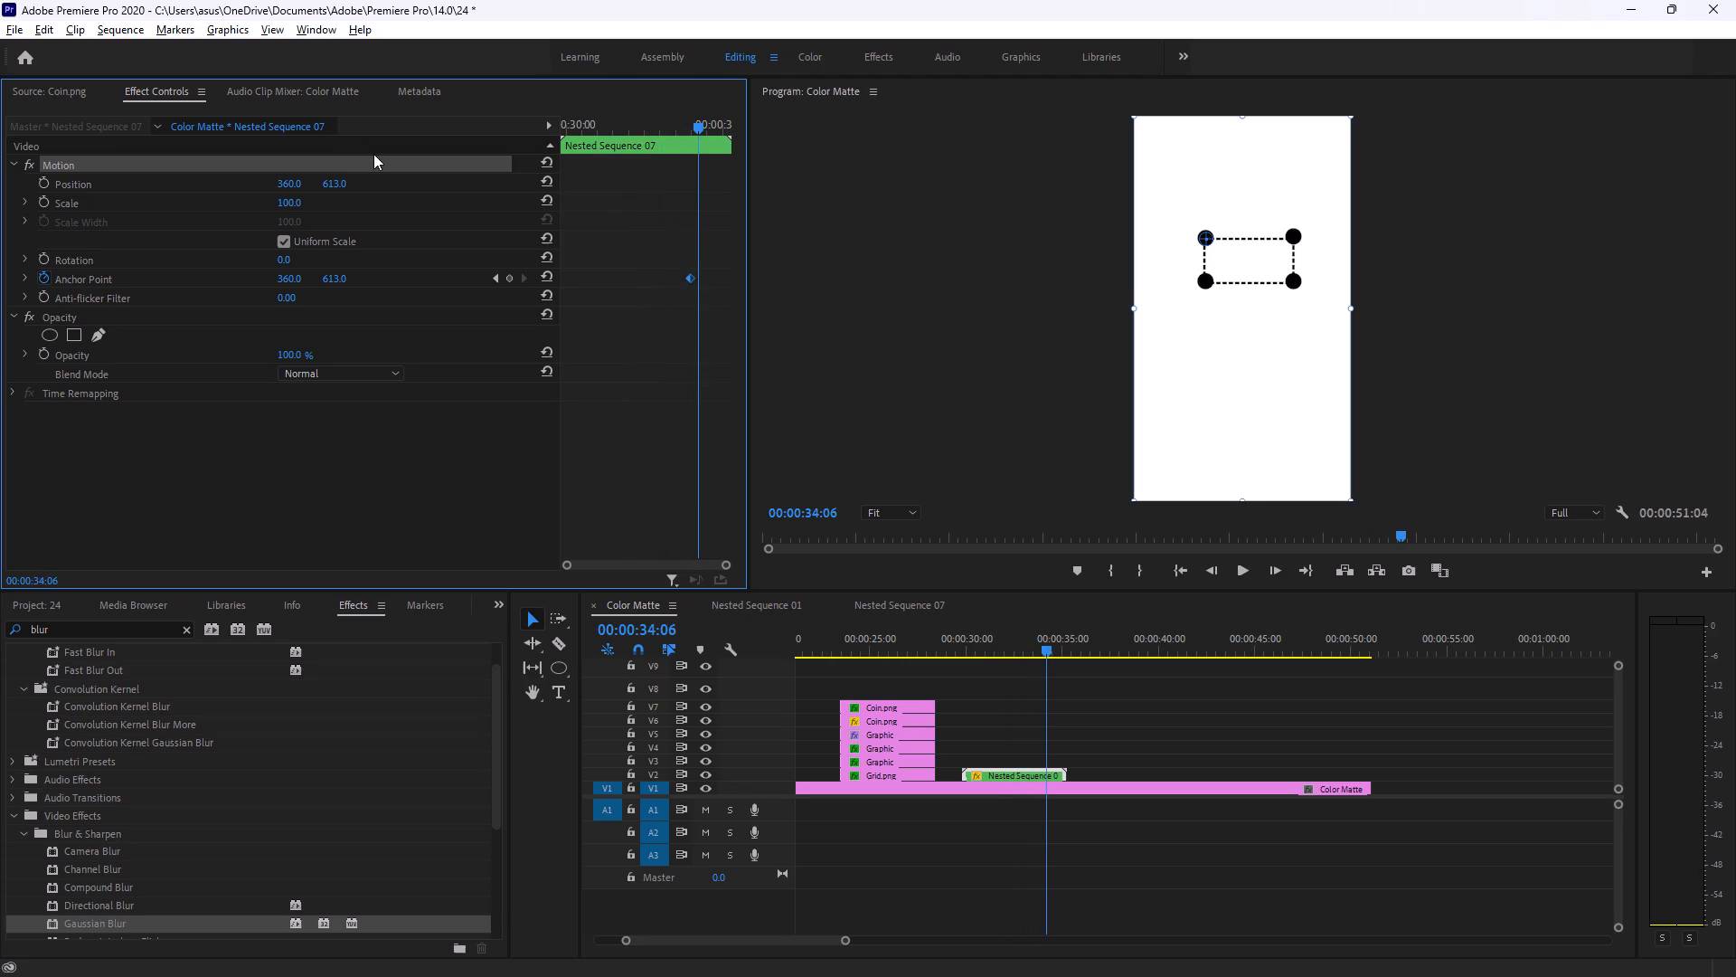
Rewind the browser tutorial to where the Scale keyframe is added and compare its Motion settings with those in Premiere Pro.
{"action": "key", "text": "alt+Tab"}
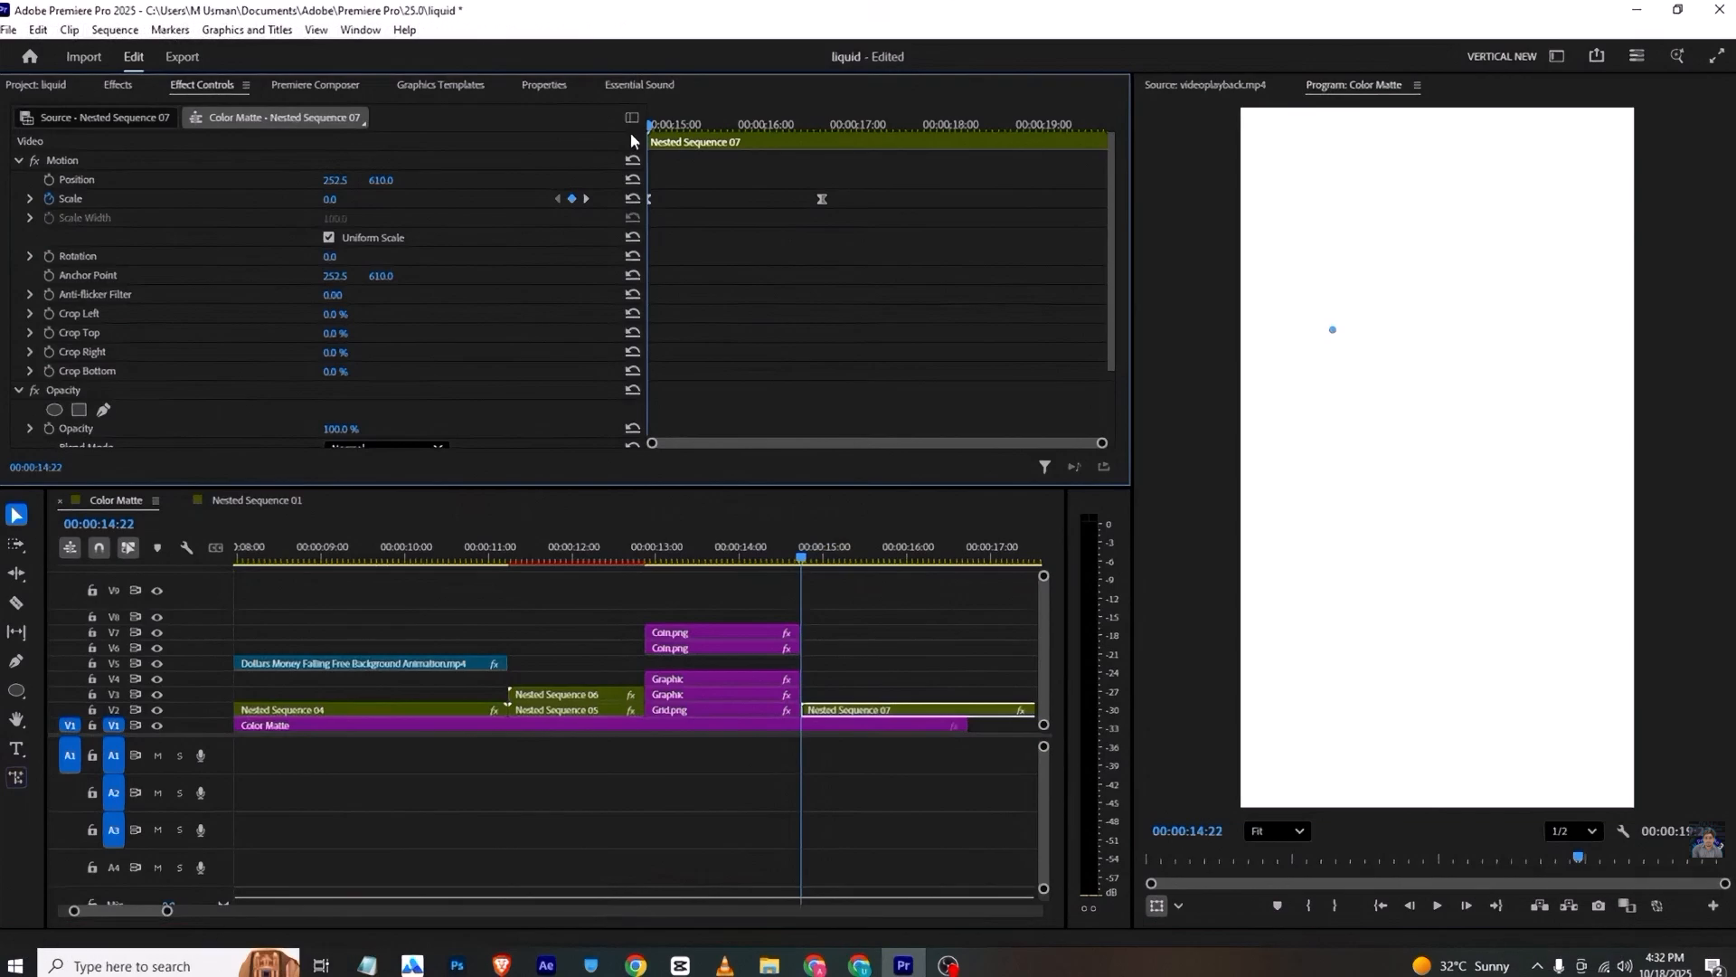
{"action": "key", "text": "space"}
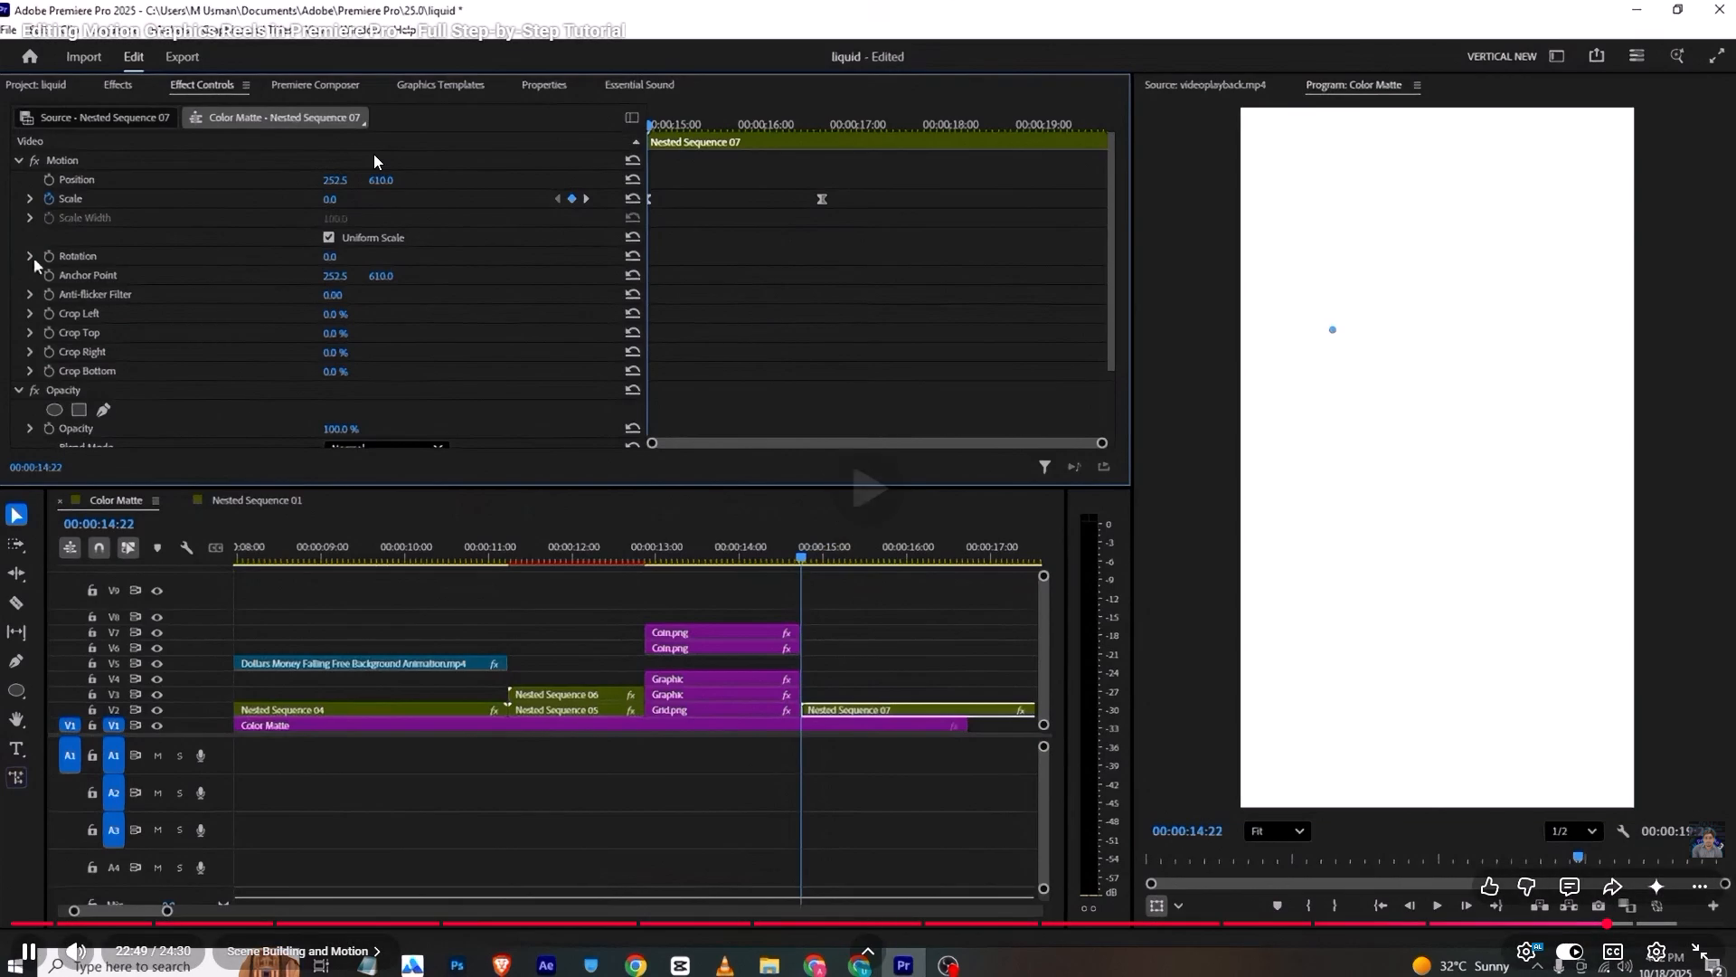
{"action": "key", "text": "Left"}
{"action": "key", "text": "Left"}
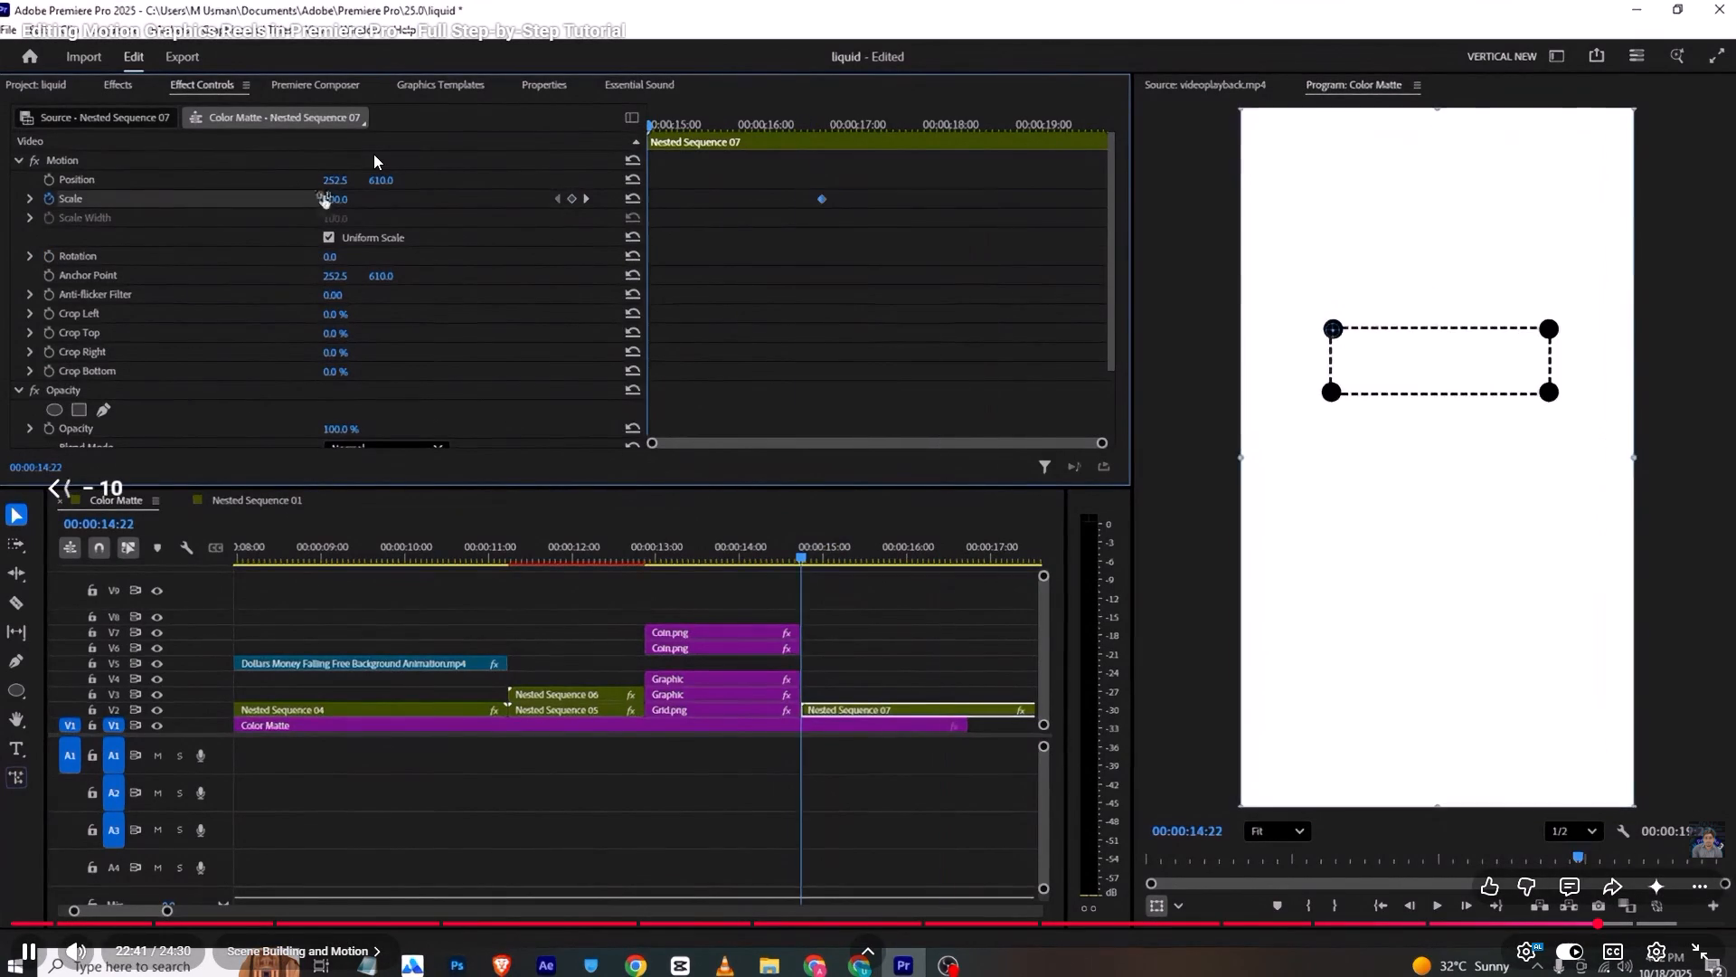
{"action": "key", "text": "Left"}
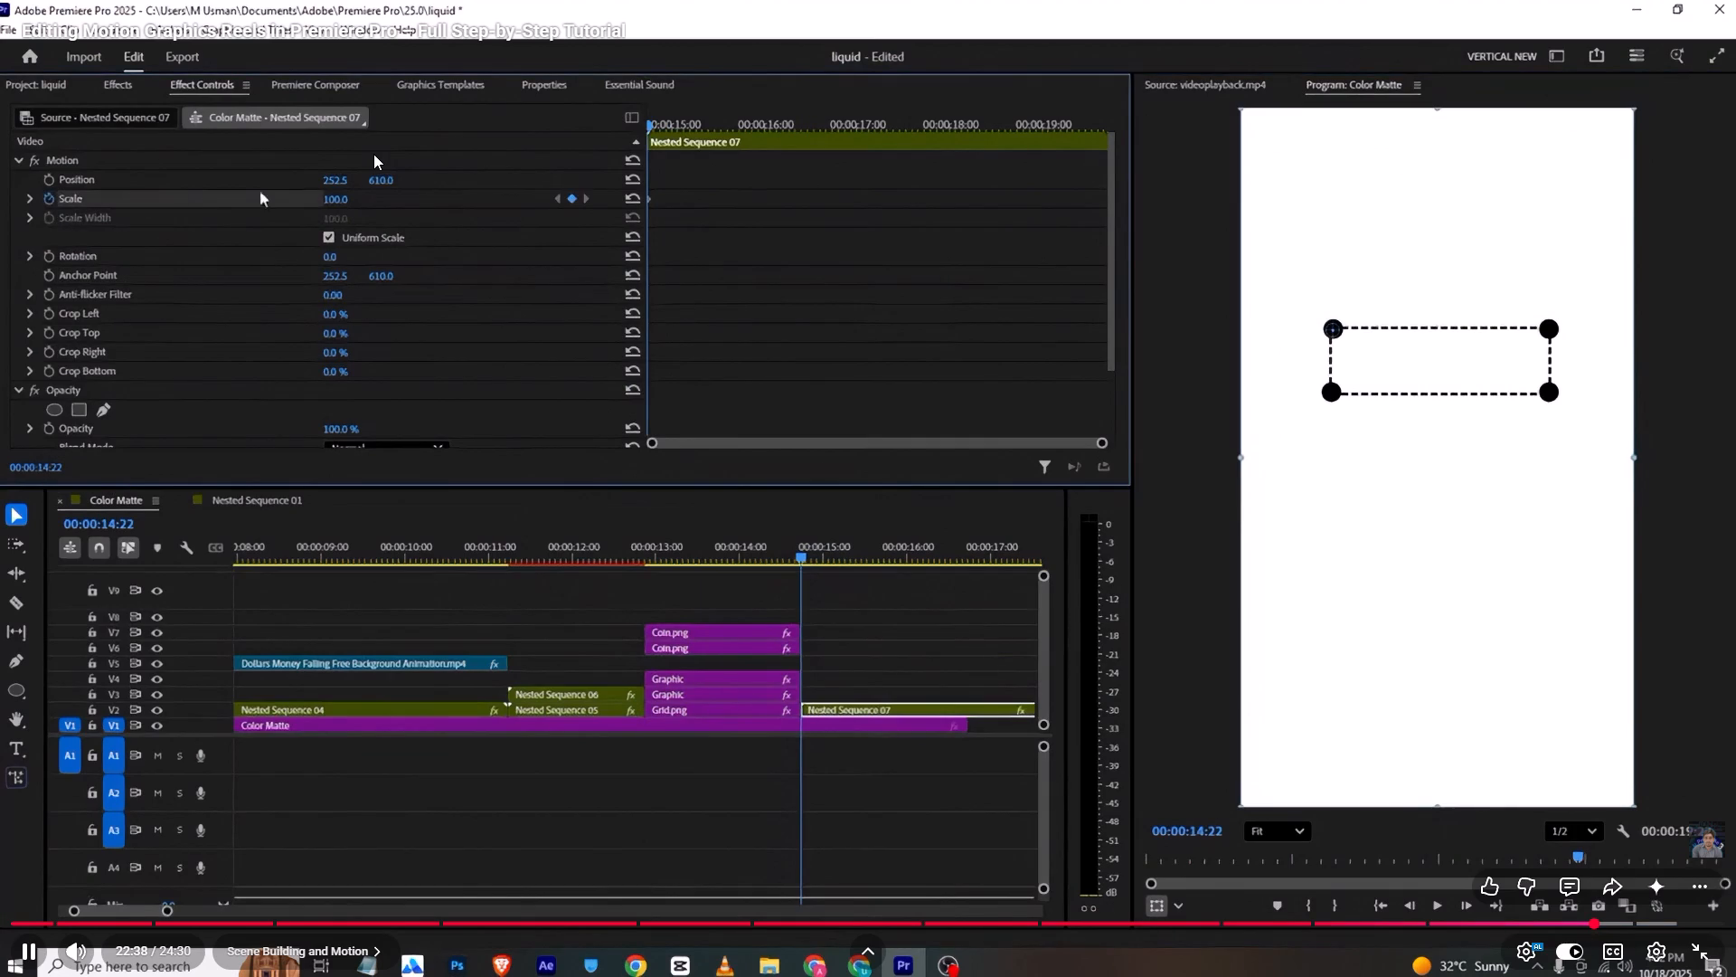
{"action": "key", "text": "space"}
{"action": "key", "text": "alt+Tab"}
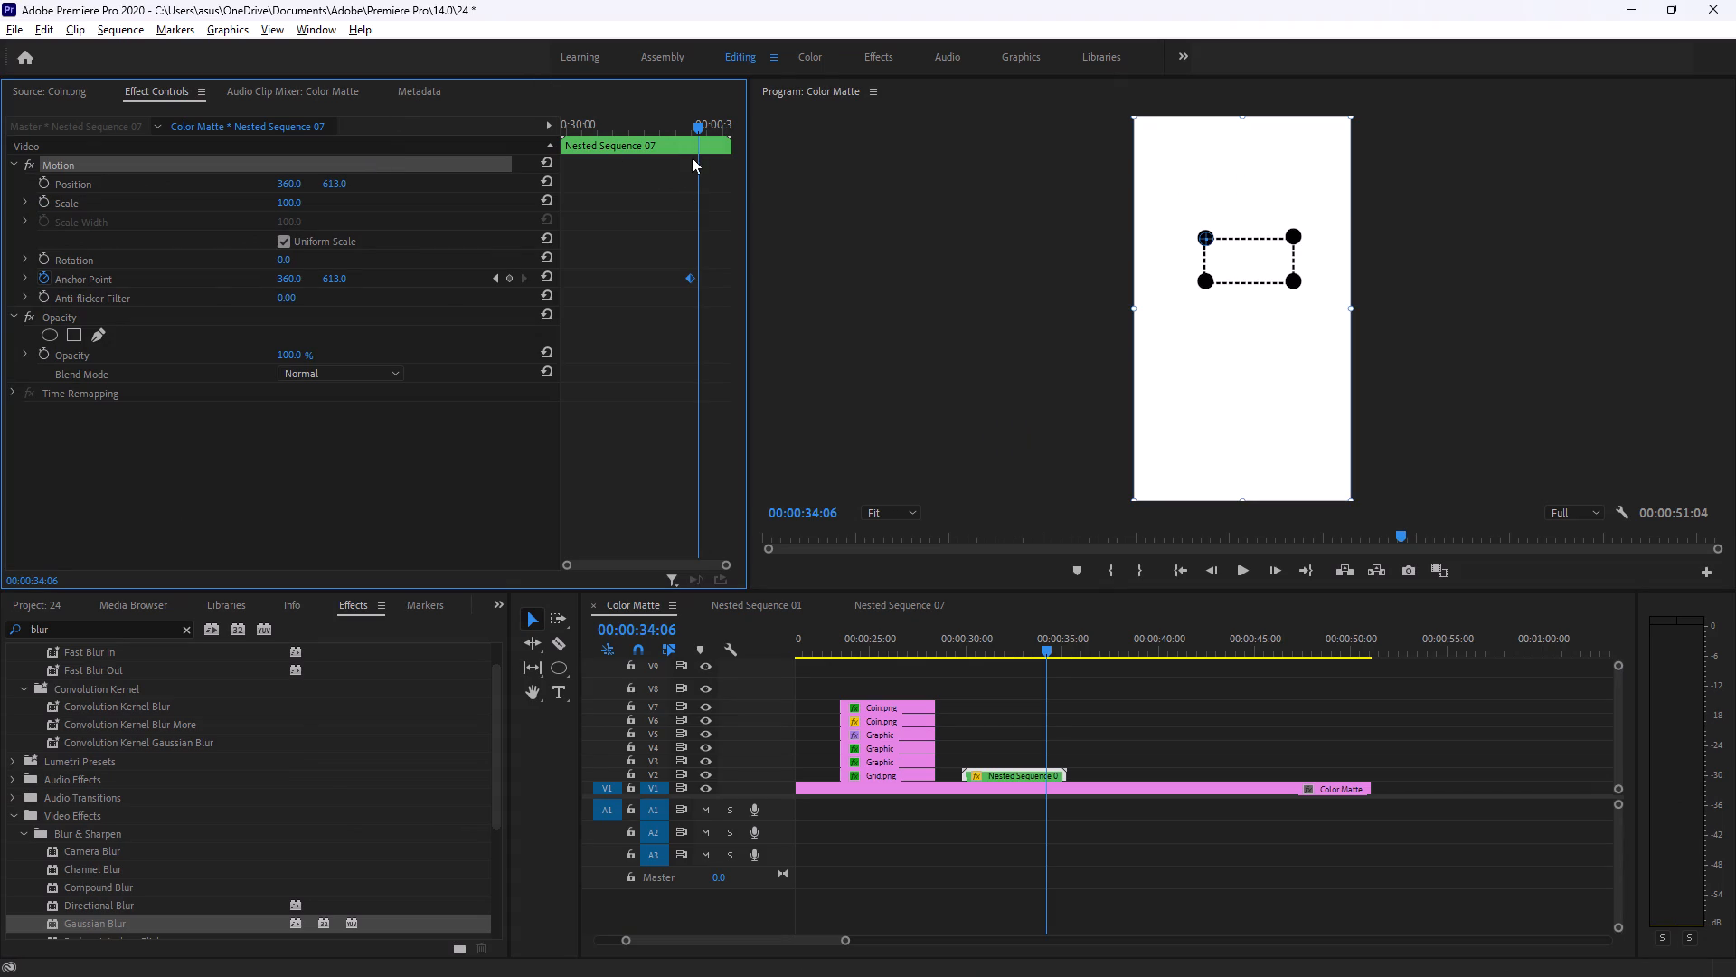
{"action": "key", "text": "alt+Tab"}
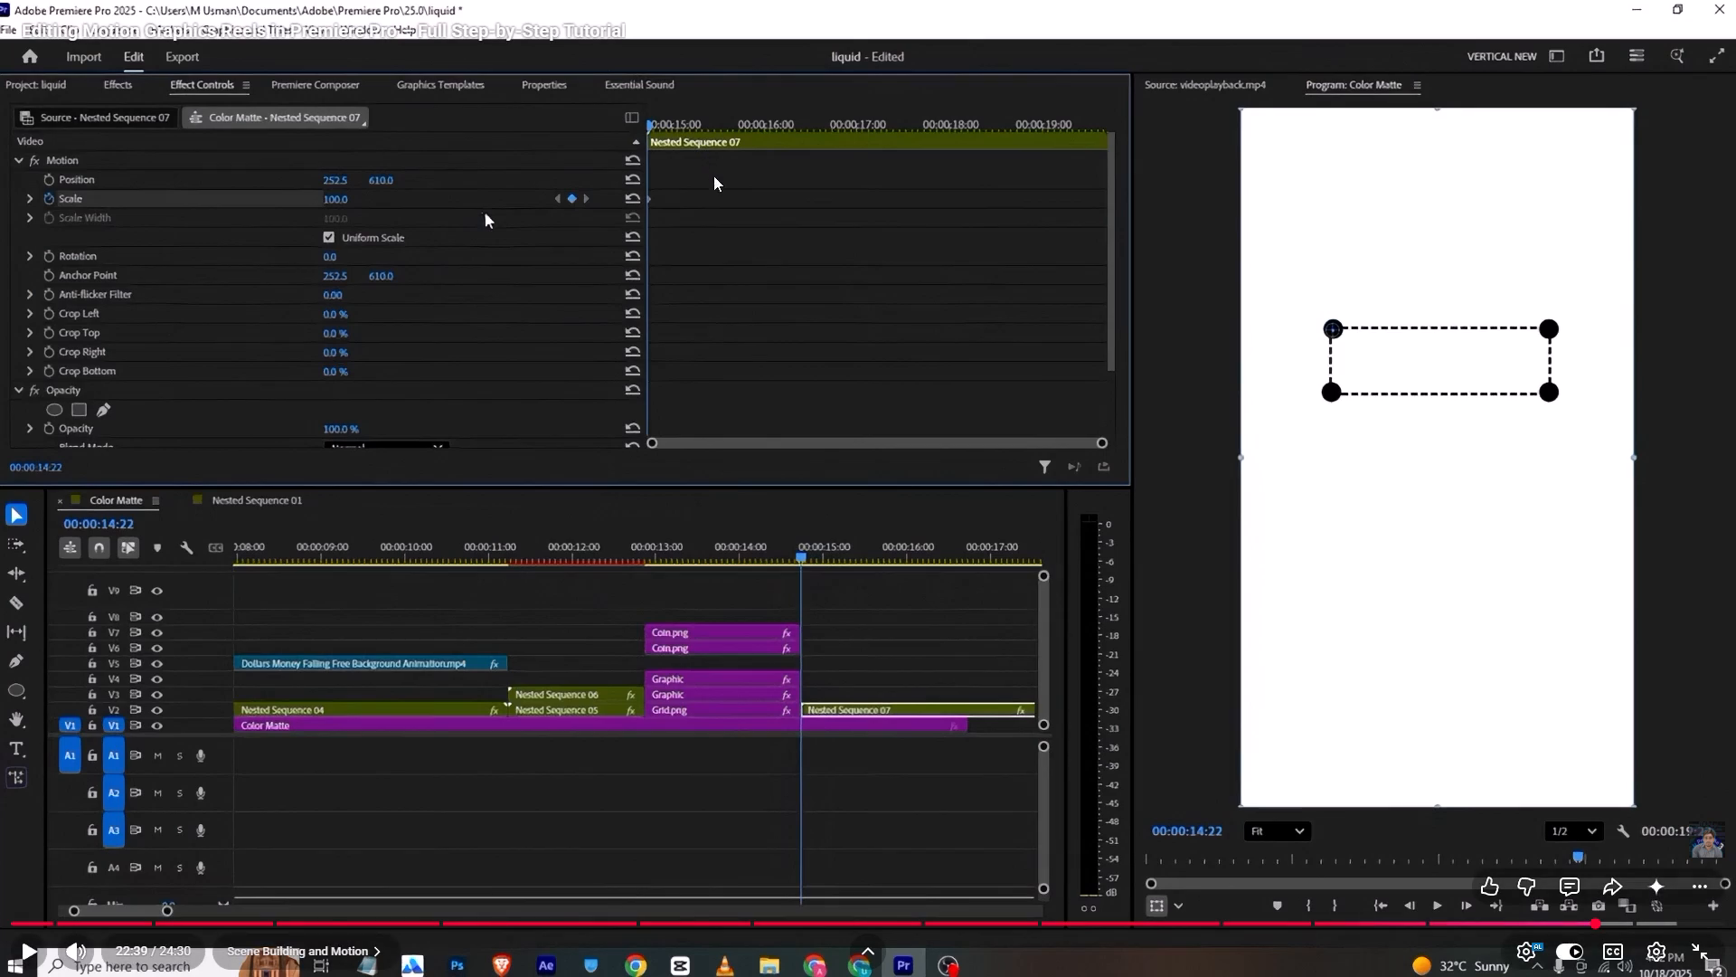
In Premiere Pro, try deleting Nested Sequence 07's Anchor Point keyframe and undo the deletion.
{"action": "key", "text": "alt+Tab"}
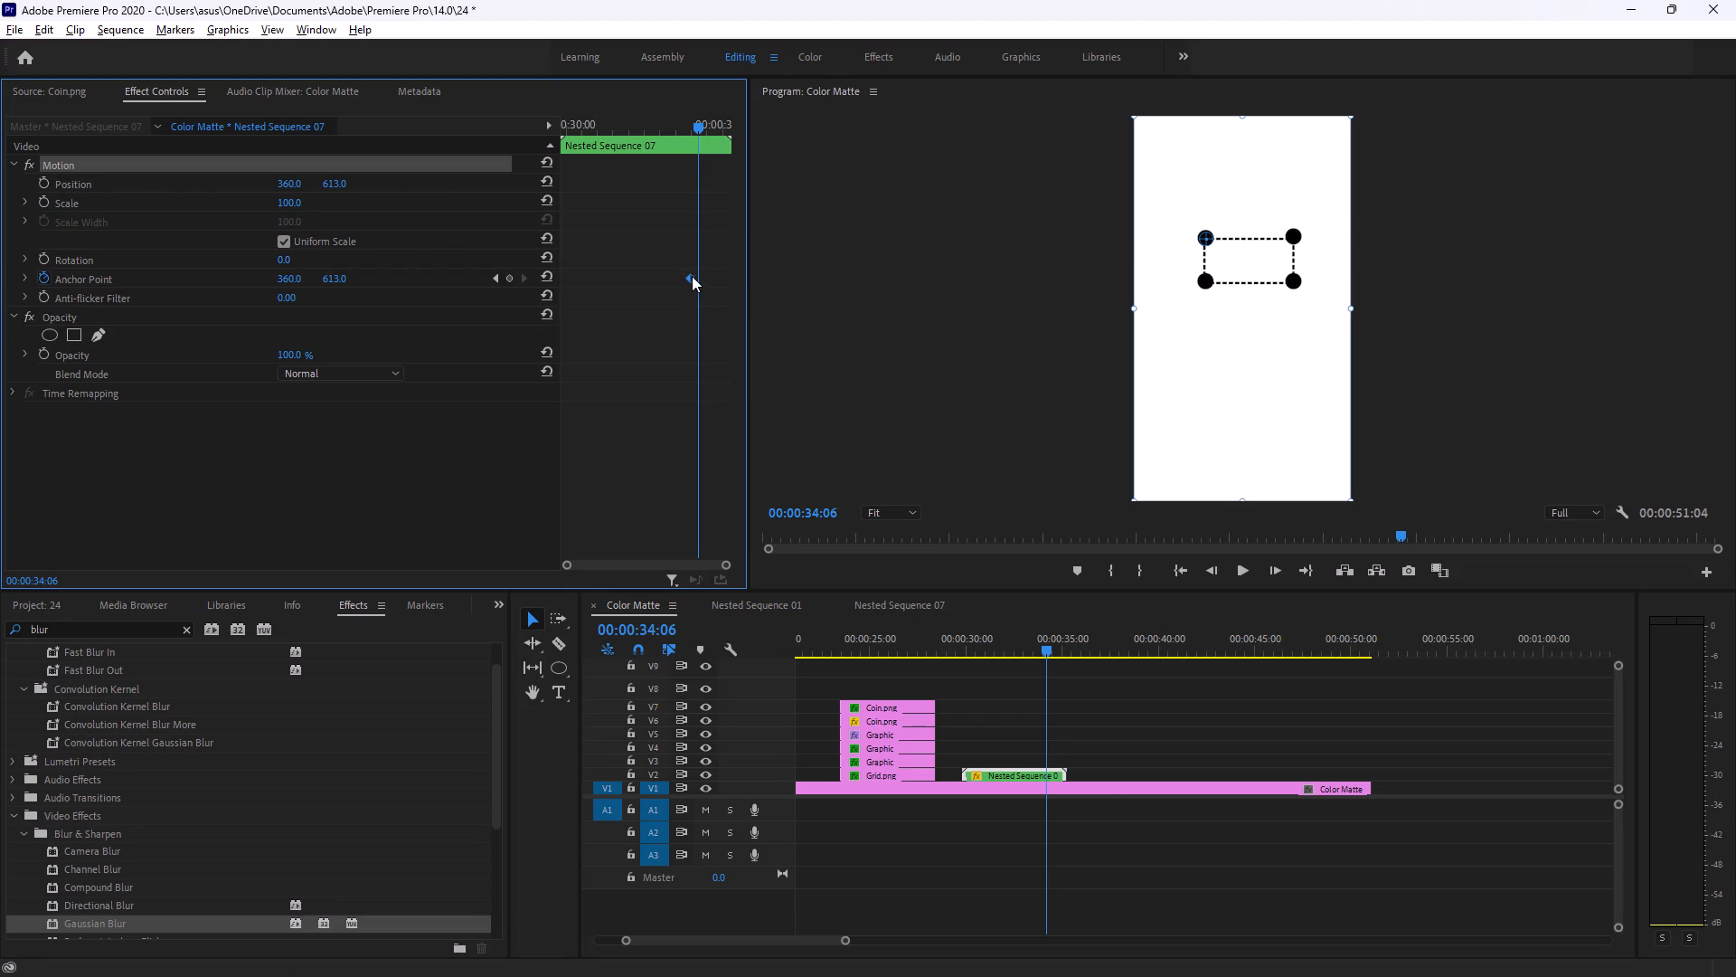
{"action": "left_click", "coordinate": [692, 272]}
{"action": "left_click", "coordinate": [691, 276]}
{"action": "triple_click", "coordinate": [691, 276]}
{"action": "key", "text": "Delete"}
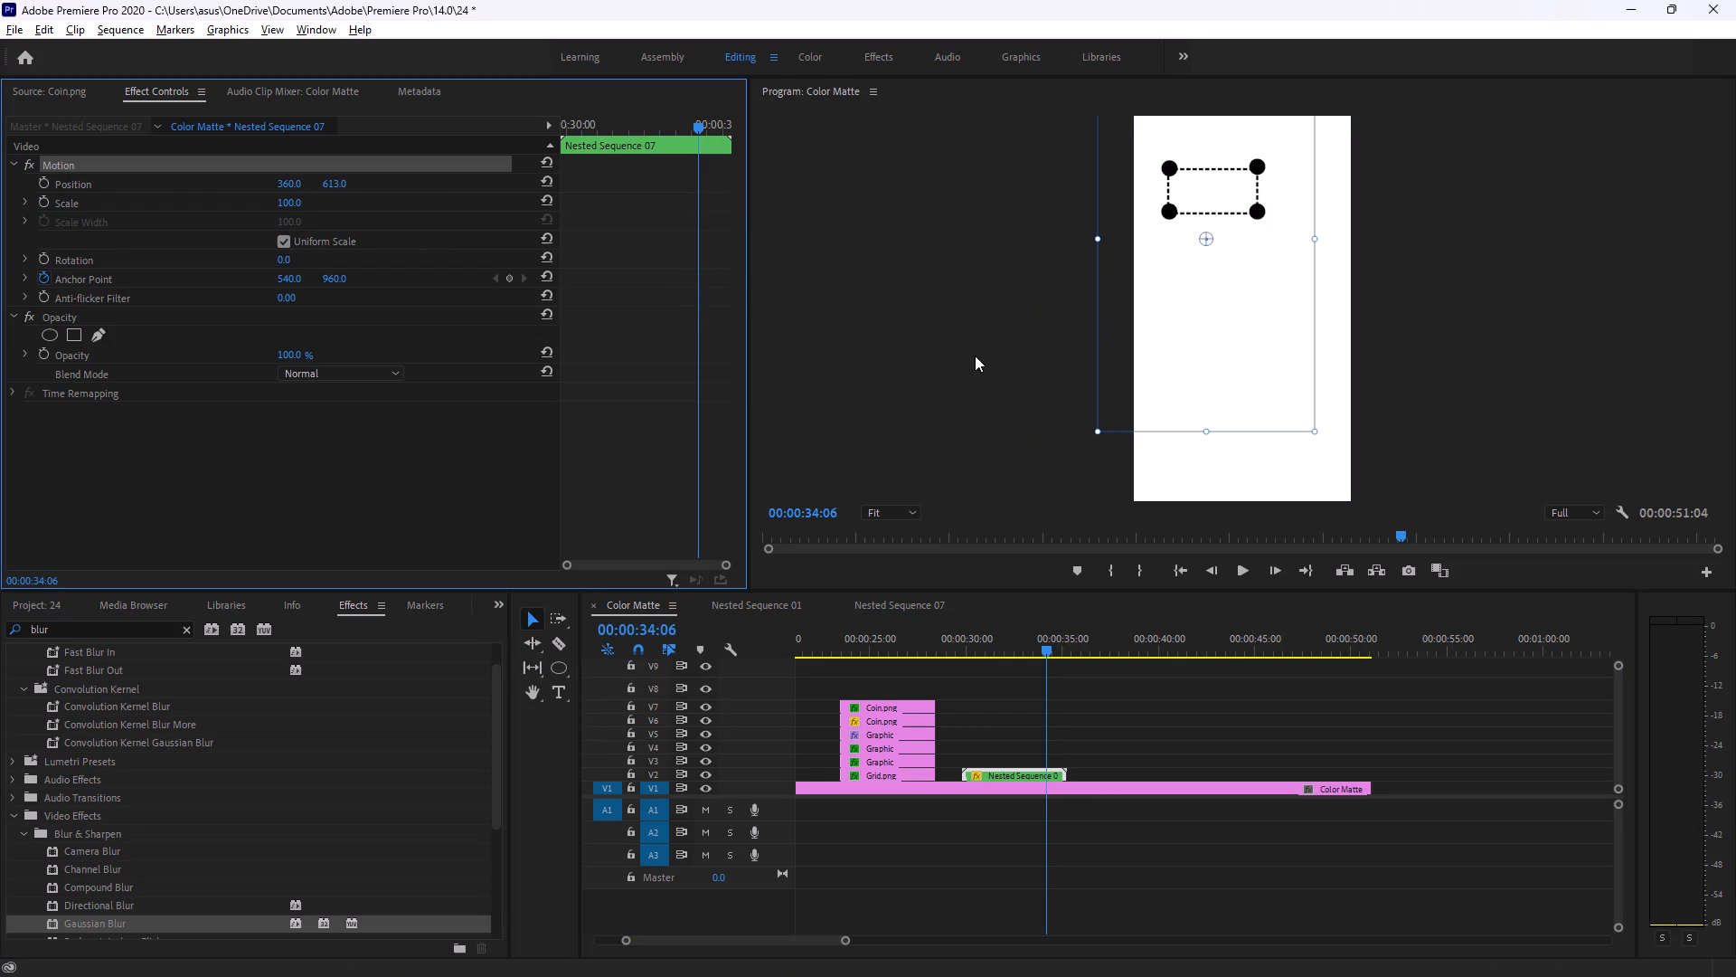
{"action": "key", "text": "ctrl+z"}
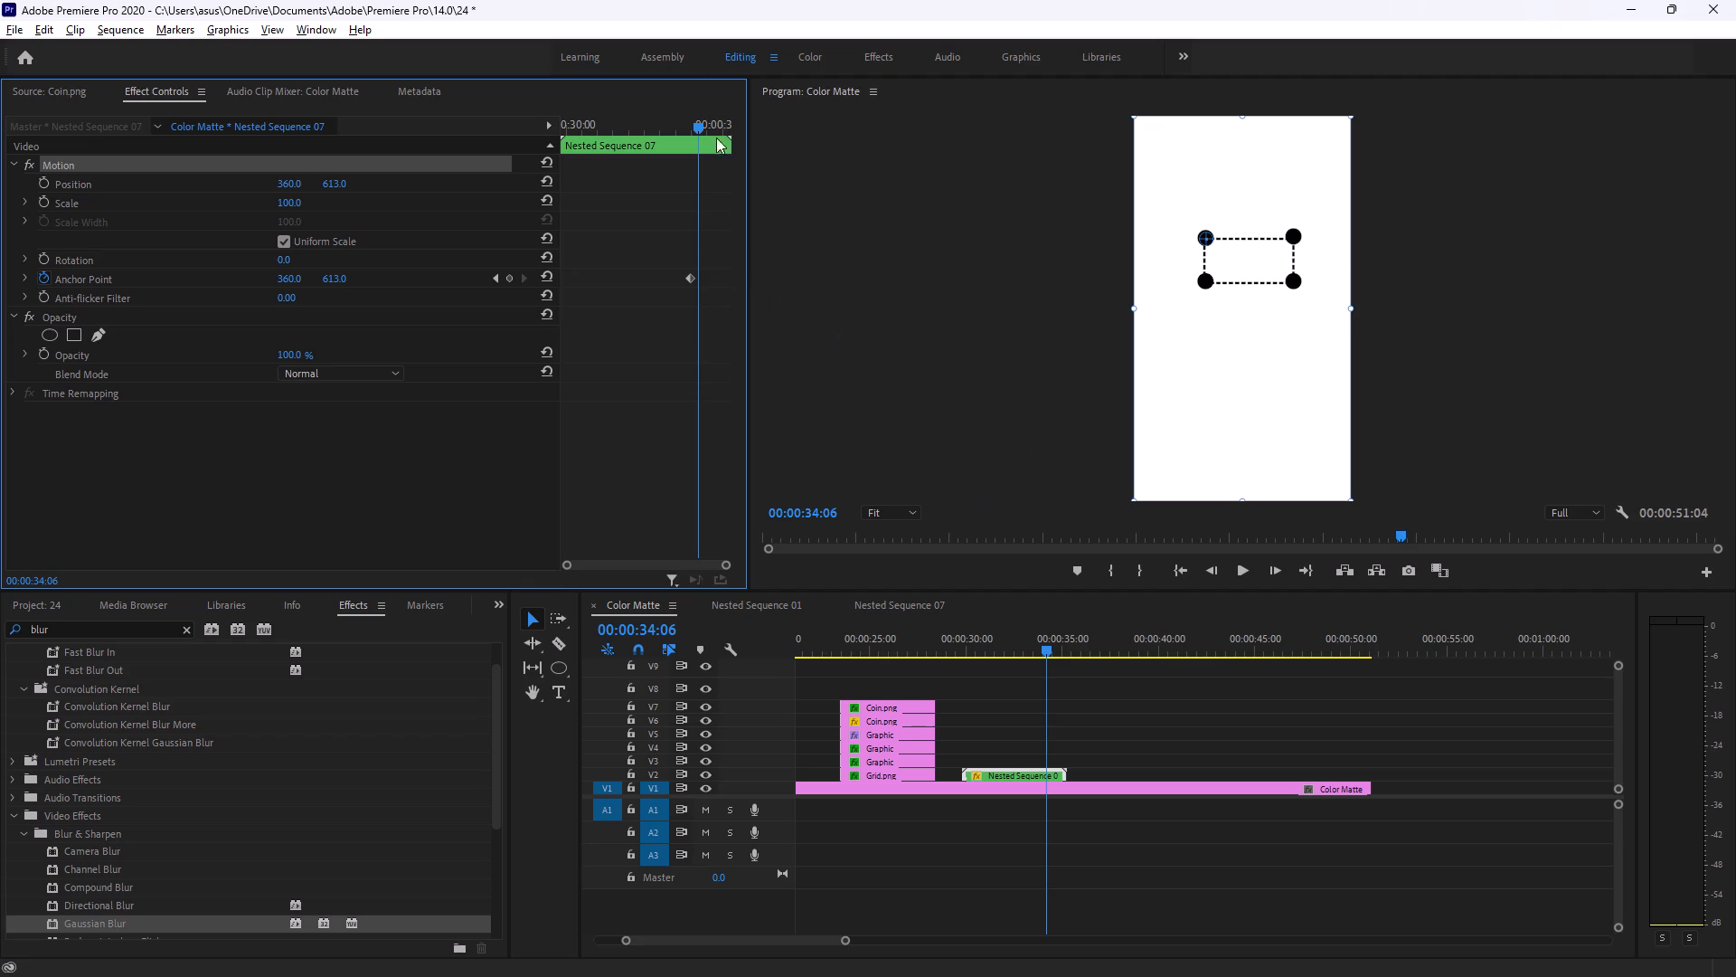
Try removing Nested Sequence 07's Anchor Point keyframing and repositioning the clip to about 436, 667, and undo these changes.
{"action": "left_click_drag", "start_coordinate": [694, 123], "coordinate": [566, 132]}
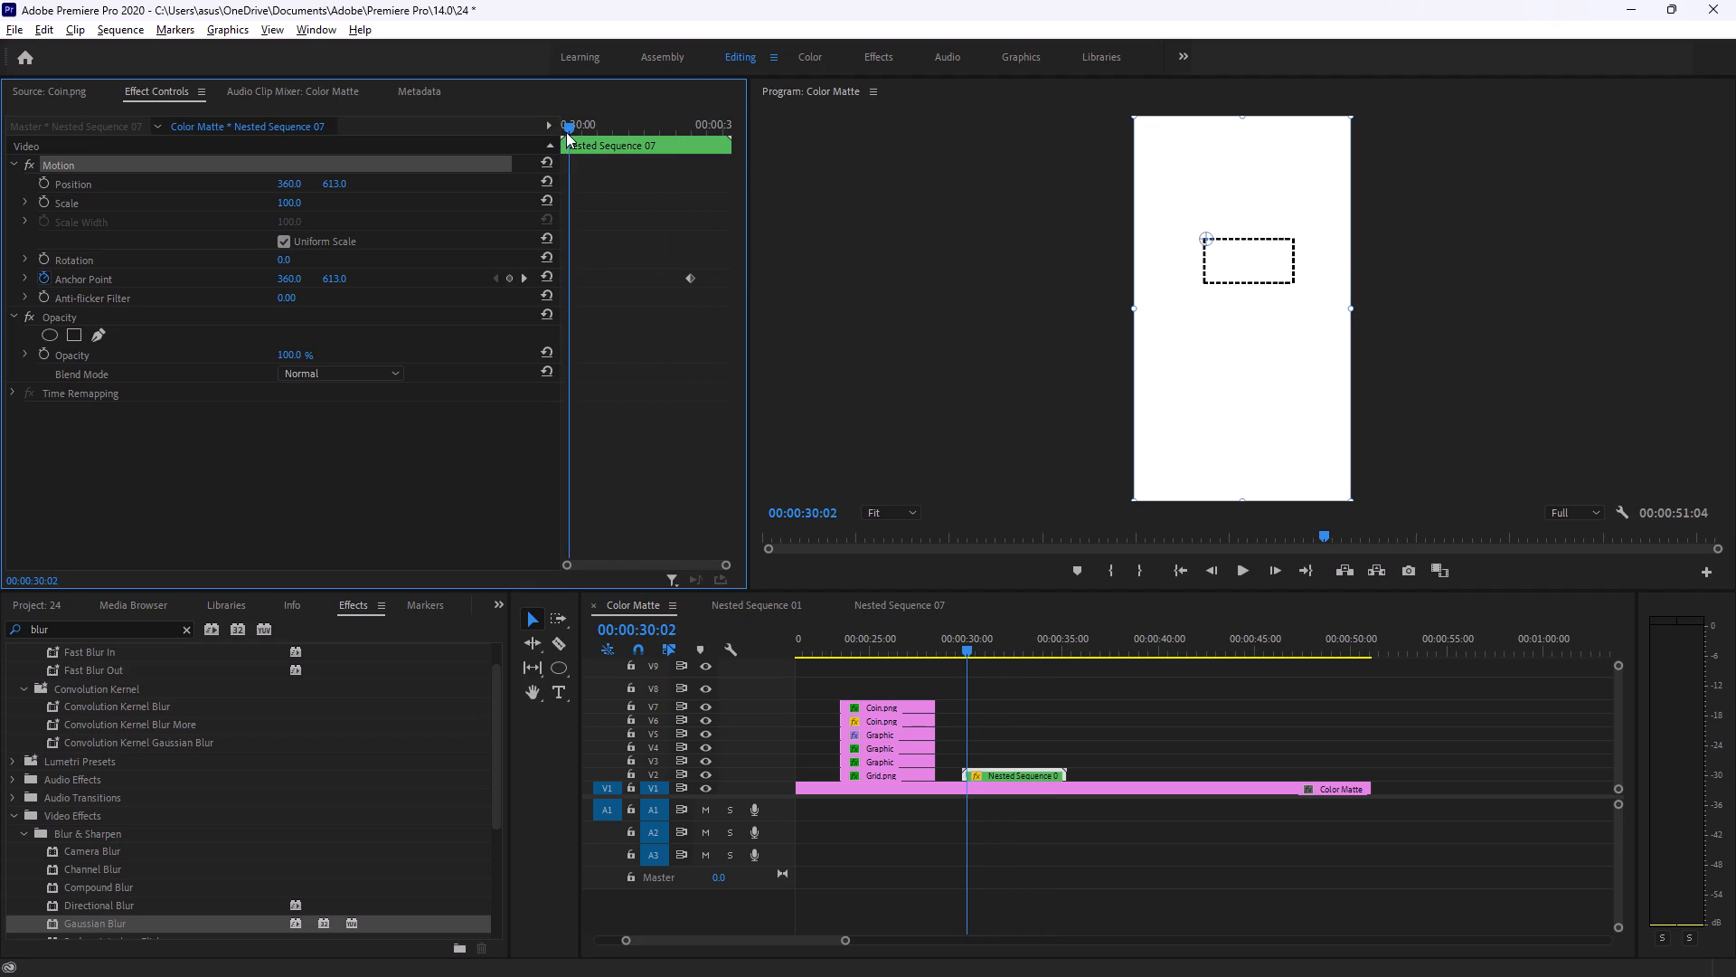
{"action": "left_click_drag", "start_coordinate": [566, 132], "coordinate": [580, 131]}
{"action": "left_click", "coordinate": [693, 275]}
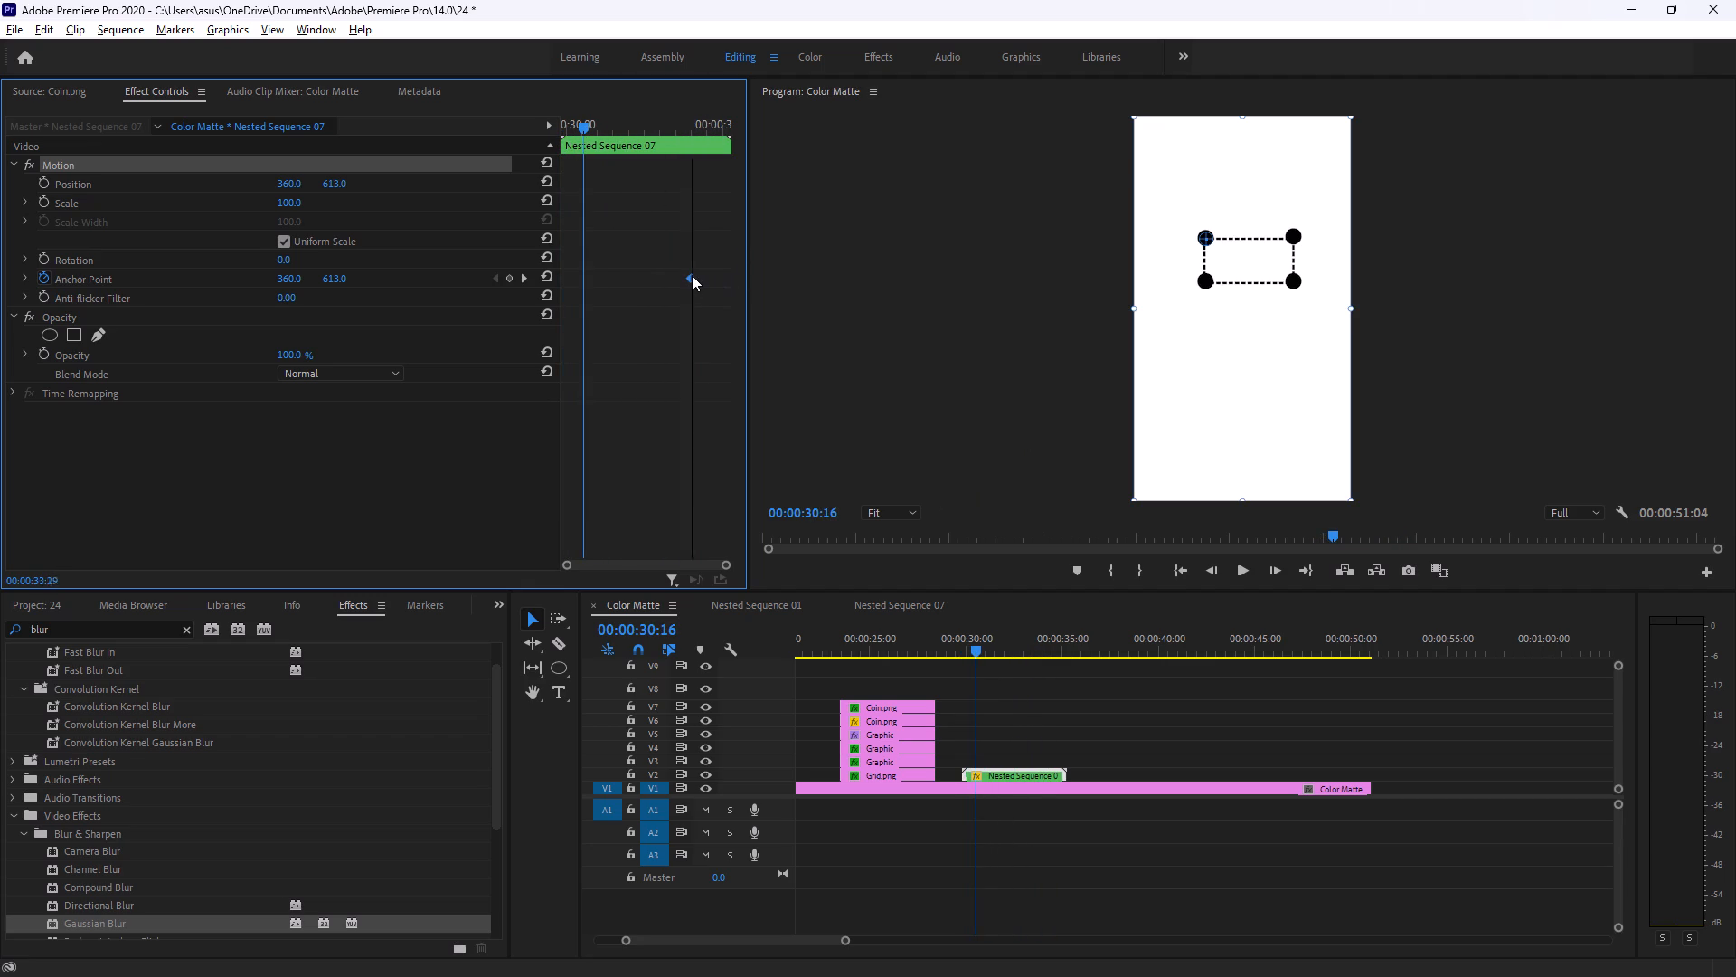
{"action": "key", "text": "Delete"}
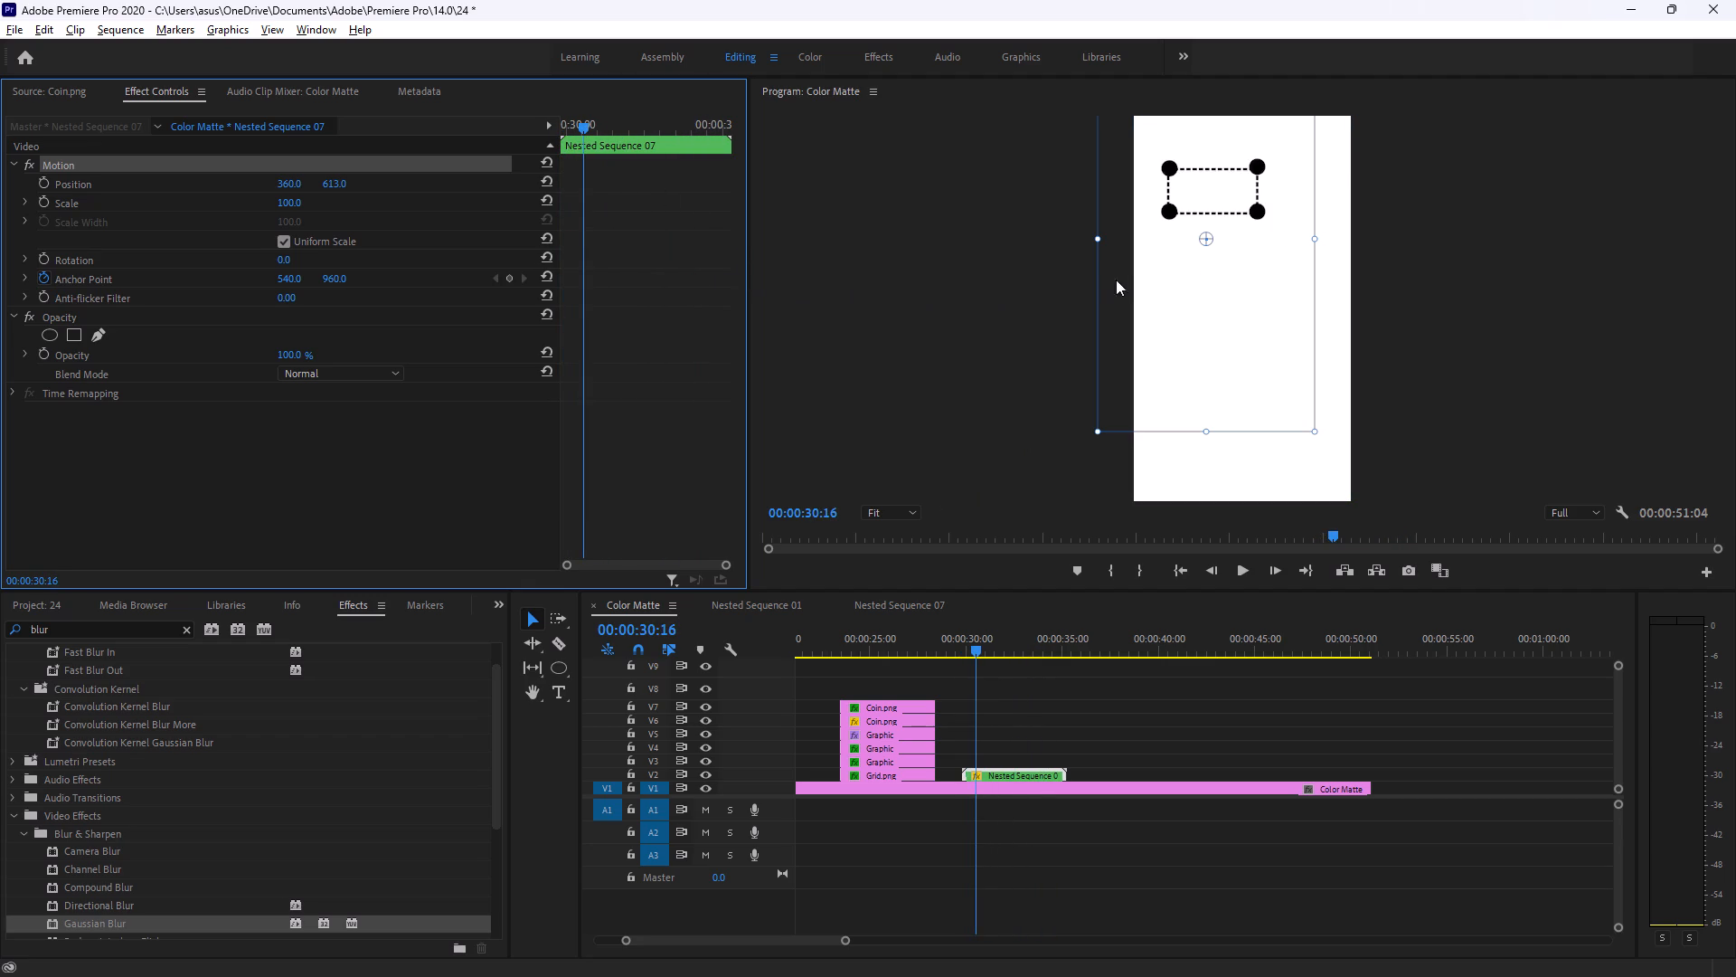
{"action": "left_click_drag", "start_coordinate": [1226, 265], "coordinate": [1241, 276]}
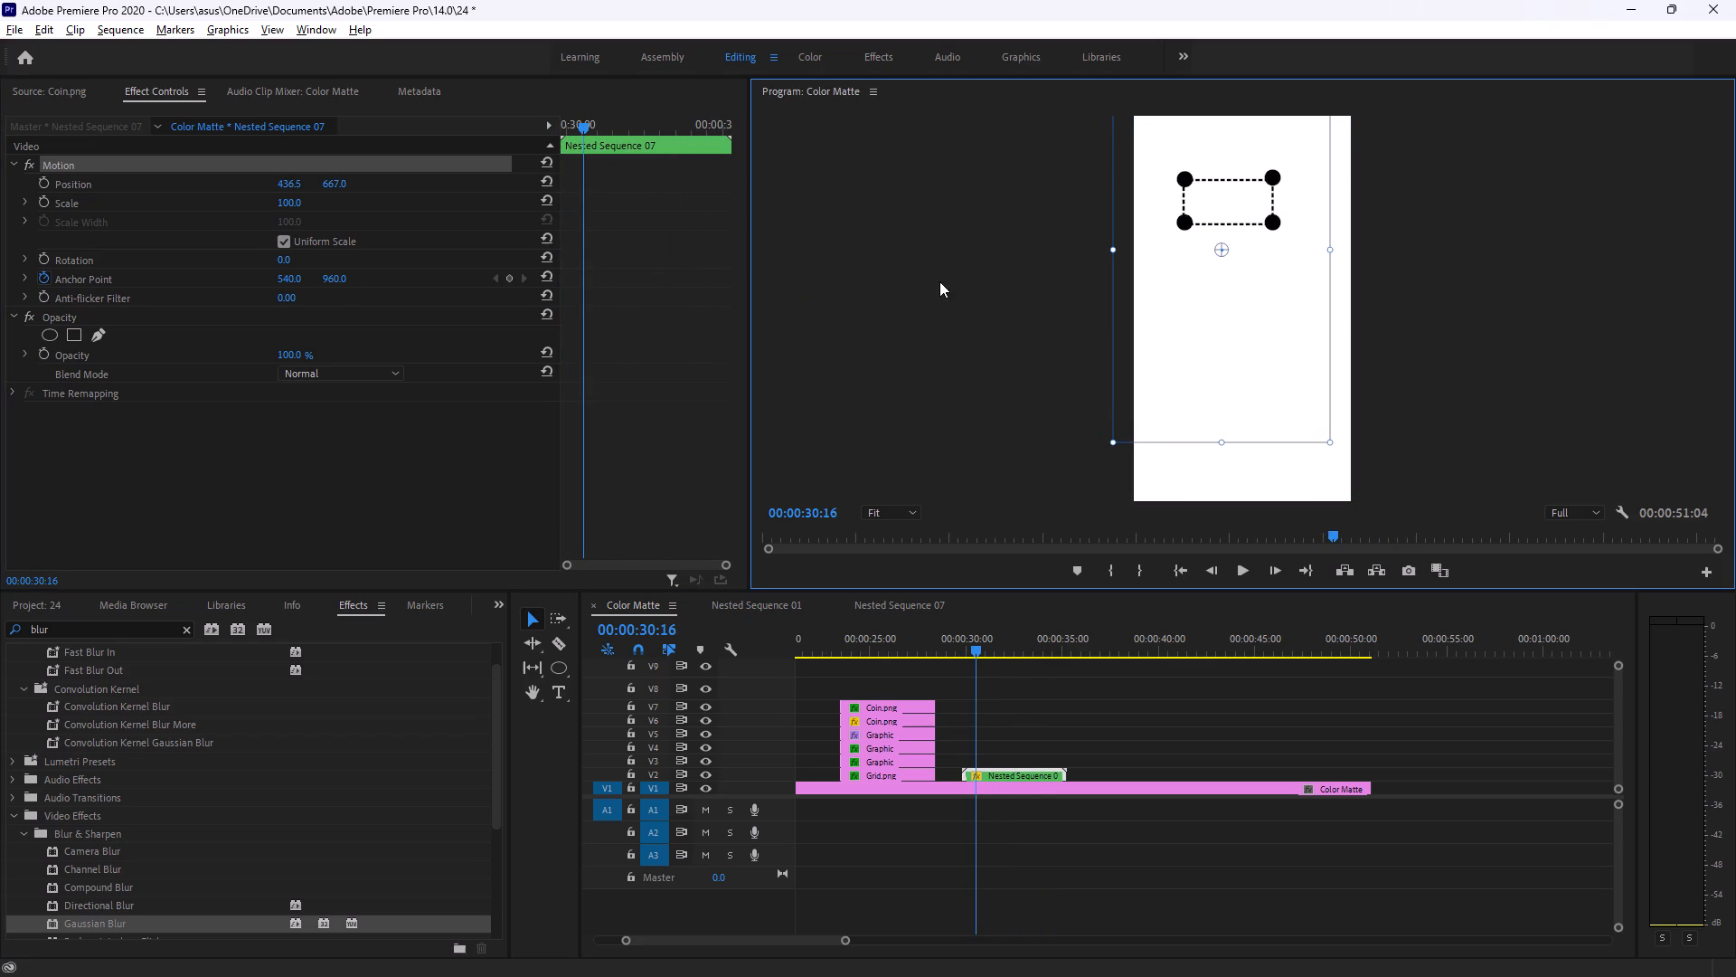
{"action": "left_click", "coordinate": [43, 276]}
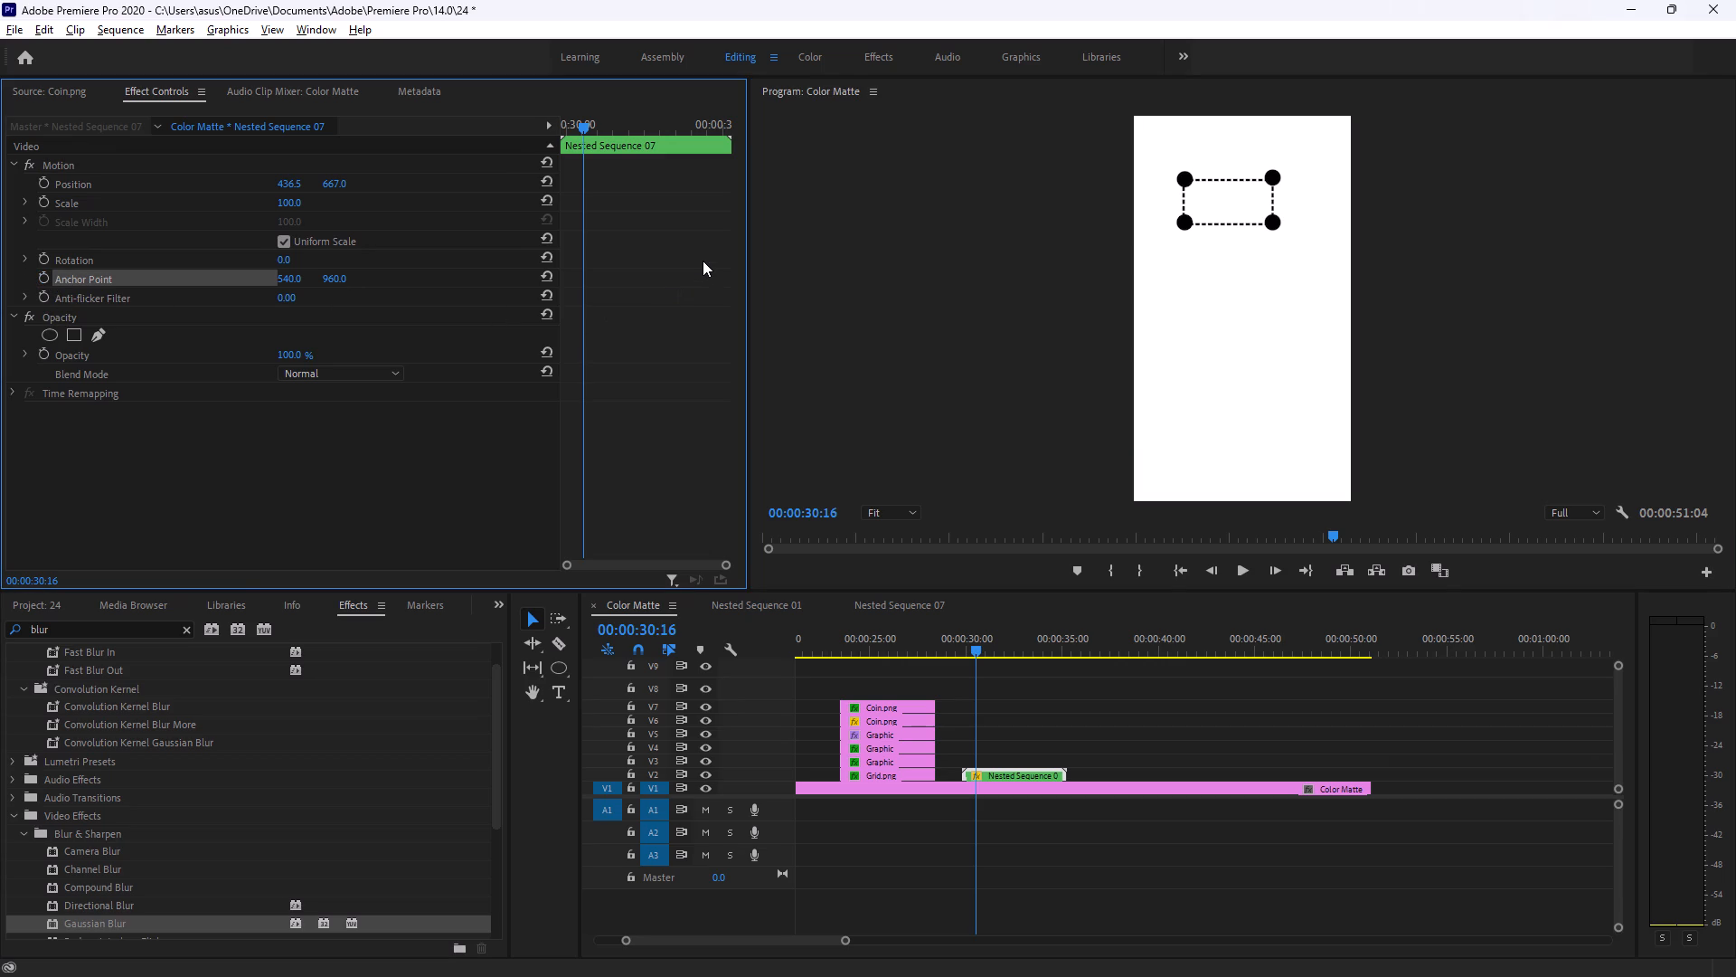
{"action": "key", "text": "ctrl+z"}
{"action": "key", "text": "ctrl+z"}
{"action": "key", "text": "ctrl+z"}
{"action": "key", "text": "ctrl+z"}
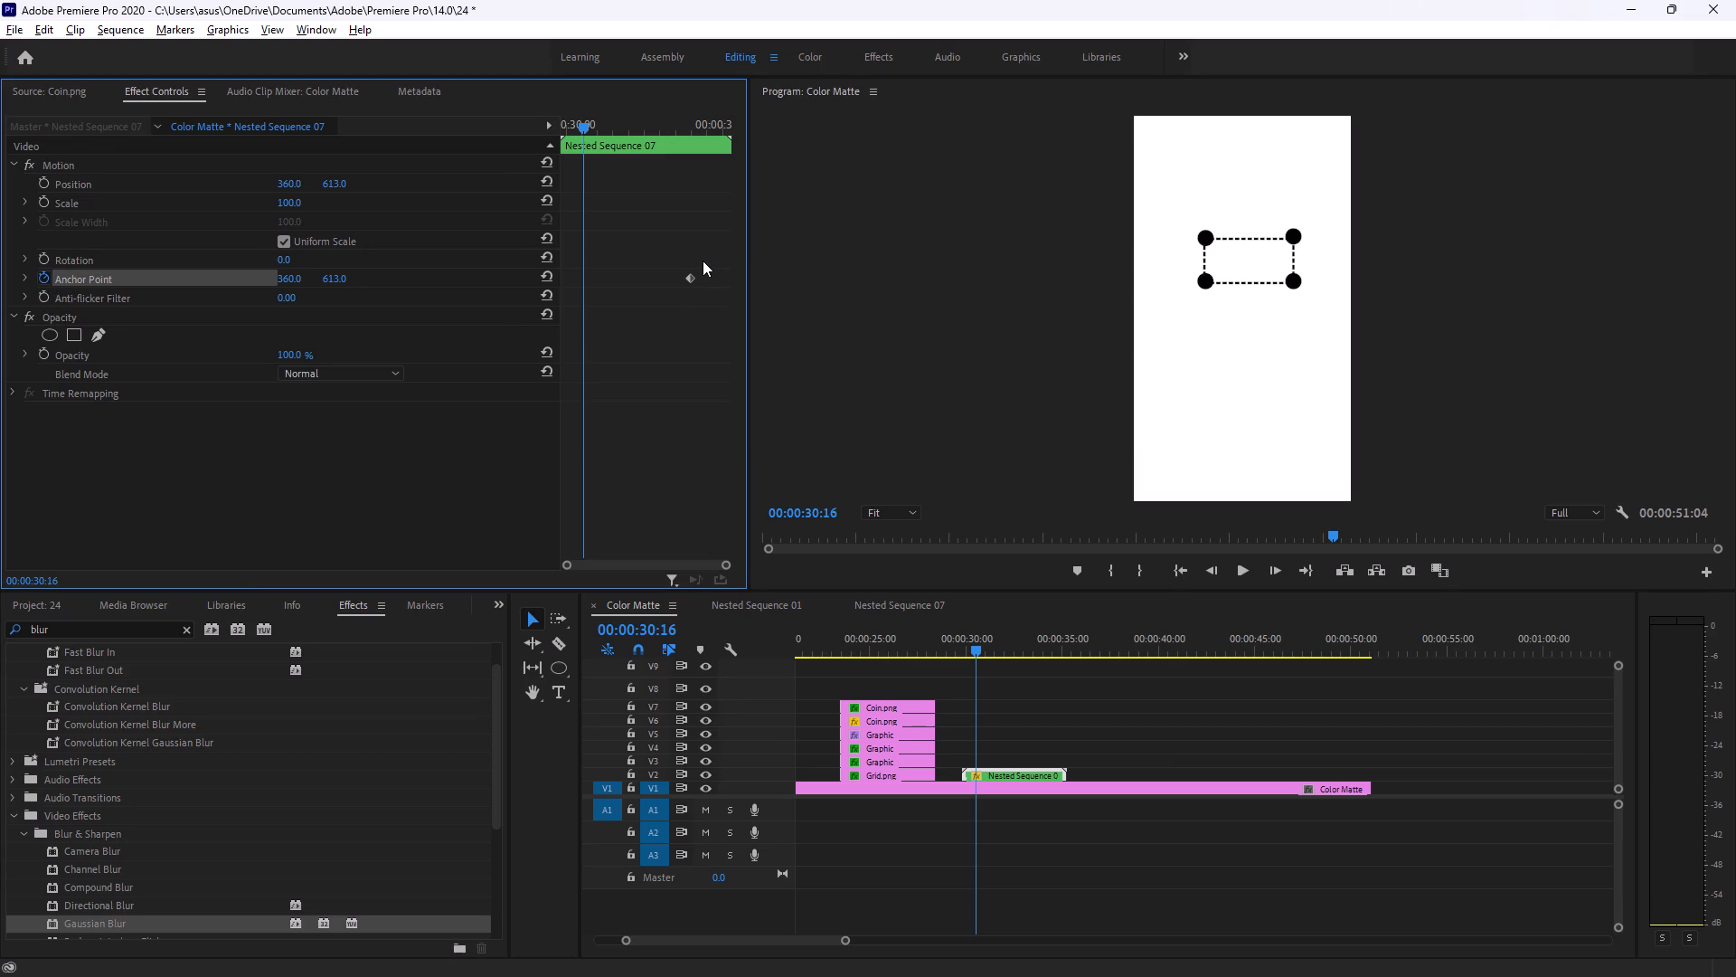
Undo the Anchor Point keyframe move, the anchor repositioning and the Anchor Point keyframing on Nested Sequence 07.
{"action": "key", "text": "ctrl+z"}
{"action": "key", "text": "ctrl+z"}
{"action": "key", "text": "ctrl+z"}
{"action": "key", "text": "ctrl+z"}
{"action": "key", "text": "ctrl+z"}
{"action": "key", "text": "ctrl+z"}
{"action": "key", "text": "ctrl+z"}
{"action": "key", "text": "ctrl+z"}
{"action": "key", "text": "ctrl+z"}
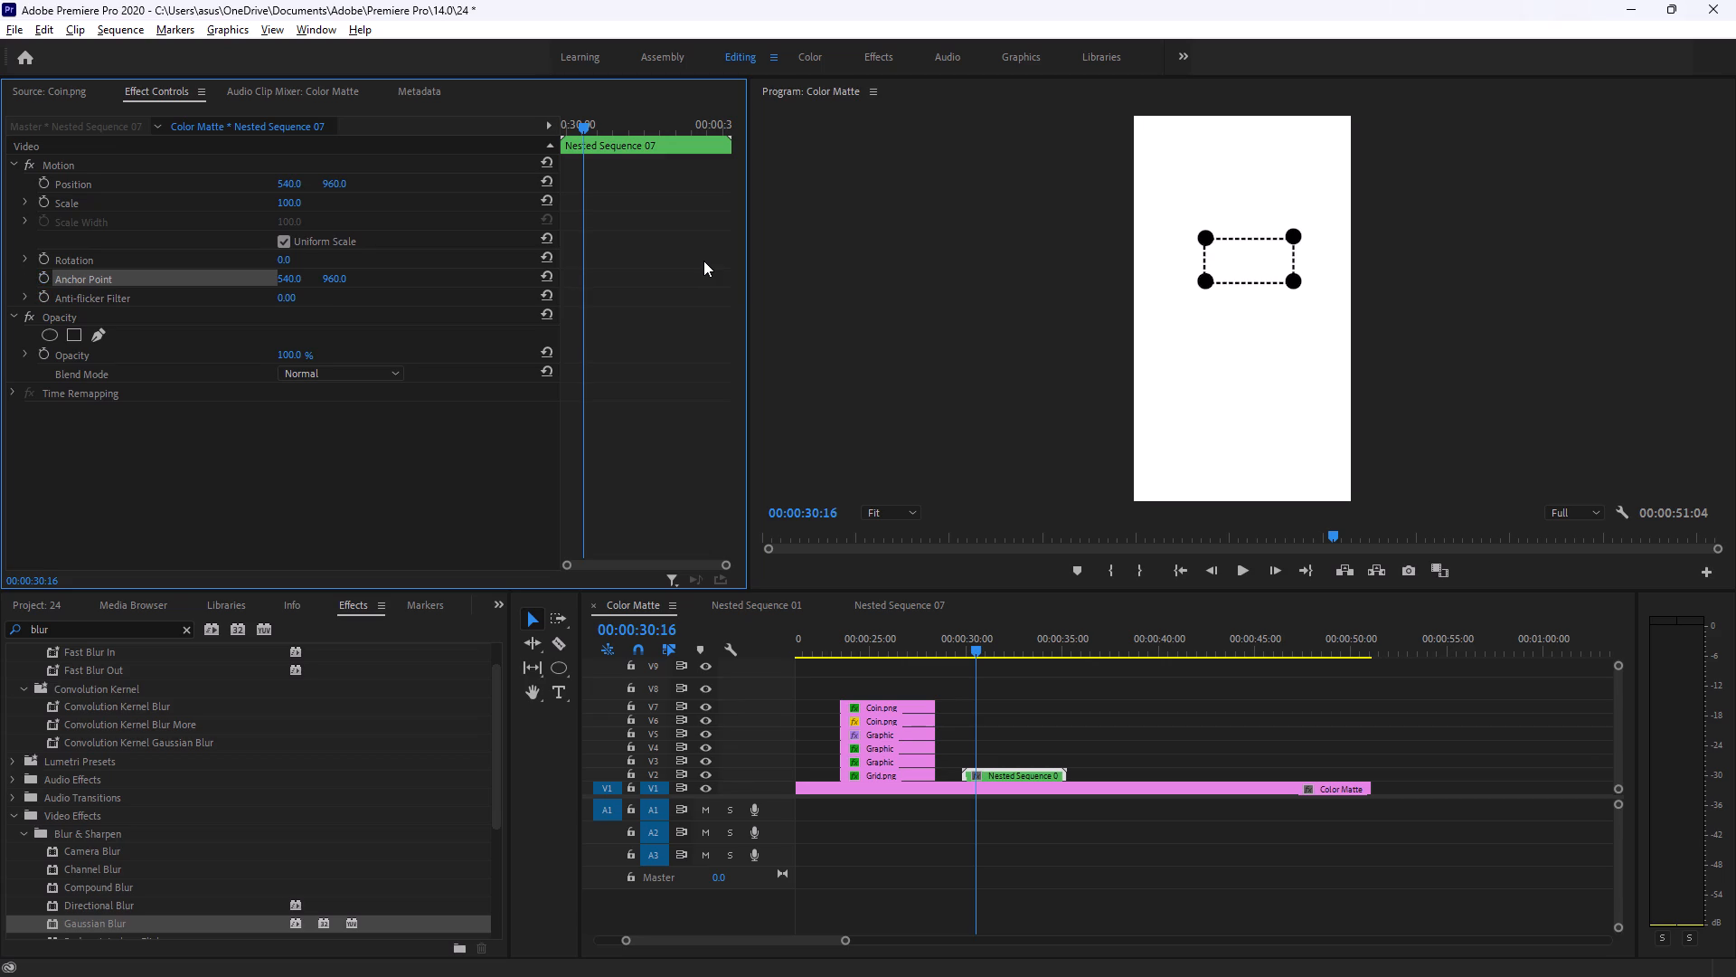
Keep undoing through the Anti-flicker Filter keyframing and the nesting, back to the dashed rectangle's separate graphic clips.
{"action": "key", "text": "ctrl+z"}
{"action": "key", "text": "ctrl+z"}
{"action": "key", "text": "ctrl+z"}
{"action": "key", "text": "ctrl+z"}
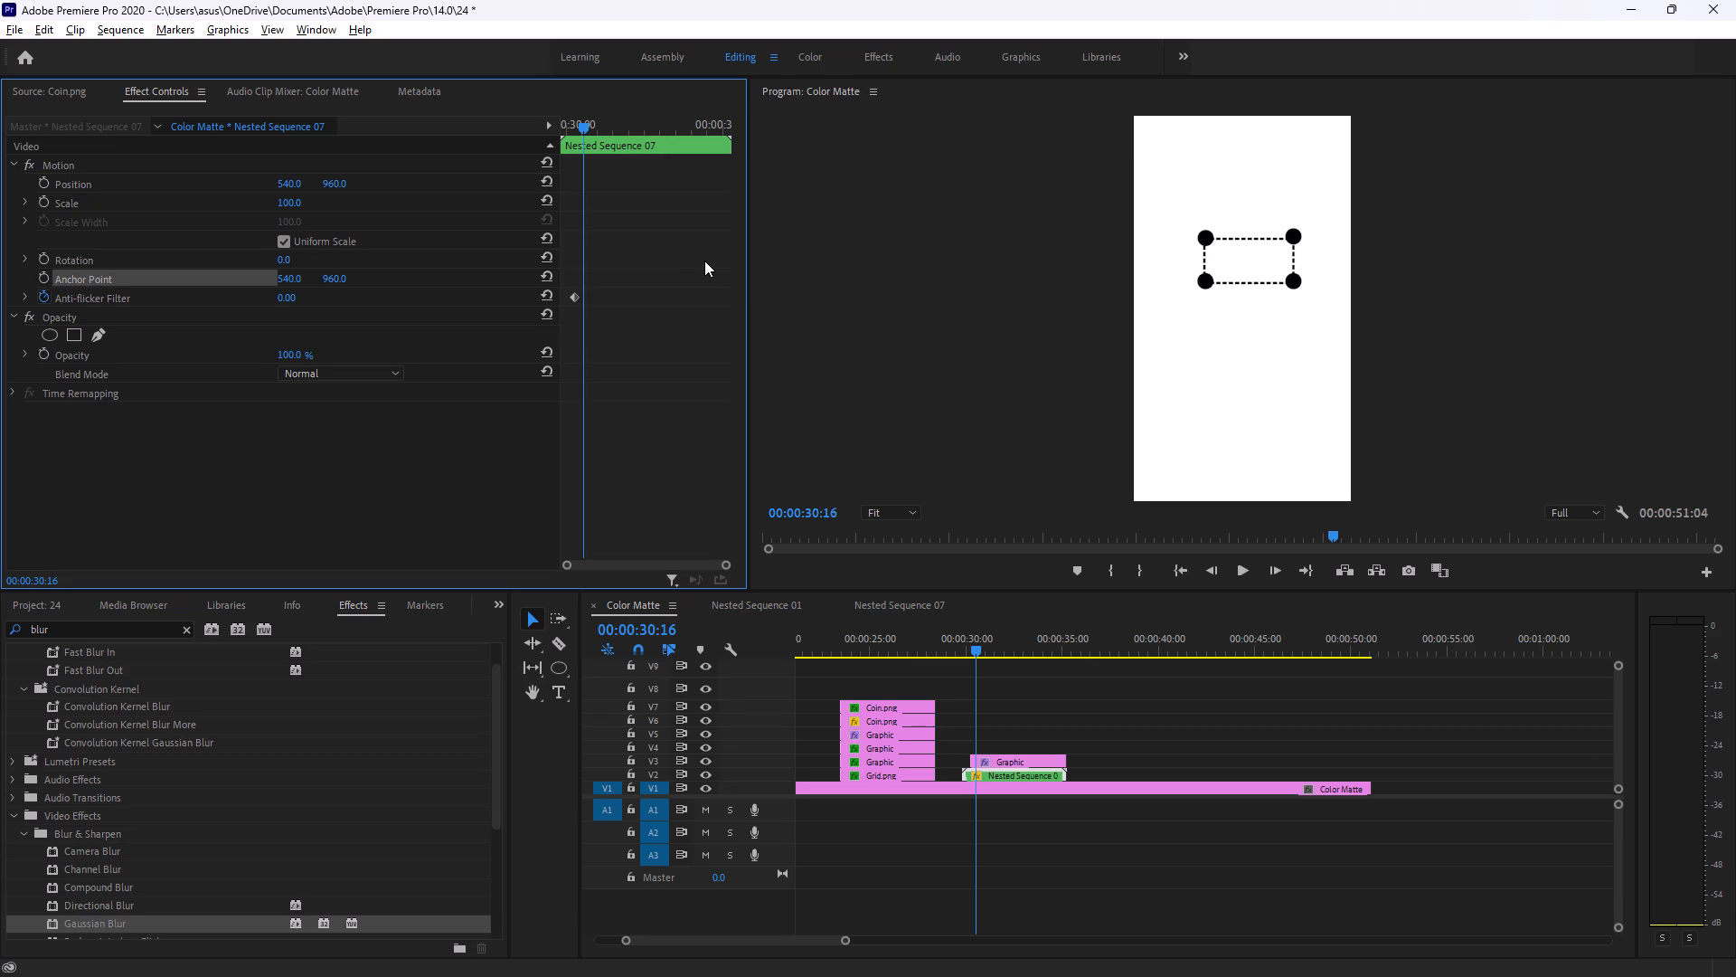
{"action": "key", "text": "ctrl+z"}
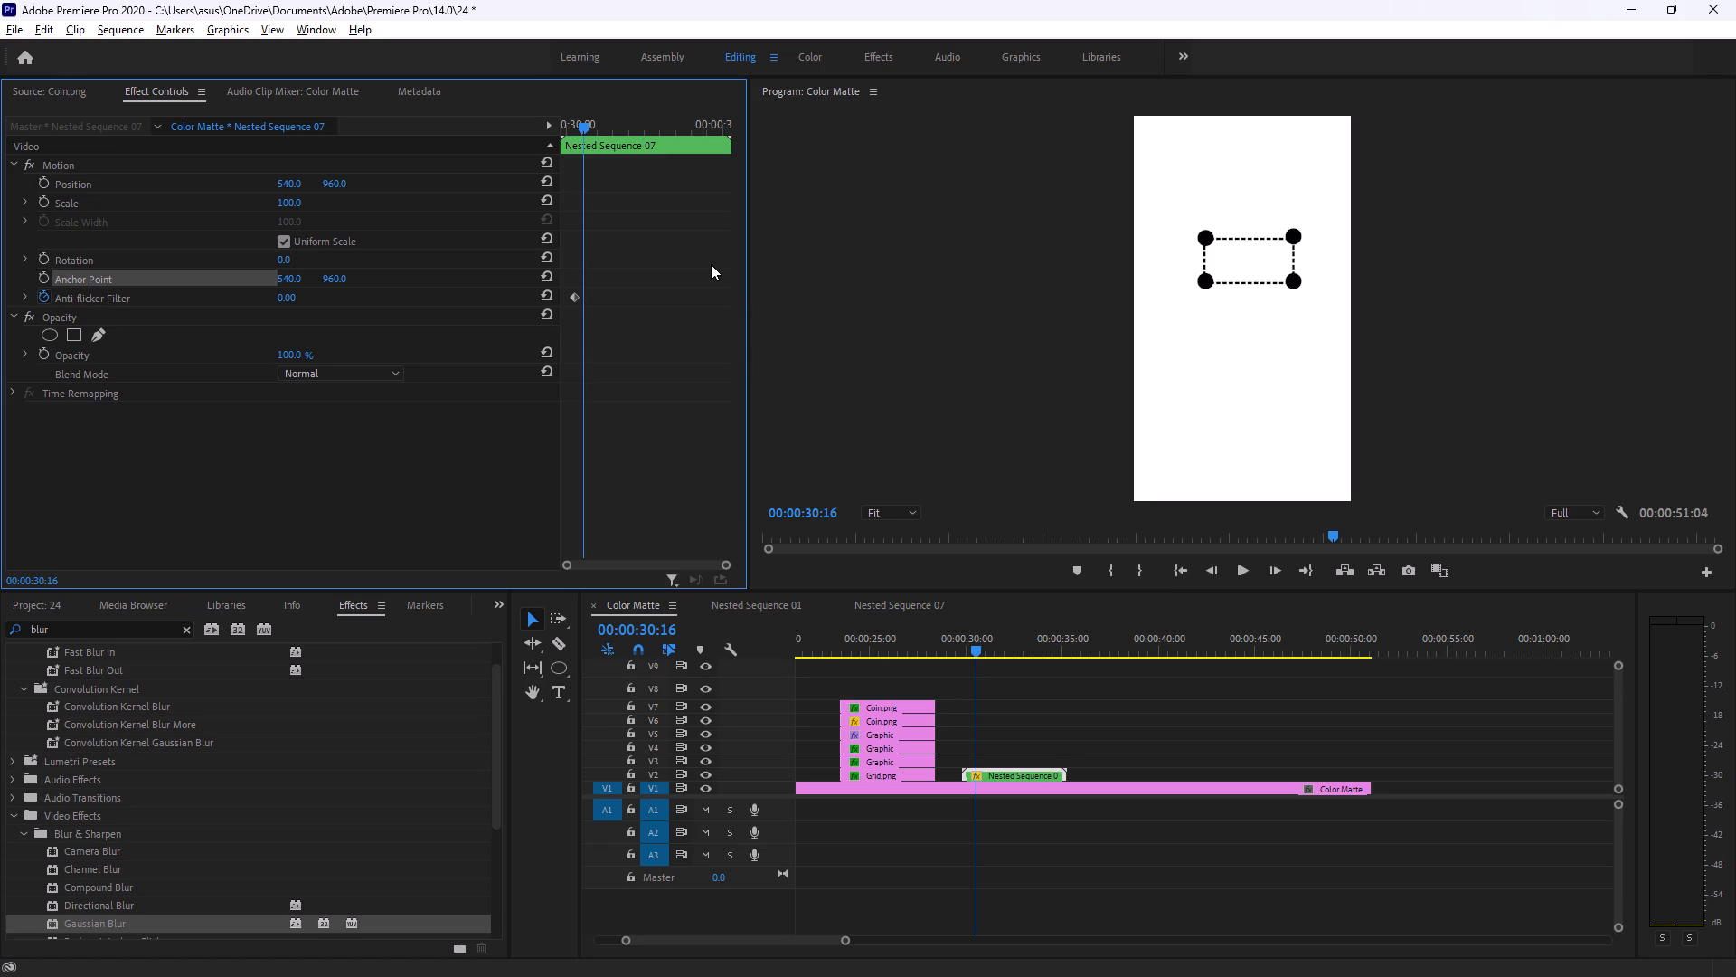
{"action": "key", "text": "ctrl+z"}
{"action": "key", "text": "ctrl+z"}
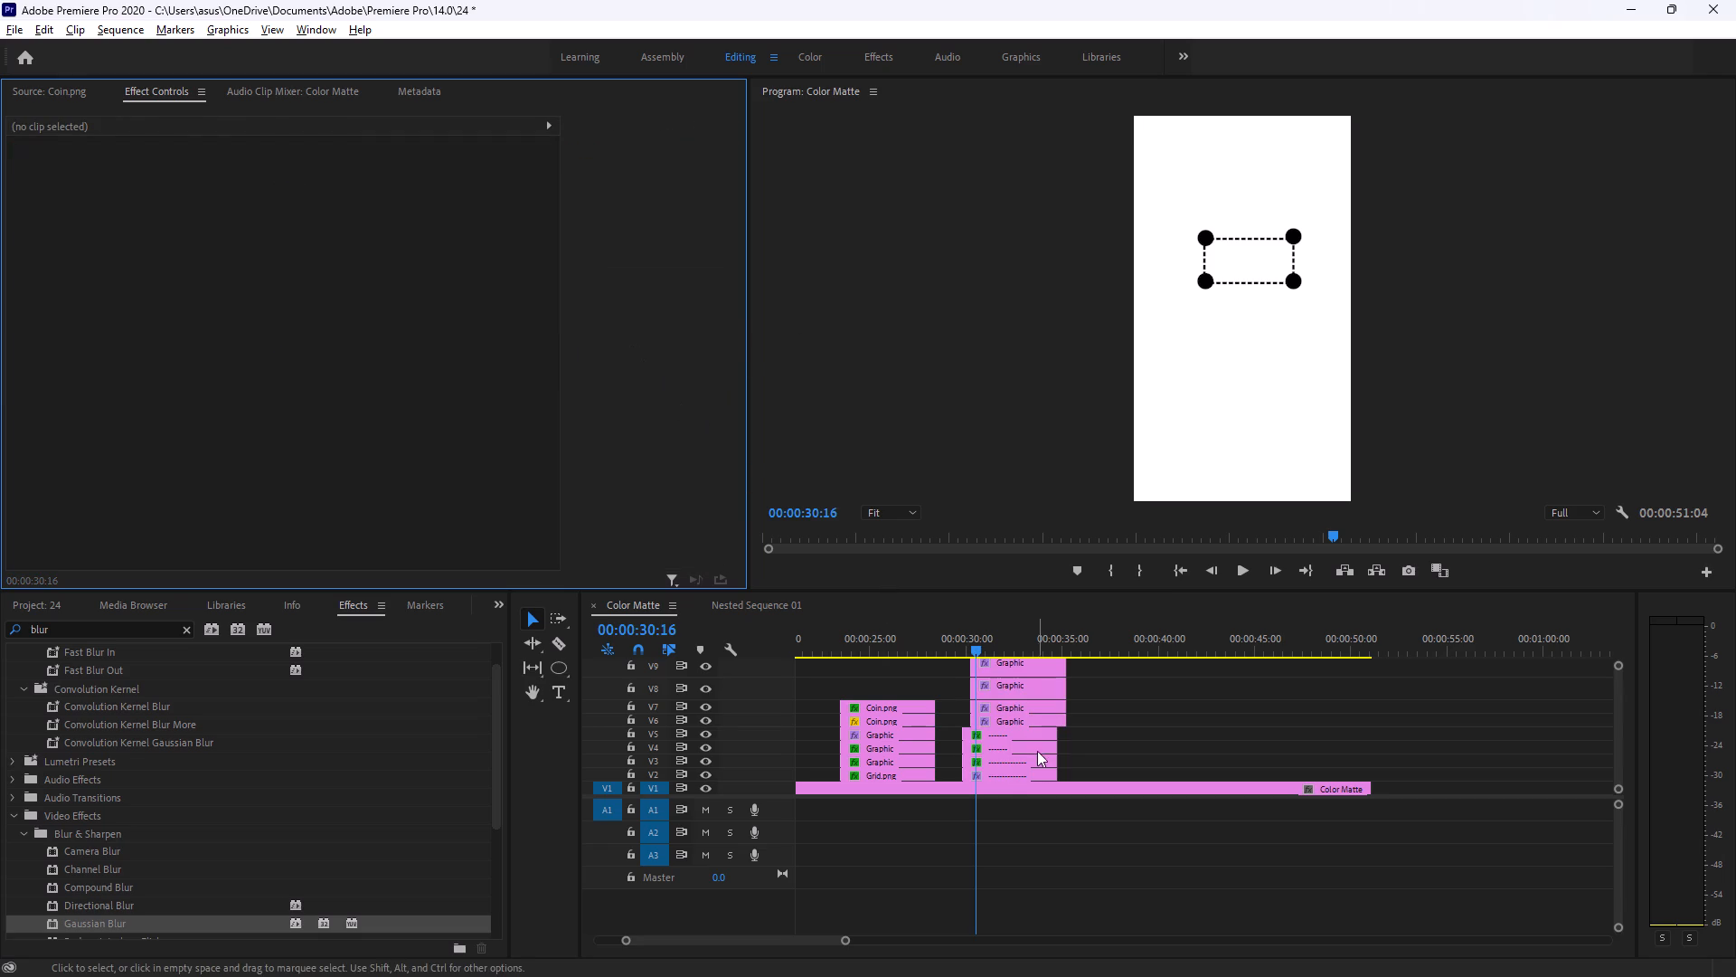
Nest all the dashed rectangle's line and dot clips near 00:00:30:00 as Nested Sequence 08.
{"action": "left_click_drag", "start_coordinate": [1108, 679], "coordinate": [1005, 775]}
{"action": "right_click", "coordinate": [1121, 682]}
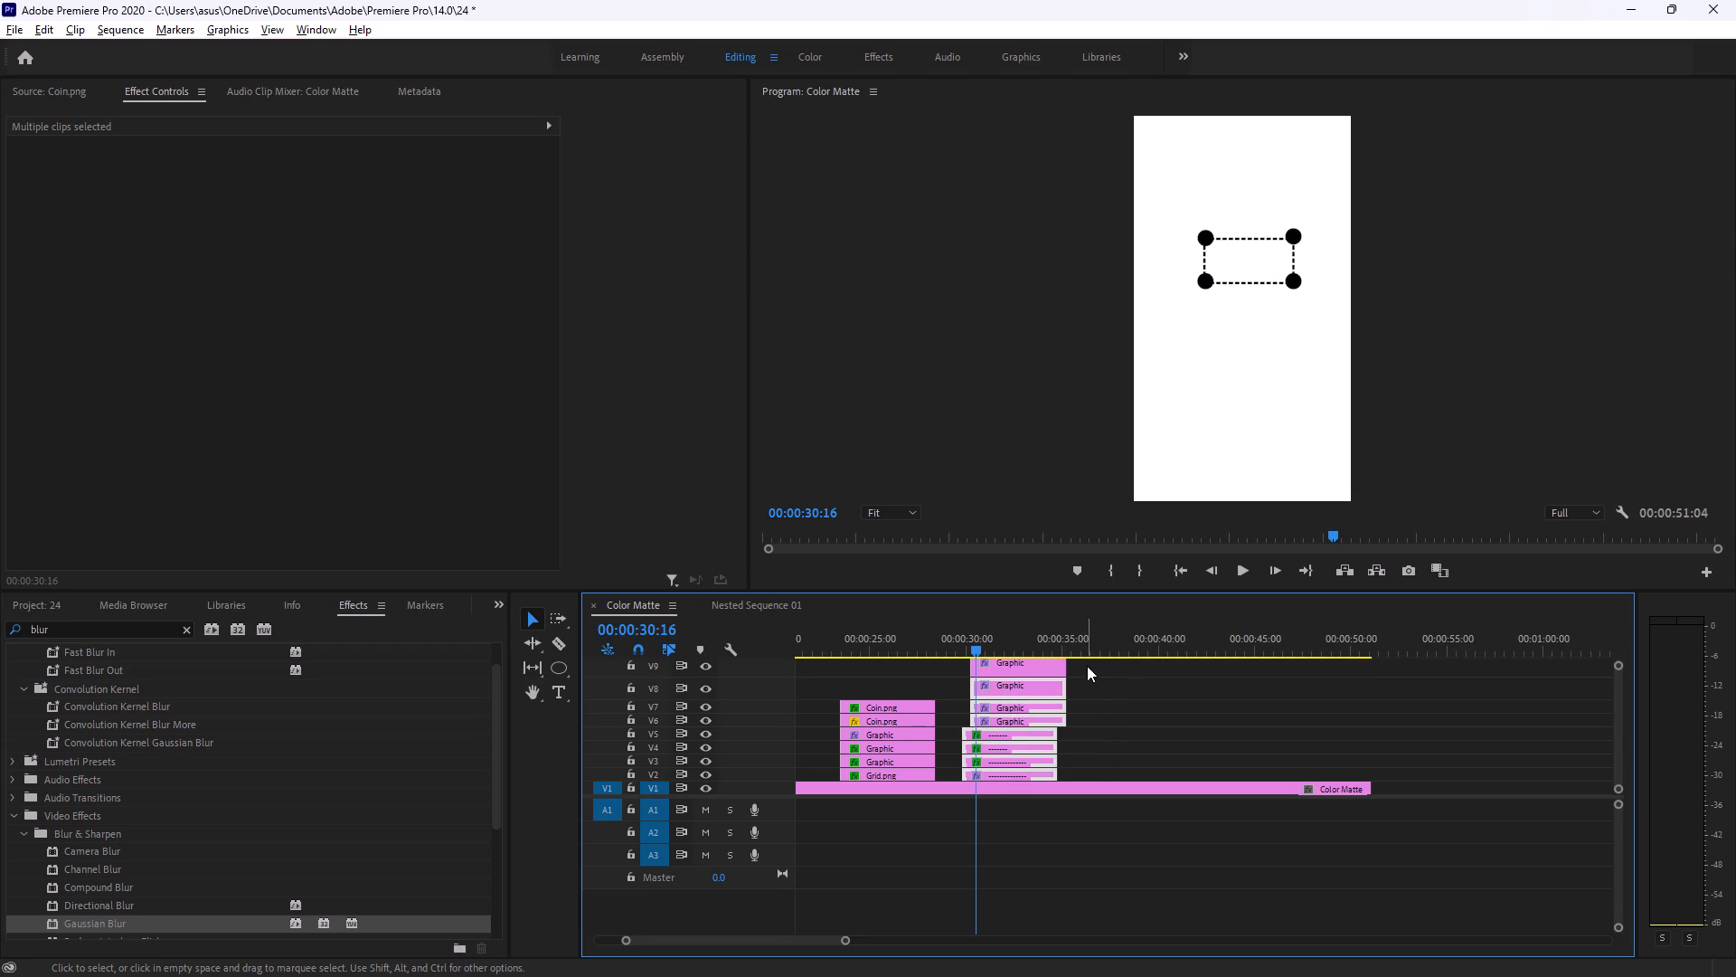
{"action": "left_click", "coordinate": [1087, 666]}
{"action": "left_click_drag", "start_coordinate": [1090, 664], "coordinate": [1012, 769]}
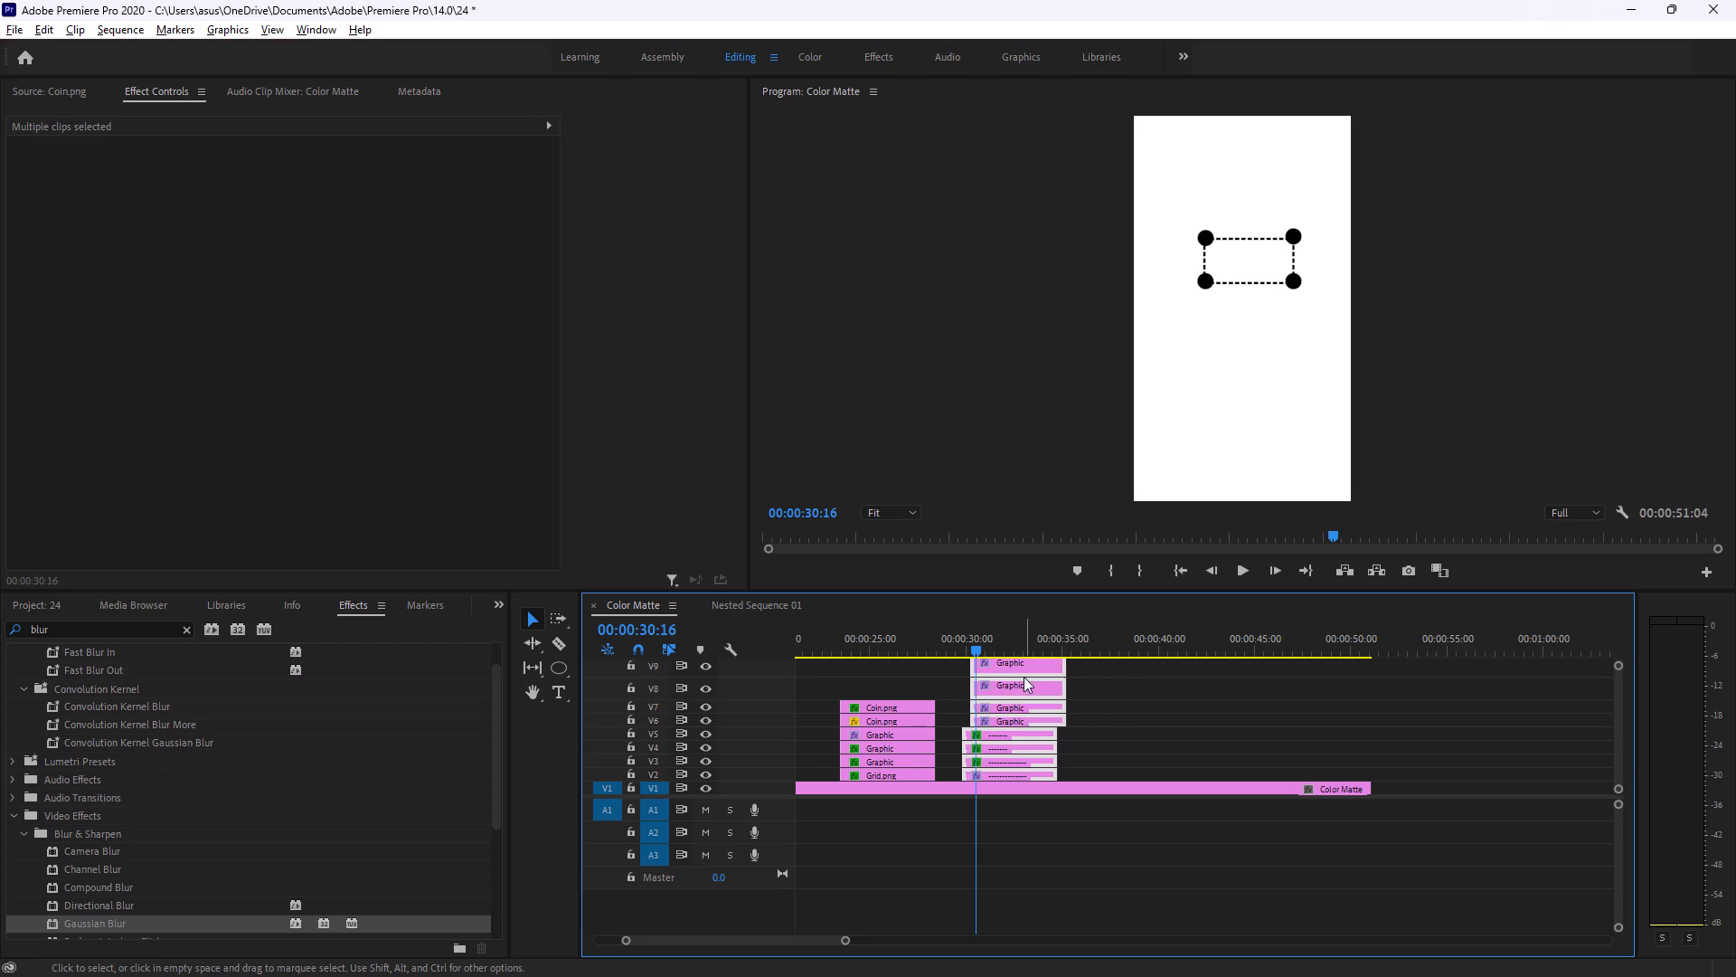
{"action": "right_click", "coordinate": [1021, 688]}
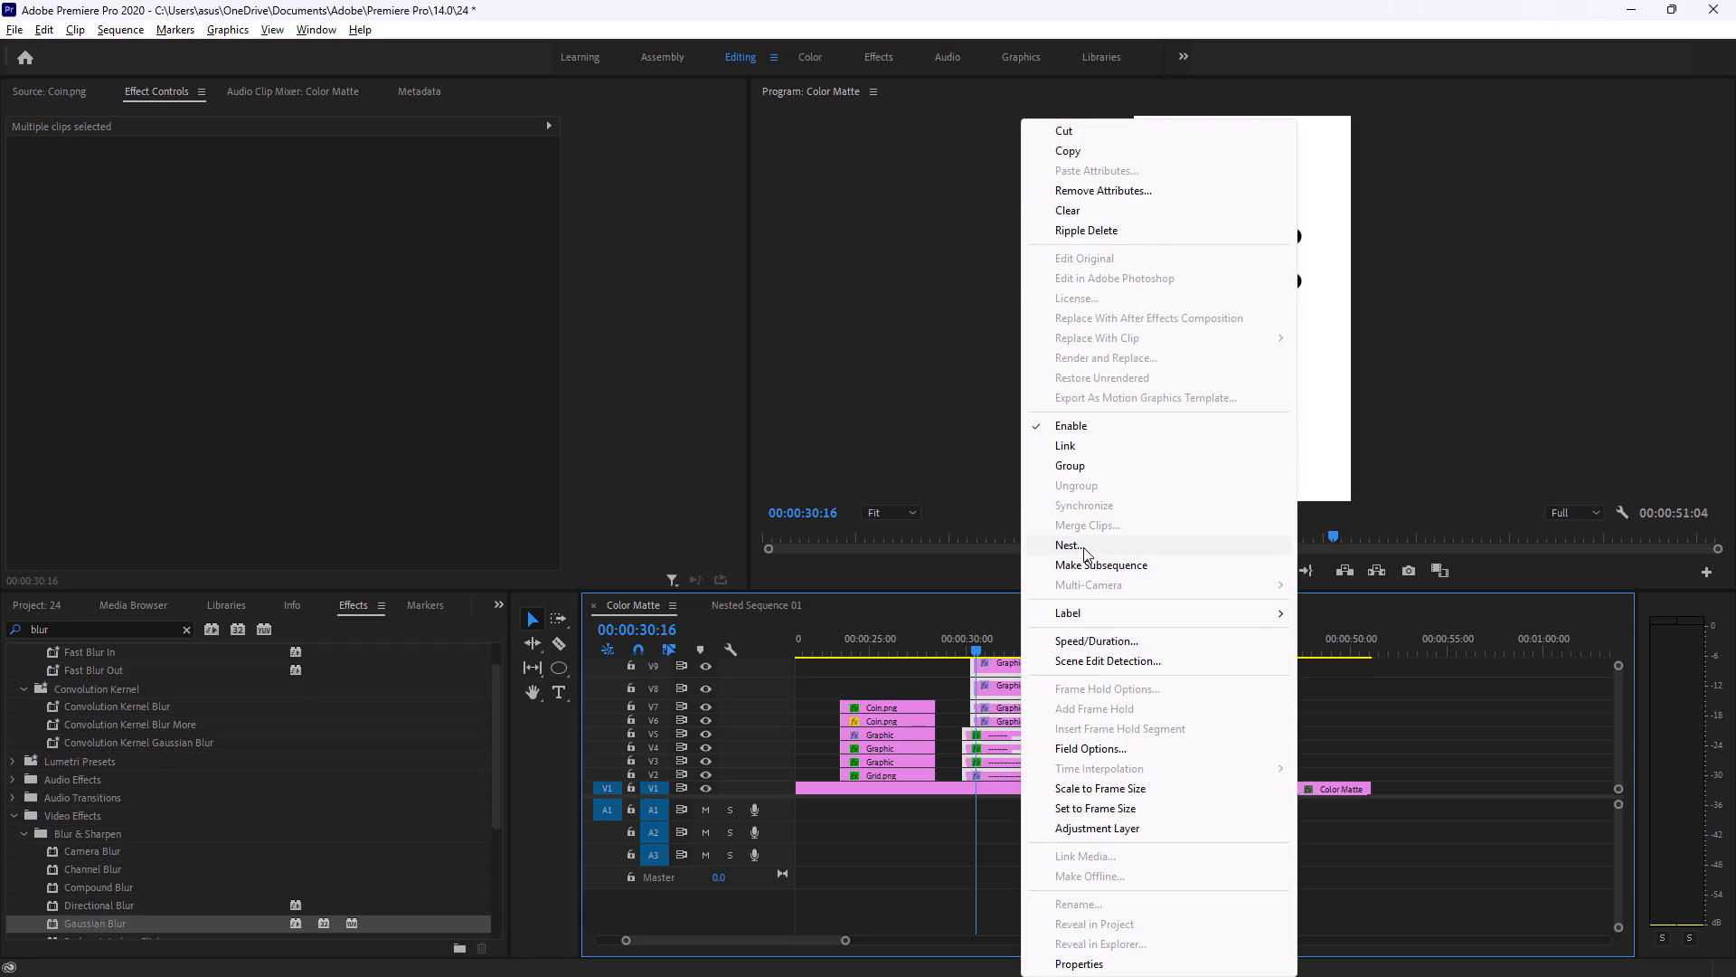
{"action": "left_click", "coordinate": [1083, 547]}
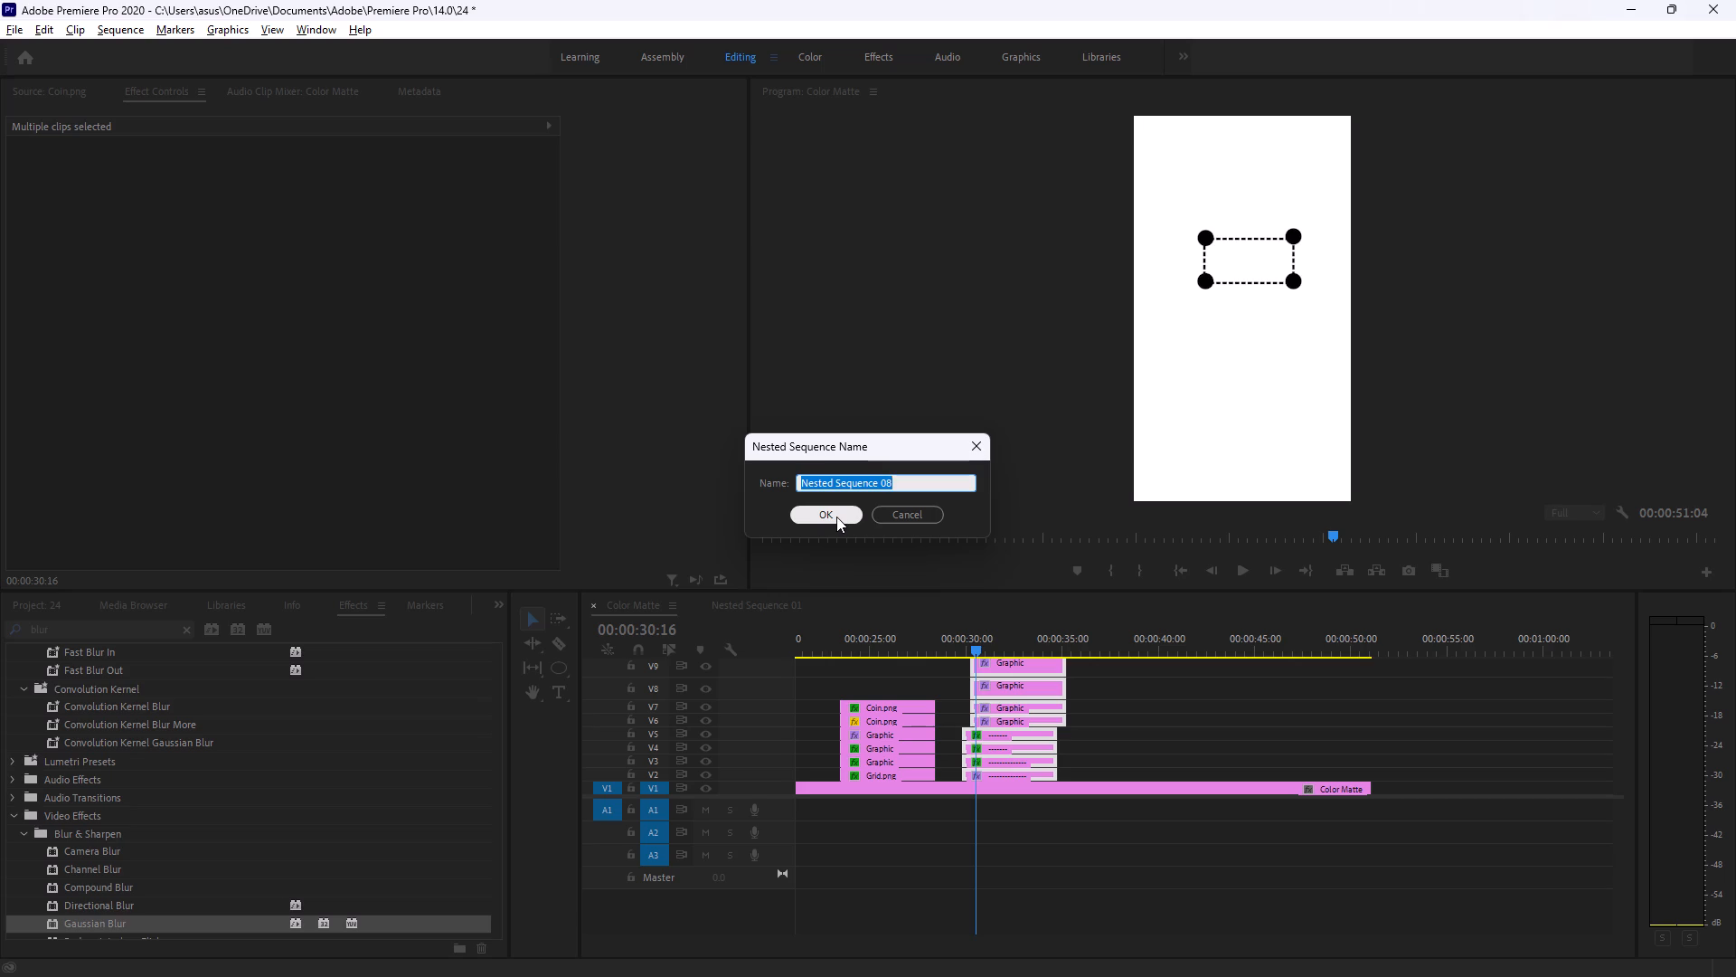
{"action": "left_click", "coordinate": [836, 517]}
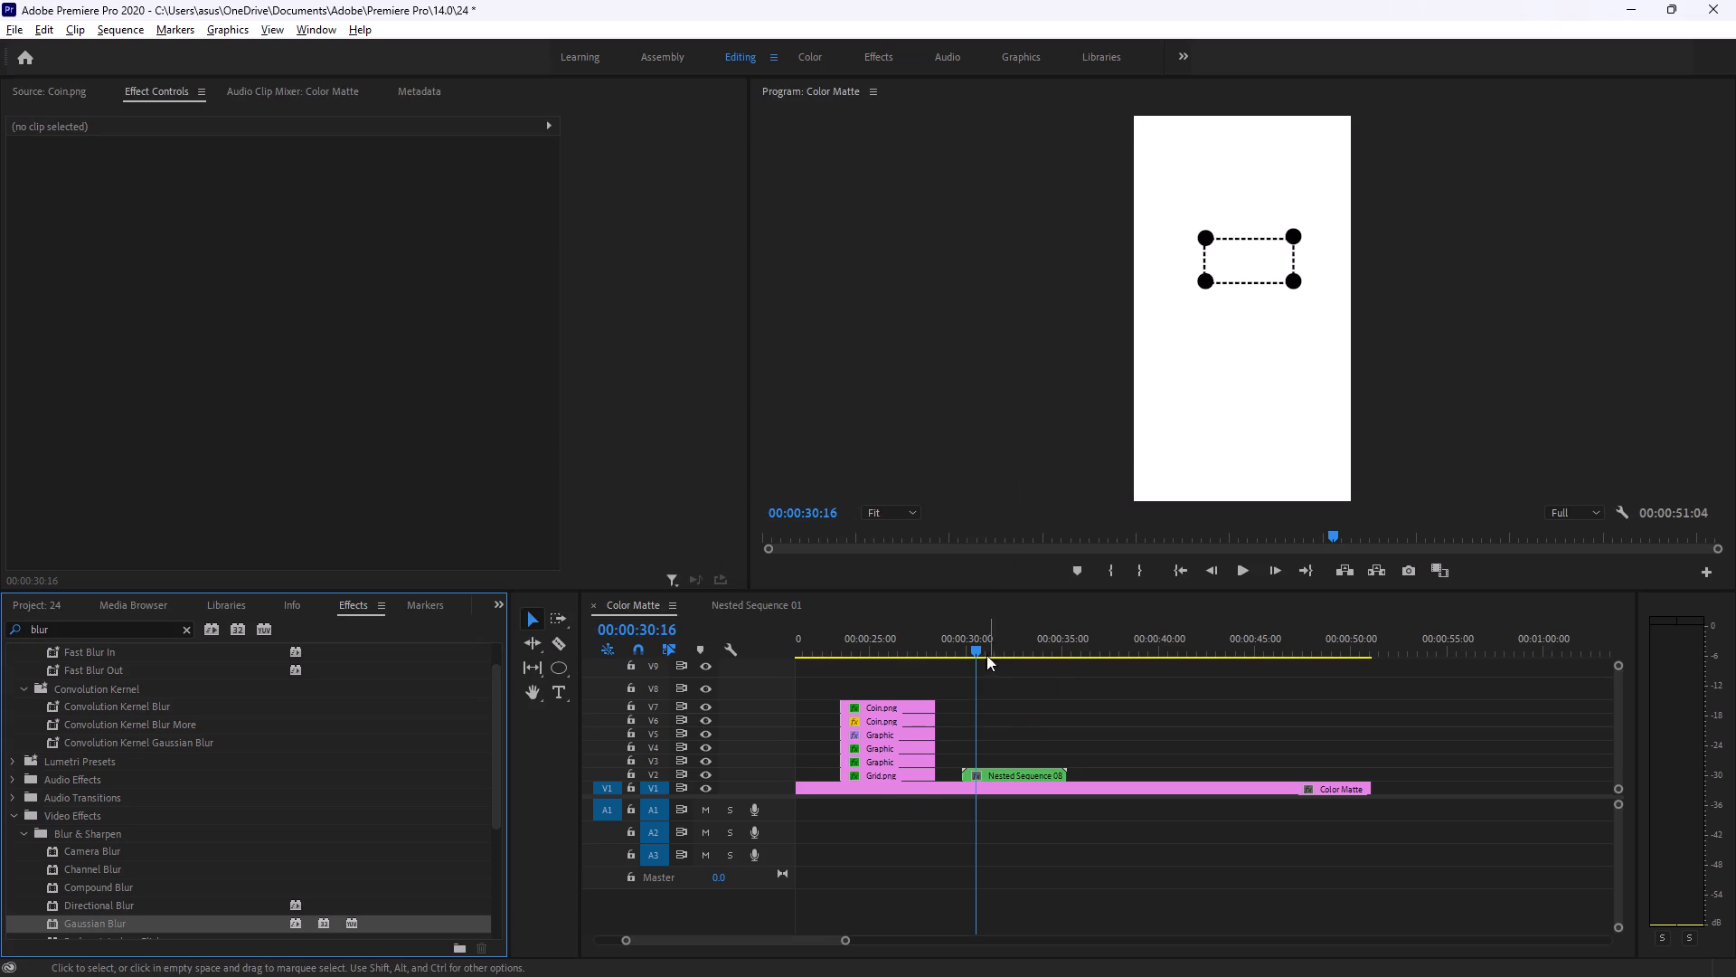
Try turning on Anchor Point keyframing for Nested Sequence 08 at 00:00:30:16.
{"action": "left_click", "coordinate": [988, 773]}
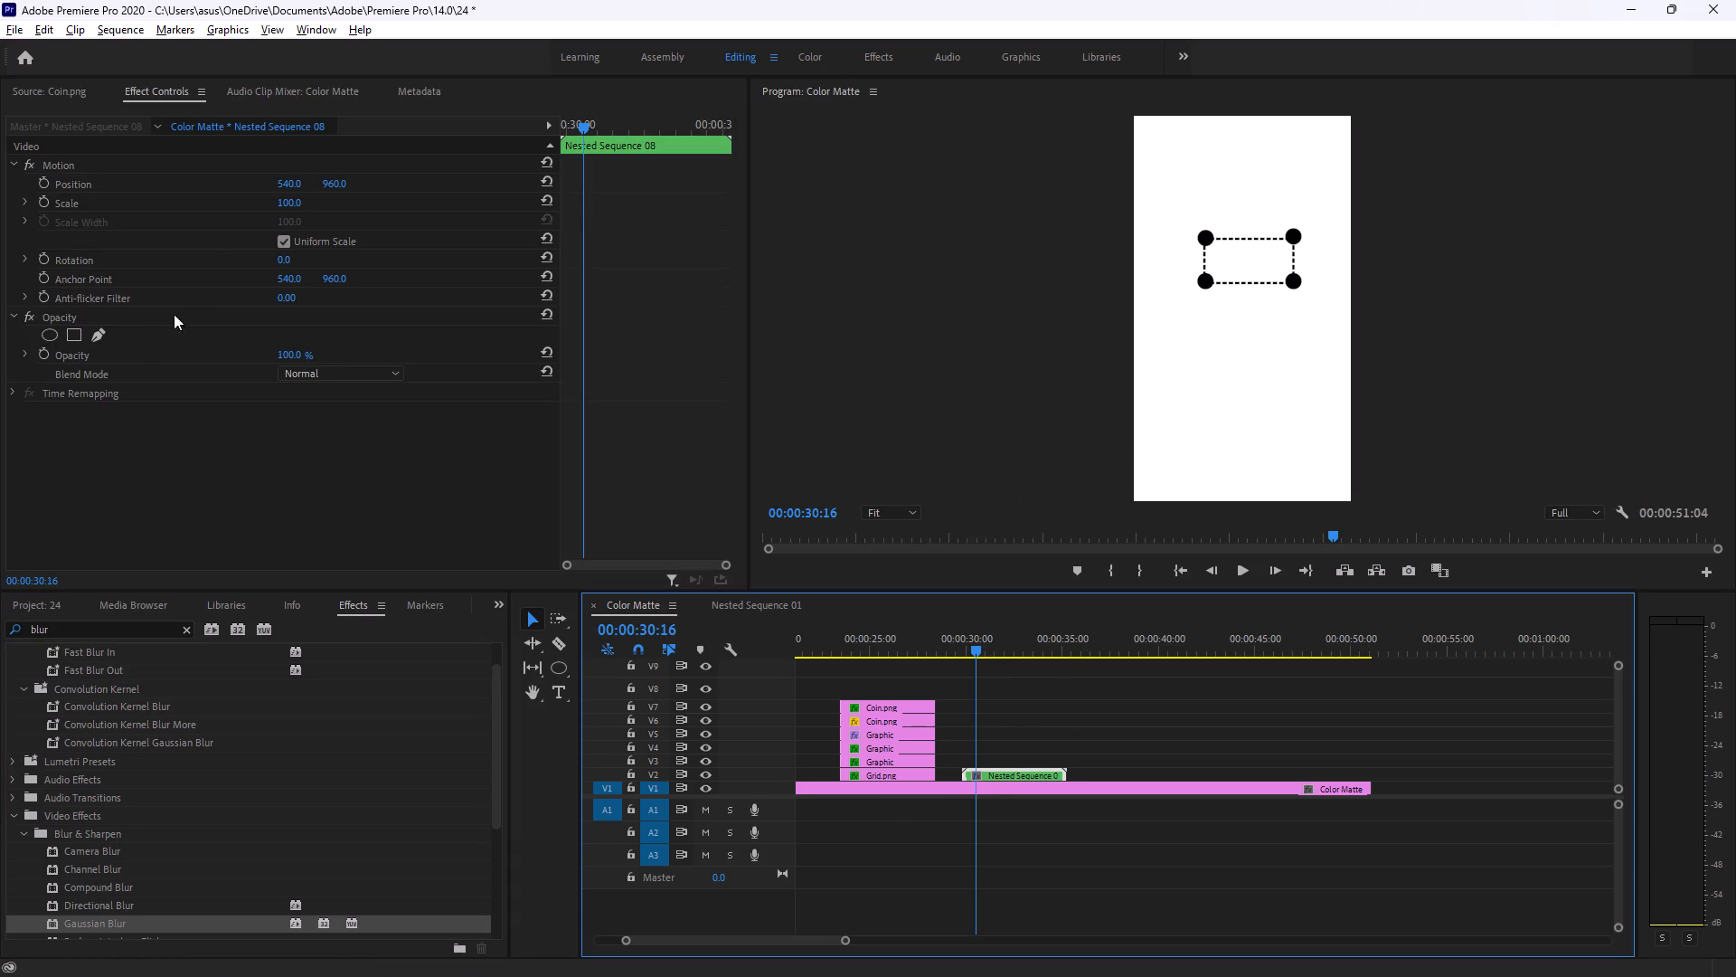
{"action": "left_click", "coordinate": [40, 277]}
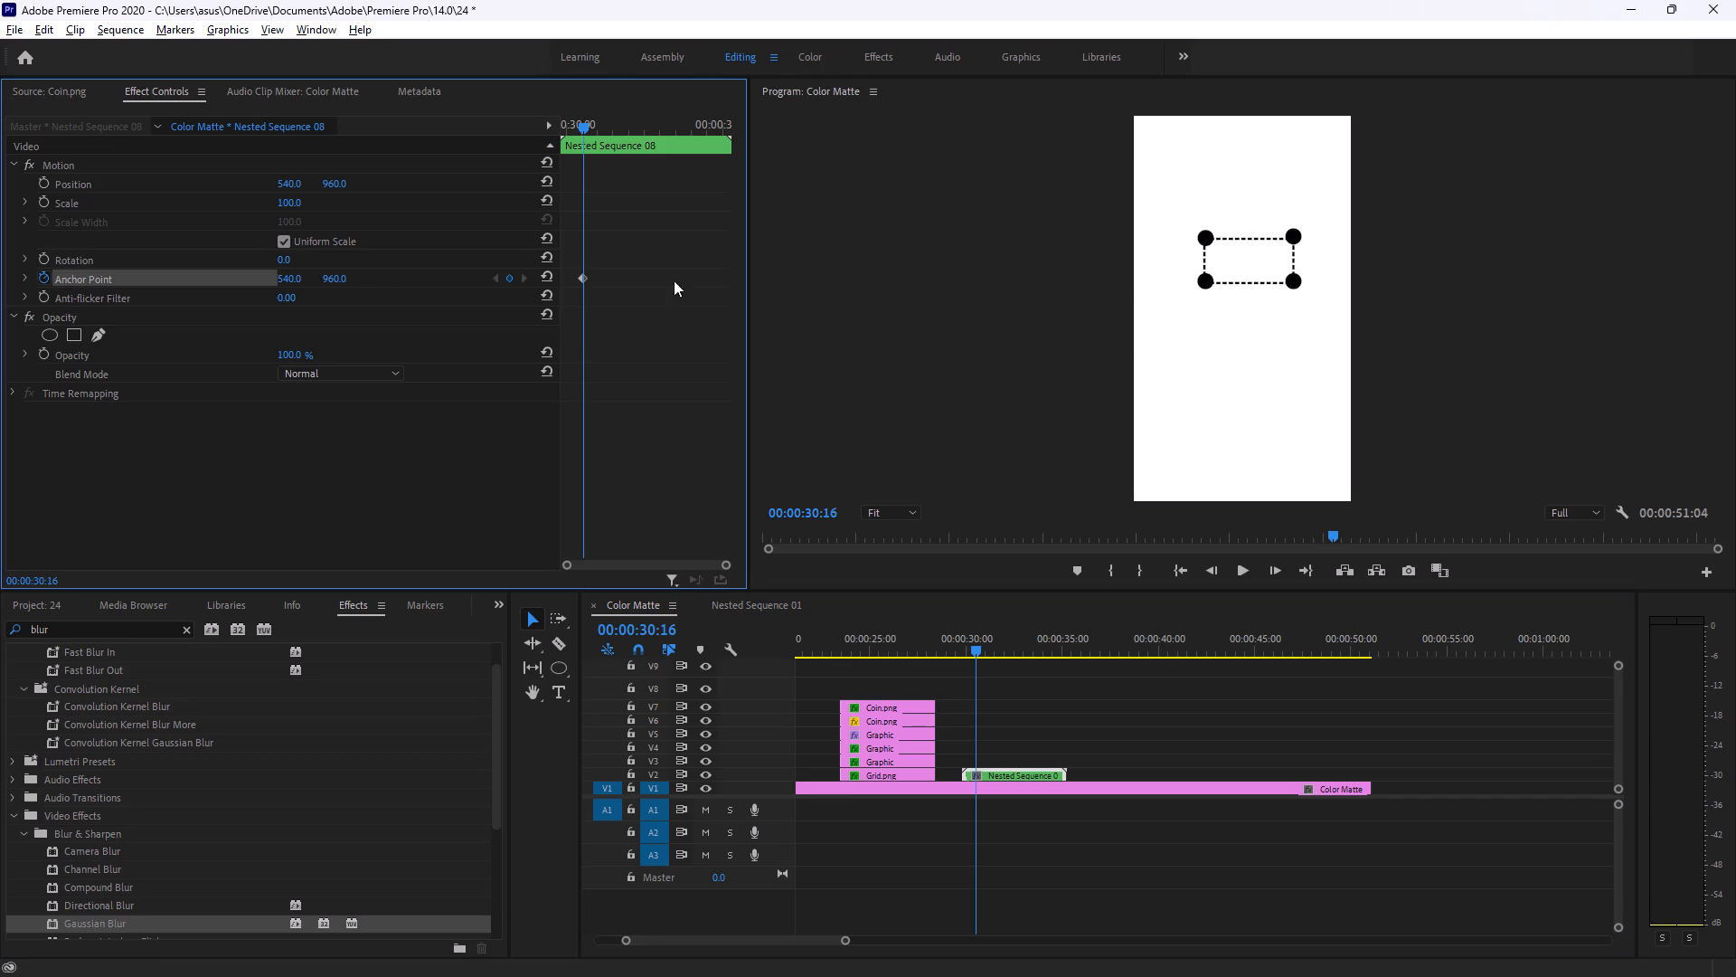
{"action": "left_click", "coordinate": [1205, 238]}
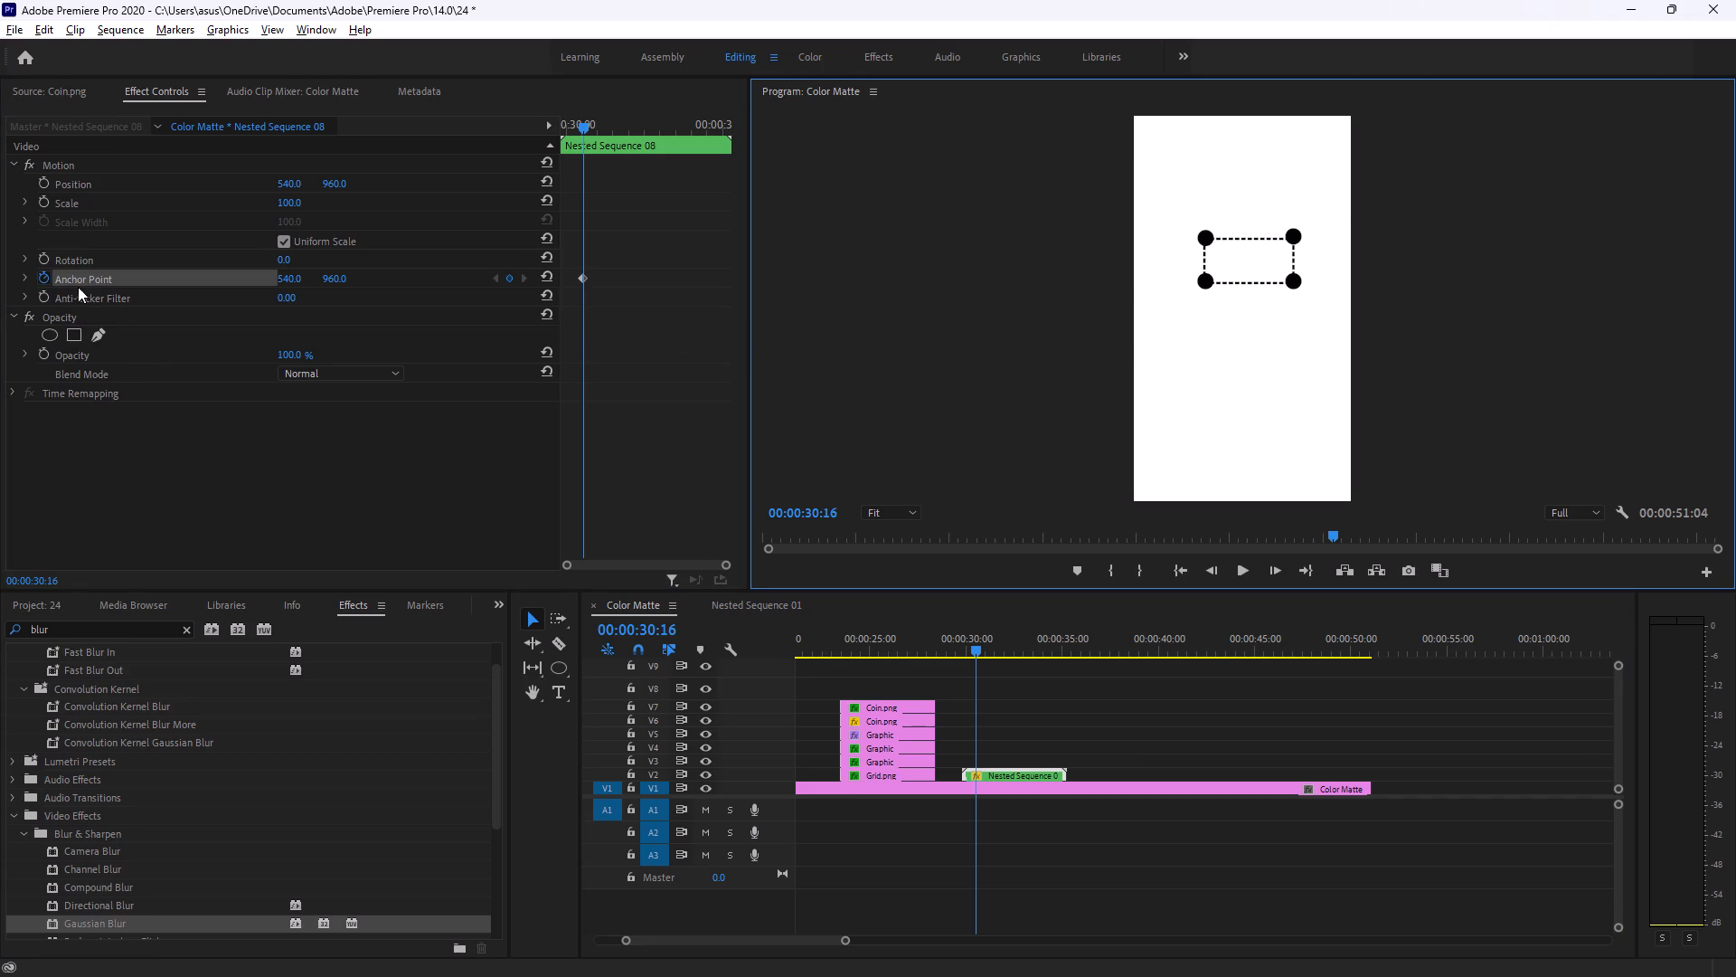
Replay the browser tutorial's anchor point placement and Scale keyframing, comparing its Motion settings with Nested Sequence 08's in Premiere Pro.
{"action": "key", "text": "alt+Tab"}
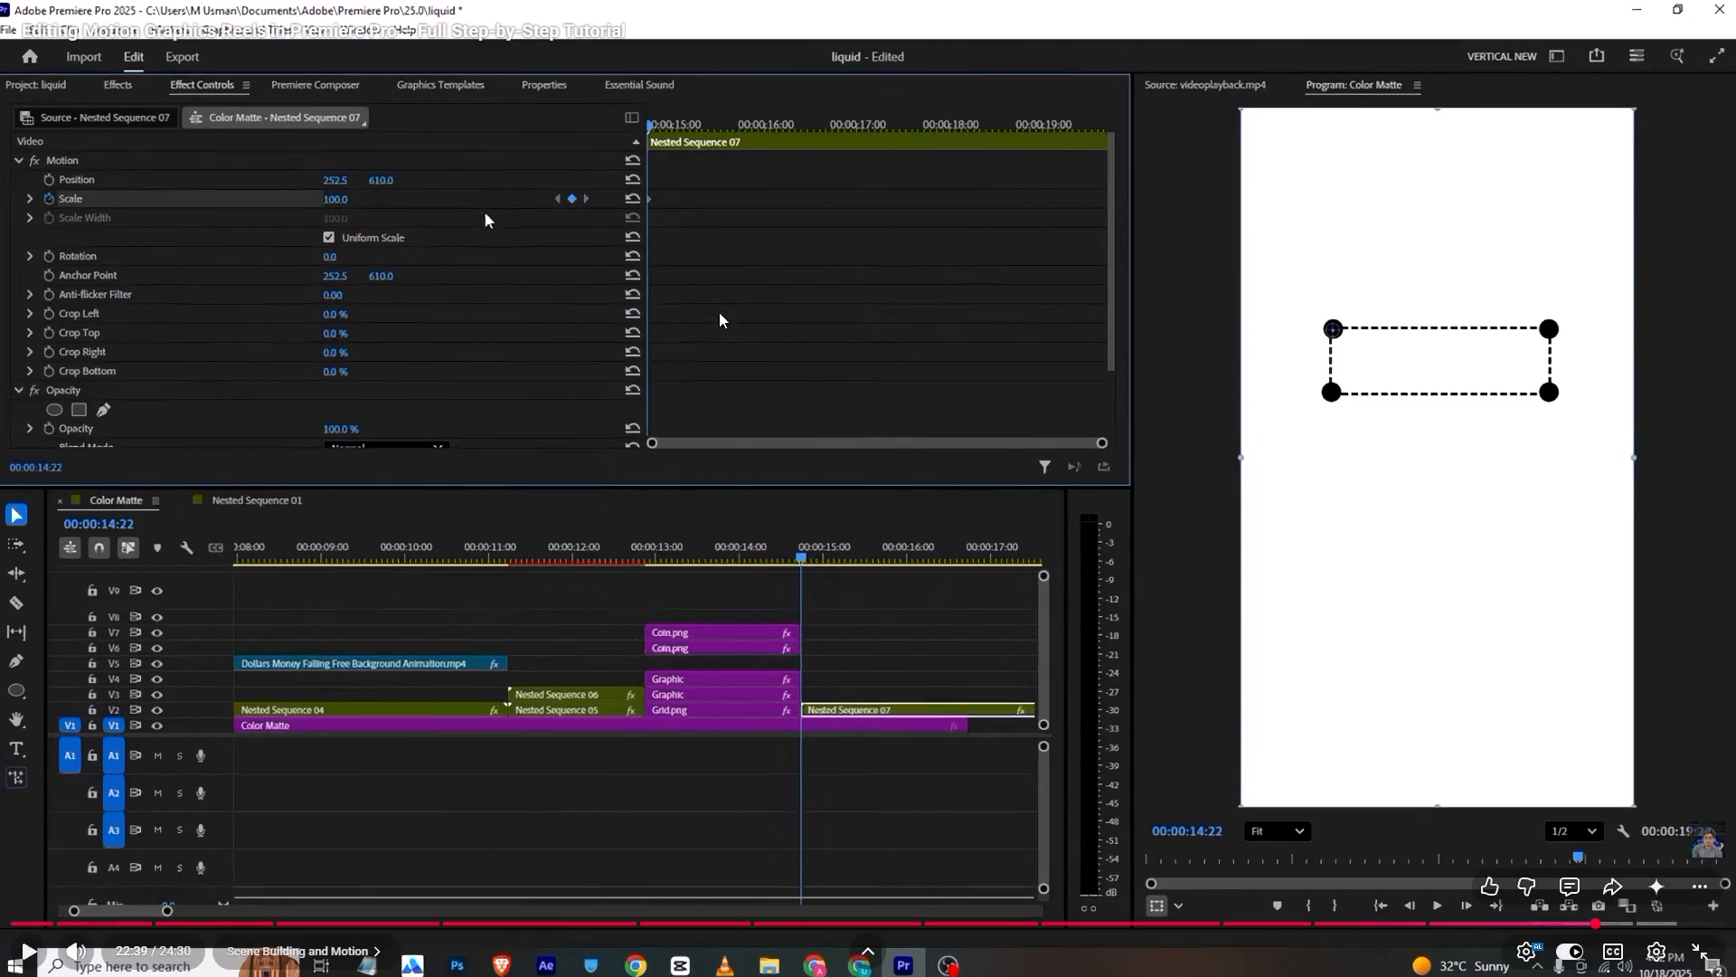
{"action": "key", "text": "alt+Tab"}
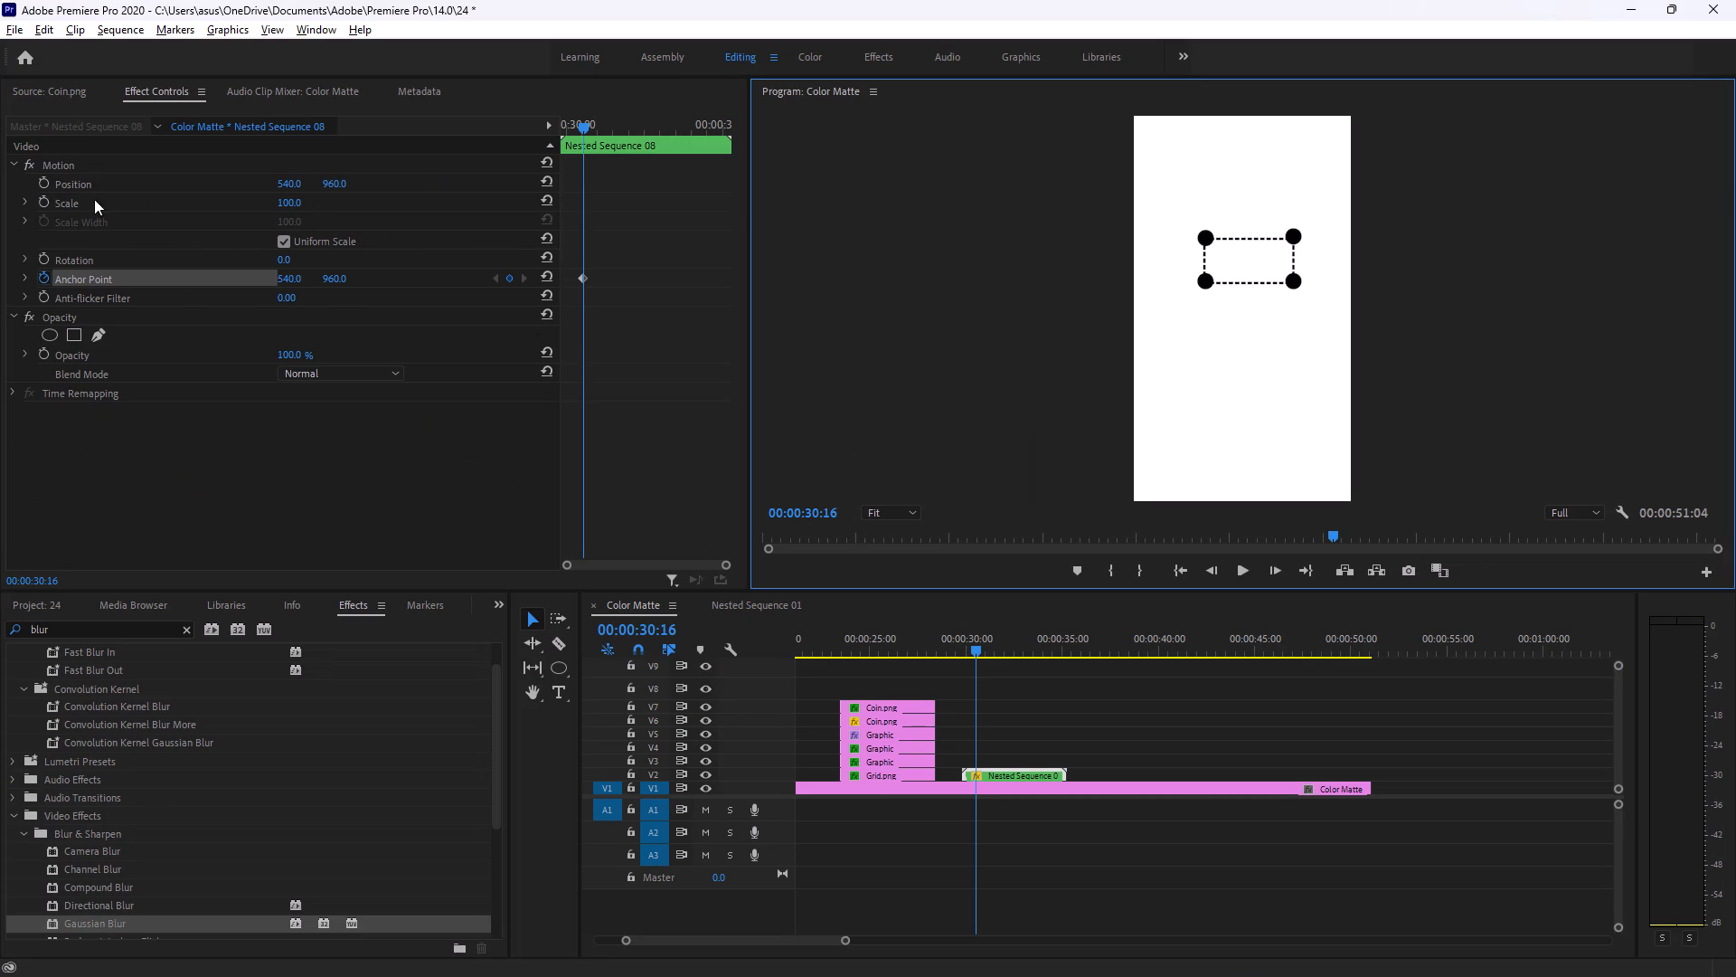
{"action": "key", "text": "alt+Tab"}
{"action": "key", "text": "space"}
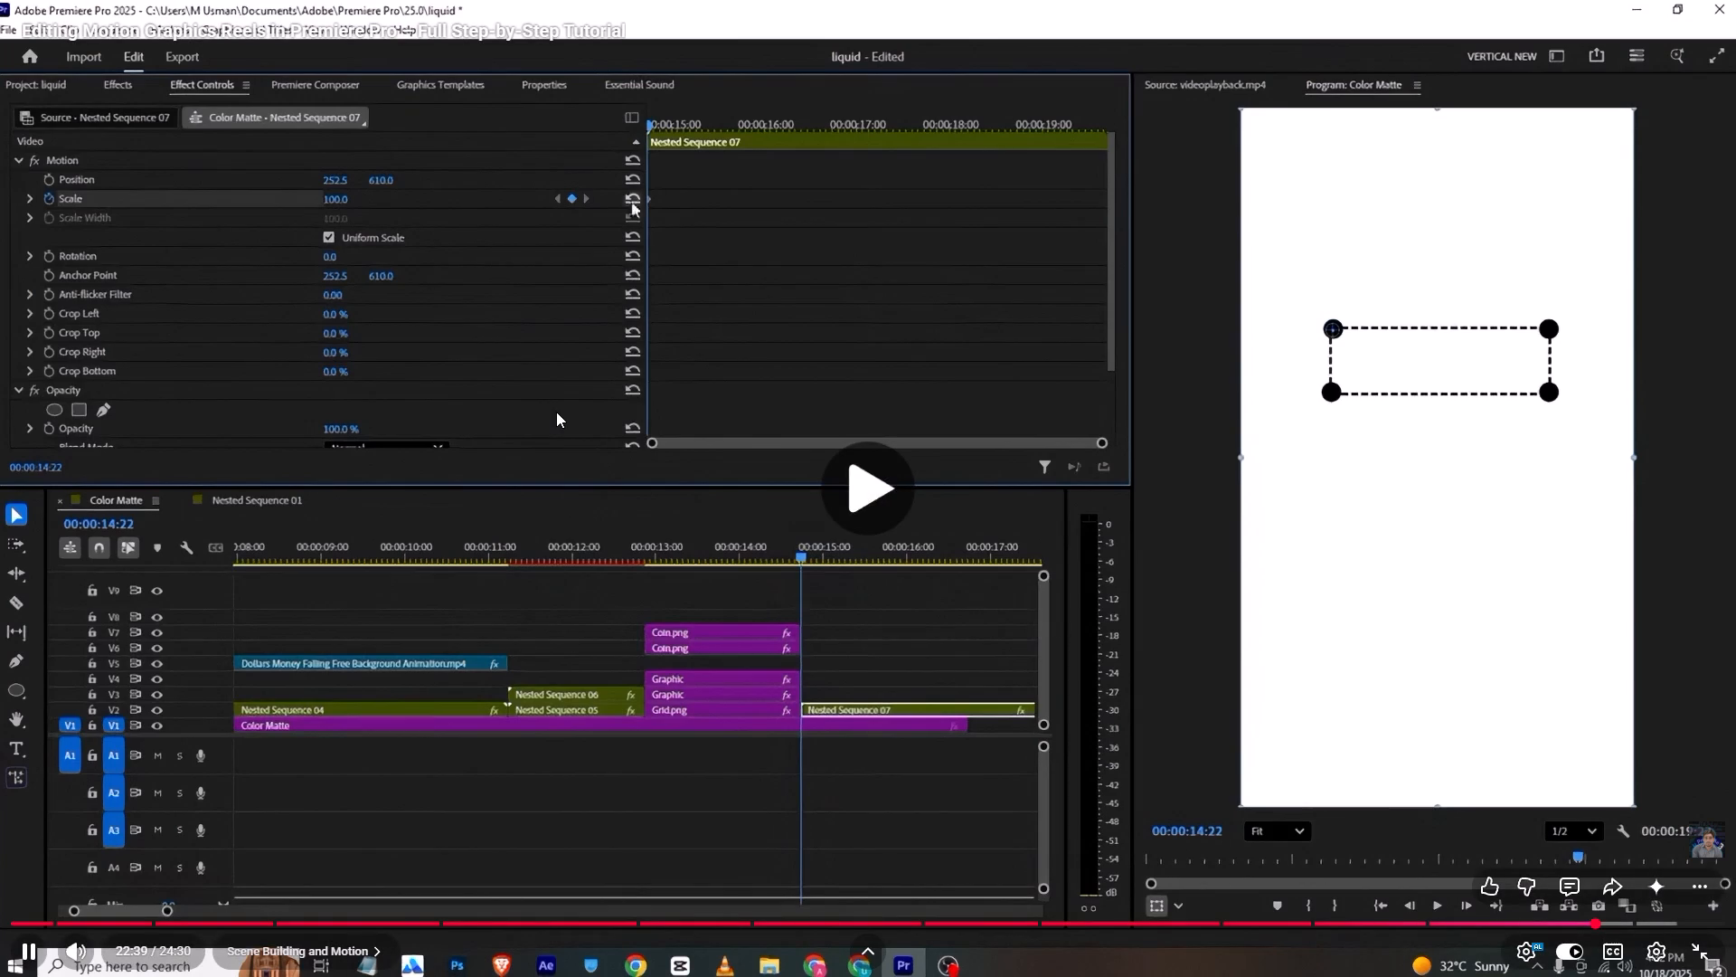
{"action": "key", "text": "space"}
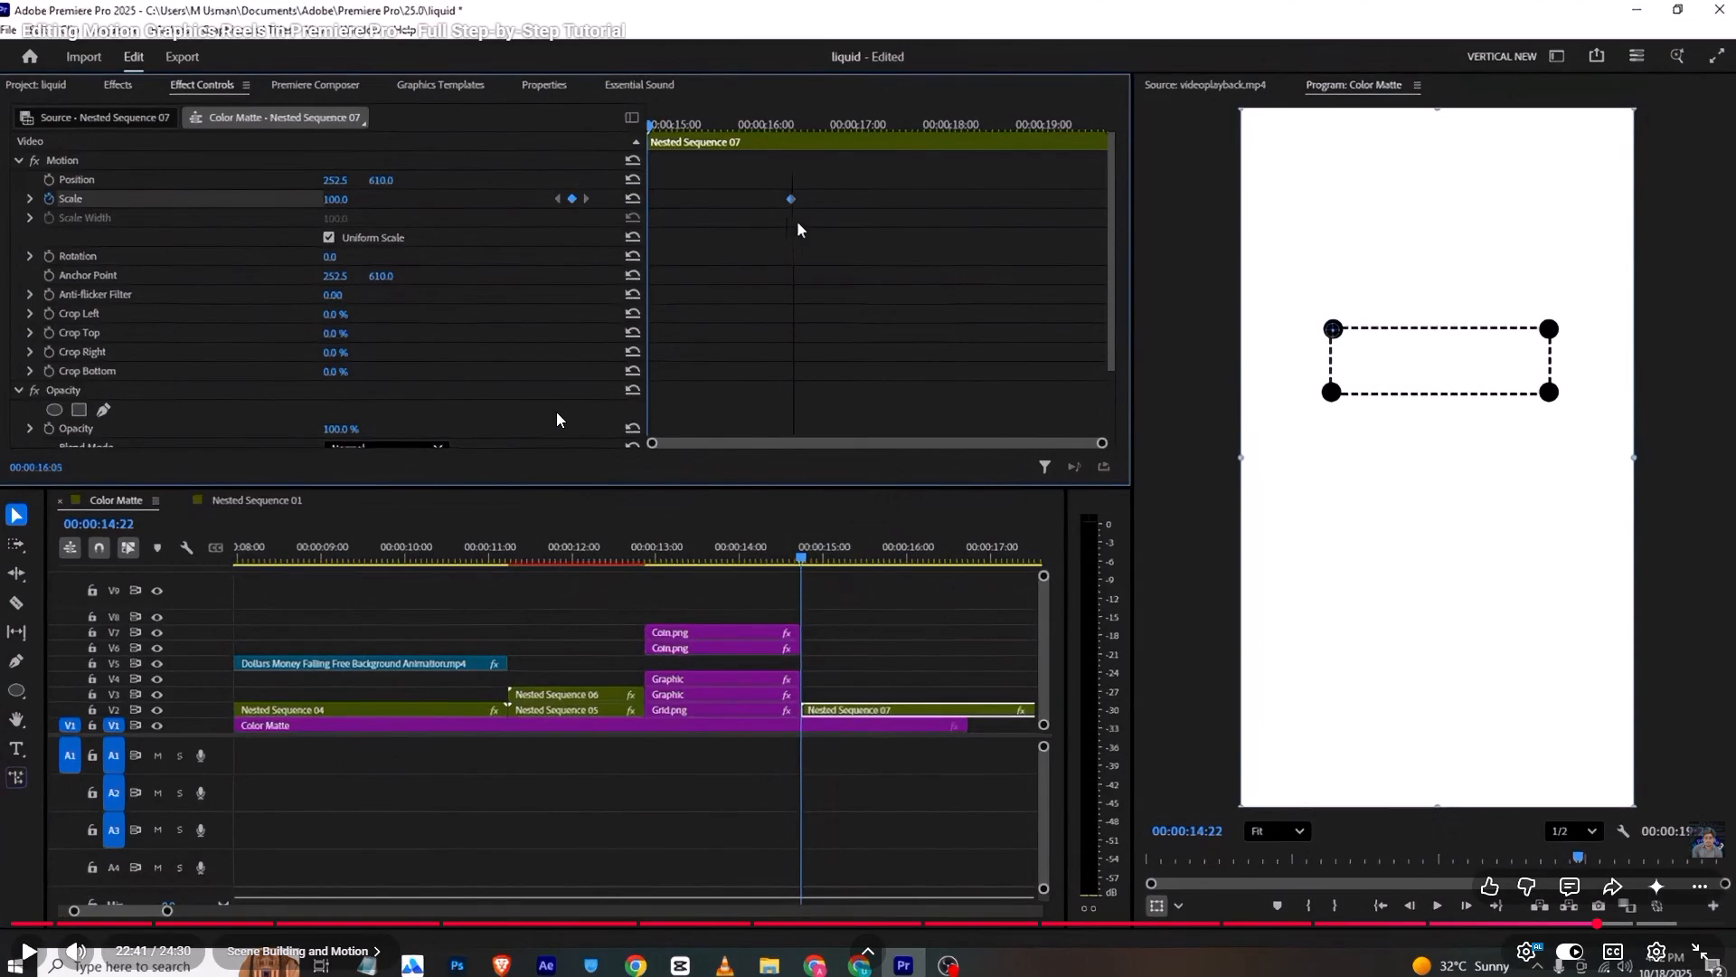
{"action": "key", "text": "alt+Tab"}
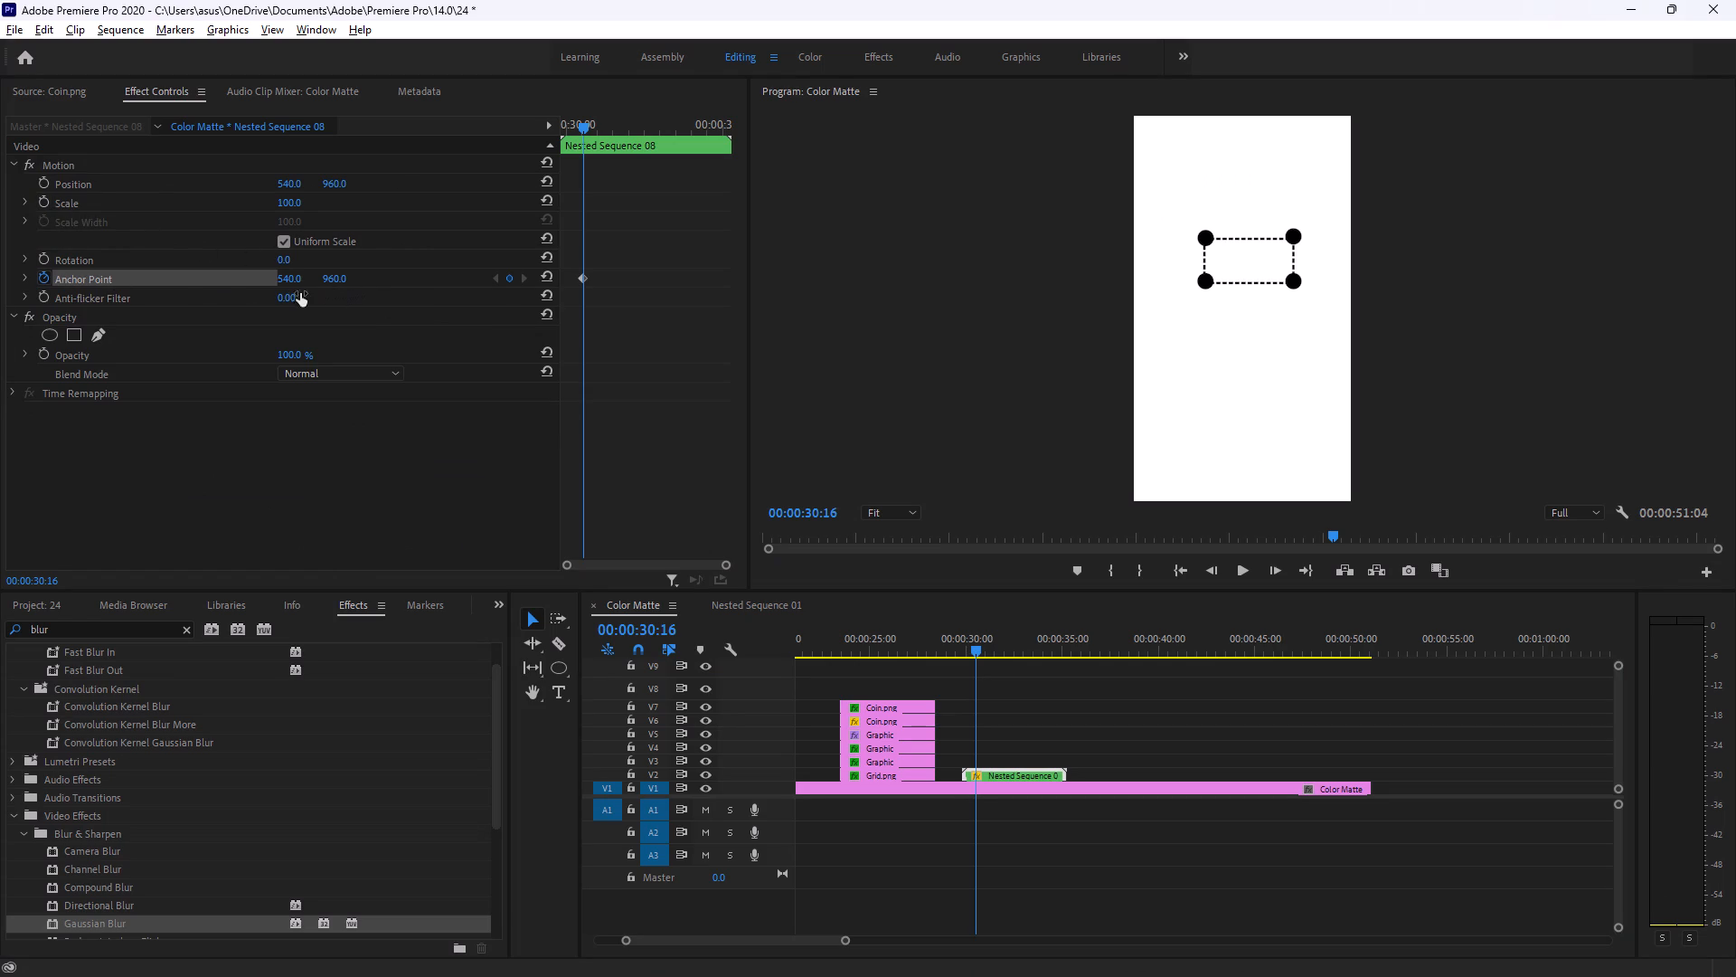
{"action": "left_click", "coordinate": [40, 280]}
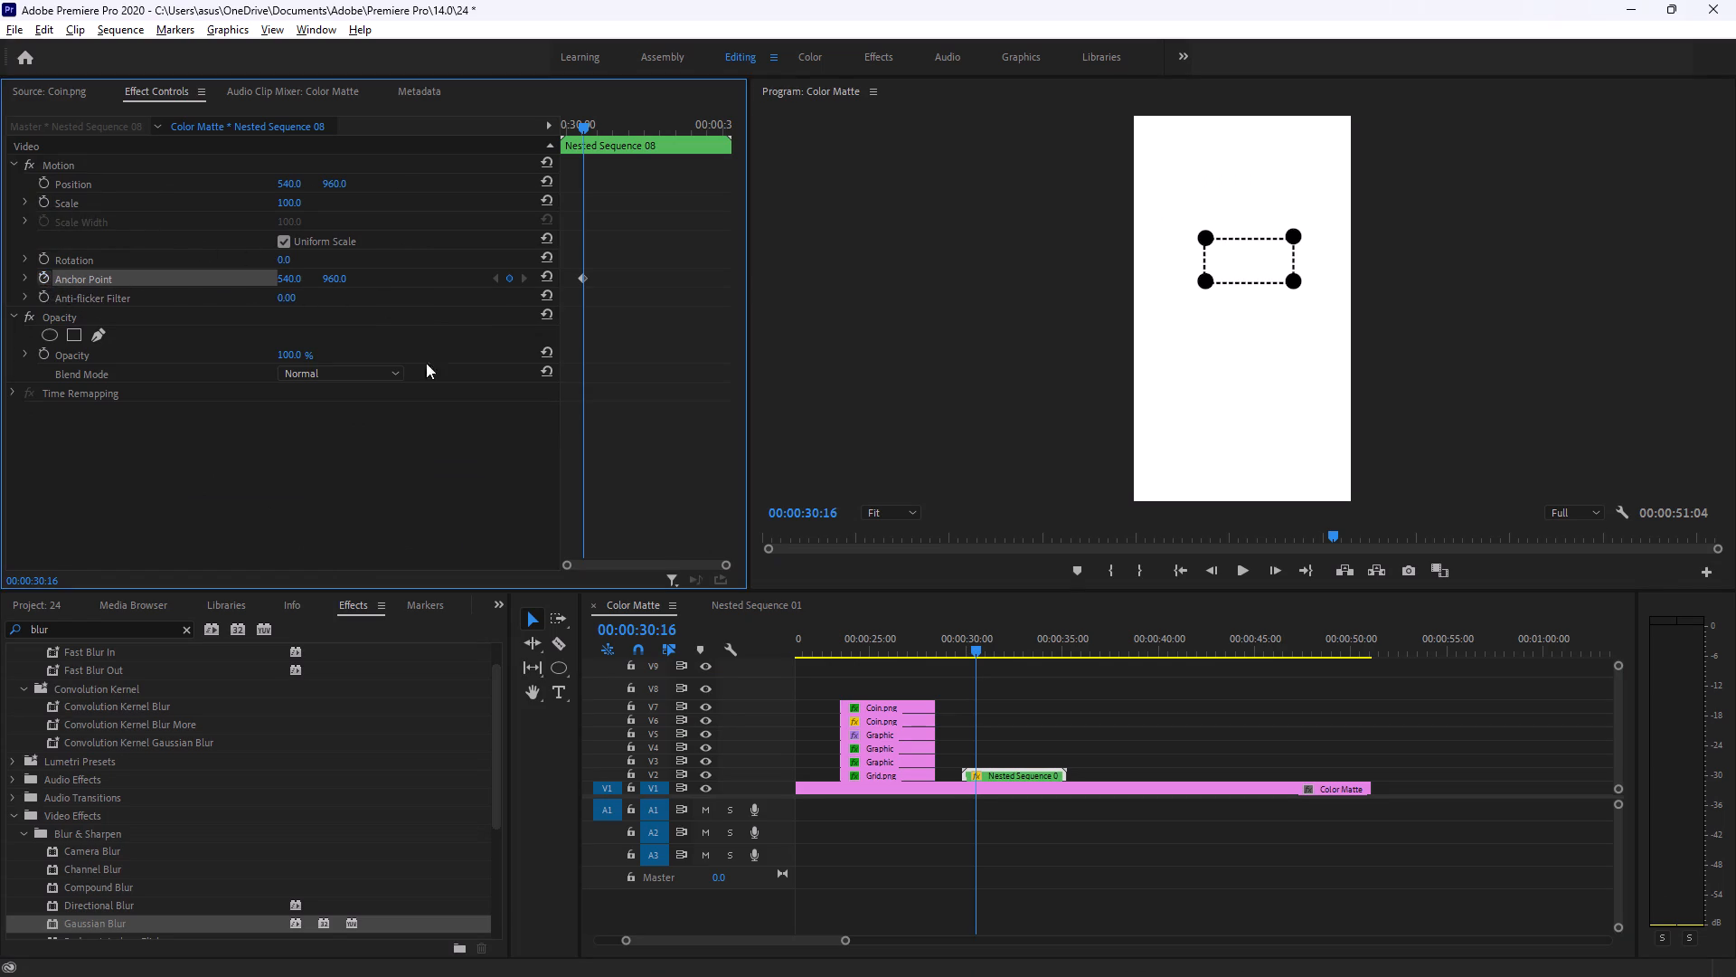
{"action": "left_click", "coordinate": [1020, 525]}
{"action": "key", "text": "alt+Tab"}
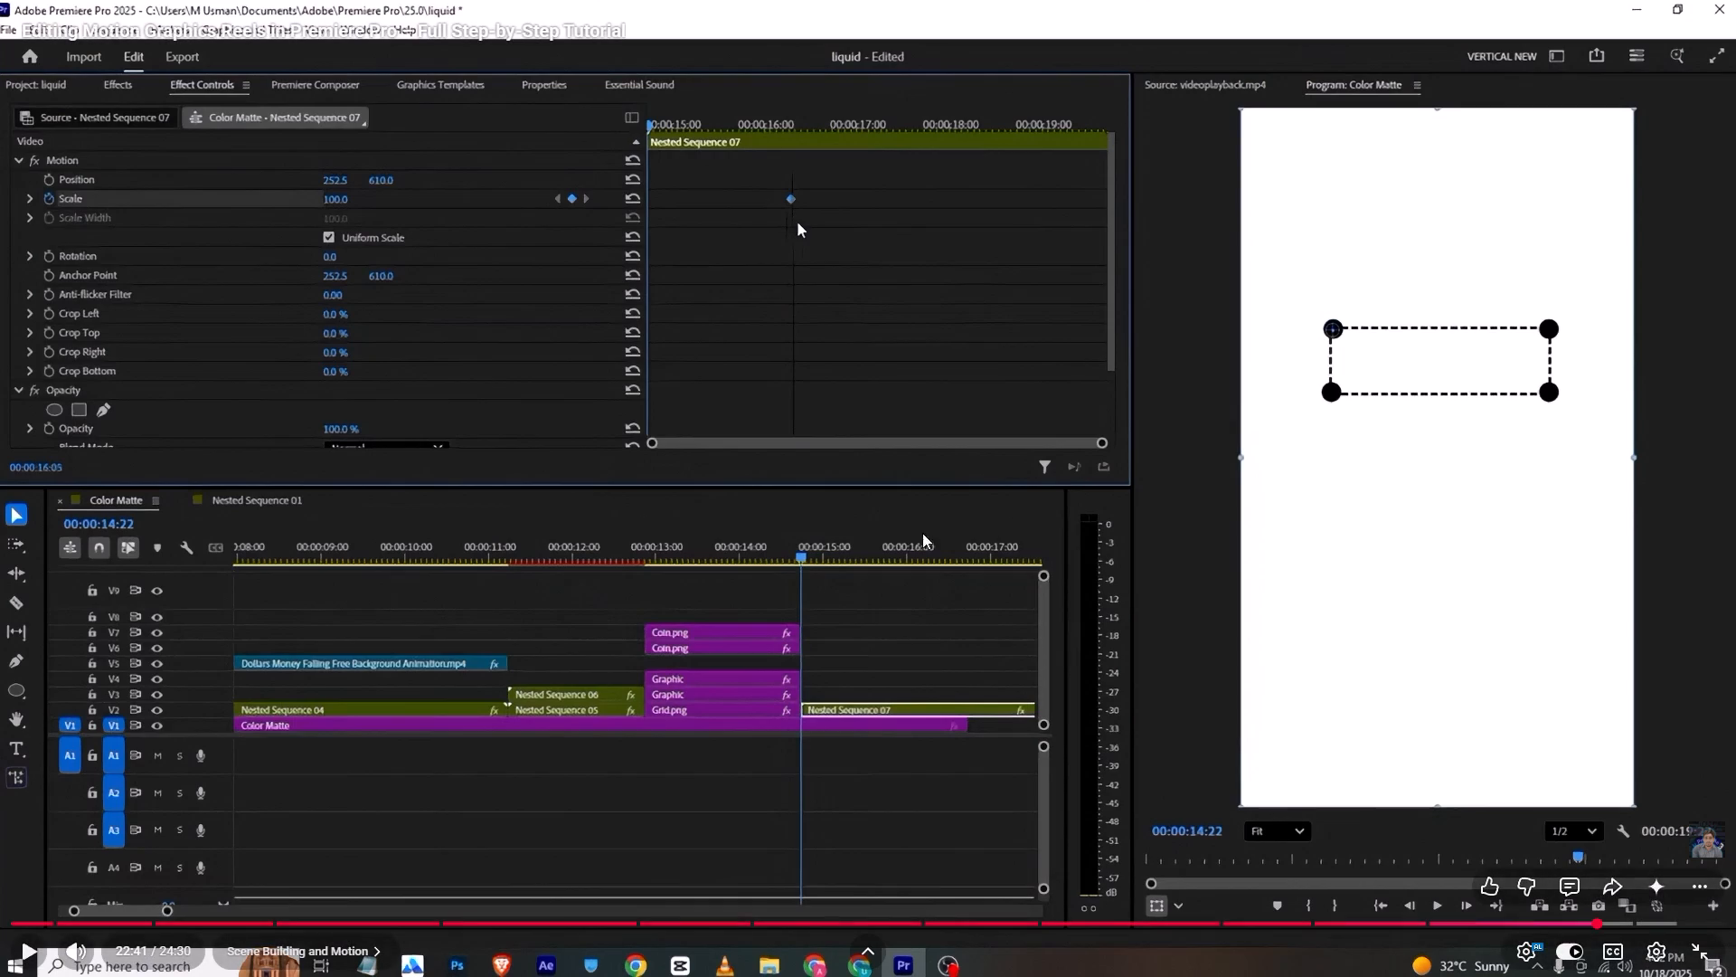
{"action": "key", "text": "Left"}
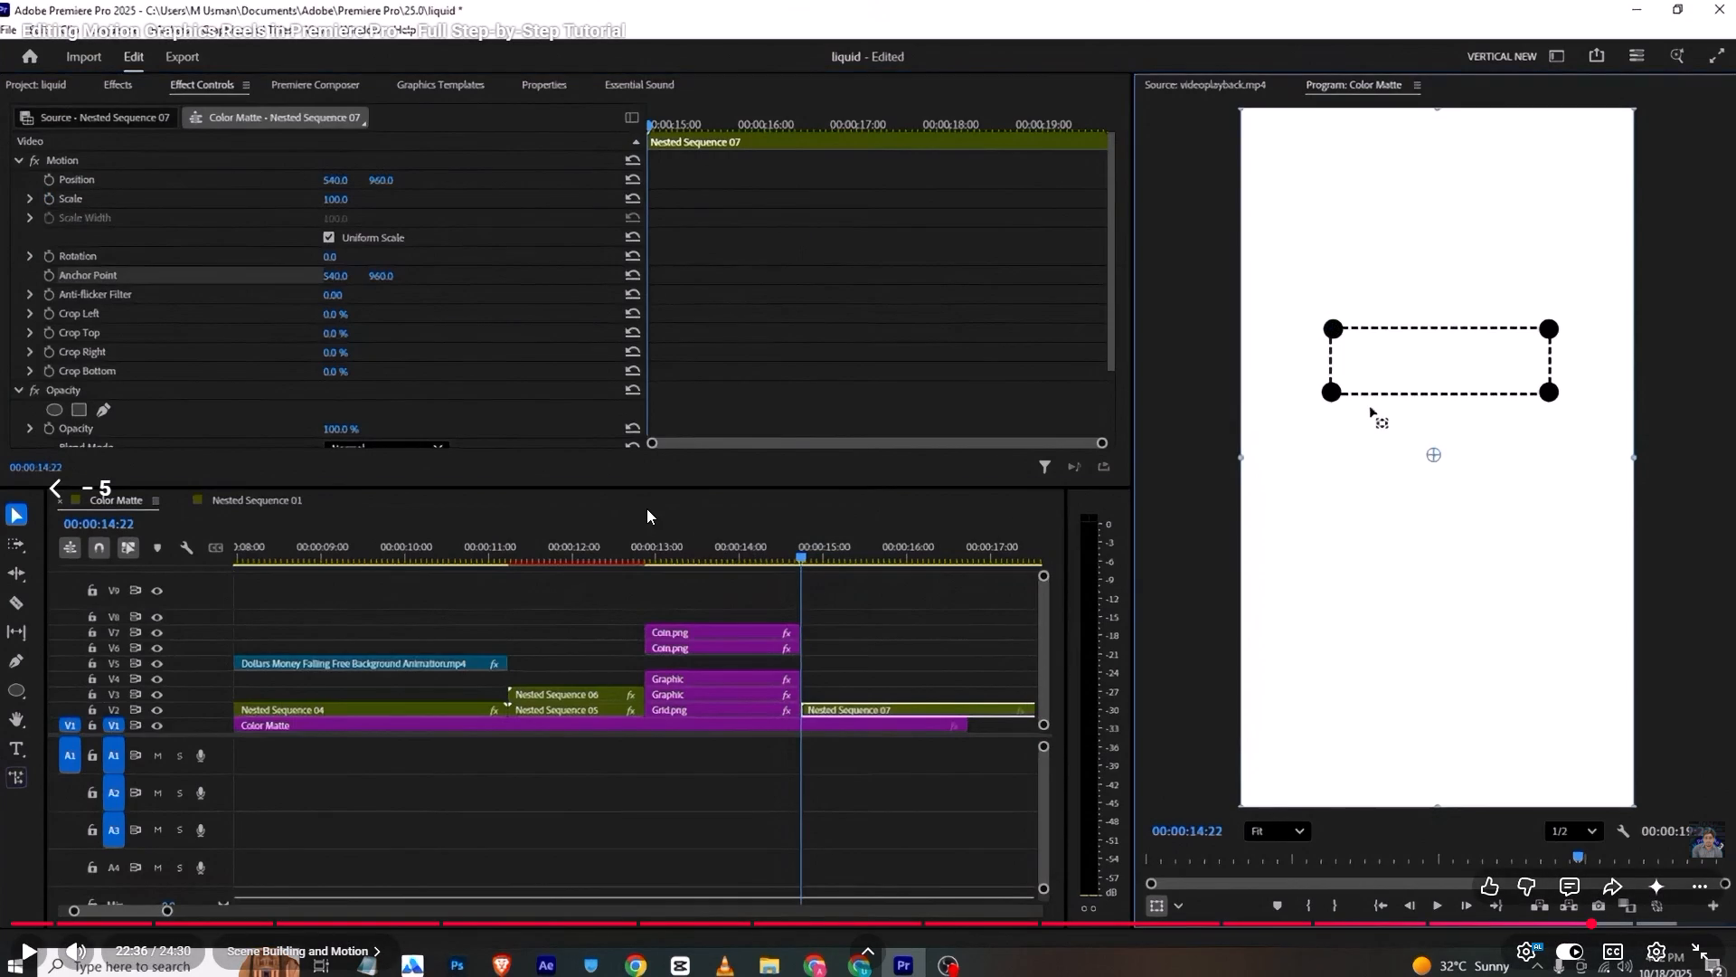
{"action": "key", "text": "space"}
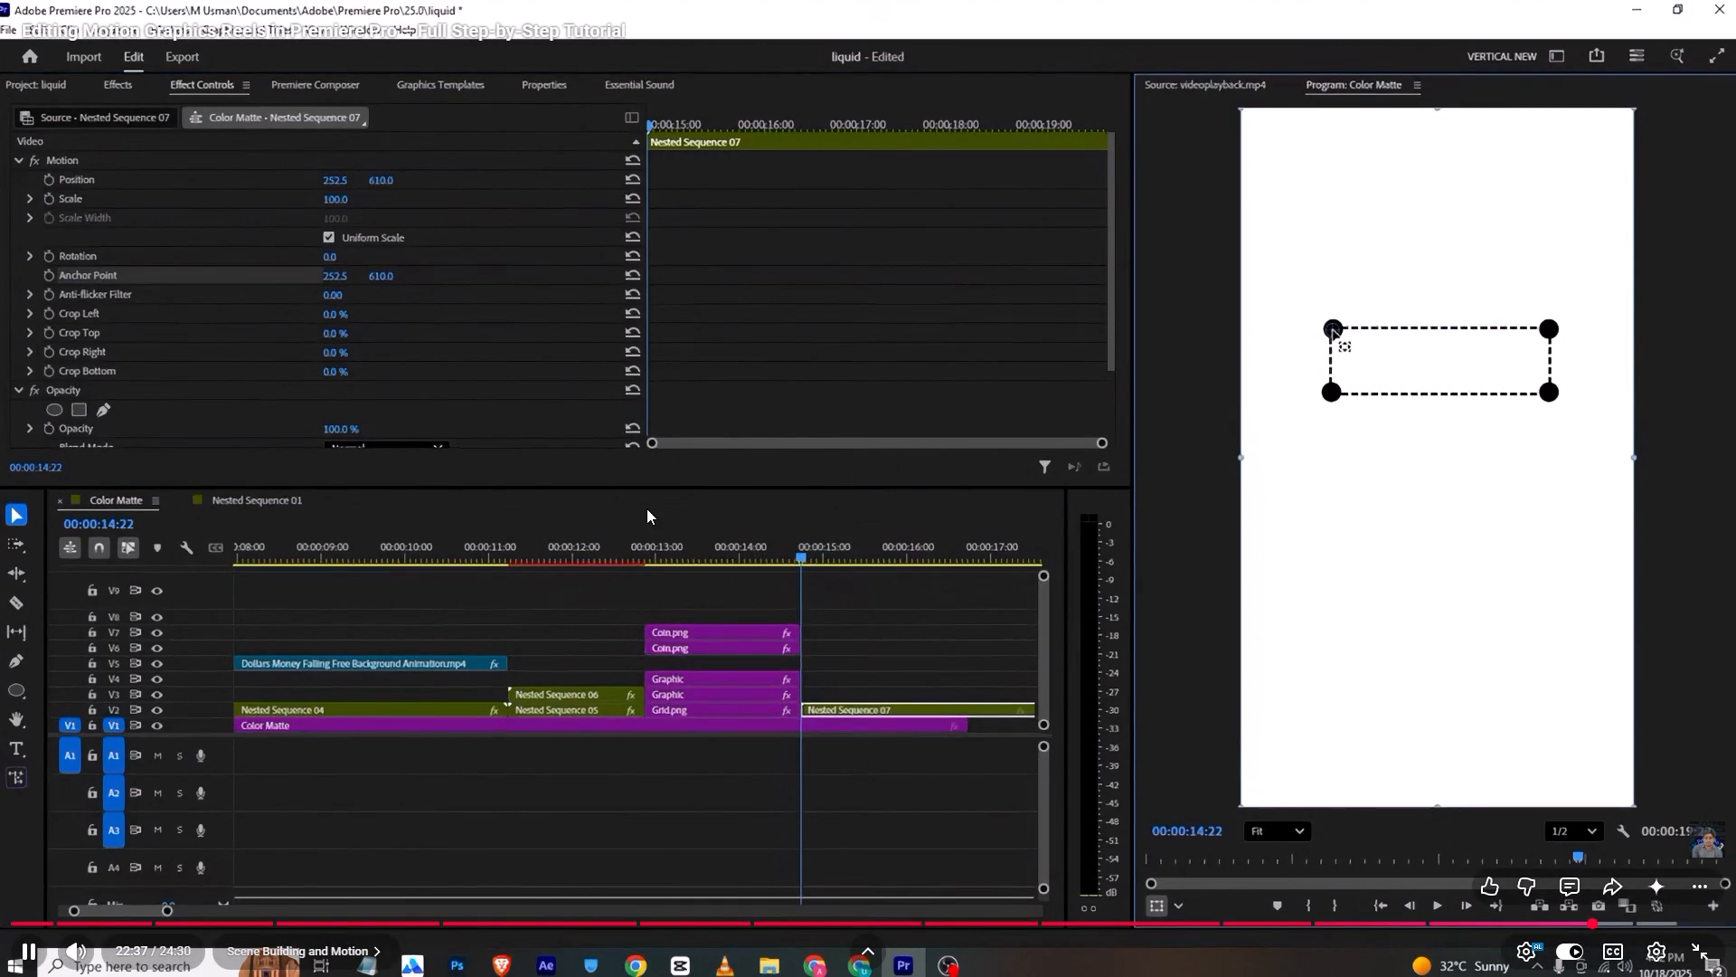
{"action": "key", "text": "Left"}
{"action": "key", "text": "Left"}
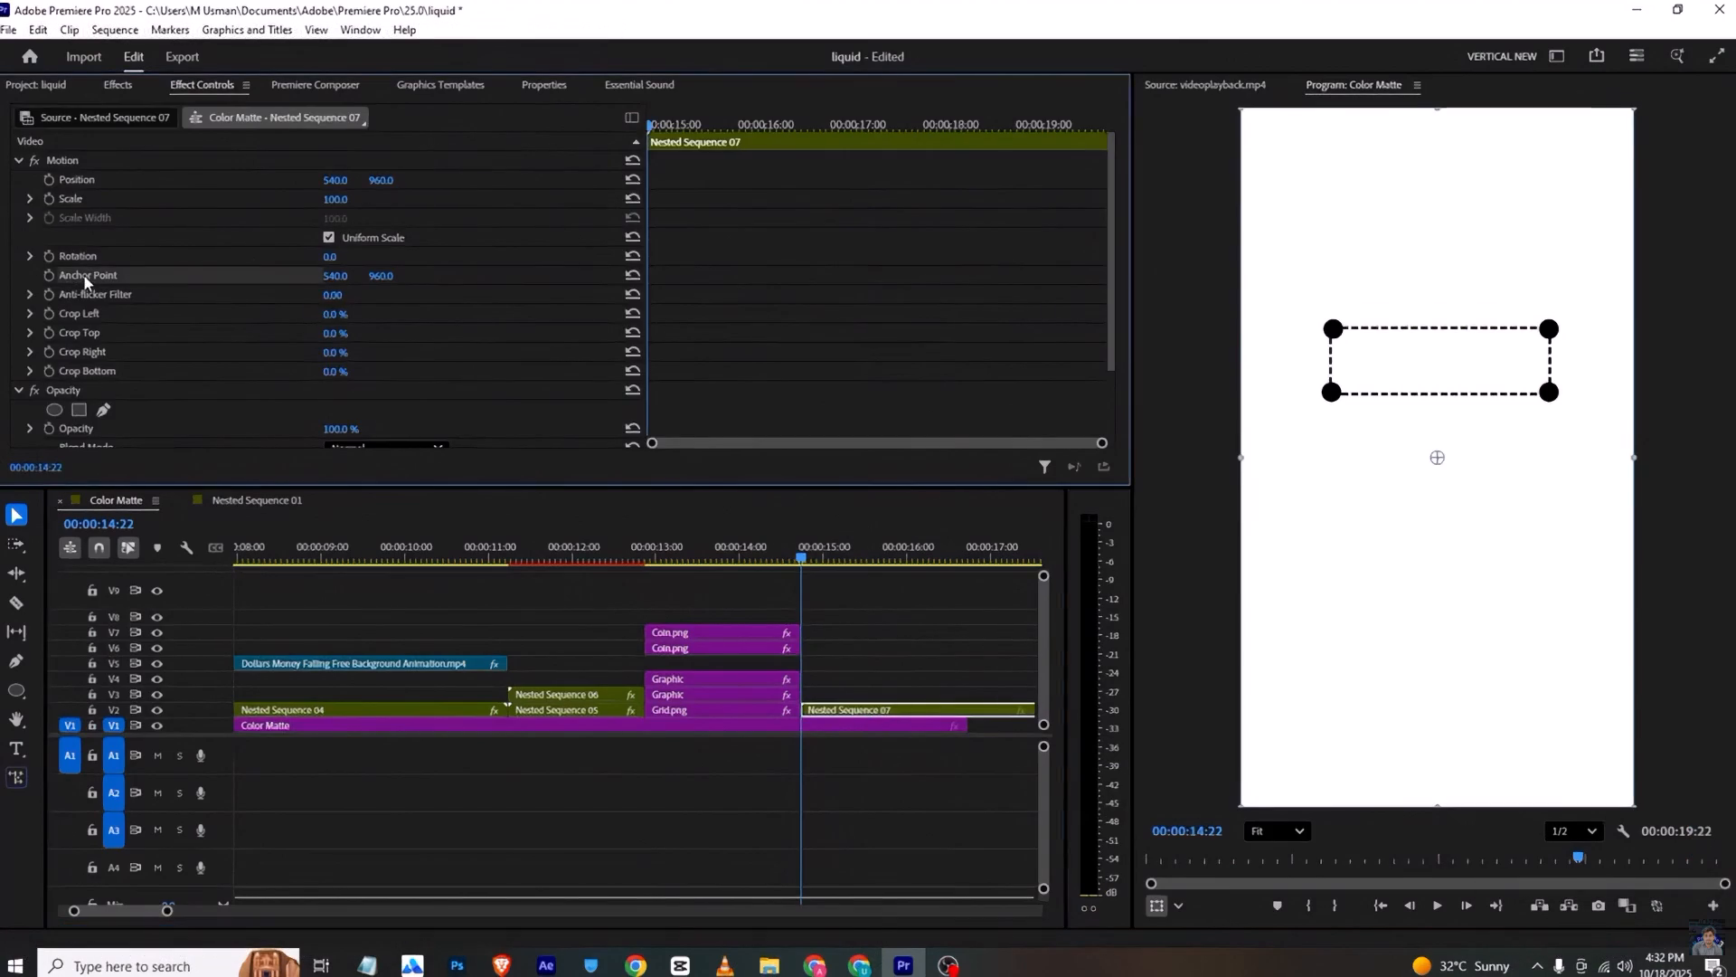
{"action": "key", "text": "space"}
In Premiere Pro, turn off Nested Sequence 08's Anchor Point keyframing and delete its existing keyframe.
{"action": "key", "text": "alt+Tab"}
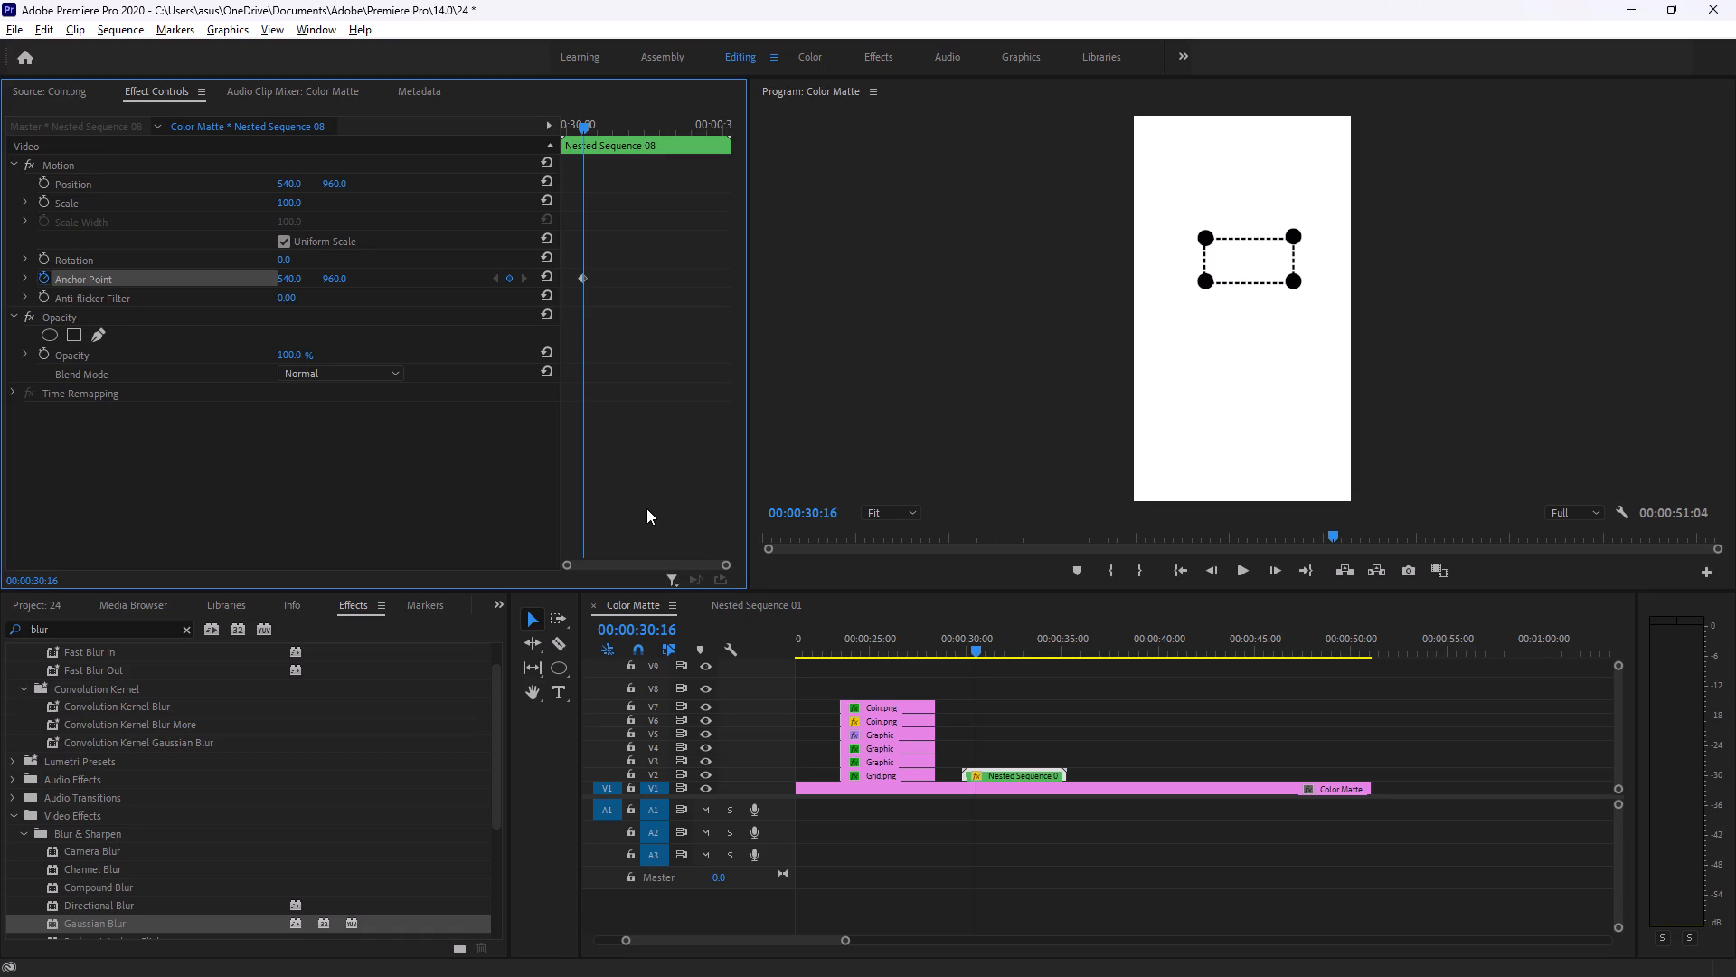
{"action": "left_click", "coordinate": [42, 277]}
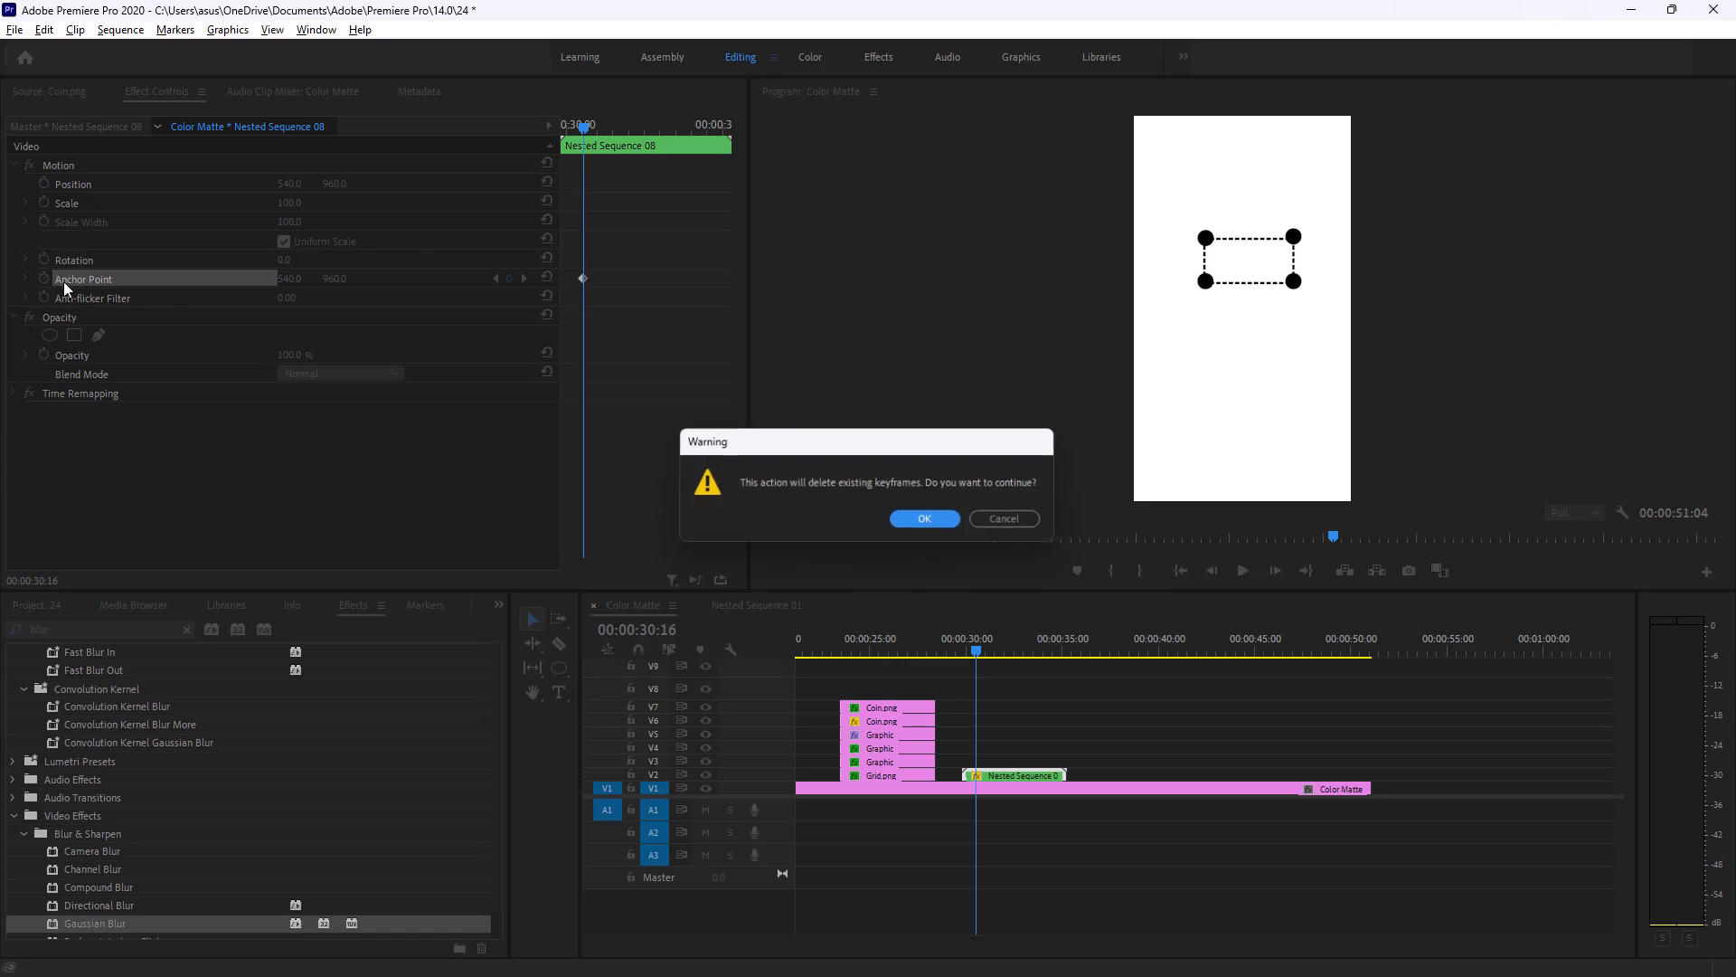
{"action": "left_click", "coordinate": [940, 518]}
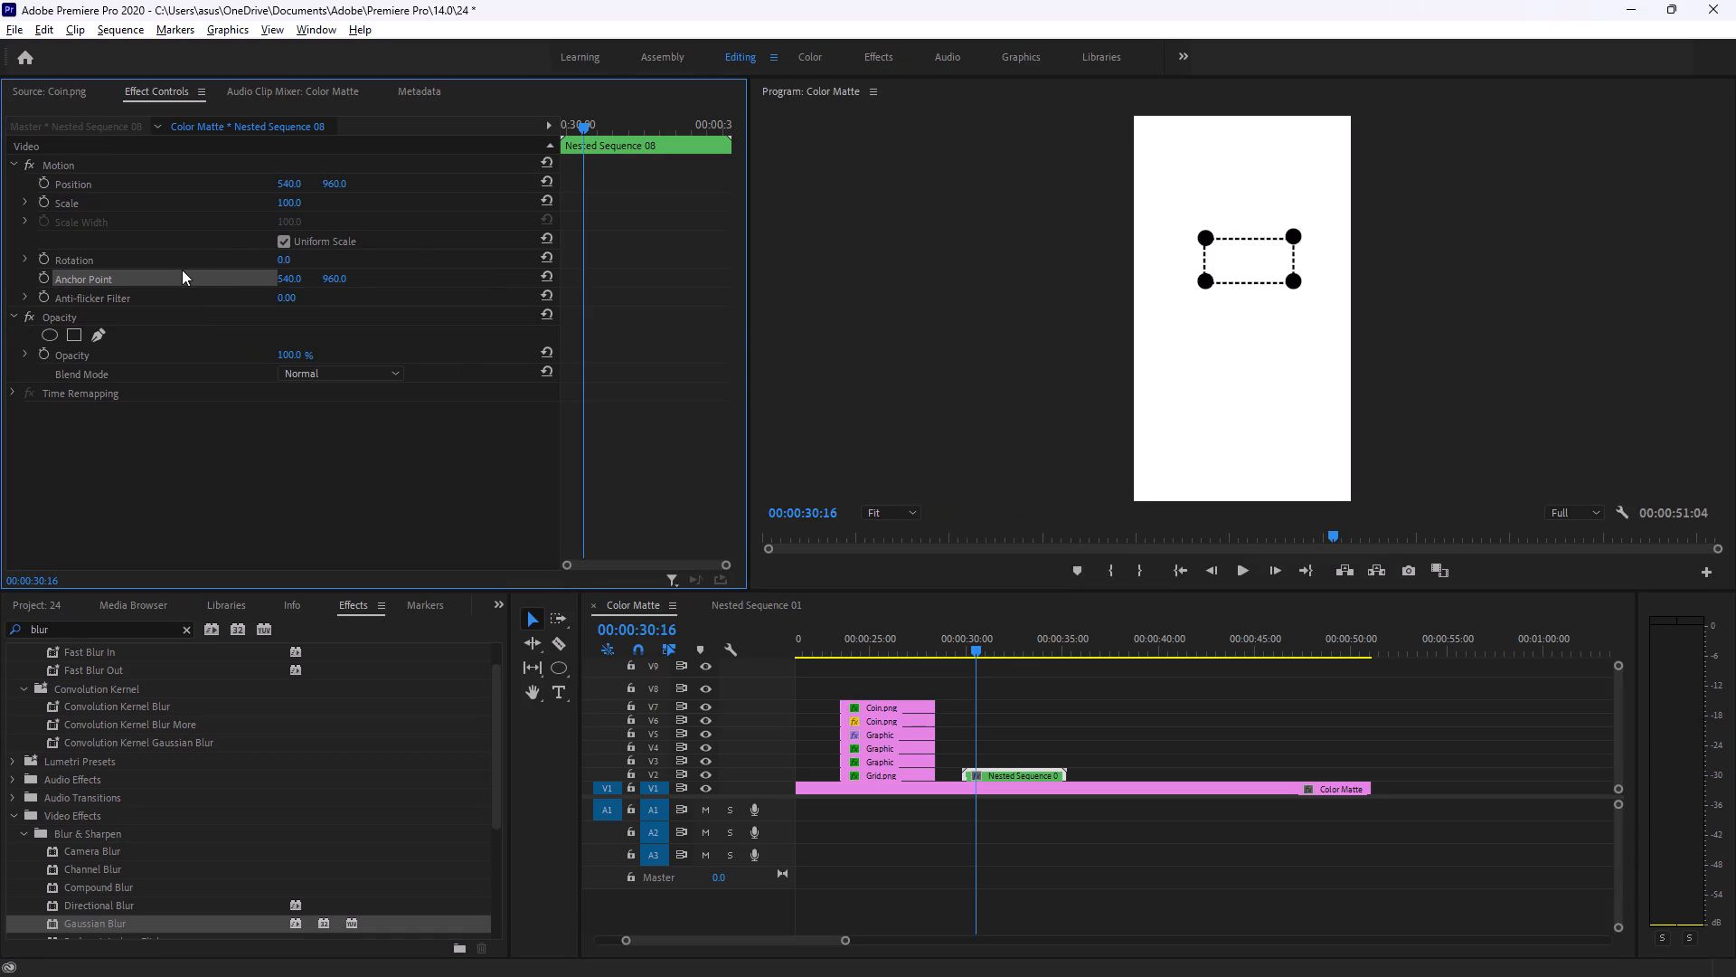
Move Nested Sequence 08's anchor point onto the dashed rectangle's upper-left corner dot, at about 355.5, 608.5.
{"action": "left_click", "coordinate": [178, 276]}
{"action": "left_click", "coordinate": [208, 298]}
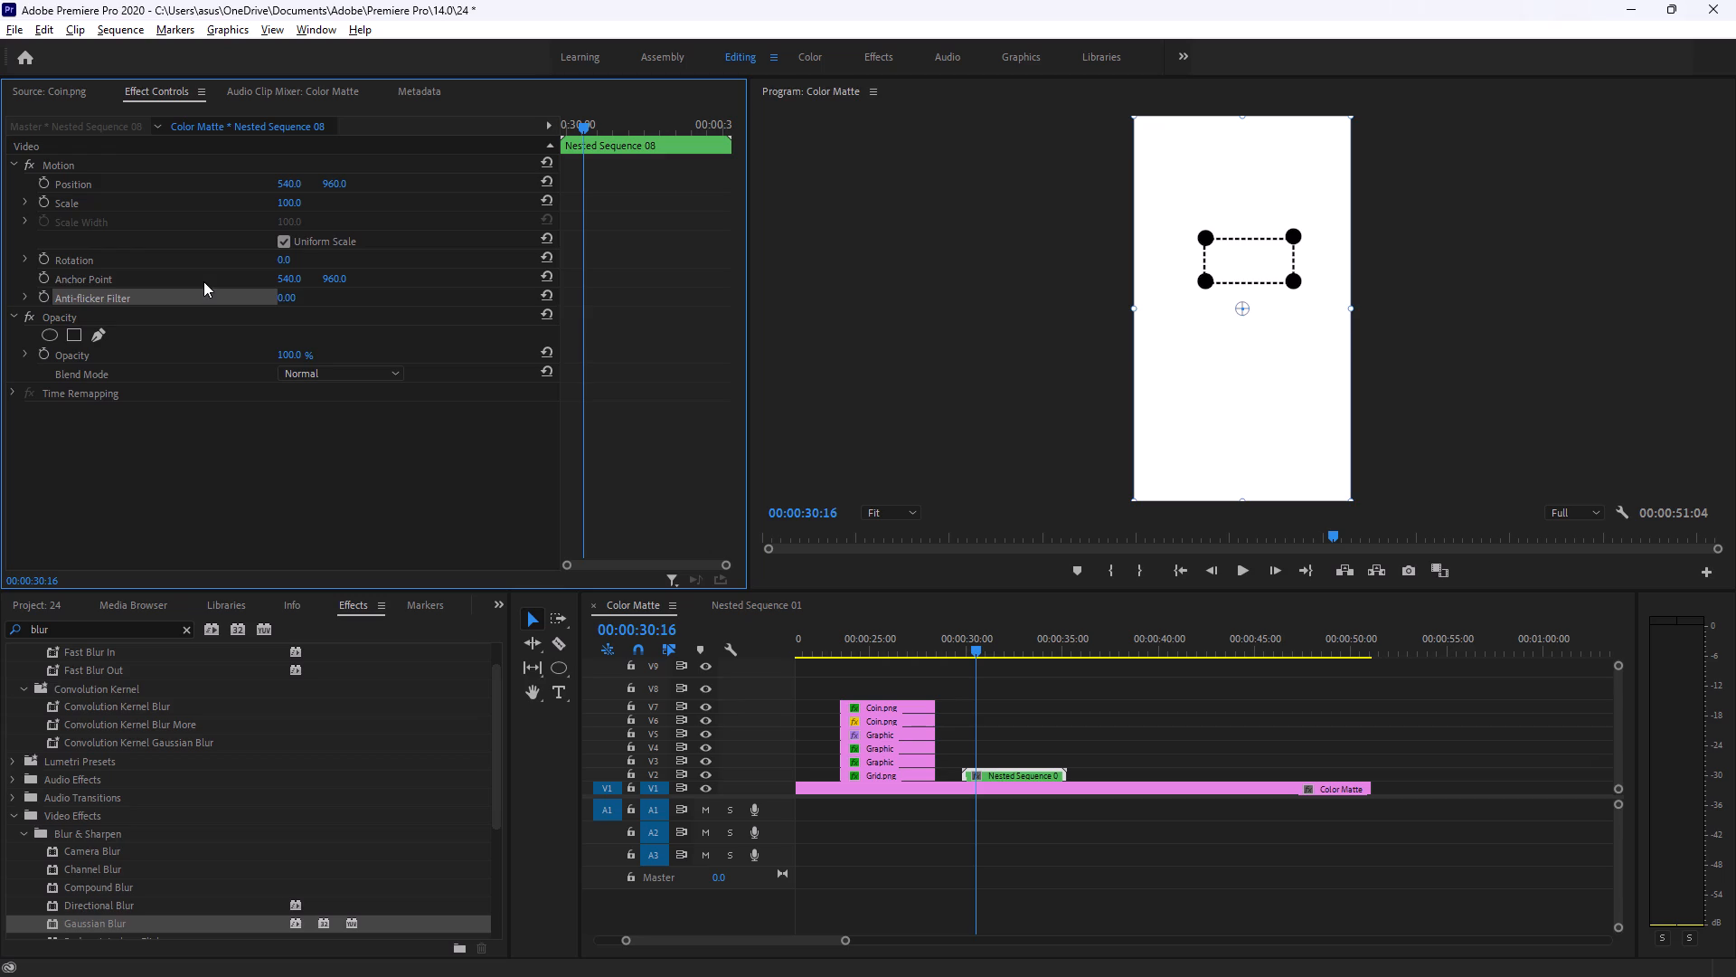
{"action": "left_click", "coordinate": [203, 279]}
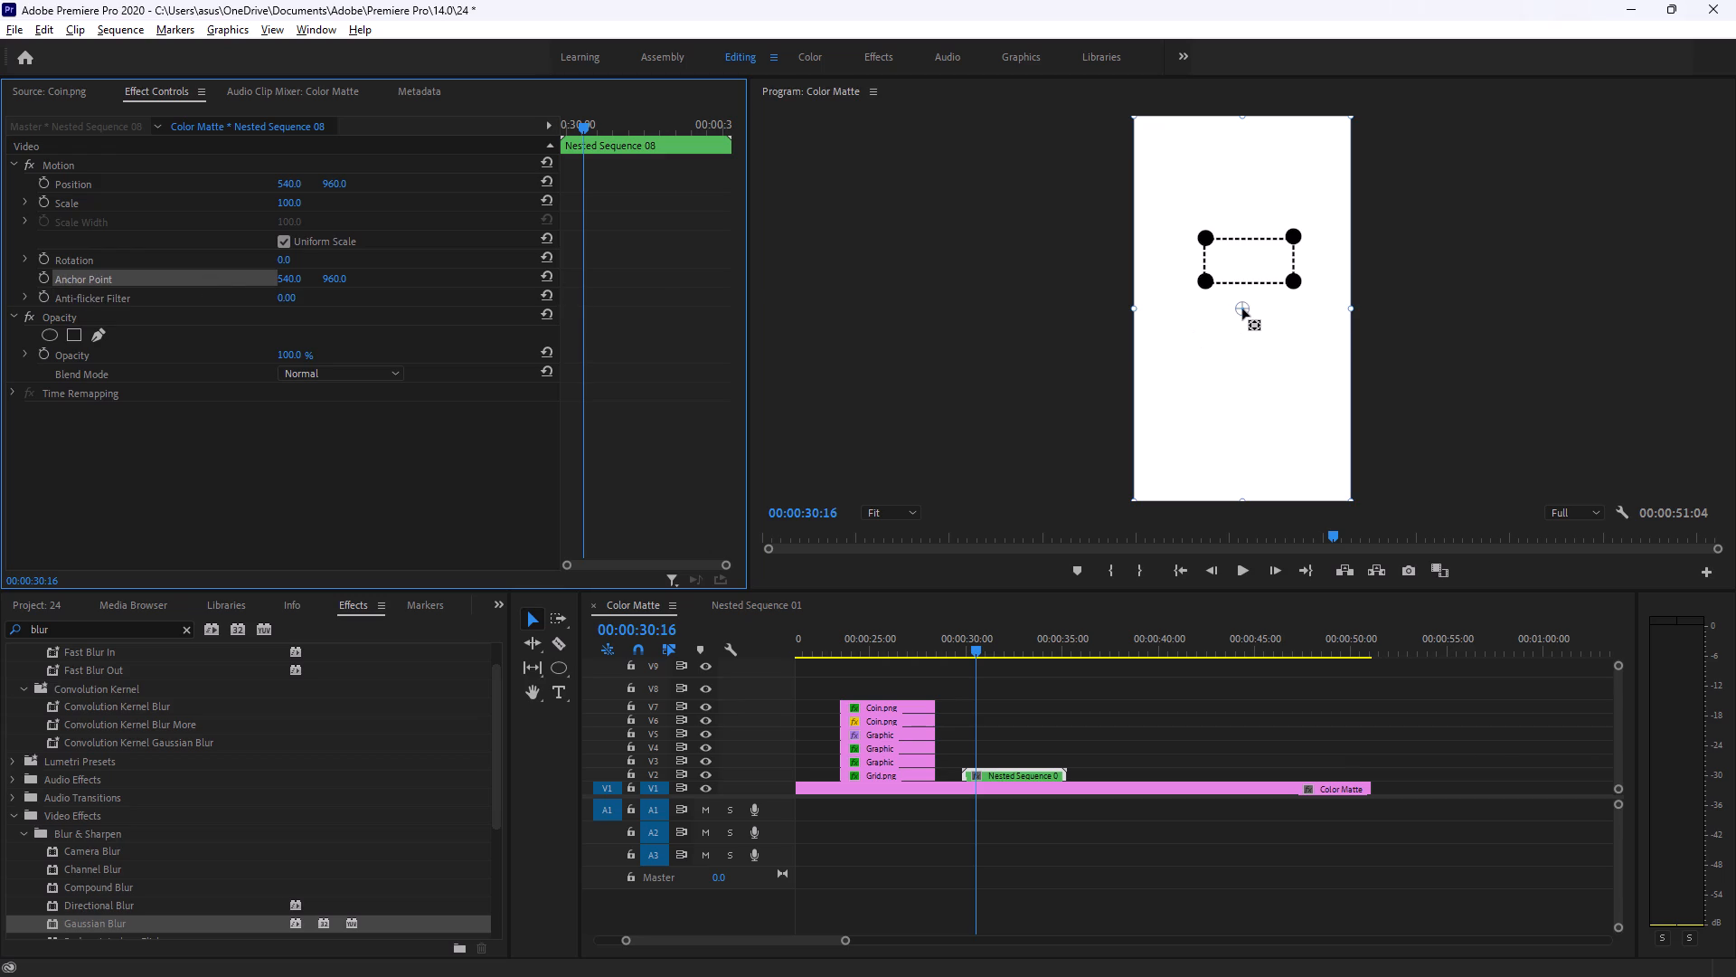
{"action": "left_click_drag", "start_coordinate": [1242, 308], "coordinate": [1206, 238]}
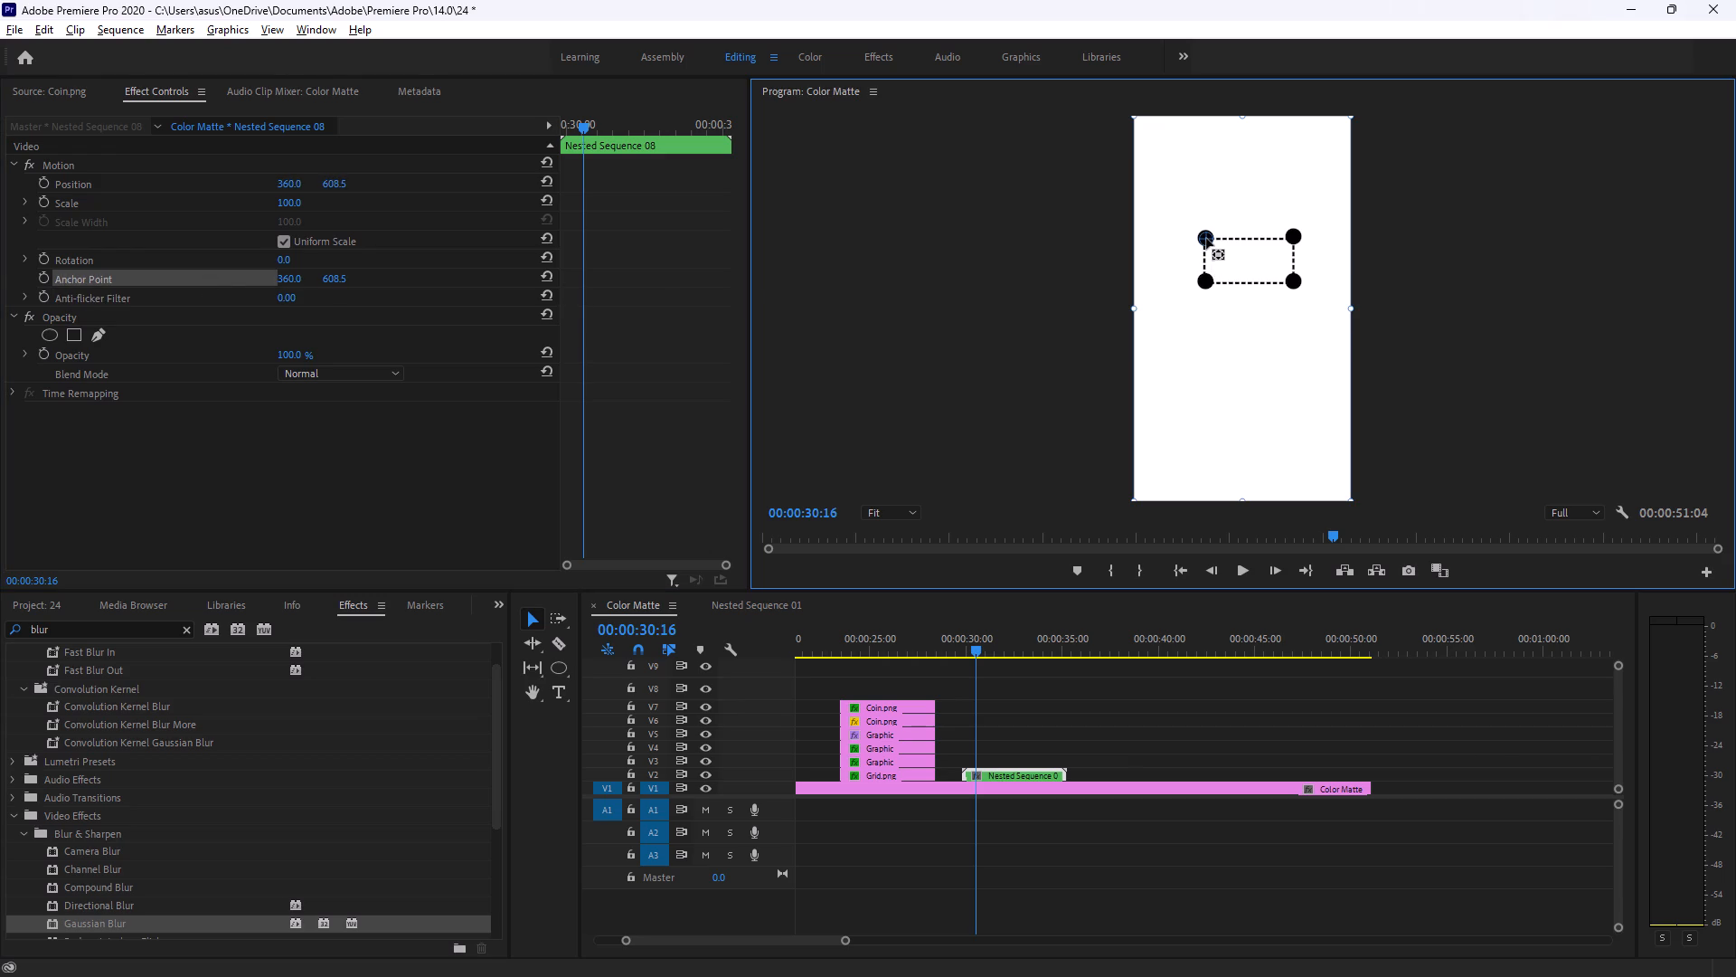
{"action": "left_click_drag", "start_coordinate": [1206, 238], "coordinate": [1205, 238]}
Turn on Scale keyframing for Nested Sequence 08 at 00:00:30:16 and move that 100 keyframe to about 00:00:34:00.
{"action": "left_click", "coordinate": [48, 199]}
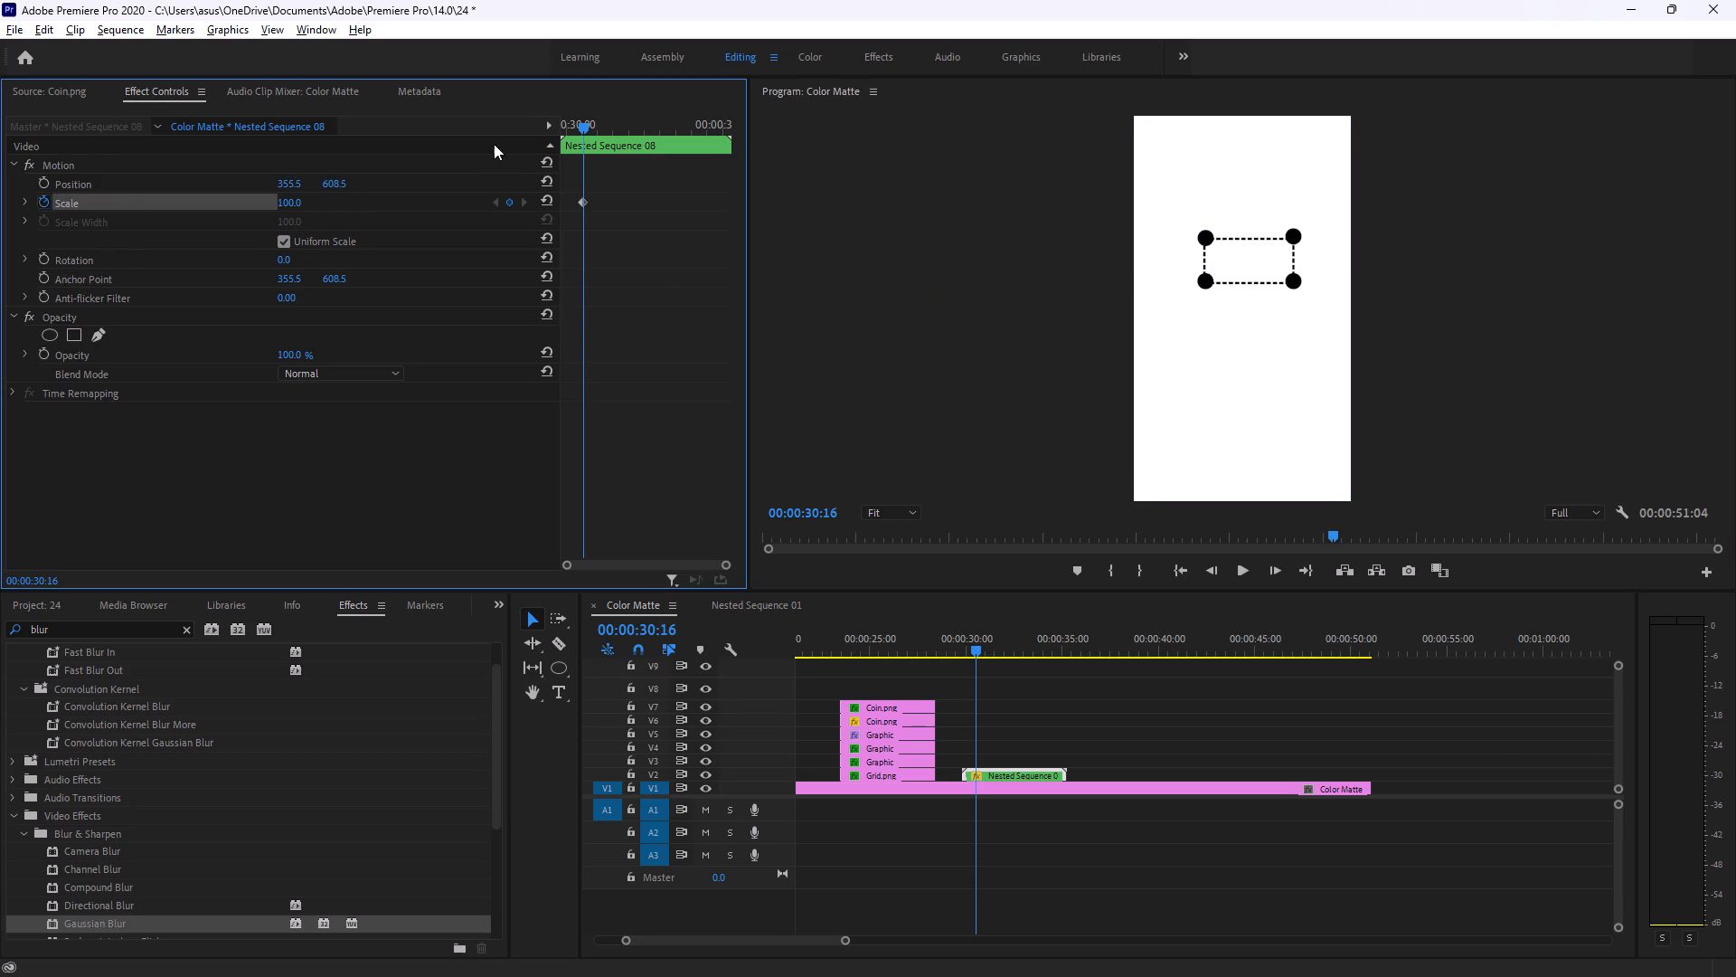
{"action": "left_click_drag", "start_coordinate": [580, 198], "coordinate": [696, 210]}
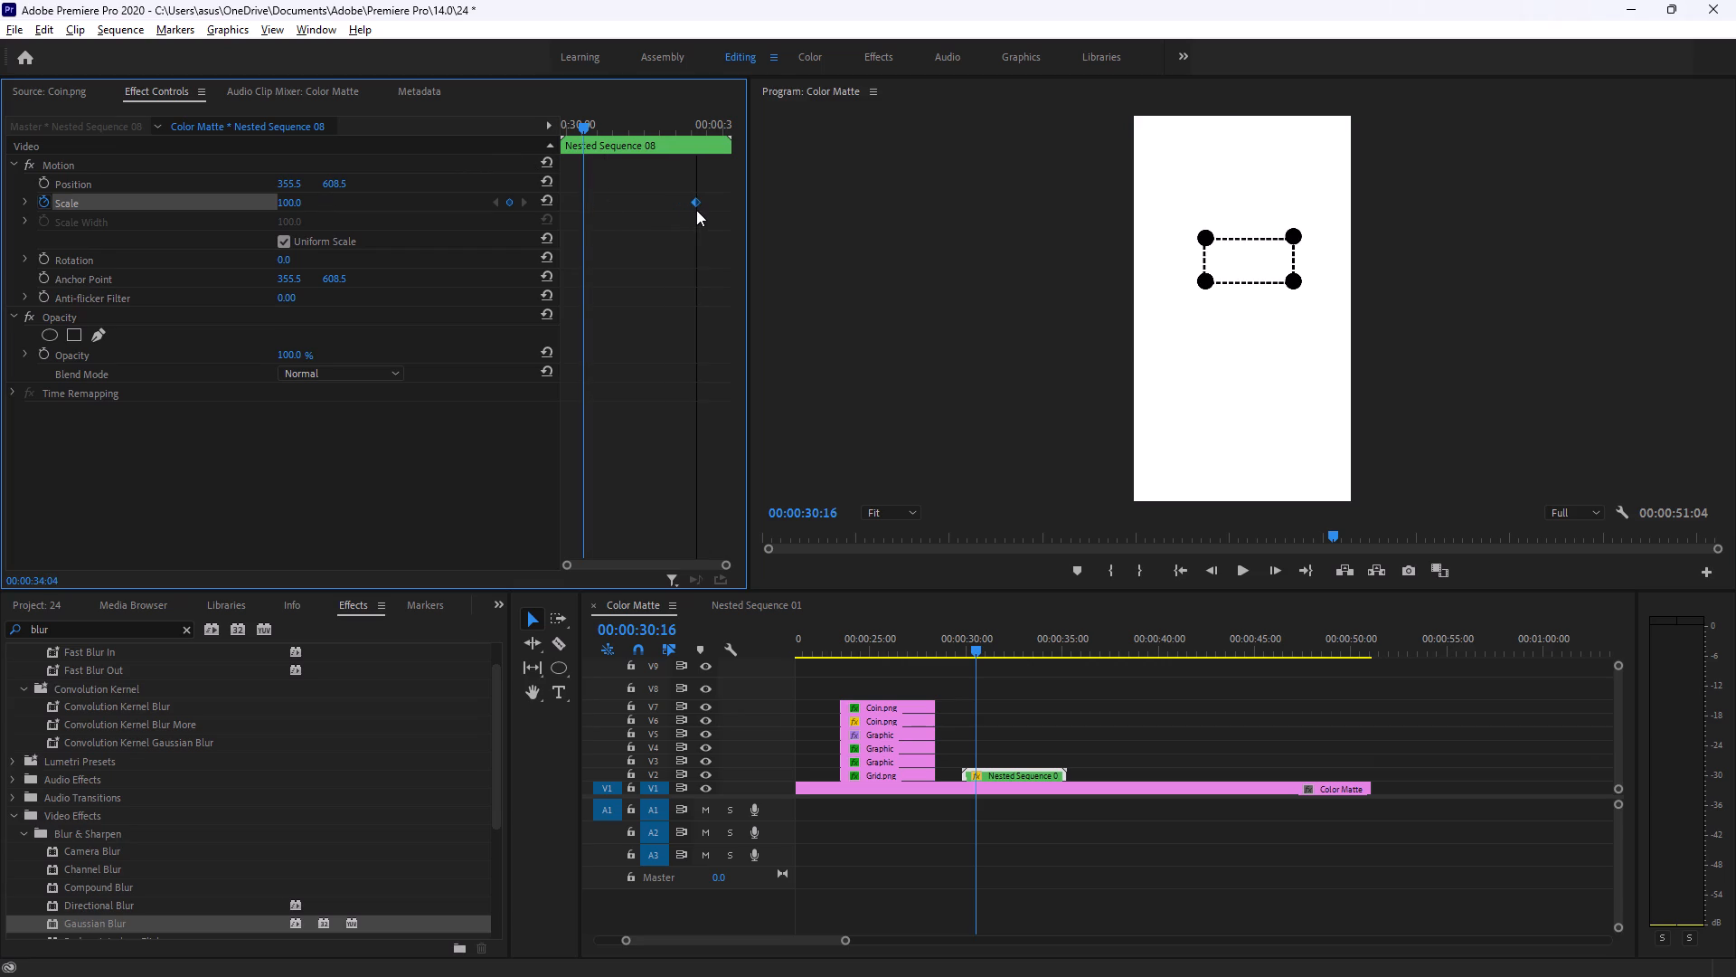
{"action": "left_click_drag", "start_coordinate": [696, 210], "coordinate": [692, 211]}
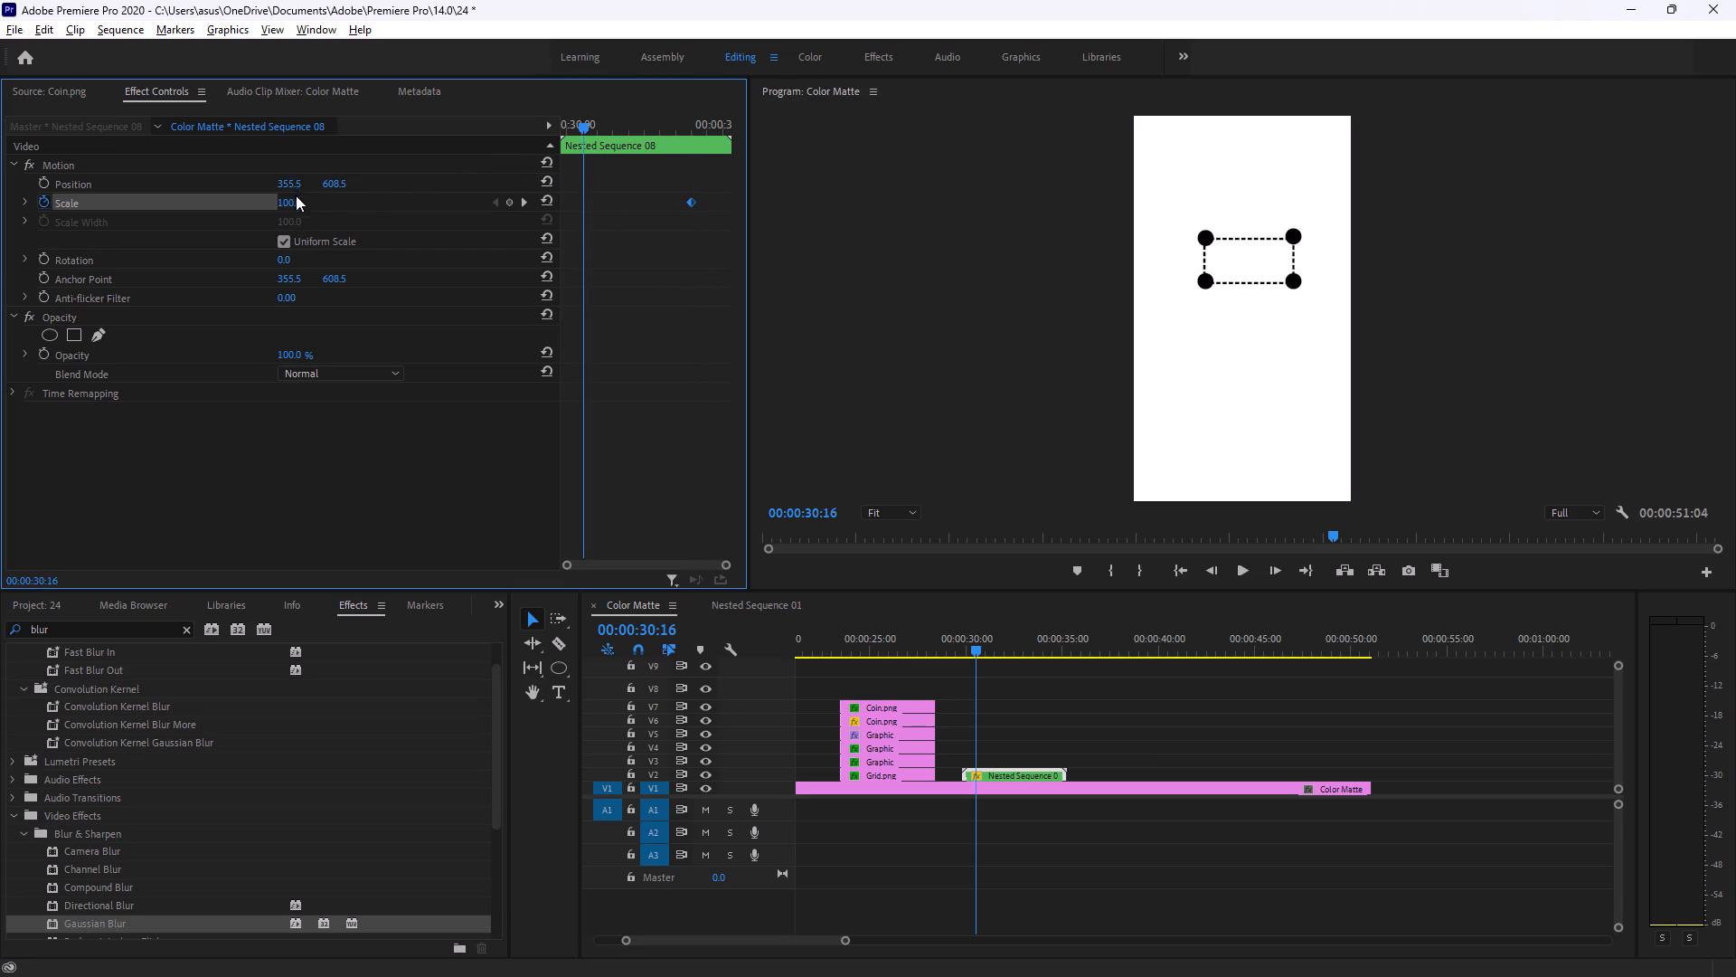
Check the tutorial's starting Scale in the browser and keyframe Nested Sequence 08's Scale to 0 at 00:00:30:16 in Premiere Pro.
{"action": "key", "text": "alt+Tab"}
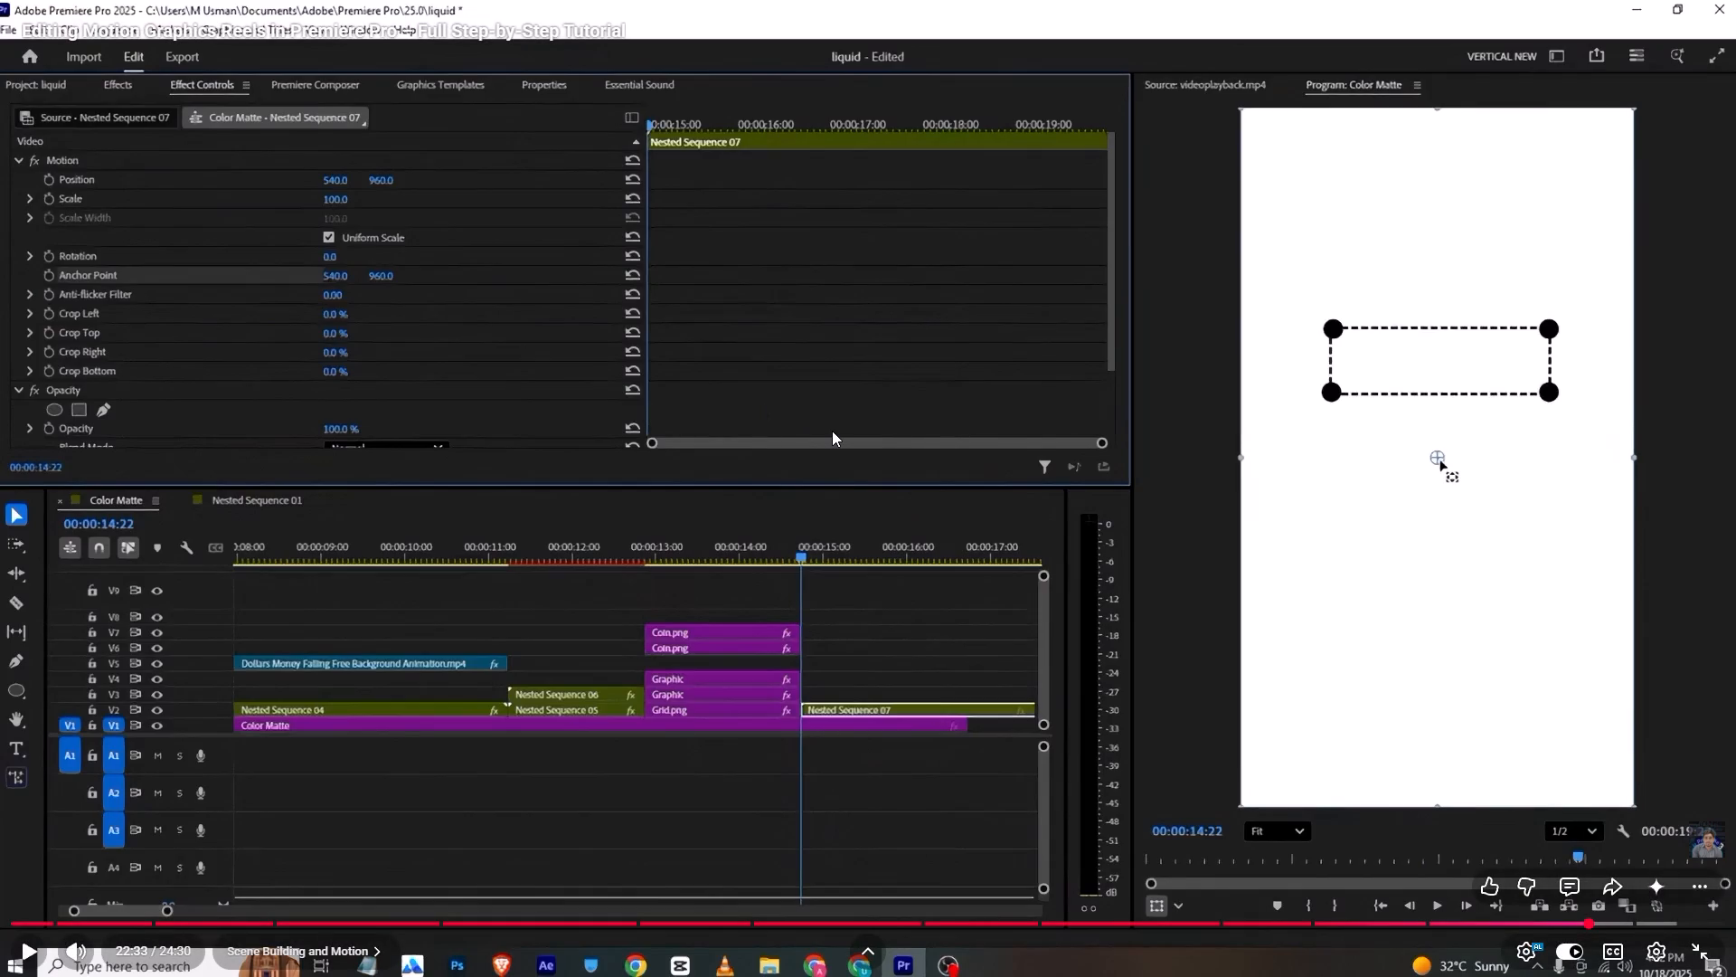
{"action": "left_click", "coordinate": [832, 431]}
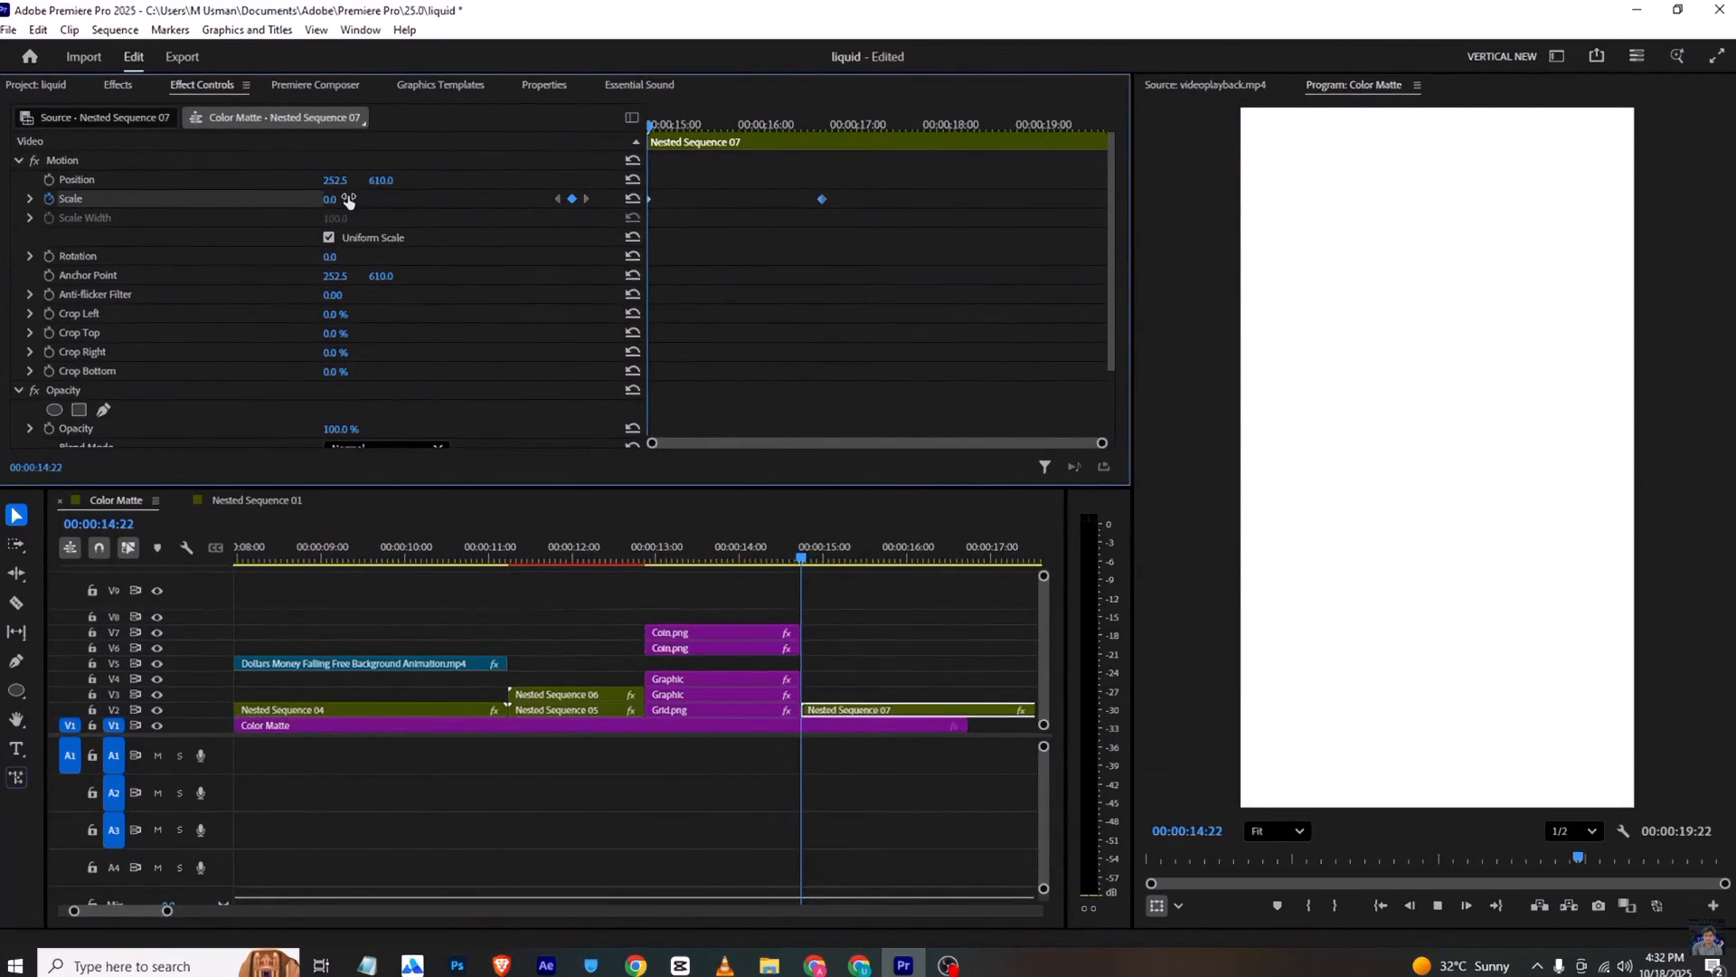
{"action": "key", "text": "space"}
{"action": "key", "text": "alt+Tab"}
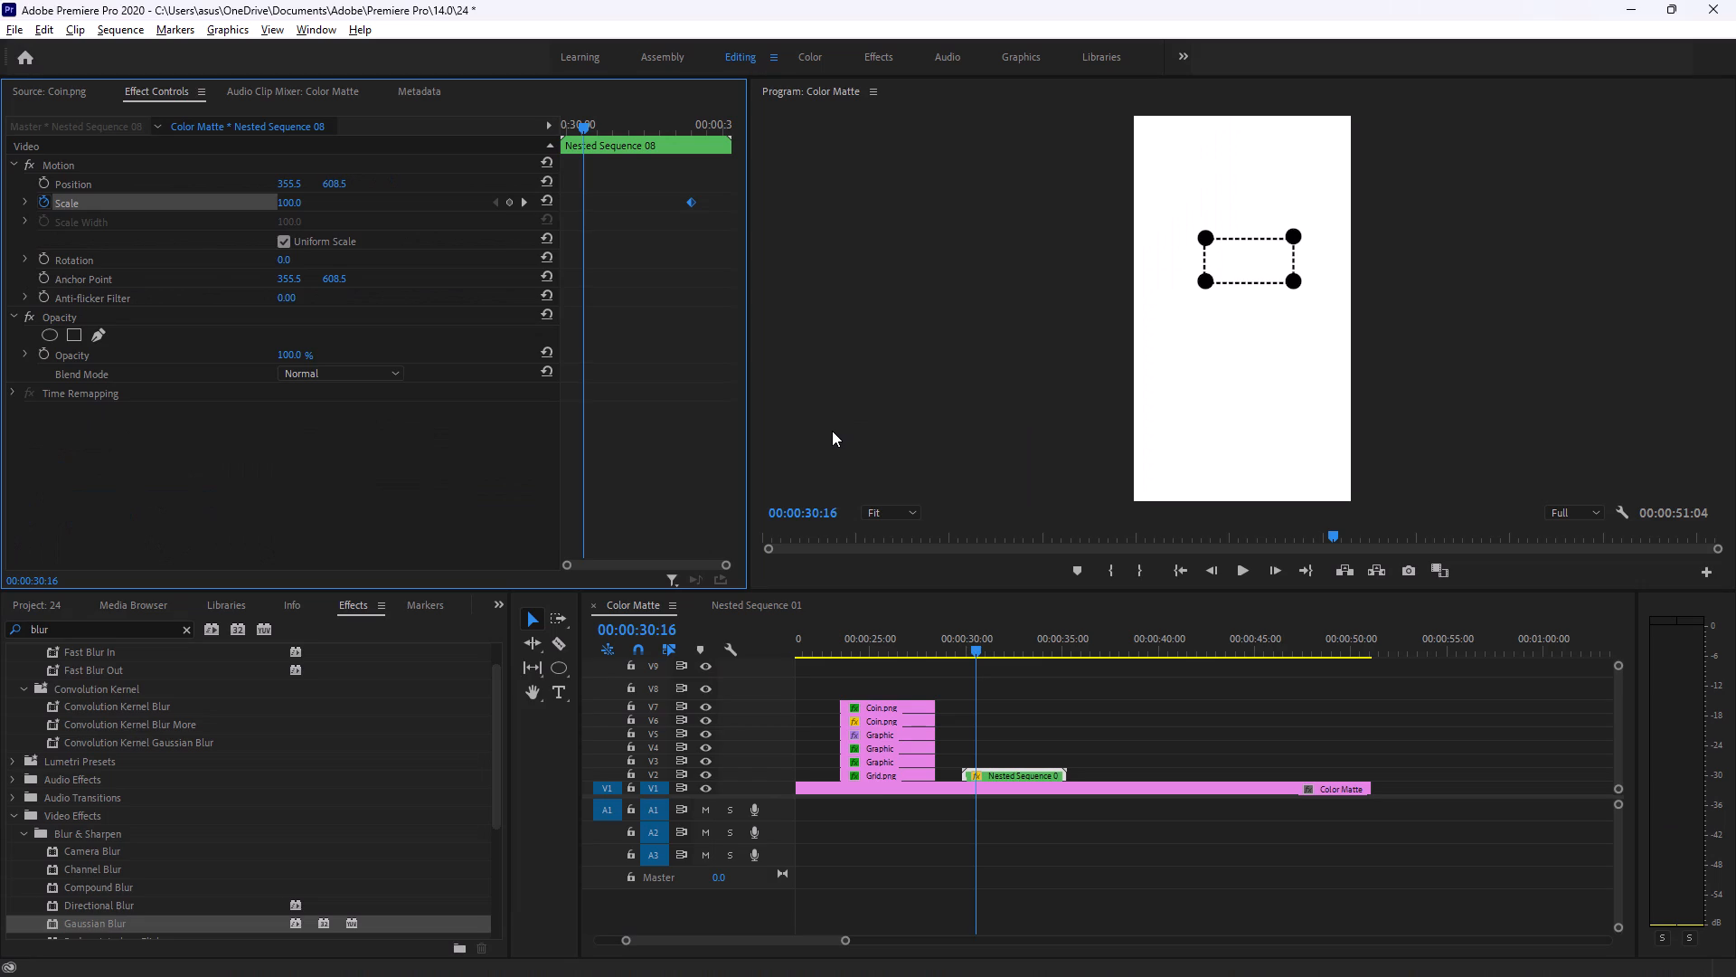
{"action": "left_click_drag", "start_coordinate": [292, 204], "coordinate": [240, 204]}
{"action": "left_click_drag", "start_coordinate": [240, 204], "coordinate": [168, 204]}
Check the tutorial, preview the rectangle's scale-up in Premiere Pro, and move its end Scale keyframe earlier to about 00:00:33:15.
{"action": "key", "text": "alt+Tab"}
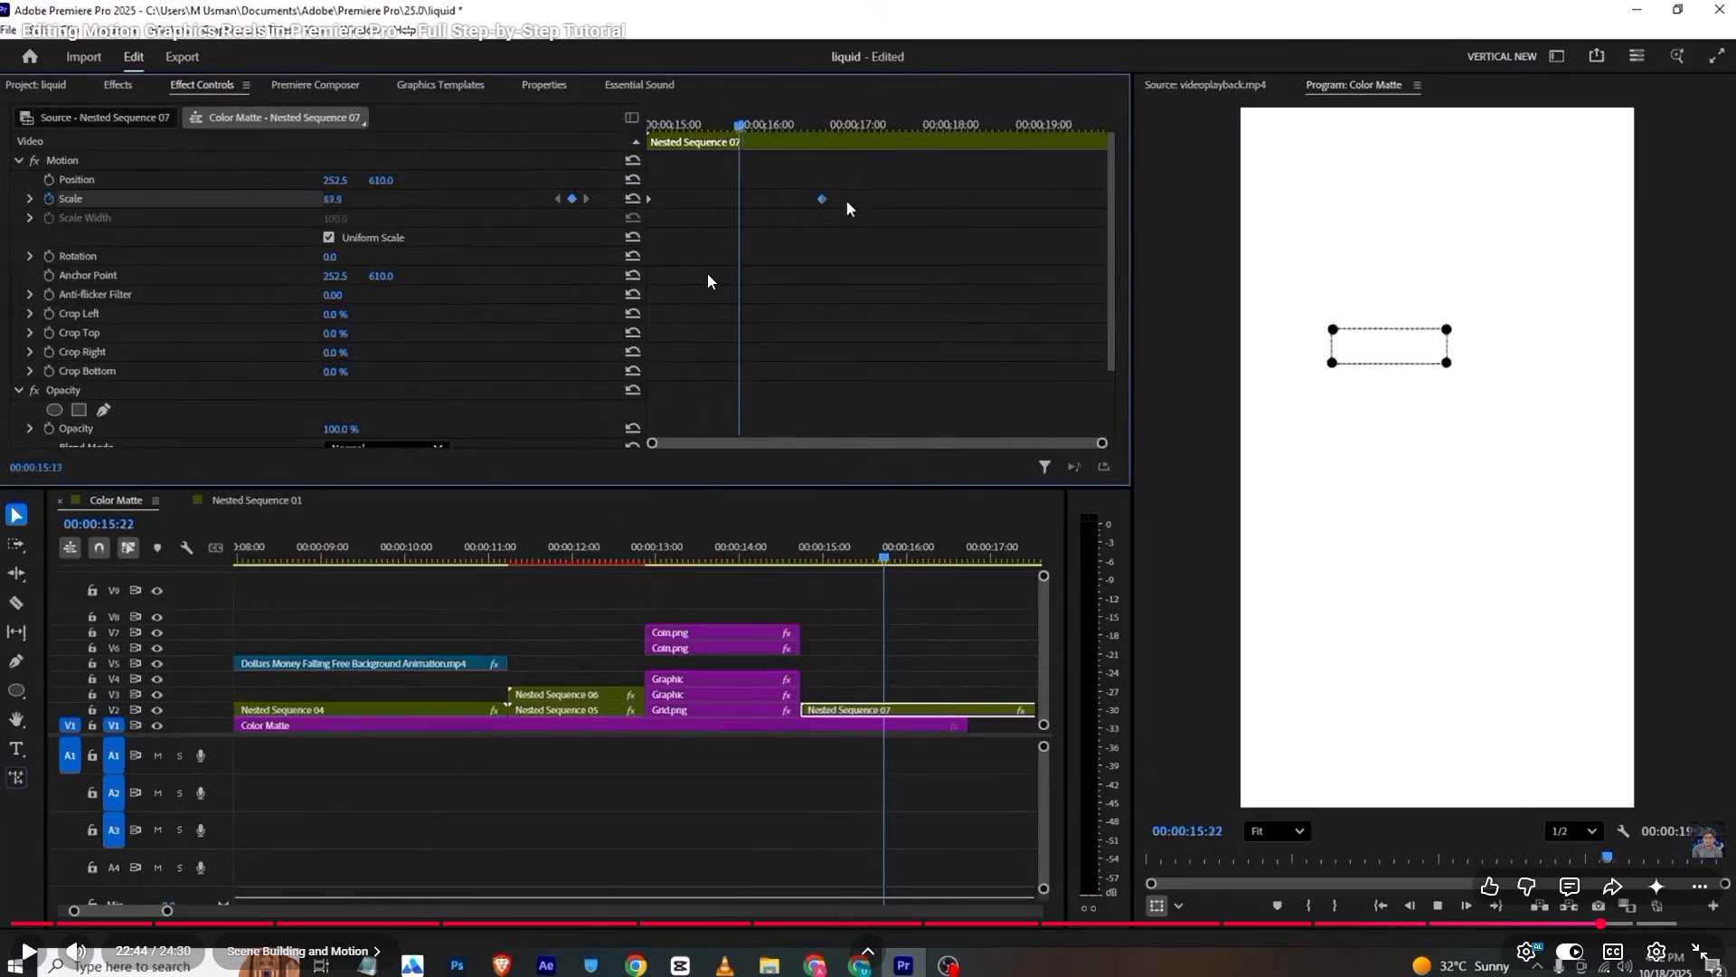
{"action": "left_click", "coordinate": [767, 285]}
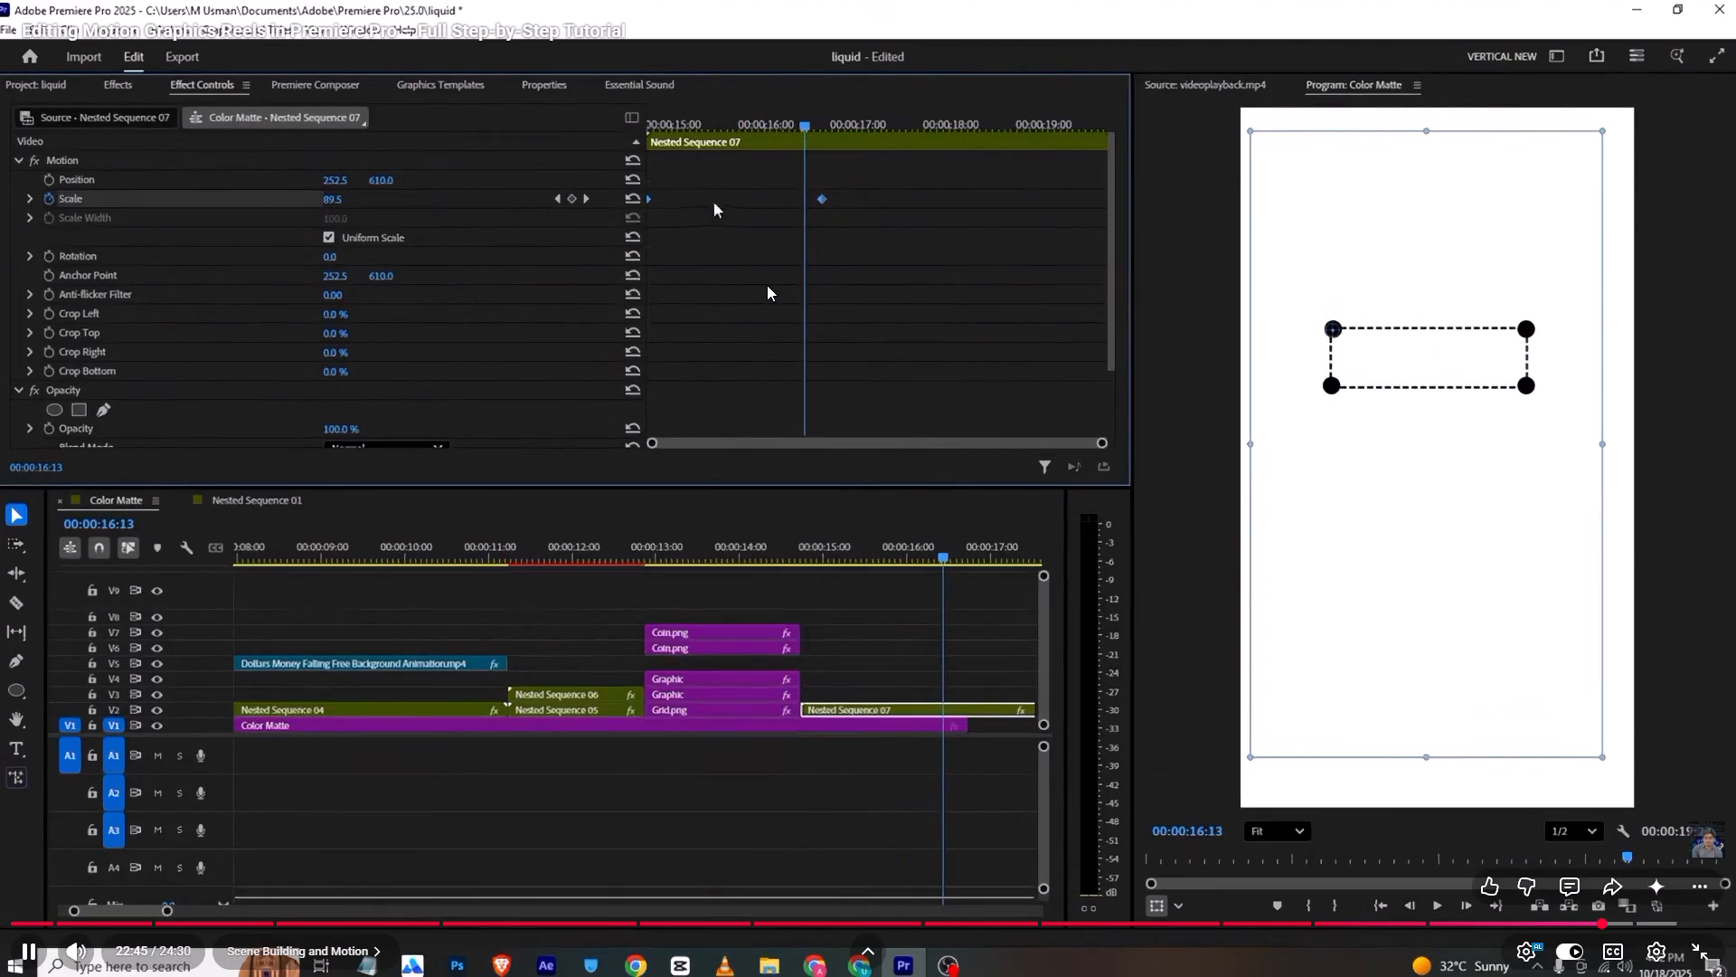
{"action": "key", "text": "space"}
{"action": "key", "text": "alt+Tab"}
{"action": "key", "text": "space"}
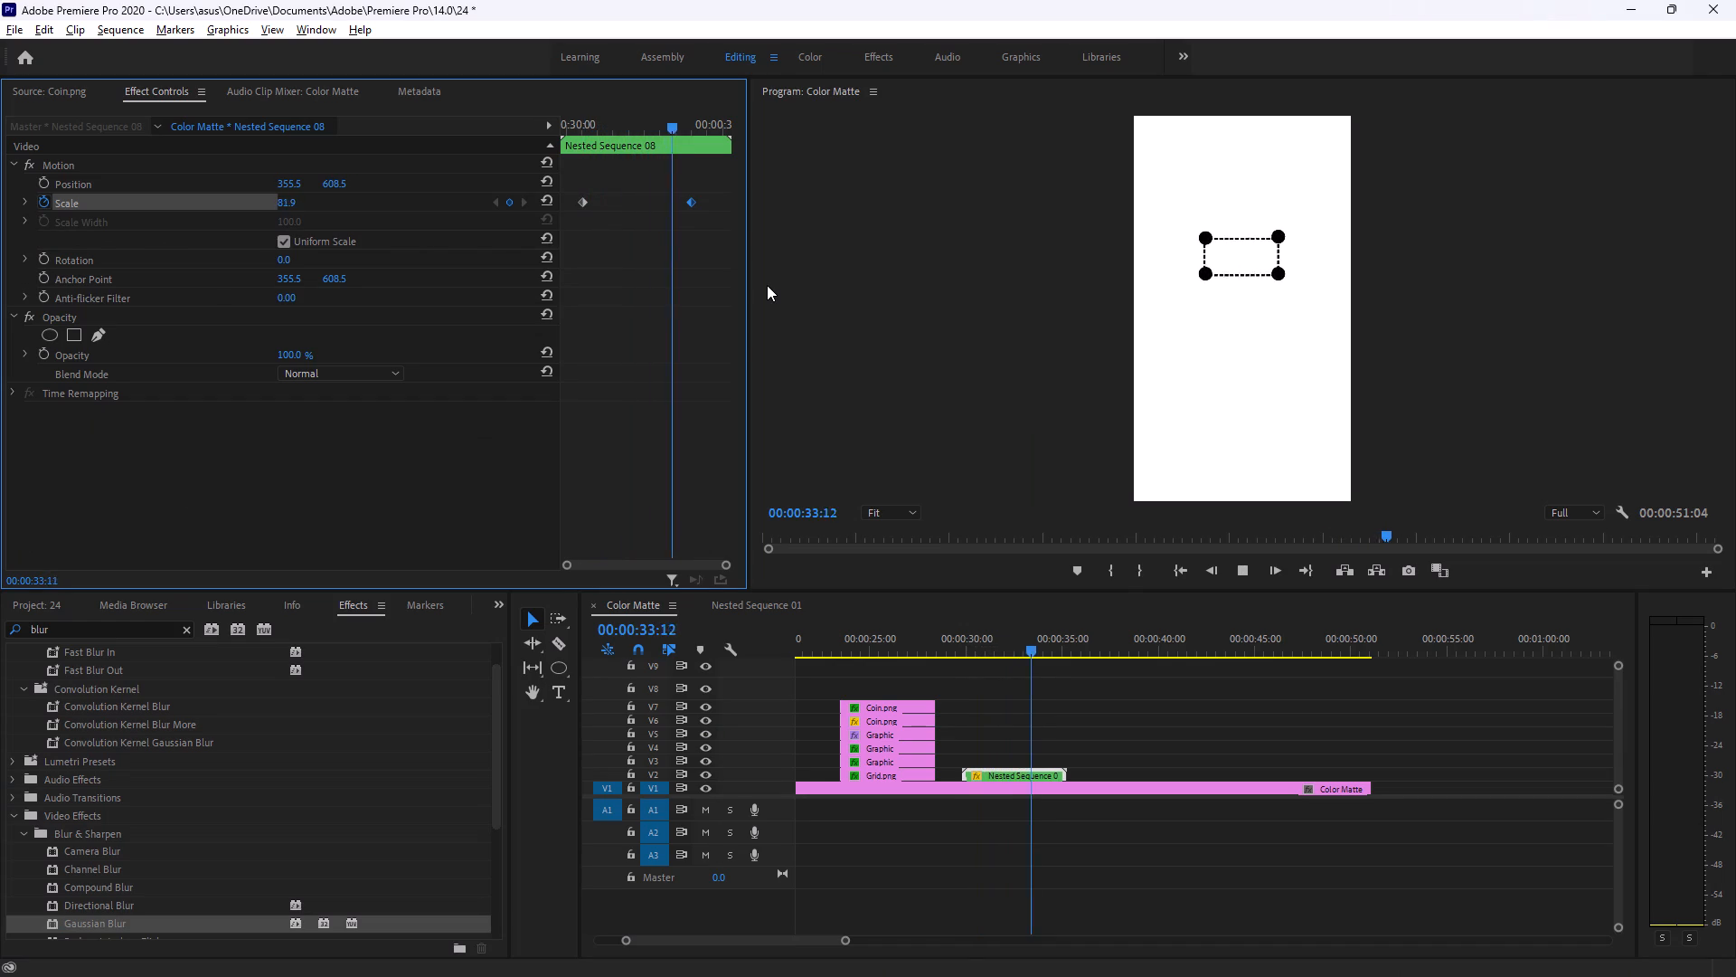
{"action": "key", "text": "space"}
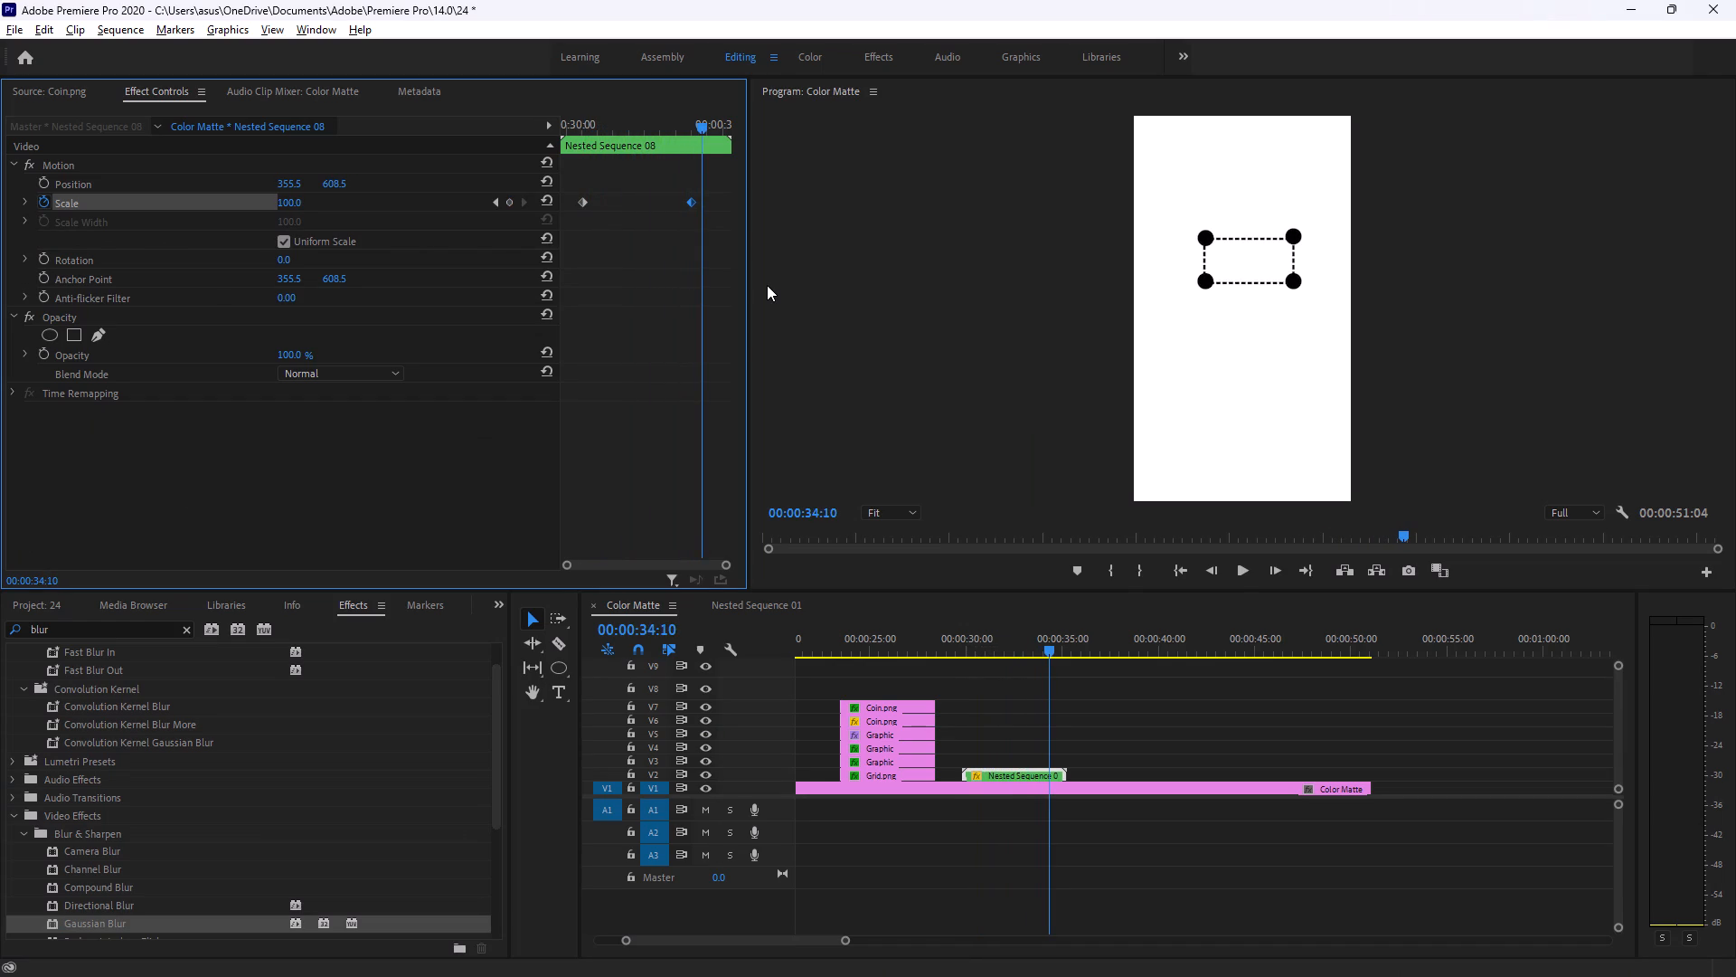
{"action": "left_click_drag", "start_coordinate": [693, 202], "coordinate": [678, 204]}
{"action": "left_click_drag", "start_coordinate": [678, 204], "coordinate": [675, 205]}
{"action": "left_click_drag", "start_coordinate": [702, 121], "coordinate": [562, 131]}
{"action": "key", "text": "space"}
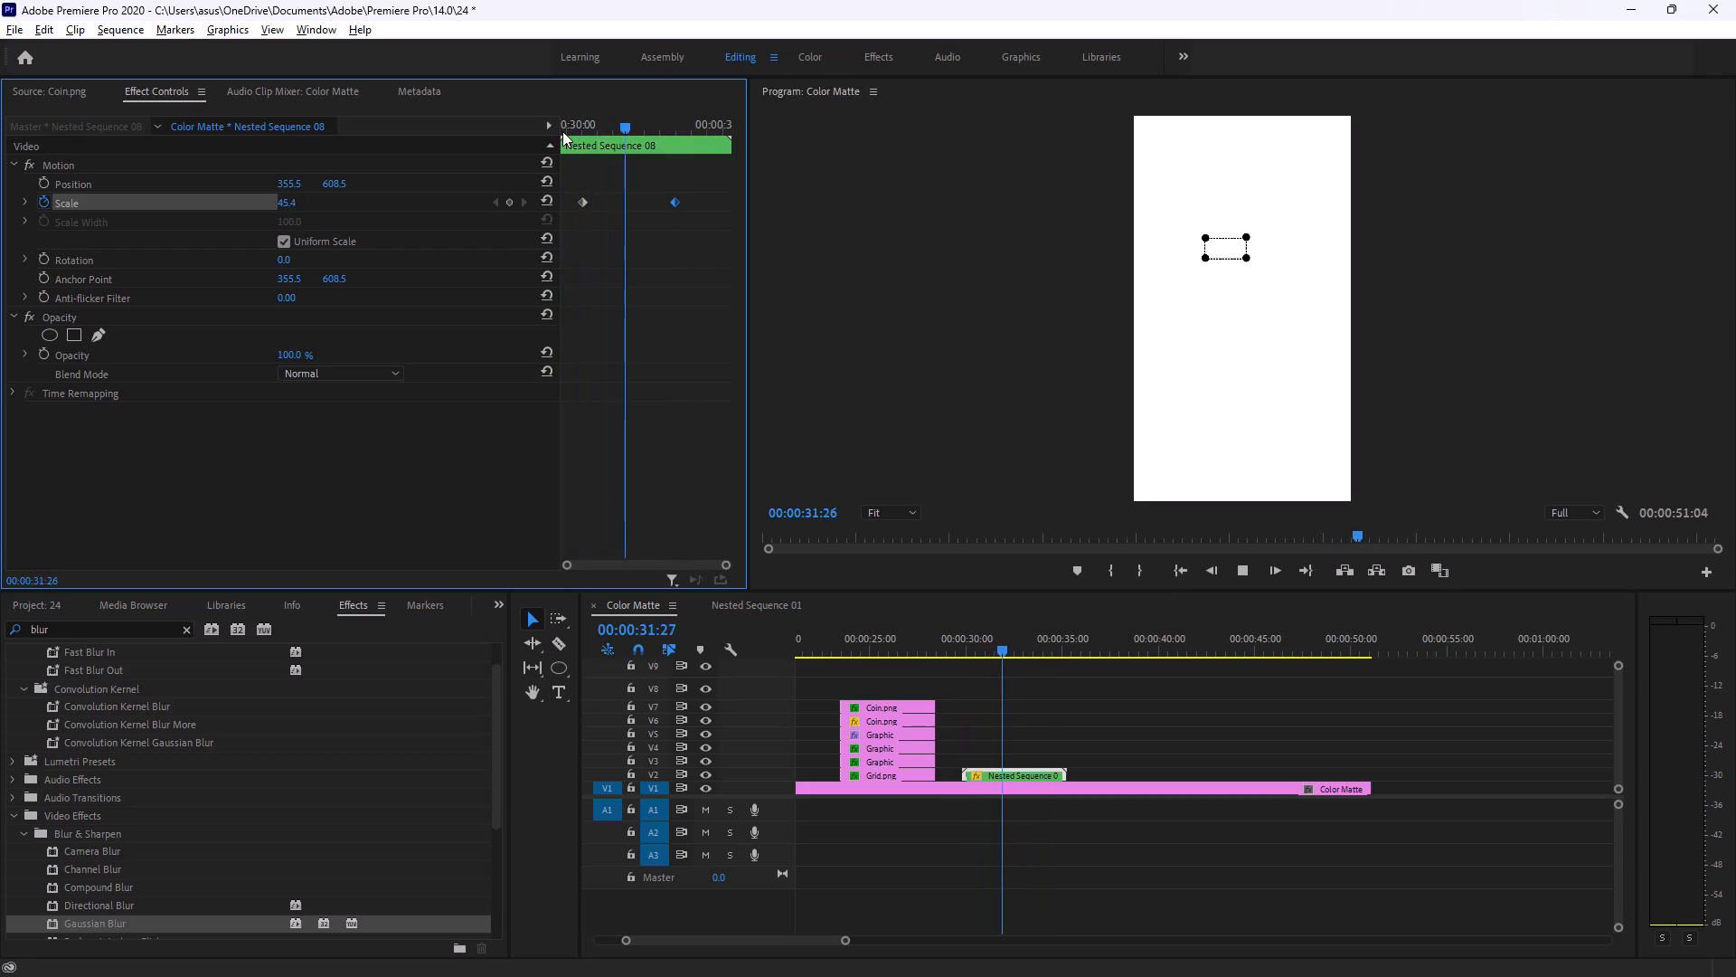
{"action": "key", "text": "space"}
Following the browser tutorial, apply Ease In to both of Nested Sequence 08's Scale keyframes in Premiere Pro.
{"action": "key", "text": "alt+Tab"}
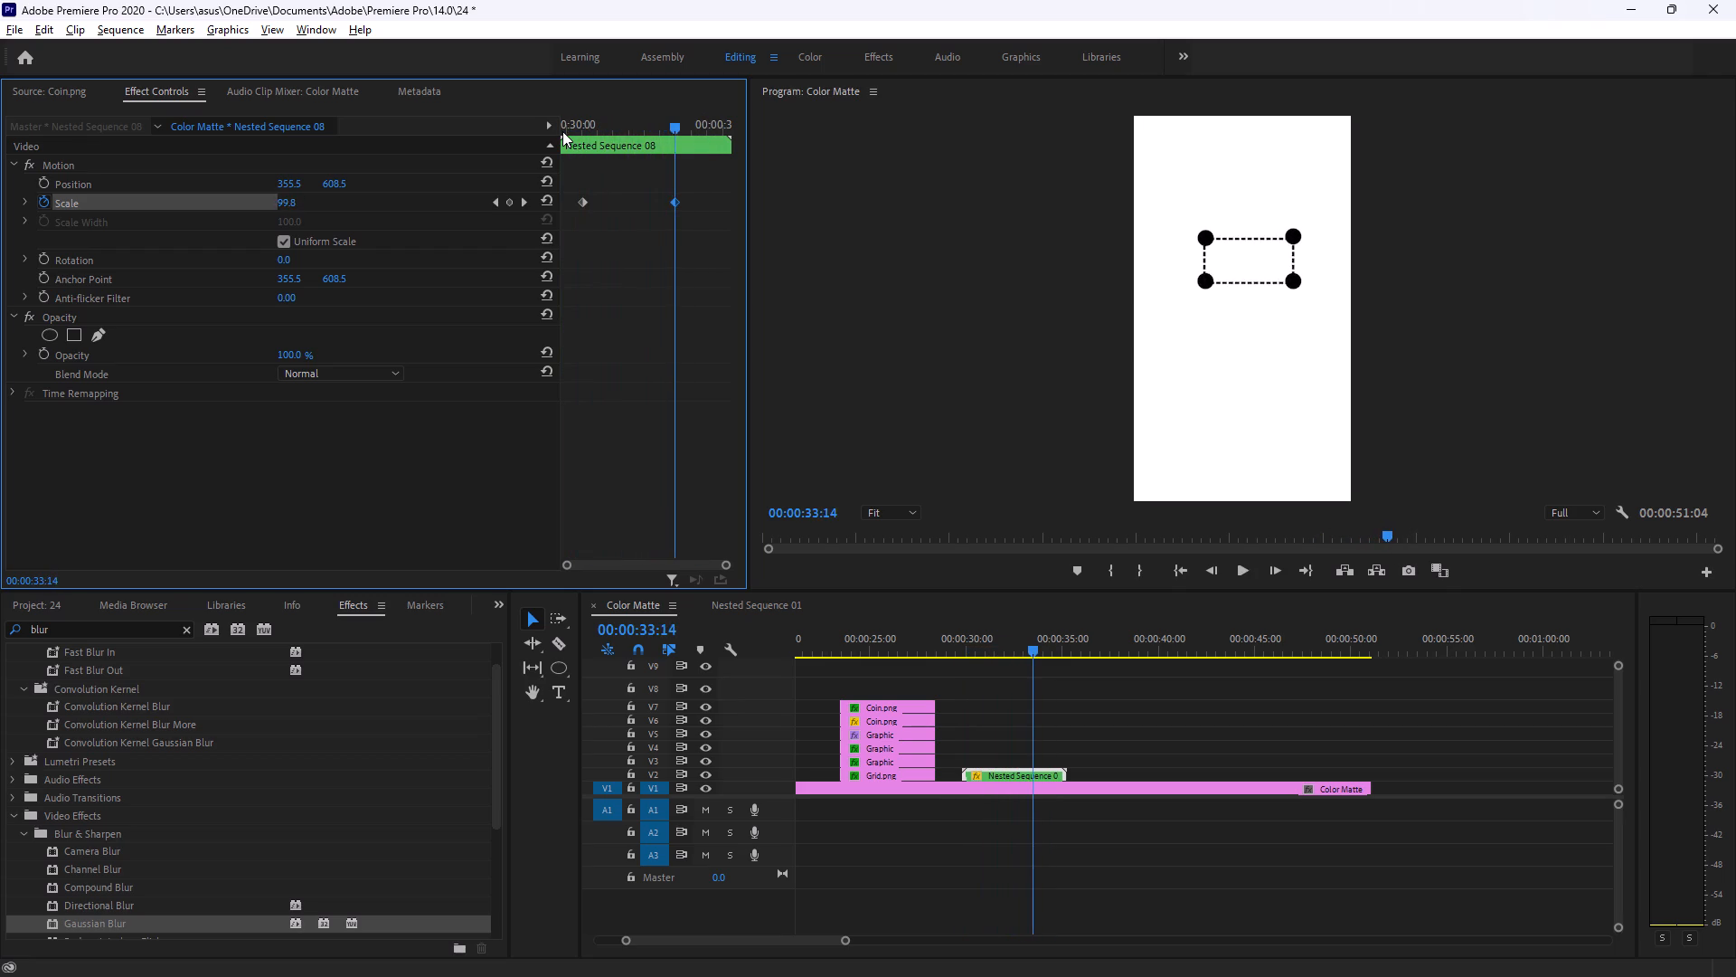
{"action": "left_click", "coordinate": [873, 384]}
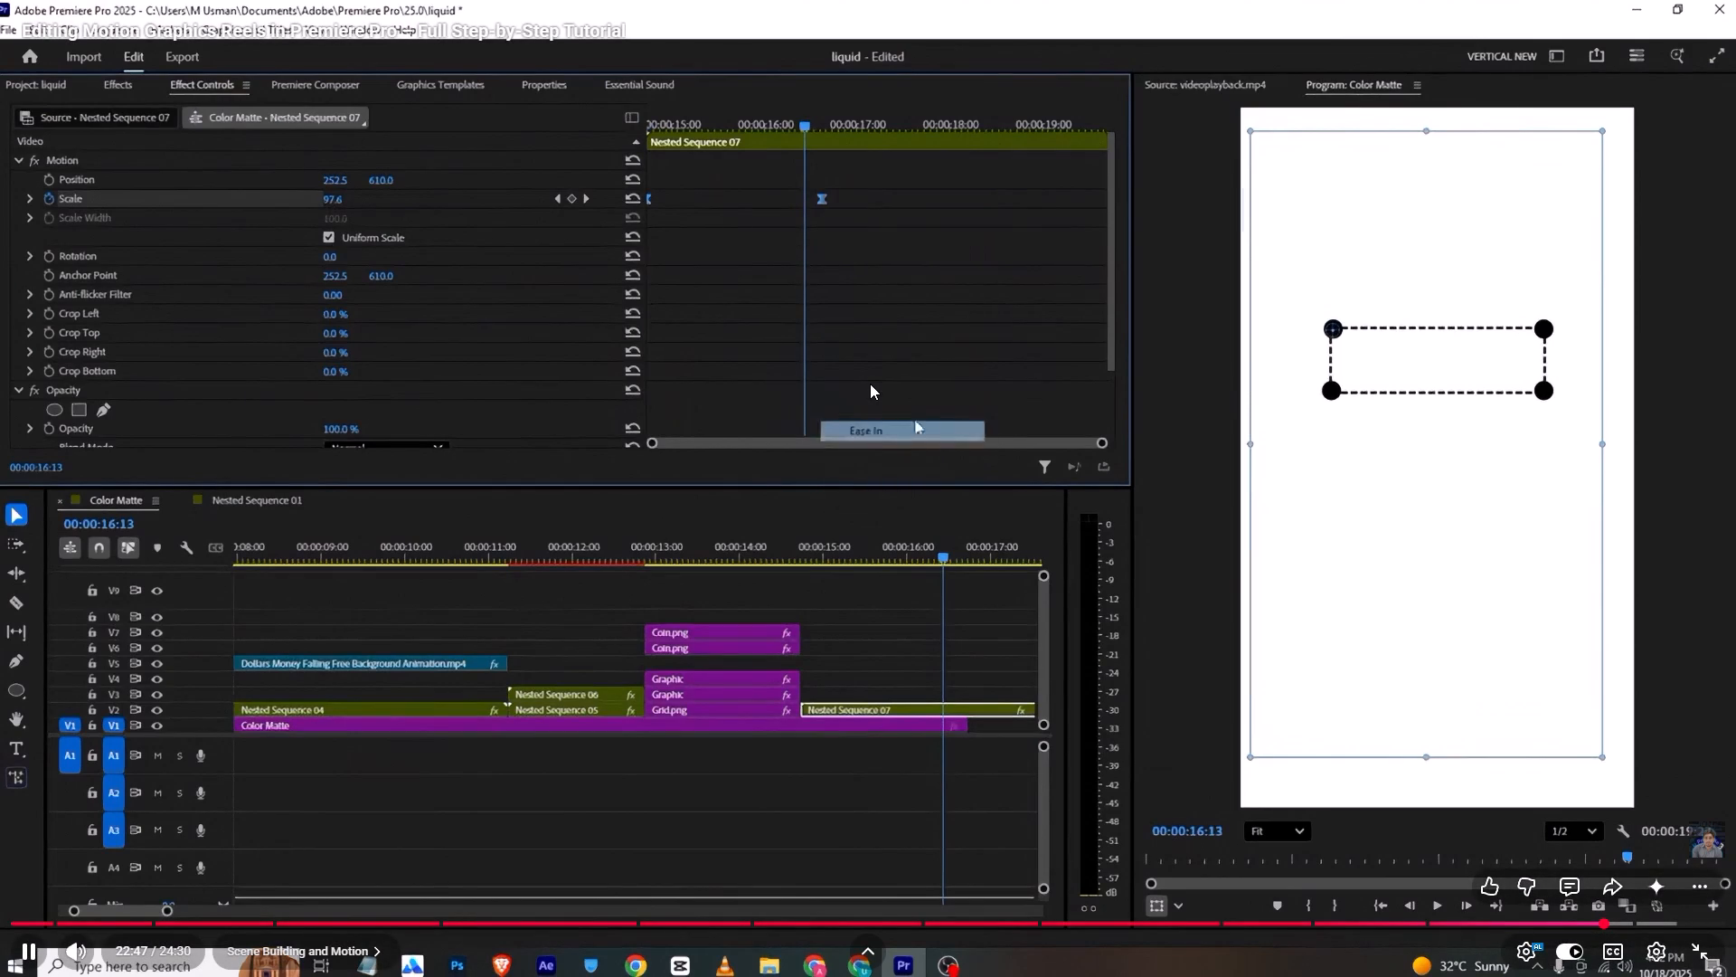
{"action": "key", "text": "space"}
{"action": "scroll", "coordinate": [870, 384], "scroll_direction": "up", "scroll_amount": 1}
{"action": "key", "text": "alt+Tab"}
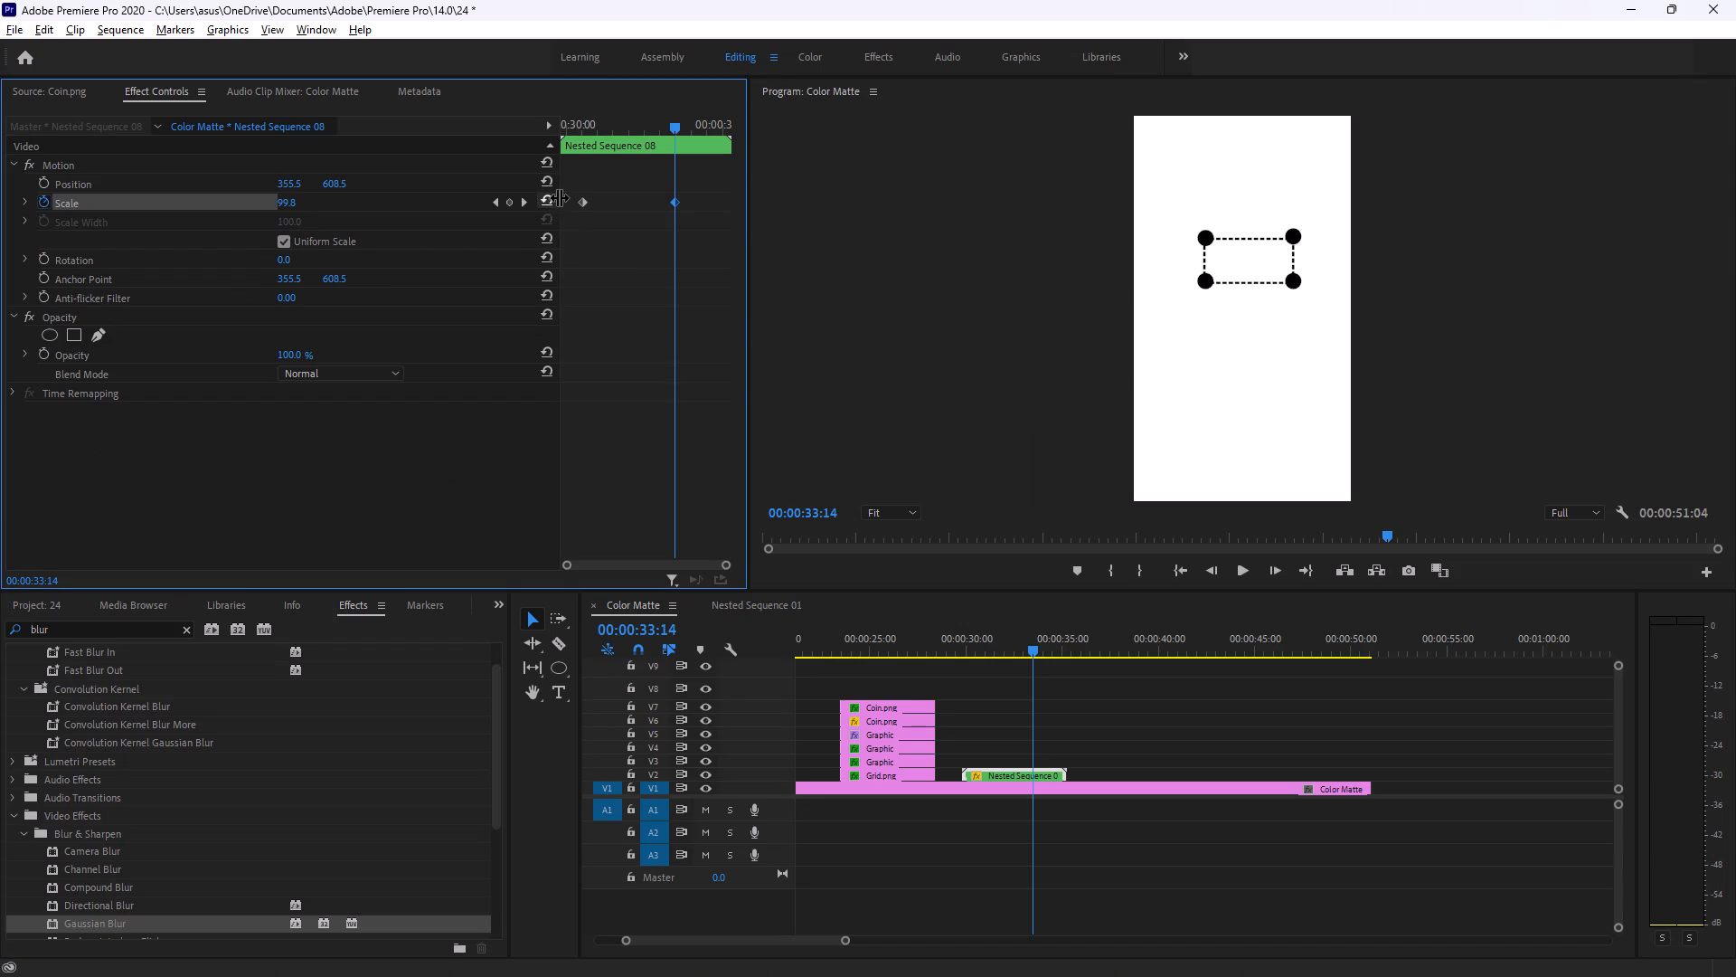
{"action": "left_click_drag", "start_coordinate": [567, 179], "coordinate": [858, 394]}
{"action": "right_click", "coordinate": [674, 197]}
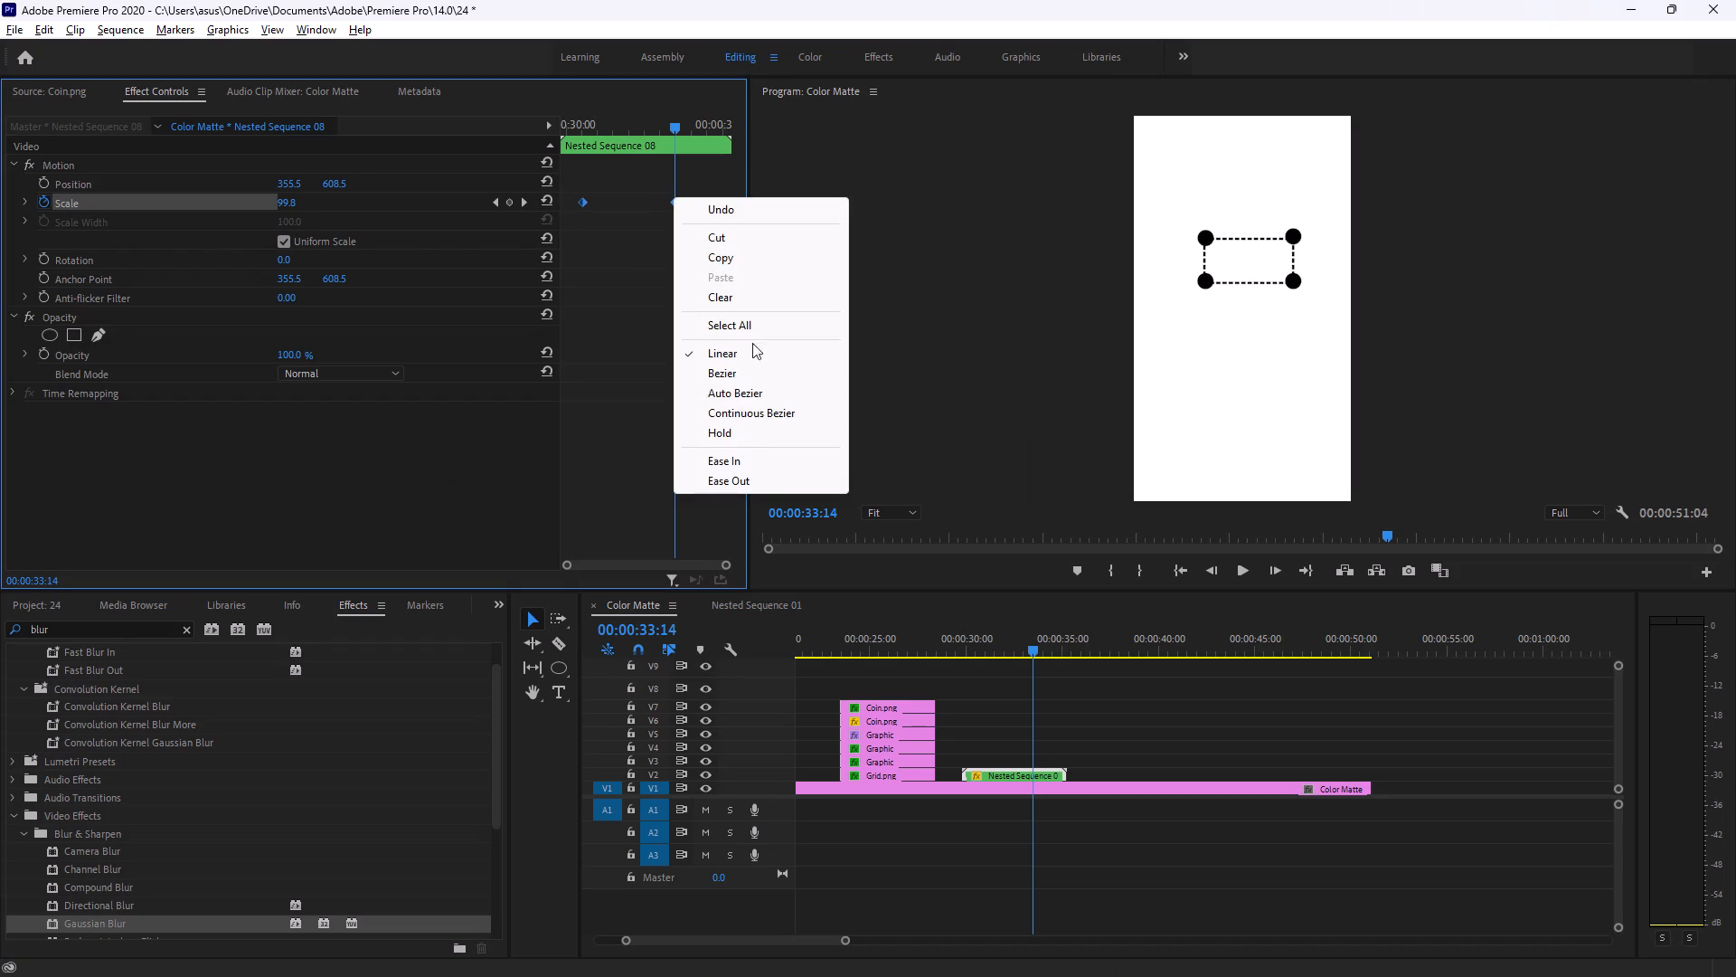
{"action": "left_click", "coordinate": [753, 462]}
Watch and replay the browser tutorial's Rotation keyframing, examining where its keyframes sit relative to the Scale keyframes.
{"action": "key", "text": "alt+Tab"}
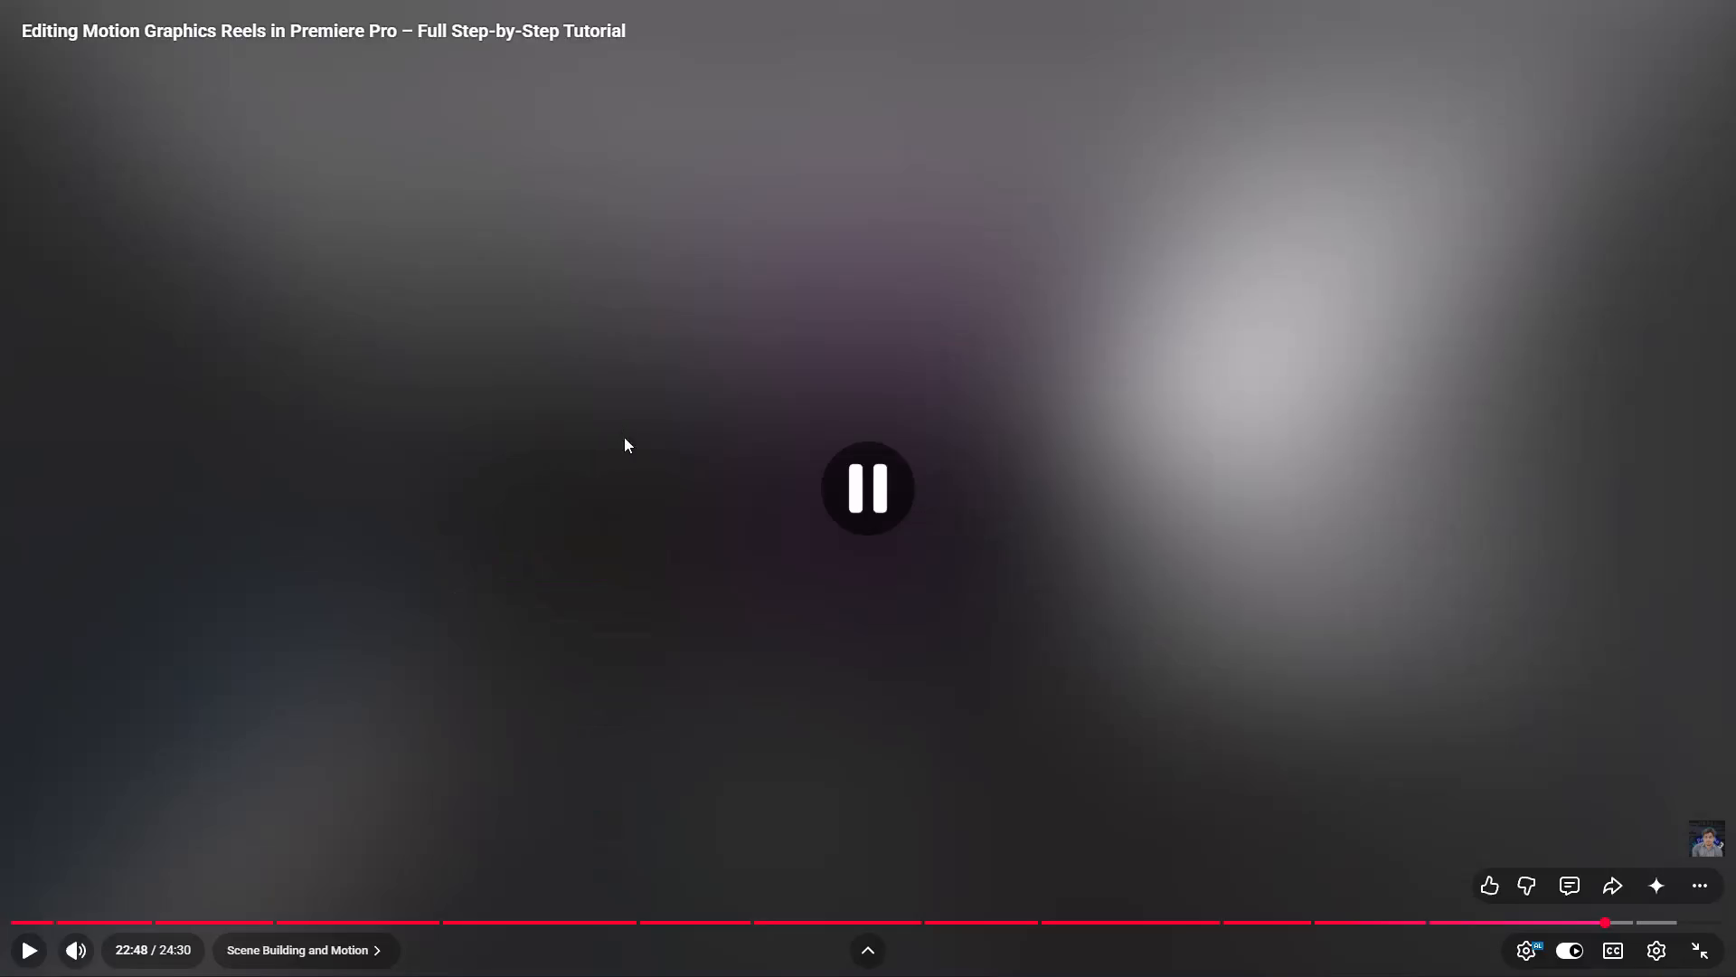
{"action": "left_click", "coordinate": [690, 502]}
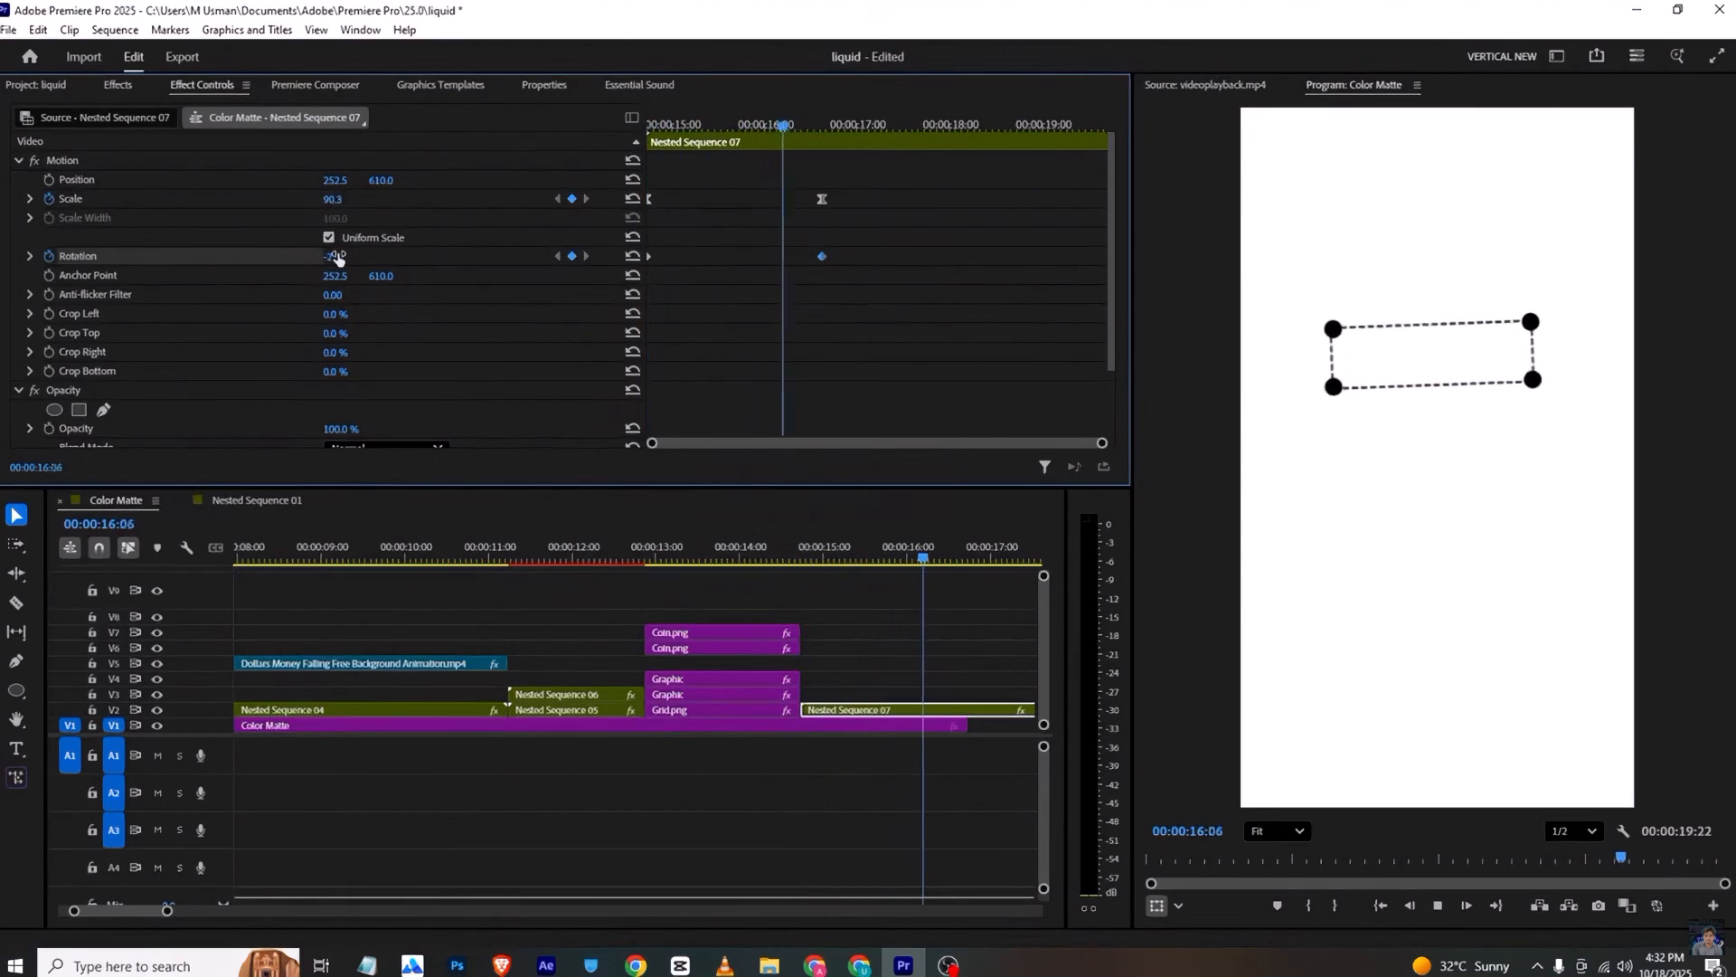
{"action": "key", "text": "space"}
{"action": "key", "text": "alt+Tab"}
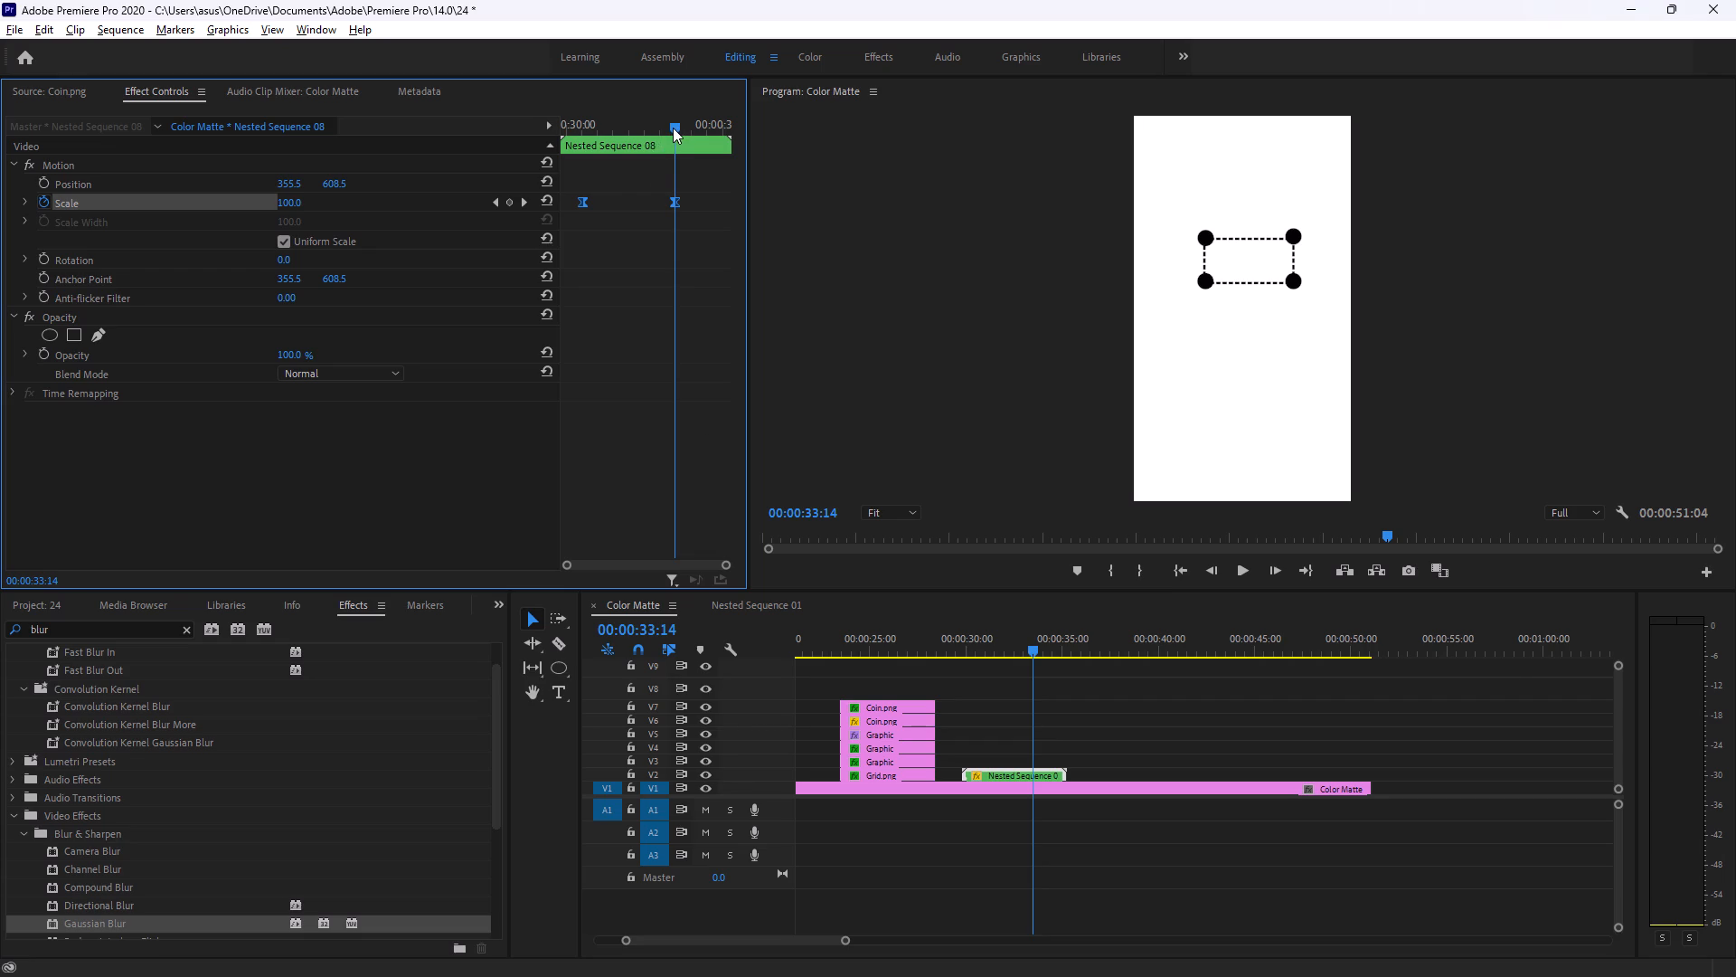
{"action": "key", "text": "alt+Tab"}
{"action": "key", "text": "Left"}
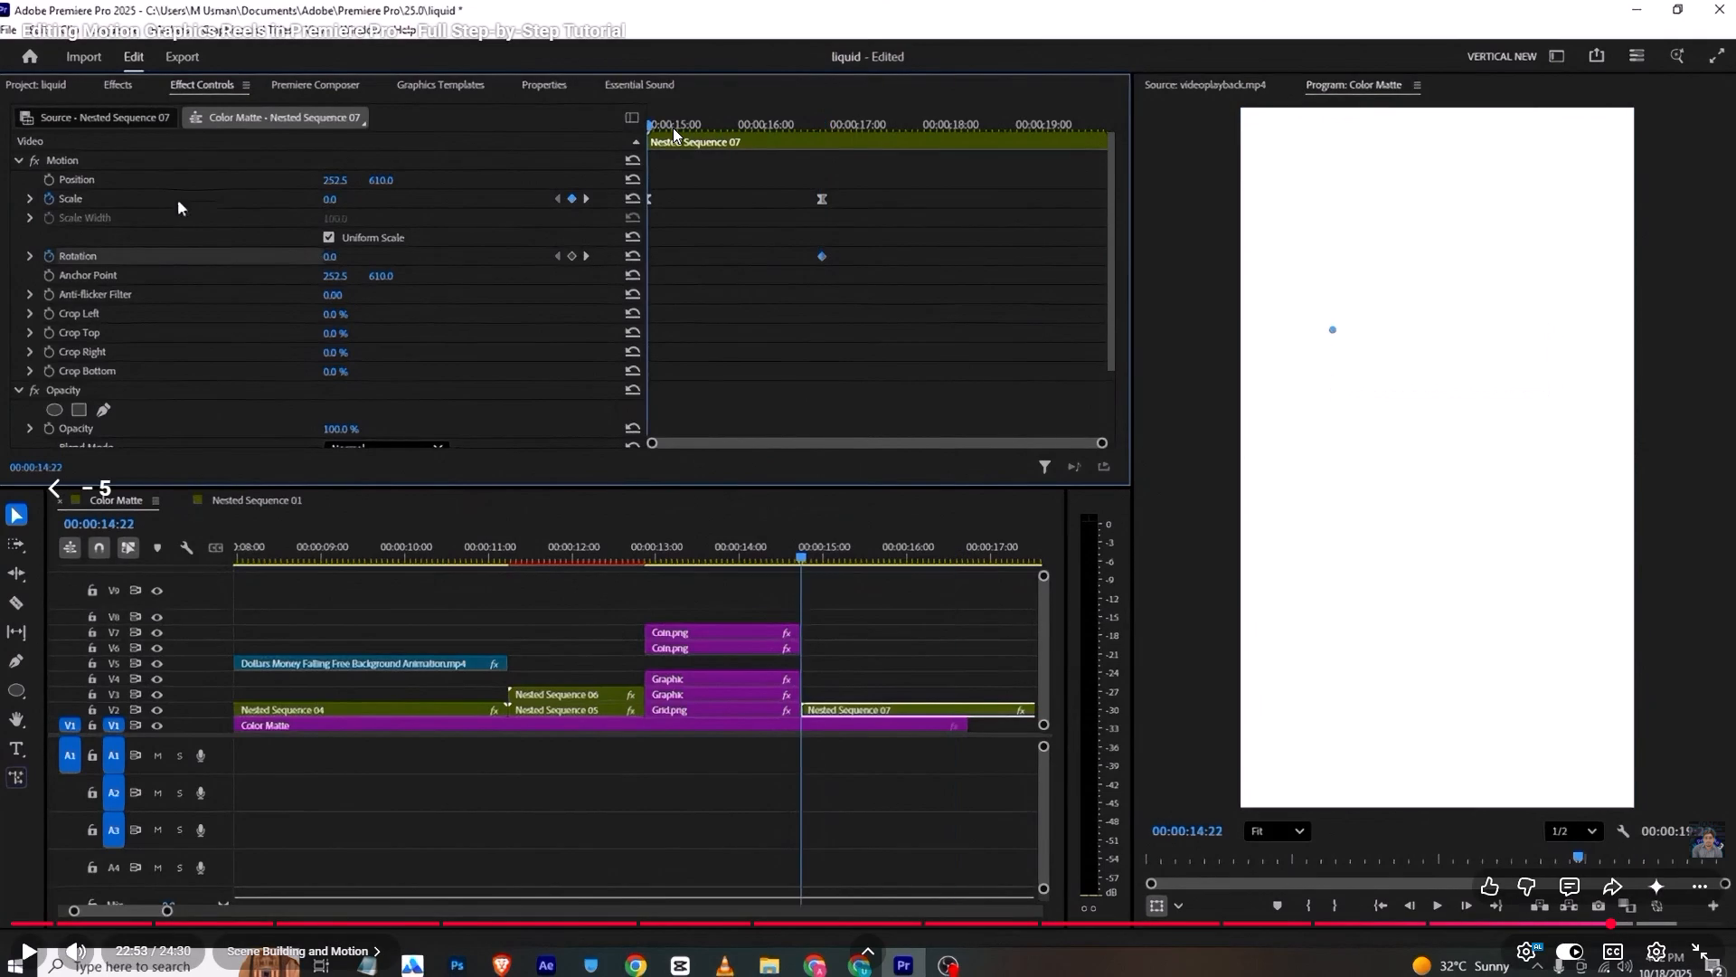
{"action": "key", "text": "Left"}
{"action": "key", "text": "space"}
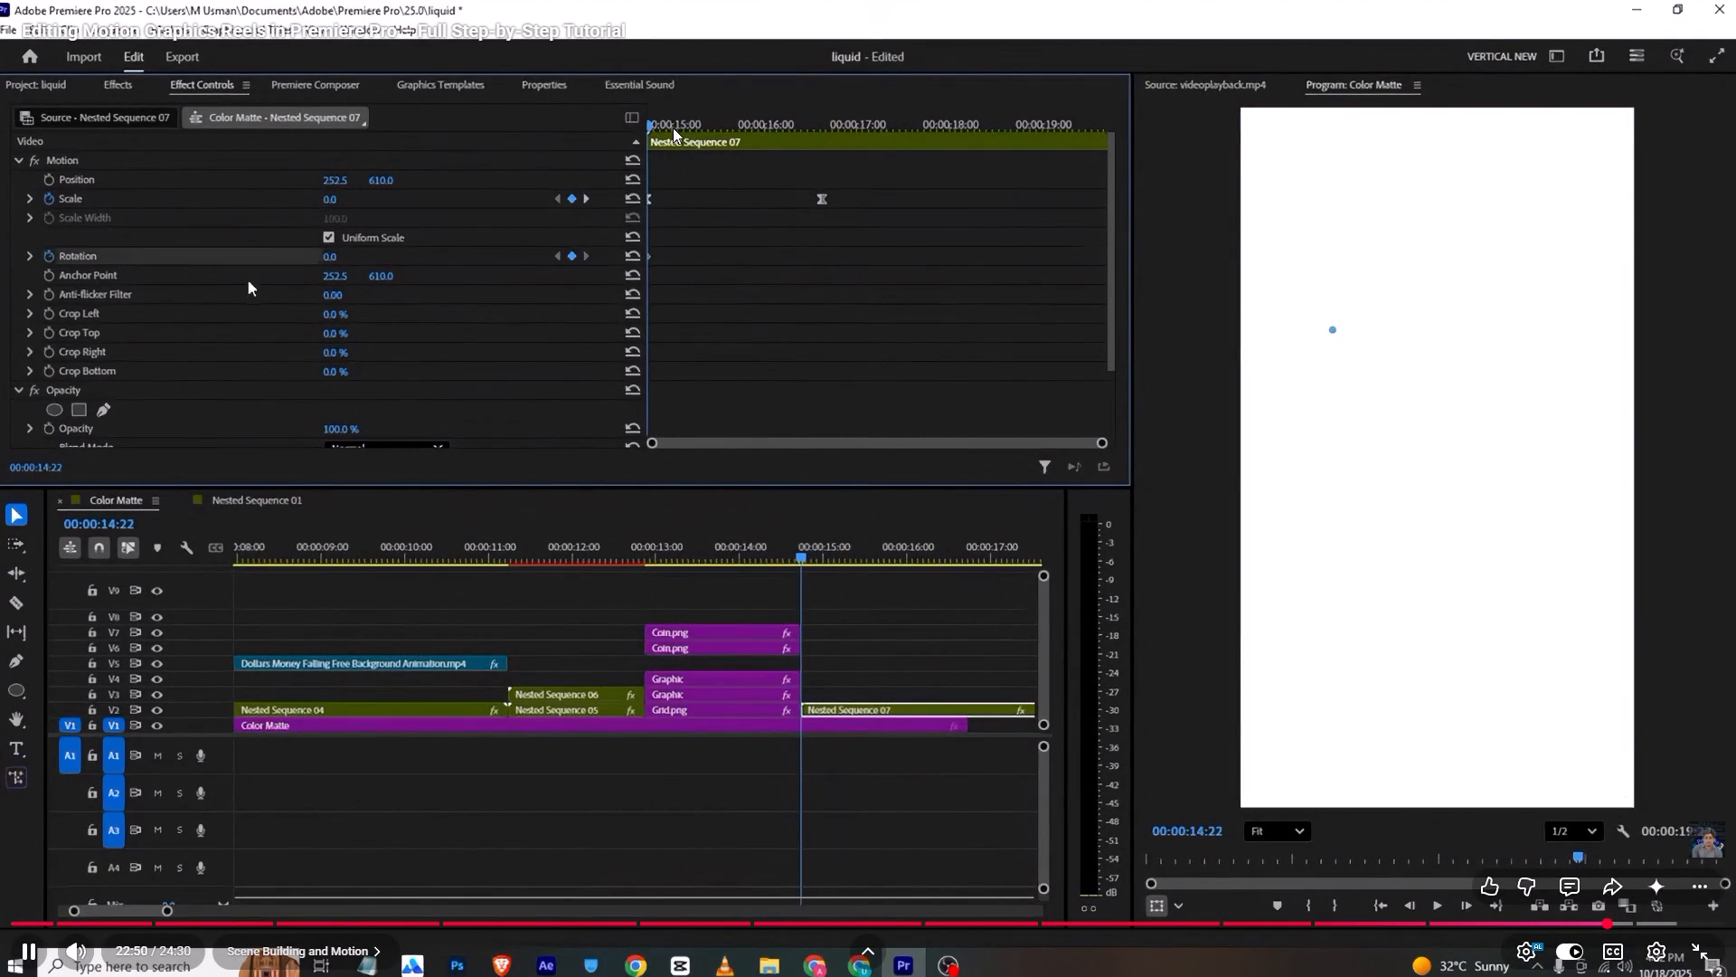
{"action": "key", "text": "space"}
{"action": "key", "text": "alt+Tab"}
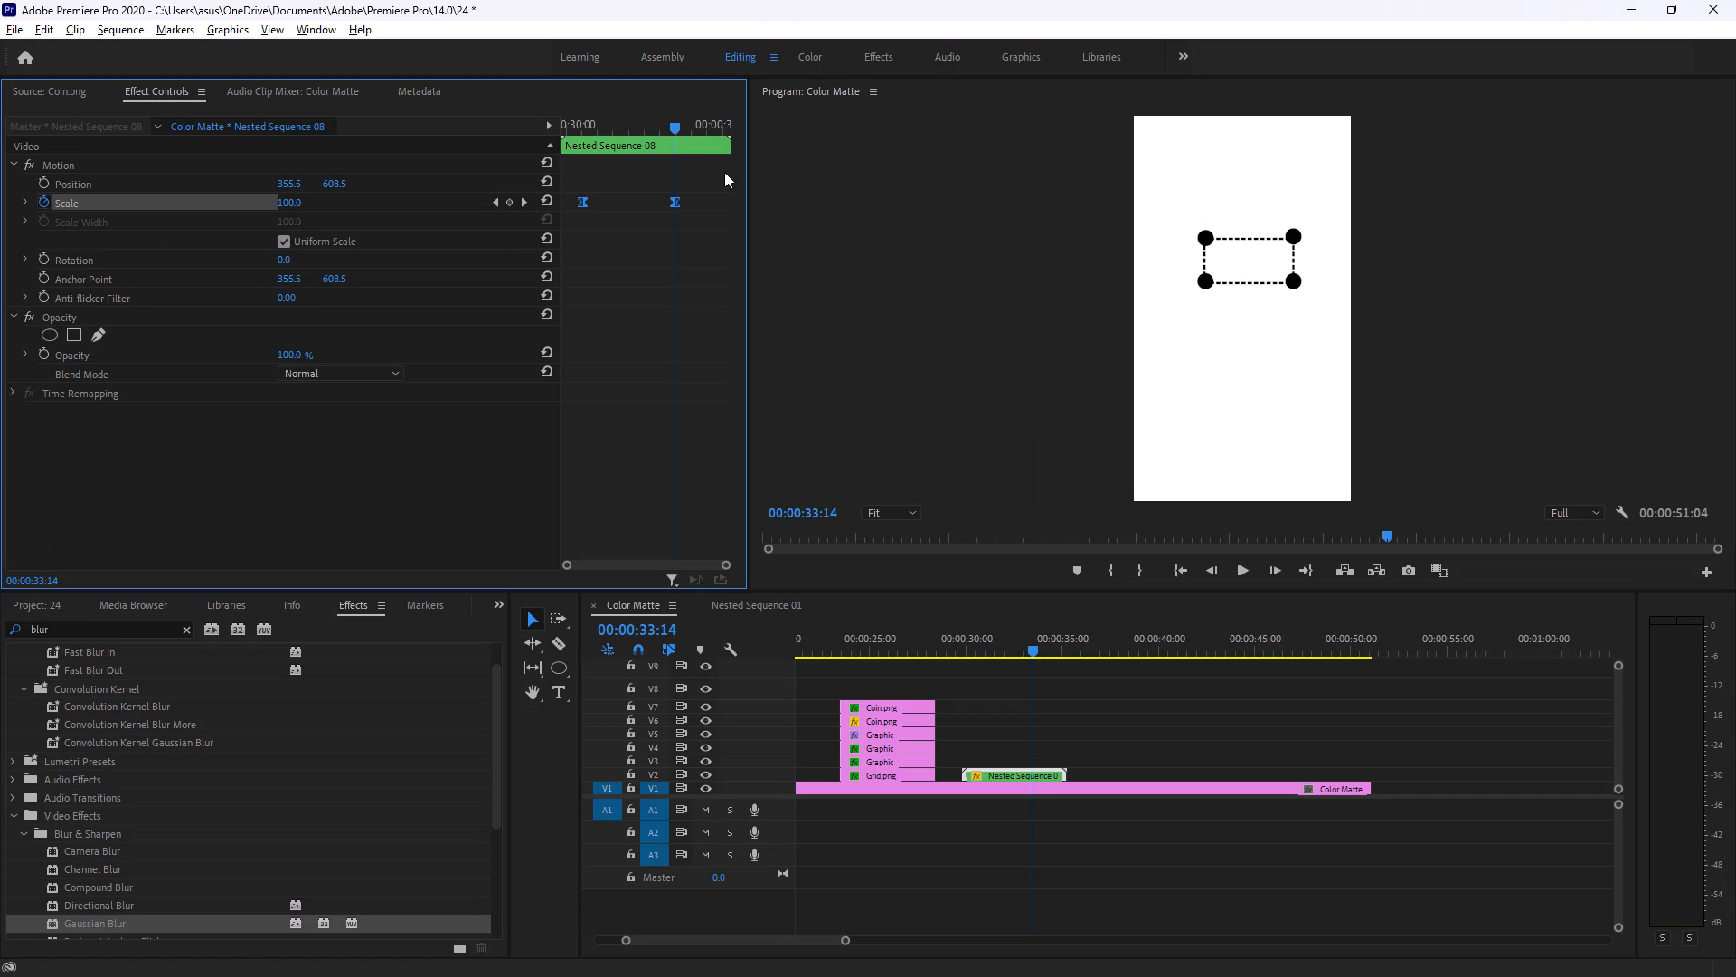
In Premiere Pro, turn on Rotation keyframing at 00:00:30:17 and move the 0° keyframe beneath the end Scale keyframe.
{"action": "left_click_drag", "start_coordinate": [667, 123], "coordinate": [586, 134]}
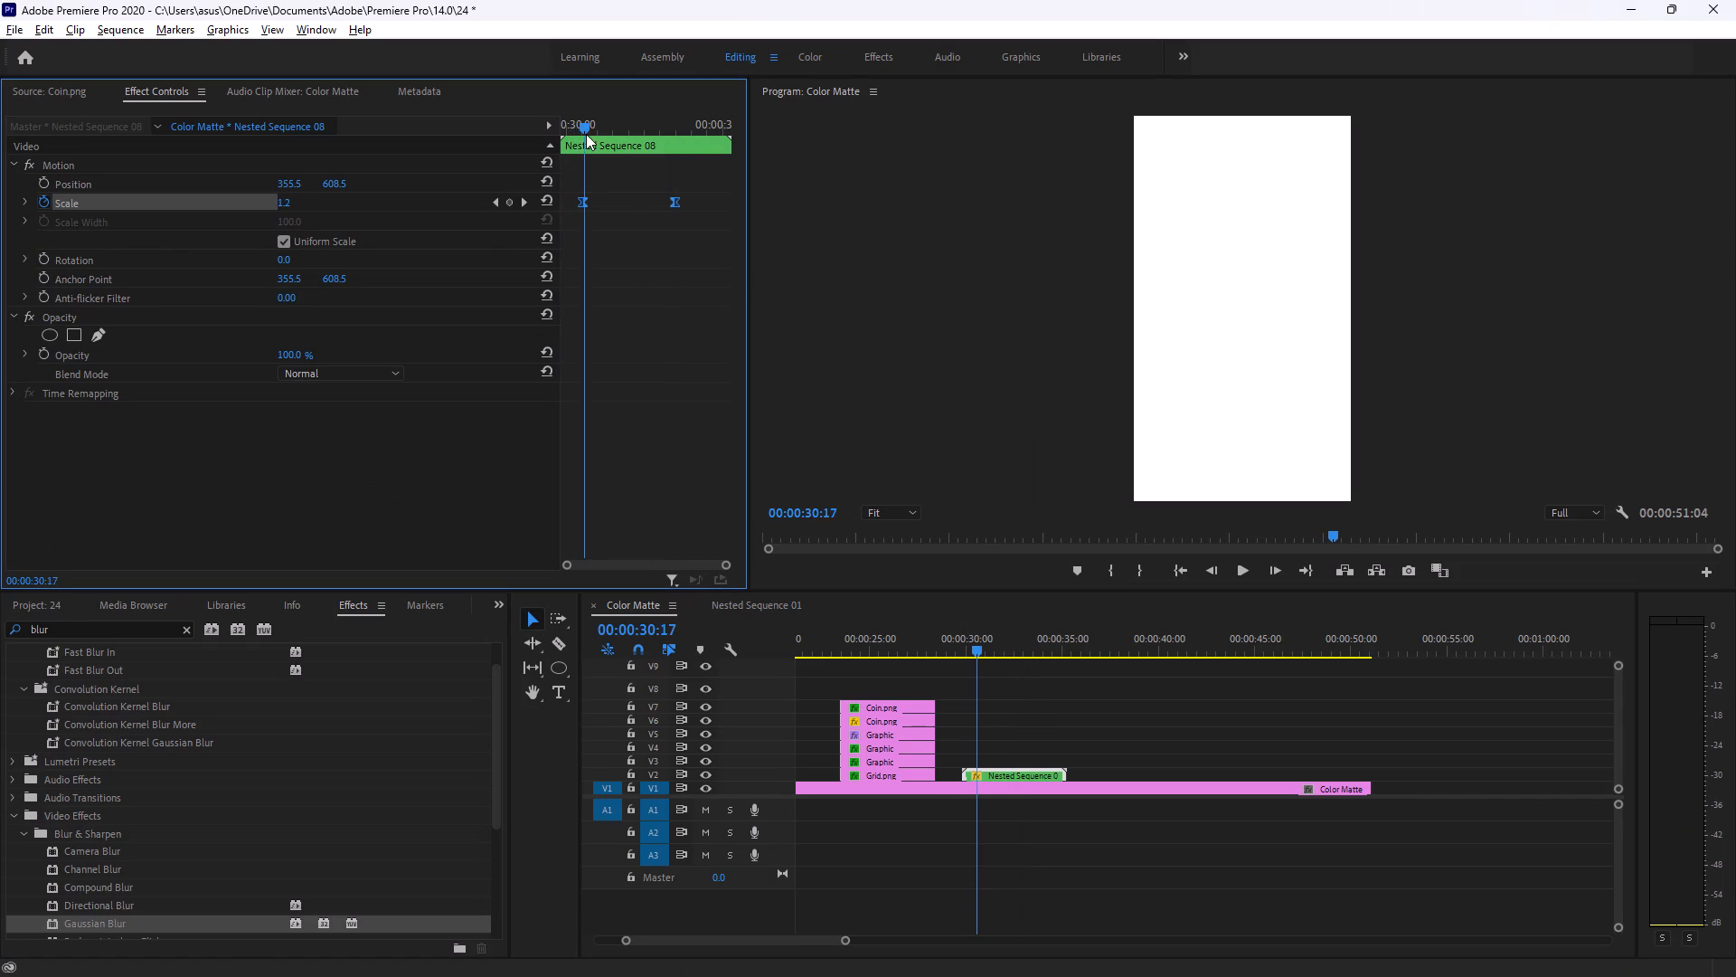
{"action": "left_click_drag", "start_coordinate": [586, 134], "coordinate": [586, 135]}
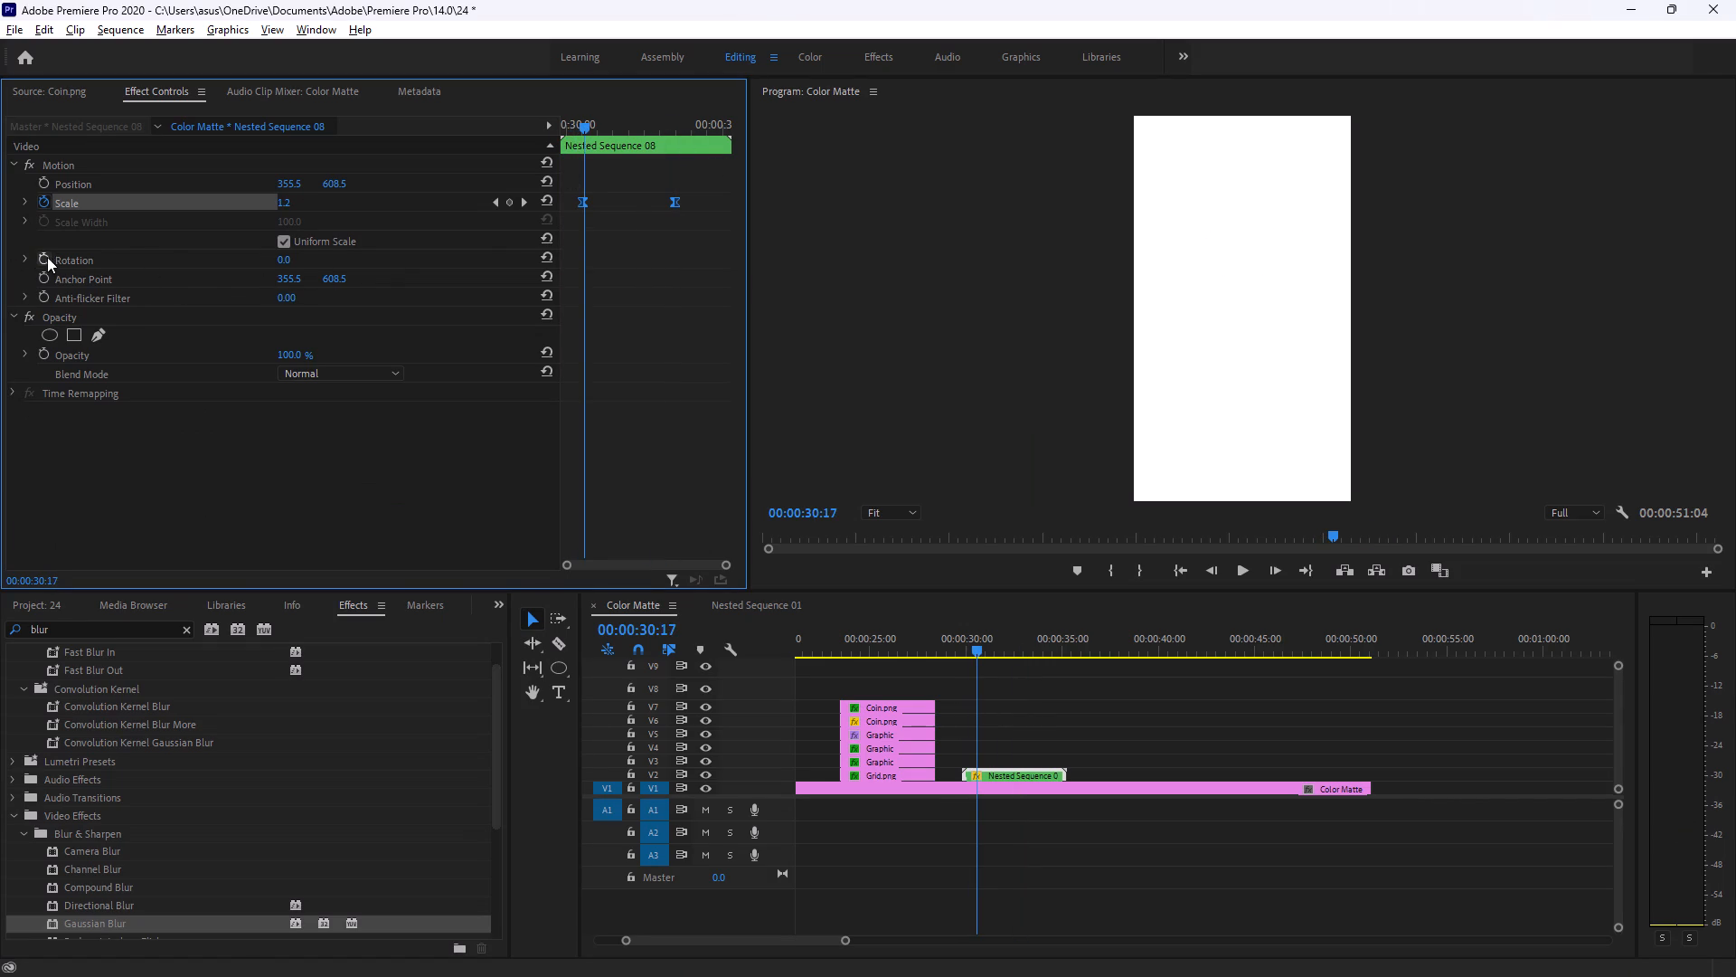
{"action": "left_click", "coordinate": [44, 256]}
{"action": "left_click_drag", "start_coordinate": [583, 256], "coordinate": [654, 262]}
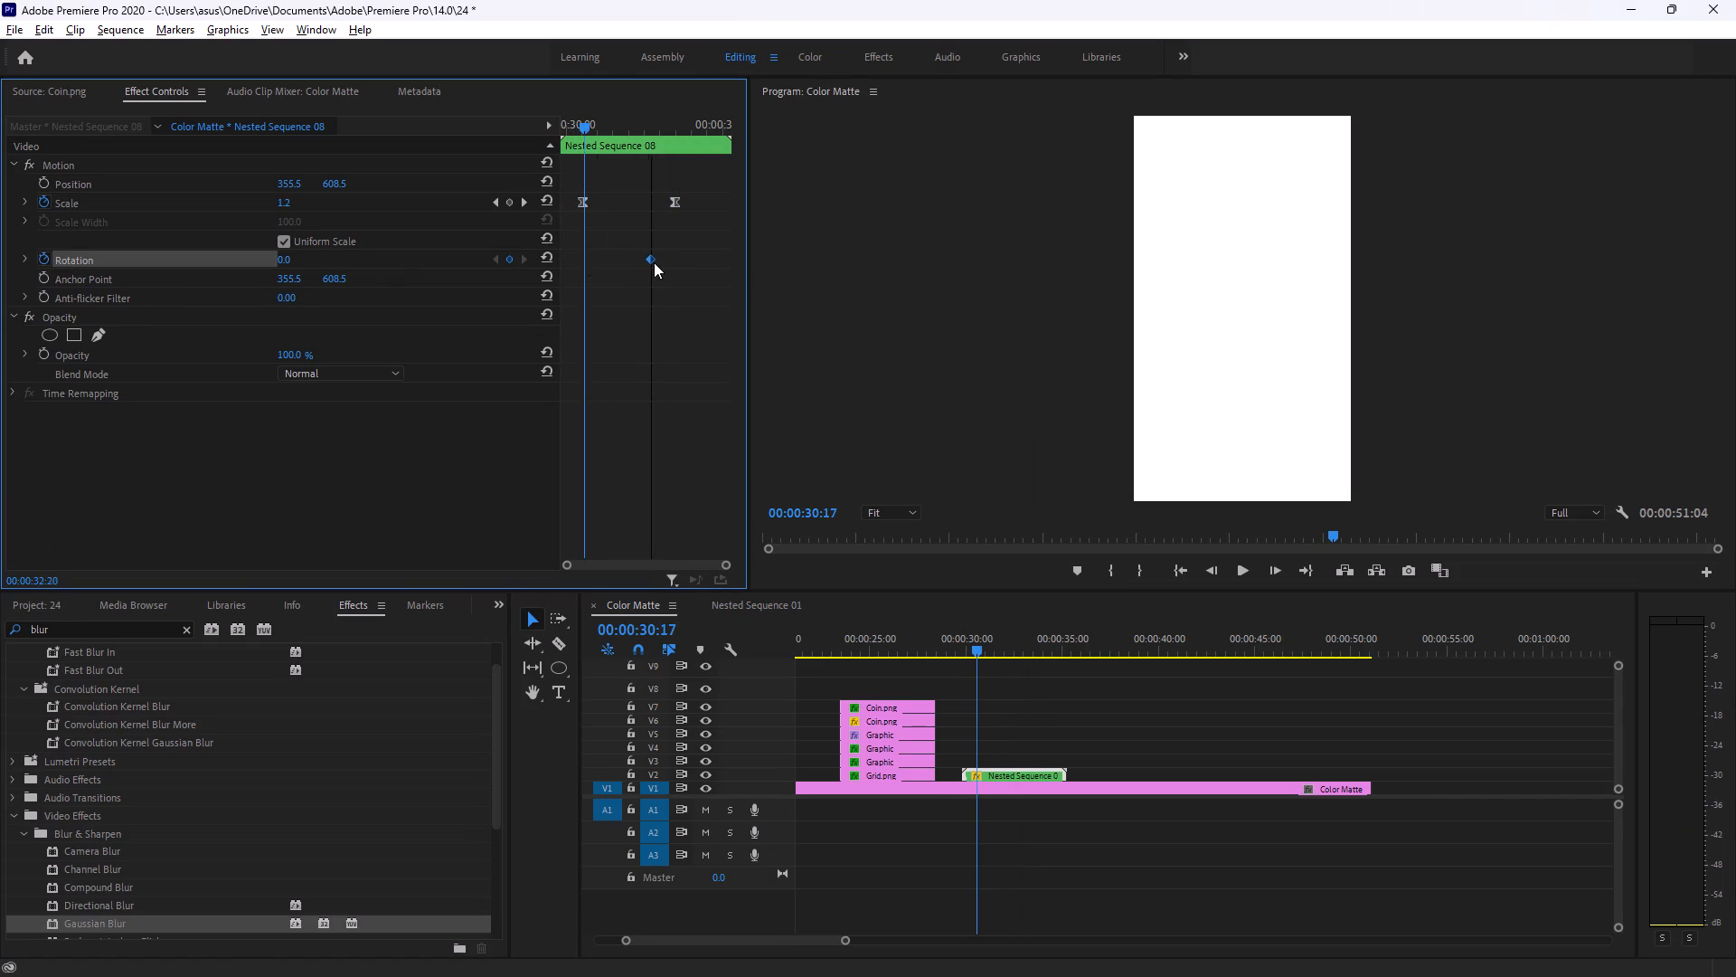
{"action": "left_click_drag", "start_coordinate": [654, 262], "coordinate": [674, 263]}
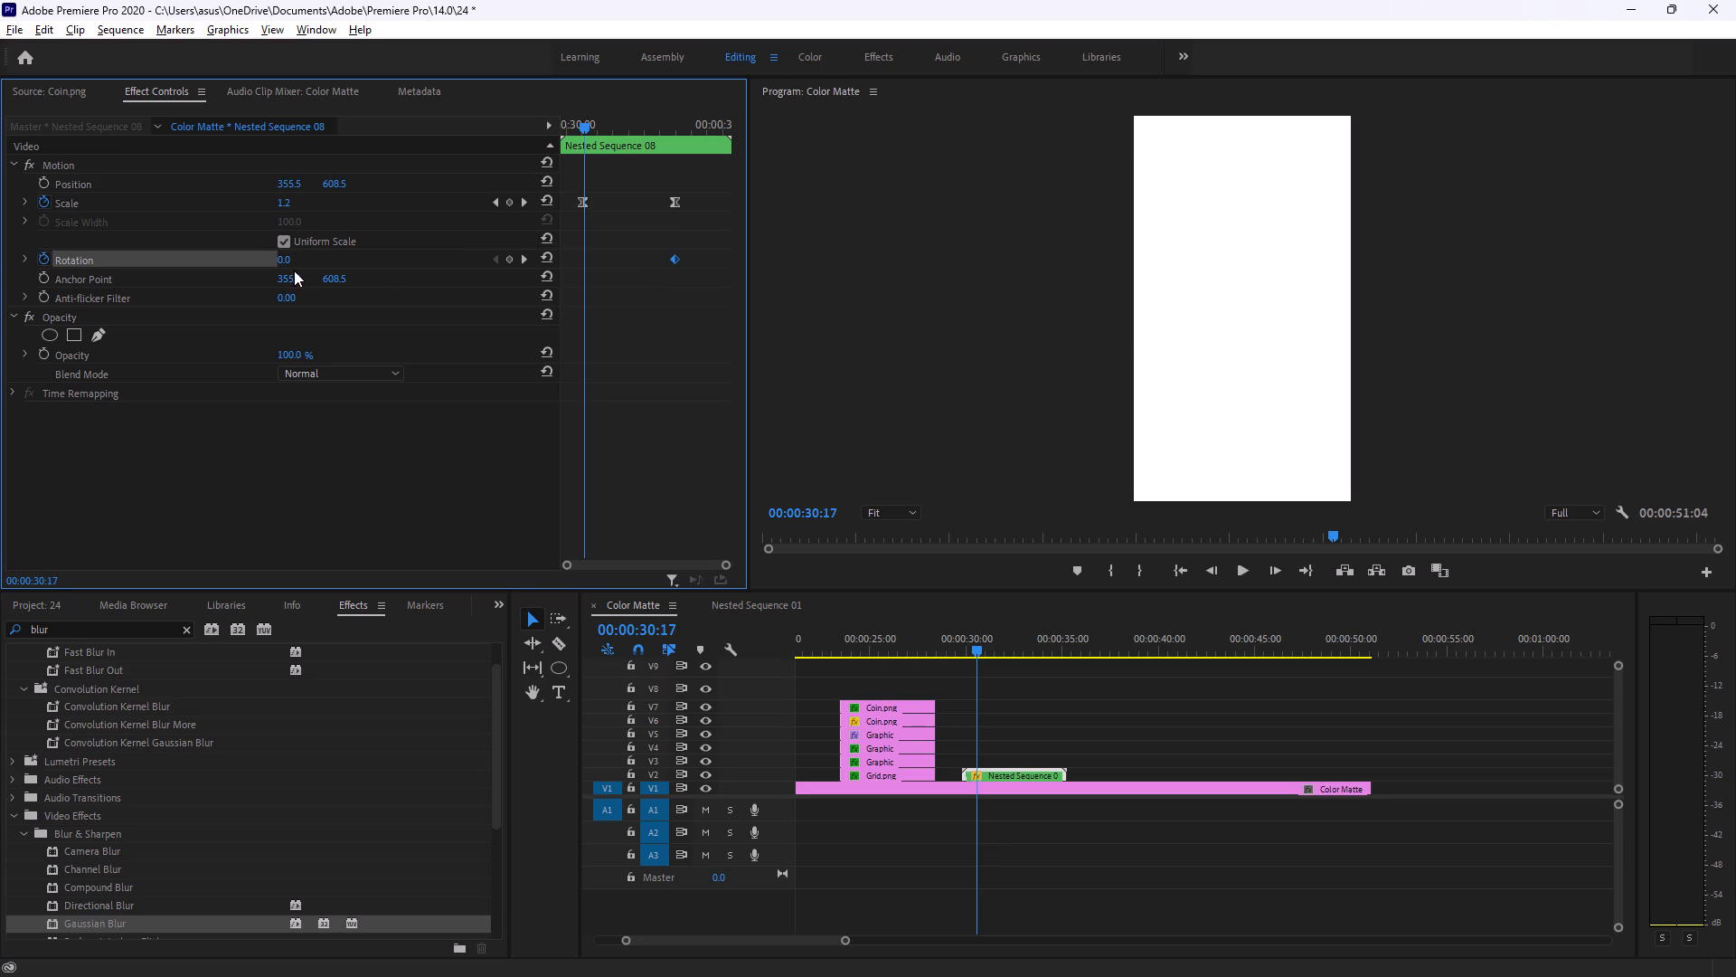
Keyframe Nested Sequence 08's Rotation to 30° at 00:00:30:17.
{"action": "left_click_drag", "start_coordinate": [288, 261], "coordinate": [312, 265]}
{"action": "left_click", "coordinate": [287, 257]}
{"action": "type", "text": "30"}
{"action": "key", "text": "Return"}
Apply Ease In to both Rotation keyframes and preview the rectangle's combined scale and rotation animation.
{"action": "left_click_drag", "start_coordinate": [570, 242], "coordinate": [744, 320]}
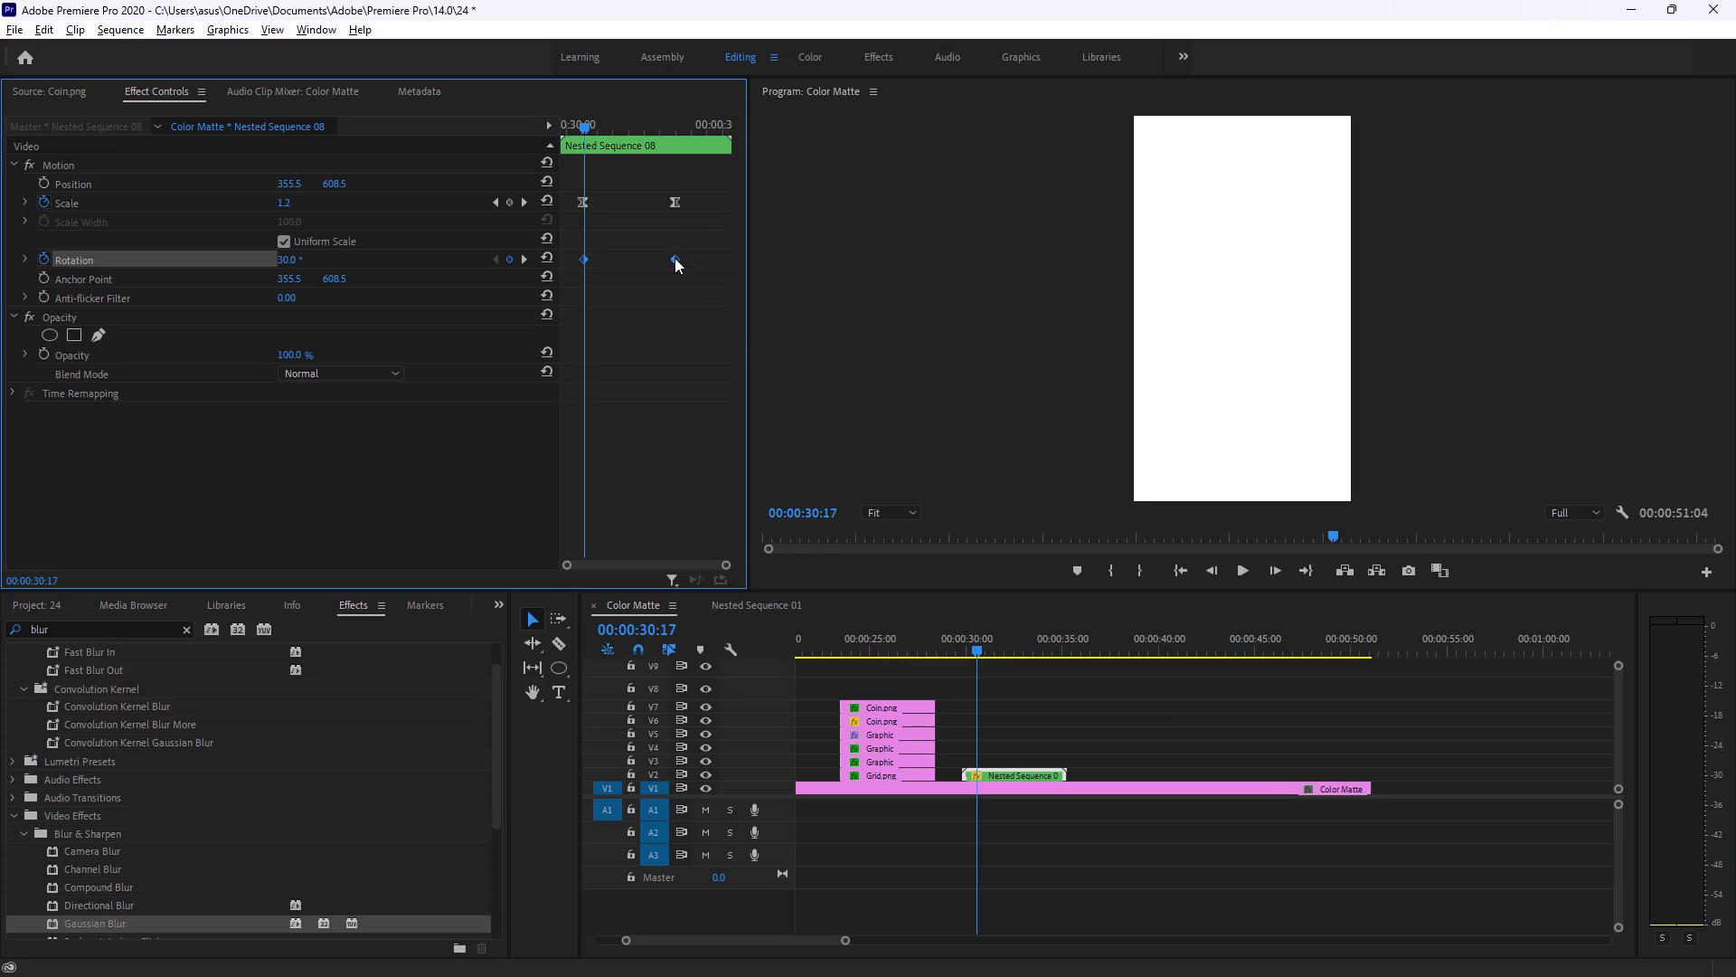
{"action": "right_click", "coordinate": [675, 258]}
{"action": "left_click", "coordinate": [732, 518]}
{"action": "left_click_drag", "start_coordinate": [589, 119], "coordinate": [524, 119]}
{"action": "key", "text": "space"}
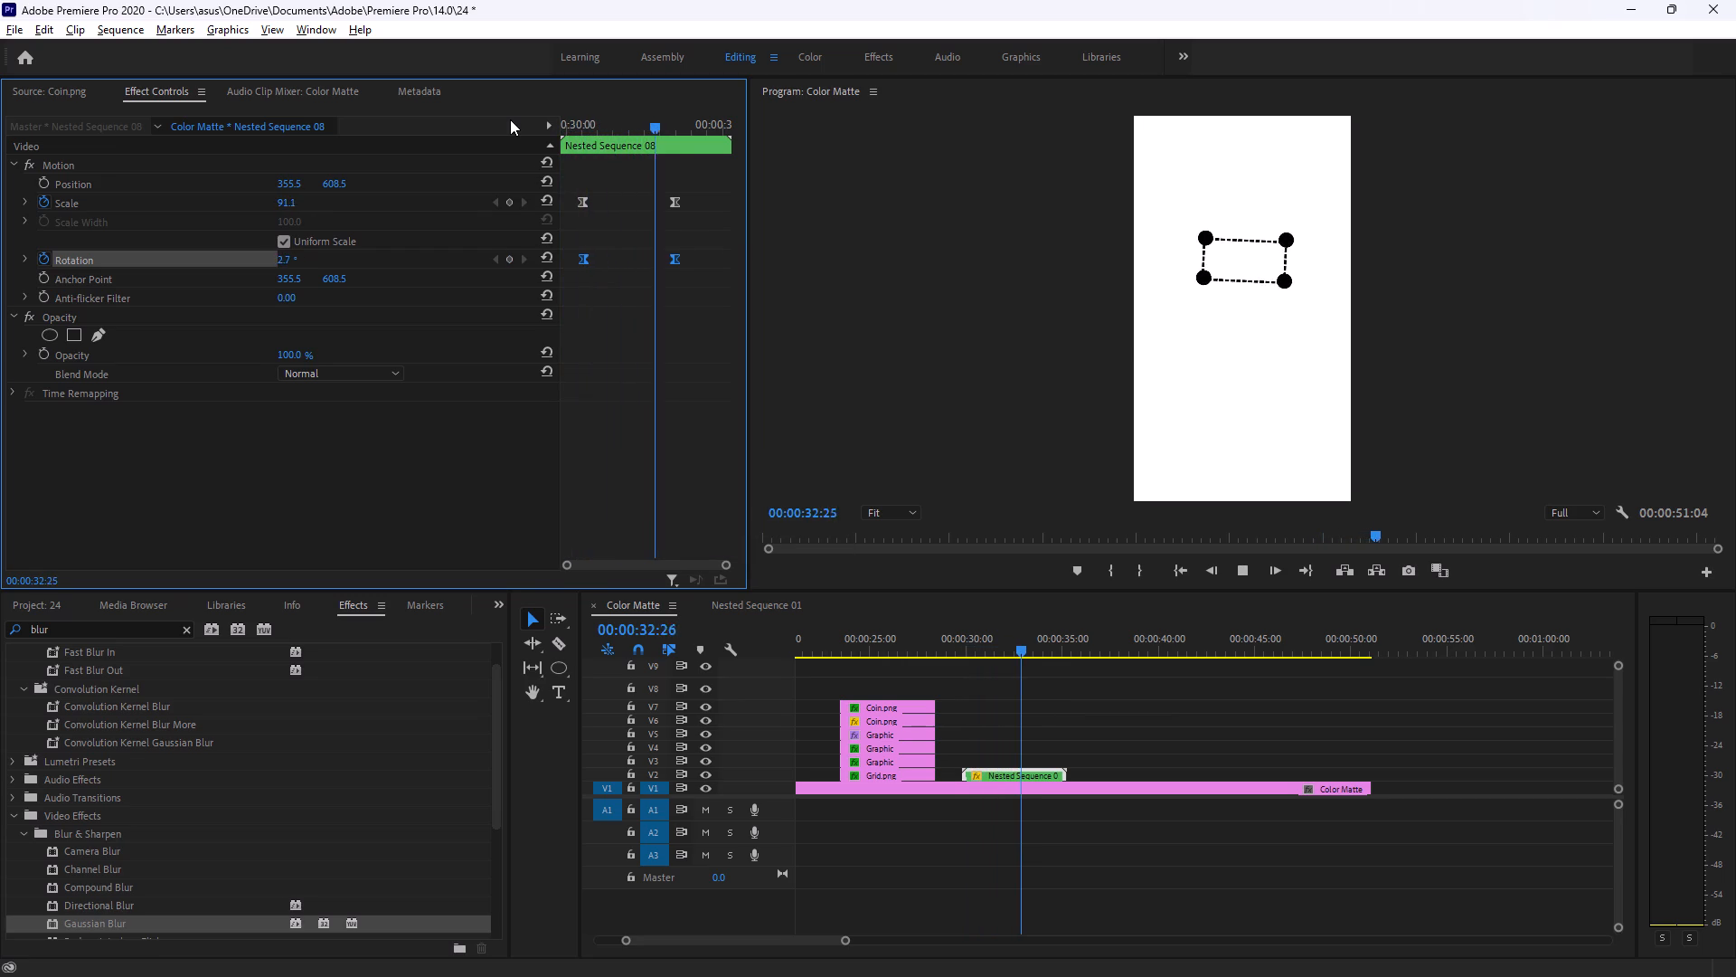
{"action": "key", "text": "space"}
Continue the browser tutorial to see how its Rotation keyframes are handled after the starting angle is set.
{"action": "key", "text": "alt+Tab"}
{"action": "left_click", "coordinate": [866, 432]}
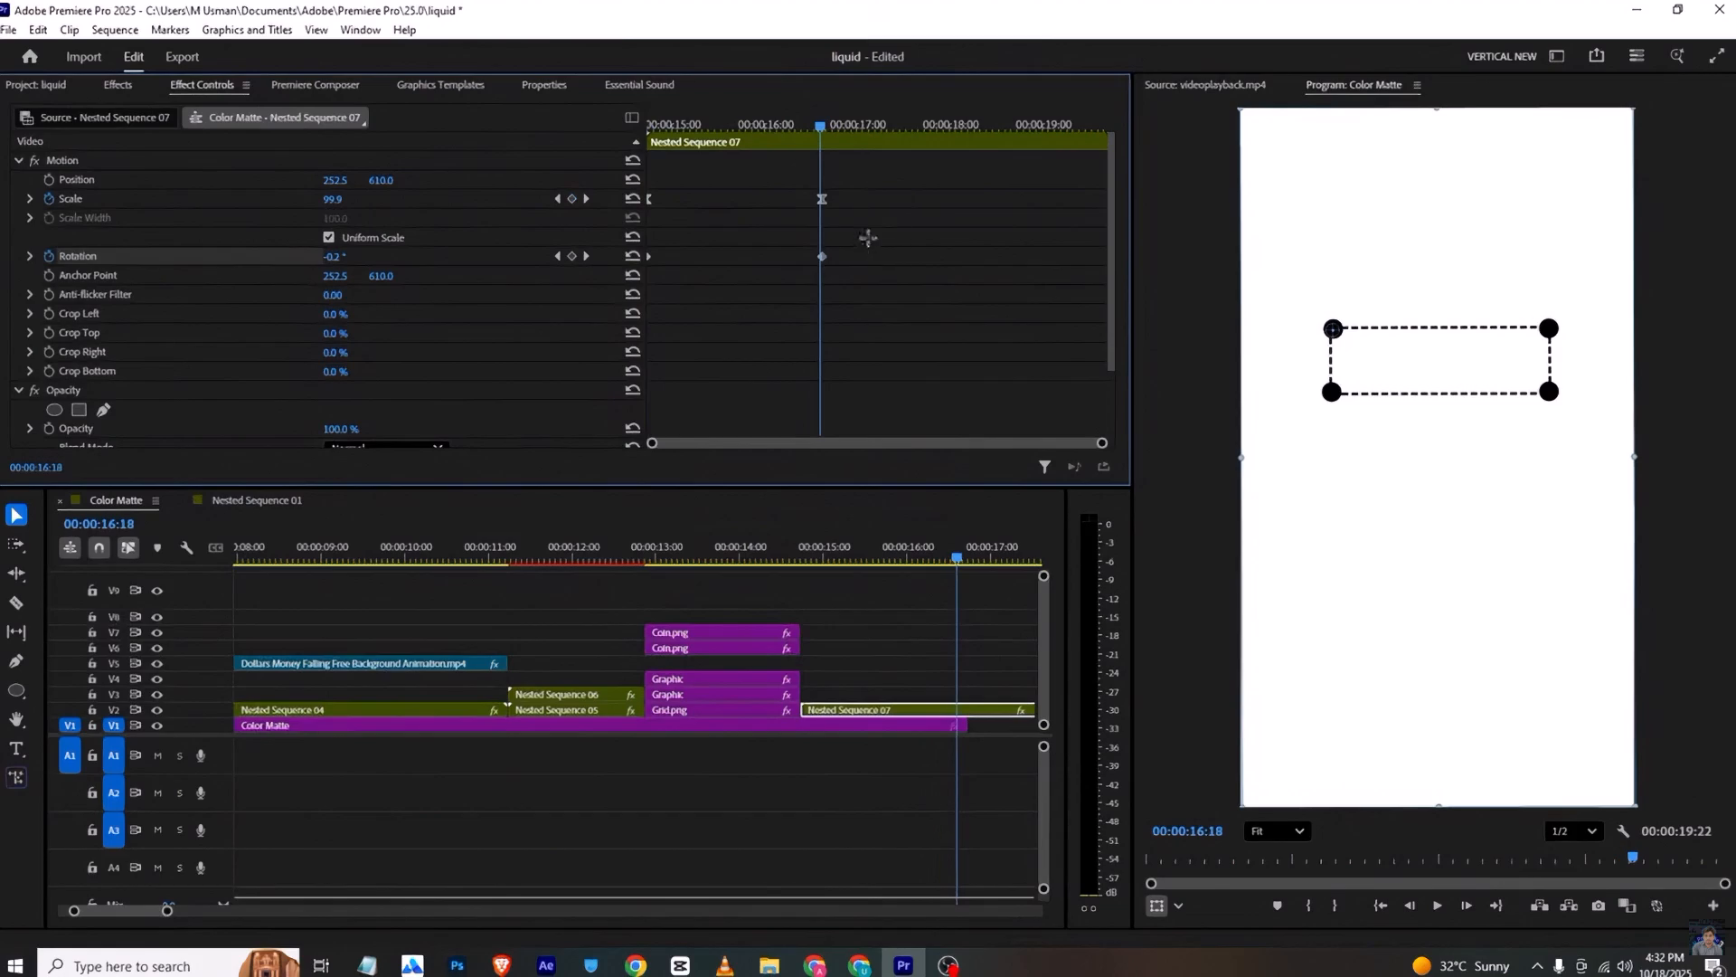
{"action": "key", "text": "space"}
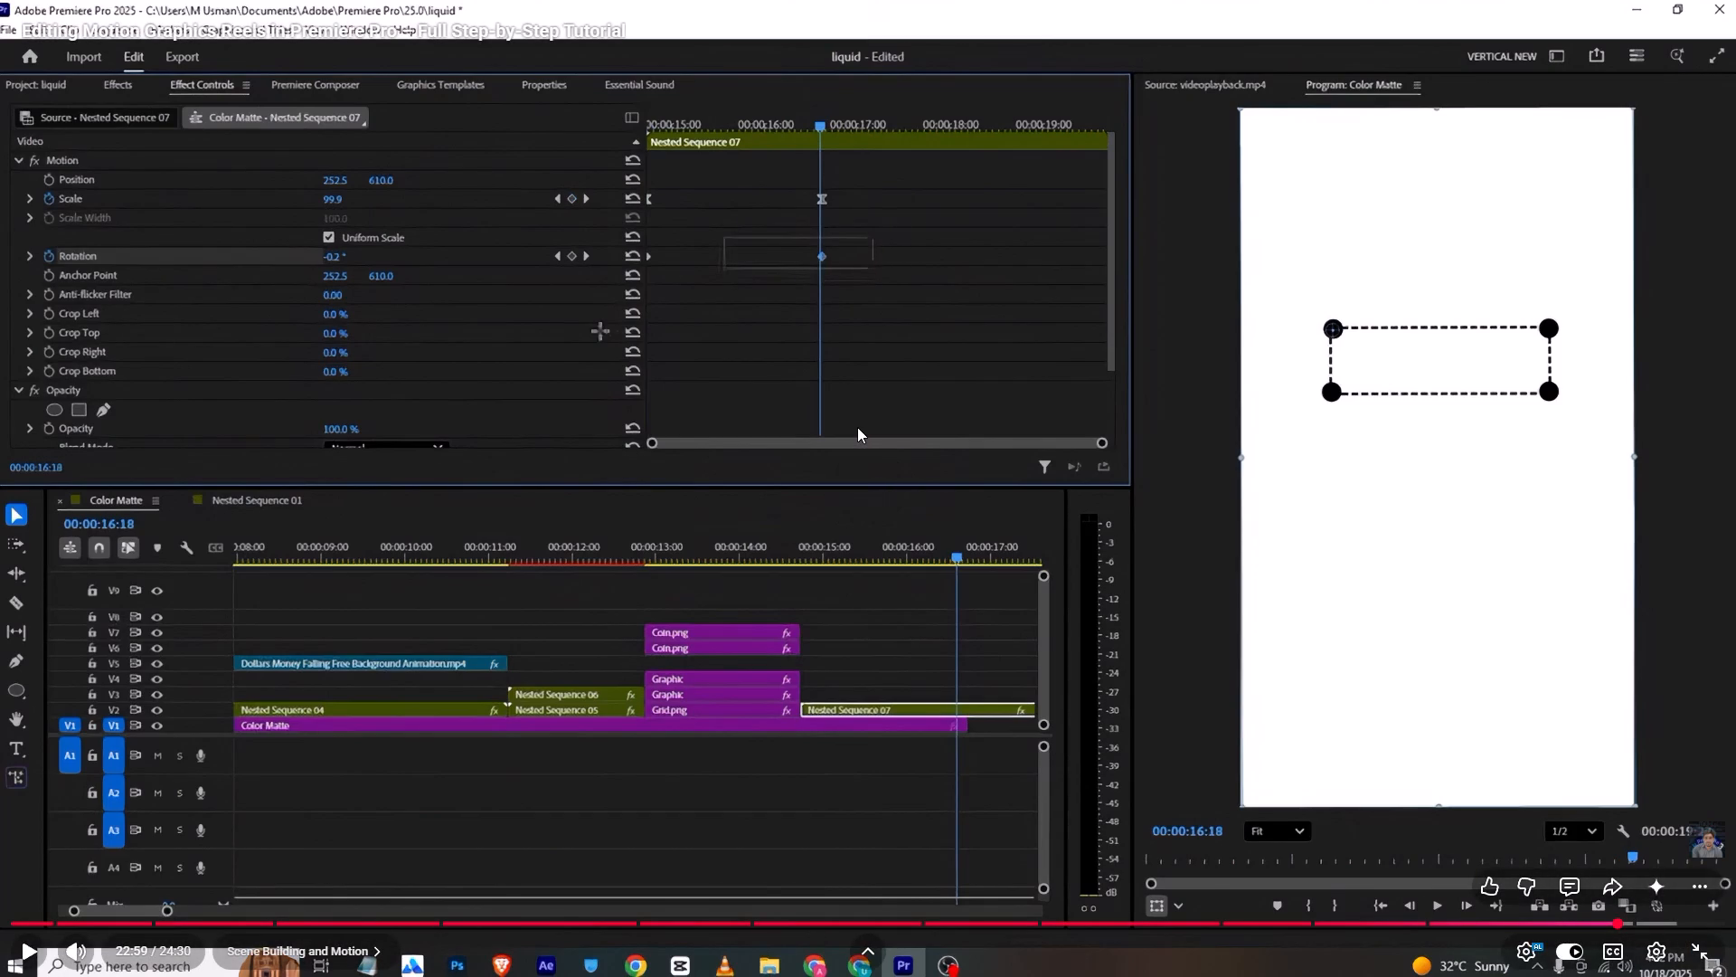
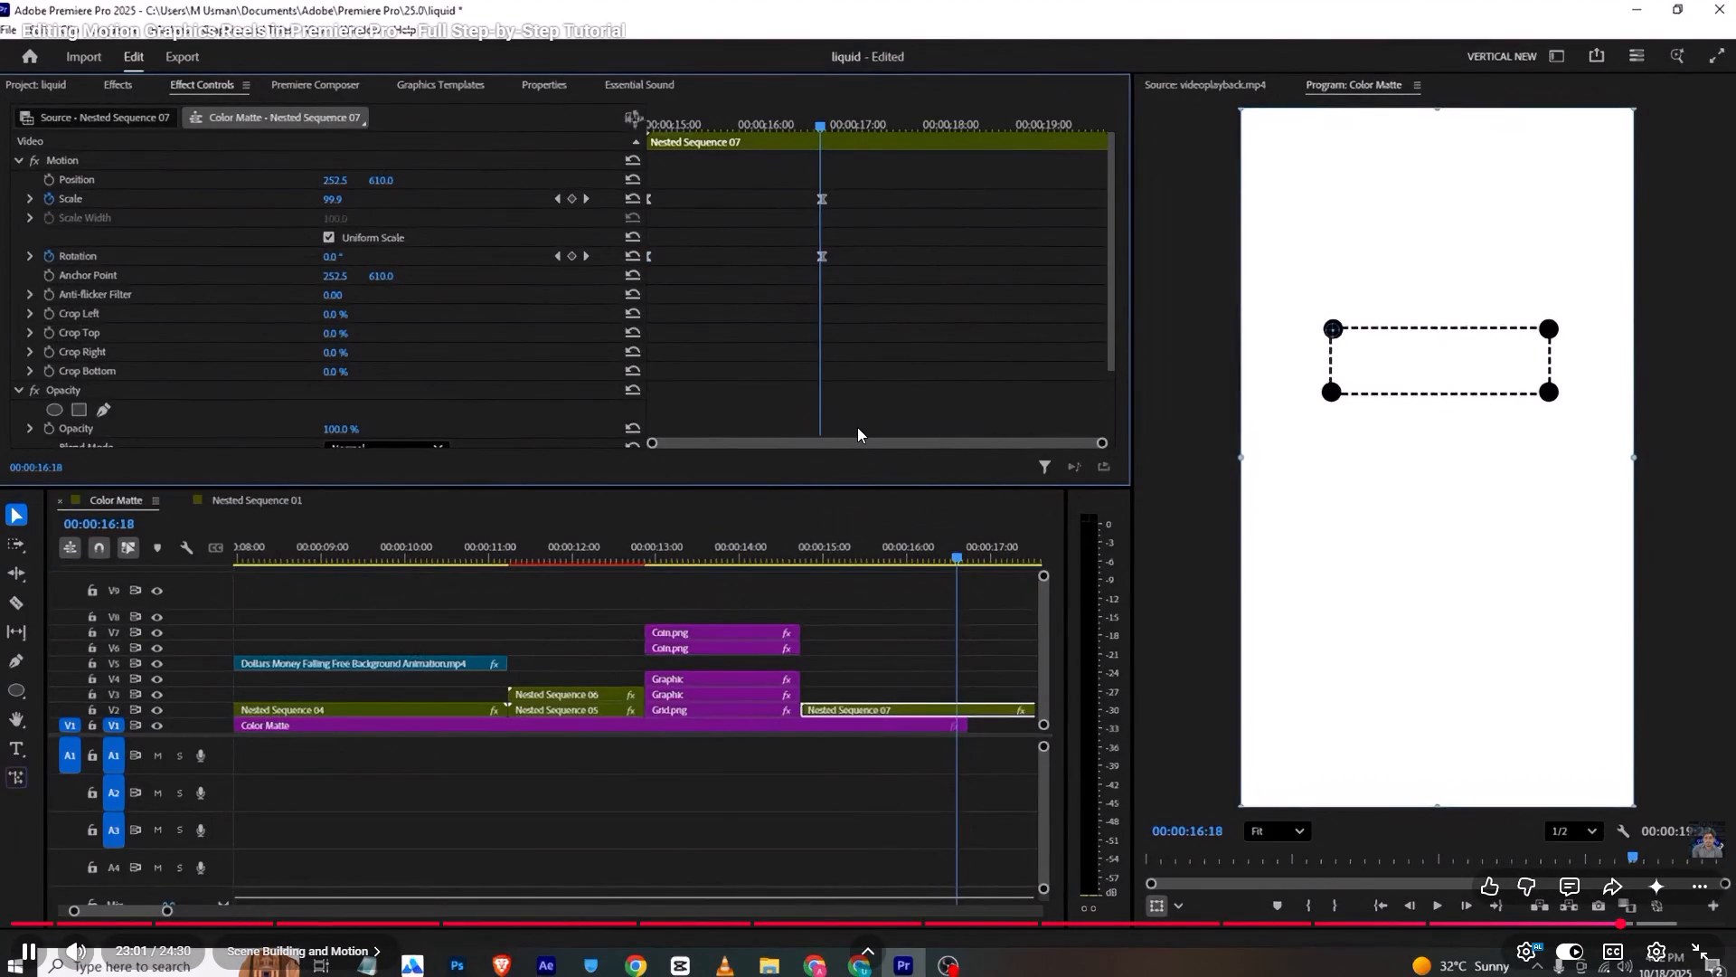
Continue the browser tutorial past the rectangle's rotation keyframes to see how the assembled timeline scenes are handled.
{"action": "key", "text": "space"}
{"action": "key", "text": "space"}
{"action": "key", "text": "space"}
{"action": "key", "text": "space"}
{"action": "key", "text": "space"}
{"action": "key", "text": "space"}
{"action": "key", "text": "space"}
{"action": "key", "text": "space"}
{"action": "key", "text": "space"}
{"action": "key", "text": "space"}
{"action": "key", "text": "space"}
{"action": "key", "text": "space"}
{"action": "key", "text": "space"}
{"action": "key", "text": "space"}
{"action": "key", "text": "space"}
{"action": "key", "text": "space"}
{"action": "key", "text": "space"}
{"action": "key", "text": "space"}
{"action": "key", "text": "space"}
{"action": "key", "text": "space"}
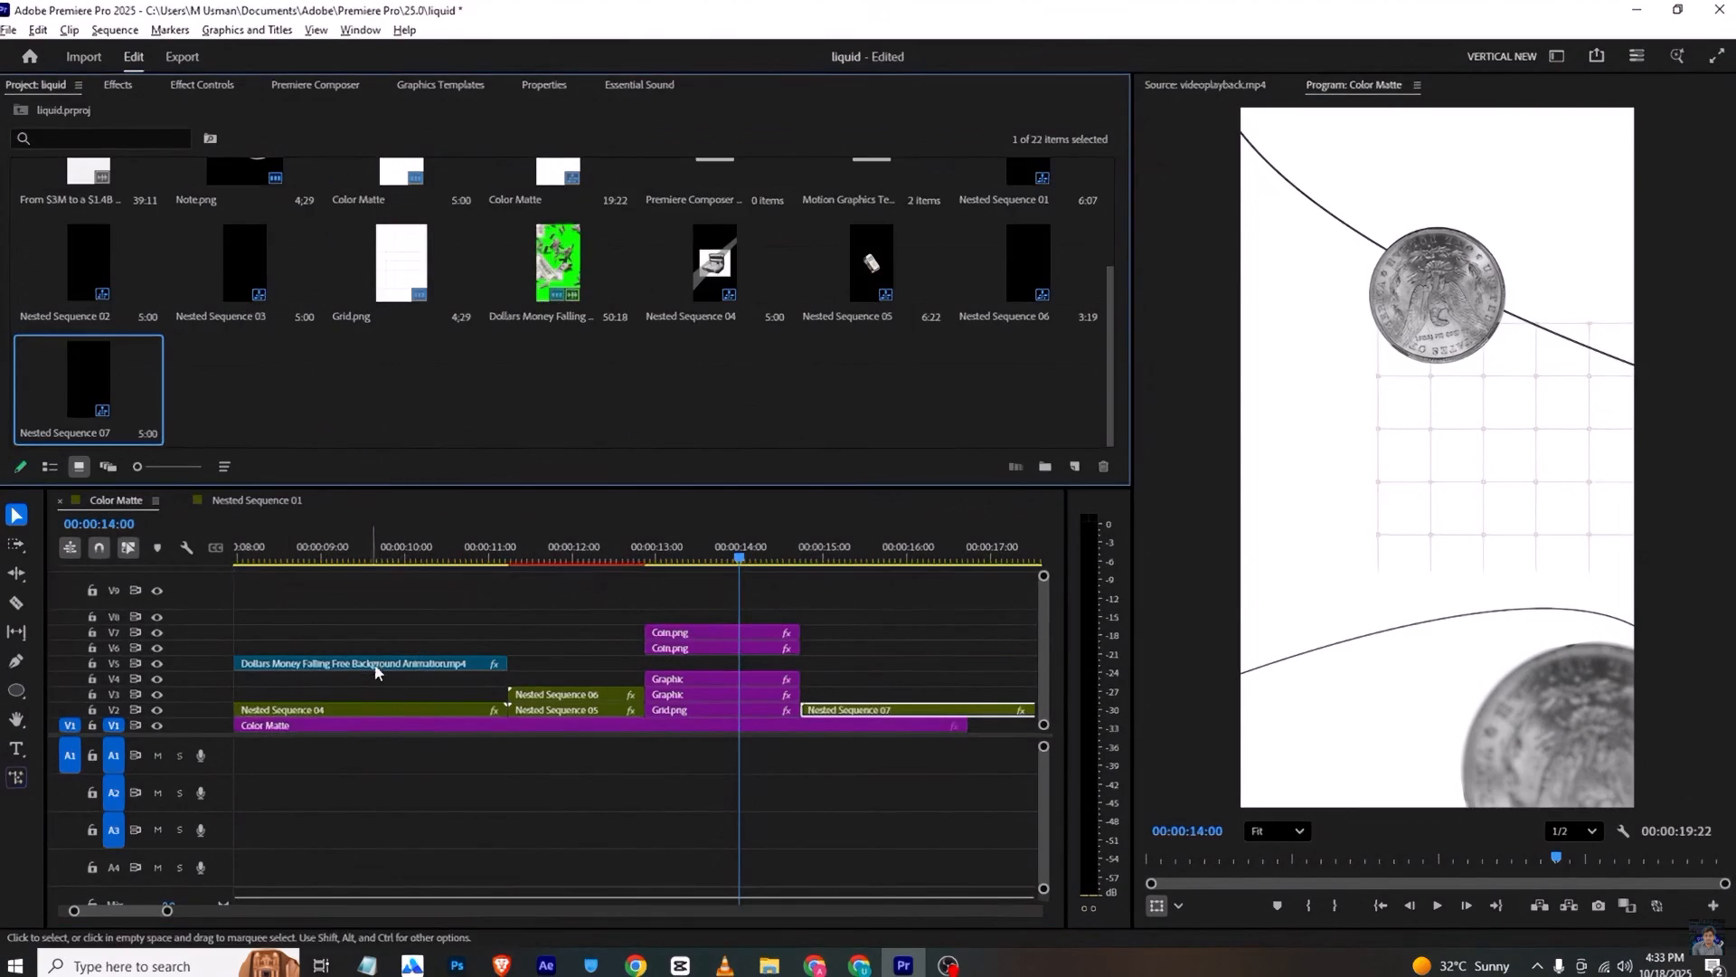
{"action": "key", "text": "space"}
Switch to Premiere Pro, then render and preview the Color Matte sequence from its beginning.
{"action": "key", "text": "alt+Tab"}
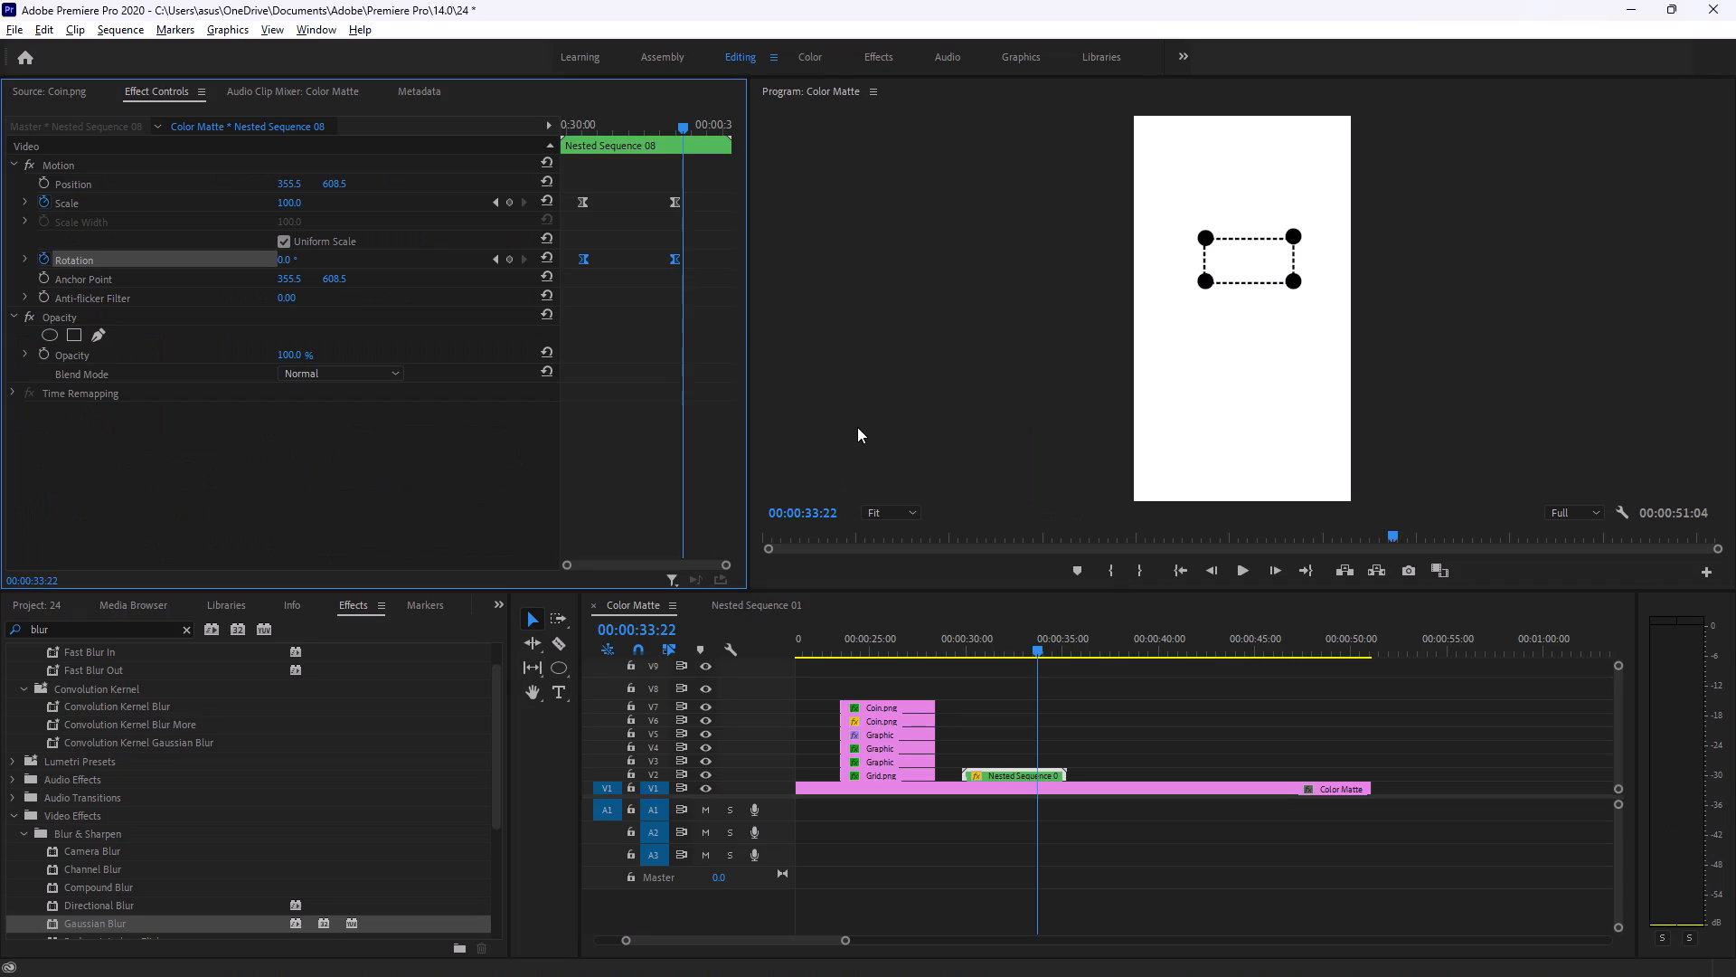
{"action": "scroll", "coordinate": [1154, 723], "scroll_direction": "up", "scroll_amount": 20}
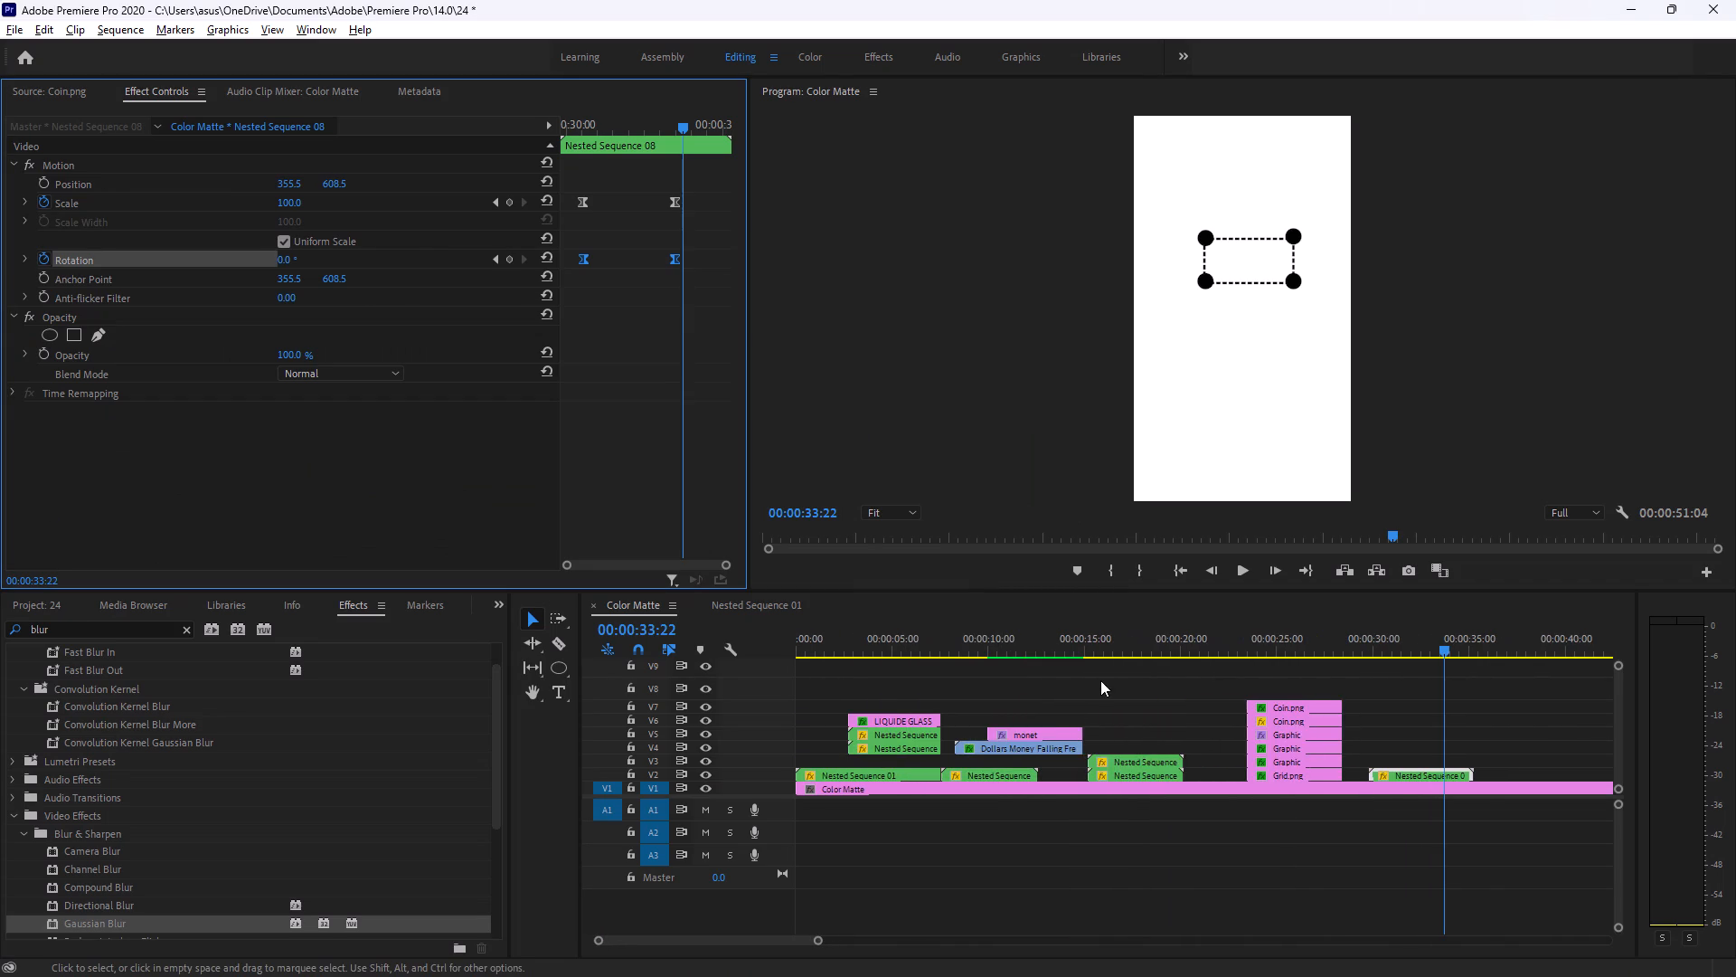
{"action": "scroll", "coordinate": [1100, 680], "scroll_direction": "up", "scroll_amount": 4}
{"action": "key", "text": "Return"}
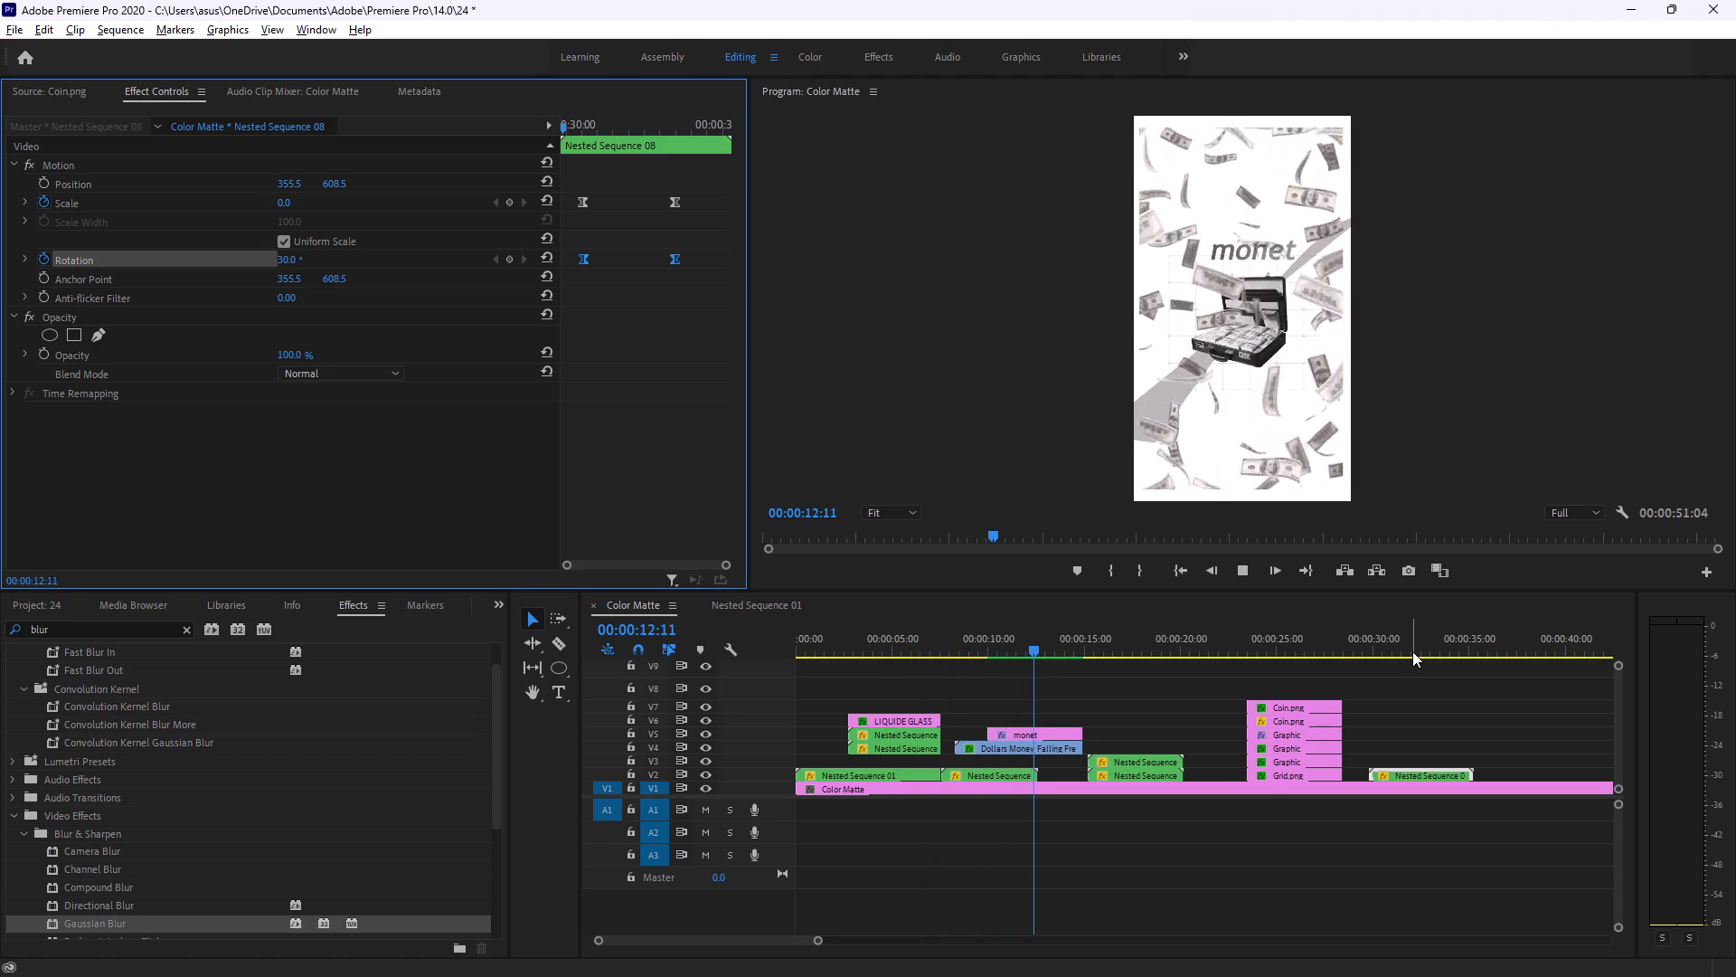
{"action": "key", "text": "space"}
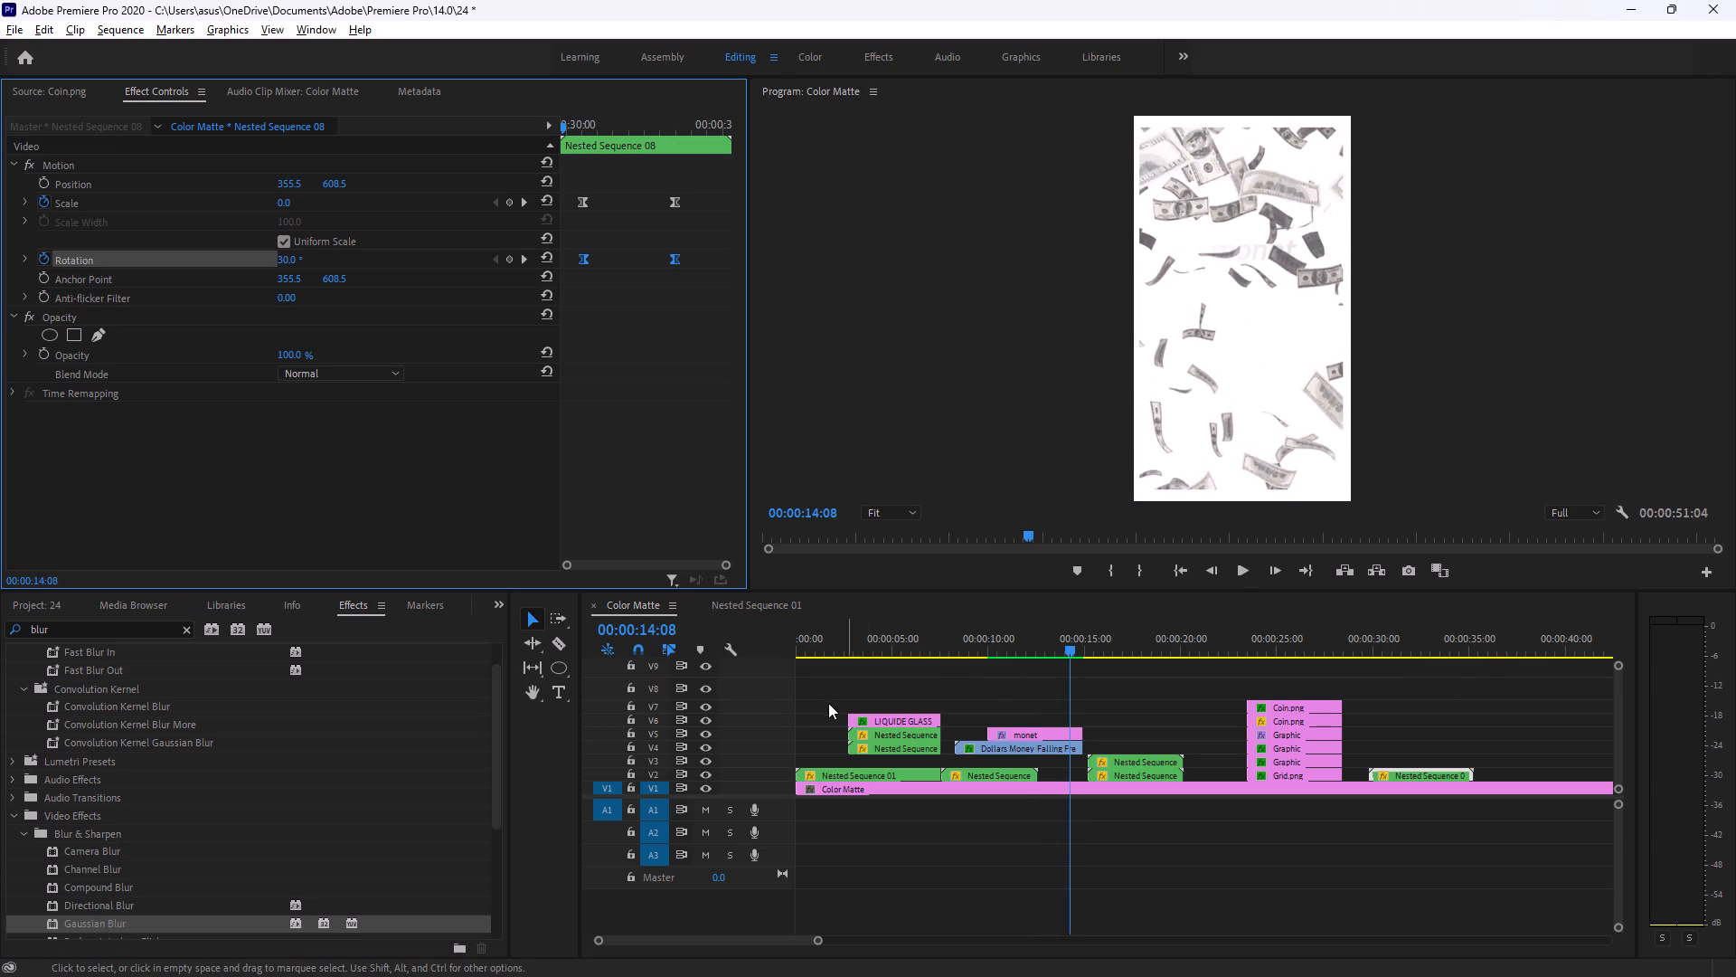
Move the LIQUIDE GLASS title and its two nested sequences together to the start of the timeline, one track lower.
{"action": "left_click_drag", "start_coordinate": [823, 701], "coordinate": [934, 757]}
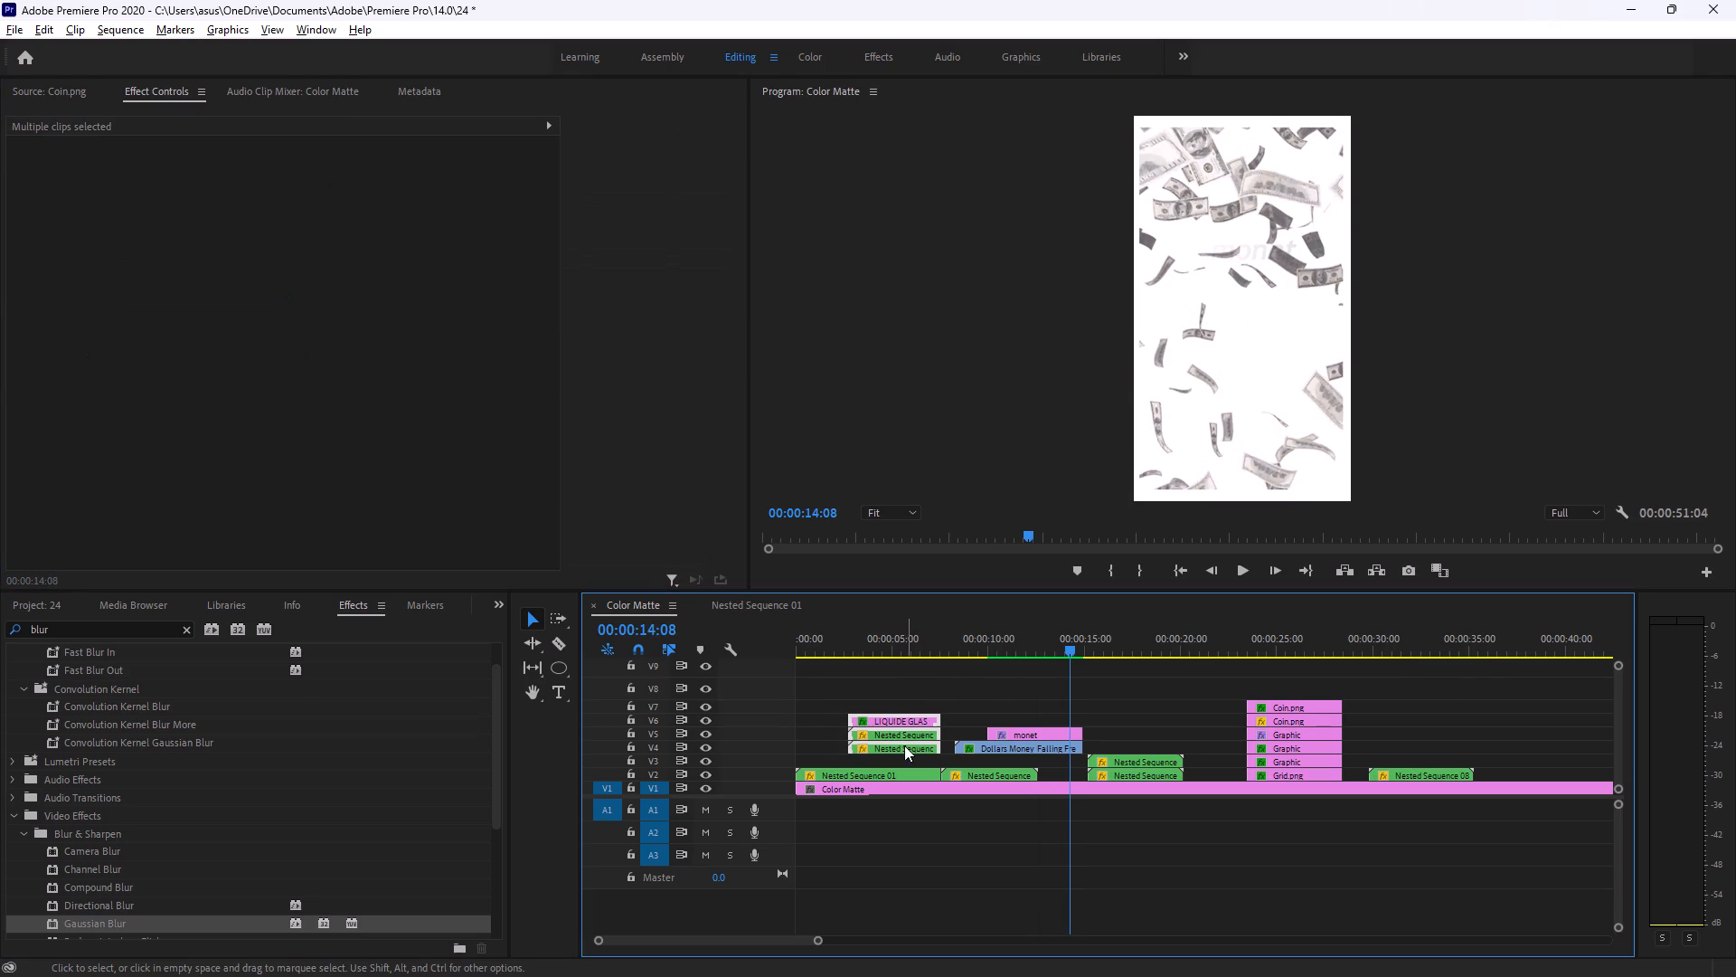
{"action": "left_click_drag", "start_coordinate": [898, 732], "coordinate": [859, 747]}
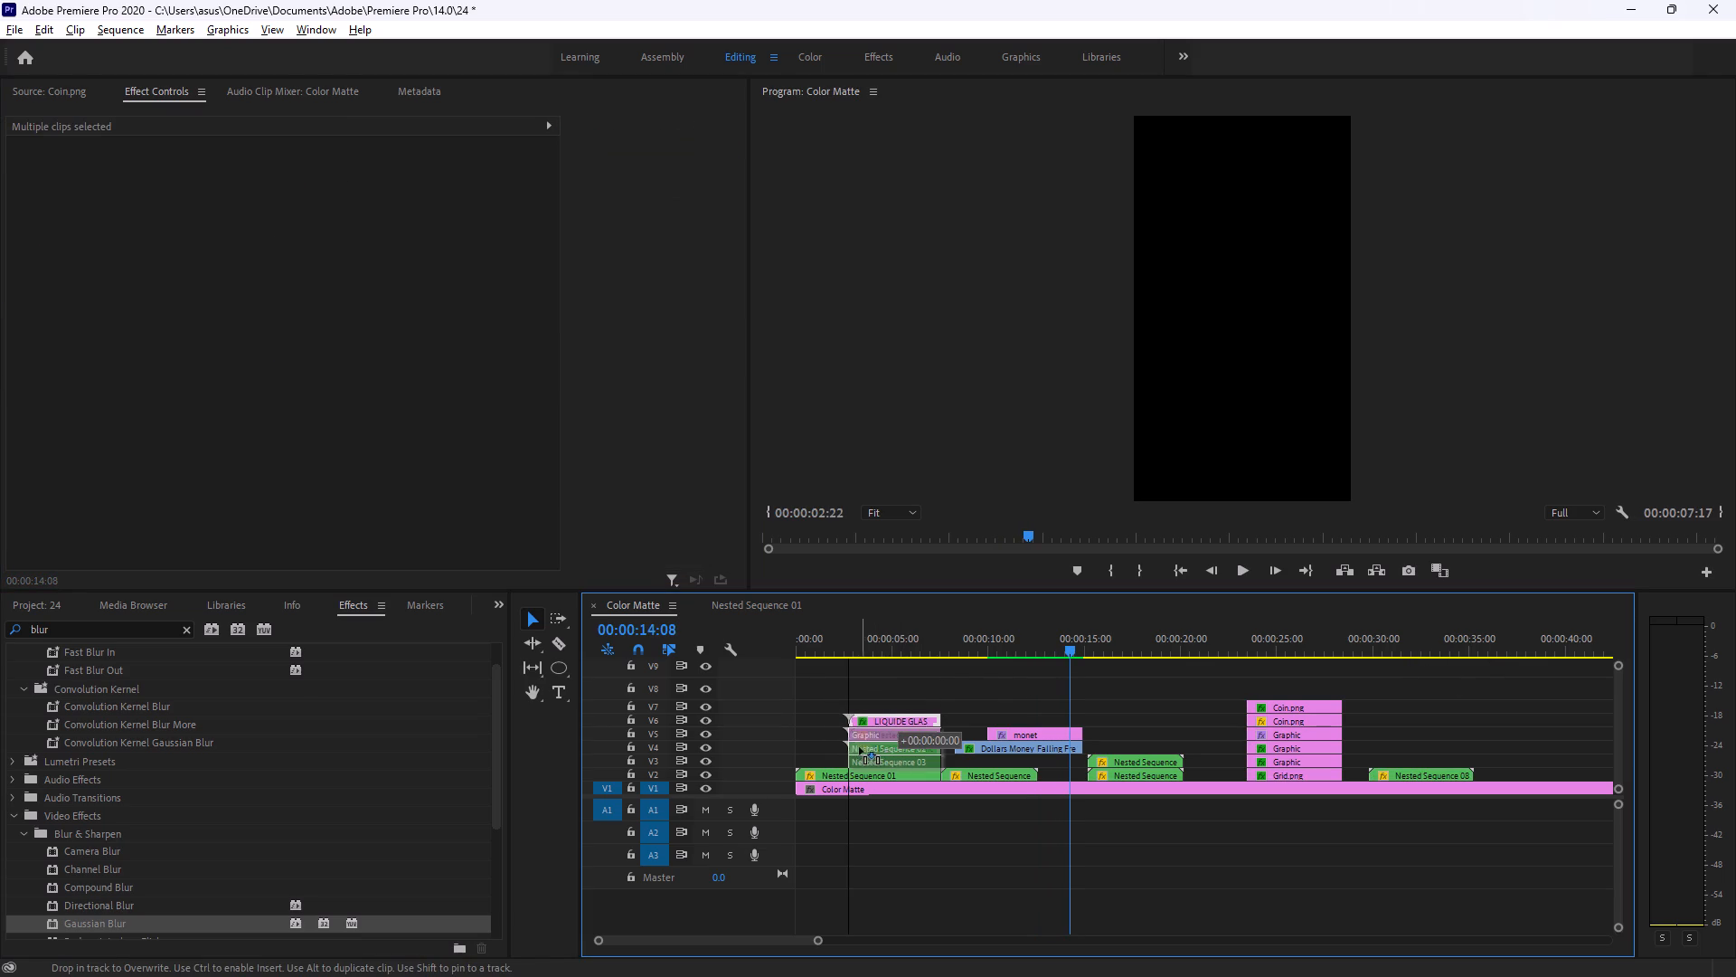
{"action": "left_click_drag", "start_coordinate": [859, 747], "coordinate": [829, 746]}
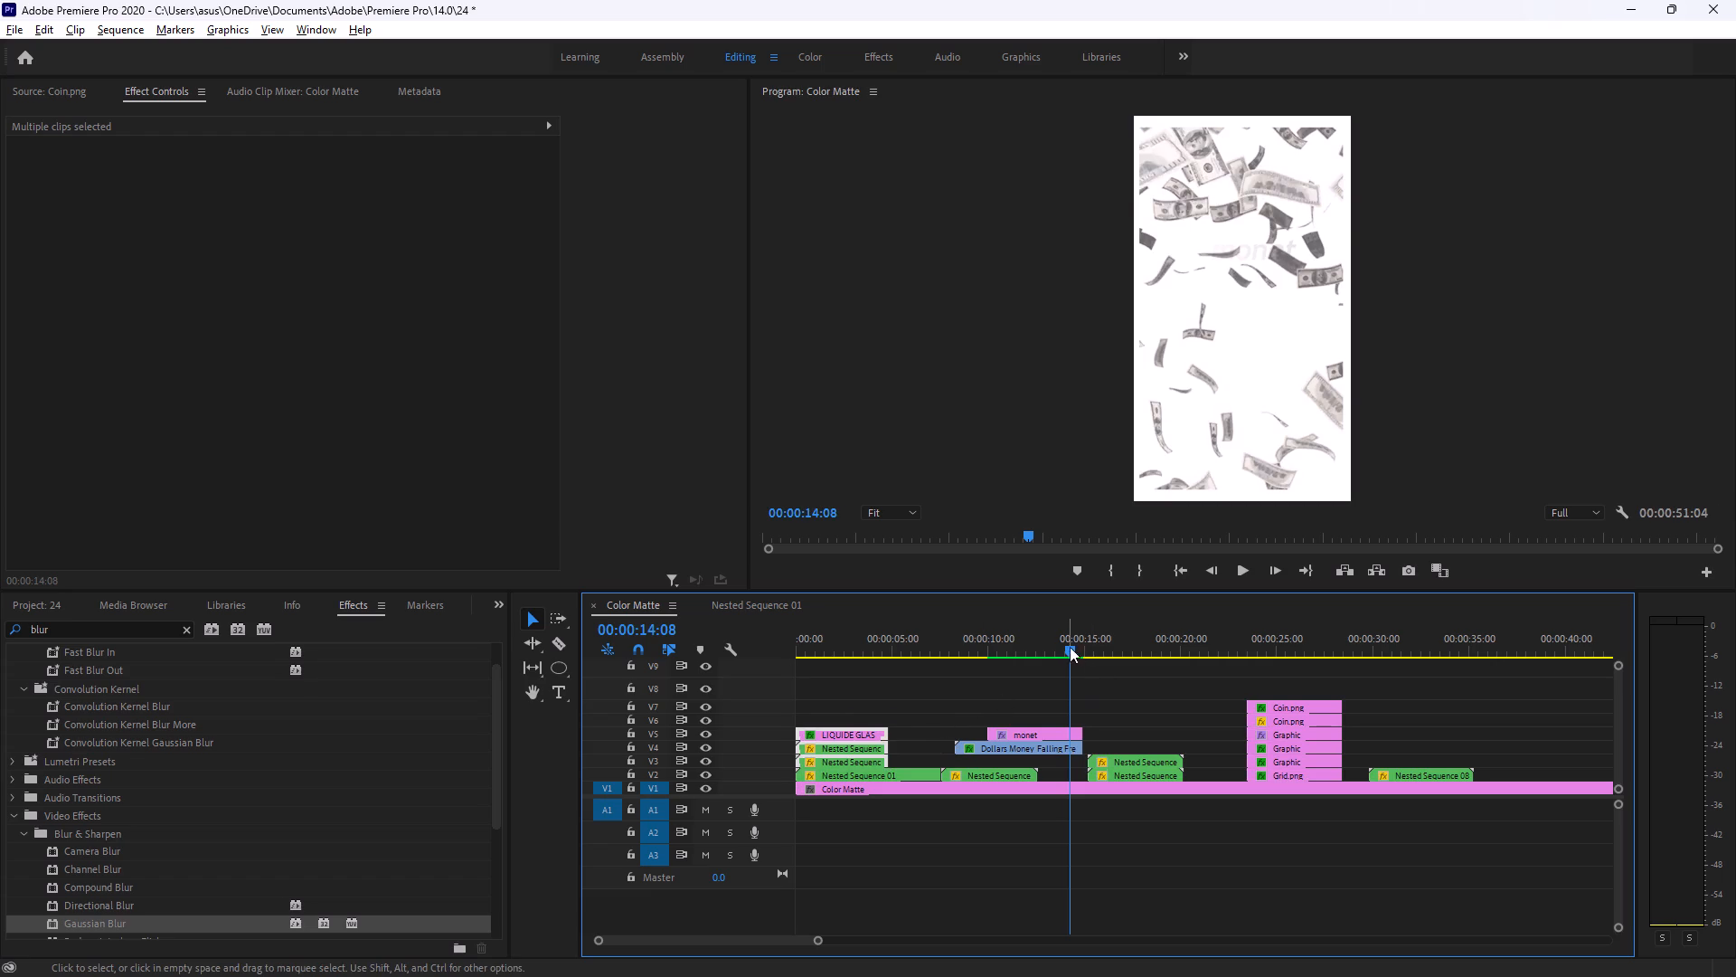
Find the end of the opening can scene and split the clips on all tracks at 00:00:03:21.
{"action": "left_click_drag", "start_coordinate": [1068, 642], "coordinate": [859, 587]}
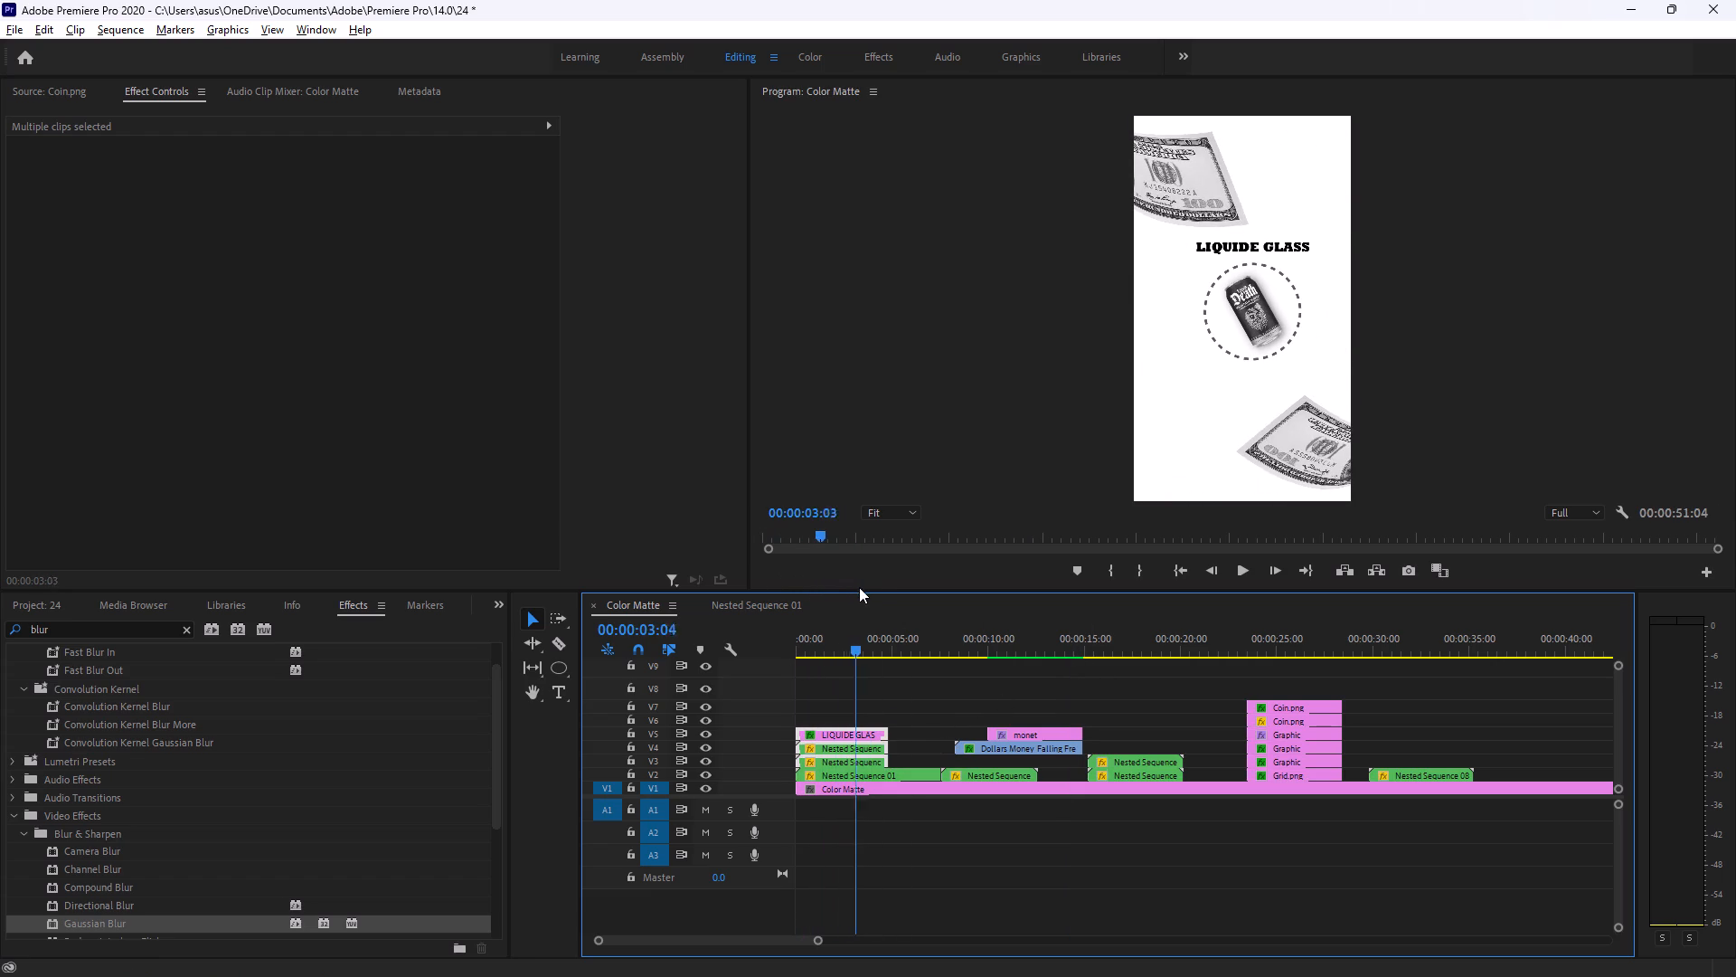
{"action": "left_click_drag", "start_coordinate": [859, 587], "coordinate": [836, 584]}
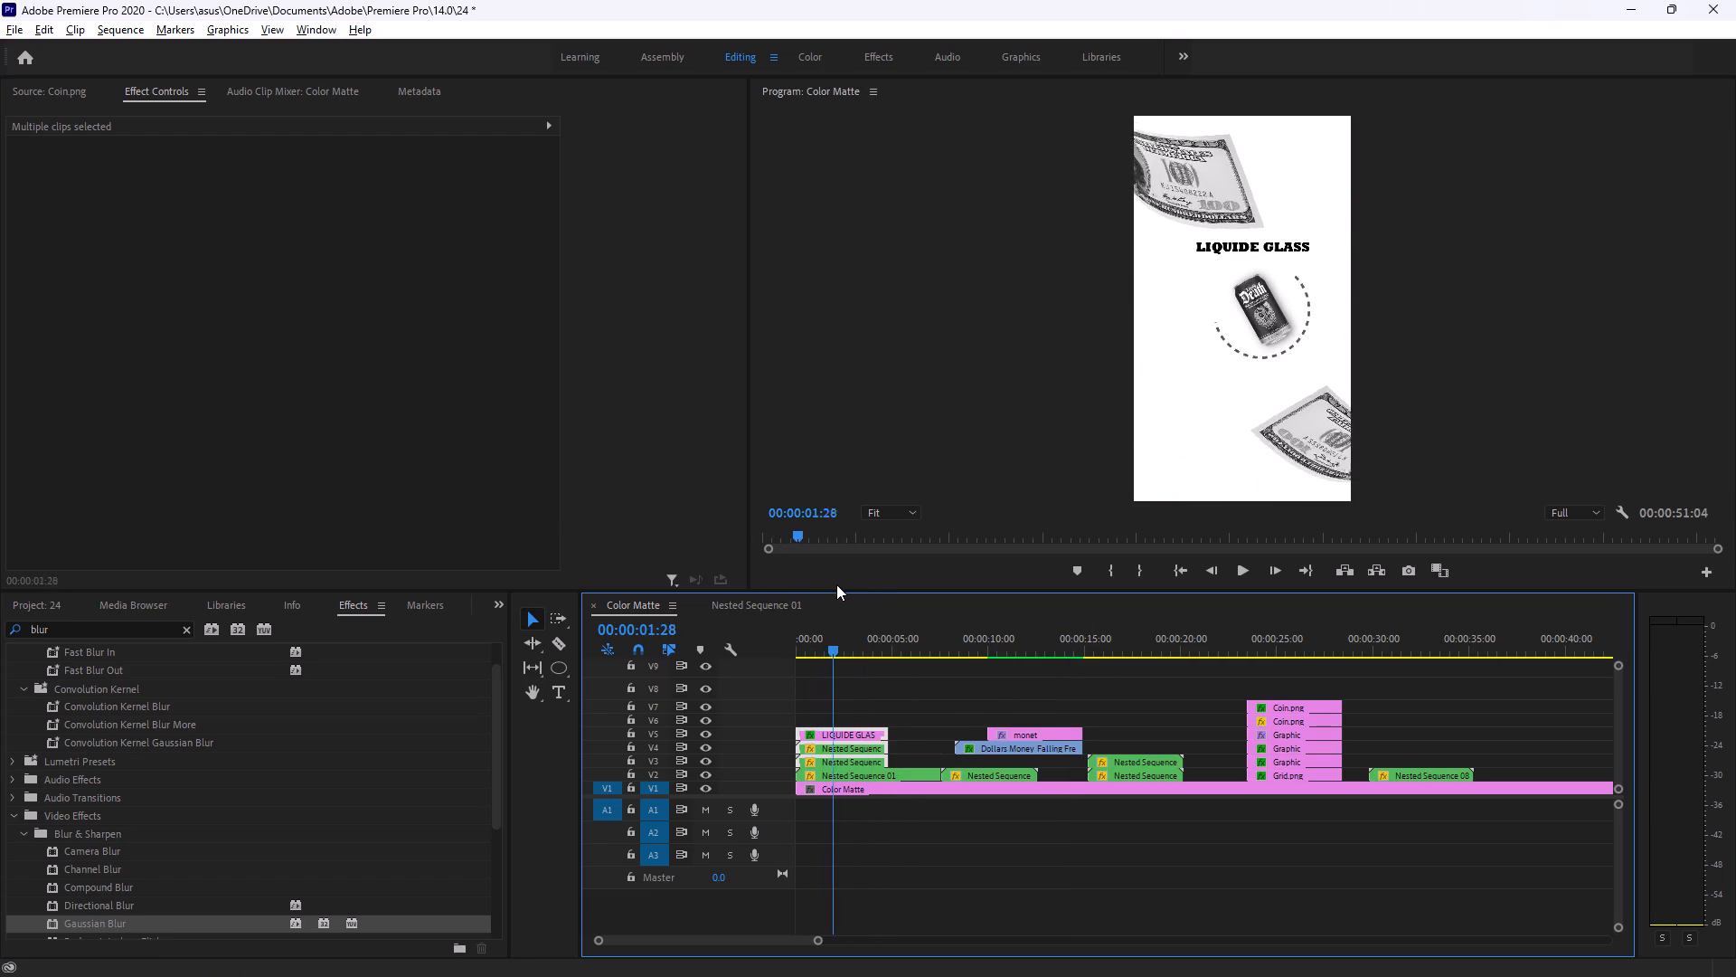
{"action": "left_click_drag", "start_coordinate": [836, 584], "coordinate": [841, 584]}
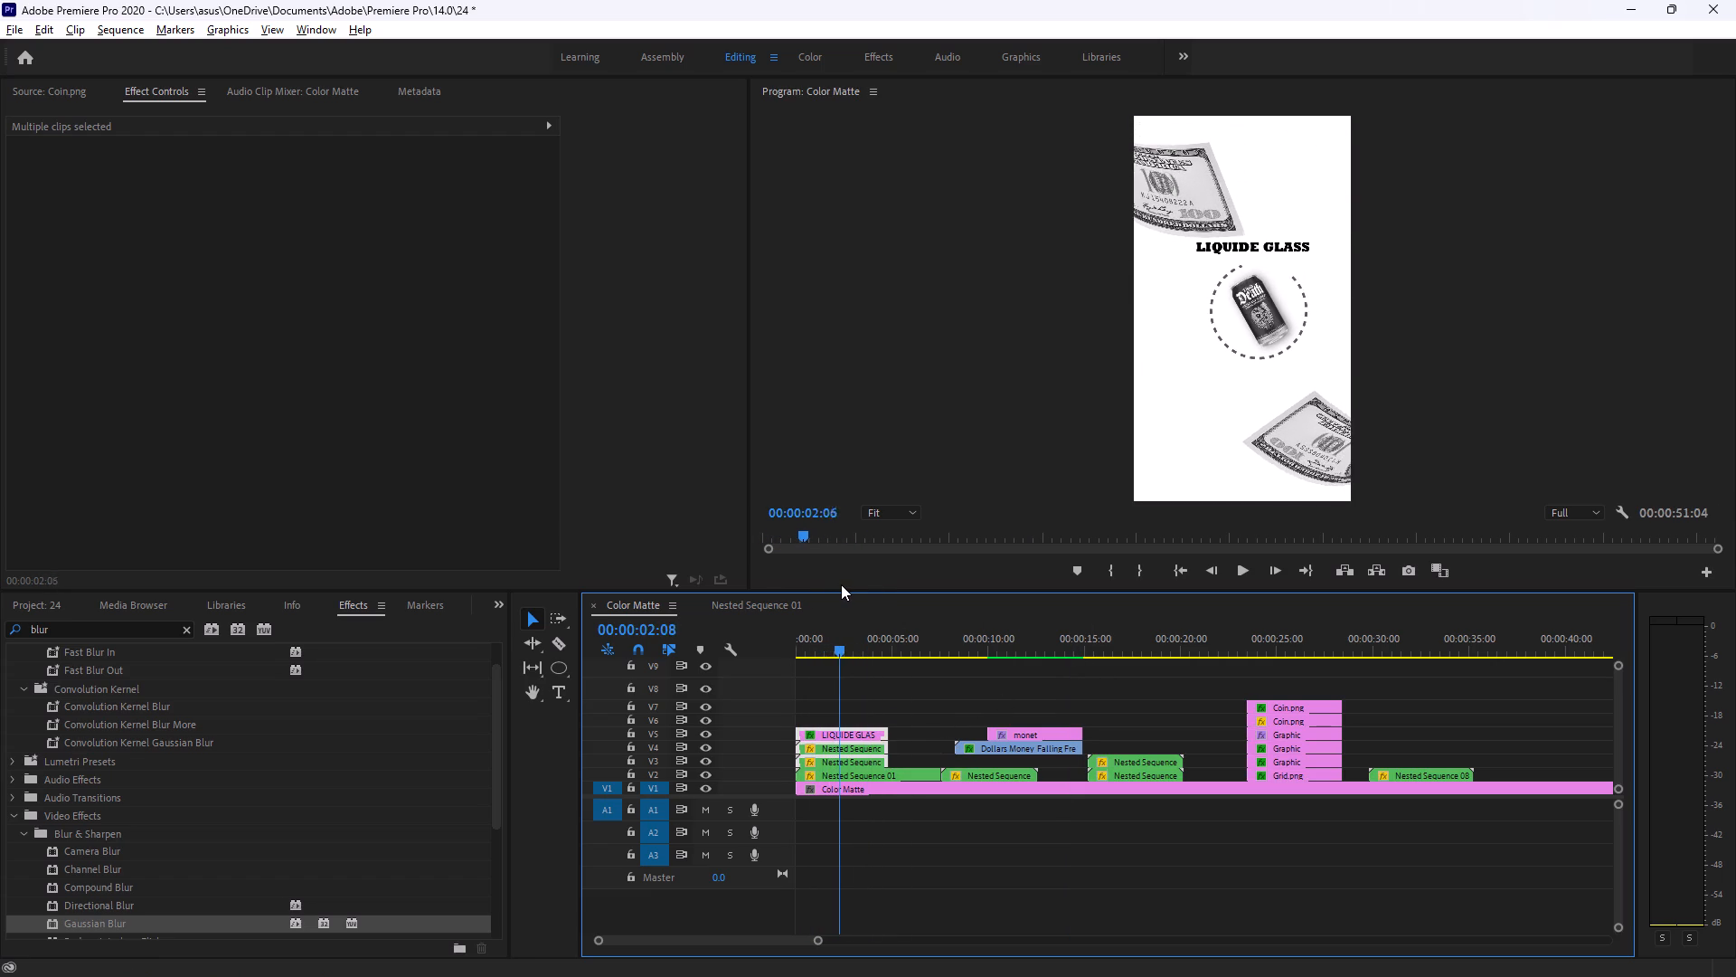
{"action": "left_click_drag", "start_coordinate": [841, 584], "coordinate": [869, 585]}
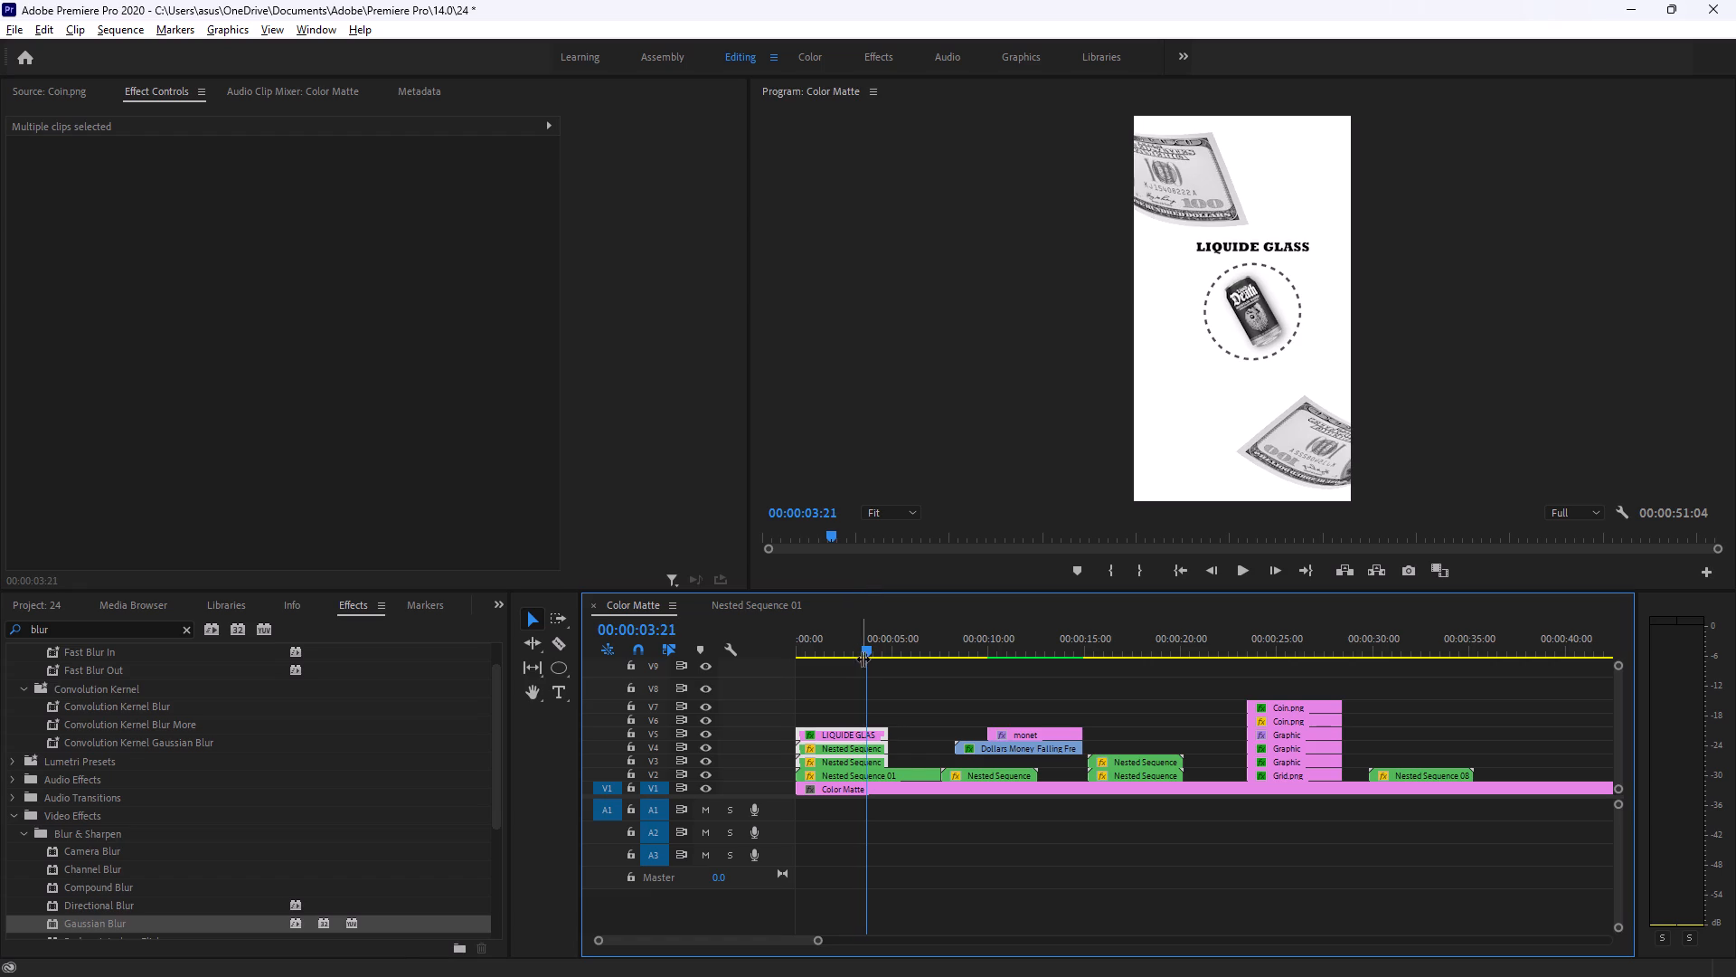
{"action": "key", "text": "c"}
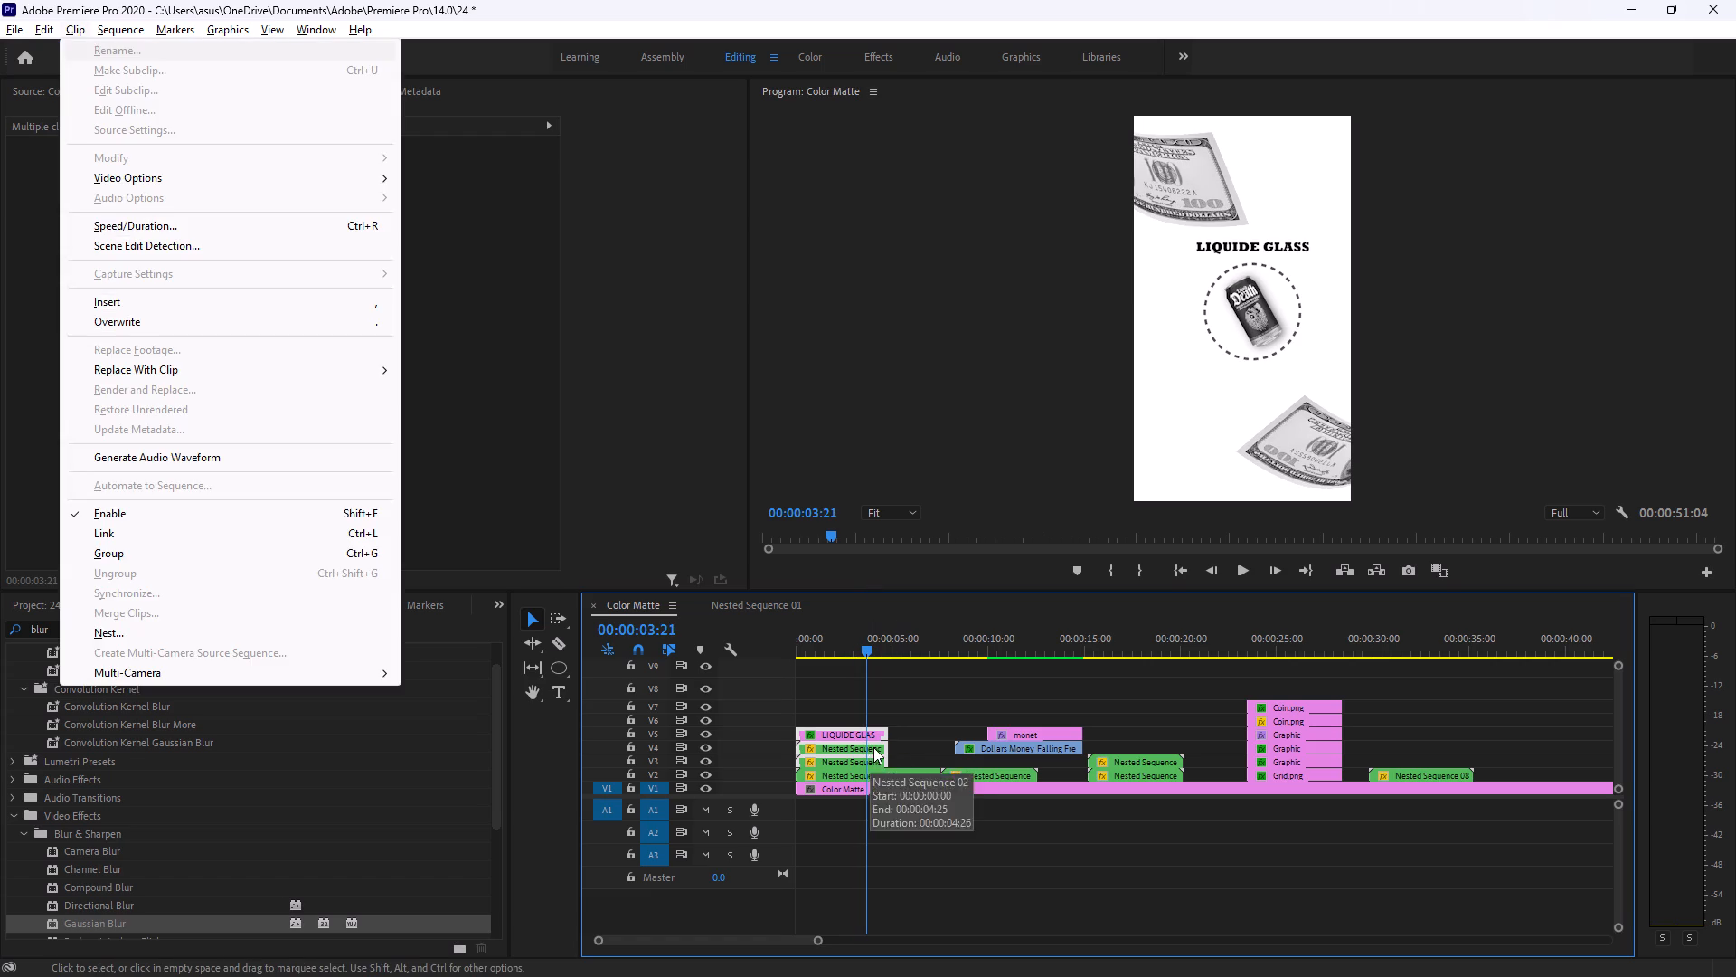
{"action": "key", "text": "c"}
{"action": "key", "text": "c"}
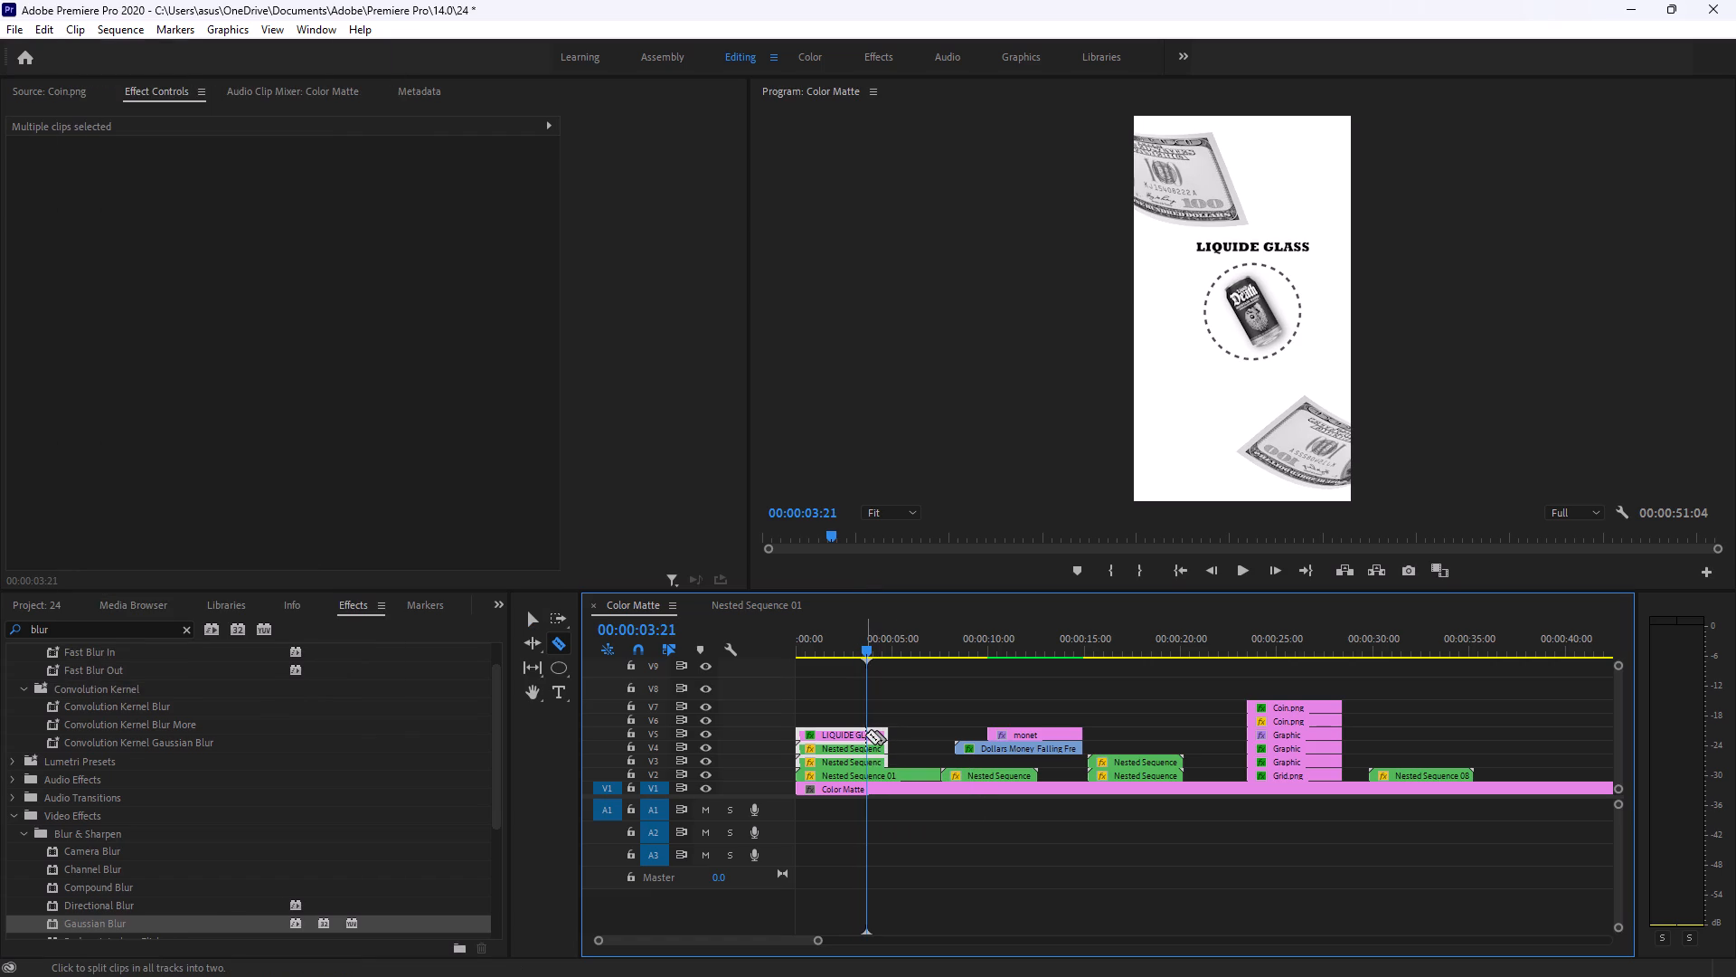
{"action": "left_click", "coordinate": [866, 751], "text": "shift"}
Delete the opening scene's leftover title and nested sequence pieces after the 00:00:03:21 cut, keeping the Color Matte.
{"action": "key", "text": "v"}
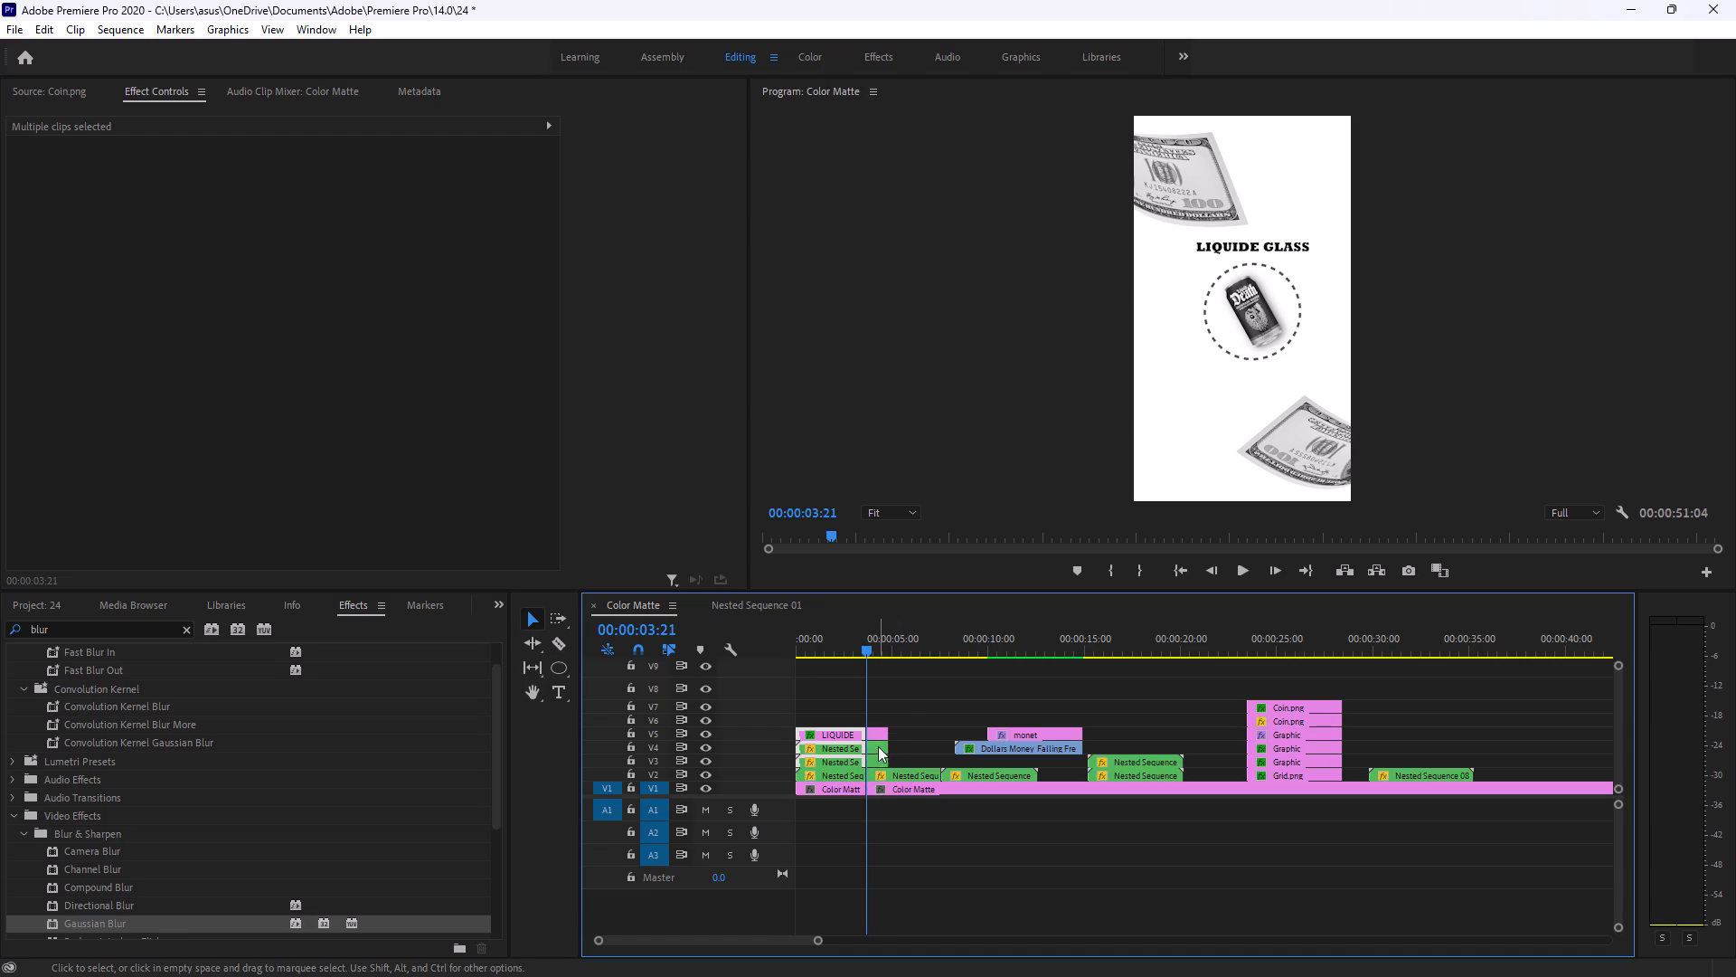
{"action": "left_click_drag", "start_coordinate": [890, 724], "coordinate": [882, 761]}
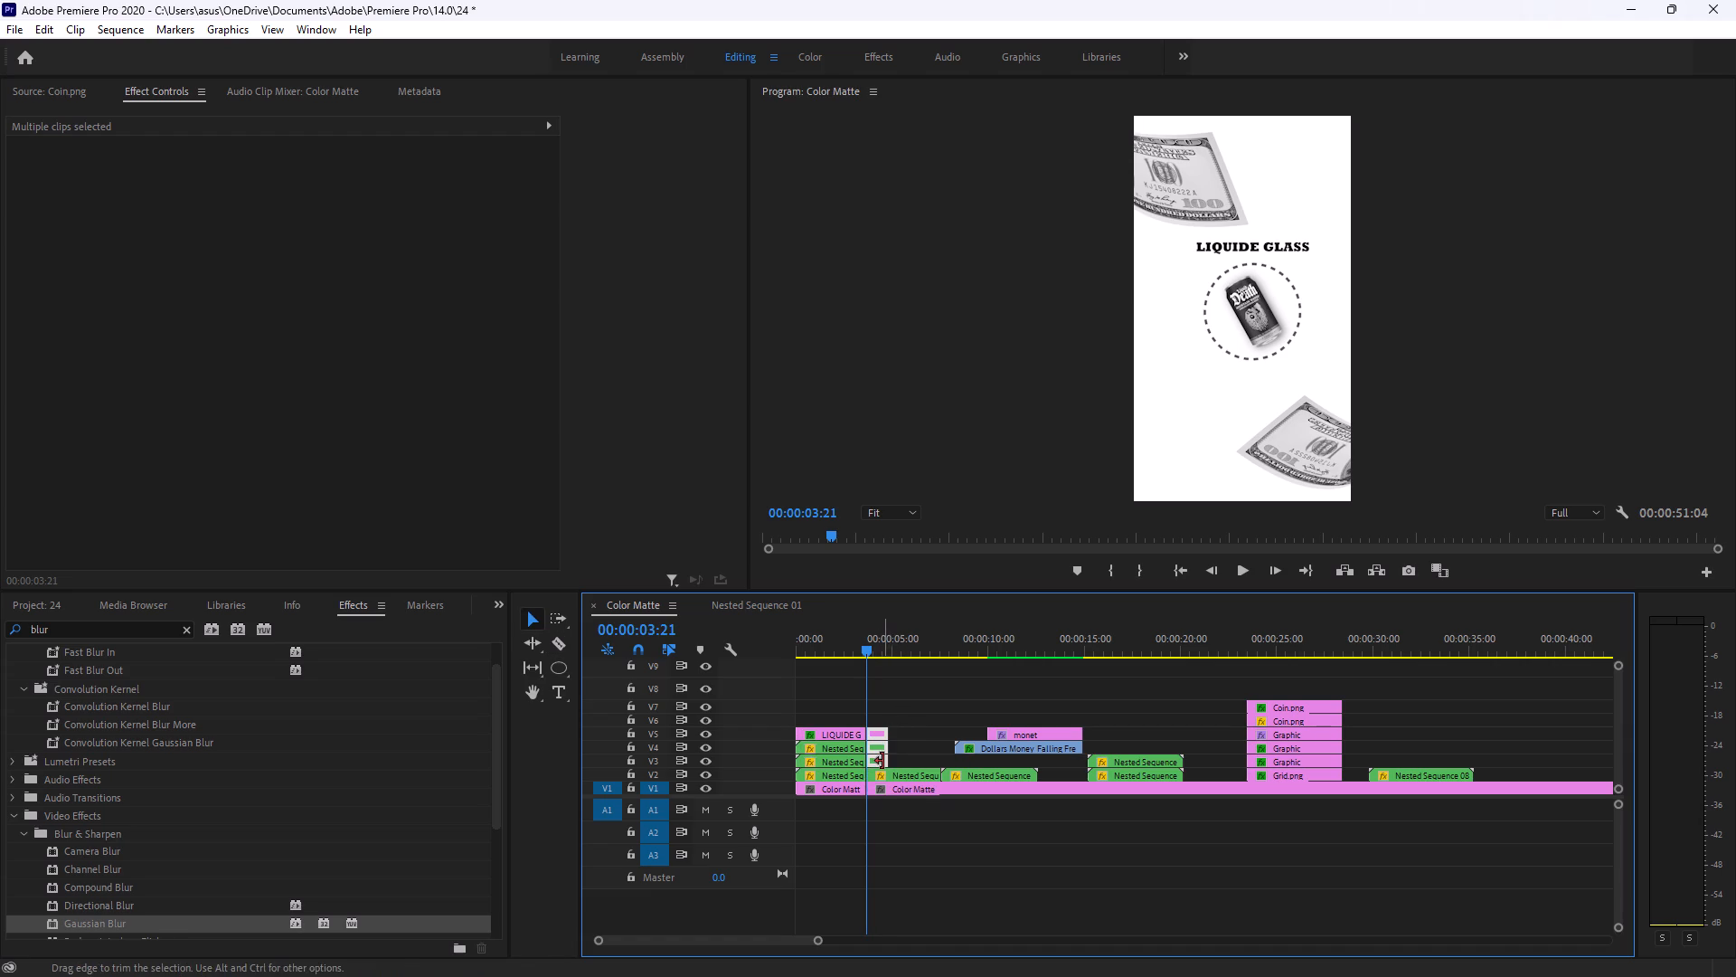
{"action": "key", "text": "shift+Delete"}
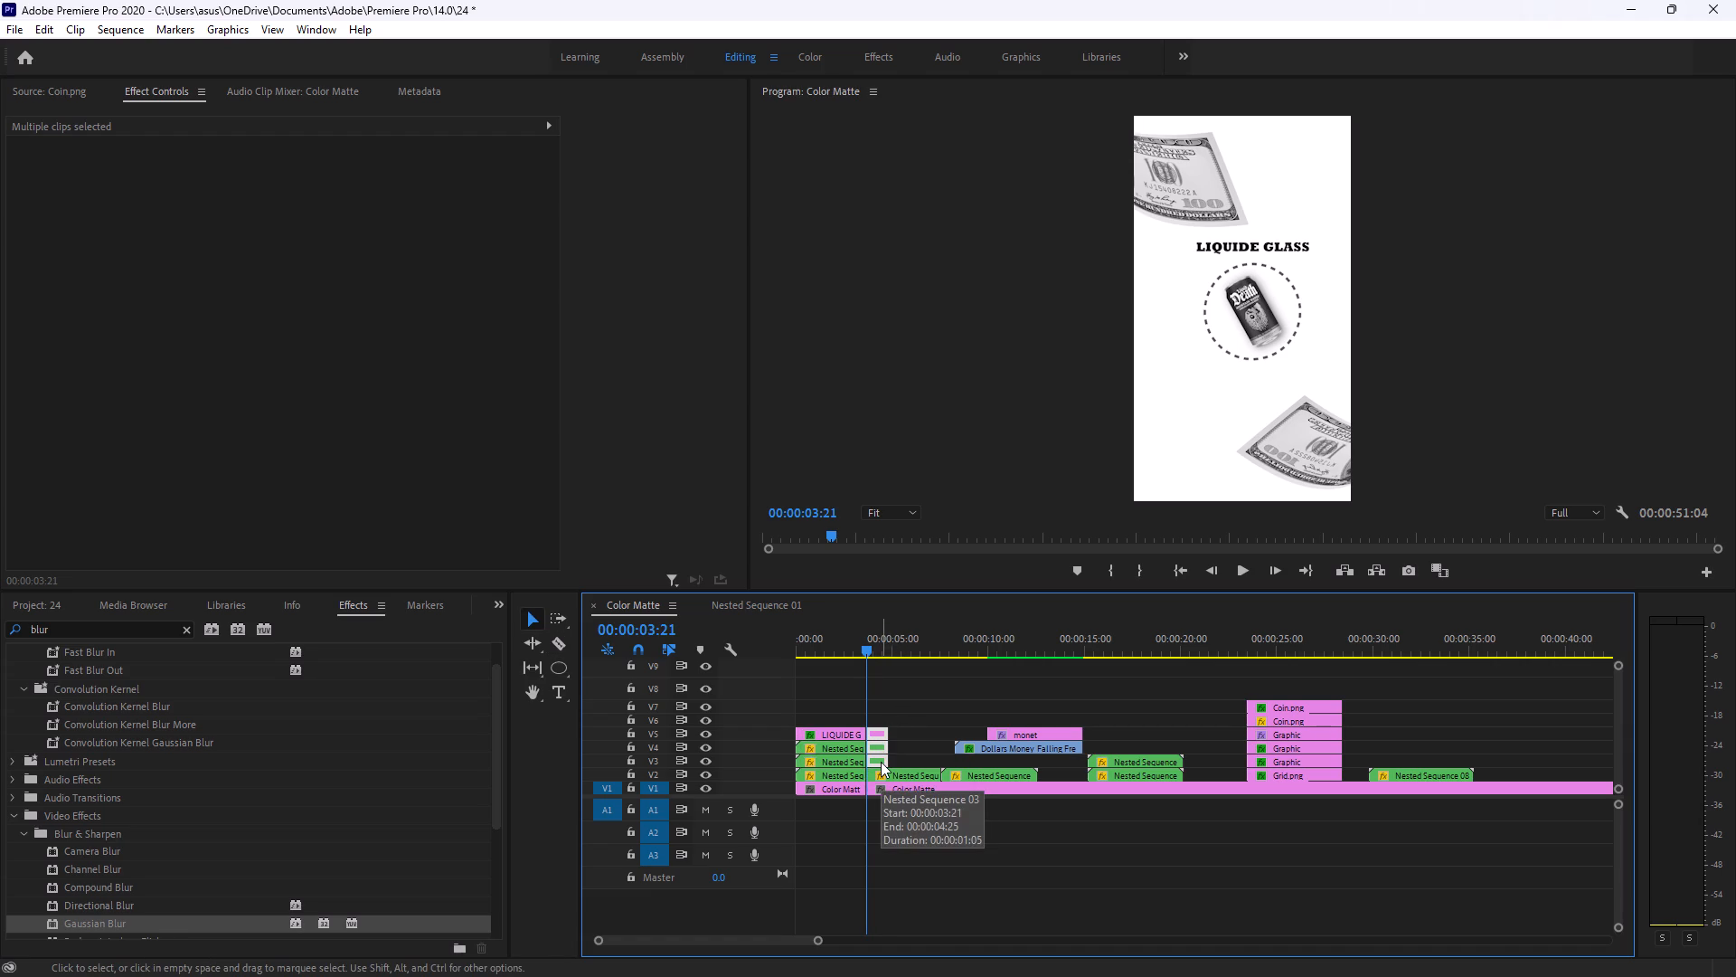
{"action": "key", "text": "Delete"}
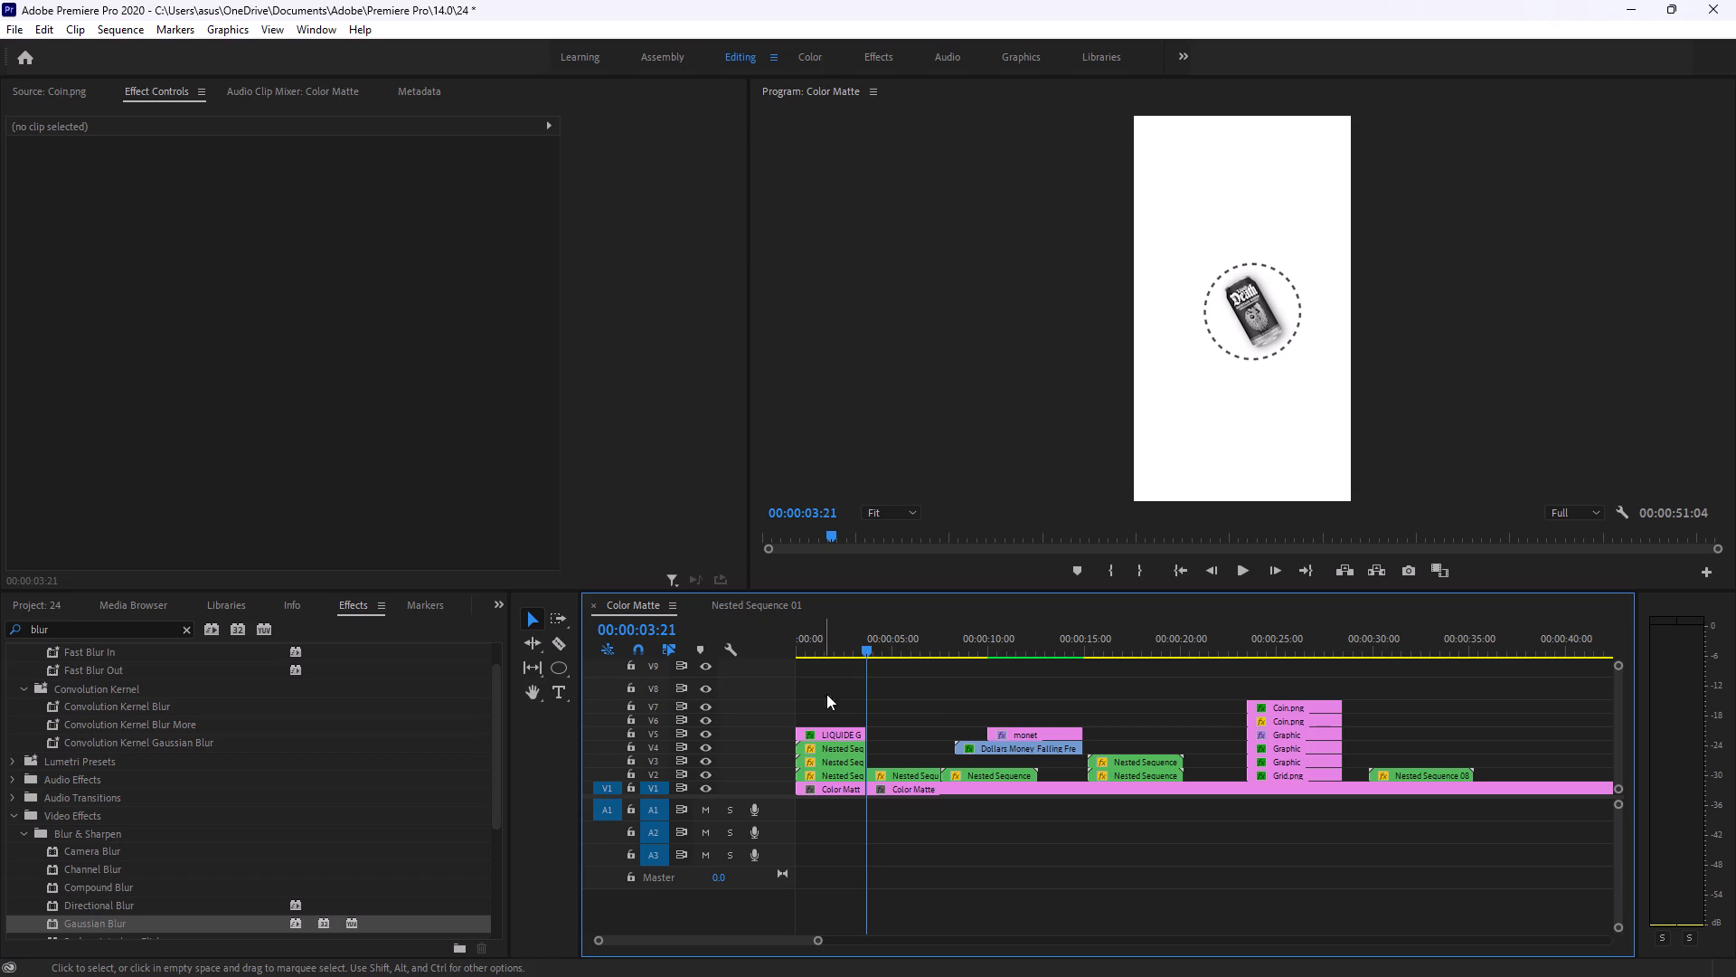
{"action": "left_click", "coordinate": [883, 773]}
{"action": "key", "text": "Delete"}
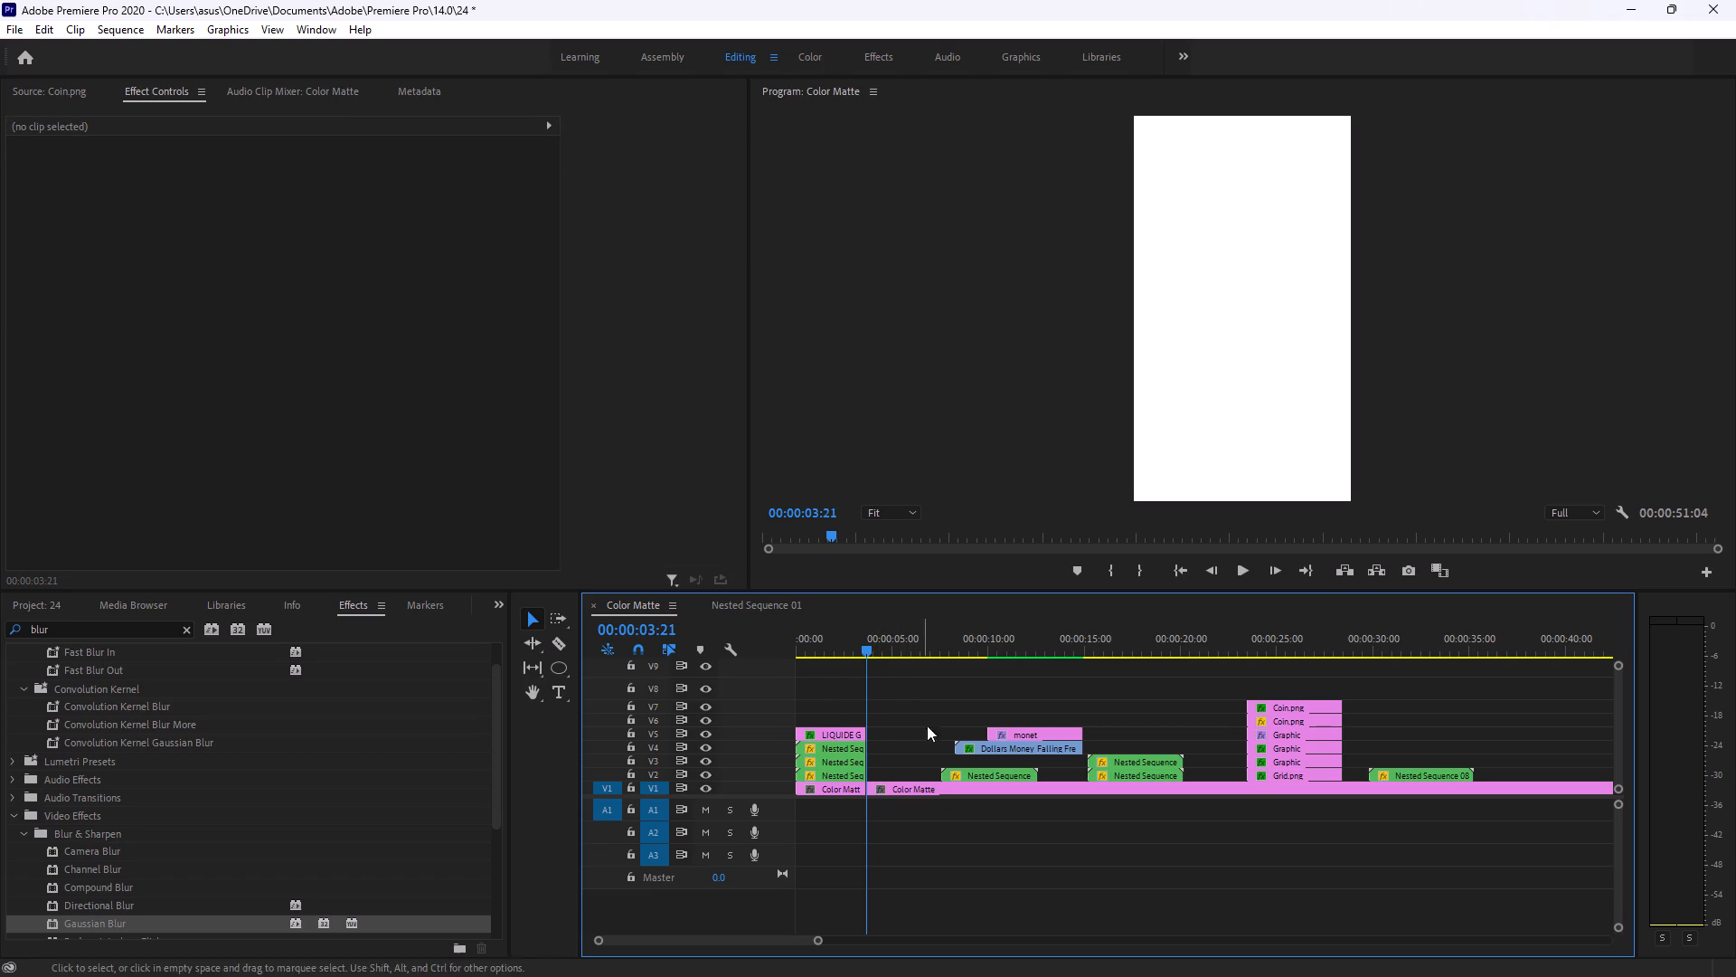
Align Nested Sequence 04, the falling dollars video and the monet title to start at 00:00:03:21 on V2, V3 and V4.
{"action": "left_click_drag", "start_coordinate": [970, 773], "coordinate": [916, 770]}
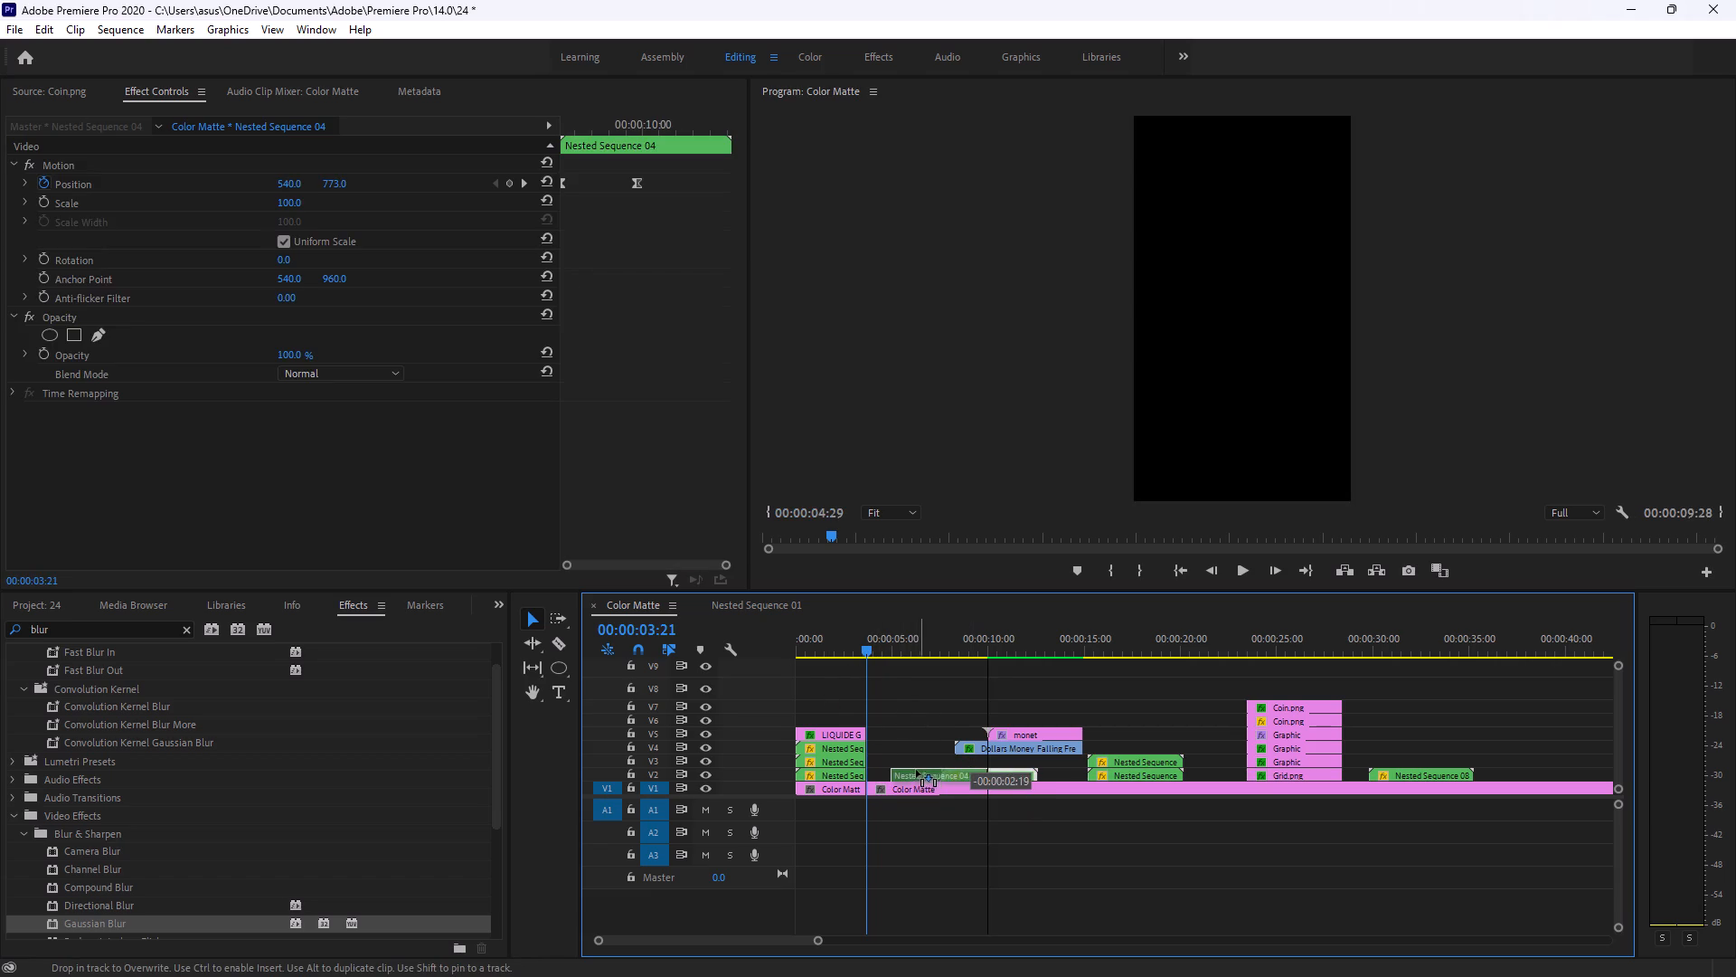
{"action": "left_click_drag", "start_coordinate": [916, 770], "coordinate": [903, 770]}
{"action": "left_click_drag", "start_coordinate": [995, 745], "coordinate": [932, 752]}
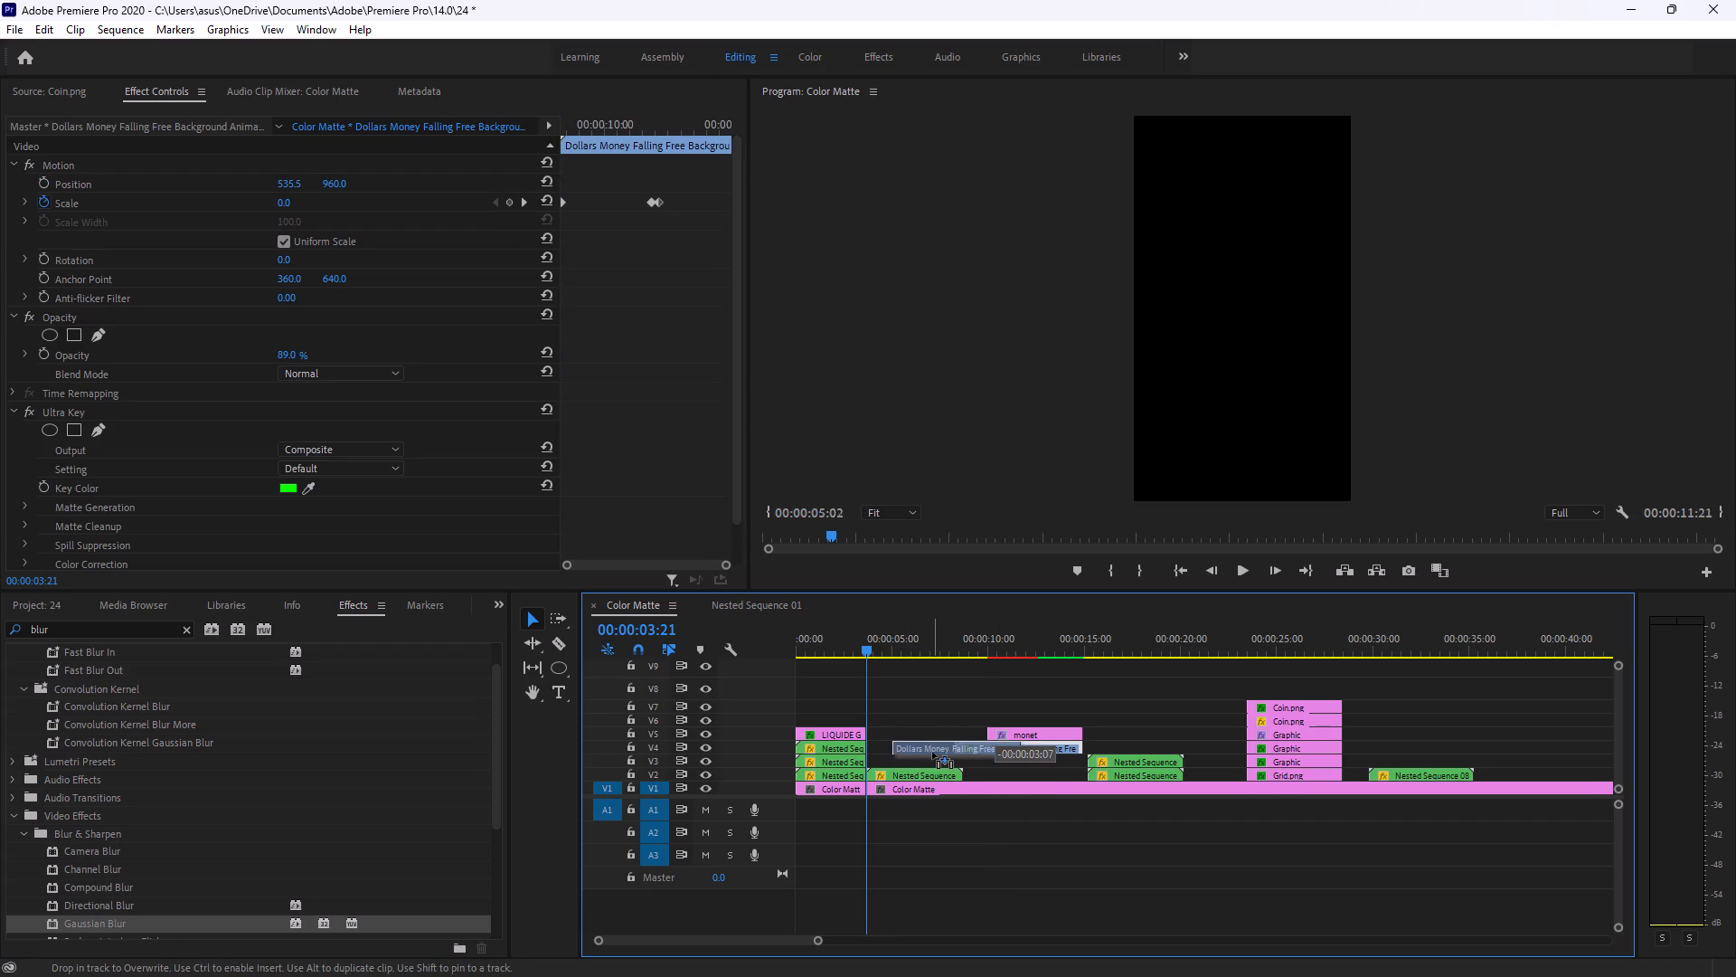
{"action": "left_click_drag", "start_coordinate": [932, 752], "coordinate": [916, 761]}
{"action": "left_click_drag", "start_coordinate": [1016, 732], "coordinate": [952, 744]}
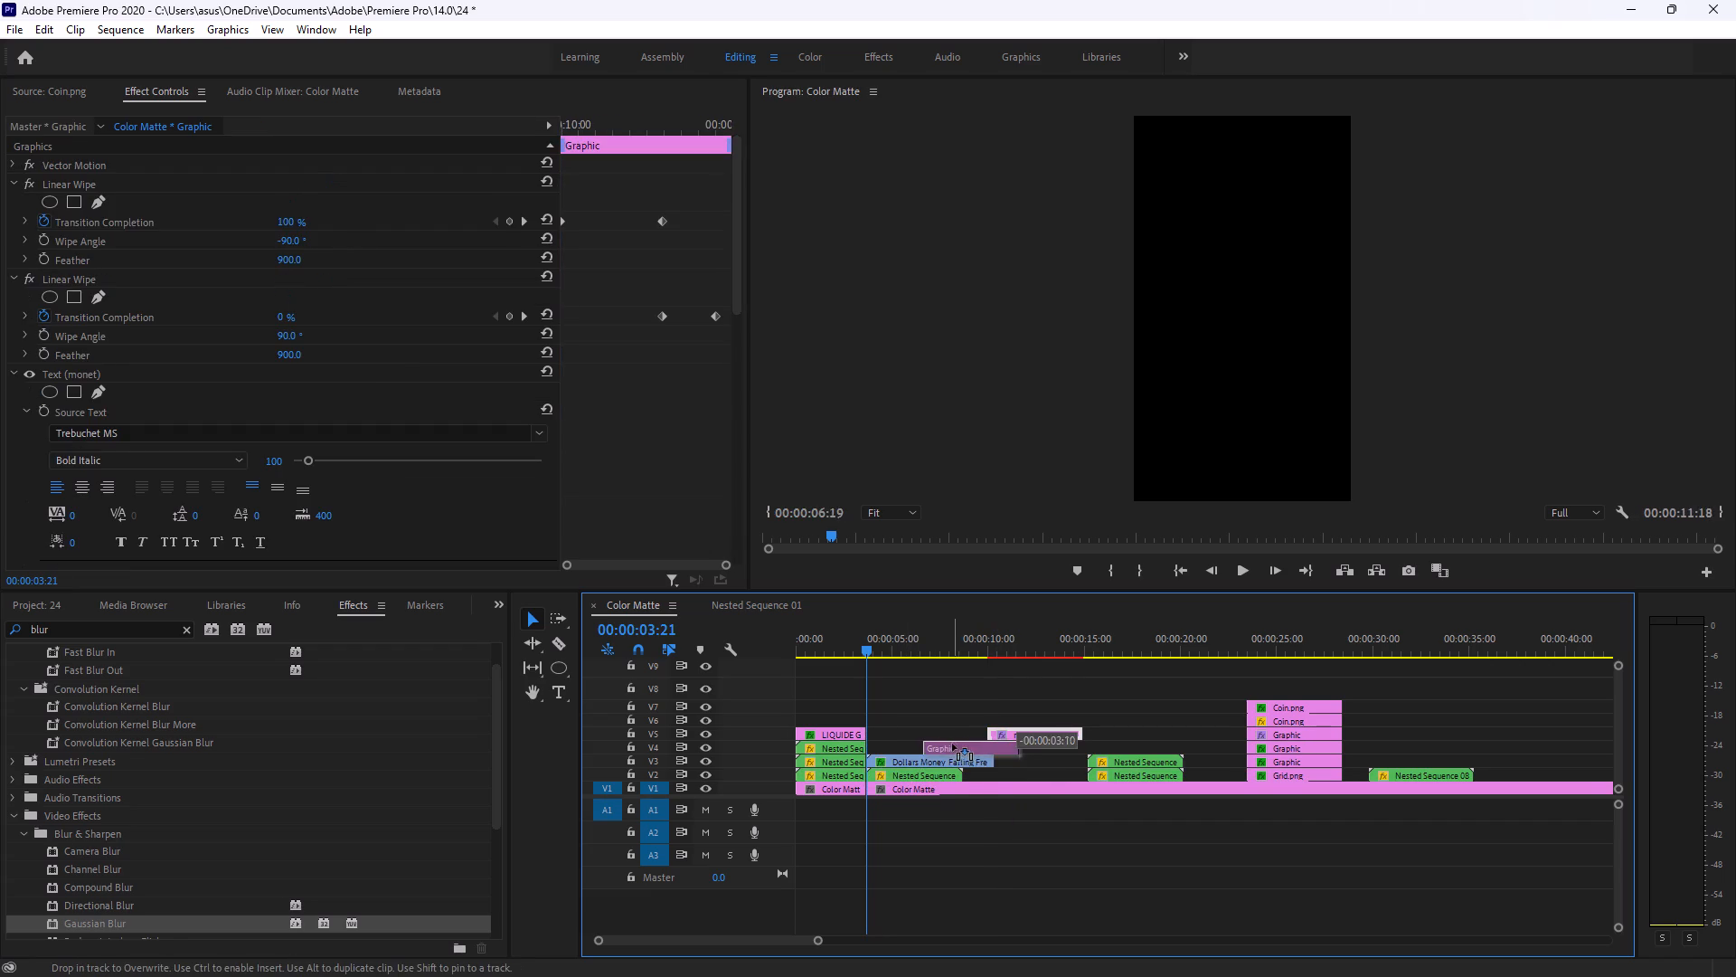
{"action": "left_click_drag", "start_coordinate": [952, 744], "coordinate": [901, 743]}
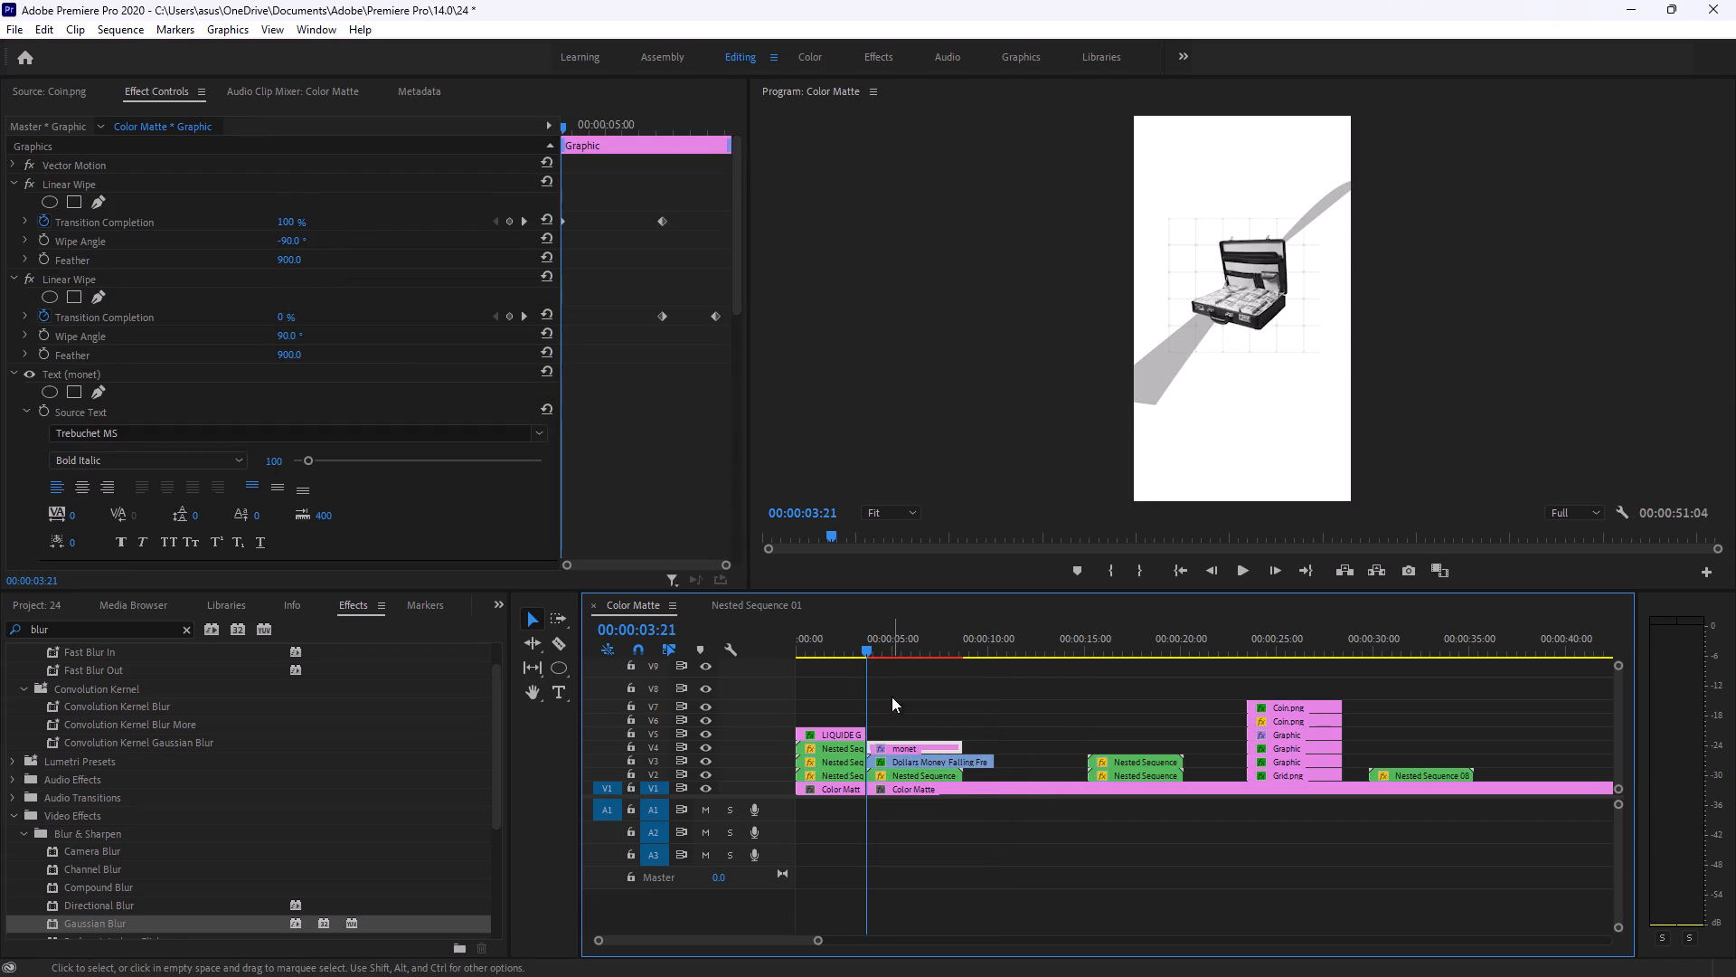
Preview the tightened opening from the start through the briefcase scene.
{"action": "left_click_drag", "start_coordinate": [863, 634], "coordinate": [764, 613]}
{"action": "key", "text": "space"}
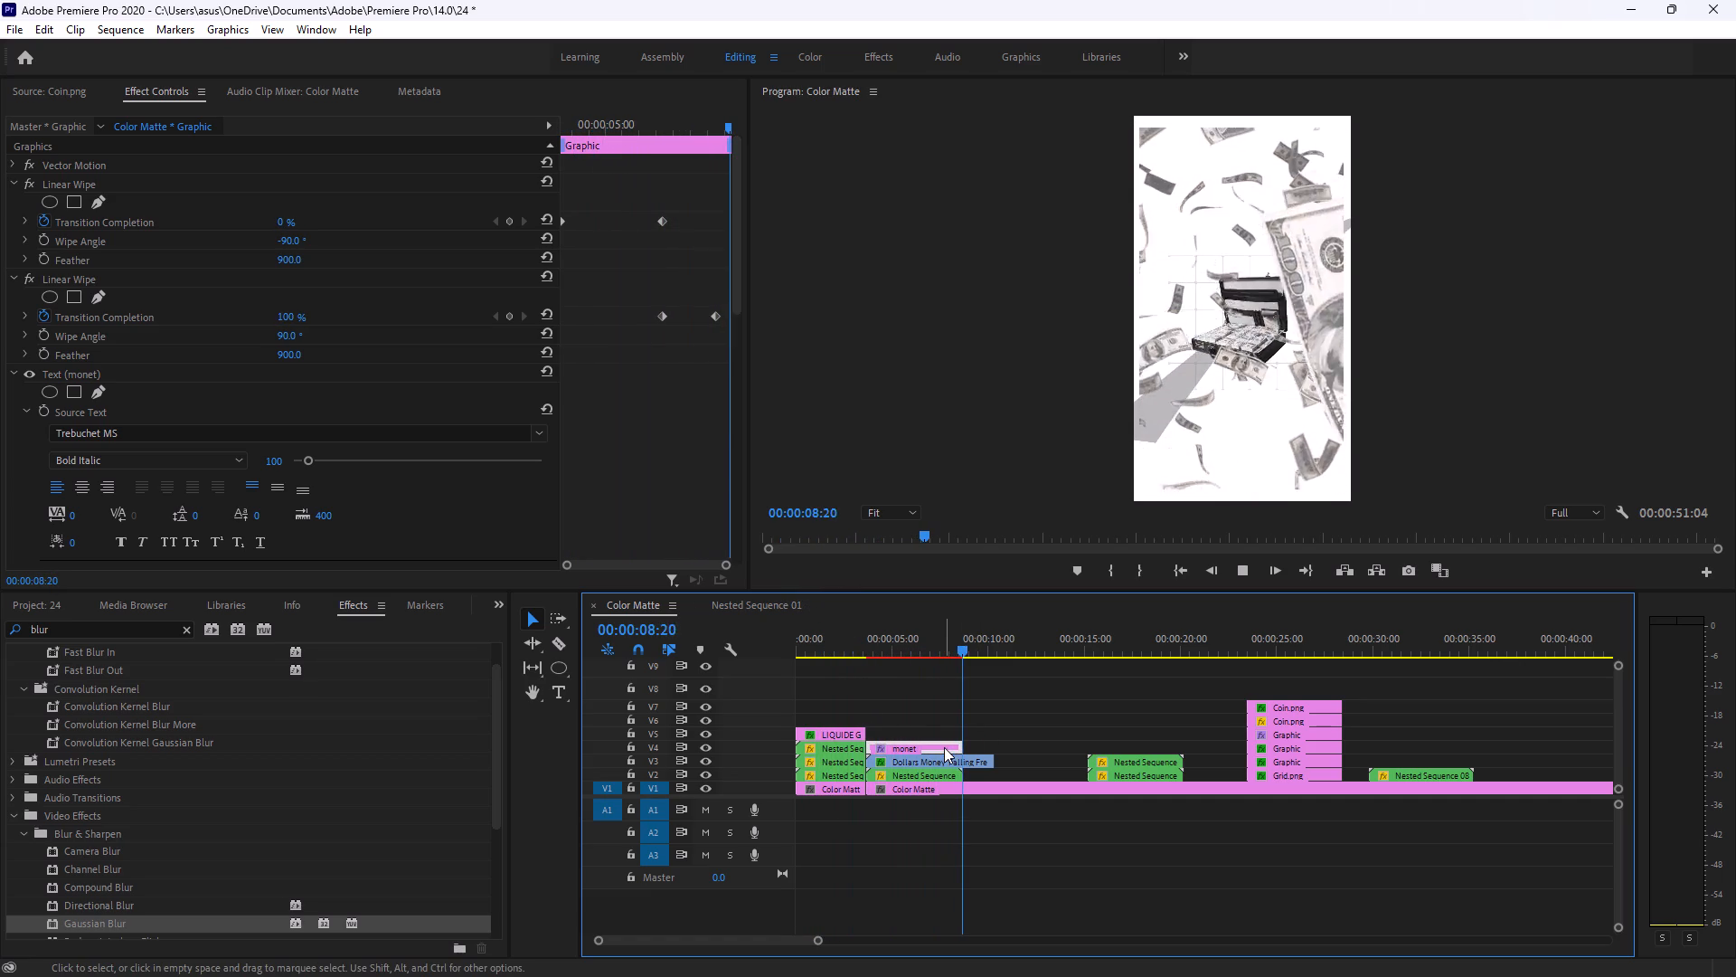
{"action": "key", "text": "space"}
Split all tracks at 00:00:07:07 and delete the leftover monet title, falling dollars and briefcase pieces after the cut.
{"action": "left_click_drag", "start_coordinate": [967, 642], "coordinate": [890, 618]}
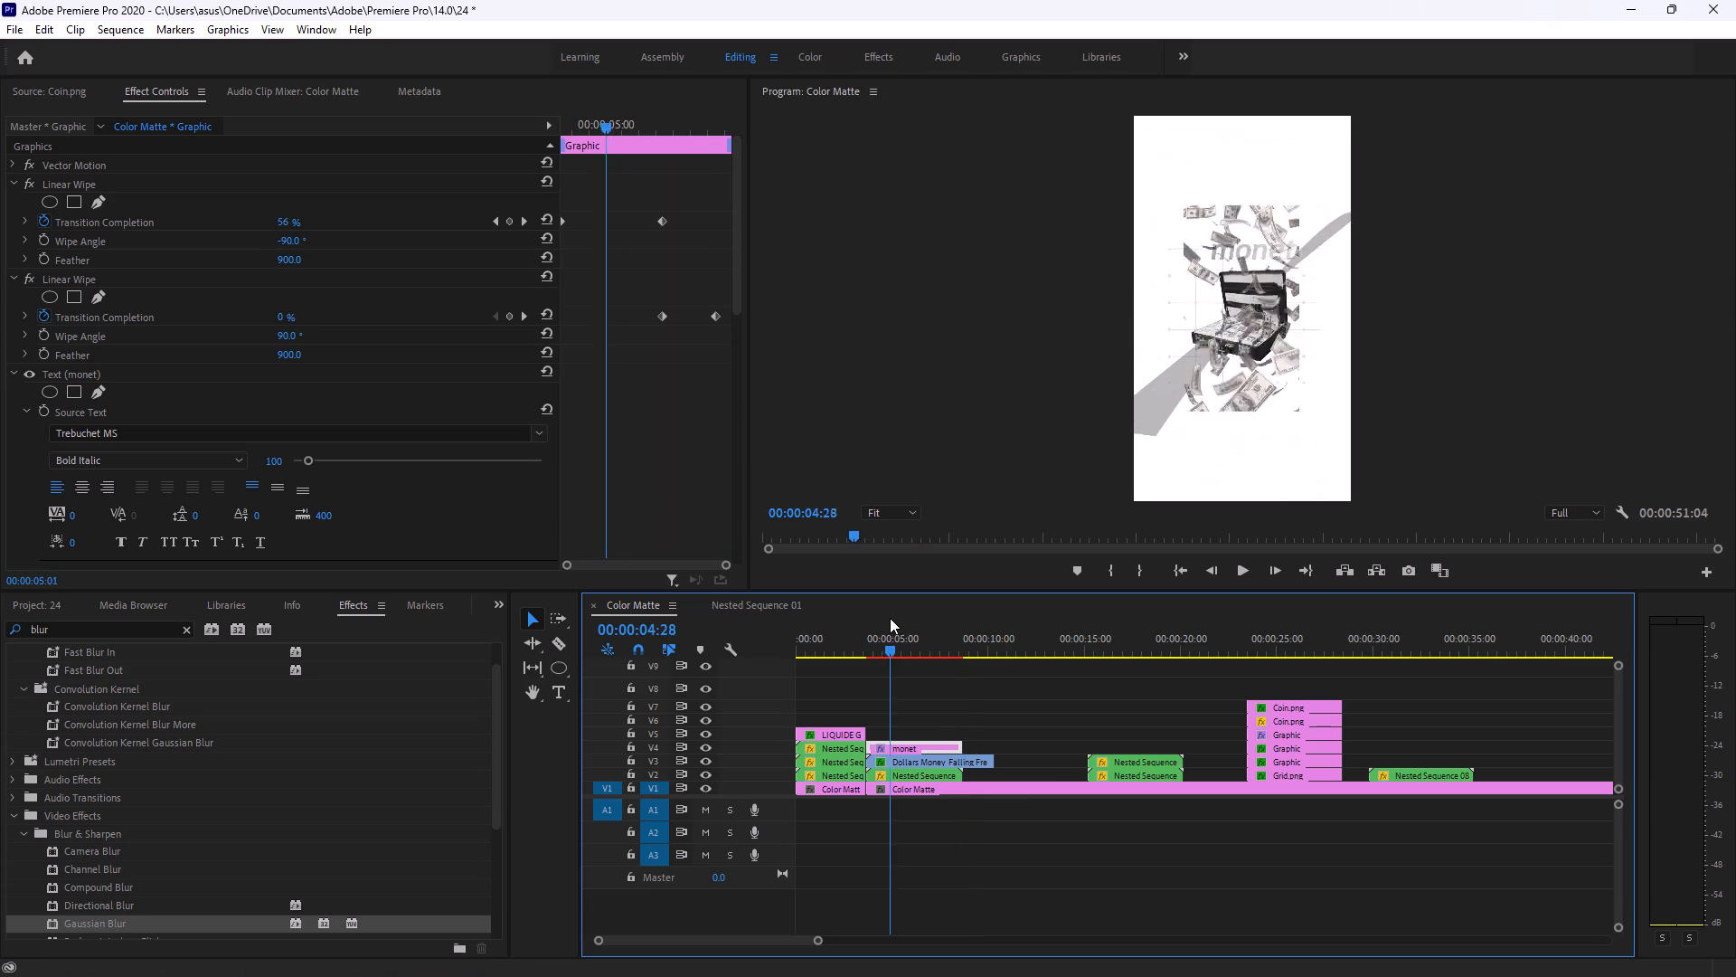
{"action": "left_click_drag", "start_coordinate": [890, 618], "coordinate": [945, 656]}
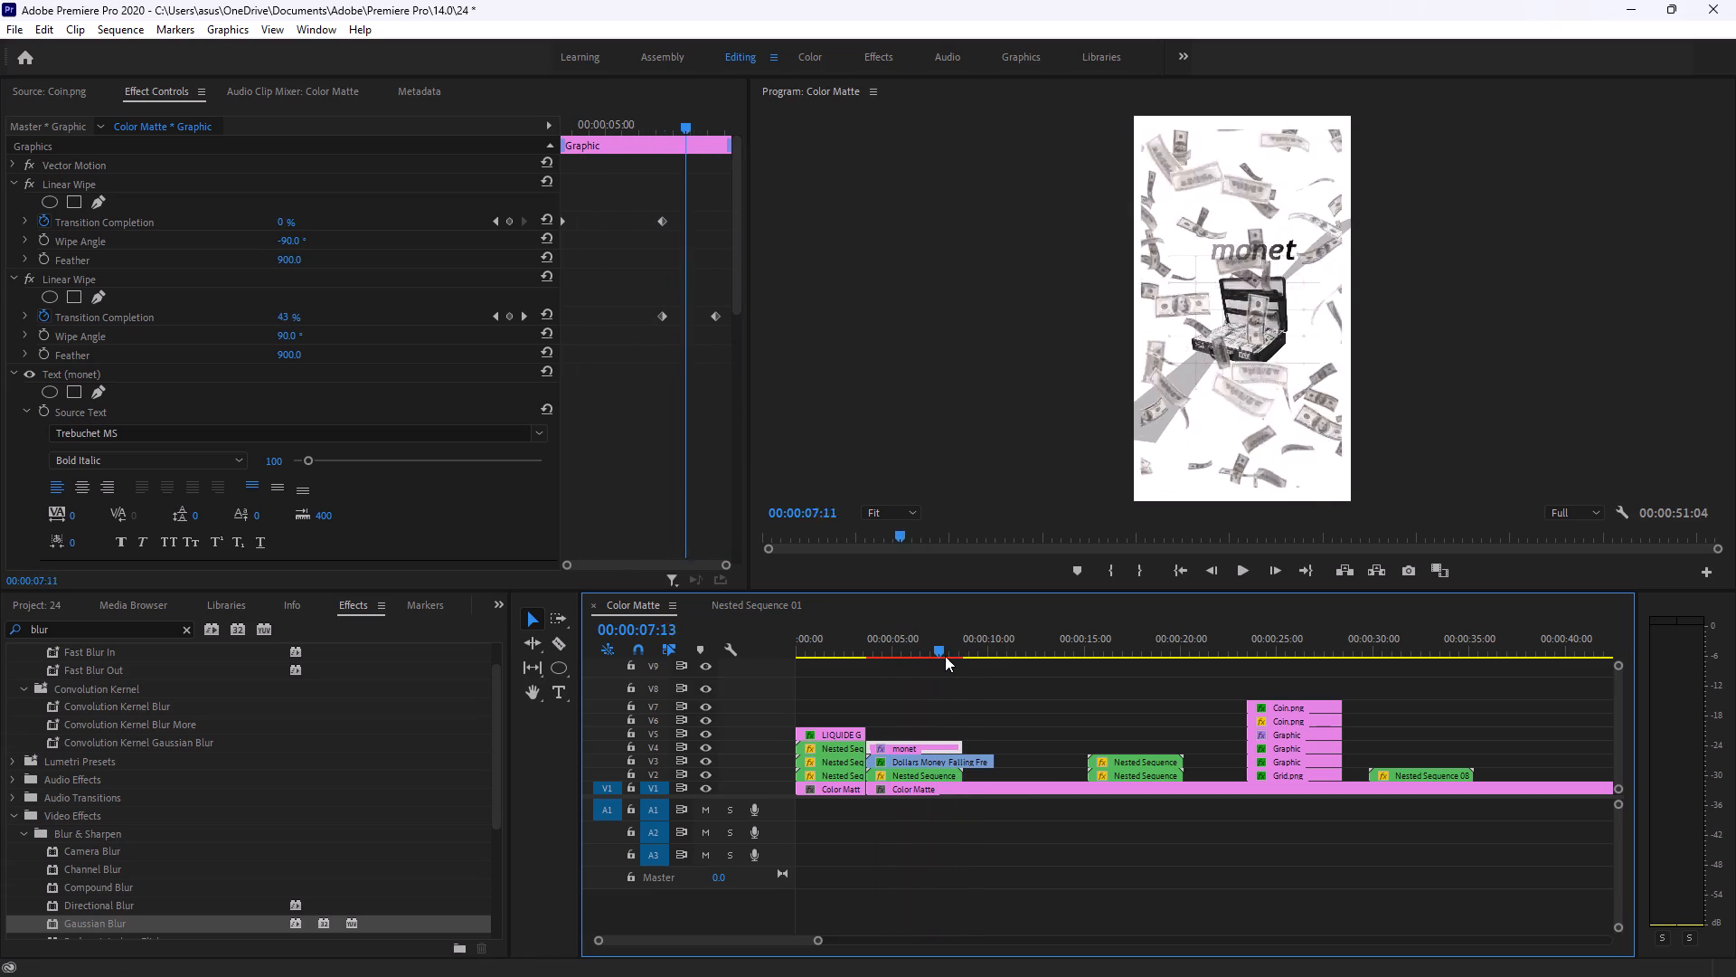
{"action": "left_click_drag", "start_coordinate": [945, 656], "coordinate": [937, 657]}
{"action": "key", "text": "c"}
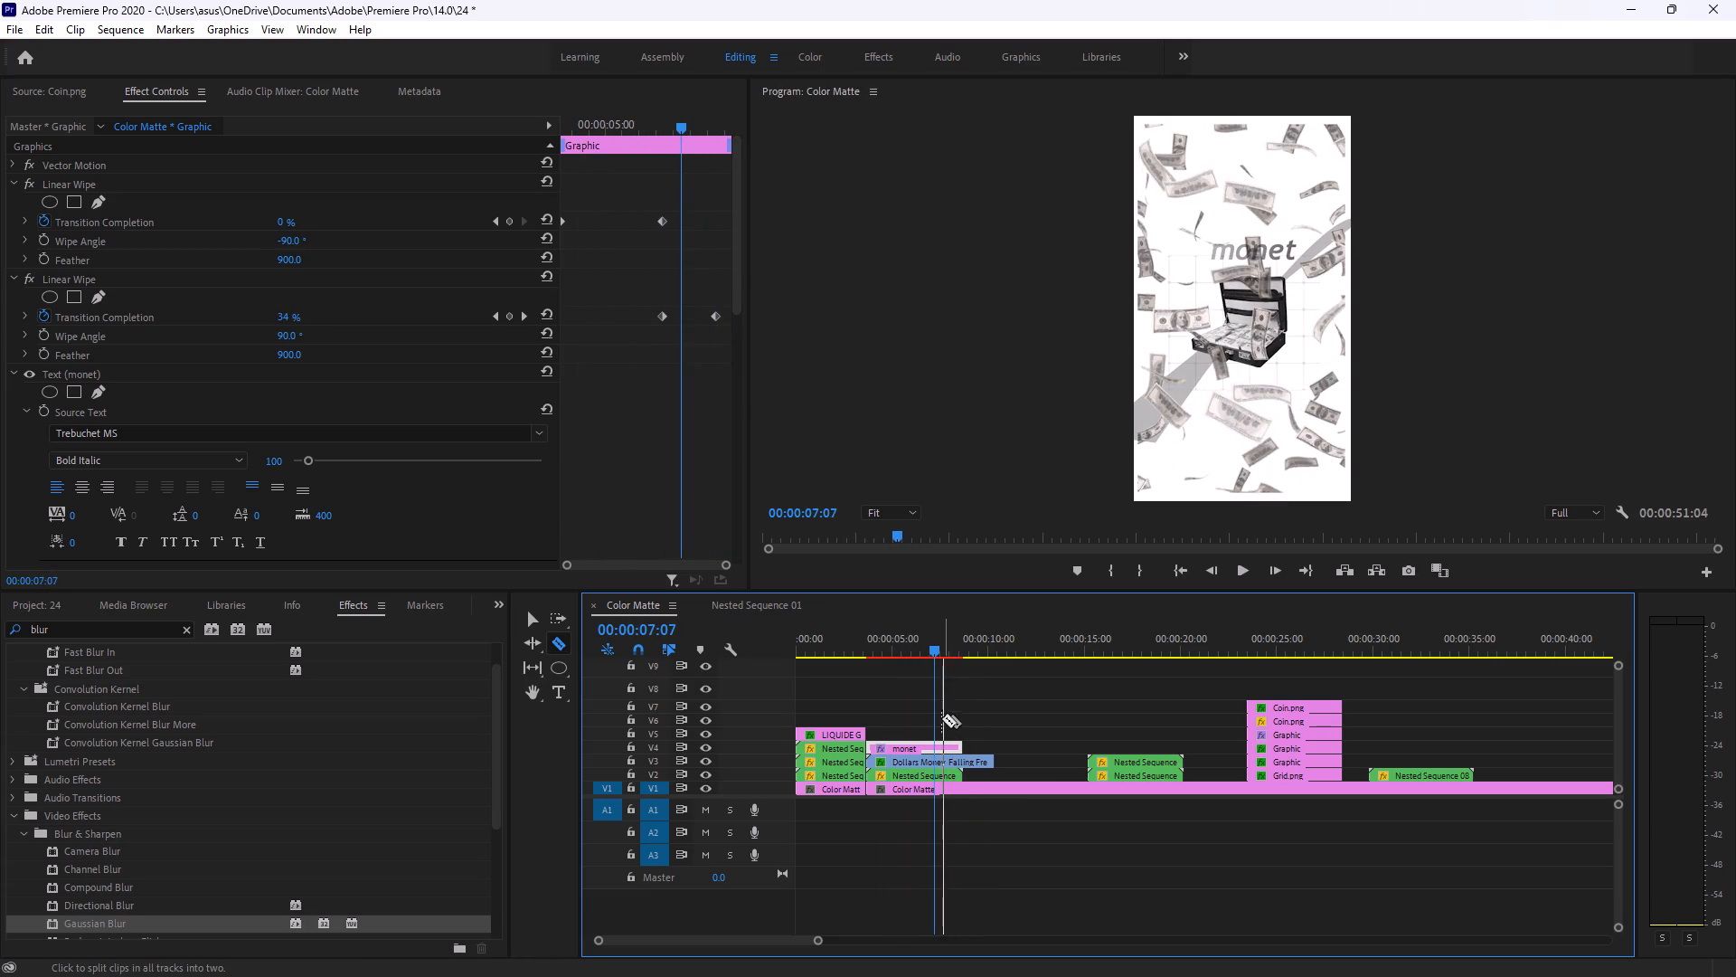
{"action": "left_click", "coordinate": [933, 748], "text": "shift"}
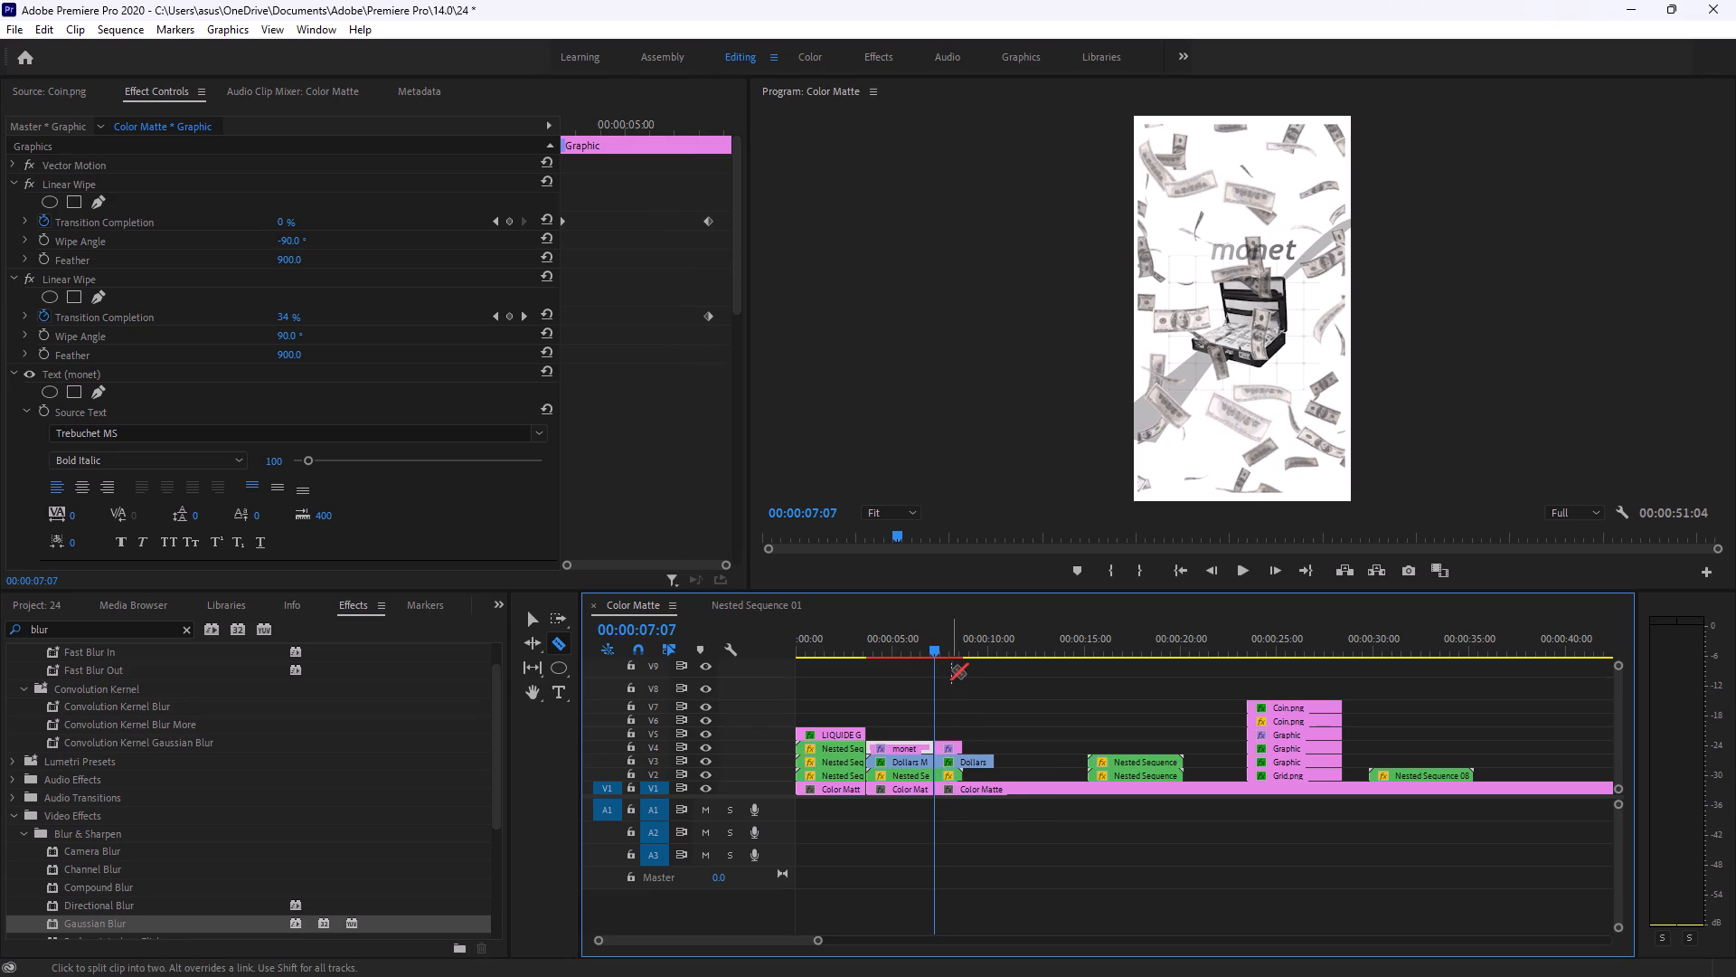
{"action": "key", "text": "v"}
{"action": "left_click_drag", "start_coordinate": [952, 710], "coordinate": [957, 772]}
{"action": "key", "text": "Delete"}
Close the remaining gaps by placing the two-can nested sequences at 00:00:07:07, followed by the coin and grid stack and Nested Sequence 08.
{"action": "left_click_drag", "start_coordinate": [1089, 735], "coordinate": [1151, 777]}
{"action": "left_click_drag", "start_coordinate": [1131, 762], "coordinate": [979, 756]}
{"action": "left_click_drag", "start_coordinate": [1211, 698], "coordinate": [1342, 773]}
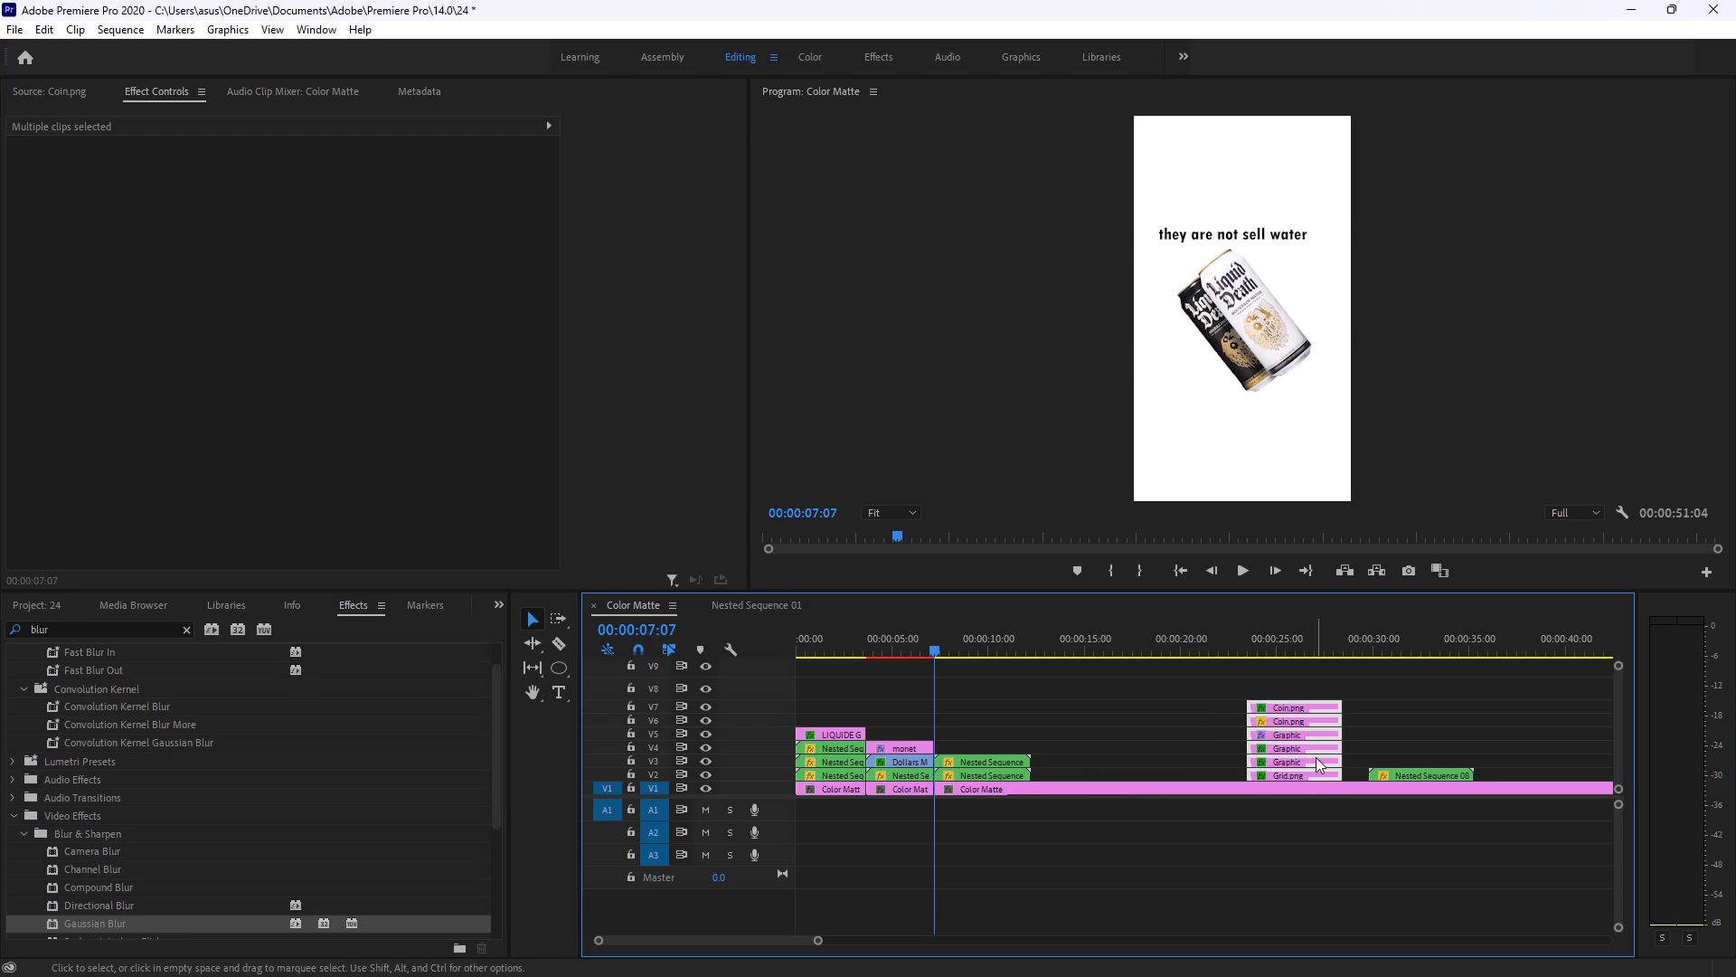
{"action": "left_click_drag", "start_coordinate": [1312, 753], "coordinate": [1127, 747]}
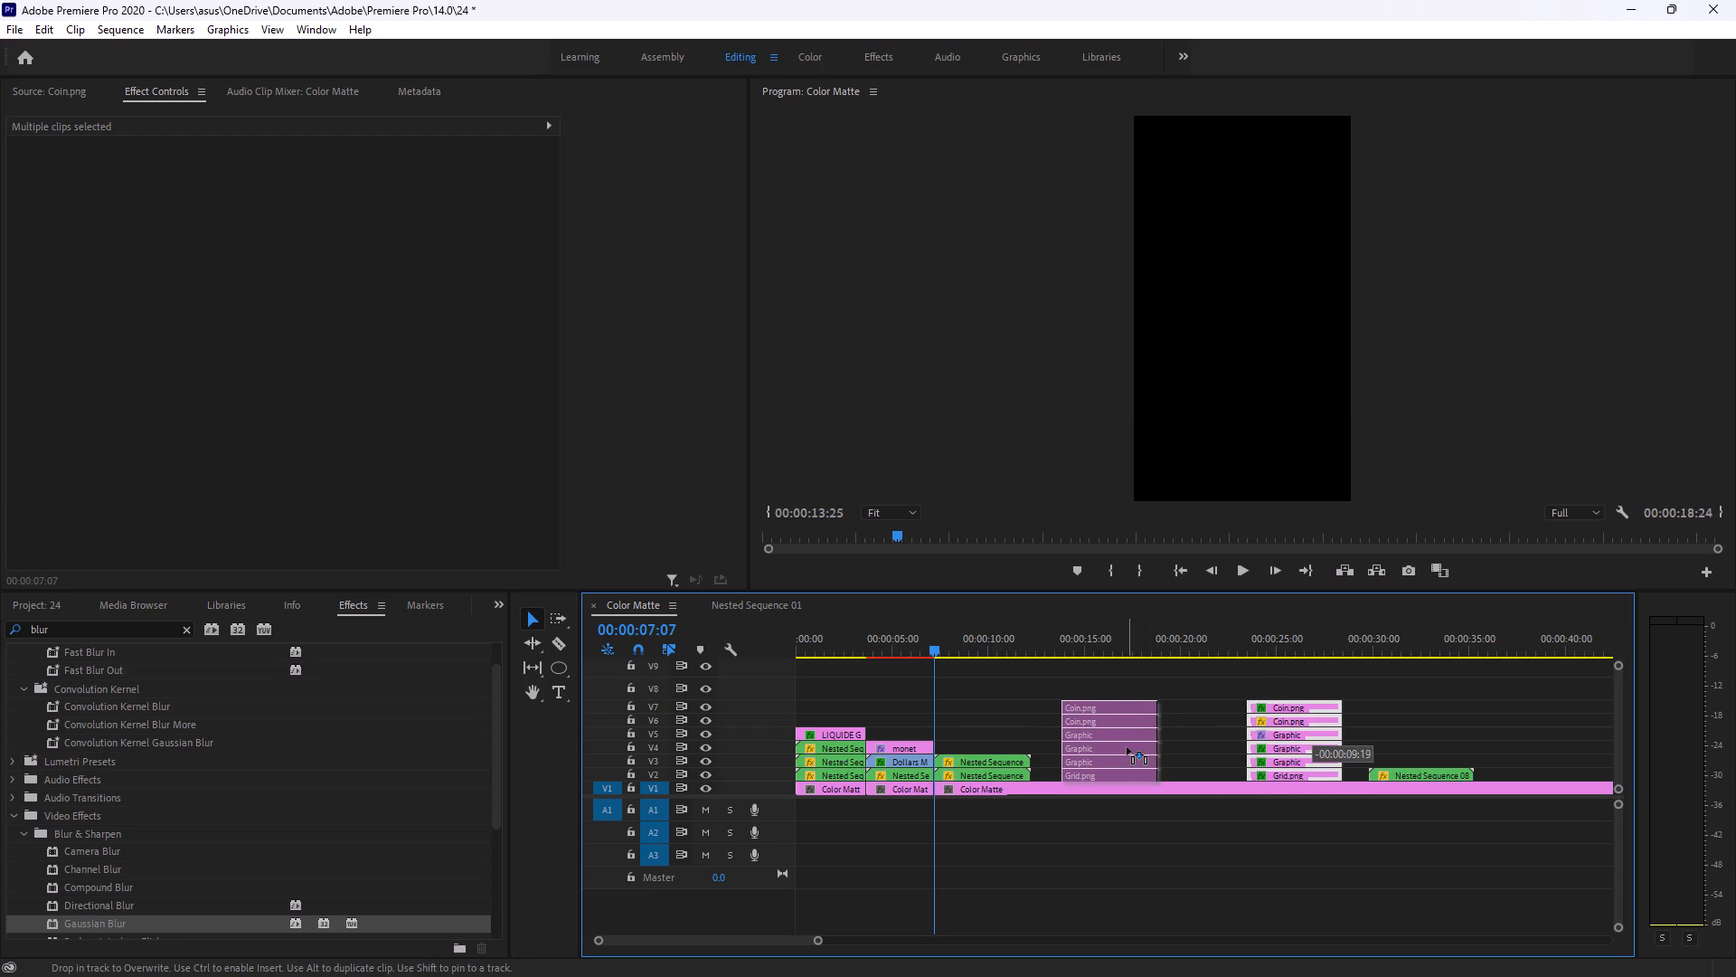
{"action": "left_click_drag", "start_coordinate": [1127, 747], "coordinate": [1104, 743]}
{"action": "left_click_drag", "start_coordinate": [1390, 769], "coordinate": [1152, 772]}
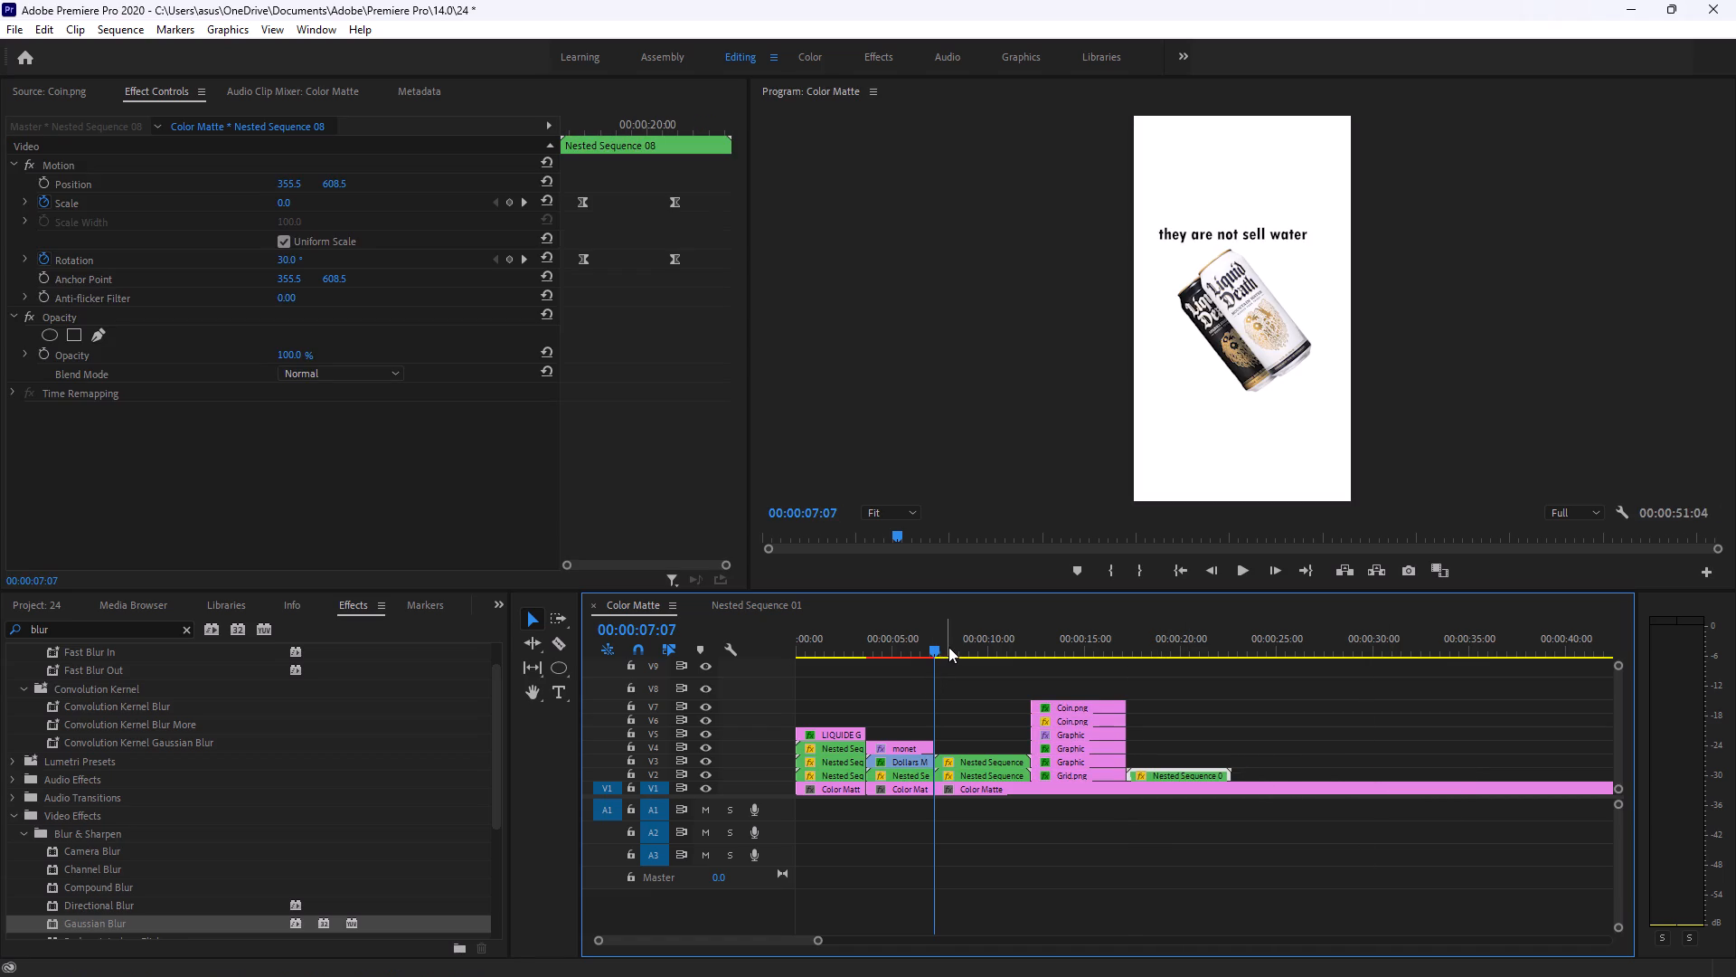
Render and preview the tightened Color Matte sequence from the beginning into the coin and grid scene.
{"action": "key", "text": "Return"}
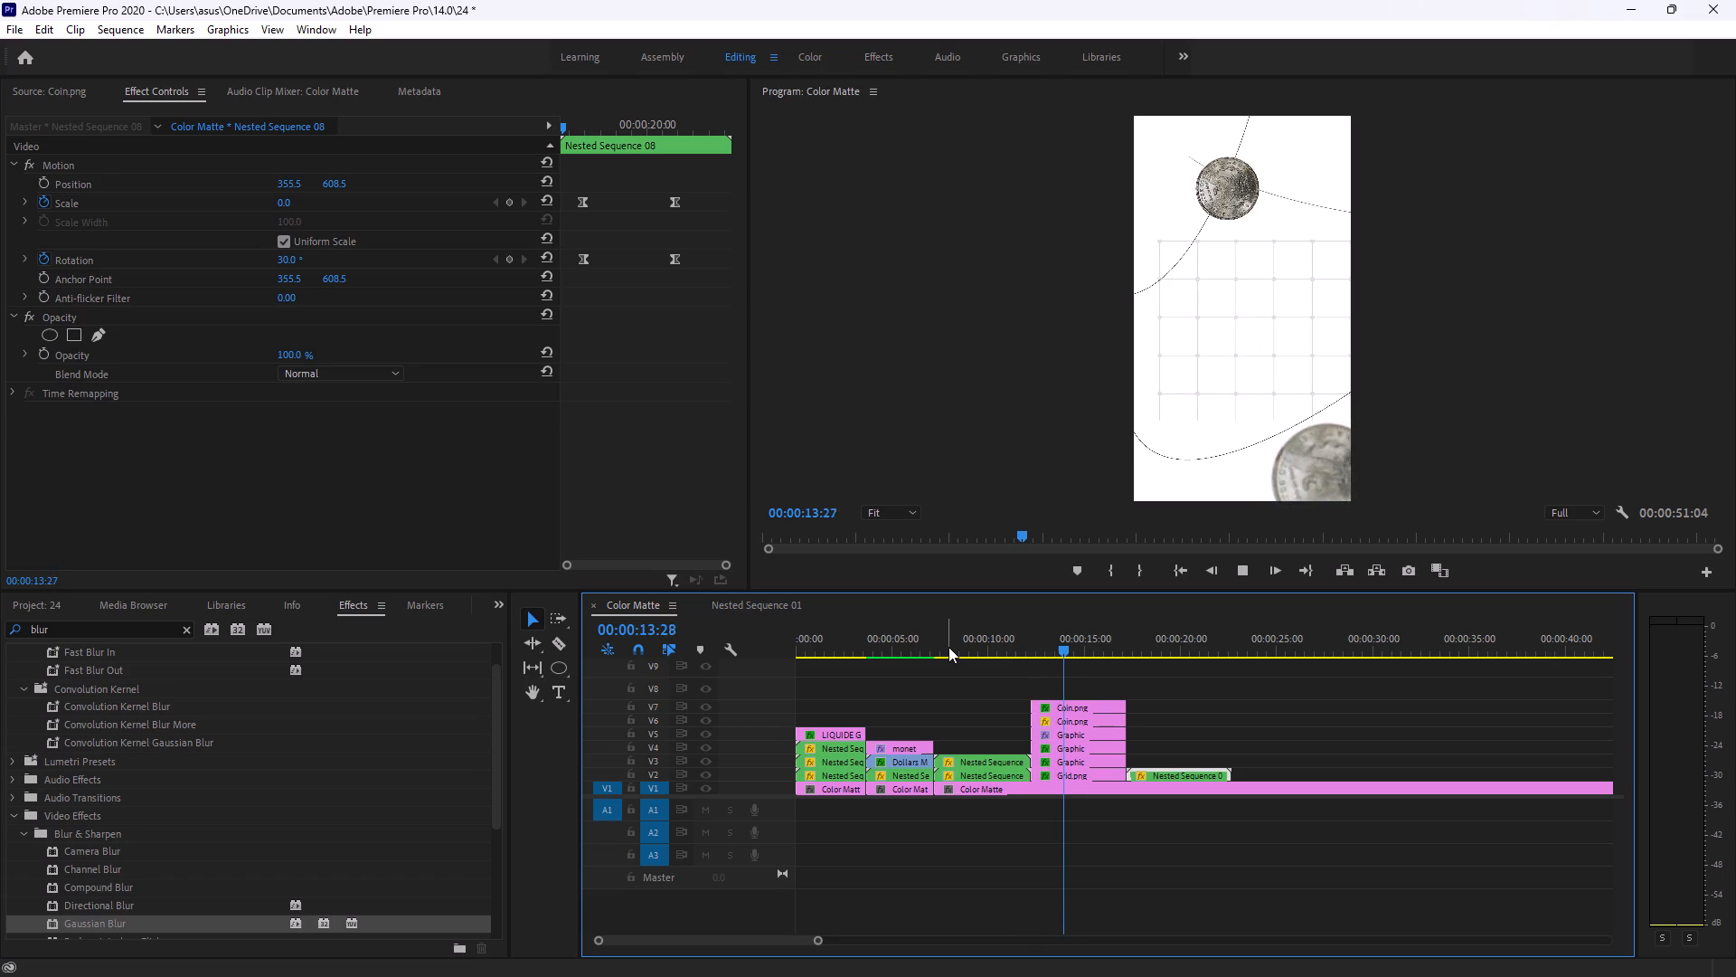
{"action": "key", "text": "space"}
Switch back to the browser and resume the tutorial's Final Touches and Outro section.
{"action": "key", "text": "alt+Tab"}
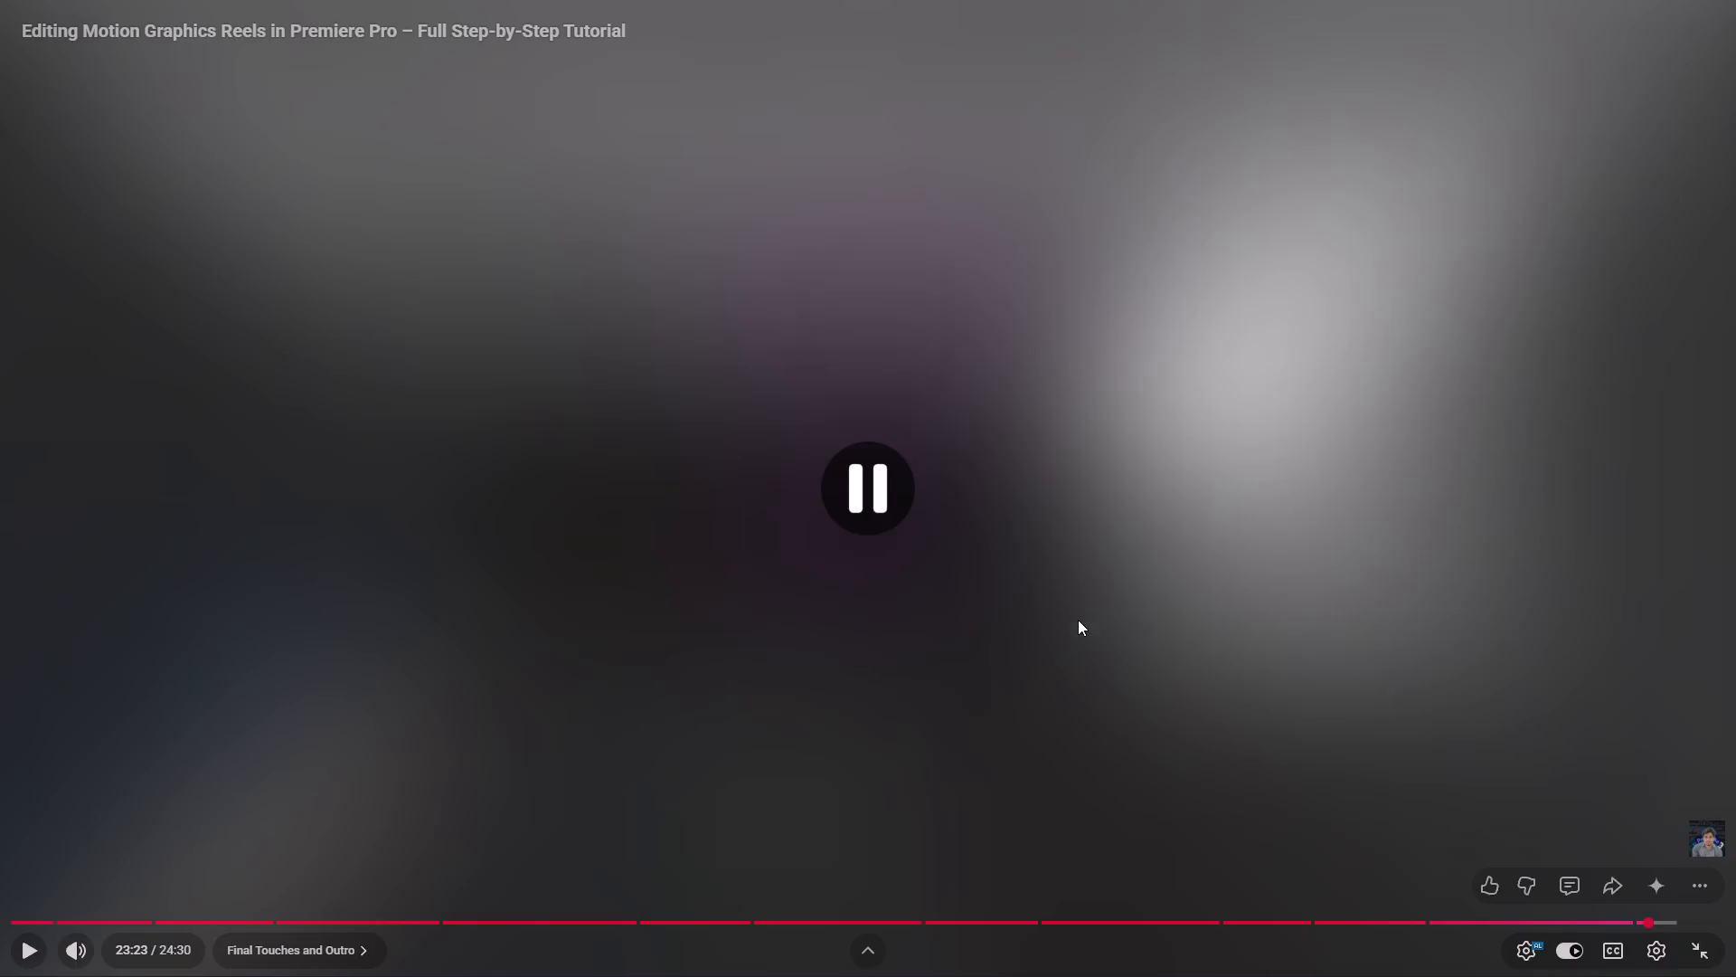
{"action": "left_click", "coordinate": [866, 560]}
{"action": "key", "text": "alt+Tab"}
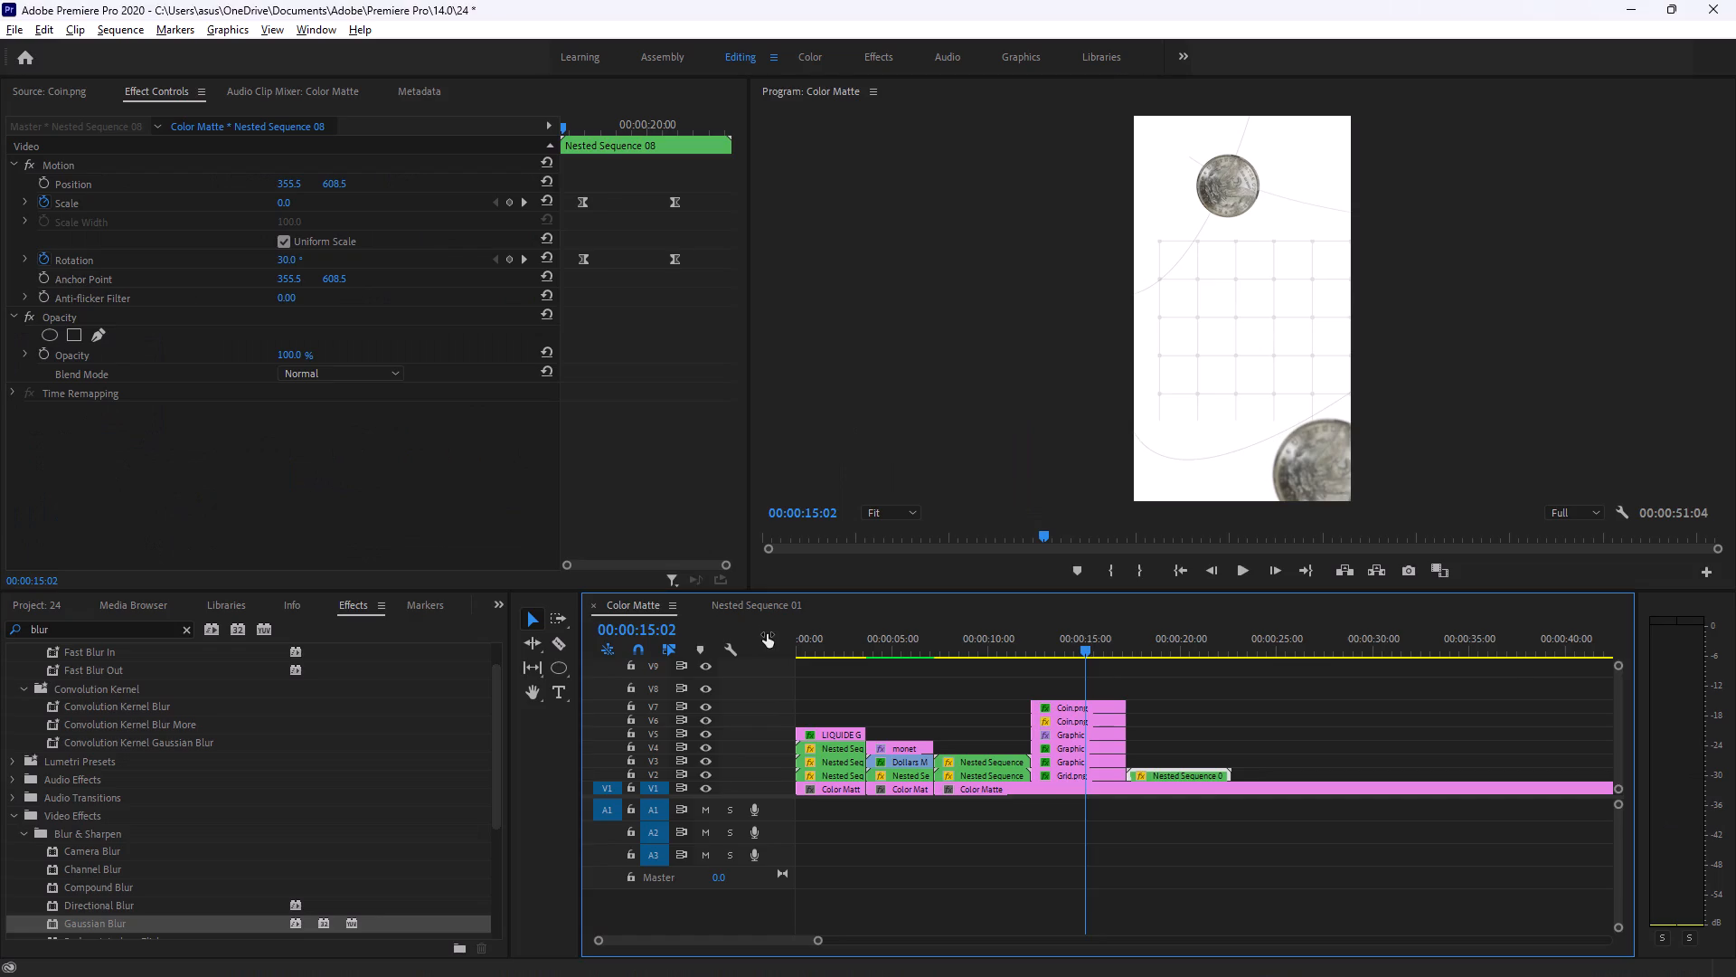
{"action": "key", "text": "alt+Tab"}
{"action": "left_click", "coordinate": [770, 603]}
{"action": "key", "text": "alt+Tab"}
{"action": "key", "text": "alt+Tab"}
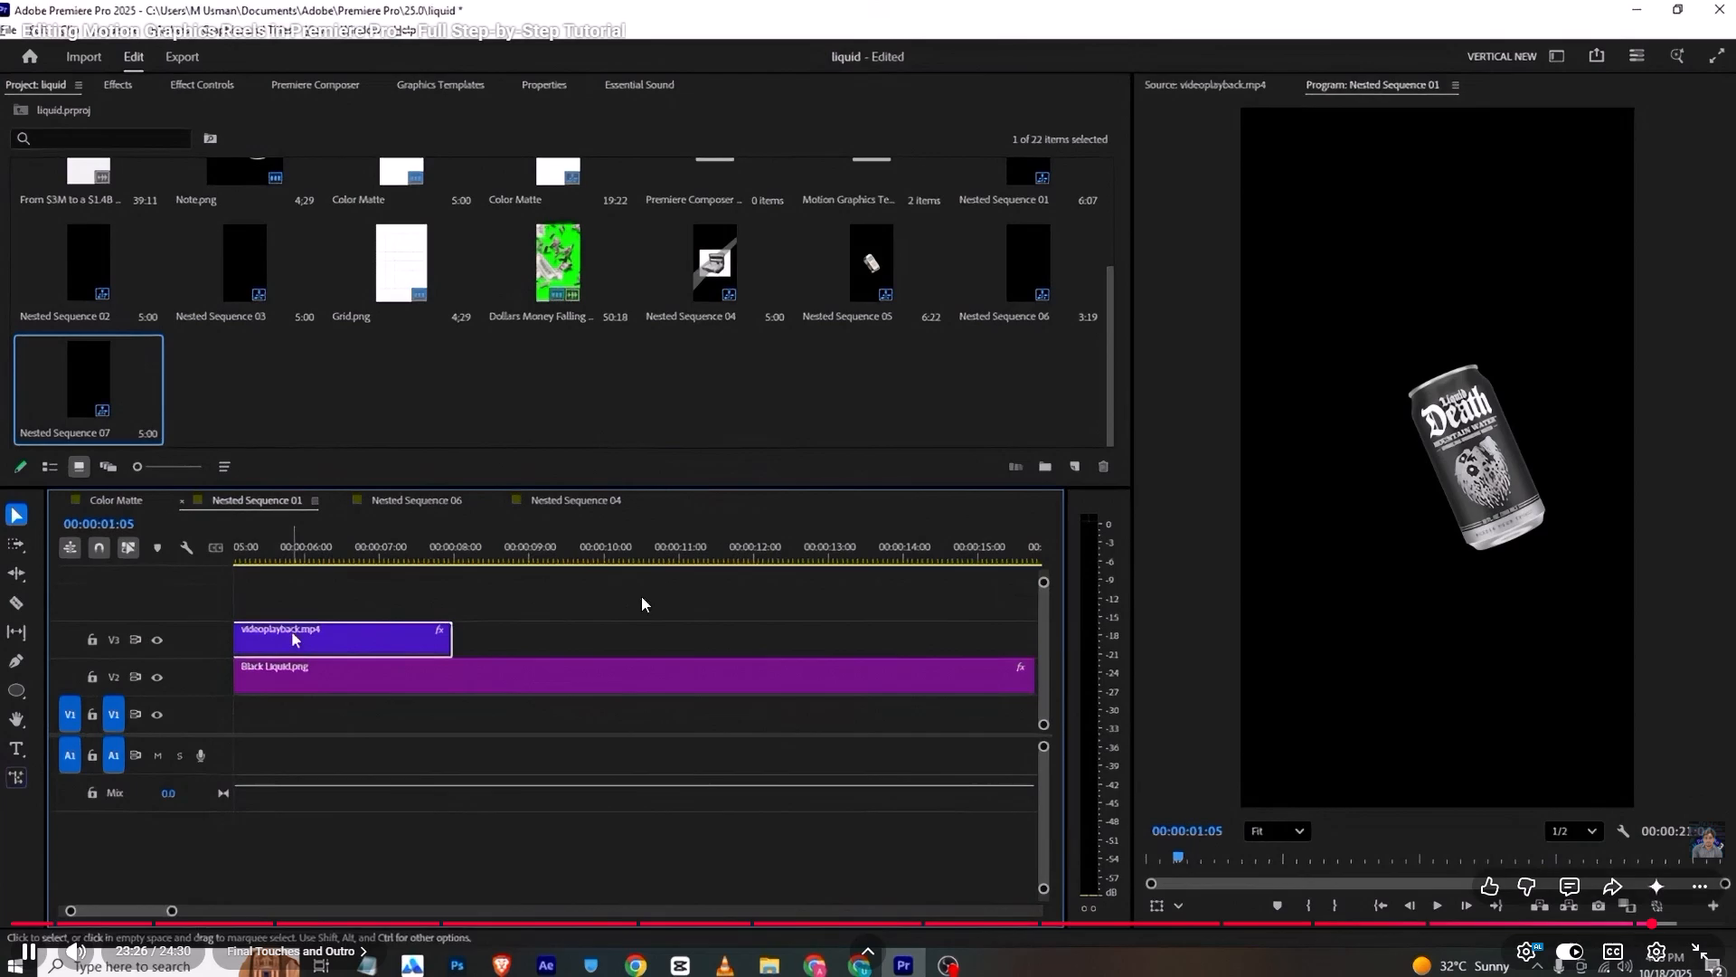
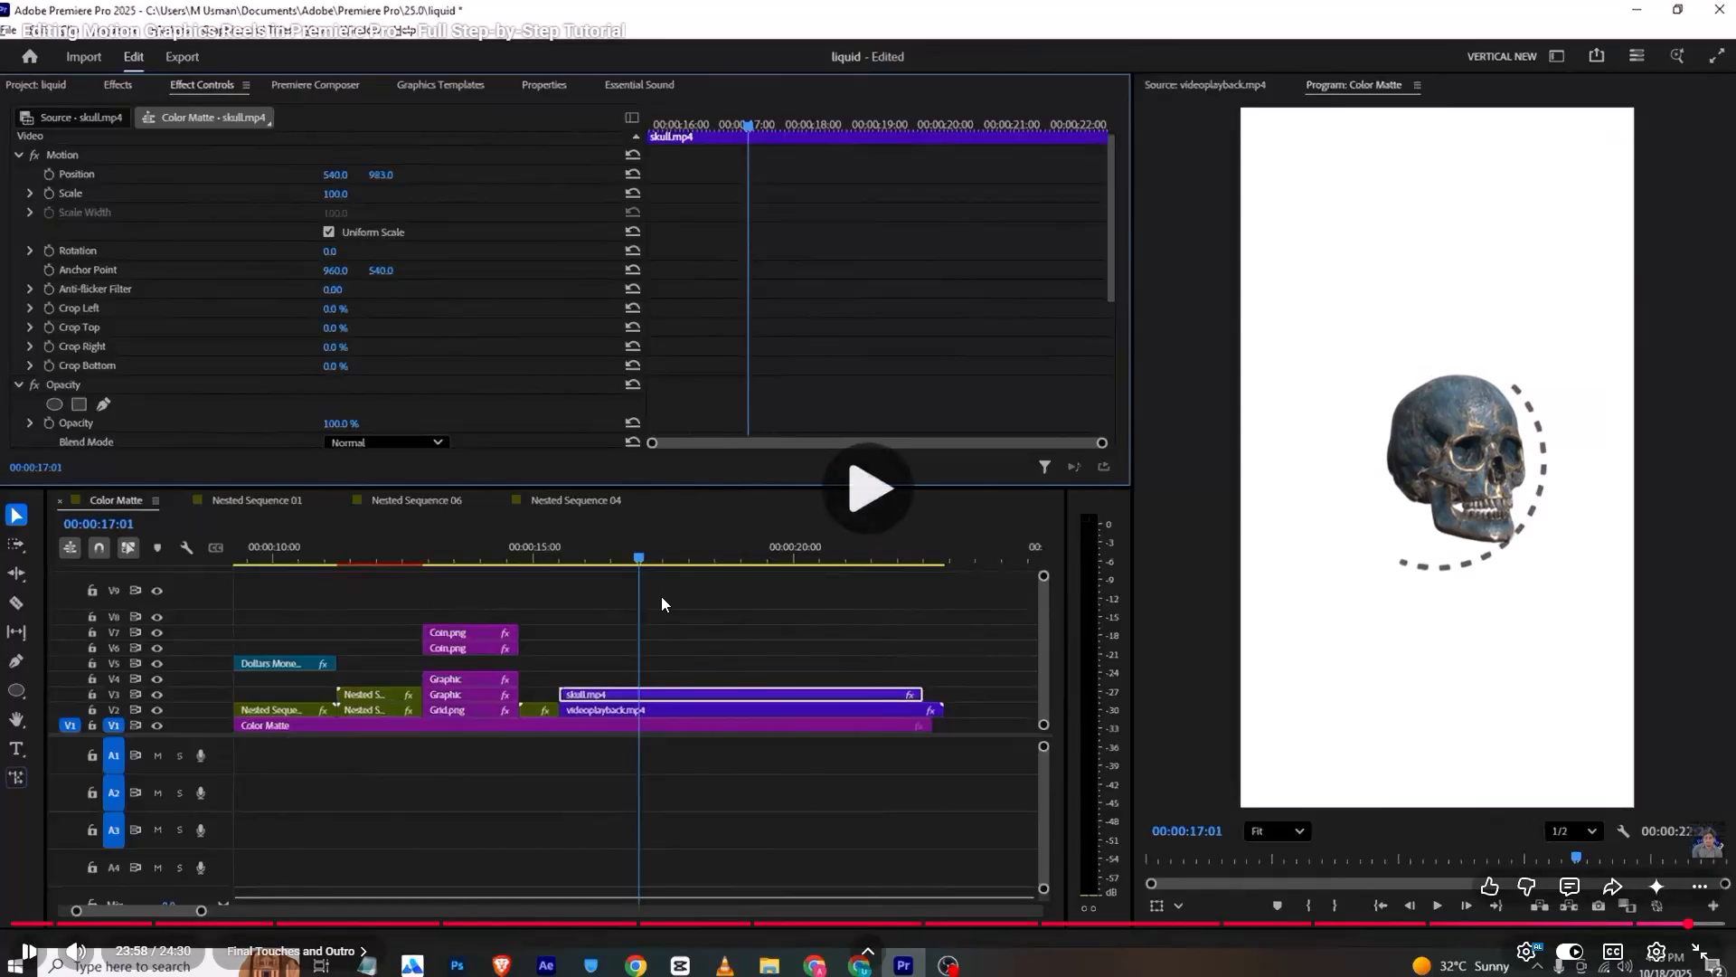
Skip through the rest of the tutorial's Final Touches and Outro section and pause it at the reference video.
{"action": "key", "text": "Right"}
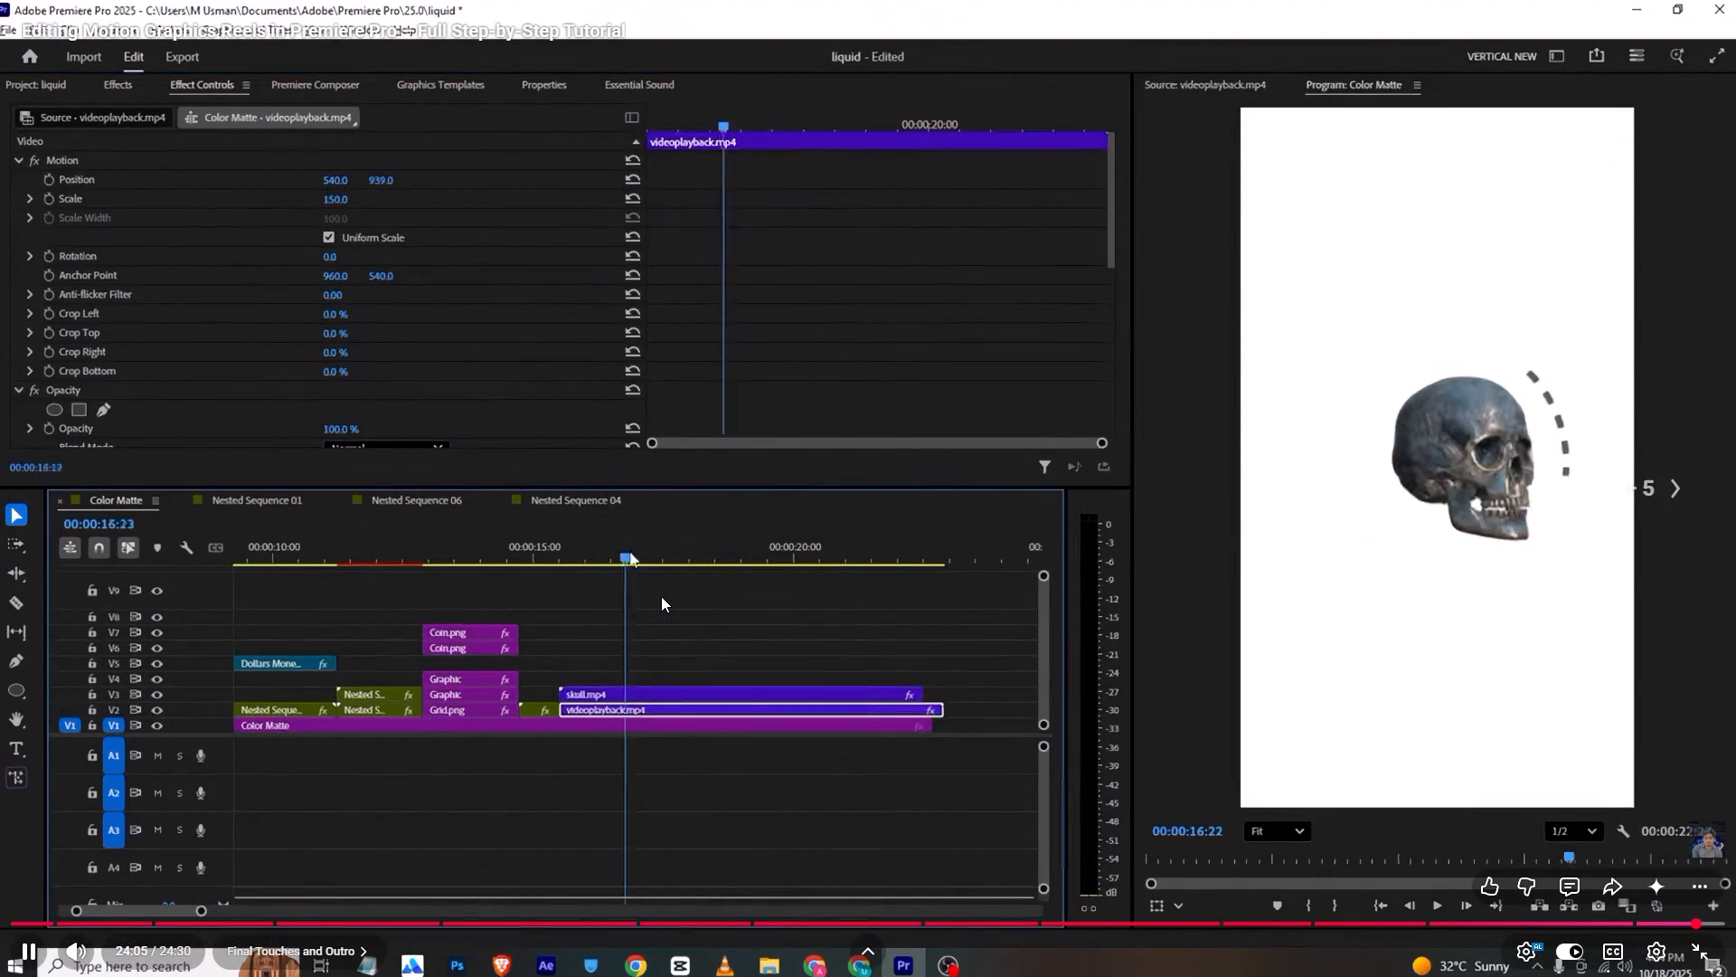
{"action": "key", "text": "Right"}
{"action": "key", "text": "Right"}
{"action": "key", "text": "Right"}
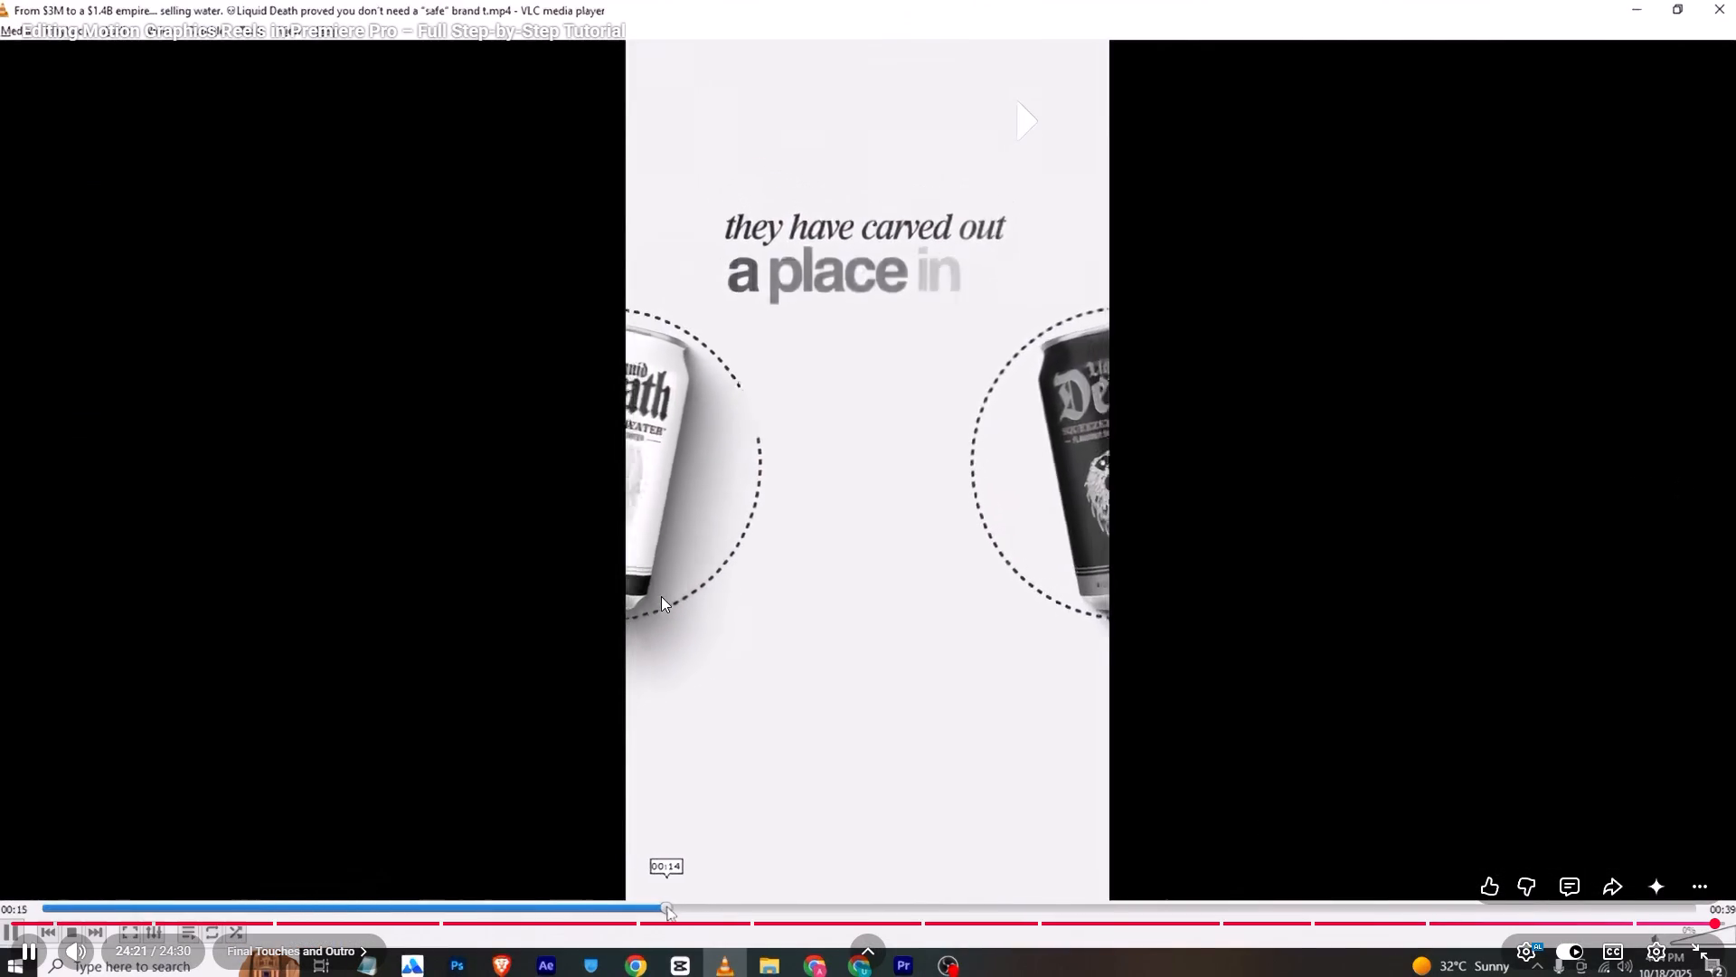
{"action": "key", "text": "space"}
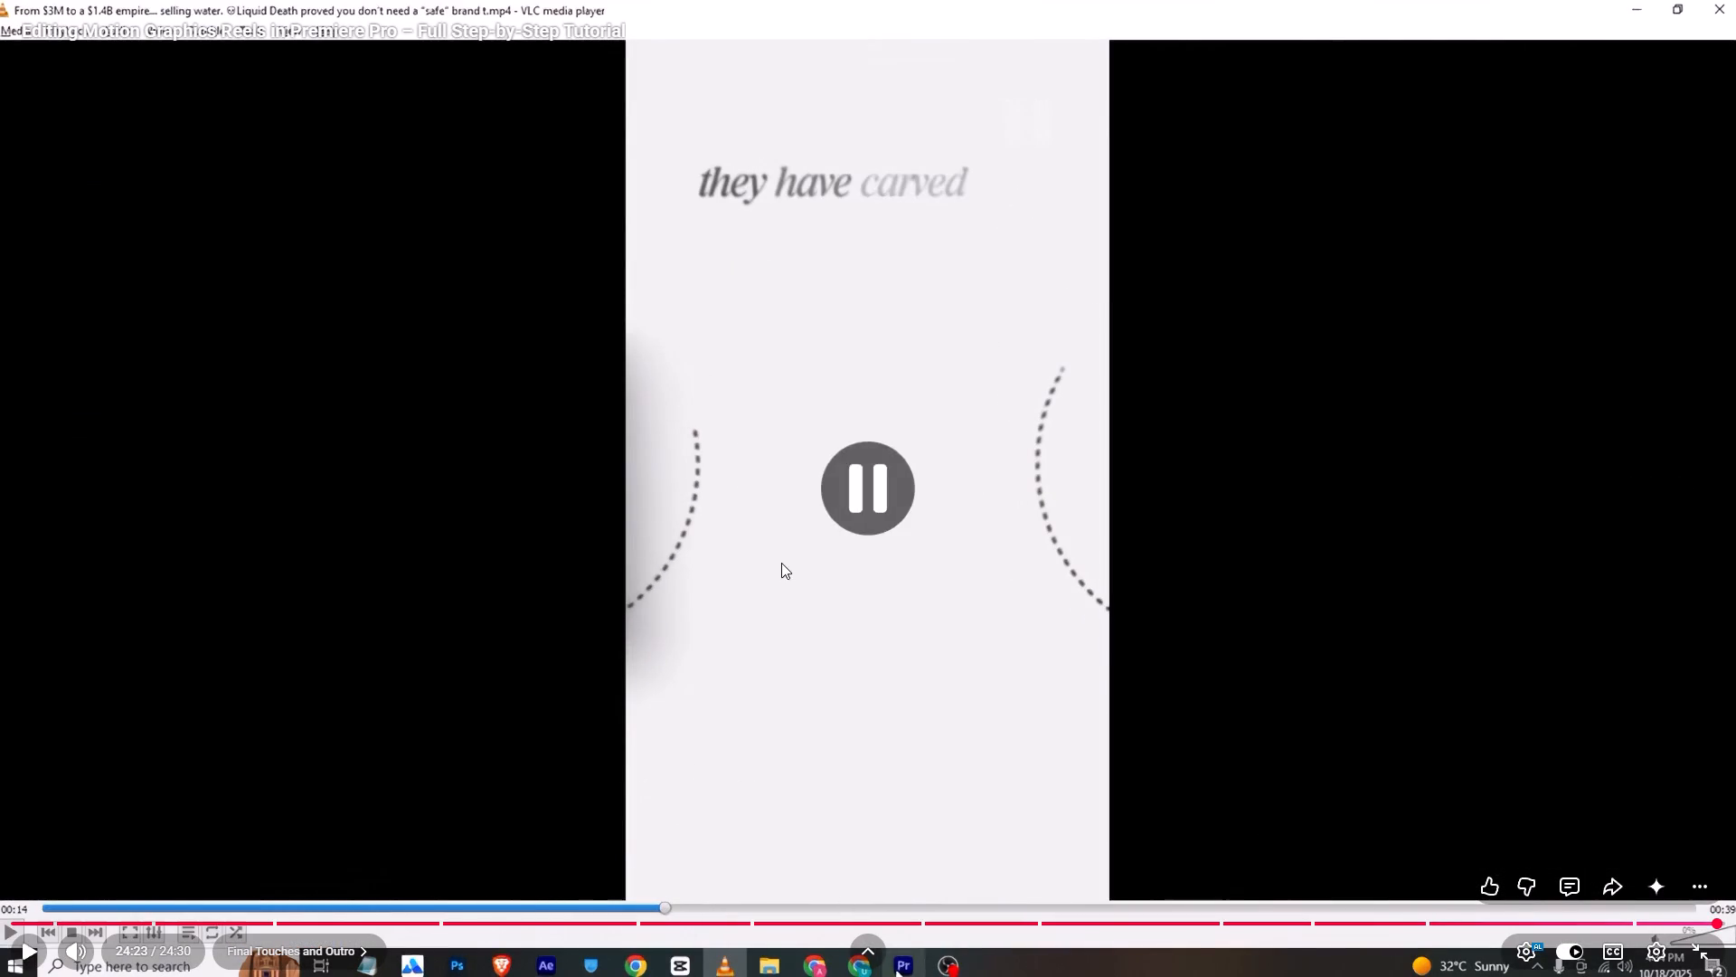
Switch to Premiere Pro and load the "From $3M to a $1.4B empire" reference video from the project into the Source Monitor.
{"action": "key", "text": "alt+Tab"}
{"action": "scroll", "coordinate": [236, 558], "scroll_direction": "up", "scroll_amount": 6}
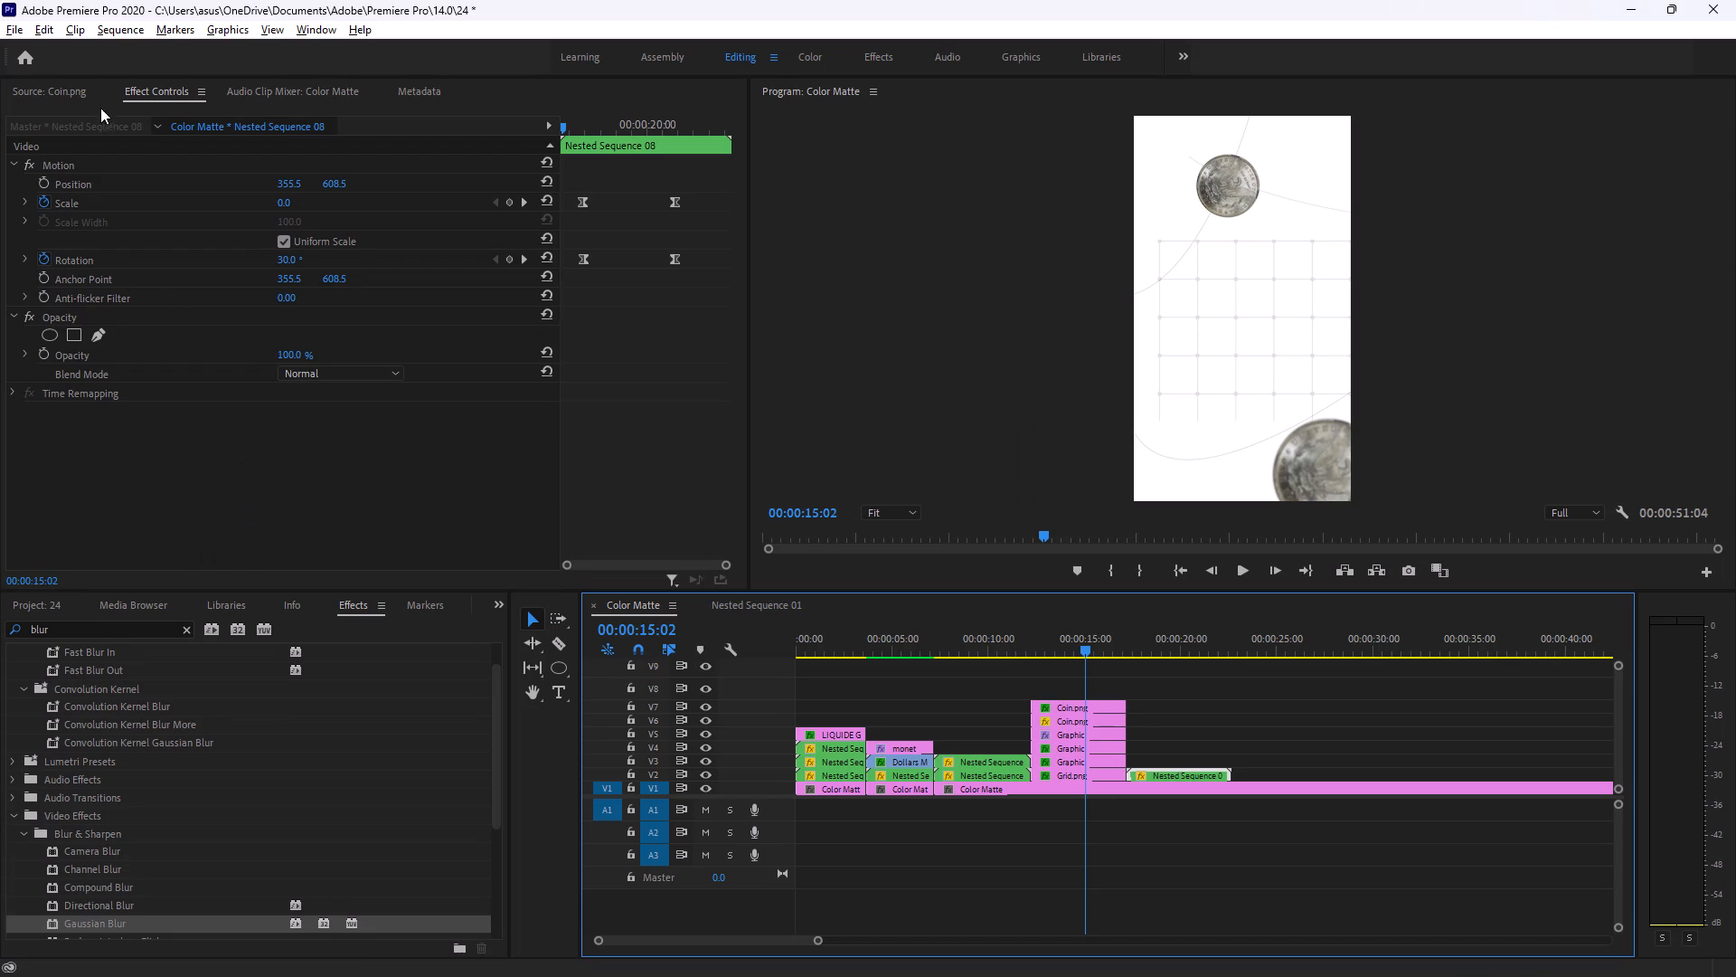
{"action": "scroll", "coordinate": [213, 678], "scroll_direction": "up", "scroll_amount": 20}
{"action": "scroll", "coordinate": [210, 612], "scroll_direction": "up", "scroll_amount": 4}
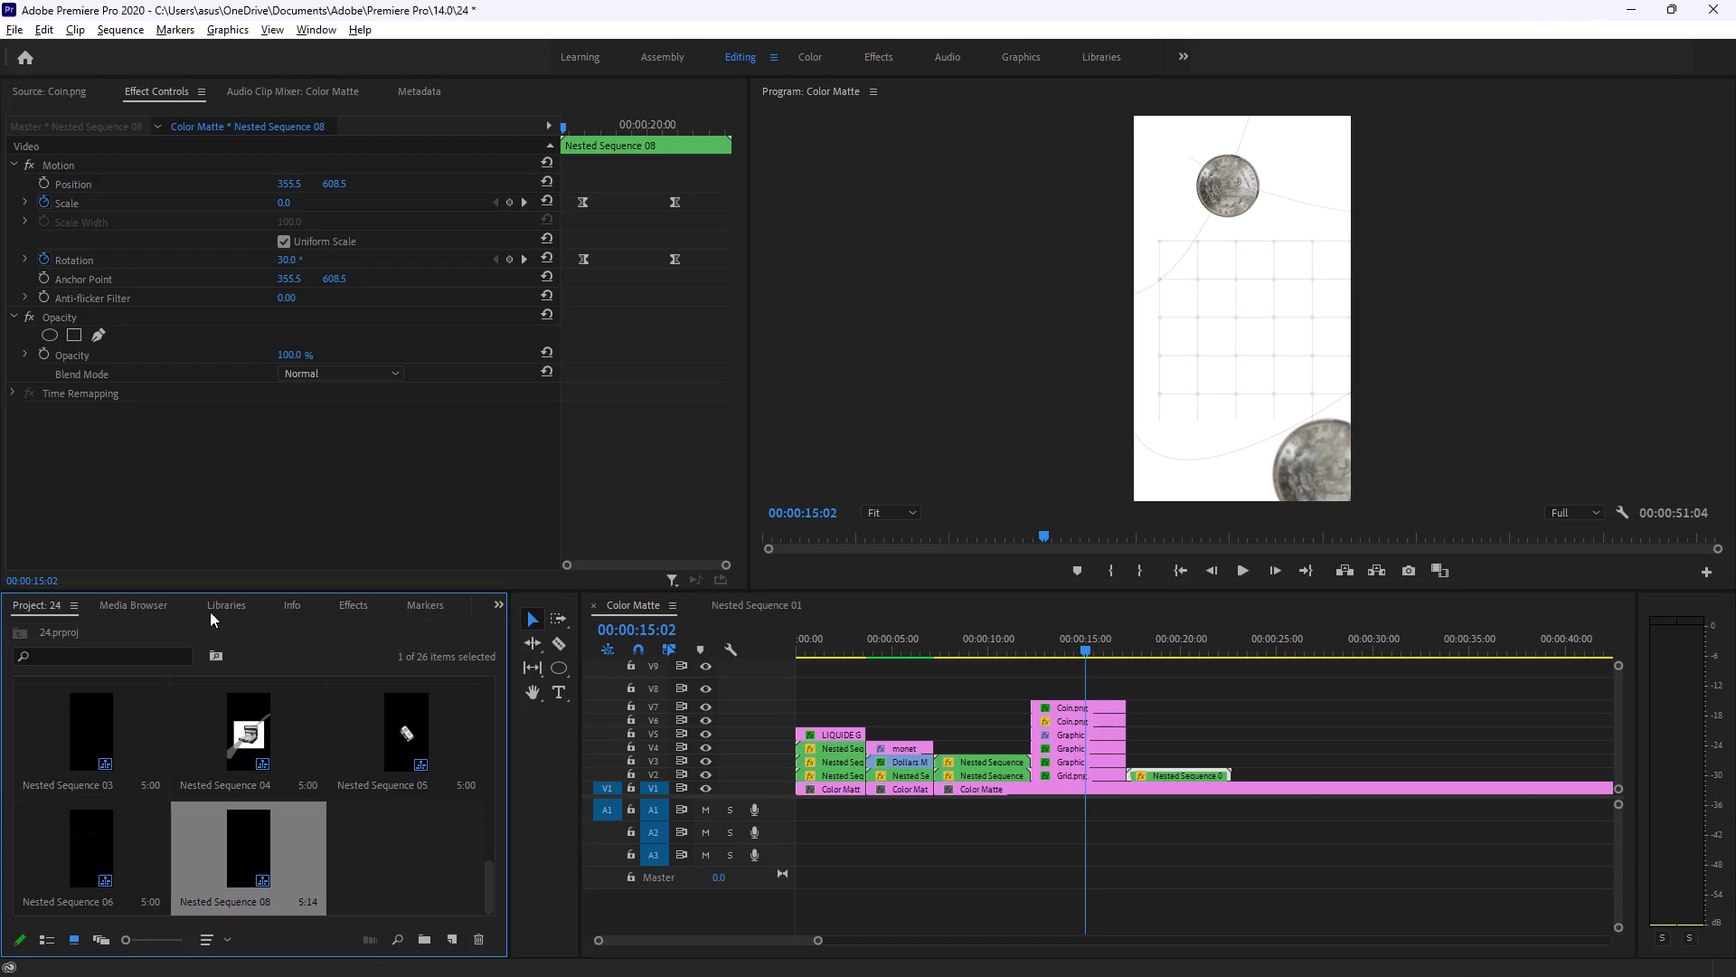
{"action": "scroll", "coordinate": [236, 818], "scroll_direction": "up", "scroll_amount": 3}
{"action": "scroll", "coordinate": [193, 817], "scroll_direction": "down", "scroll_amount": 1}
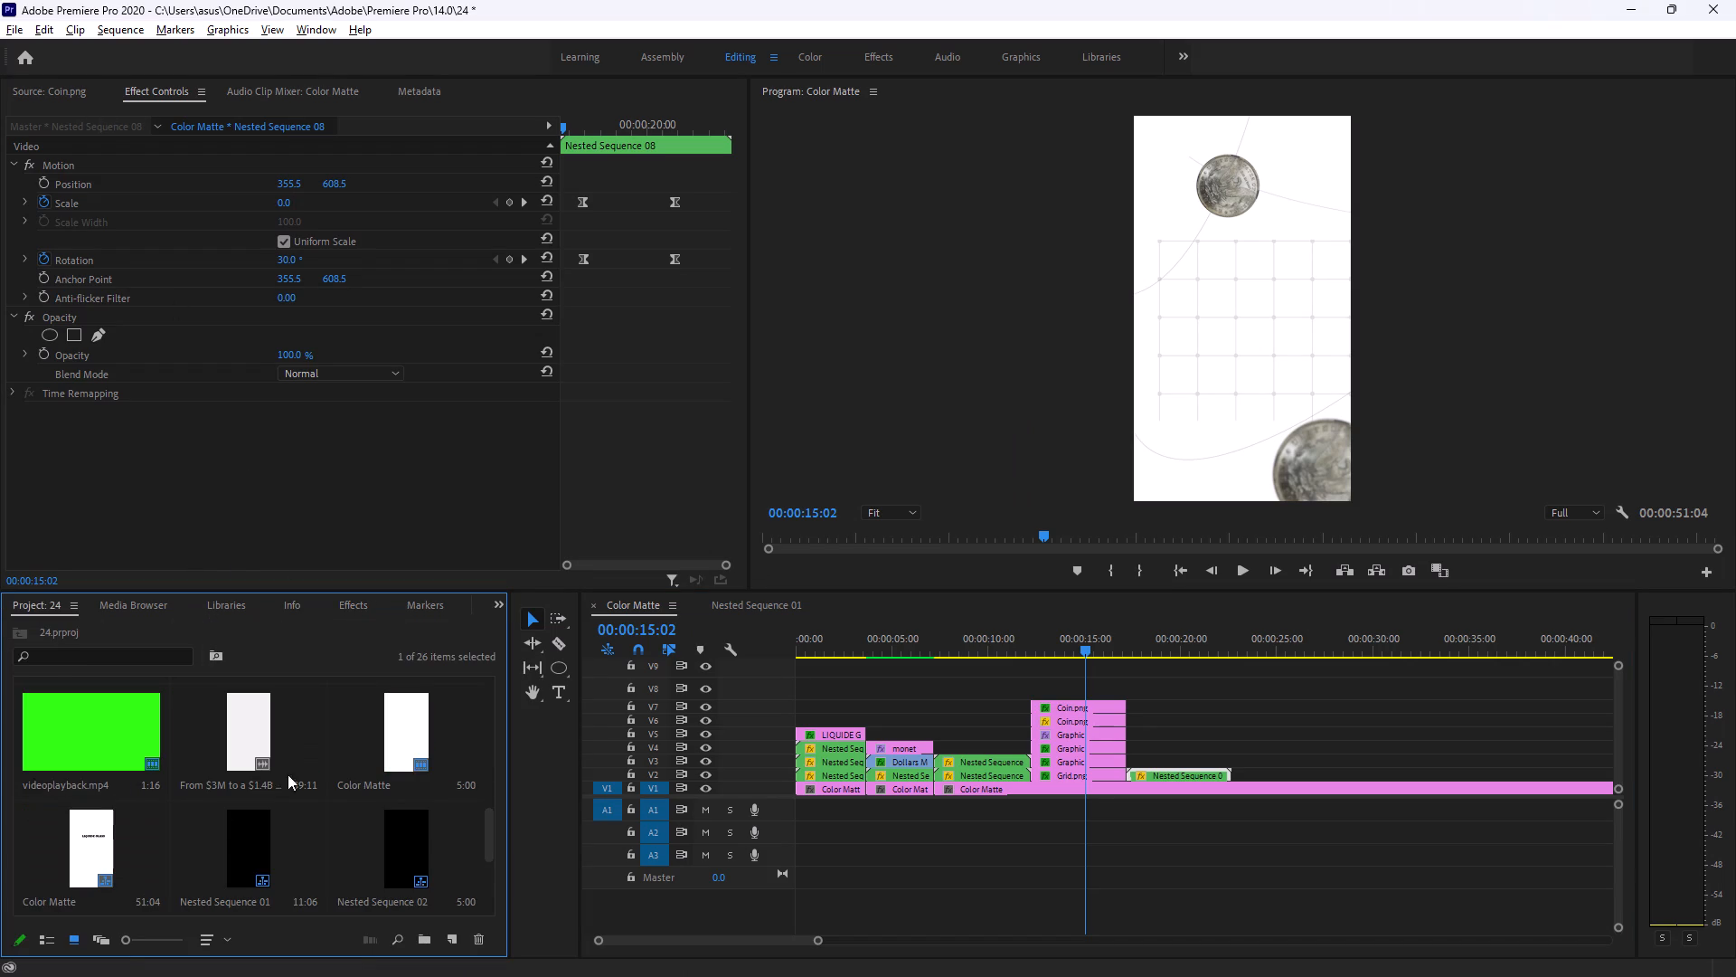
{"action": "left_click", "coordinate": [240, 745]}
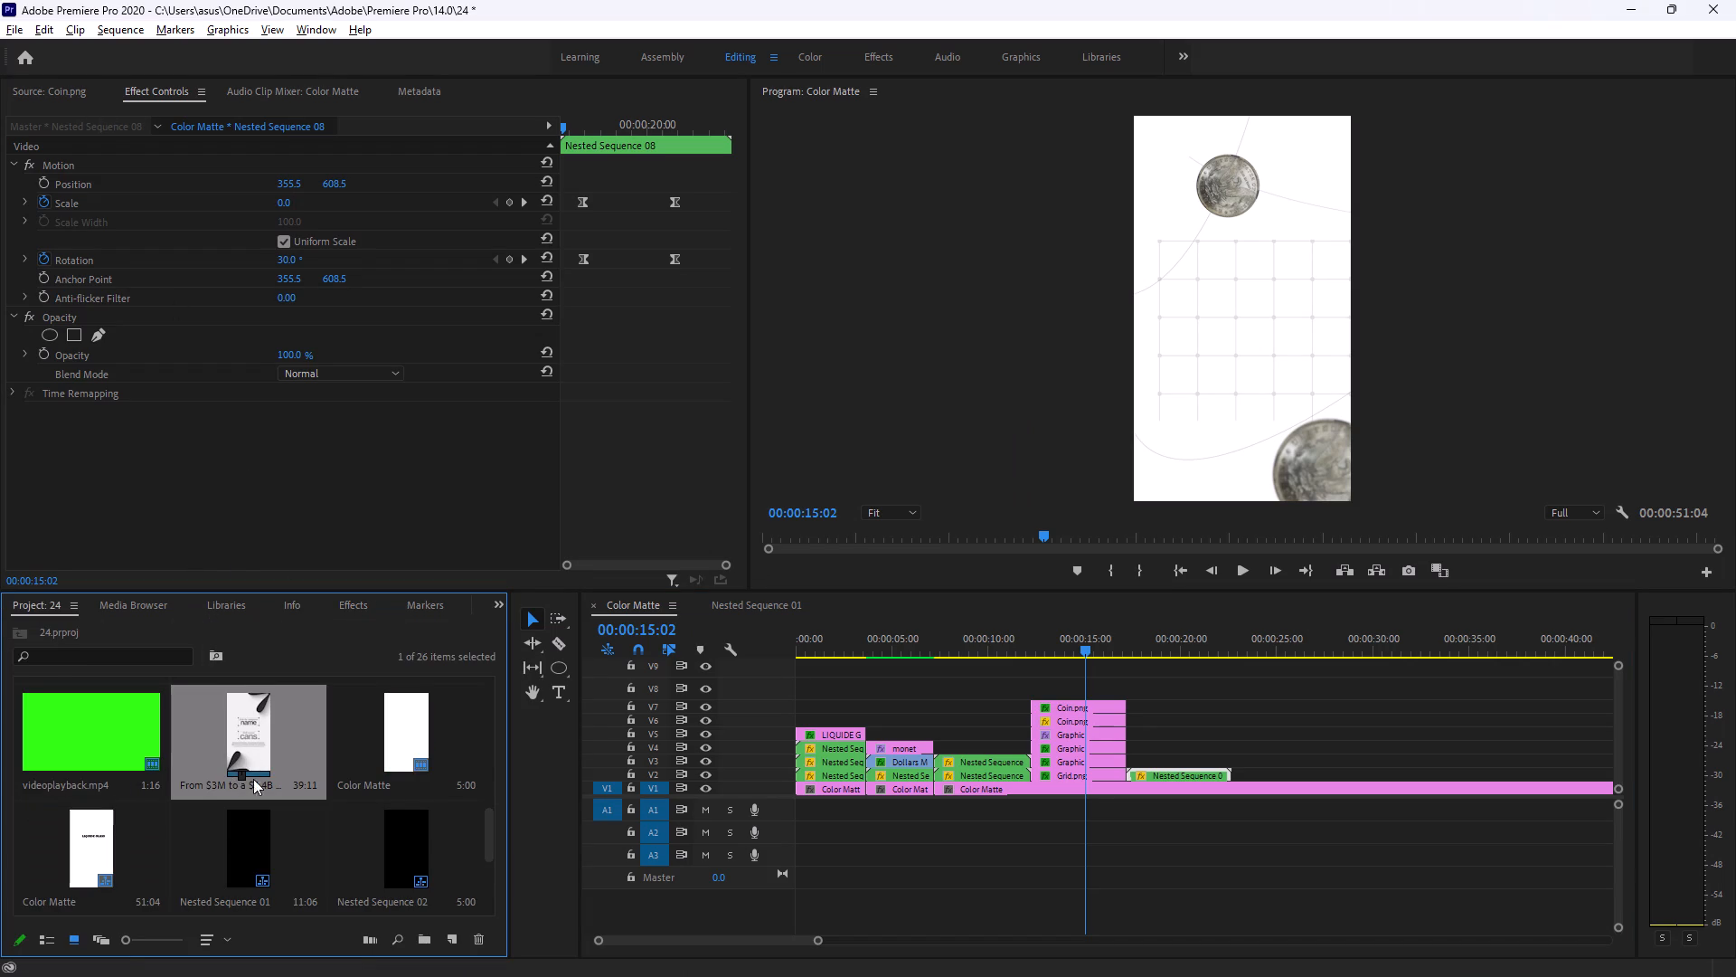
{"action": "scroll", "coordinate": [146, 825], "scroll_direction": "down", "scroll_amount": 2}
{"action": "scroll", "coordinate": [132, 762], "scroll_direction": "up", "scroll_amount": 1}
{"action": "scroll", "coordinate": [244, 742], "scroll_direction": "up", "scroll_amount": 1}
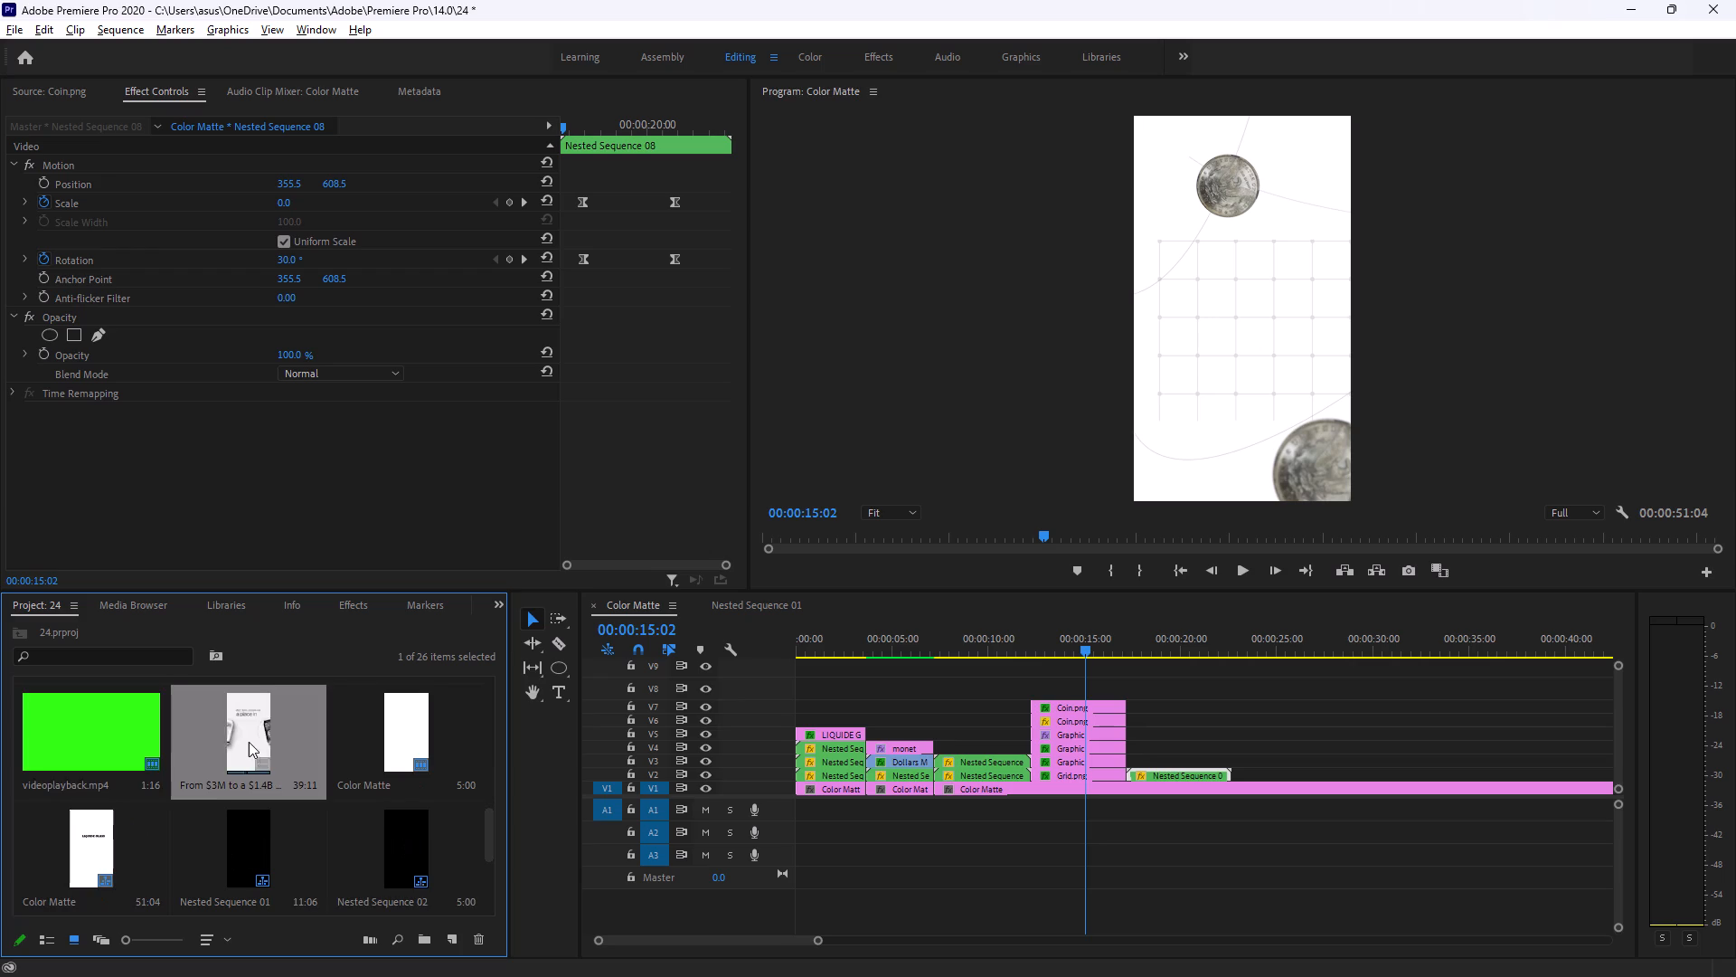
{"action": "double_click", "coordinate": [259, 738]}
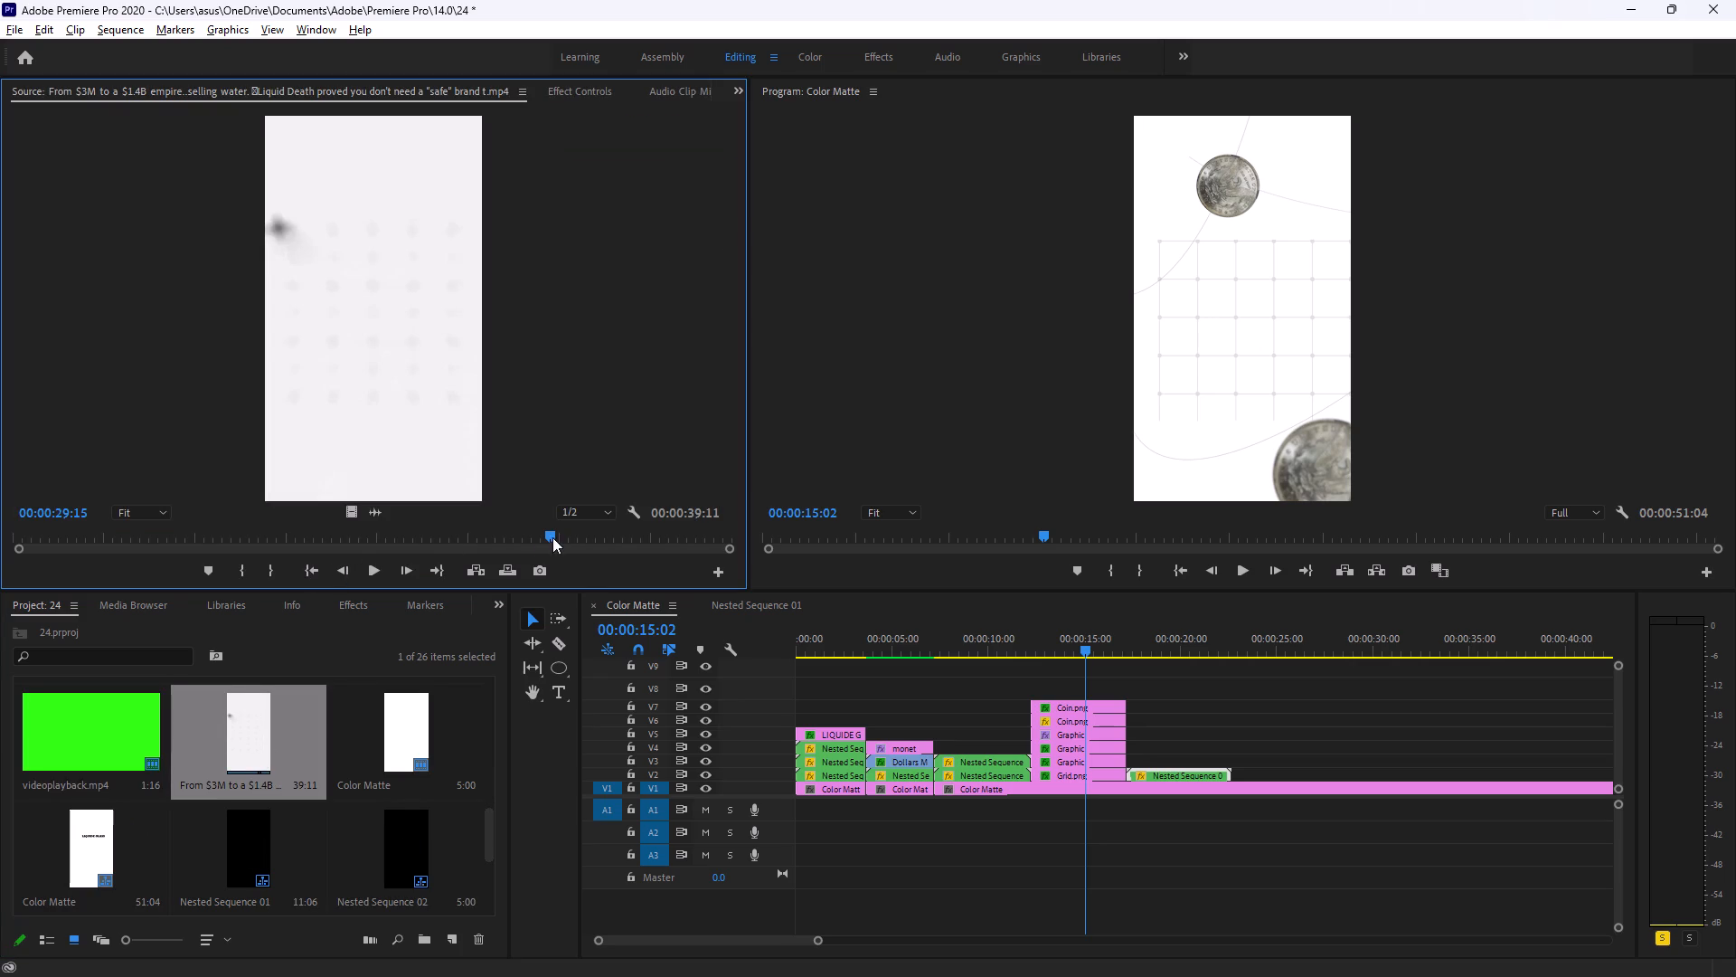
Play the reference video from its start and place only its audio on track A1 at the beginning of the Color Matte sequence.
{"action": "left_click_drag", "start_coordinate": [542, 534], "coordinate": [0, 518]}
{"action": "key", "text": "space"}
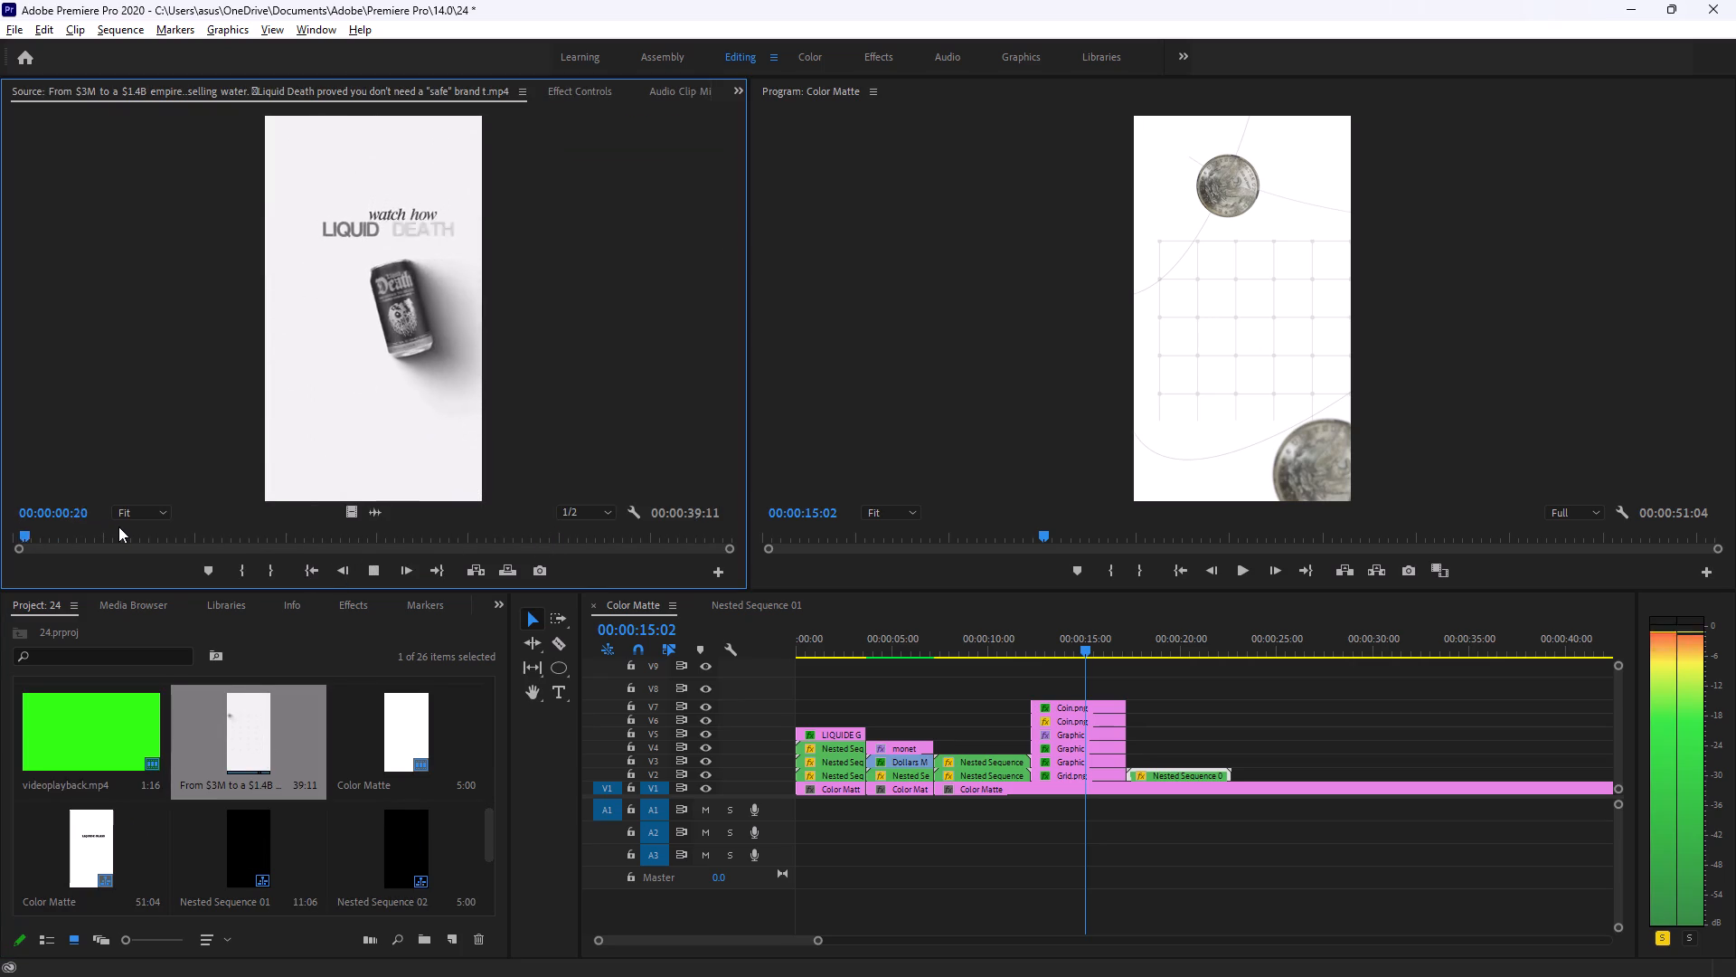
{"action": "key", "text": "space"}
{"action": "left_click_drag", "start_coordinate": [373, 512], "coordinate": [762, 766]}
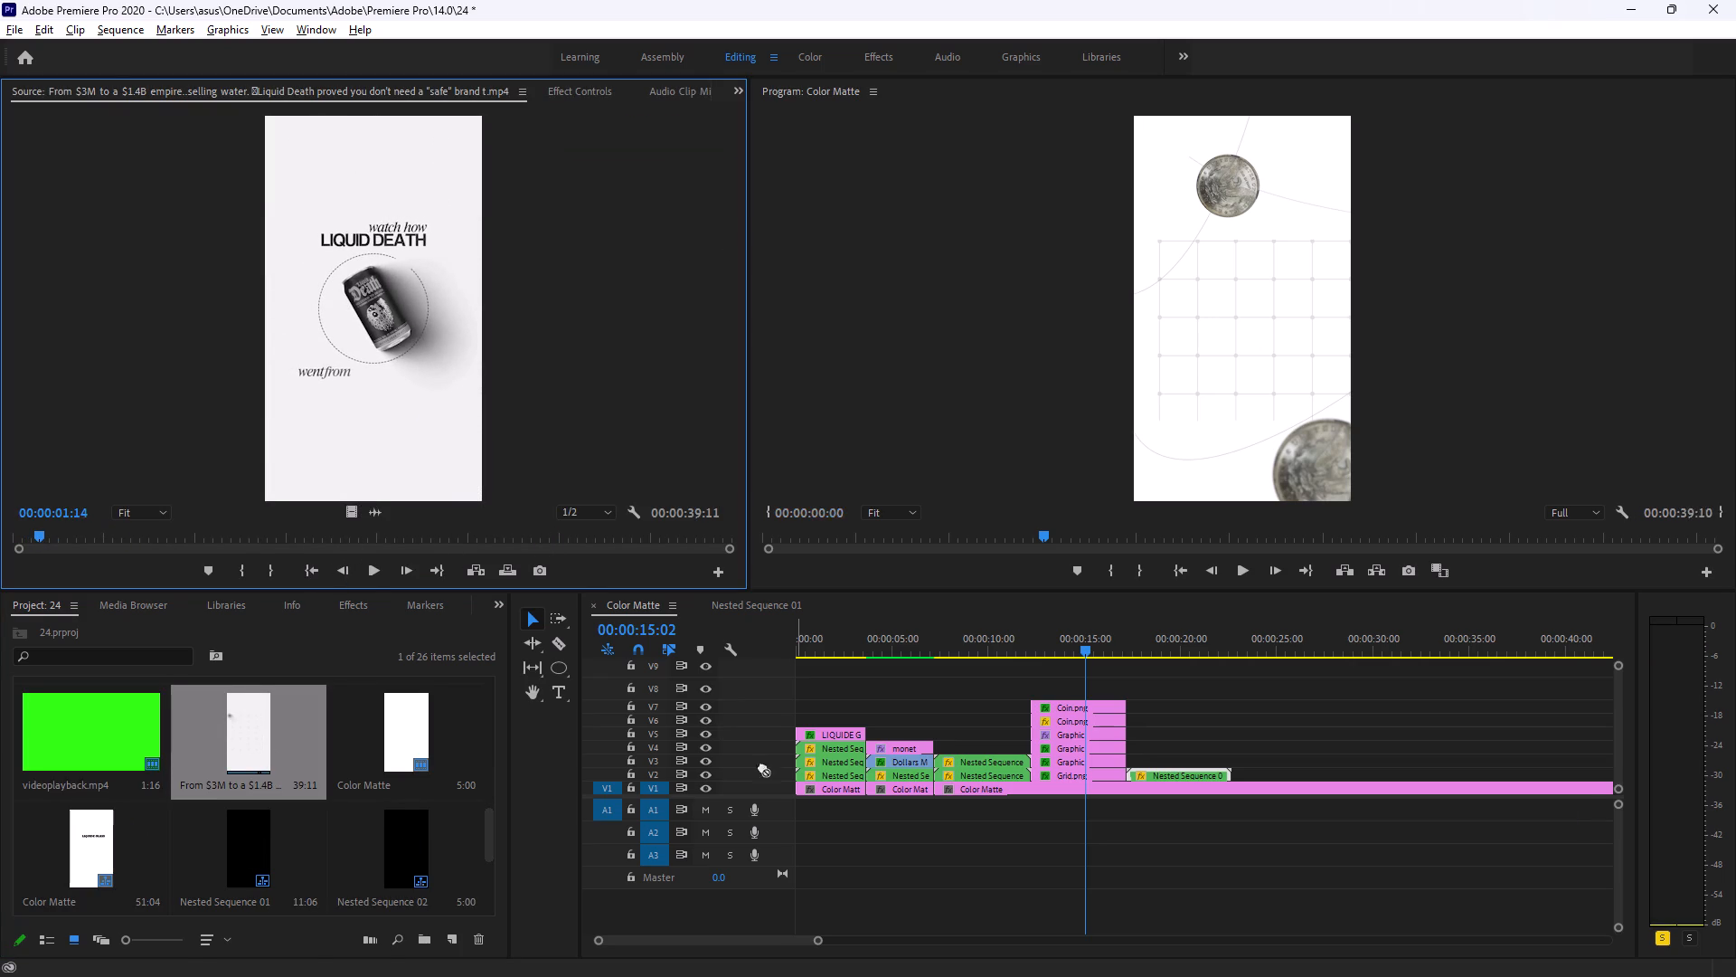
{"action": "left_click_drag", "start_coordinate": [762, 766], "coordinate": [795, 806]}
{"action": "key", "text": "space"}
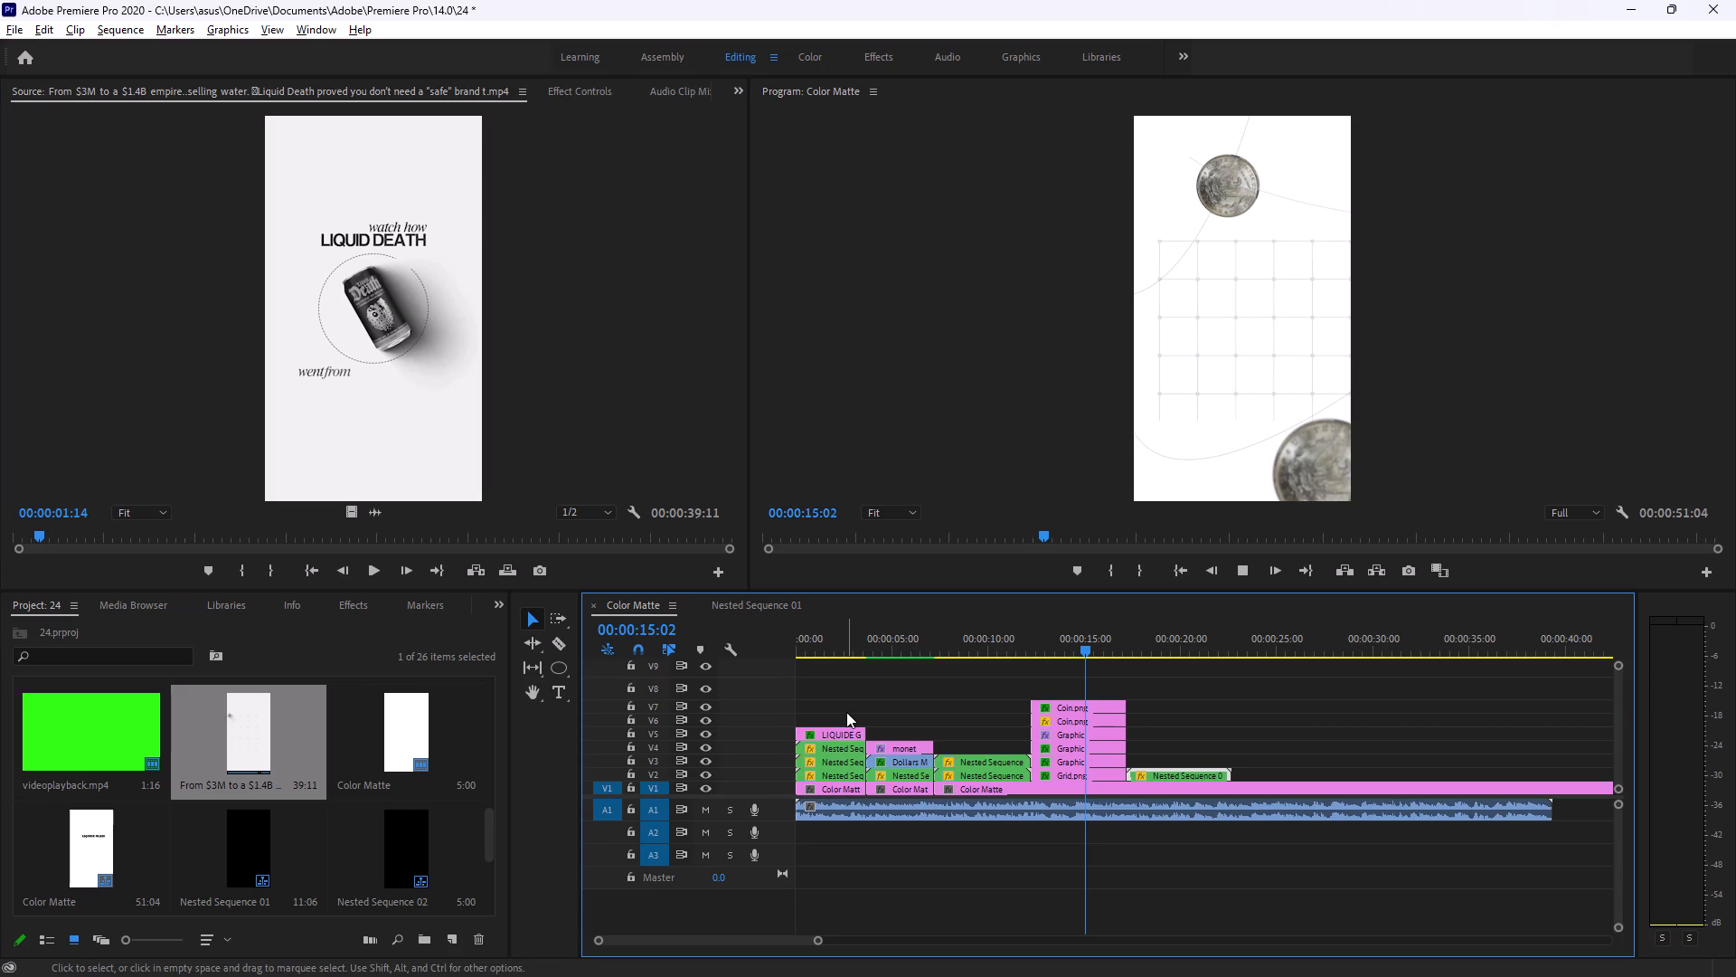
{"action": "key", "text": "space"}
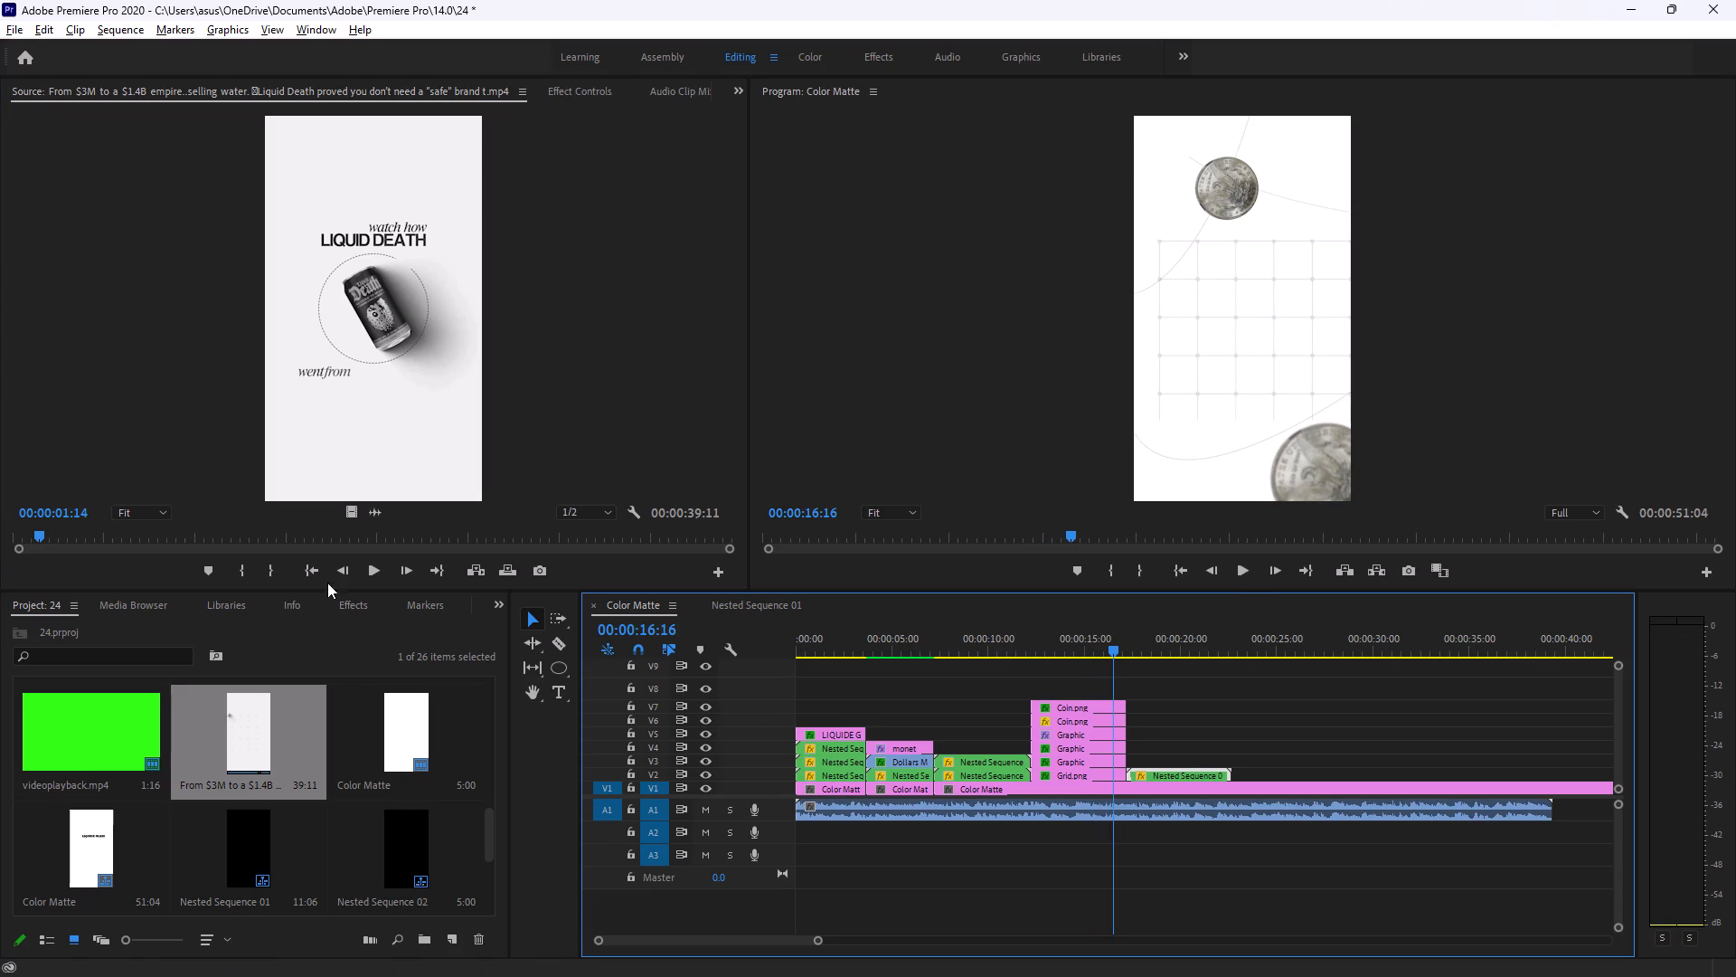
Scrub the reference video around its REBELLION coin scene and the transition that follows it.
{"action": "left_click_drag", "start_coordinate": [259, 533], "coordinate": [514, 544]}
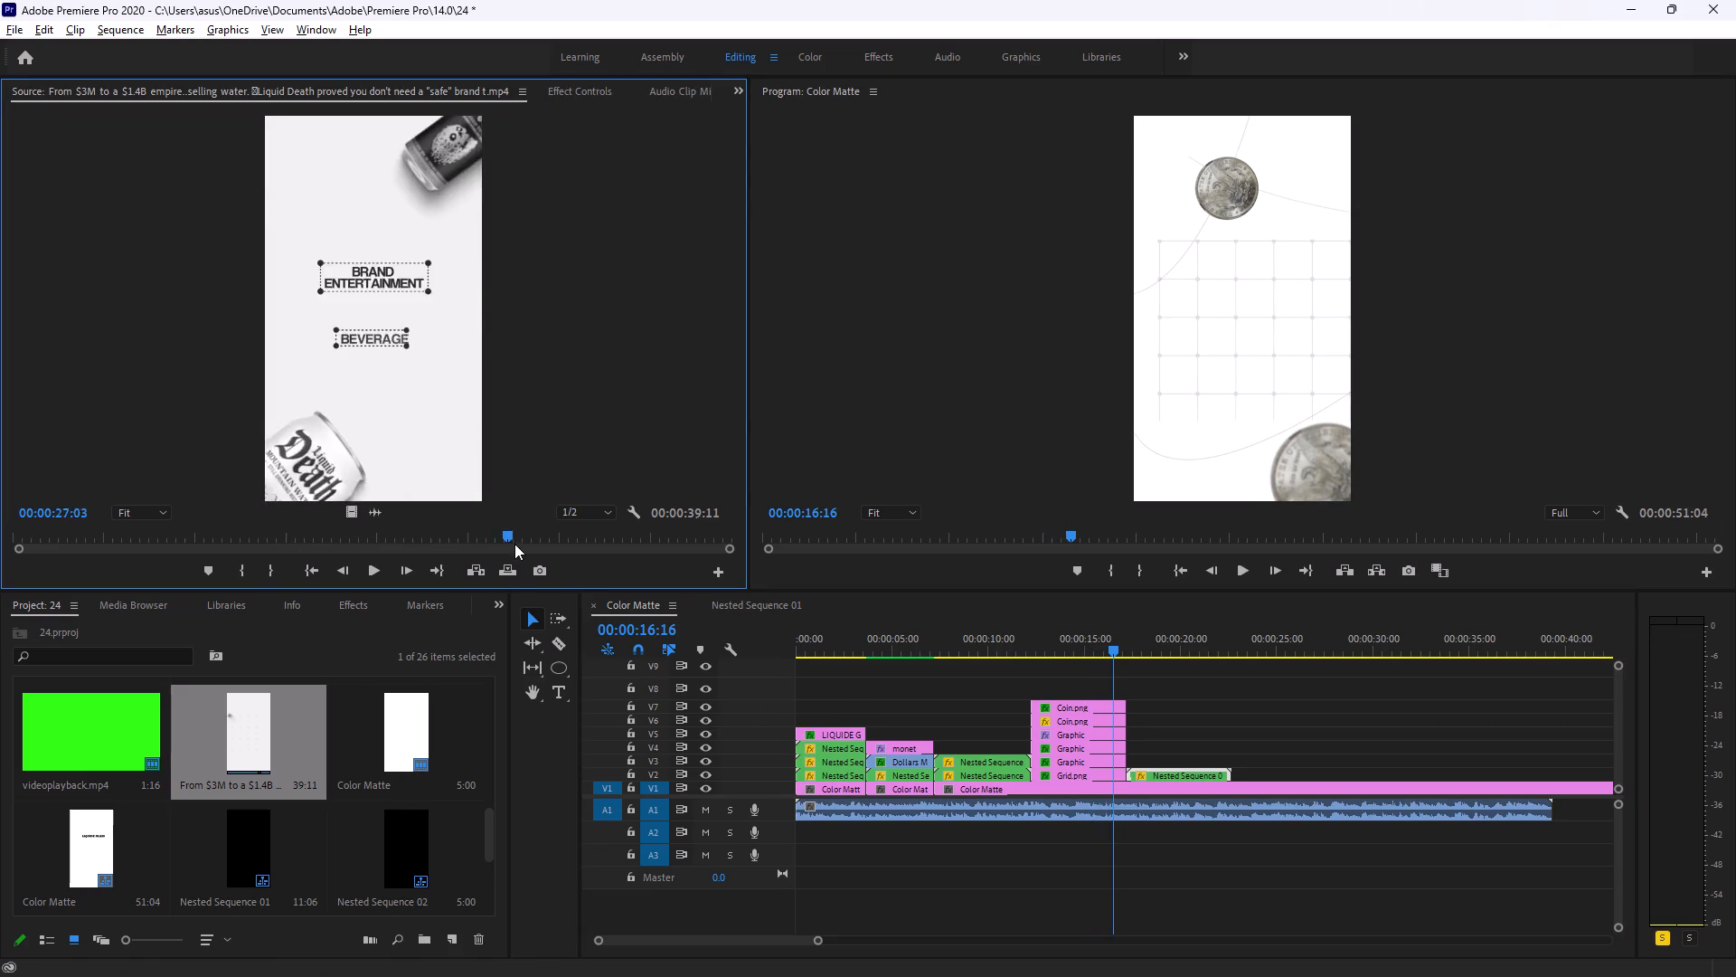
{"action": "left_click_drag", "start_coordinate": [514, 544], "coordinate": [182, 544]}
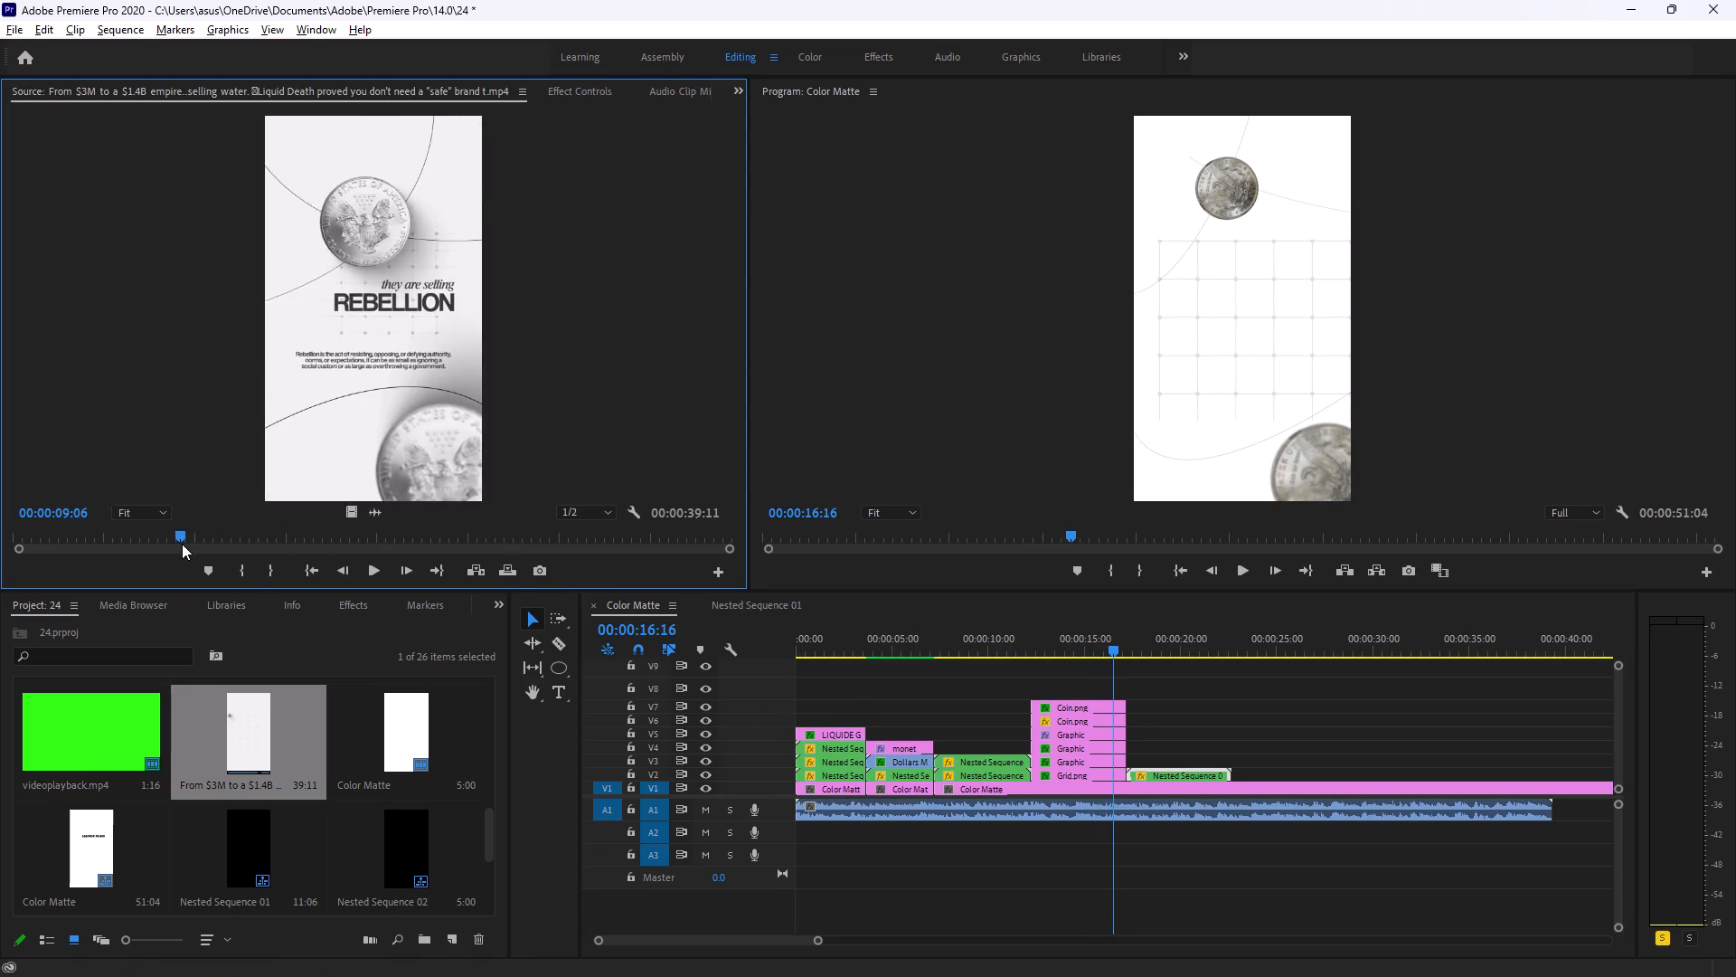
{"action": "left_click_drag", "start_coordinate": [182, 544], "coordinate": [185, 545]}
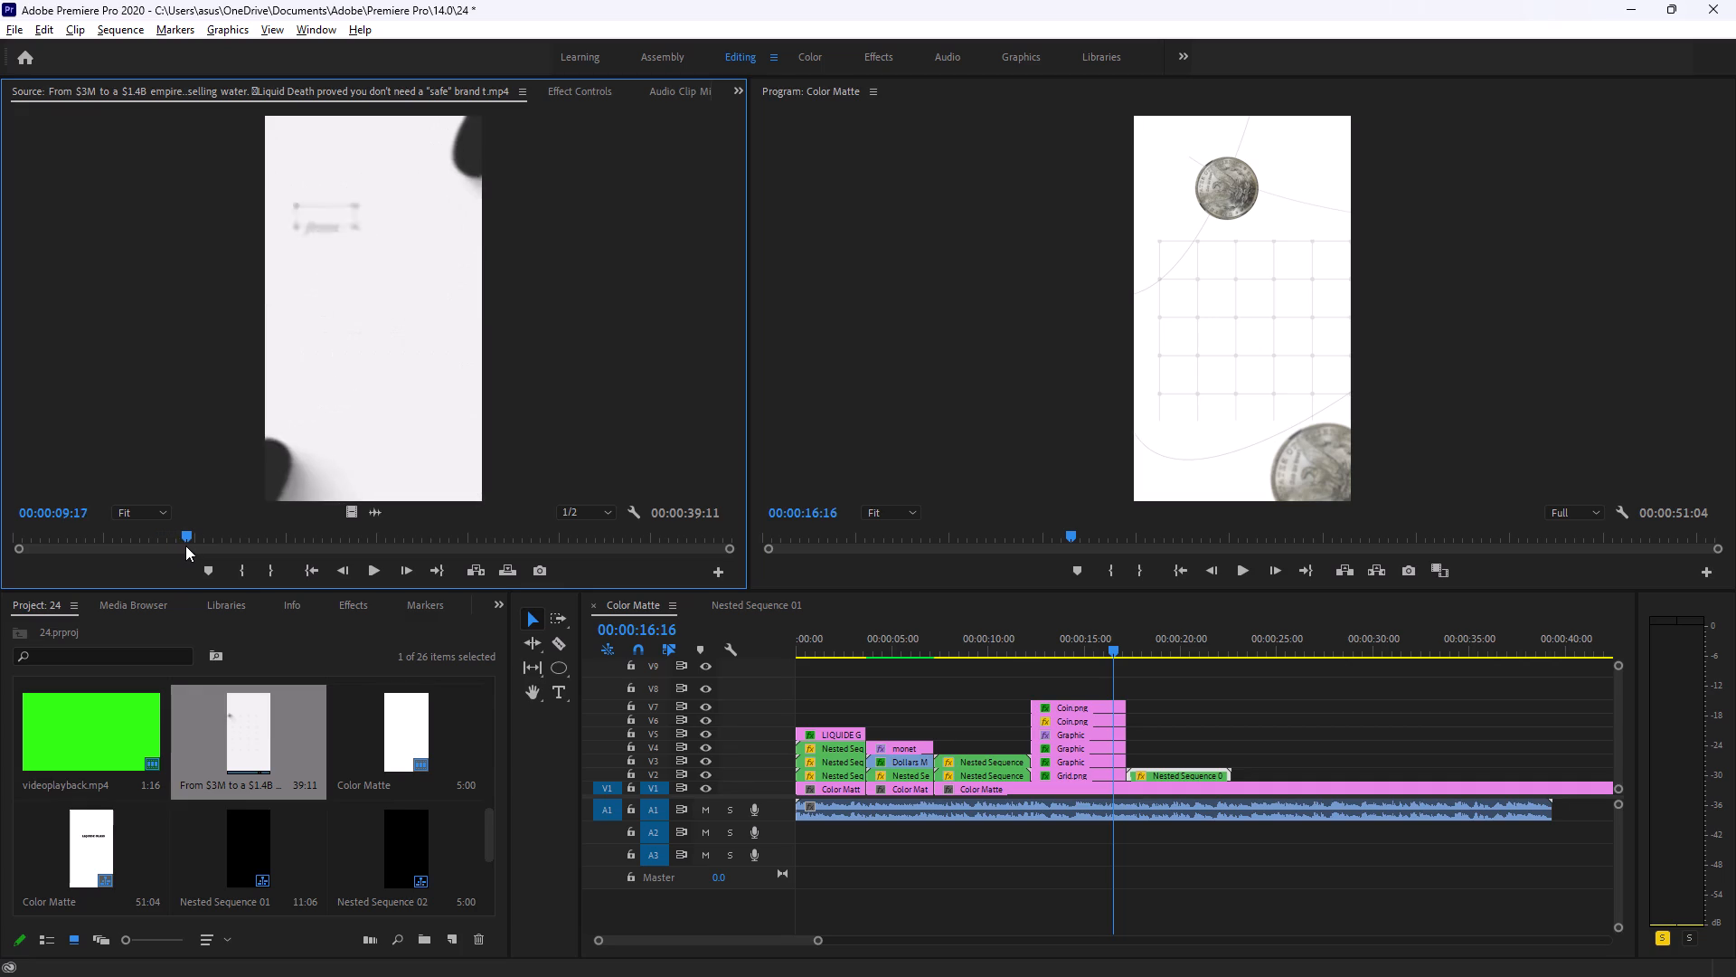
{"action": "left_click_drag", "start_coordinate": [185, 545], "coordinate": [174, 544]}
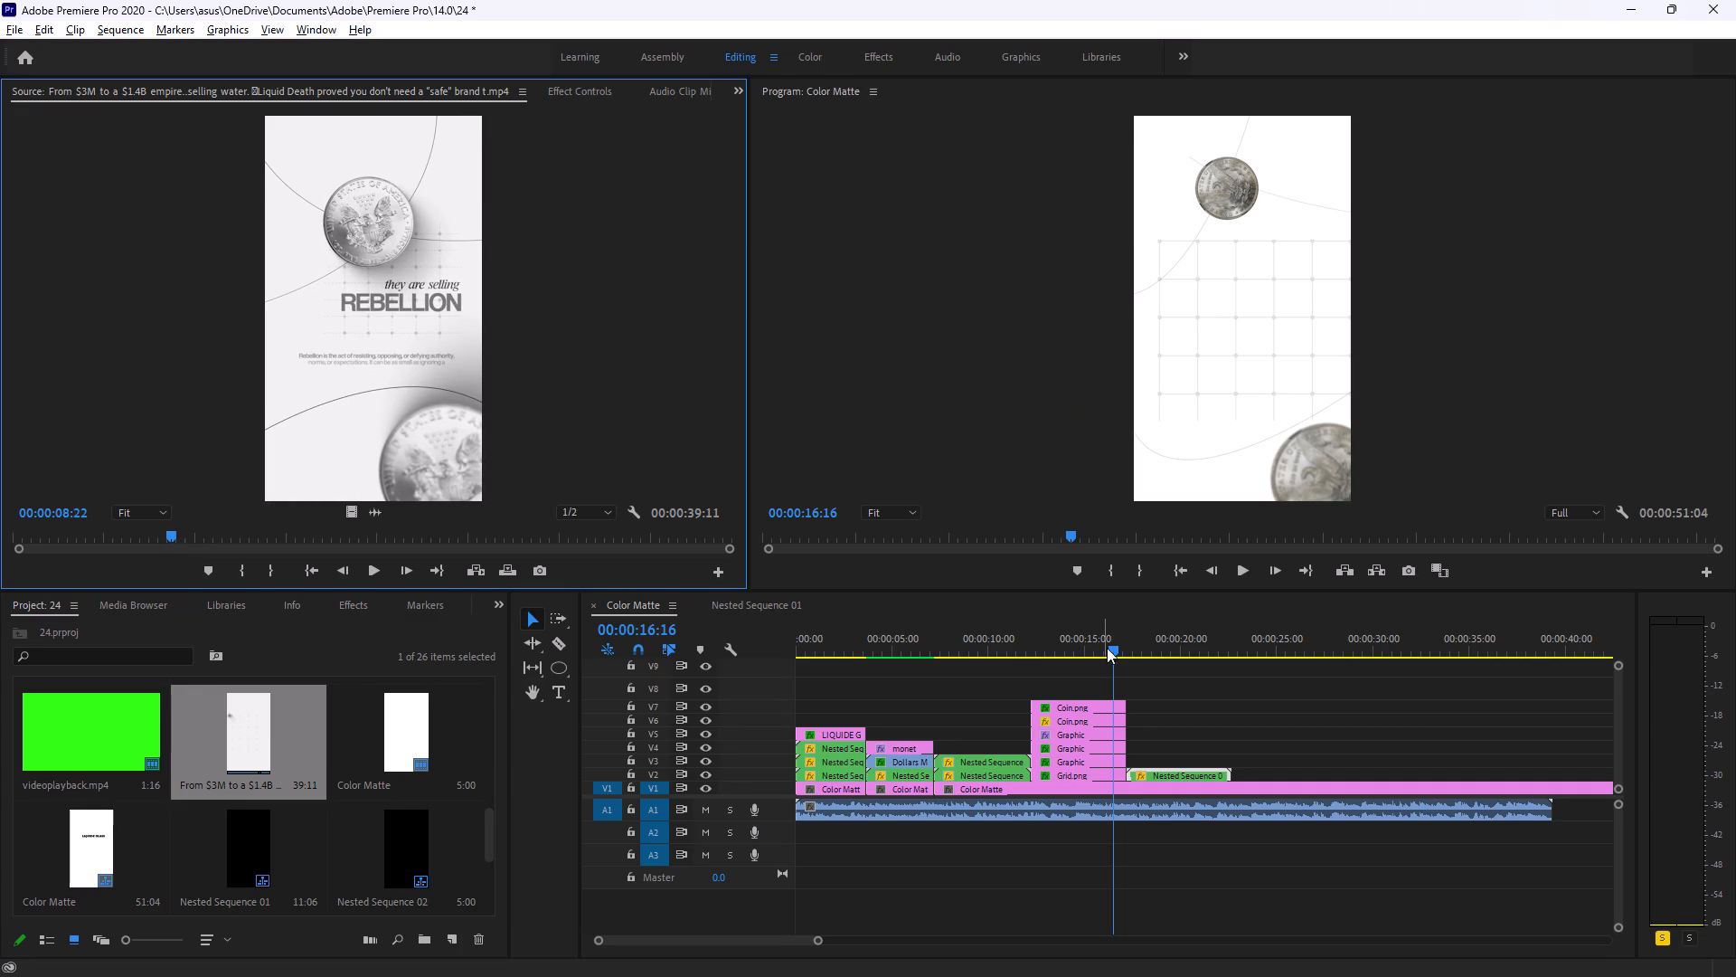
Play the Color Matte sequence from the beginning to check how the scenes fit the added audio.
{"action": "left_click_drag", "start_coordinate": [1106, 639], "coordinate": [672, 648]}
{"action": "key", "text": "space"}
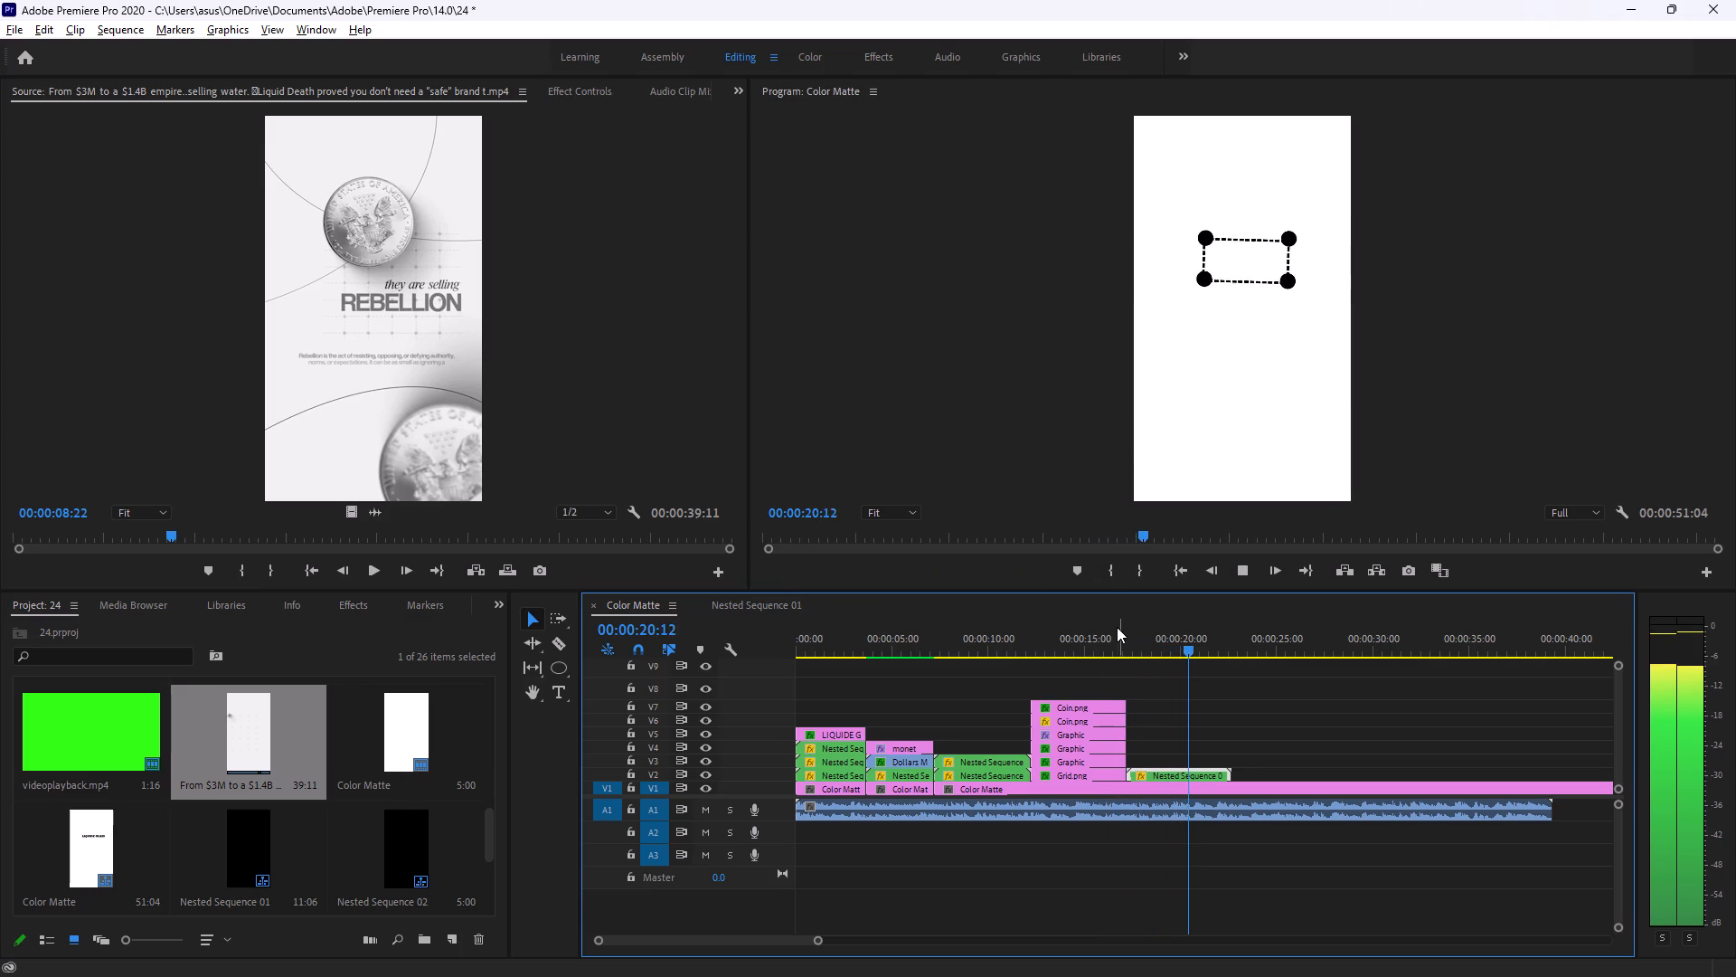
{"action": "key", "text": "space"}
Open Nested Sequence 08 and scrub through its stacked graphic clips to examine their timing.
{"action": "double_click", "coordinate": [1188, 774]}
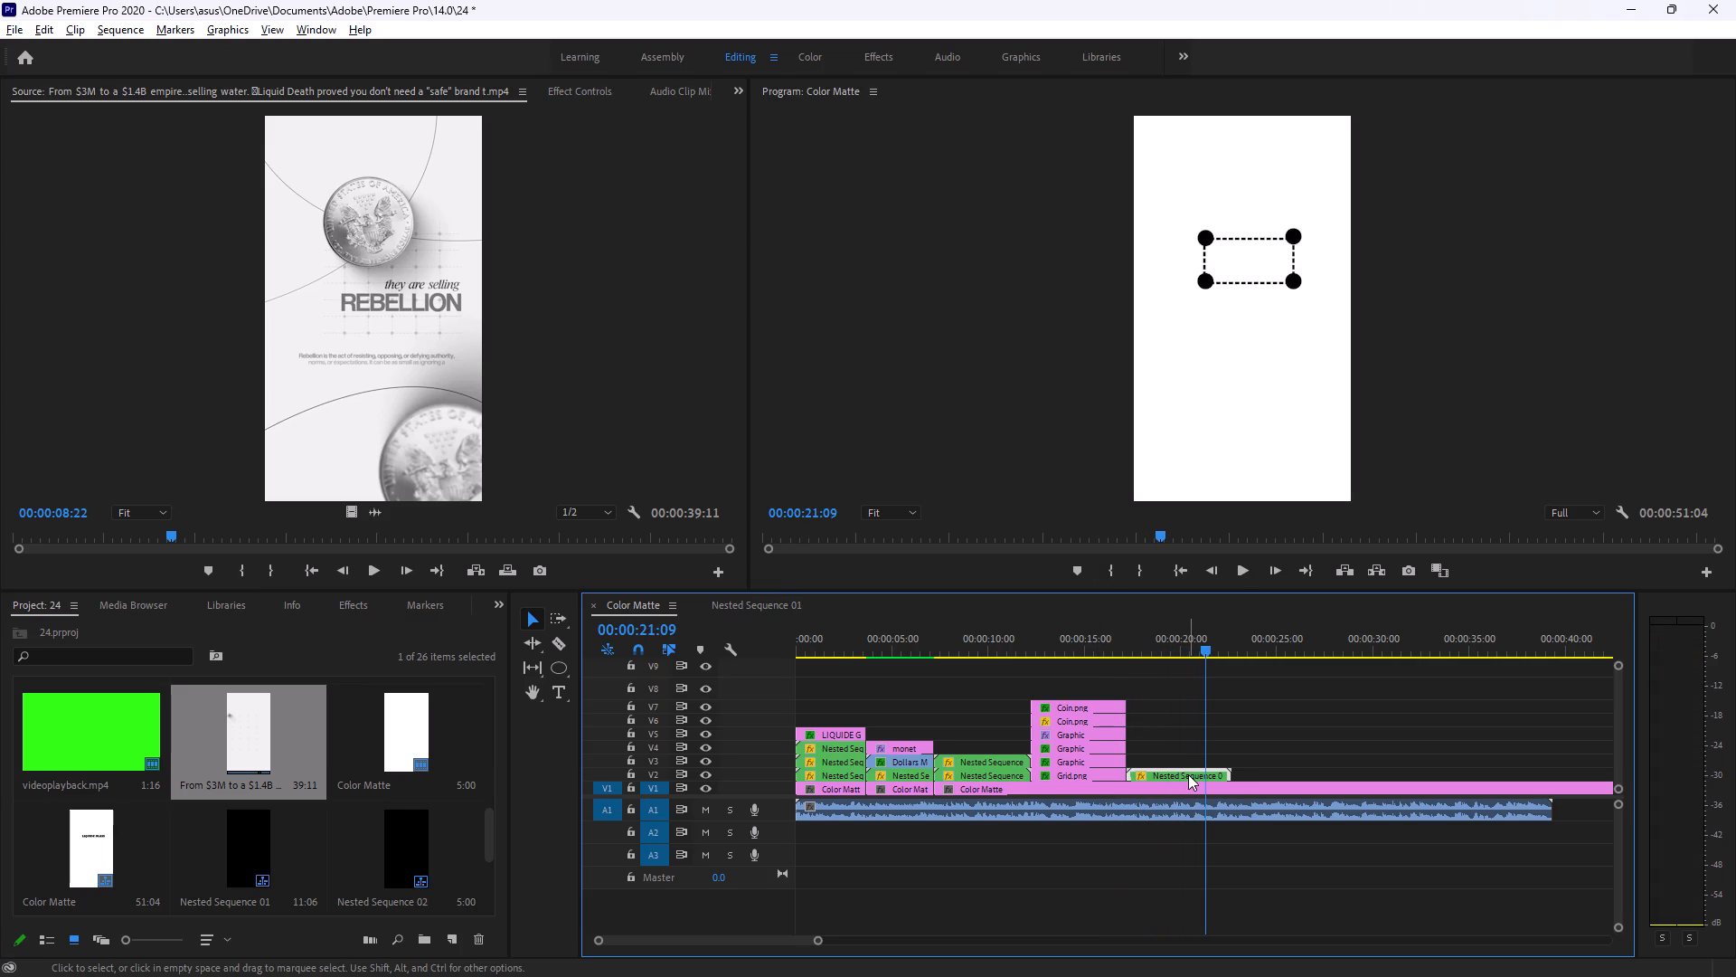
{"action": "scroll", "coordinate": [916, 735], "scroll_direction": "up", "scroll_amount": 6}
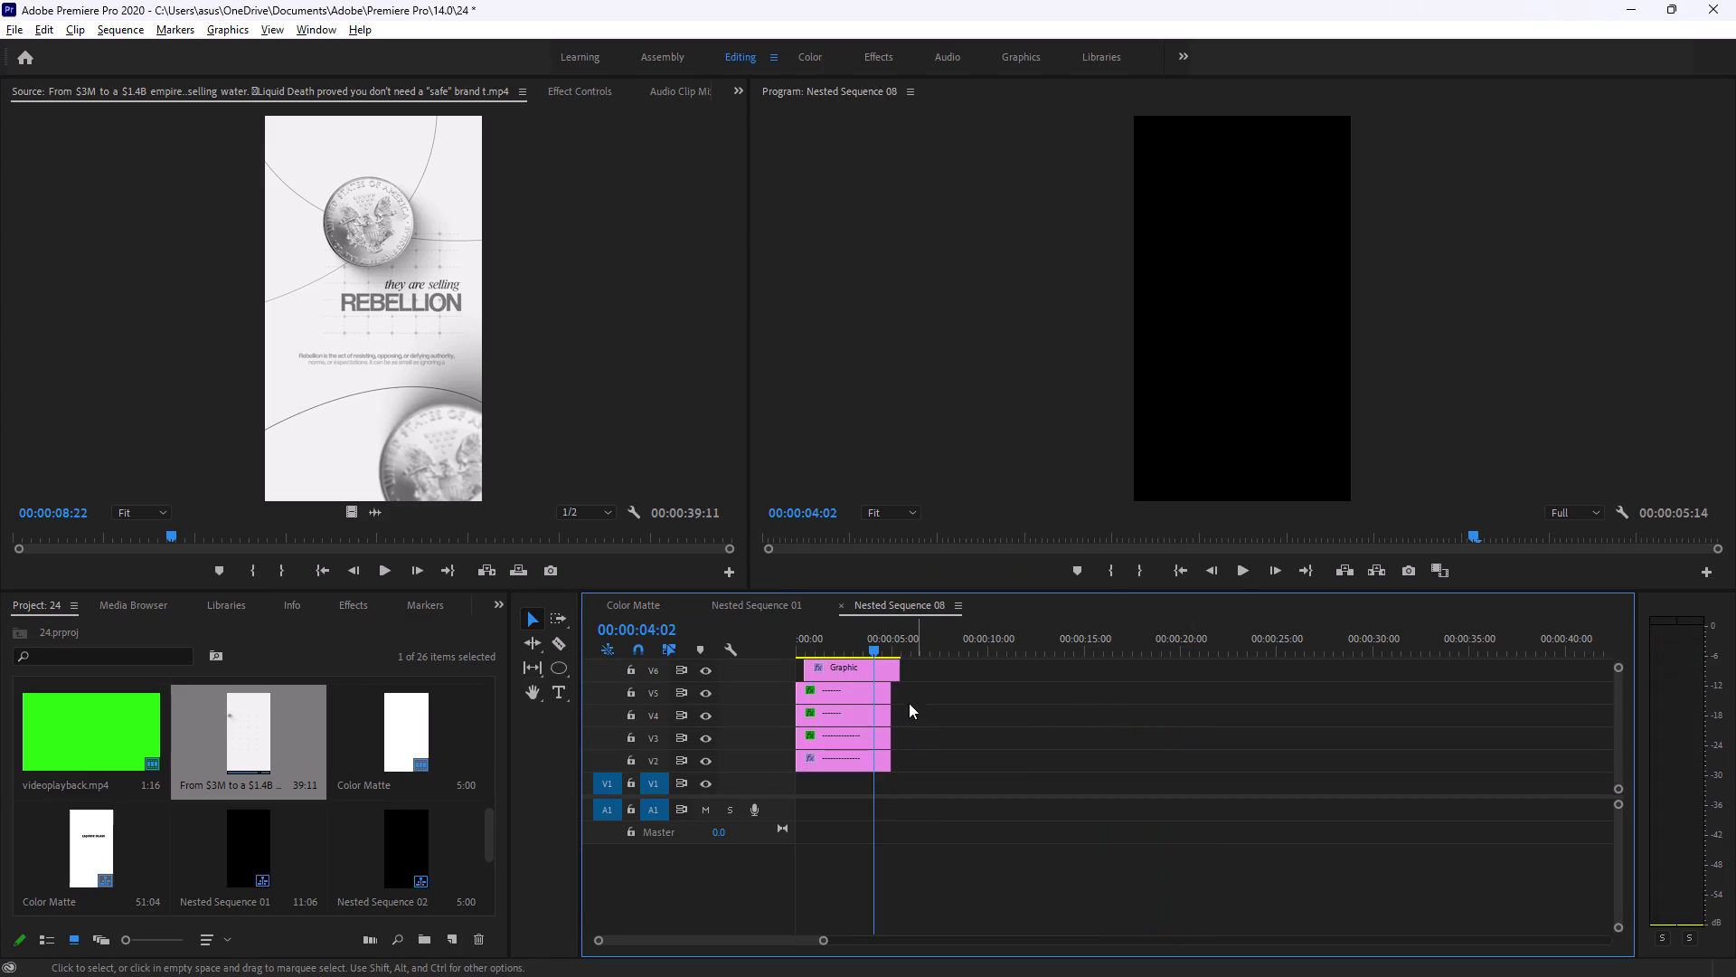
{"action": "scroll", "coordinate": [906, 697], "scroll_direction": "down", "scroll_amount": 5}
{"action": "scroll", "coordinate": [906, 697], "scroll_direction": "up", "scroll_amount": 5}
{"action": "left_click_drag", "start_coordinate": [873, 644], "coordinate": [803, 640]}
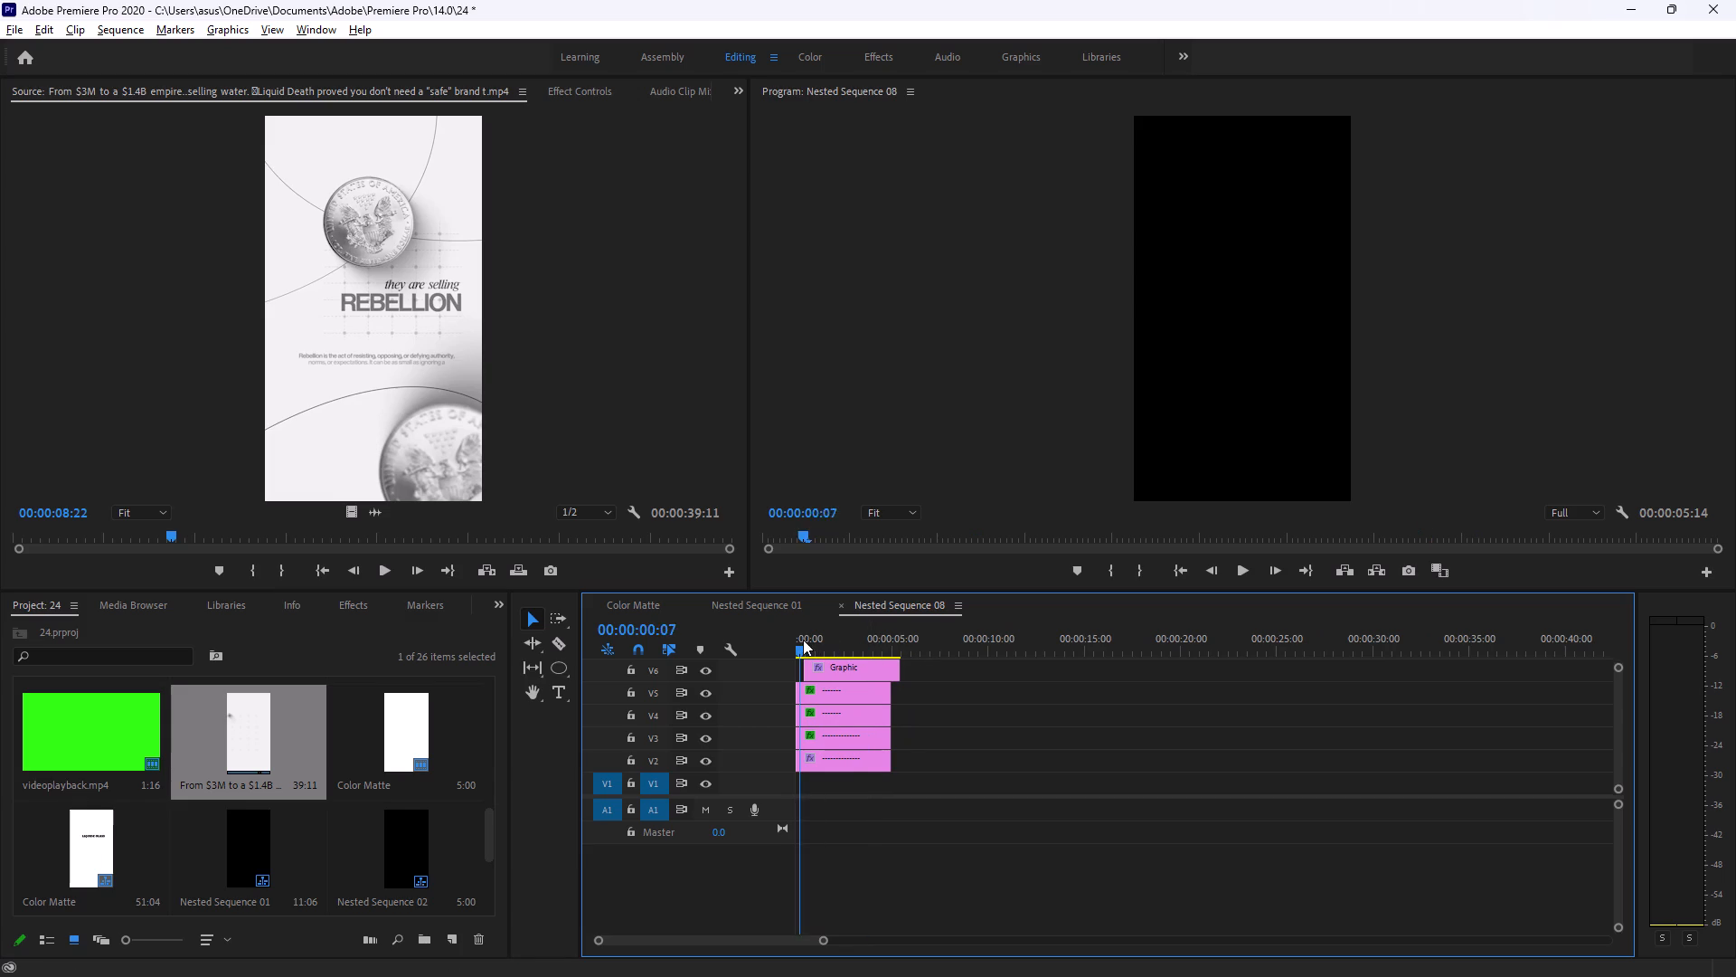
{"action": "left_click_drag", "start_coordinate": [803, 640], "coordinate": [859, 655]}
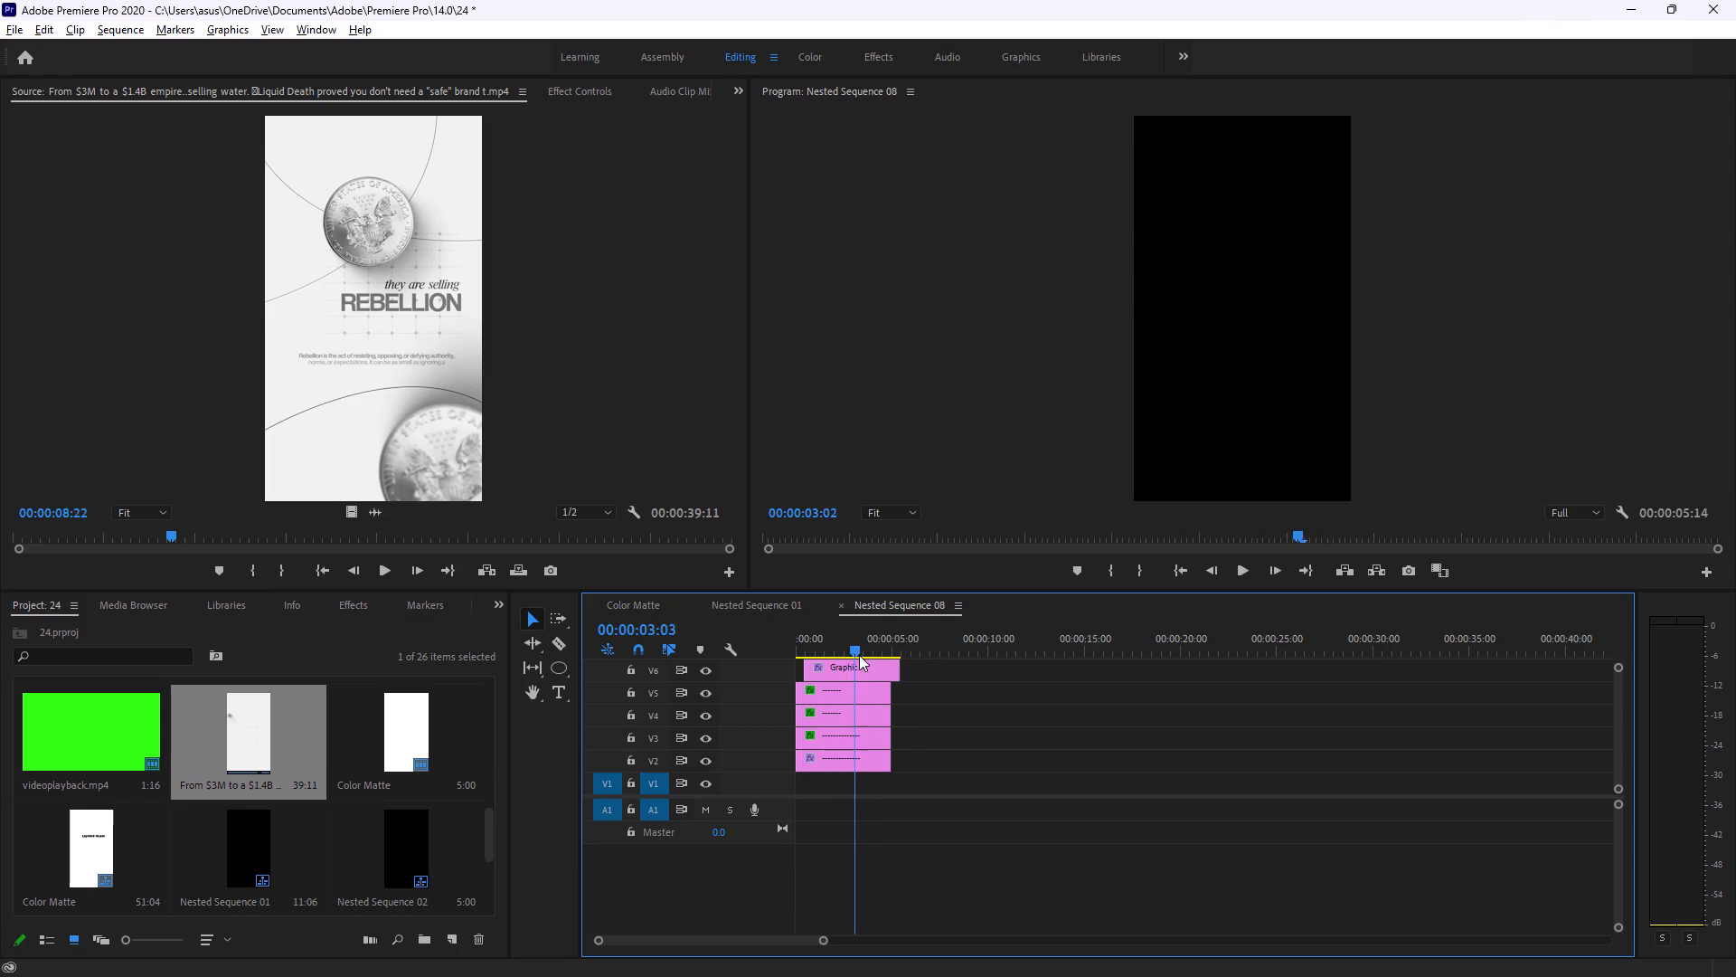
{"action": "left_click_drag", "start_coordinate": [859, 655], "coordinate": [836, 654]}
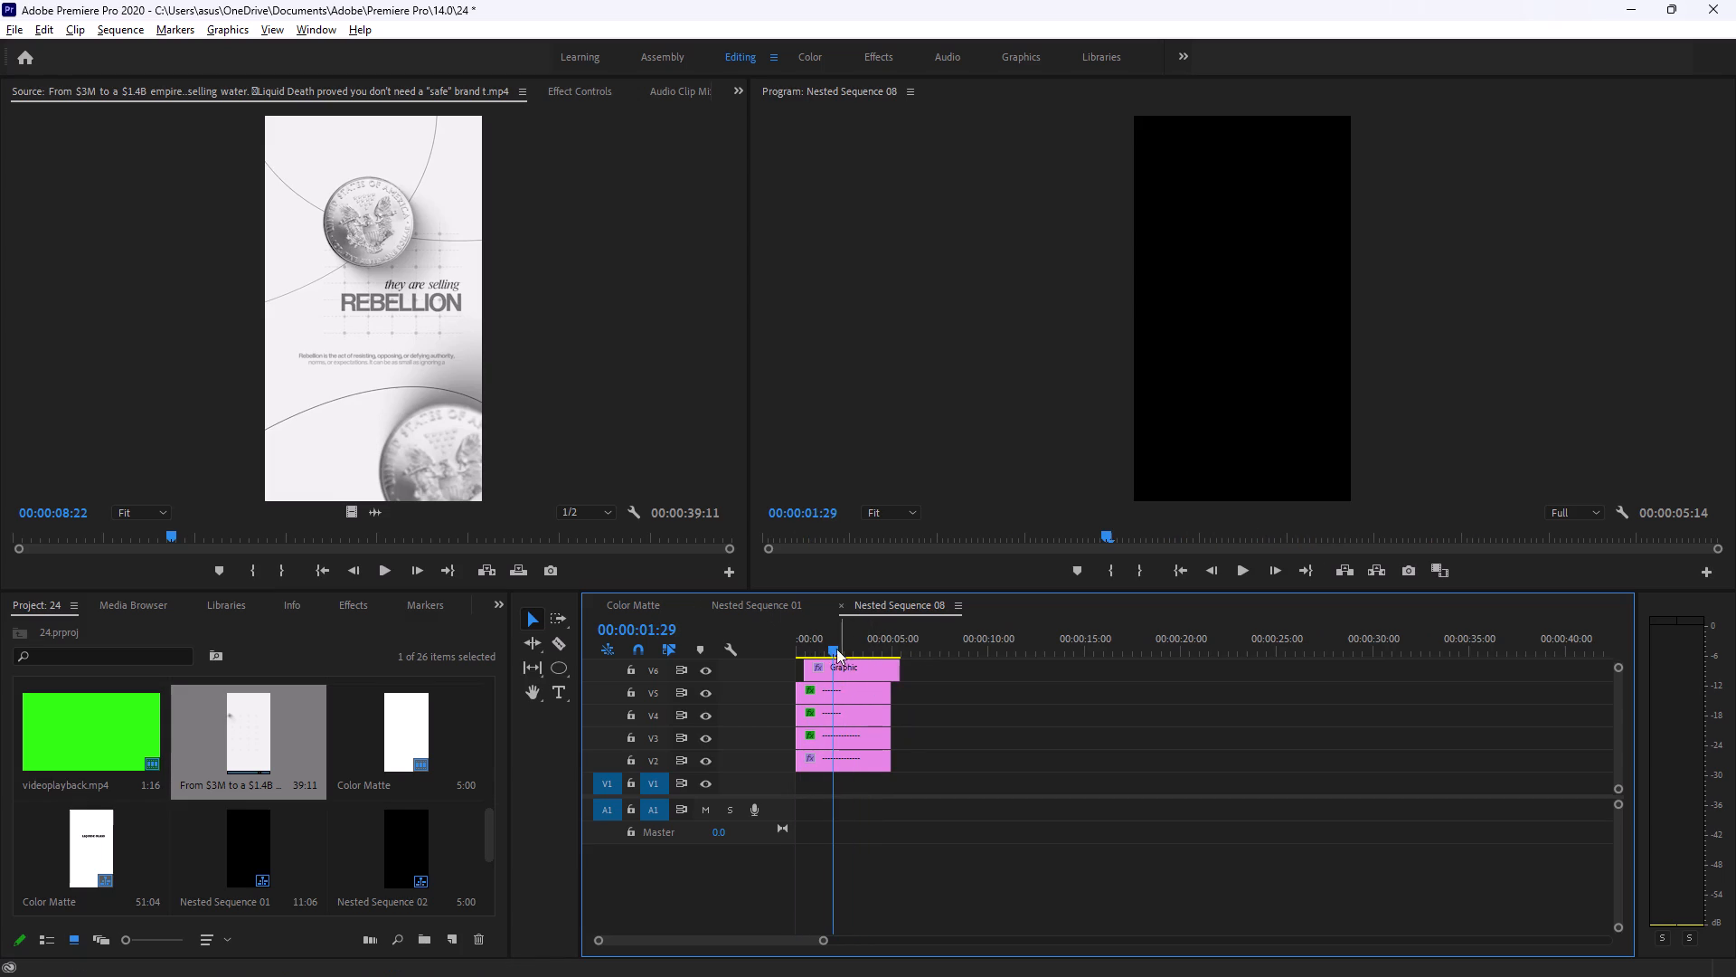
{"action": "left_click_drag", "start_coordinate": [830, 643], "coordinate": [809, 648]}
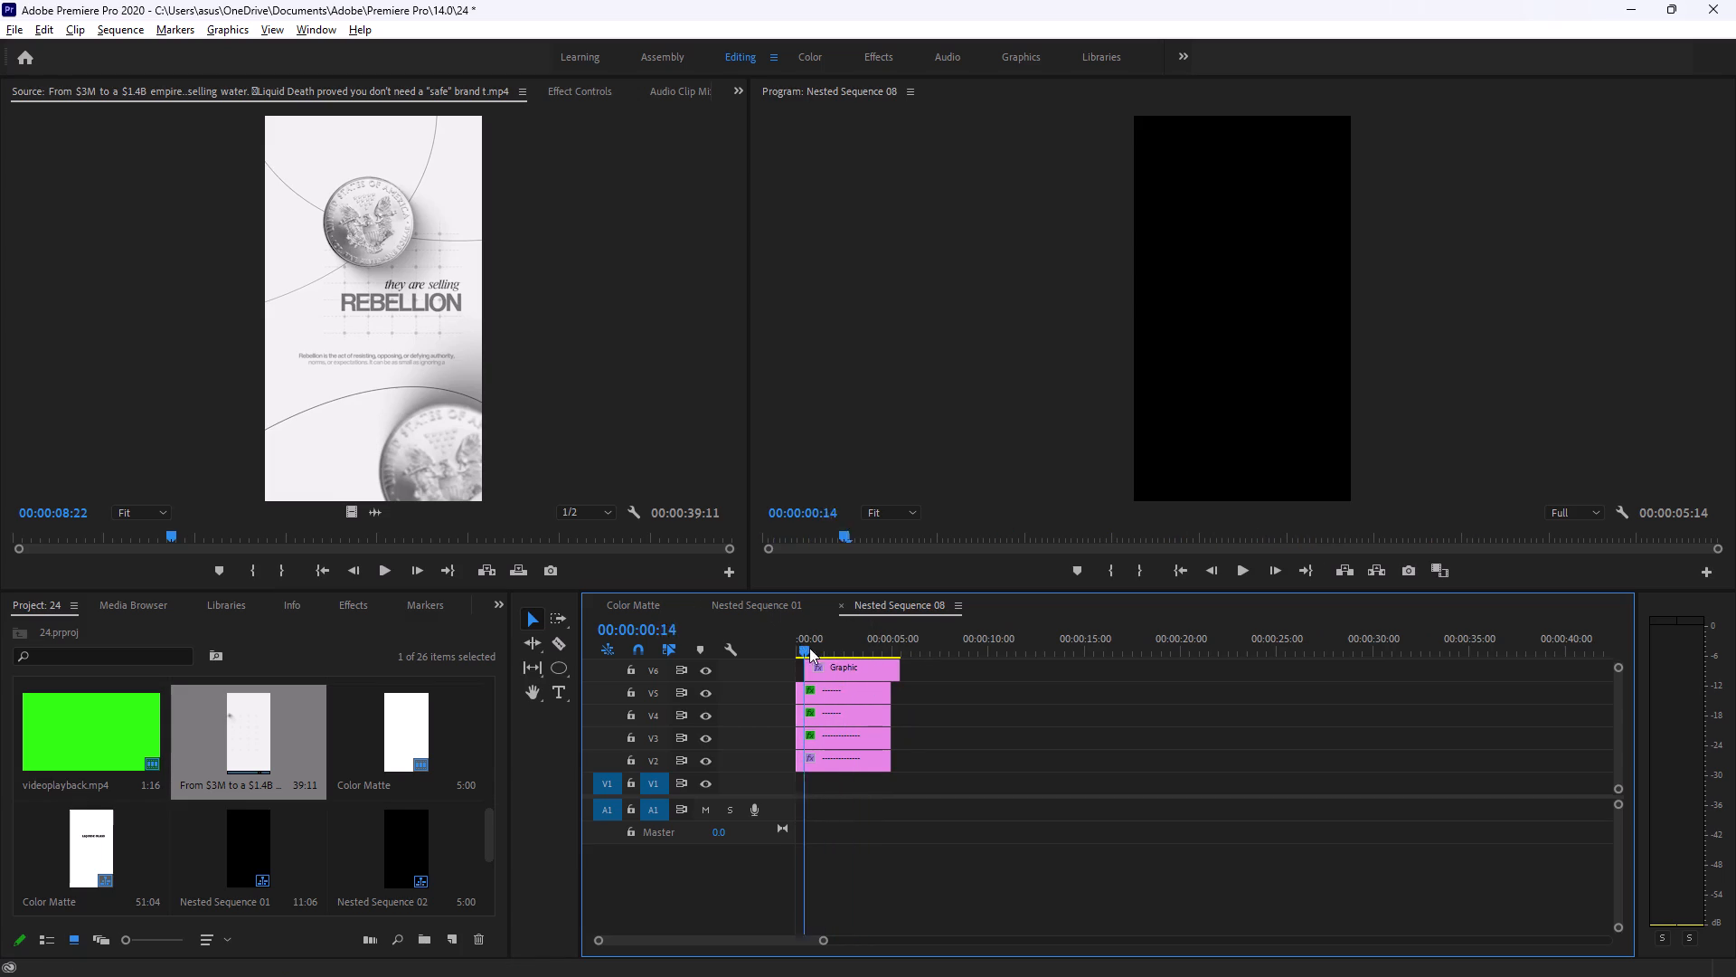
{"action": "left_click_drag", "start_coordinate": [809, 648], "coordinate": [833, 651]}
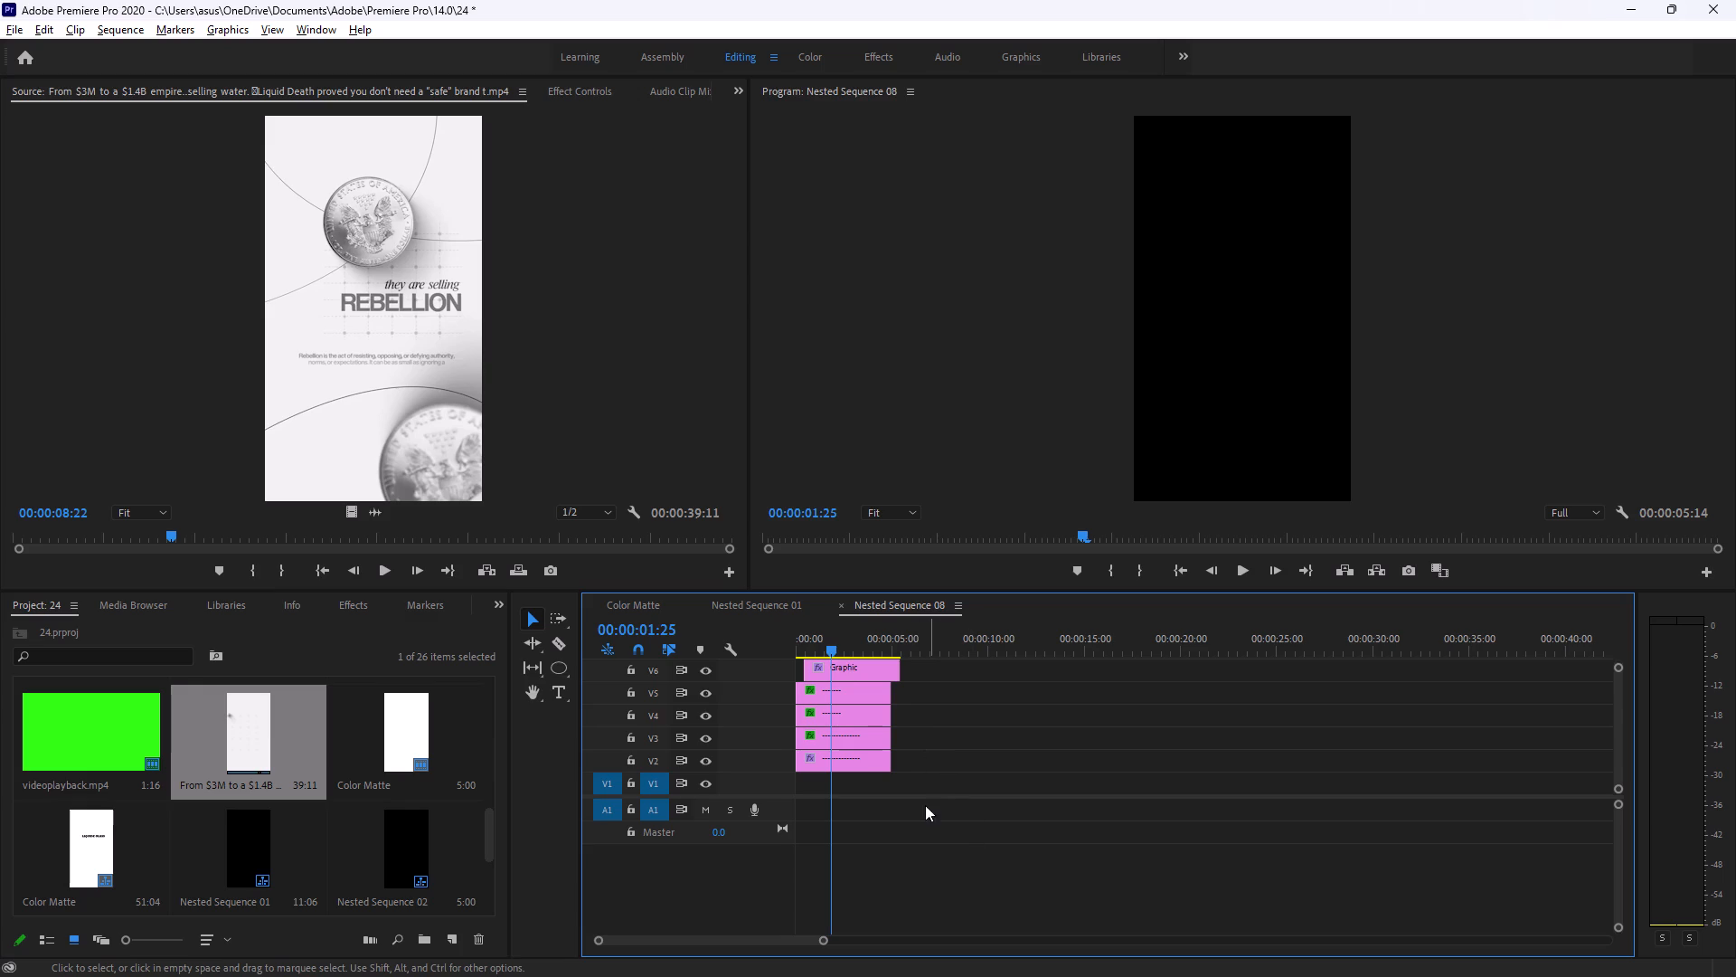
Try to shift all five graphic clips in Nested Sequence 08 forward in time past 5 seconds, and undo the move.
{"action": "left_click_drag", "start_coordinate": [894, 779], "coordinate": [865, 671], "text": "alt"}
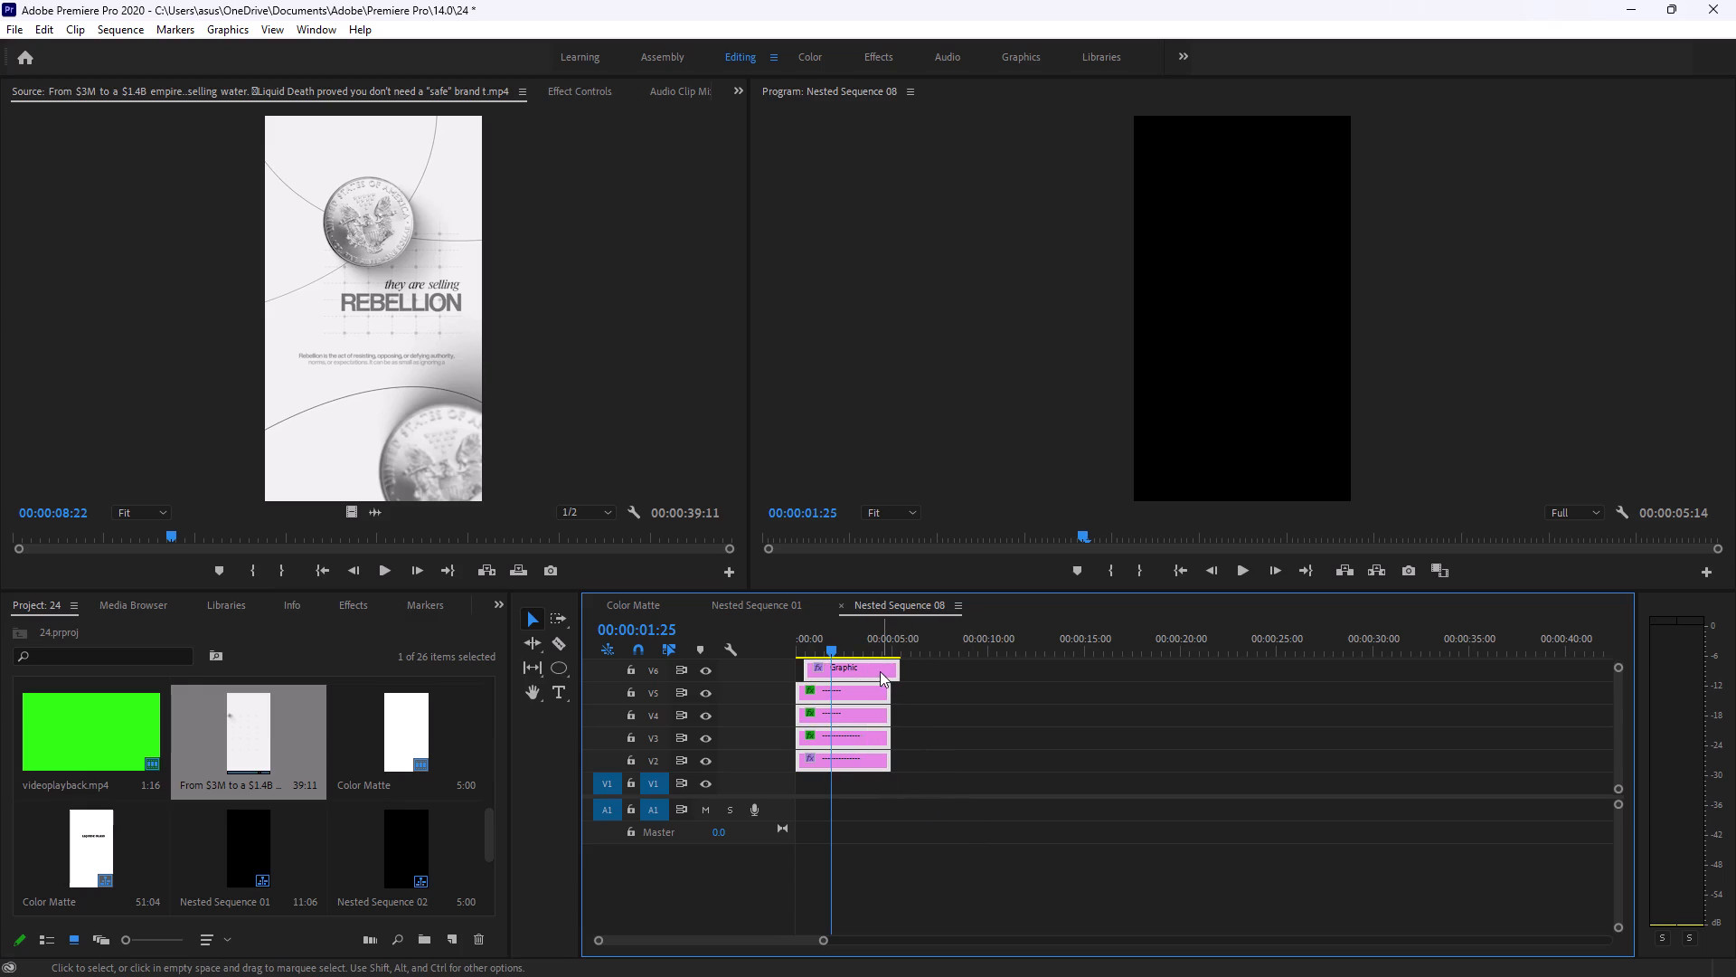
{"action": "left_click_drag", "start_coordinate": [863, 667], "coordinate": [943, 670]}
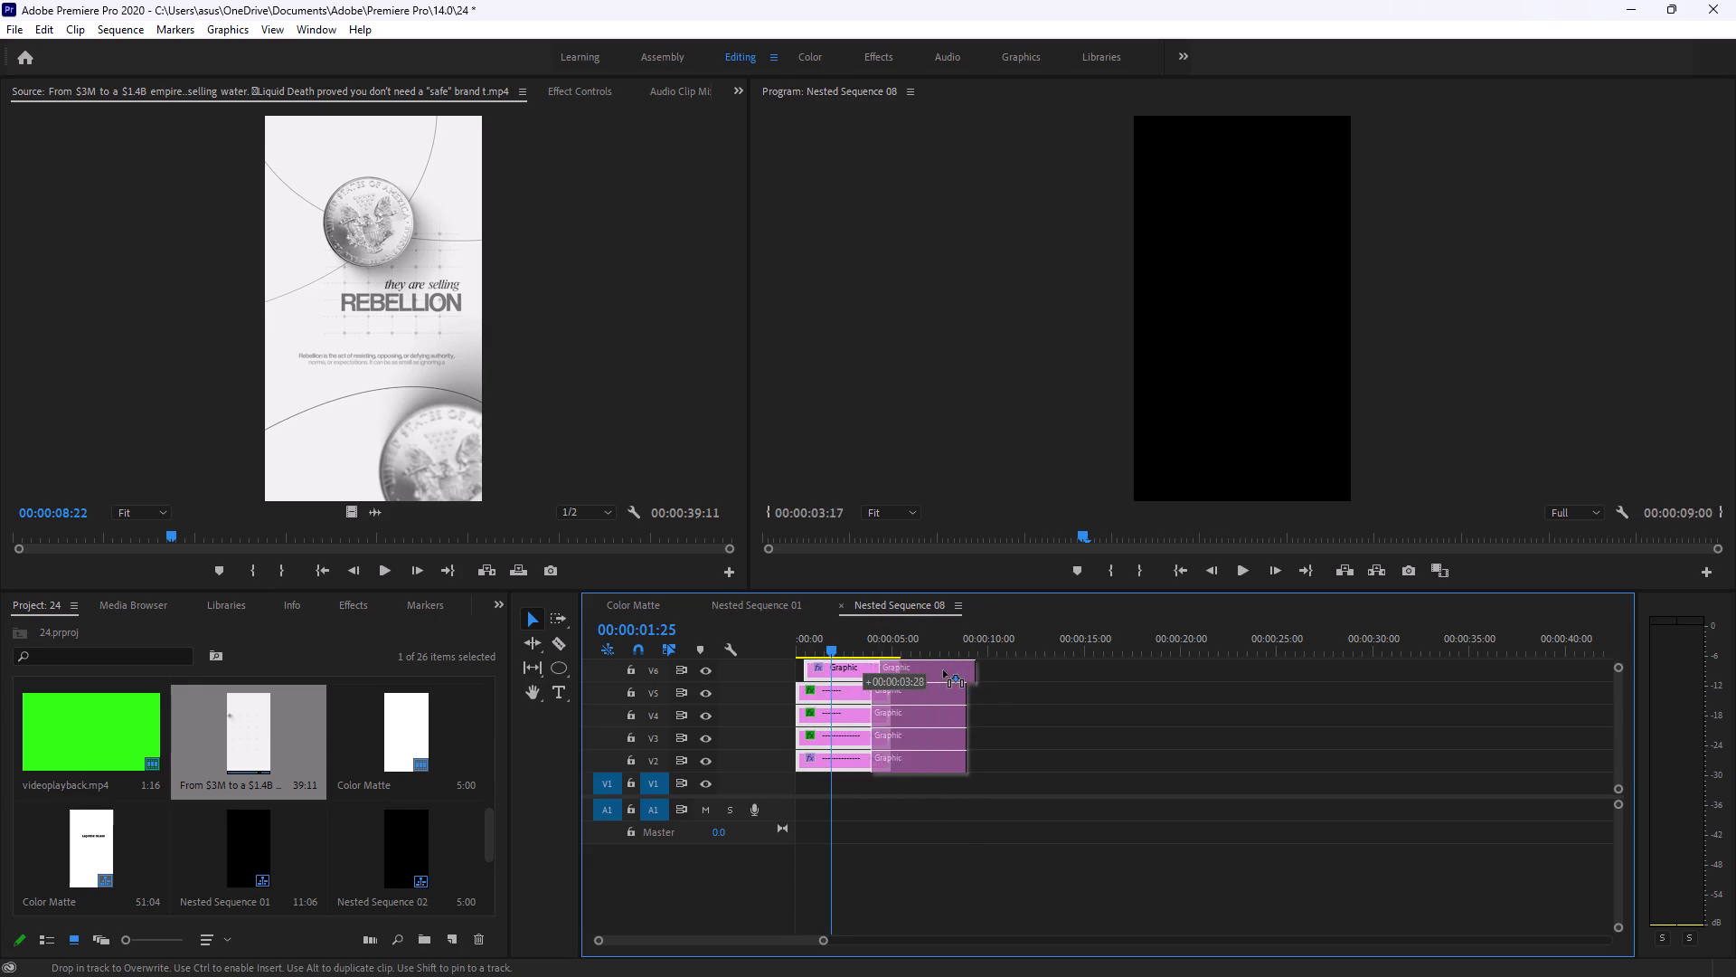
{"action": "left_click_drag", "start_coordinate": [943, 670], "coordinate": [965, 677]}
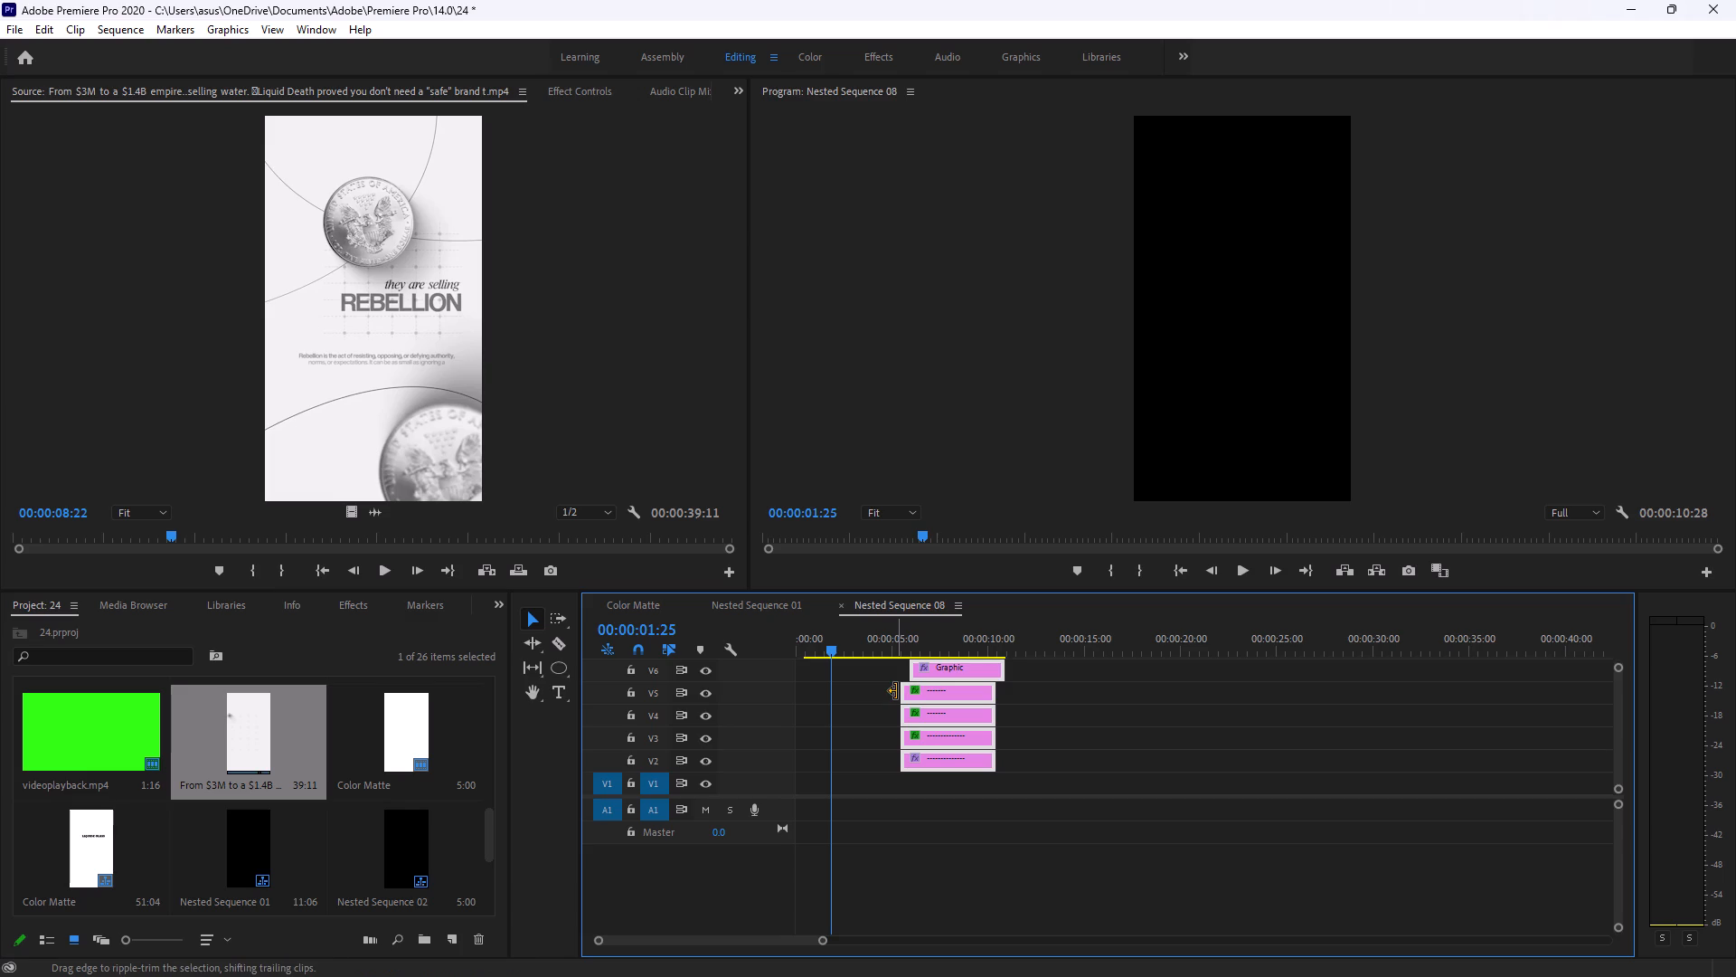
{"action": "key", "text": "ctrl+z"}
Copy all five graphic clips on tracks V2 to V6 of Nested Sequence 08.
{"action": "left_click_drag", "start_coordinate": [912, 767], "coordinate": [873, 737]}
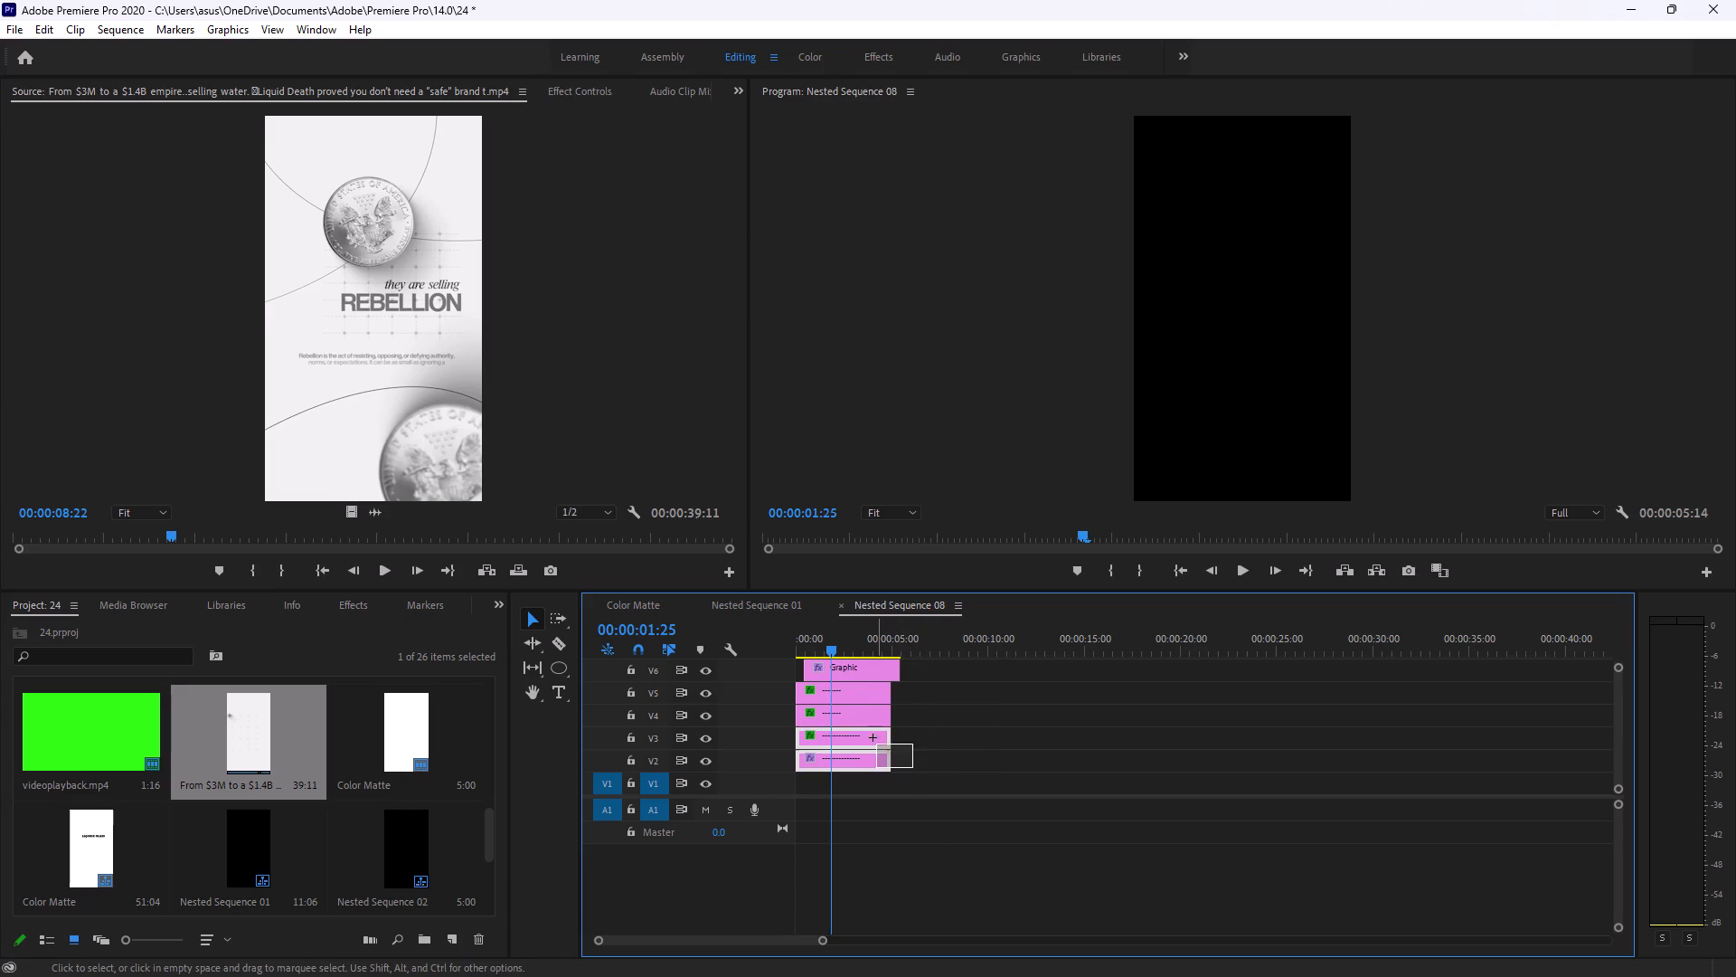
{"action": "left_click_drag", "start_coordinate": [873, 737], "coordinate": [860, 666]}
{"action": "right_click", "coordinate": [860, 666]}
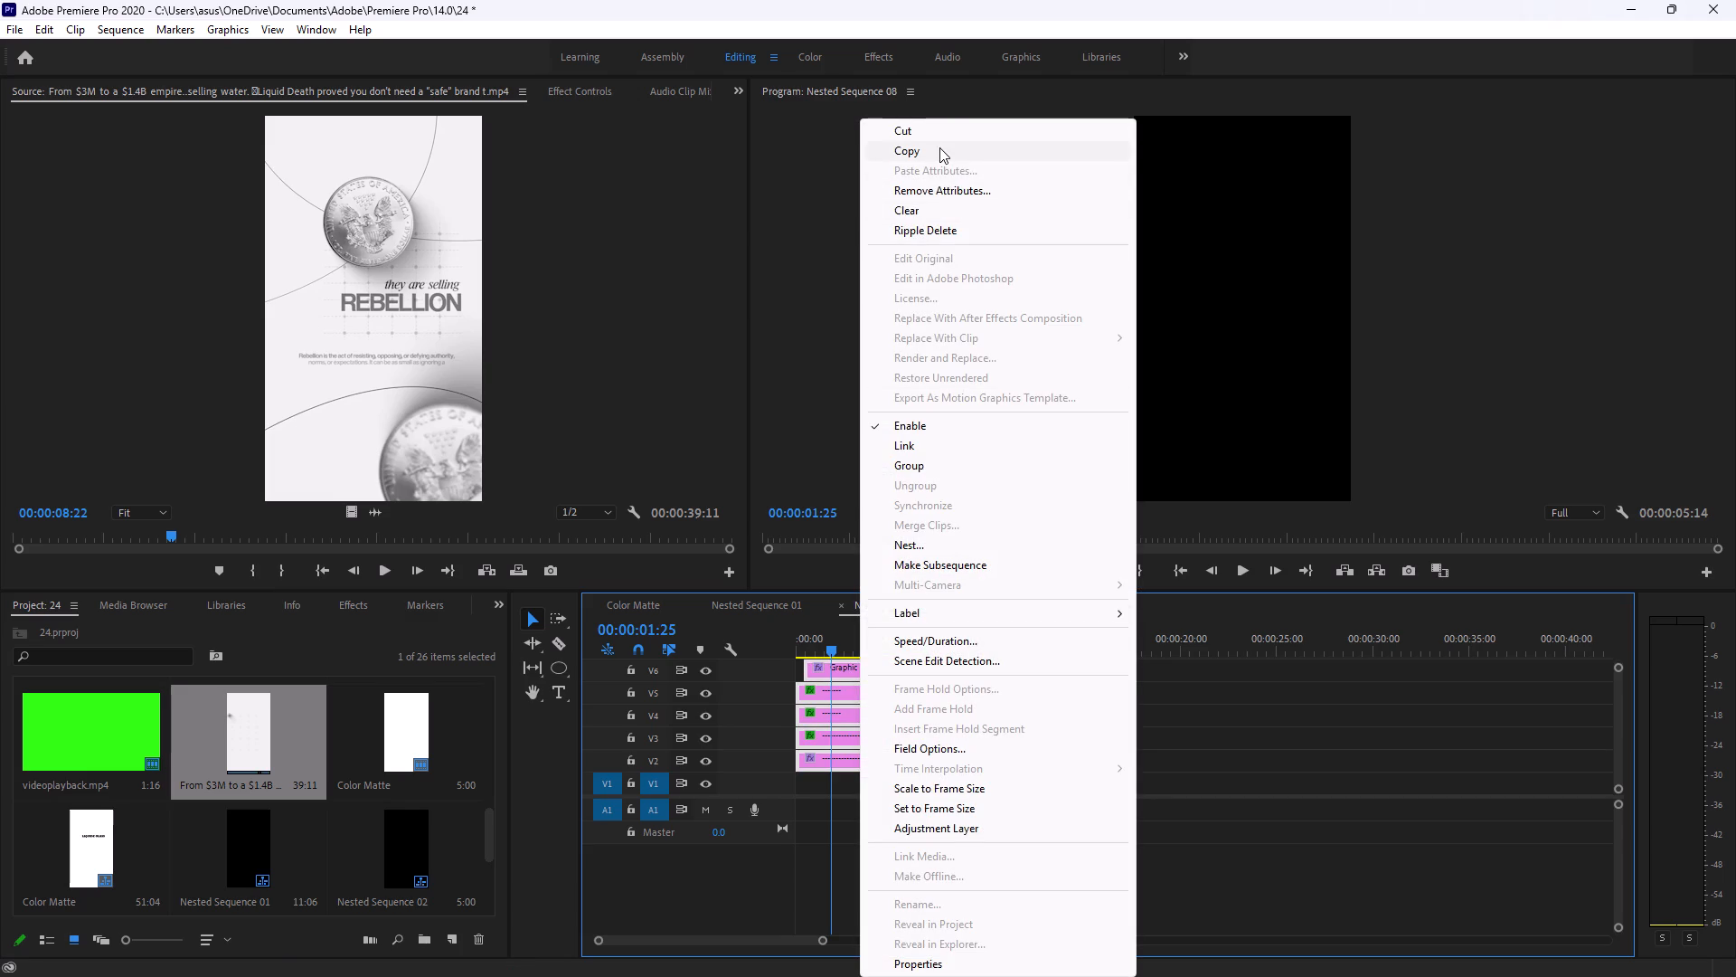
{"action": "left_click", "coordinate": [939, 147]}
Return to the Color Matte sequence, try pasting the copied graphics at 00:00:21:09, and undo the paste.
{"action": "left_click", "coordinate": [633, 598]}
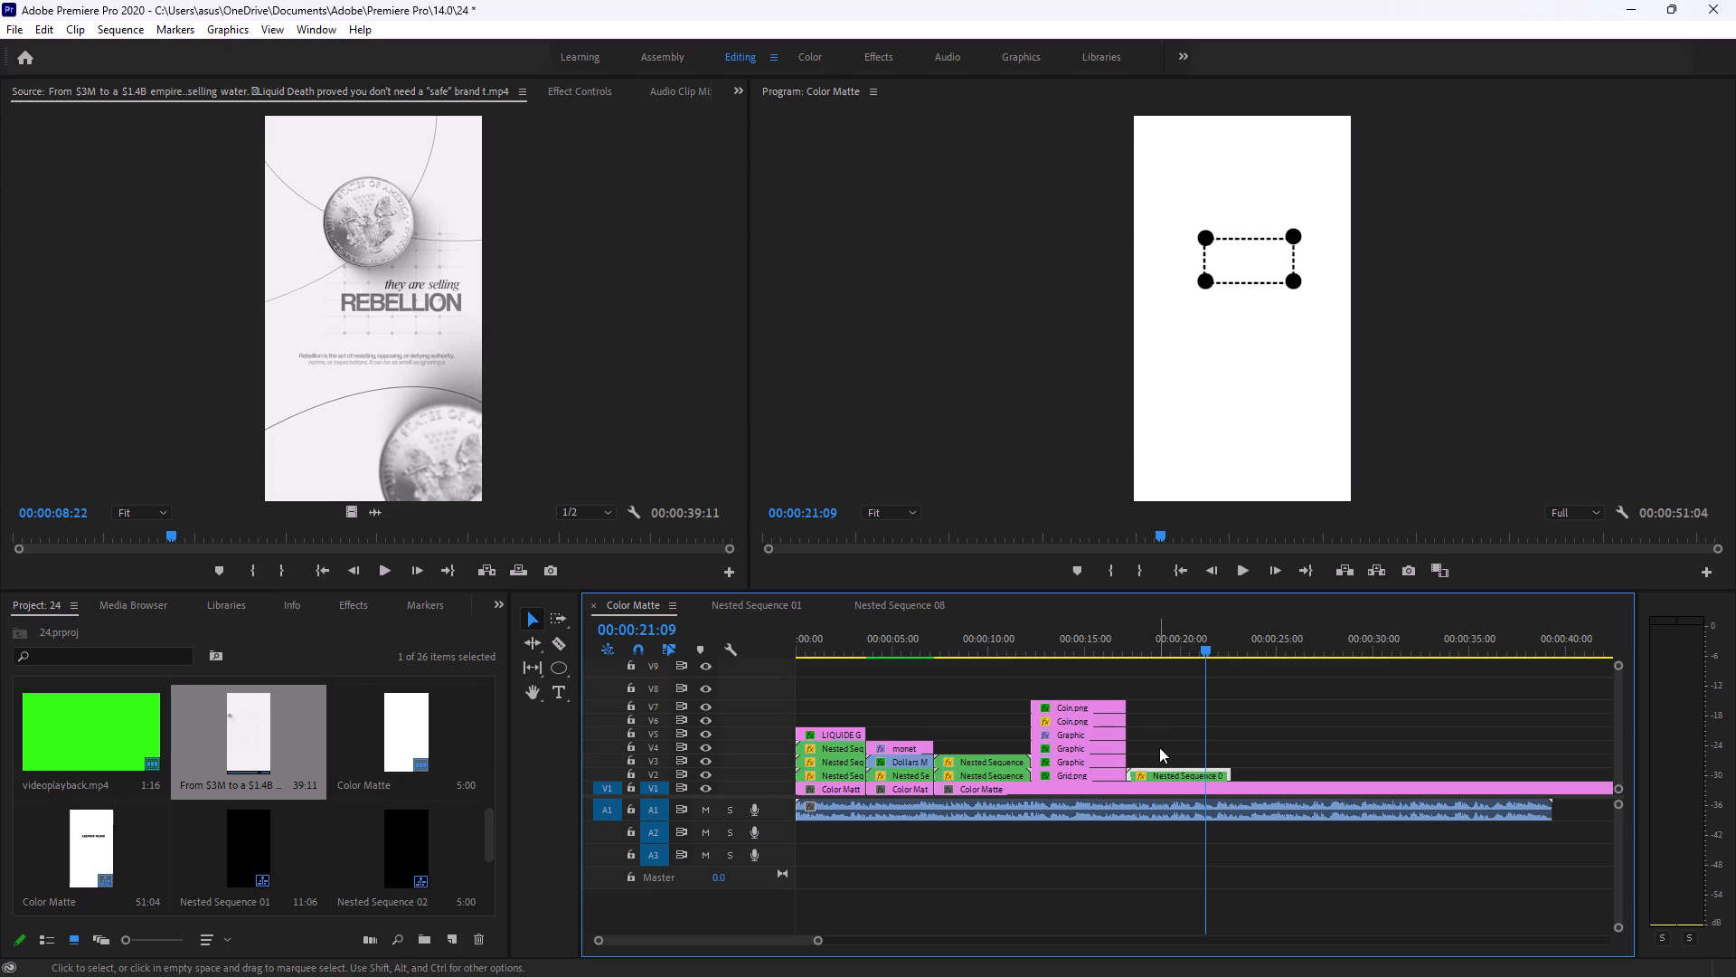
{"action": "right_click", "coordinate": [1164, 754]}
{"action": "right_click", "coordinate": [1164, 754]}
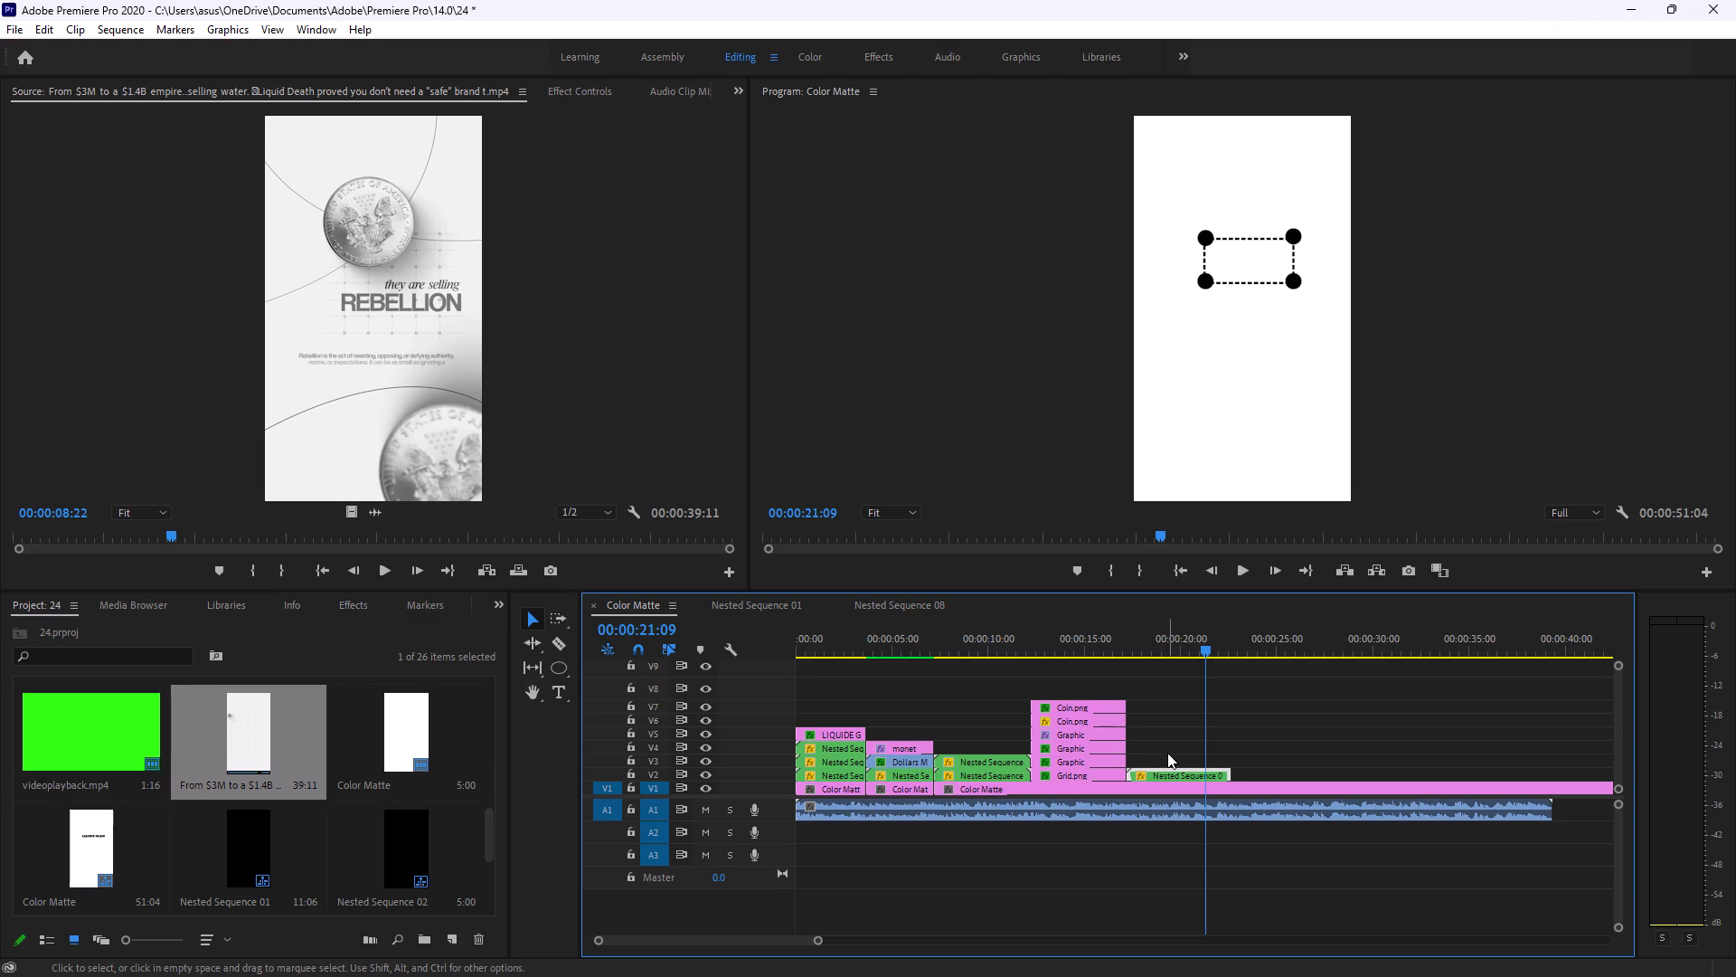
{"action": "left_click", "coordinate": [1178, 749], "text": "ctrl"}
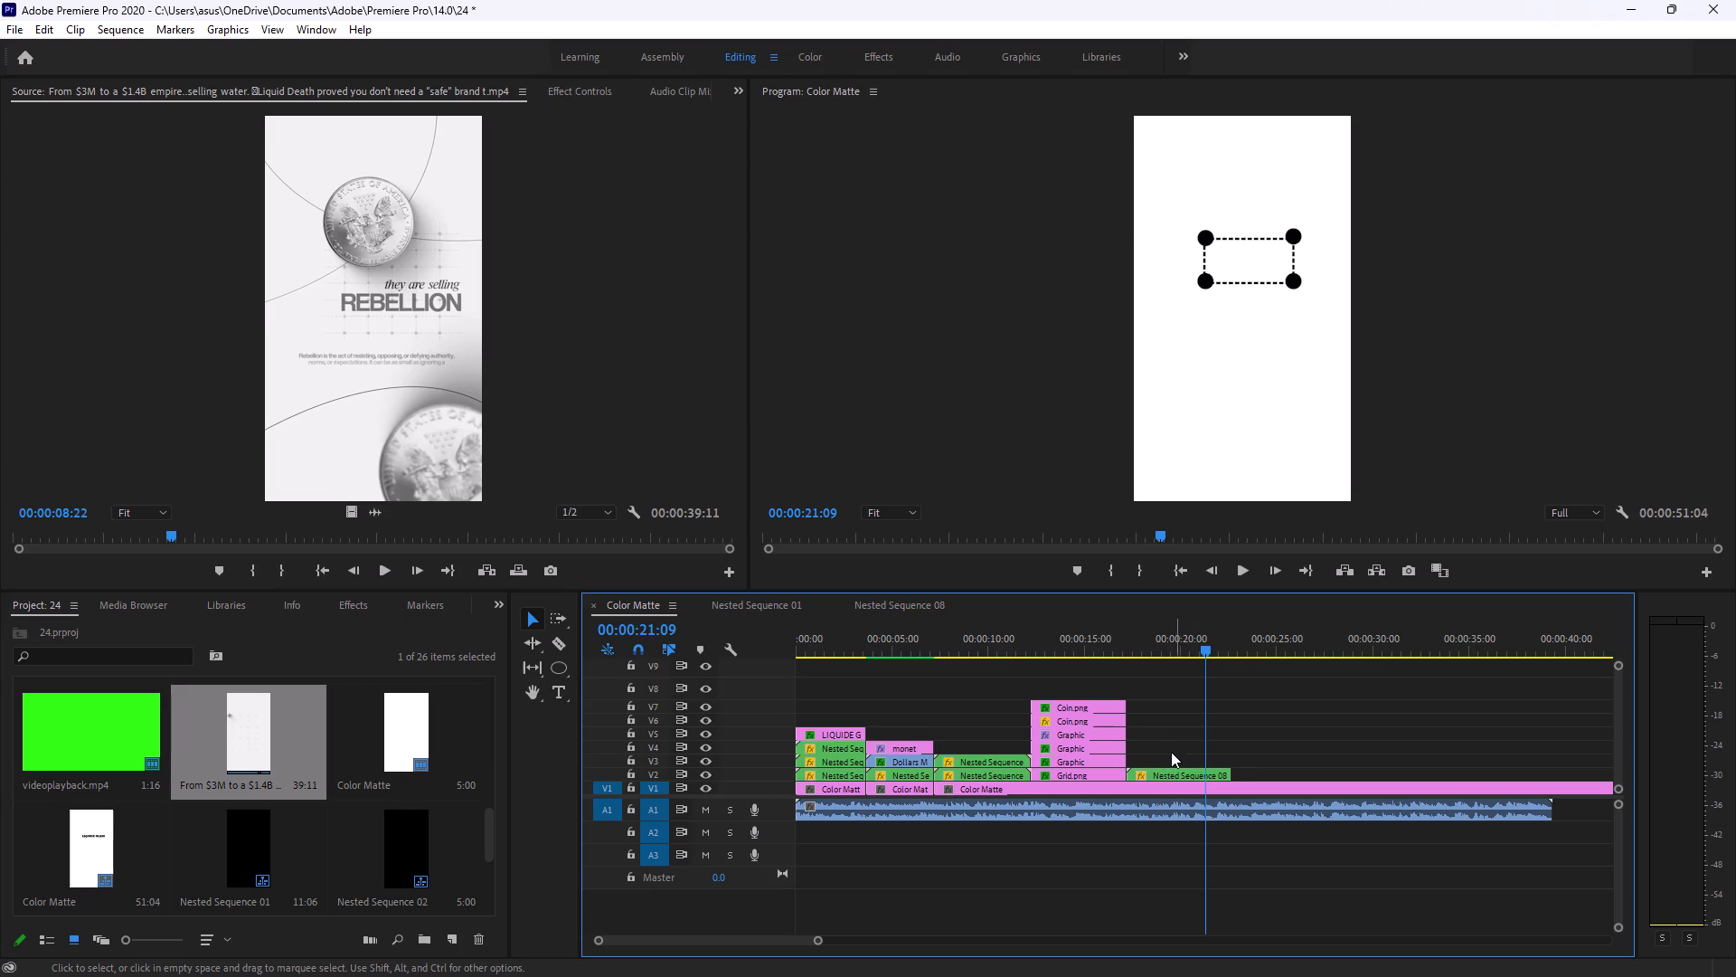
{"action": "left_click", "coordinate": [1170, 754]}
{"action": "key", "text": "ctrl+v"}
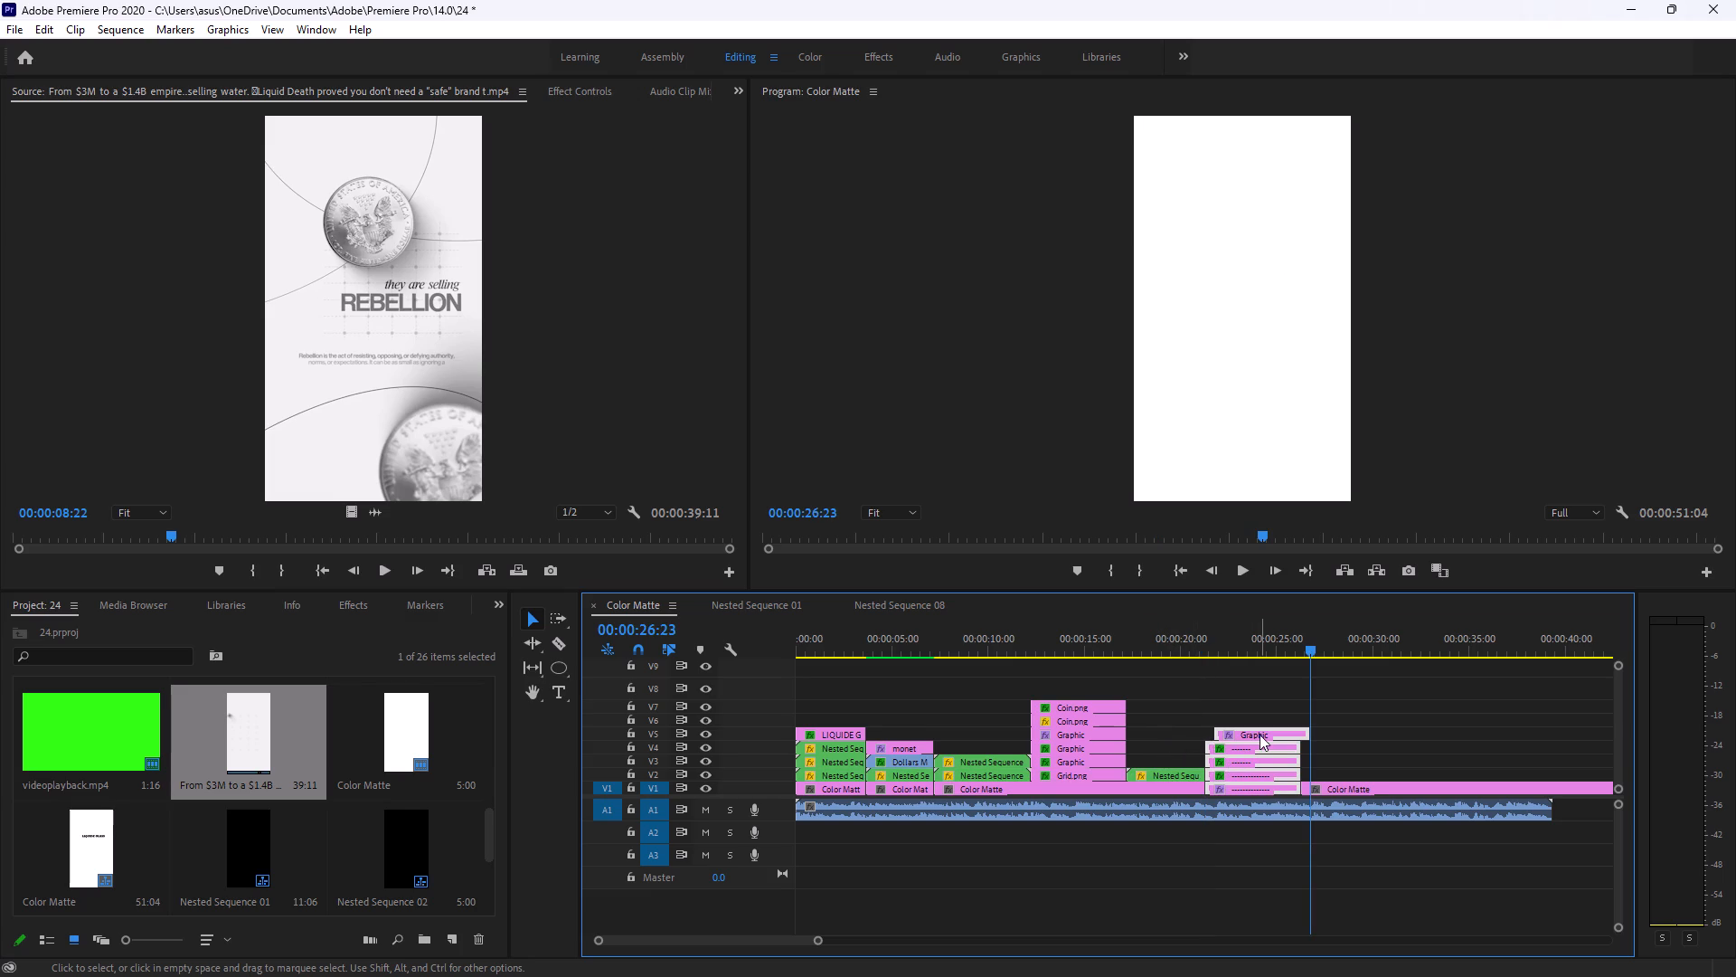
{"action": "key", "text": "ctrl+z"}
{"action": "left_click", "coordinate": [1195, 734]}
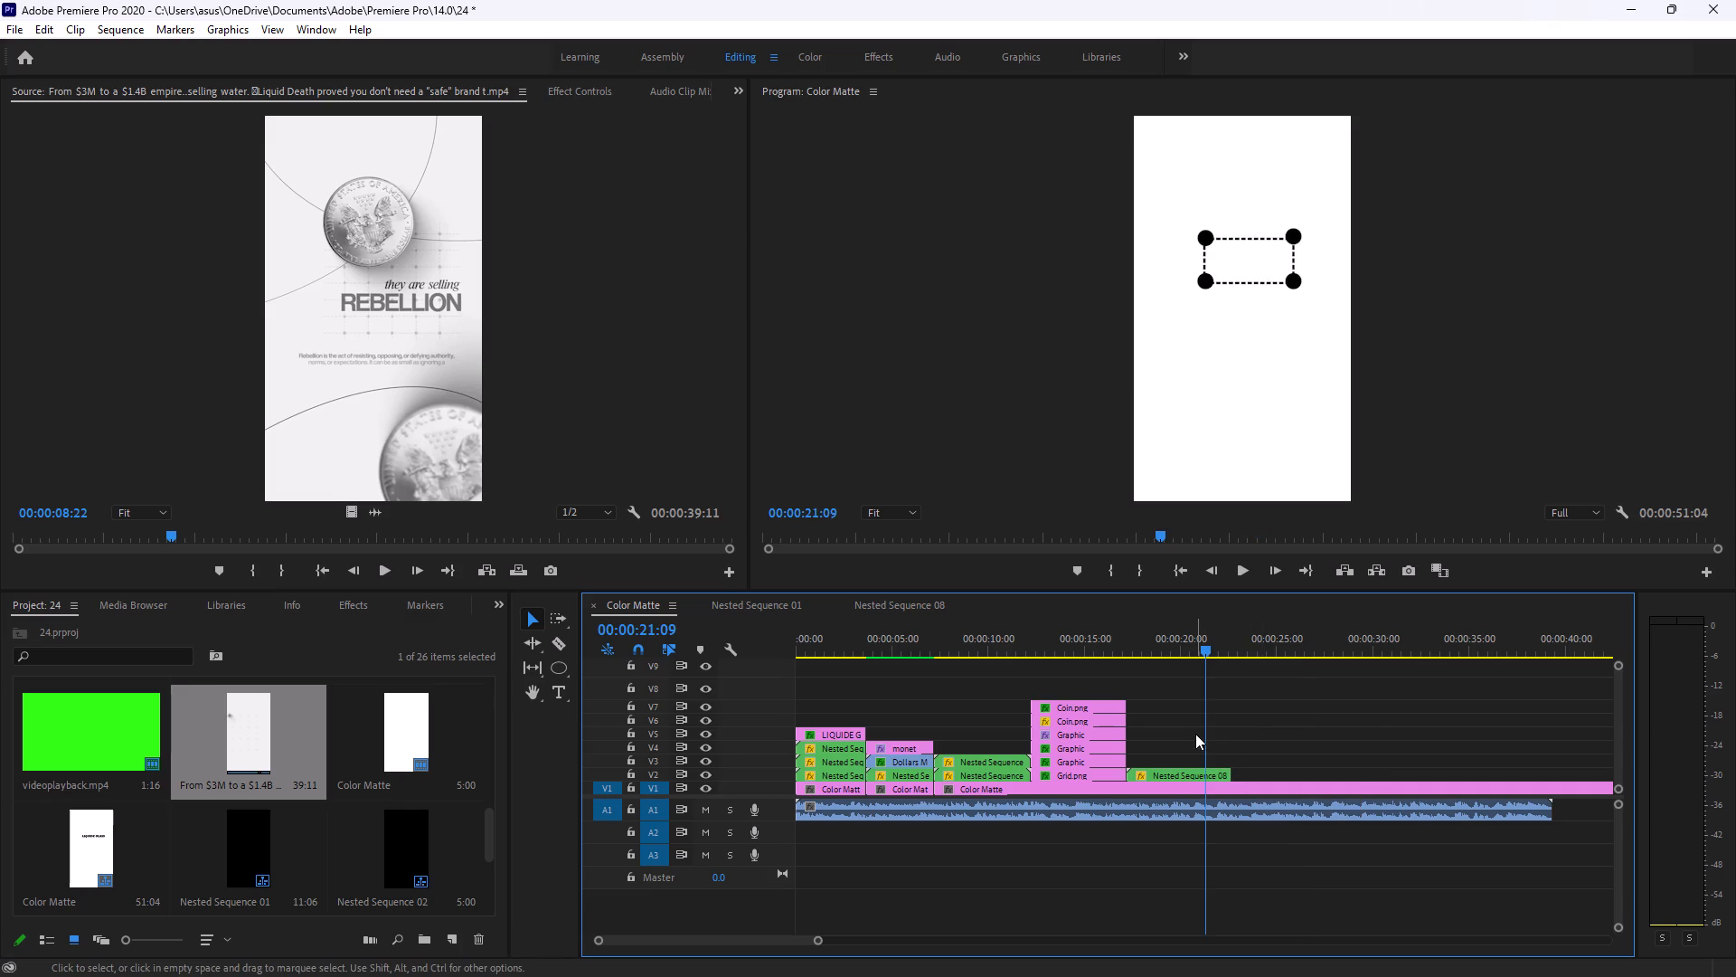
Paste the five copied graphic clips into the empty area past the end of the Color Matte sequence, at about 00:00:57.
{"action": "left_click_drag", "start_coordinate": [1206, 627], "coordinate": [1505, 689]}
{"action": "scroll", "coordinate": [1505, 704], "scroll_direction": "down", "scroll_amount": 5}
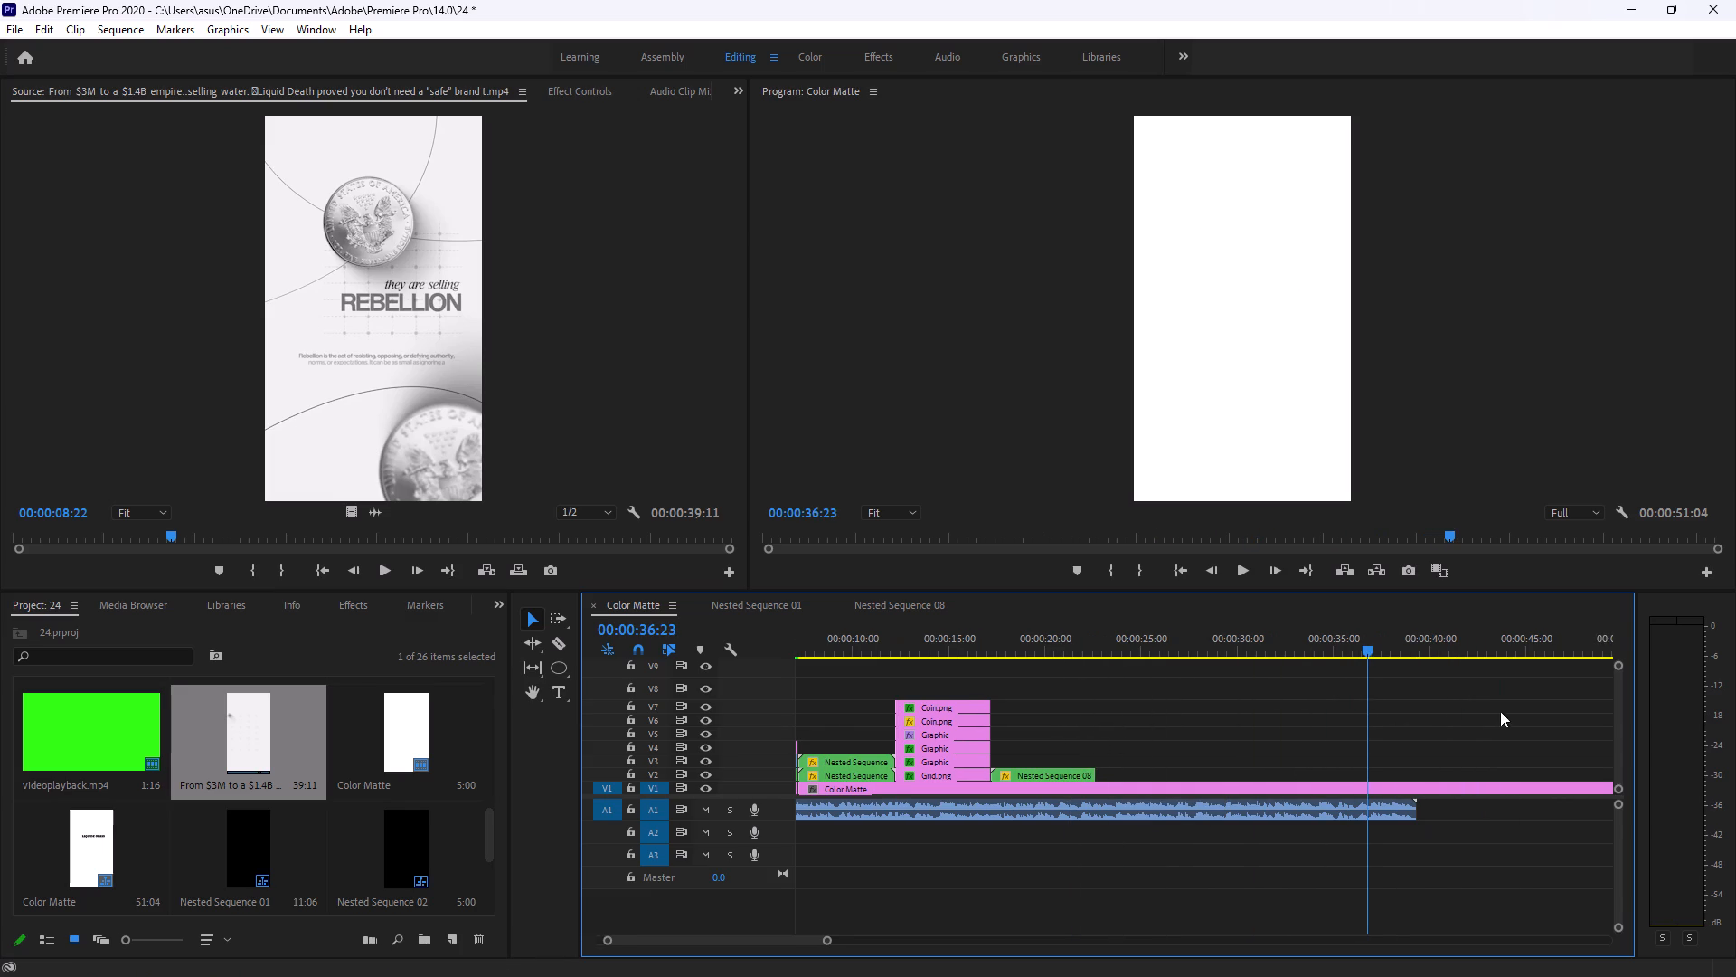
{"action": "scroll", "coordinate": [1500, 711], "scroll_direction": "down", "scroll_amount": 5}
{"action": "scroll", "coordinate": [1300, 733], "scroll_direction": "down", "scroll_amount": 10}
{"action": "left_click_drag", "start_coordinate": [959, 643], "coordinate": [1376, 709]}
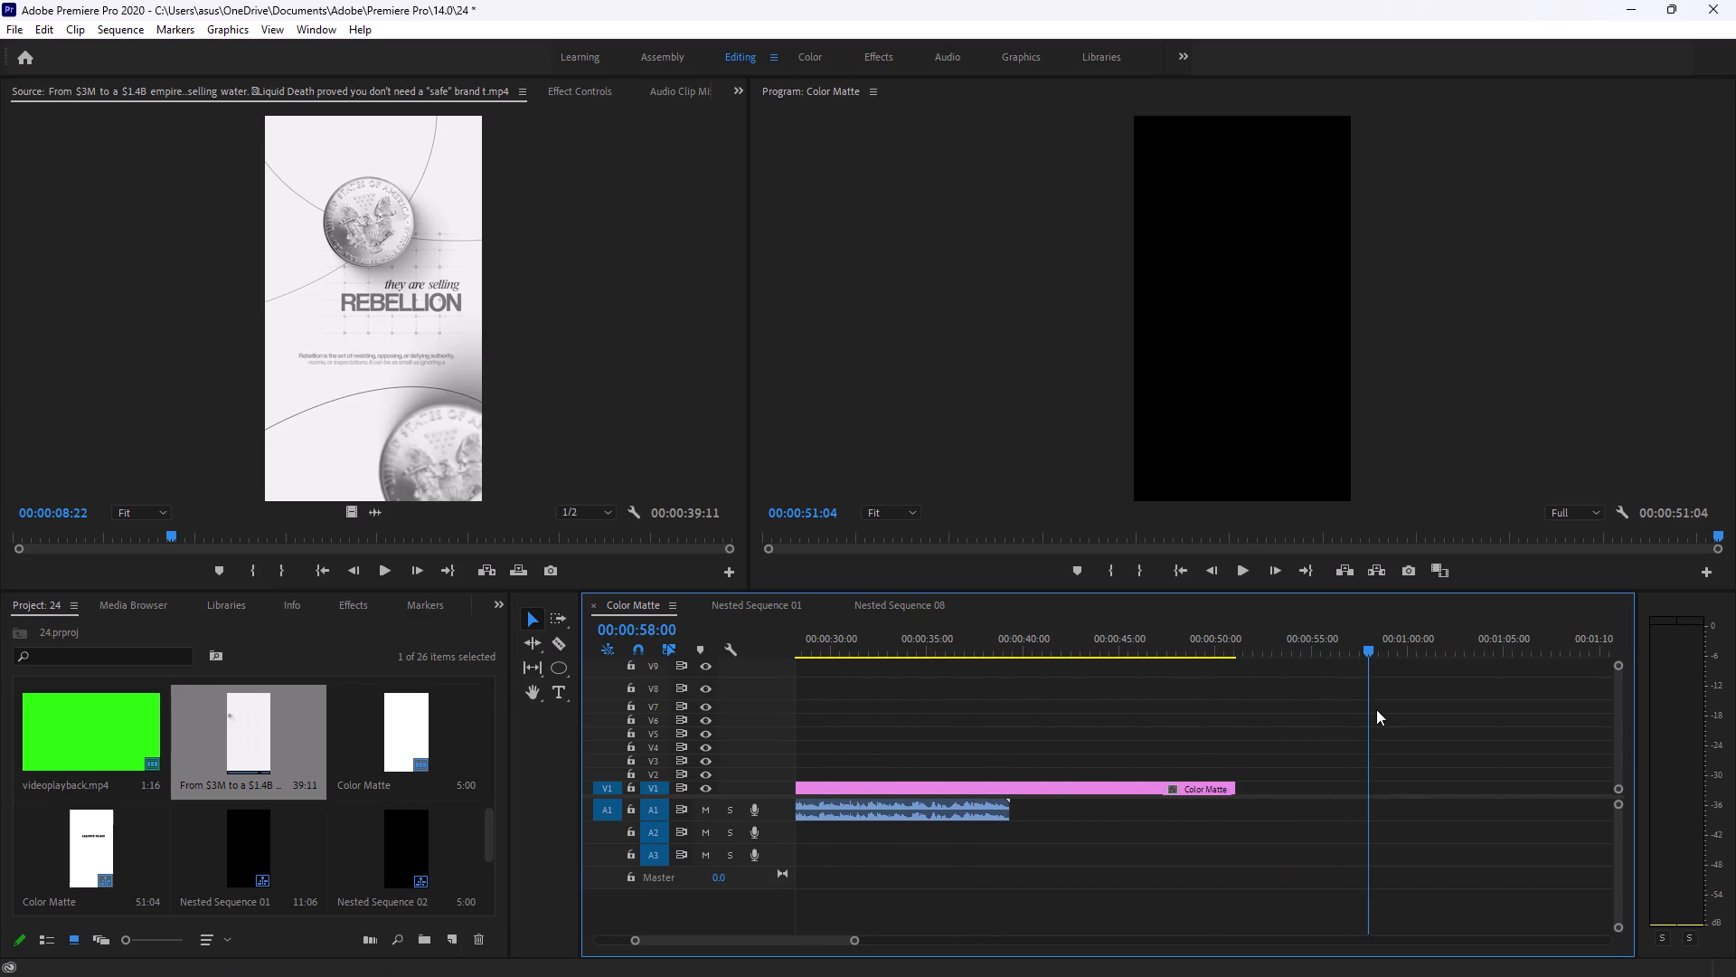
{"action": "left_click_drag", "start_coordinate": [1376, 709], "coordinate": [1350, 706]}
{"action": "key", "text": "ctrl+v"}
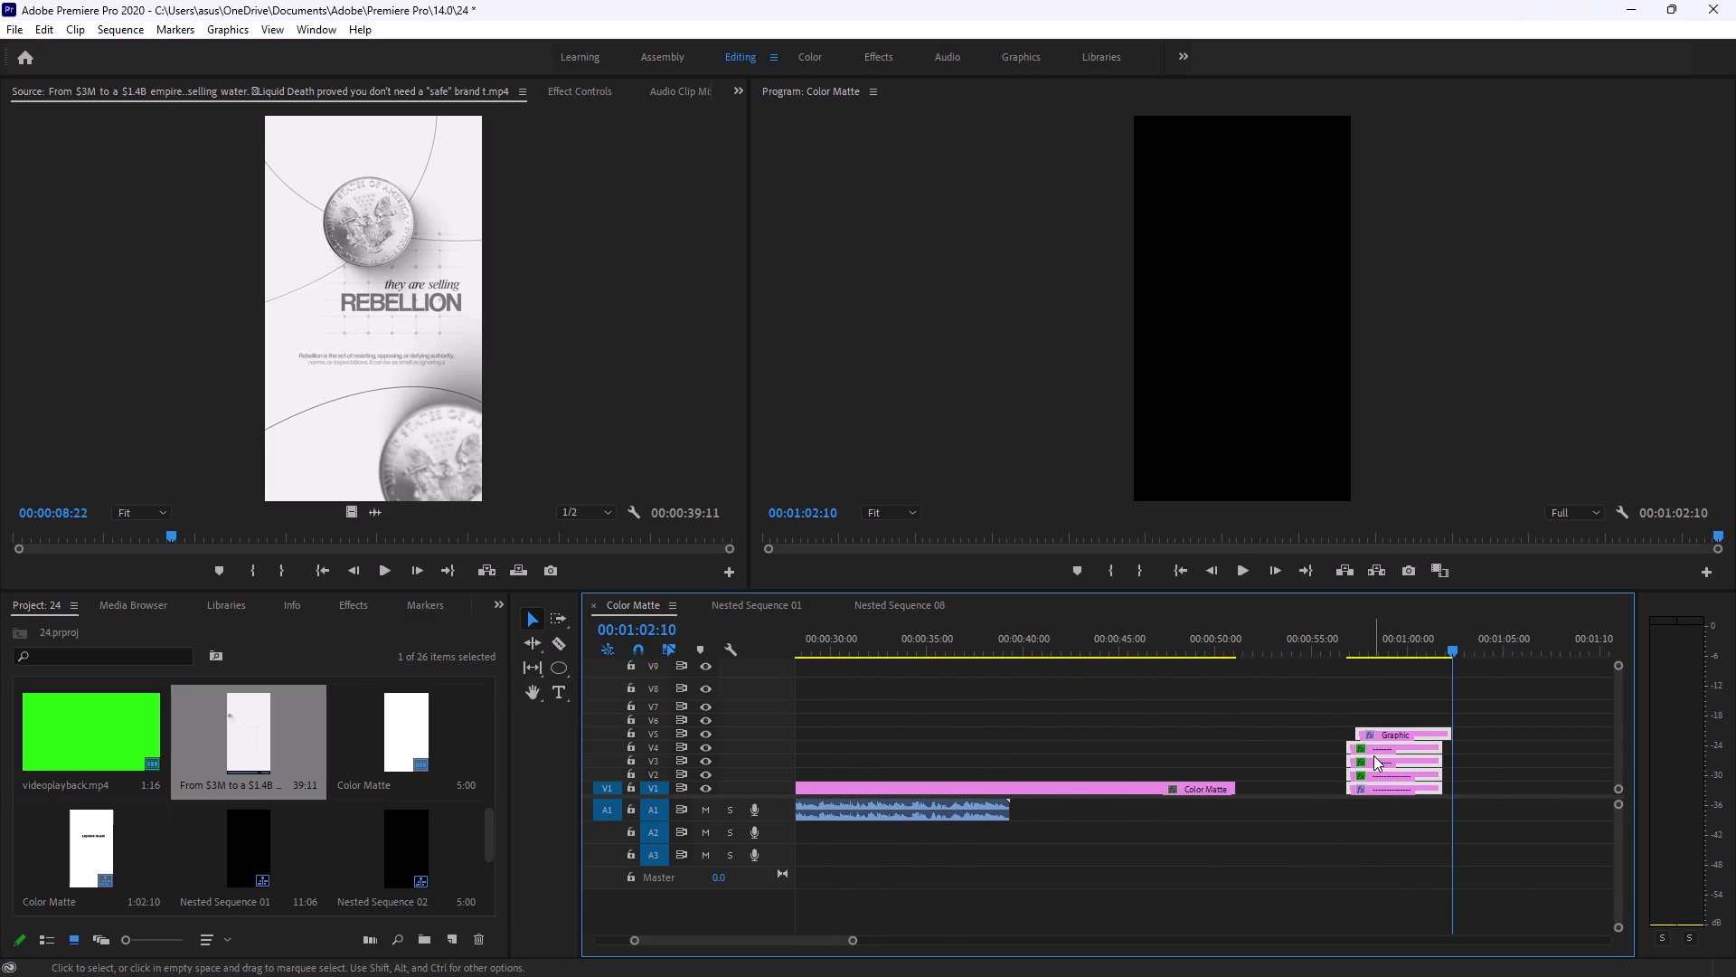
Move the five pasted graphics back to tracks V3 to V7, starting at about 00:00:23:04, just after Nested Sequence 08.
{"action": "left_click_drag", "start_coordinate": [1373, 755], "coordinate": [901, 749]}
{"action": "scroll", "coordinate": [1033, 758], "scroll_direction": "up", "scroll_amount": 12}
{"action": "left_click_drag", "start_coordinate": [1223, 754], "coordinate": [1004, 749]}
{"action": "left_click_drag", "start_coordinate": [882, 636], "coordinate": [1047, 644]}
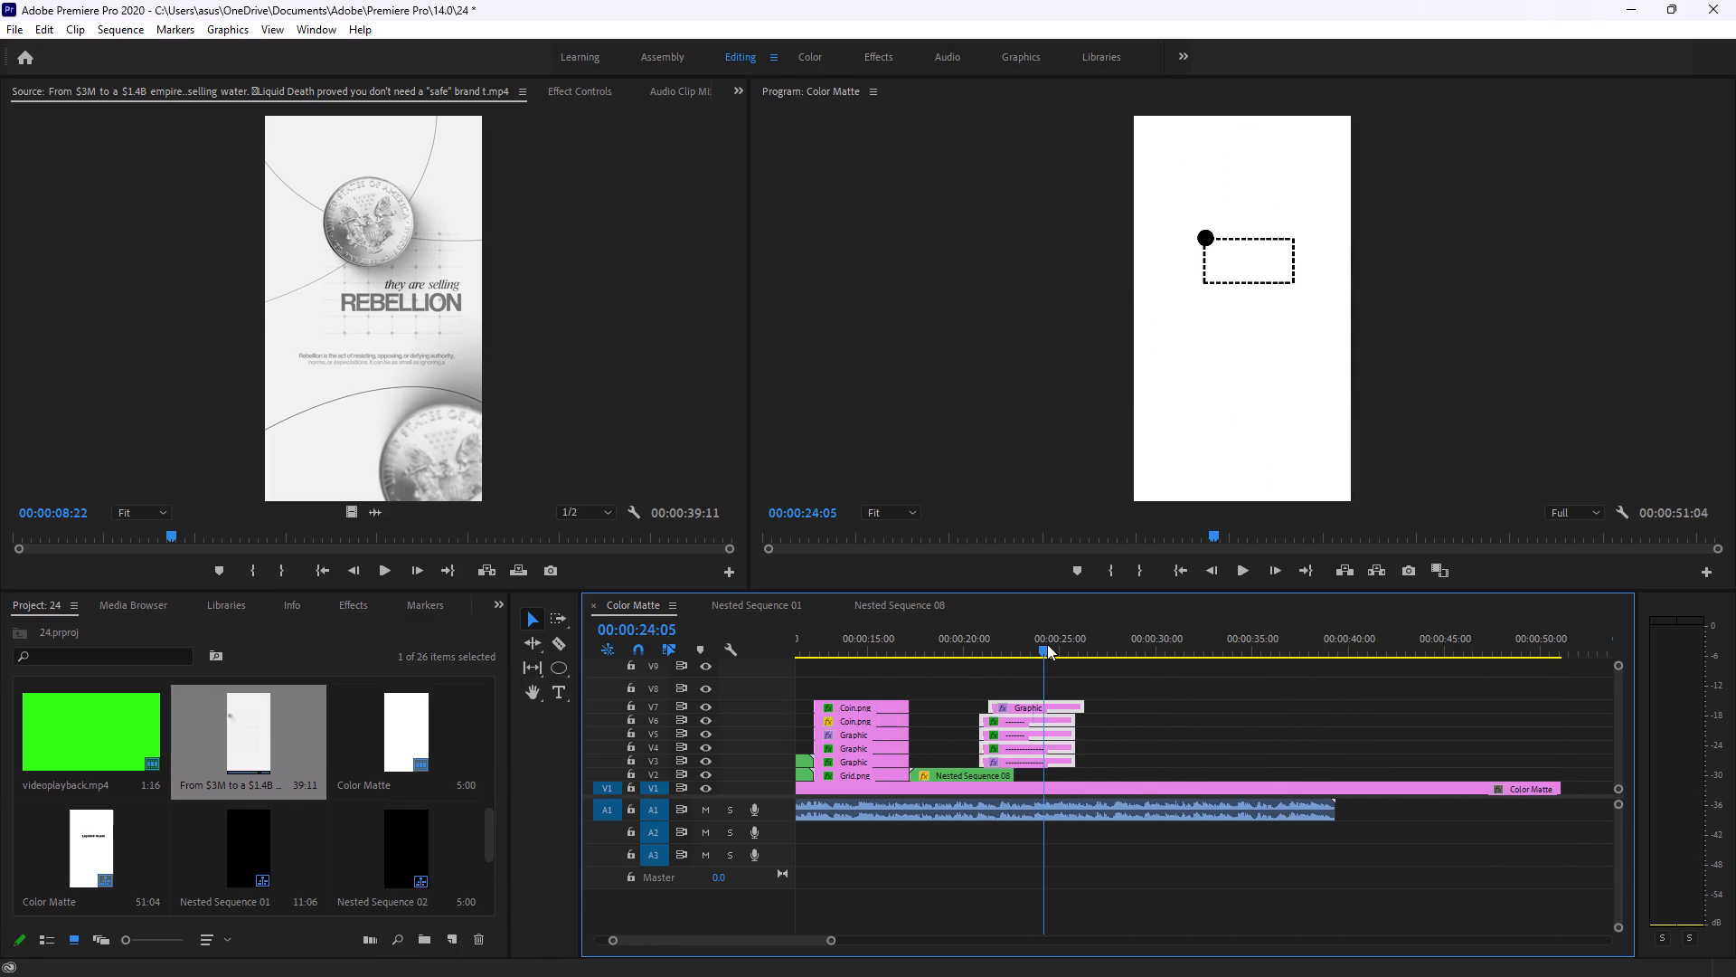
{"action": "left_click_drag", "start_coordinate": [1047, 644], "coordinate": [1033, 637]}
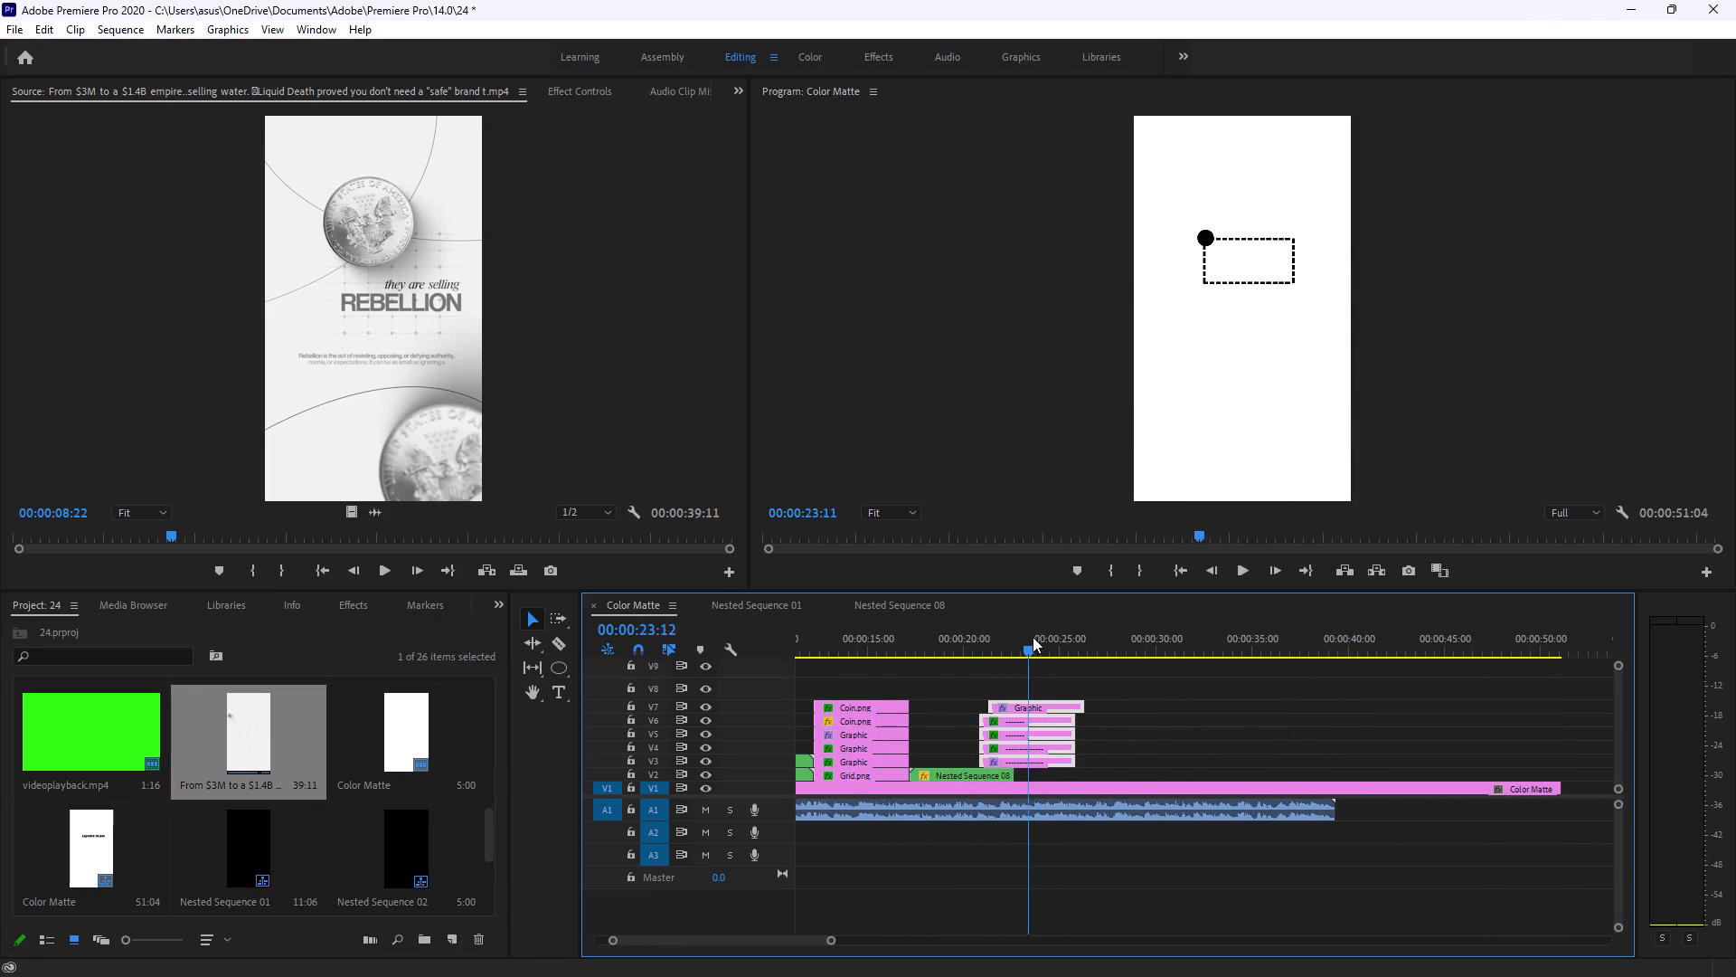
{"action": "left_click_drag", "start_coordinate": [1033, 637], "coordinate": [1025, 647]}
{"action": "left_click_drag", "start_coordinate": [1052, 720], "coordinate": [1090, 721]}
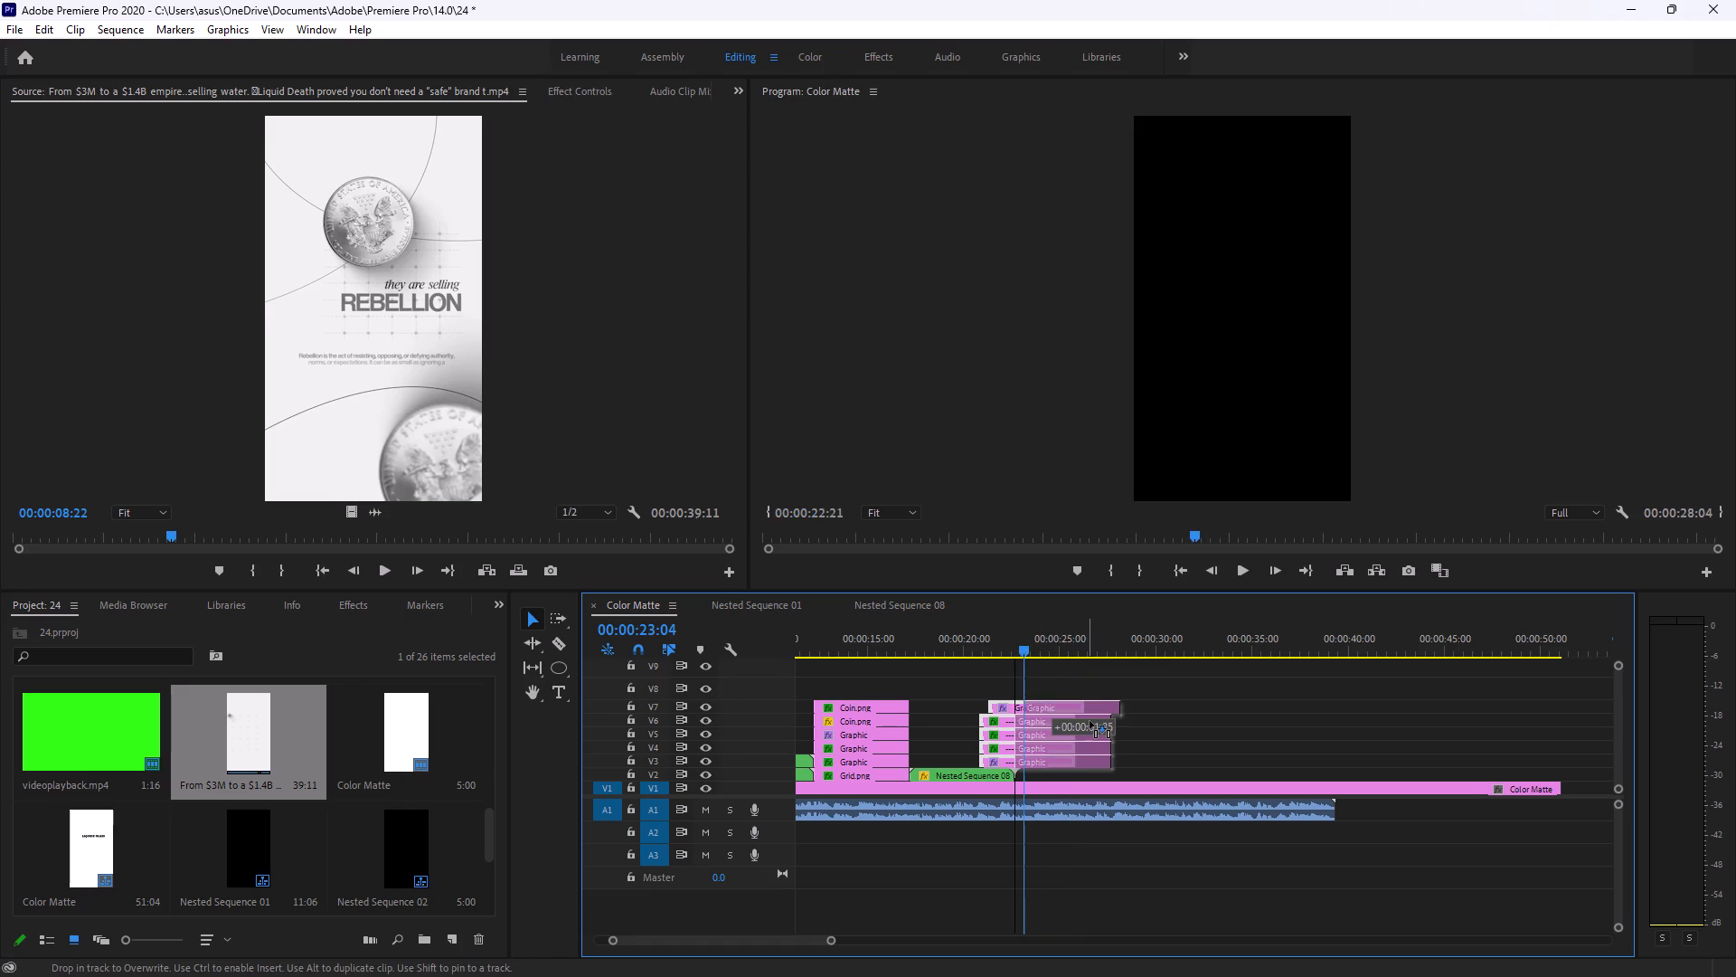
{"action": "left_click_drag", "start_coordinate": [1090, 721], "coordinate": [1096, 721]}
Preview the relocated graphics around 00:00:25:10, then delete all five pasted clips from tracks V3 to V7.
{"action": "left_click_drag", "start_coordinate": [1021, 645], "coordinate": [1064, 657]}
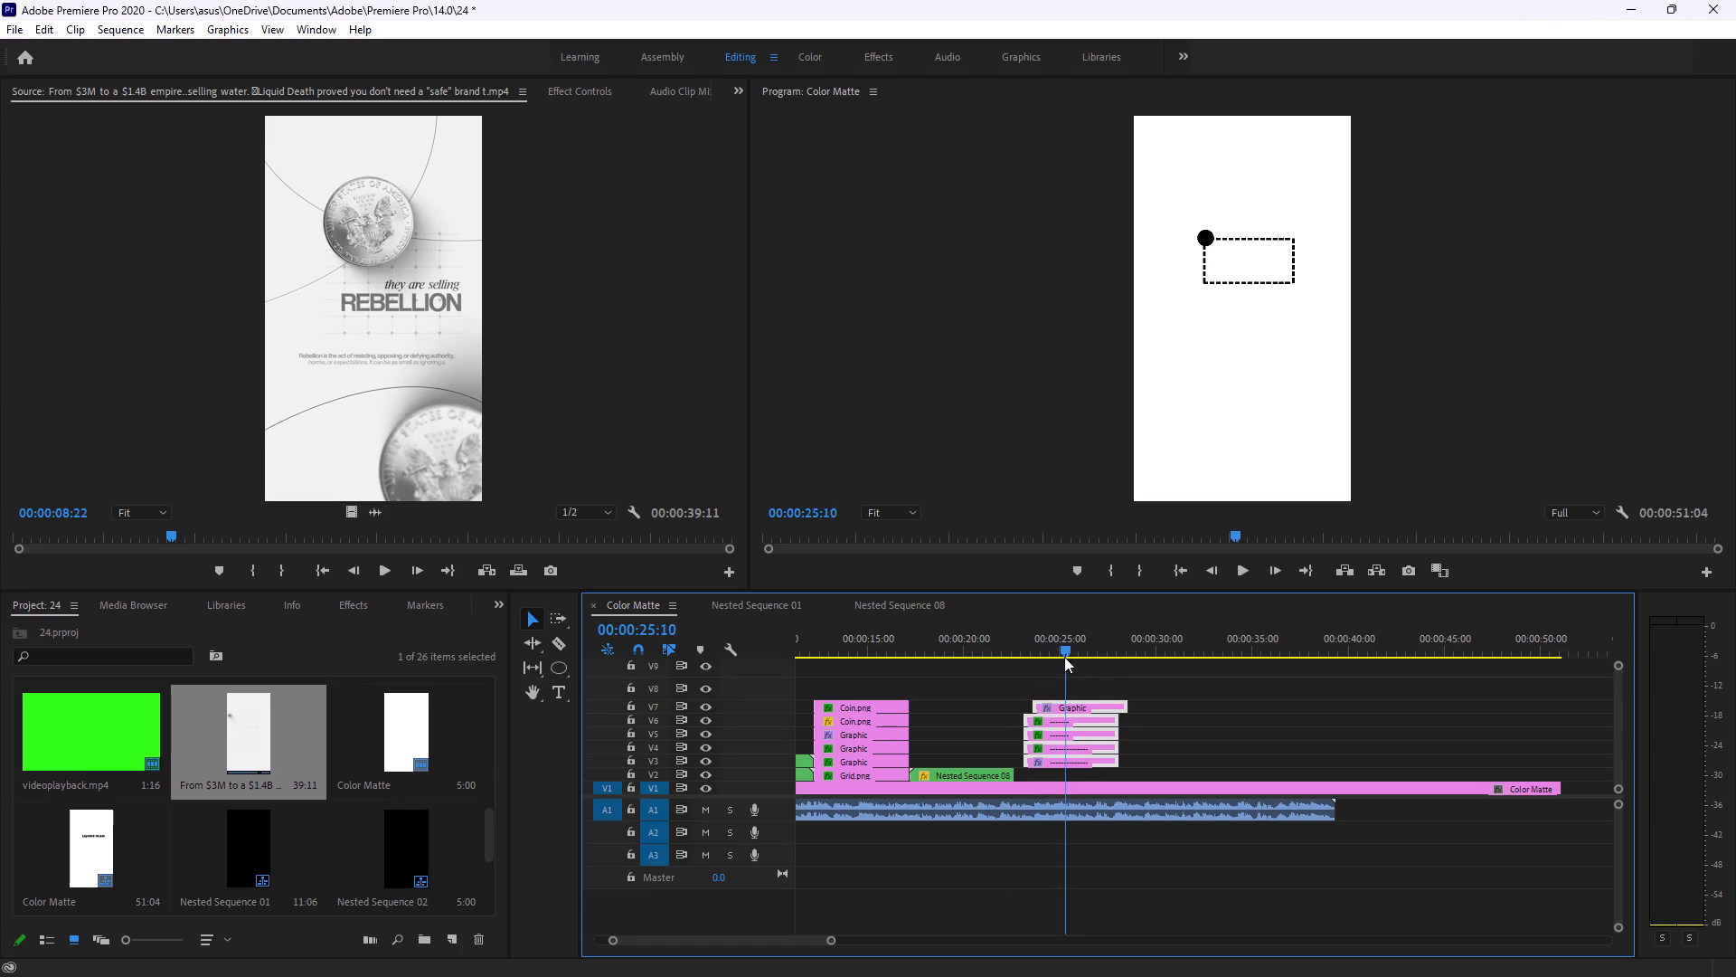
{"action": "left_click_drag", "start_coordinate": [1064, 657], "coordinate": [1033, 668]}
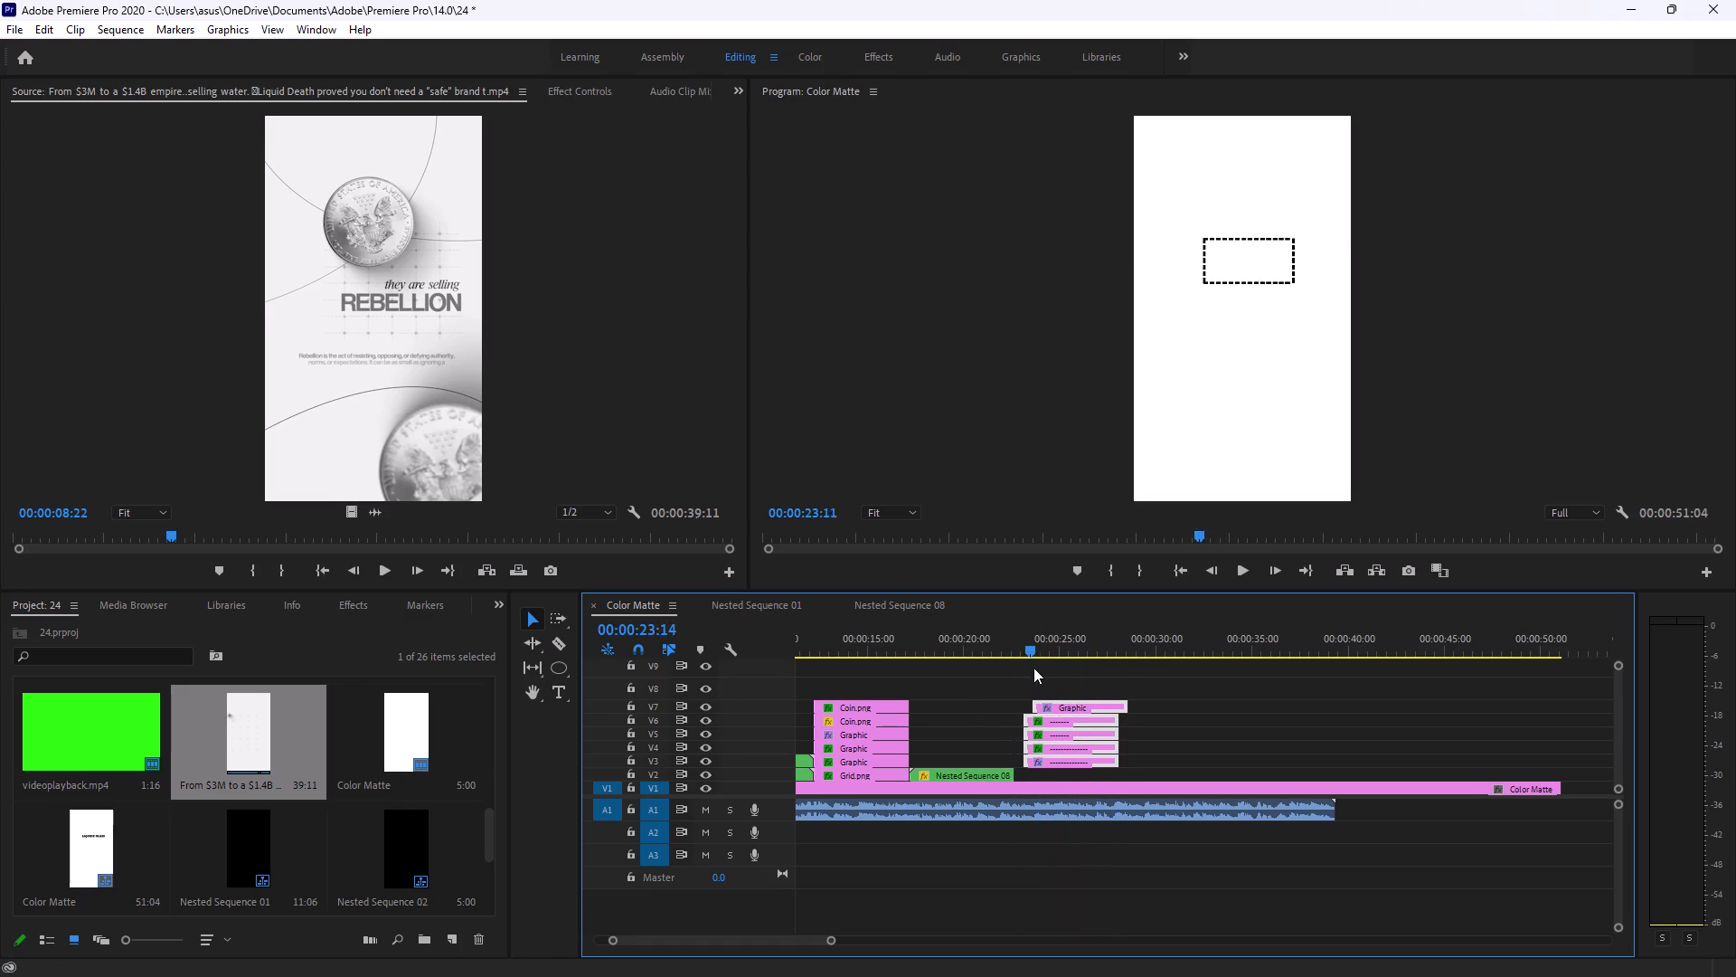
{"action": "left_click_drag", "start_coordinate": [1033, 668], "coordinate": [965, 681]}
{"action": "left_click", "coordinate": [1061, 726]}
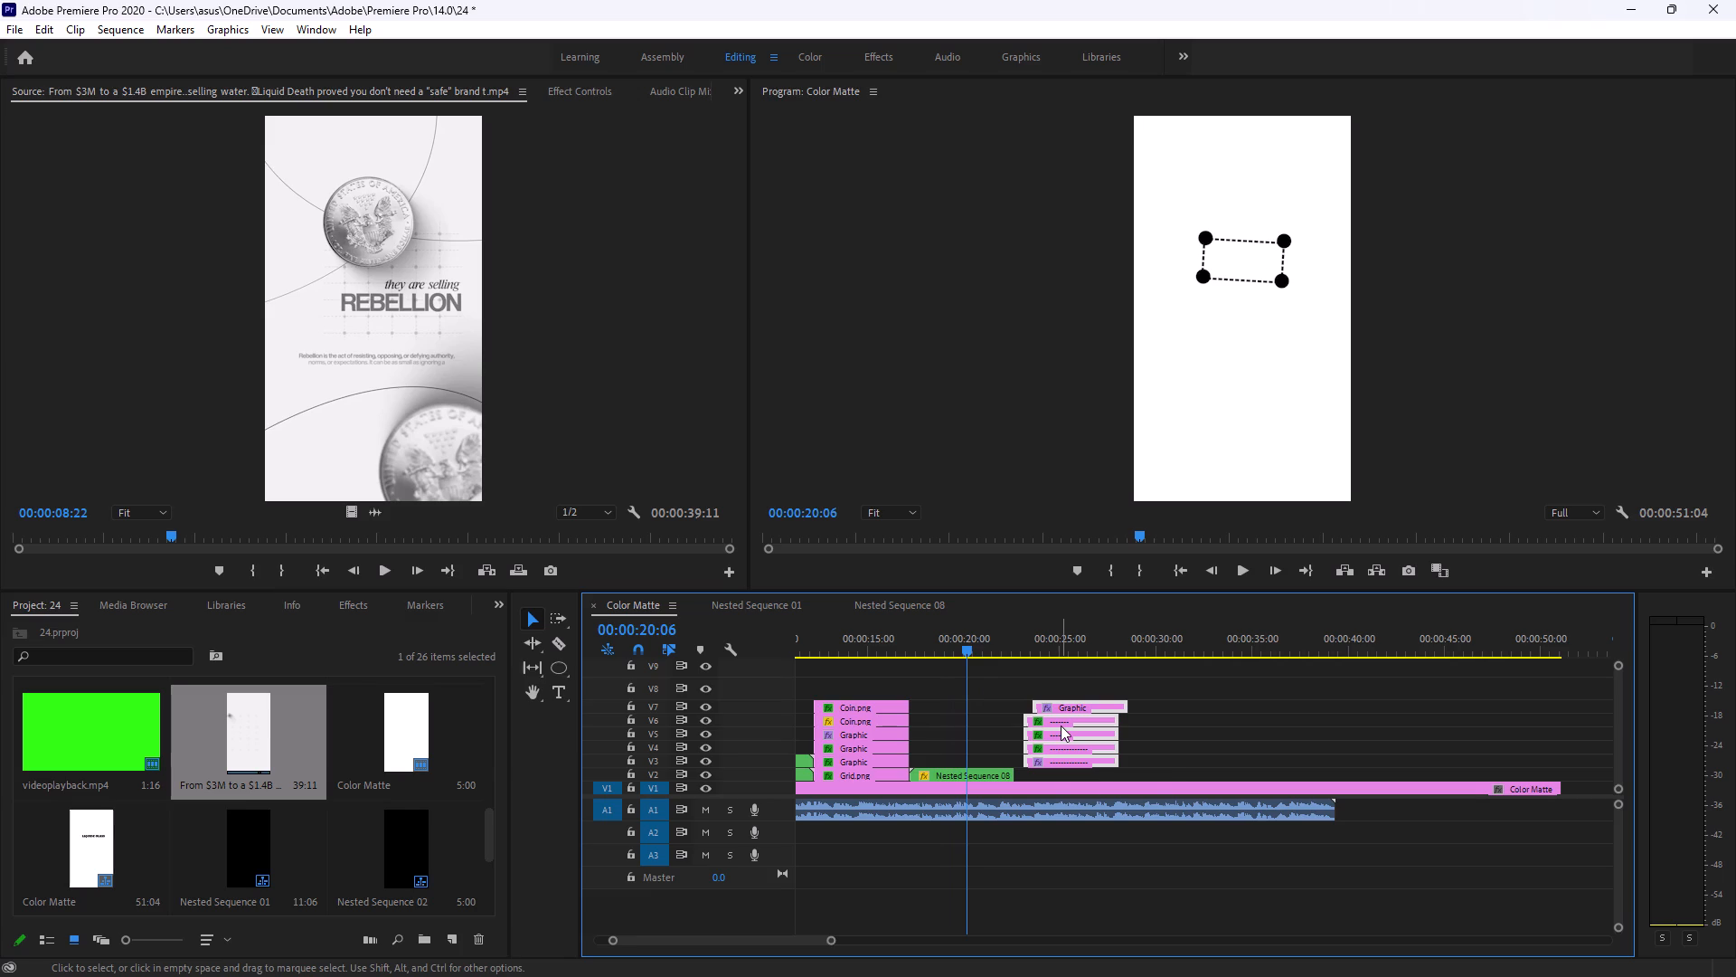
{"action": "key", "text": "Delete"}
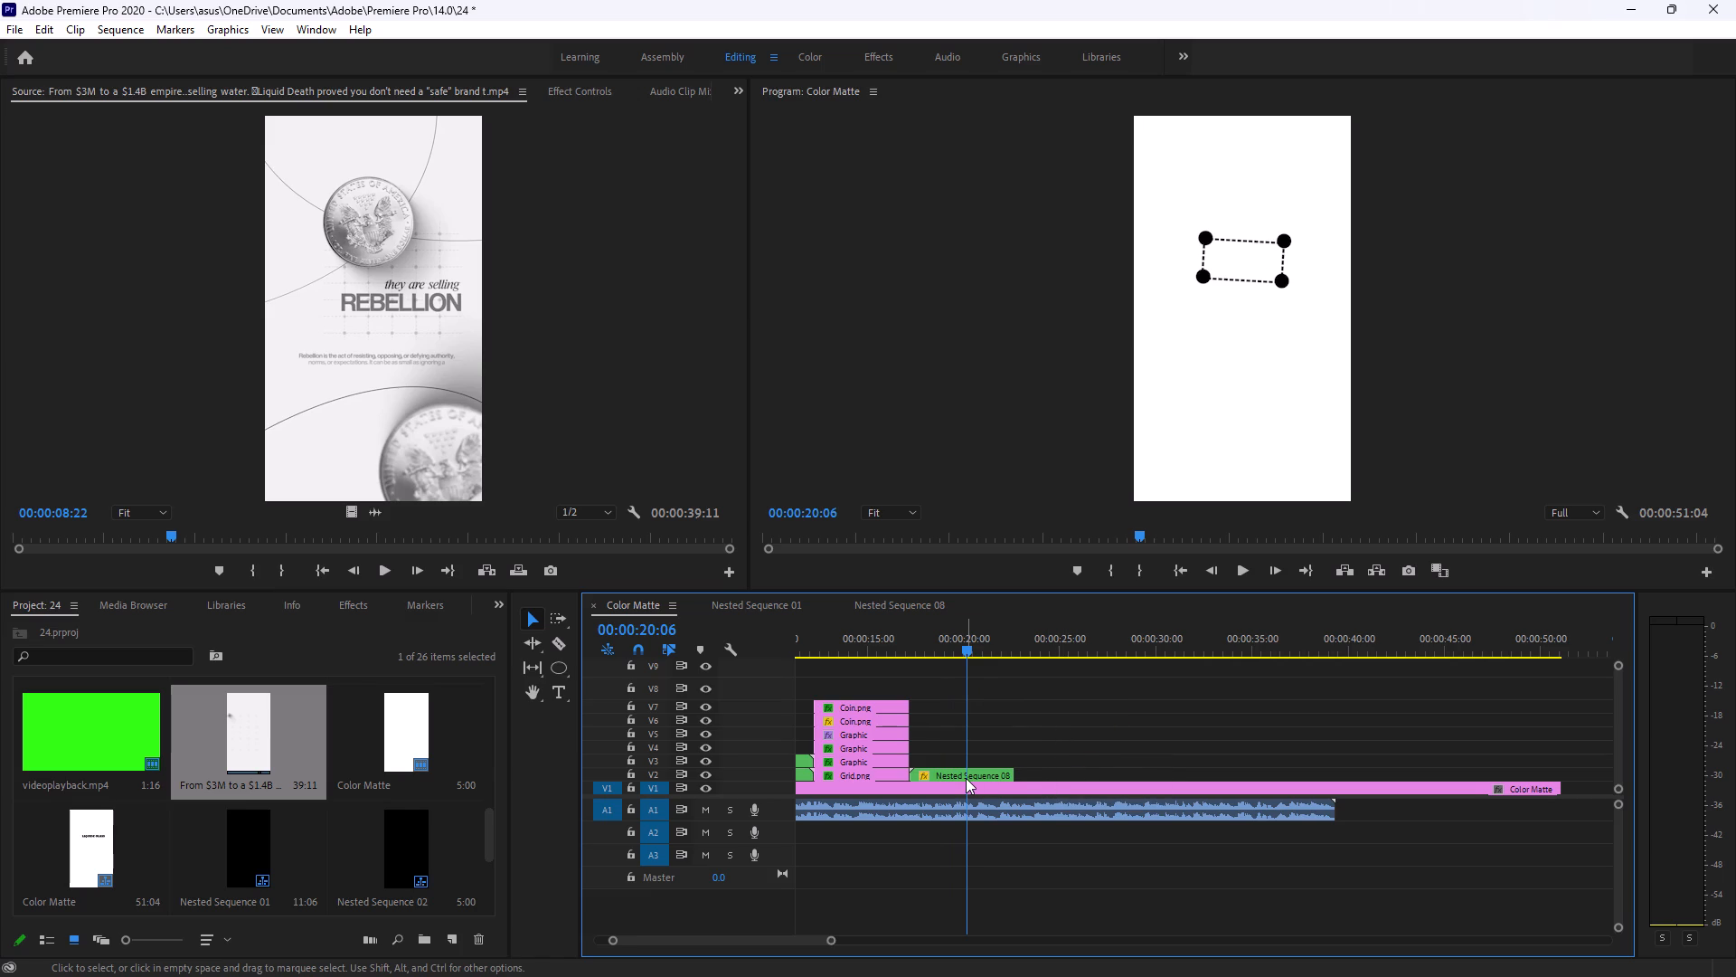
Duplicate the Nested Sequence 08 clip onto track V3, directly above the original.
{"action": "left_click_drag", "start_coordinate": [976, 772], "coordinate": [979, 762], "text": "alt"}
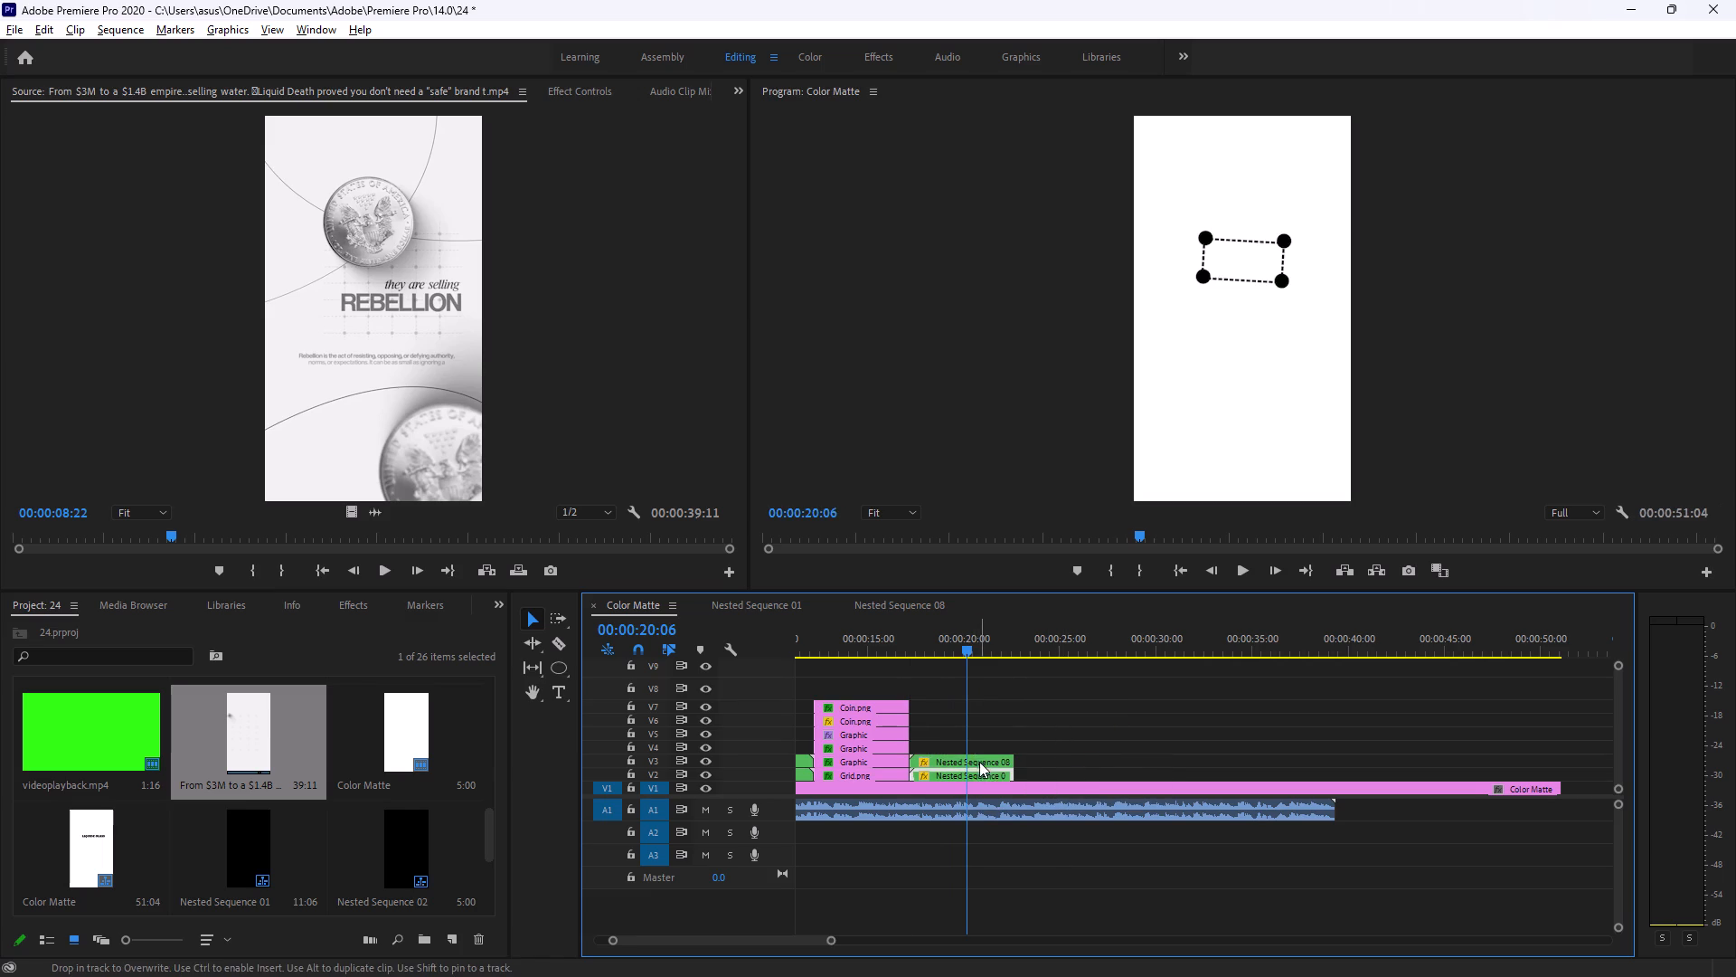
At 00:00:19:12, reposition the V3 duplicate below the original frame, at about 342, 1185.4.
{"action": "left_click_drag", "start_coordinate": [966, 632], "coordinate": [963, 637]}
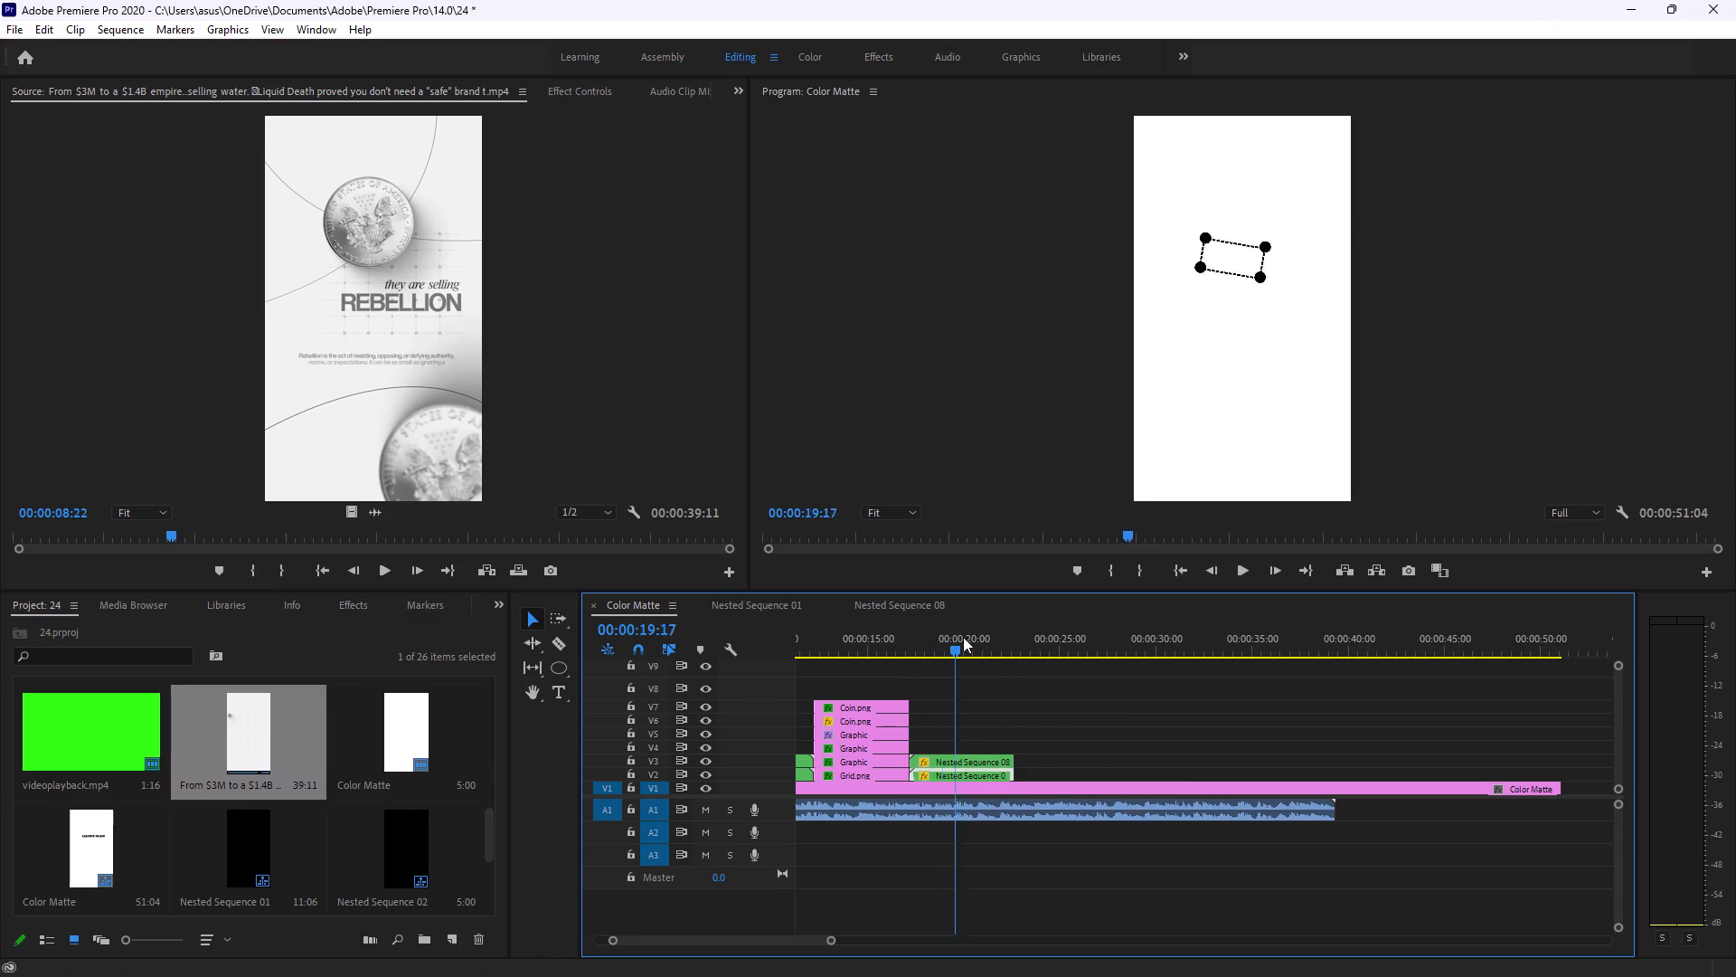
{"action": "left_click_drag", "start_coordinate": [963, 637], "coordinate": [954, 636]}
{"action": "left_click", "coordinate": [979, 760]}
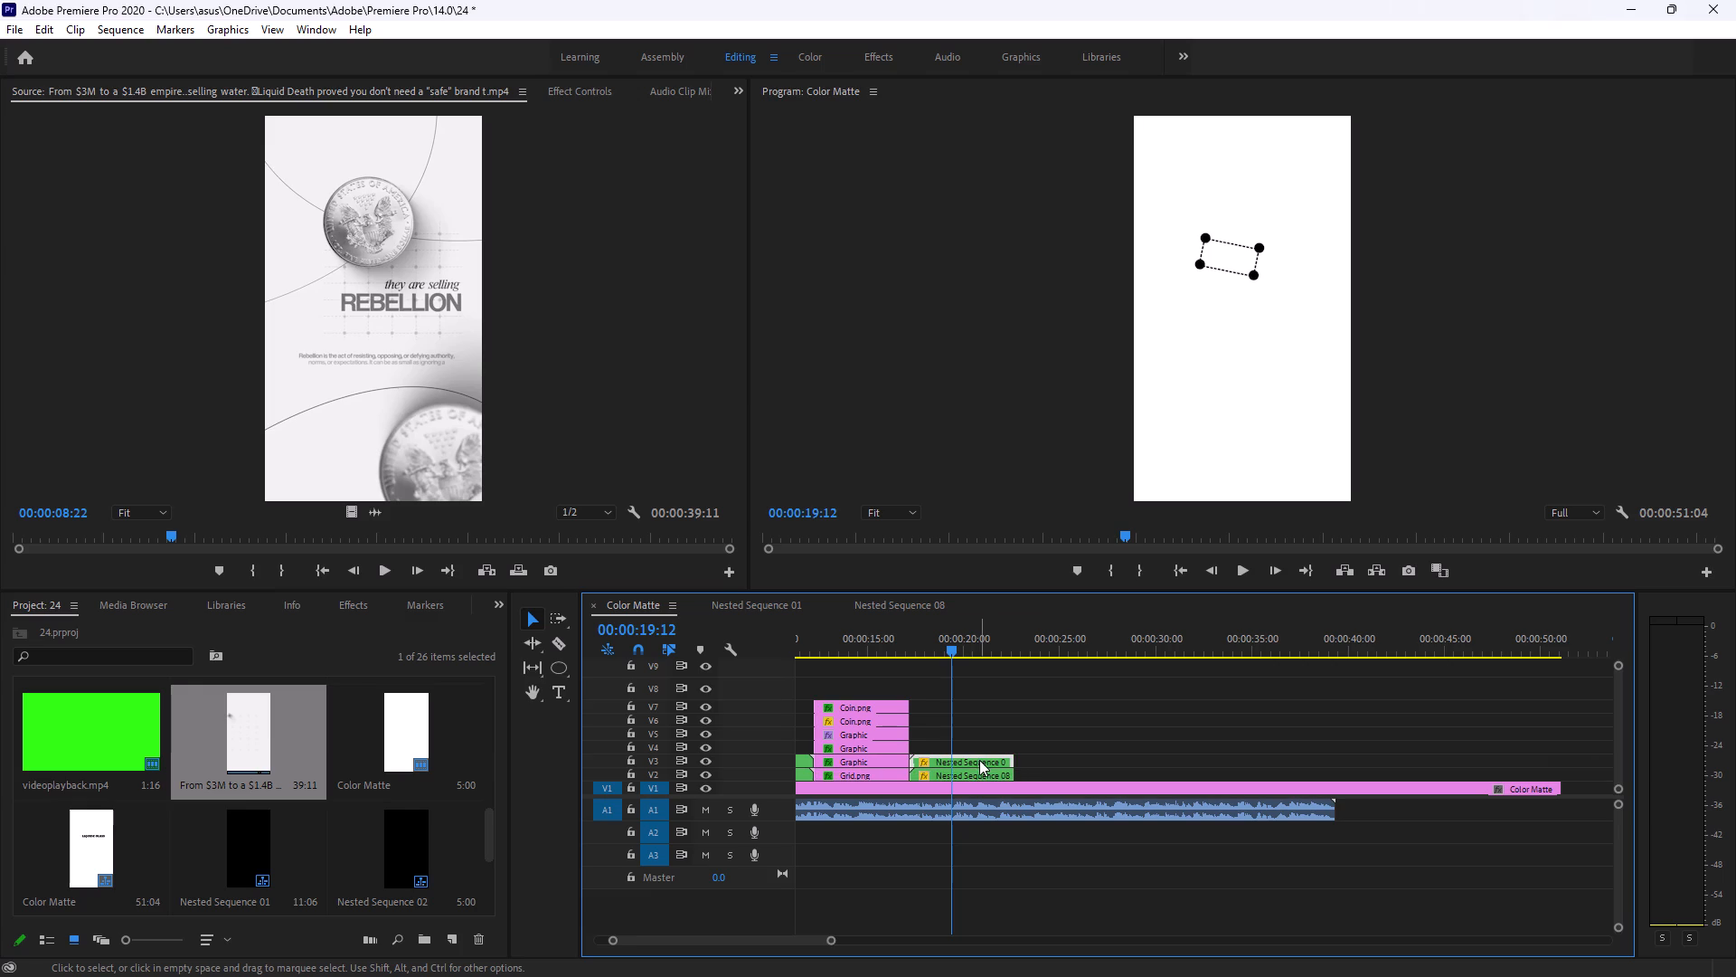
{"action": "double_click", "coordinate": [1231, 263]}
{"action": "left_click_drag", "start_coordinate": [1231, 261], "coordinate": [1233, 273]}
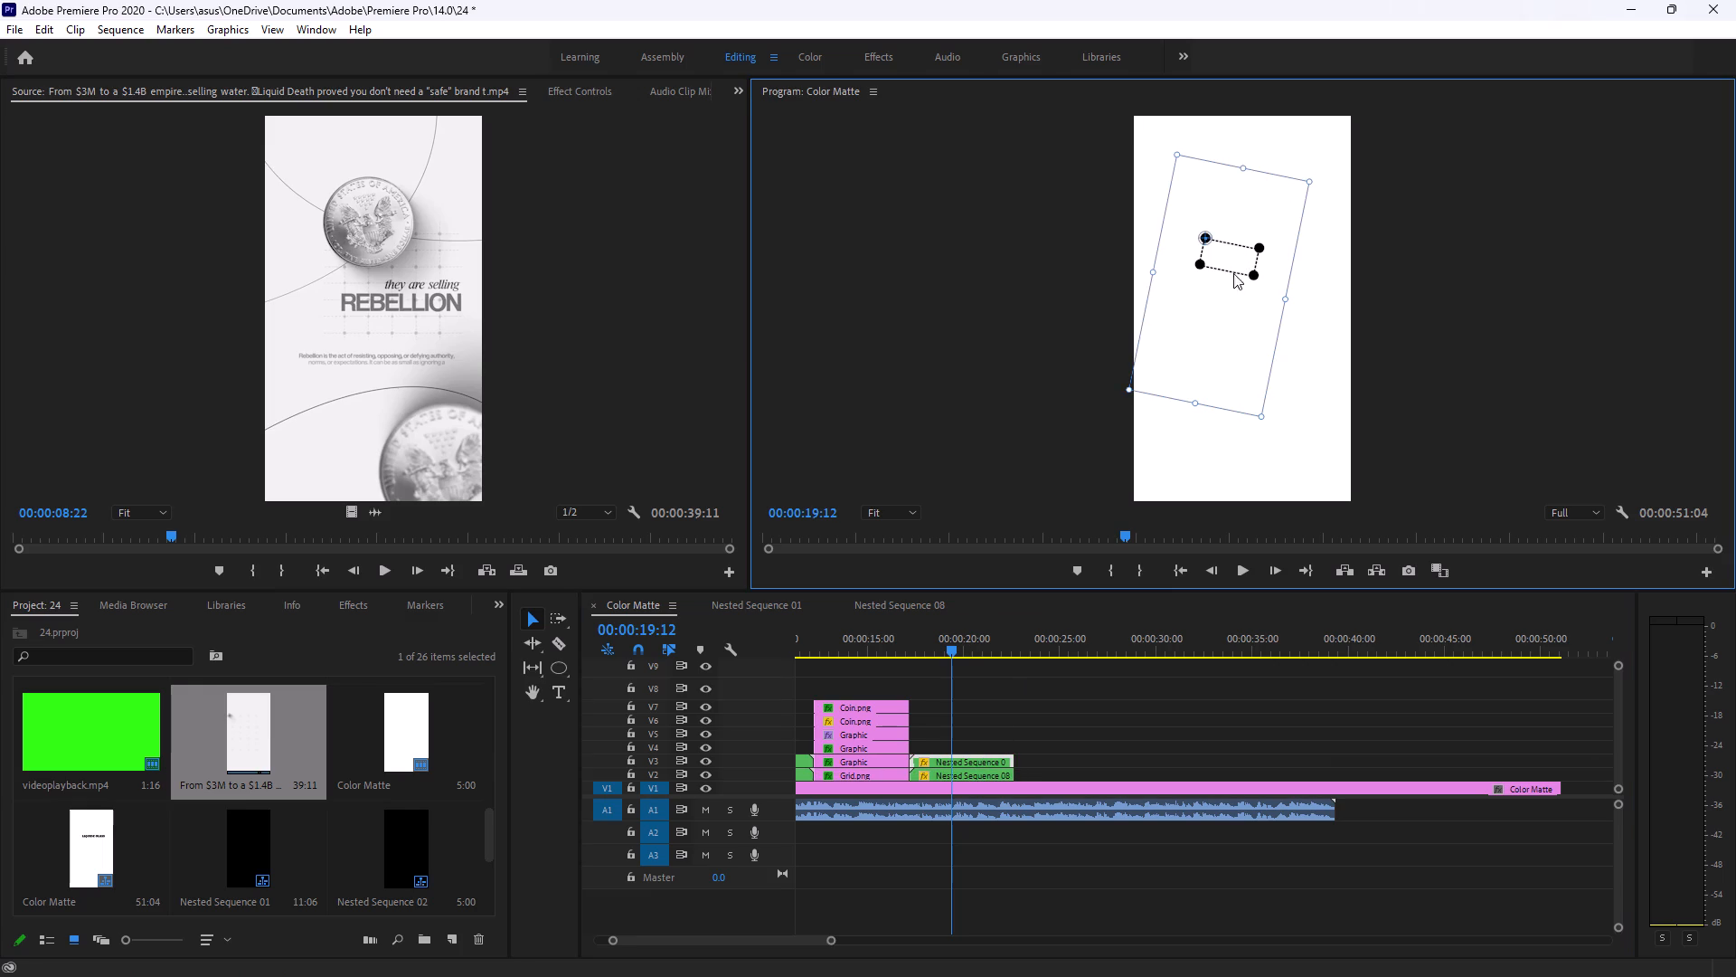
{"action": "left_click_drag", "start_coordinate": [1233, 273], "coordinate": [1229, 320]}
{"action": "left_click_drag", "start_coordinate": [1228, 265], "coordinate": [1205, 392]}
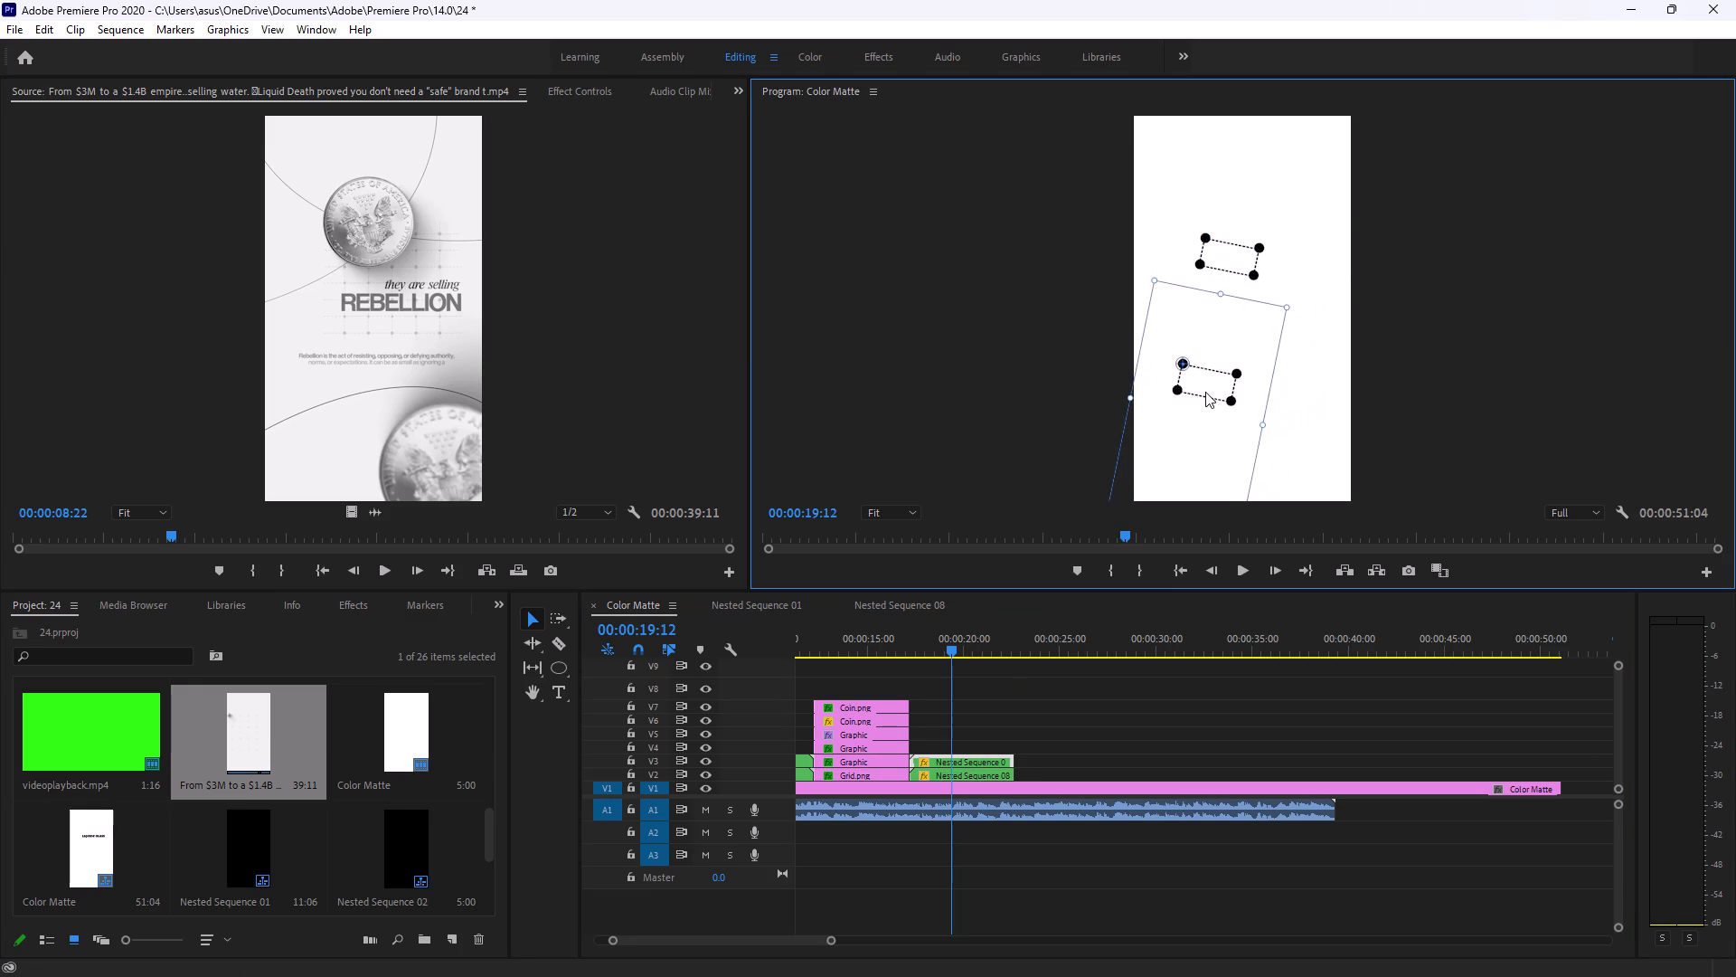
{"action": "left_click_drag", "start_coordinate": [1205, 392], "coordinate": [1218, 384]}
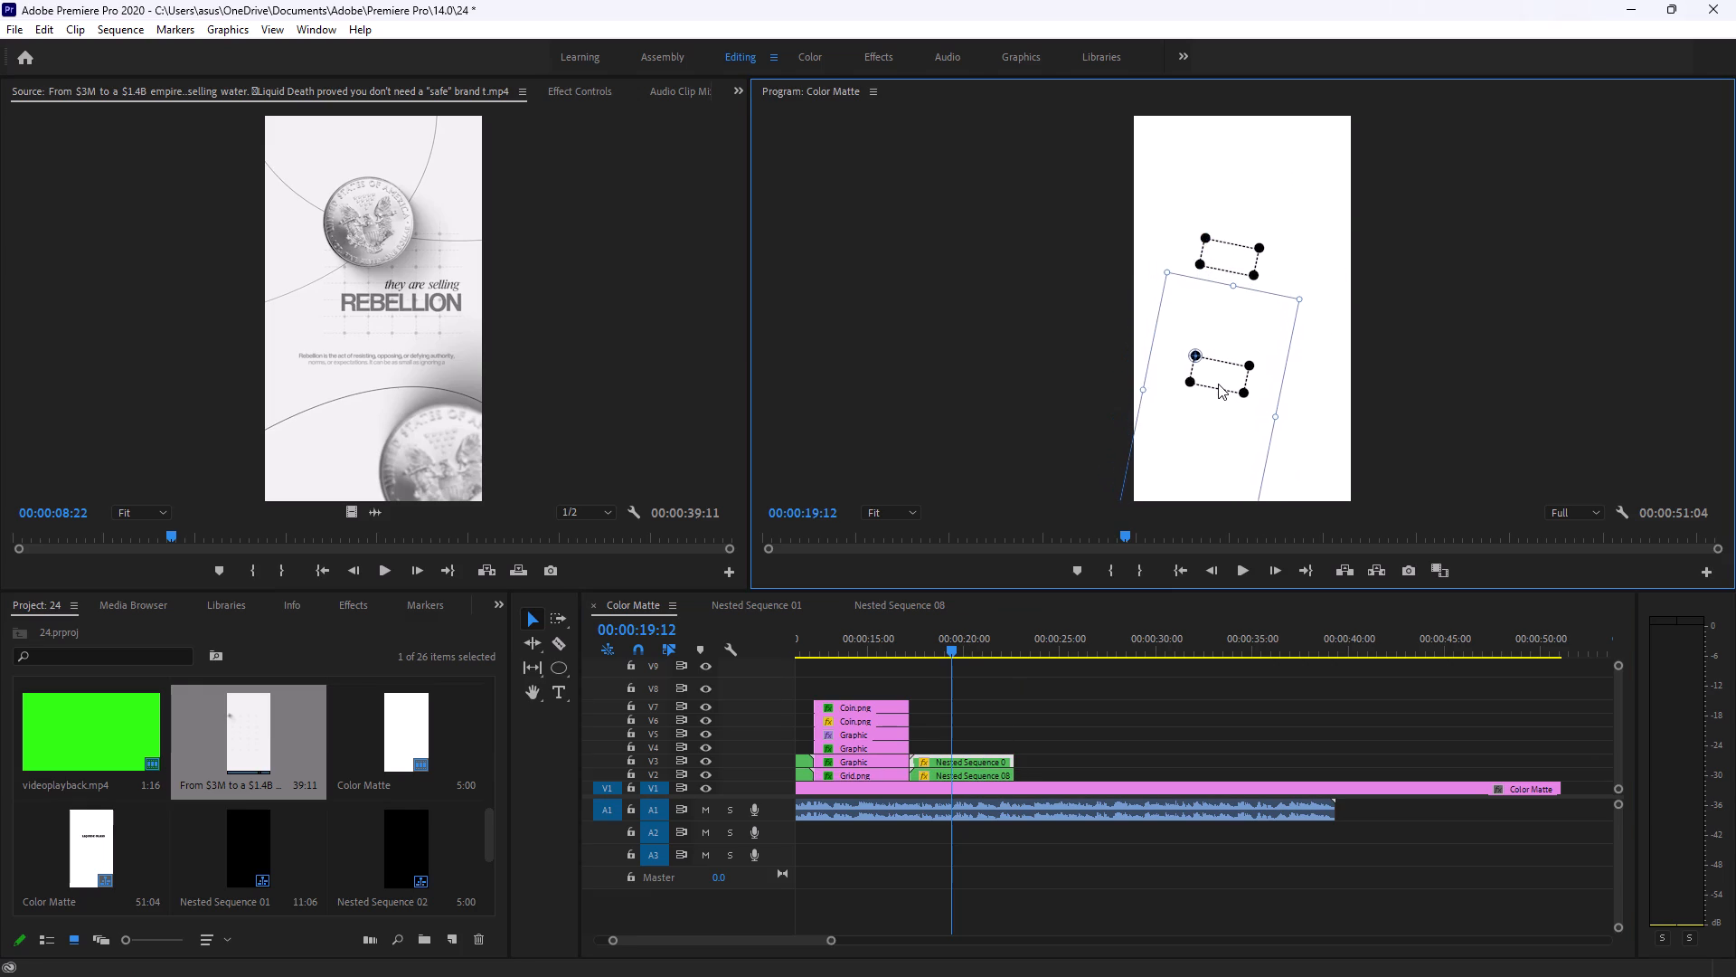
{"action": "left_click_drag", "start_coordinate": [1218, 384], "coordinate": [1227, 380]}
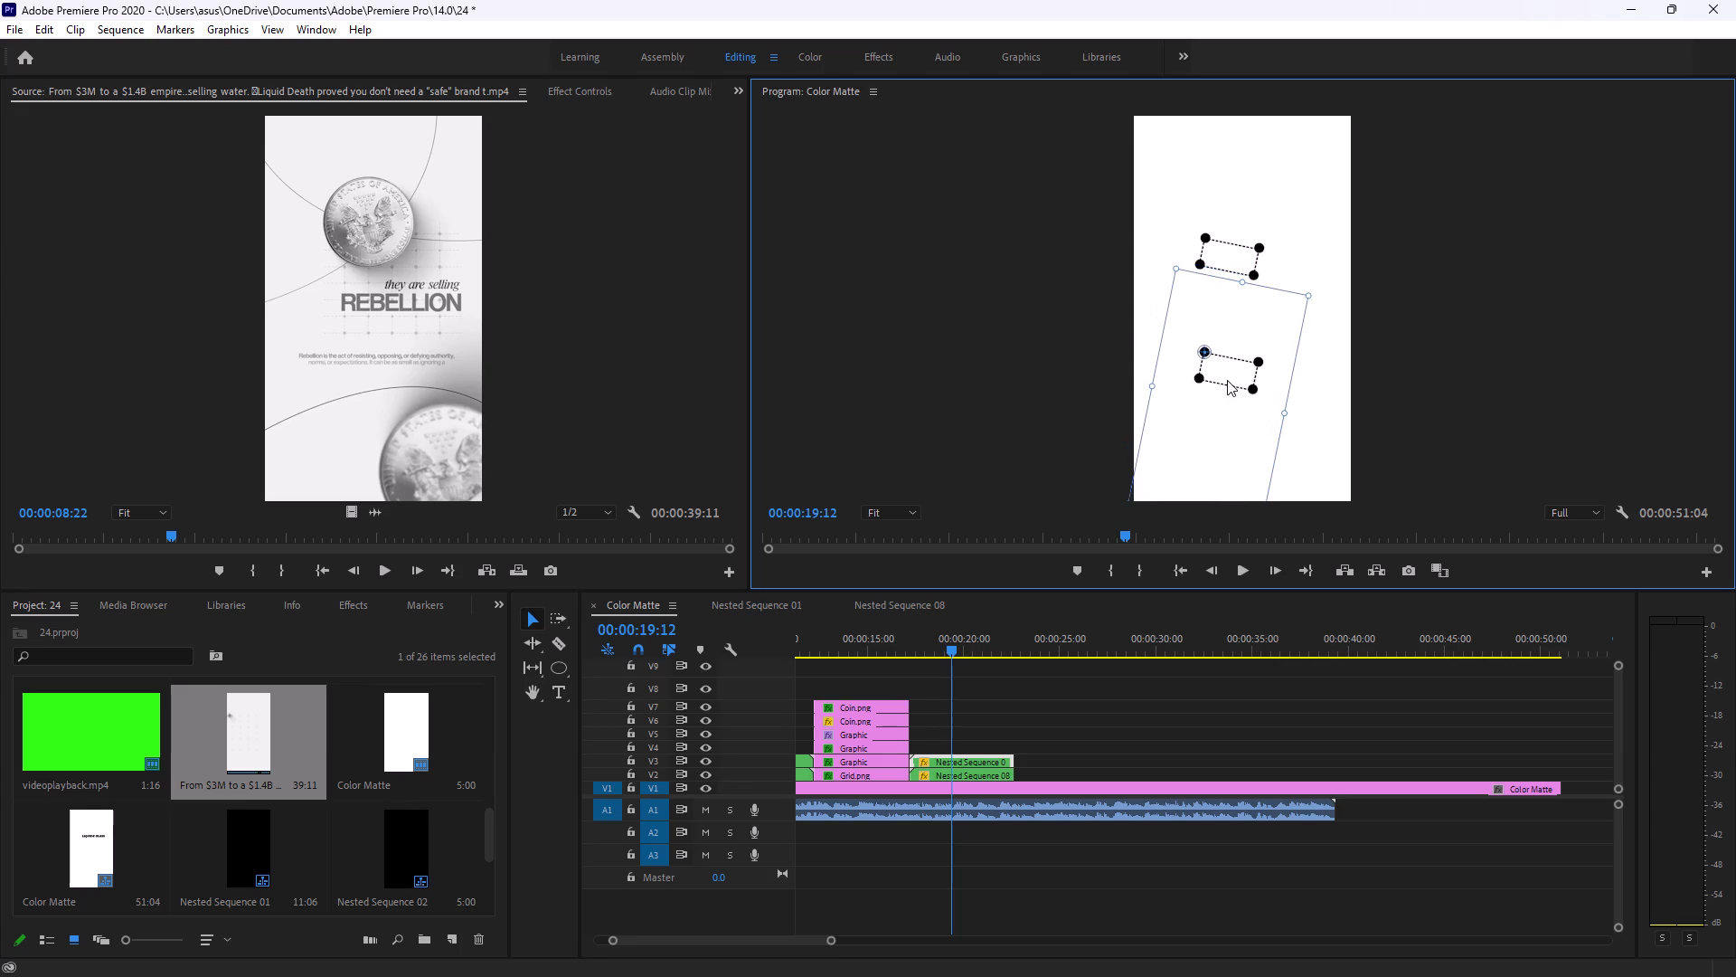
{"action": "left_click_drag", "start_coordinate": [1227, 380], "coordinate": [1225, 381]}
Set the duplicate's Rotation to 183.5° at 00:00:19:12, adding a keyframe between the existing two.
{"action": "left_click", "coordinate": [589, 84]}
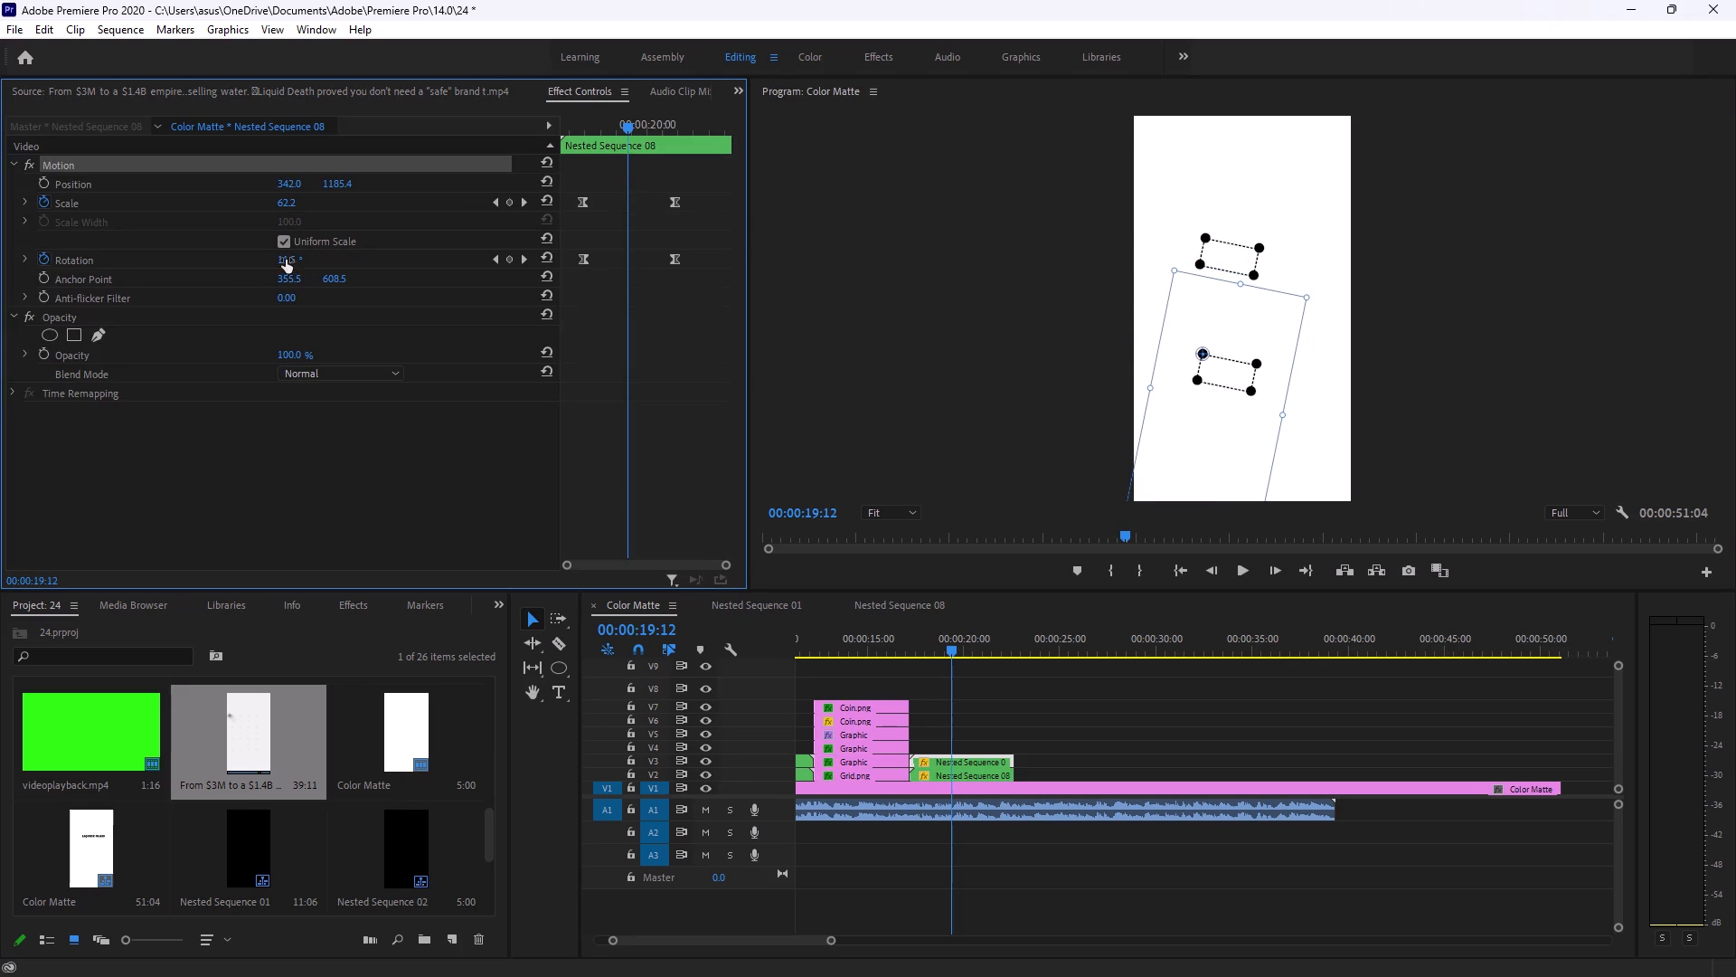
{"action": "left_click_drag", "start_coordinate": [288, 260], "coordinate": [445, 270]}
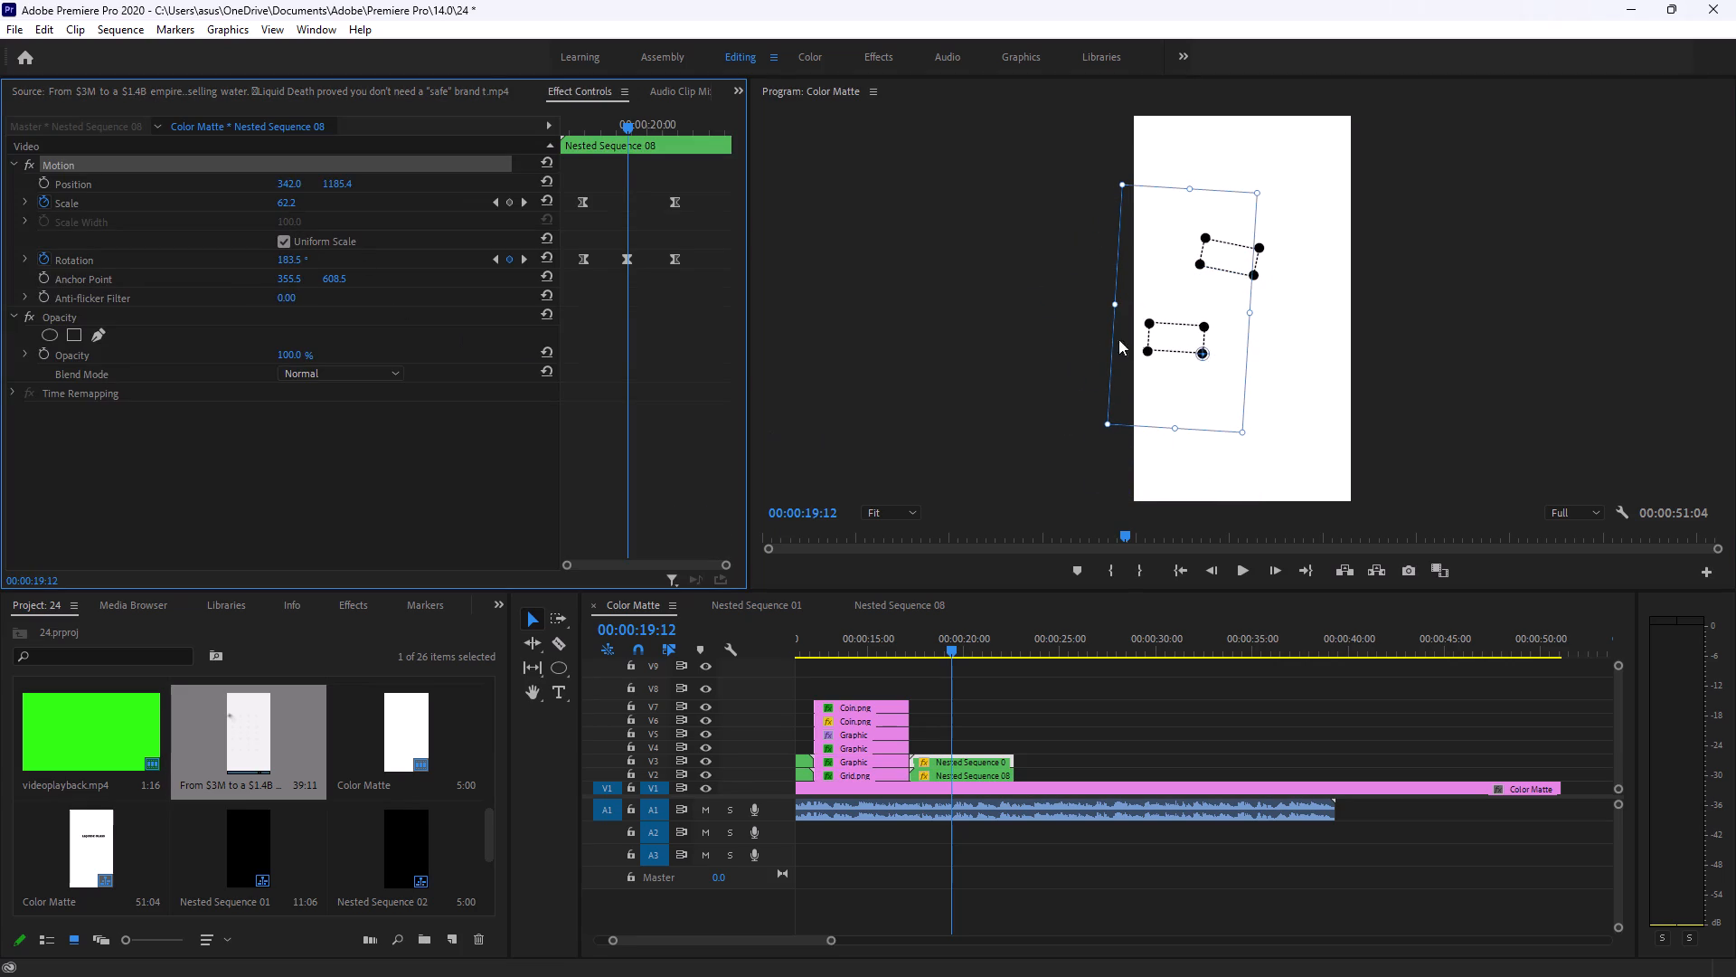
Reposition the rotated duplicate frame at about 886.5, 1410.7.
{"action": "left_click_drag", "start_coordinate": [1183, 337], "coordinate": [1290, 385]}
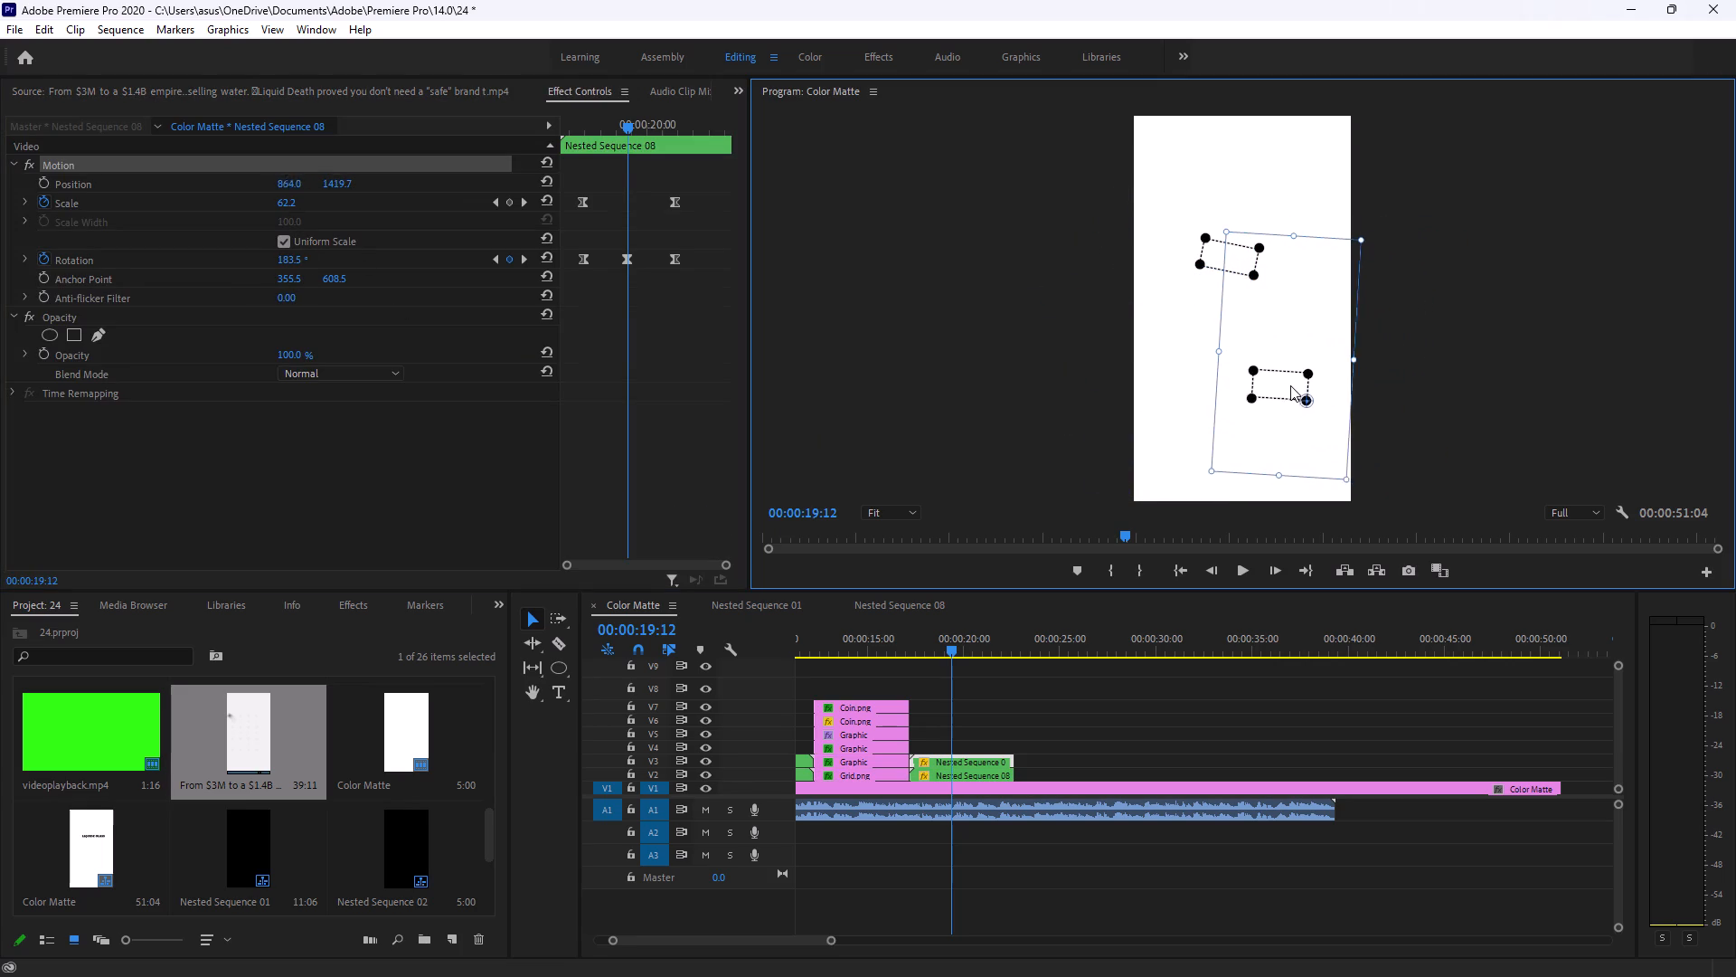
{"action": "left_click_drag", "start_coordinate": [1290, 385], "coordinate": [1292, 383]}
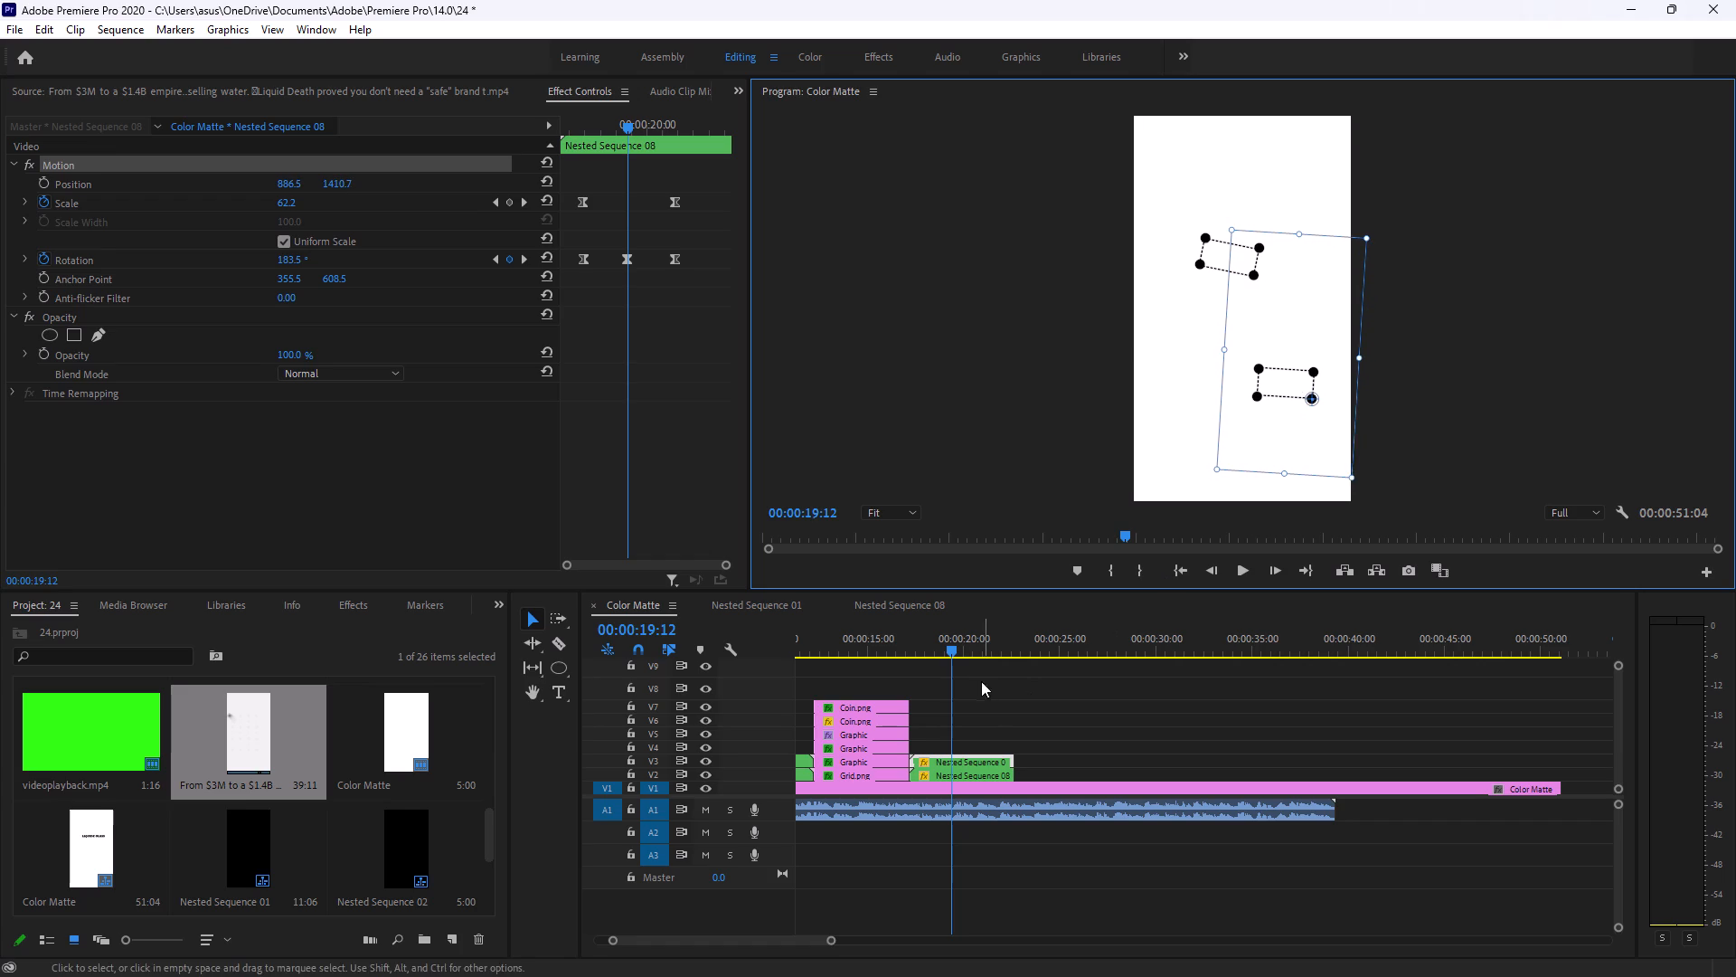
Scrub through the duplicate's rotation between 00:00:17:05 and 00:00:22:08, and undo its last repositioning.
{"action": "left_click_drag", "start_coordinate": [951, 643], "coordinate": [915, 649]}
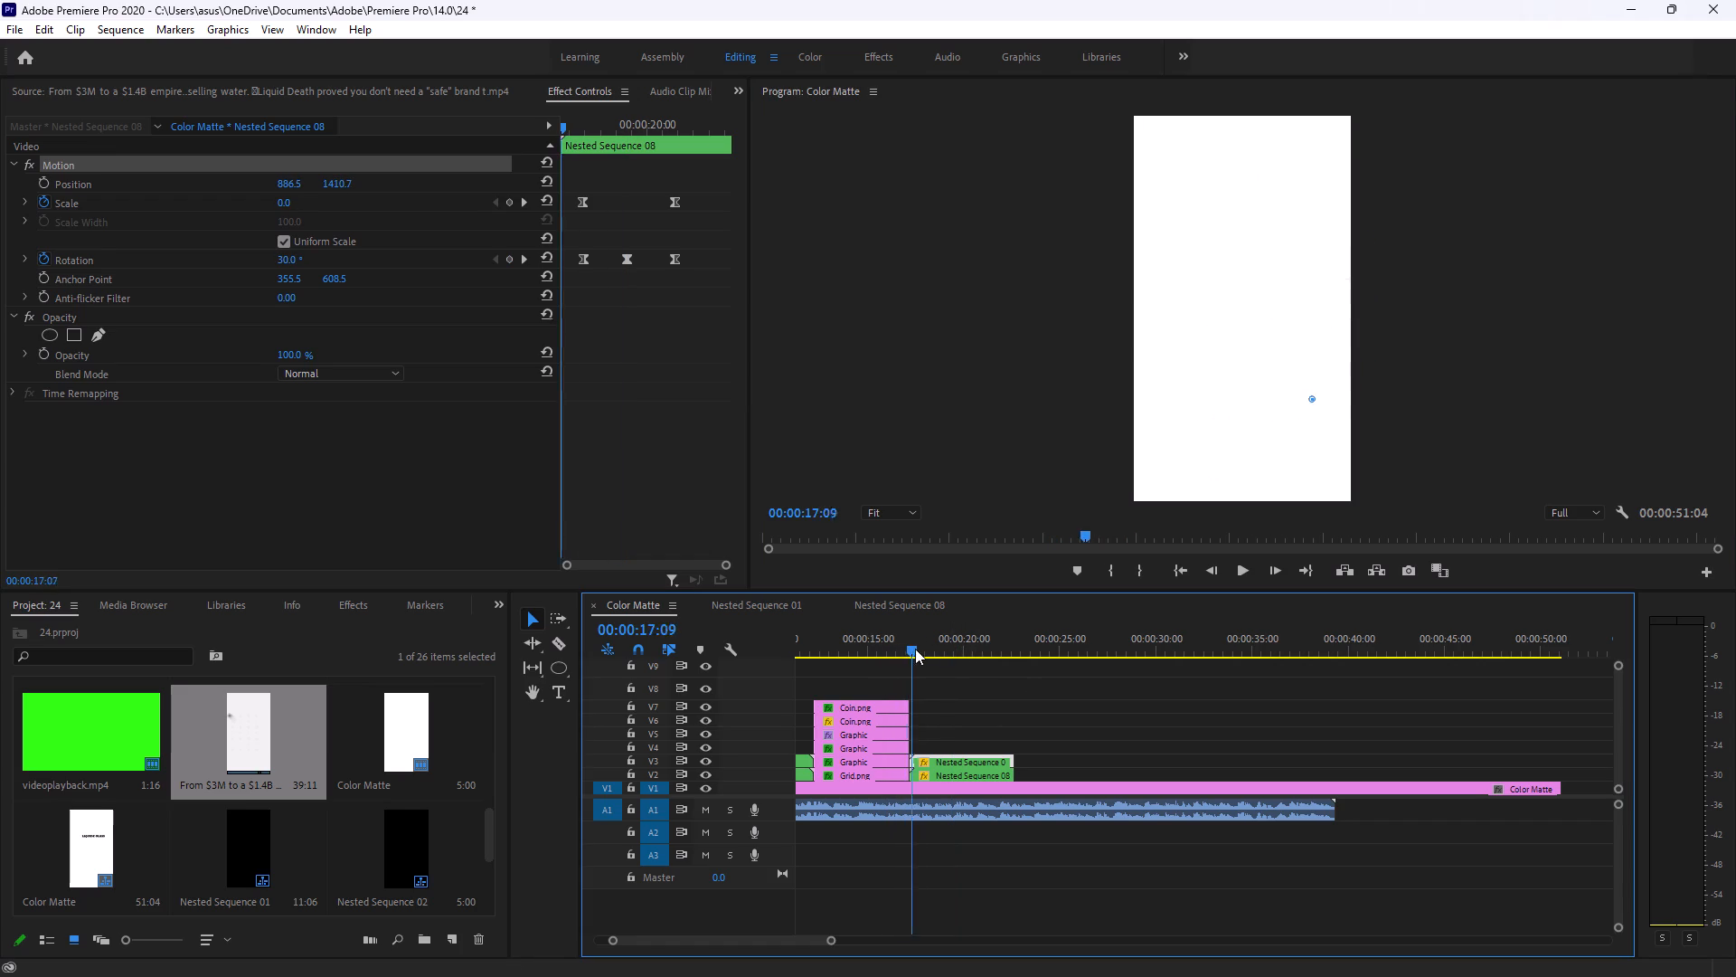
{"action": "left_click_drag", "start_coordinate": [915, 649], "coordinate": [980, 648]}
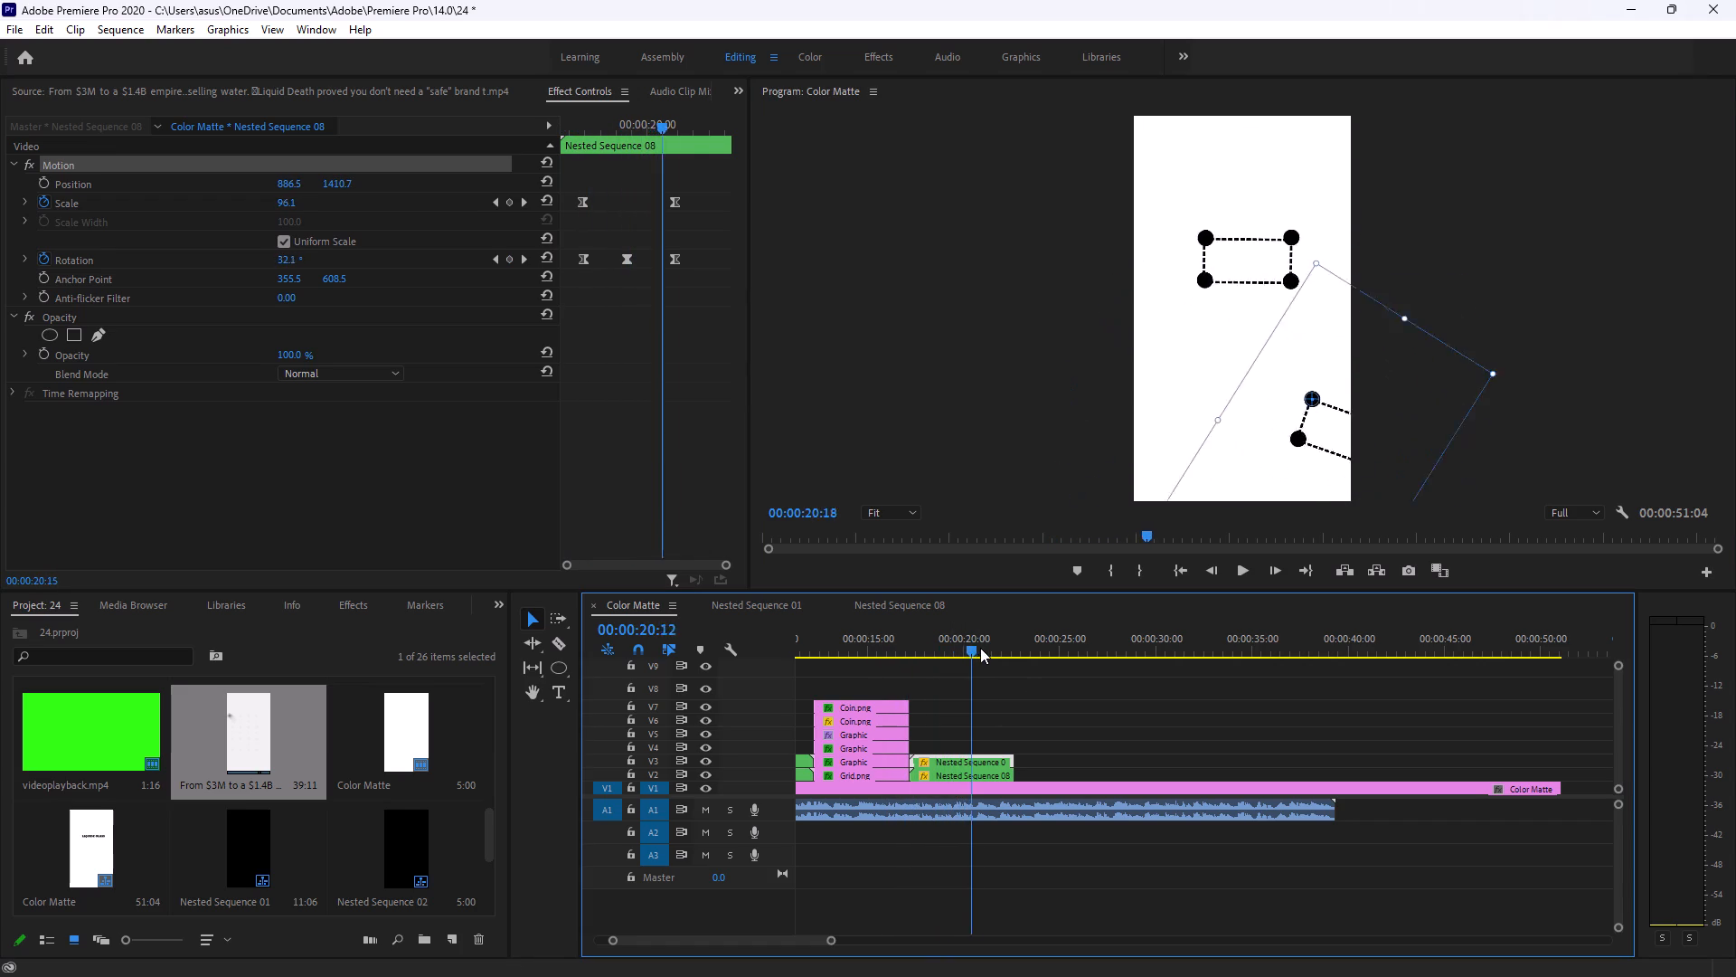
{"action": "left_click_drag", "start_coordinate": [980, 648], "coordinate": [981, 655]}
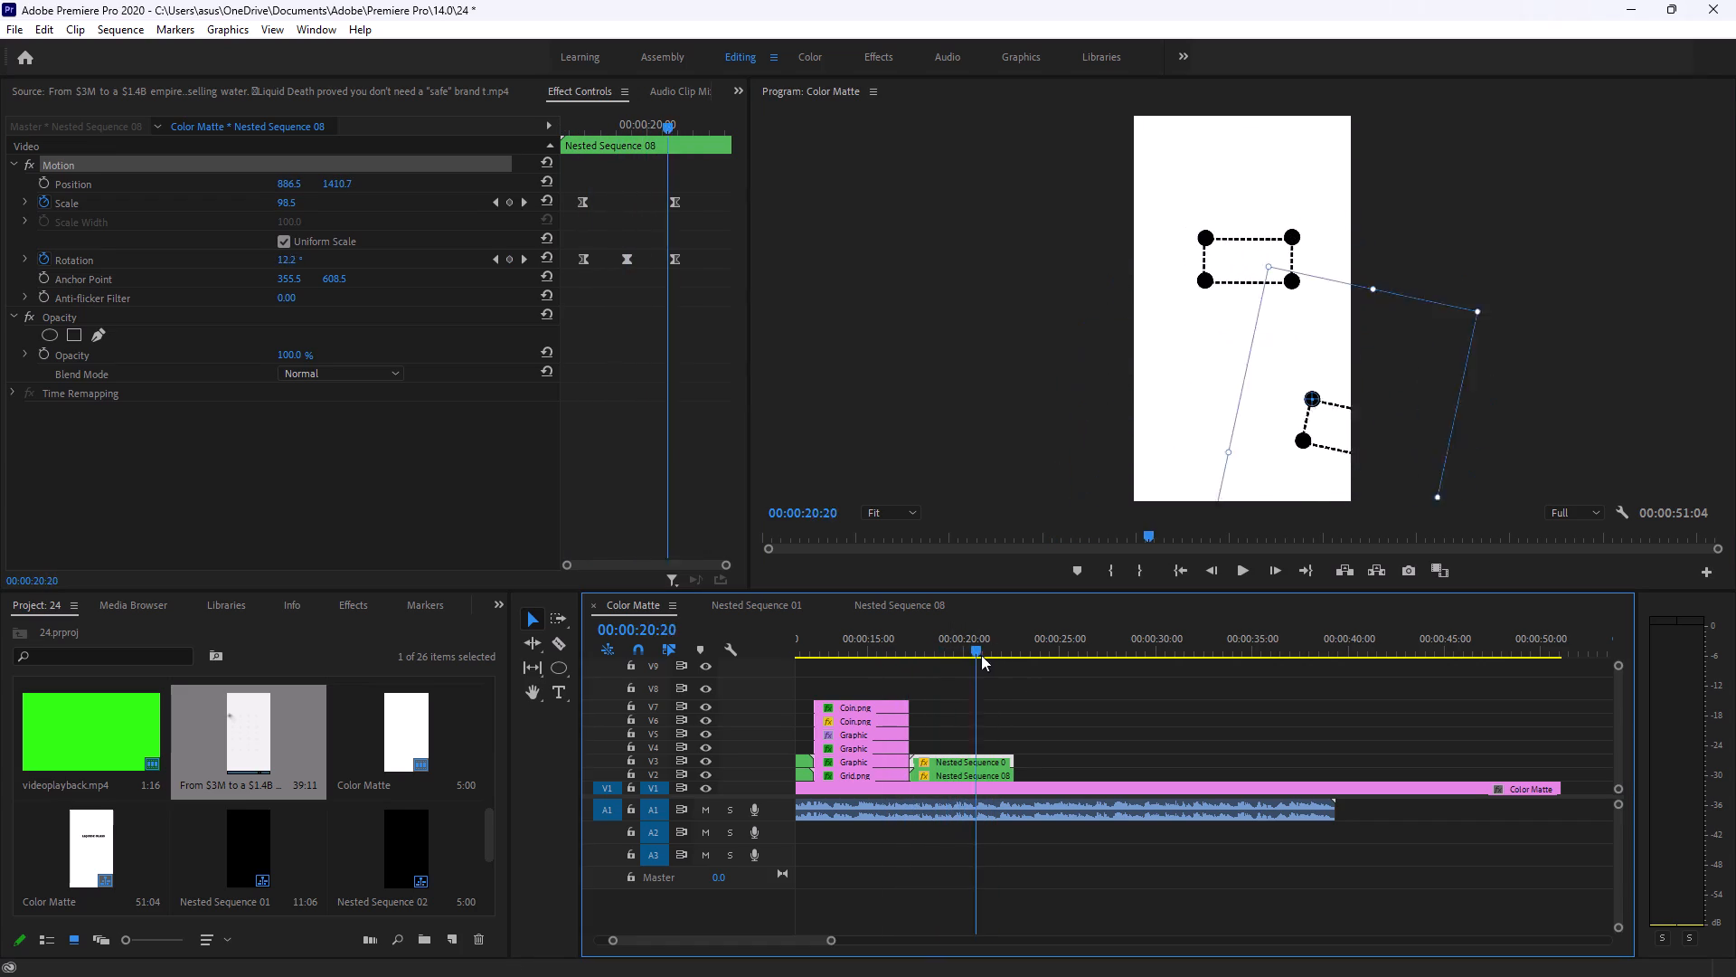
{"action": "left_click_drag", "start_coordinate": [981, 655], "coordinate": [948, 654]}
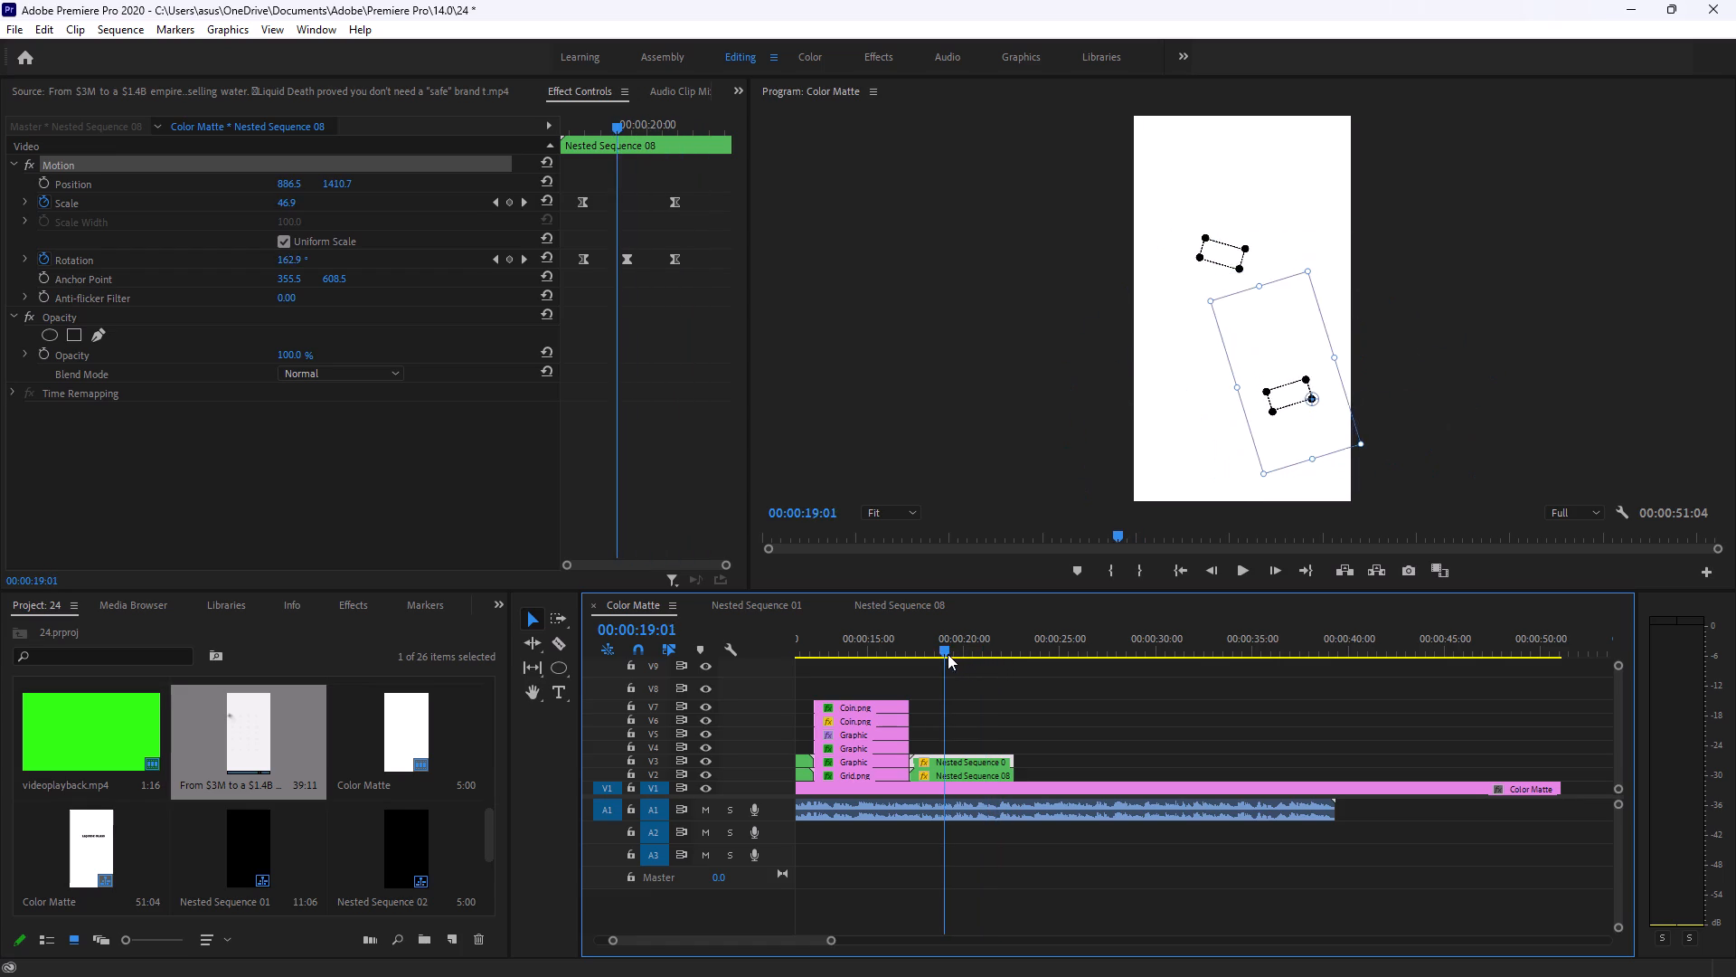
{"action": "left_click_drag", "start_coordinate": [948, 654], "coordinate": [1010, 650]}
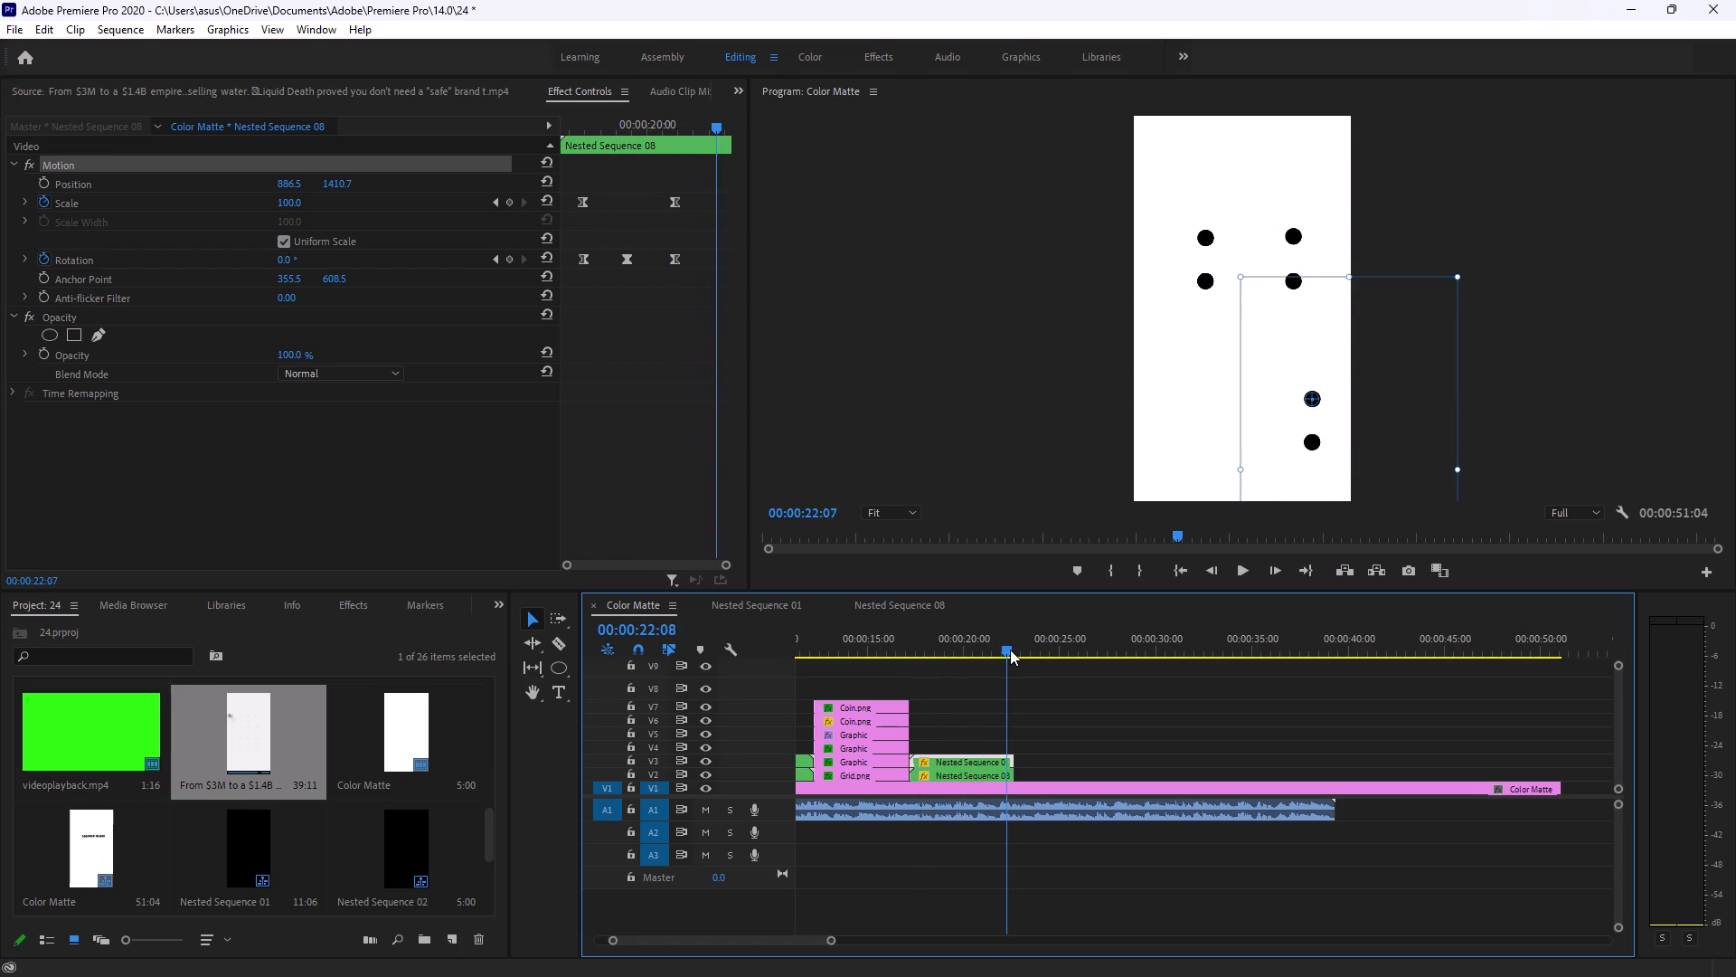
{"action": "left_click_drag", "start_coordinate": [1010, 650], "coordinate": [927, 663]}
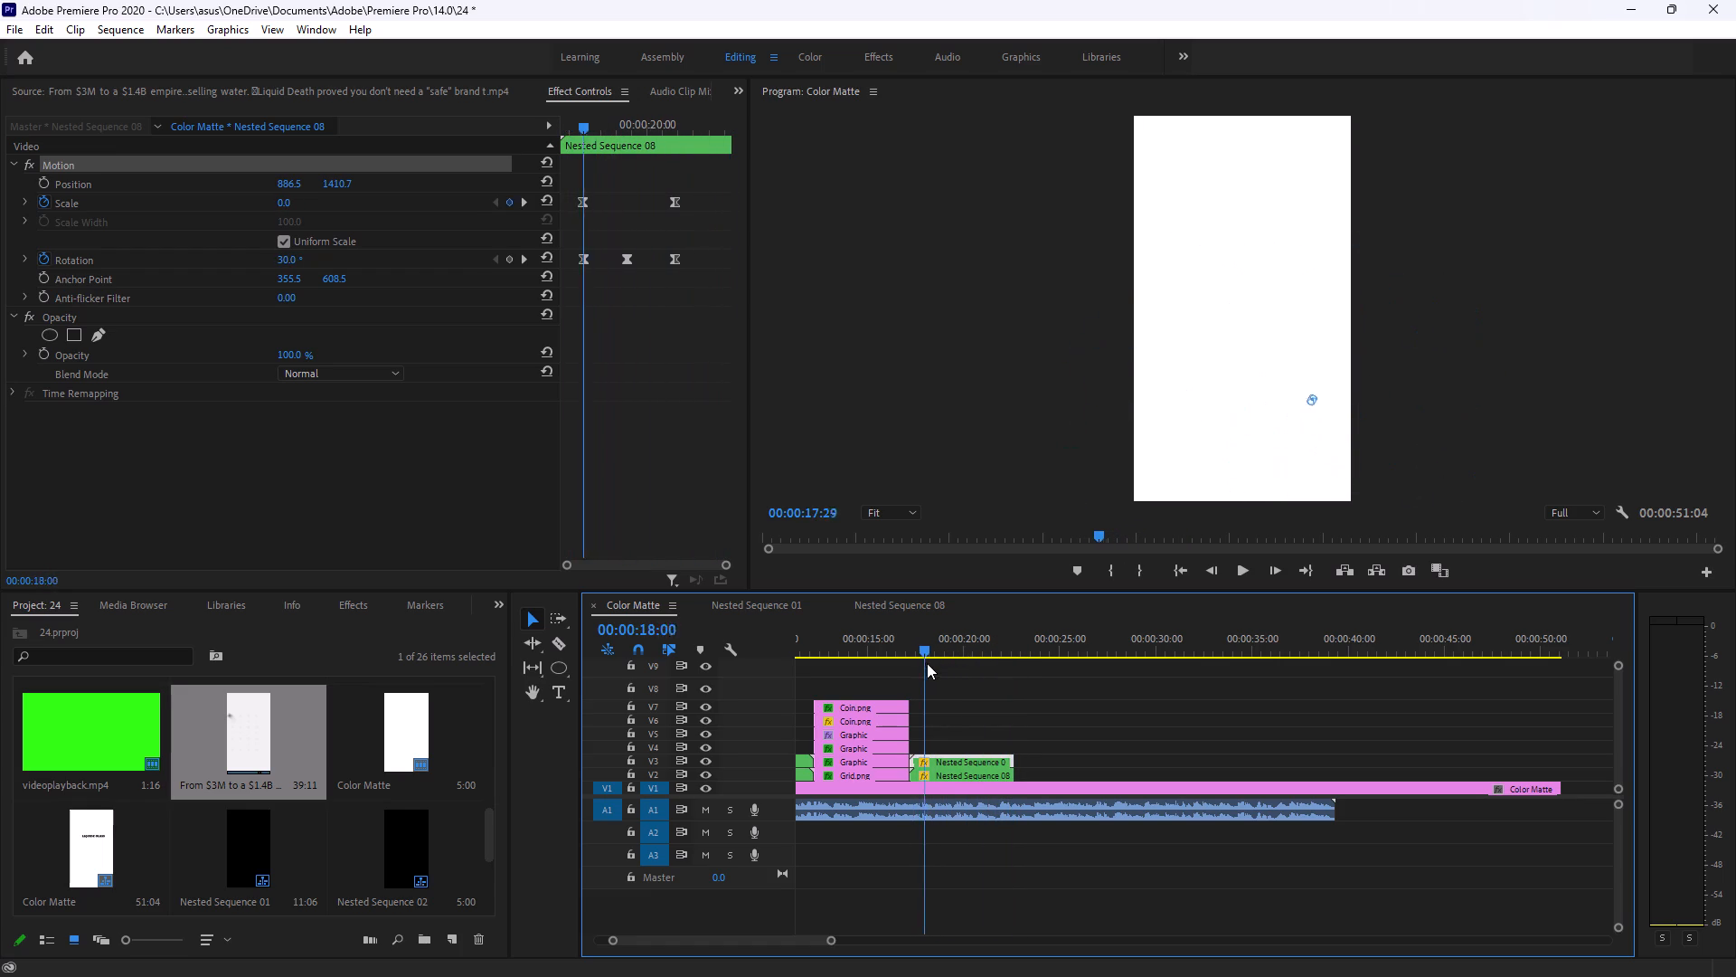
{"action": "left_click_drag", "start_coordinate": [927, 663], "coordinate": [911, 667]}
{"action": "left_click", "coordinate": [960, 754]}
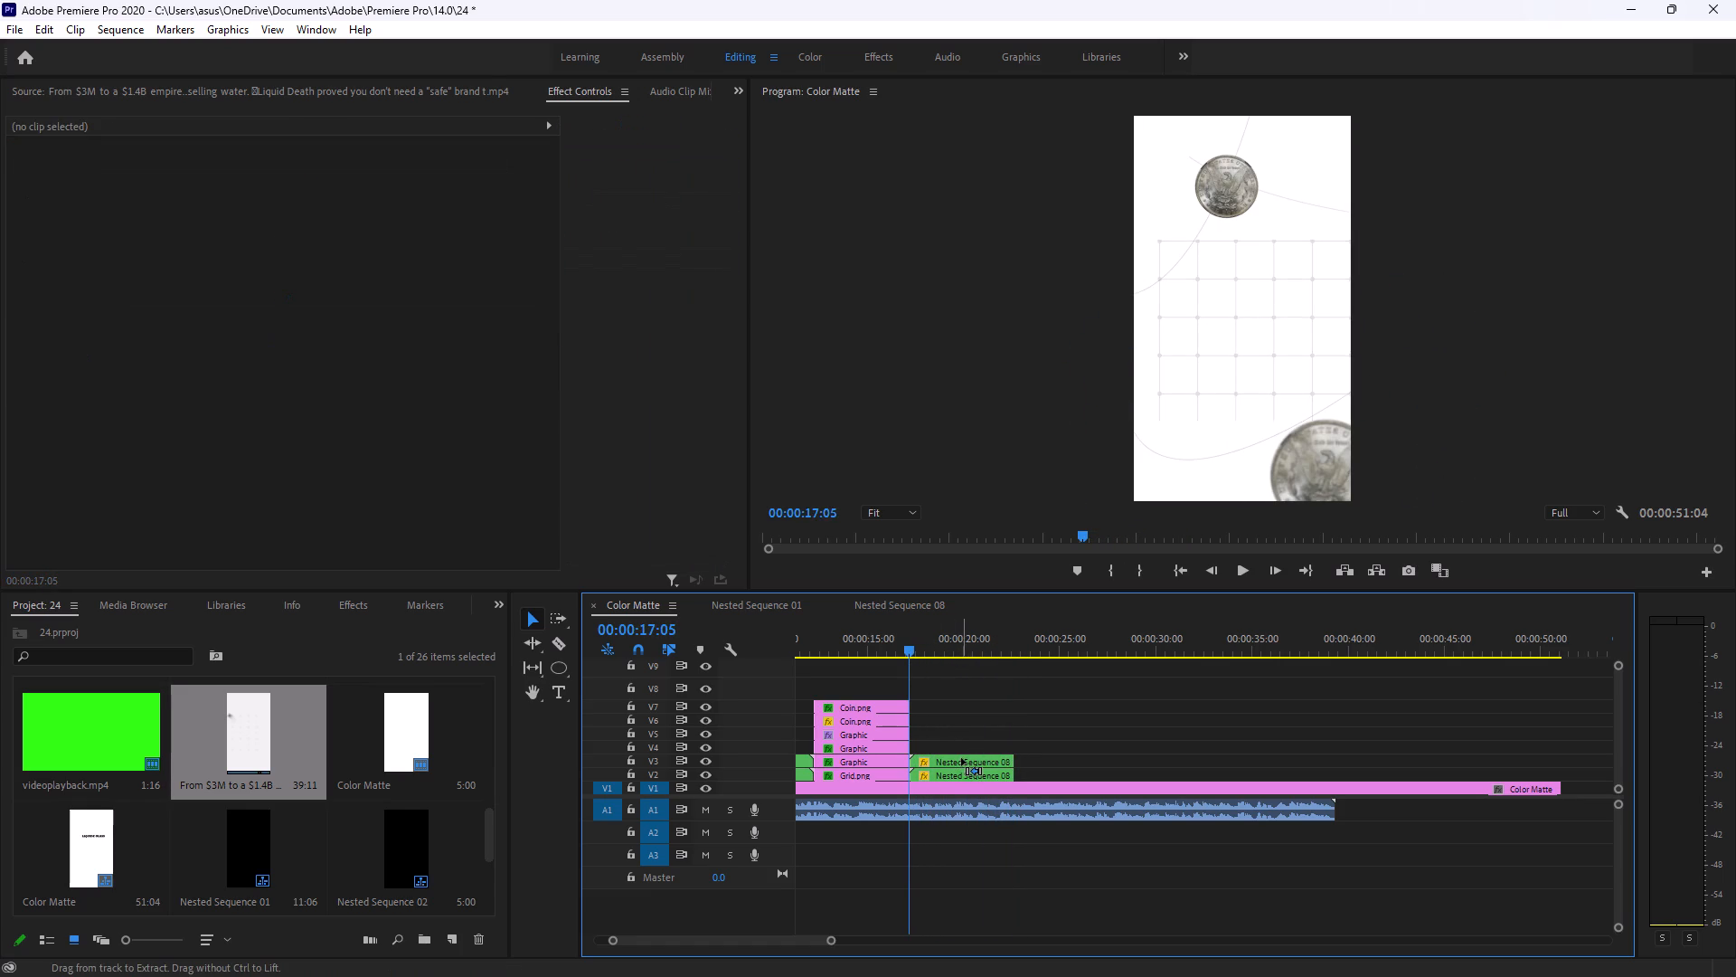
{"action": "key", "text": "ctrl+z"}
Play the timeline from 00:00:17:05 past the end of both Nested Sequence 08 clips to review the frame animation.
{"action": "key", "text": "space"}
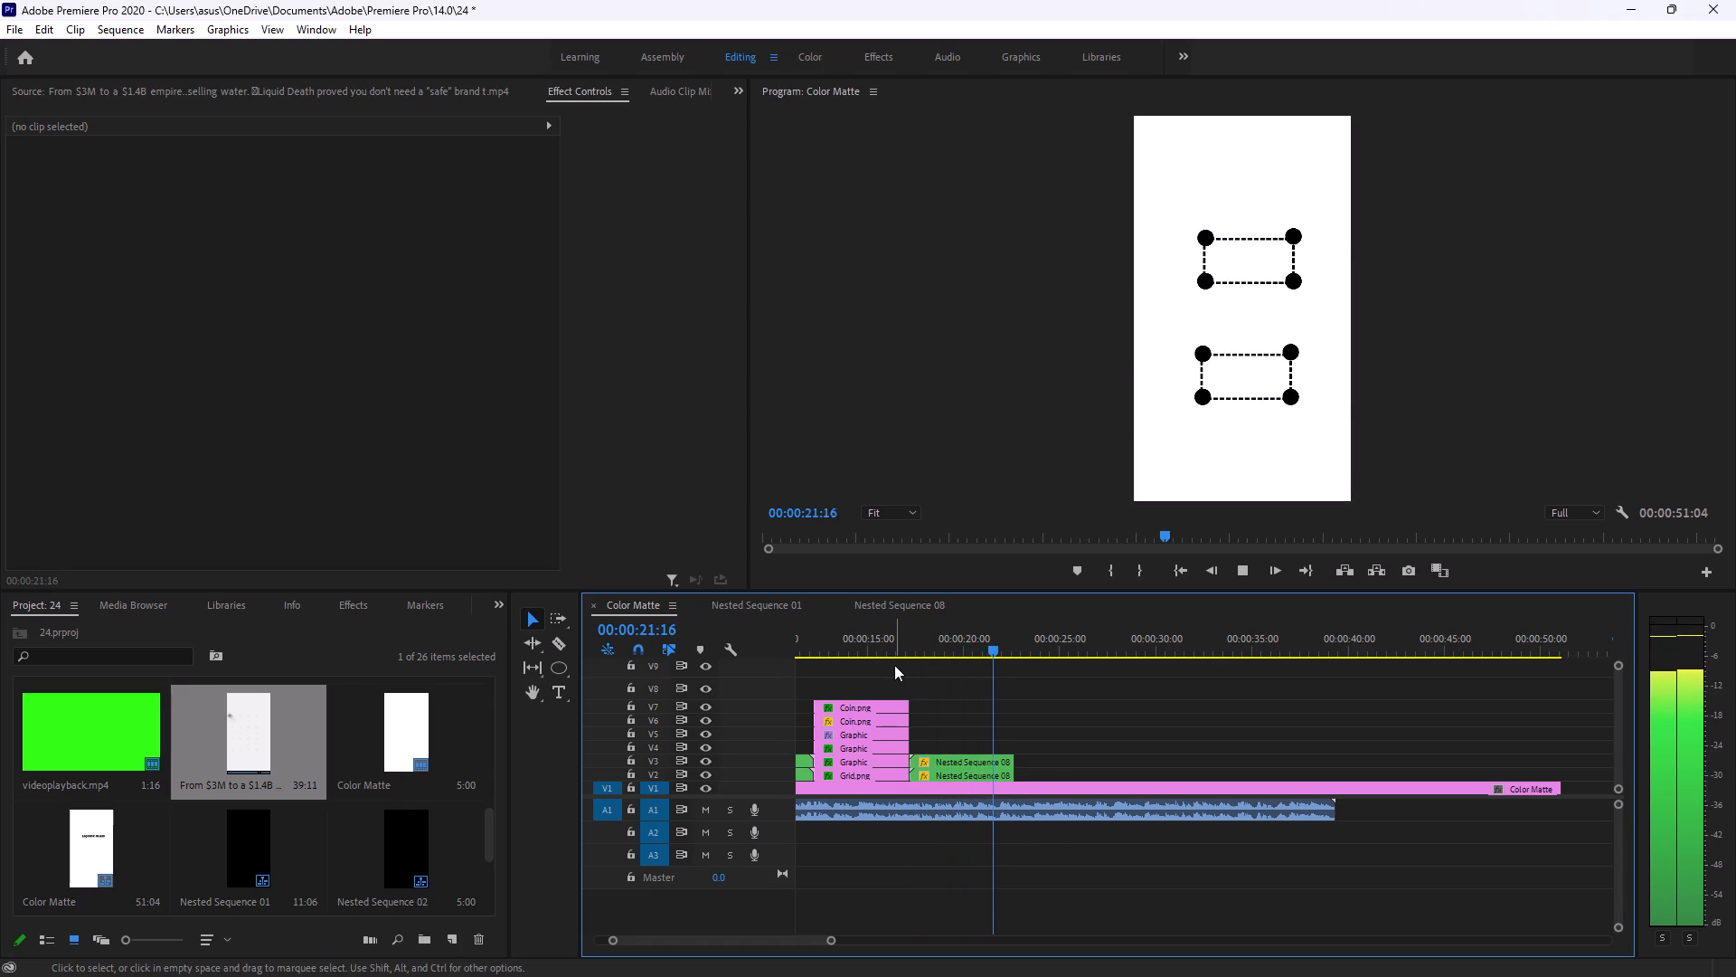
{"action": "key", "text": "space"}
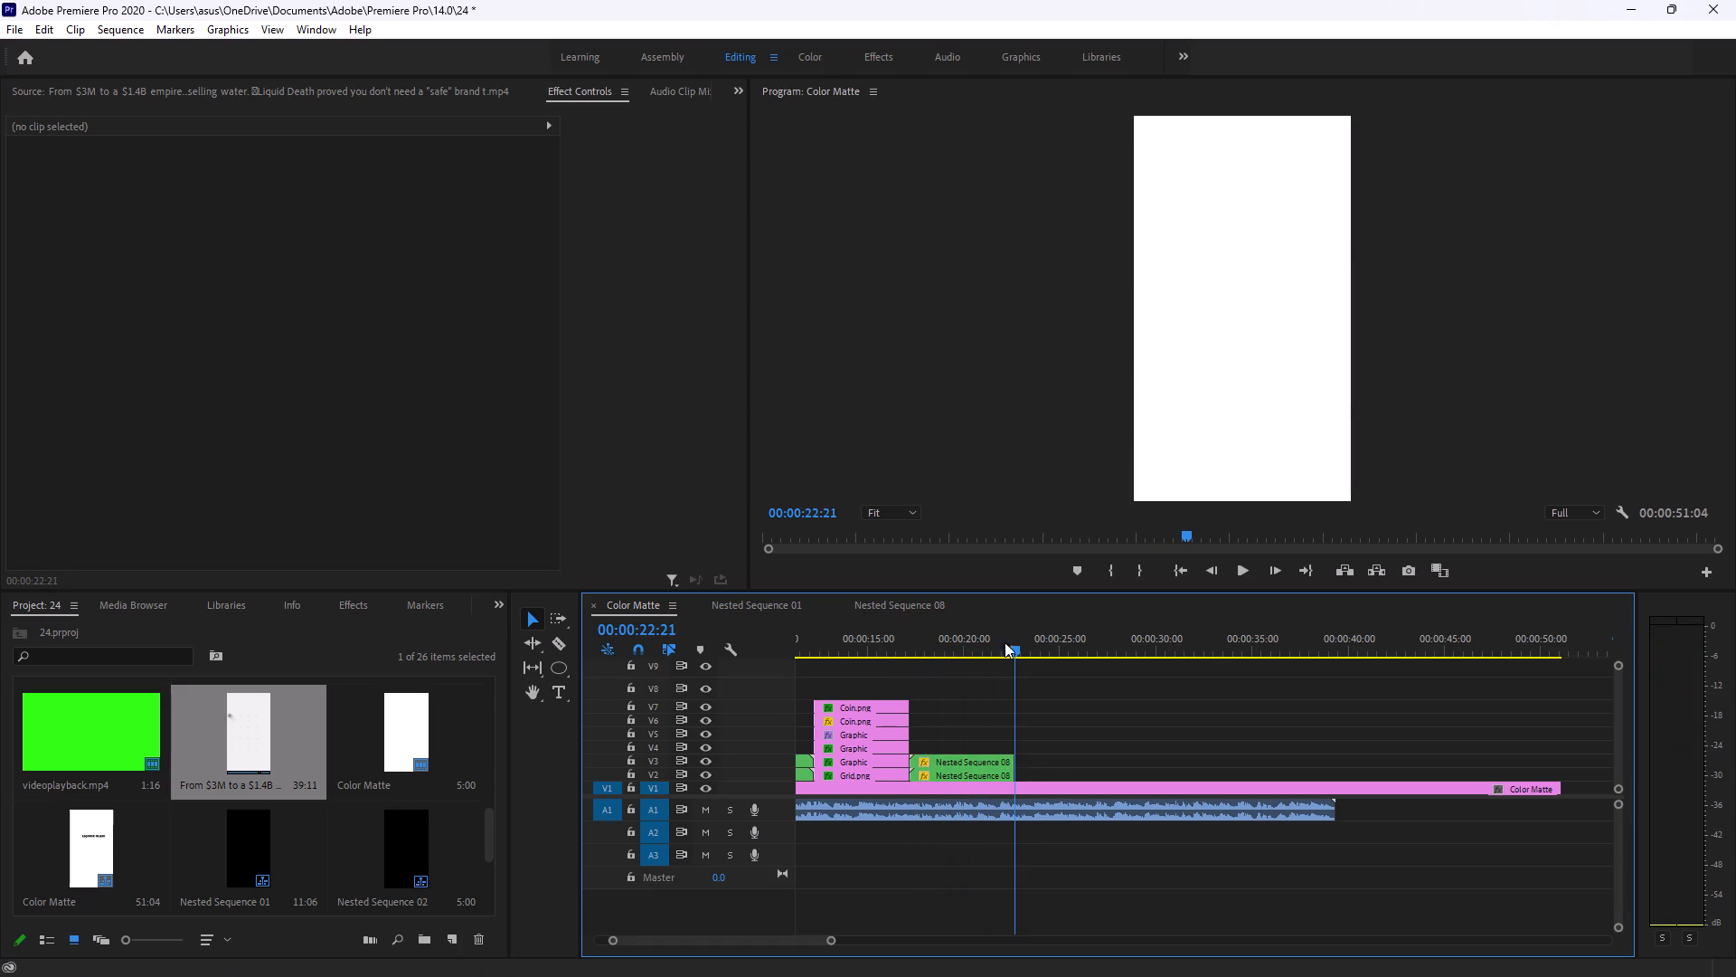
Cut both Nested Sequence 08 clips on V2 and V3 at 00:00:22:01 and delete the leftover end pieces.
{"action": "left_click", "coordinate": [1011, 642]}
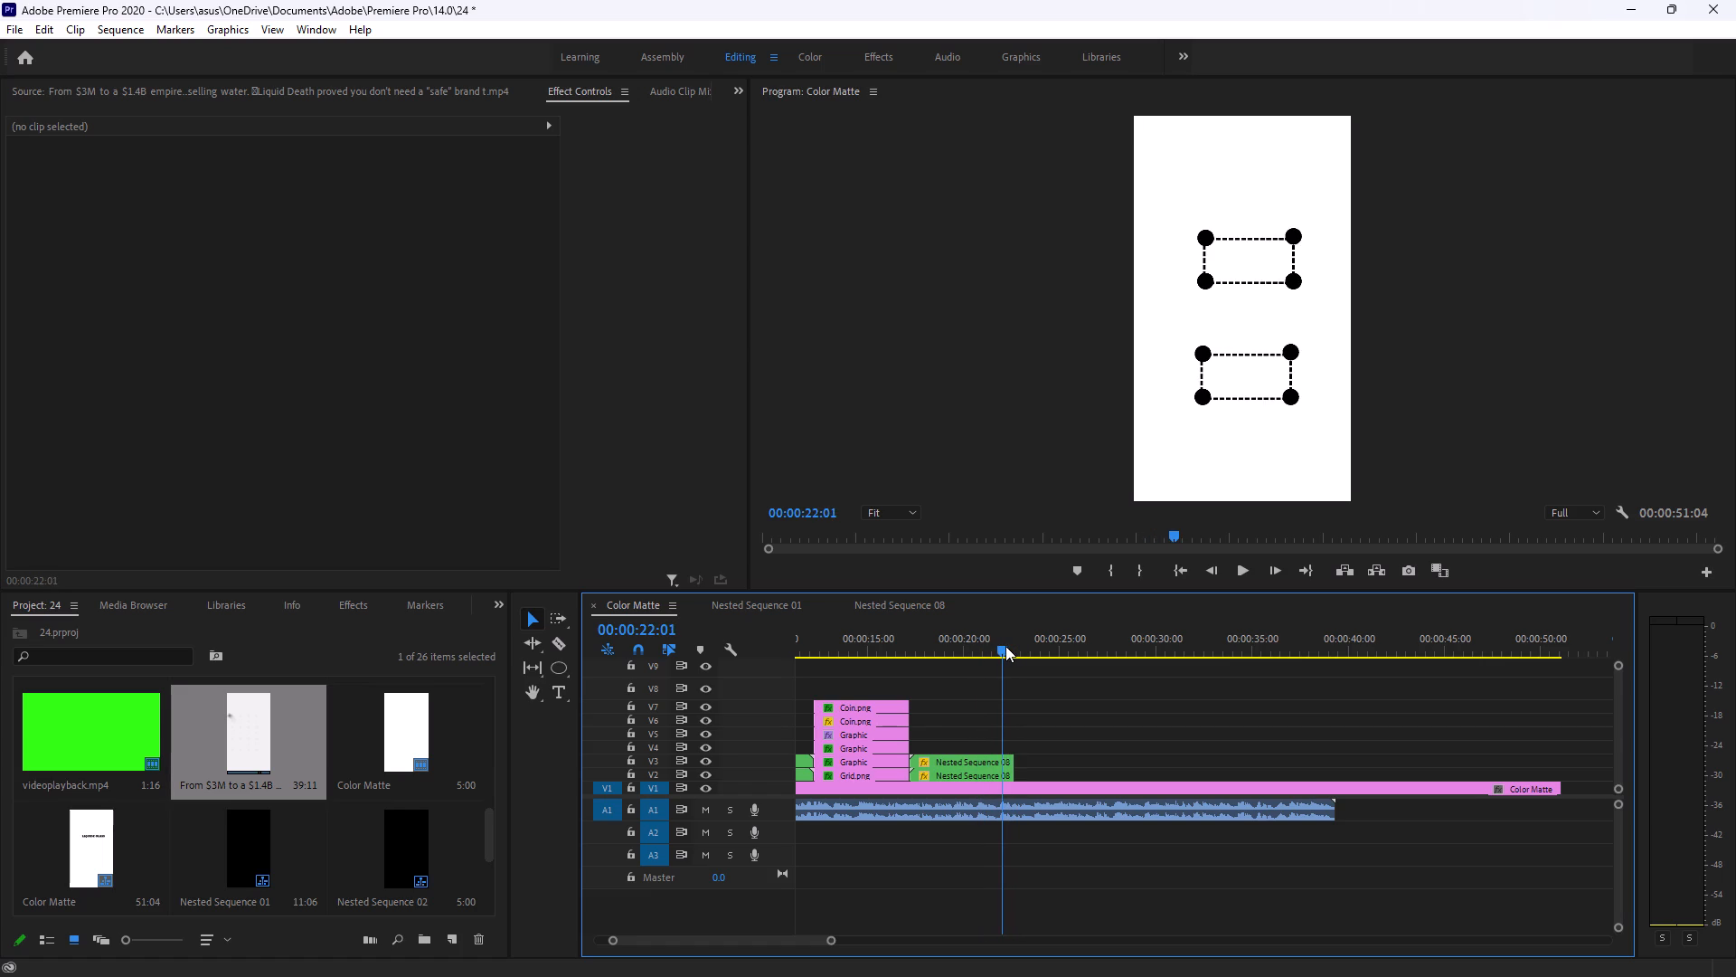
{"action": "key", "text": "c"}
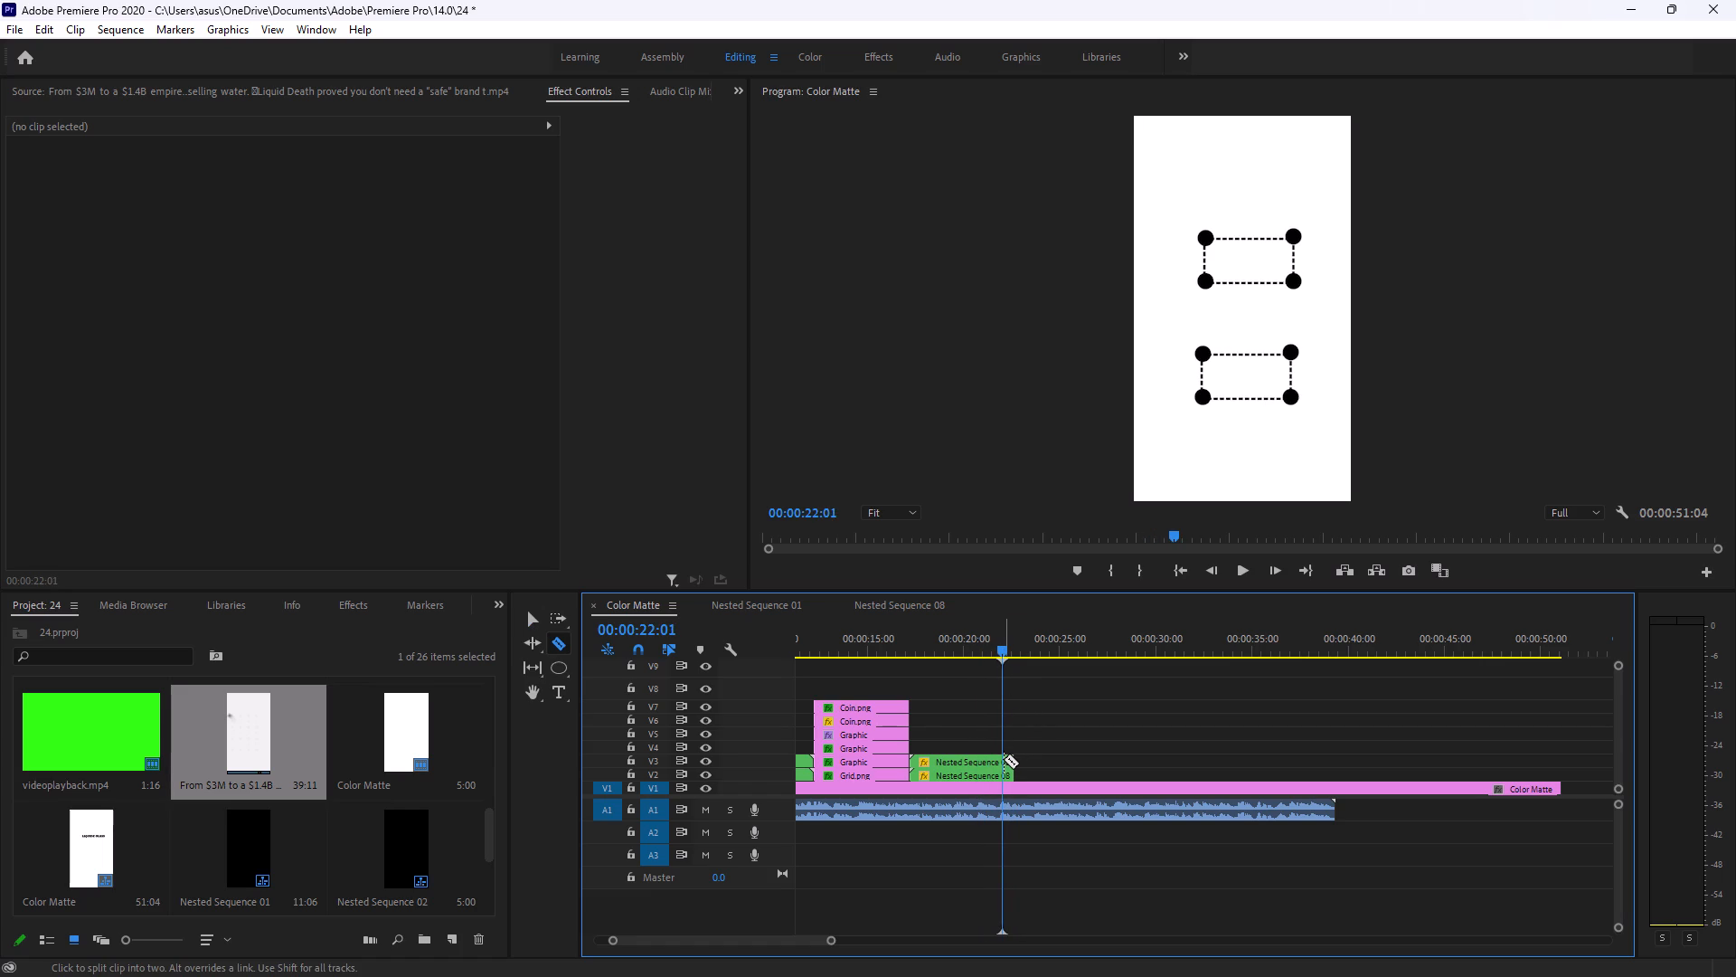
{"action": "left_click", "coordinate": [1004, 759]}
{"action": "left_click", "coordinate": [1004, 772]}
{"action": "key", "text": "v"}
{"action": "left_click_drag", "start_coordinate": [1011, 743], "coordinate": [1014, 771]}
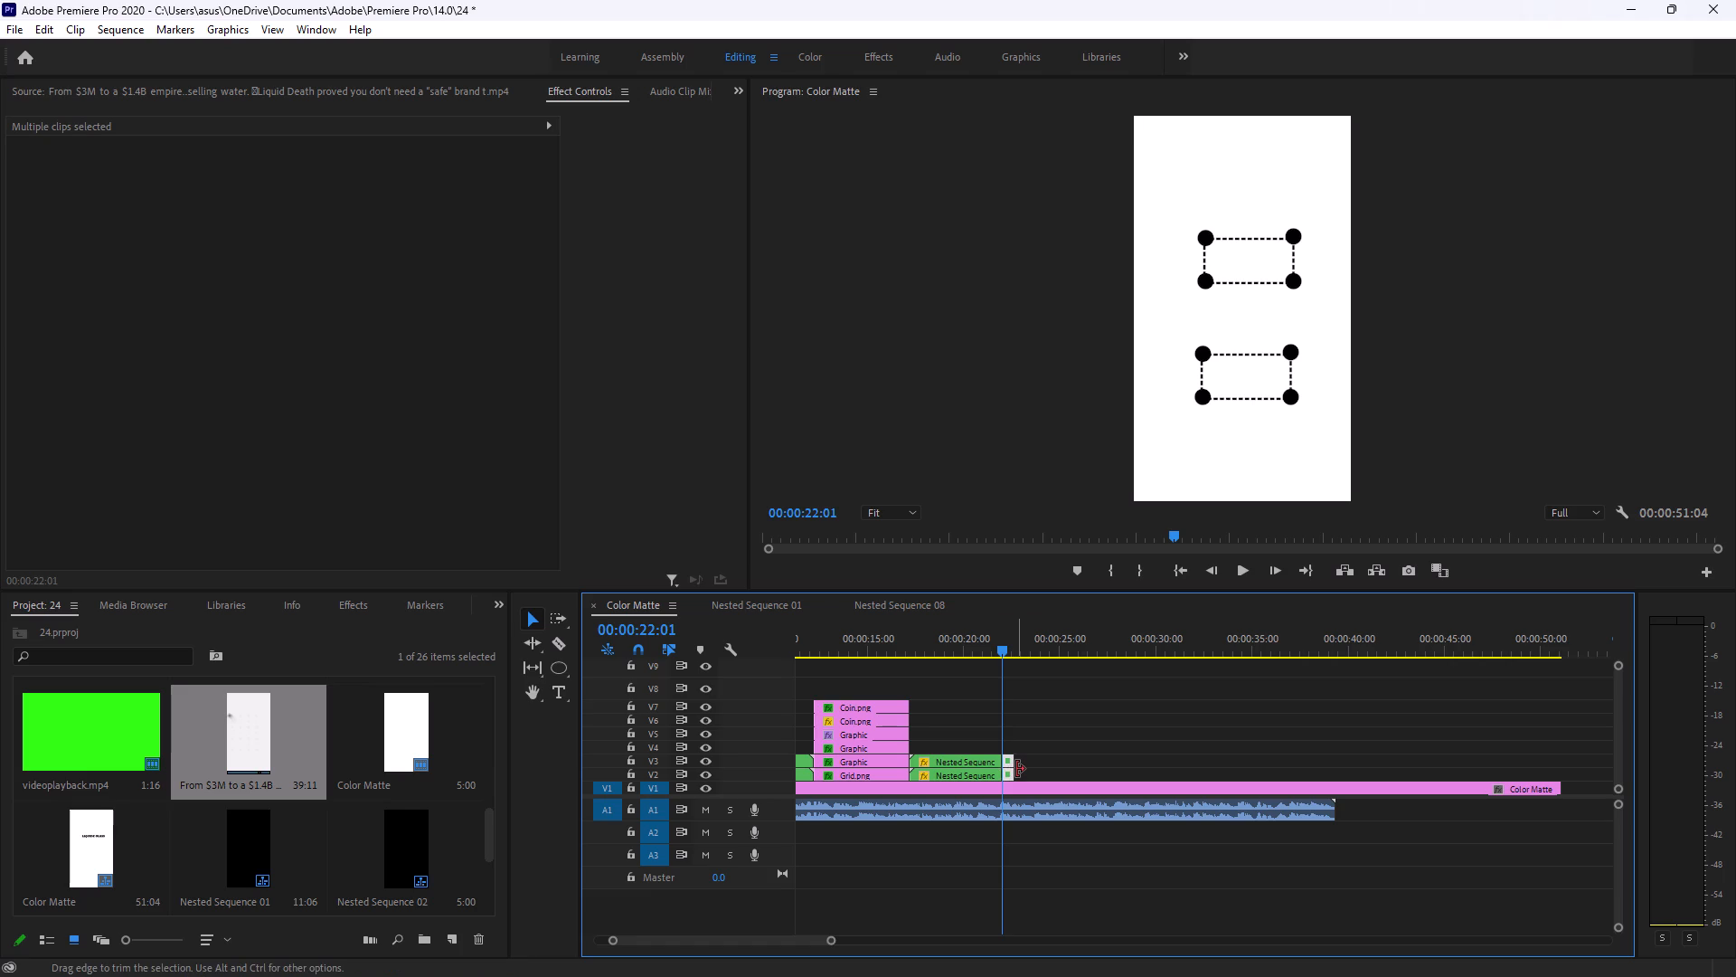
{"action": "key", "text": "Delete"}
Scrub the Color Matte timeline back to 00:00:19:11 to check the two animated frames.
{"action": "left_click_drag", "start_coordinate": [999, 640], "coordinate": [953, 635]}
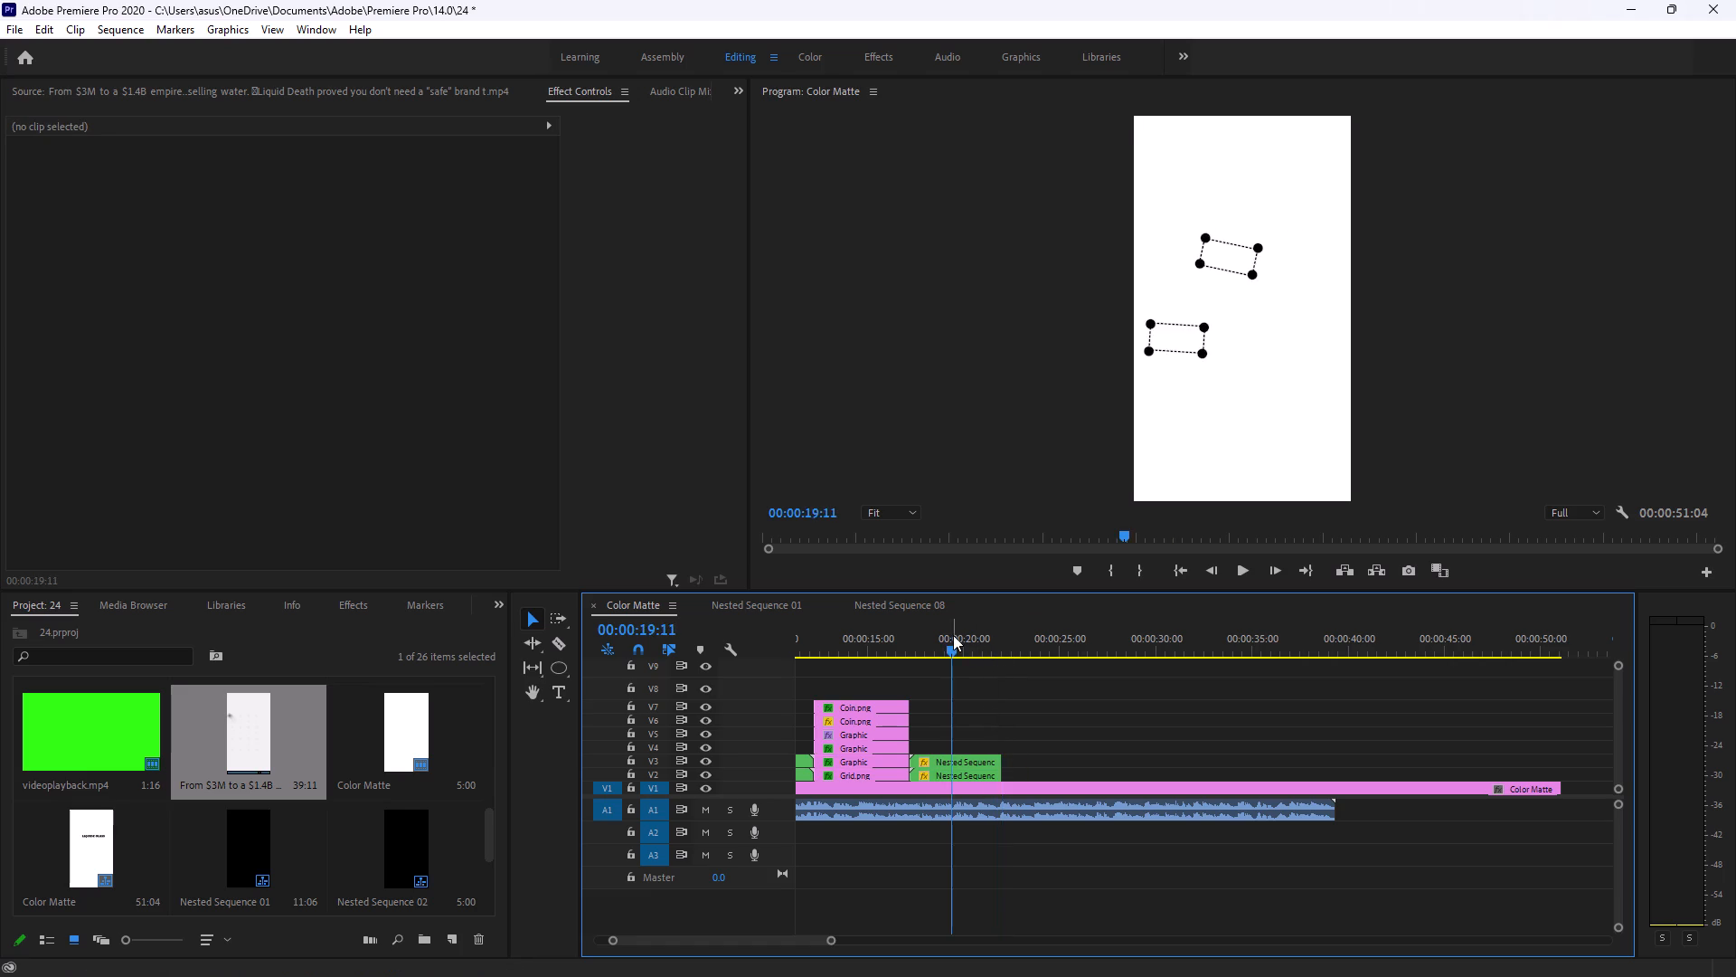
Switch to Brave, play the Editing Motion Graphics Reels tutorial from 24:23 to review its closing section, and pause it near the end.
{"action": "key", "text": "alt+Tab"}
{"action": "key", "text": "alt+Tab"}
{"action": "key", "text": "Escape"}
{"action": "key", "text": "Escape"}
{"action": "left_click", "coordinate": [1735, 0]}
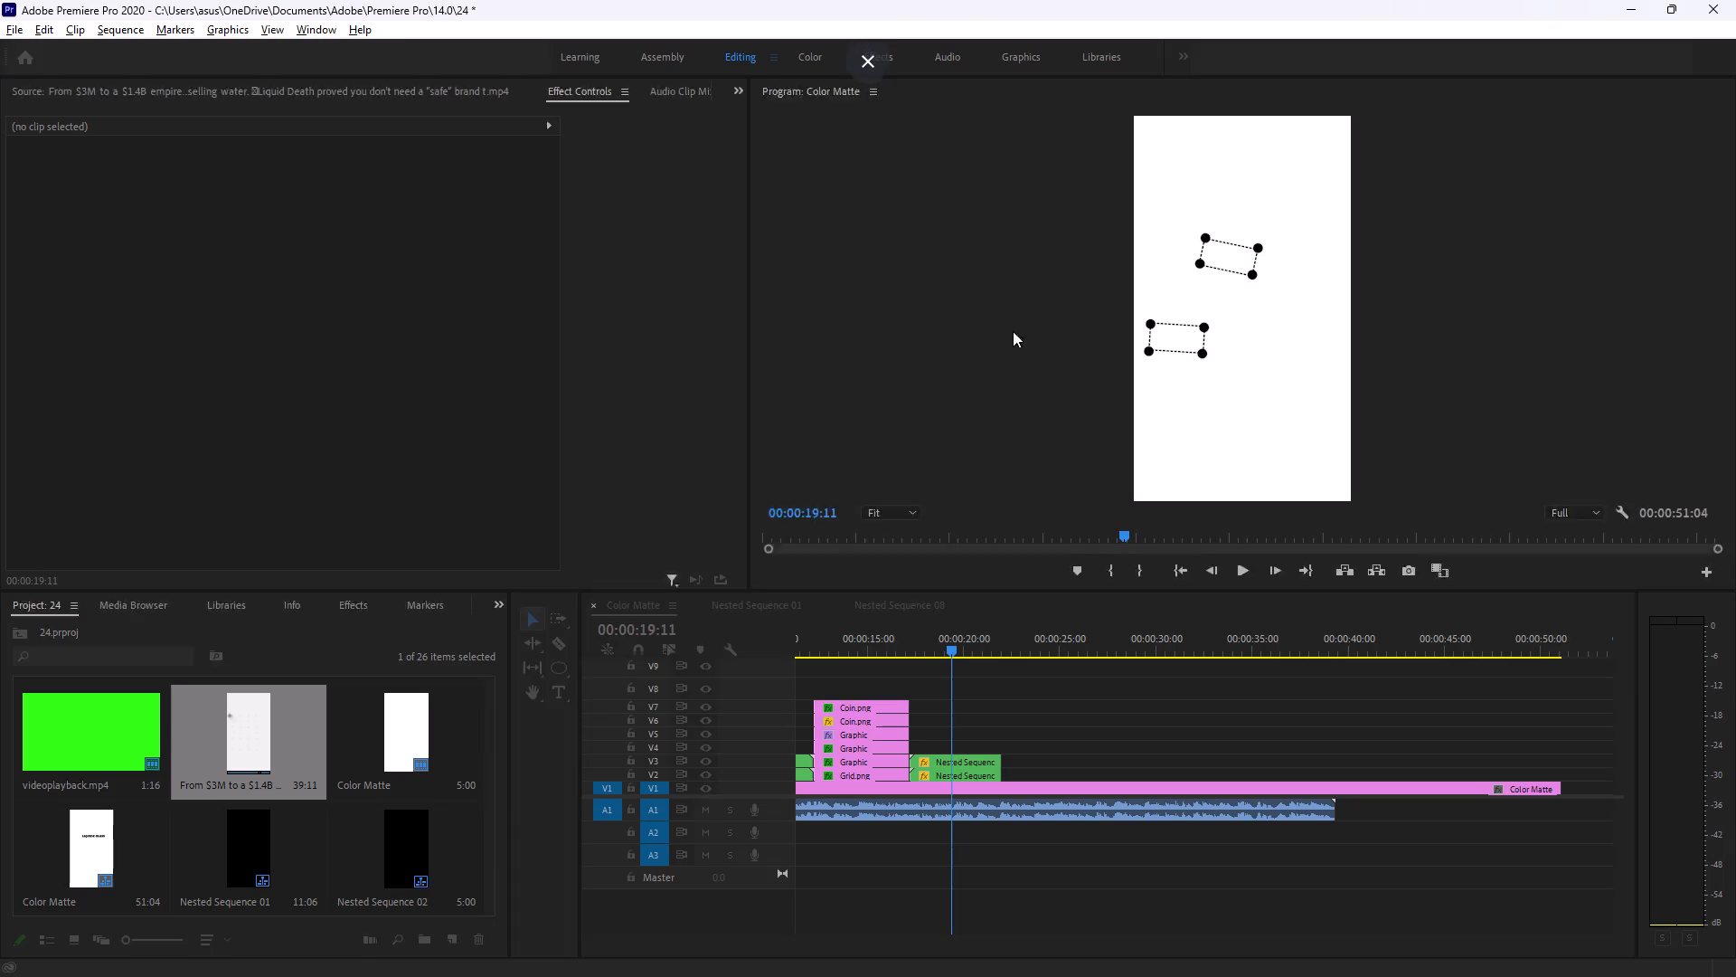
{"action": "left_click", "coordinate": [803, 516]}
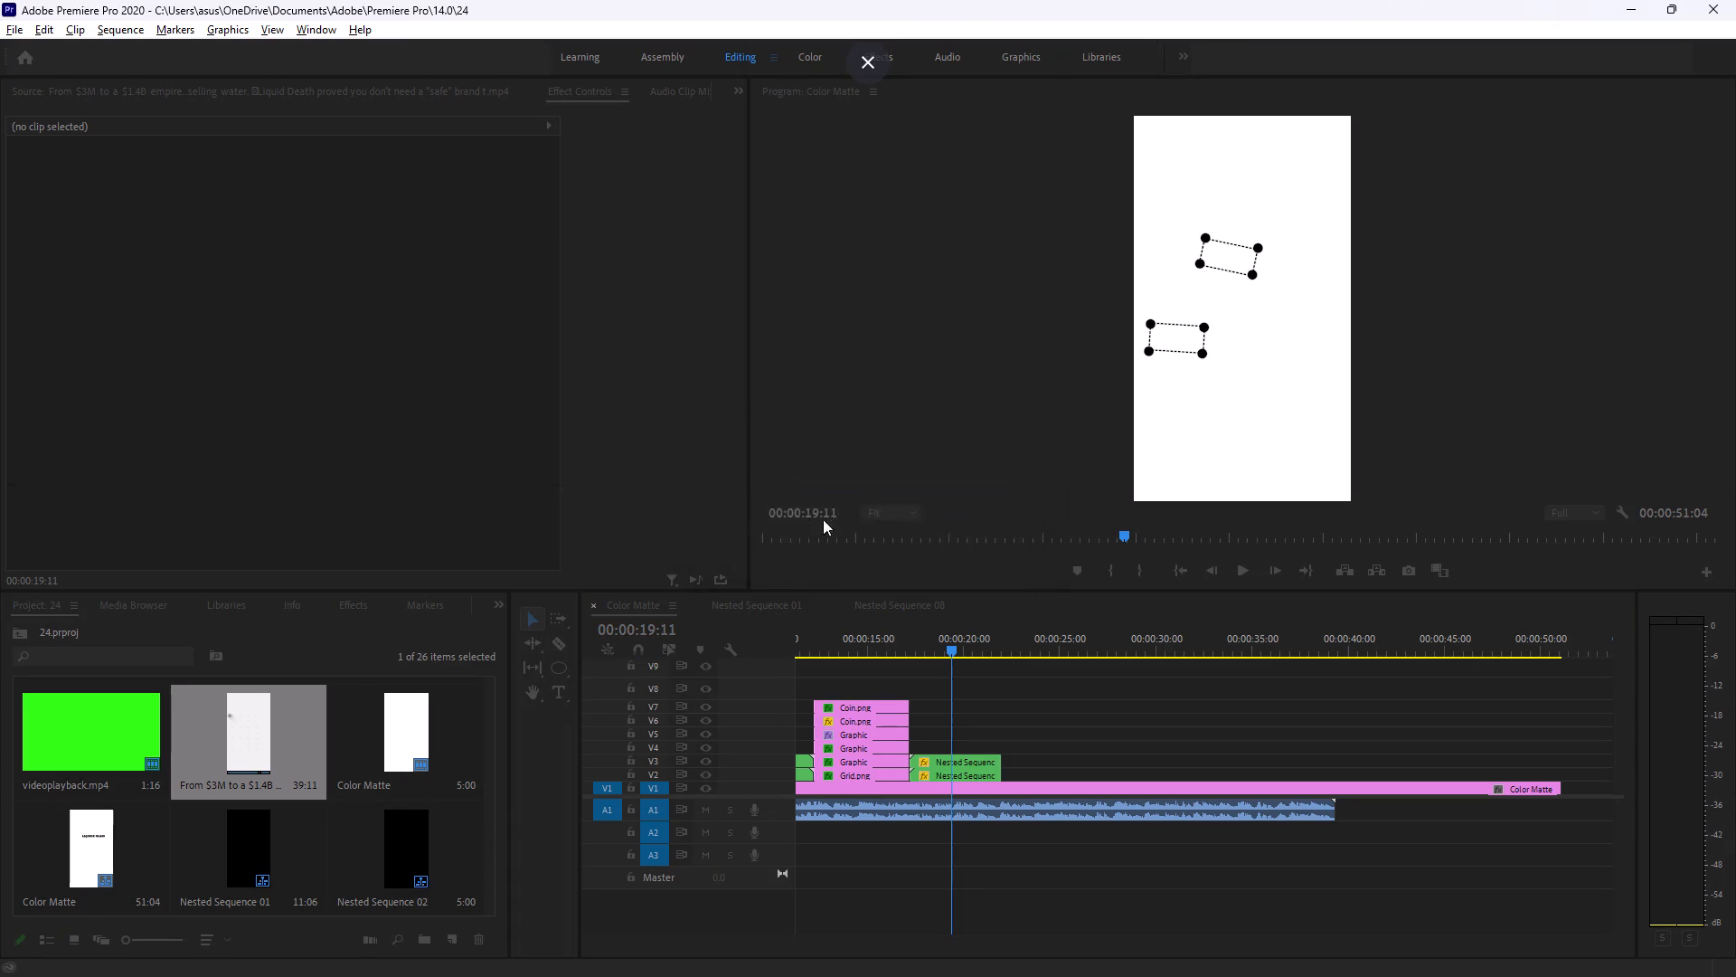
{"action": "key", "text": "Escape"}
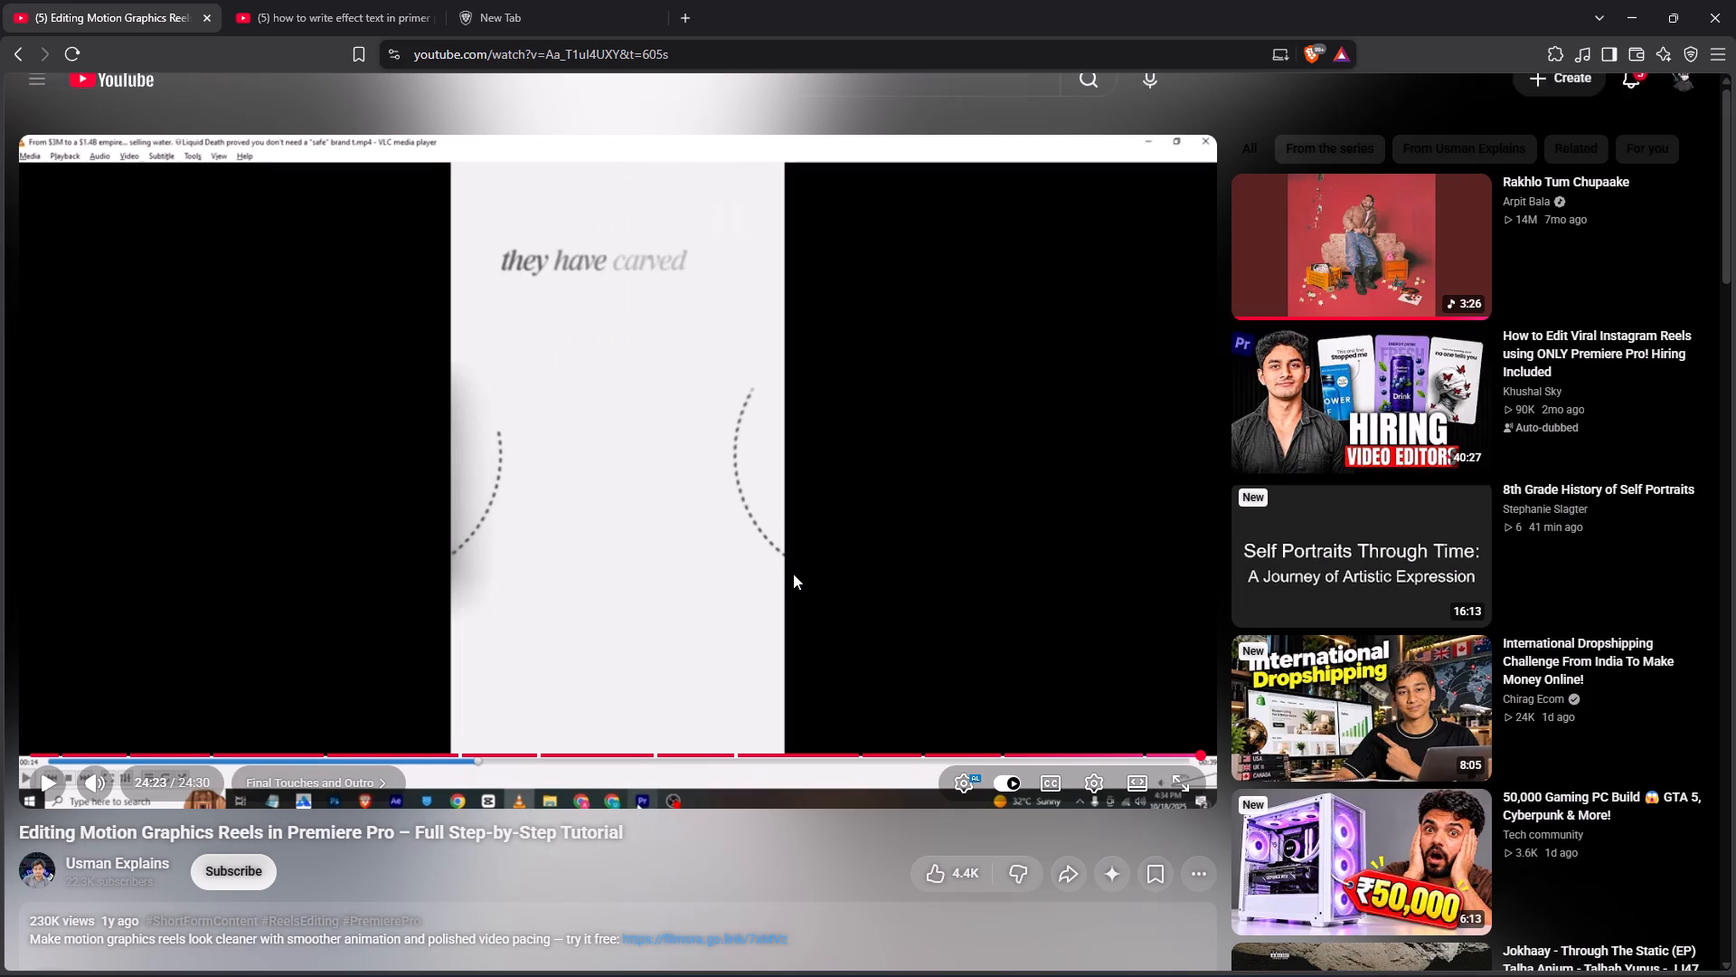
{"action": "left_click", "coordinate": [733, 508]}
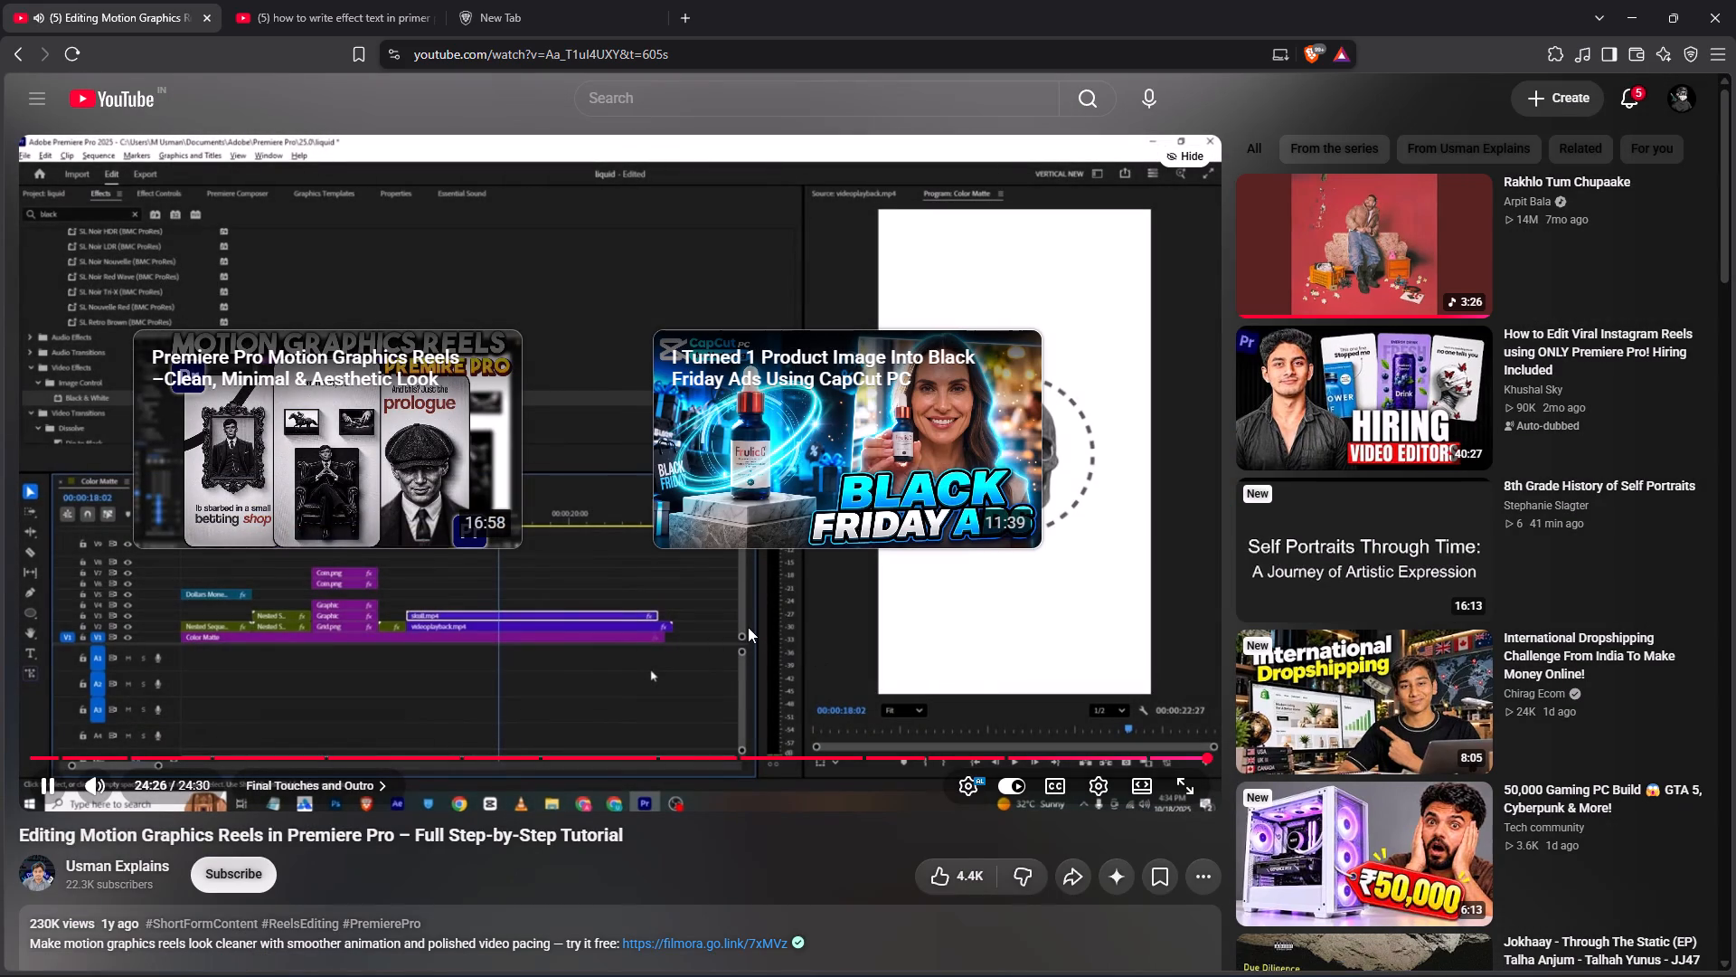
{"action": "left_click", "coordinate": [512, 599]}
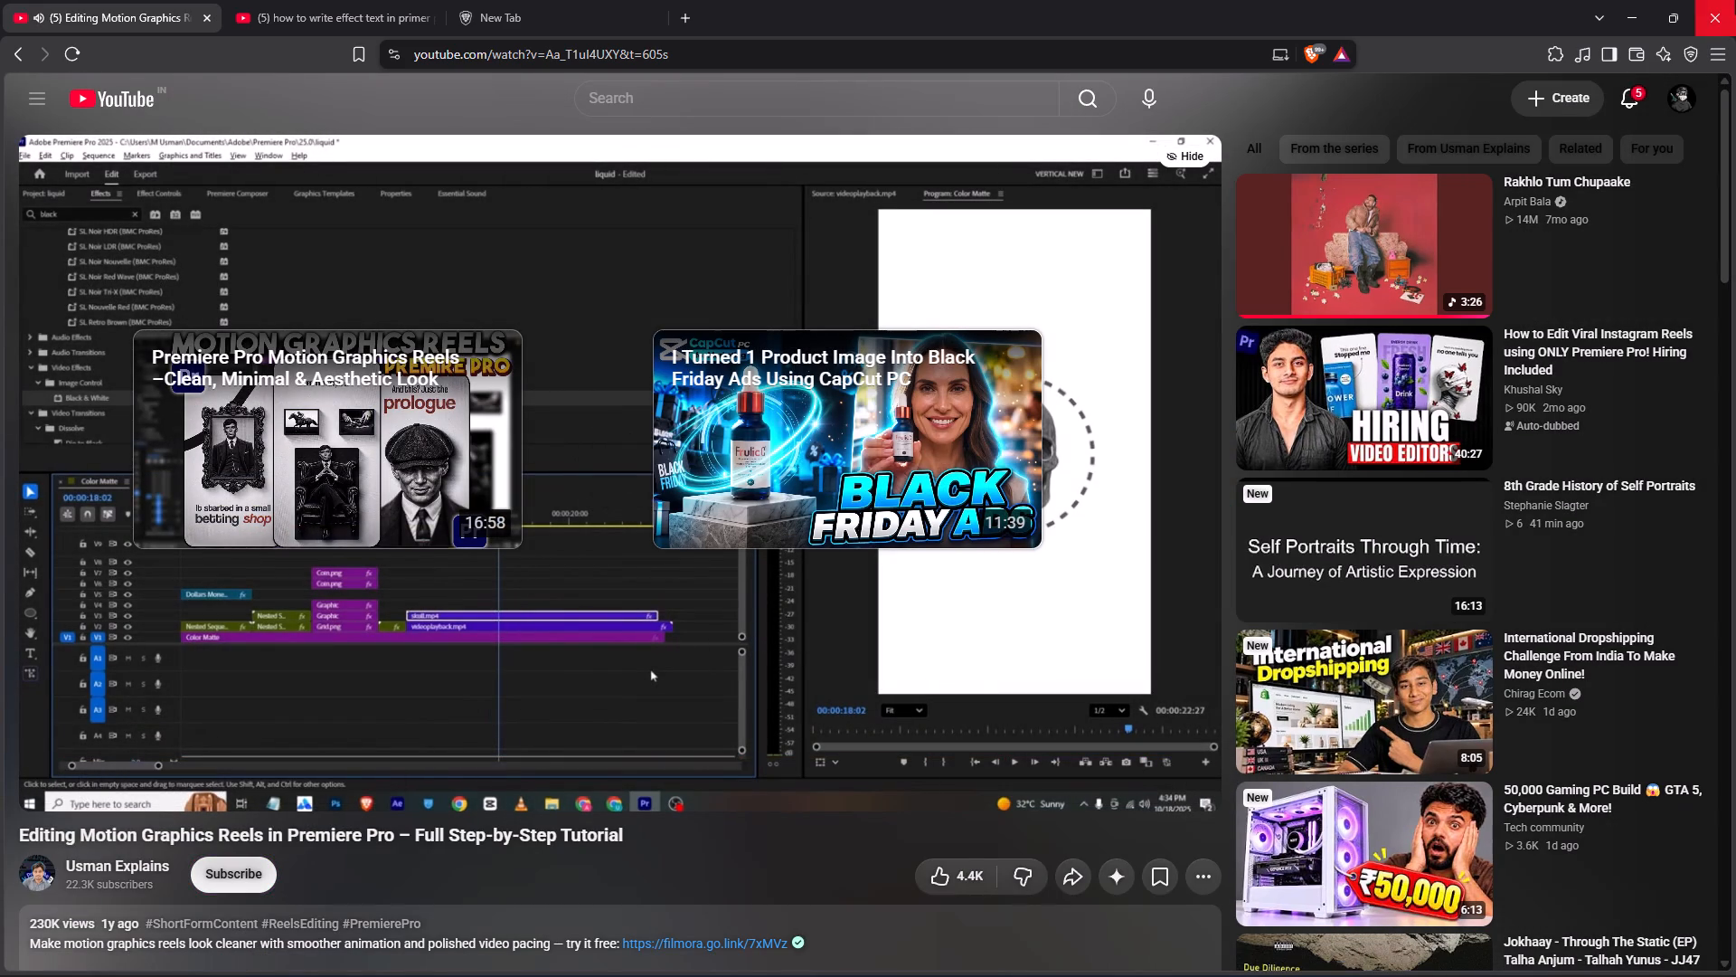